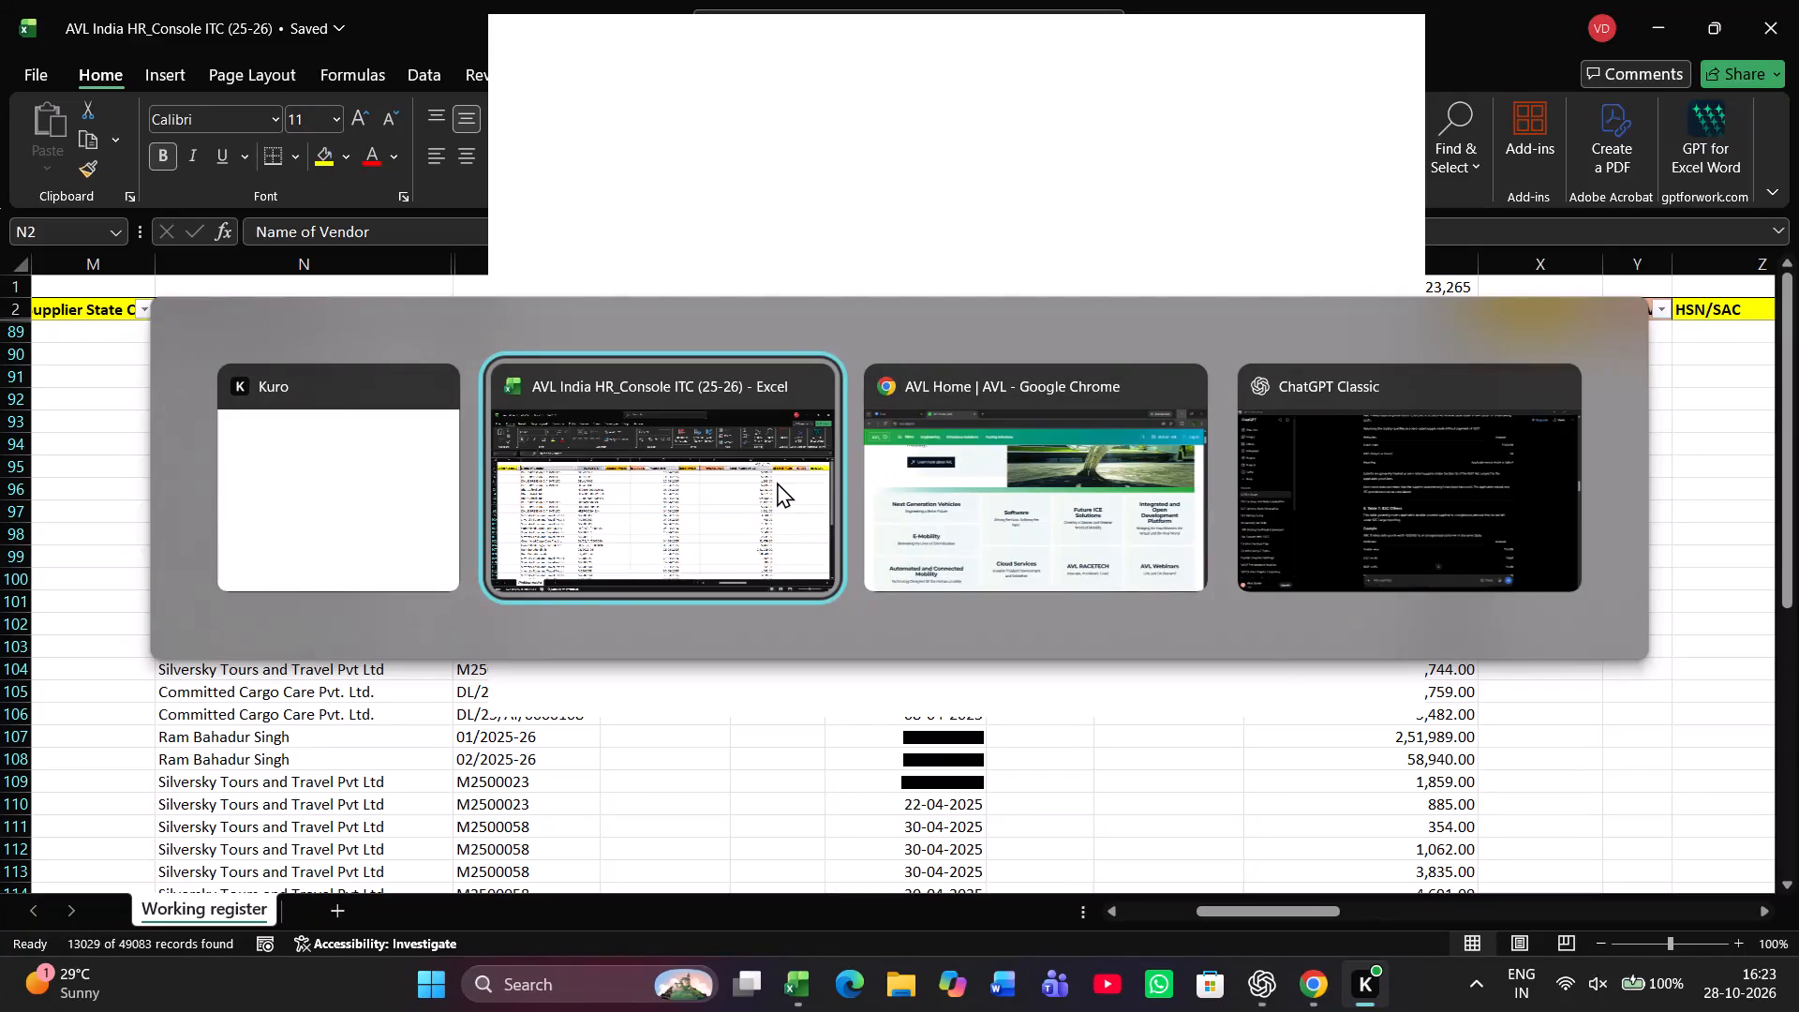
Switch to the AVL India HR_Console ITC (25-26) workbook and filter the Name of Vendor column to ABC Ecotech only.
left_click(777, 482)
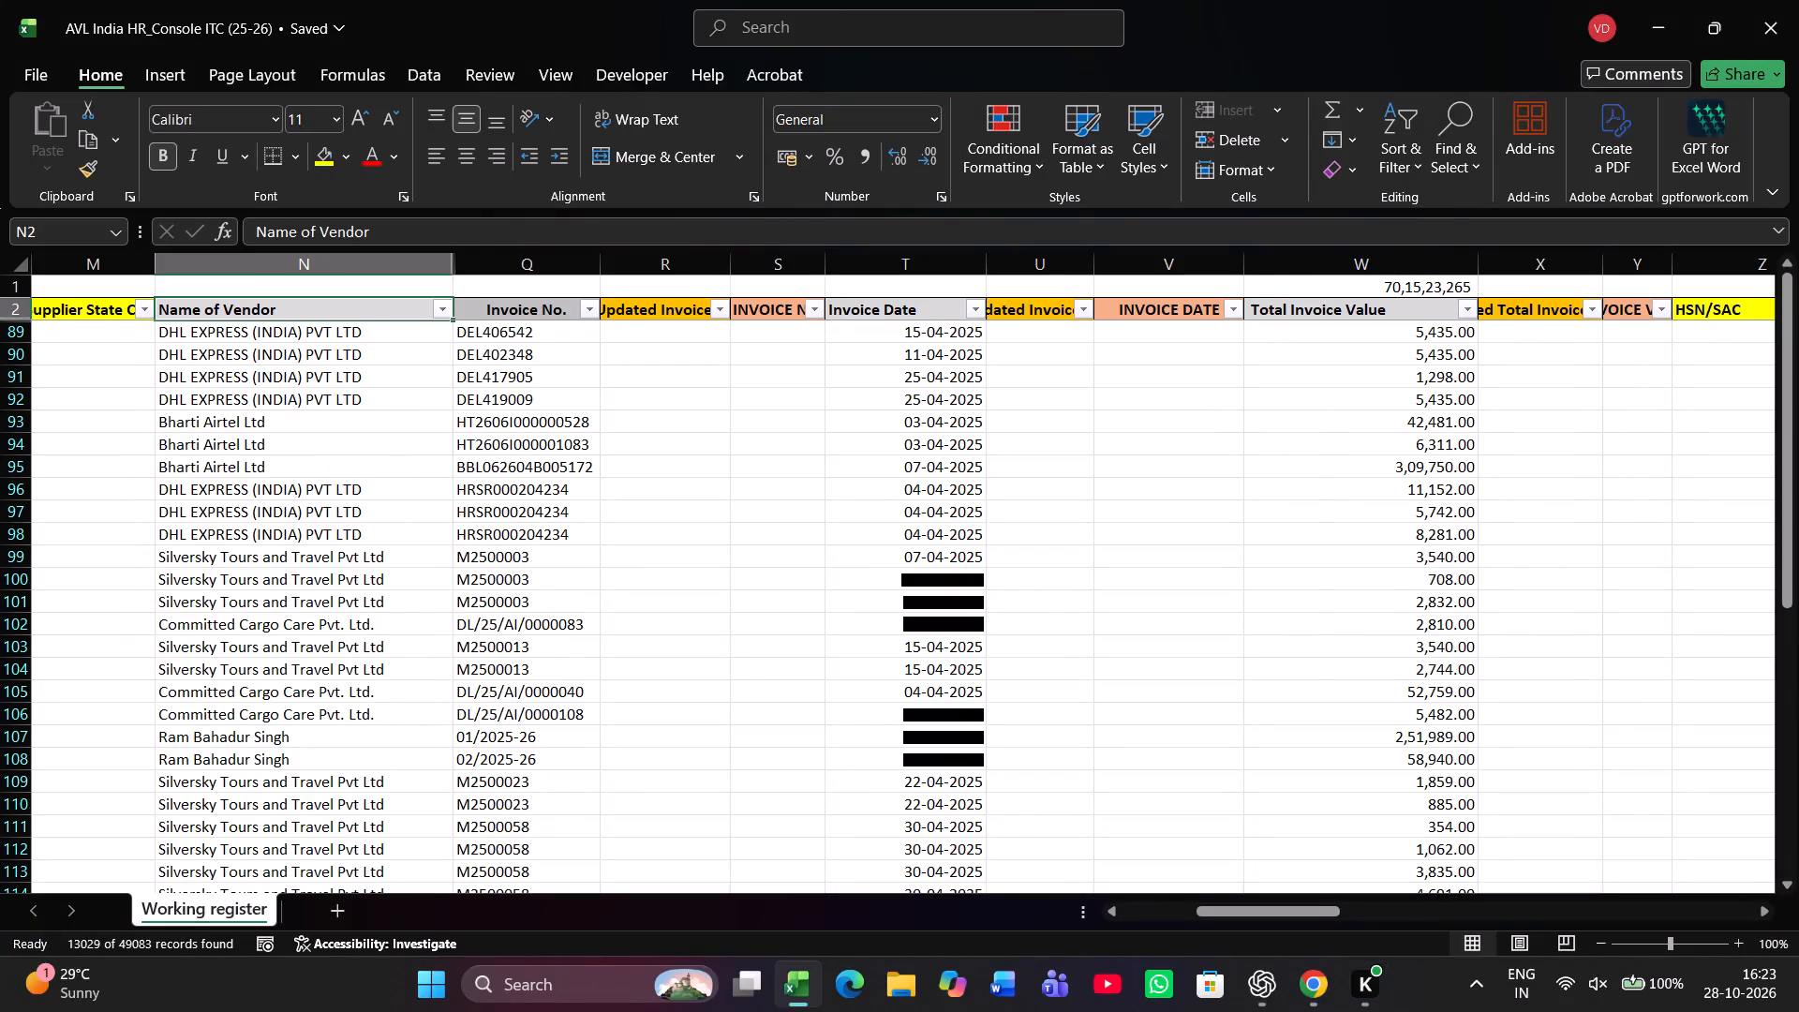
scroll(1058, 617, "up", 2)
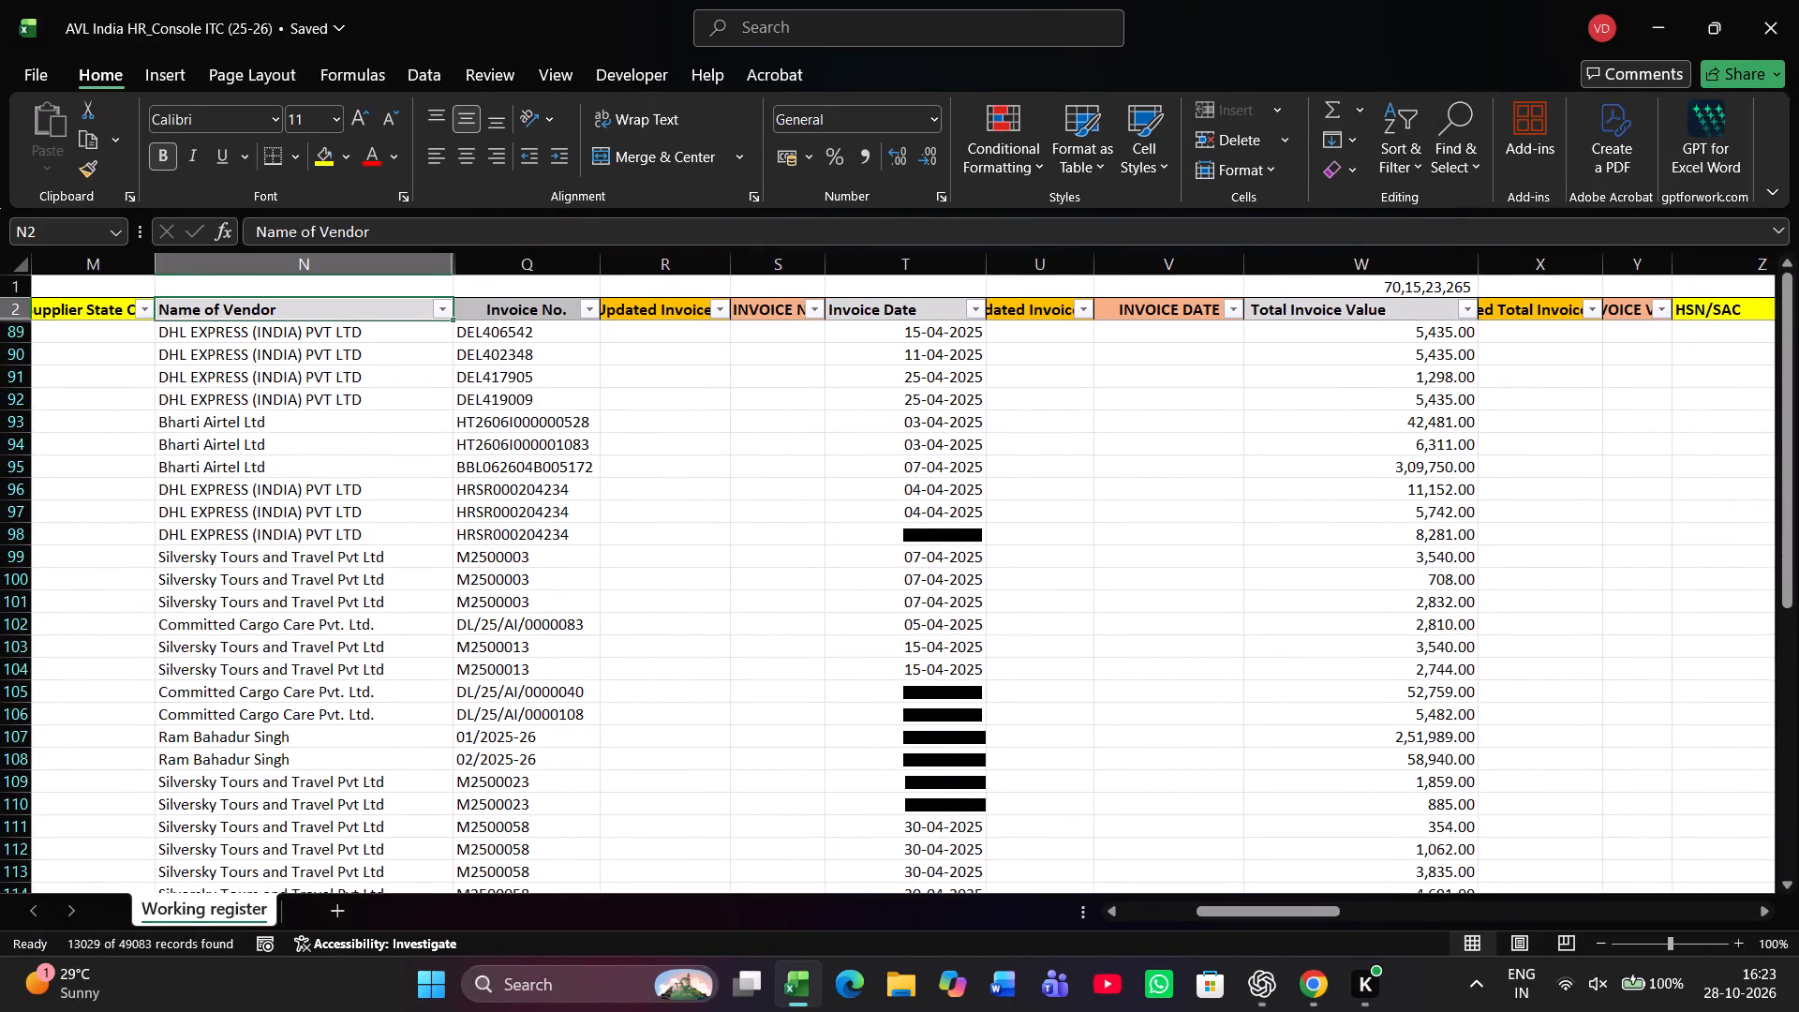
key("alt+Down")
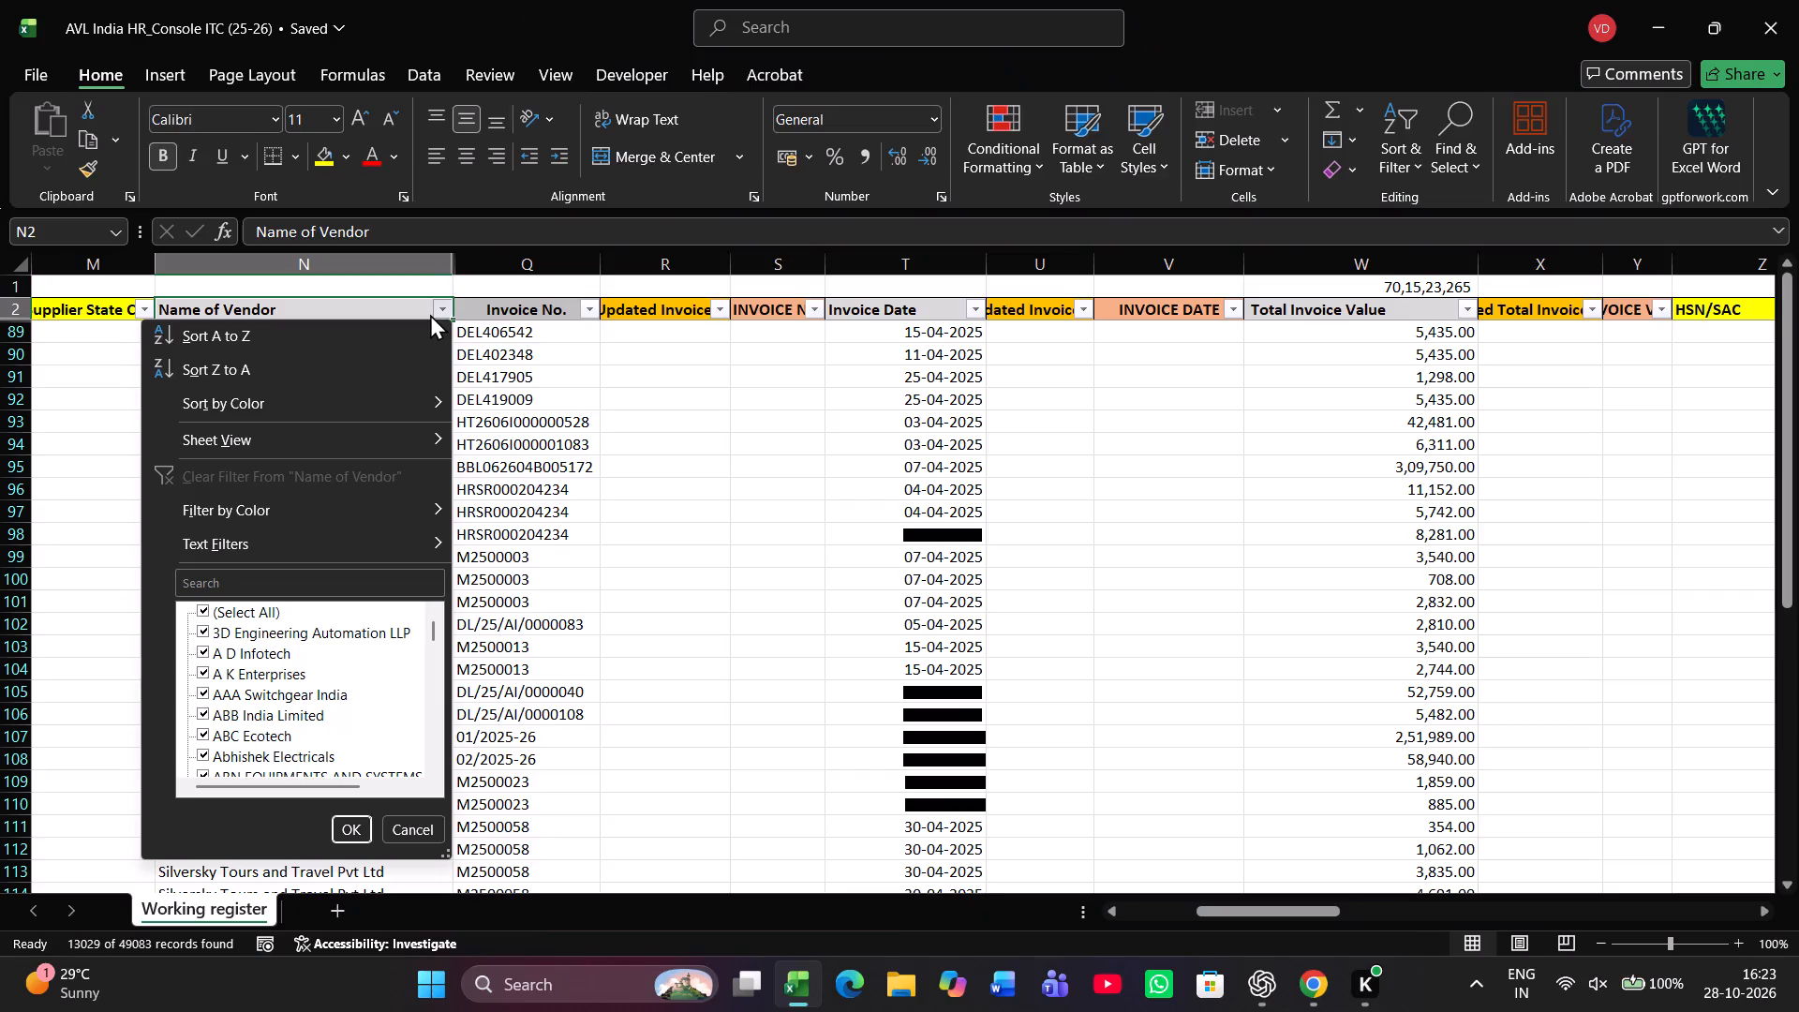
key("Down")
key("Down")
key("Down")
key("Down")
key("Down")
key("Down")
key("Down")
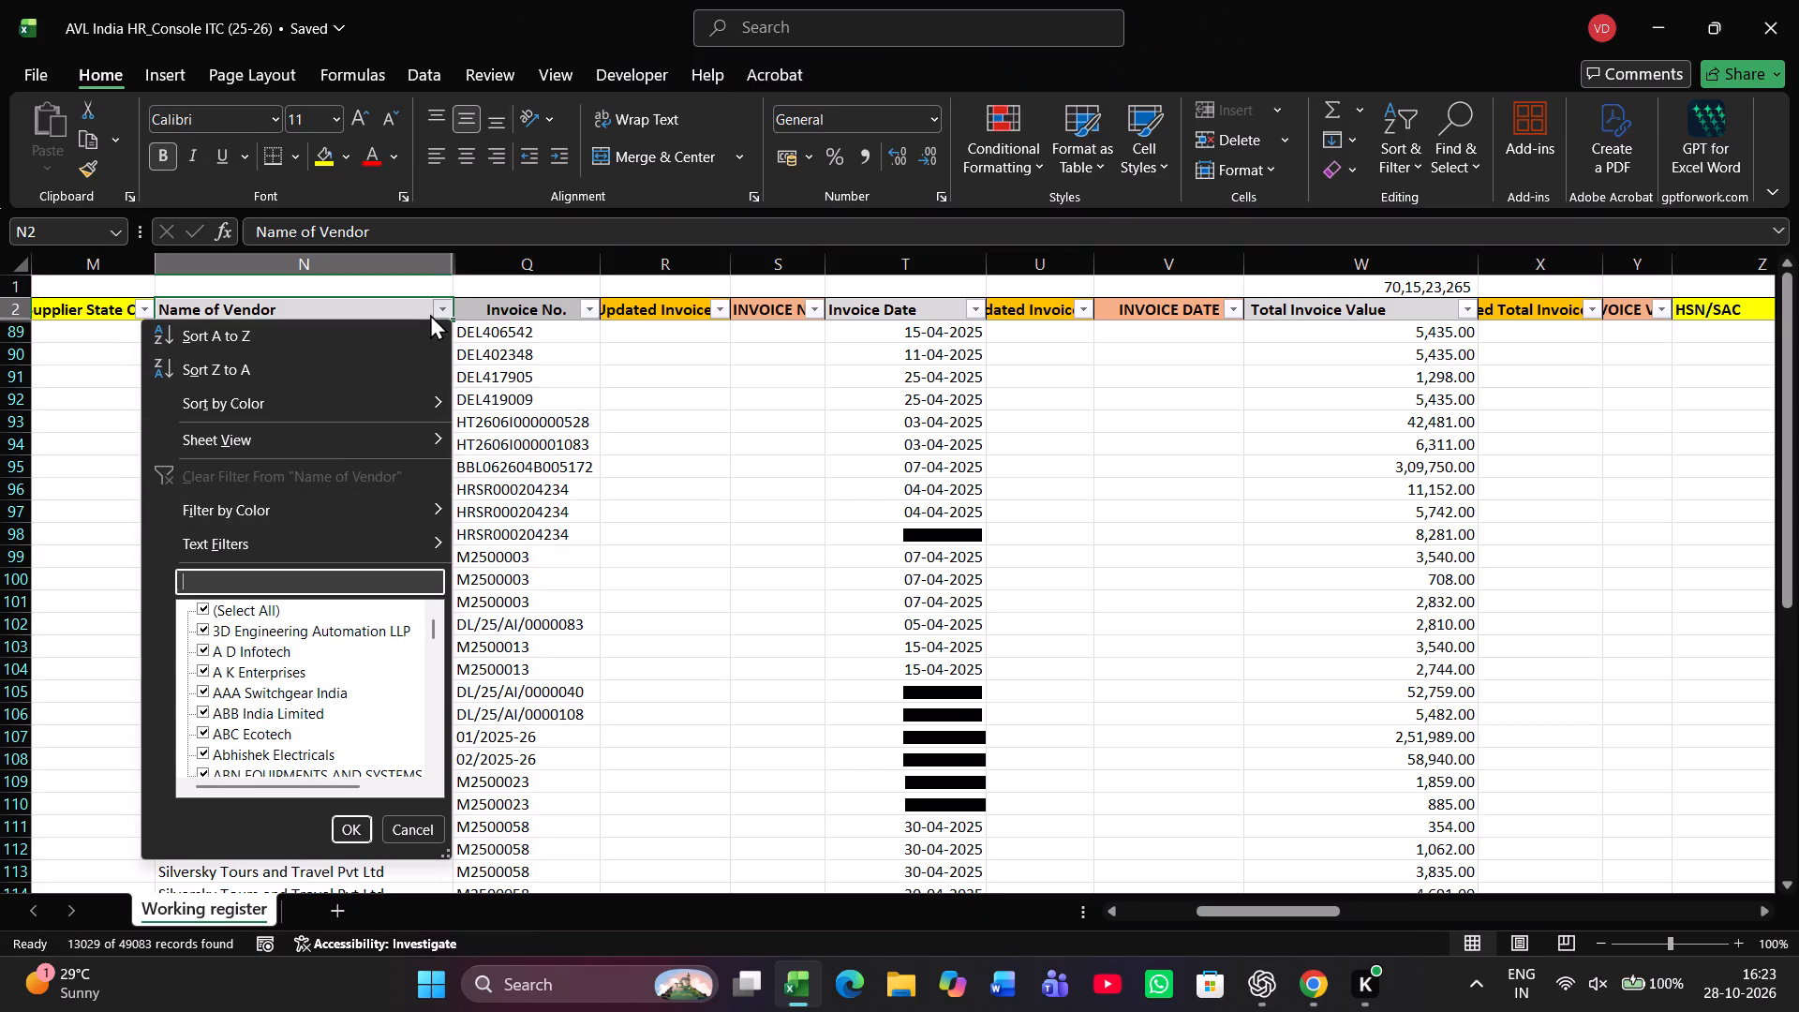
key("Down")
key("space")
key("Down")
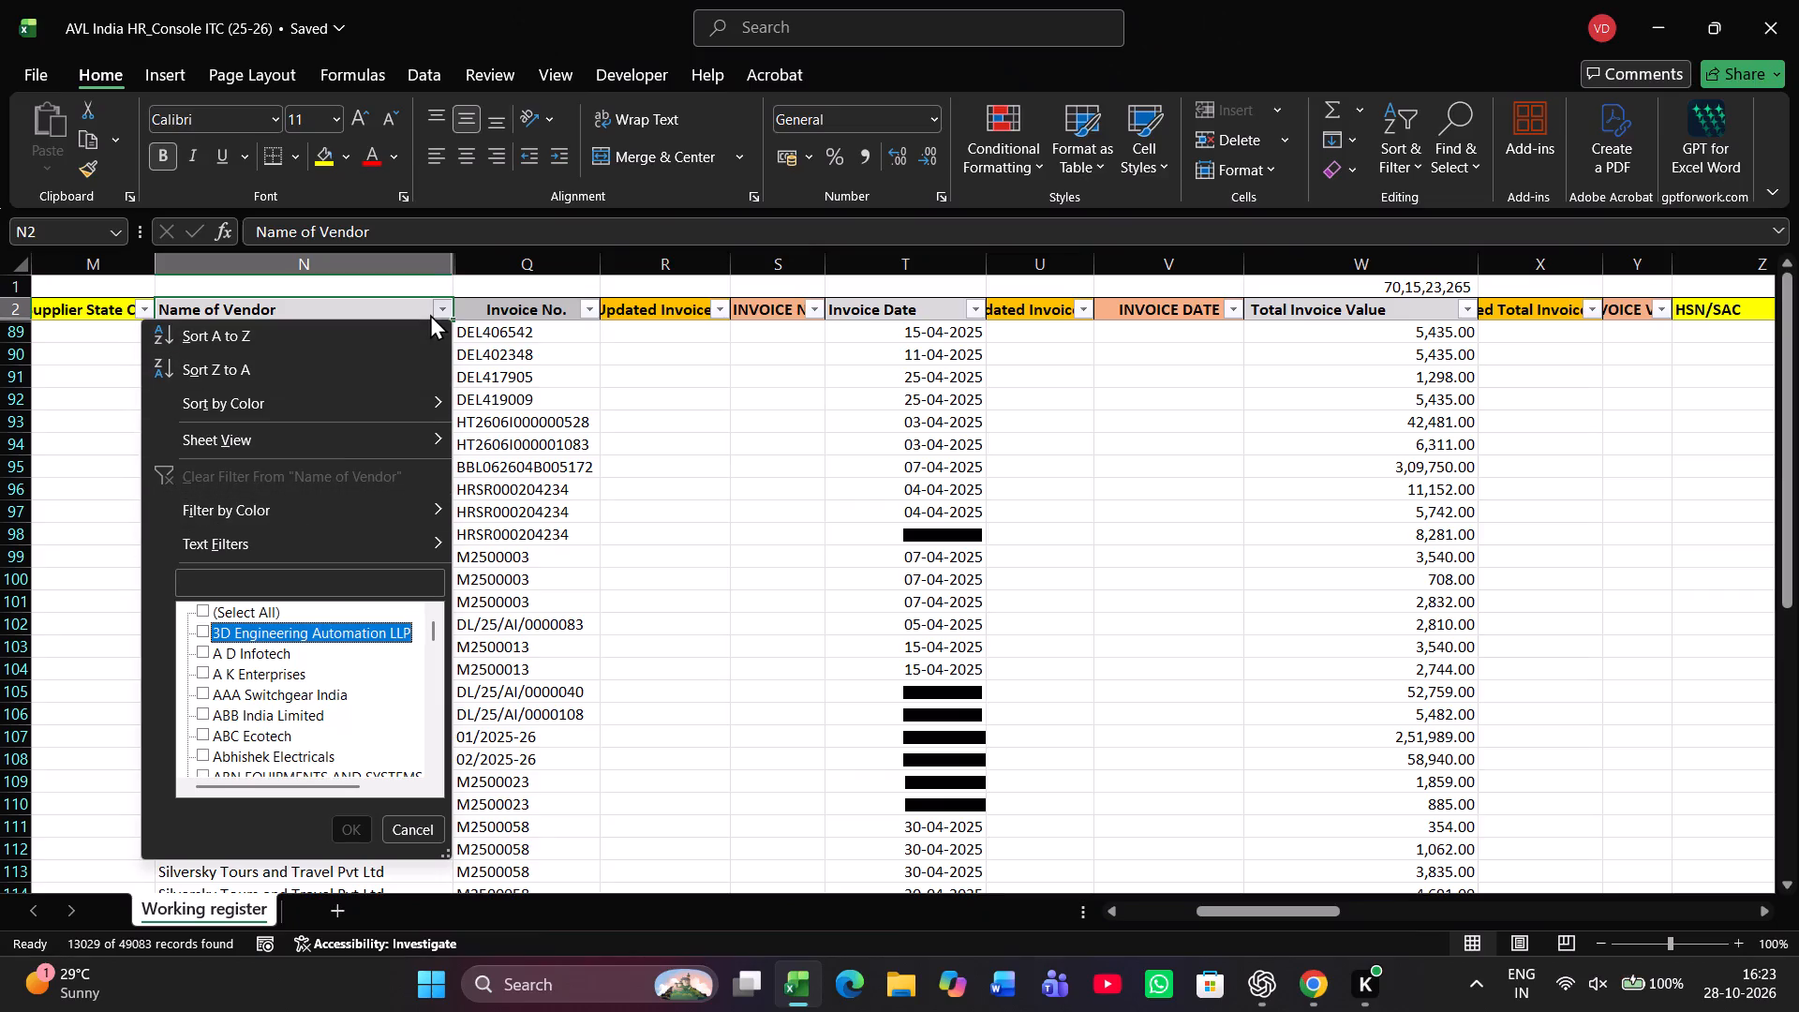
key("Up")
key("Up")
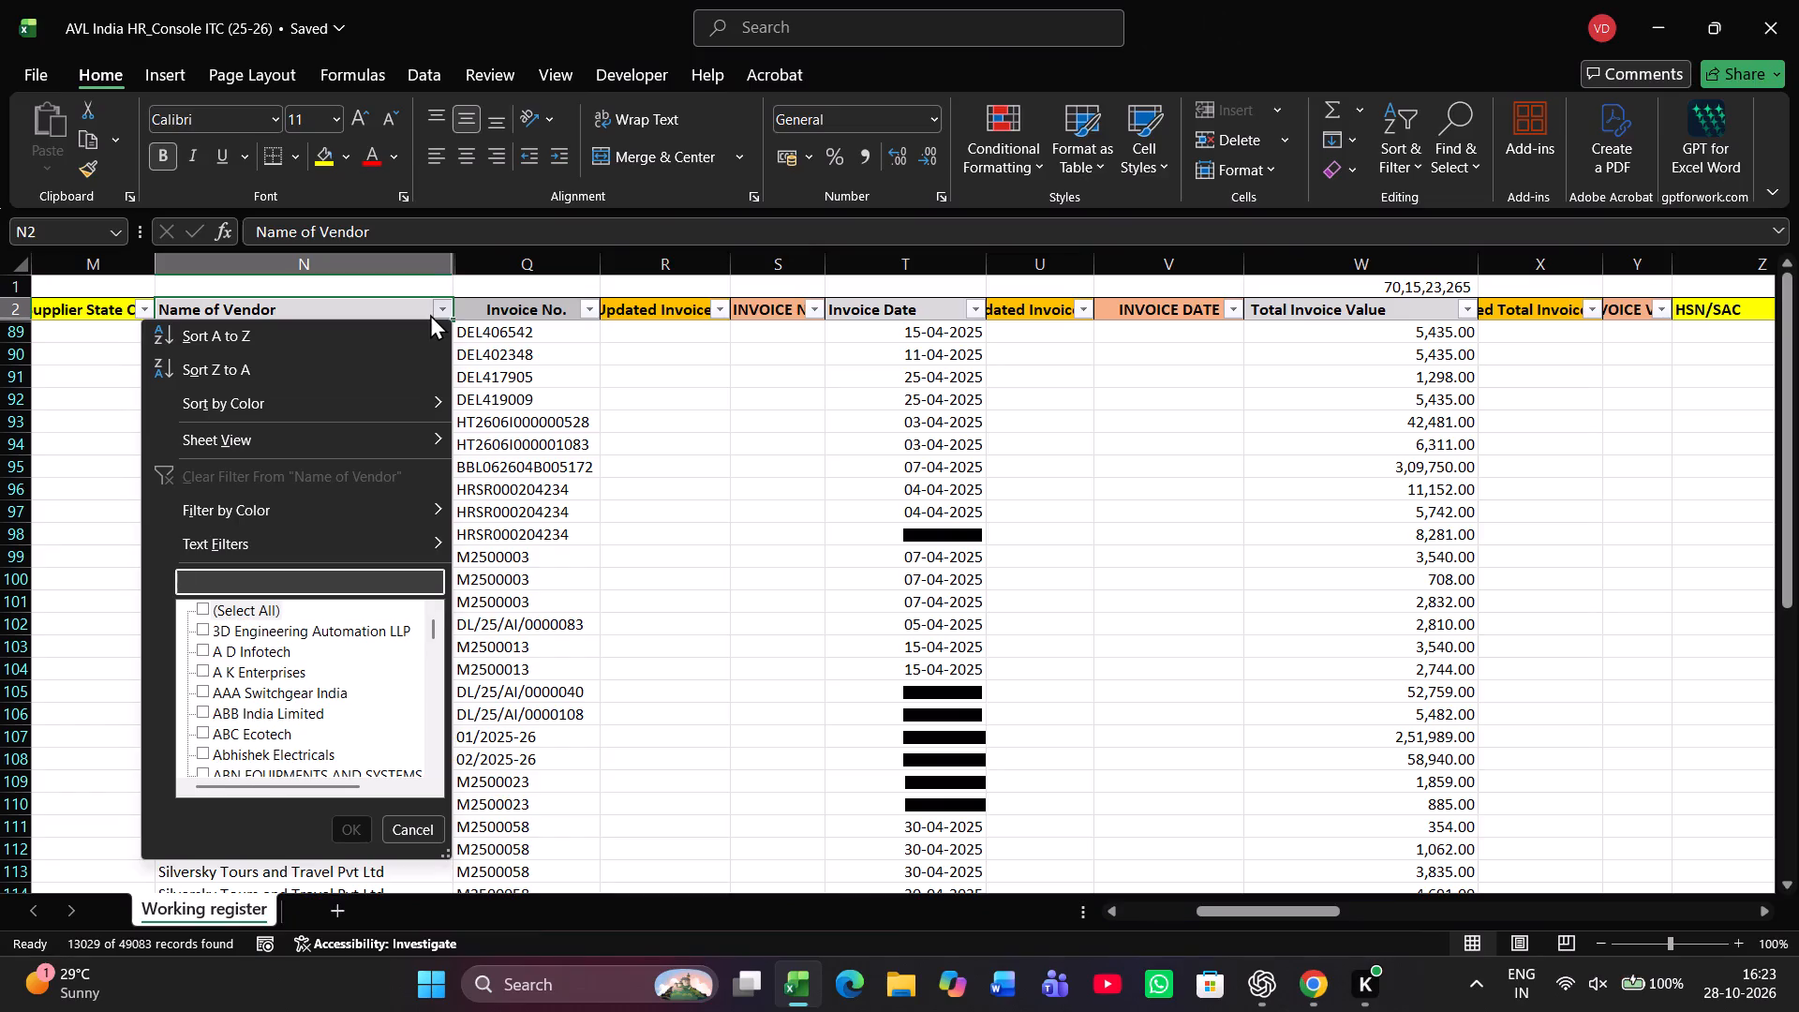
type("ABC")
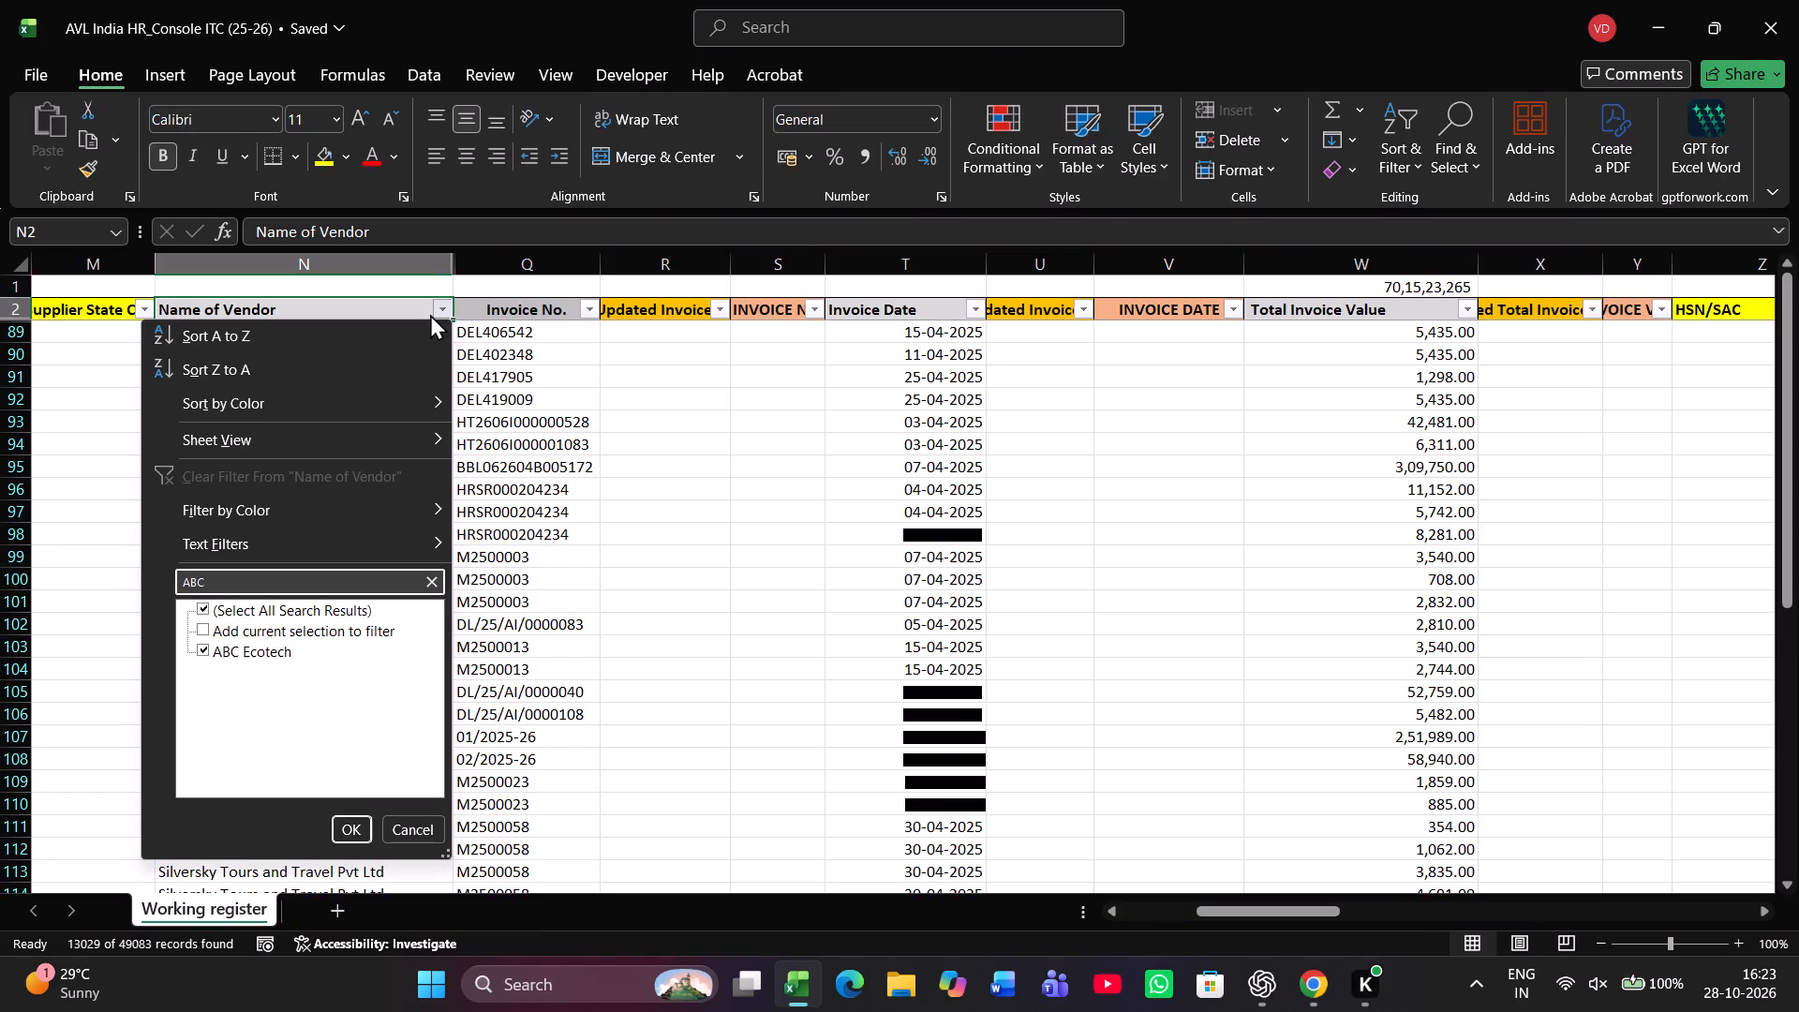
key("Down")
key("Down")
key("Down")
key("Down")
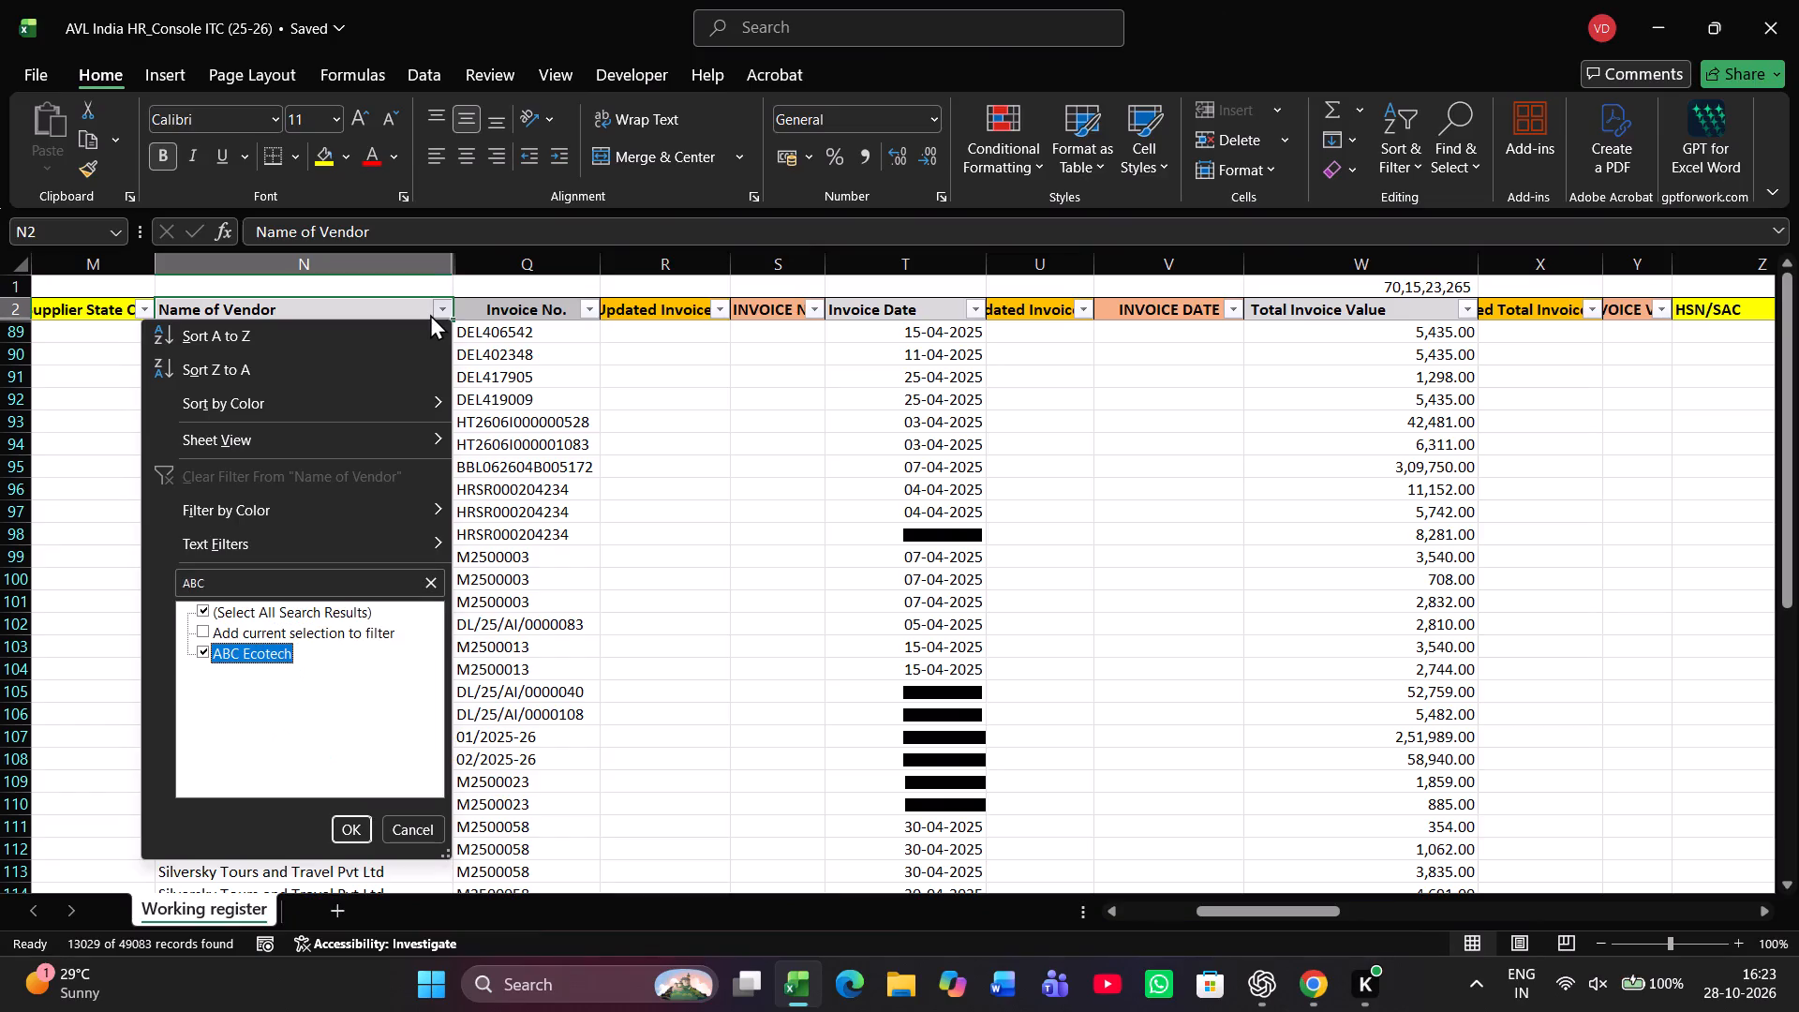
key("space")
key("space")
key("Return")
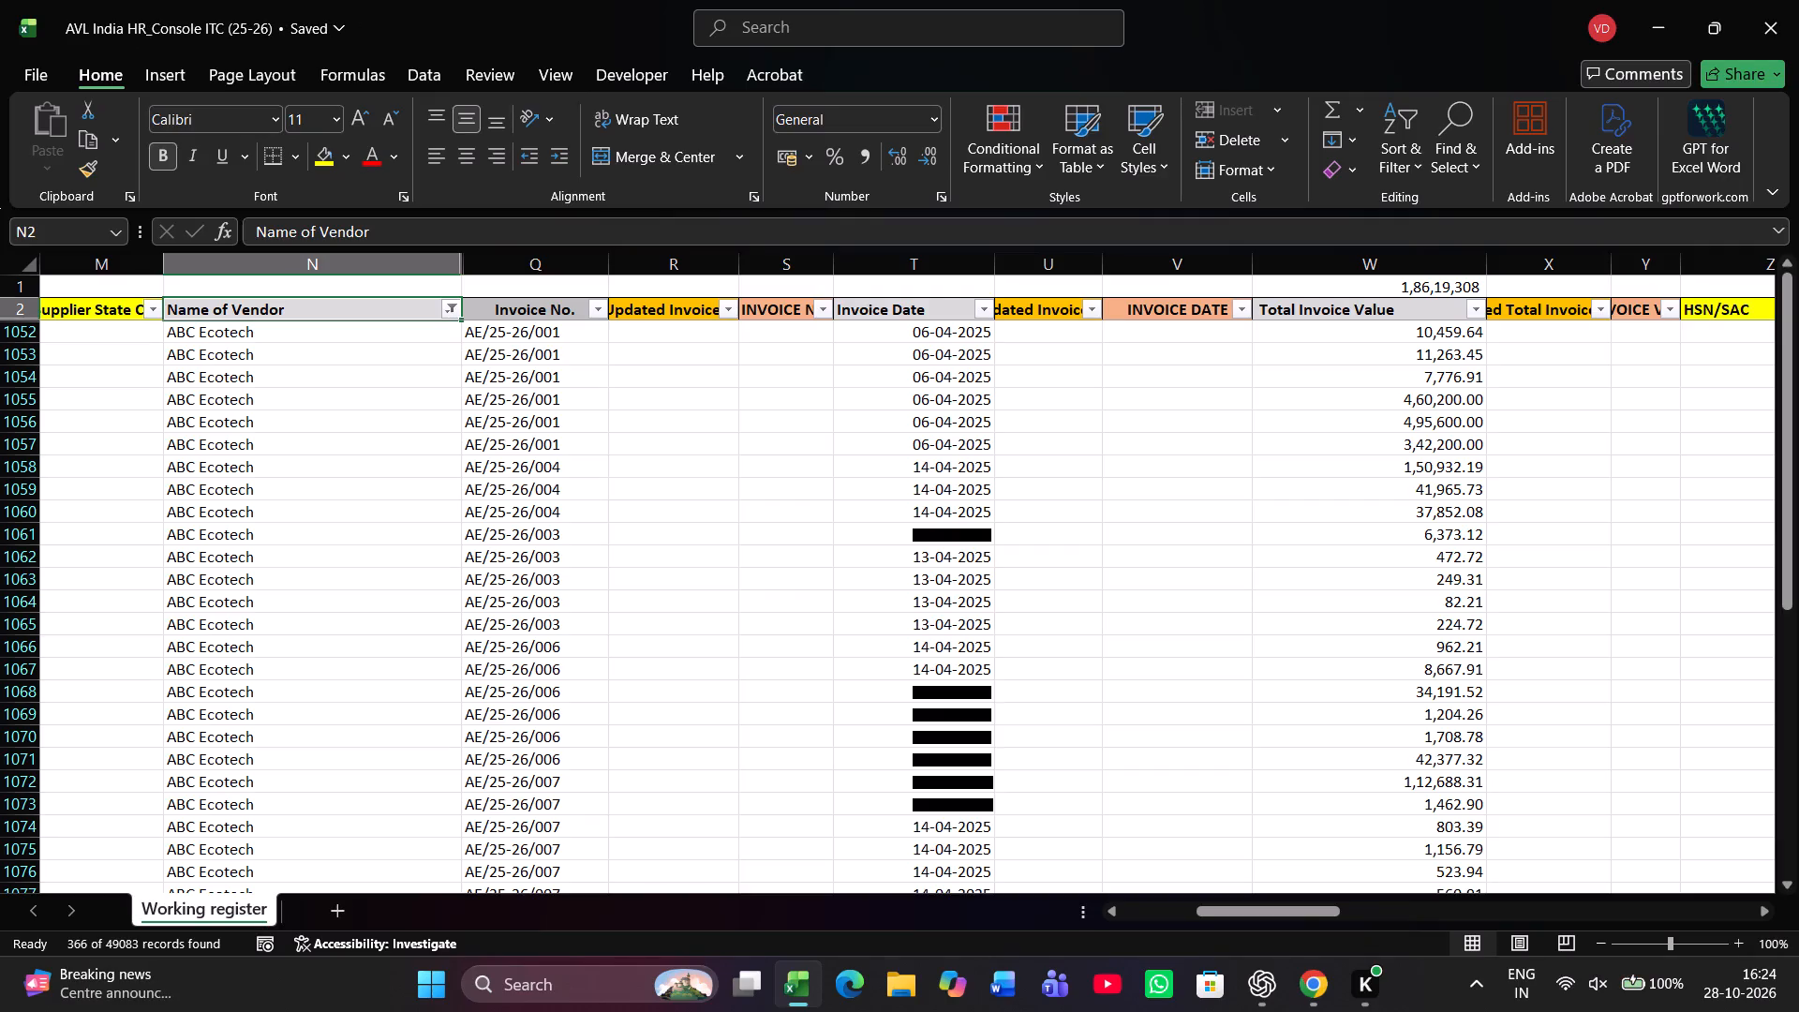
key("Right")
key("Right")
key("Right")
key("Right")
key("Right")
key("Right")
key("Right")
key("Right")
key("Right")
key("Right")
key("Right")
key("Right")
key("Right")
key("Right")
key("Right")
key("Right")
key("Right")
key("Right")
key("Right")
key("Right")
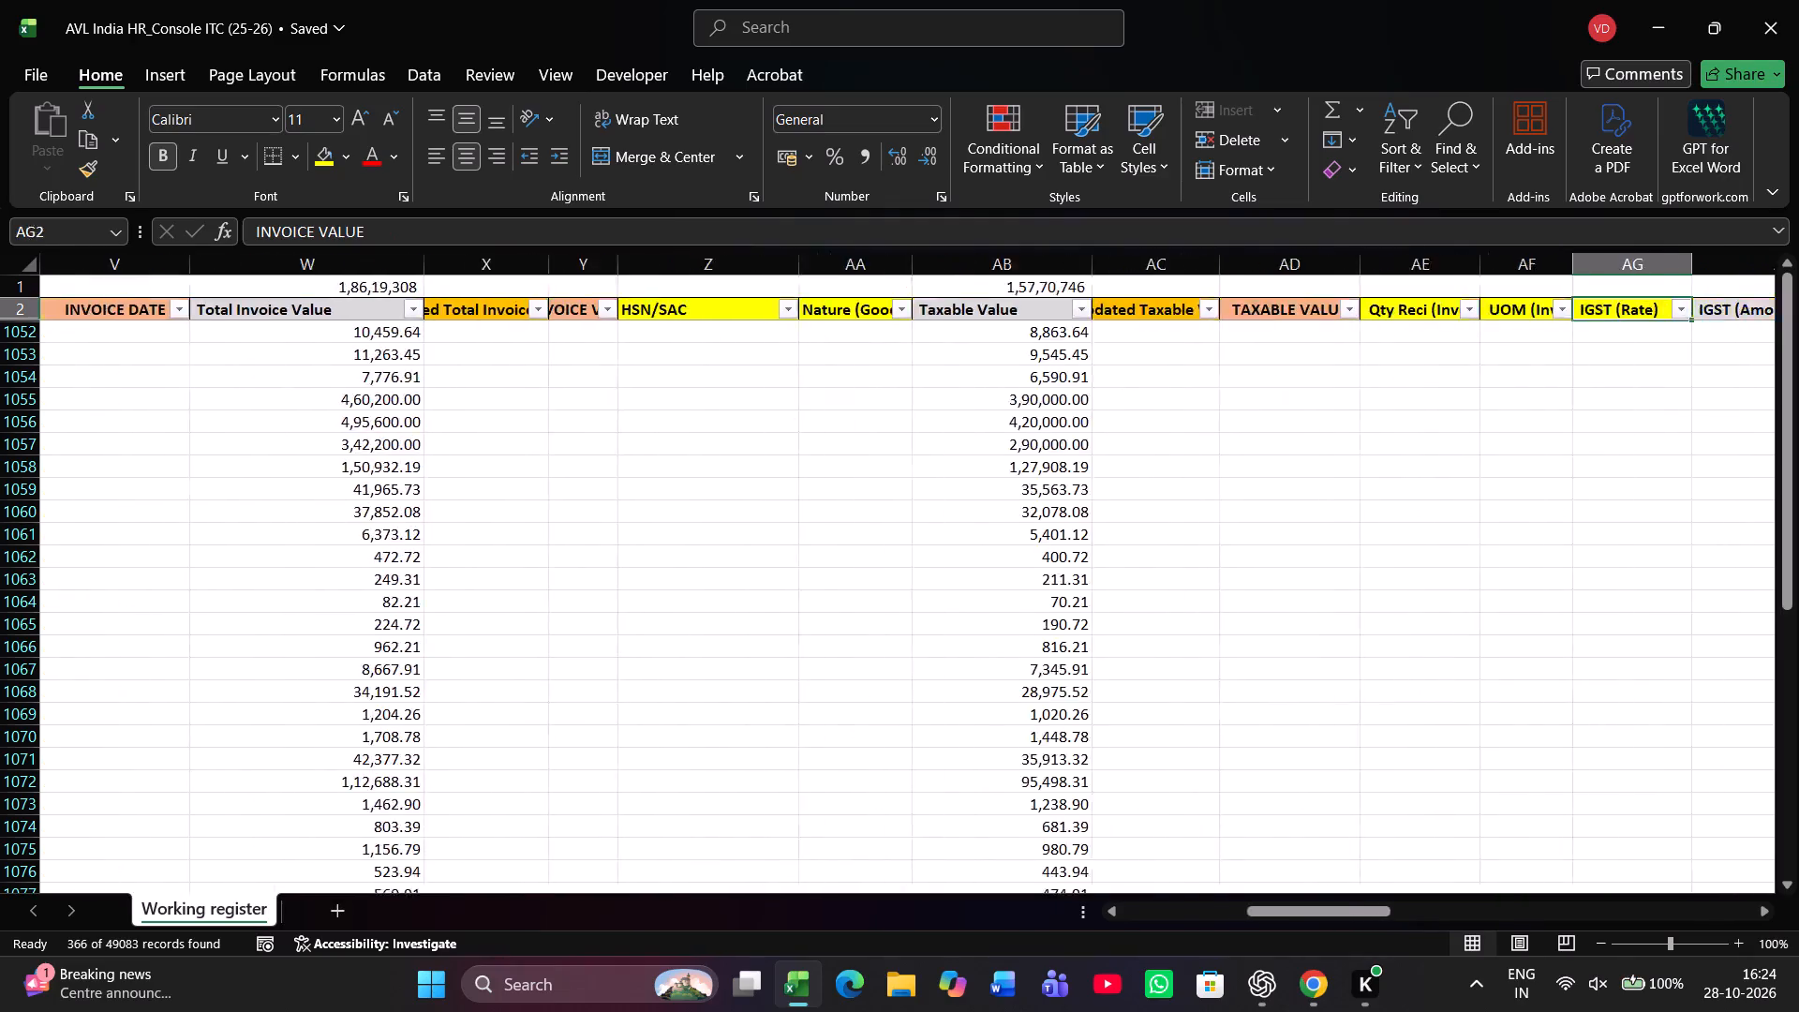
key("Right")
key("Right")
key("Right")
key("Right")
key("Right")
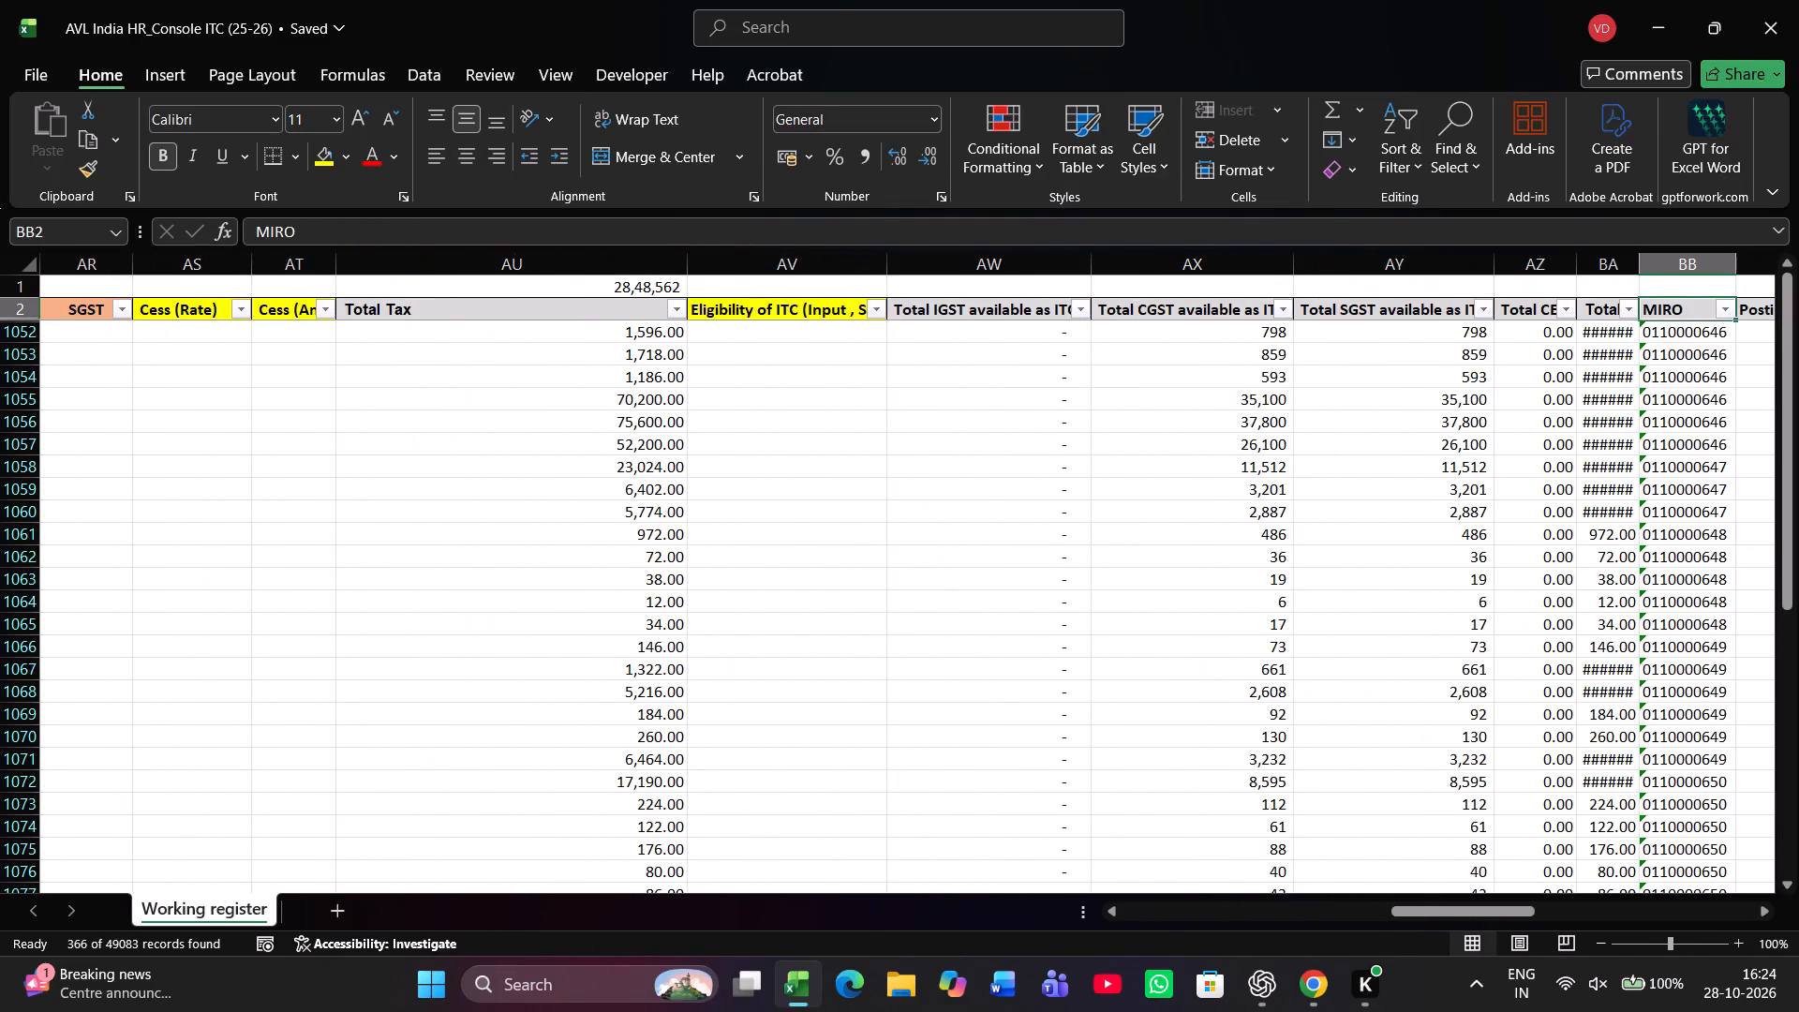
key("alt+Down")
key("Down")
key("Down")
key("Down")
key("Down")
key("Down")
key("Down")
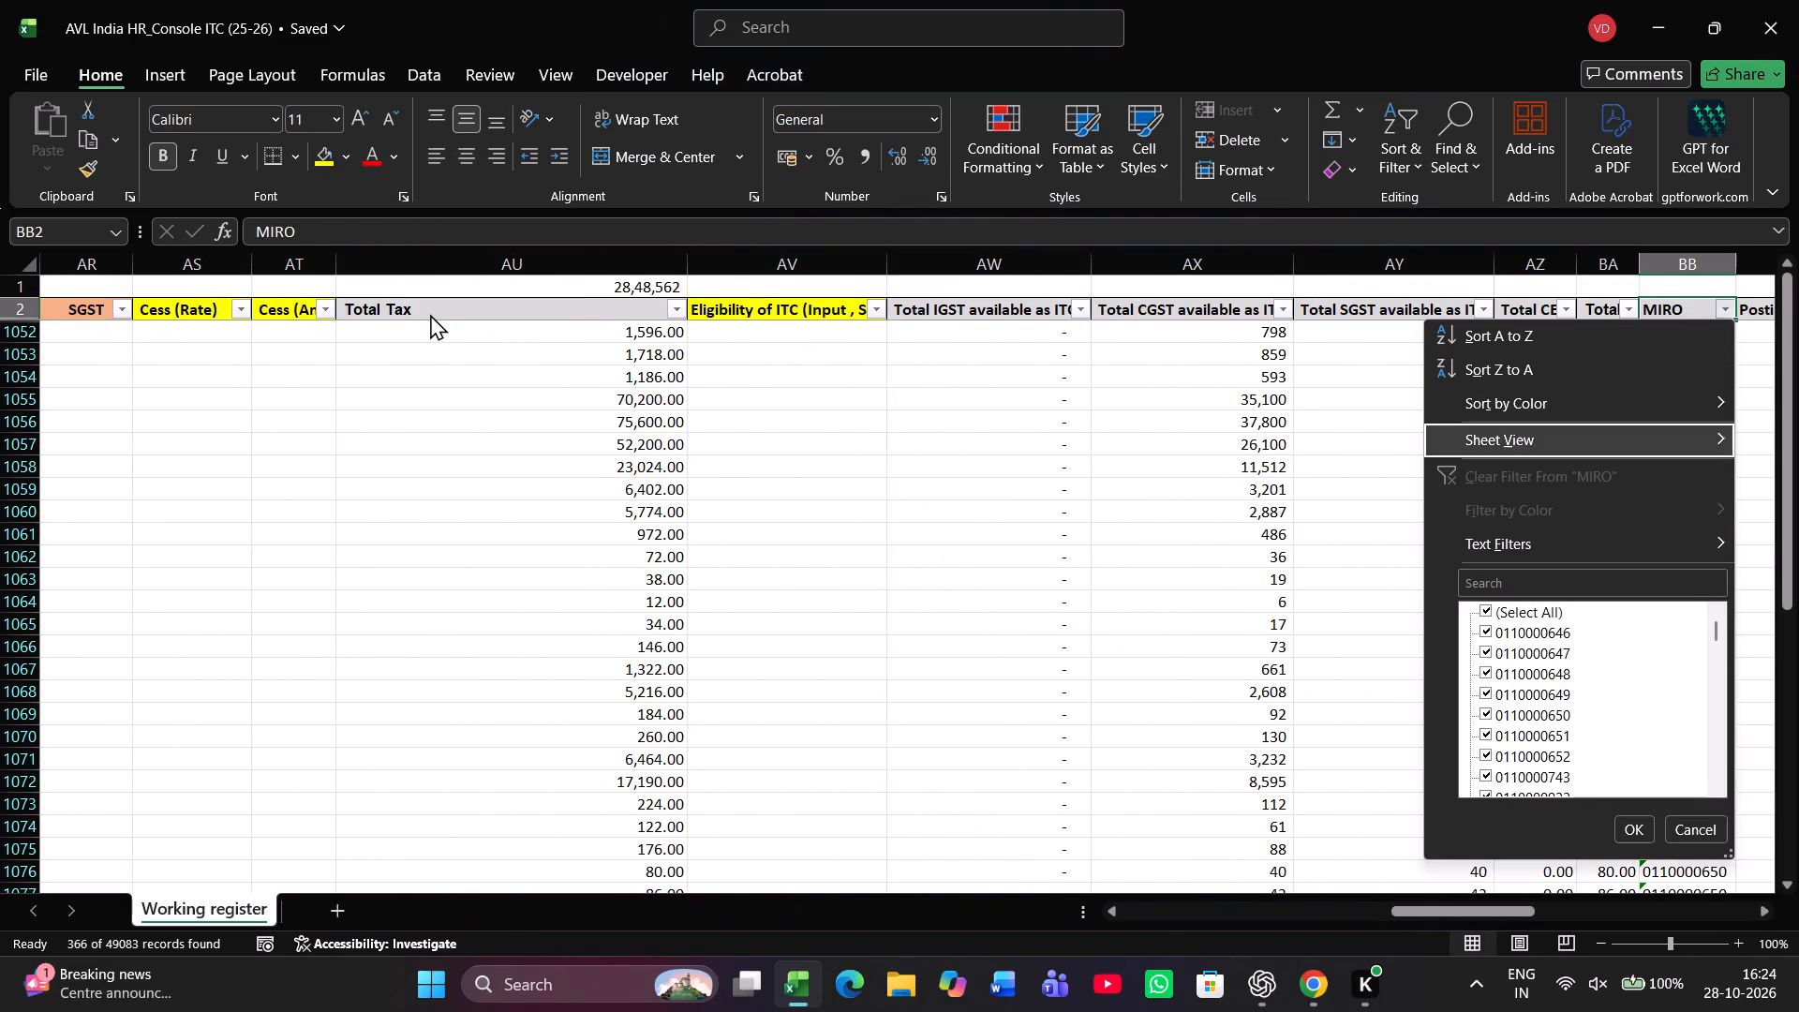
key("Down")
key("Down")
key("Down")
key("space")
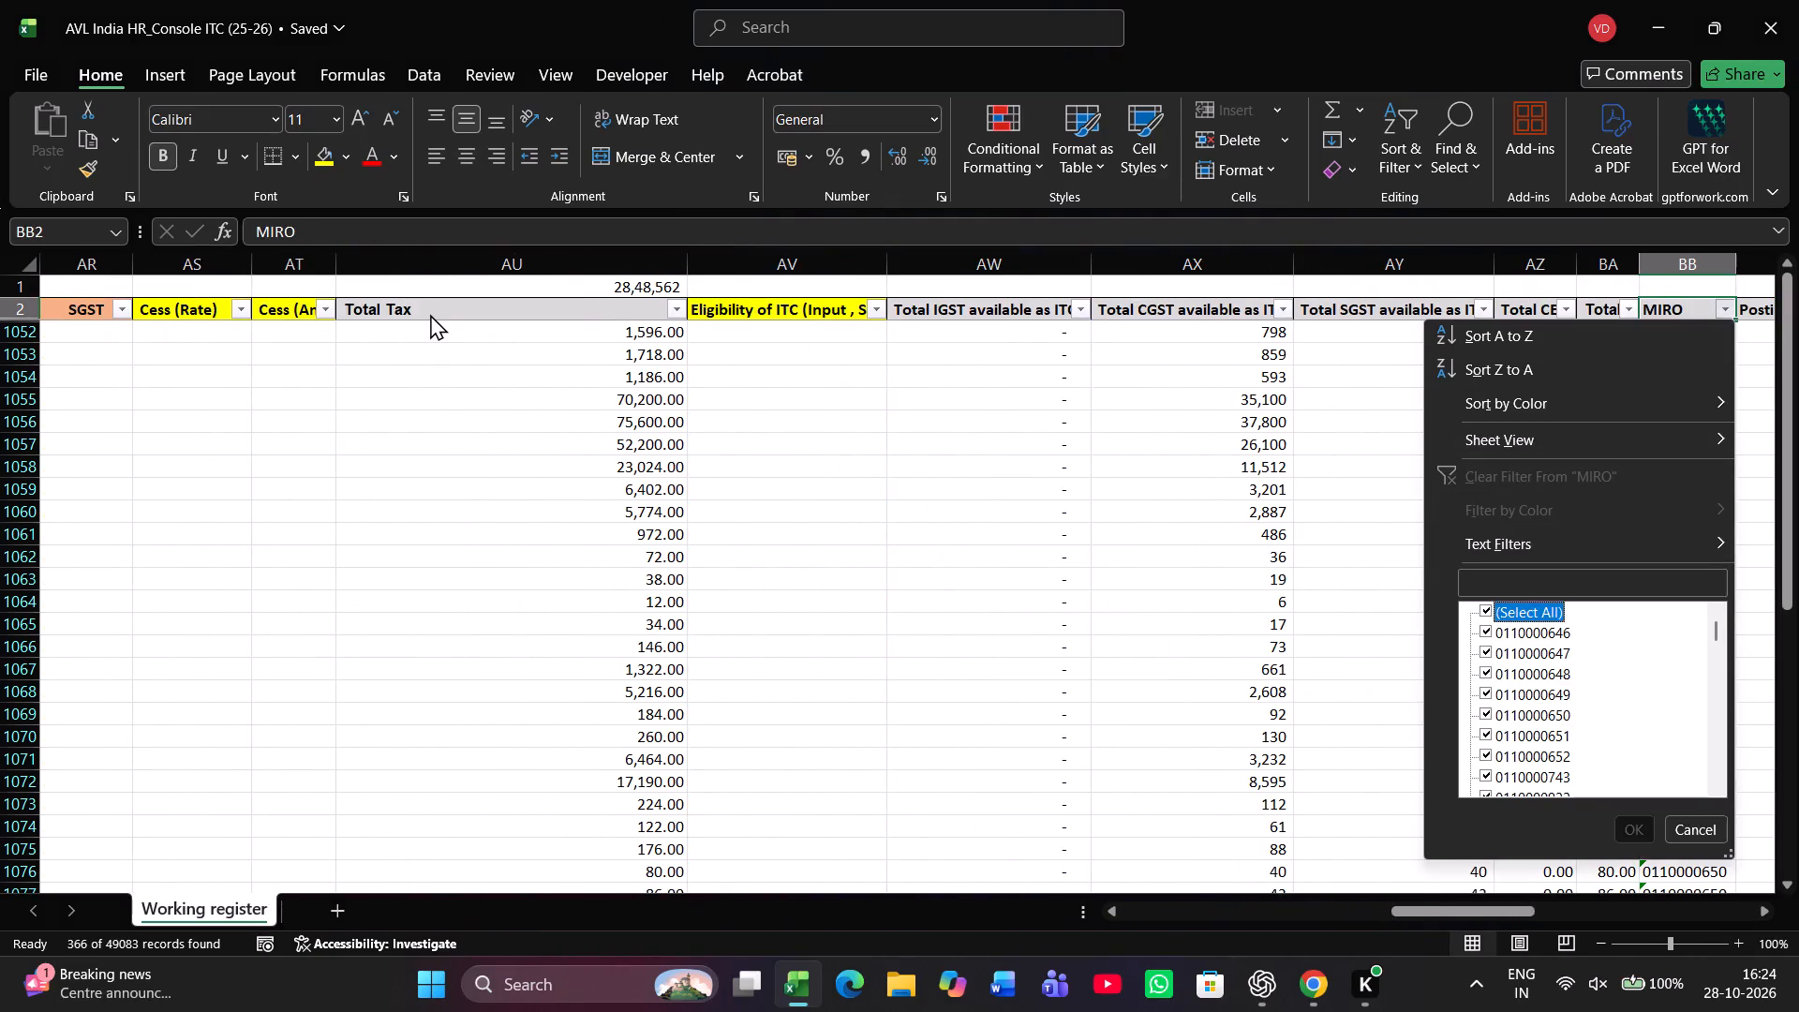
key("Down")
key("Down")
key("Down")
key("Down")
key("Down")
key("Down")
key("Down")
key("Down")
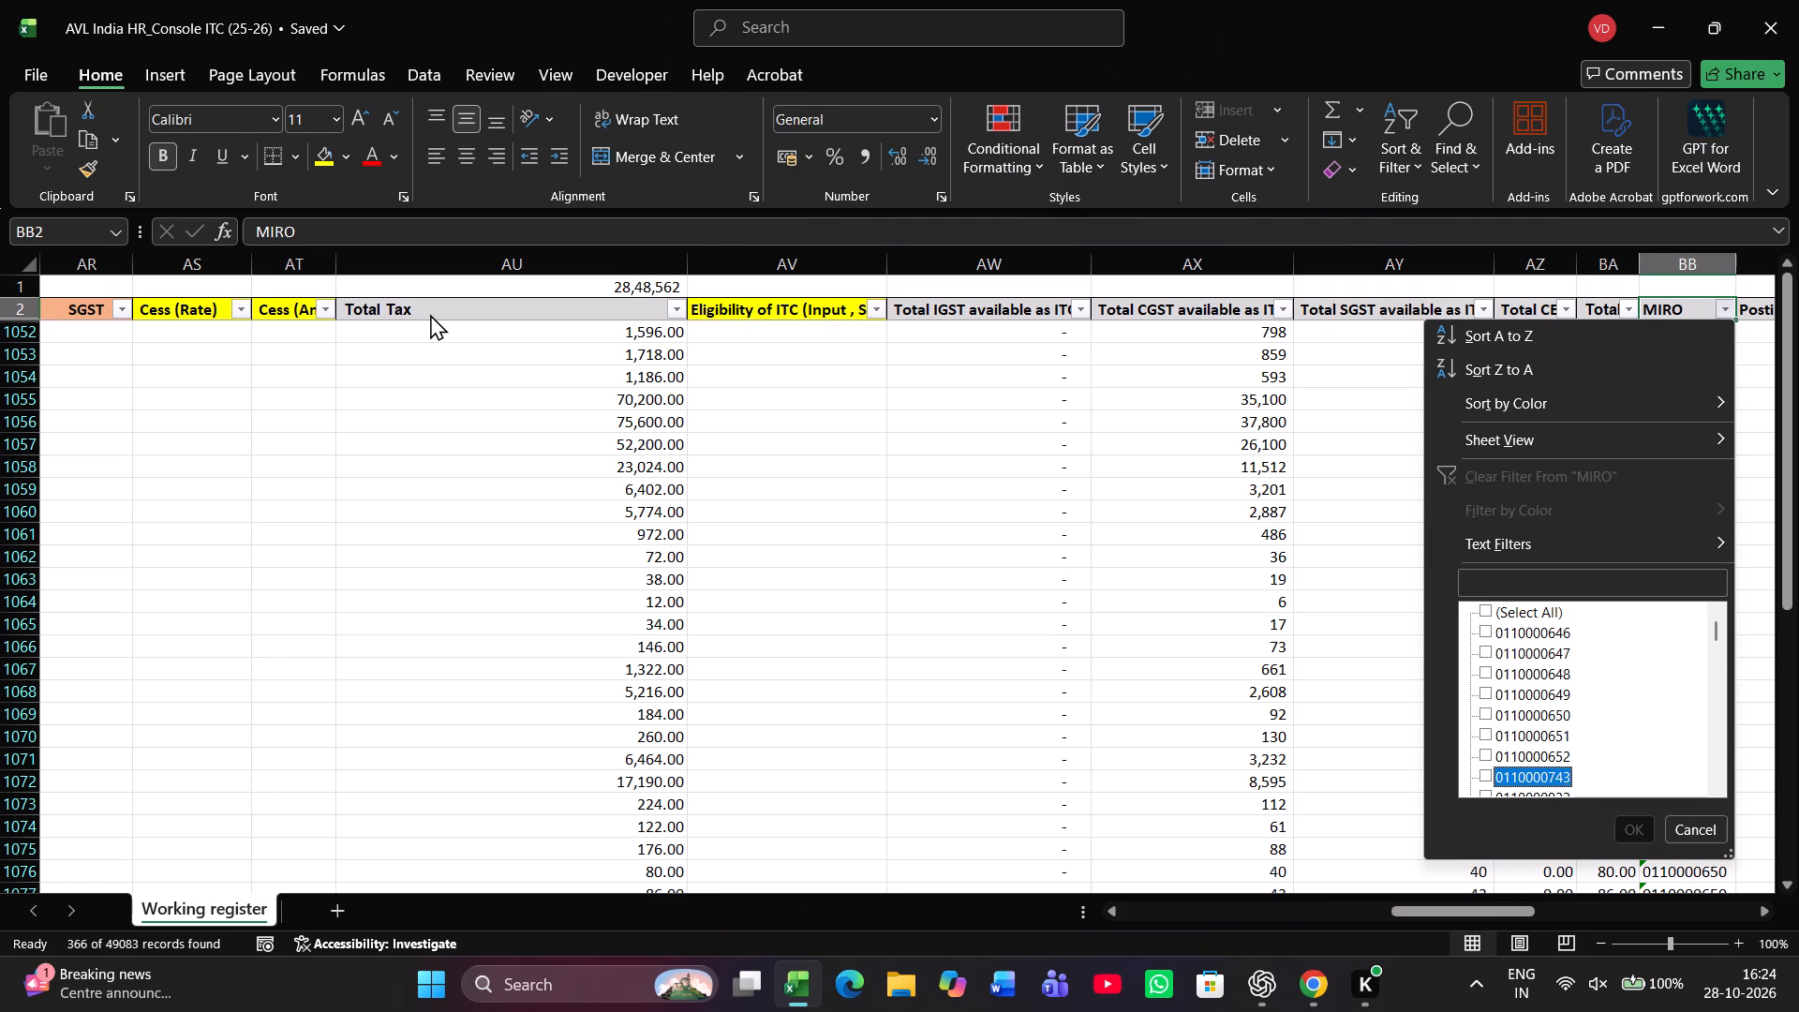
key("Down")
key("Down")
key("Down")
key("Down")
key("Down")
key("Down")
key("Down")
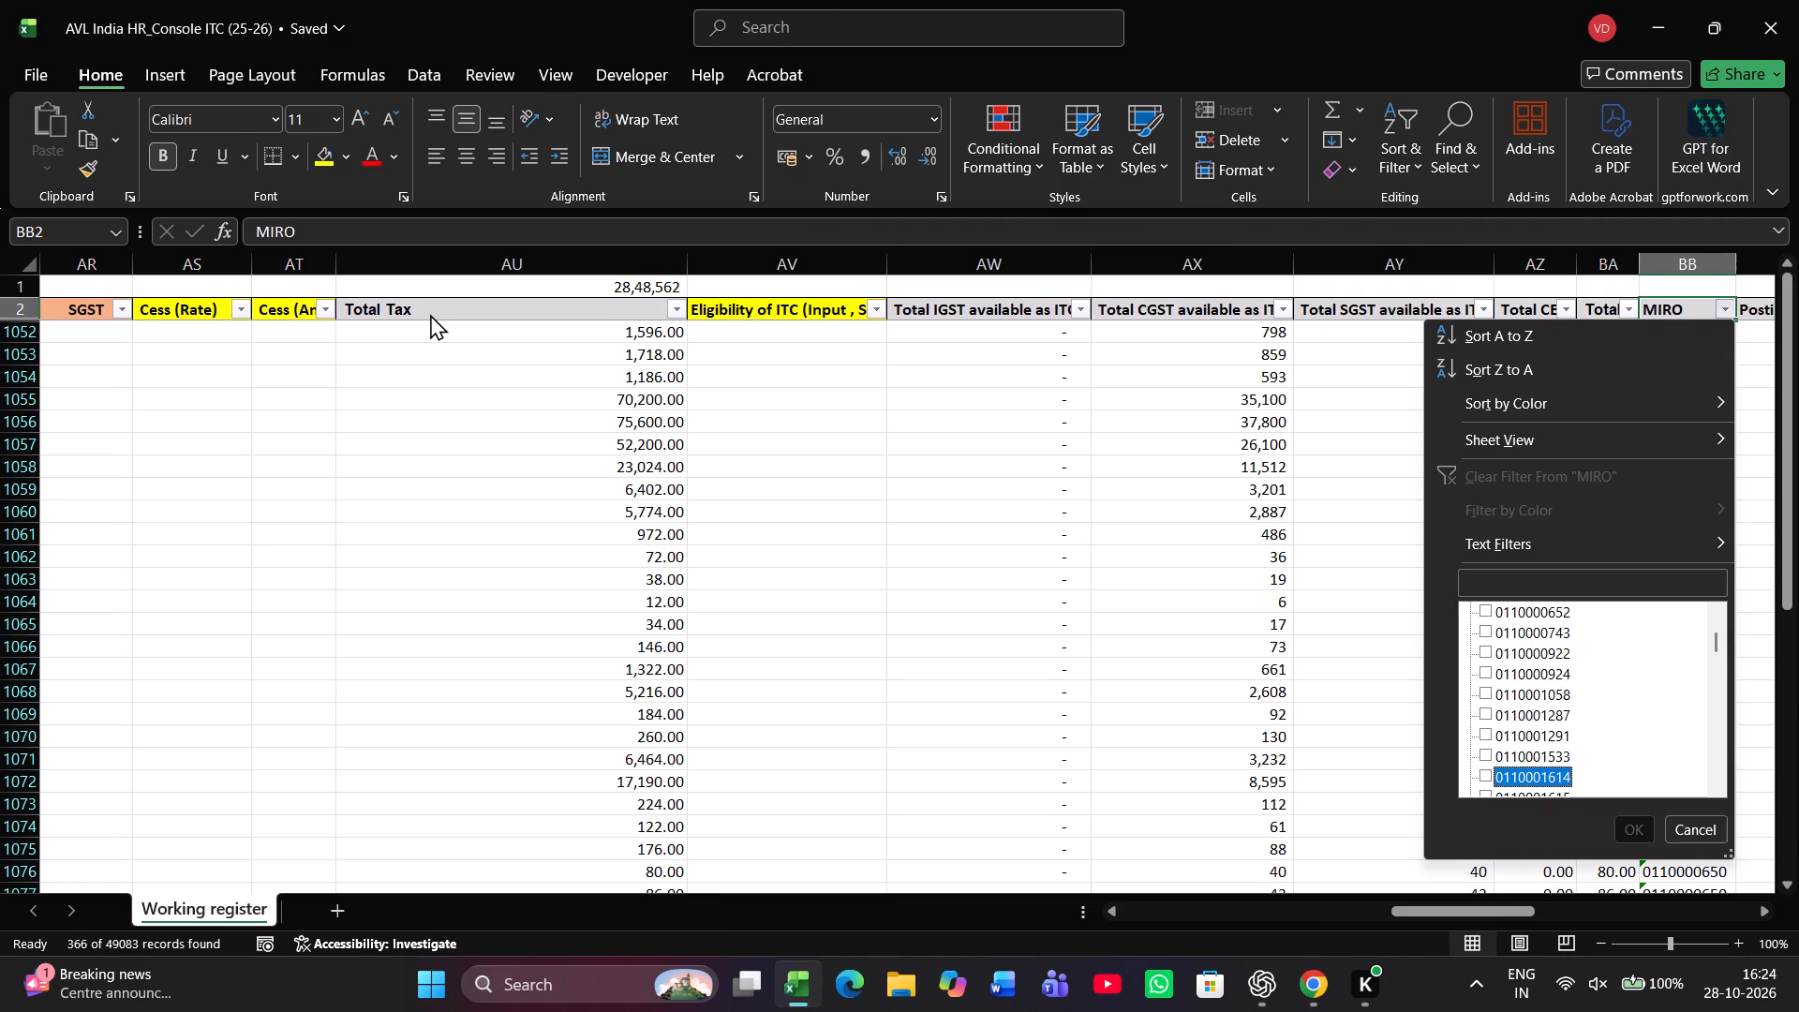
key("Down")
key("Down")
key("Down")
key("Down")
key("Down")
key("Down")
key("Down")
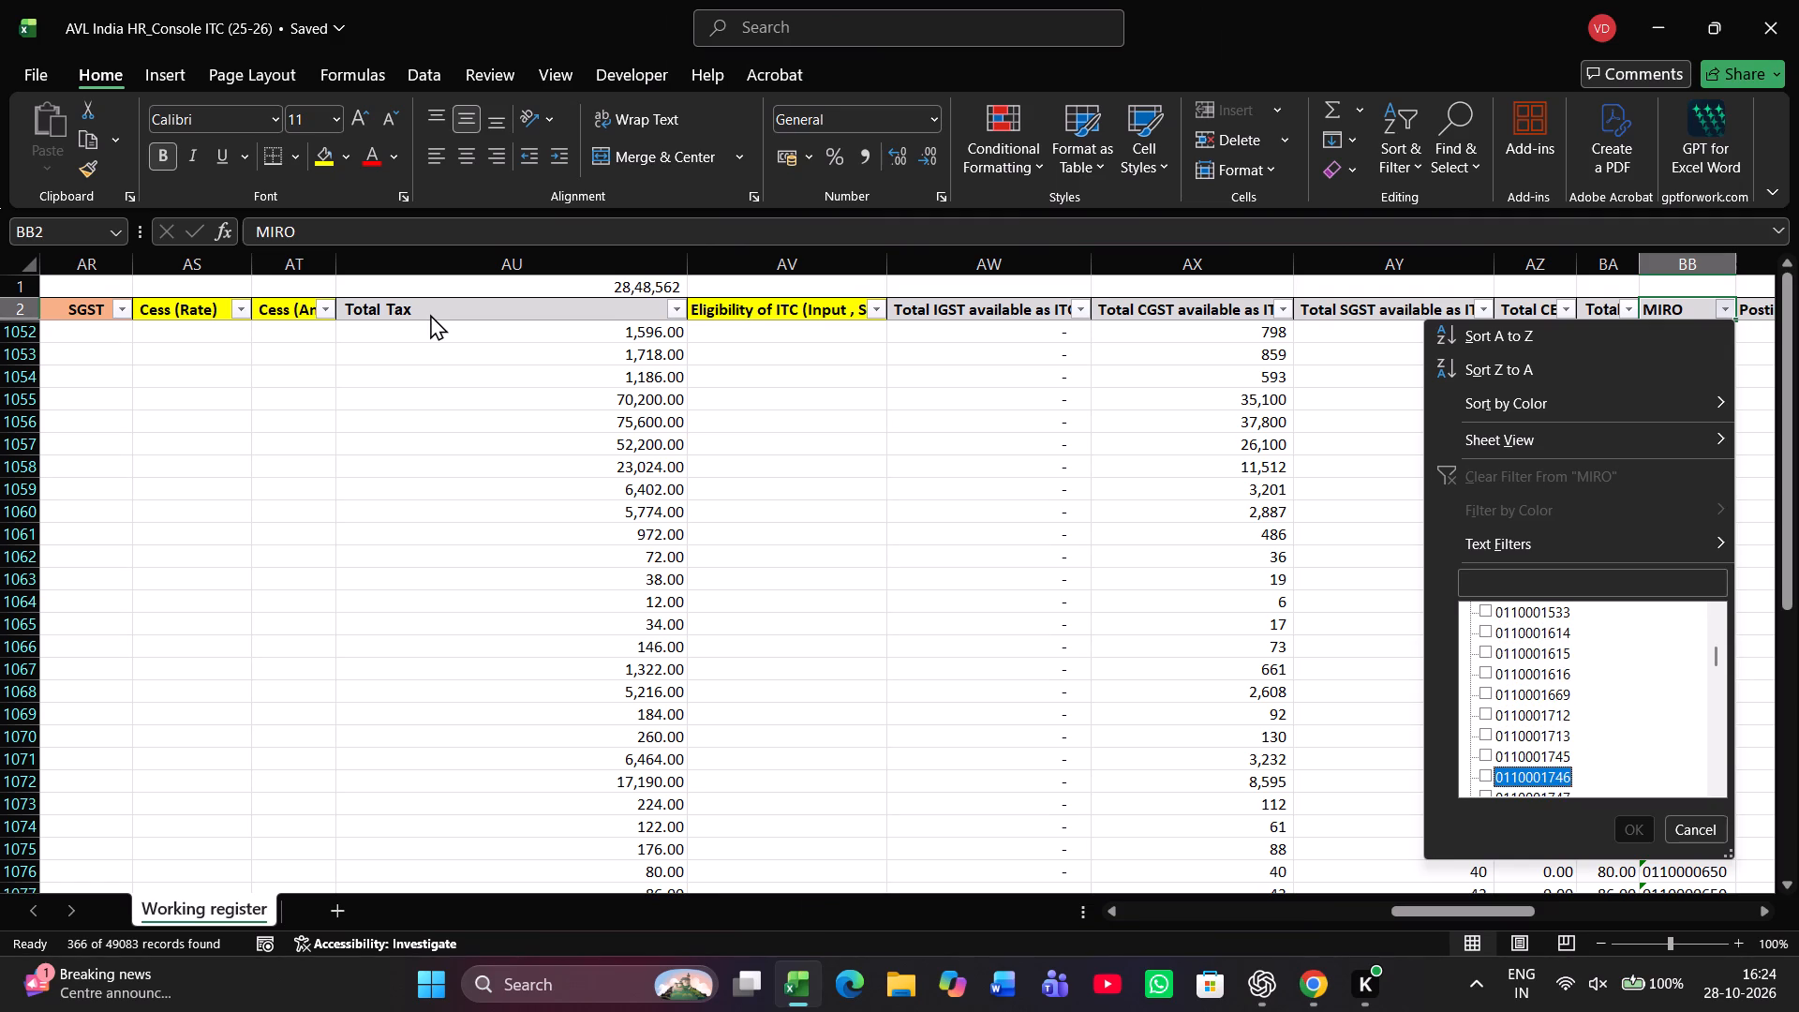
key("Down")
key("Down")
key("Down")
key("Down")
key("Down")
key("Down")
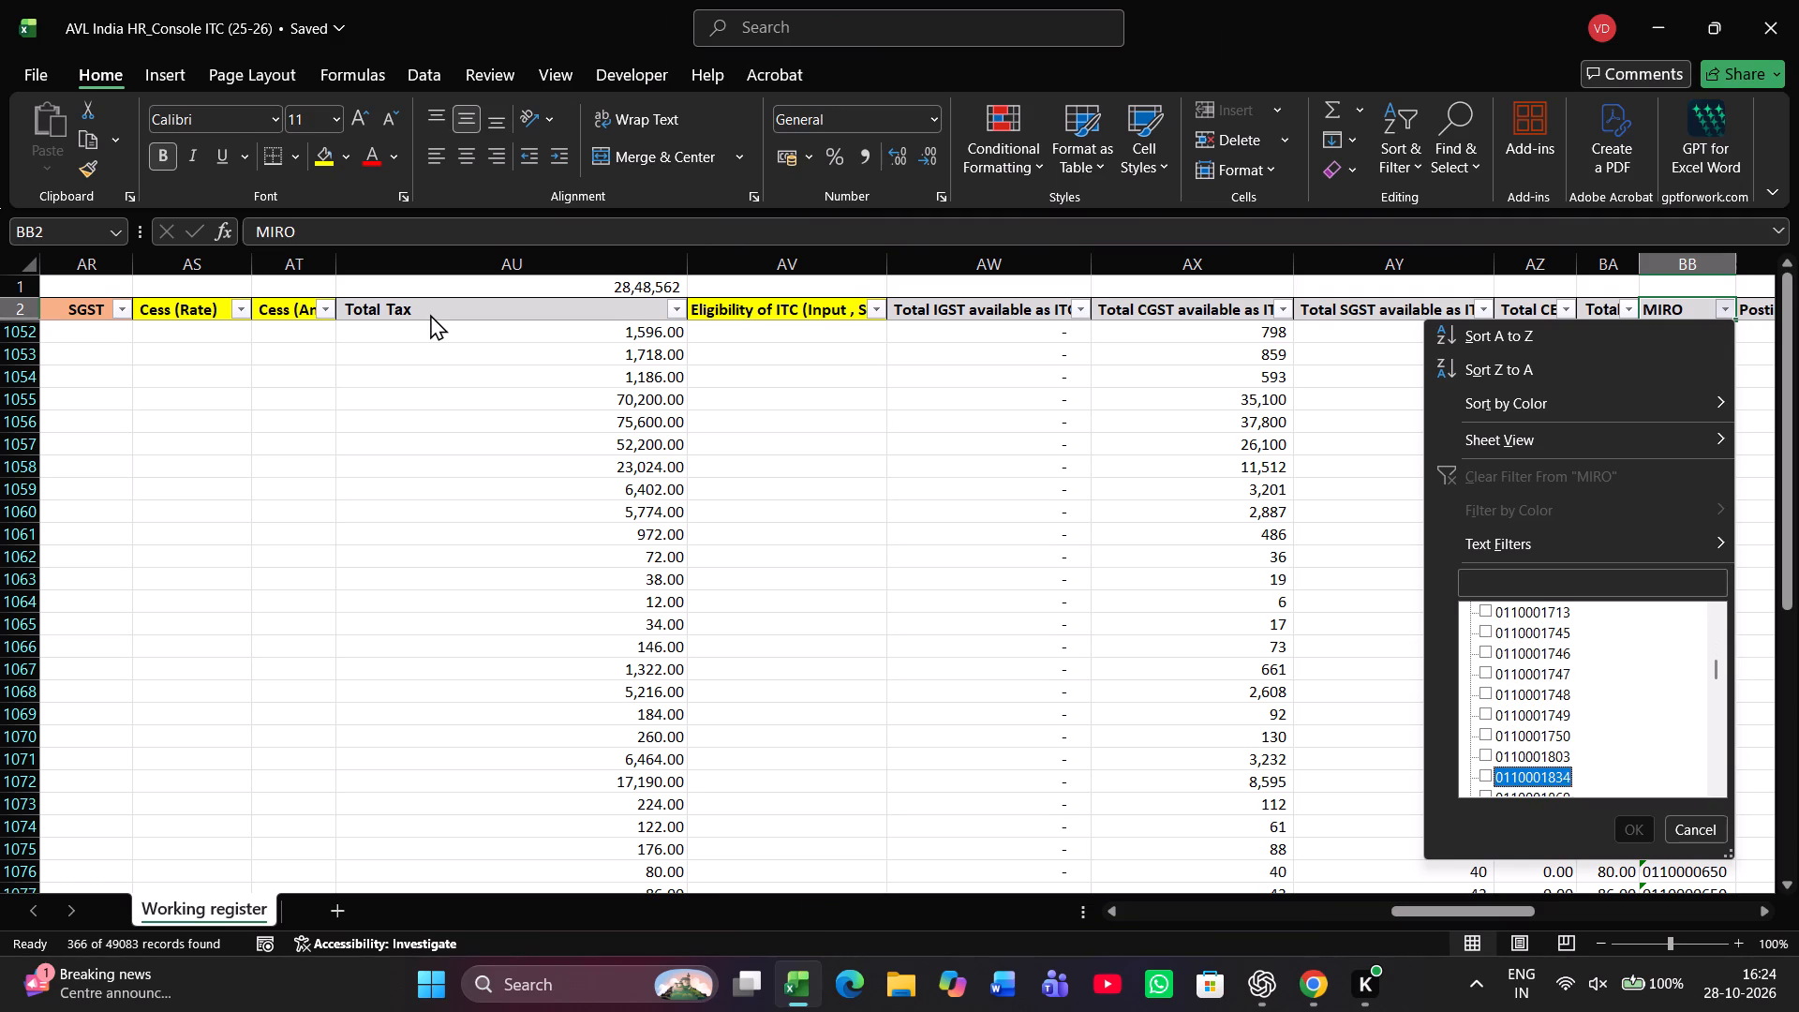
key("Up")
key("space")
key("Return")
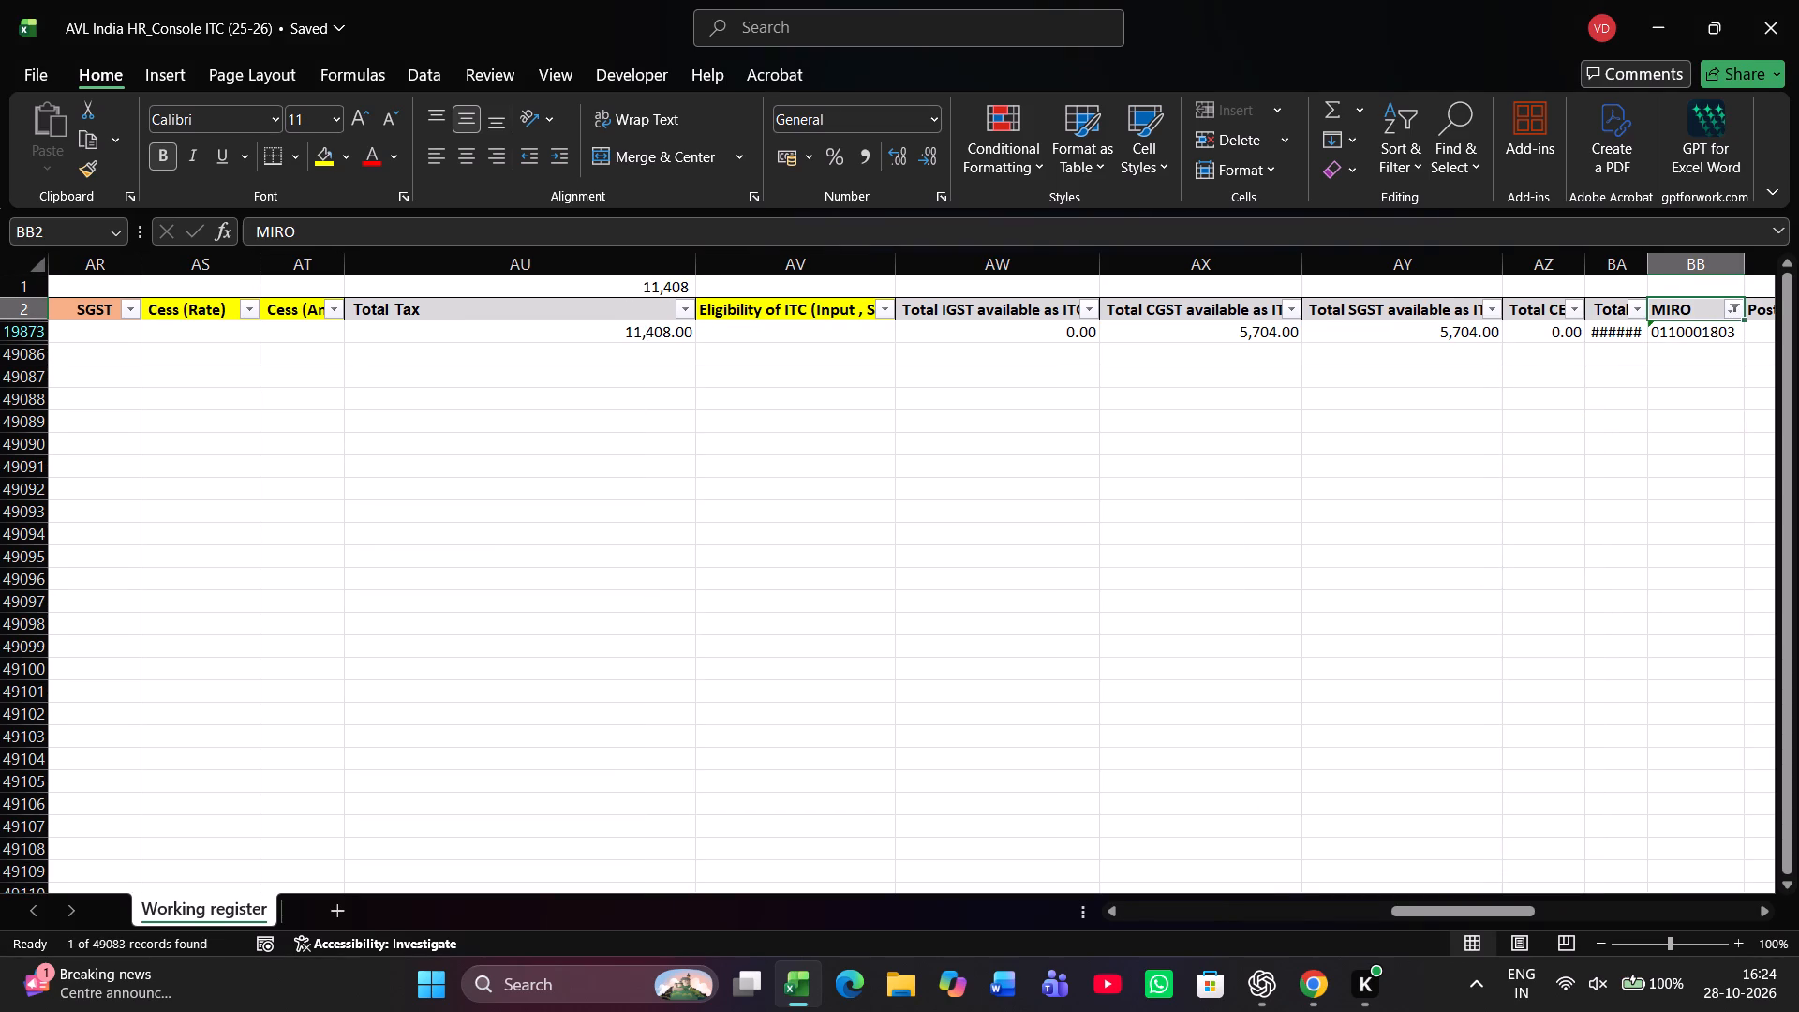
Enter 26 as the file number in column C of the filtered ABC Ecotech row.
key("Left")
key("Left")
key("Left")
key("Left")
key("Left")
key("Left")
key("Left")
key("Left")
key("Left")
key("Left")
key("Left")
key("Left")
key("Left")
key("Left")
key("Left")
key("Left")
key("Left")
key("Left")
key("Left")
key("Left")
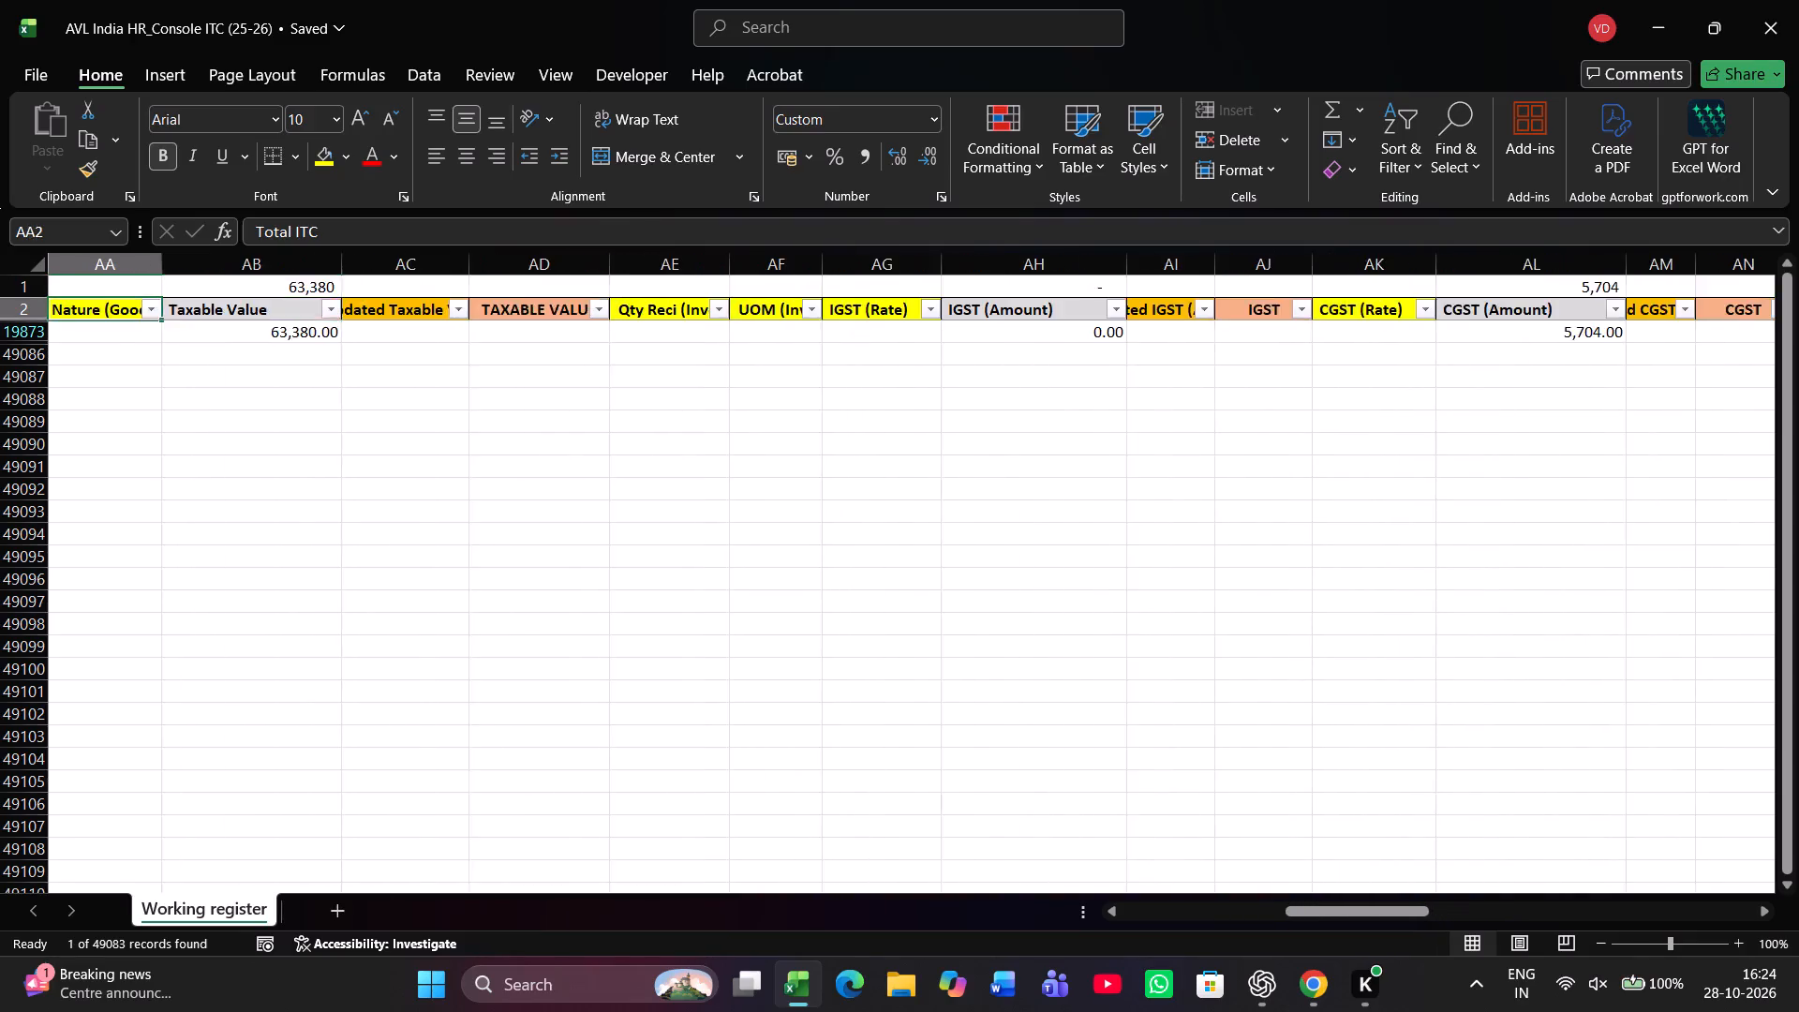
key("Left")
key("Left")
key("Left")
key("Left")
key("Left")
key("Left")
key("Left")
key("Left")
key("Left")
key("Left")
key("Left")
key("Left")
key("Left")
key("Left")
key("Left")
key("Left")
key("Left")
key("Left")
key("Left")
key("Left")
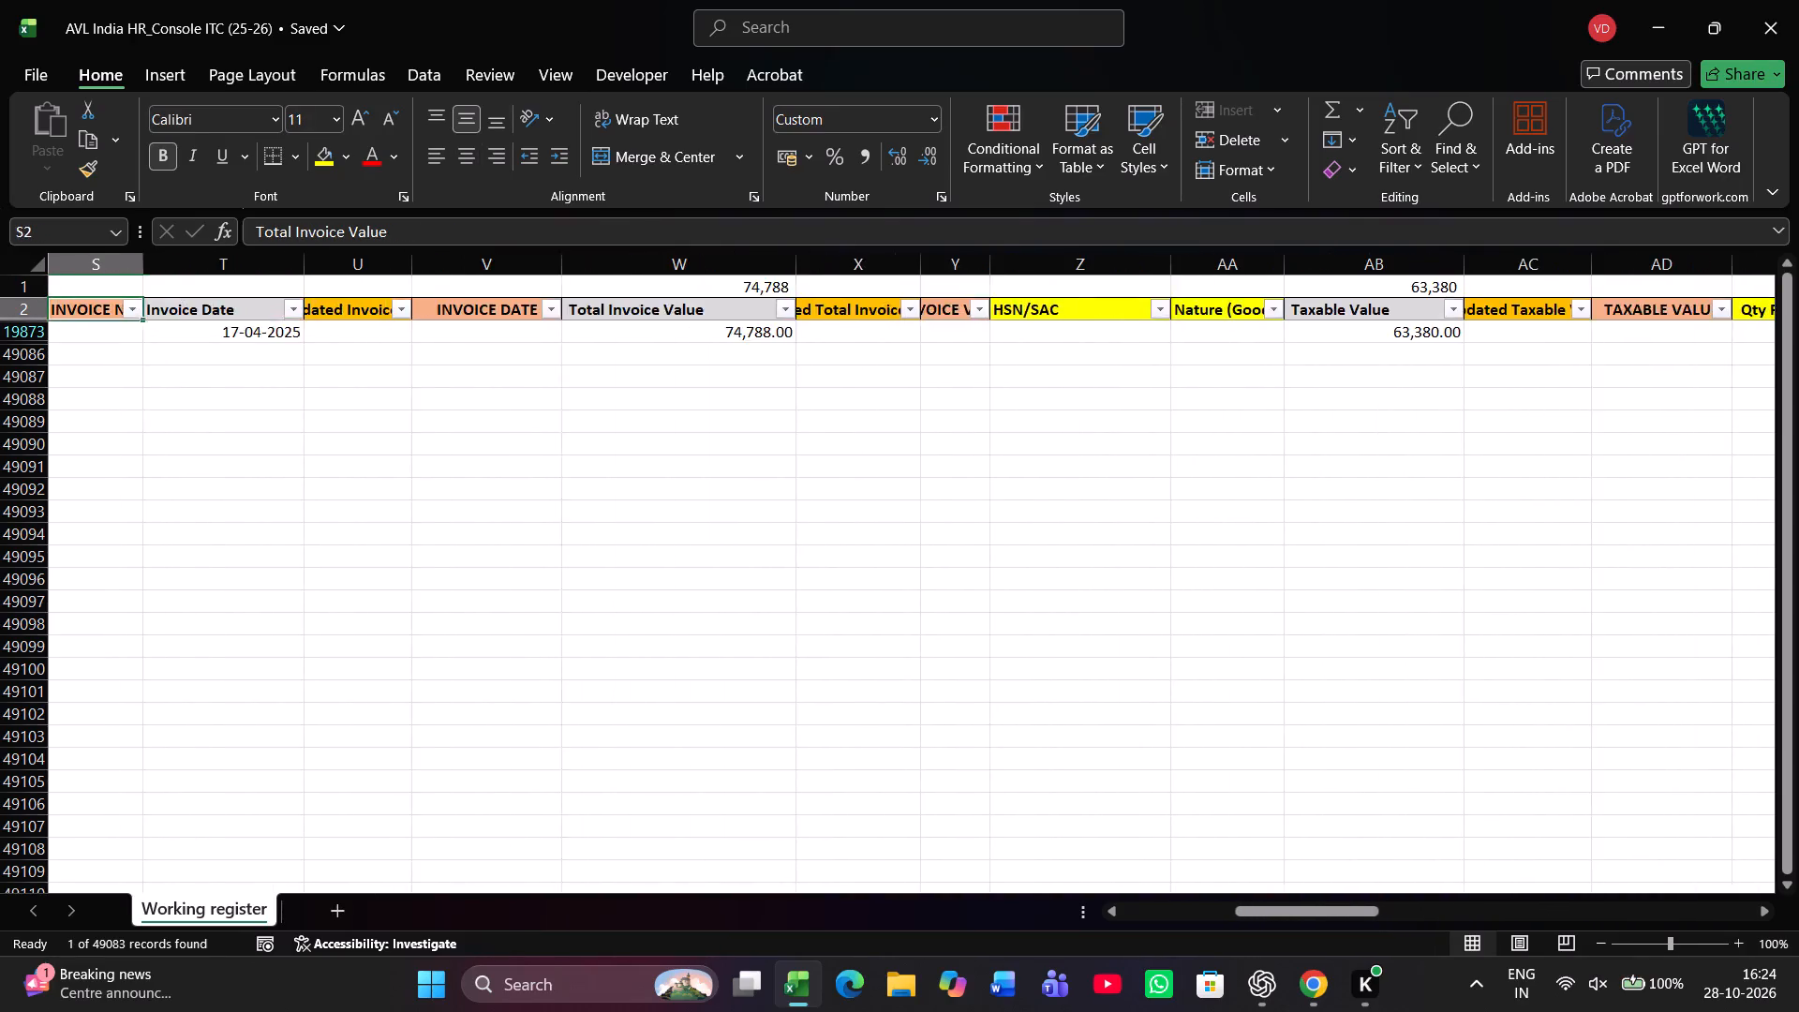
key("Left")
key("Left")
key("Left")
key("Left")
key("Left")
key("Left")
key("Left")
key("Left")
key("Left")
key("Left")
key("Left")
key("Left")
key("Left")
key("Left")
key("Left")
key("Left")
key("Left")
key("Left")
key("Left")
key("Left")
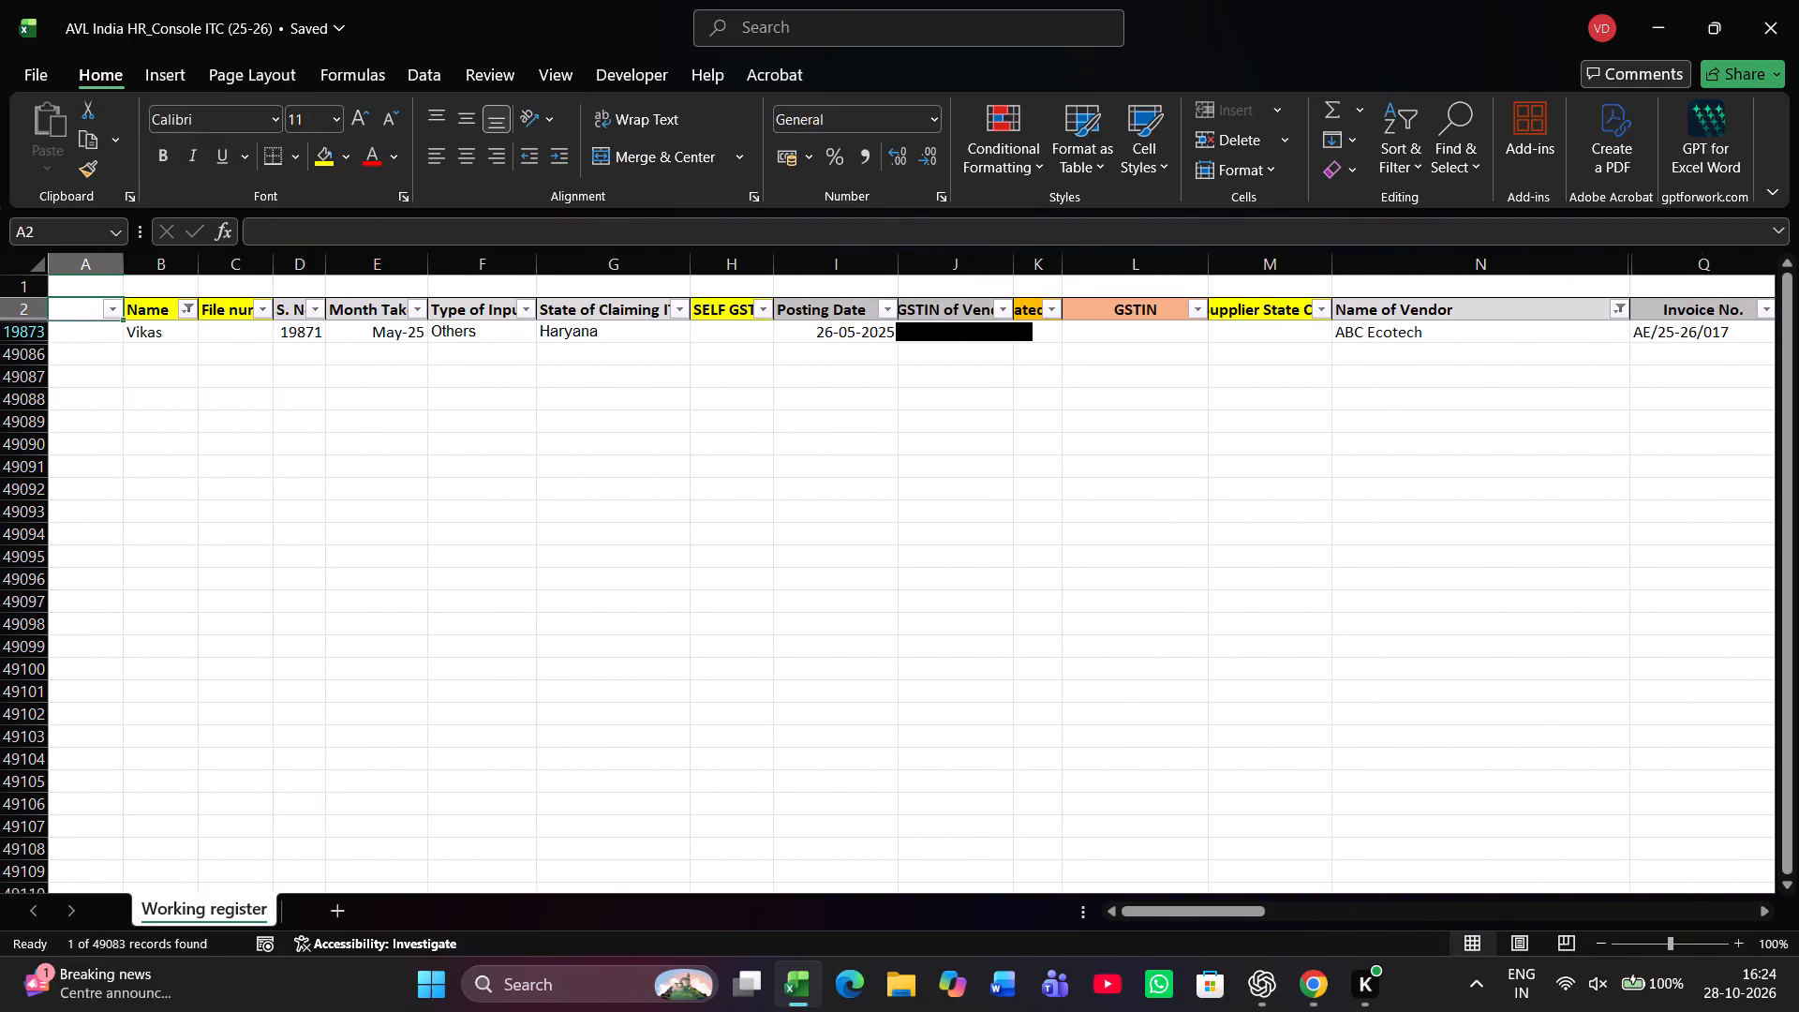
key("Right")
key("Down")
key("Right")
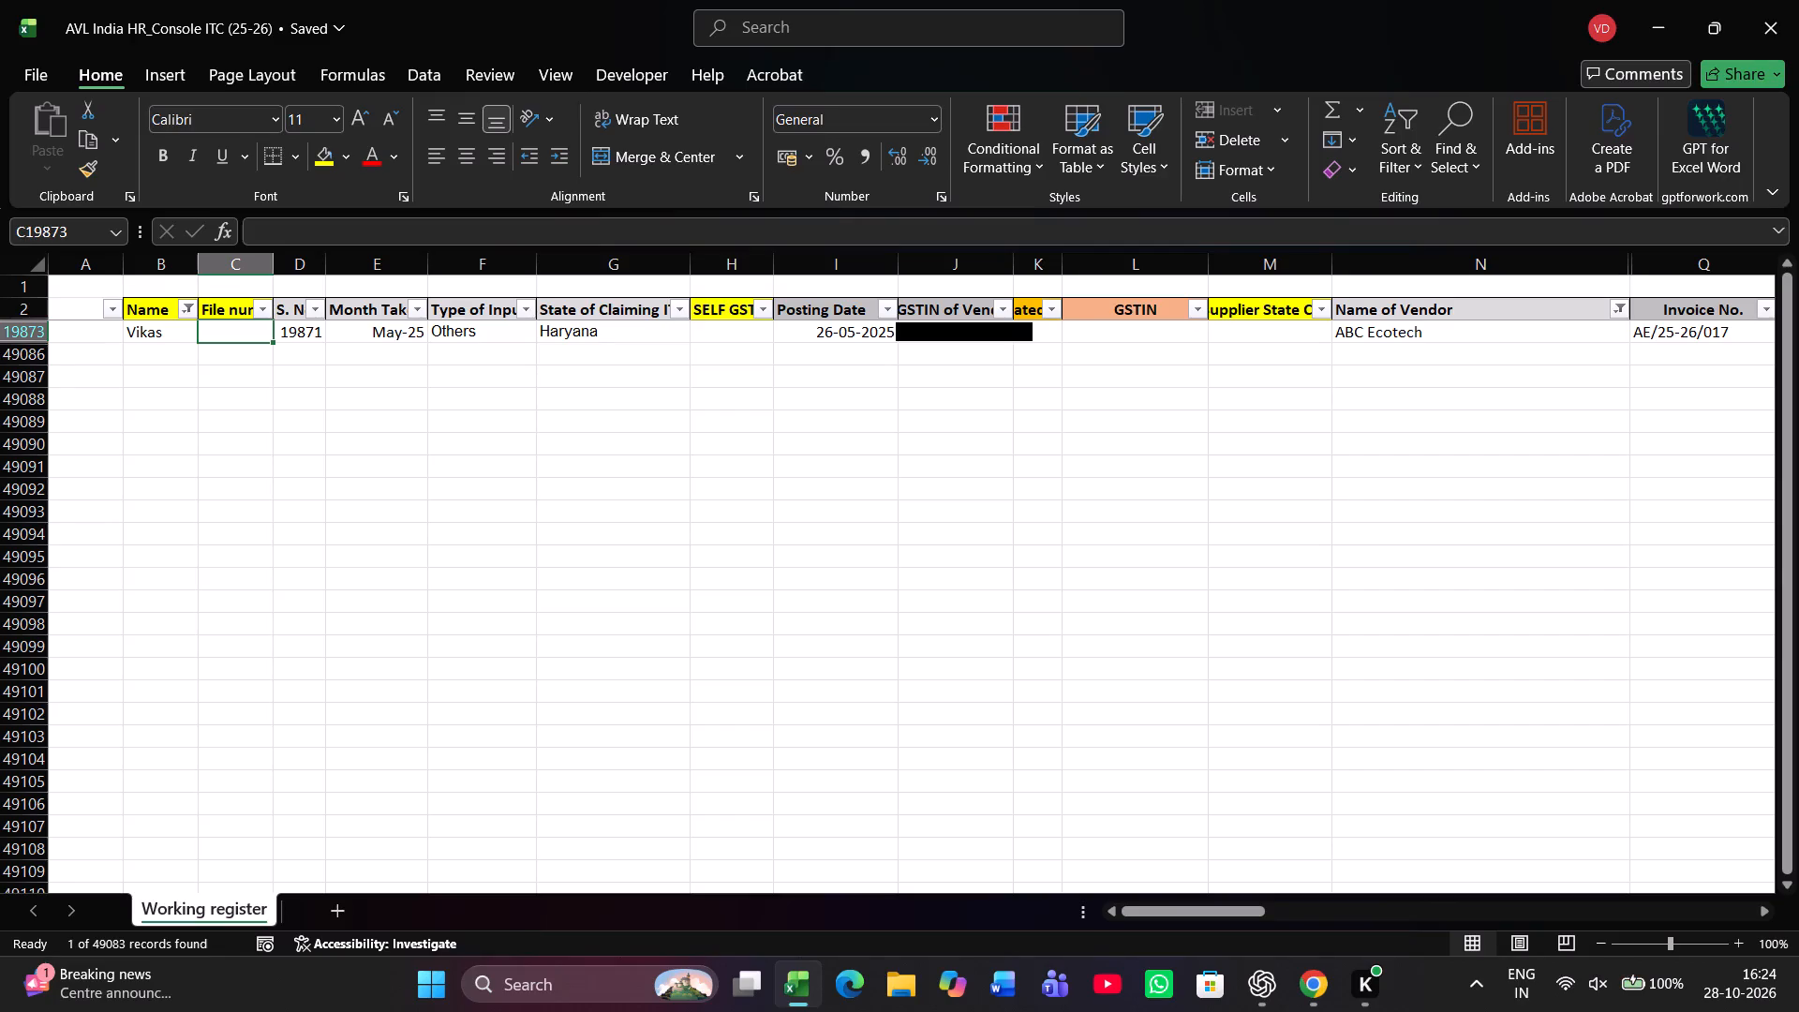
type("26")
key("Right")
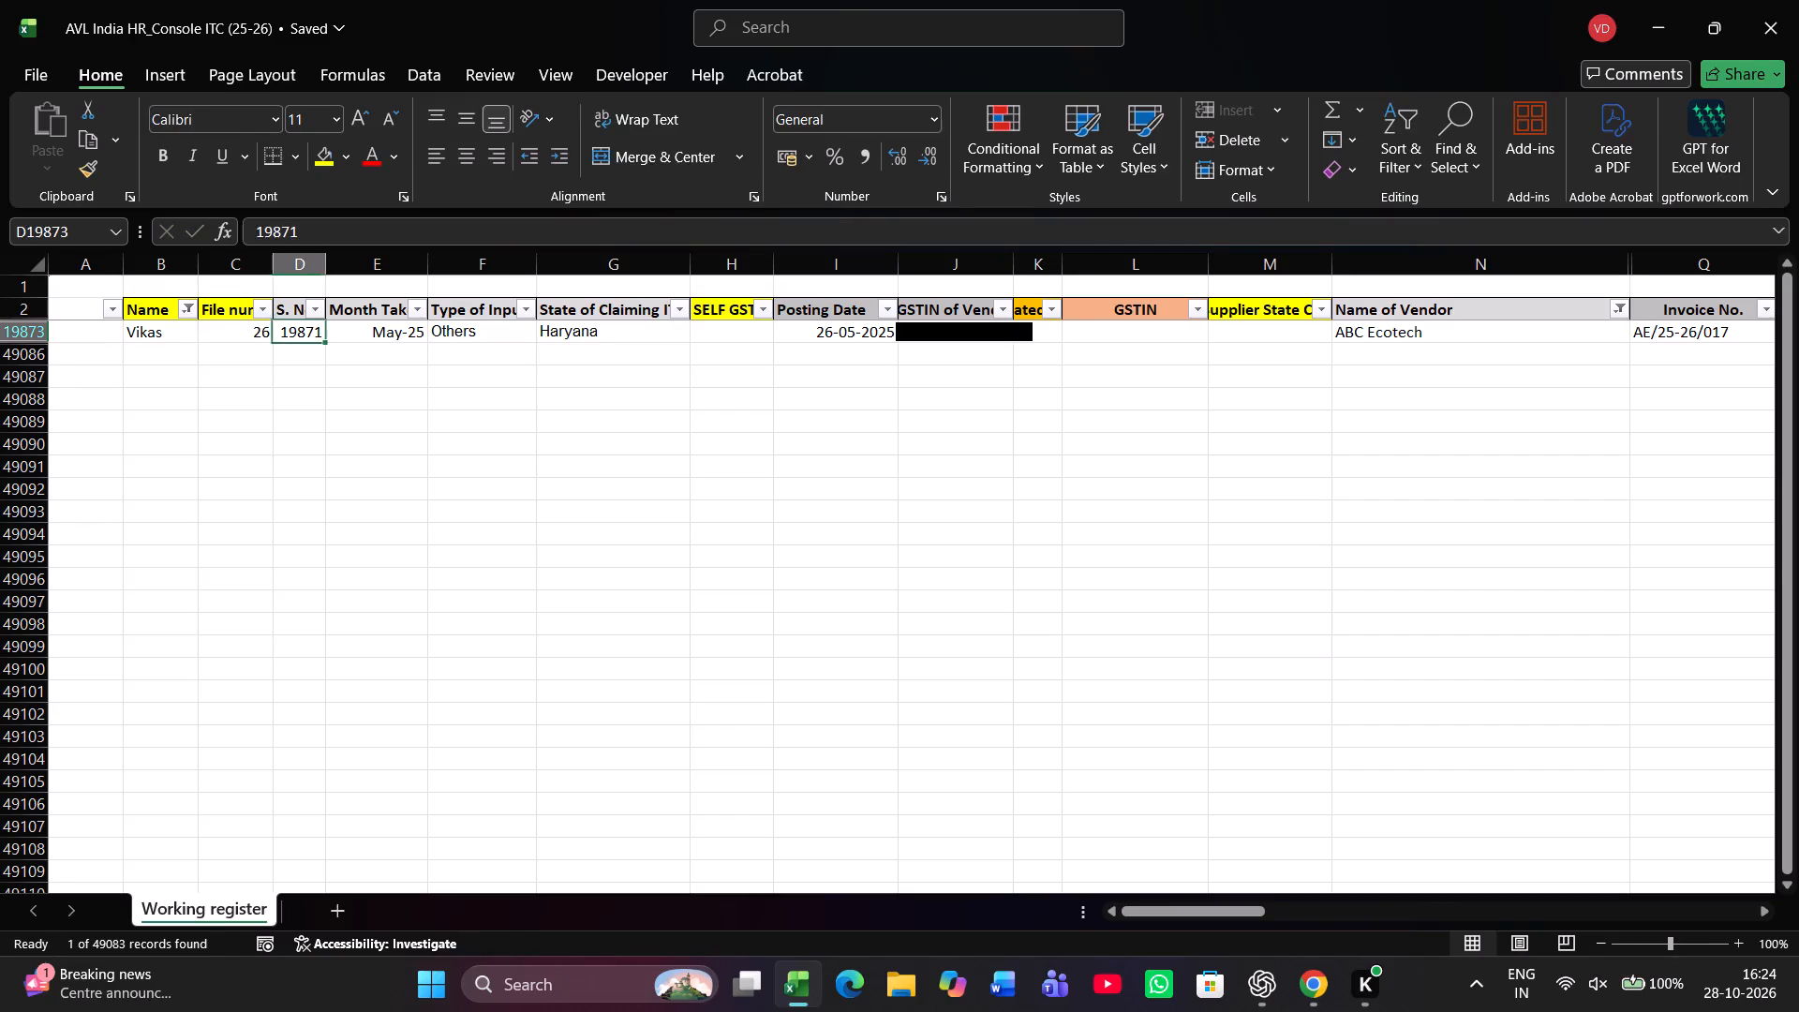
Enter the company's own Haryana GSTIN, beginning with 06AA, in the SELF GST column of the ABC Ecotech row.
key("Right")
key("Right")
key("Right")
key("Right")
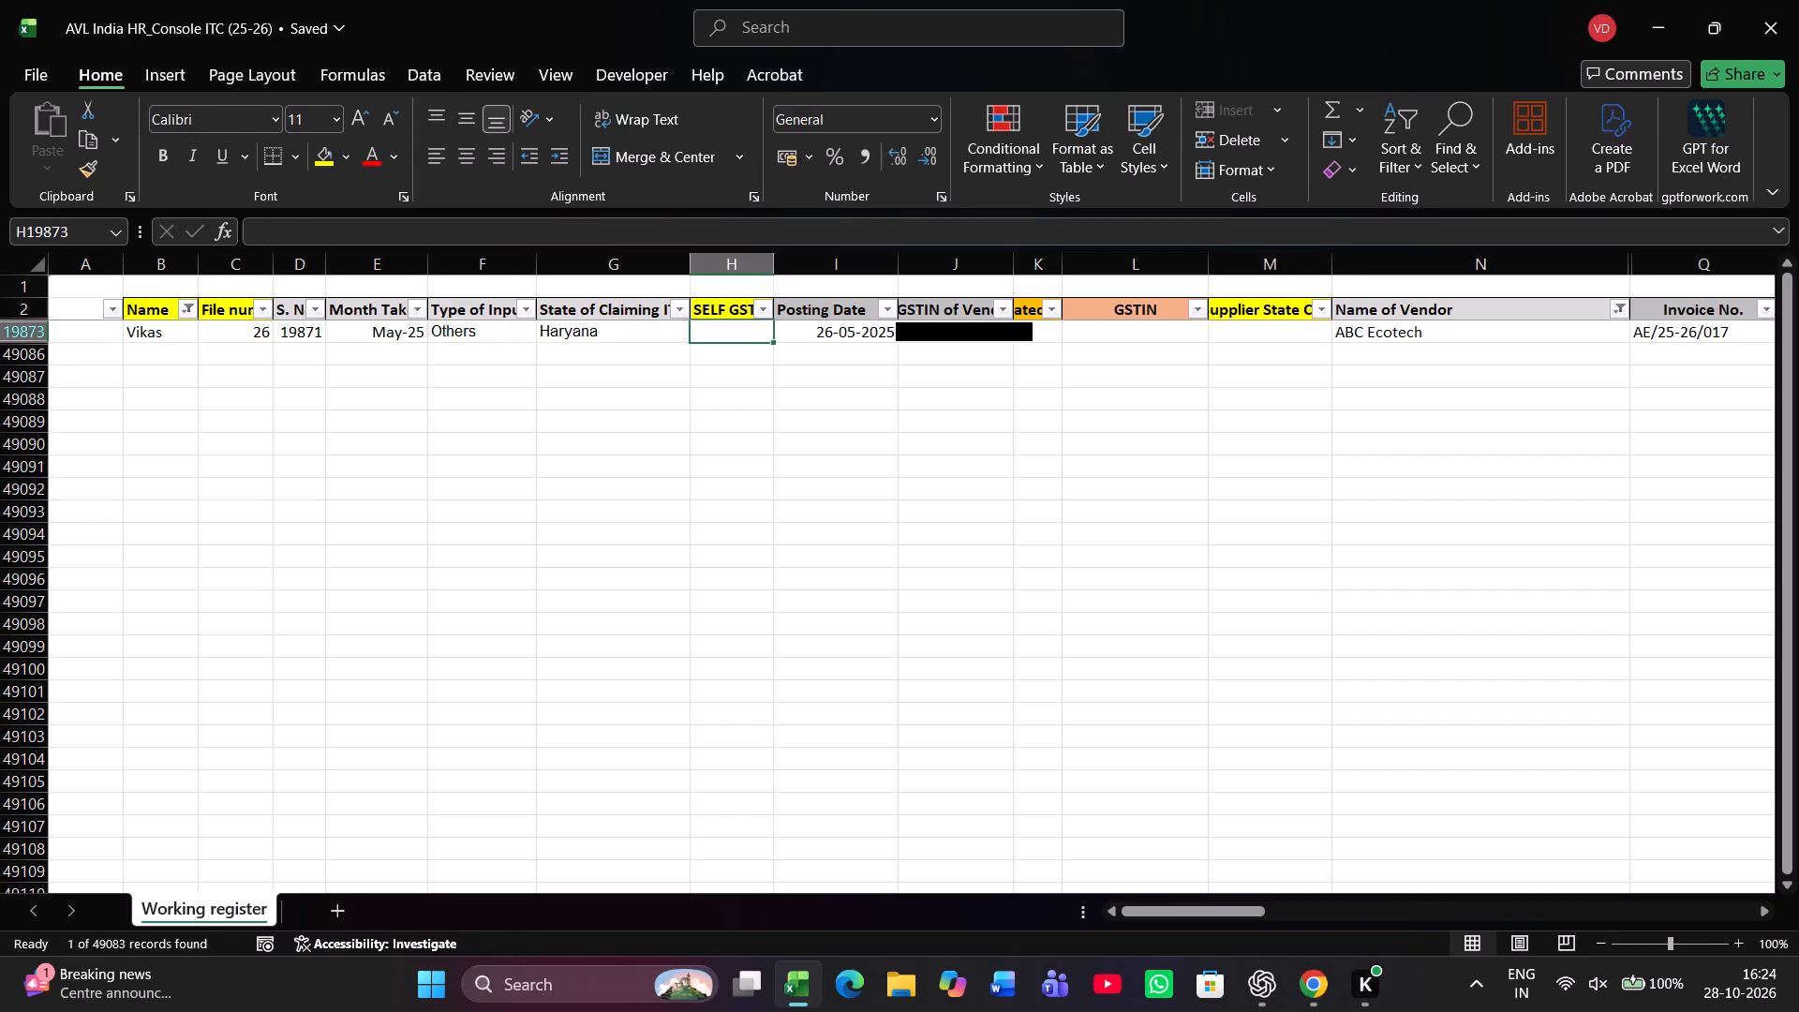
type("06AA")
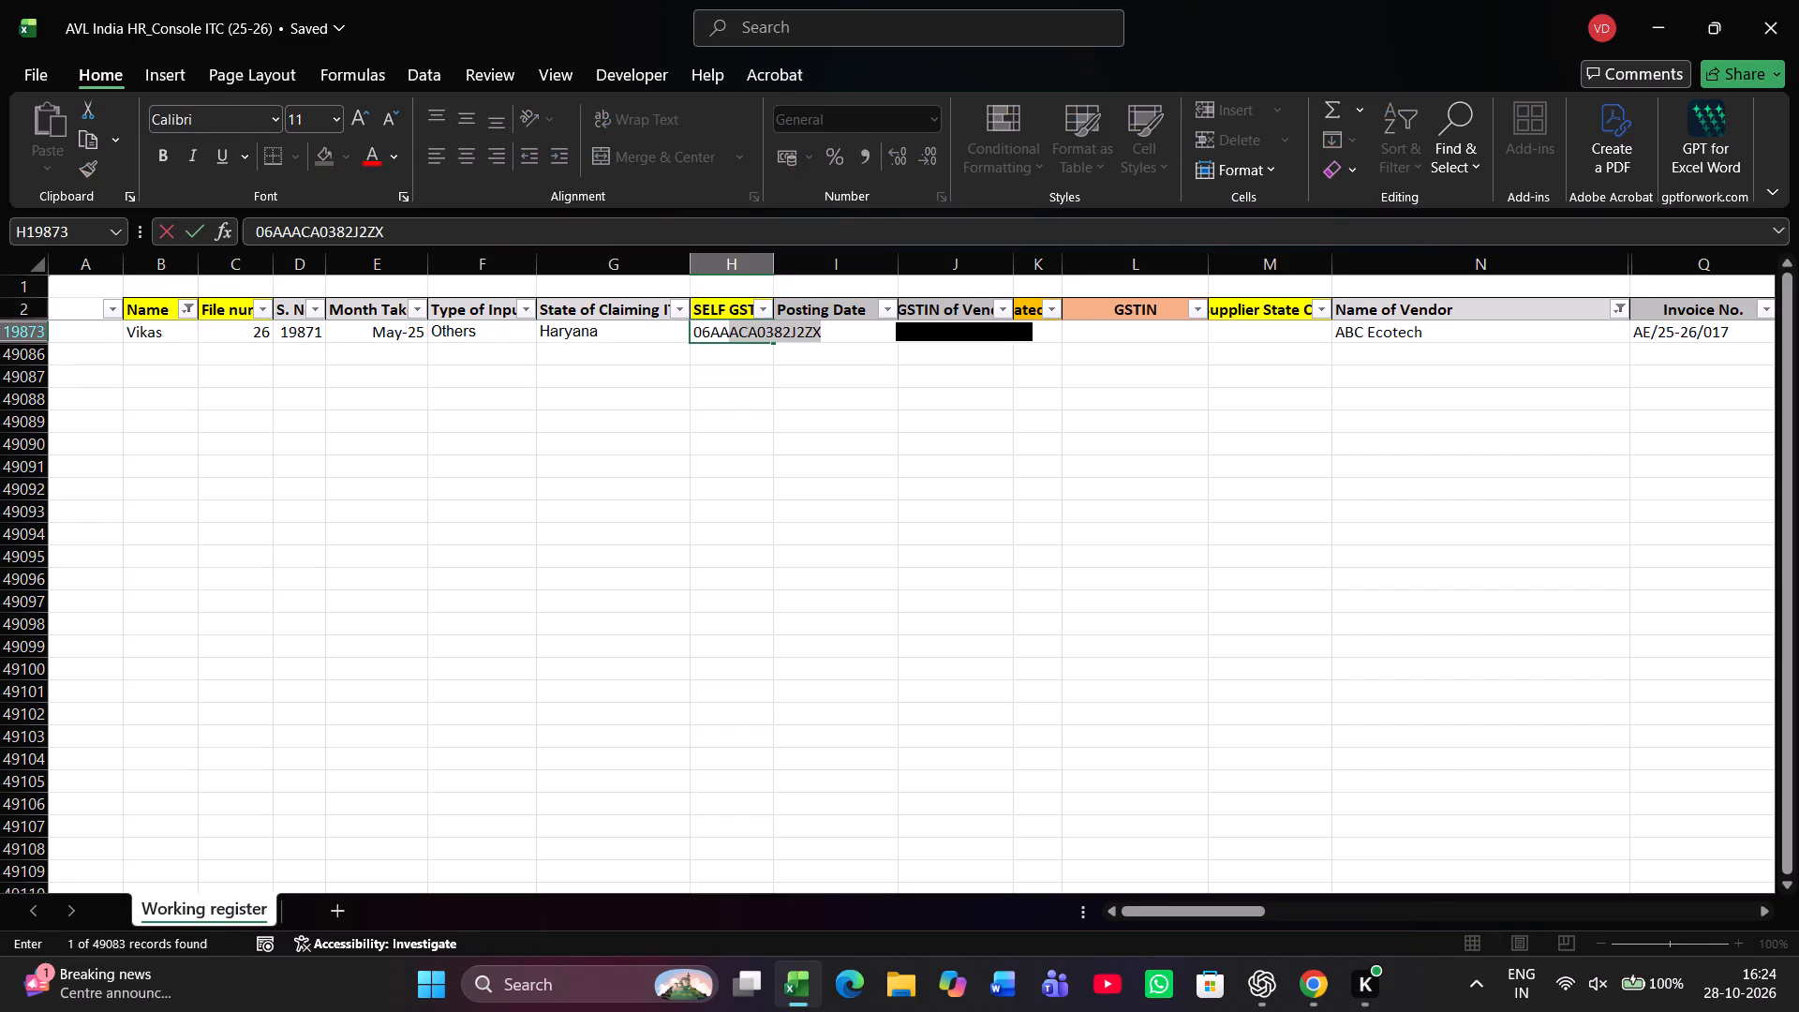
key("Return")
Go to the empty column K cell, just before the GSTIN column, in the ABC Ecotech row.
key("Right")
key("Right")
key("Right")
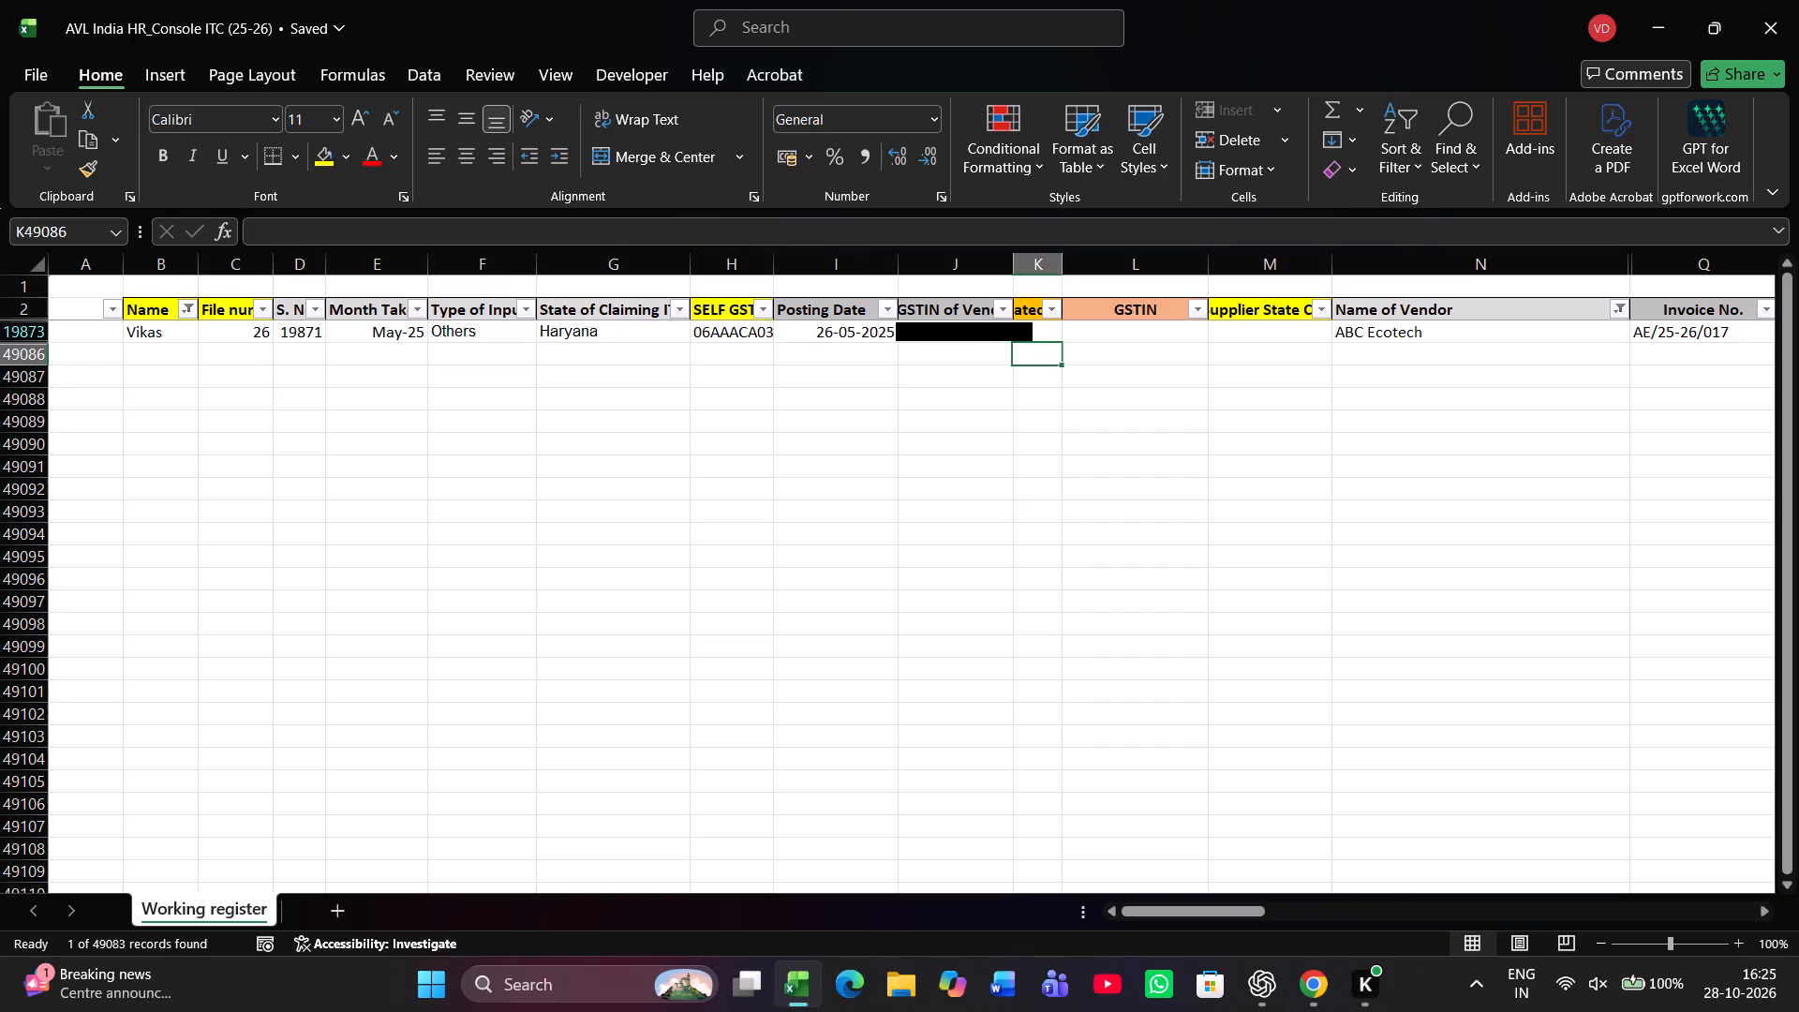
key("Up")
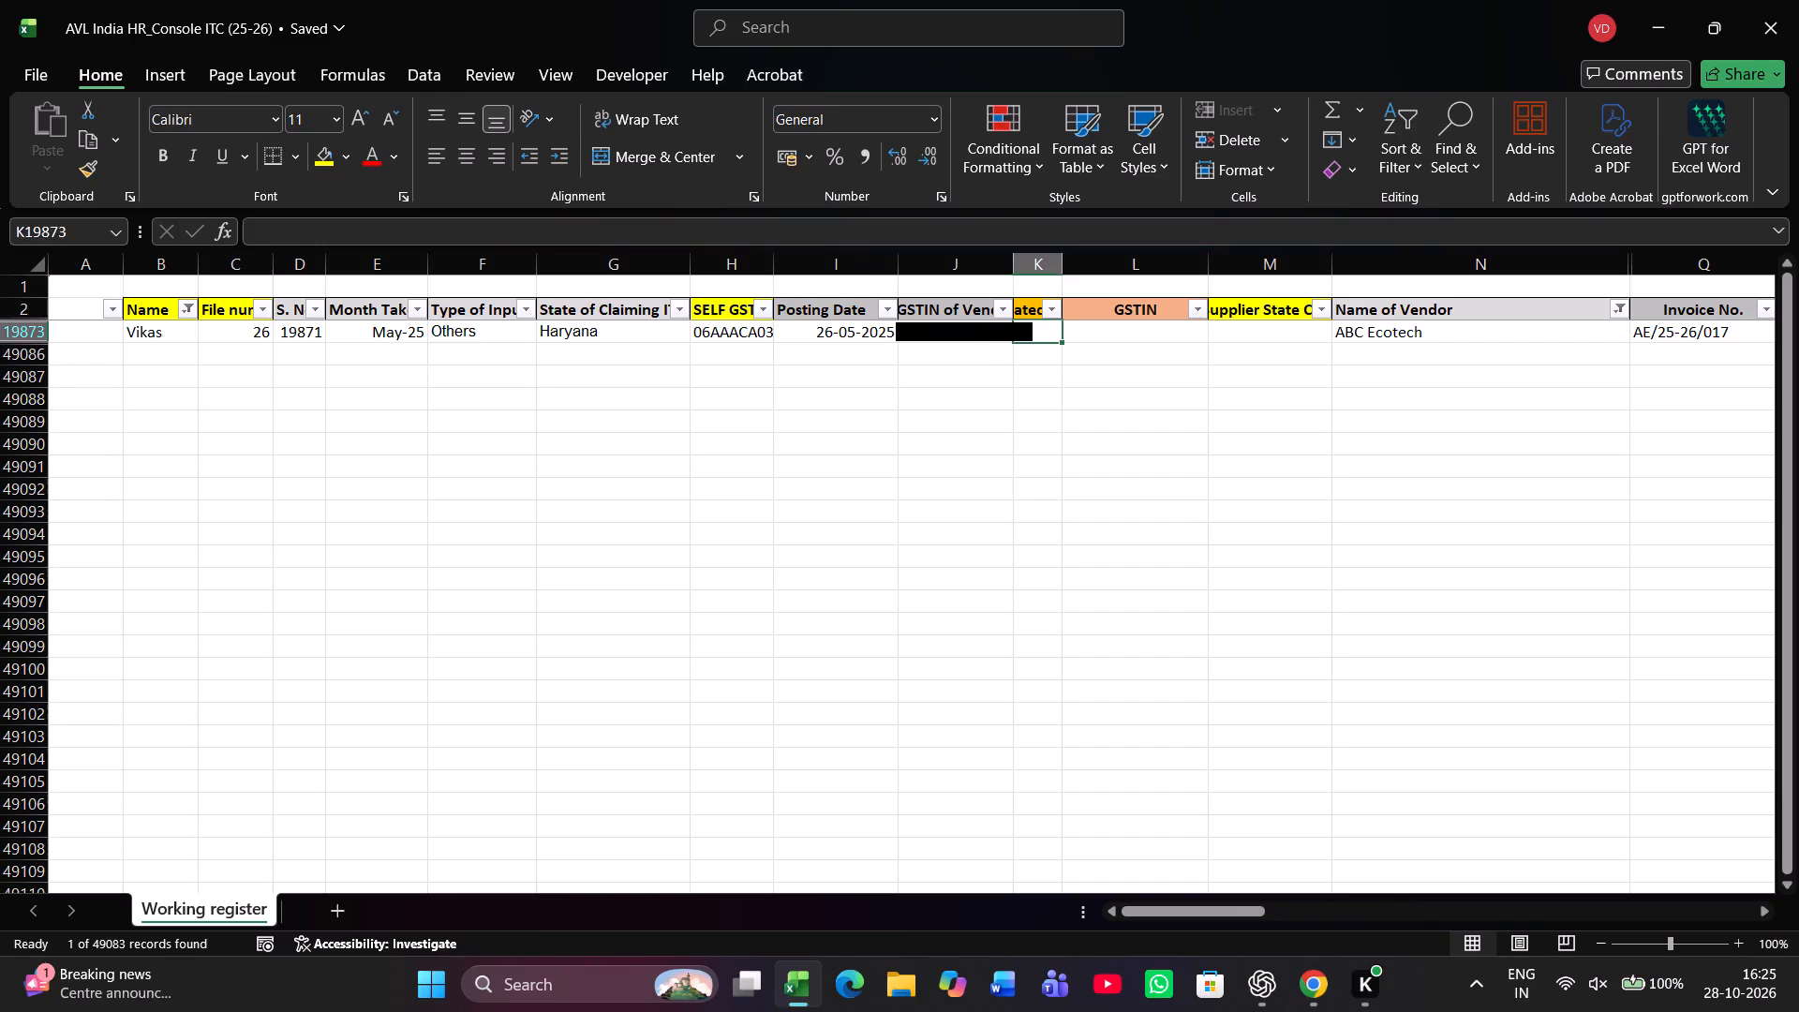
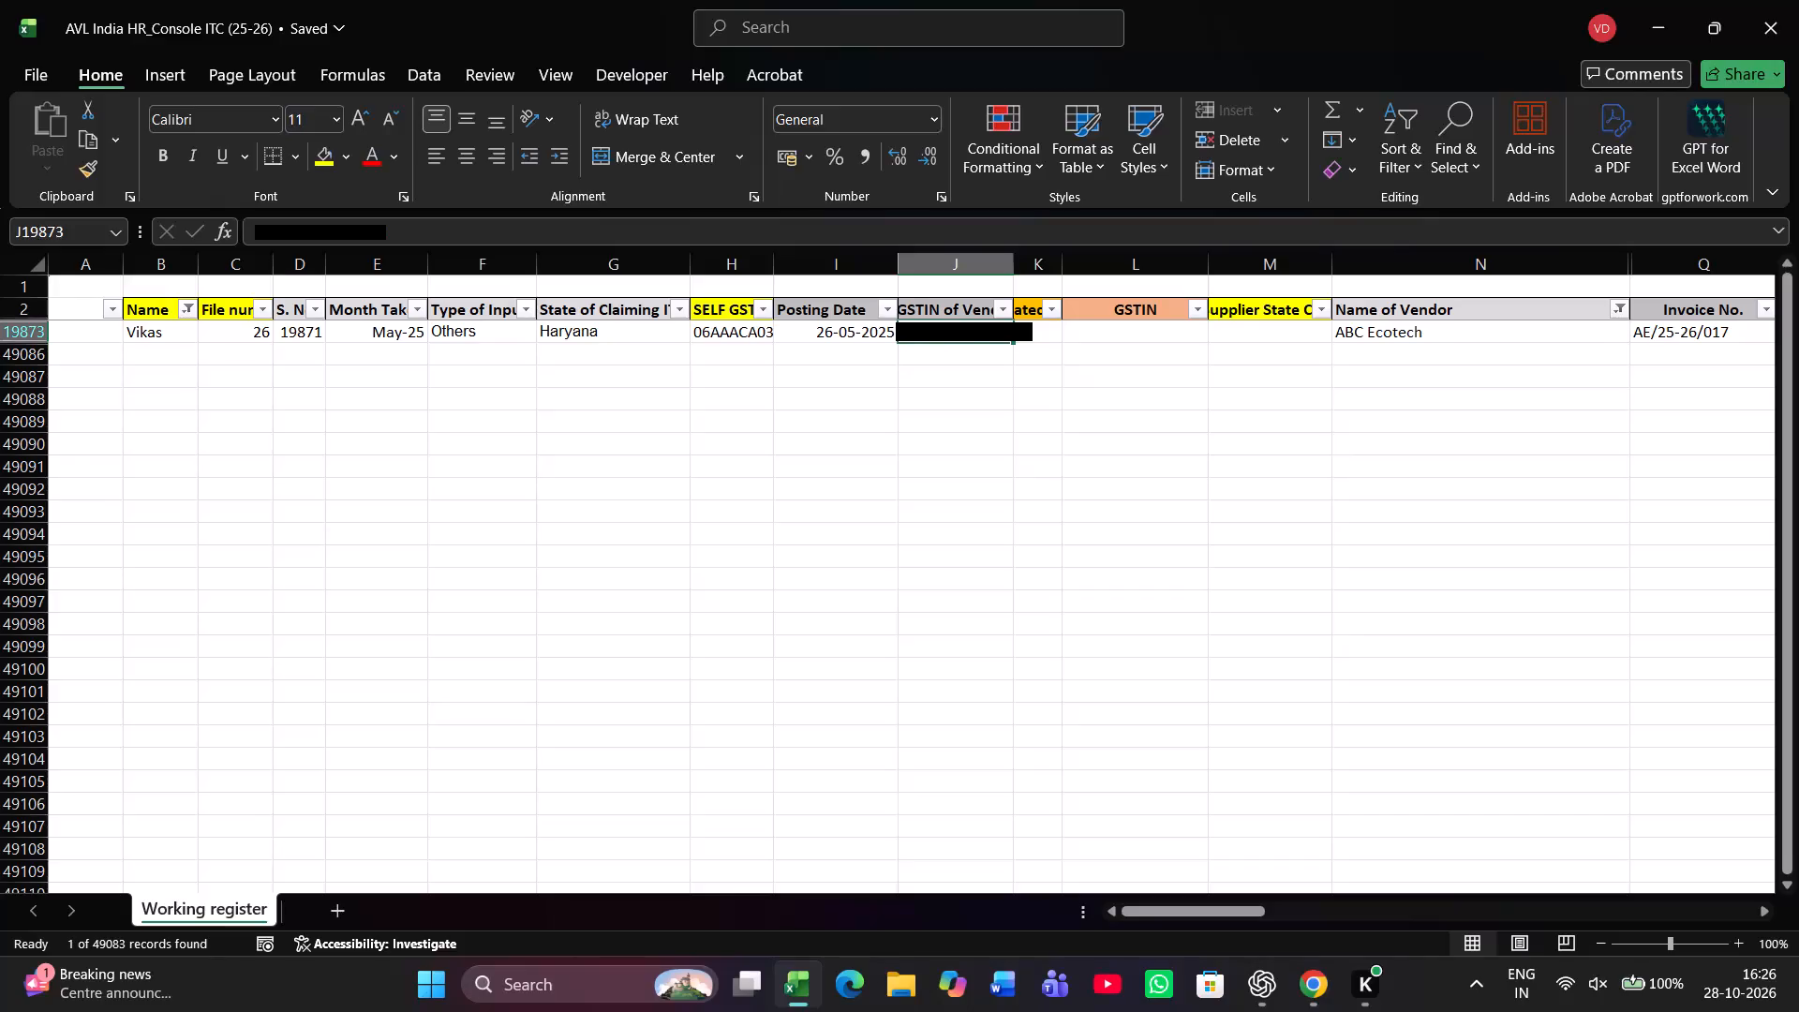
Copy the vendor's GSTIN into the updated GSTIN cell in column K of the ABC Ecotech row and mark the GSTIN check OK.
key("ctrl+c")
key("Right")
key("ctrl+v")
key("Right")
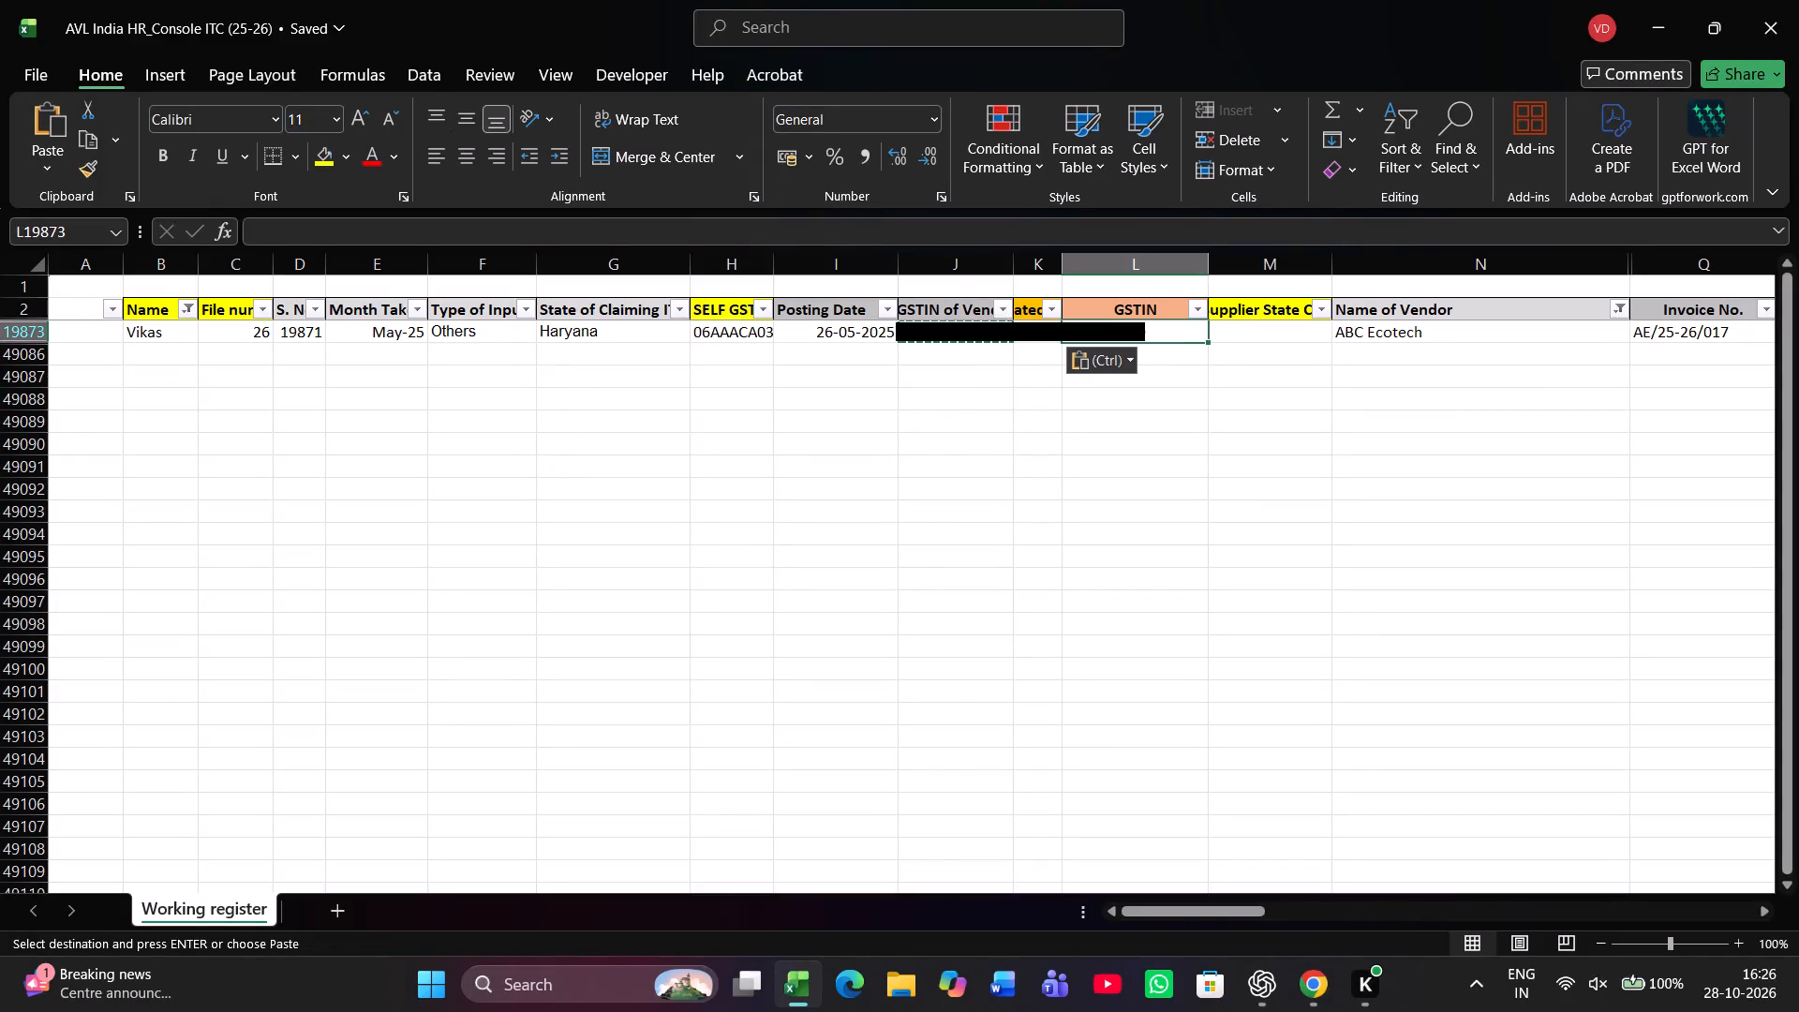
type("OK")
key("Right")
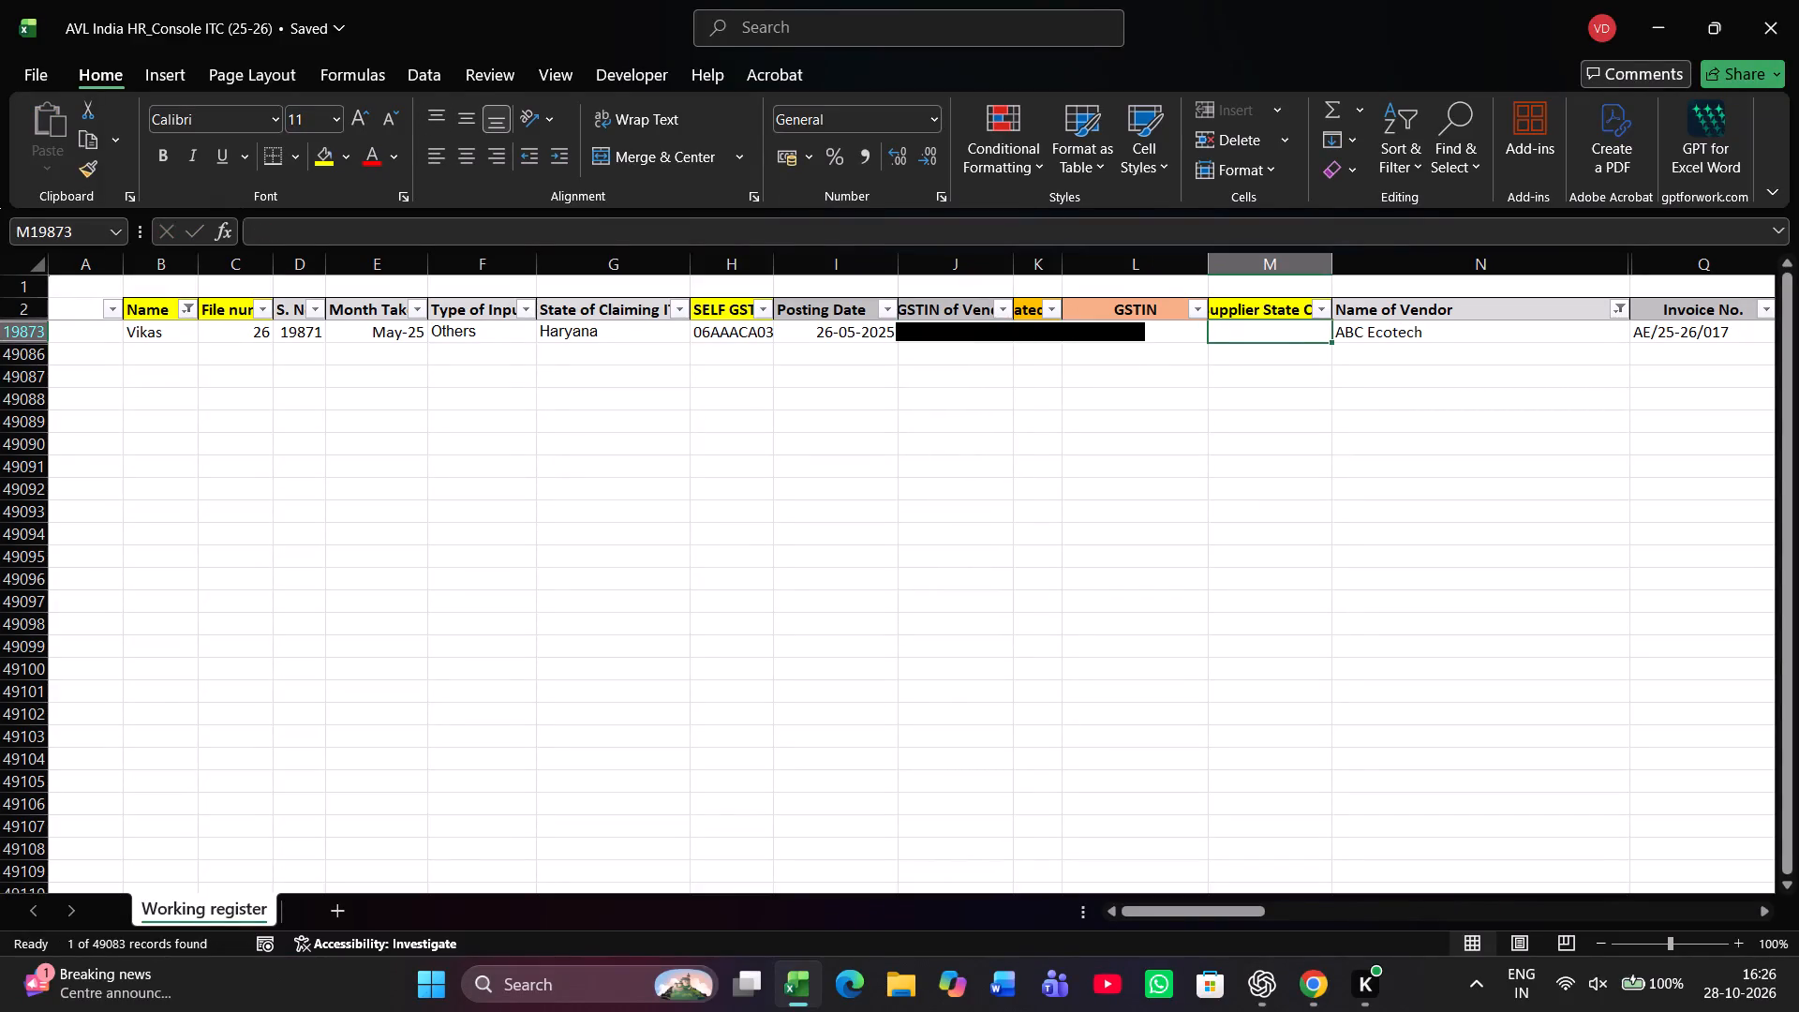
Enter 06 as the supplier state code in the ABC Ecotech row.
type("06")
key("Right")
Copy invoice number AE/25-26/017 into the updated invoice number column and mark the invoice number check OK.
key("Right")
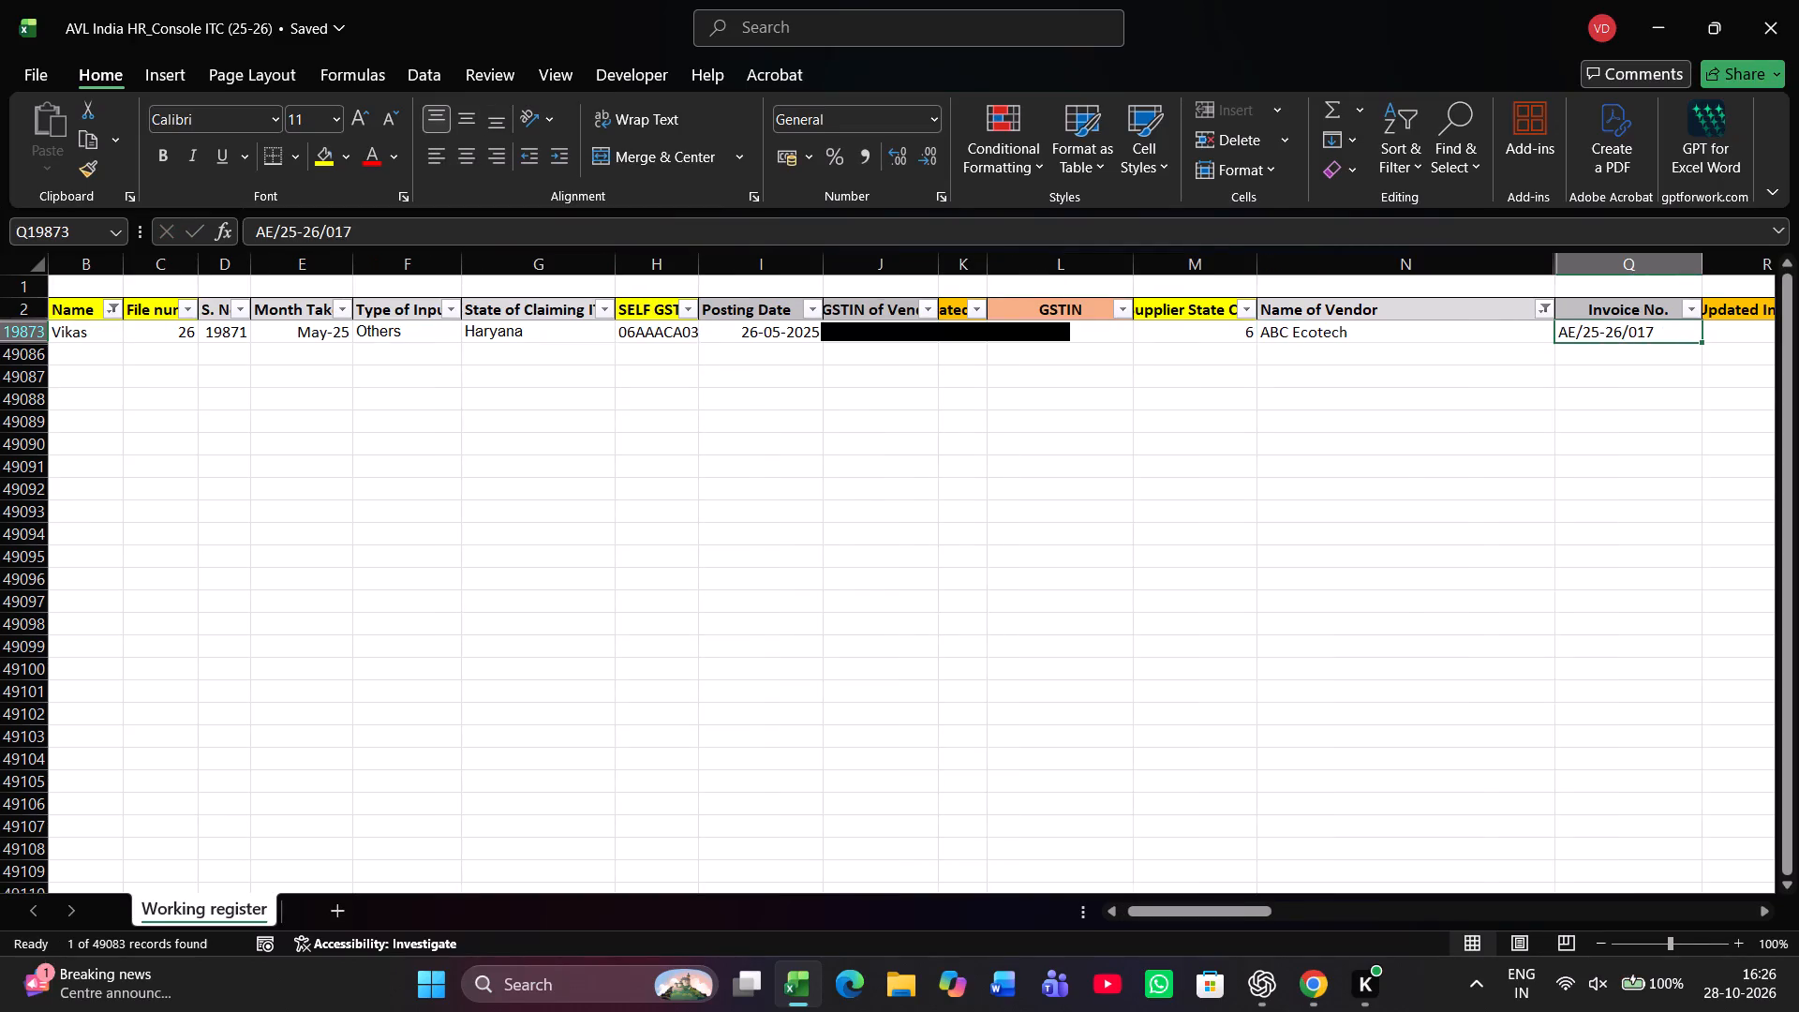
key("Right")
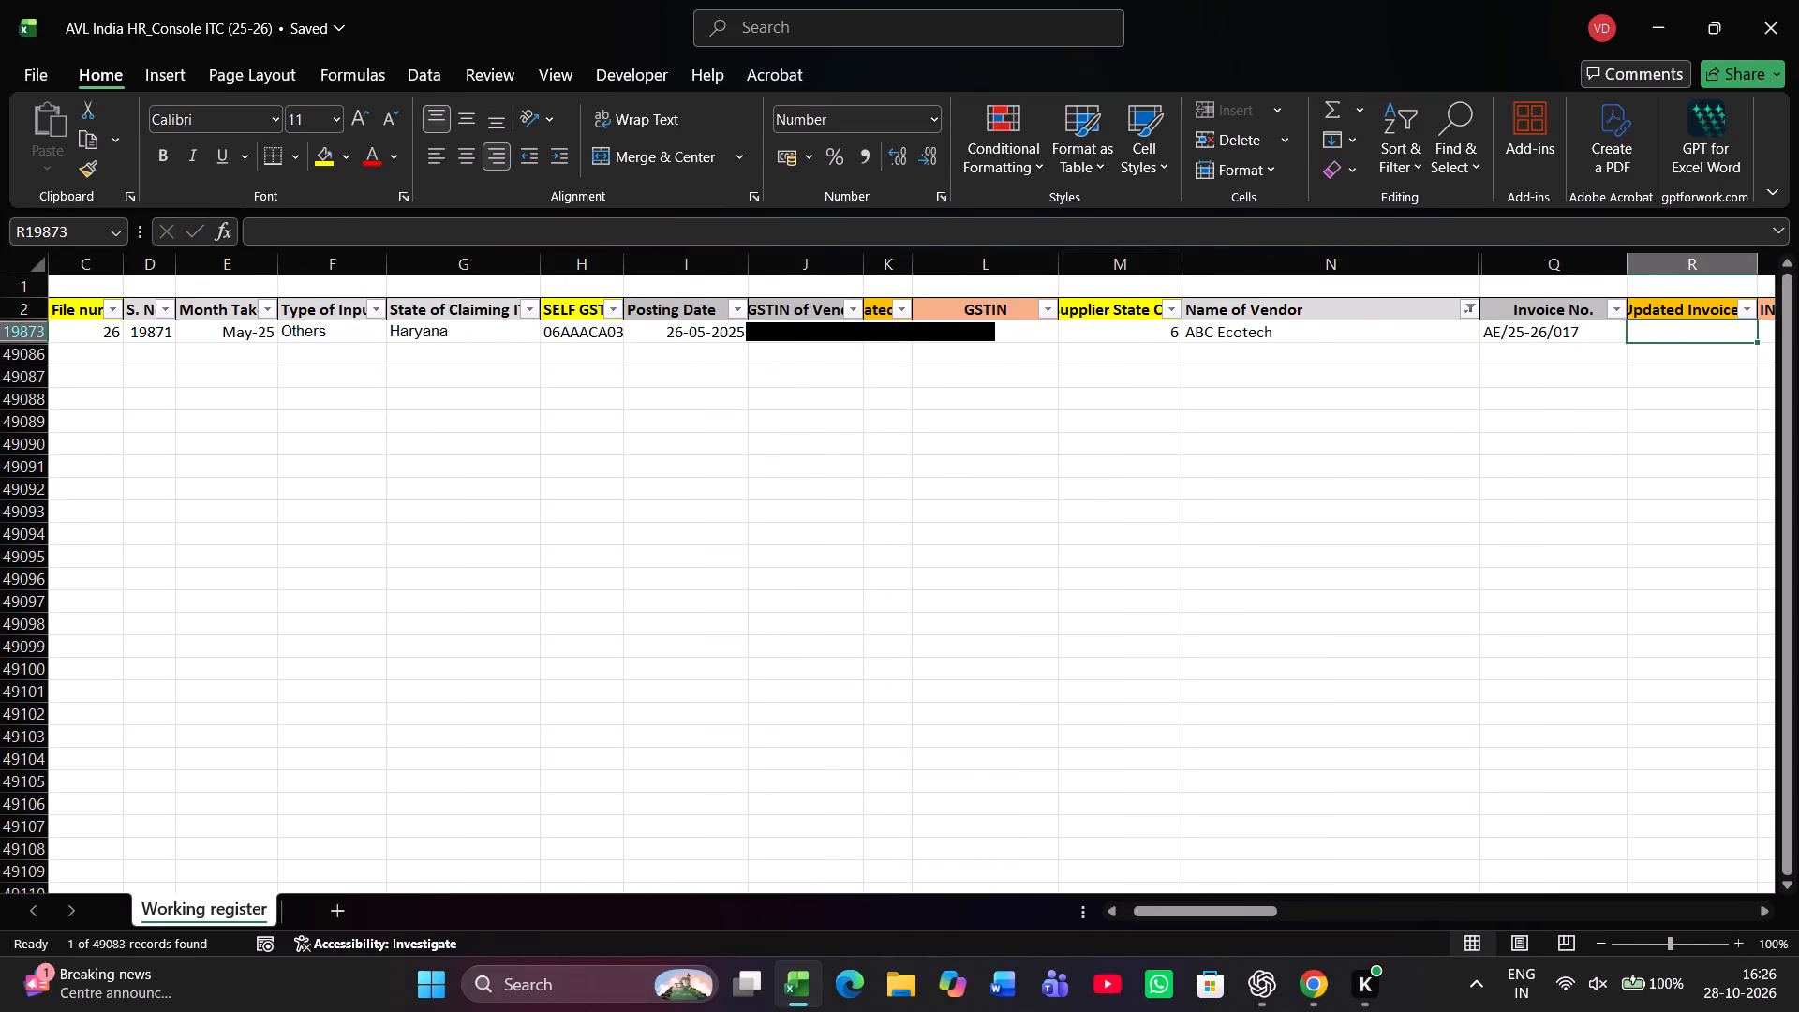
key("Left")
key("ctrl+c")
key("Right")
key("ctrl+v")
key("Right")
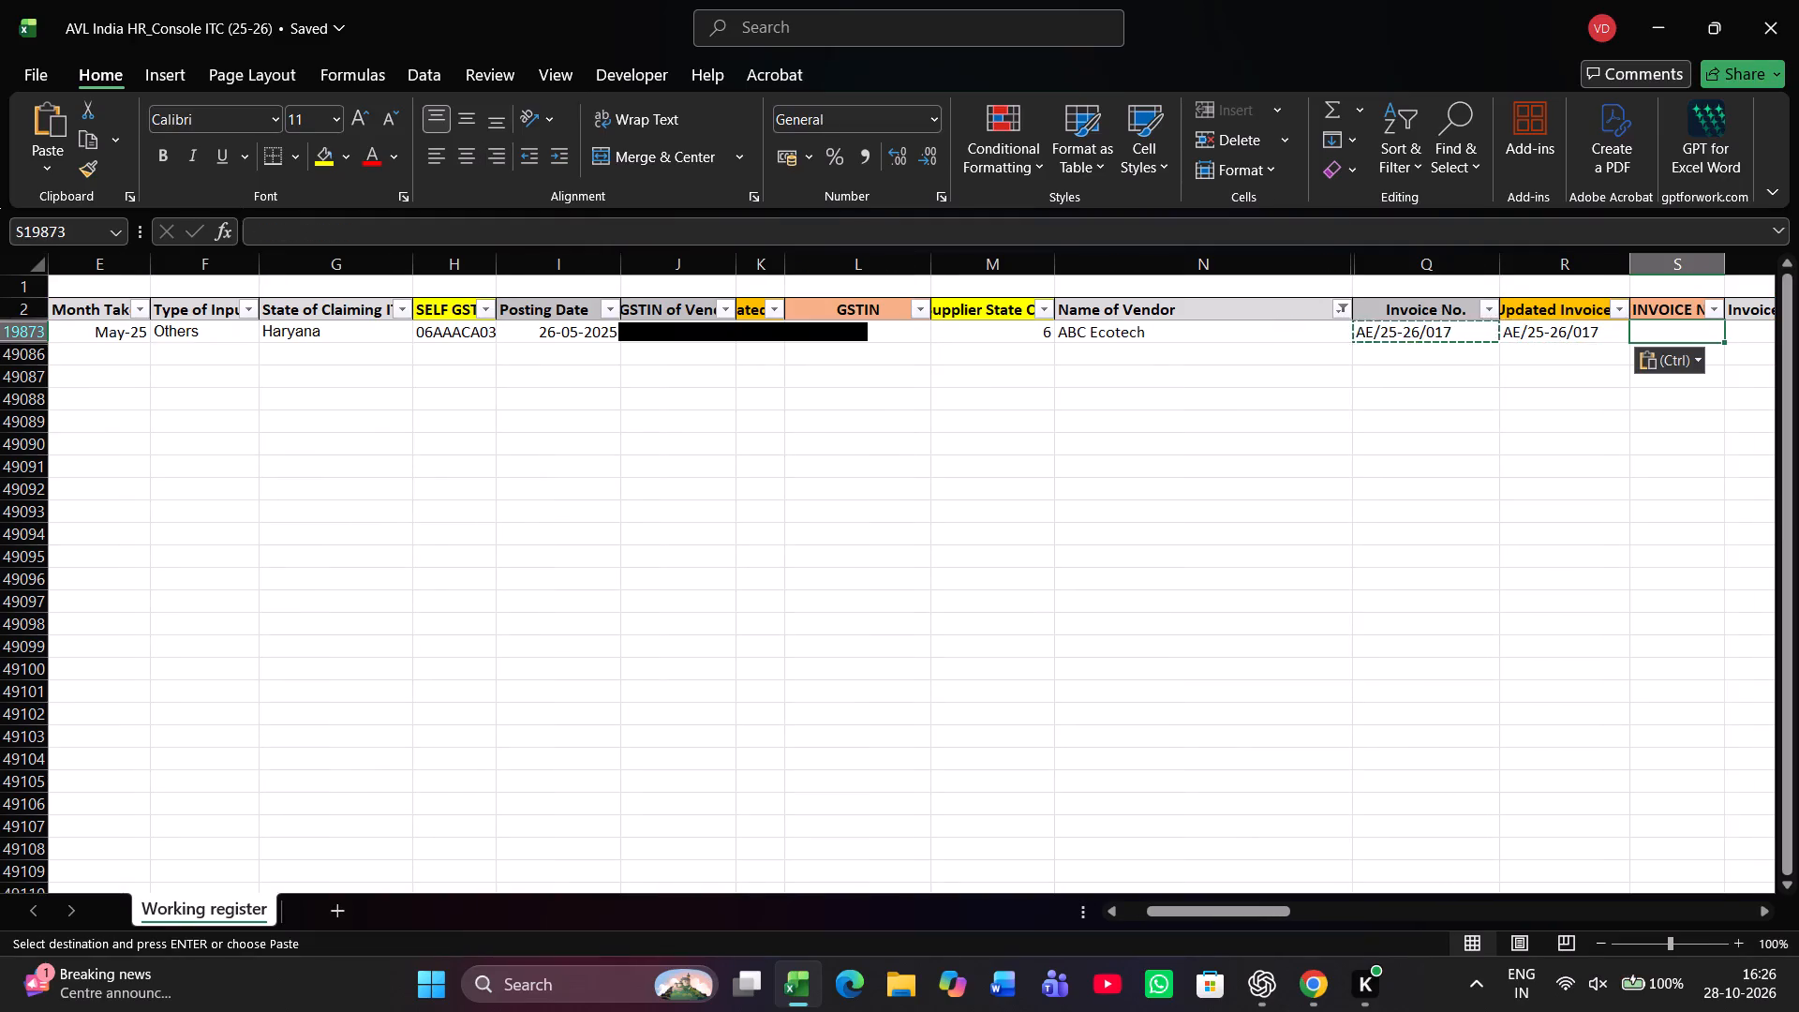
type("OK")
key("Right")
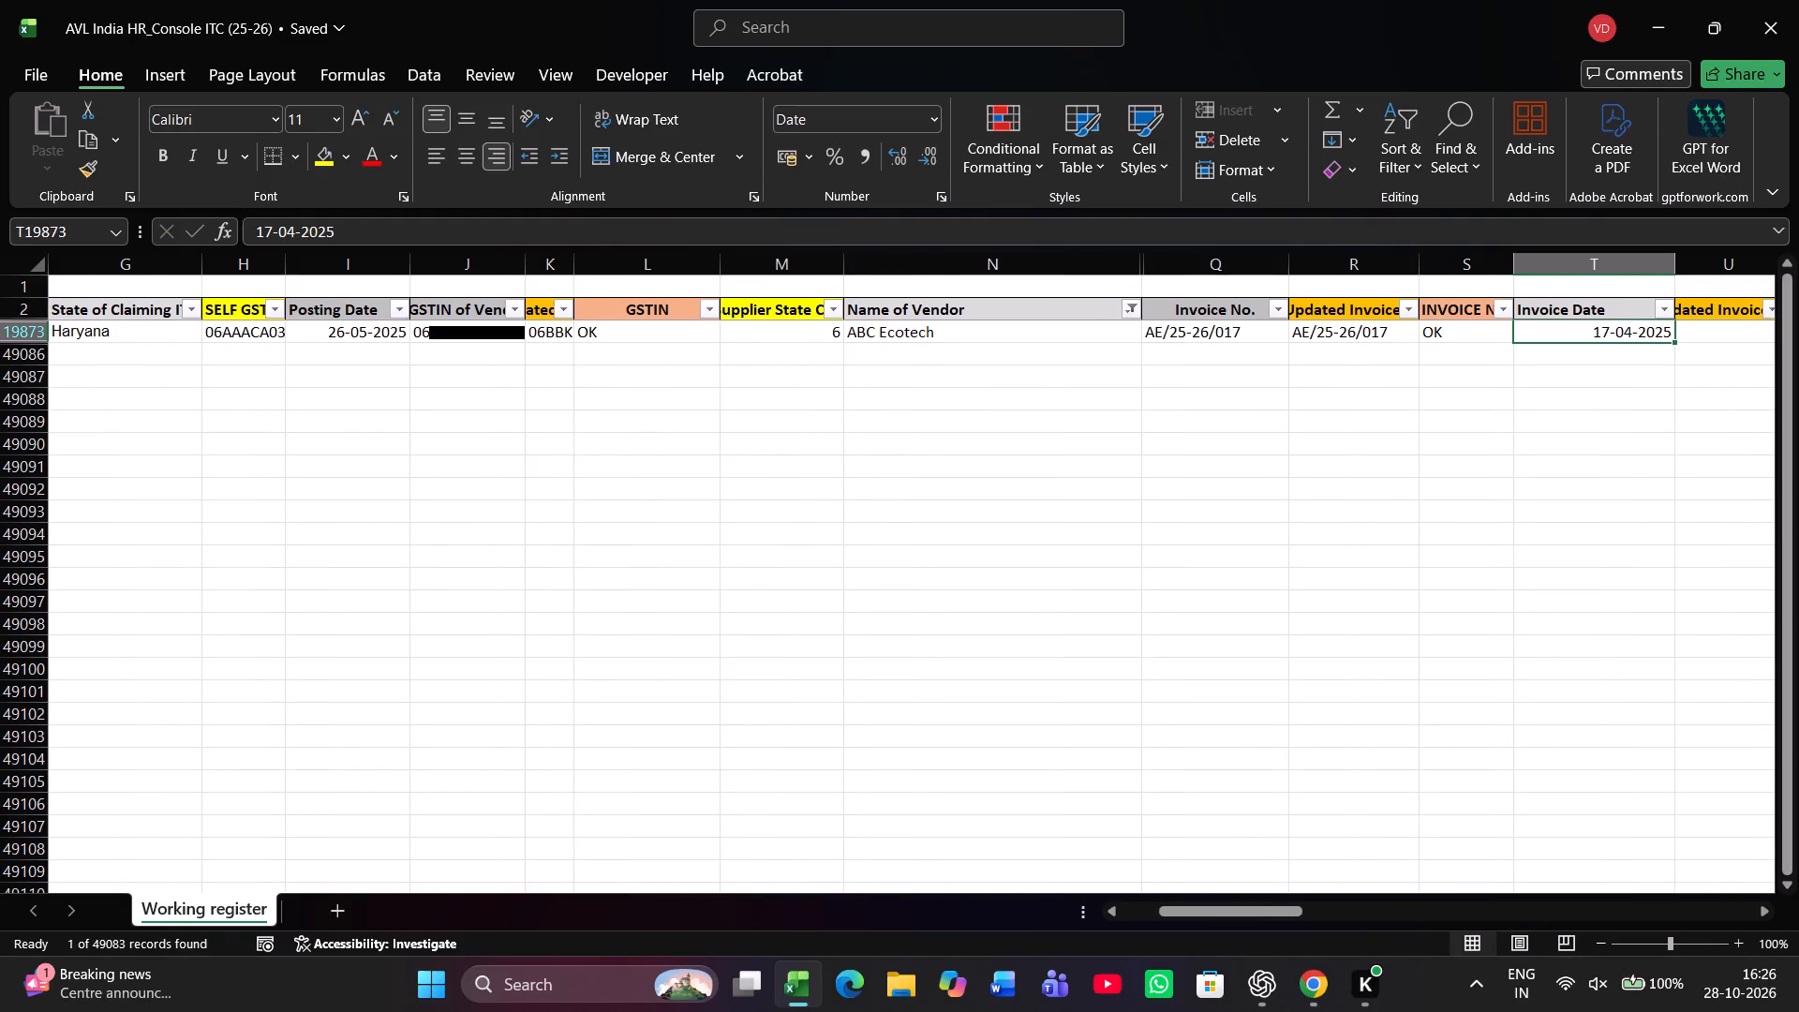
Copy the invoice date 17-04-2025 into the updated invoice date column and mark the invoice date check OK.
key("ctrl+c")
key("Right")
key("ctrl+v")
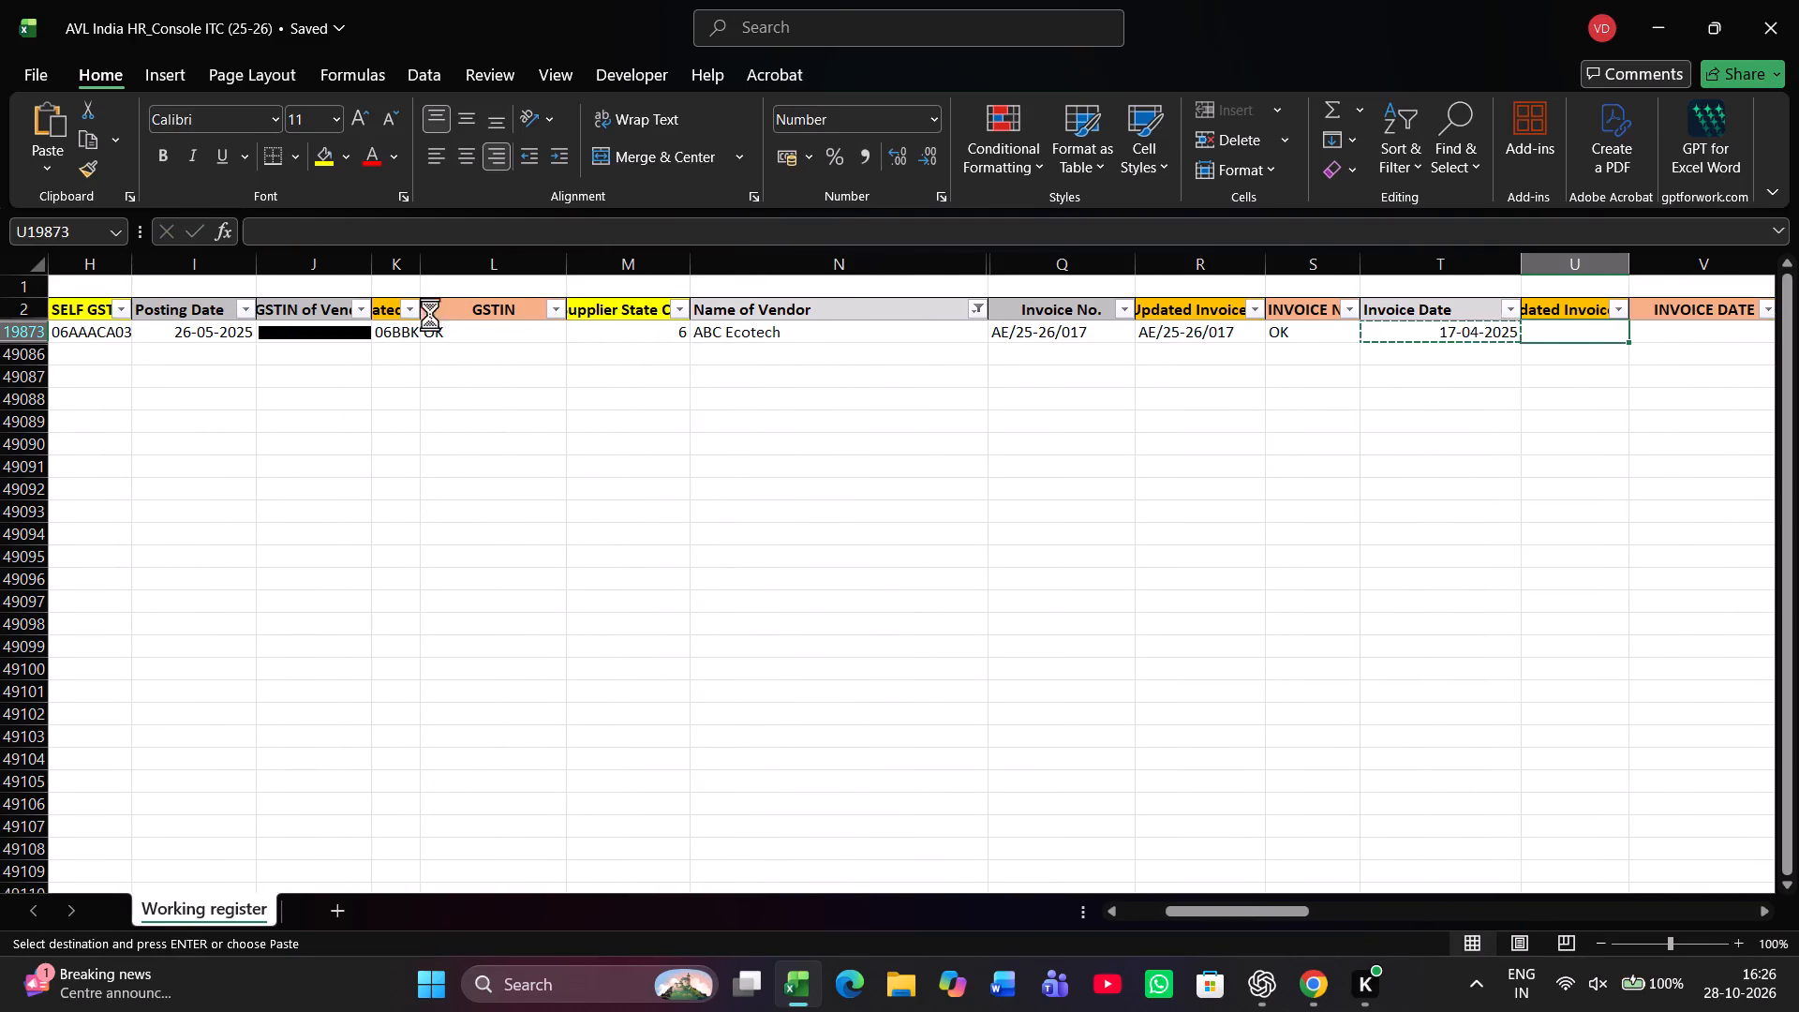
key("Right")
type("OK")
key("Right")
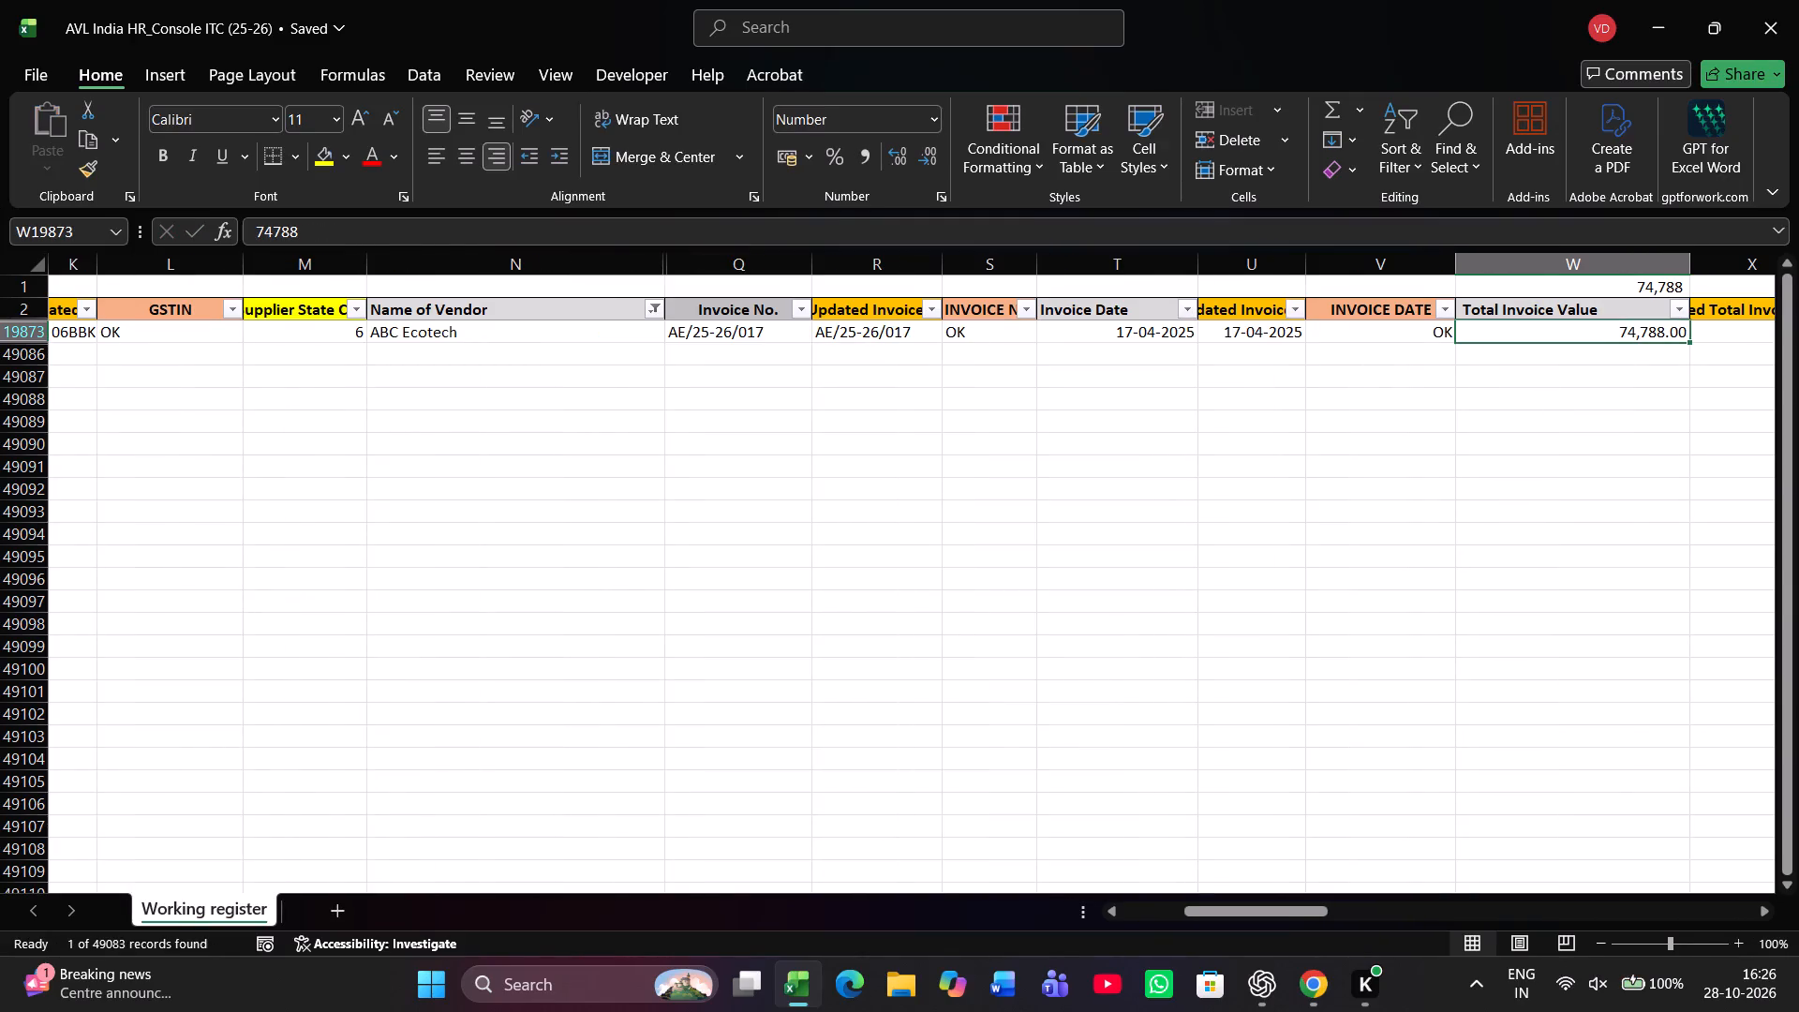
Copy the total invoice value 74,788.00 into the updated total invoice value column and mark the invoice value check OK.
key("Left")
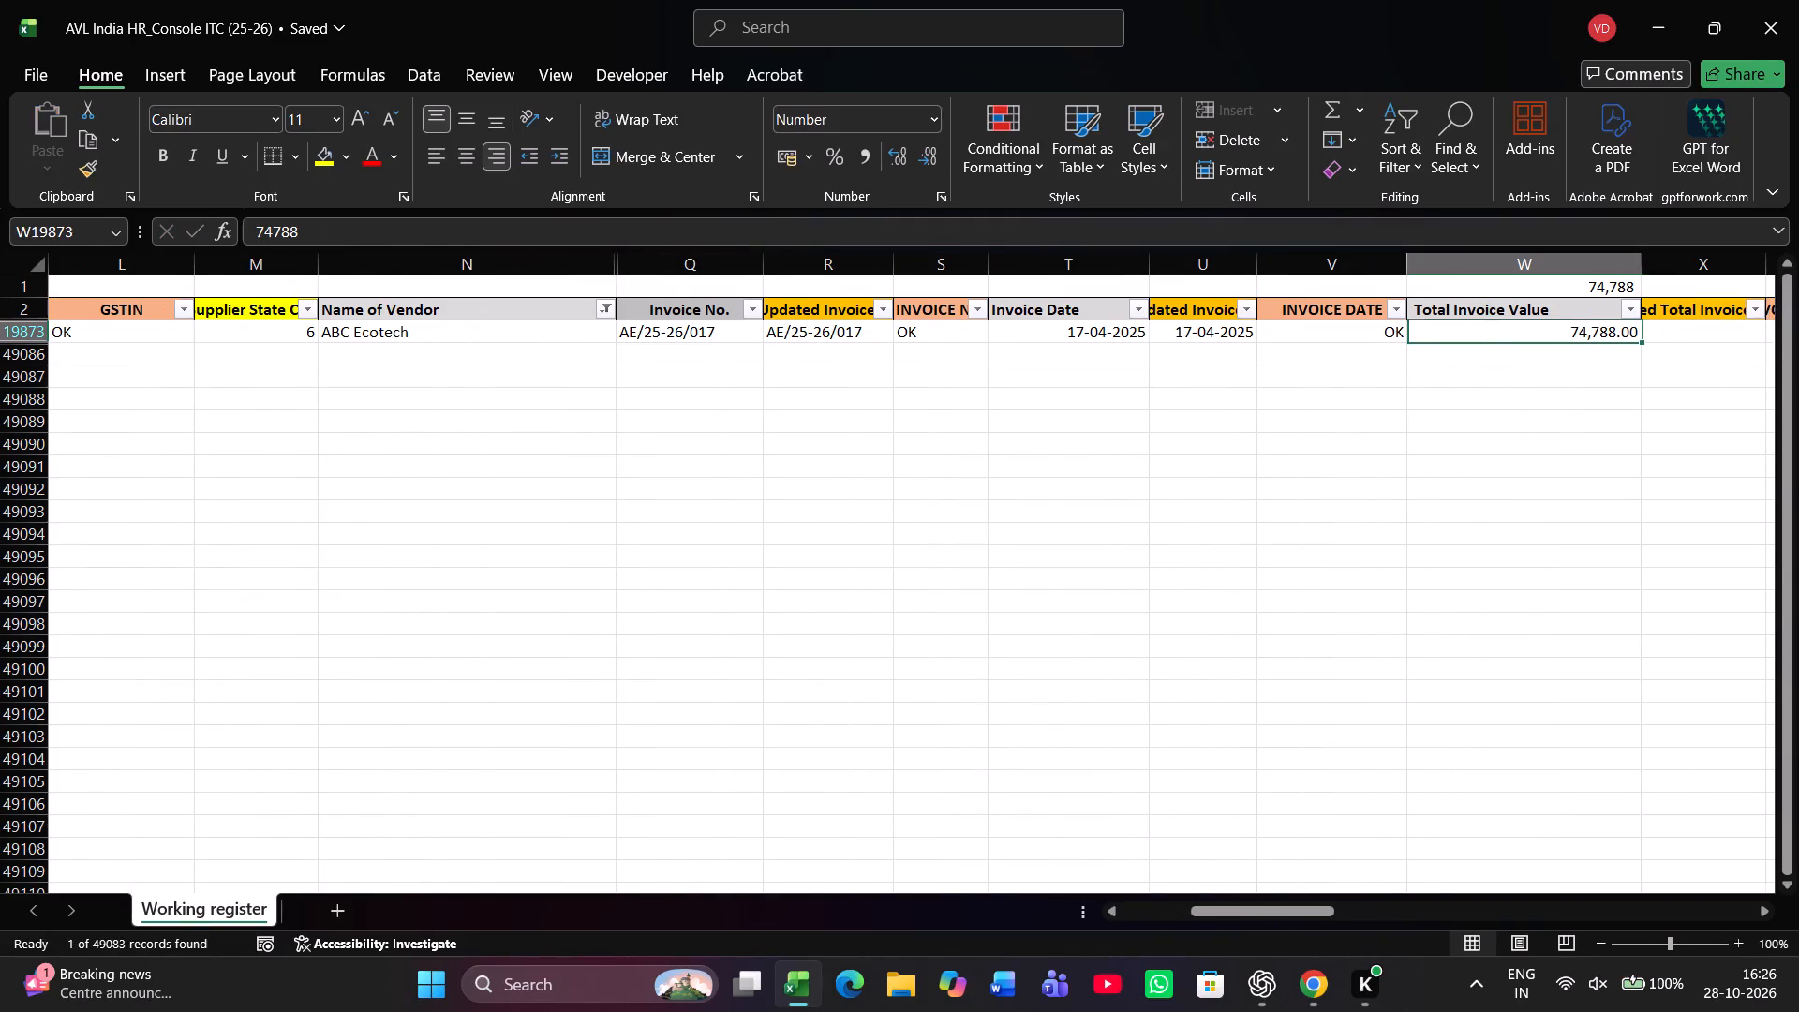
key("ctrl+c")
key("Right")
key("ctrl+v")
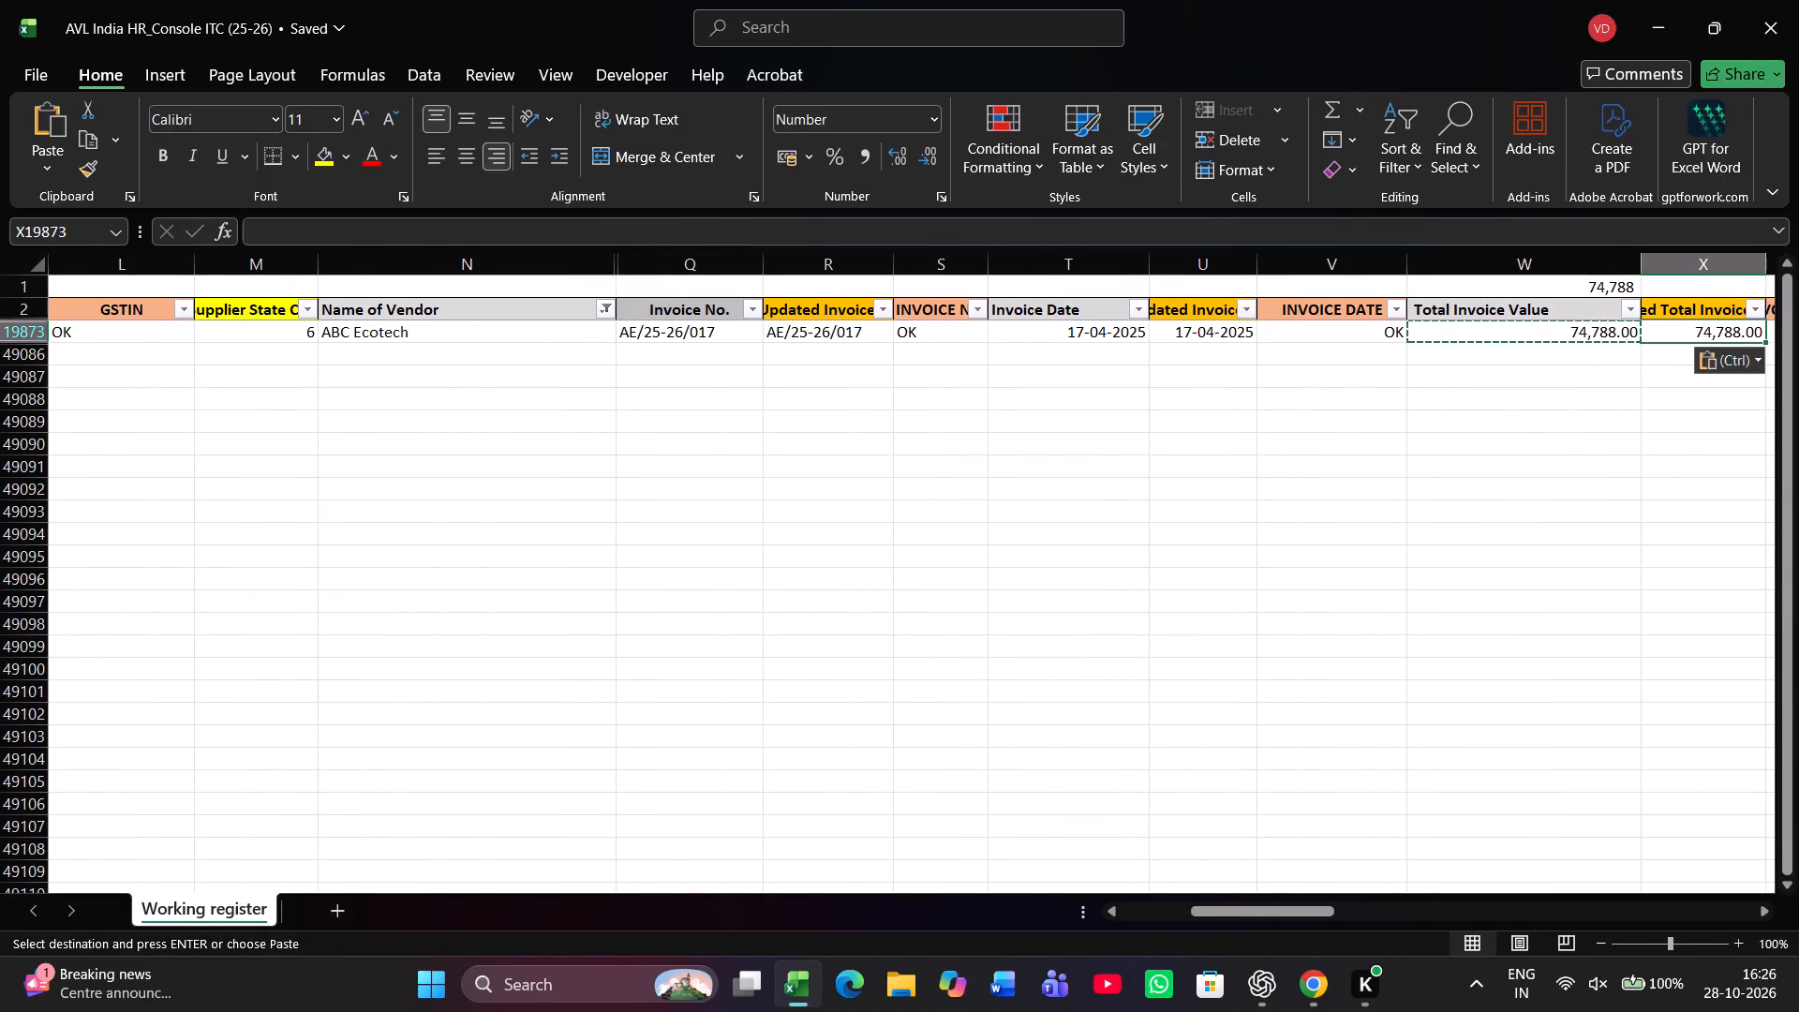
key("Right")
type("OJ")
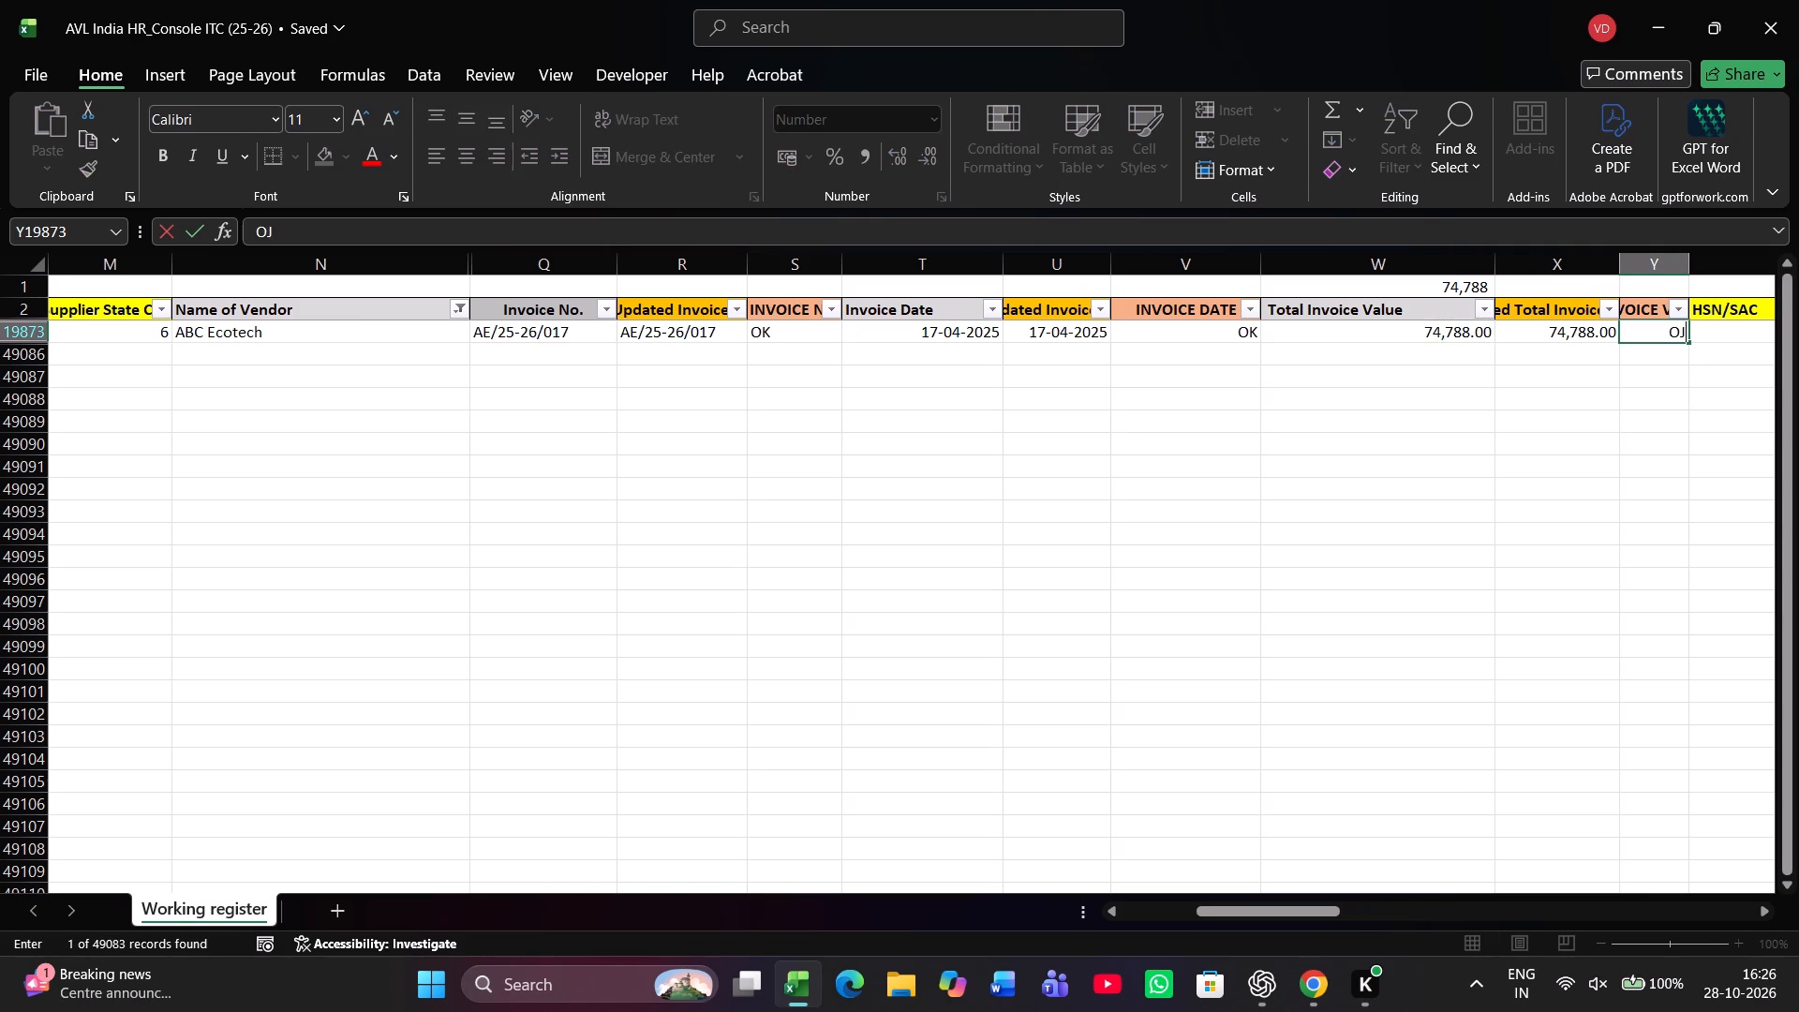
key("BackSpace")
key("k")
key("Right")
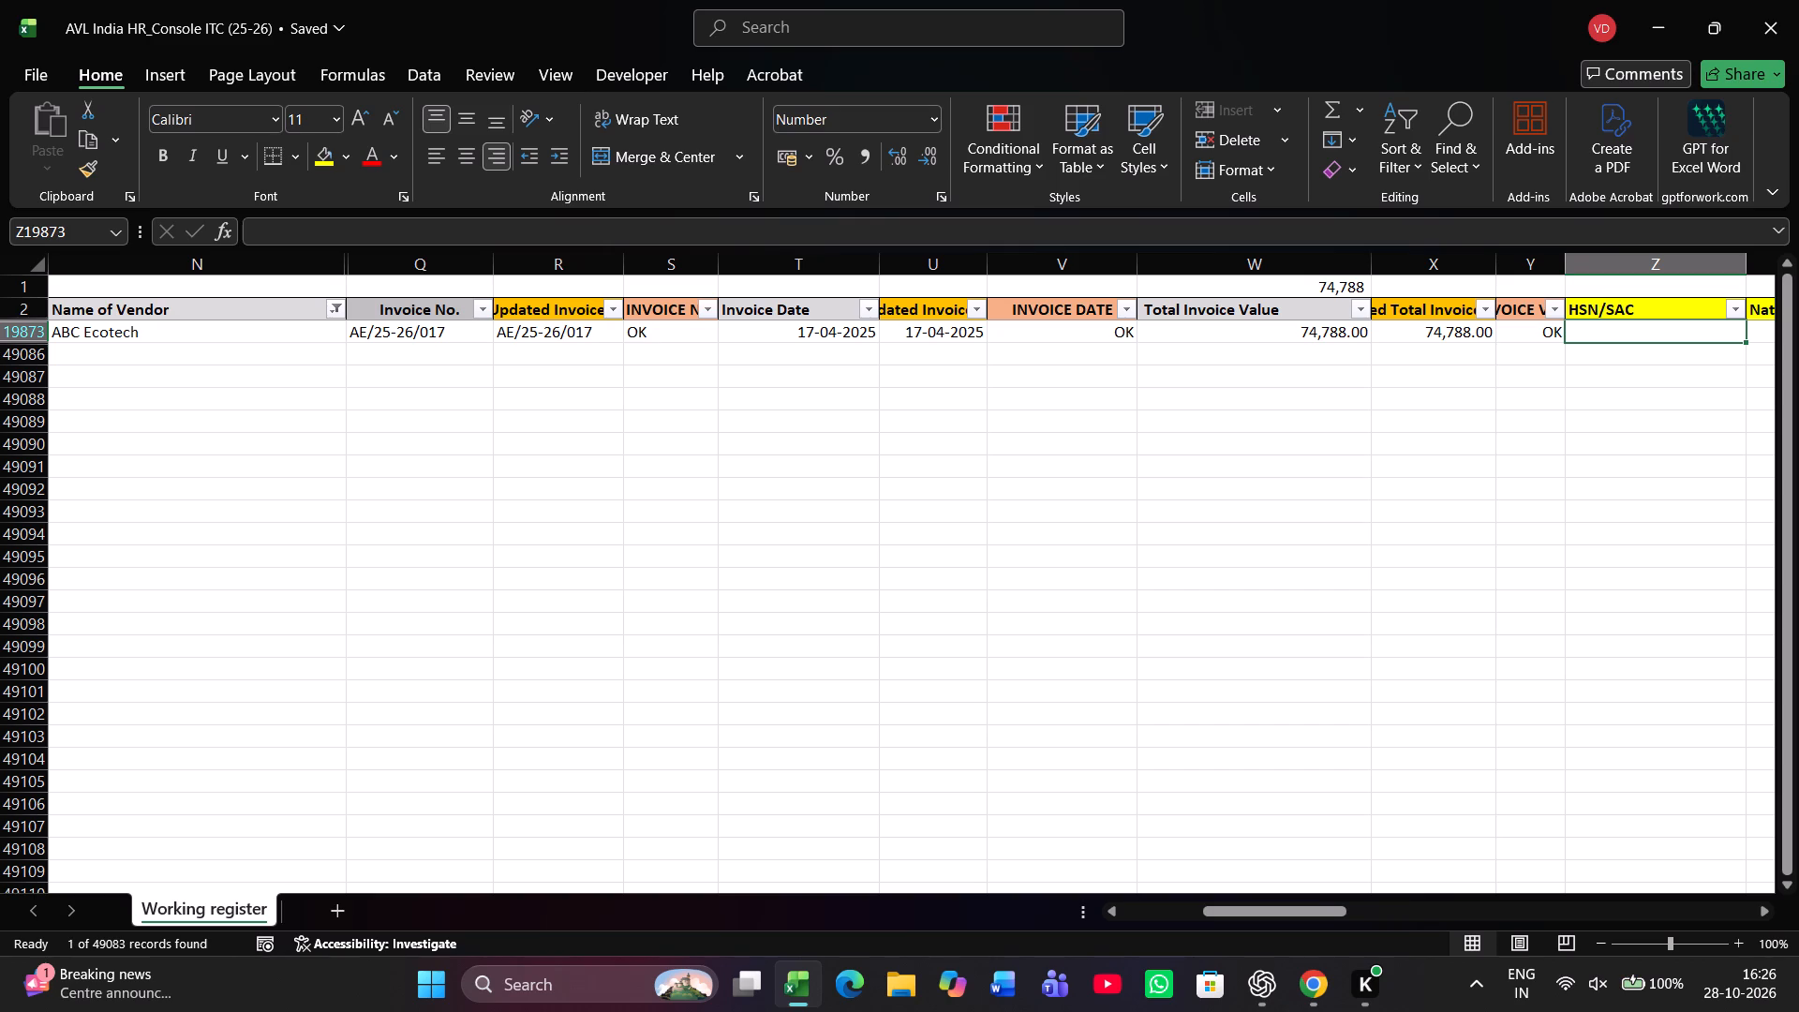
Enter 94039000/998731 as the HSN/SAC and GOODS as the nature of supply in the ABC Ecotech row.
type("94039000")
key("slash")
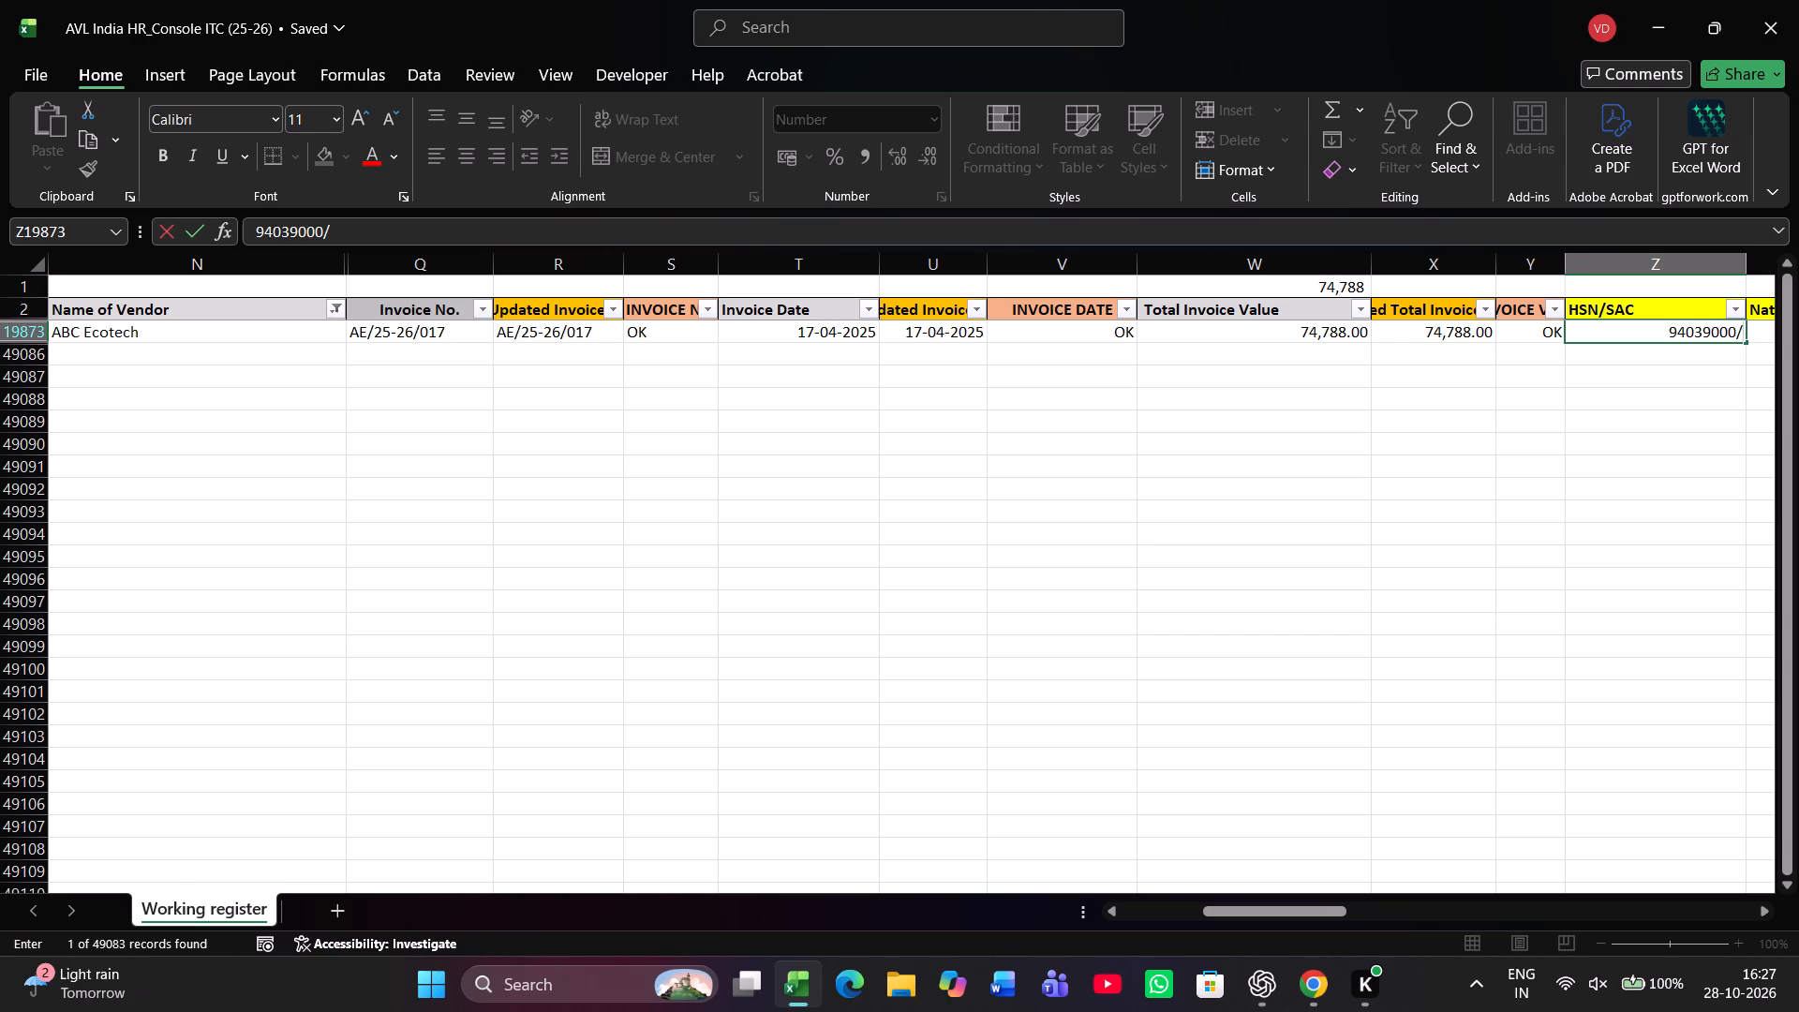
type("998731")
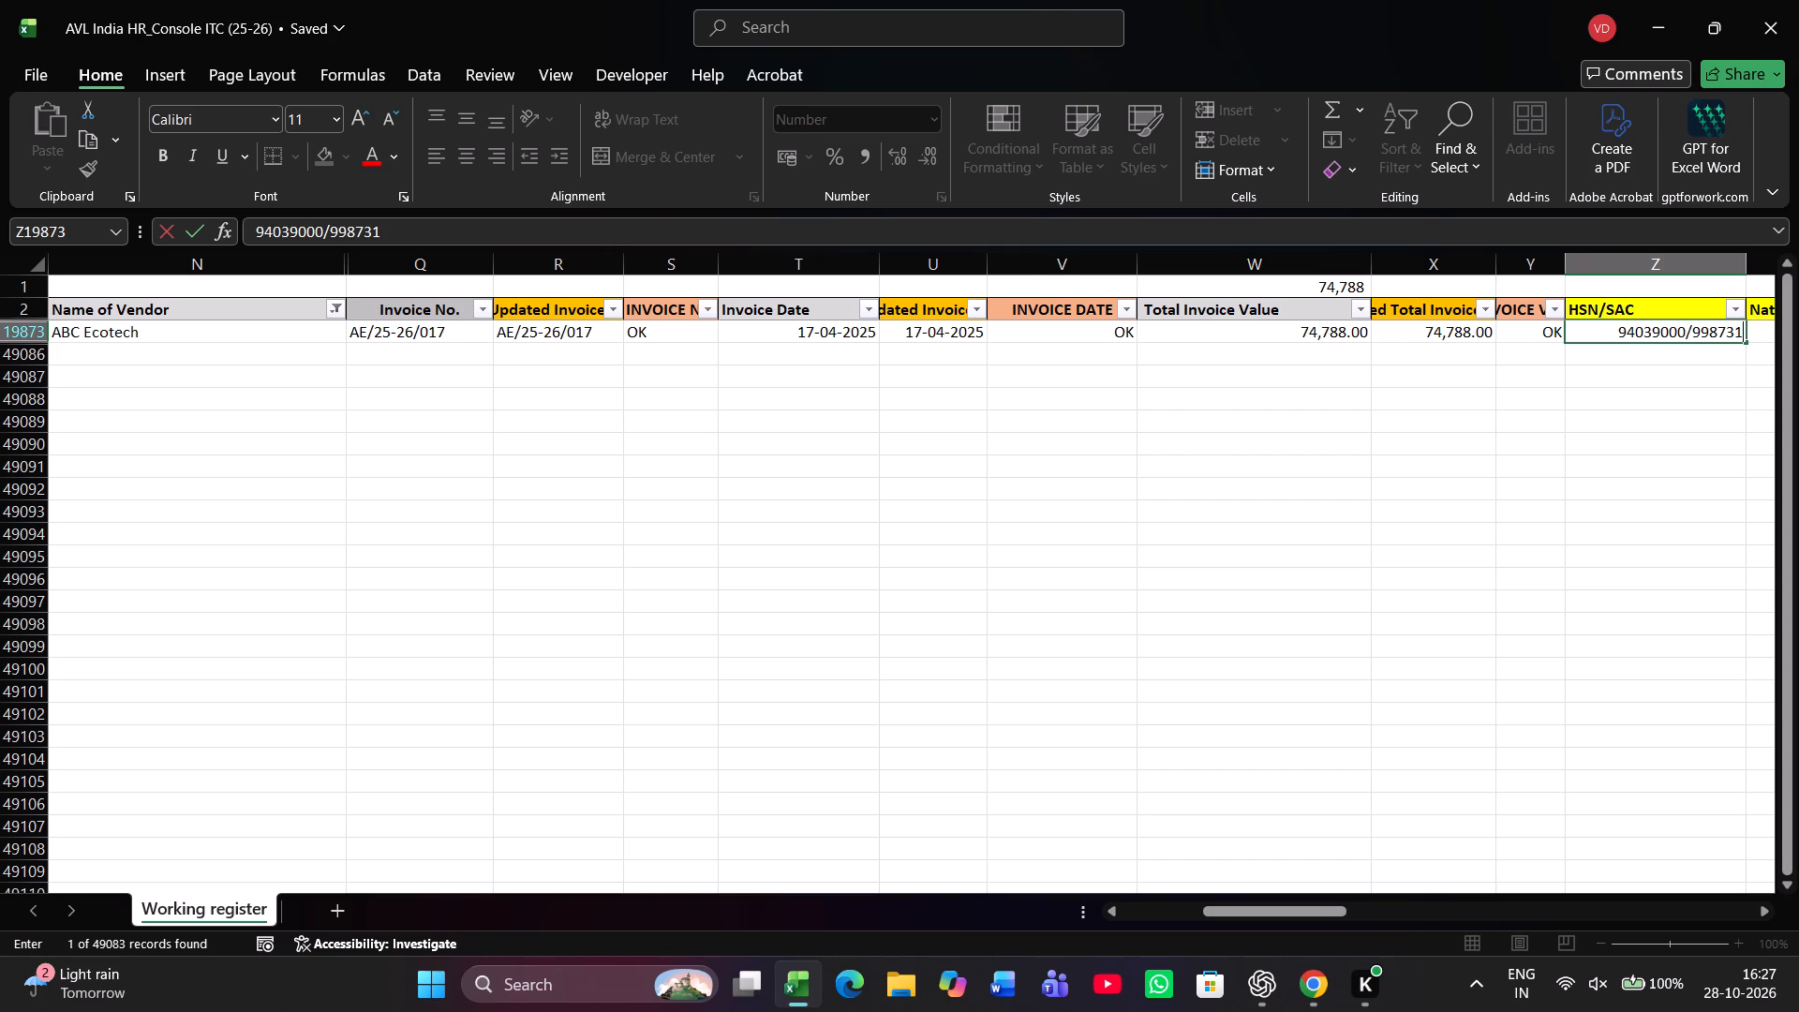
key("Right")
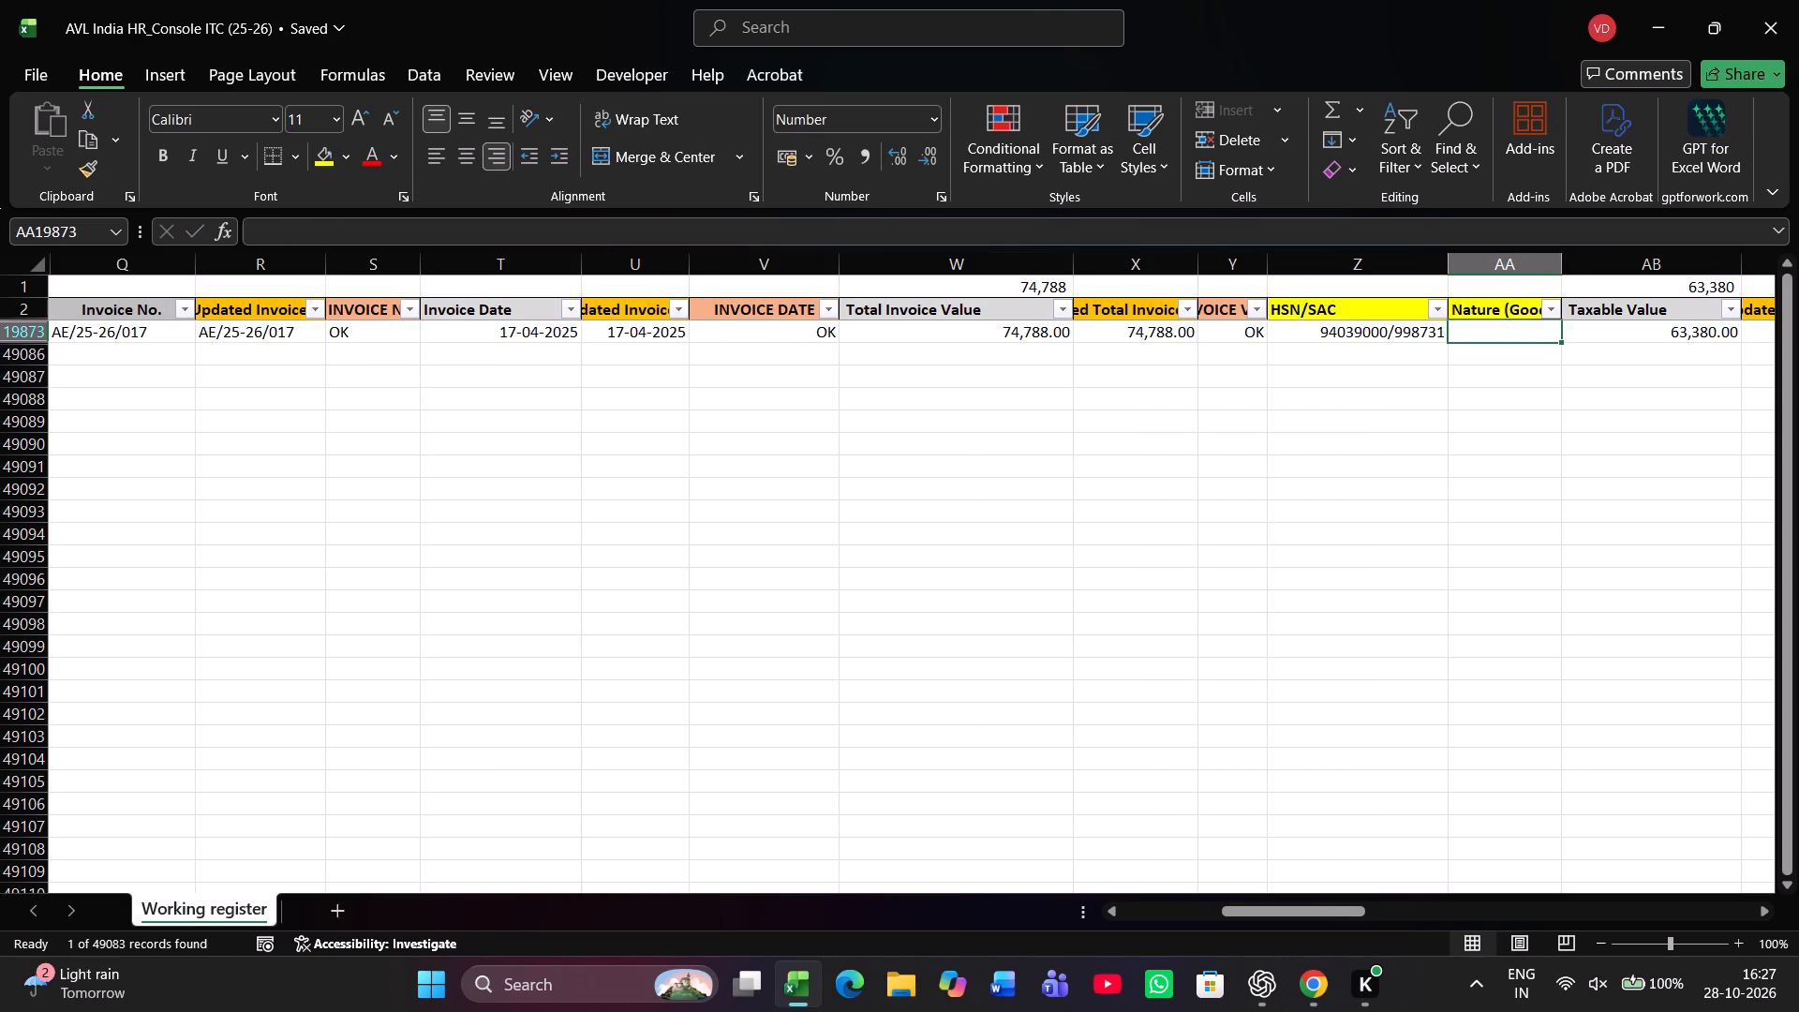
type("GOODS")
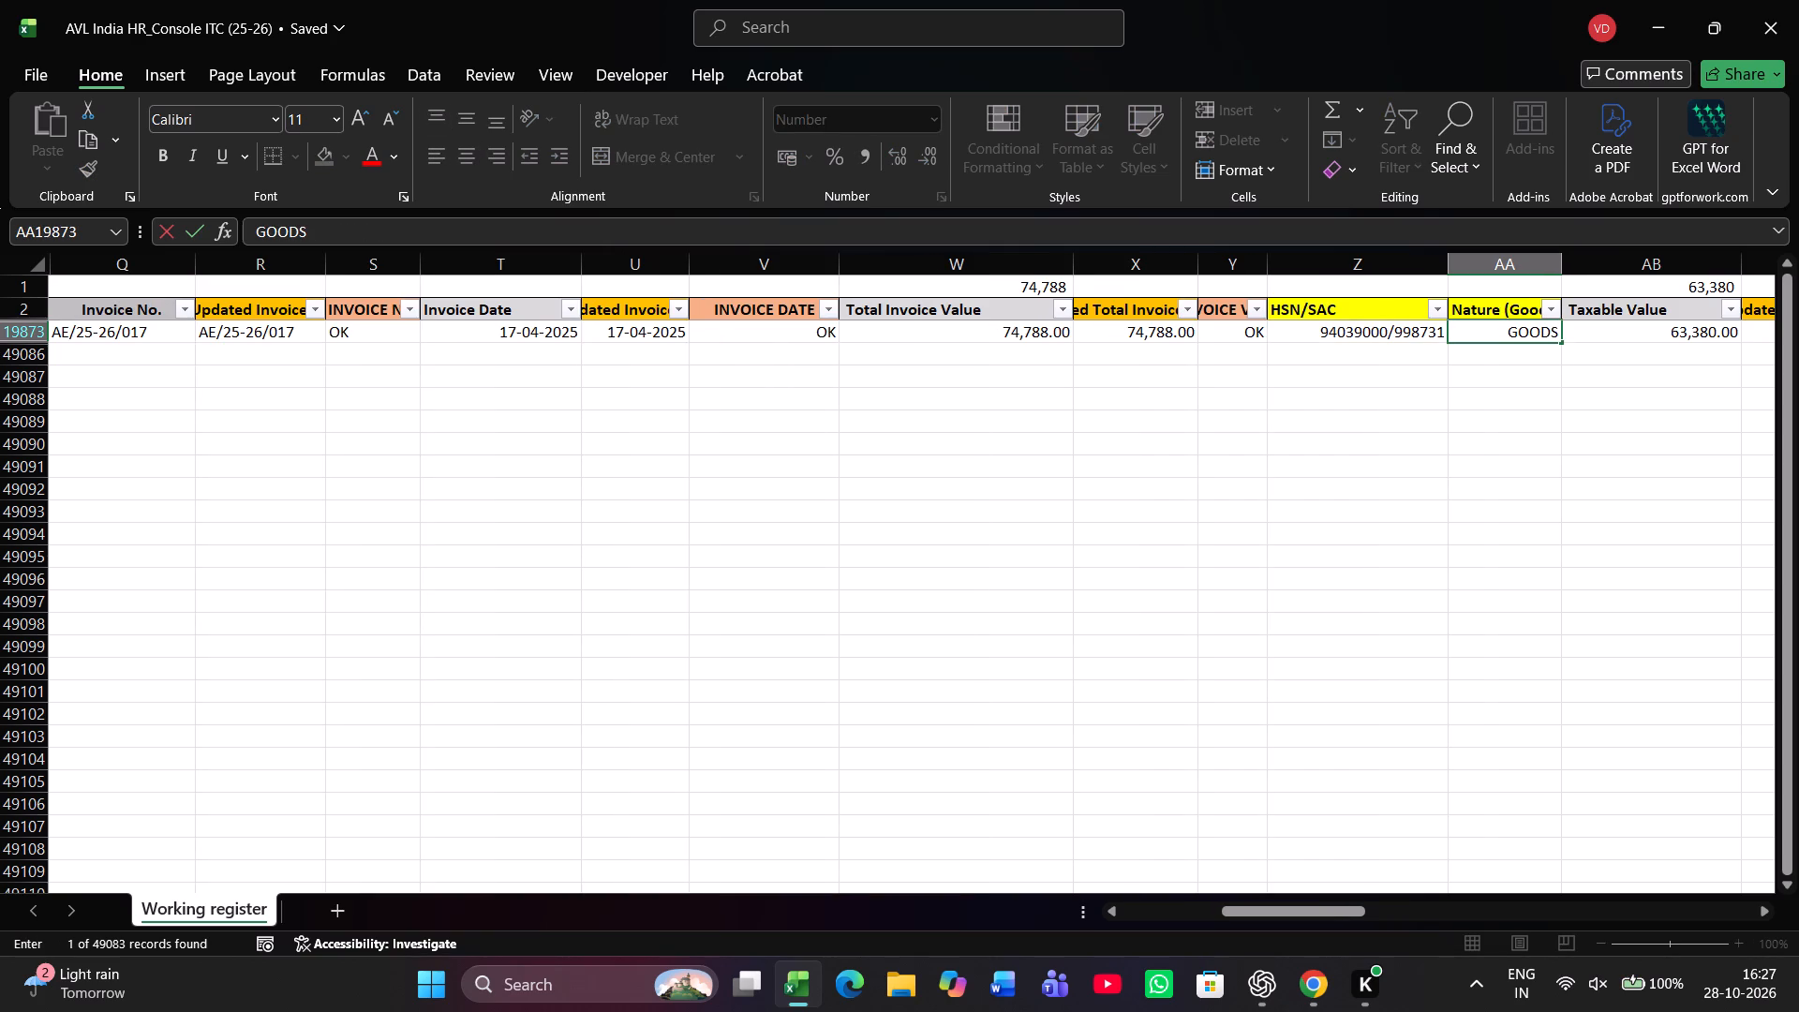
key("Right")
Copy the taxable value 63,380.00 into the updated taxable value column and mark the taxable value check OK.
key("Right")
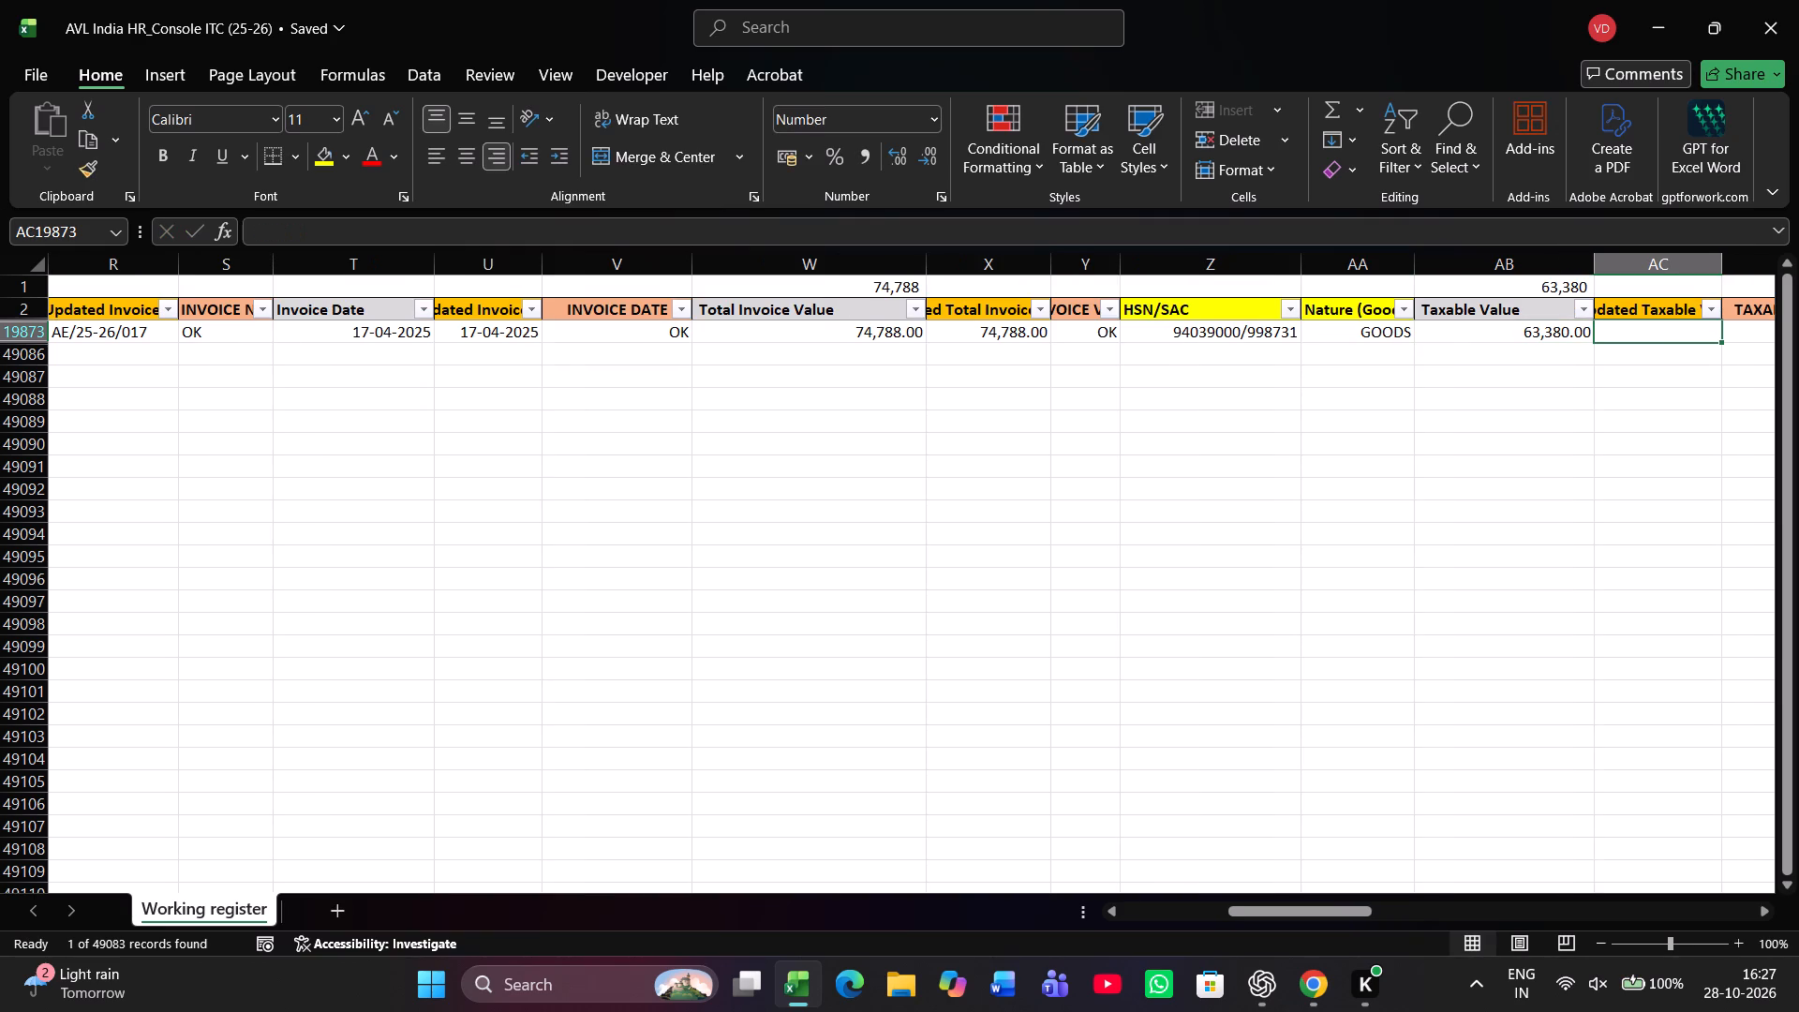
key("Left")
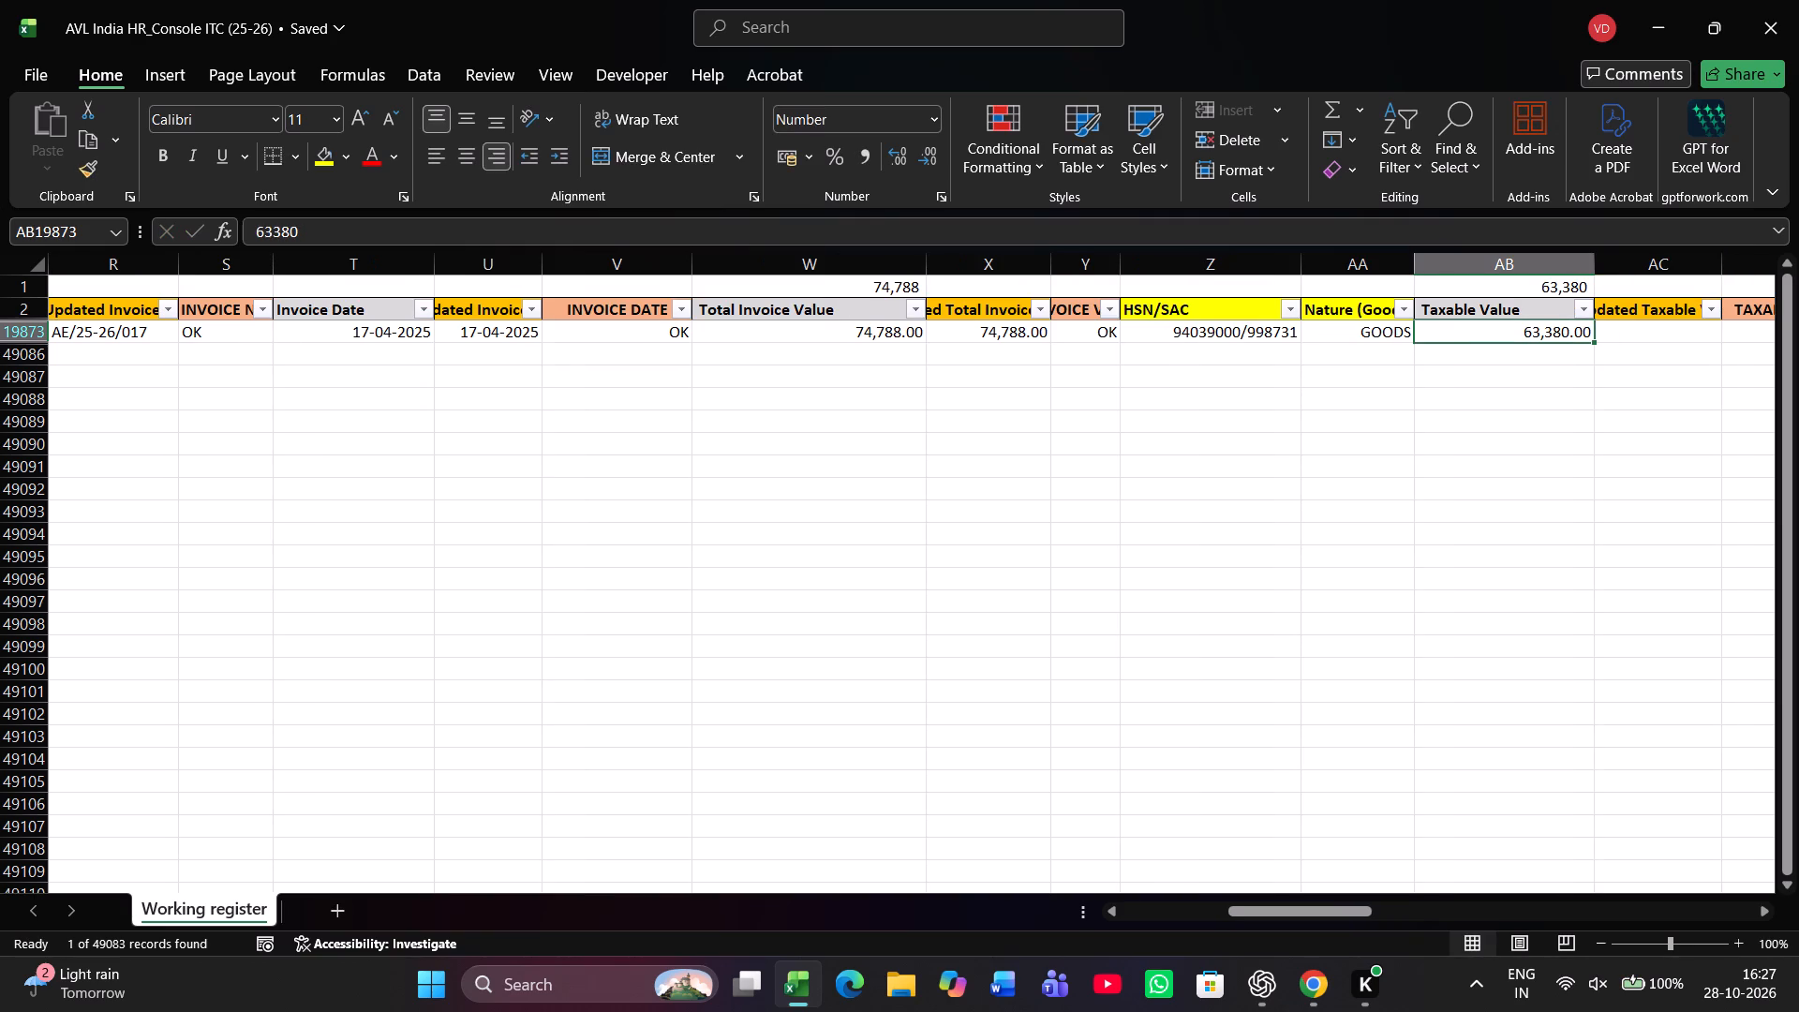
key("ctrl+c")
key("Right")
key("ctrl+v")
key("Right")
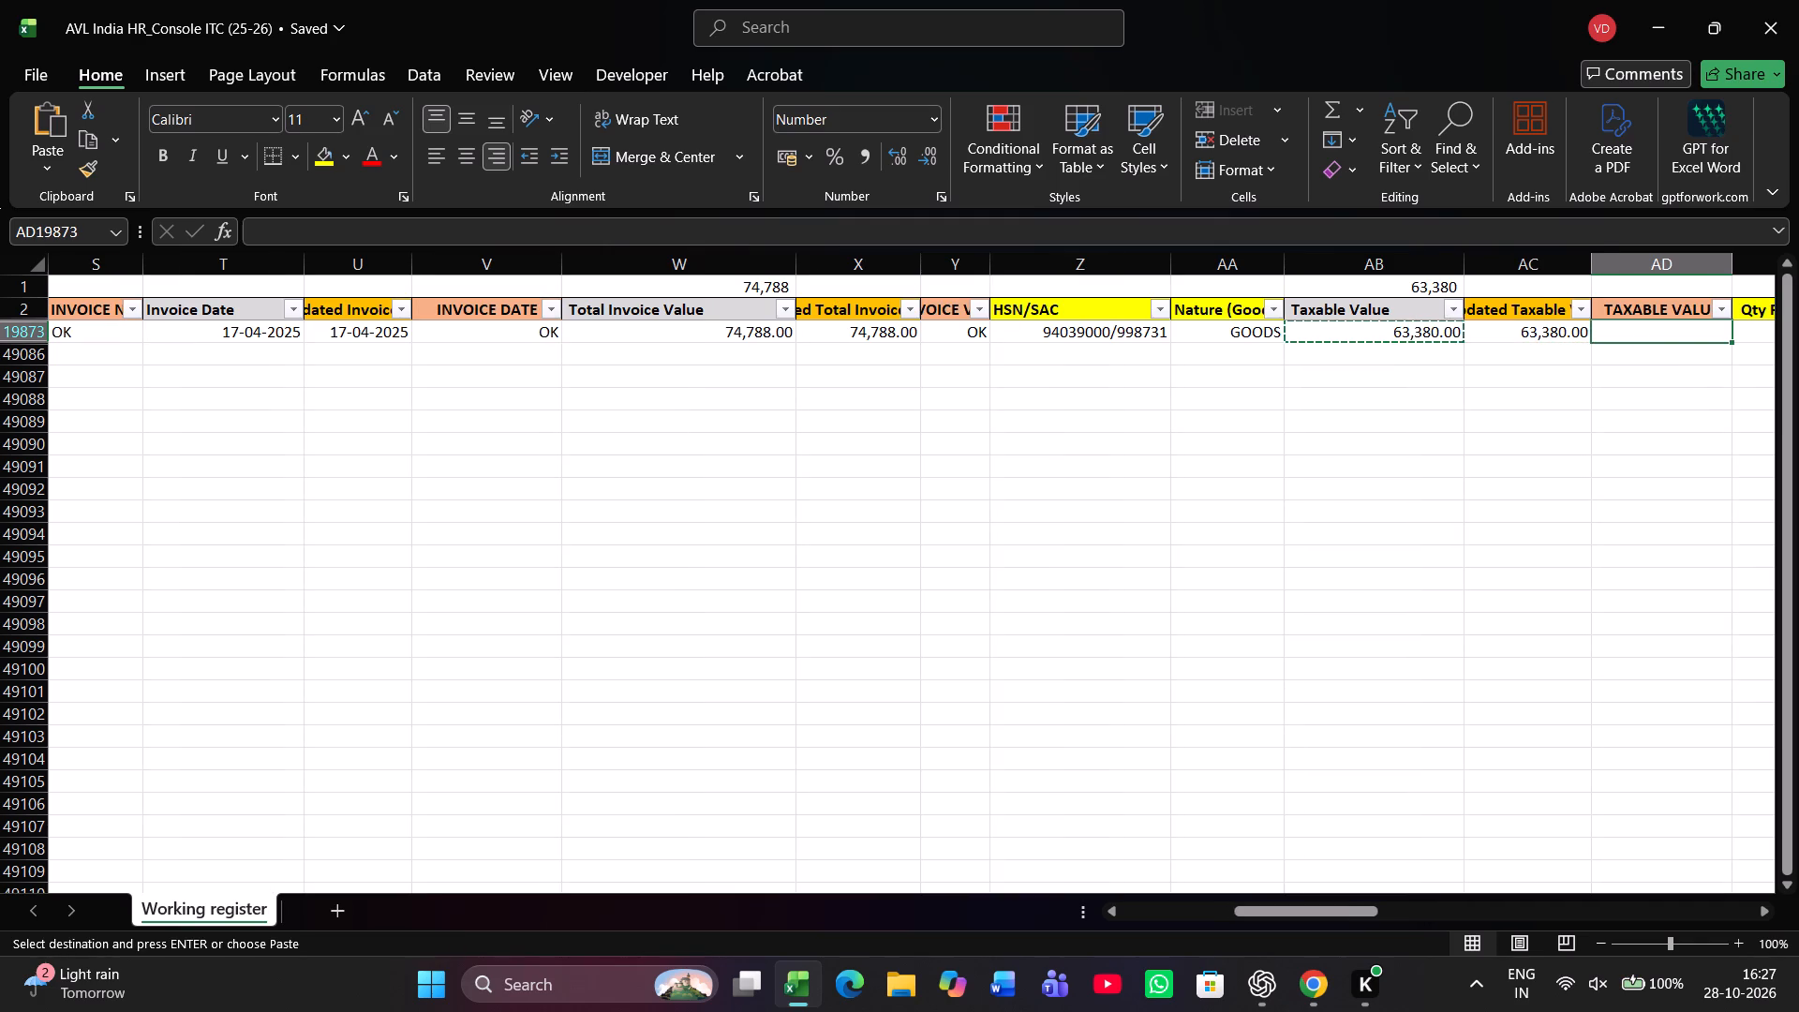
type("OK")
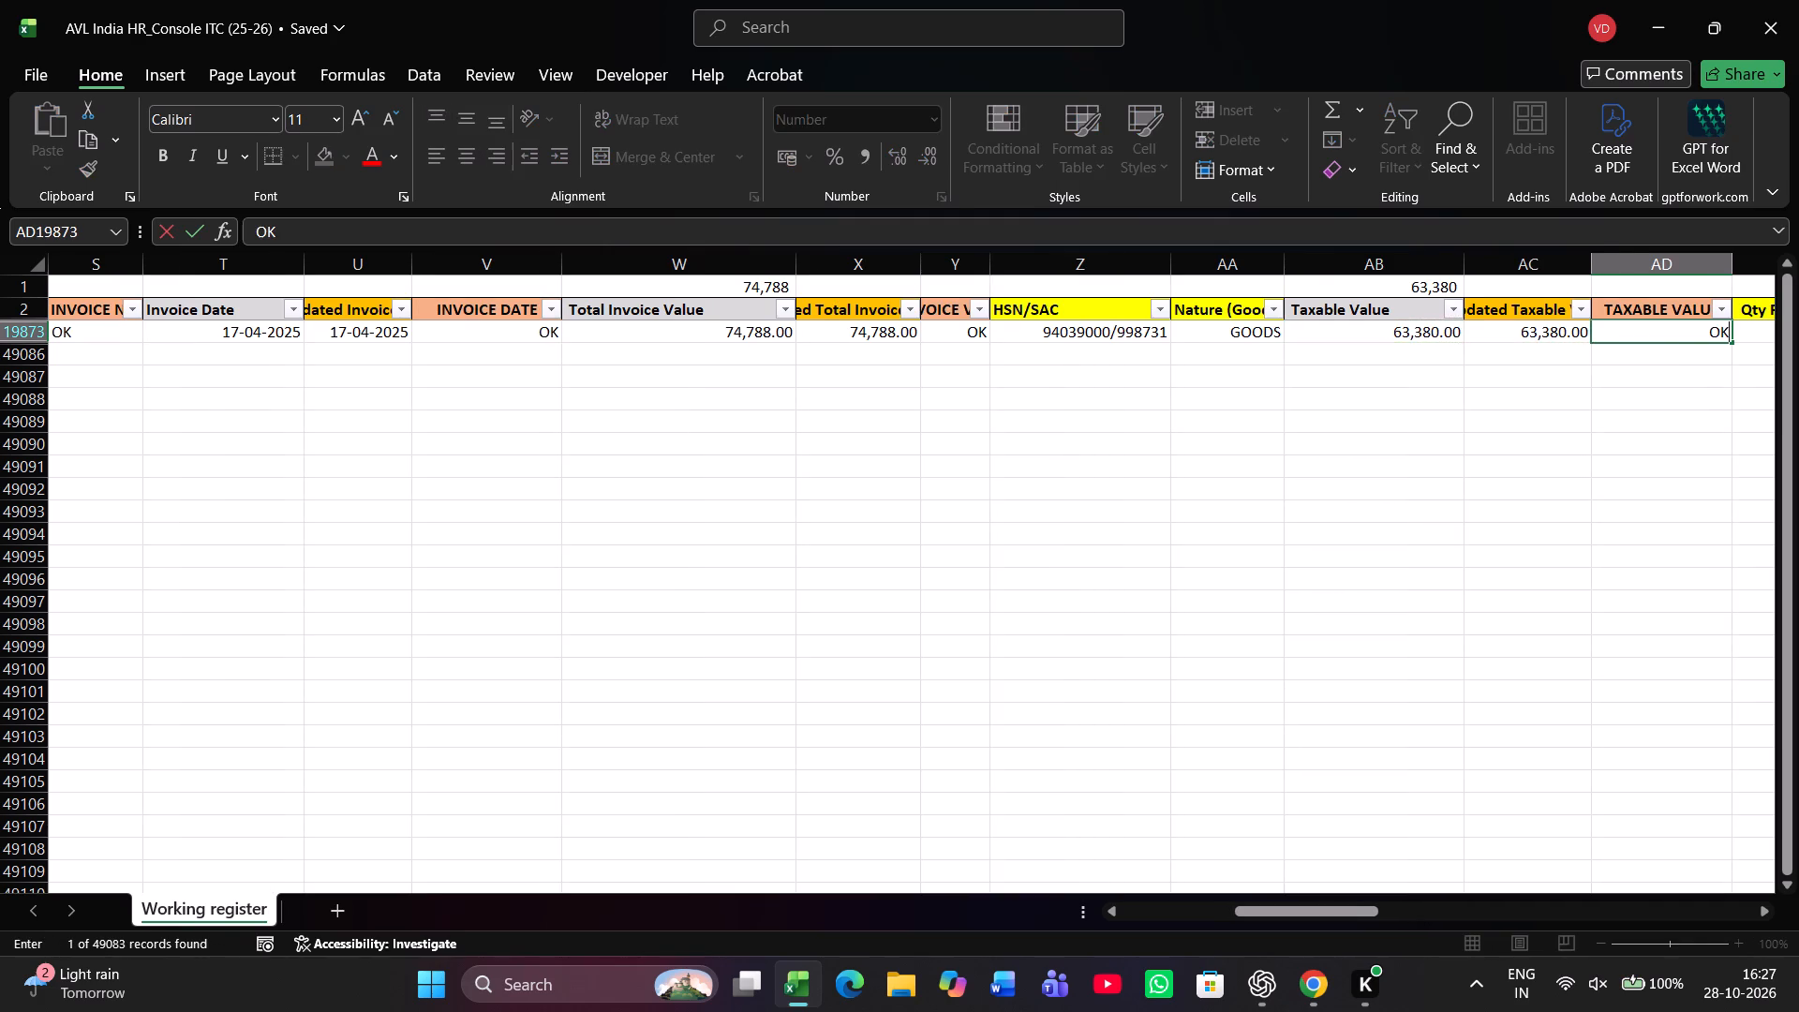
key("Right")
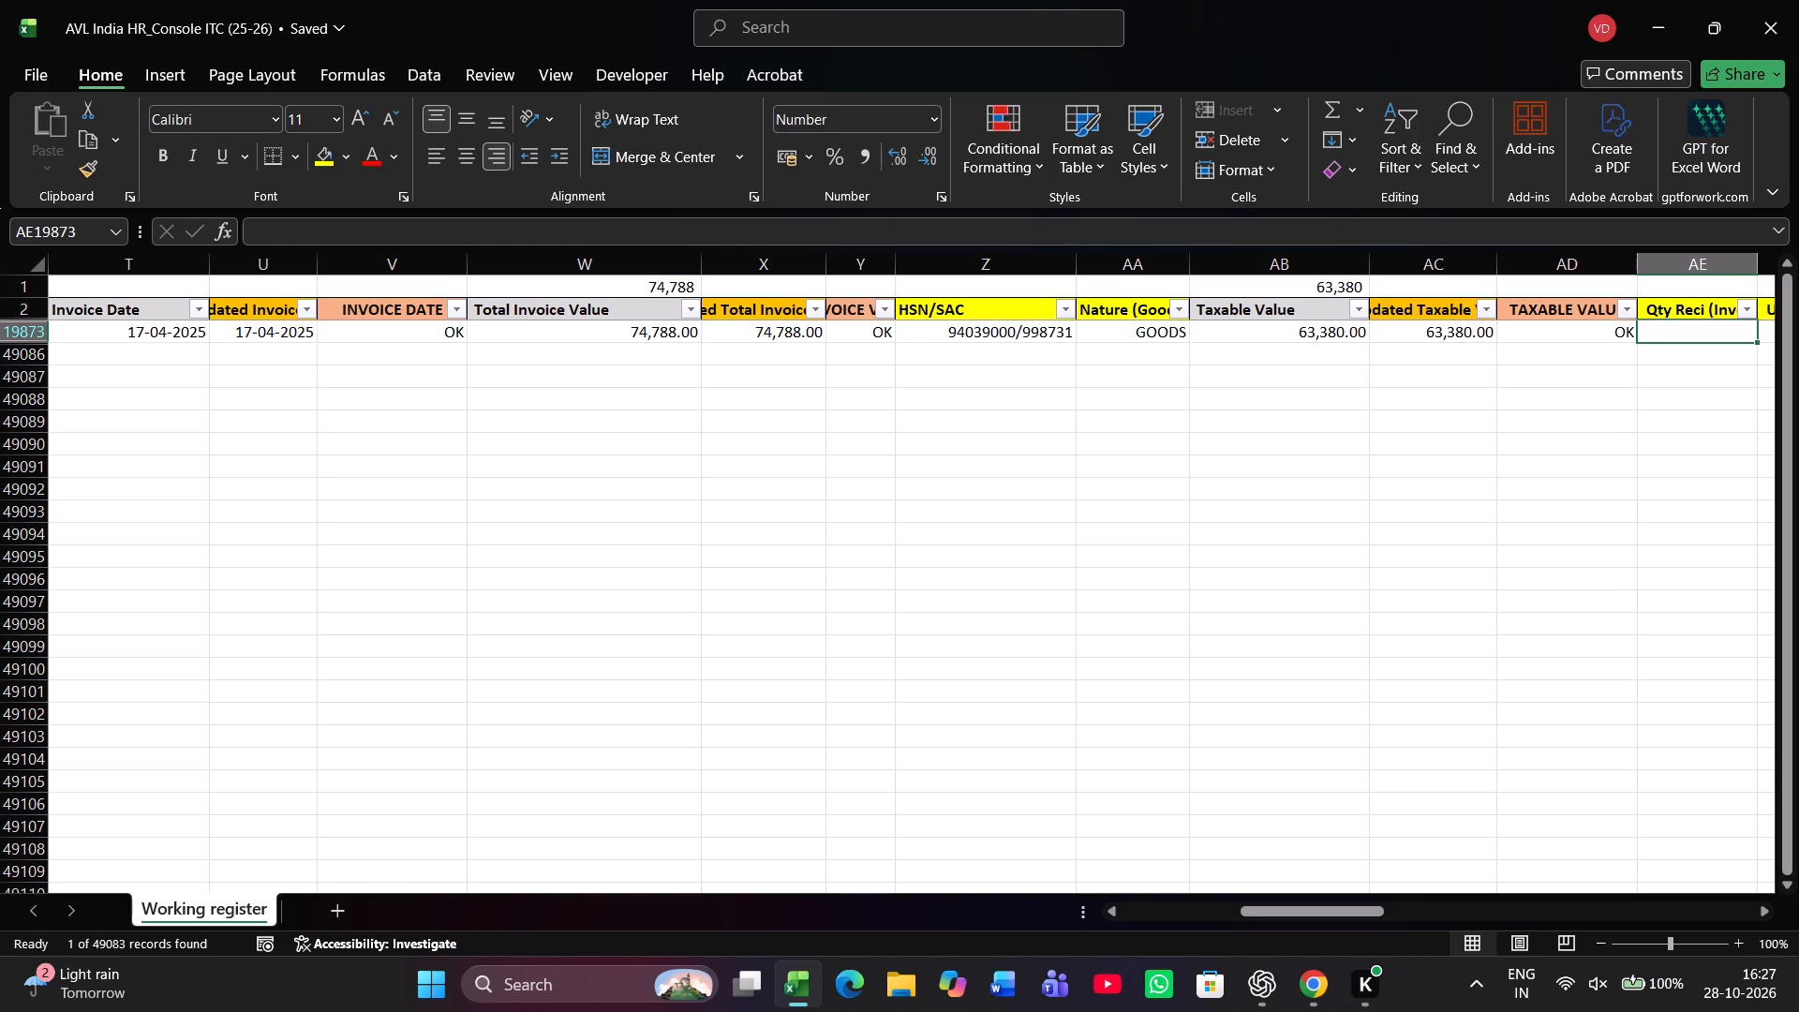
Enter 1 as the quantity received and PCS as the unit of measure for the ABC Ecotech invoice.
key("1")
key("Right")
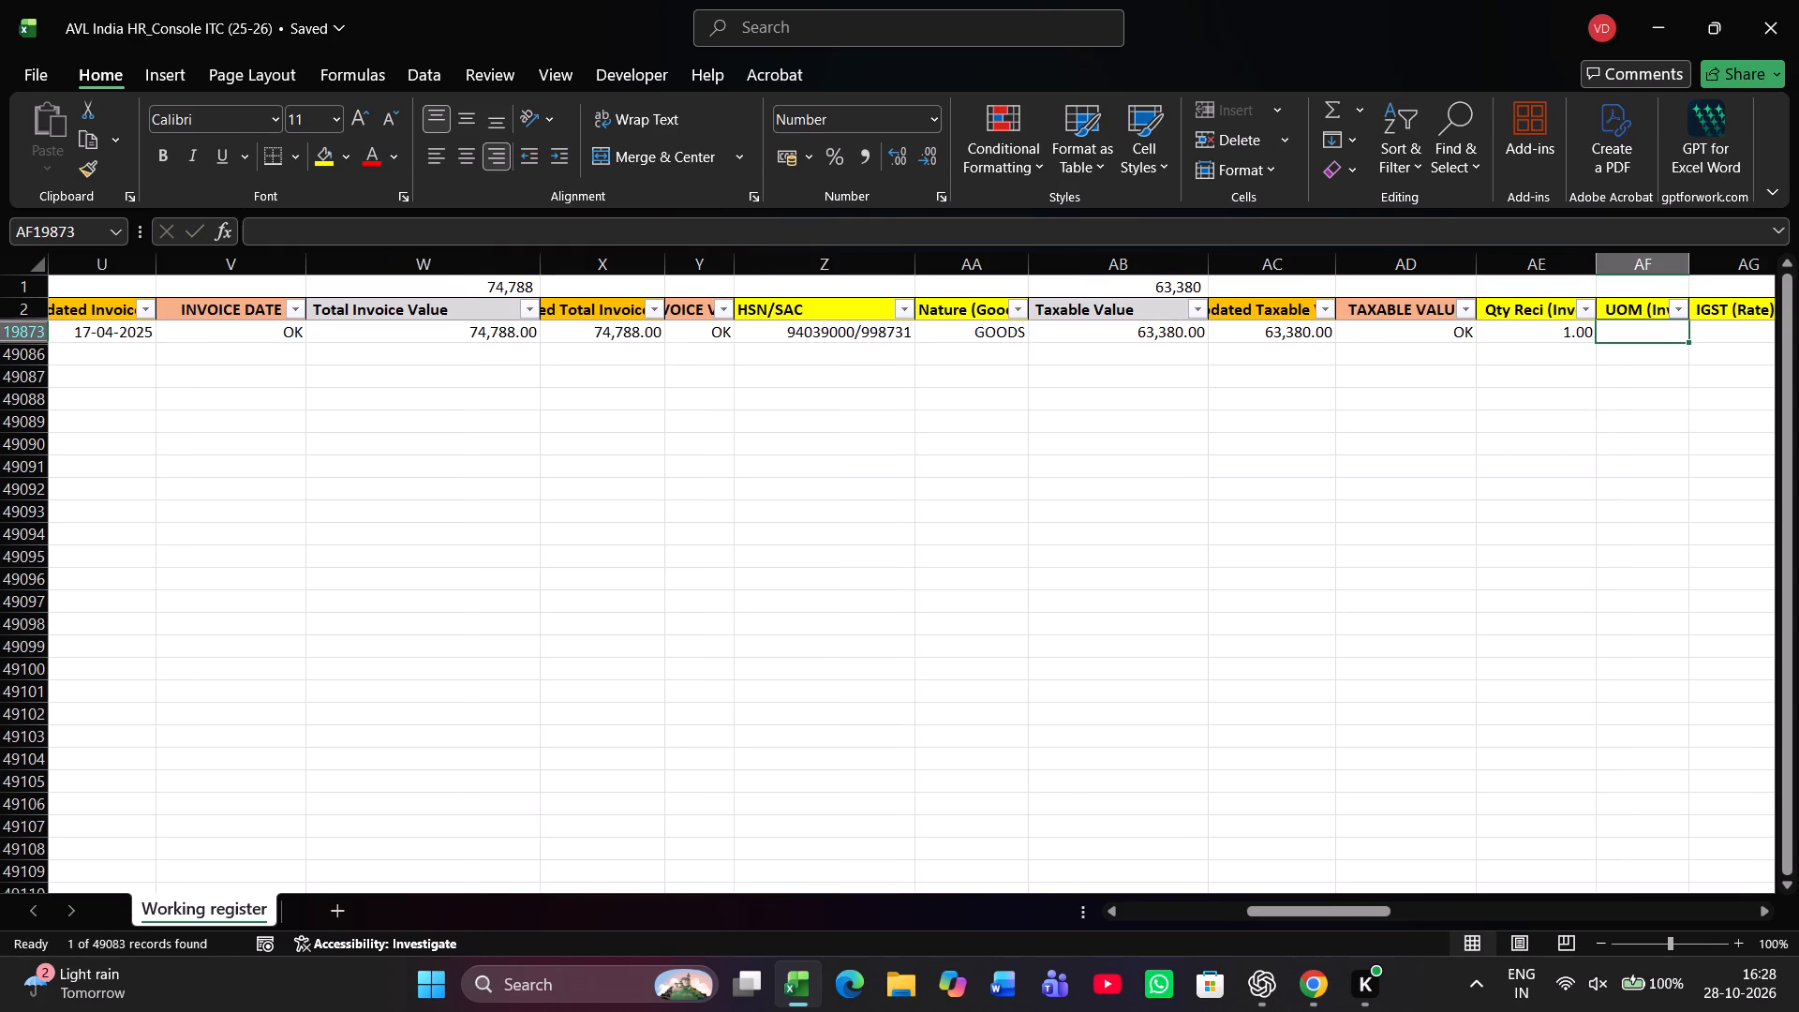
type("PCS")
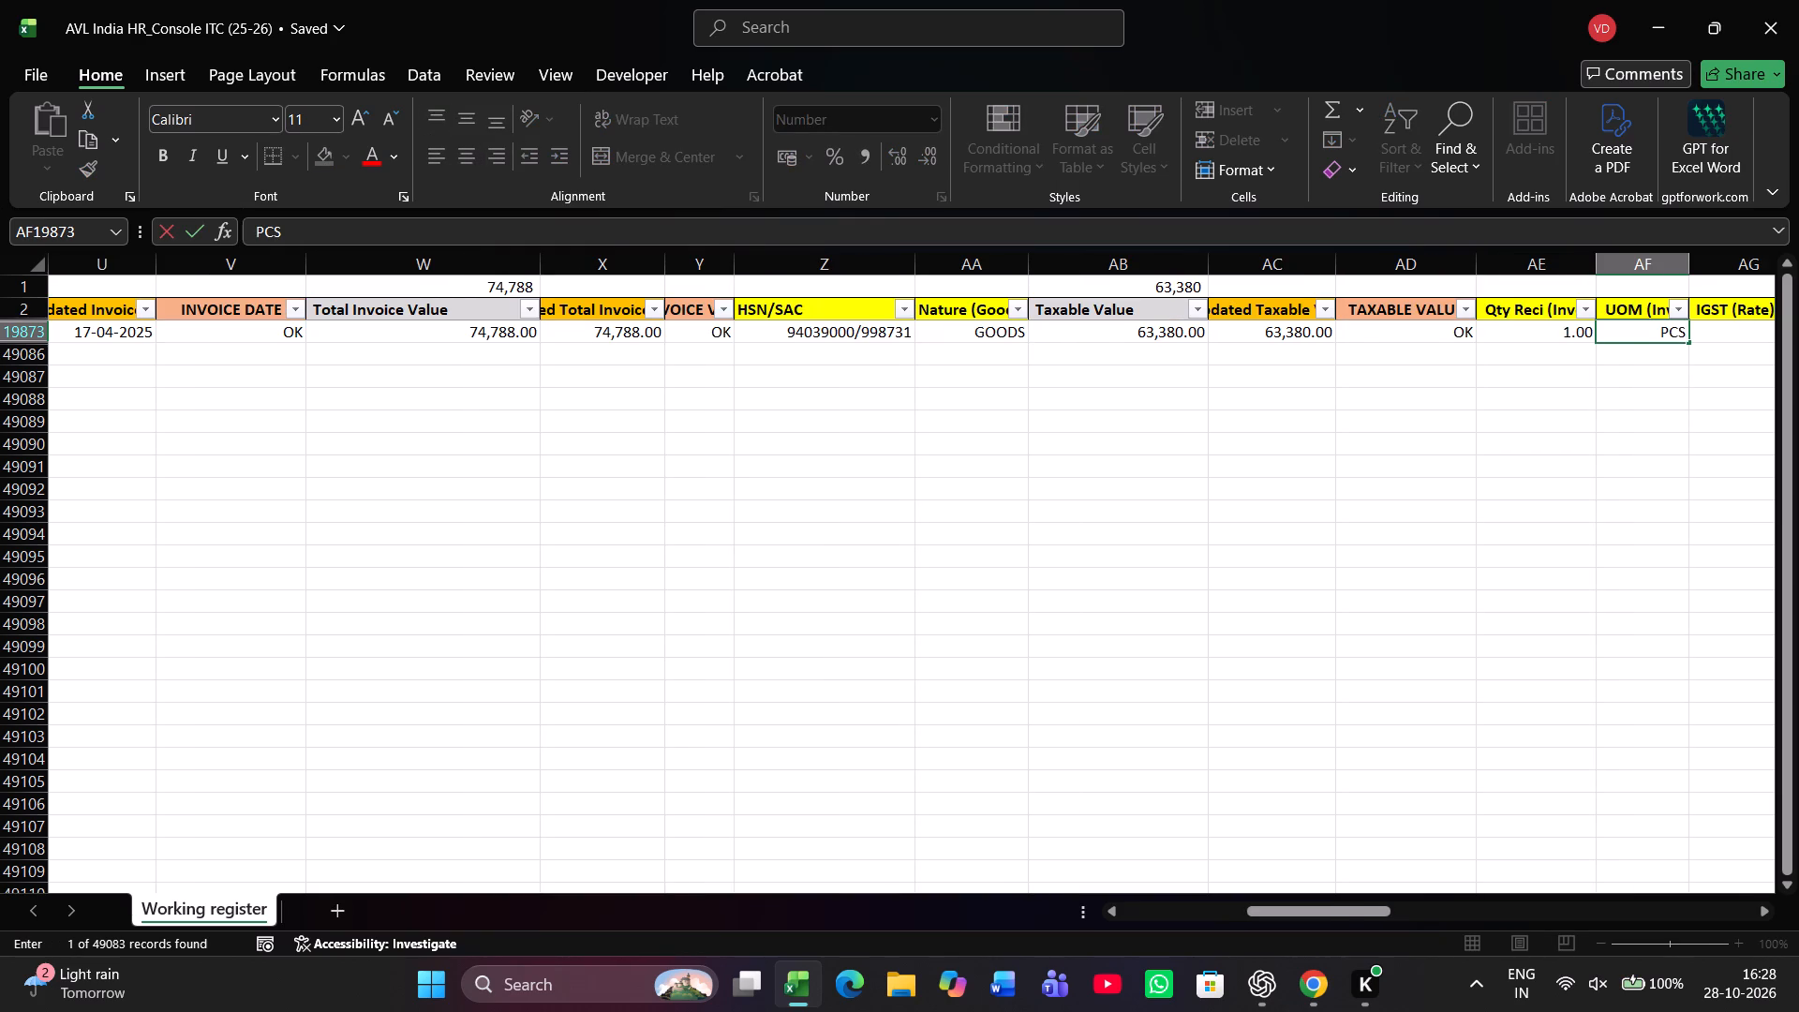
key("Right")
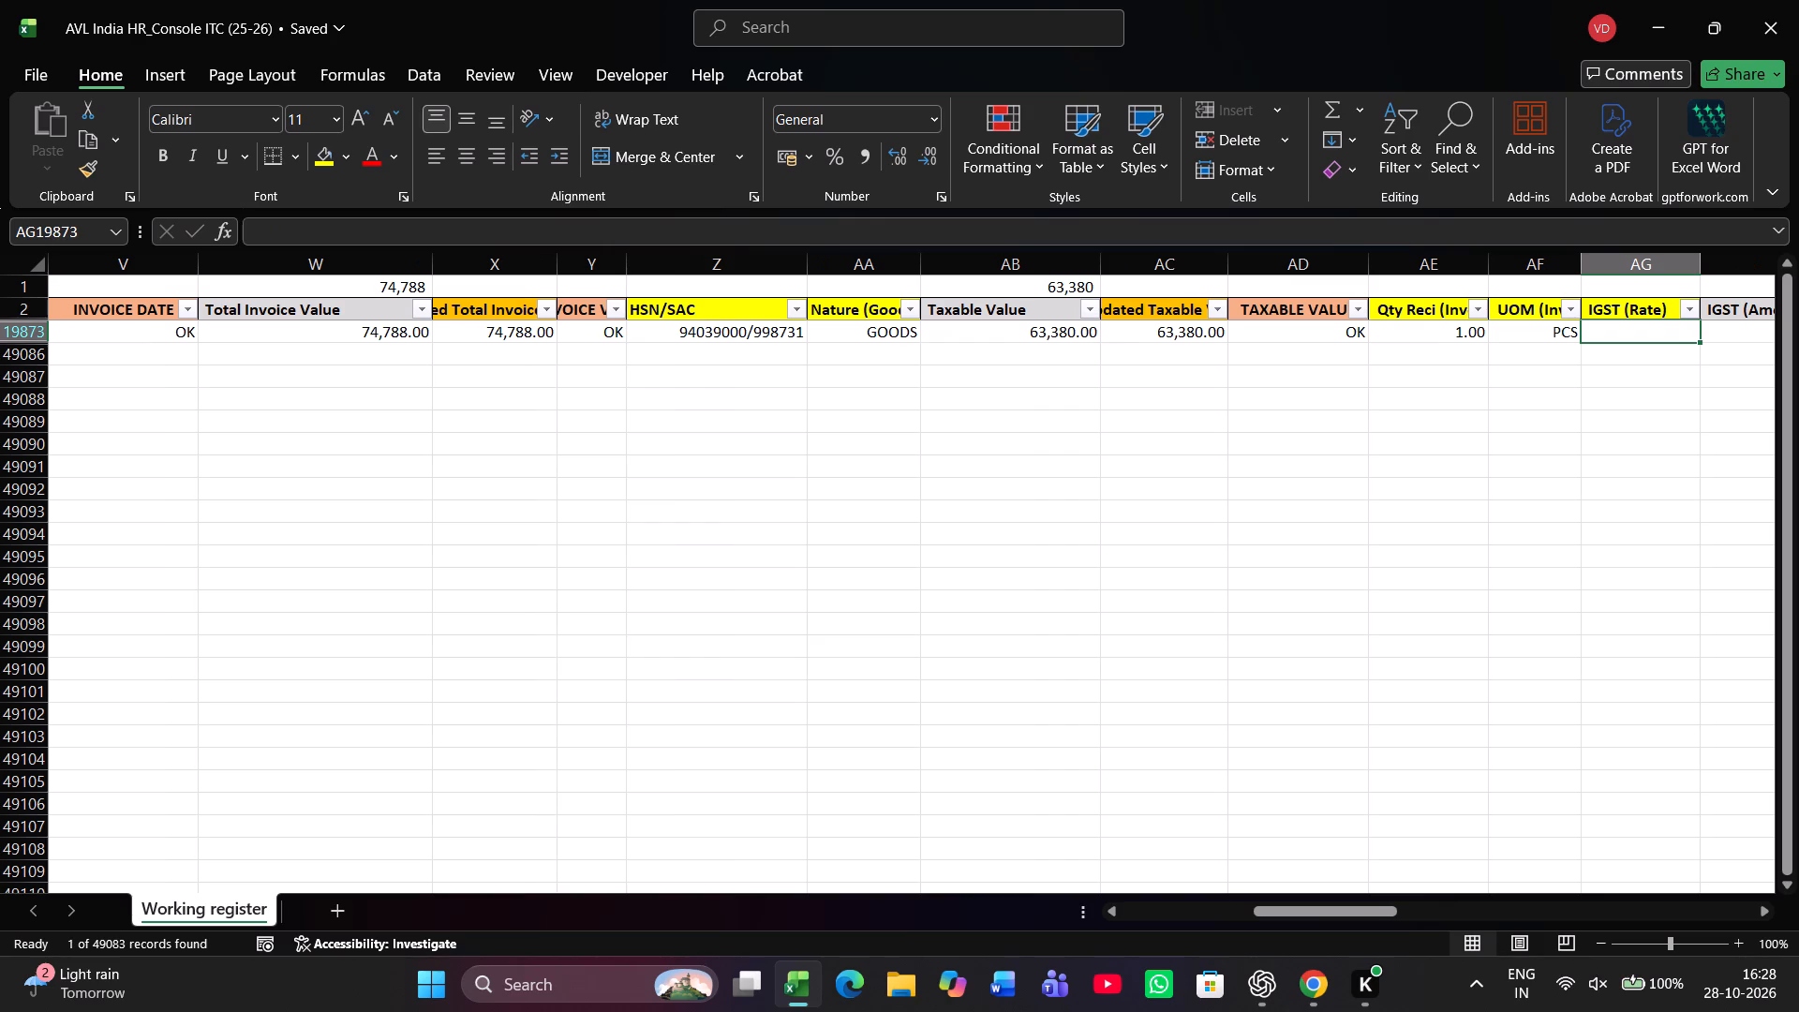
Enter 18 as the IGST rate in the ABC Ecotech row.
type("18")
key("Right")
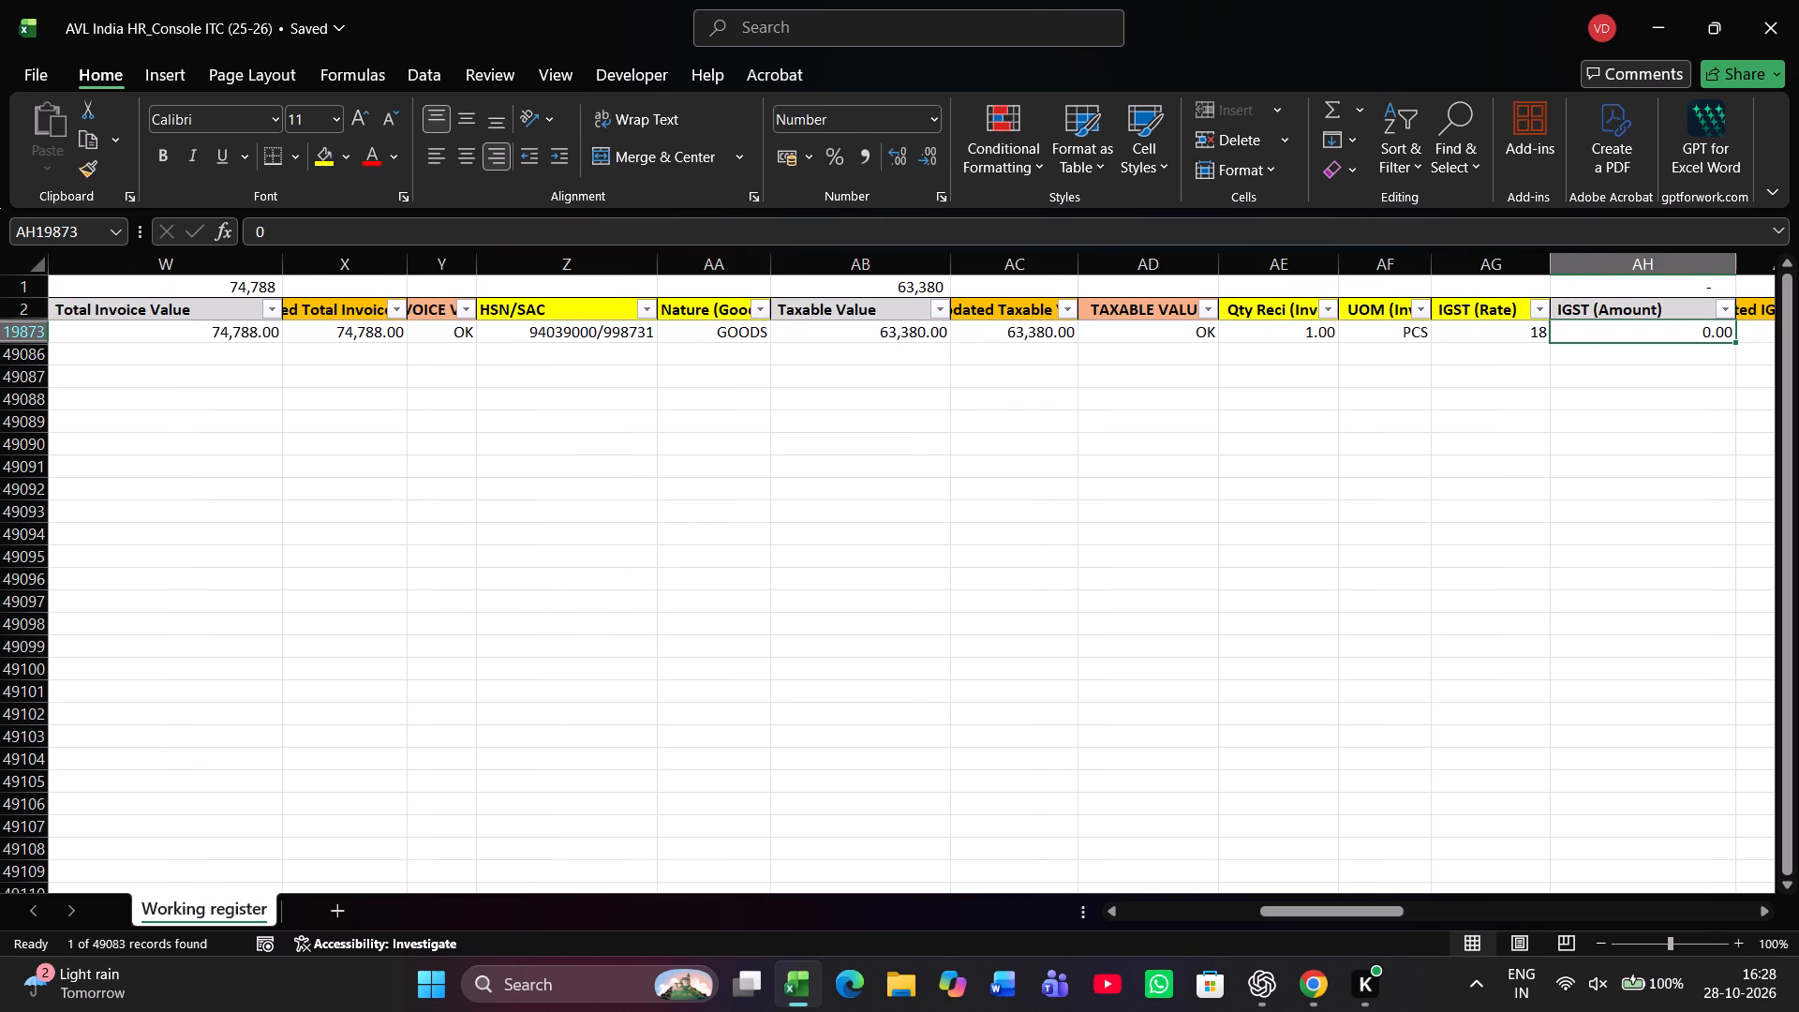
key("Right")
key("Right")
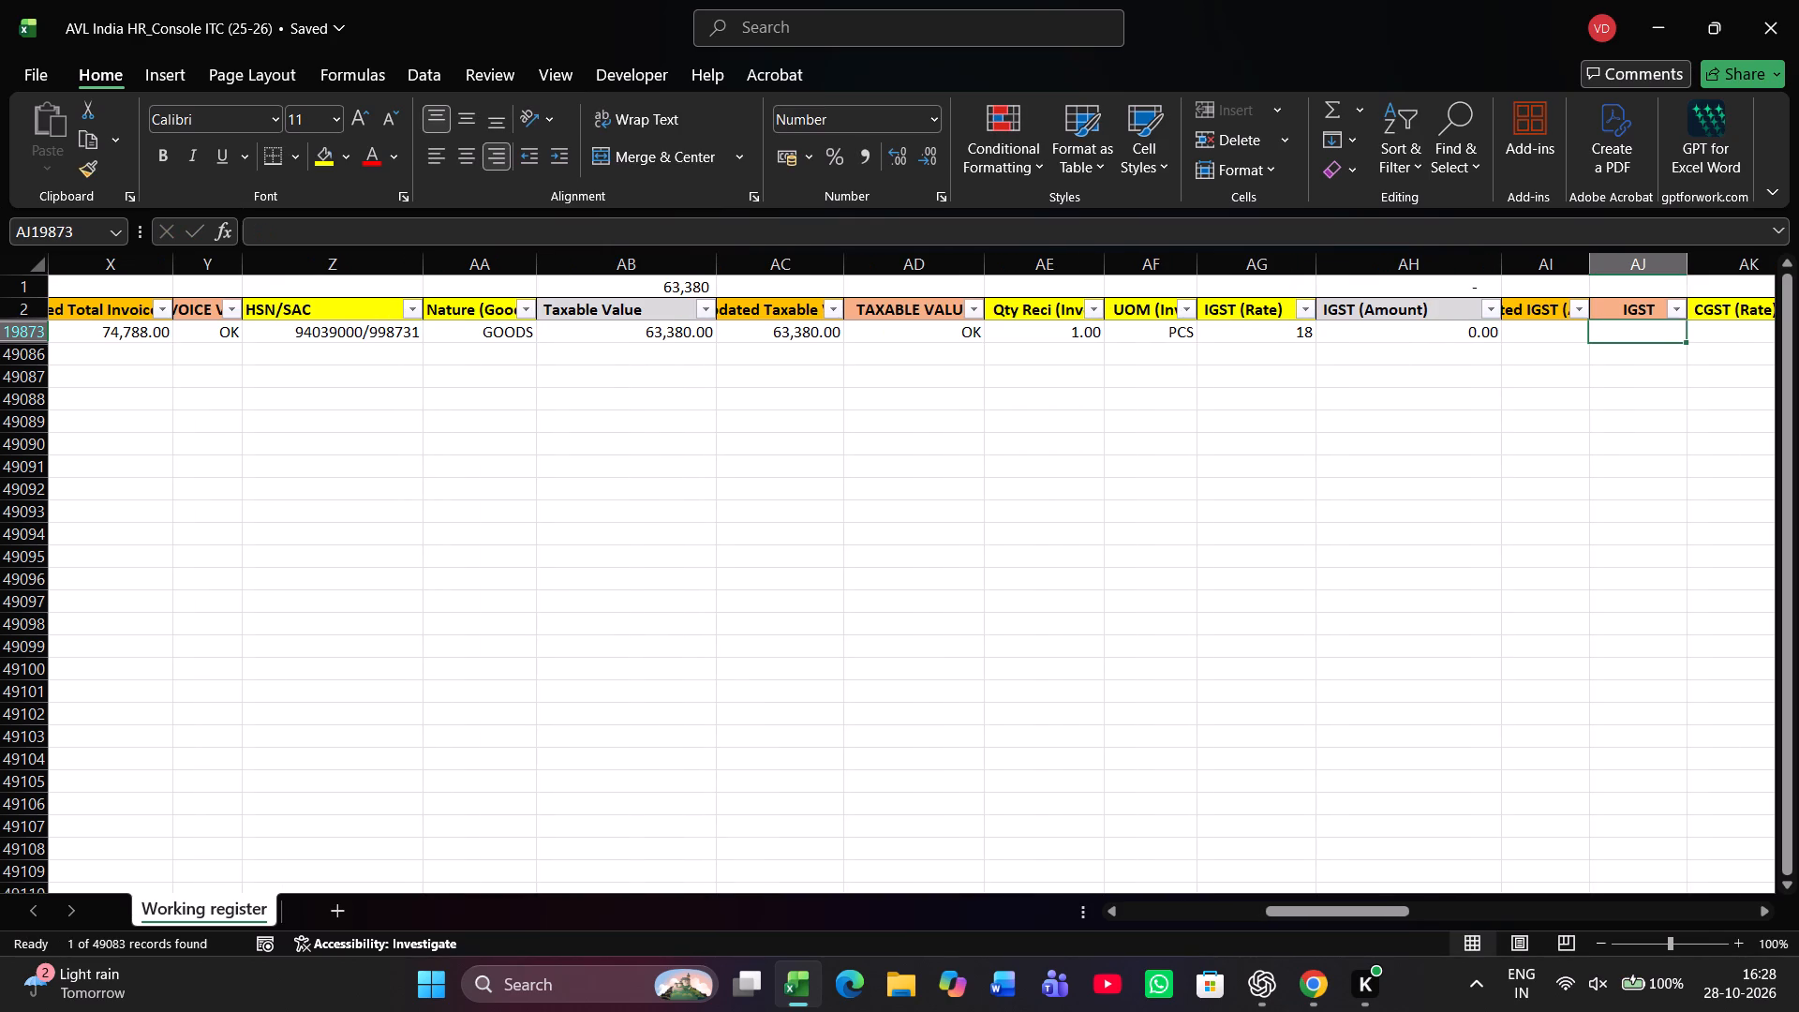
Set the IGST rate in the ABC Ecotech row to 0.
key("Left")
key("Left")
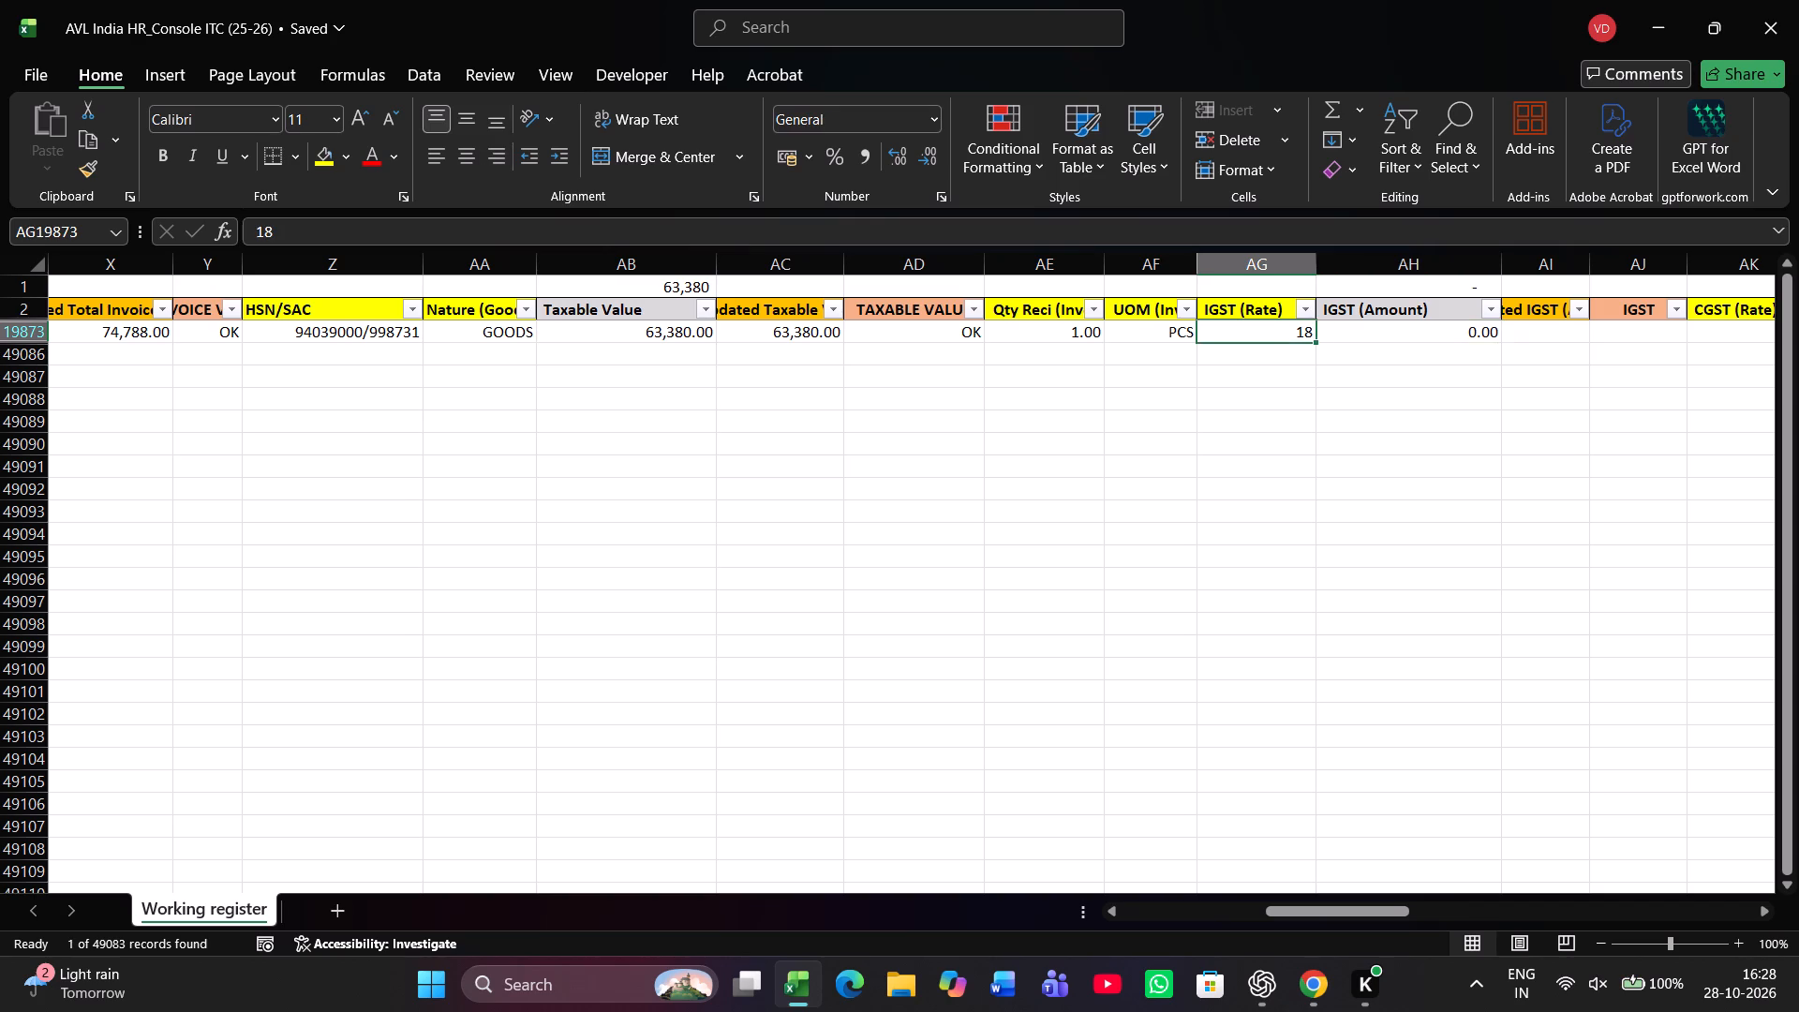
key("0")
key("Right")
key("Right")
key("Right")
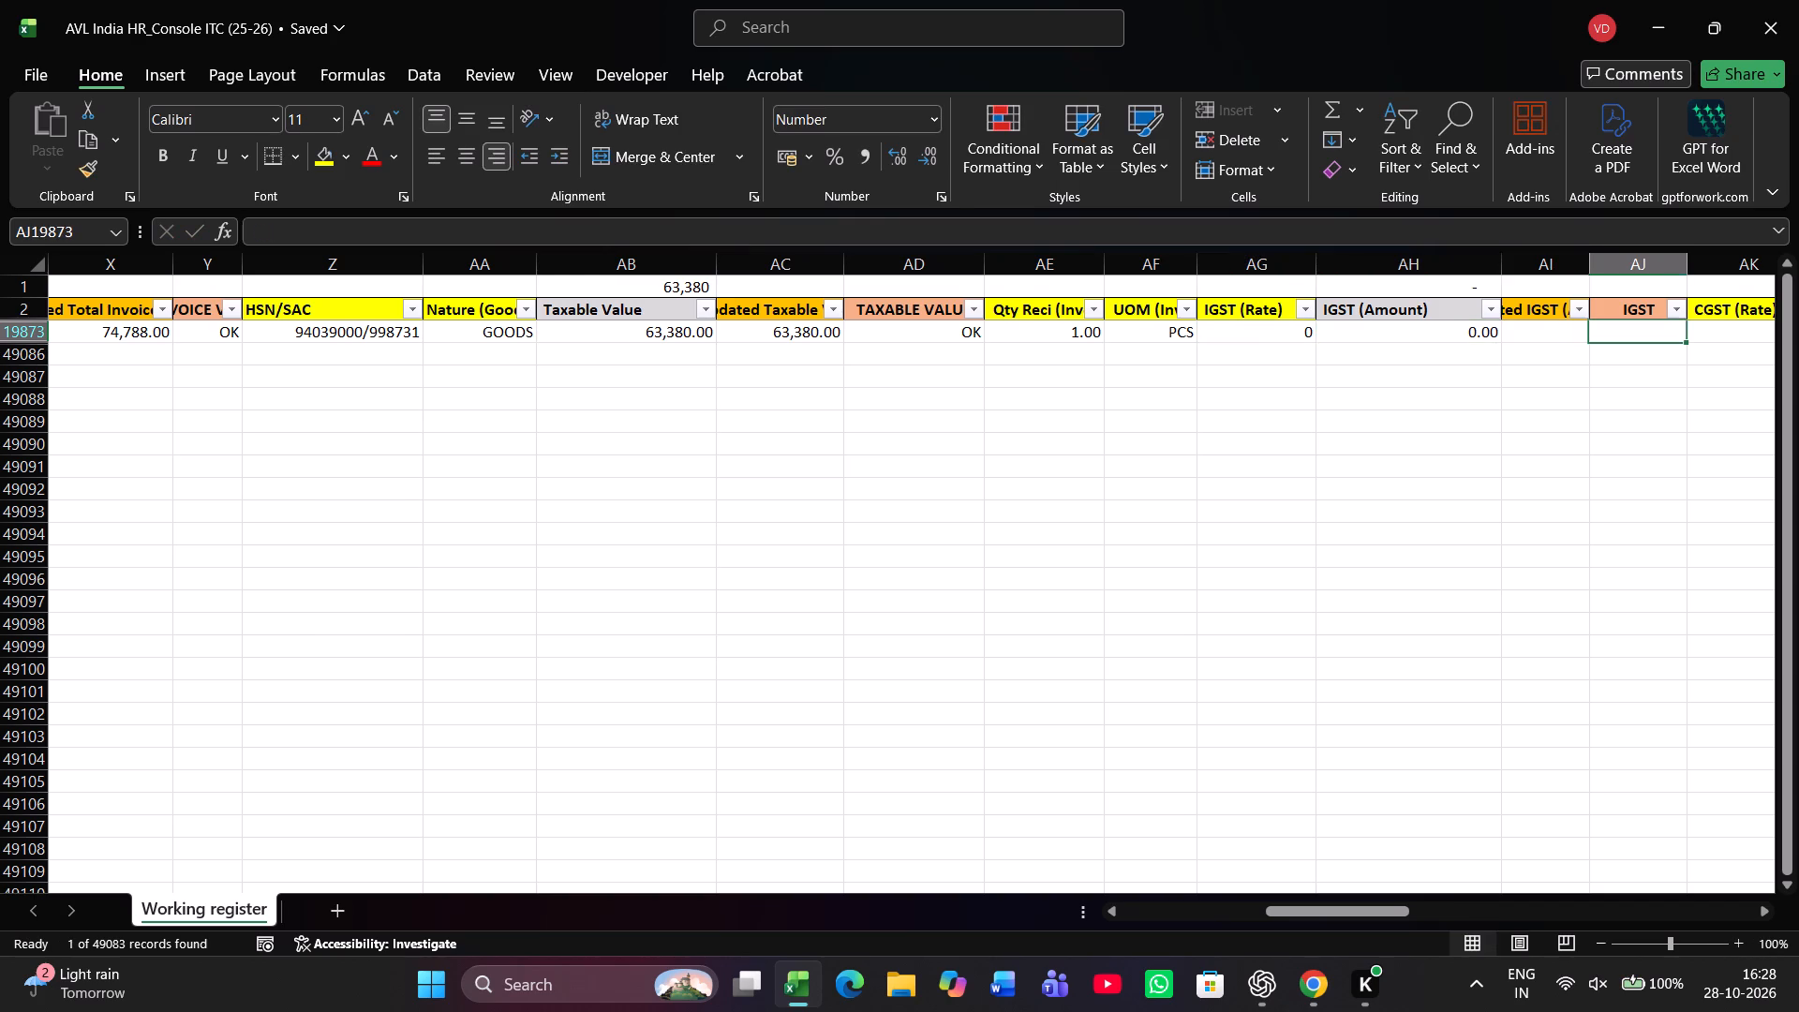
Enter 9 as both the CGST rate and the SGST rate in the ABC Ecotech row.
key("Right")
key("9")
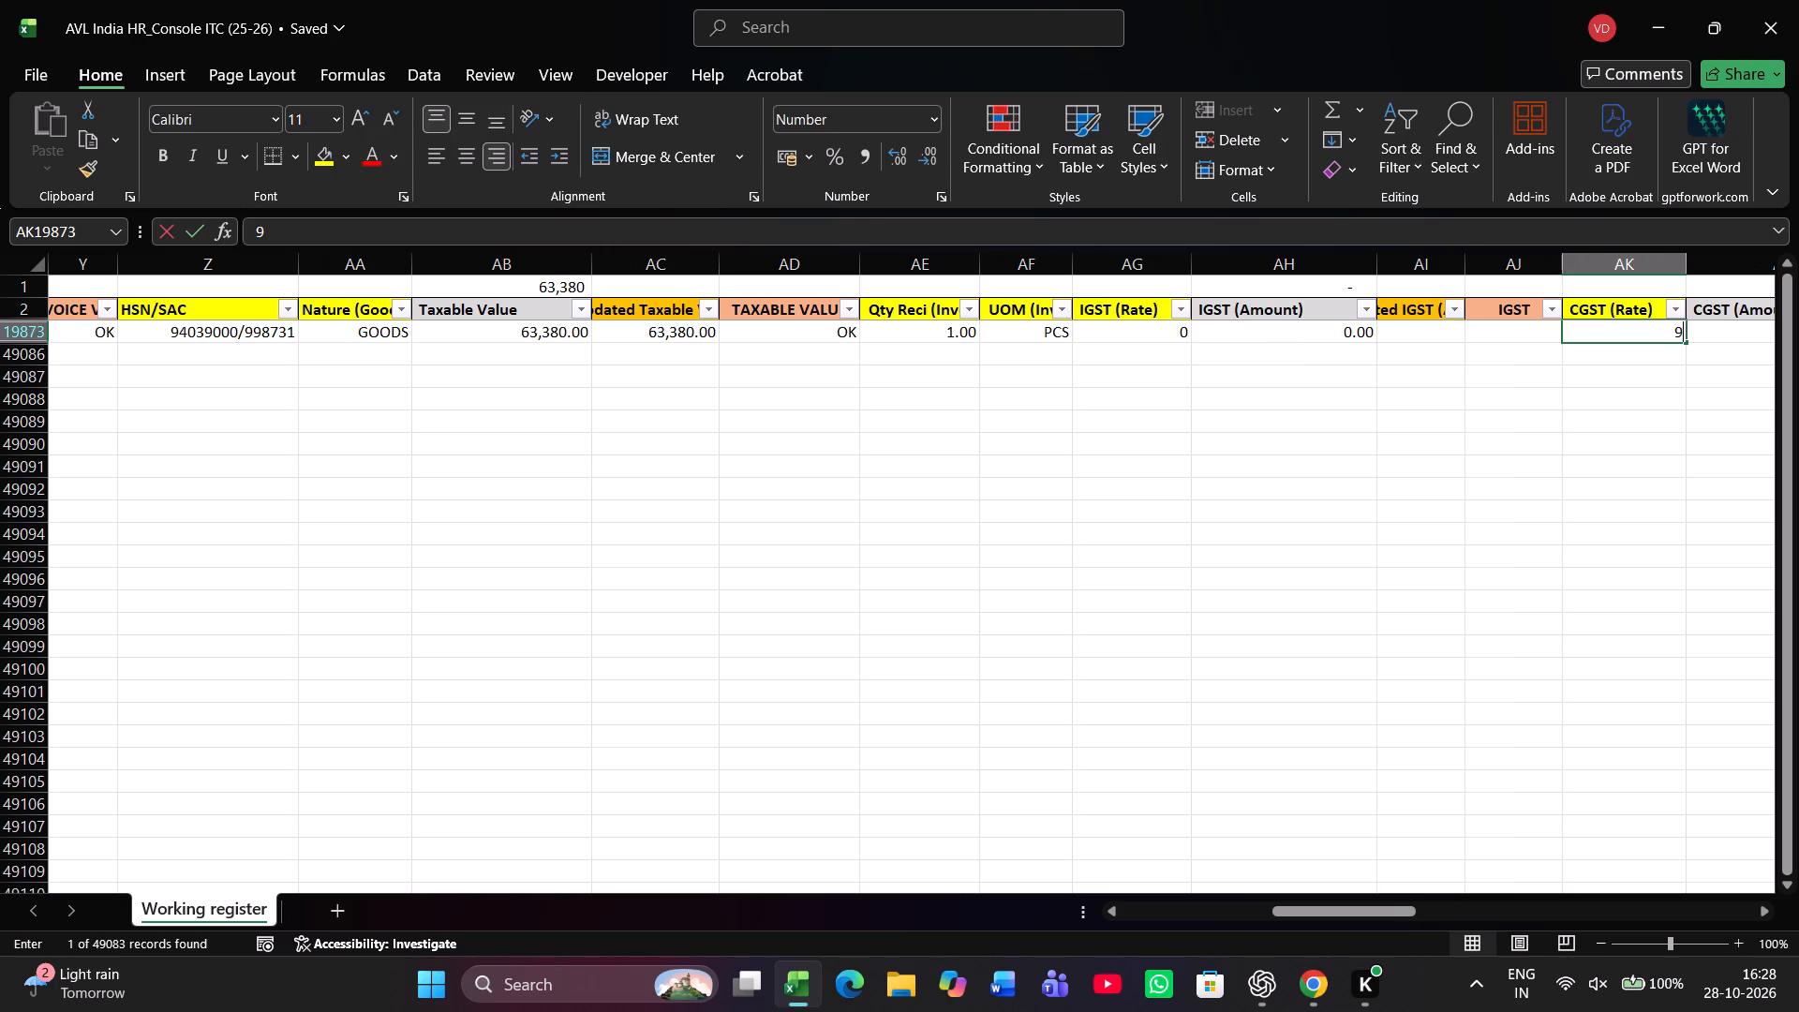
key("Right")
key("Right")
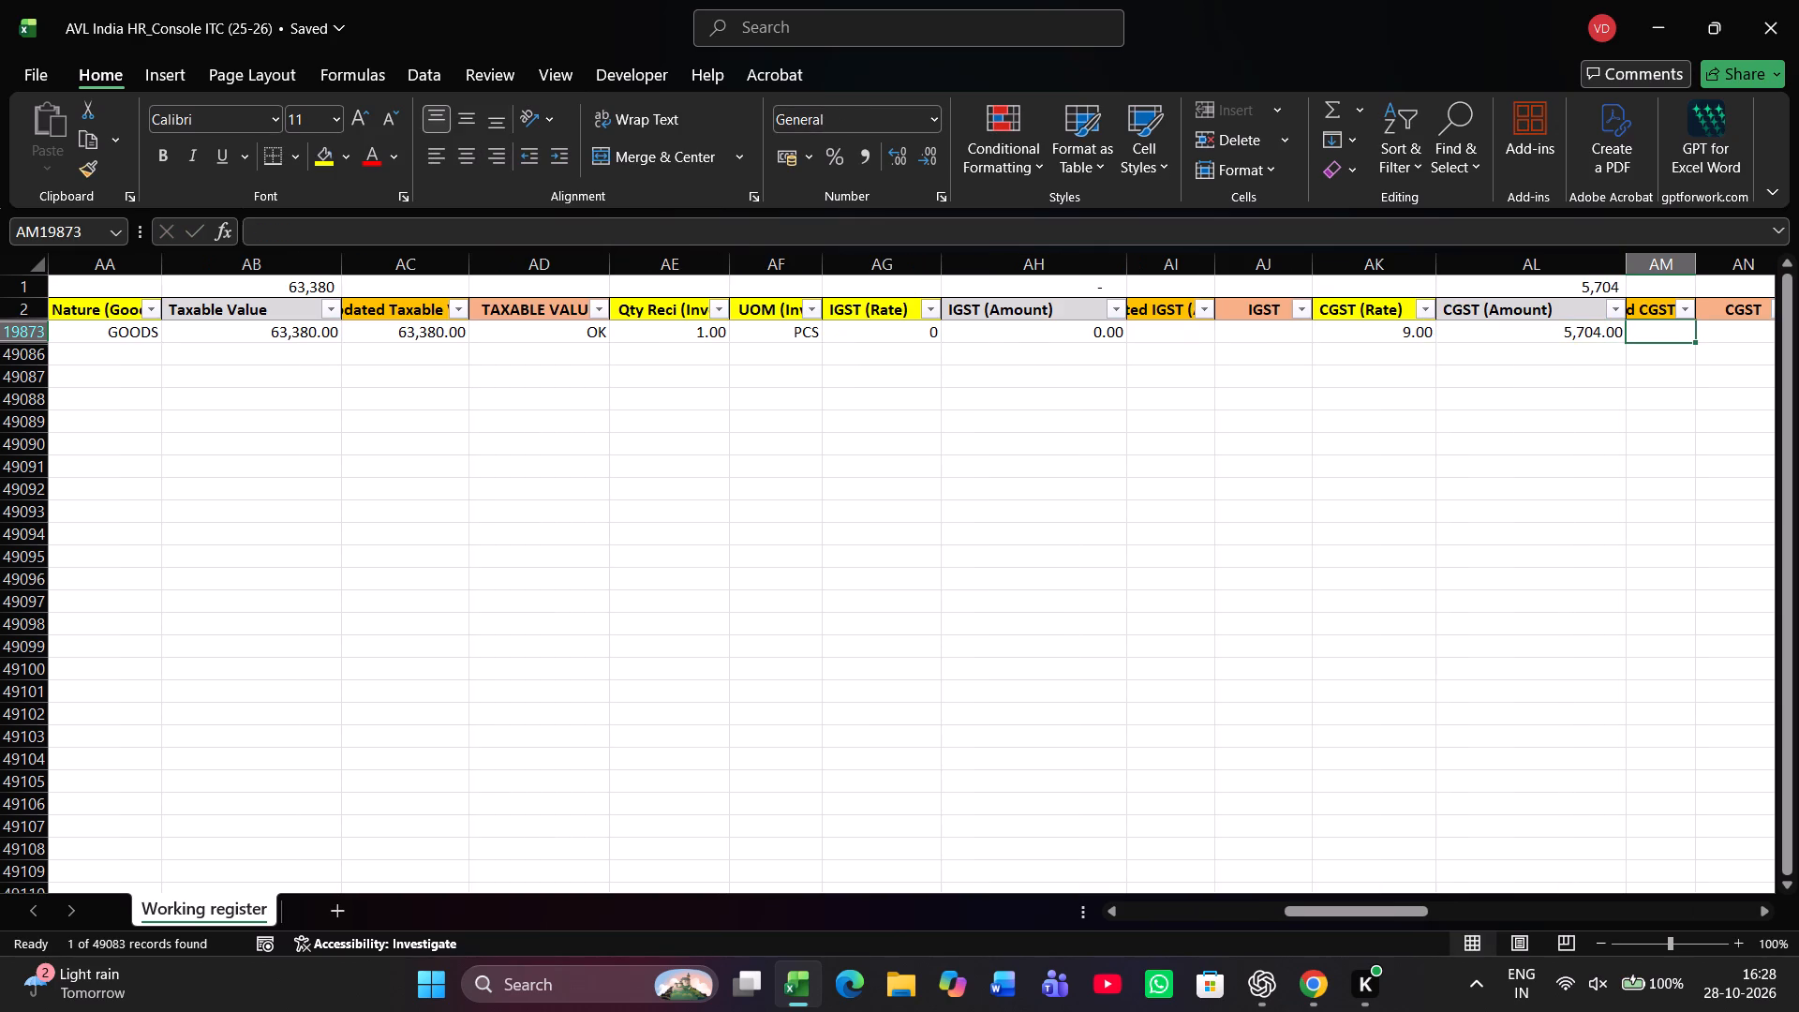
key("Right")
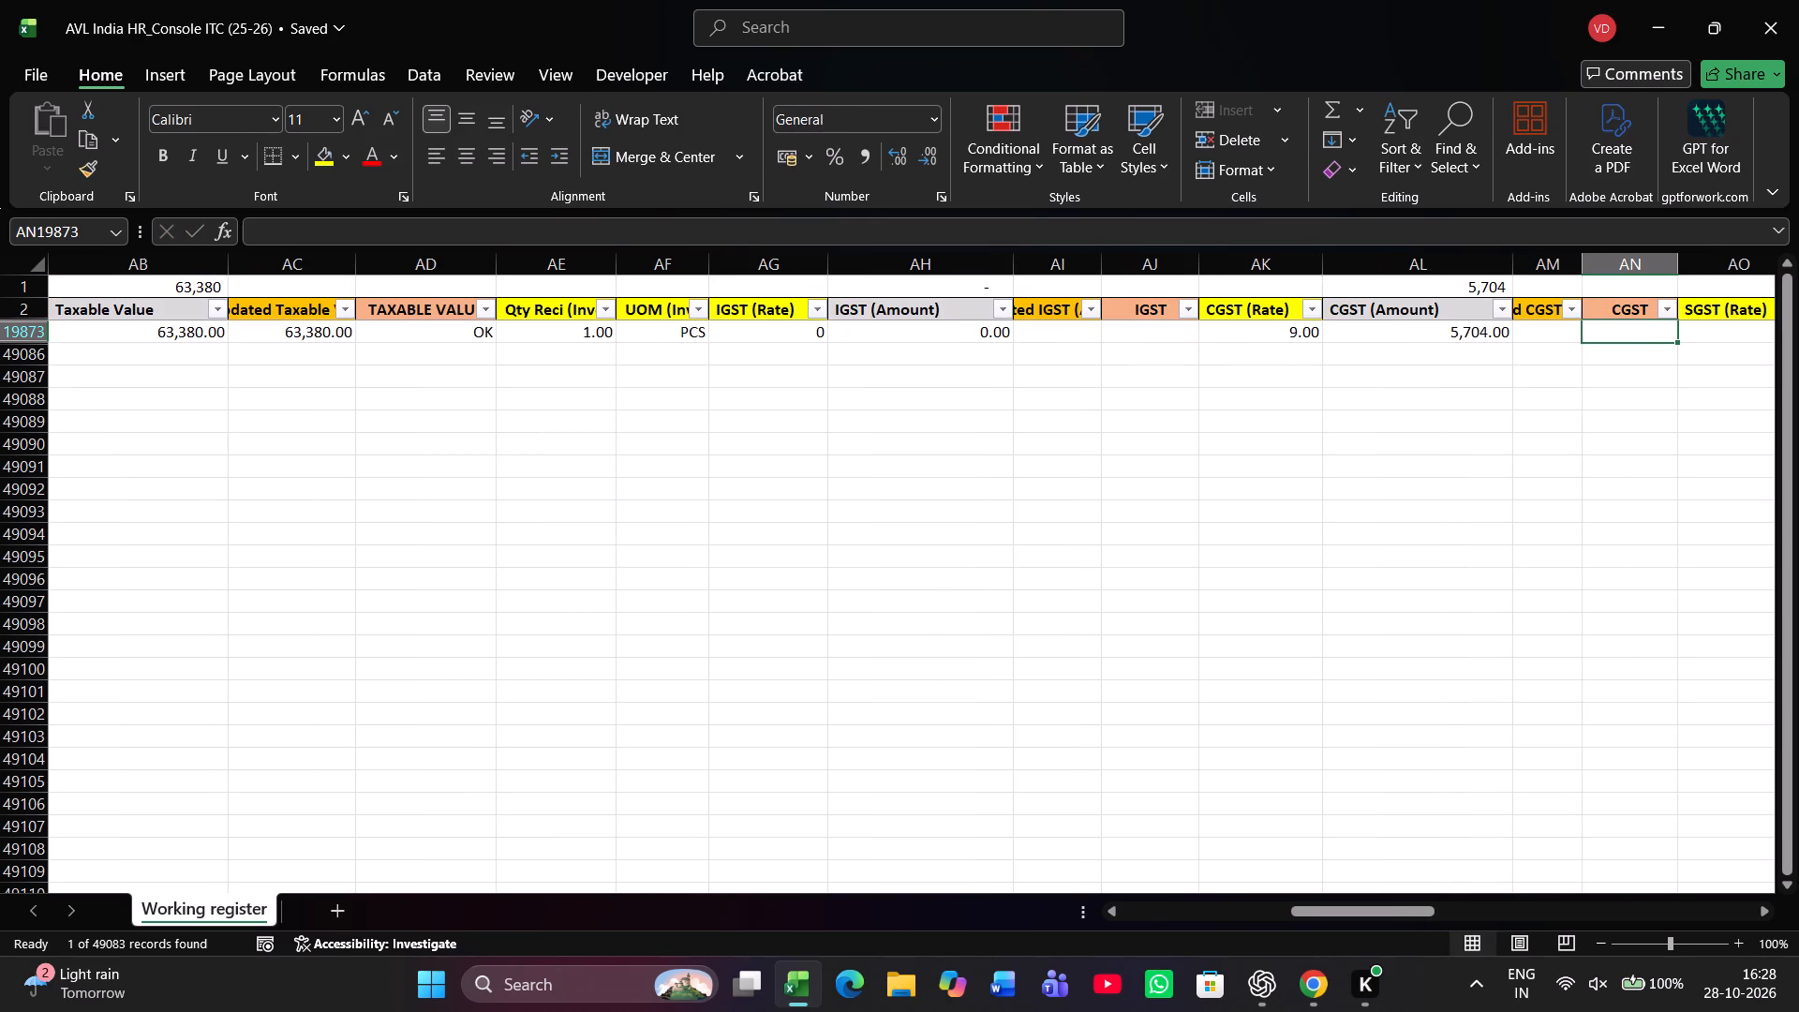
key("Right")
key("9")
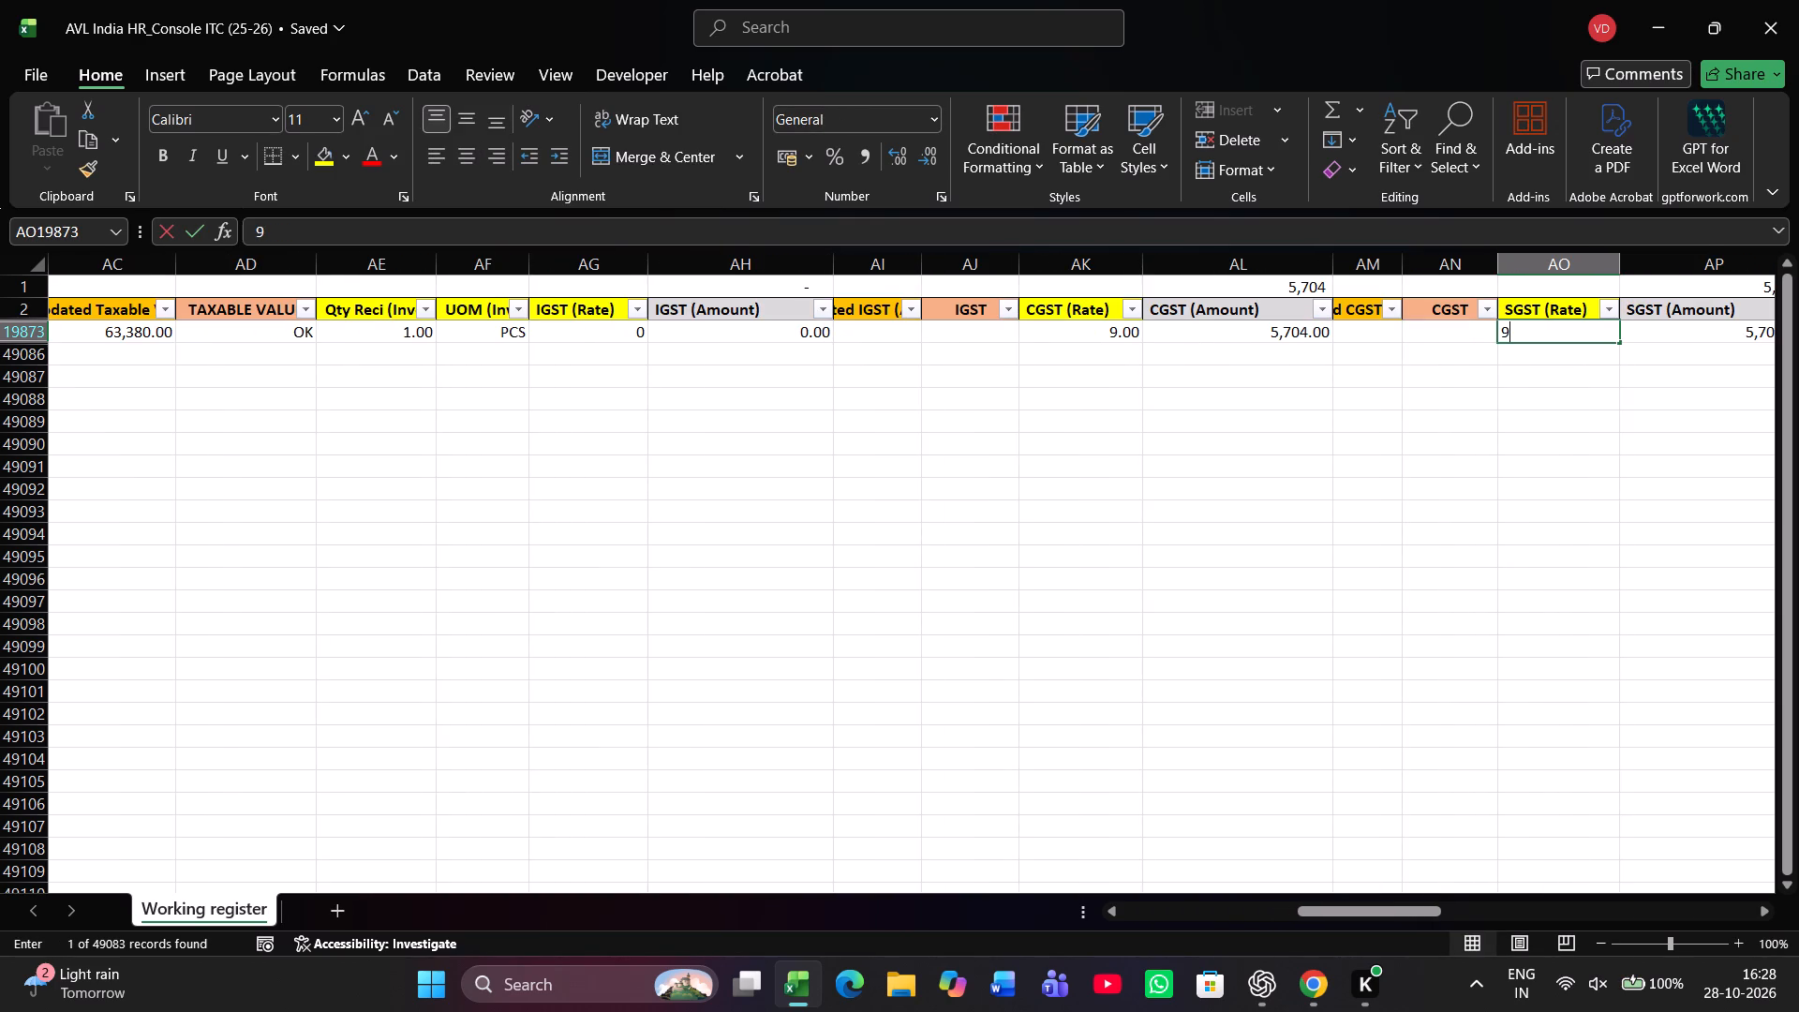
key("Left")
Enter 5704 as the updated CGST amount in the ABC Ecotech row and mark its CGST check OK.
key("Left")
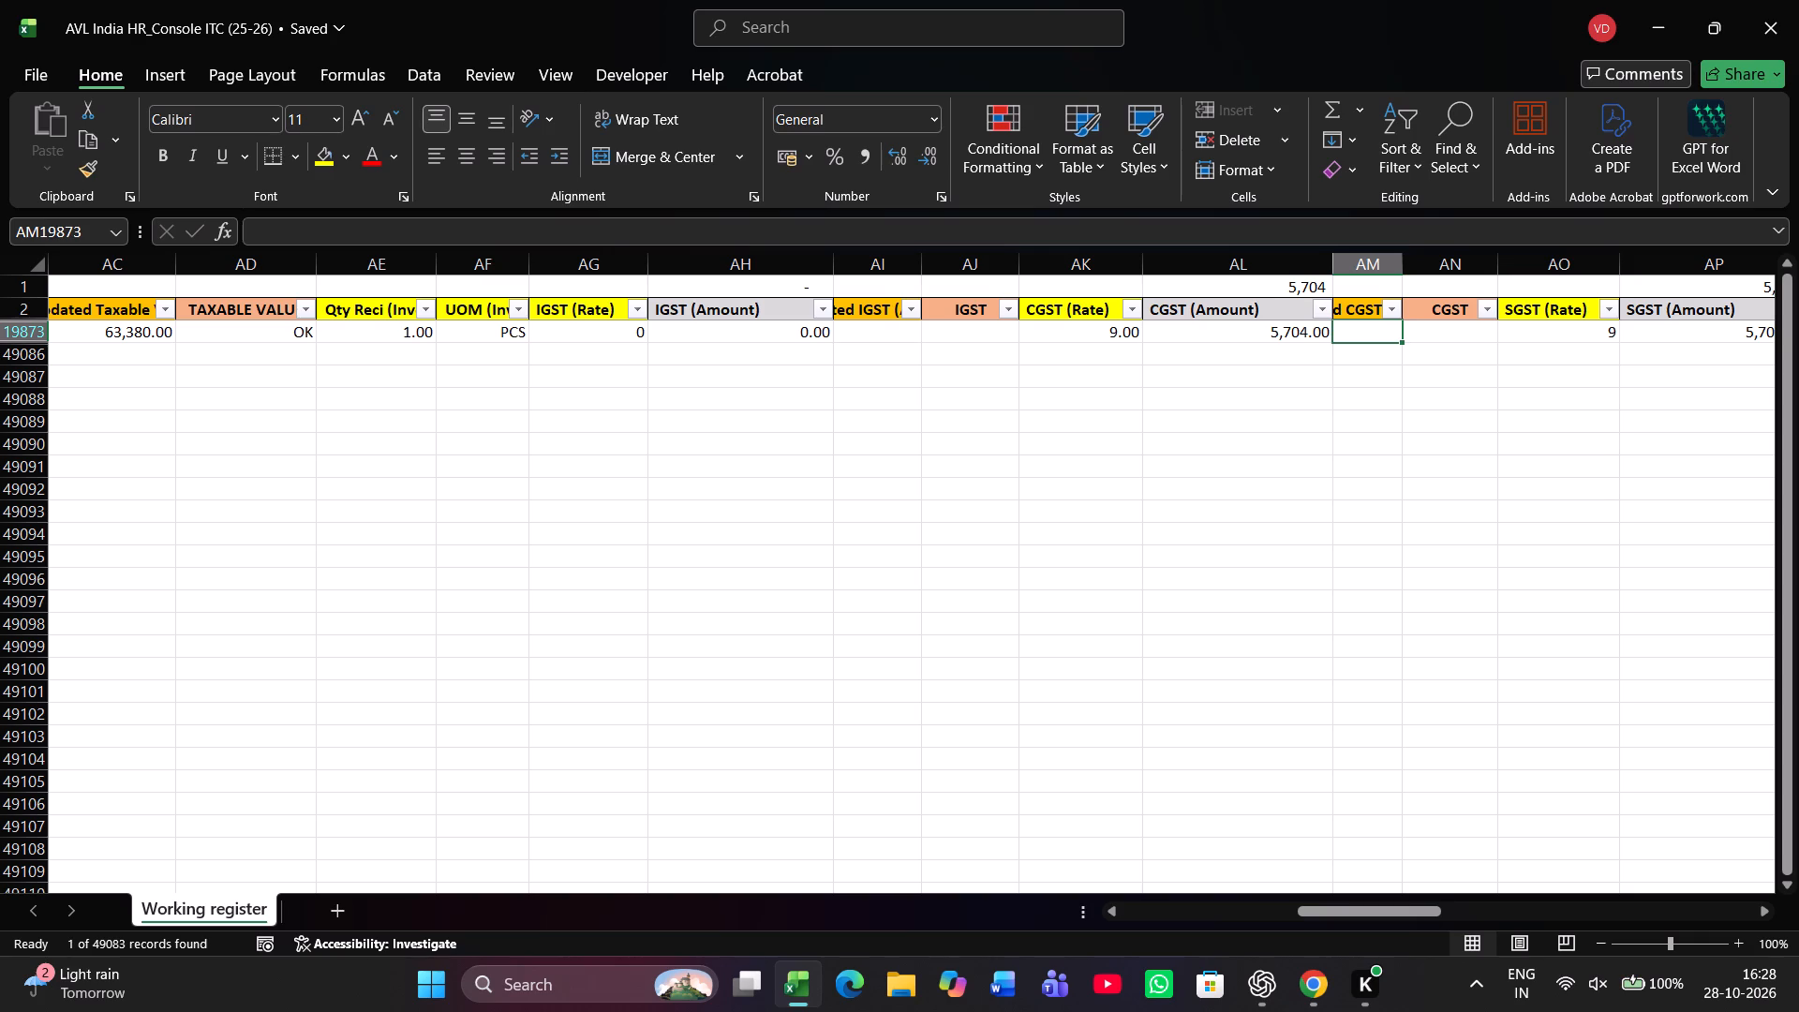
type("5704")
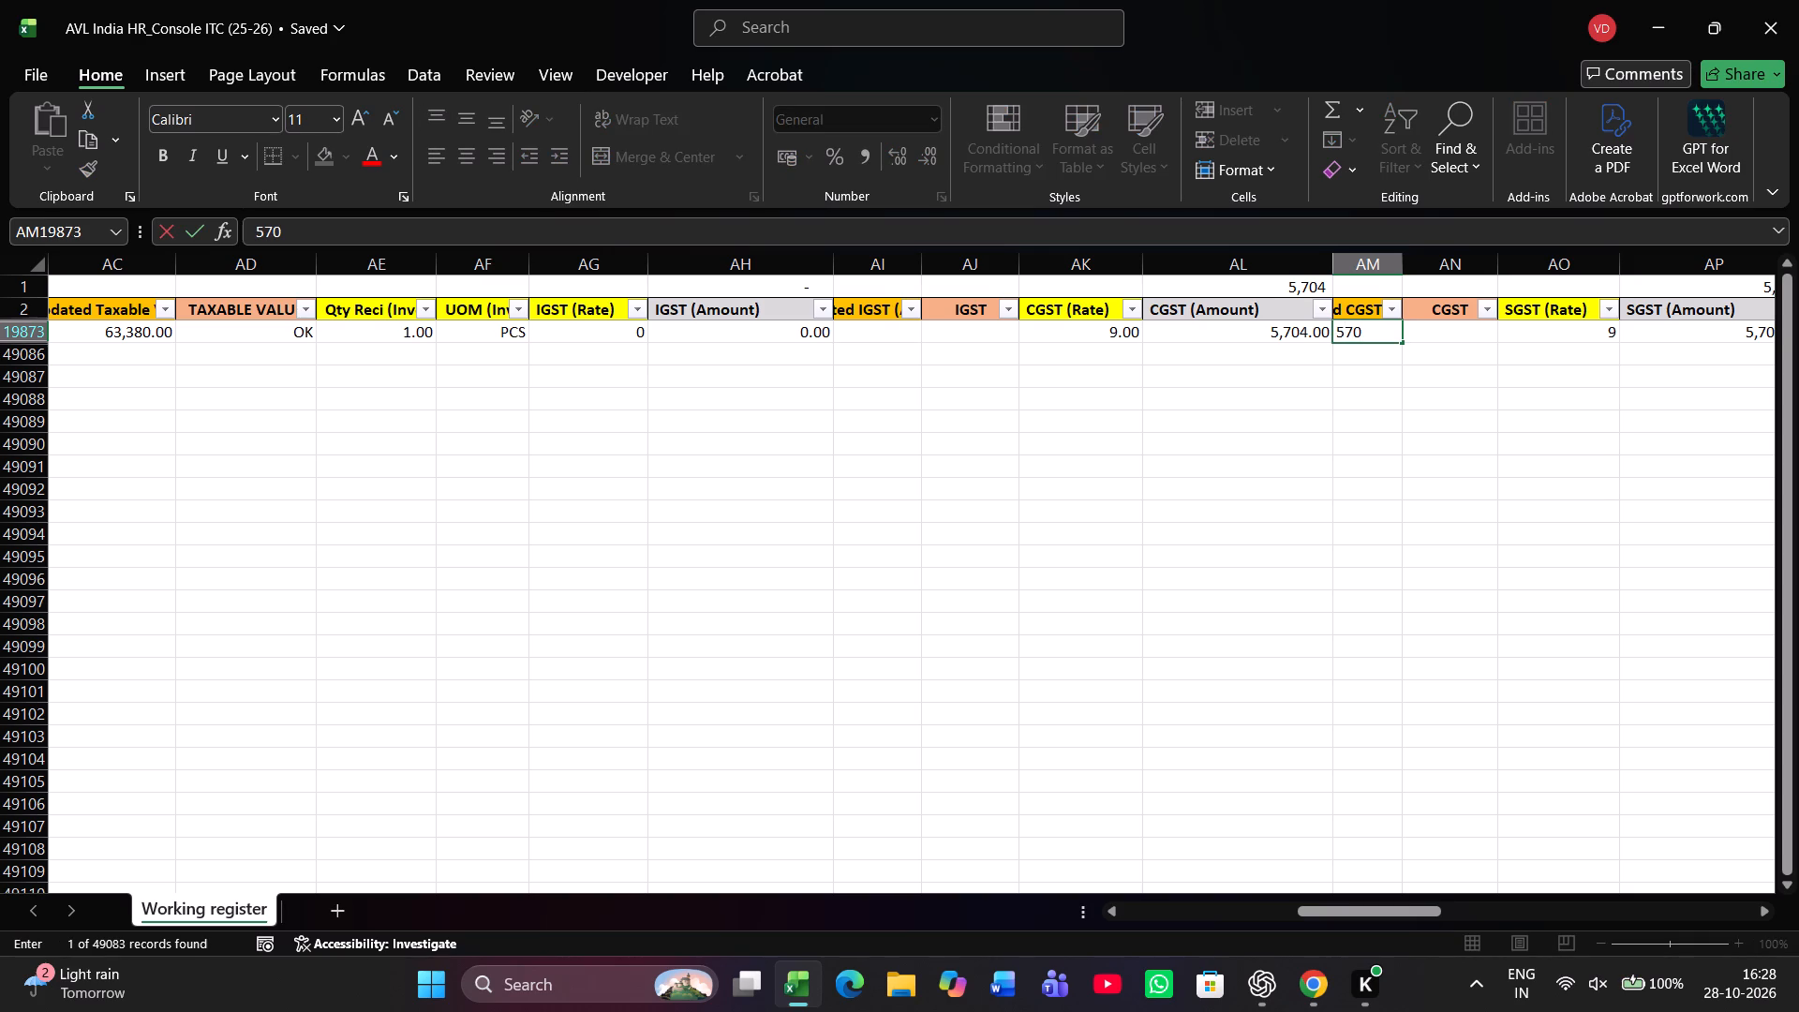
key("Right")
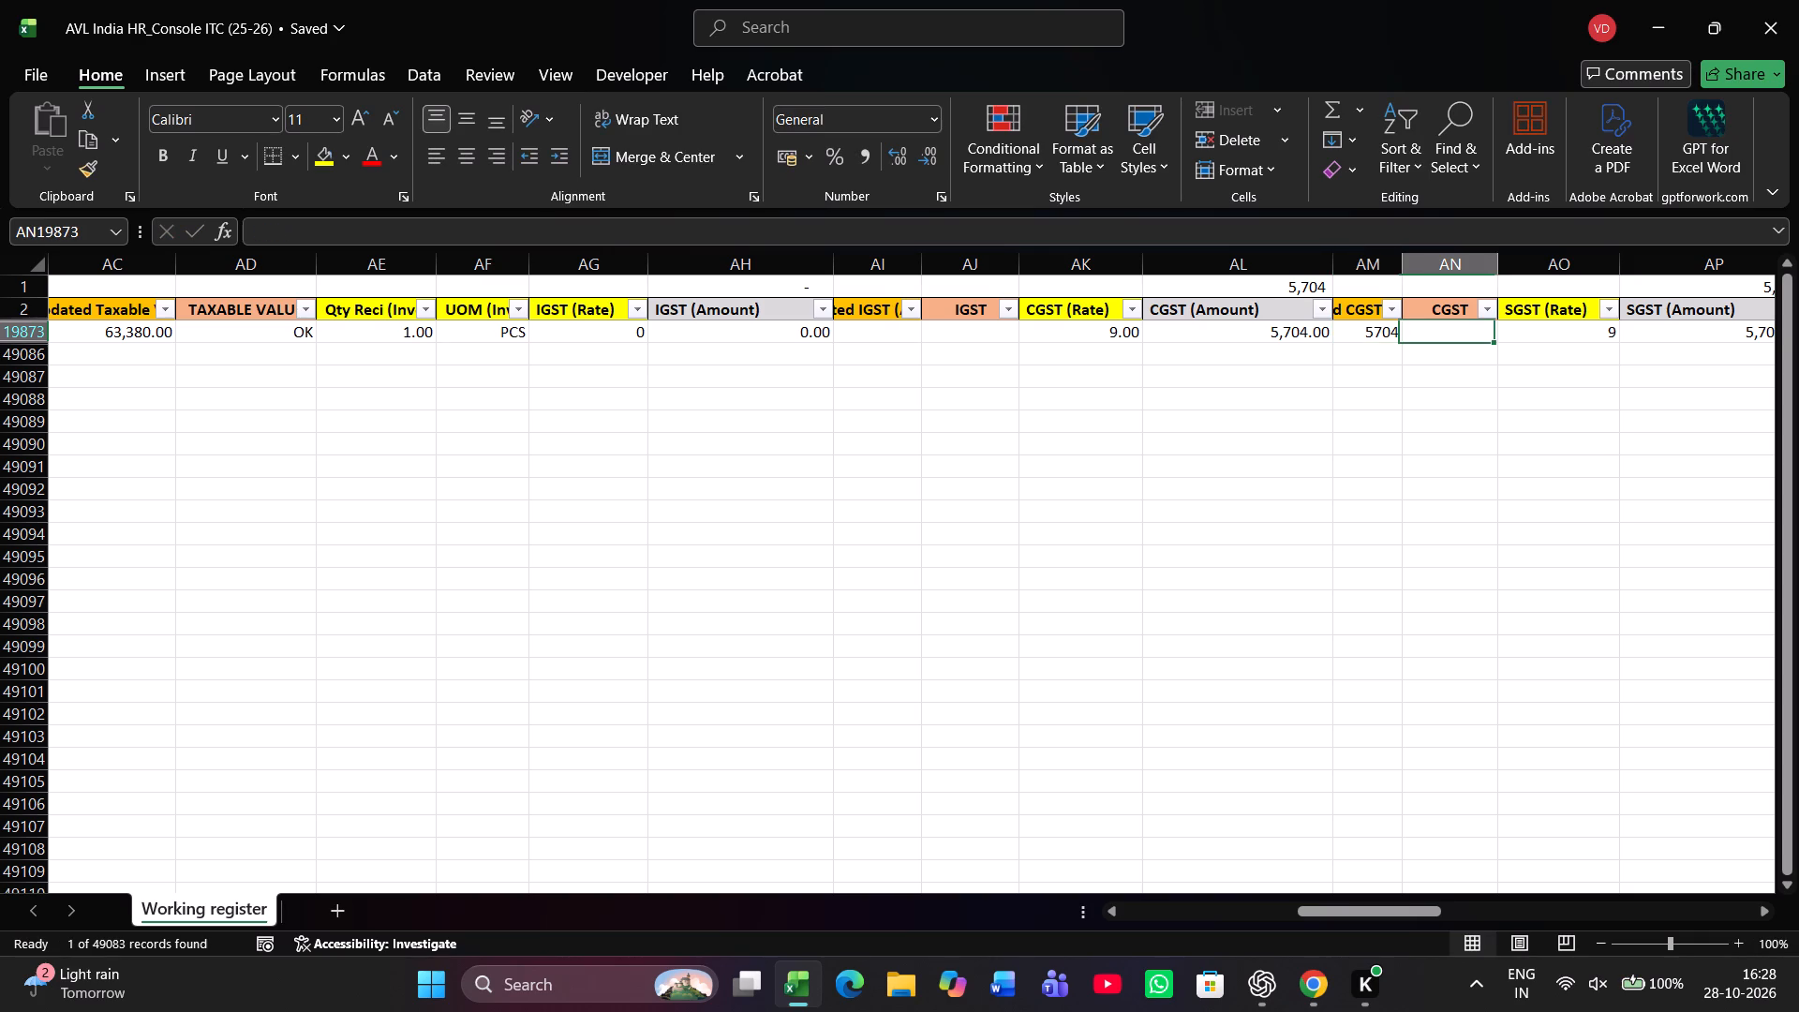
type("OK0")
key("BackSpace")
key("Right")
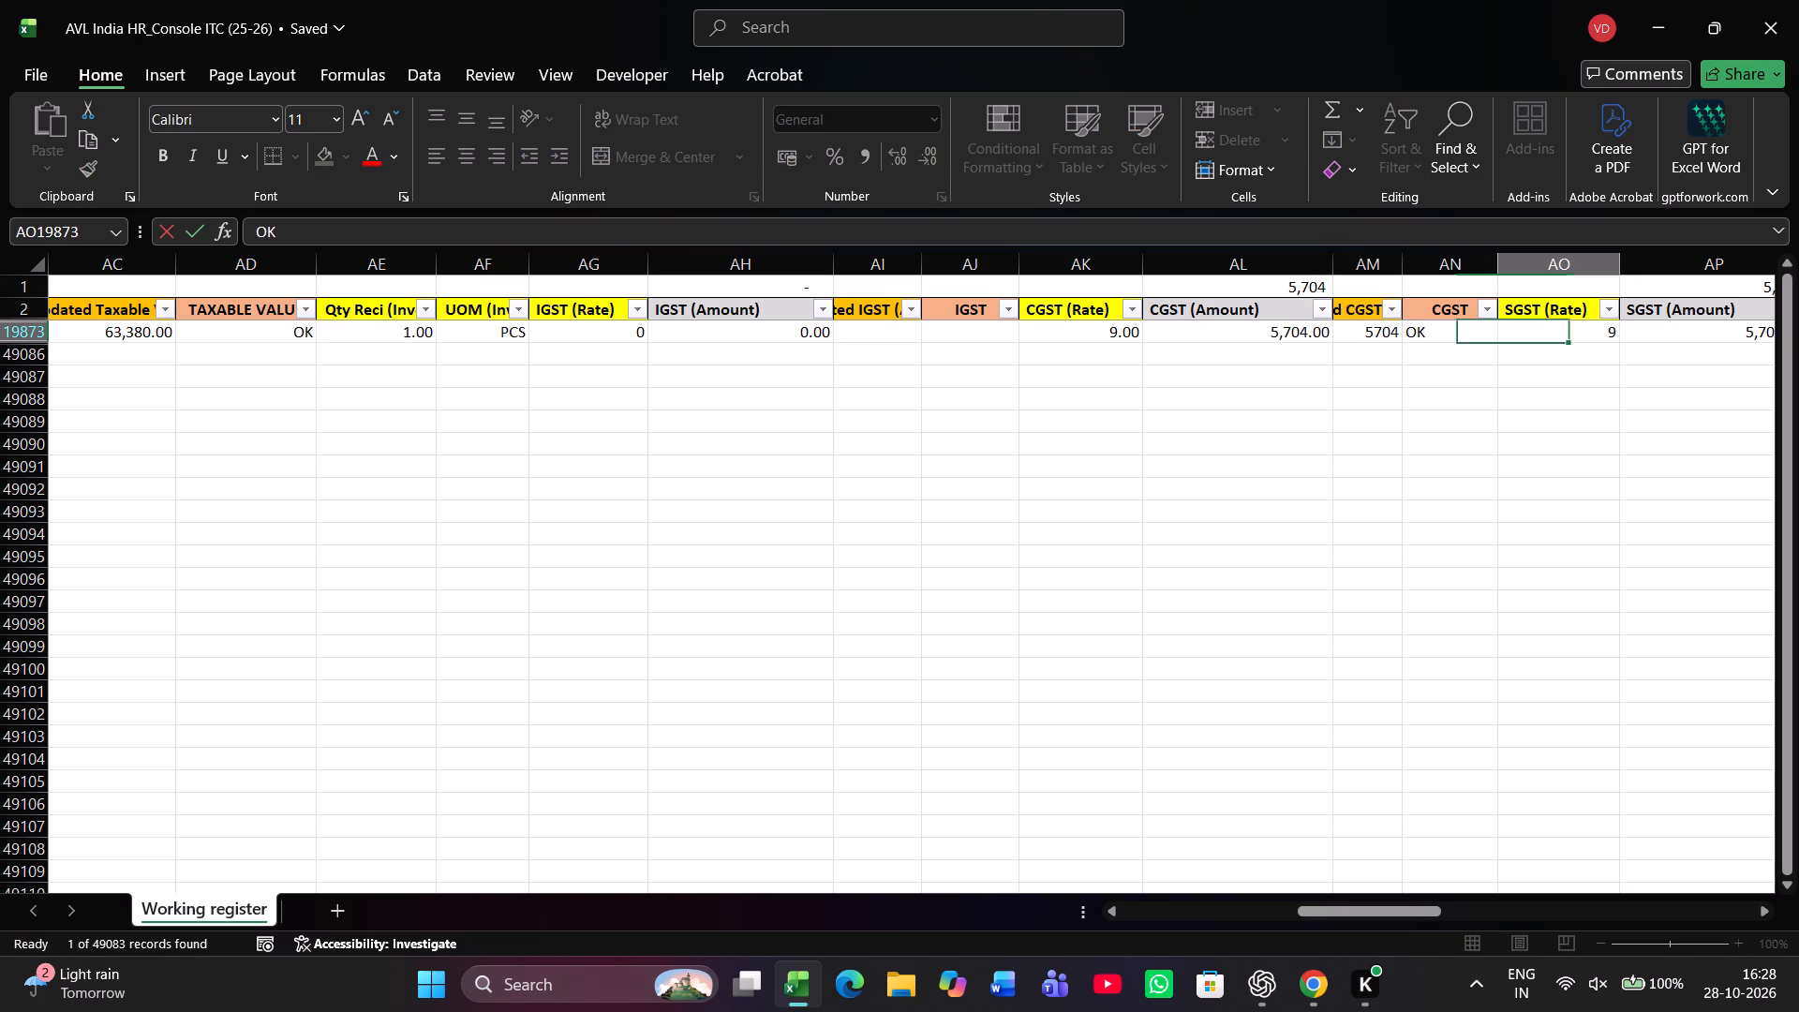
Enter 5704 as the updated SGST amount in the ABC Ecotech row and mark its SGST check OK.
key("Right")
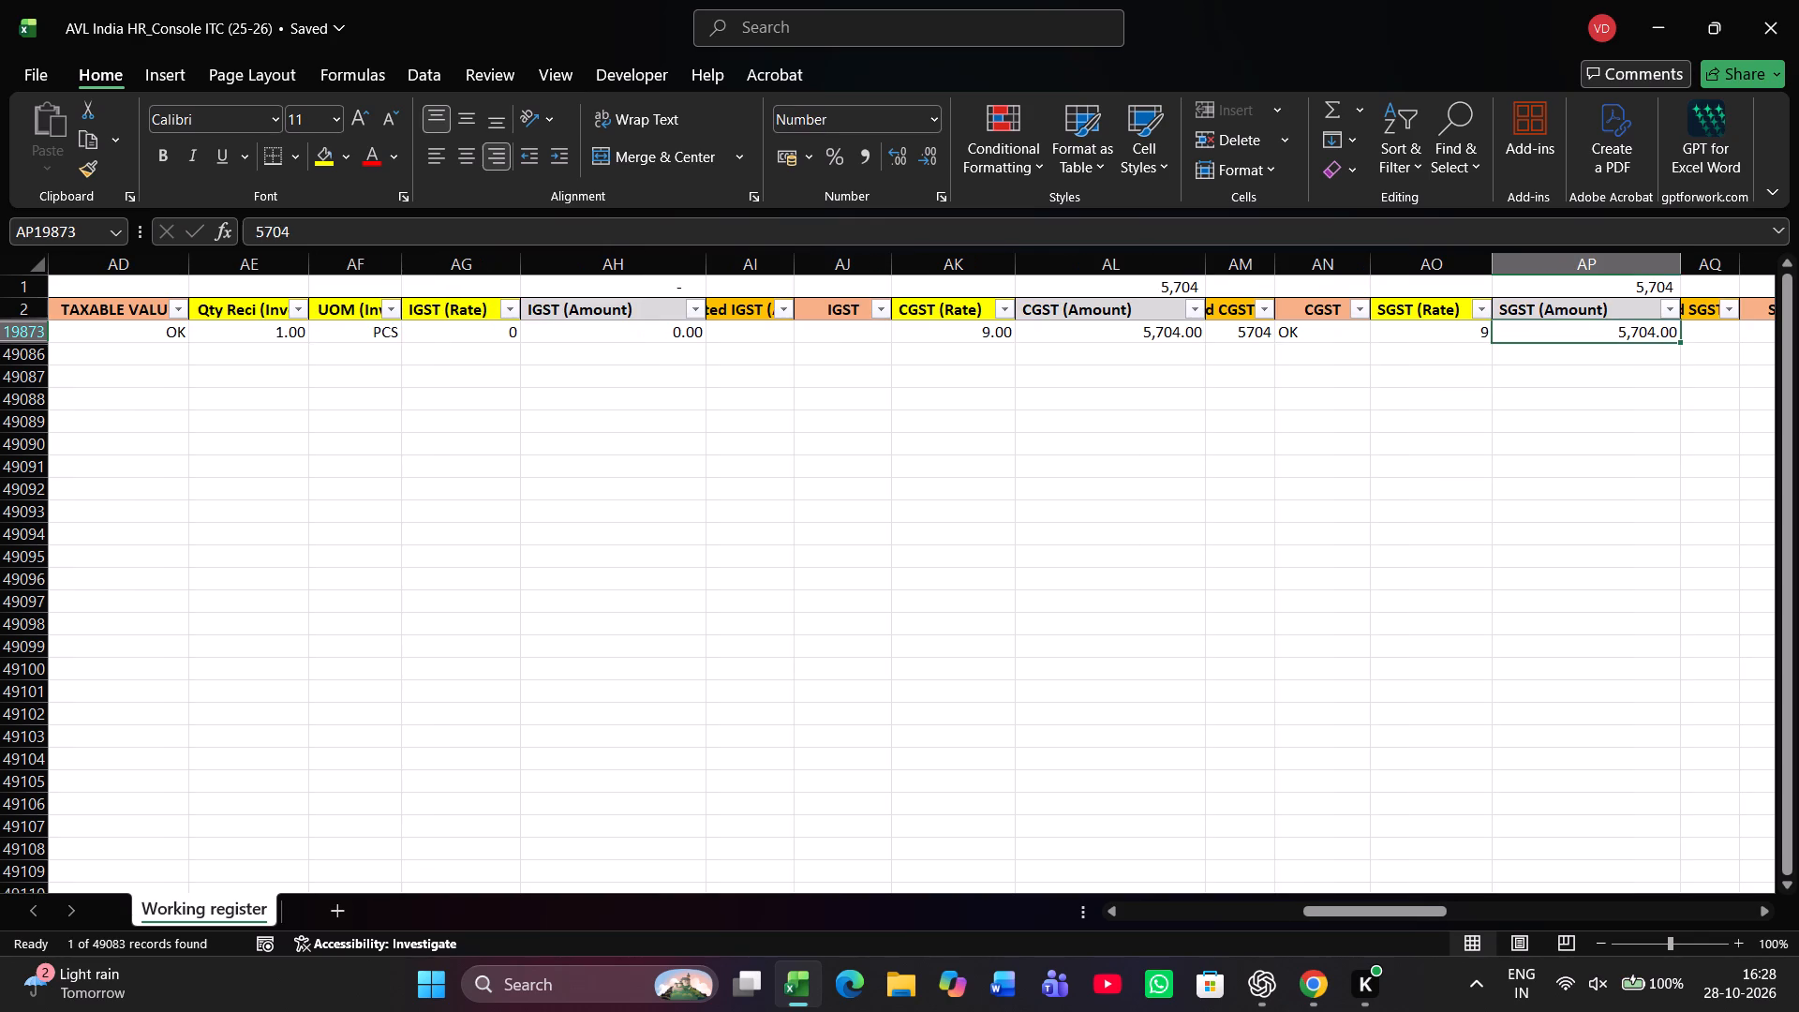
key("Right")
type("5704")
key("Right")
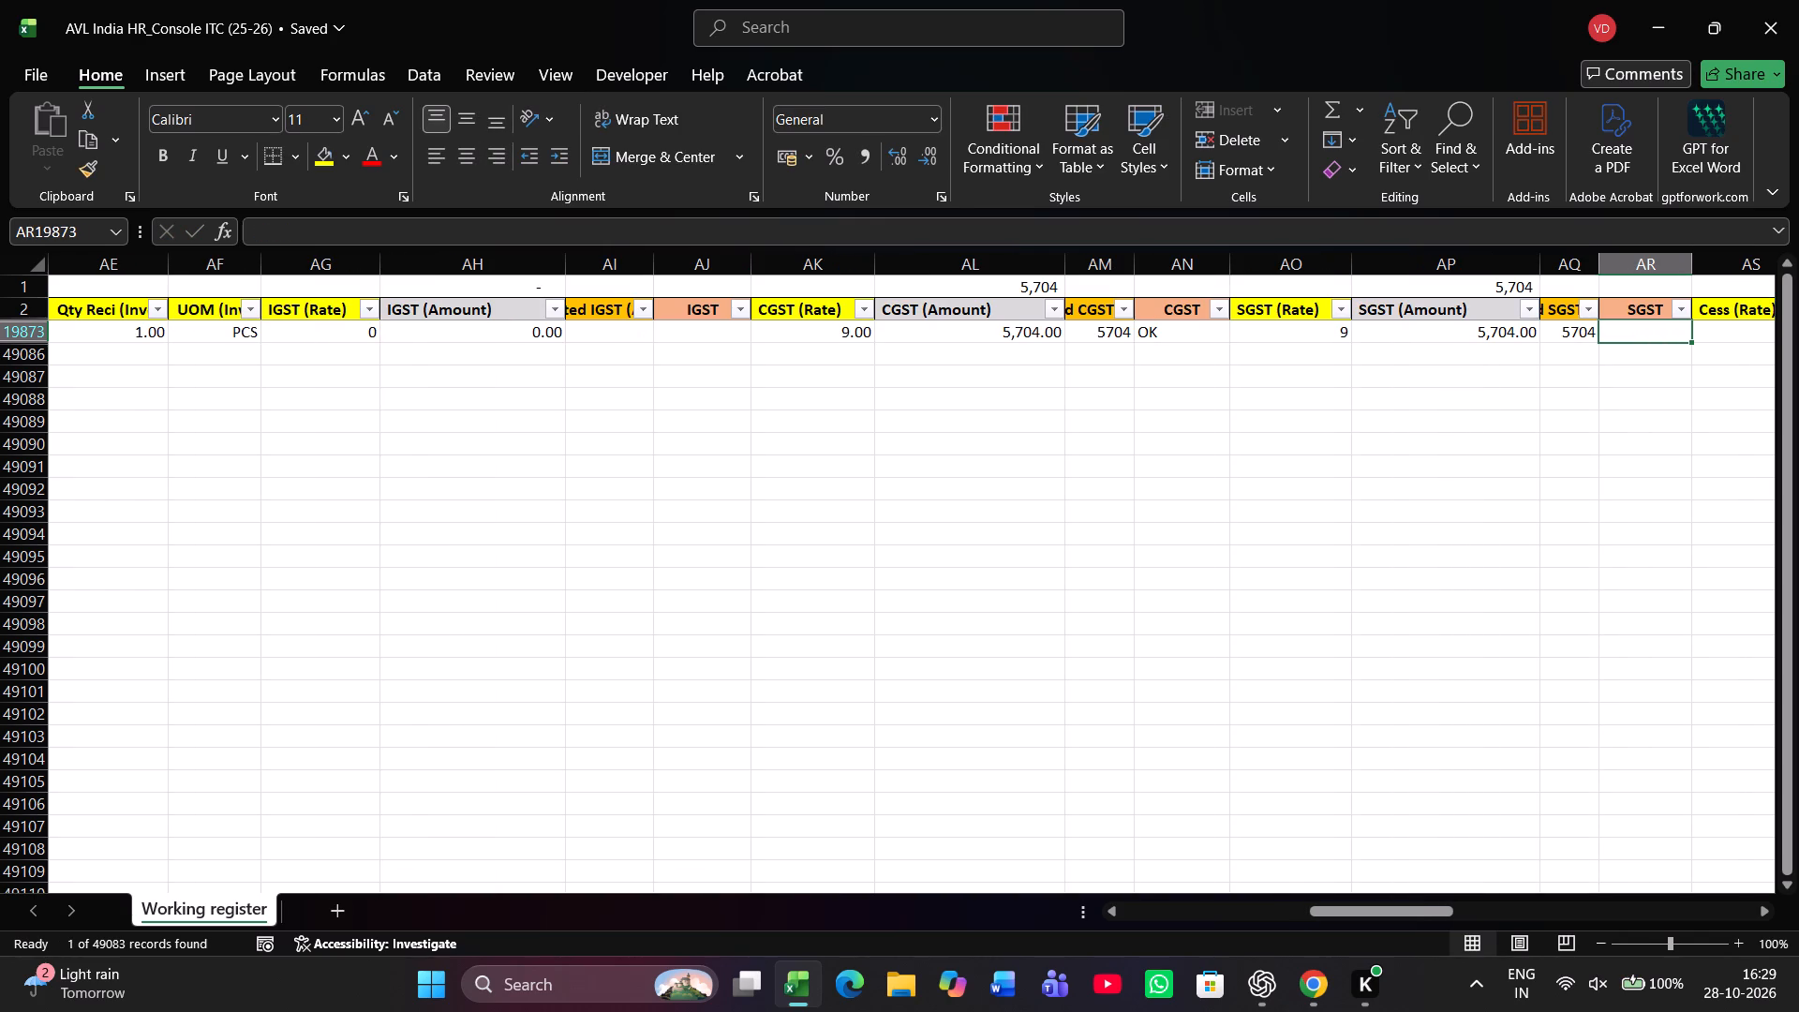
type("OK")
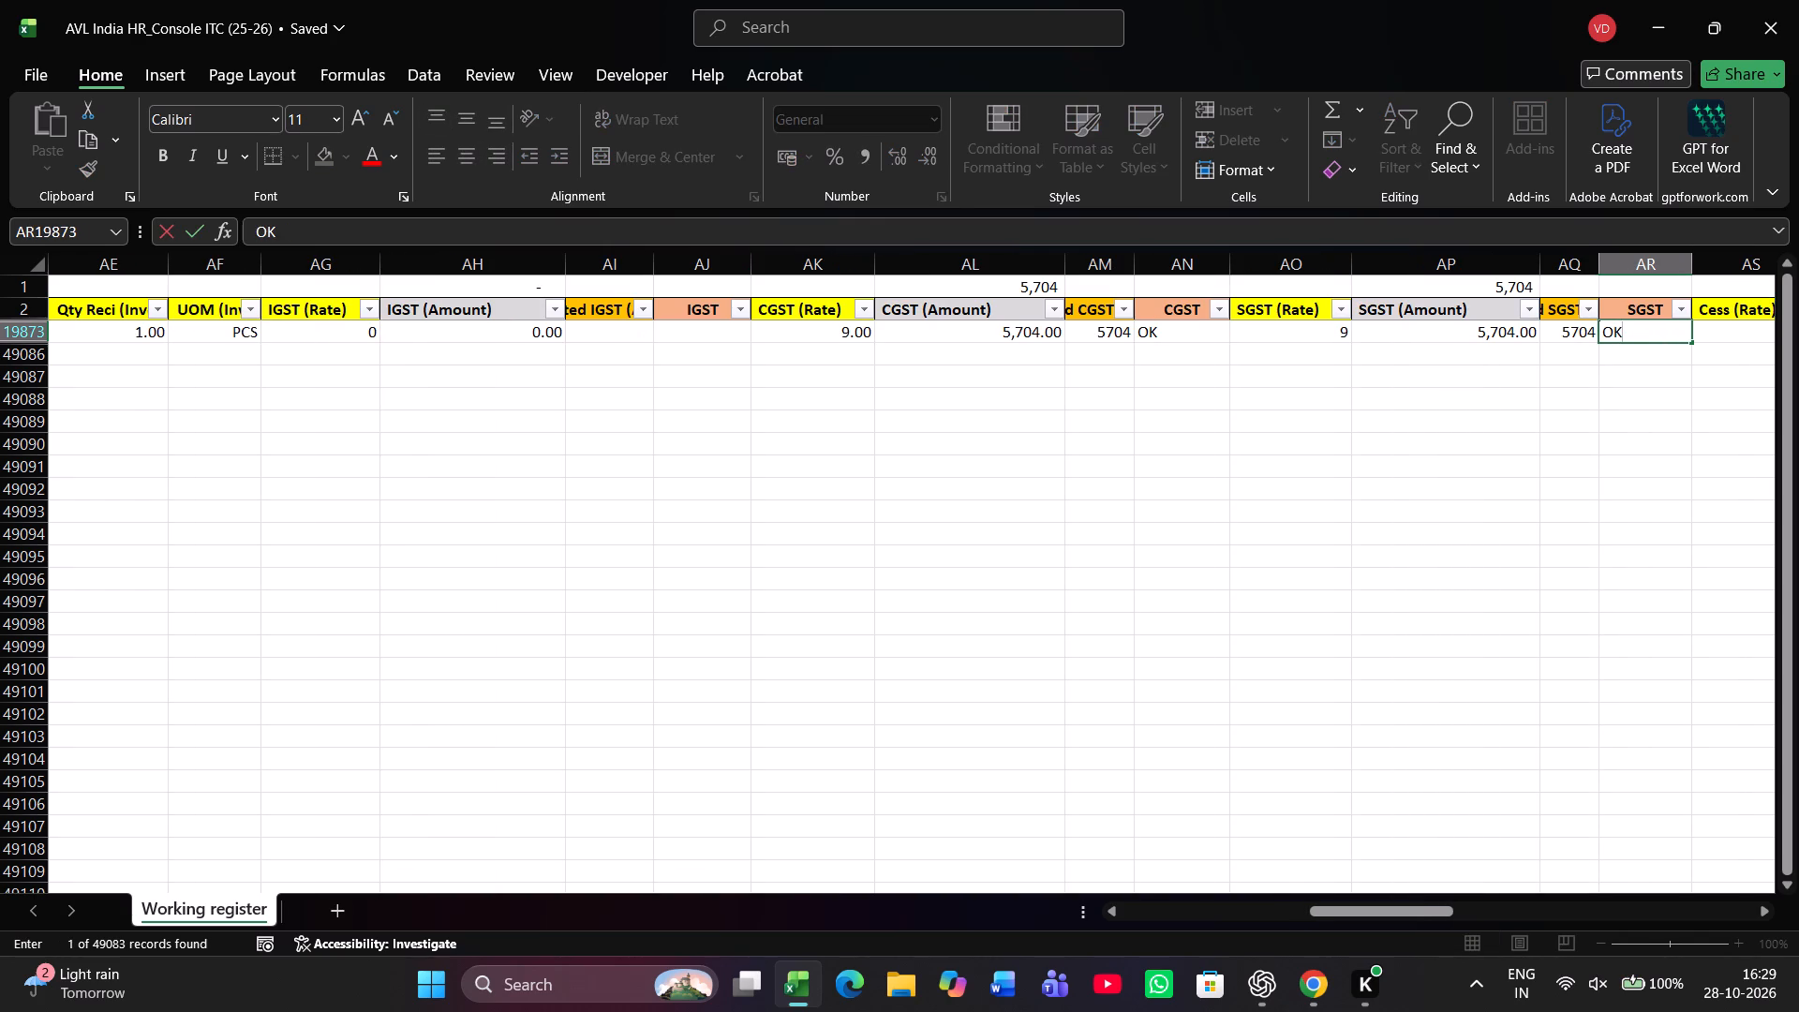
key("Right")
Set the eligibility of ITC to INPUT in the ABC Ecotech row.
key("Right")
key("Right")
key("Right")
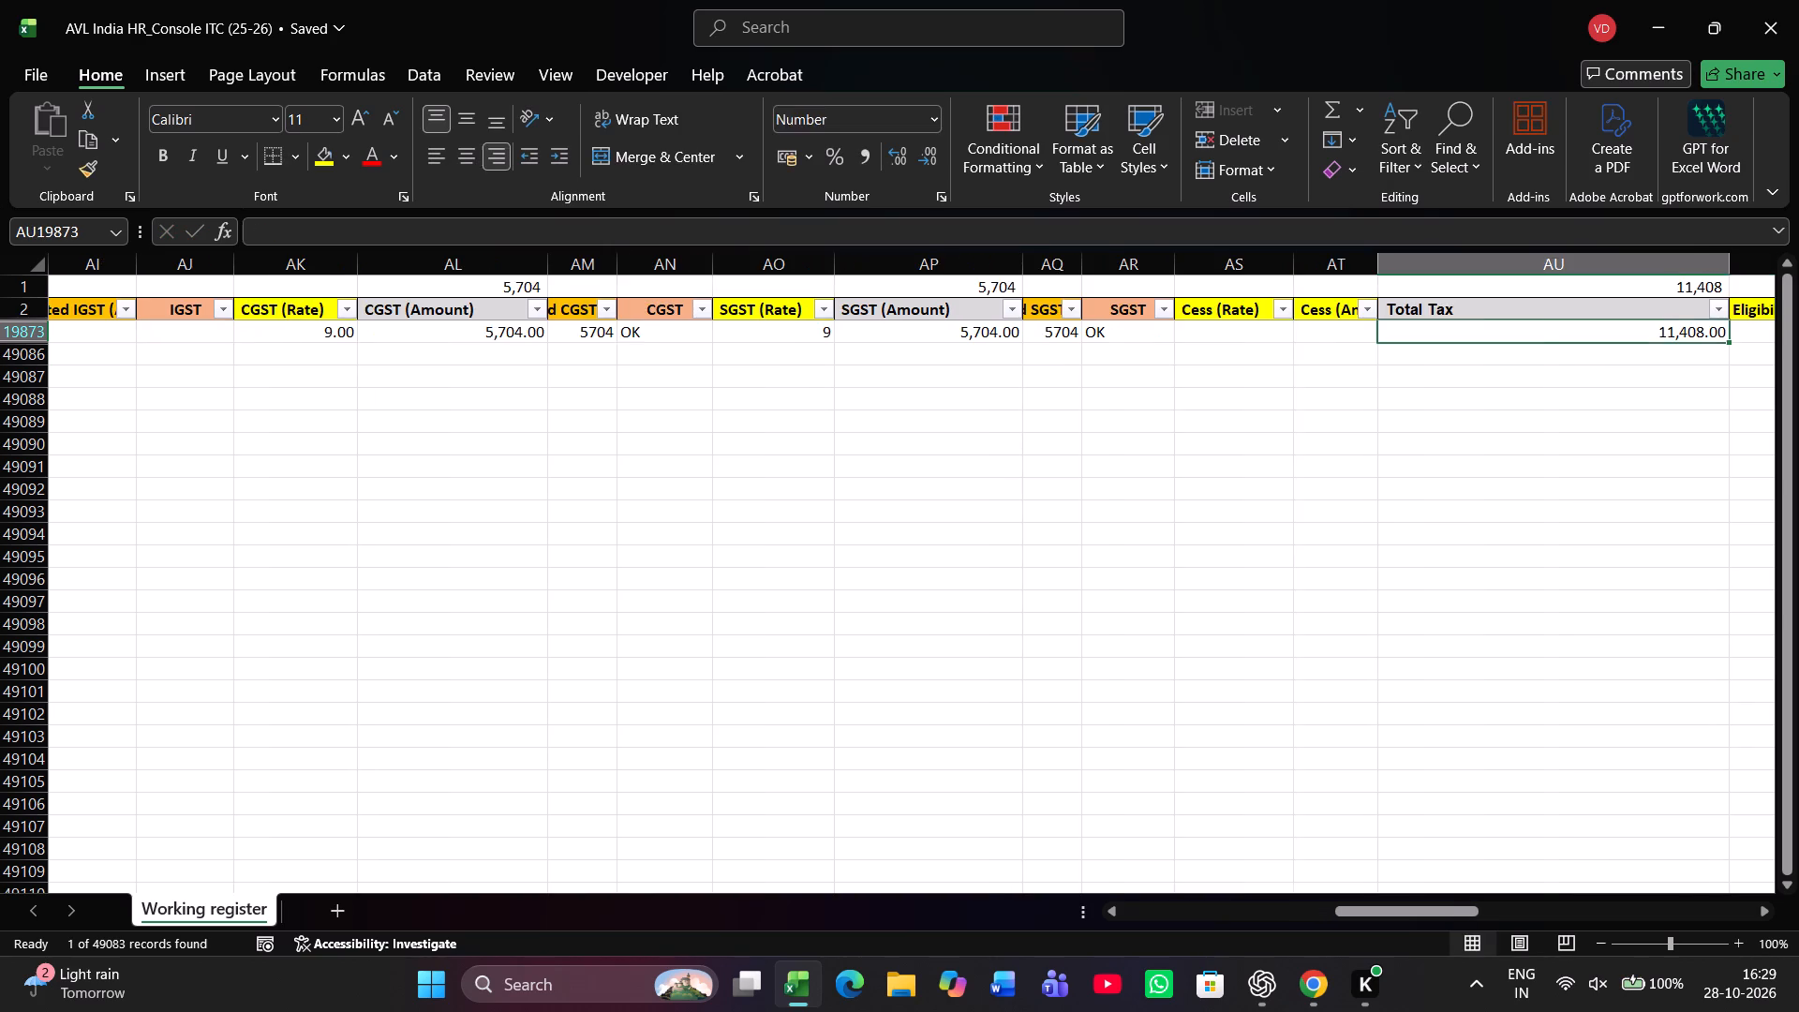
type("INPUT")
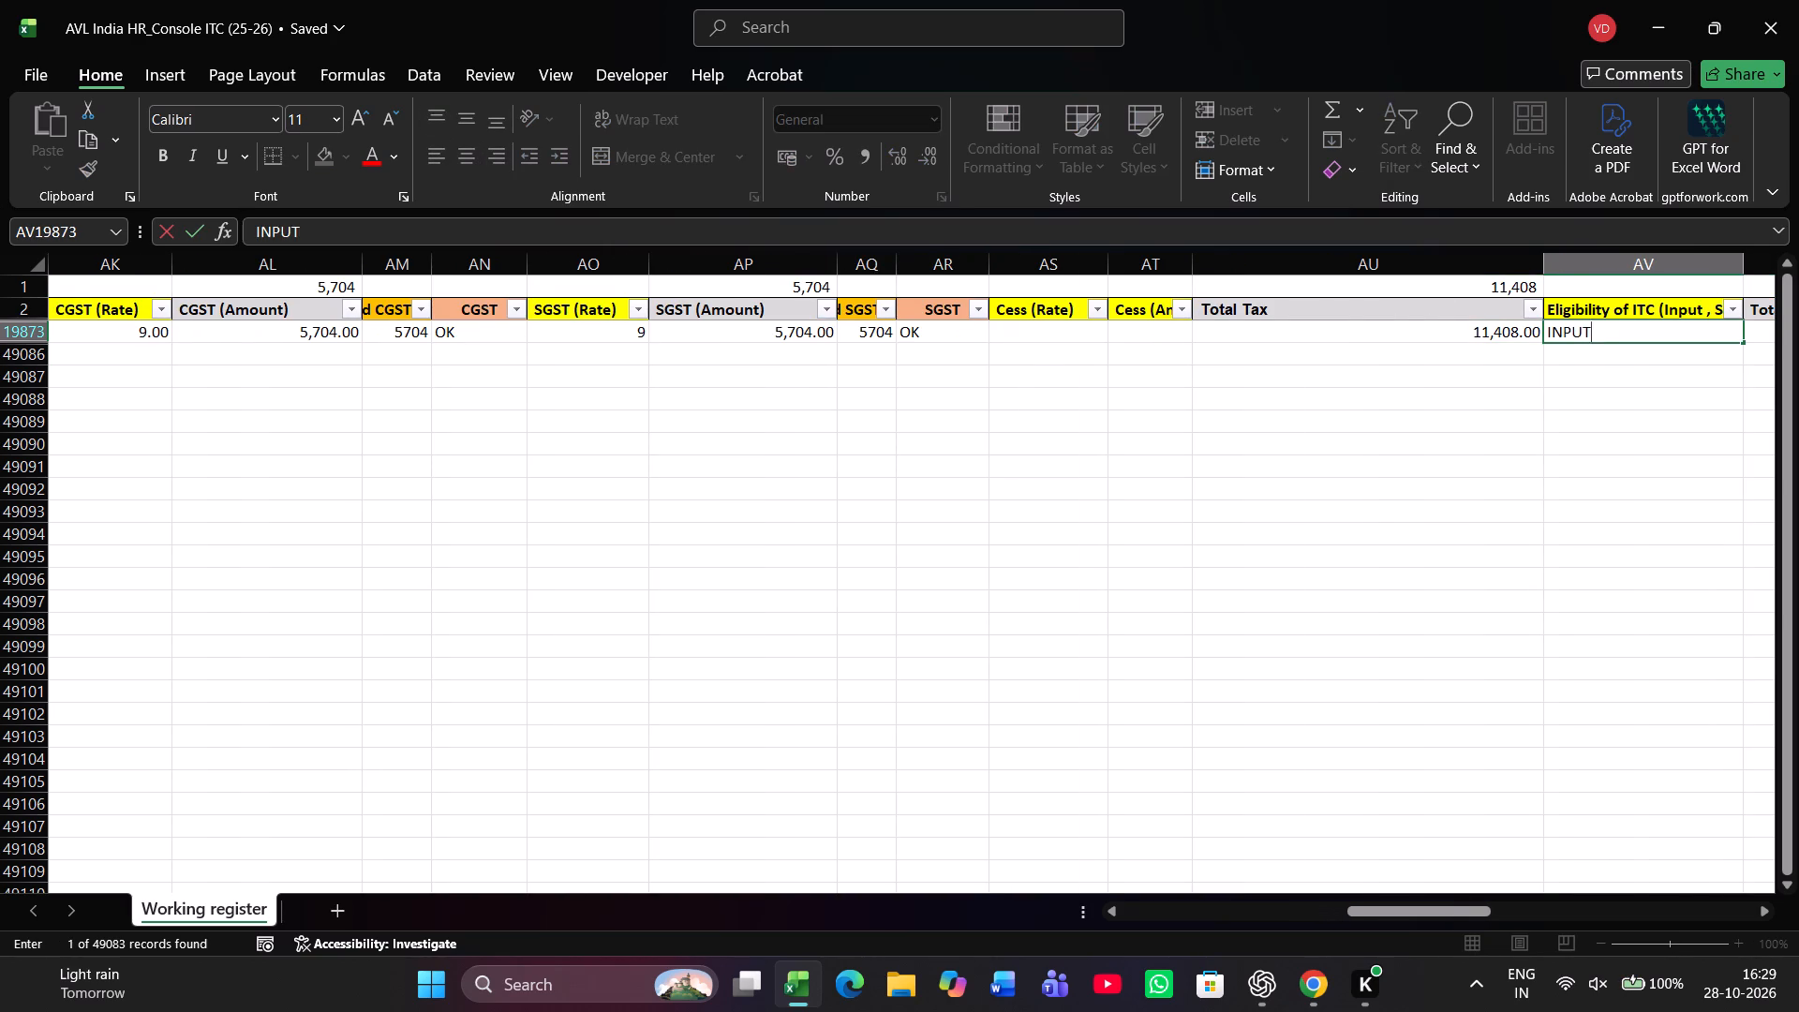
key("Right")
Enter DRESS CABINET as the updated goods description in the ABC Ecotech row and mark the description check NOT IN PR.
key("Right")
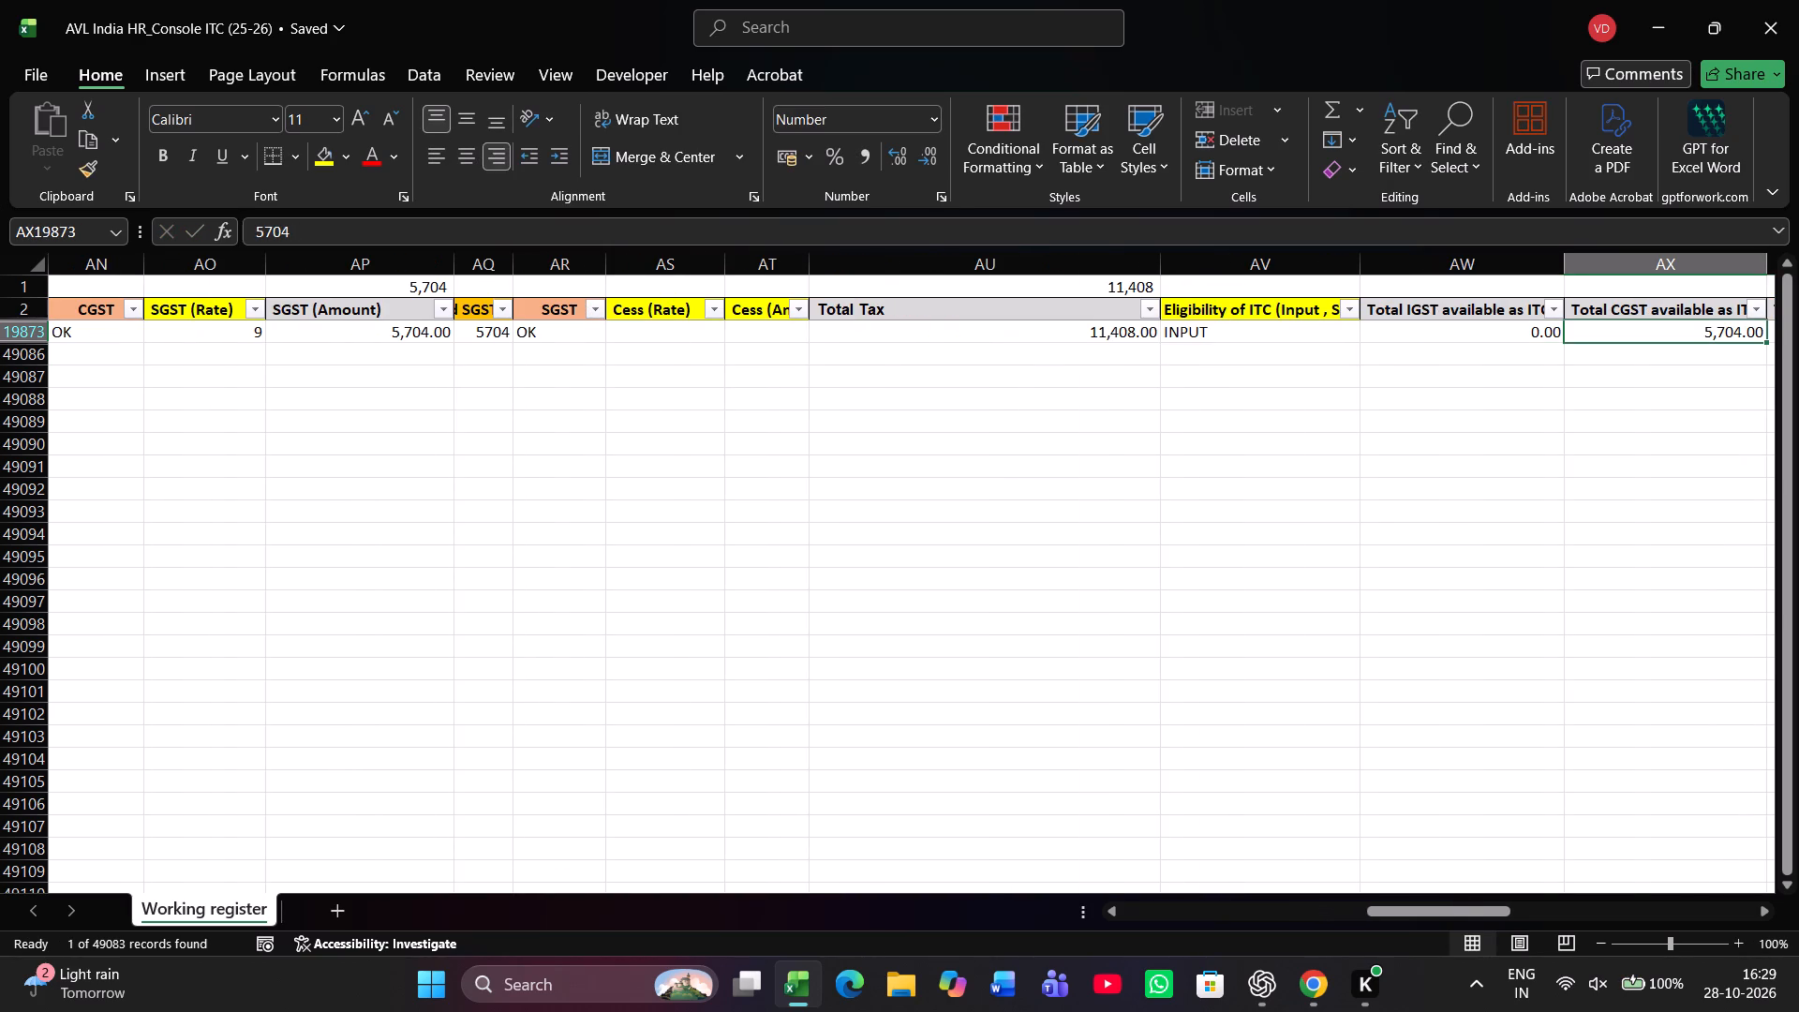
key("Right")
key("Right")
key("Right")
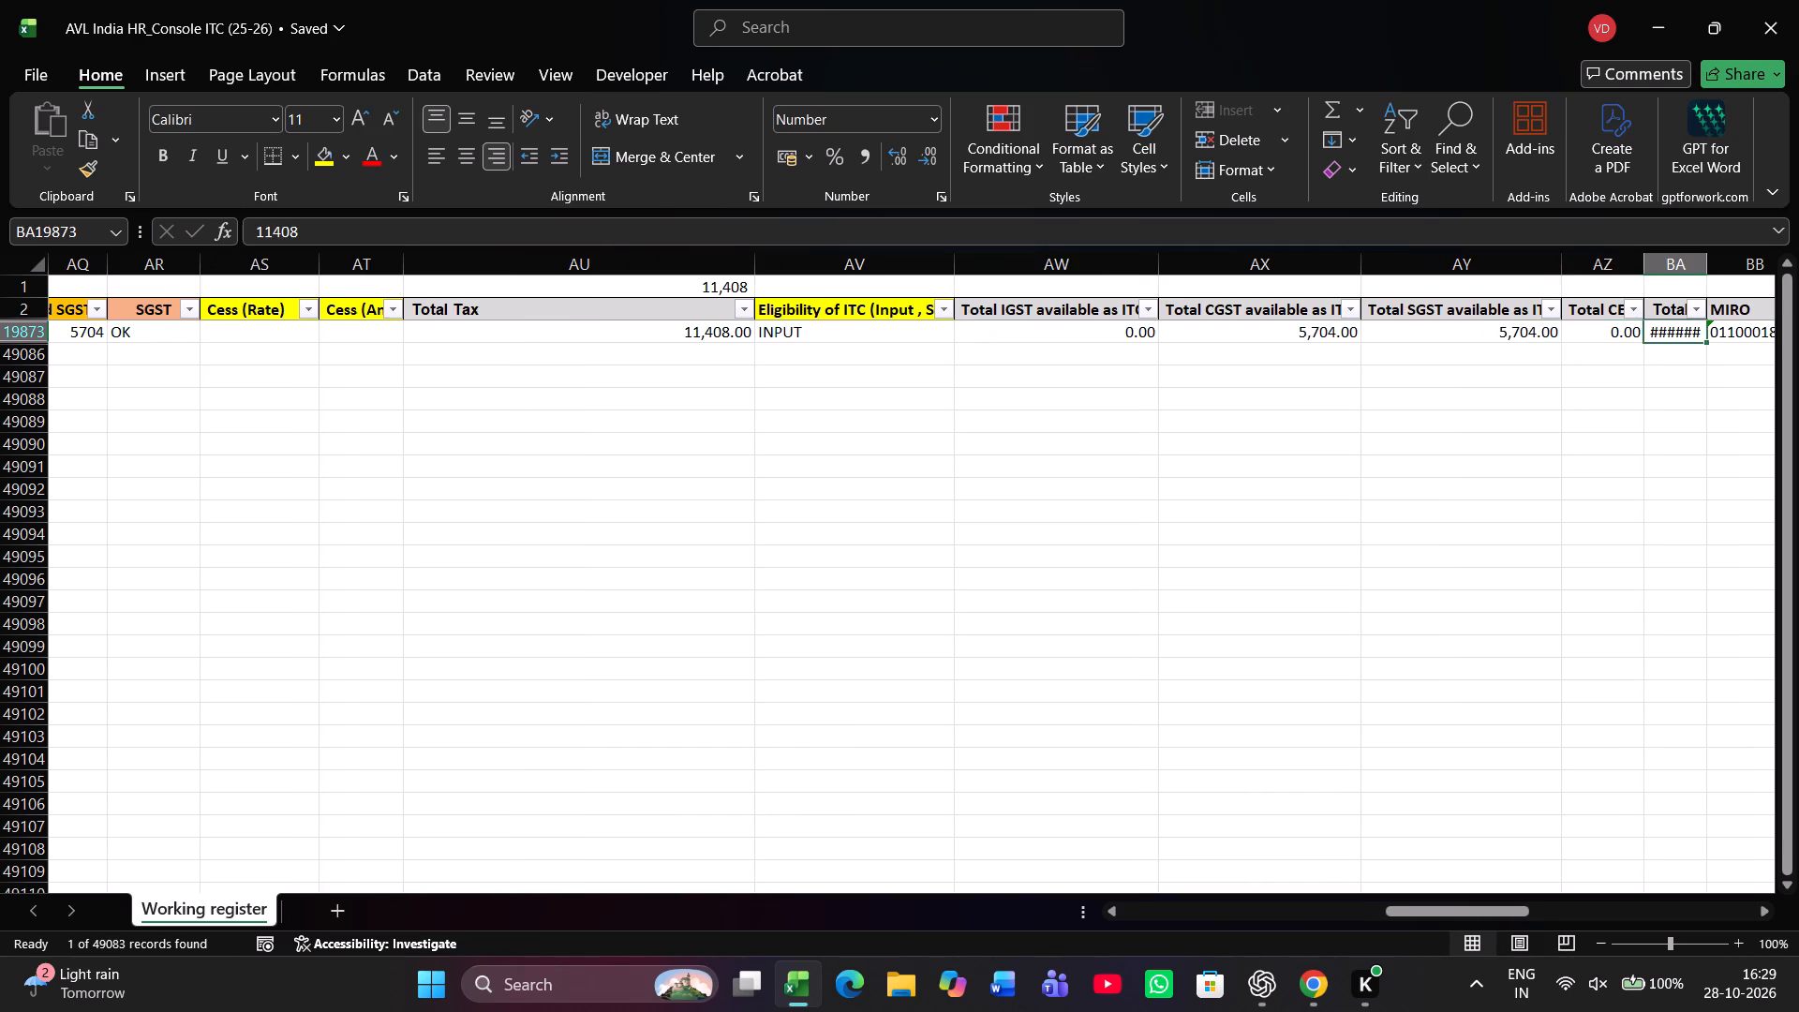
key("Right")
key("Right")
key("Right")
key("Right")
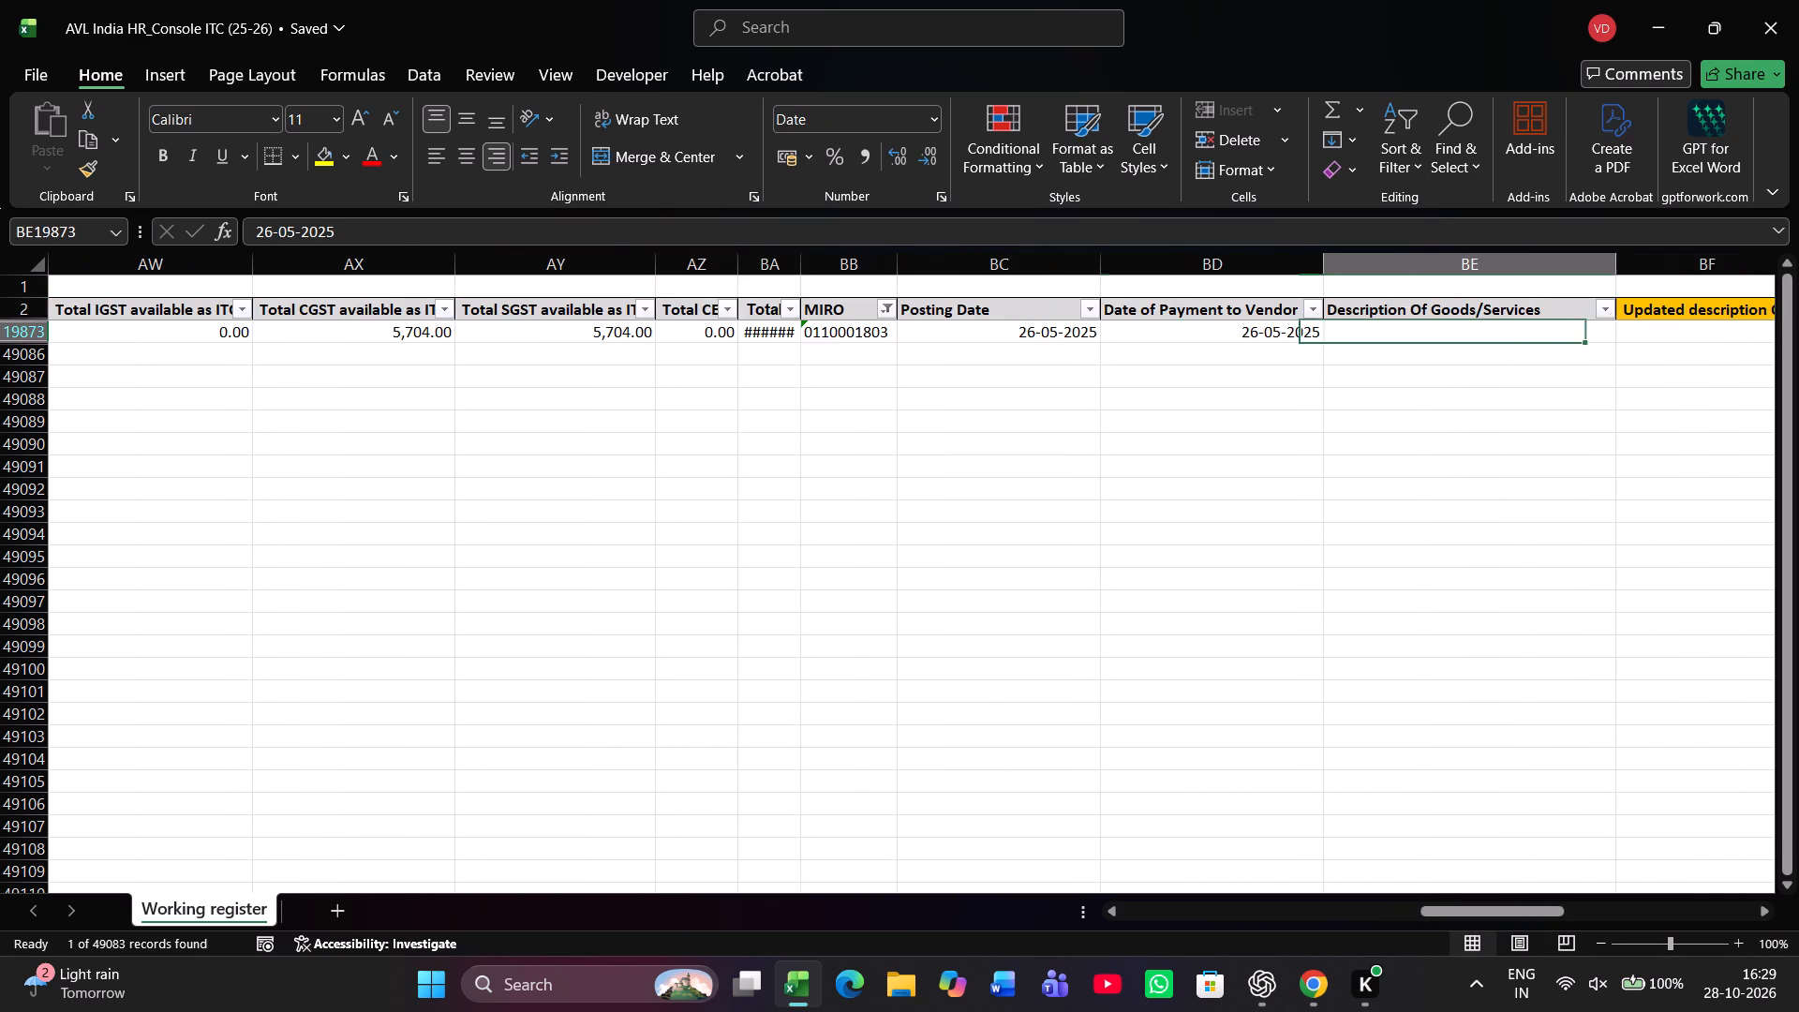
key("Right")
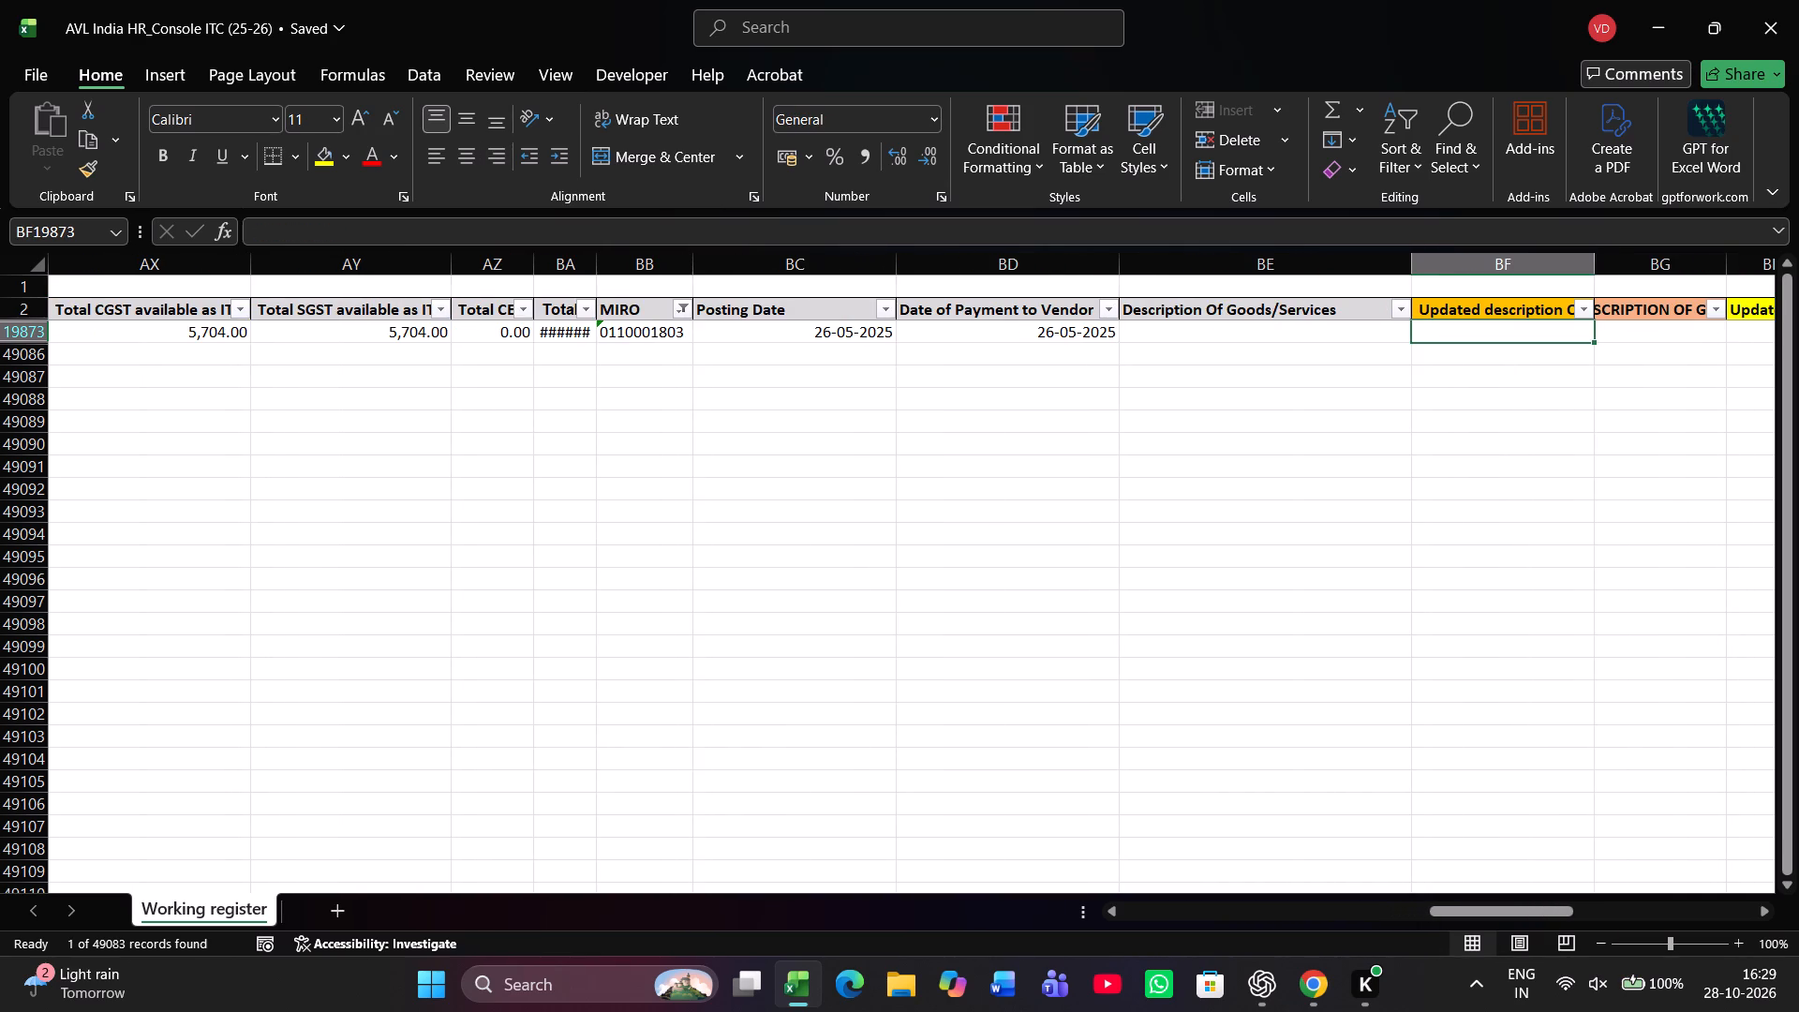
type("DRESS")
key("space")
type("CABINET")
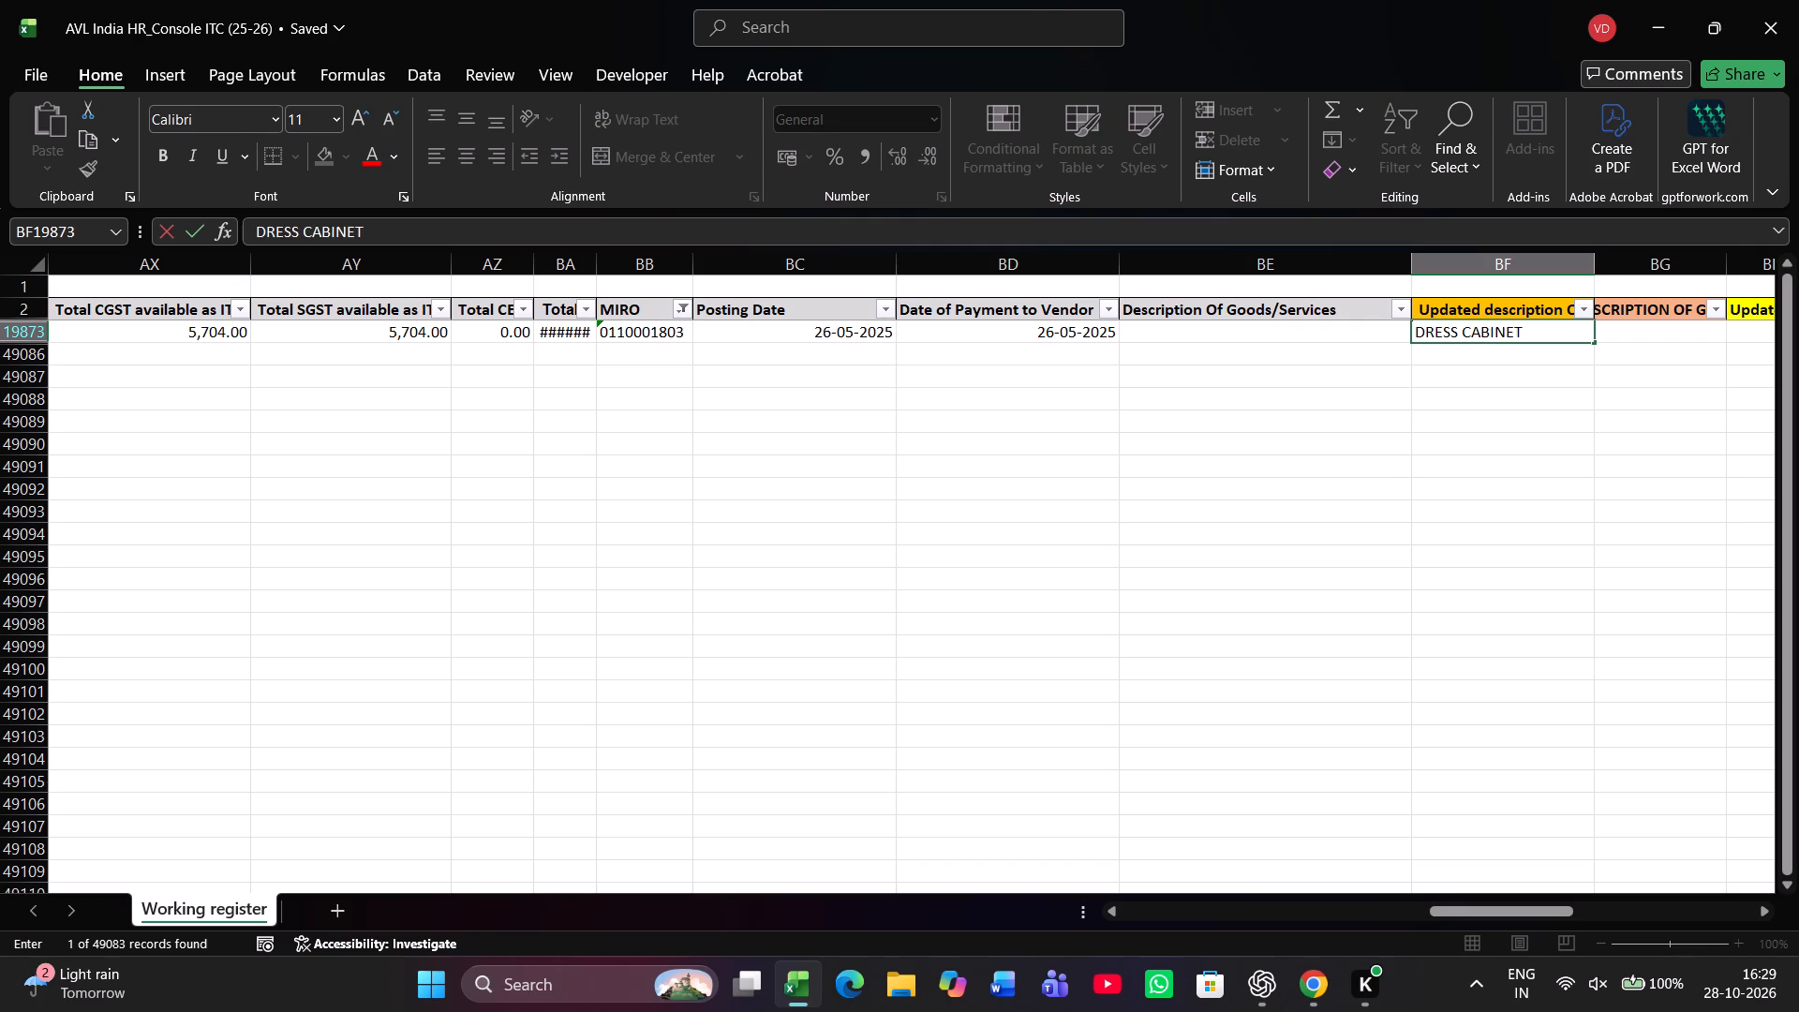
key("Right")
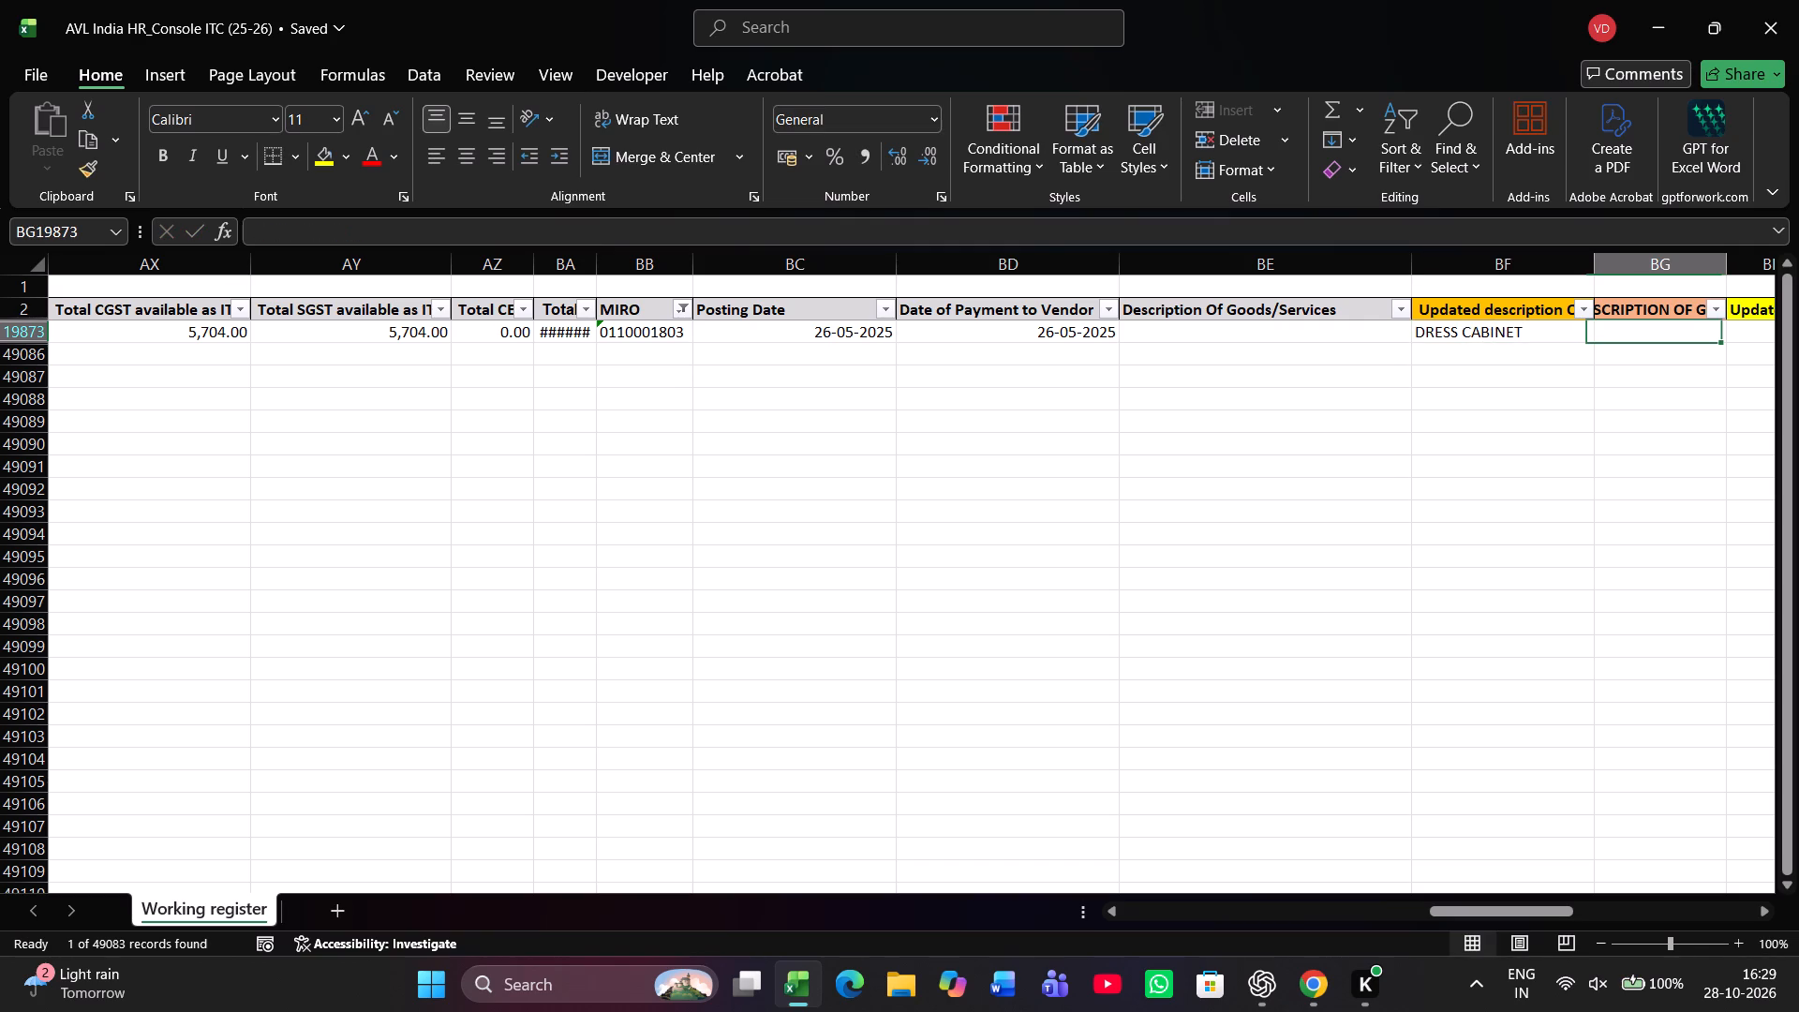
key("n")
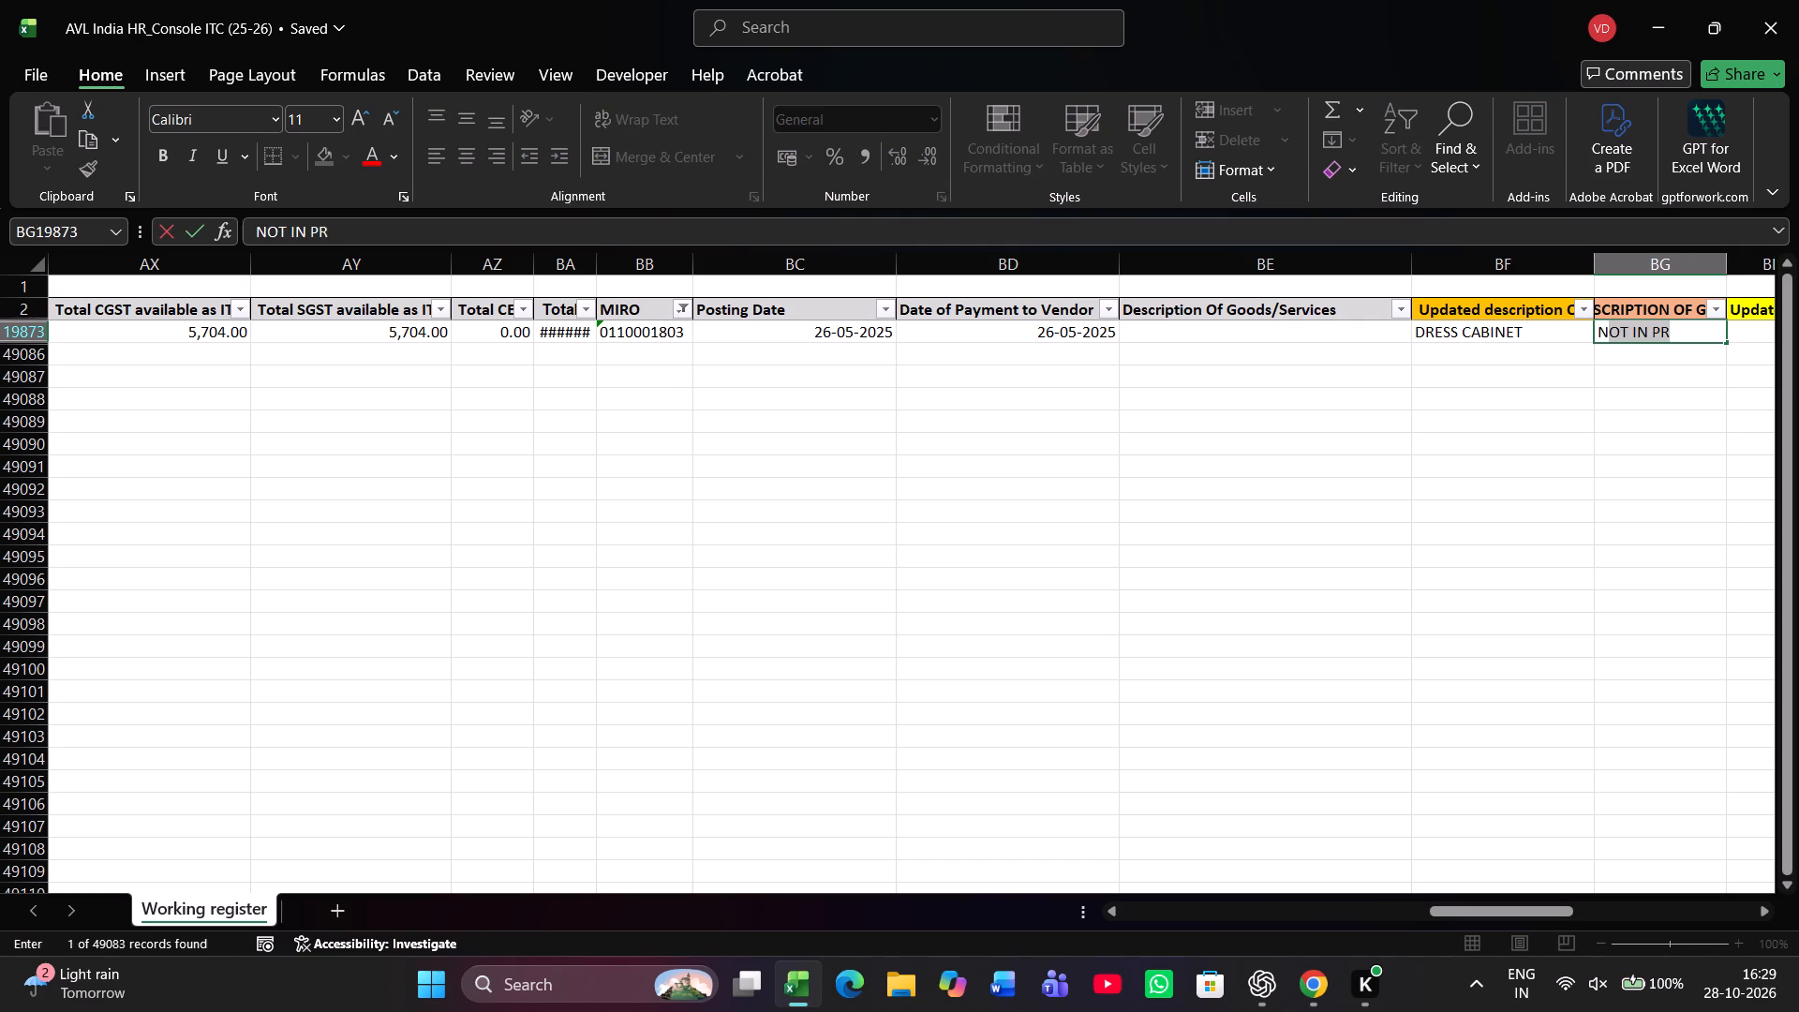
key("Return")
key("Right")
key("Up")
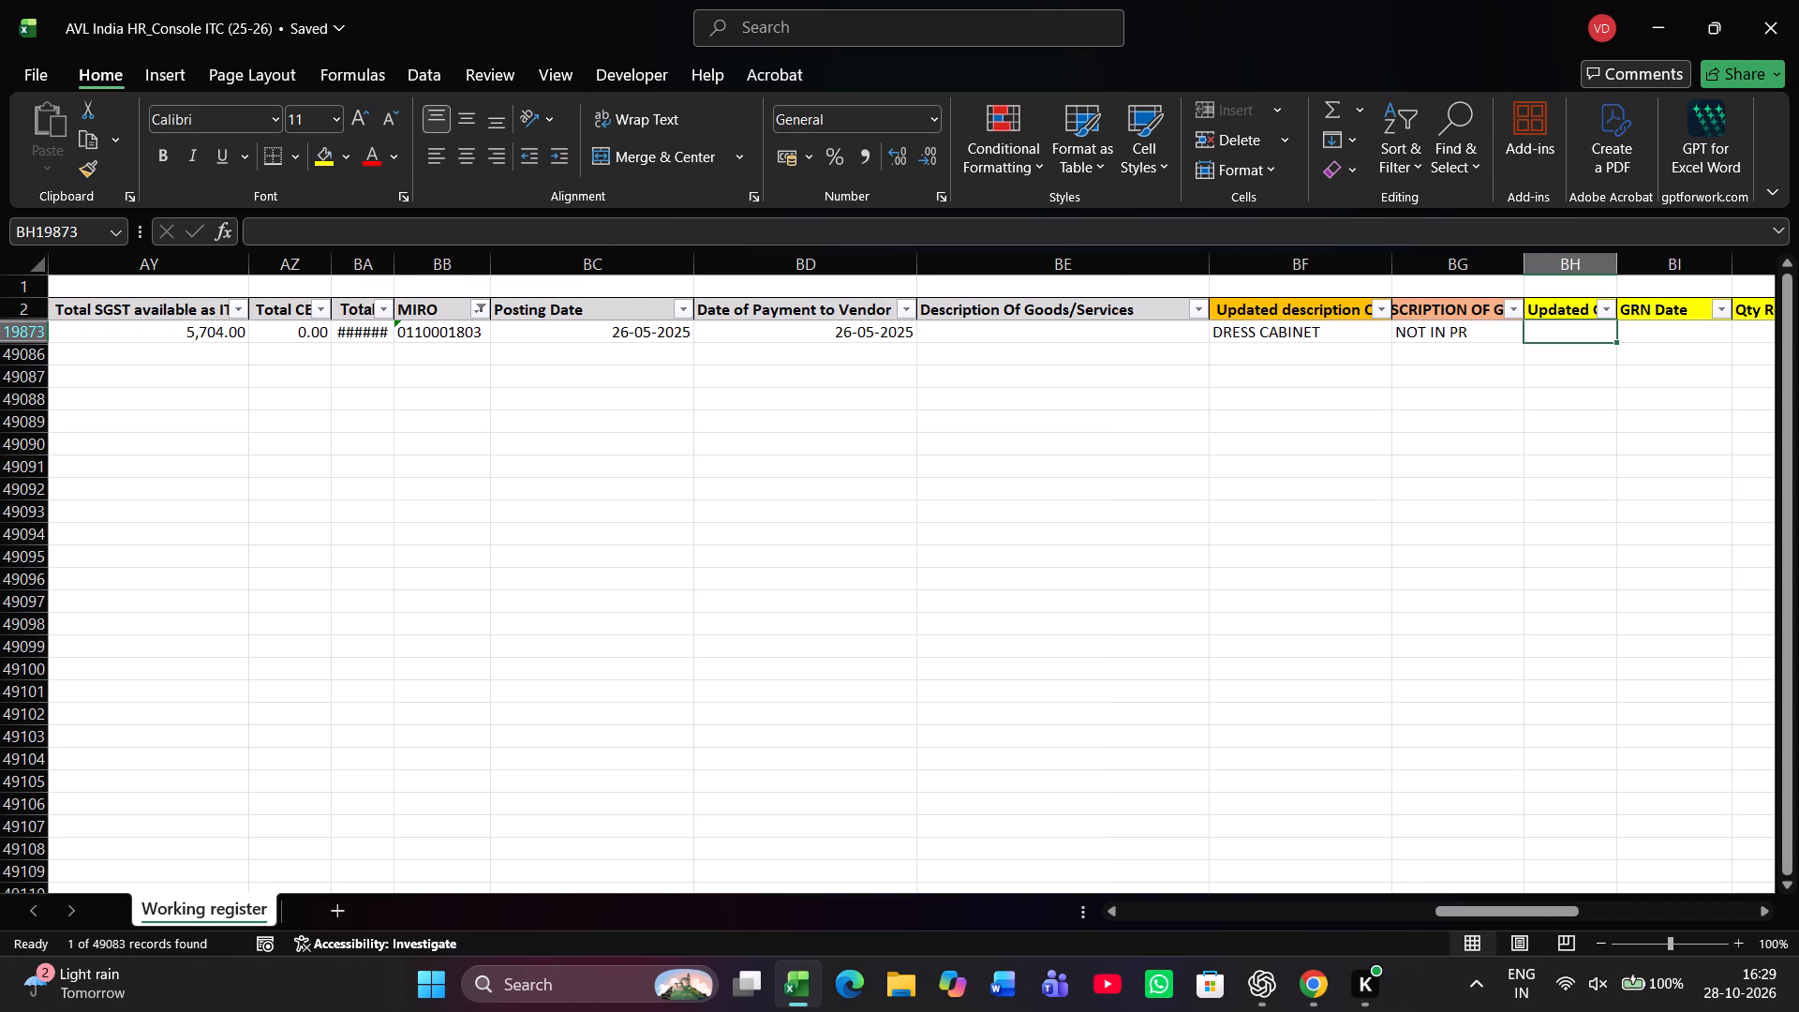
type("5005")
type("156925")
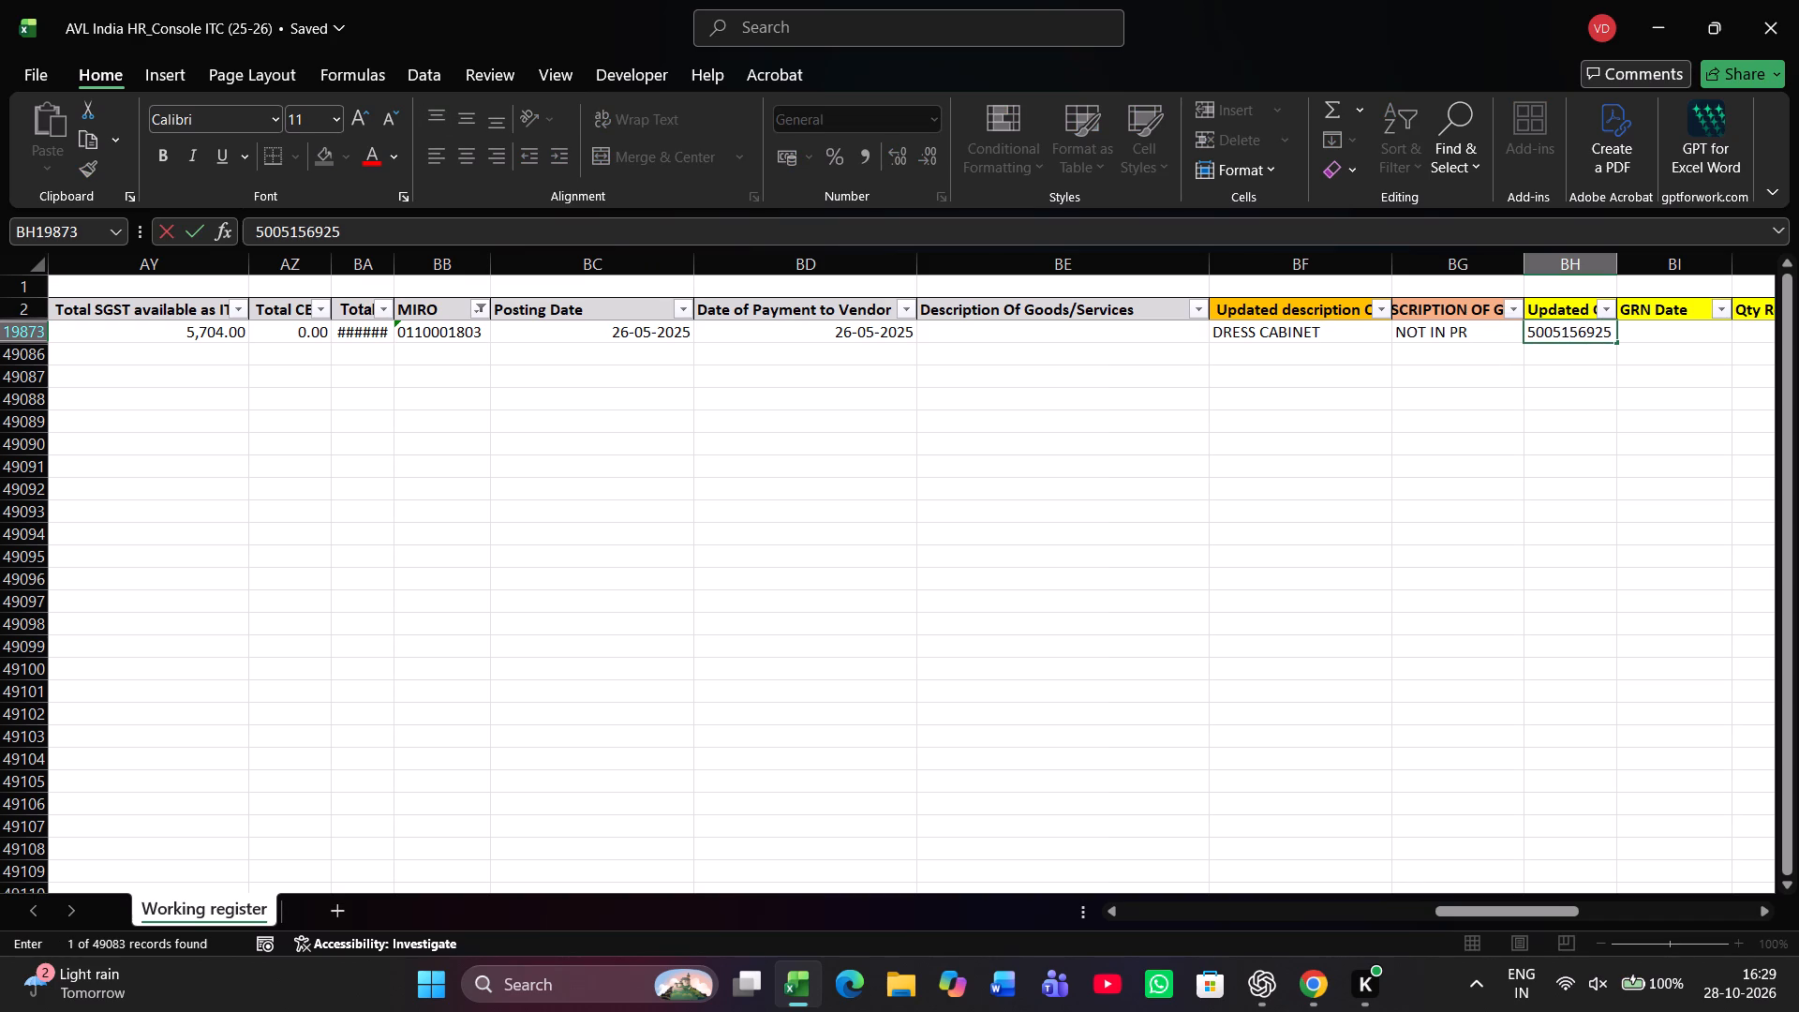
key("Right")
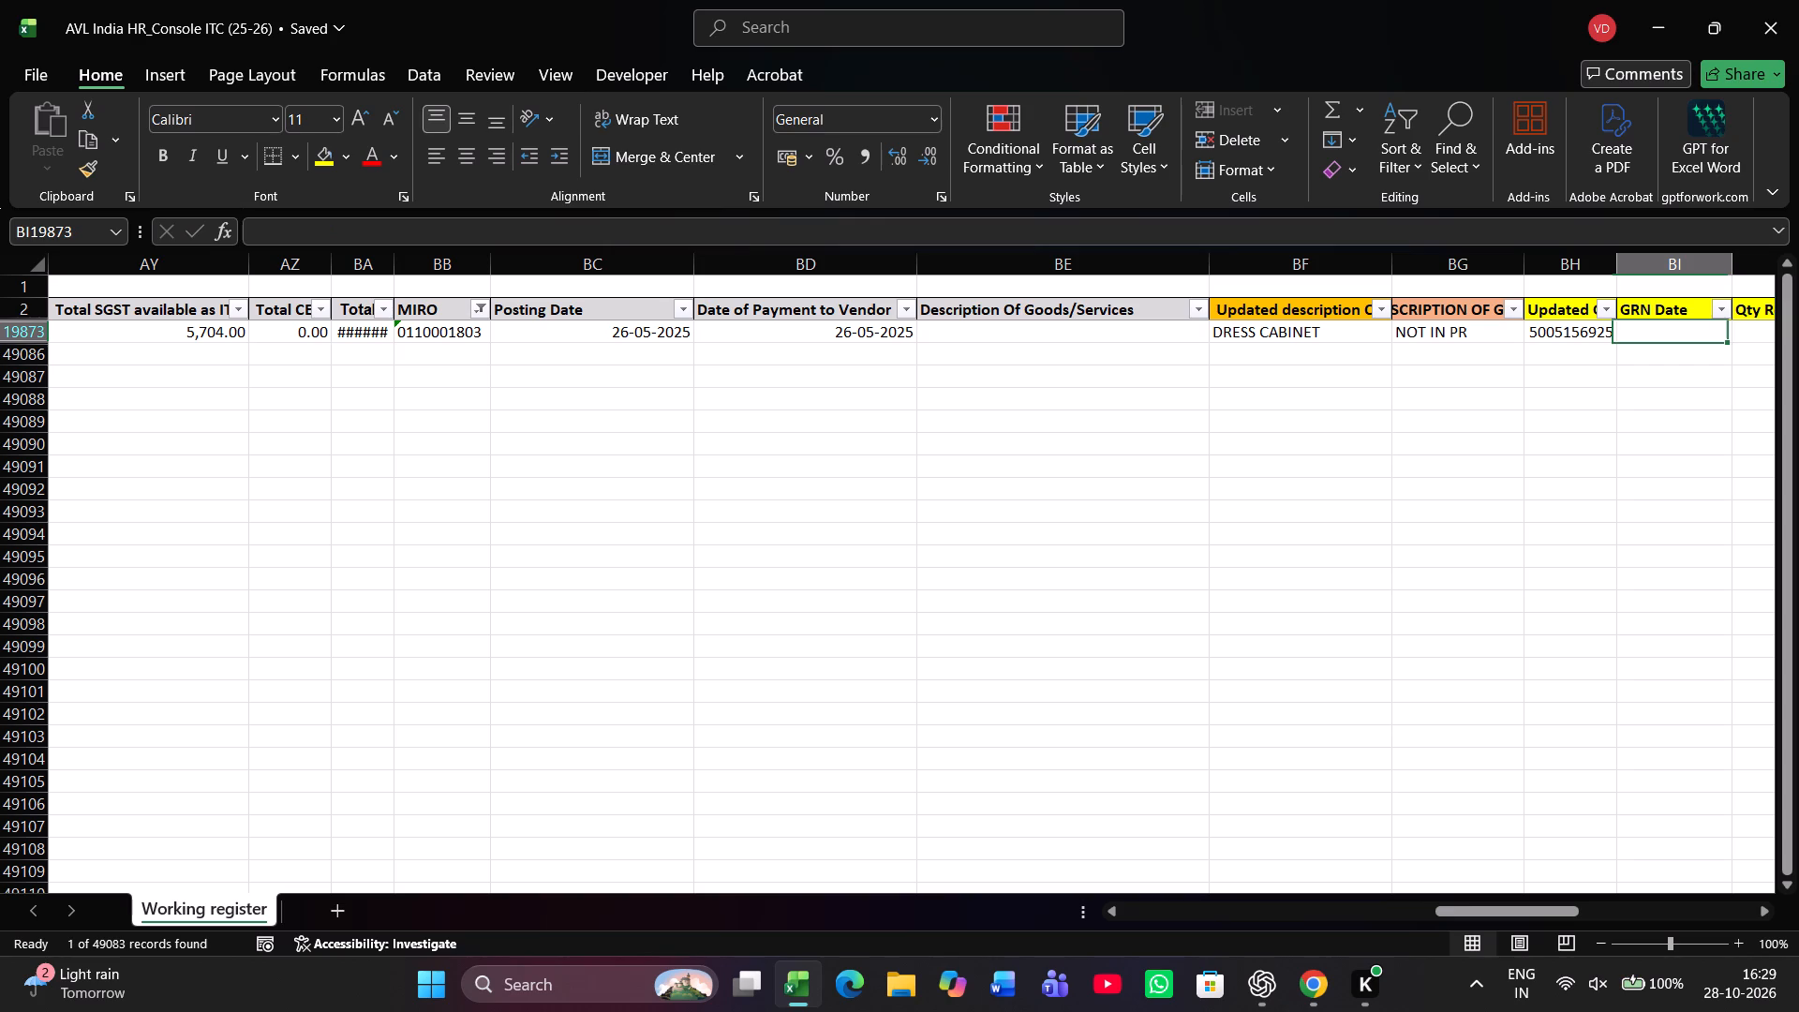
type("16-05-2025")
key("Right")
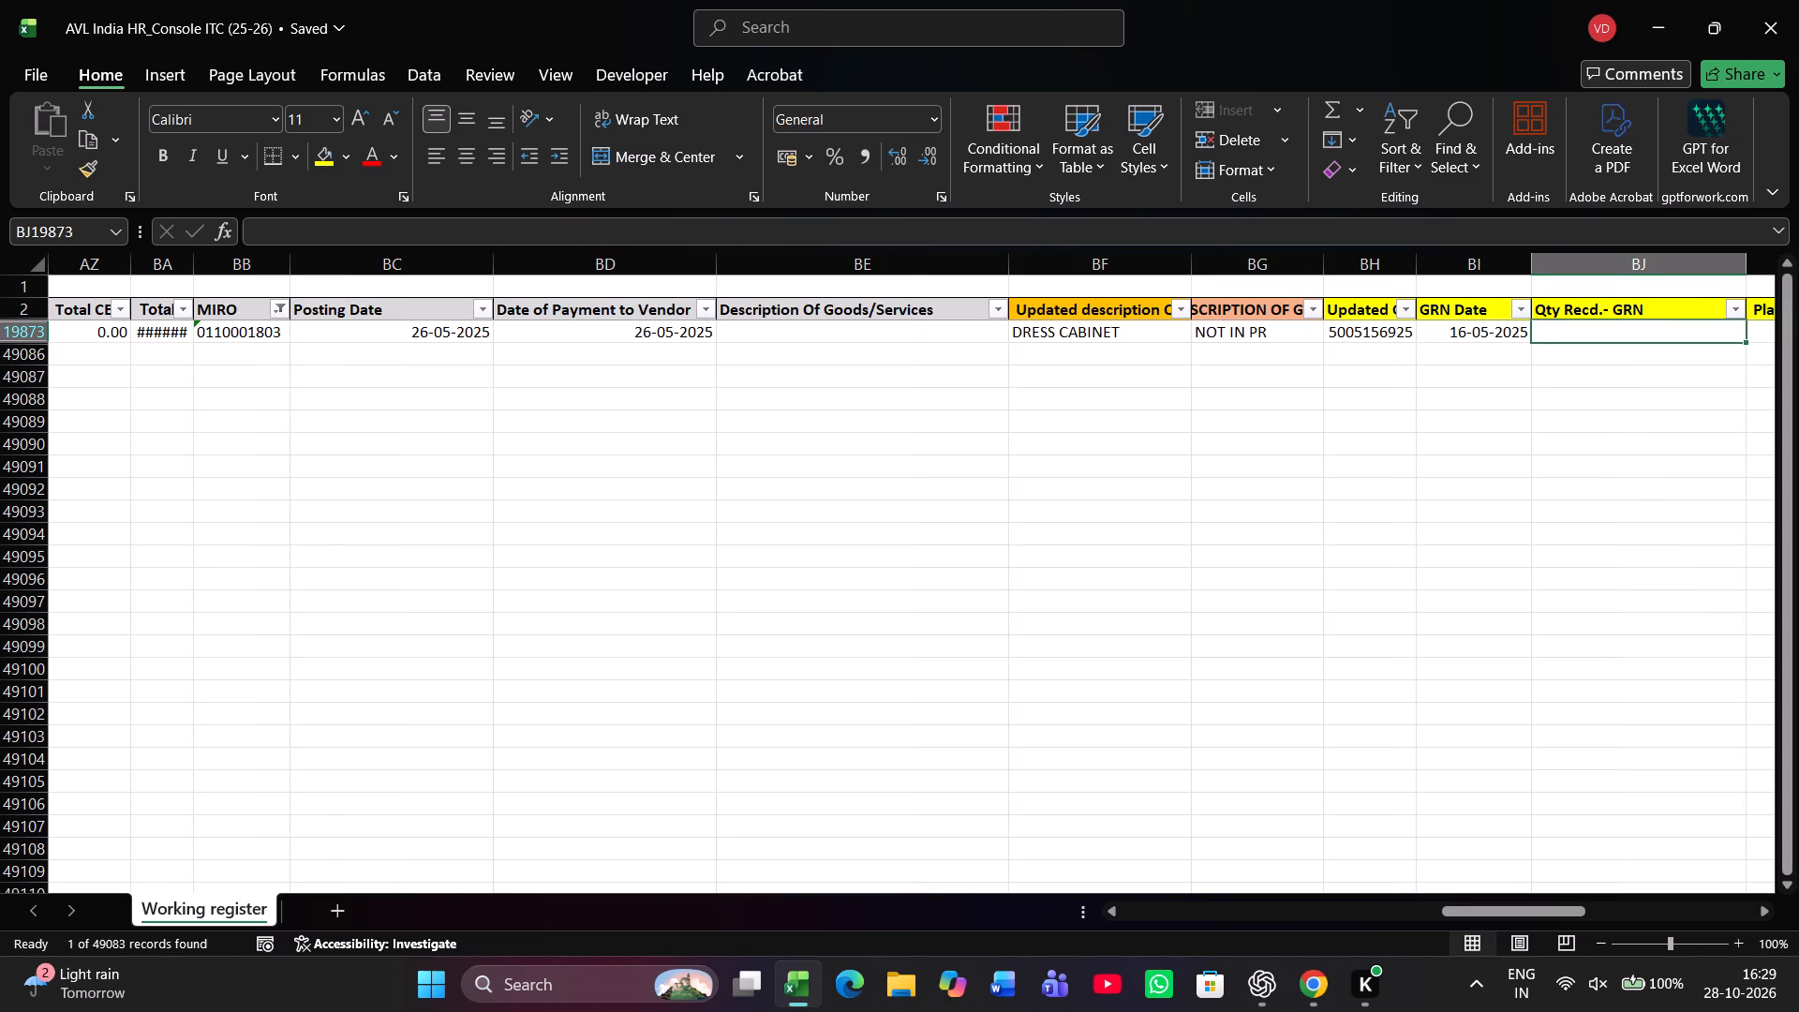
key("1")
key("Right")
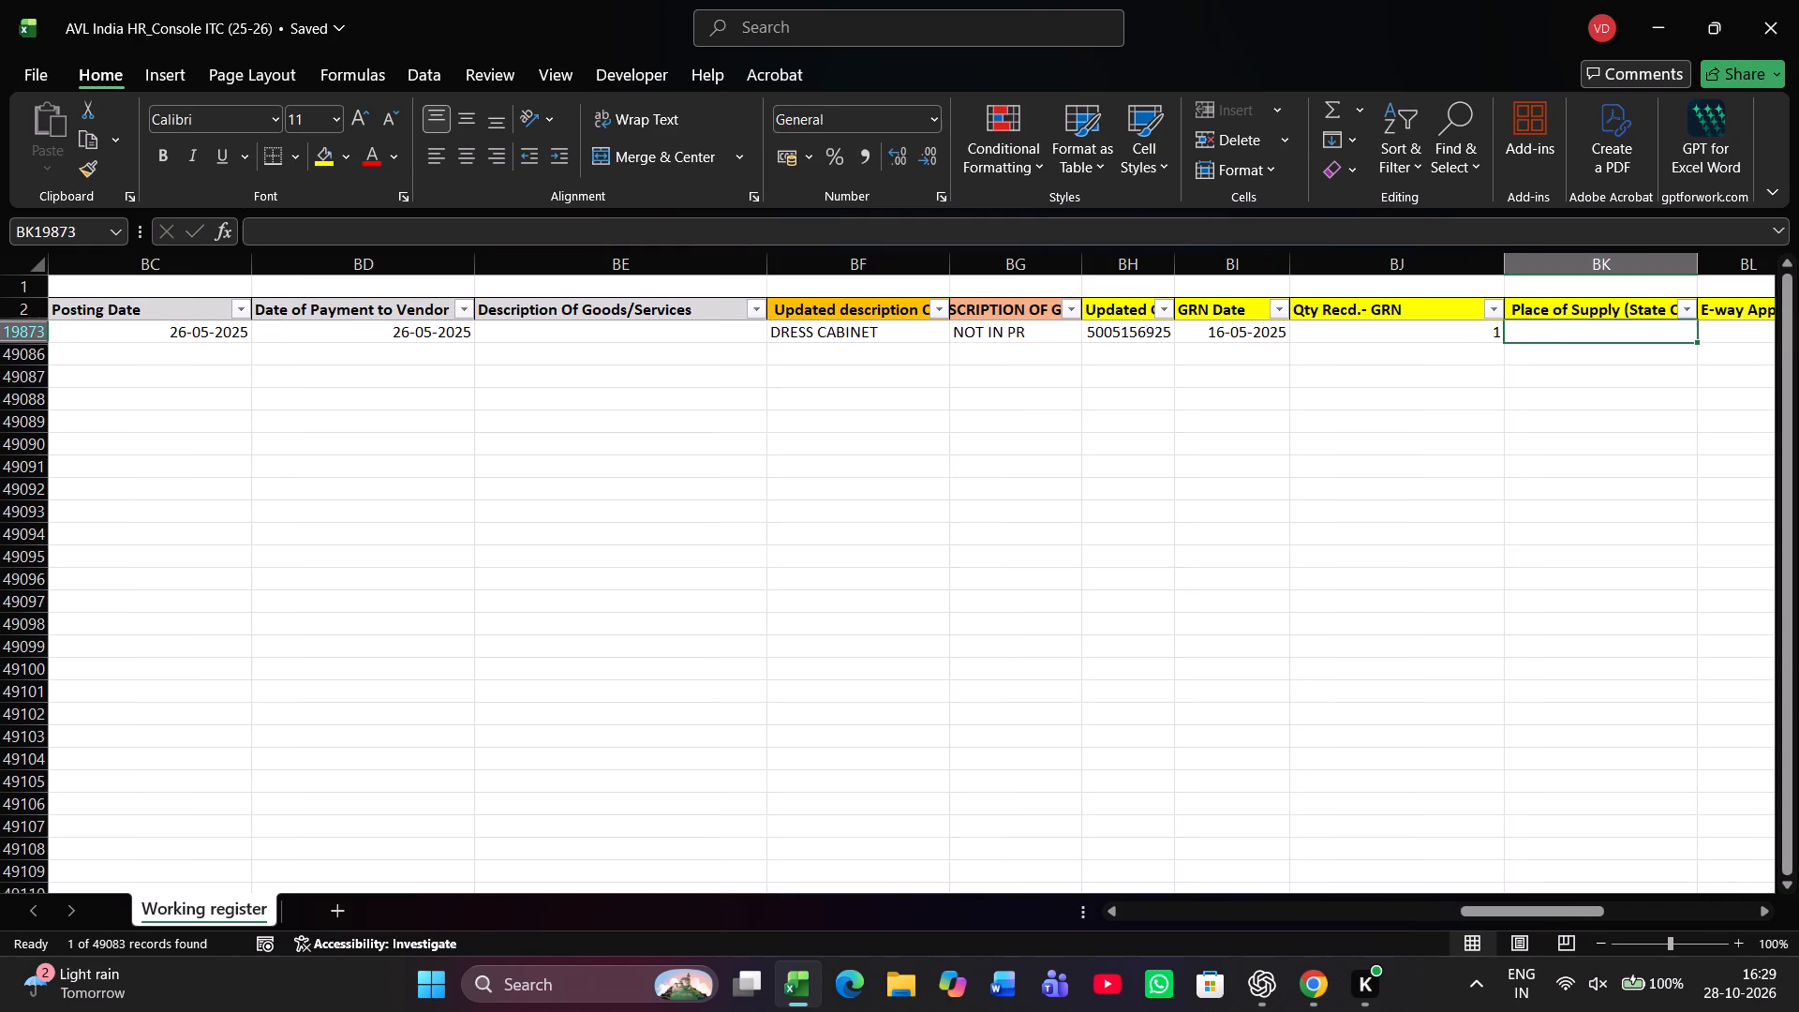
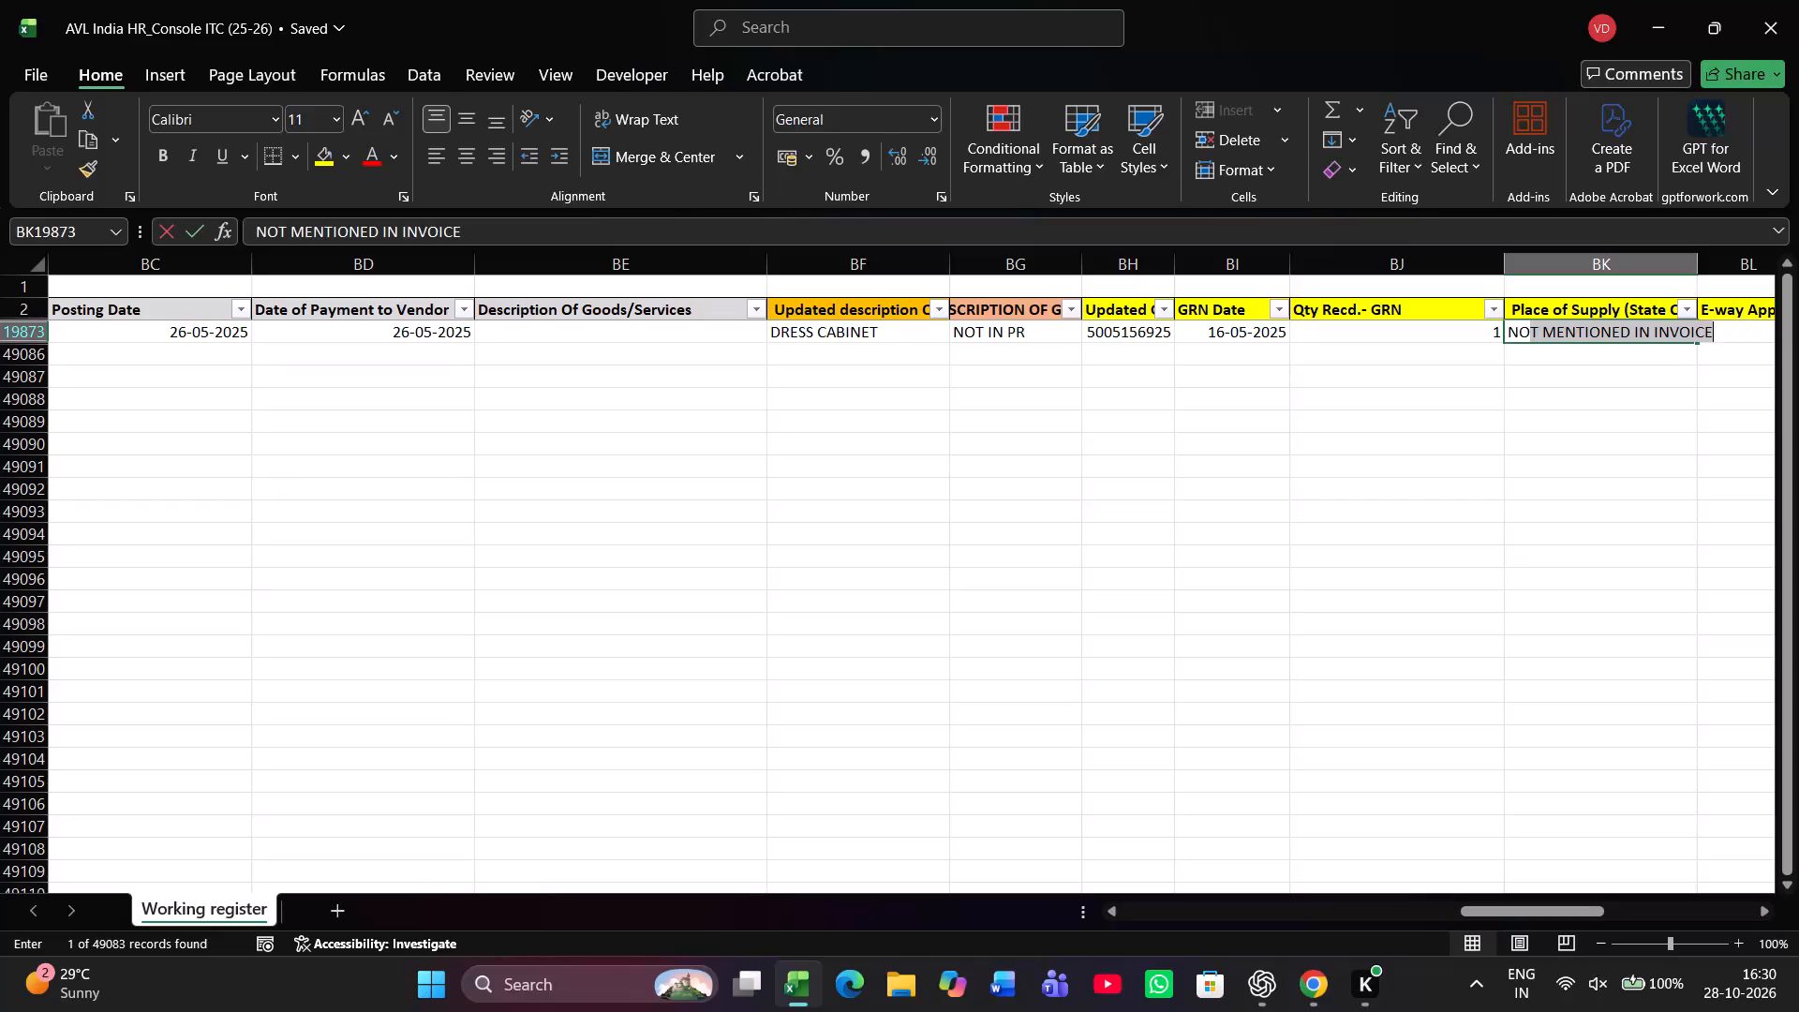
Enter NOT MENTIONED IN INVOICE as the place of supply and YES for E-way applicability in the ABC Ecotech row.
key("Return")
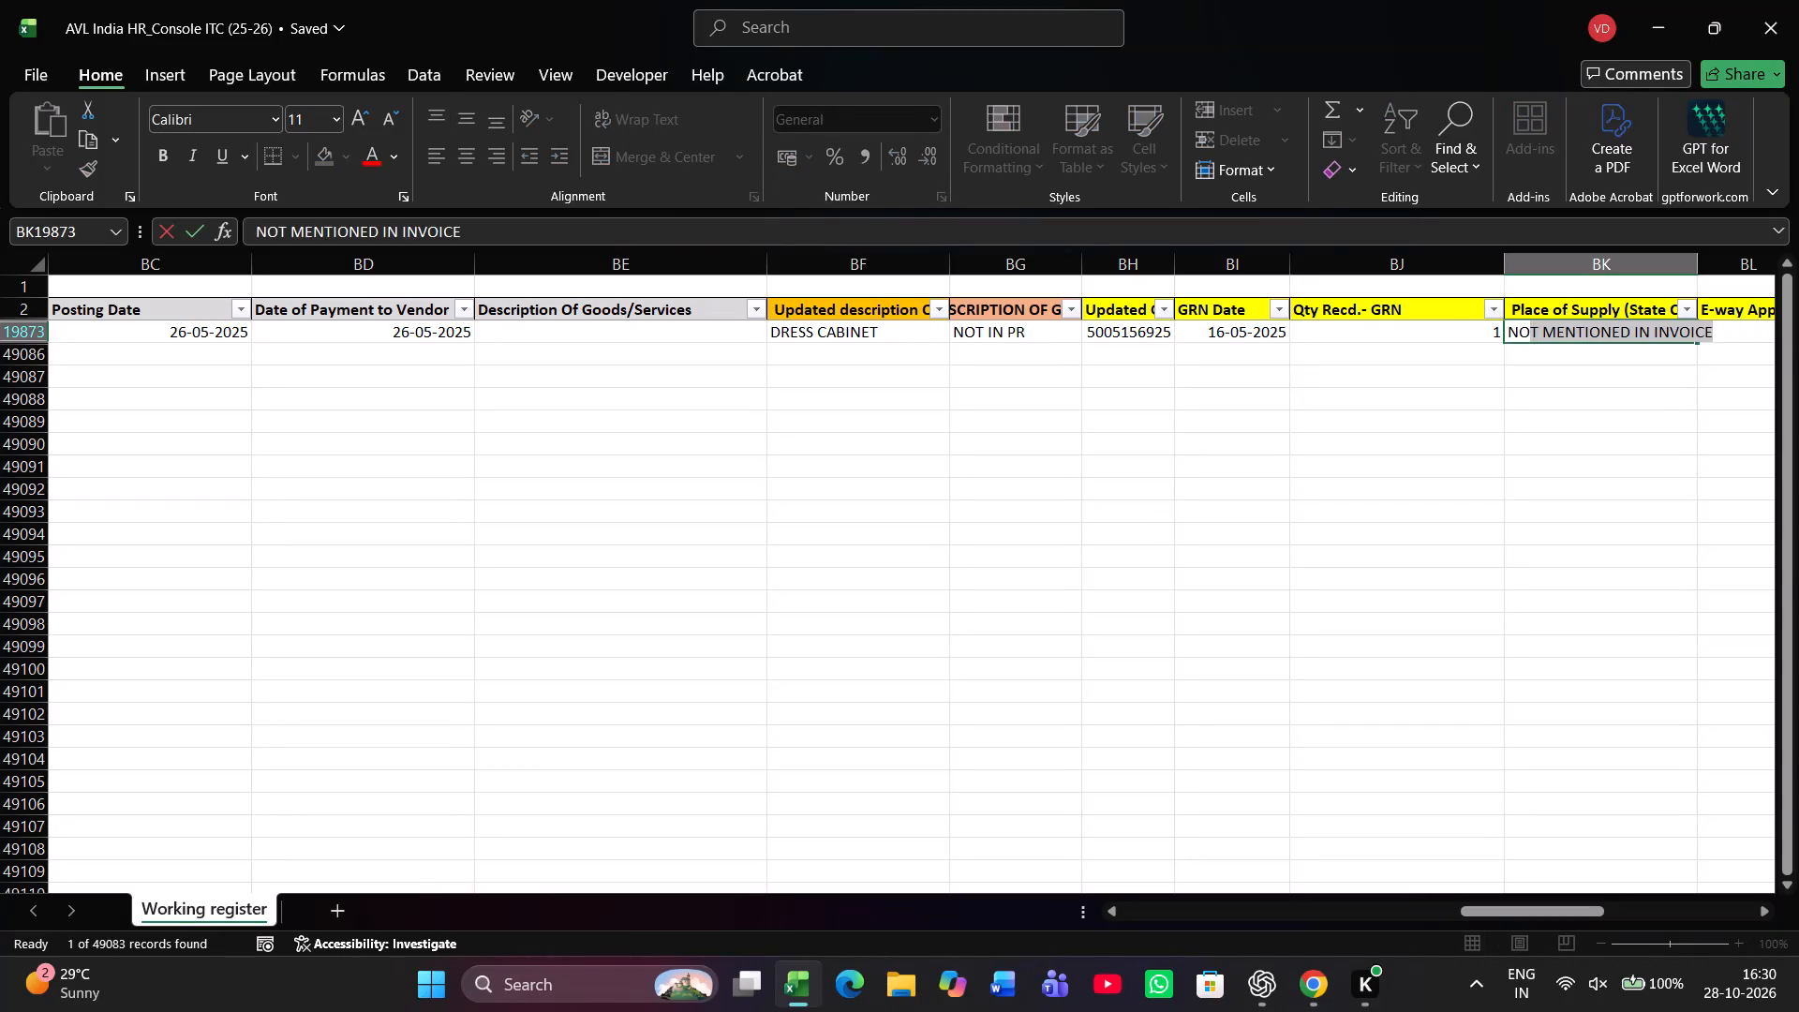
key("Right")
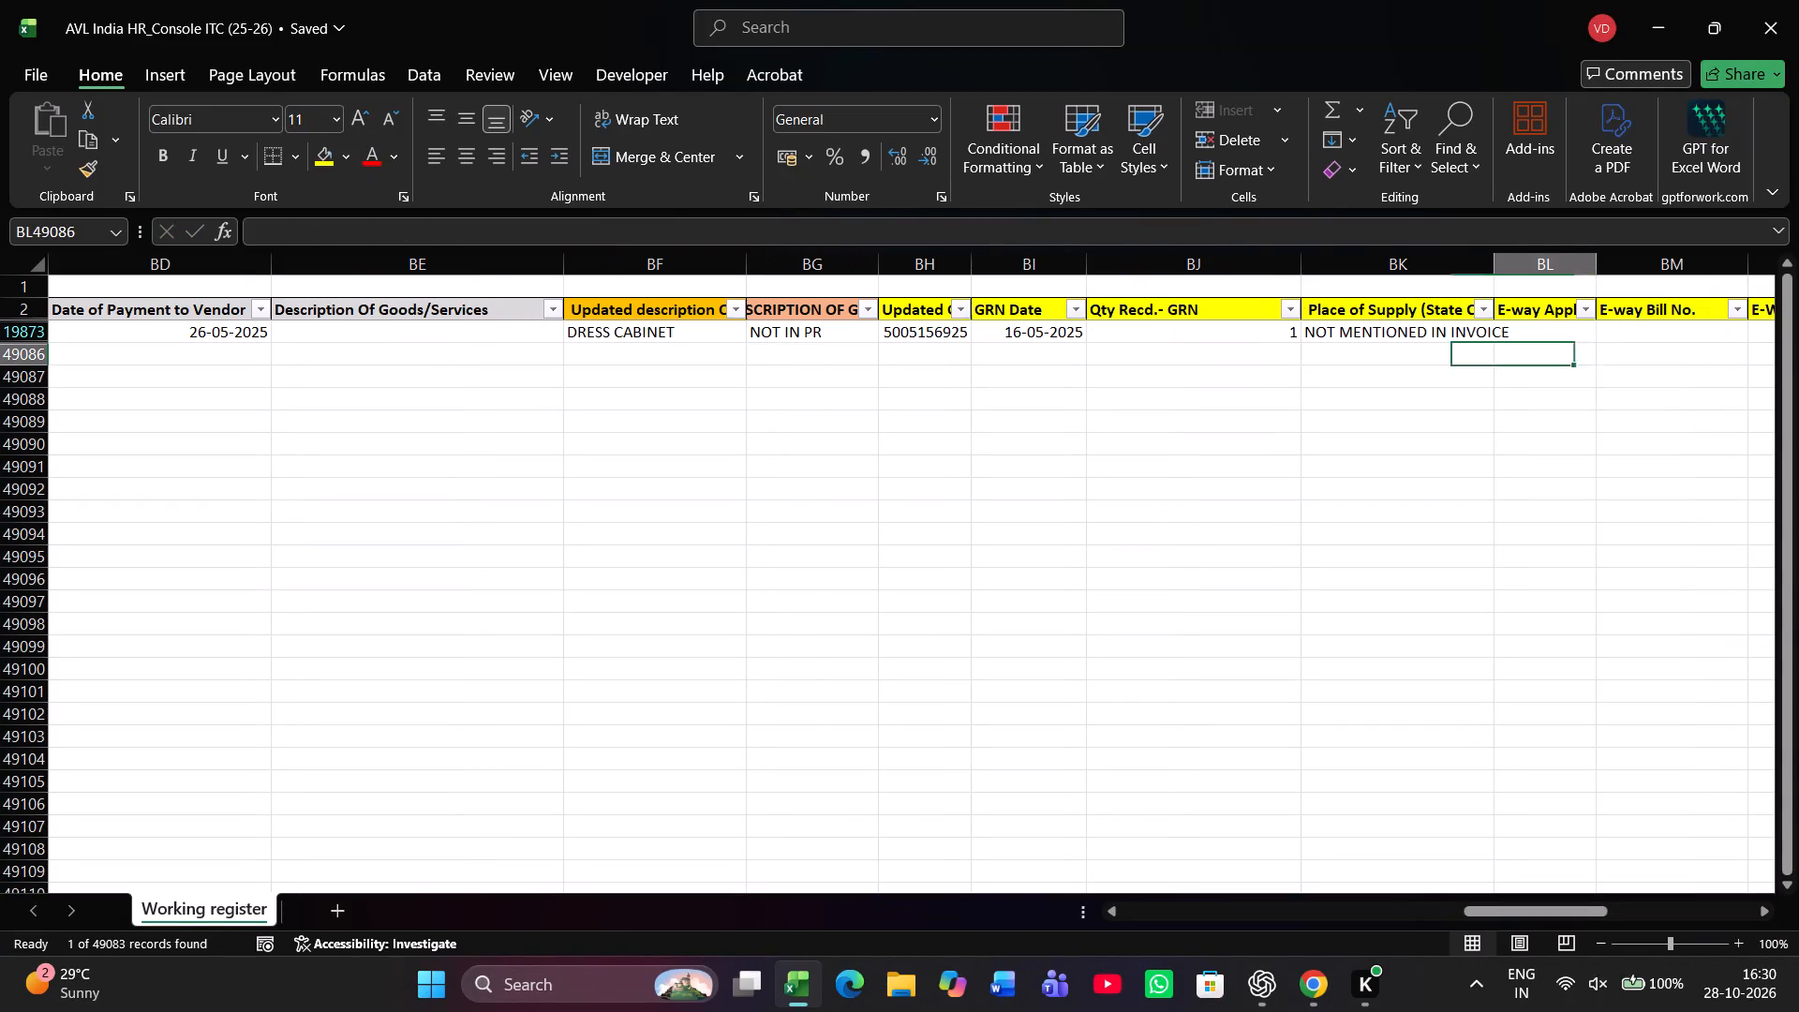
key("Up")
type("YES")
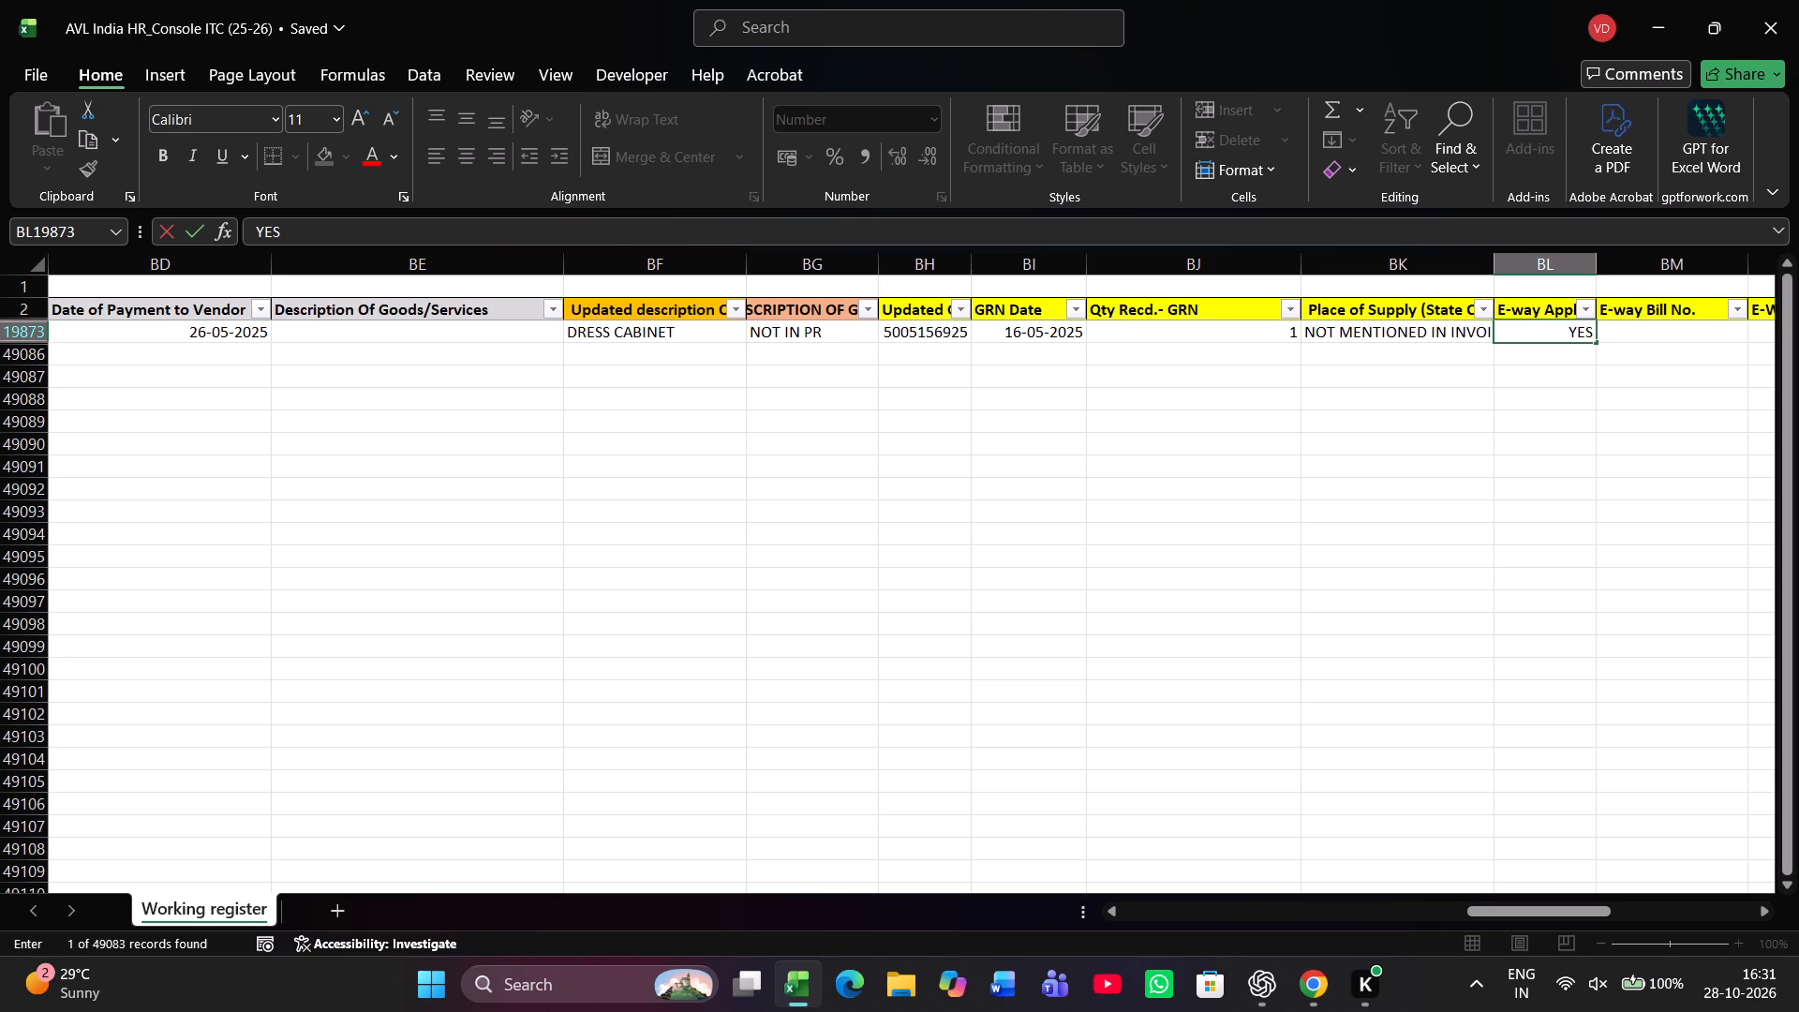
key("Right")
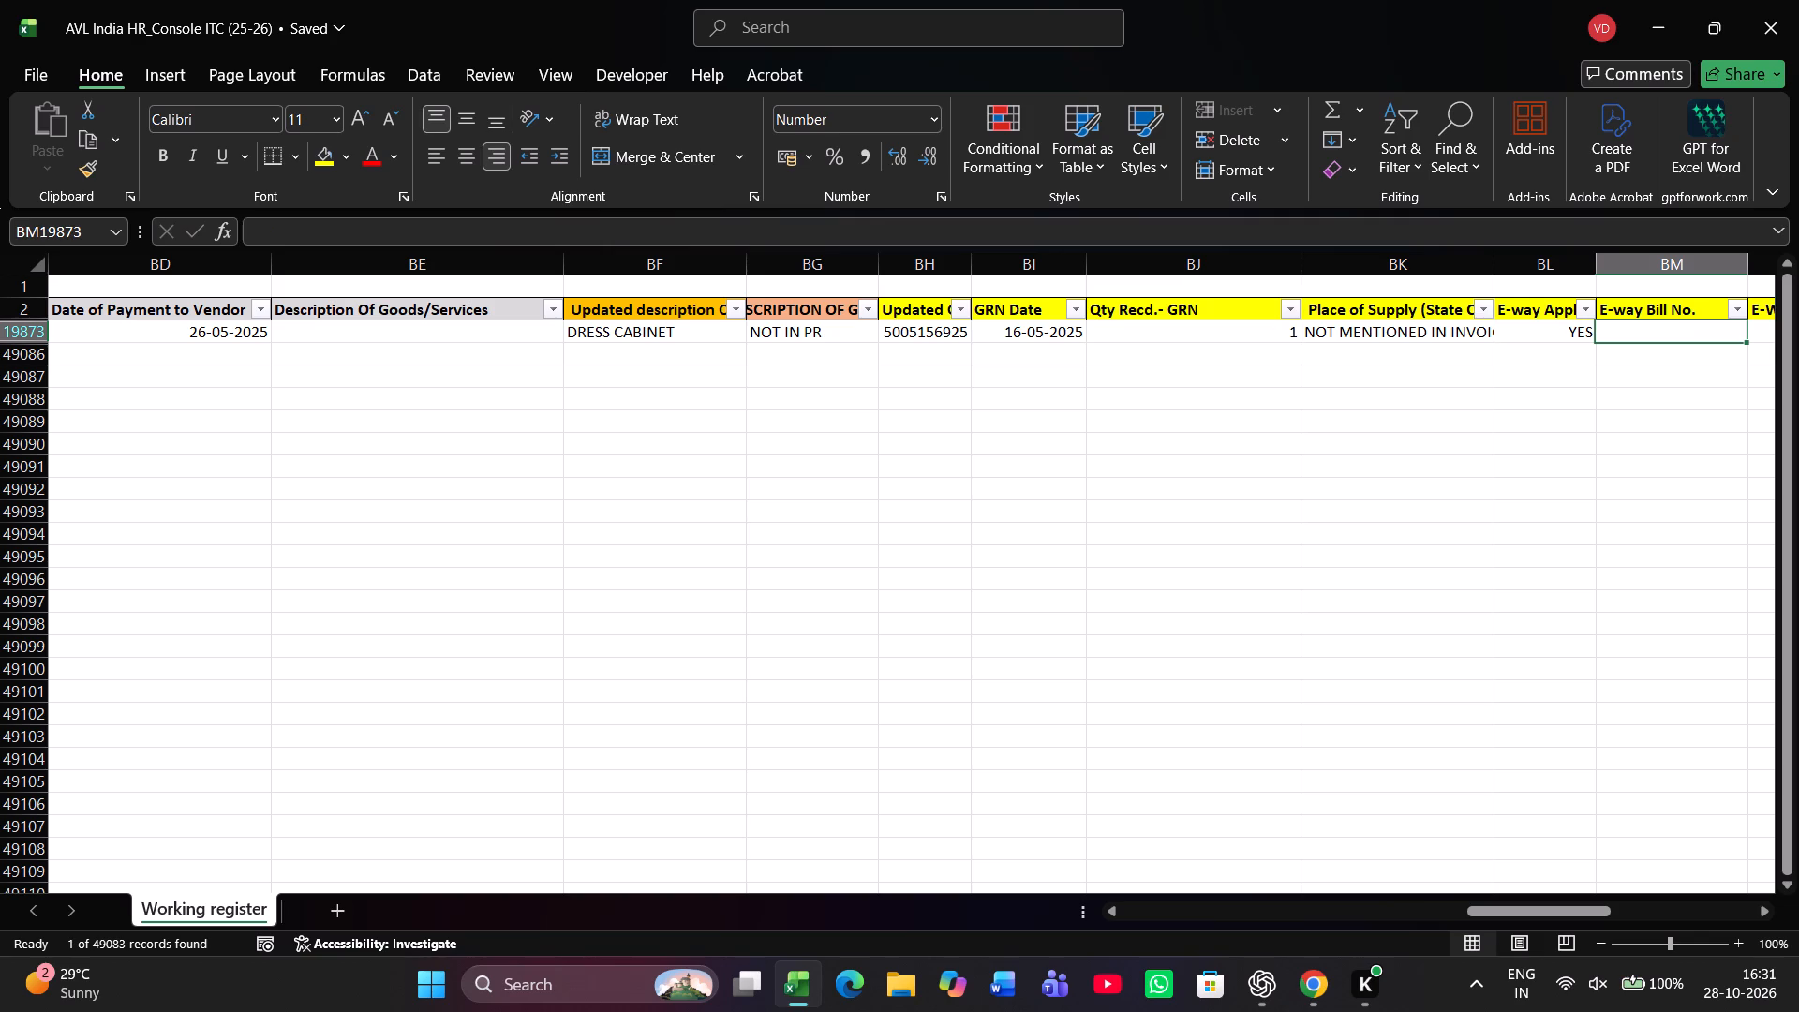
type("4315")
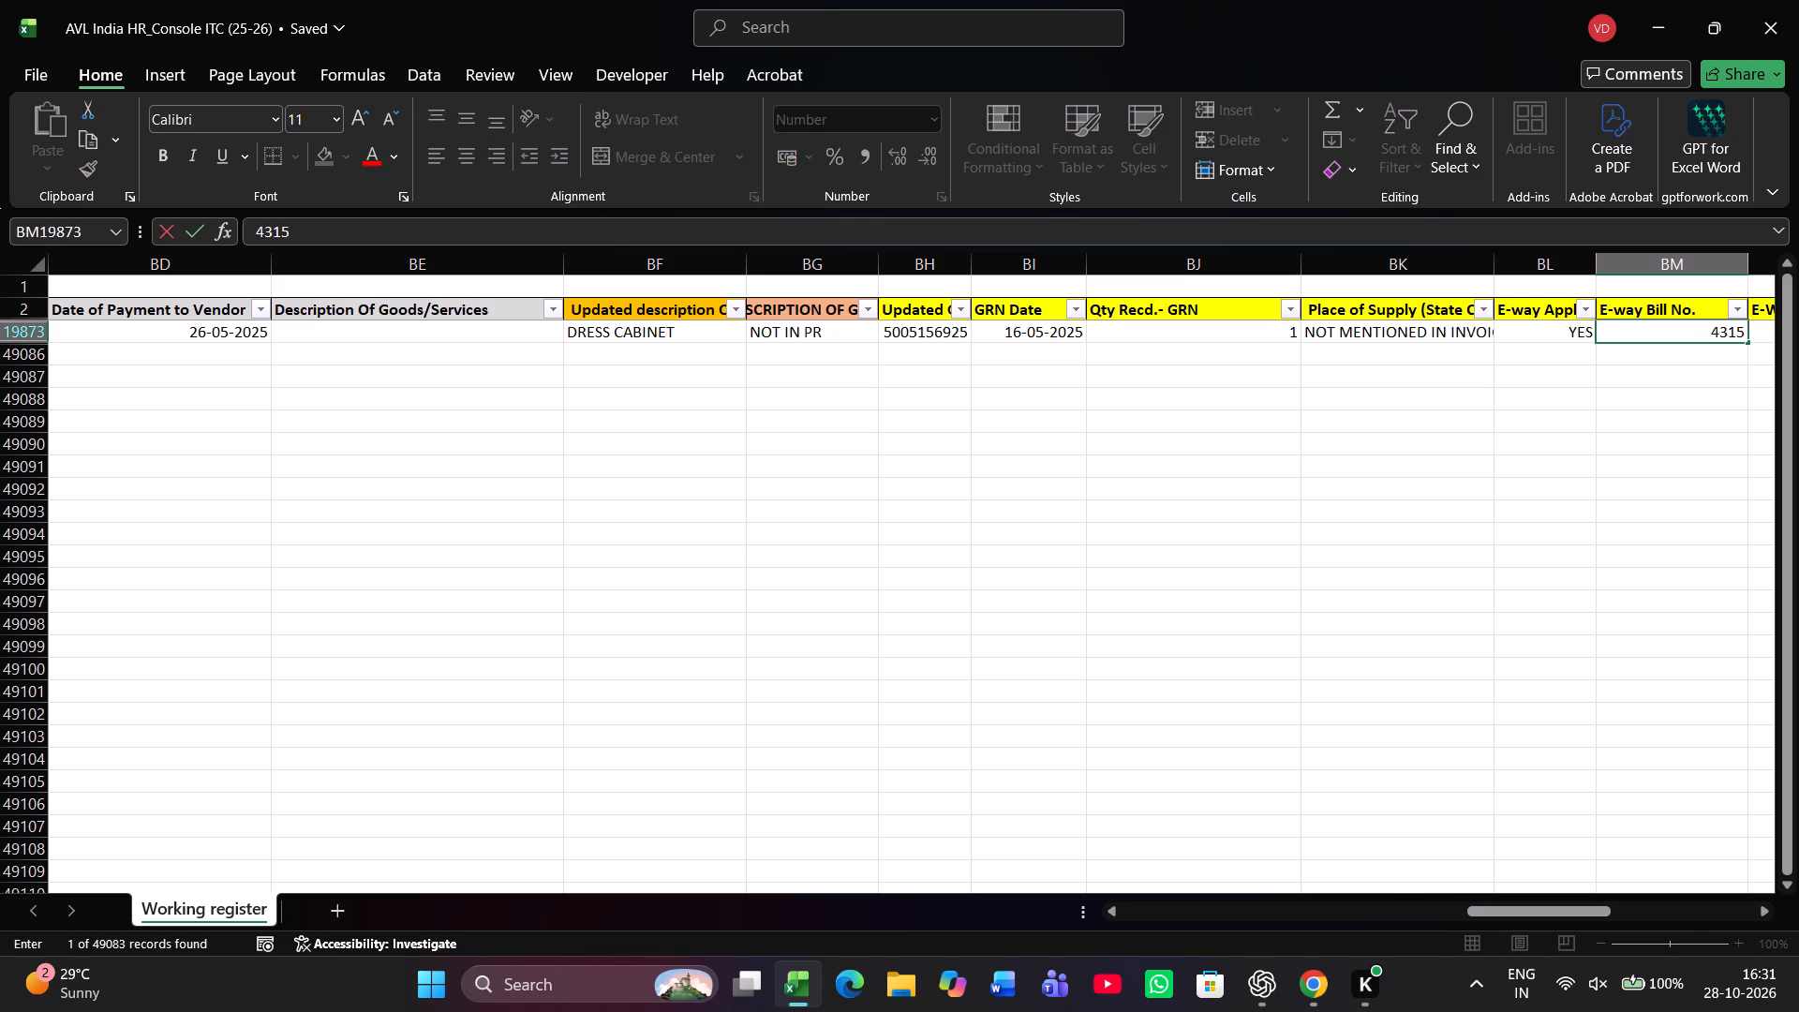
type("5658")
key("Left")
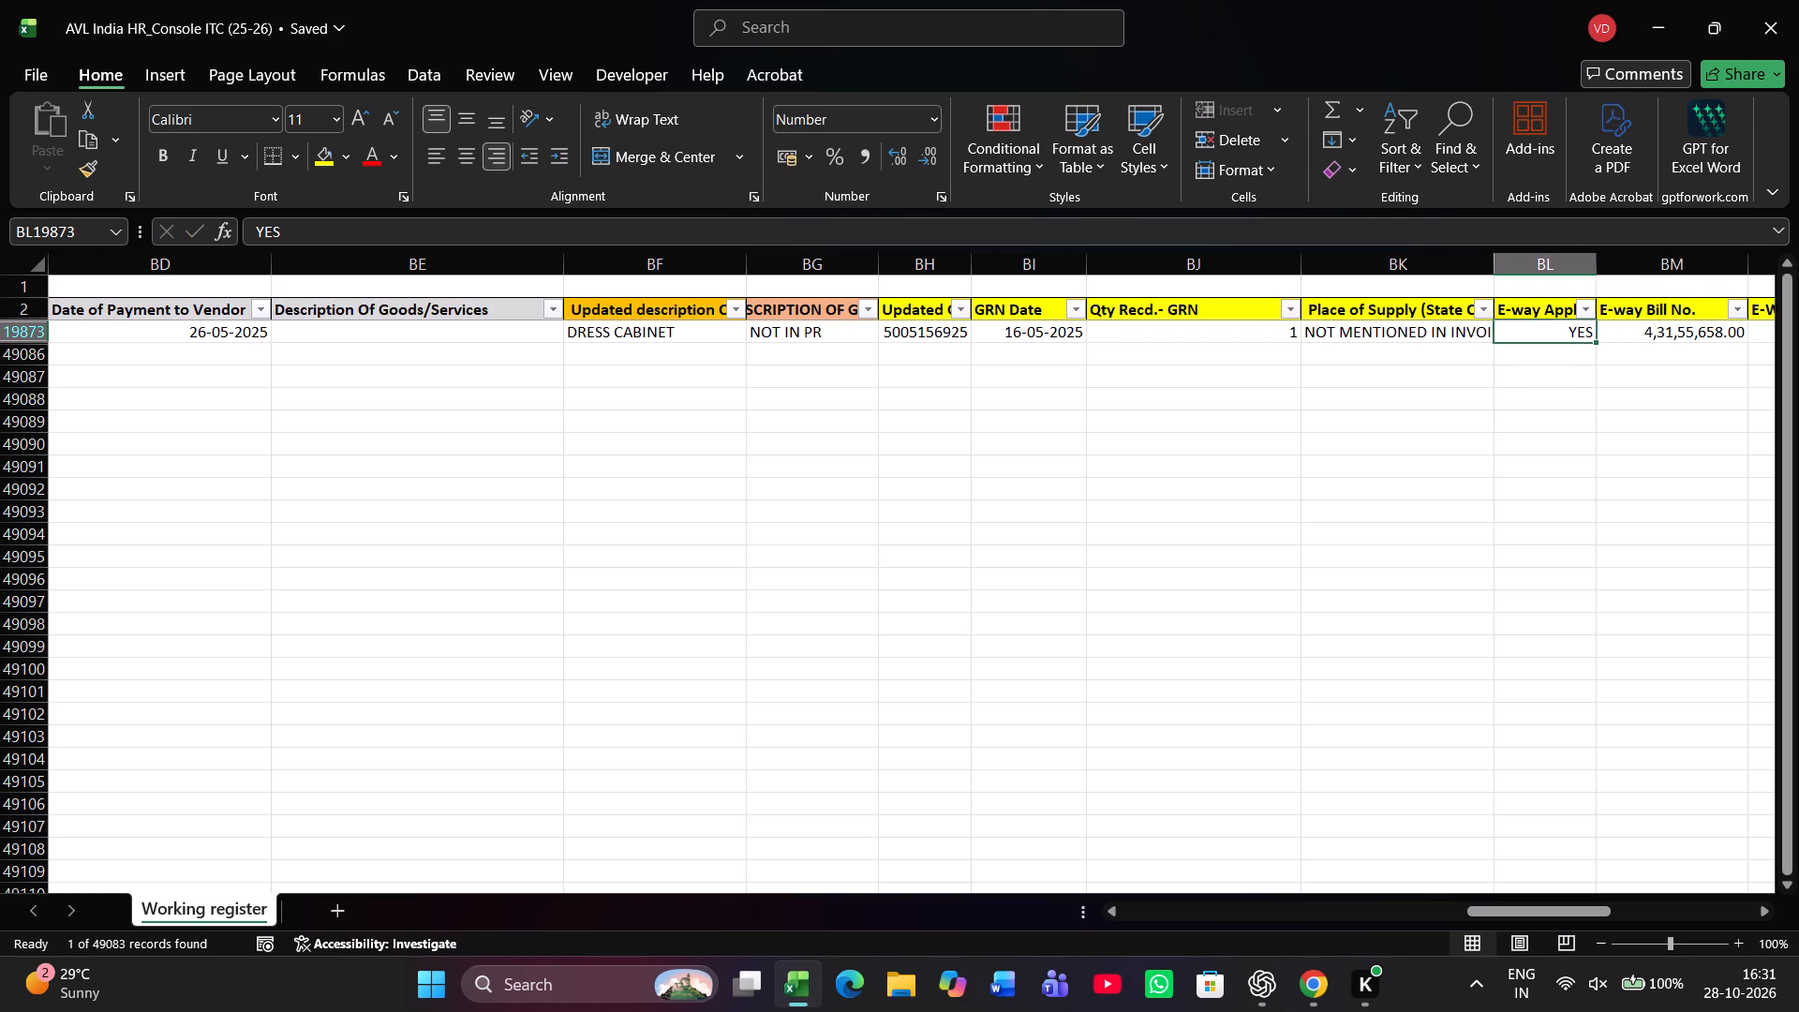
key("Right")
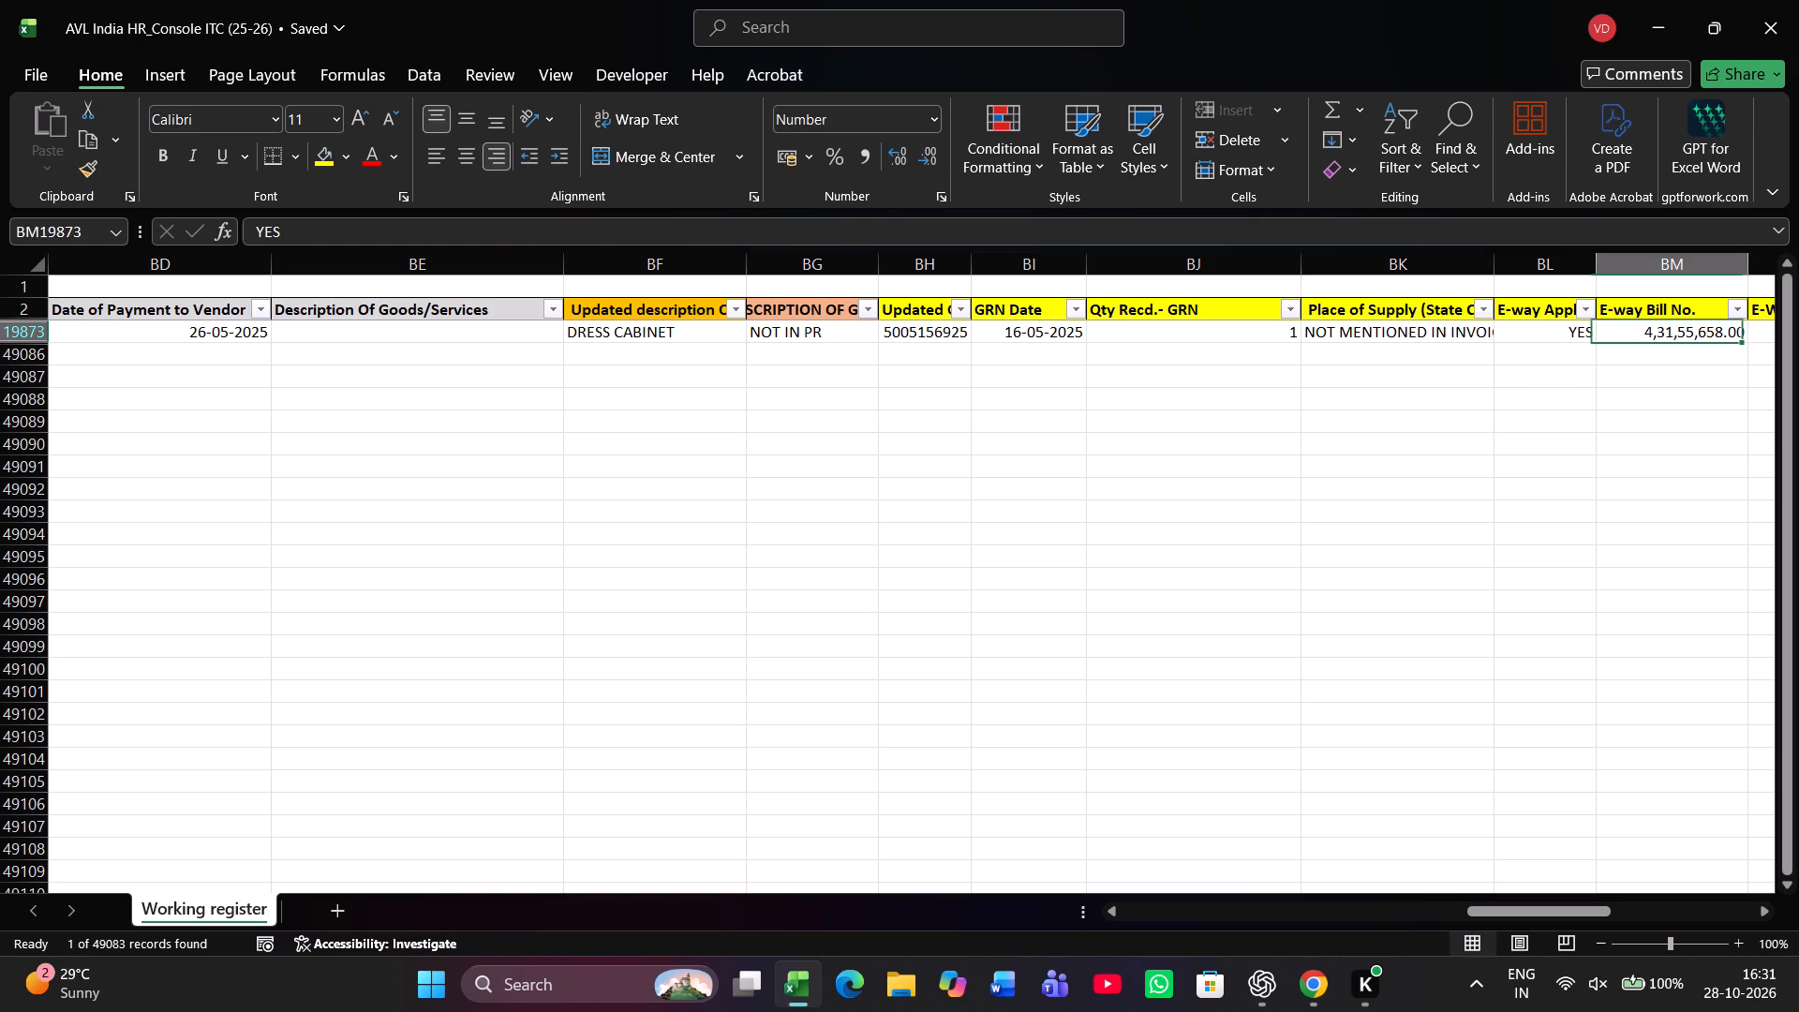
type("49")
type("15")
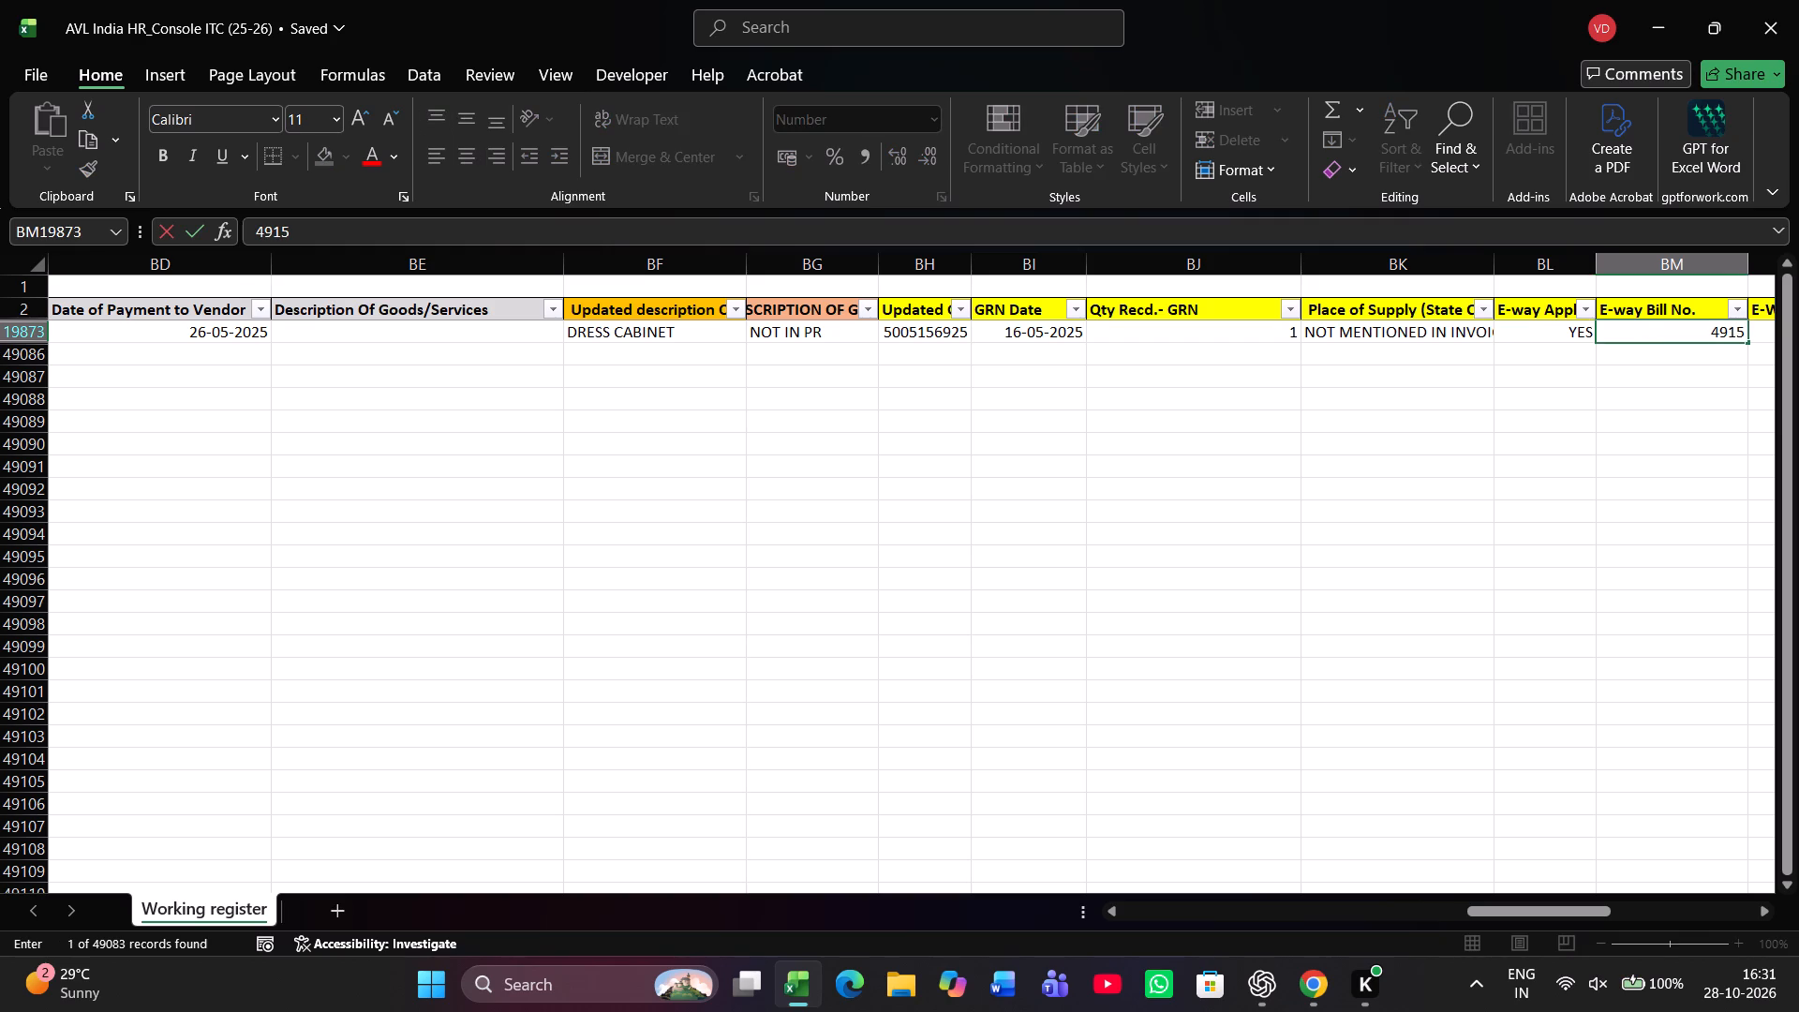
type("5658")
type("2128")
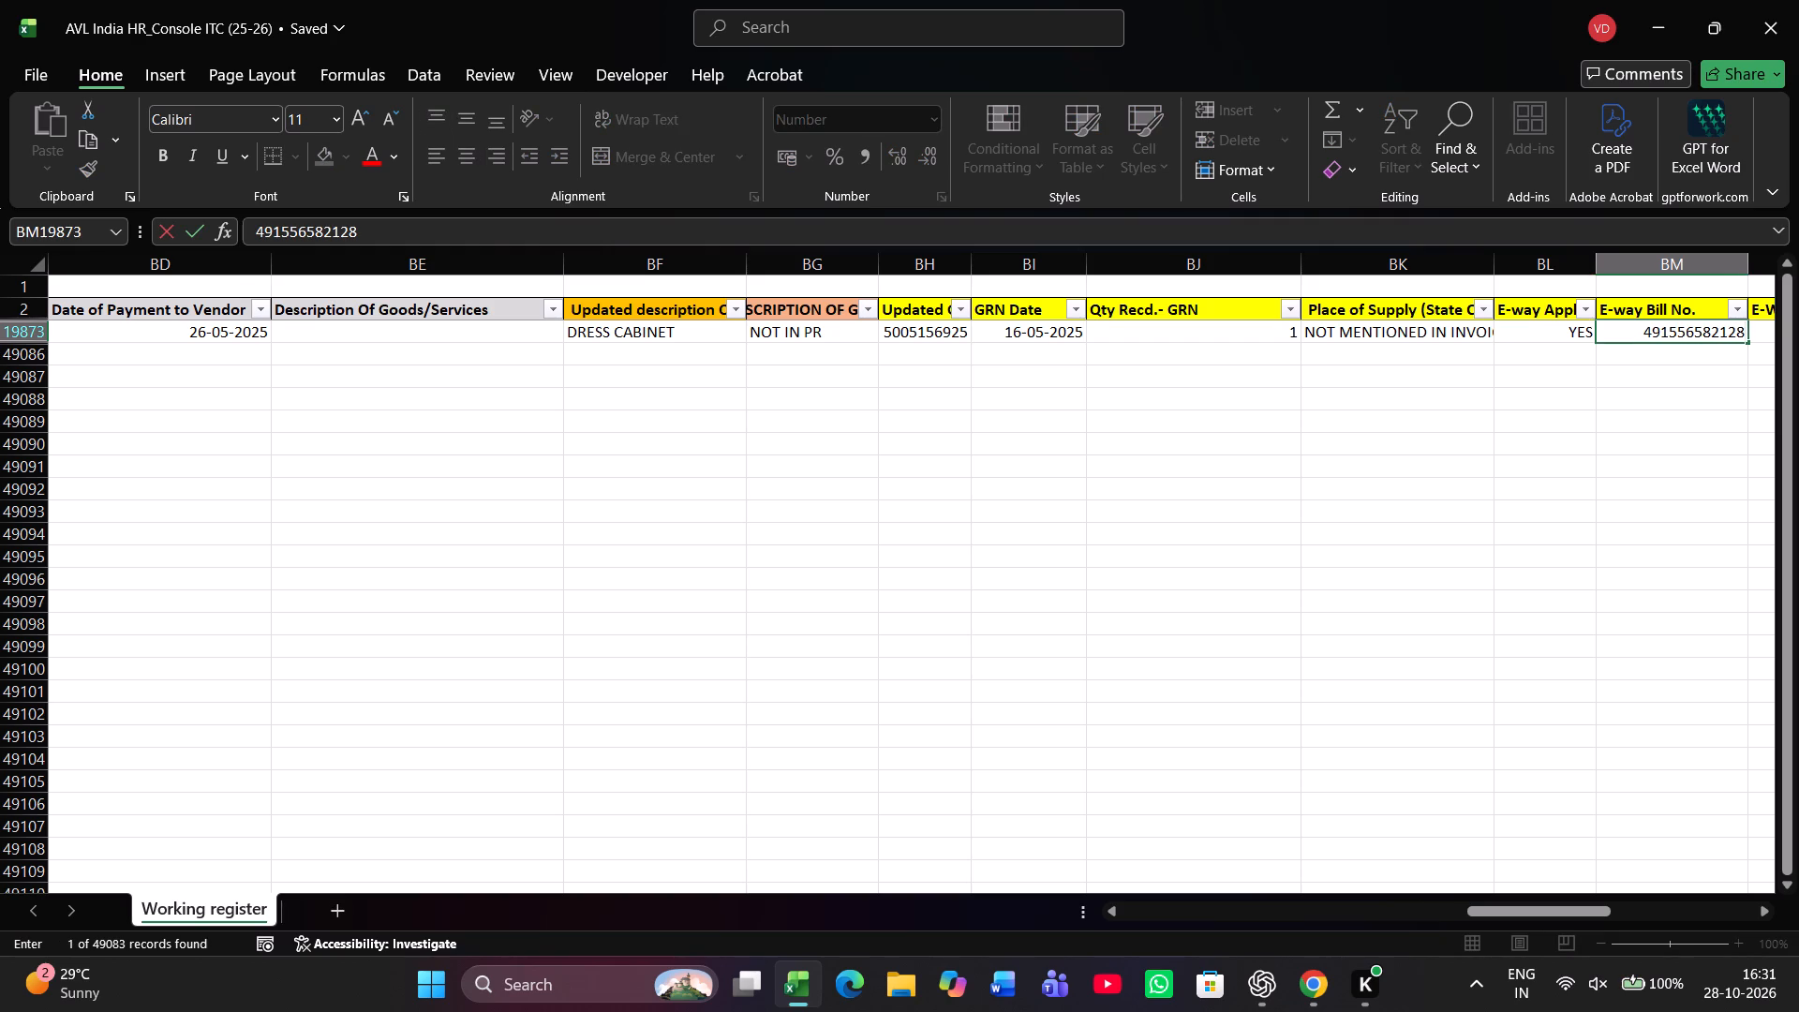
Apply the General number format to the whole E-way Bill No. column.
left_click(1685, 265)
right_click(1685, 265)
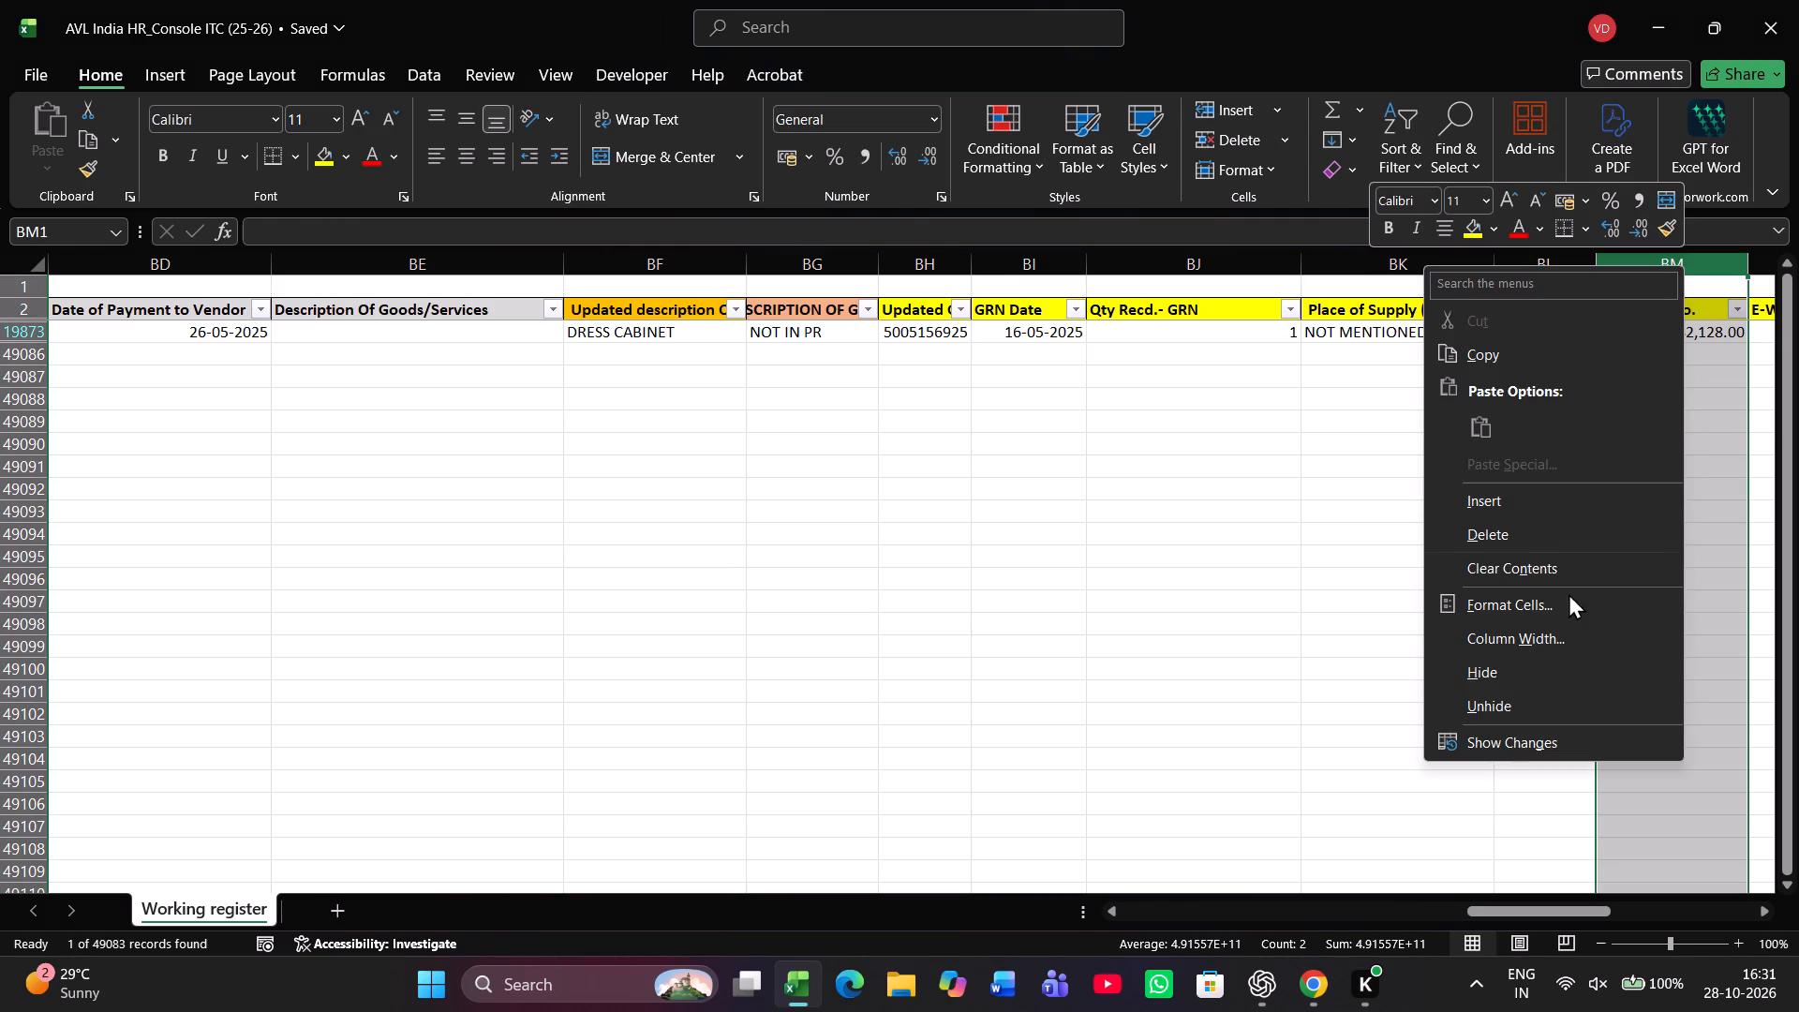
left_click(1547, 612)
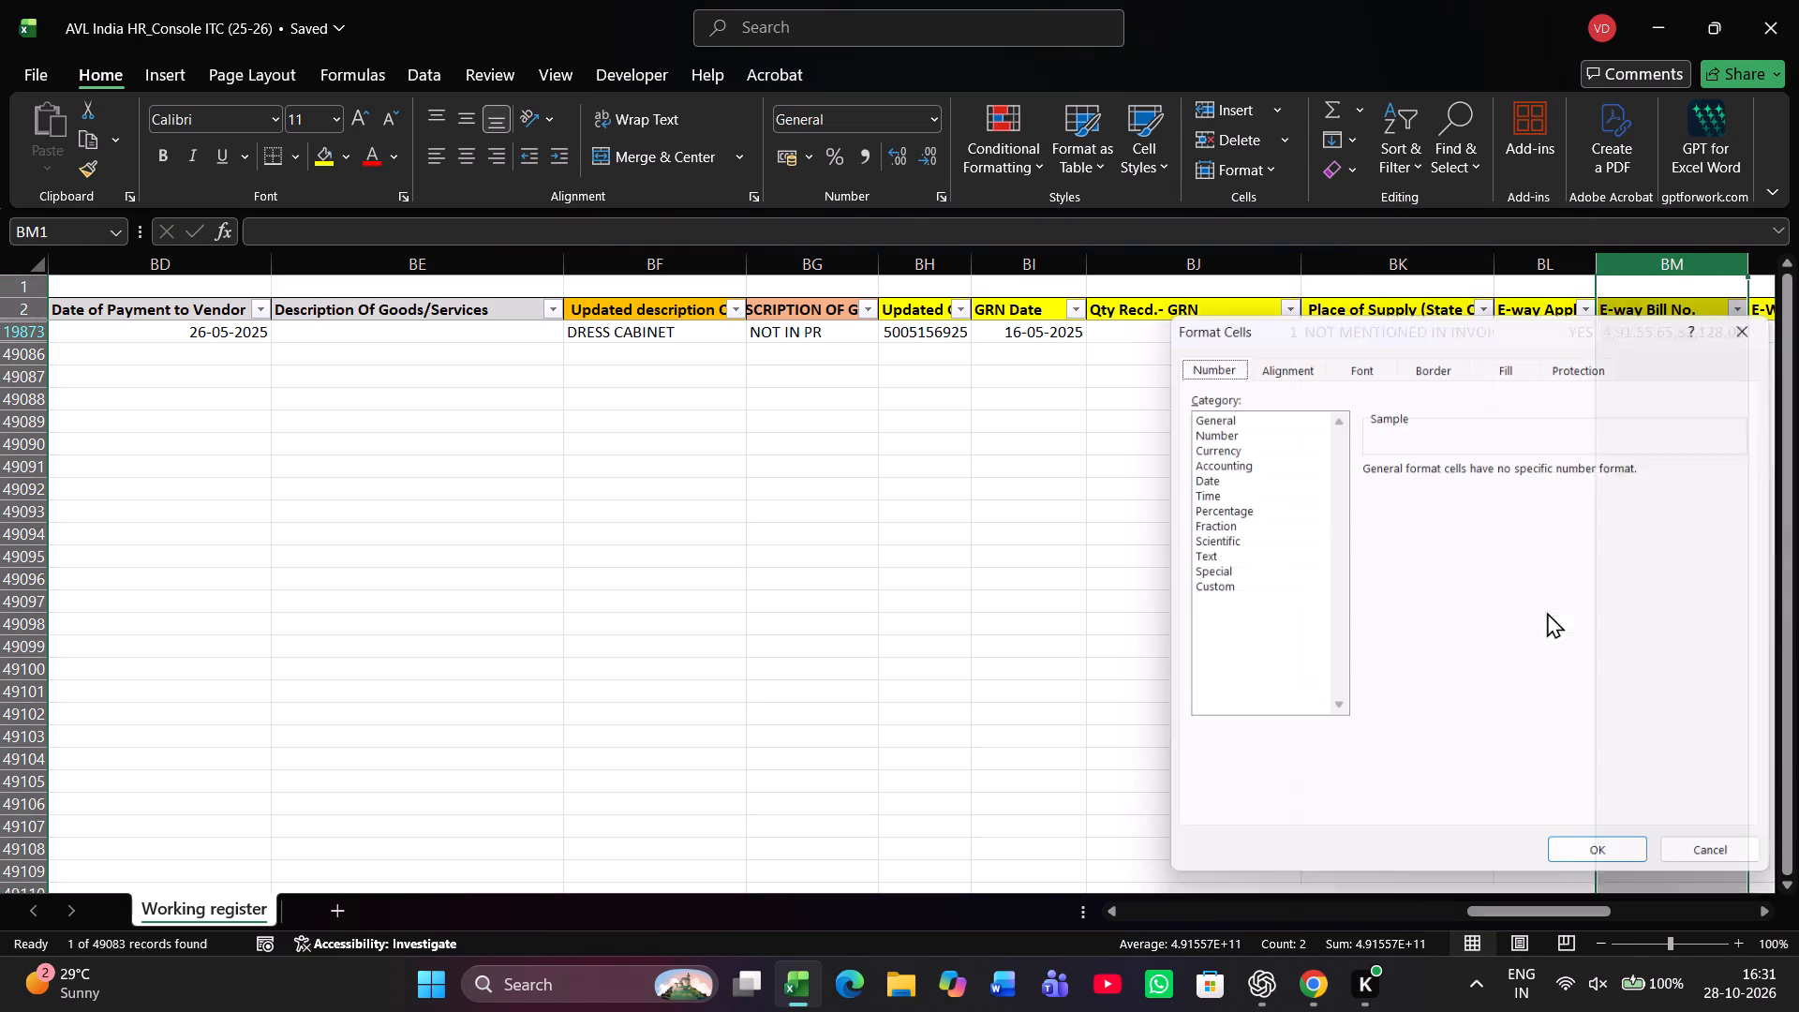
left_click(1234, 412)
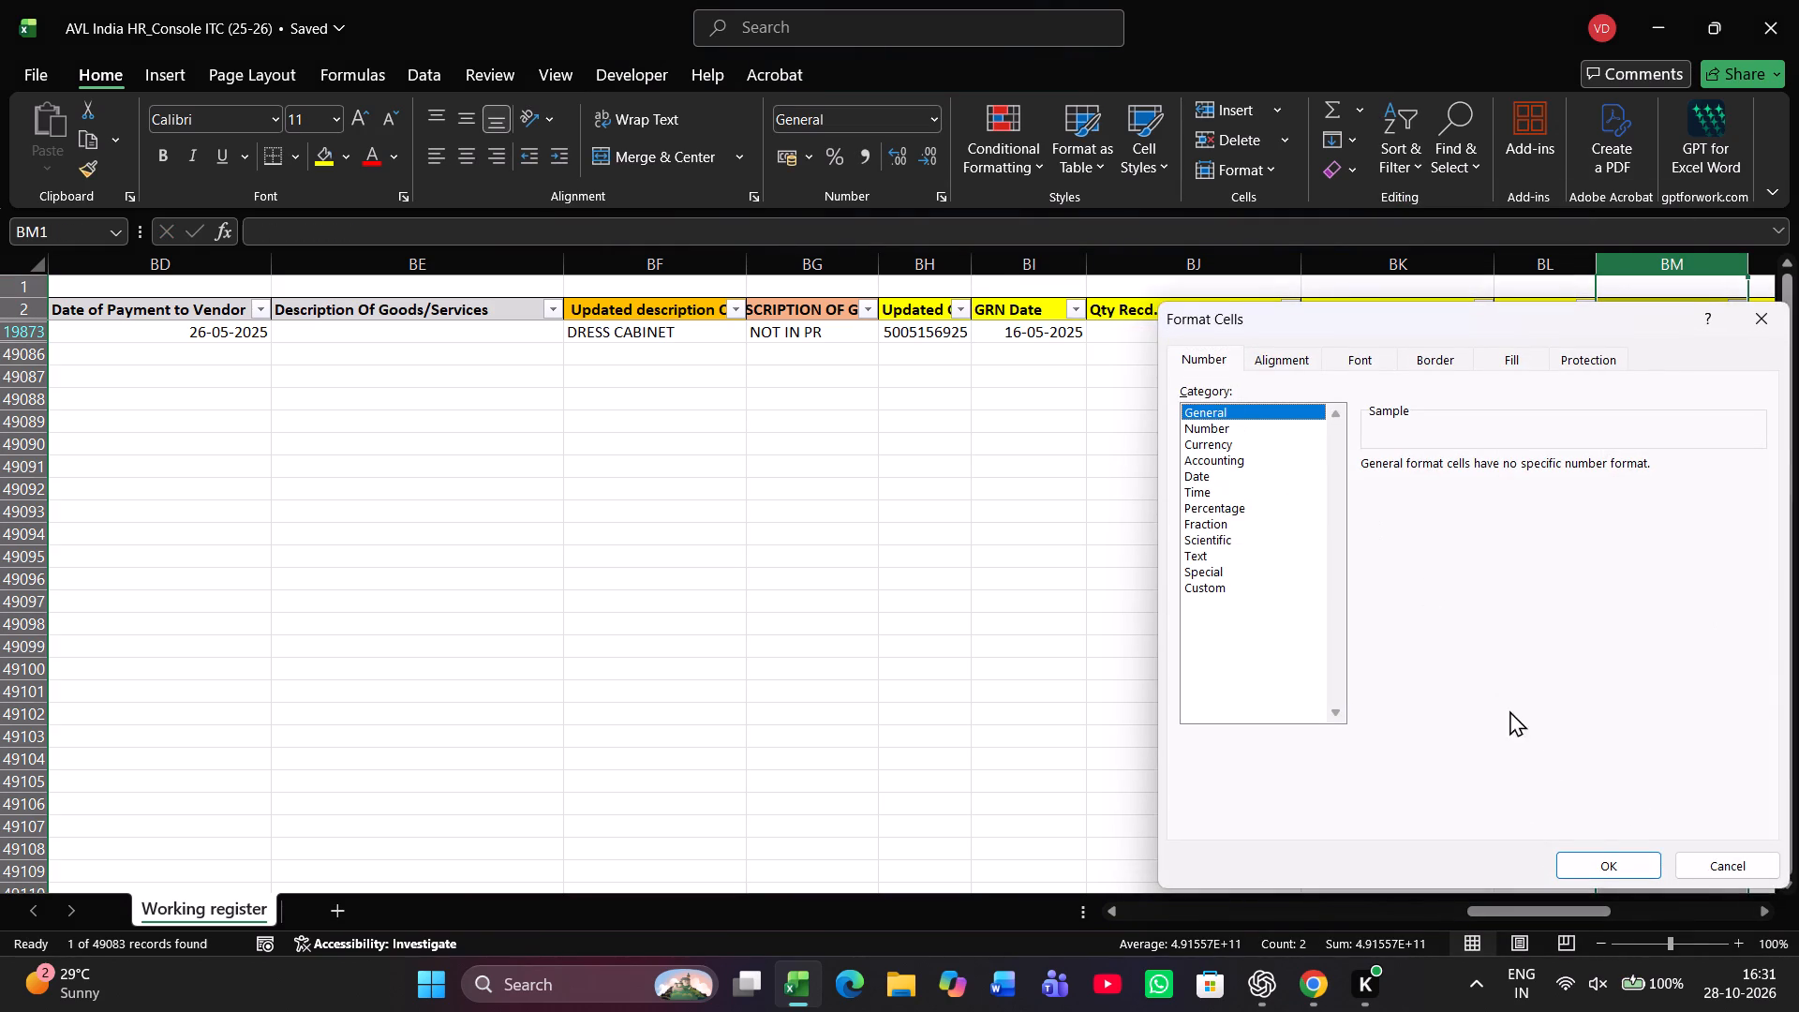
left_click(1627, 863)
Enter 17-04-2025 as the E-Way Bill Date in the ABC Ecotech row and format that cell as a date.
scroll(1630, 617, "left", 1)
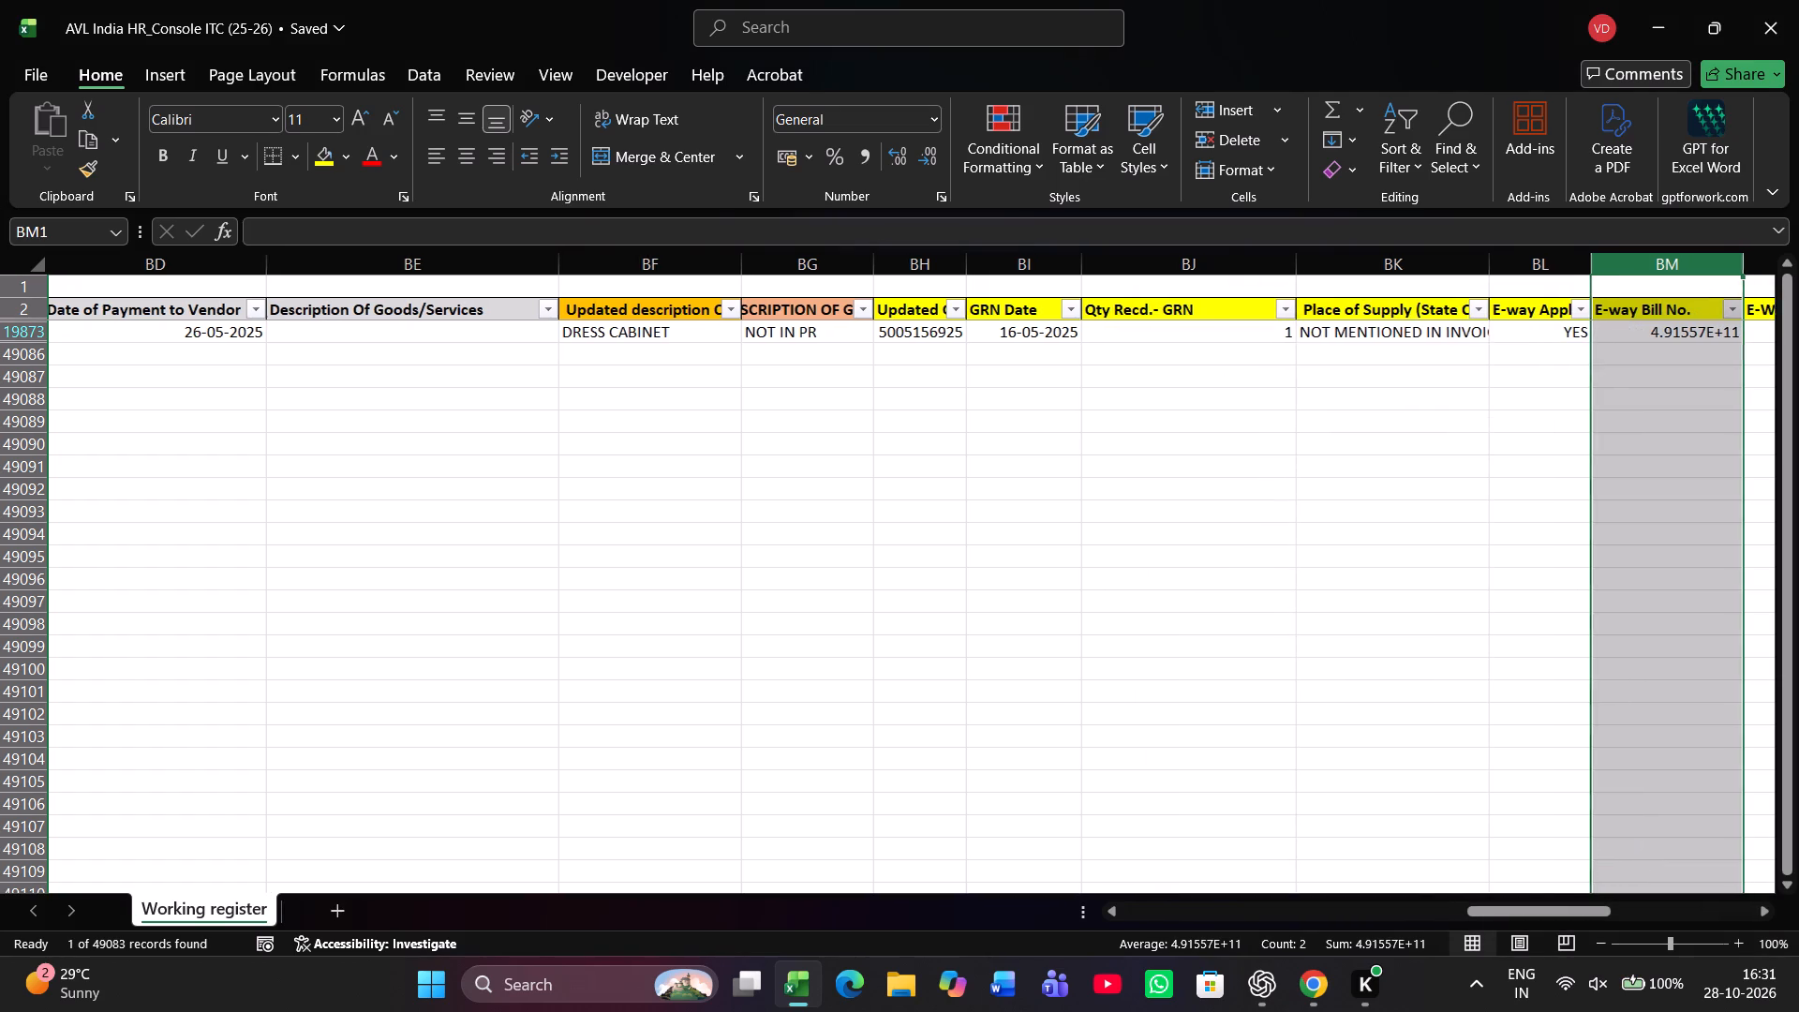
scroll(1630, 617, "left", 1)
left_click(1426, 333)
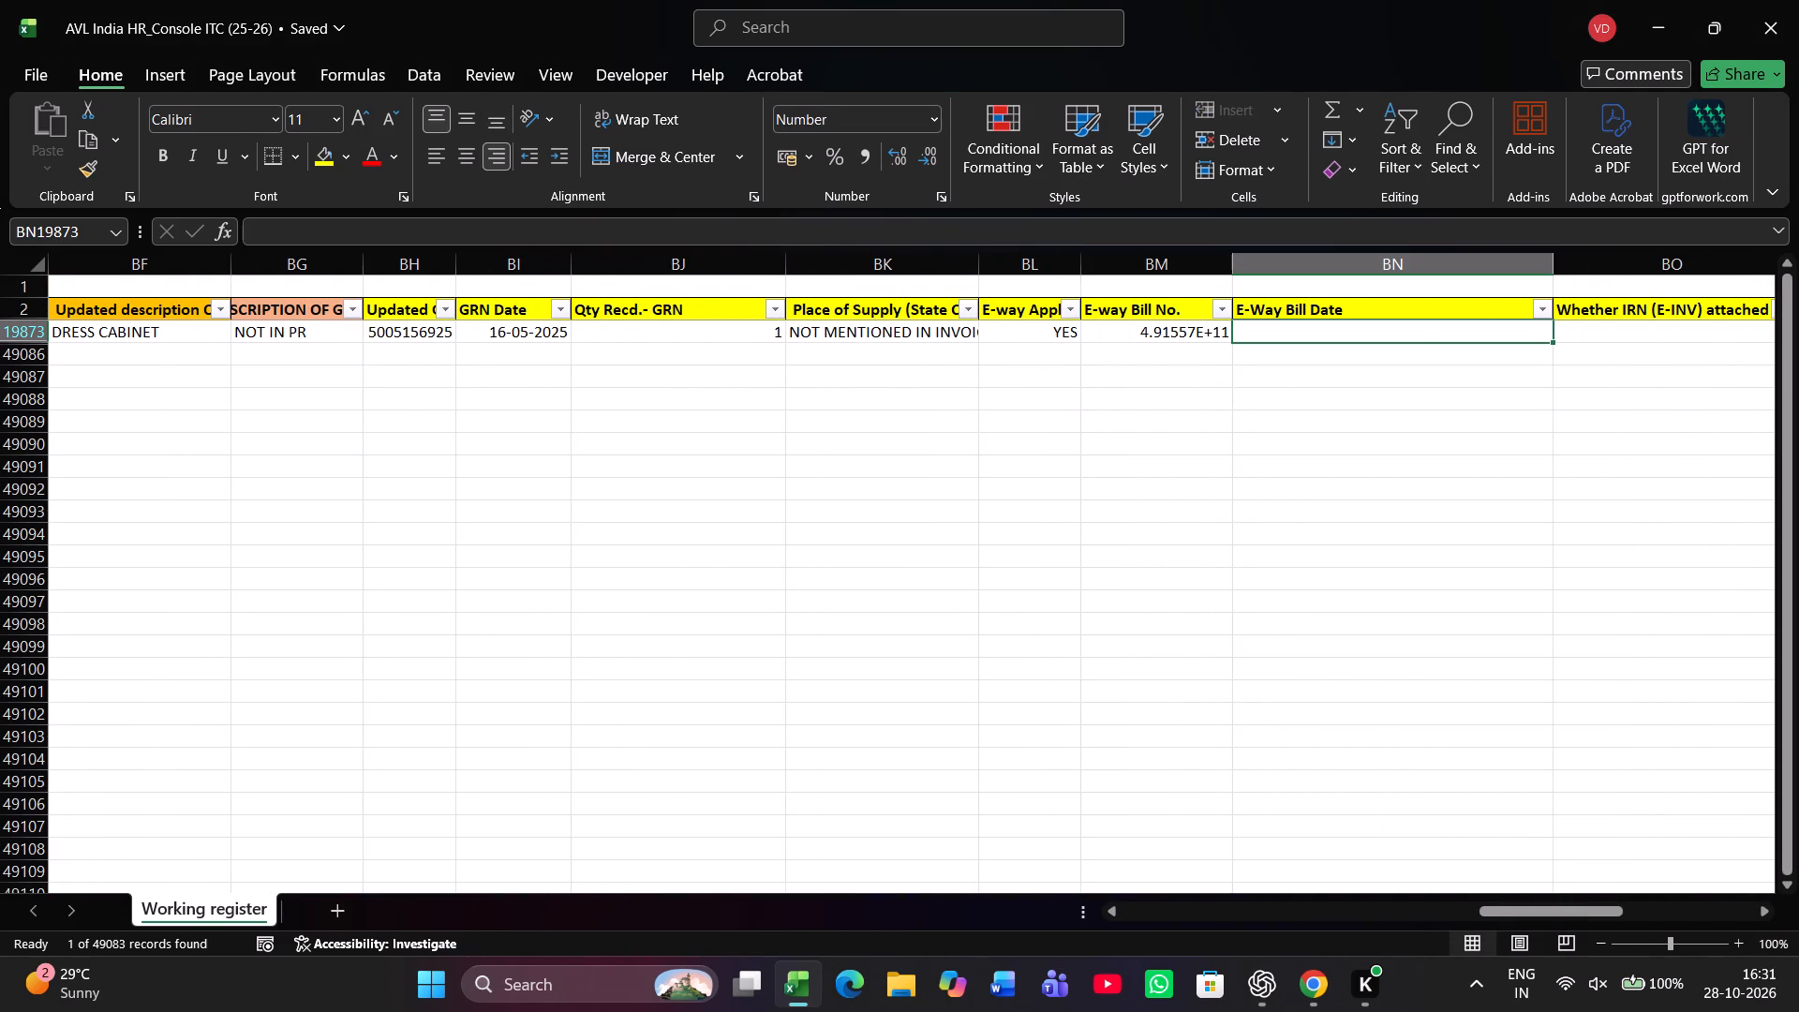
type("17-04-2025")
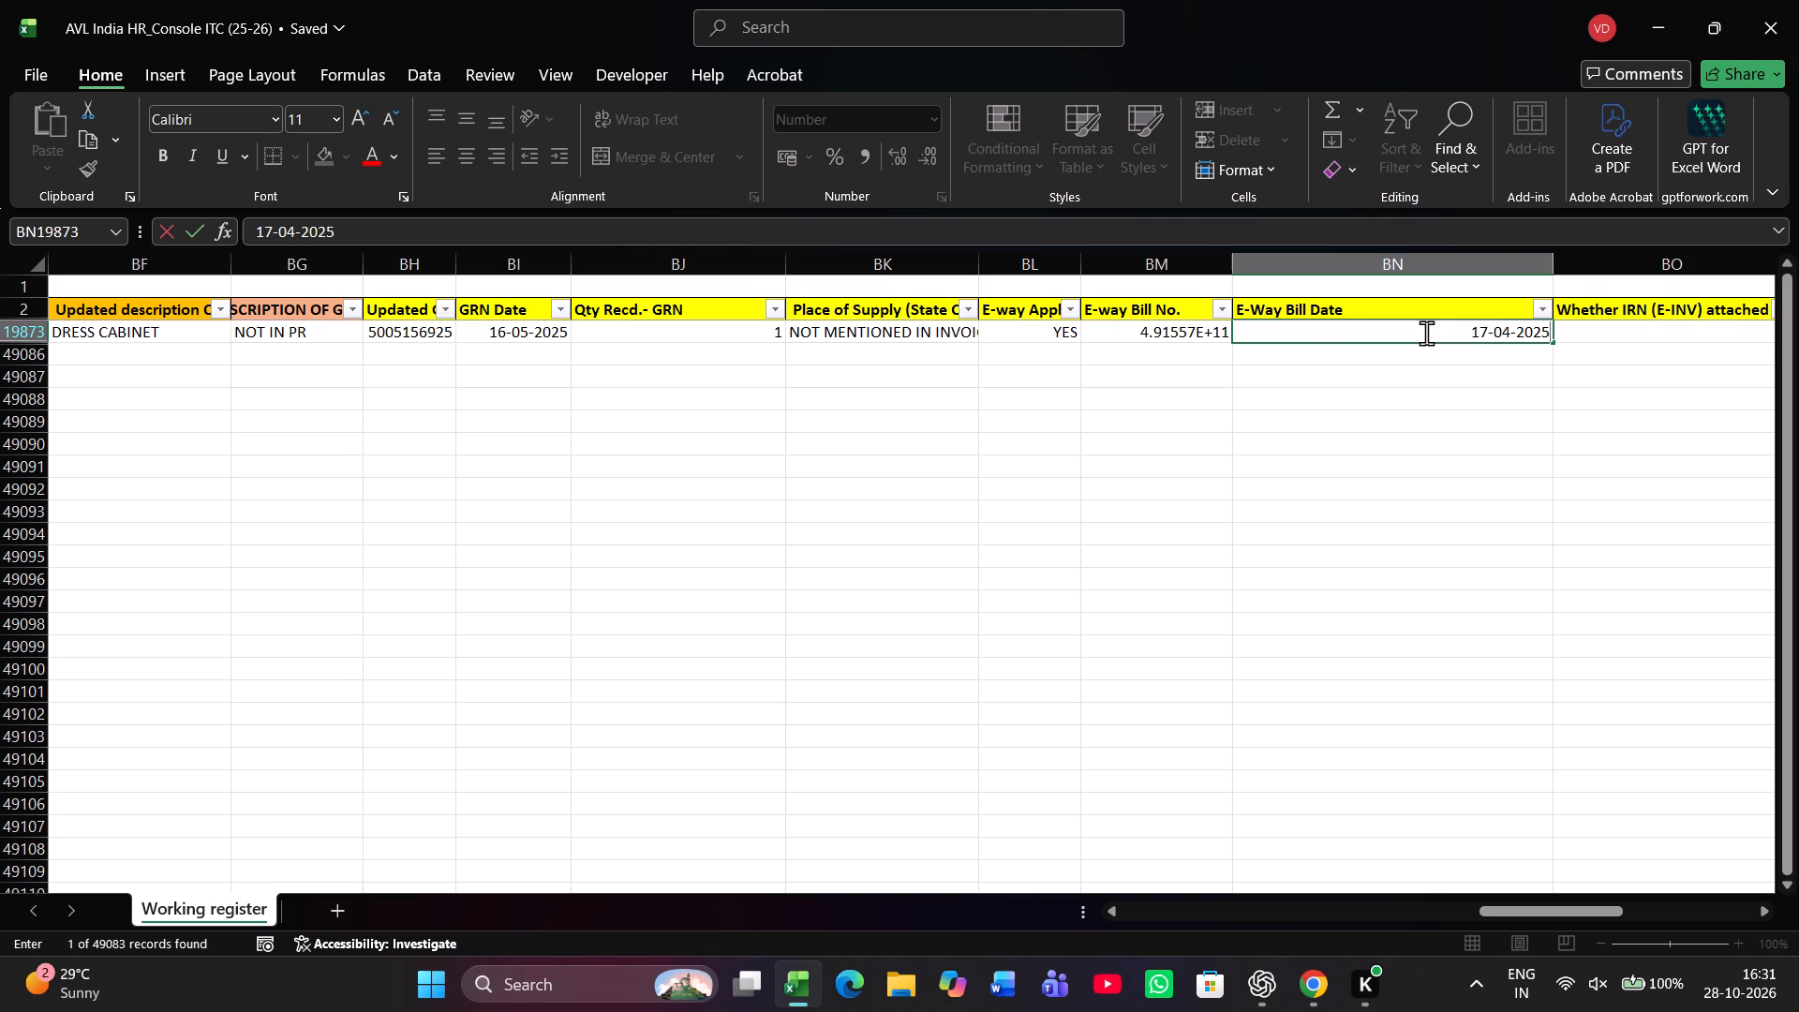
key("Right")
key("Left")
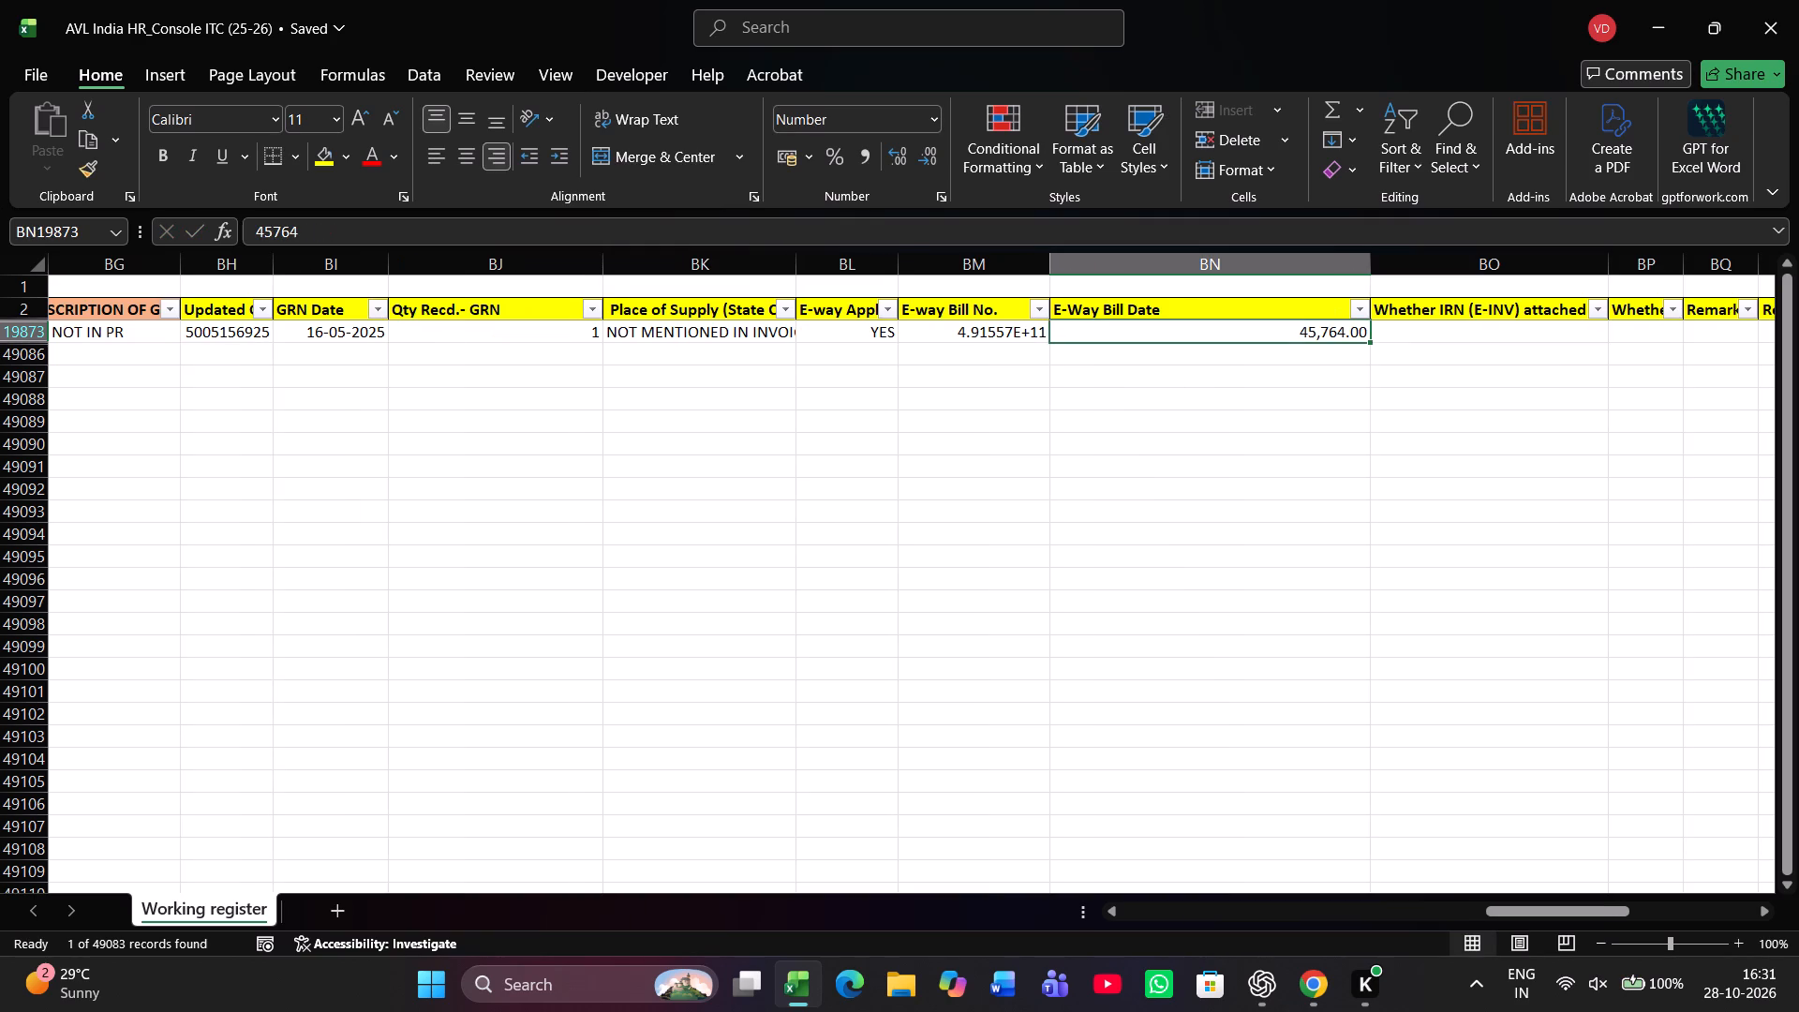
right_click(1247, 339)
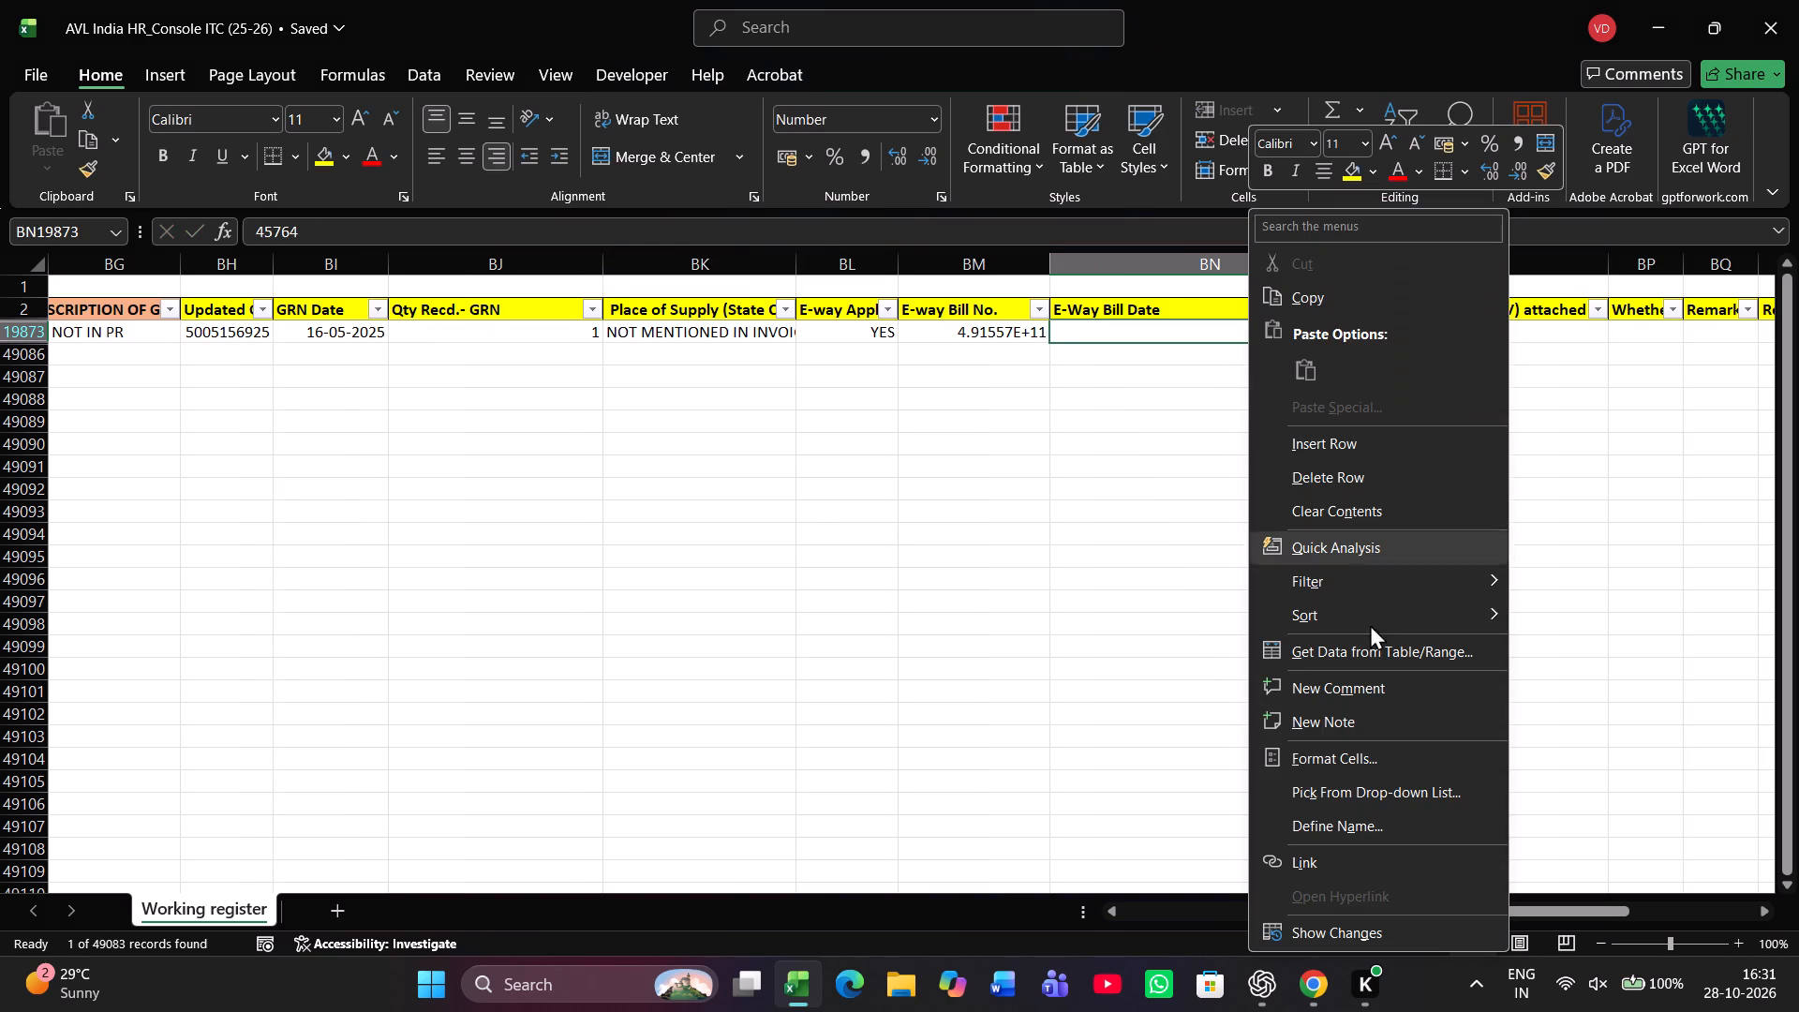
left_click(1360, 769)
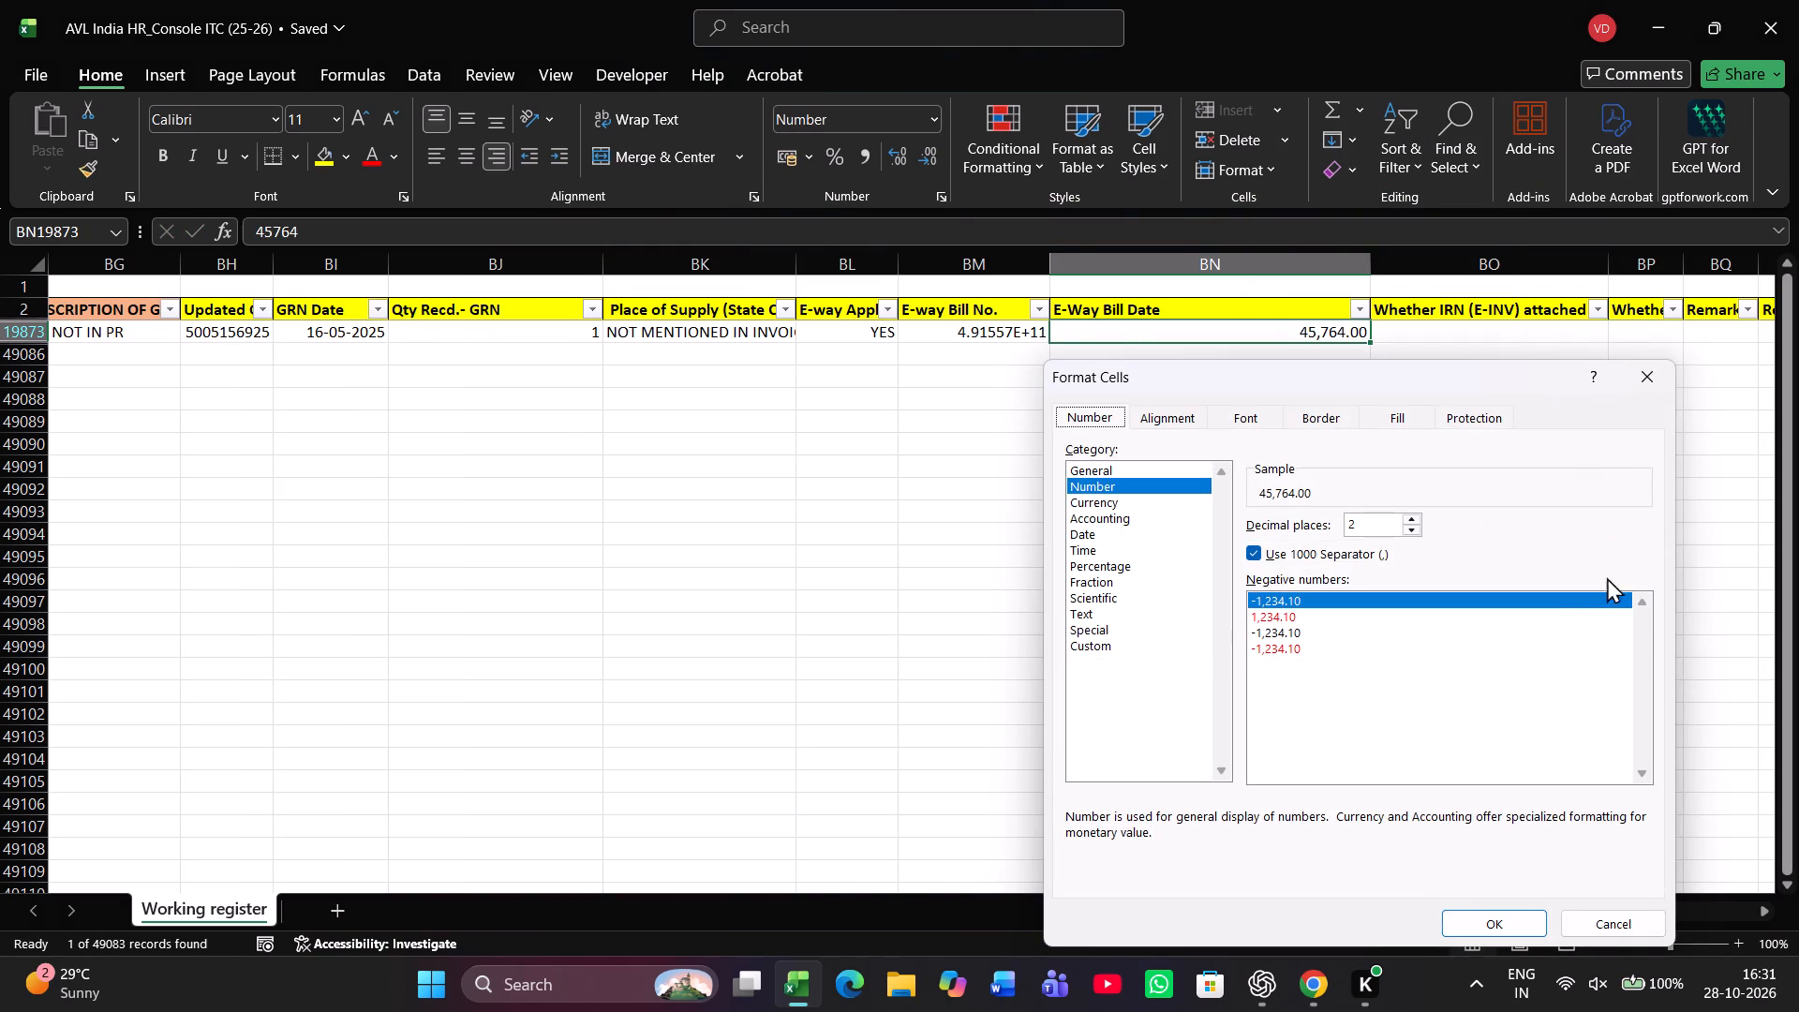
left_click(1097, 527)
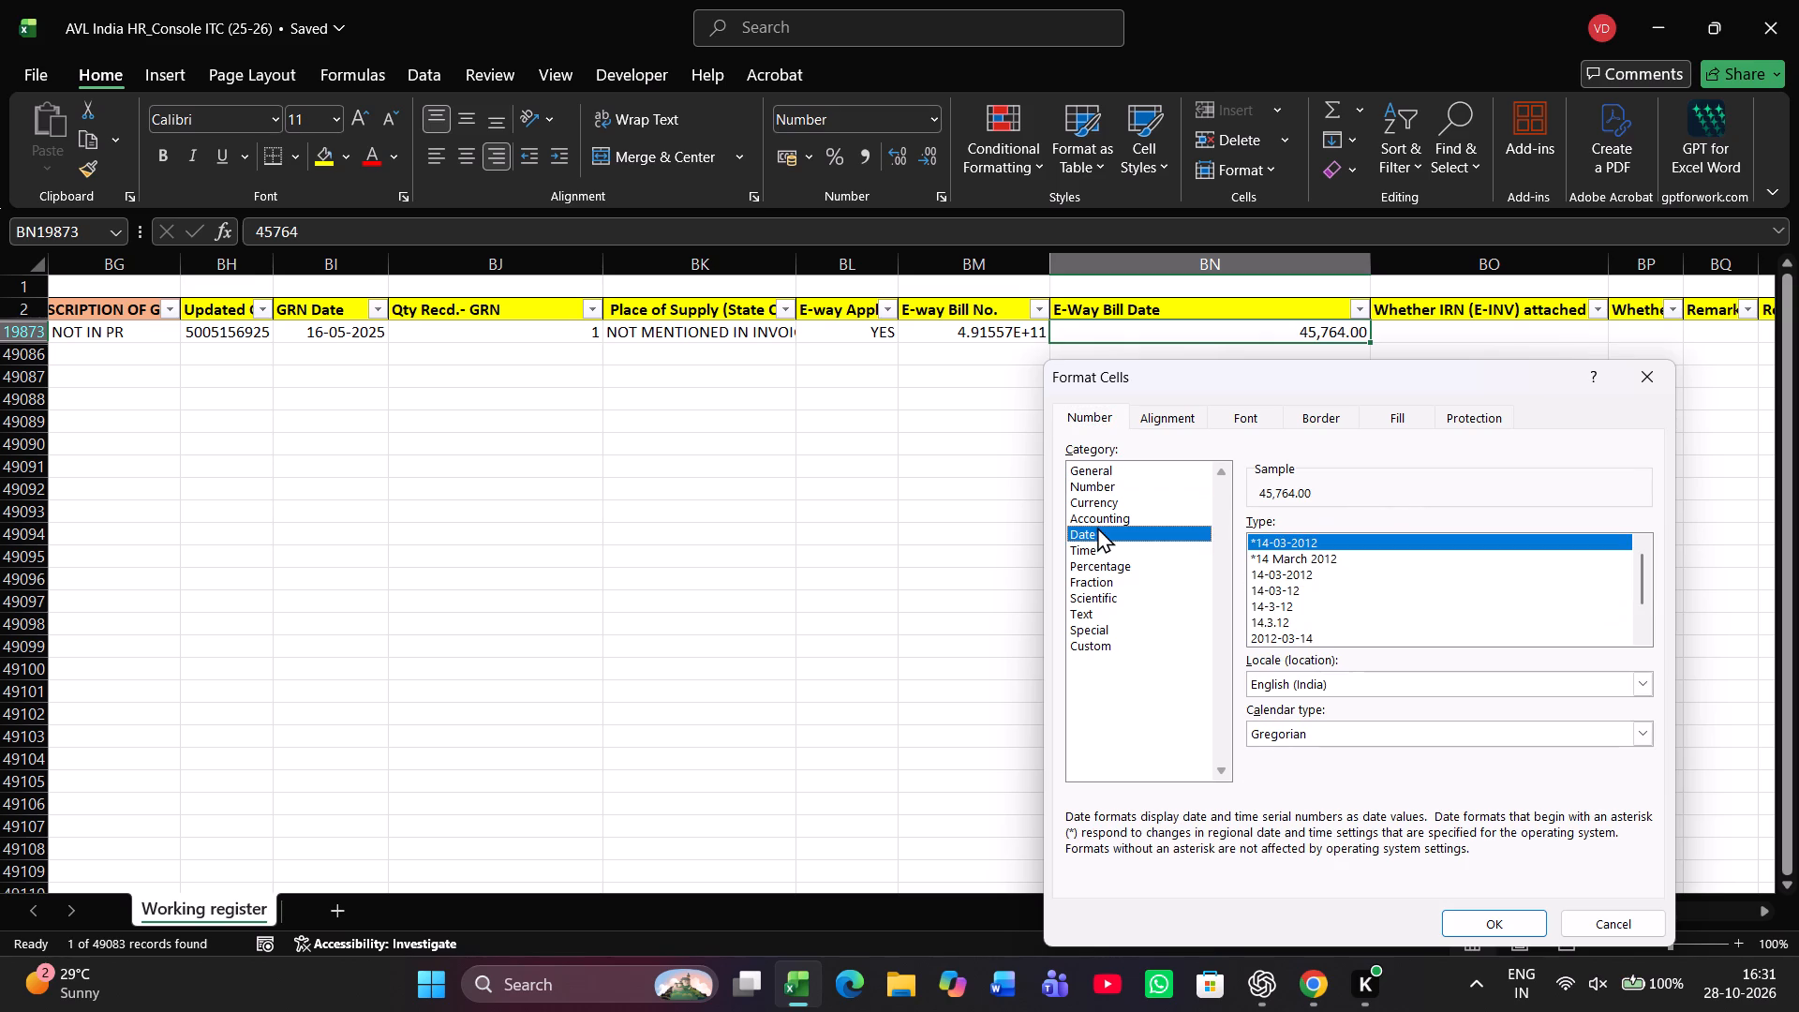
left_click(1482, 930)
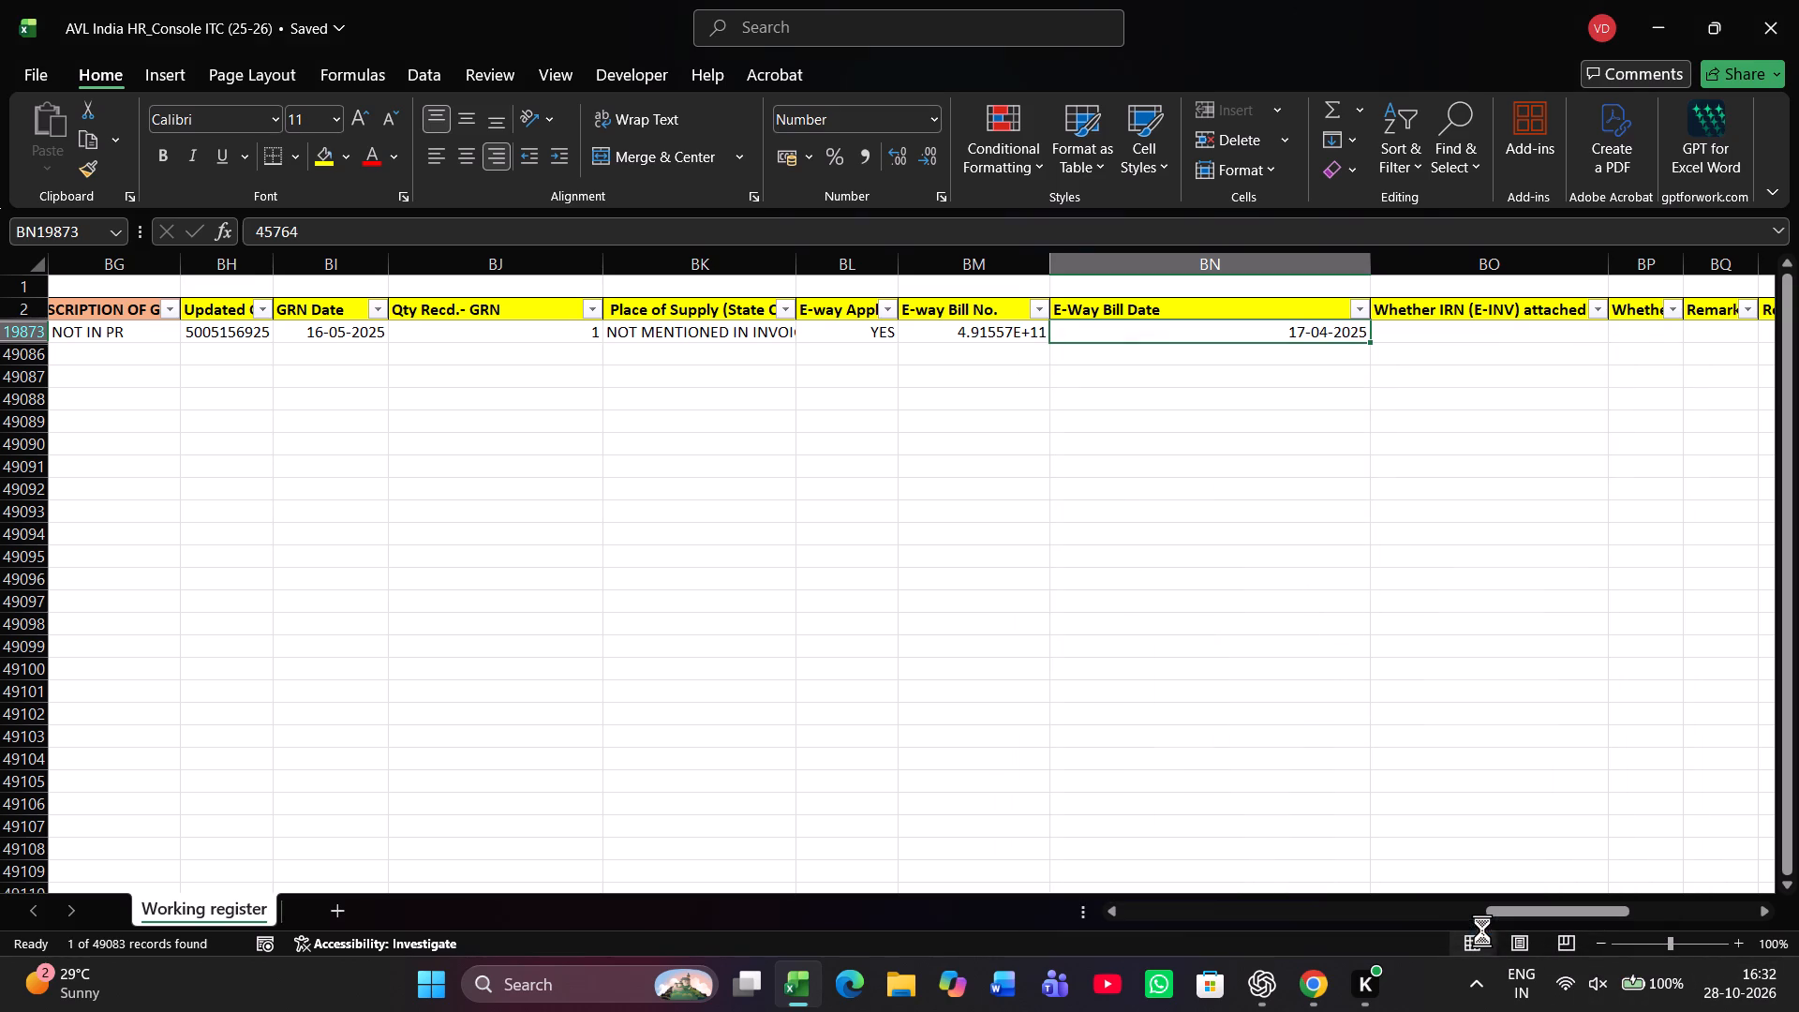
Enter YES for IRN (E-INV) attached and YES in the adjoining Whether column of the ABC Ecotech row.
left_click(1453, 335)
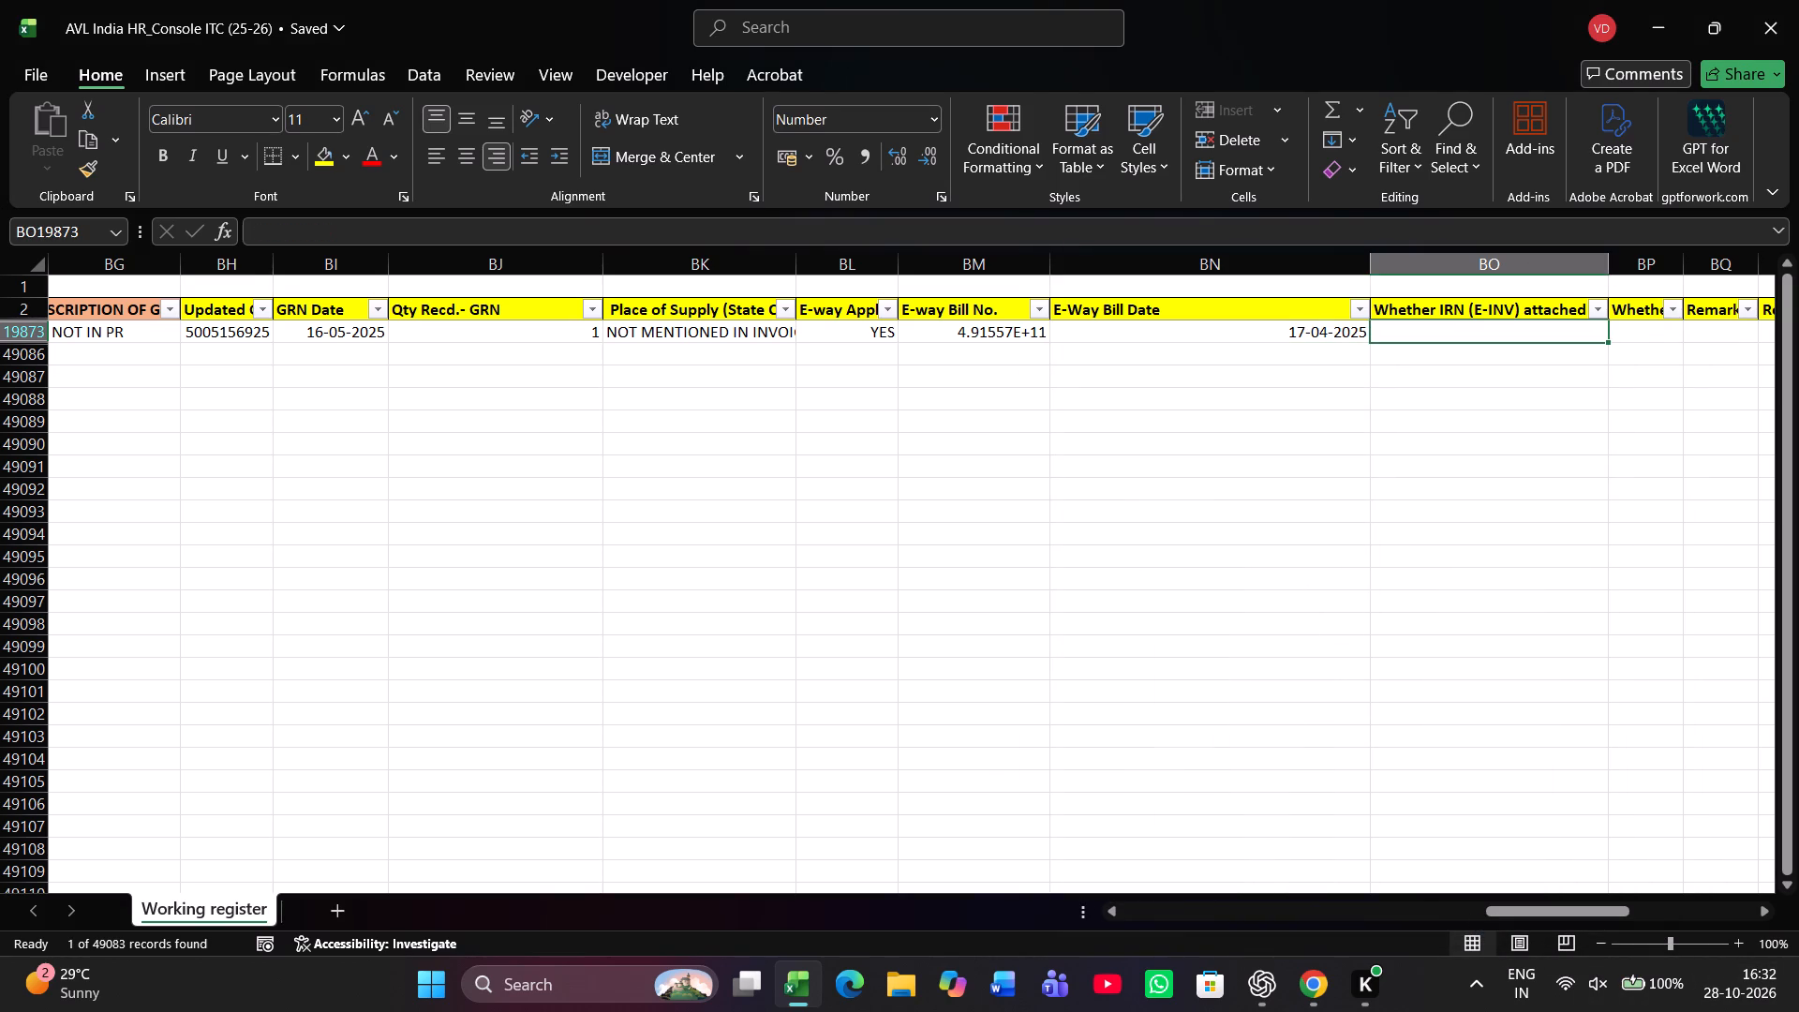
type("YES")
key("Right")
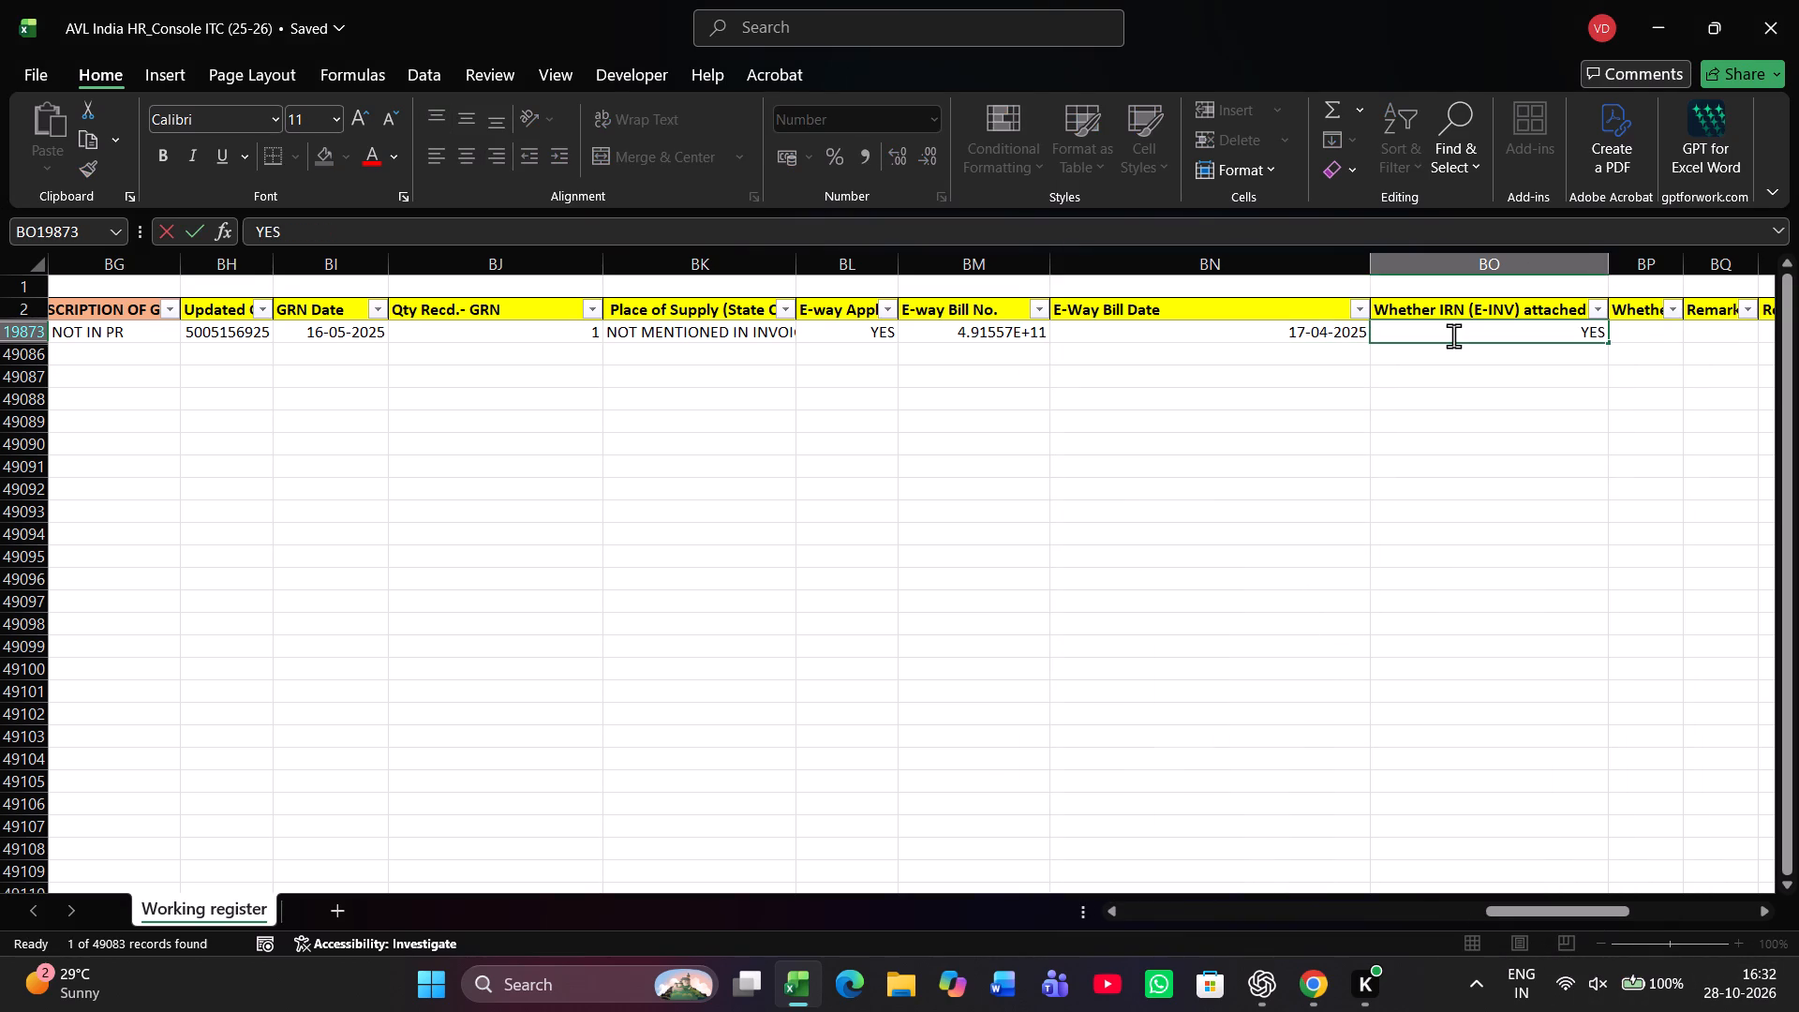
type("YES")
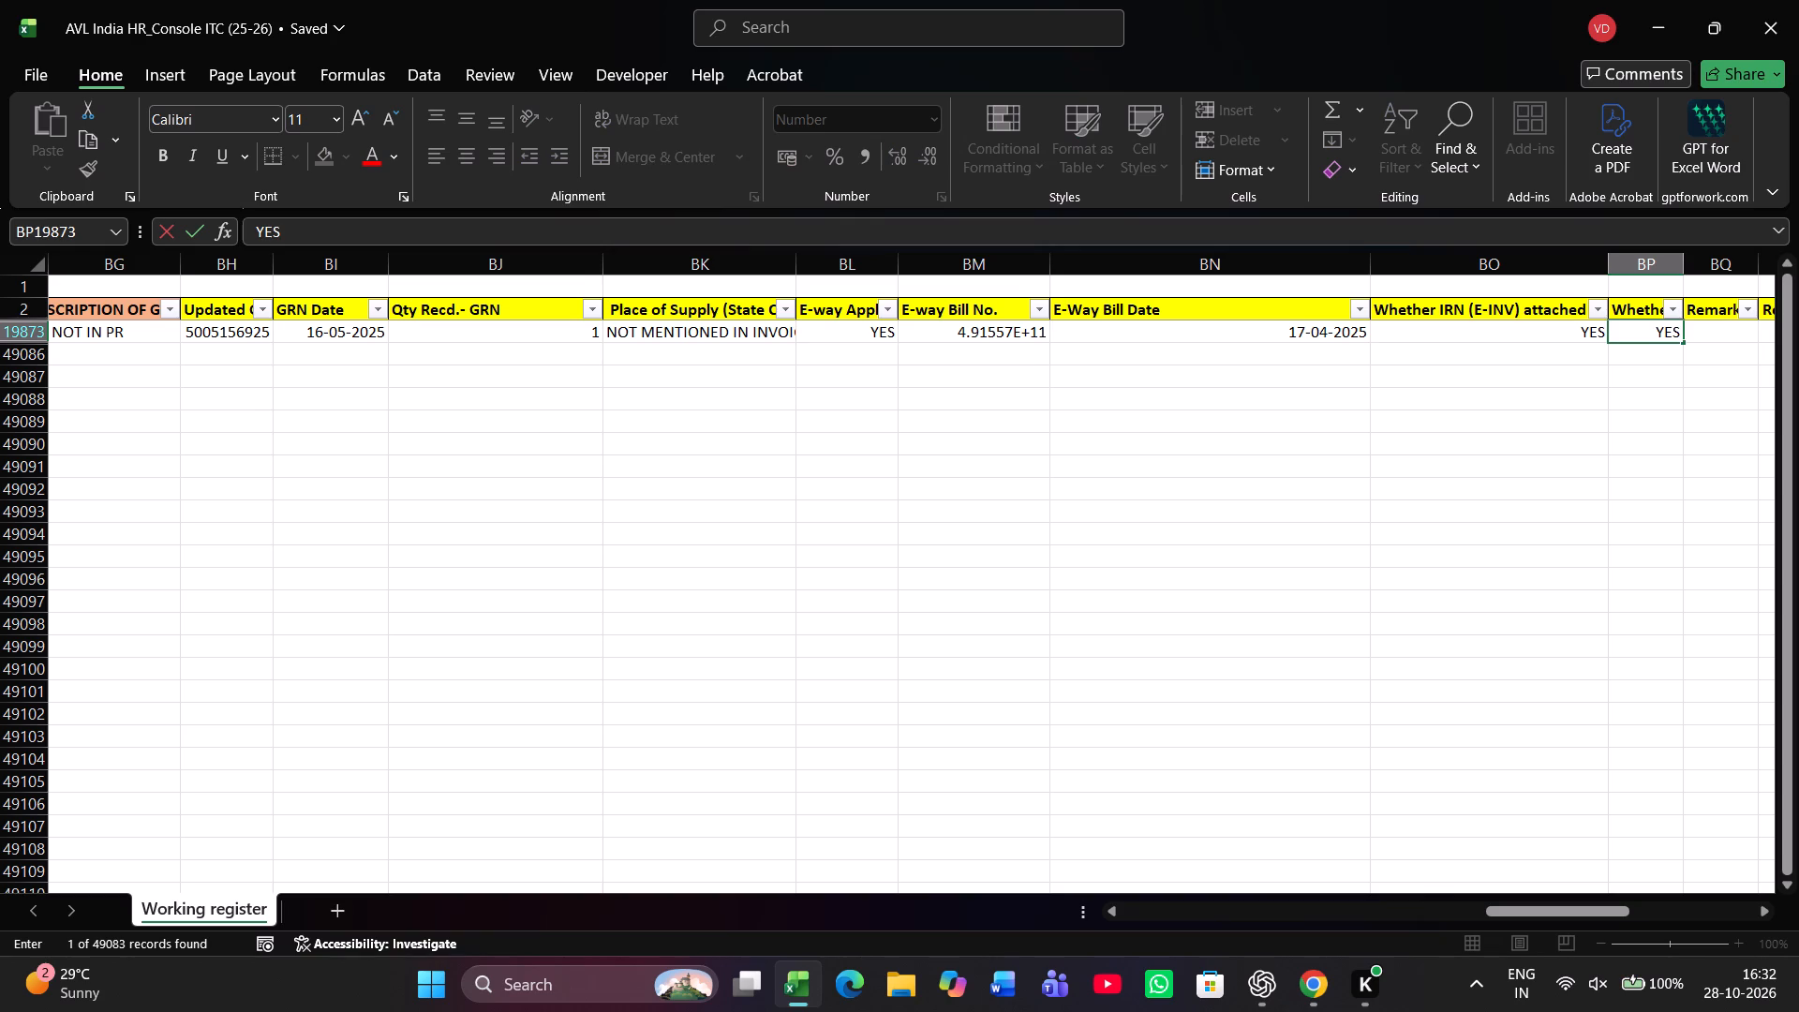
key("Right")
Review the ABC Ecotech row's entries from the remarks columns back to the updated taxable value.
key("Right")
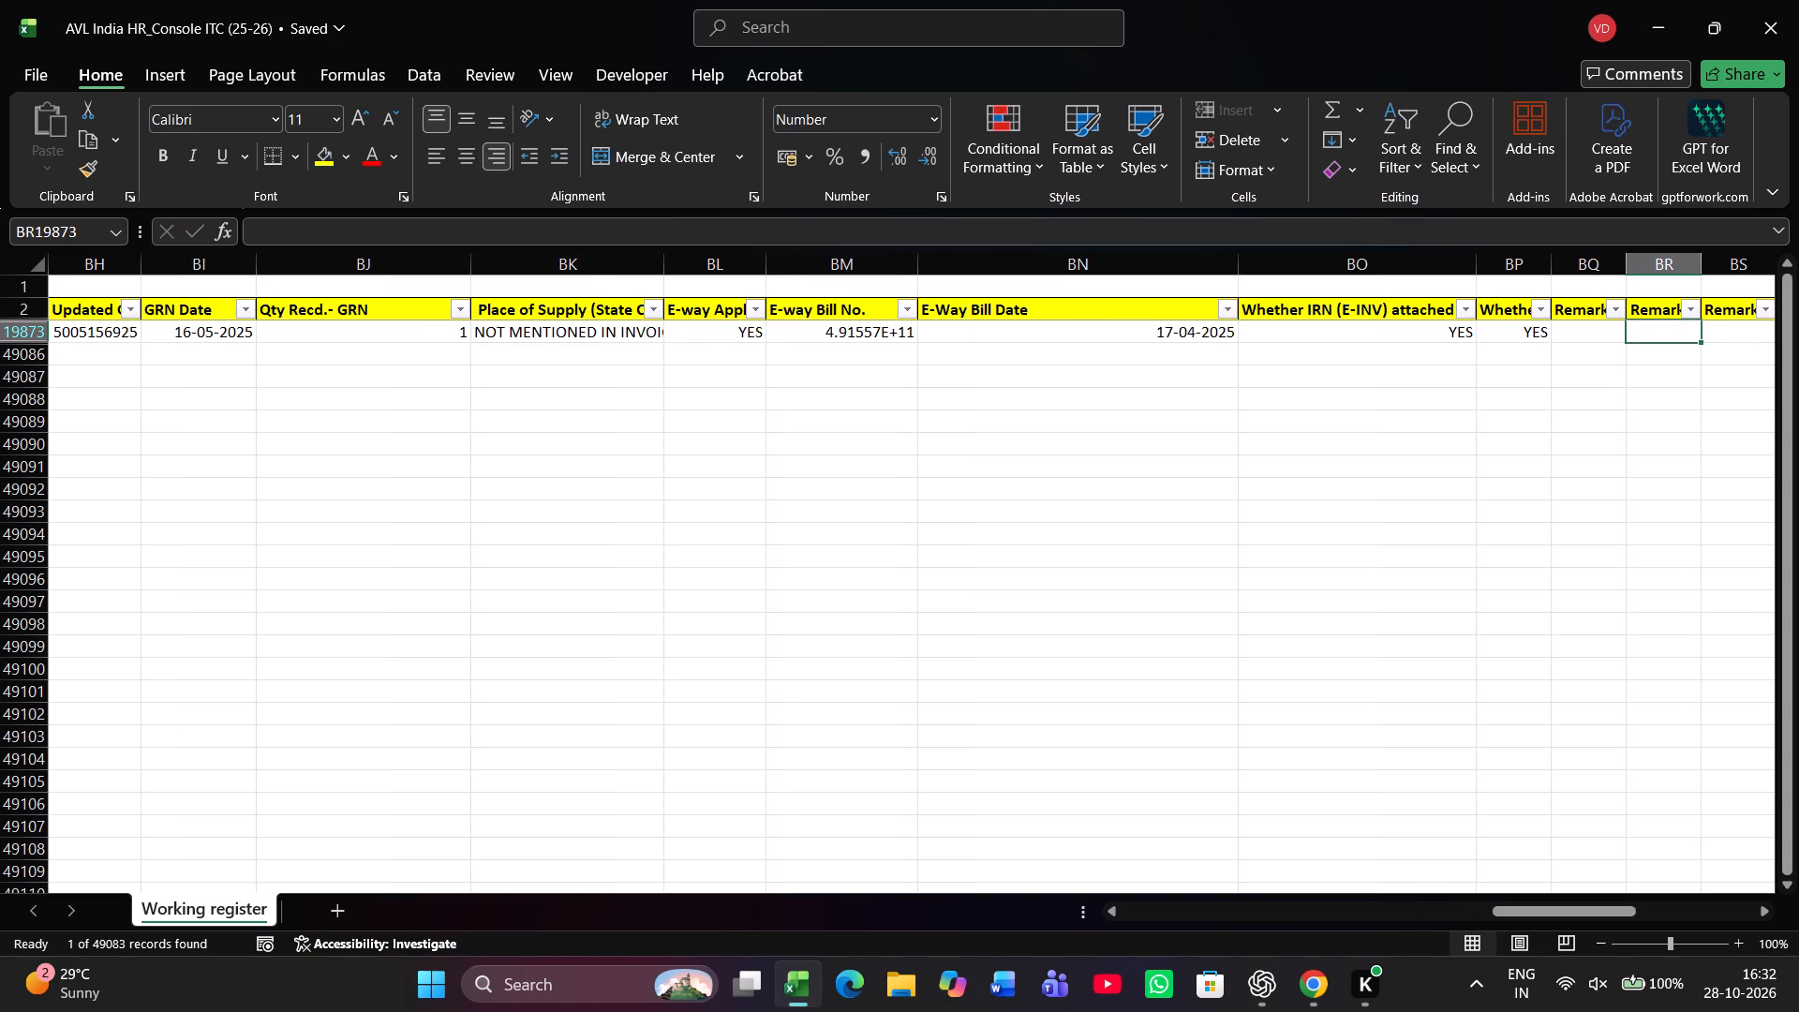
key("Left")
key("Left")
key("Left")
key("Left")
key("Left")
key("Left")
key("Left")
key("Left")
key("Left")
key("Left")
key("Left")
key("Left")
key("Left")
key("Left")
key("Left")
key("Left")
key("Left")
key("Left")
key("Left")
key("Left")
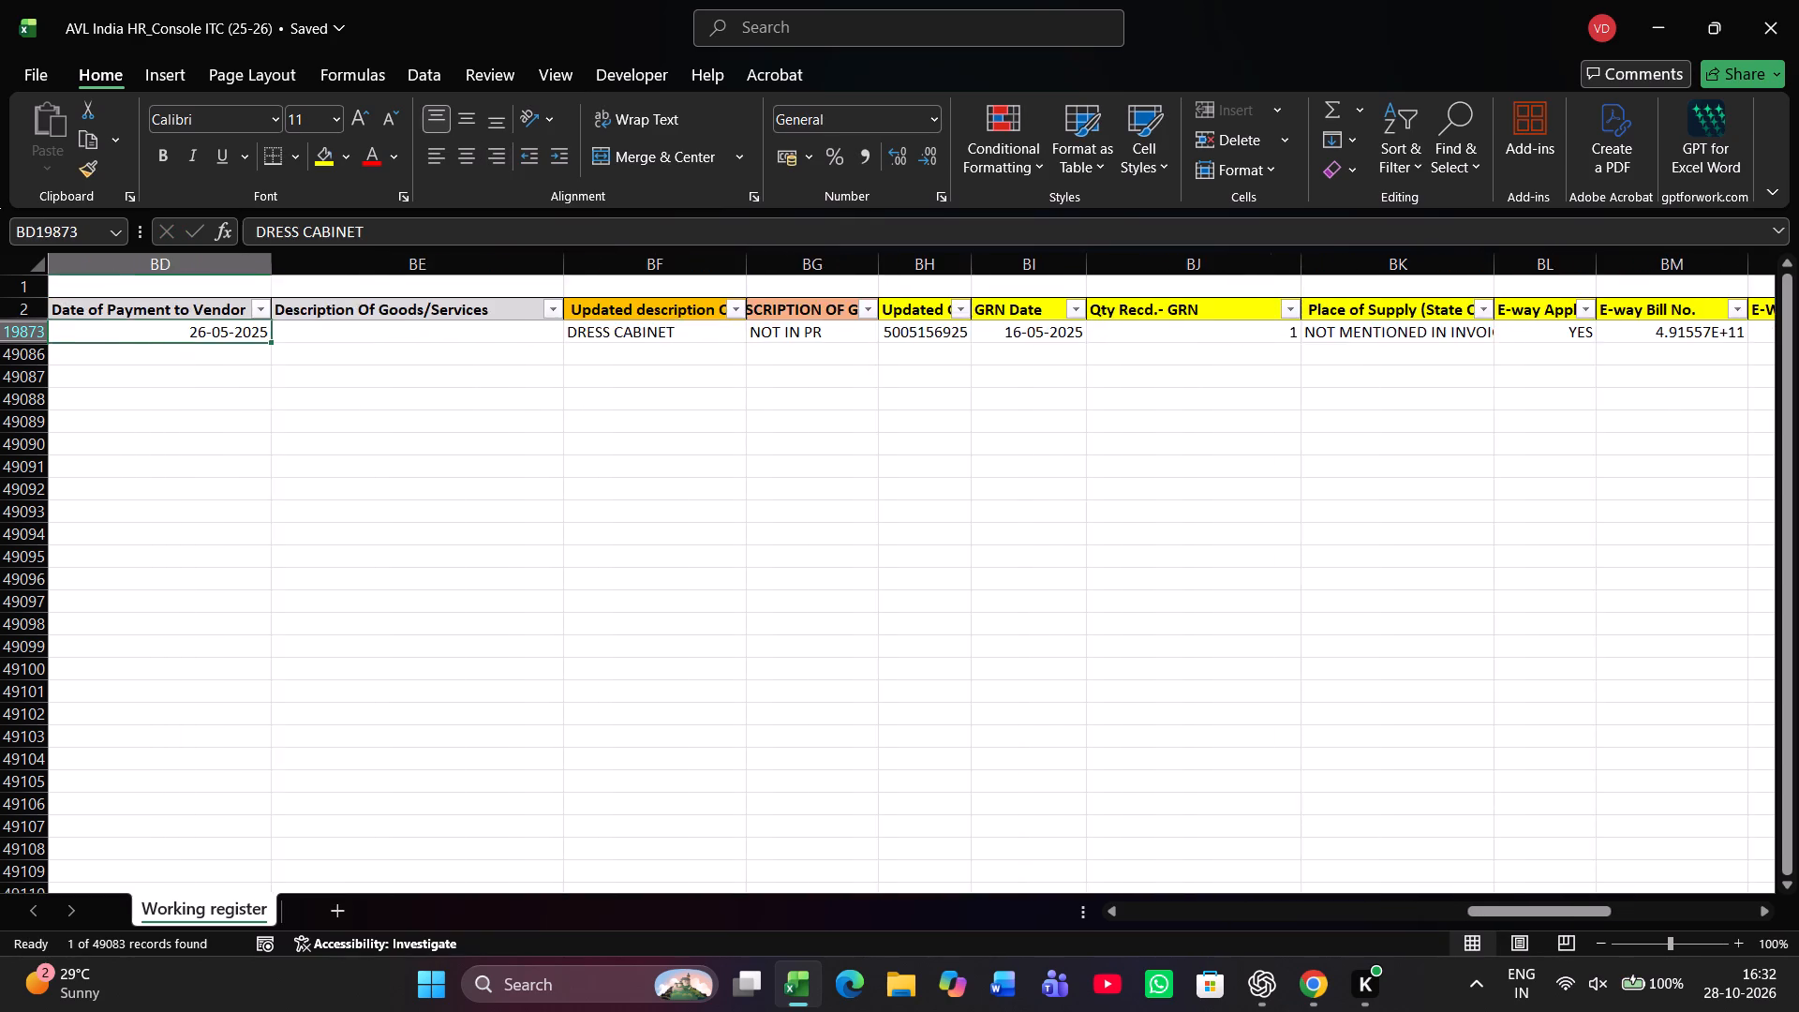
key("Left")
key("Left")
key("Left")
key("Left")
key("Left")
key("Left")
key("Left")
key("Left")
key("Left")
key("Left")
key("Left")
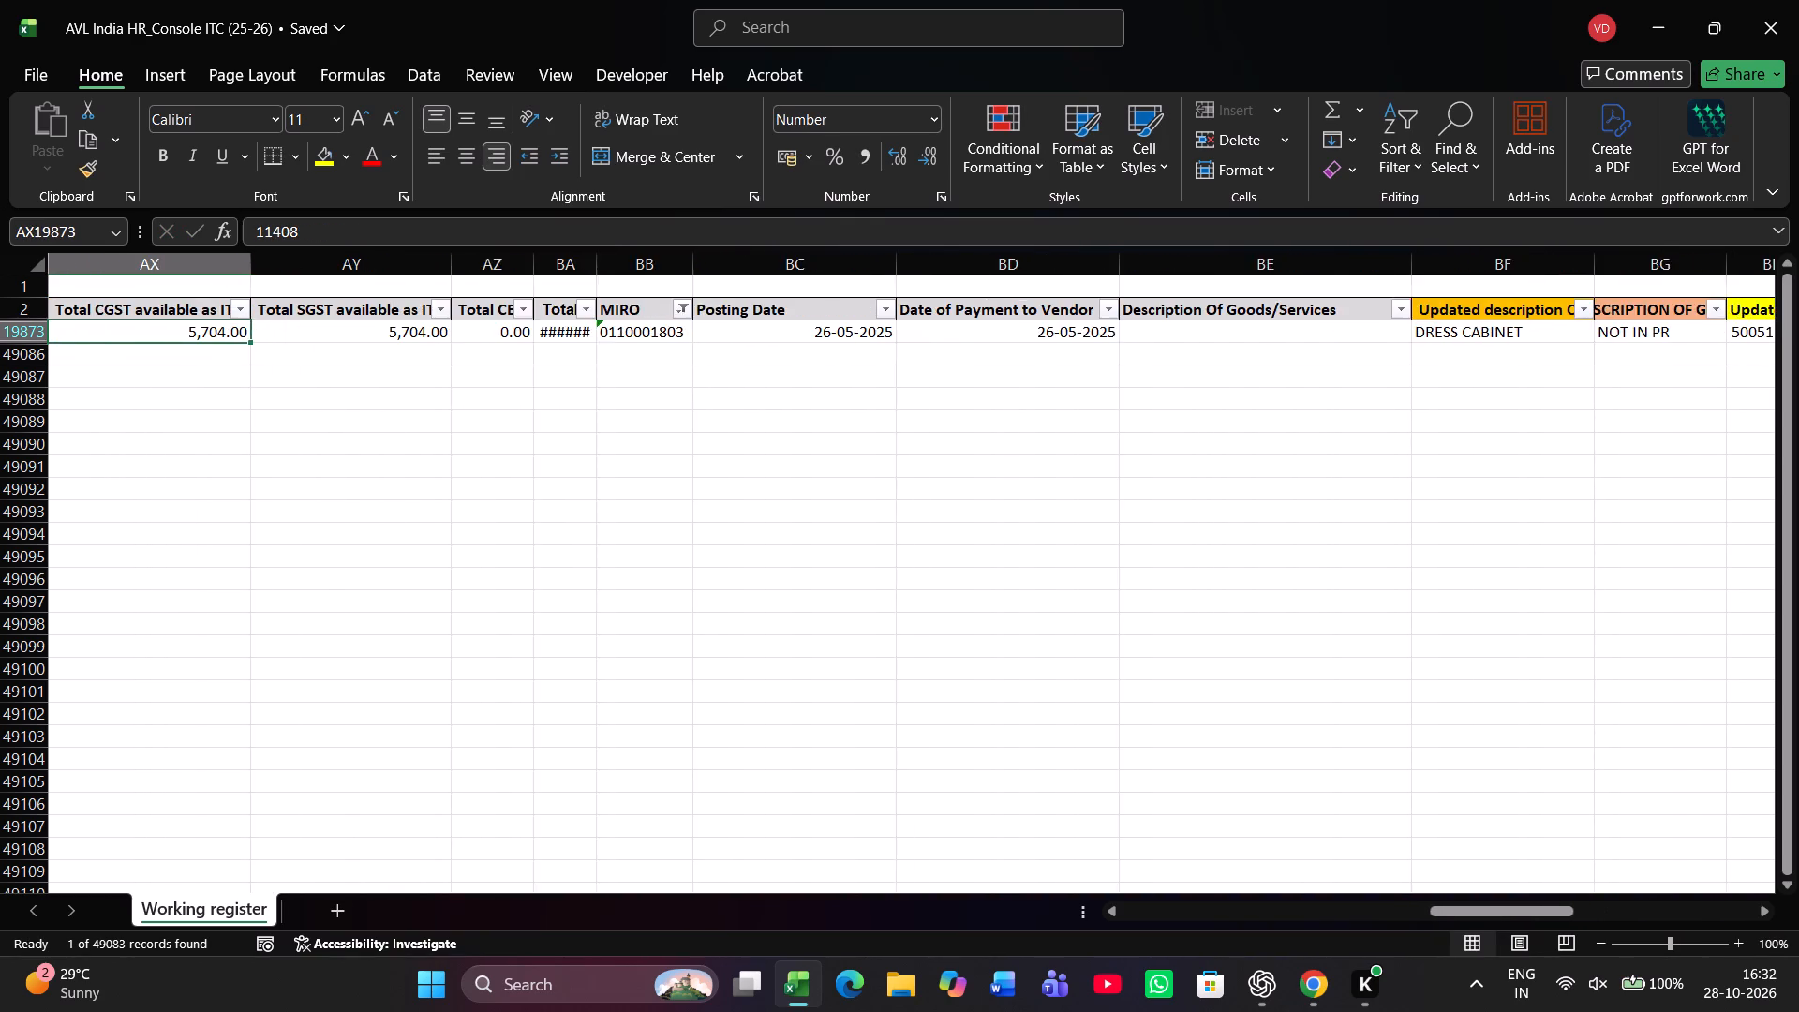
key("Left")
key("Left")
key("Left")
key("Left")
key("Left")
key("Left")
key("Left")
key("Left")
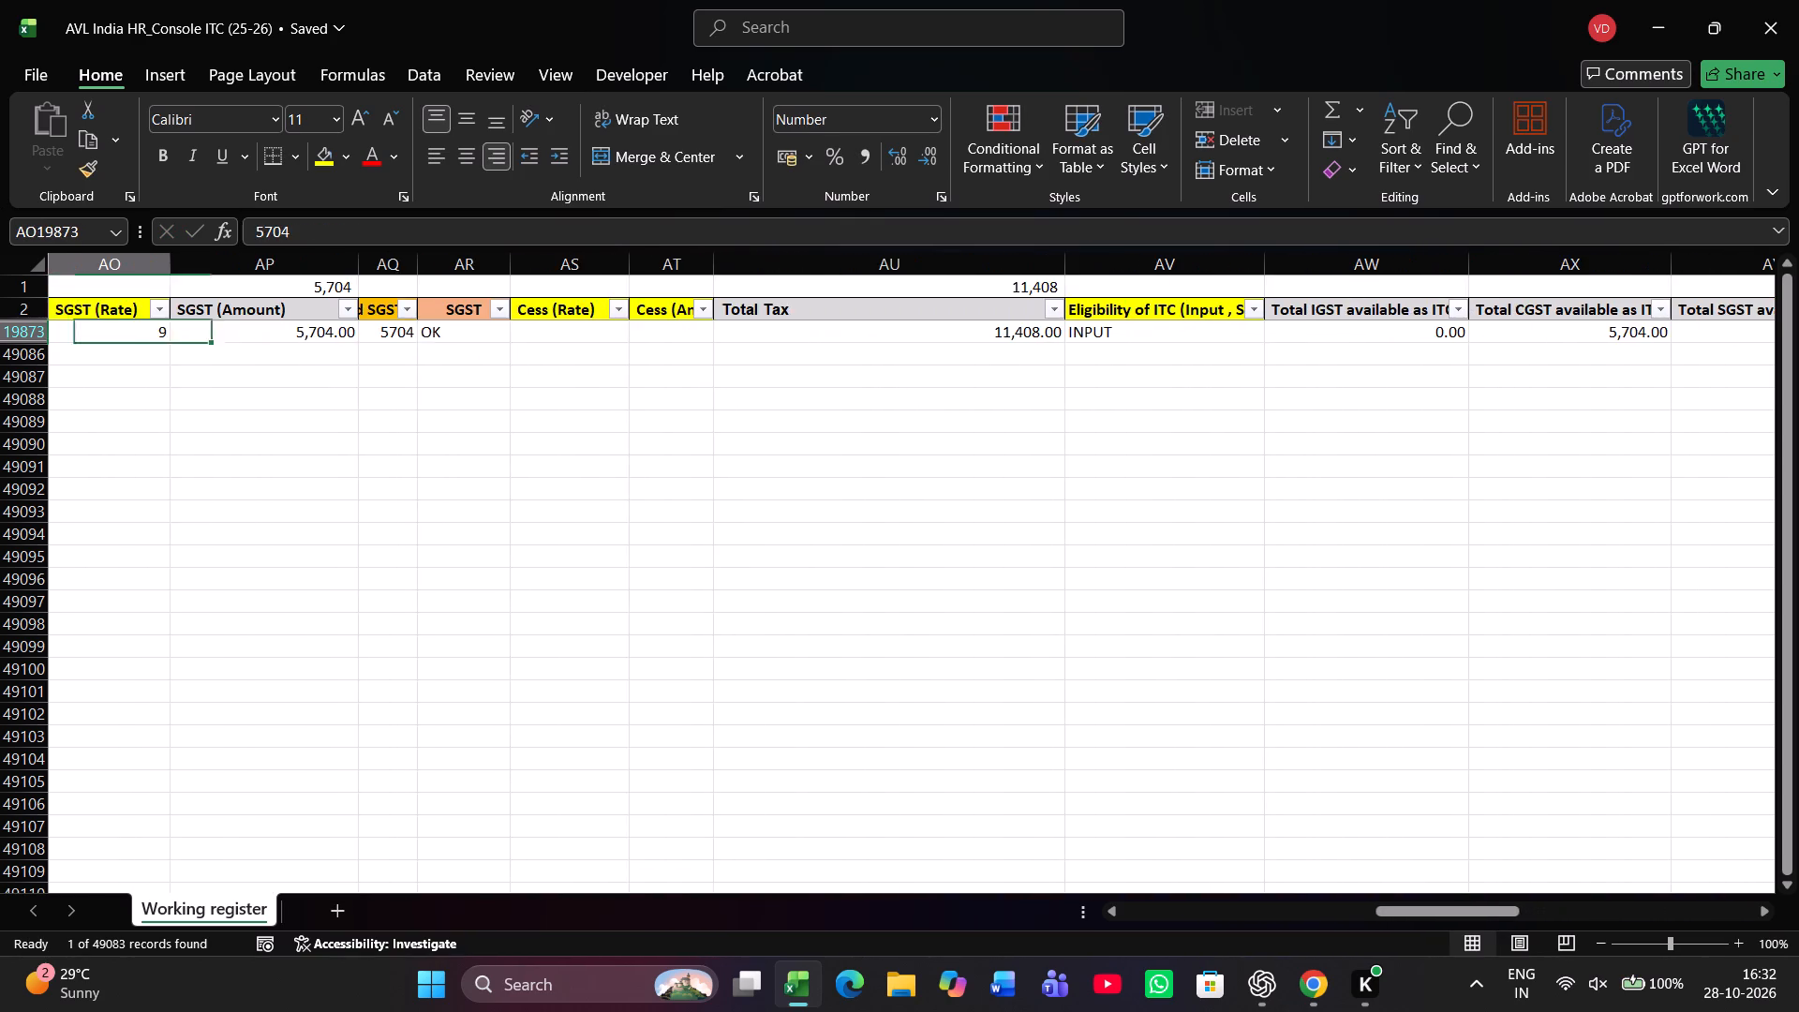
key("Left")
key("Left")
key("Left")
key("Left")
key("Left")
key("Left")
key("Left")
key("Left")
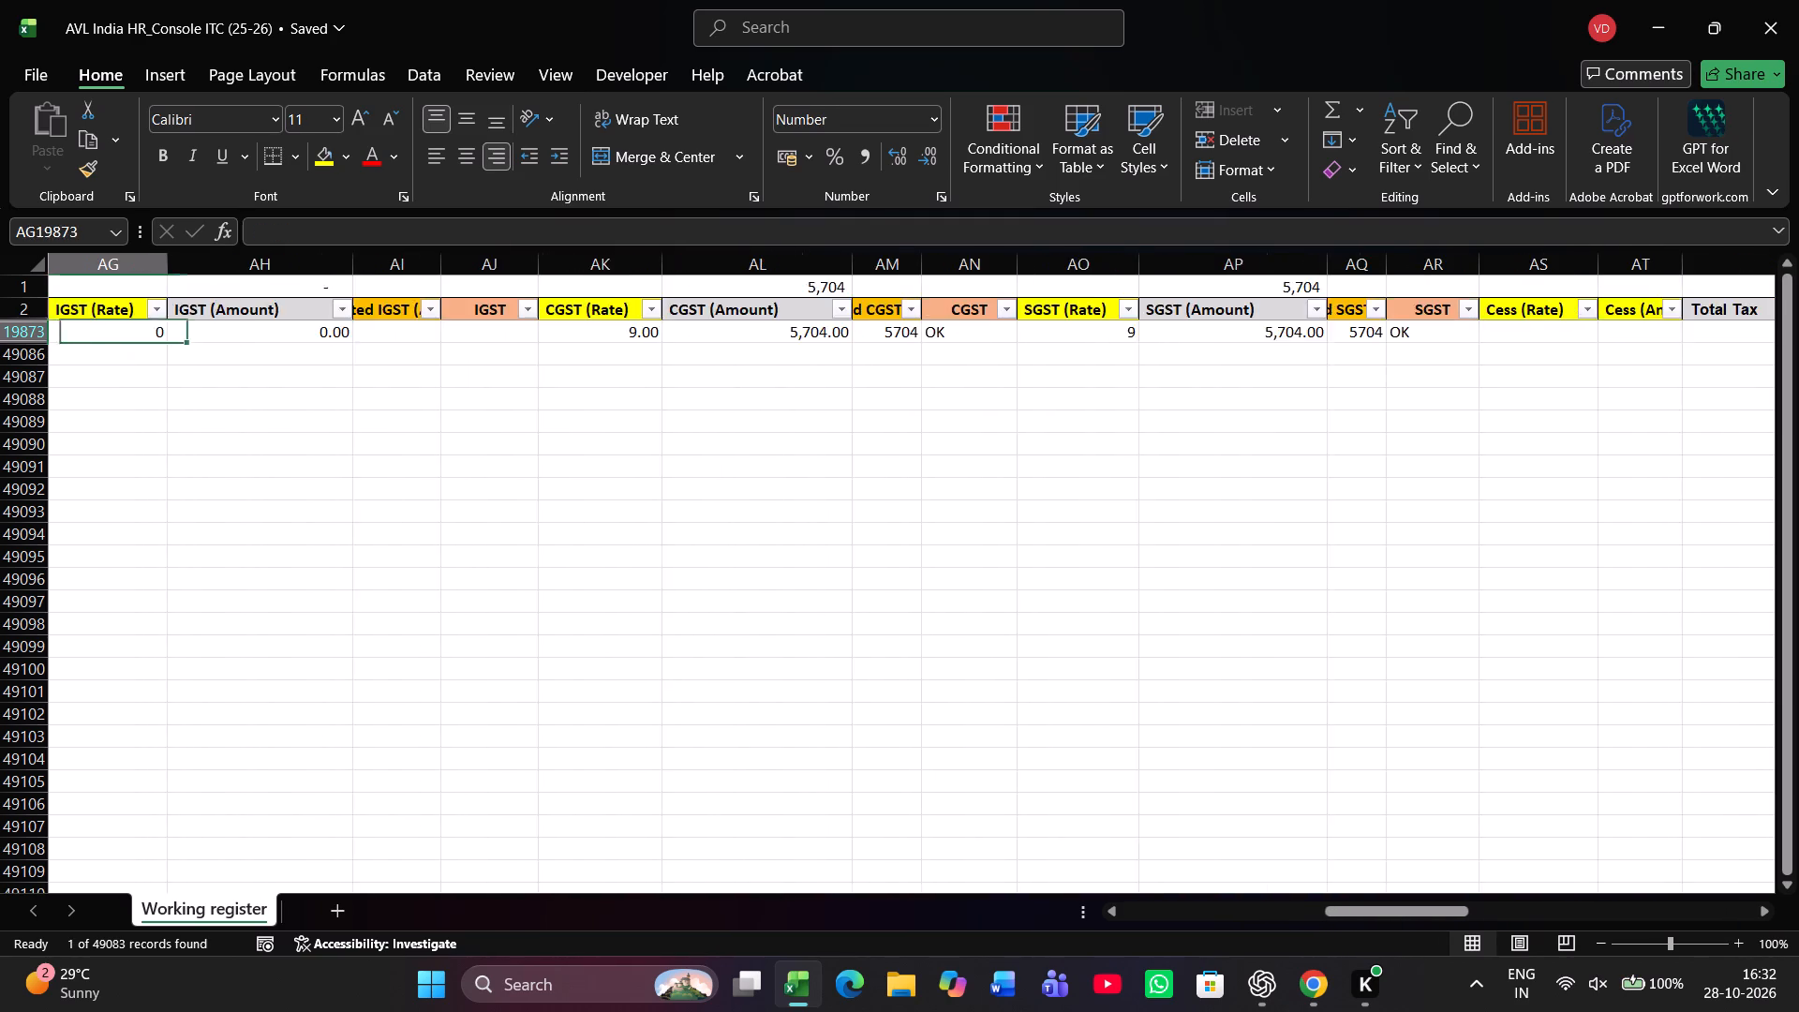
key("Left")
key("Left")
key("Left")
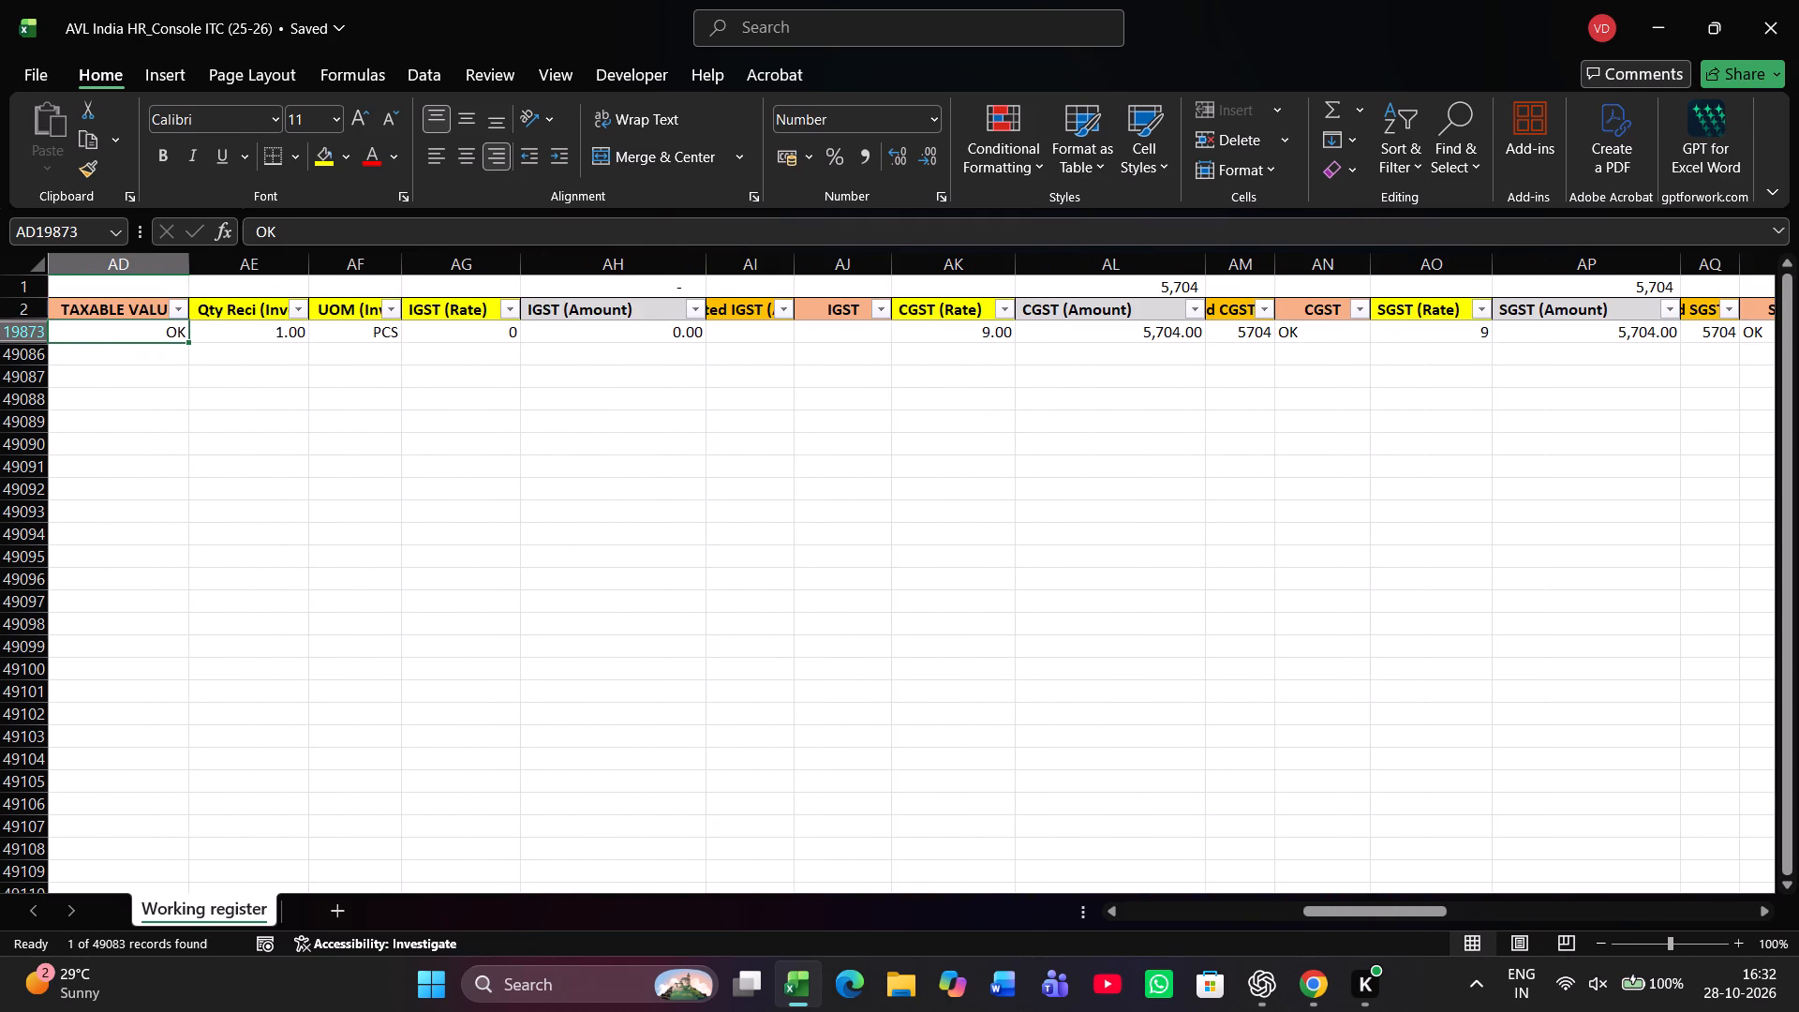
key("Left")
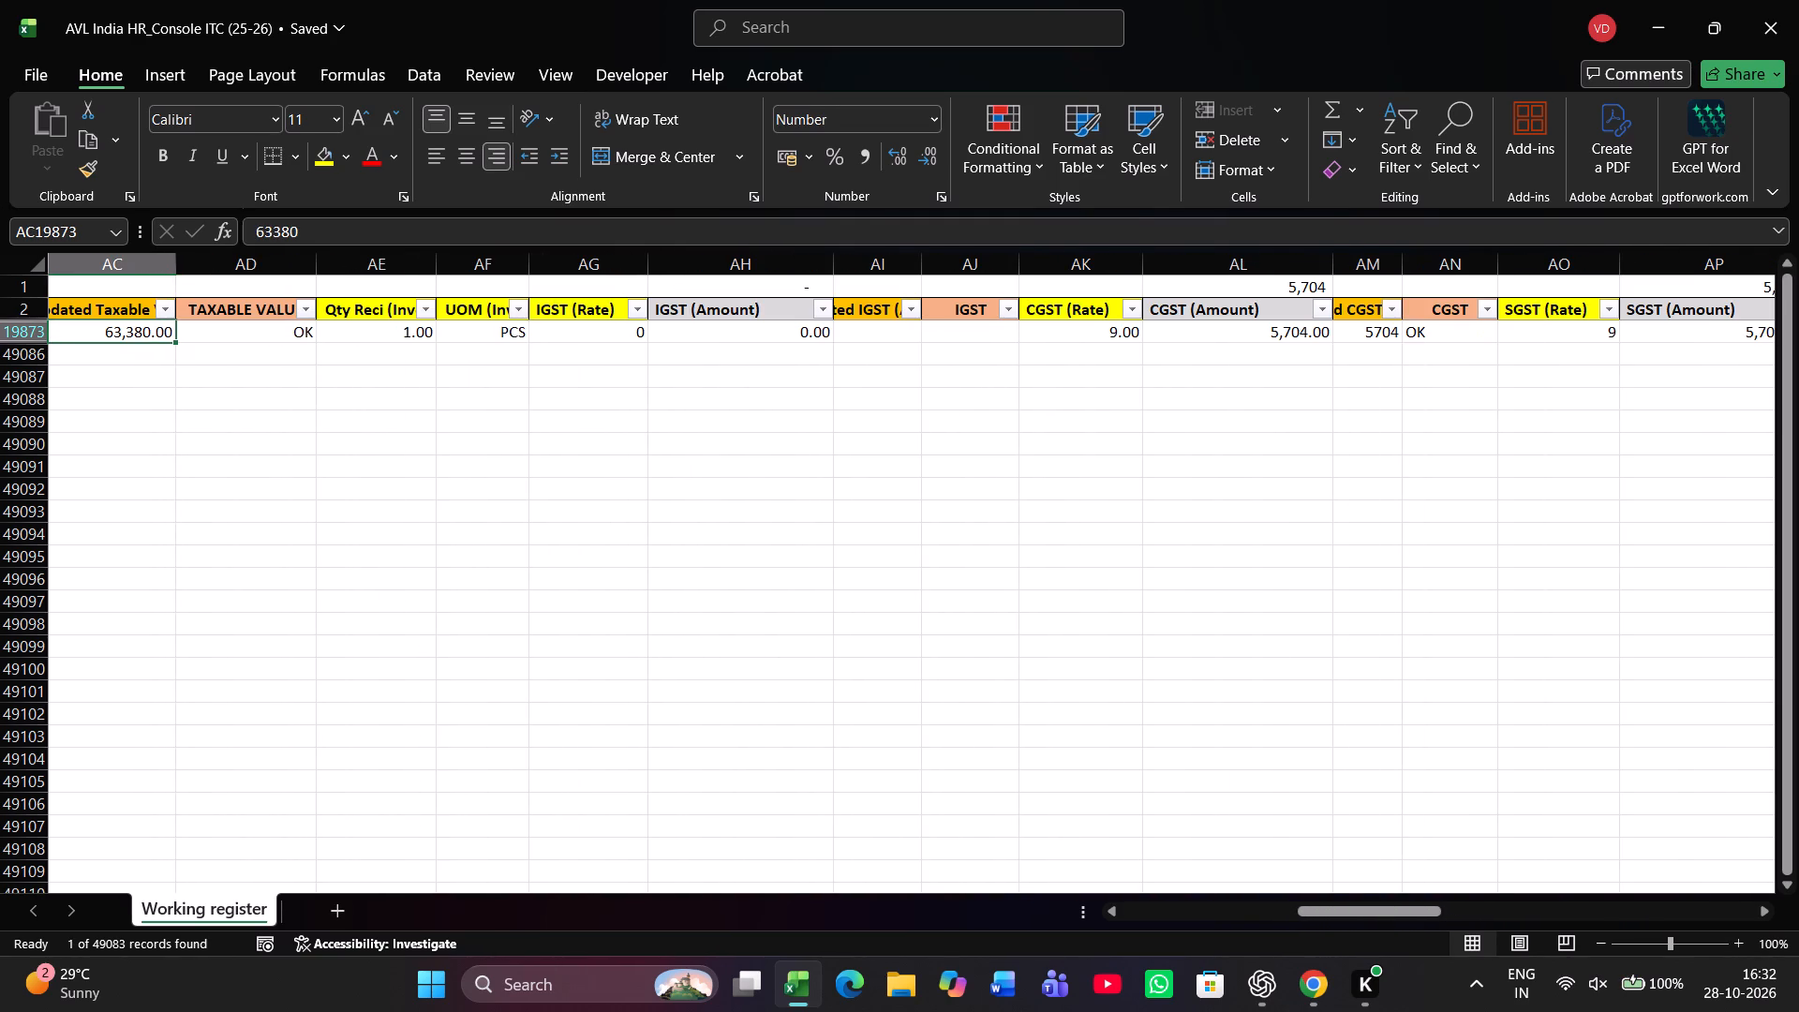
Examine the tax and ITC columns and their headings from the taxable value check onward for the ABC Ecotech record.
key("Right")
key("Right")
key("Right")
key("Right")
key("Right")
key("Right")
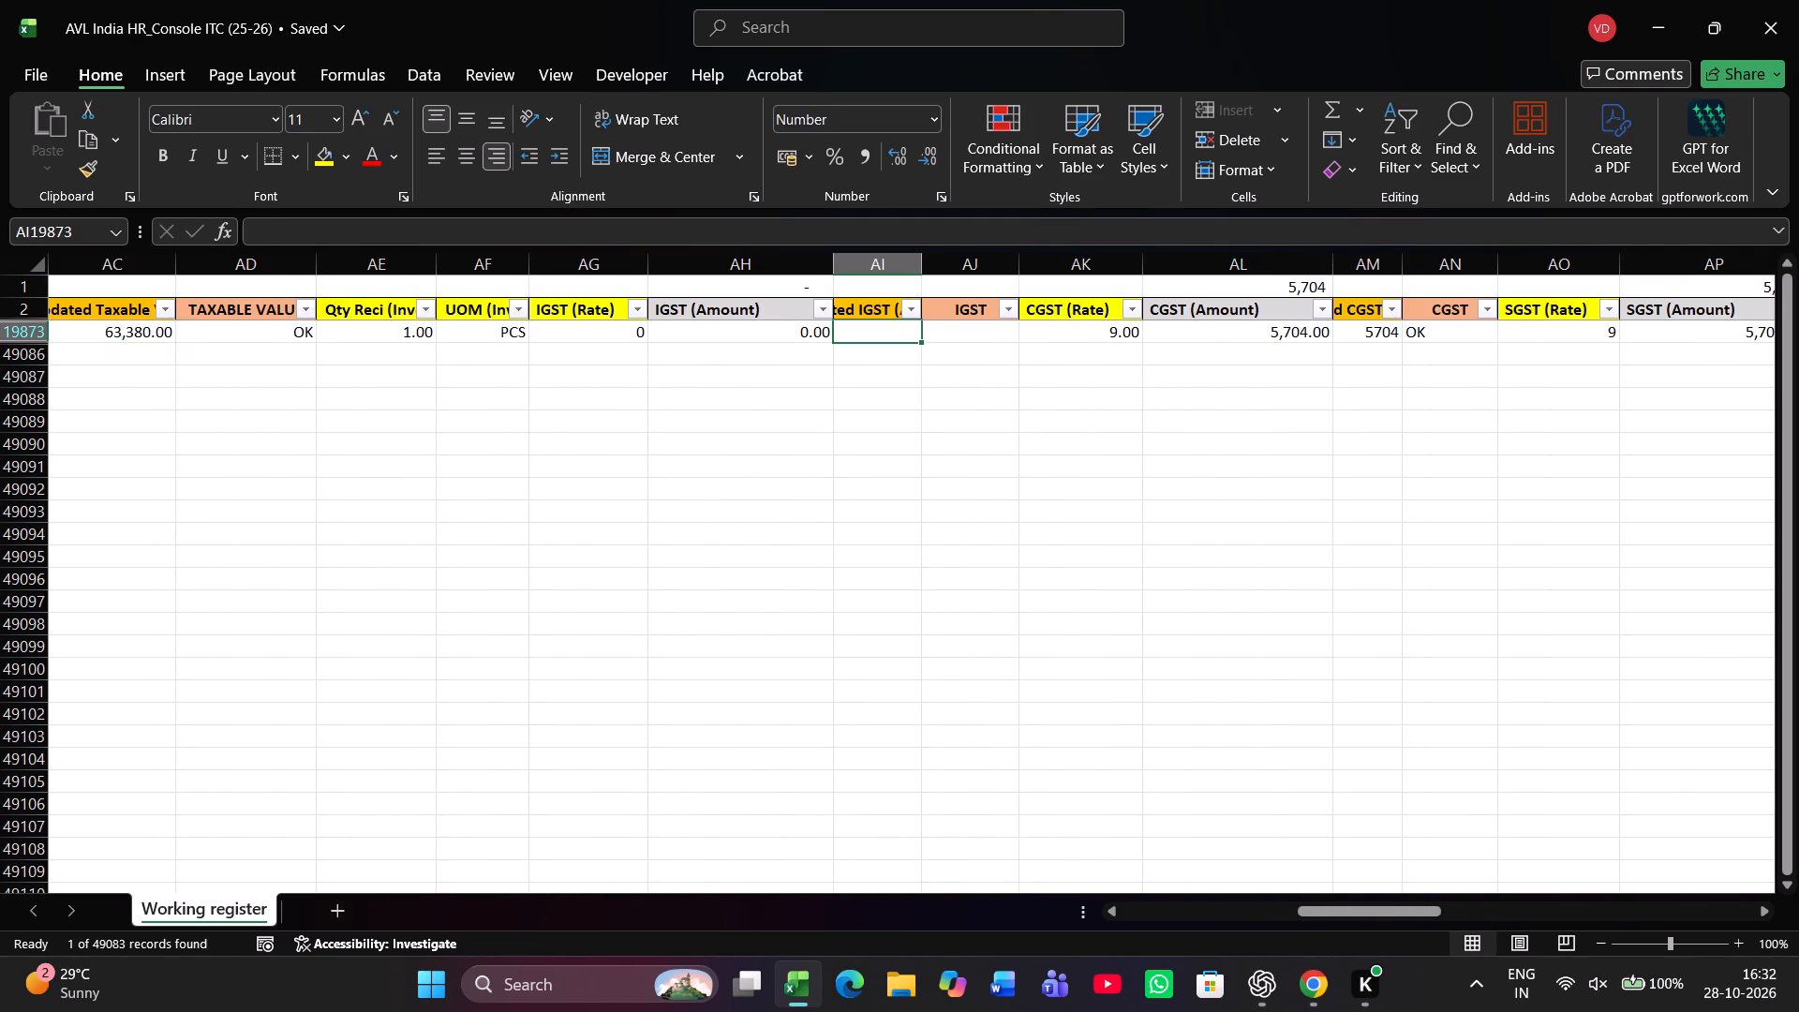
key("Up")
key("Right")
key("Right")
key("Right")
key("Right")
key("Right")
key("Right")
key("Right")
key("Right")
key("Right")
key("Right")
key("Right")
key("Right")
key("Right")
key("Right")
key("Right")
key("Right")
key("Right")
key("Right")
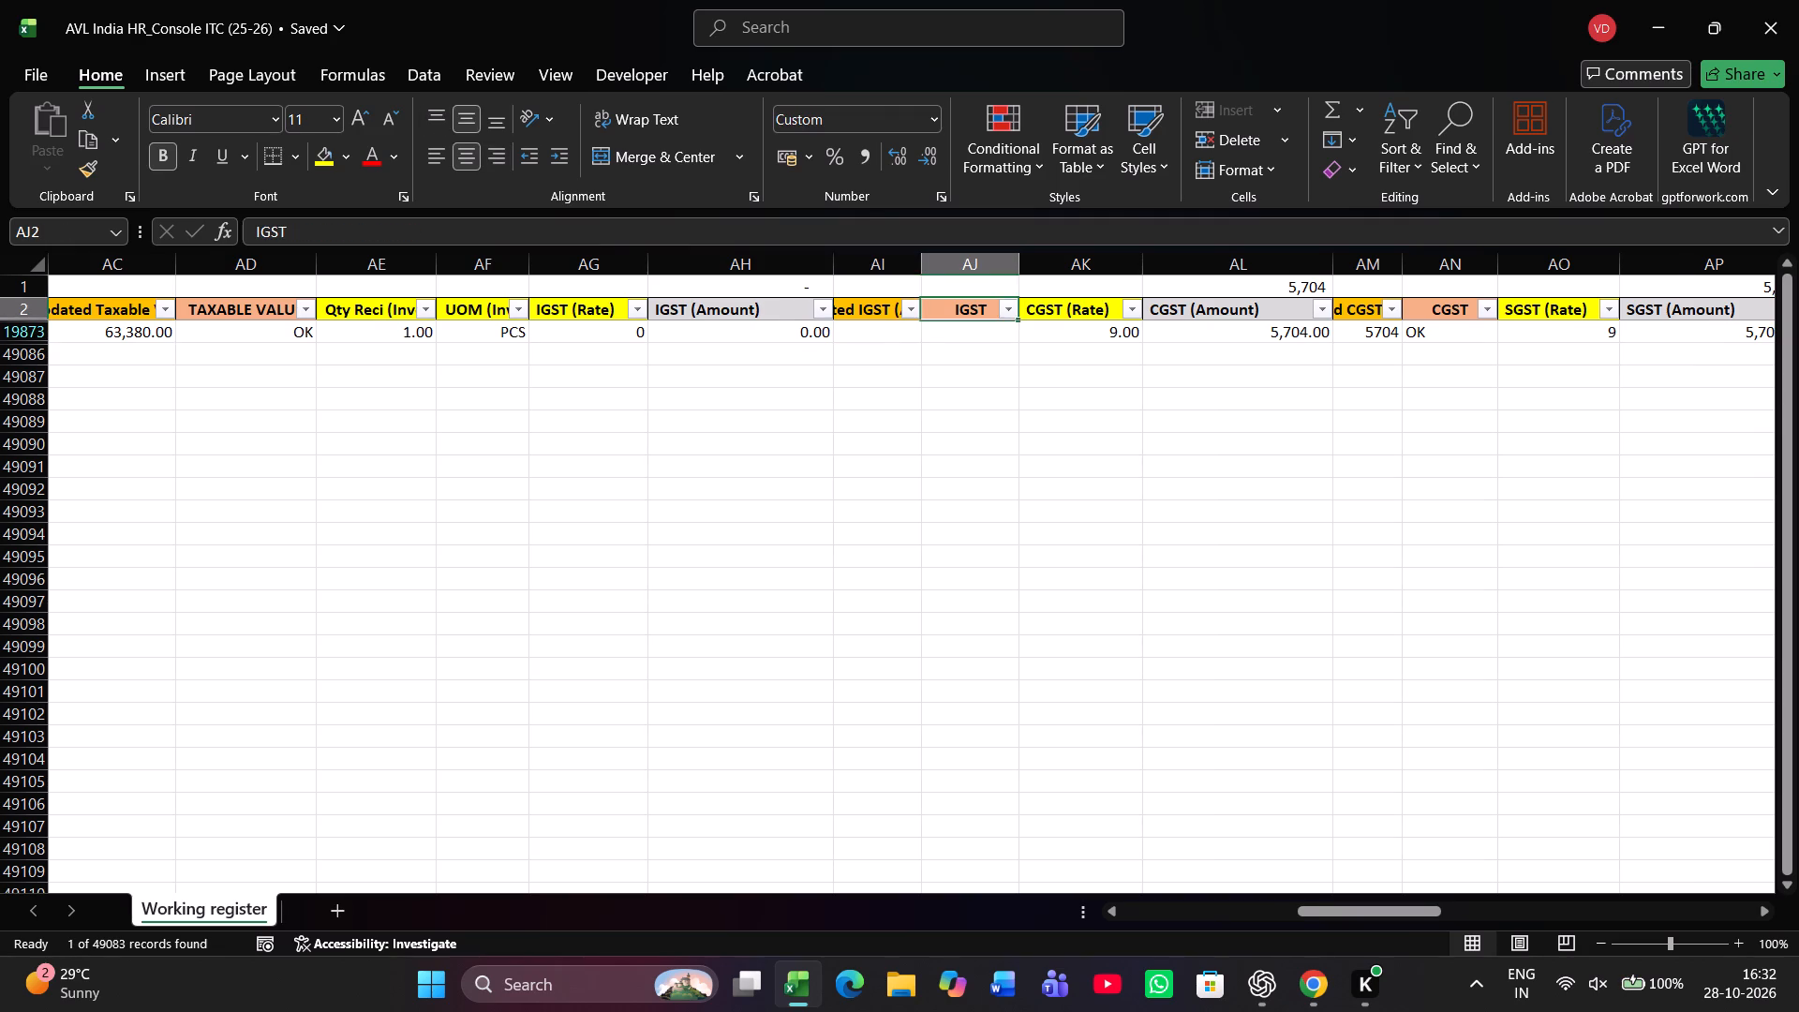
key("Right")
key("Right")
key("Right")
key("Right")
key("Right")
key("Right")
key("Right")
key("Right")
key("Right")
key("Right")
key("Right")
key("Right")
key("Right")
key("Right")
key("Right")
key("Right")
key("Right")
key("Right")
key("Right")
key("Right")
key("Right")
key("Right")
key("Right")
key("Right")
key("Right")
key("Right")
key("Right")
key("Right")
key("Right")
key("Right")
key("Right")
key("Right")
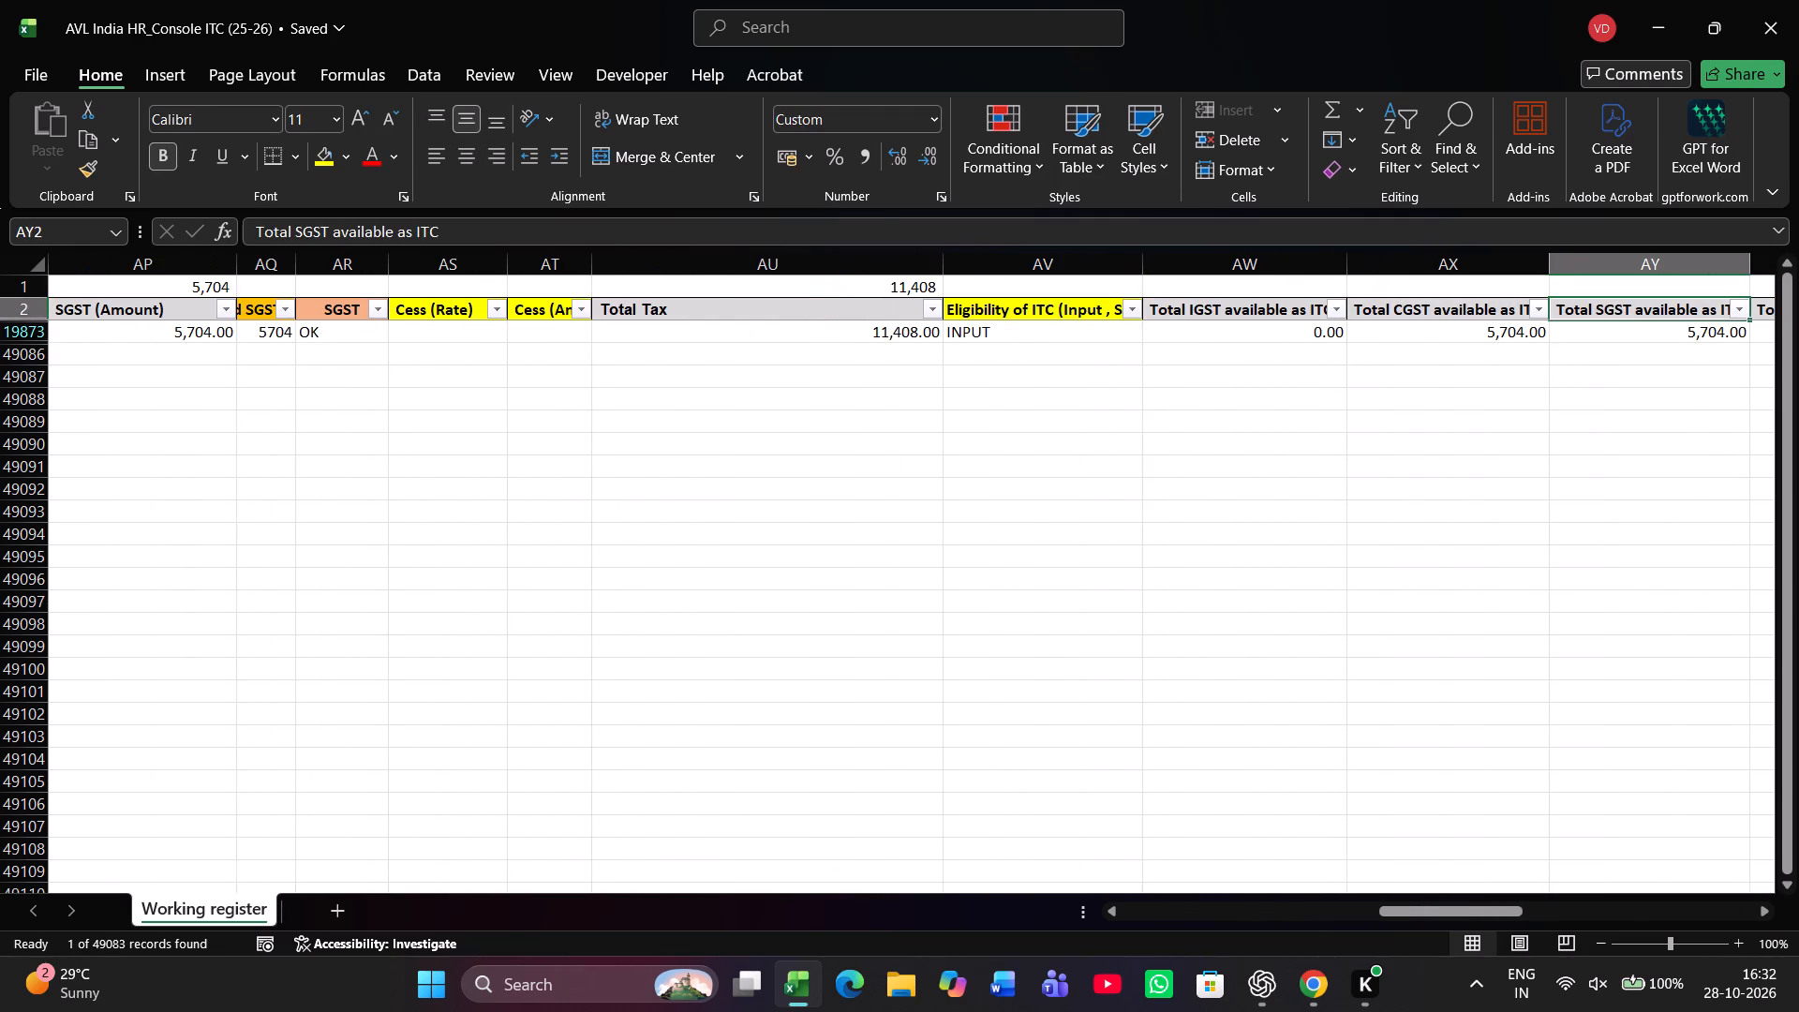
Reset the MIRO column's filter to select all MIRO numbers.
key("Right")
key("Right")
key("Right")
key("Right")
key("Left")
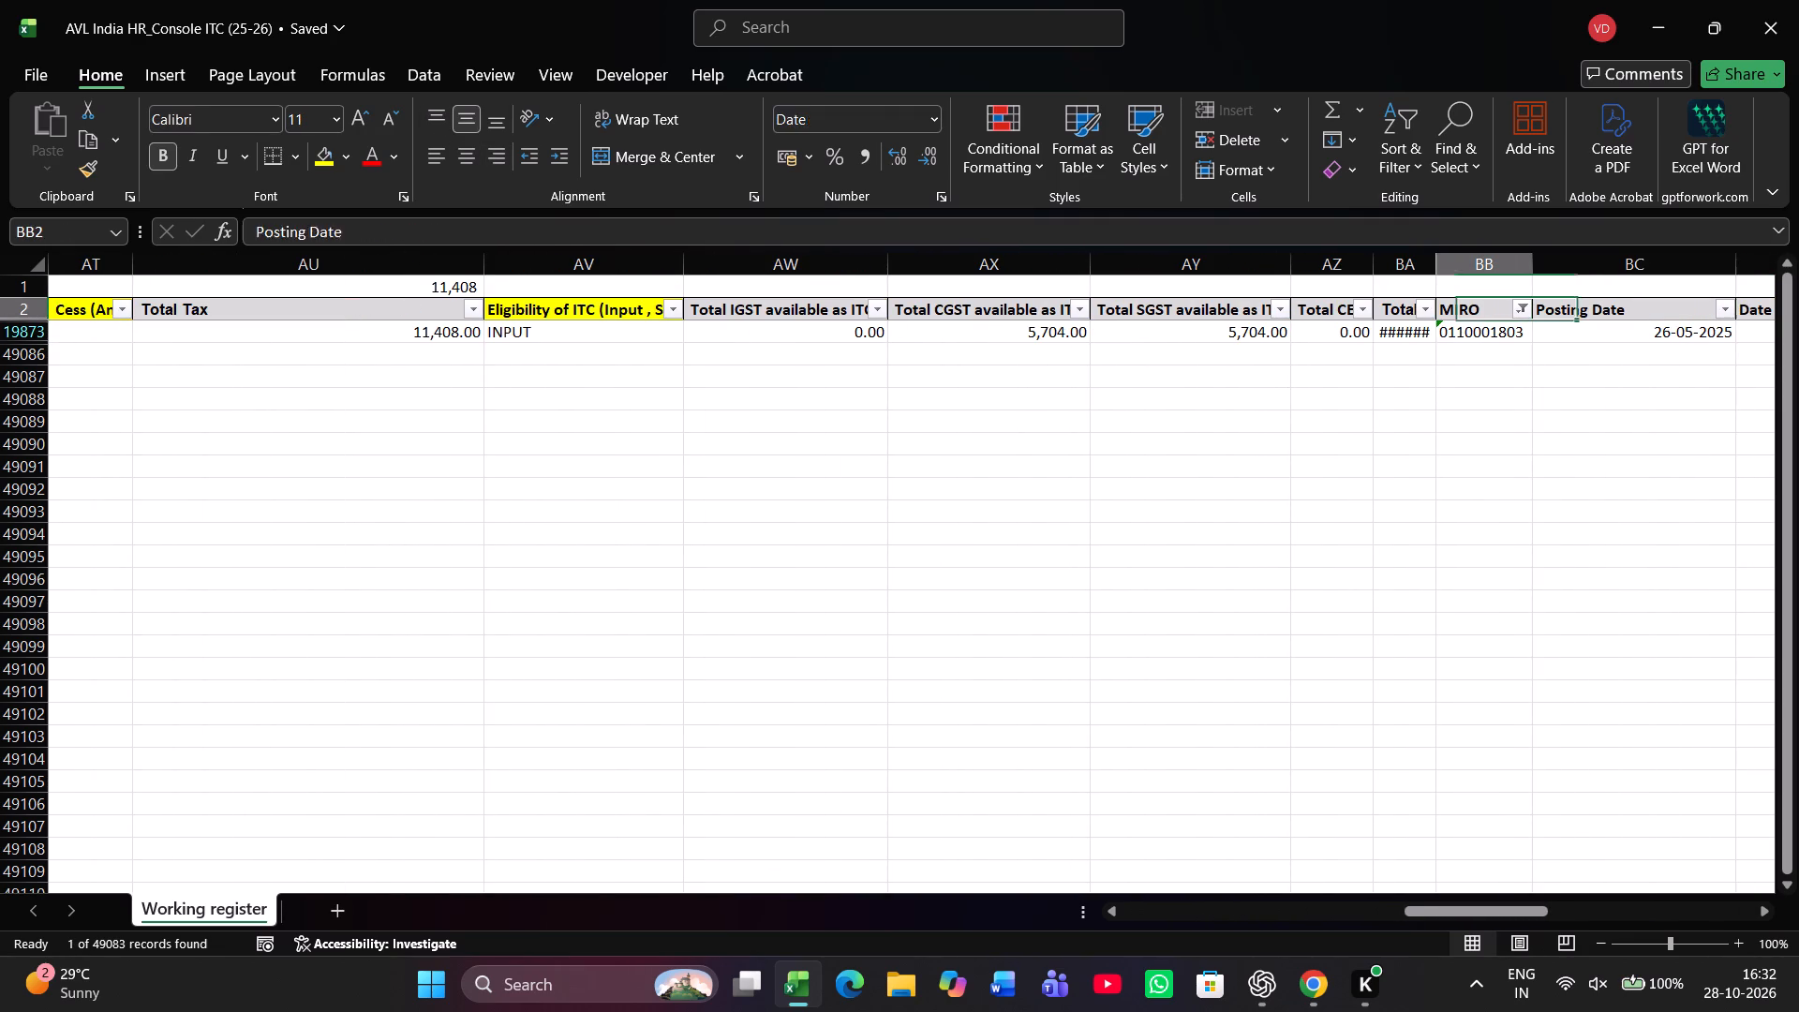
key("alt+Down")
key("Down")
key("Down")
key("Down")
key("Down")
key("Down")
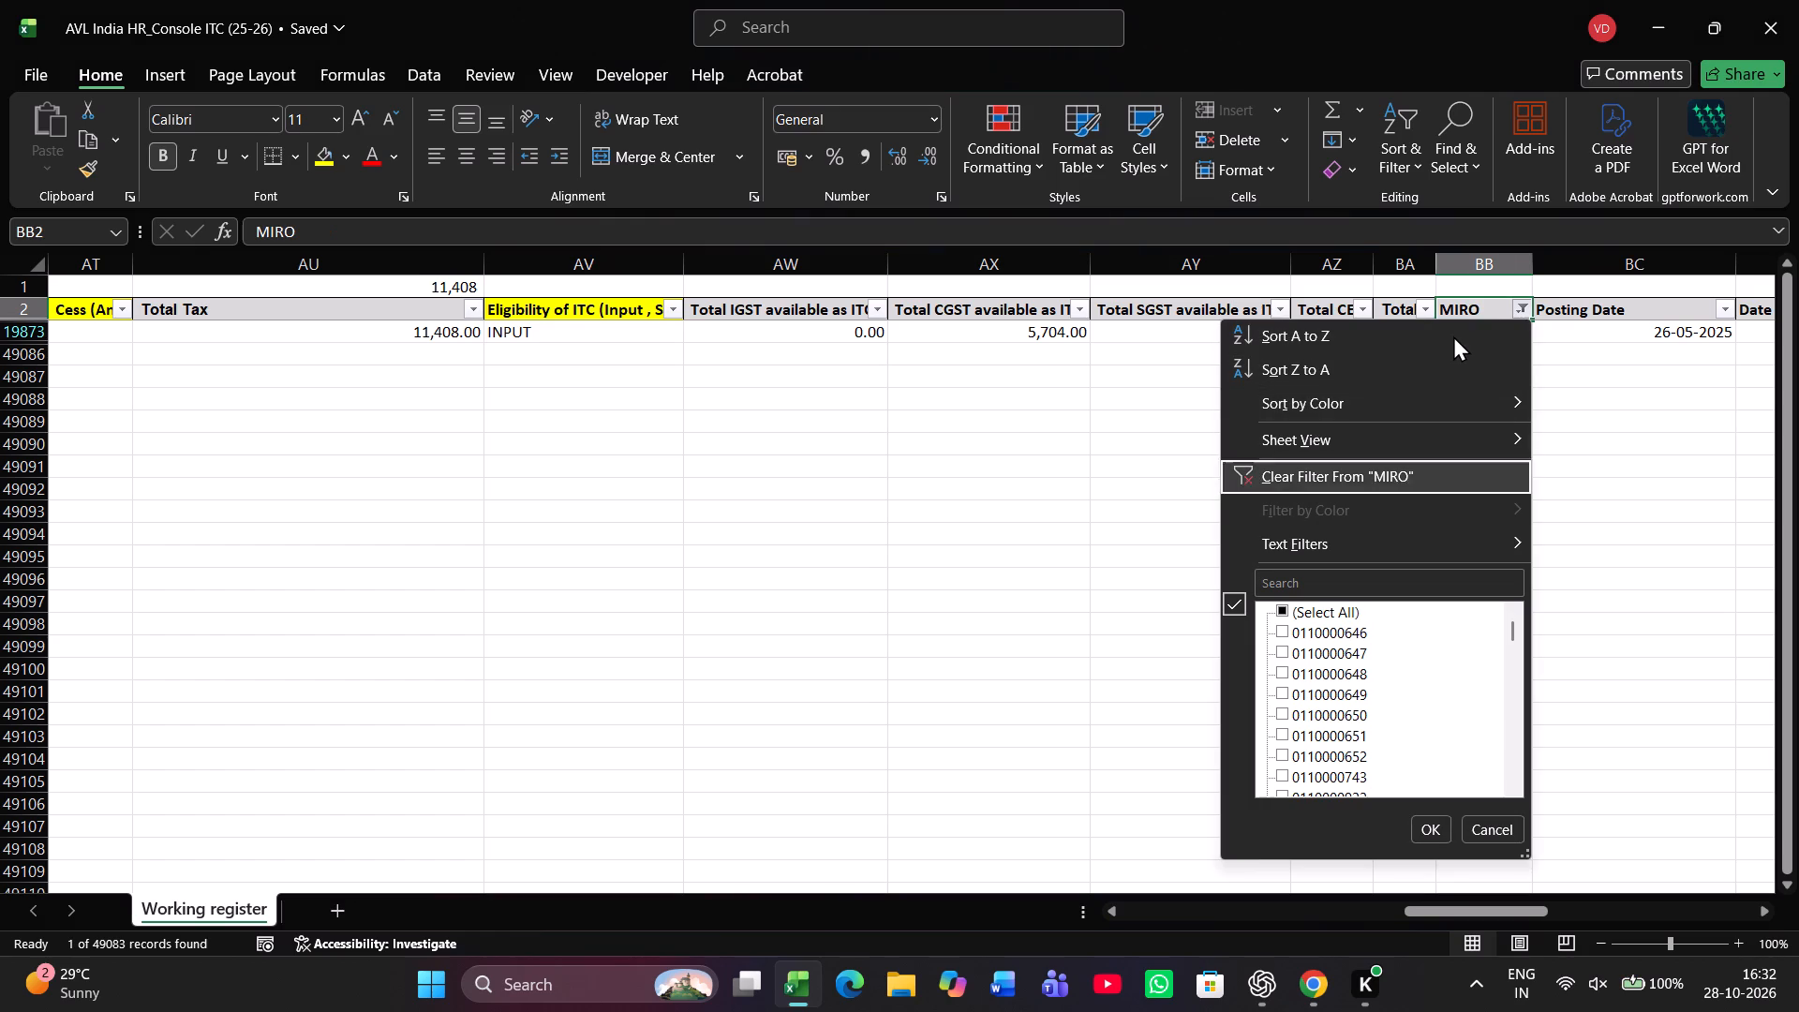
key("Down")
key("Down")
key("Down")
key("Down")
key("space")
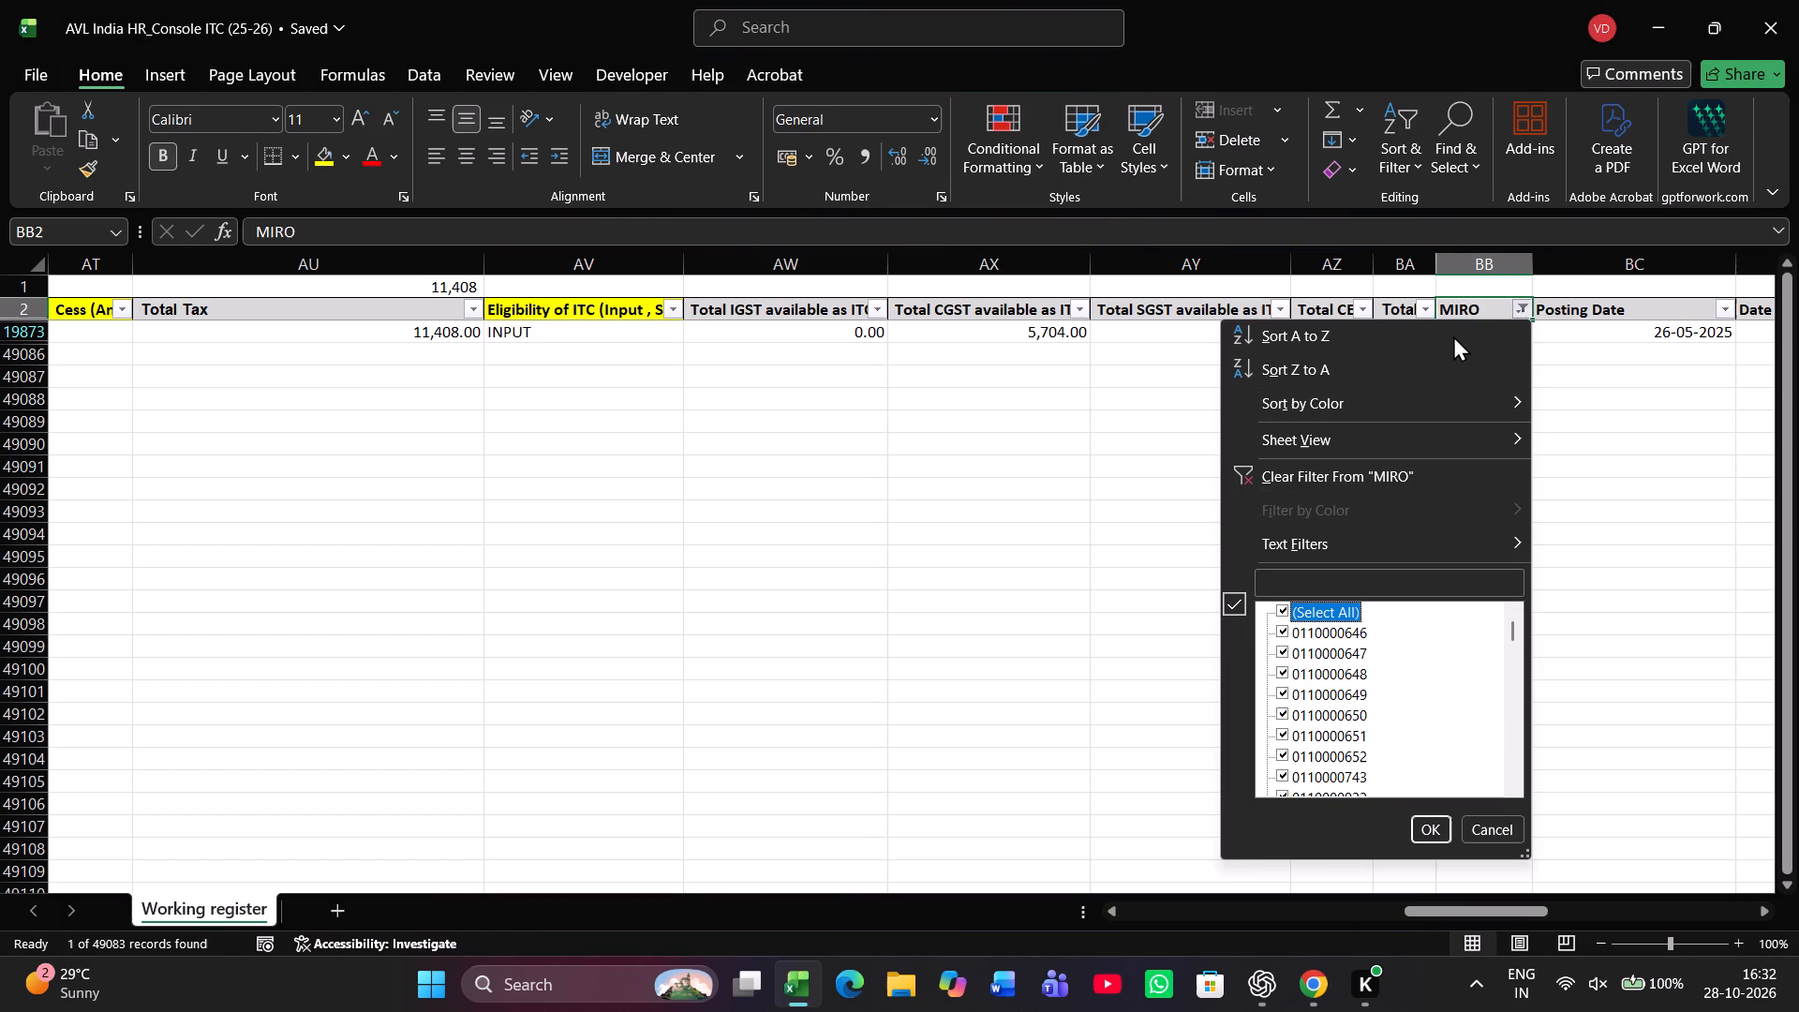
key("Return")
Open the filter options of the Name of Vendor column and go to its vendor selection list.
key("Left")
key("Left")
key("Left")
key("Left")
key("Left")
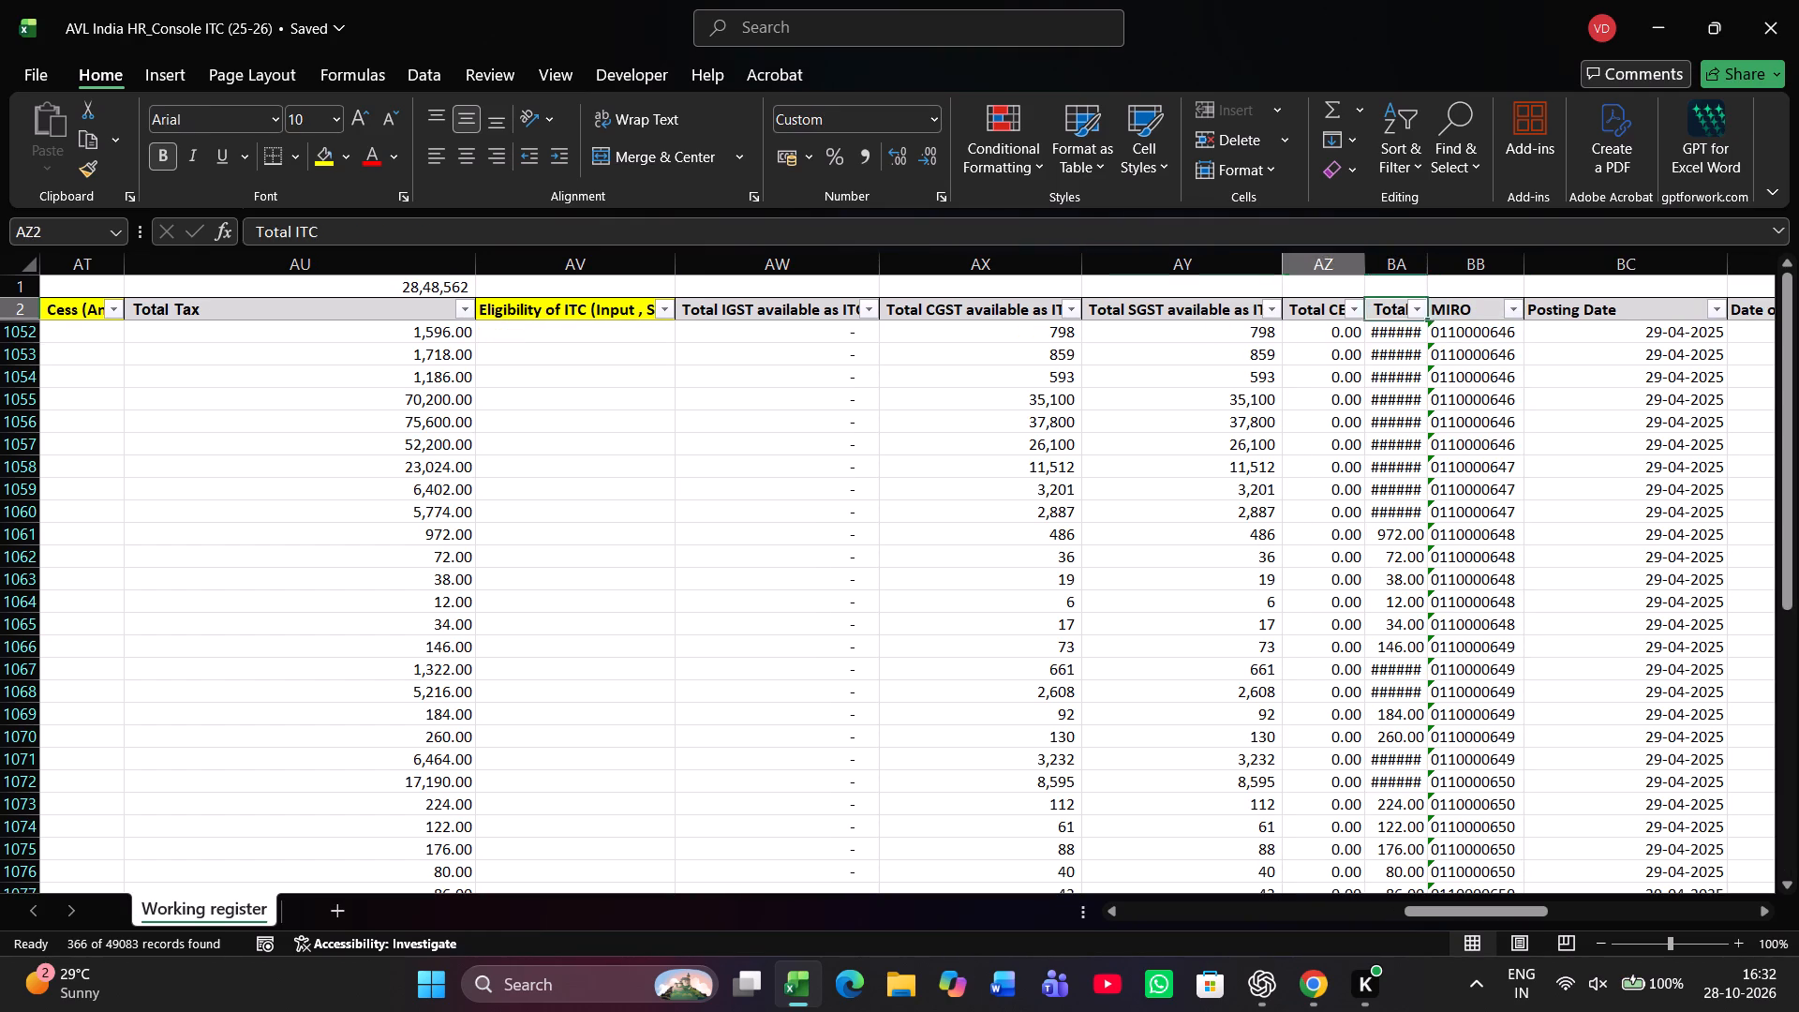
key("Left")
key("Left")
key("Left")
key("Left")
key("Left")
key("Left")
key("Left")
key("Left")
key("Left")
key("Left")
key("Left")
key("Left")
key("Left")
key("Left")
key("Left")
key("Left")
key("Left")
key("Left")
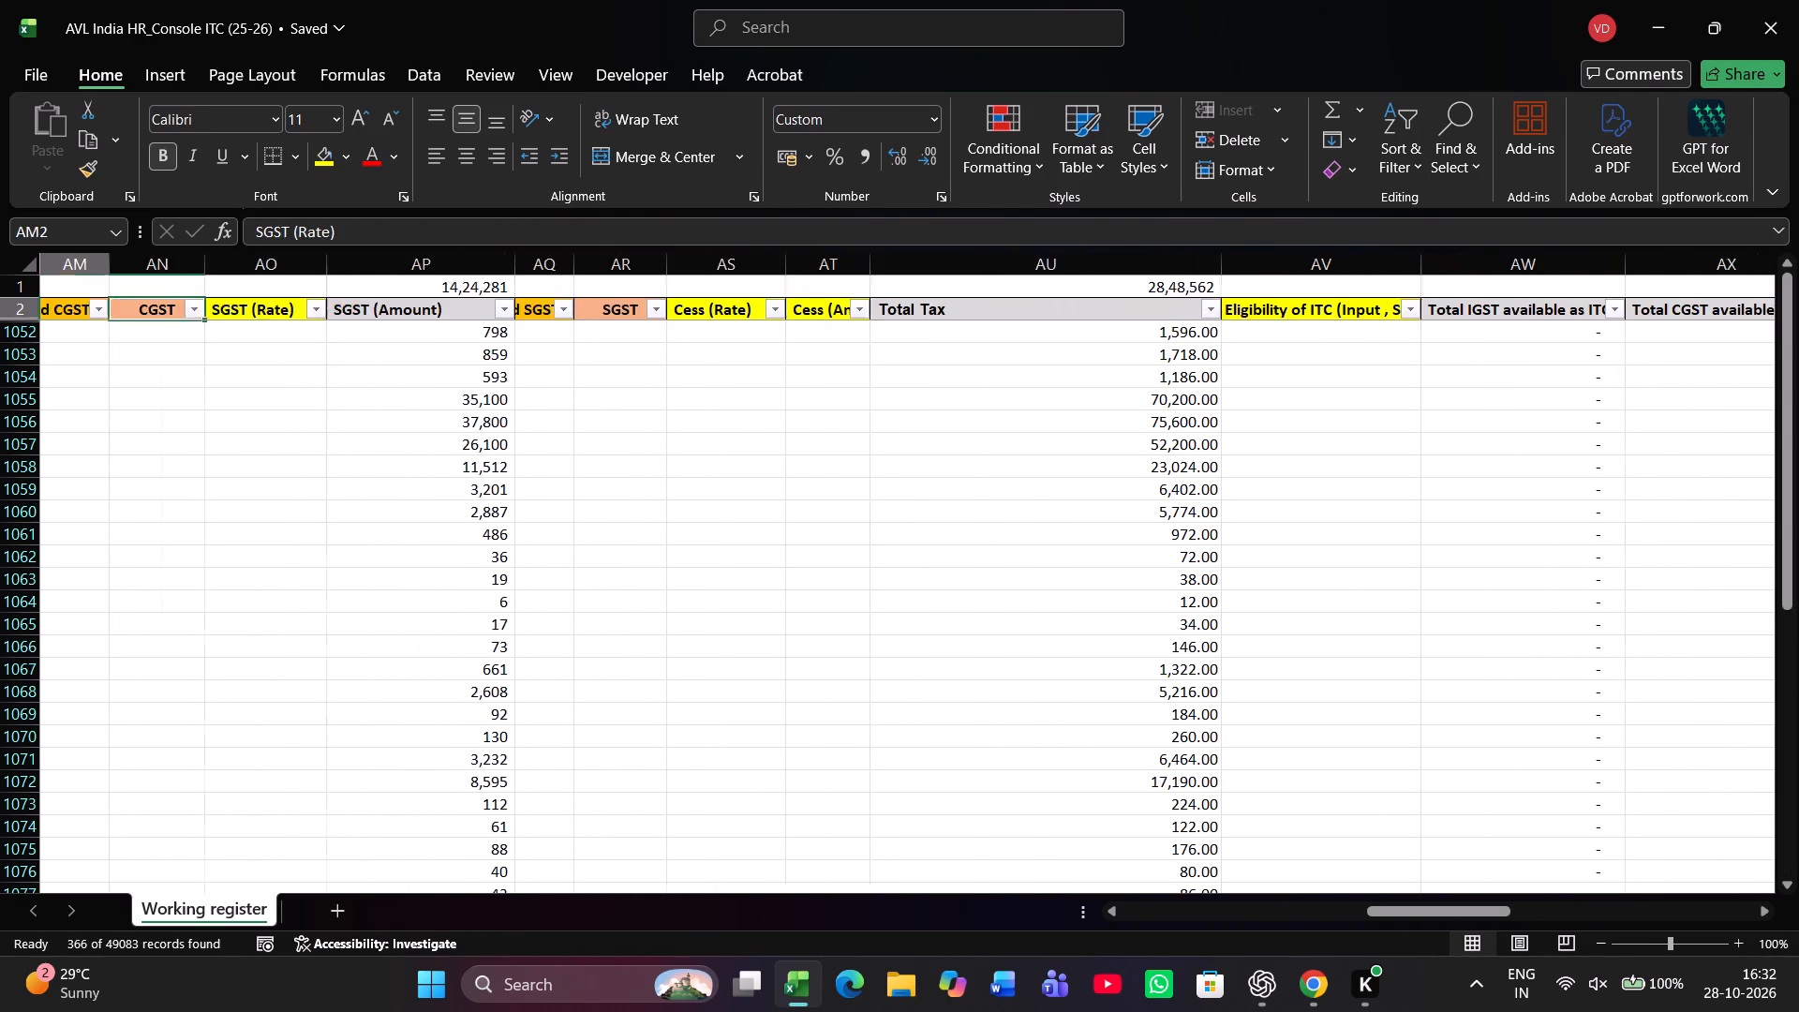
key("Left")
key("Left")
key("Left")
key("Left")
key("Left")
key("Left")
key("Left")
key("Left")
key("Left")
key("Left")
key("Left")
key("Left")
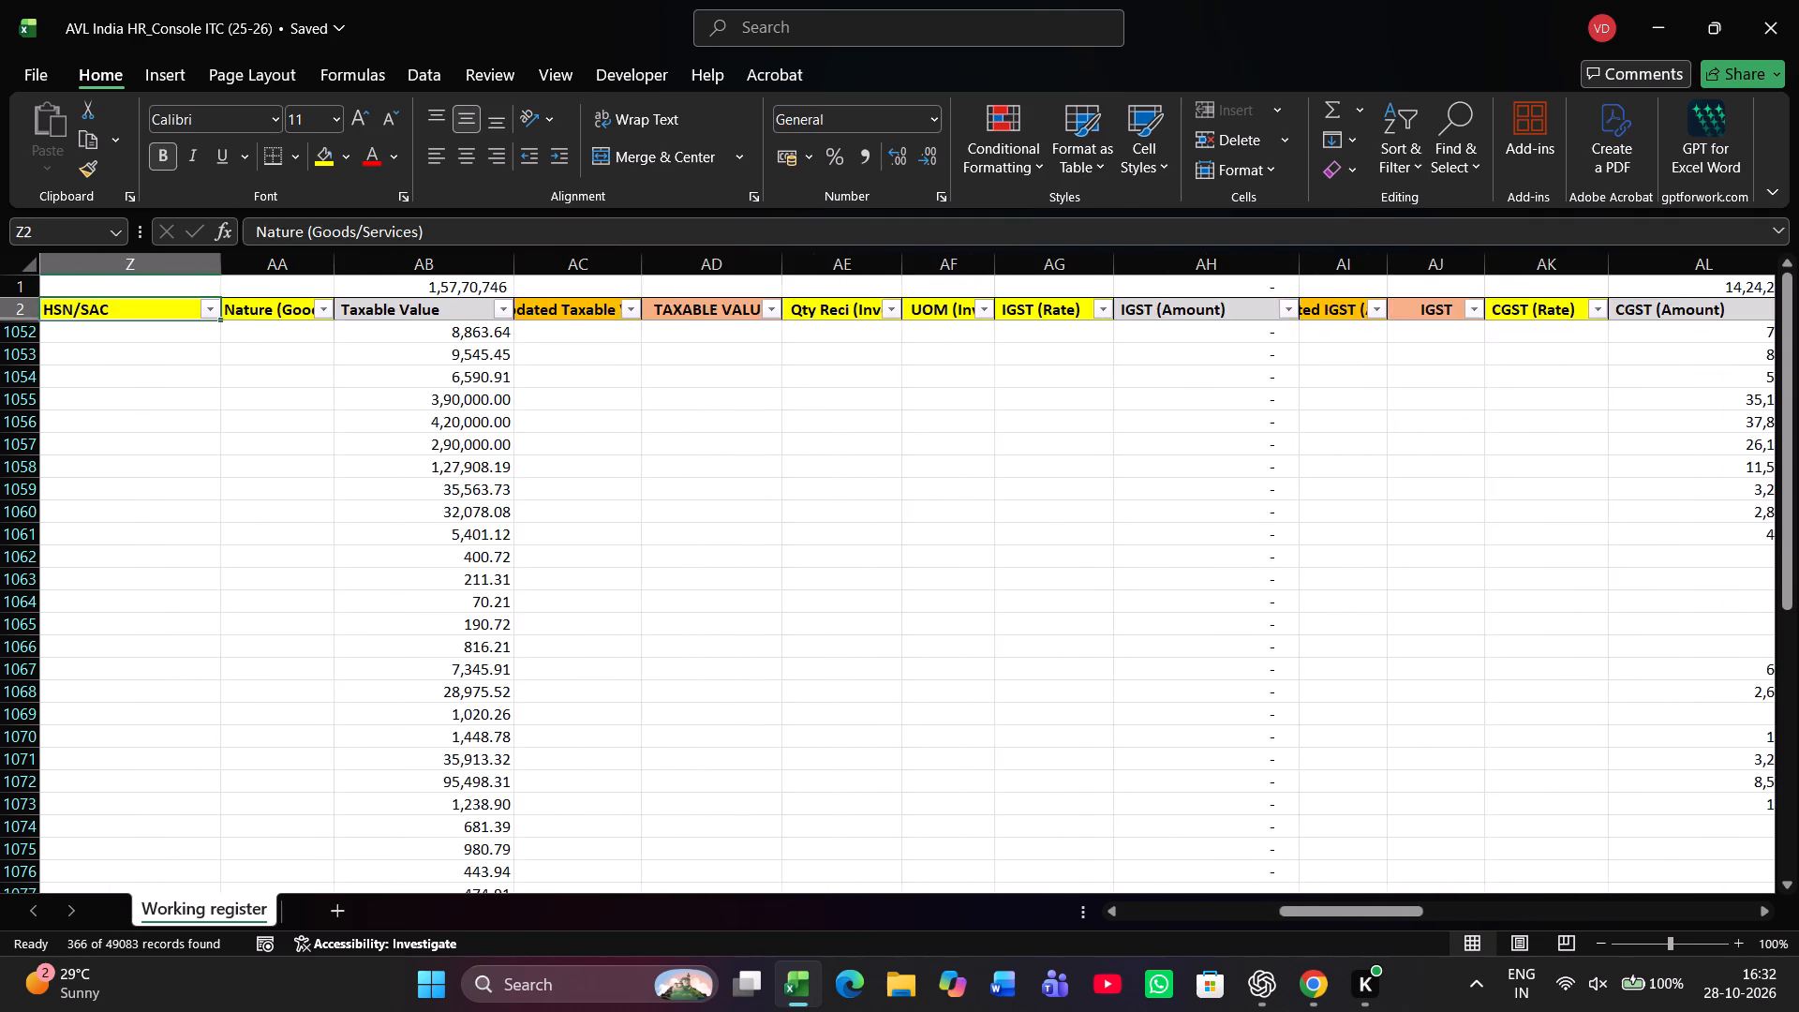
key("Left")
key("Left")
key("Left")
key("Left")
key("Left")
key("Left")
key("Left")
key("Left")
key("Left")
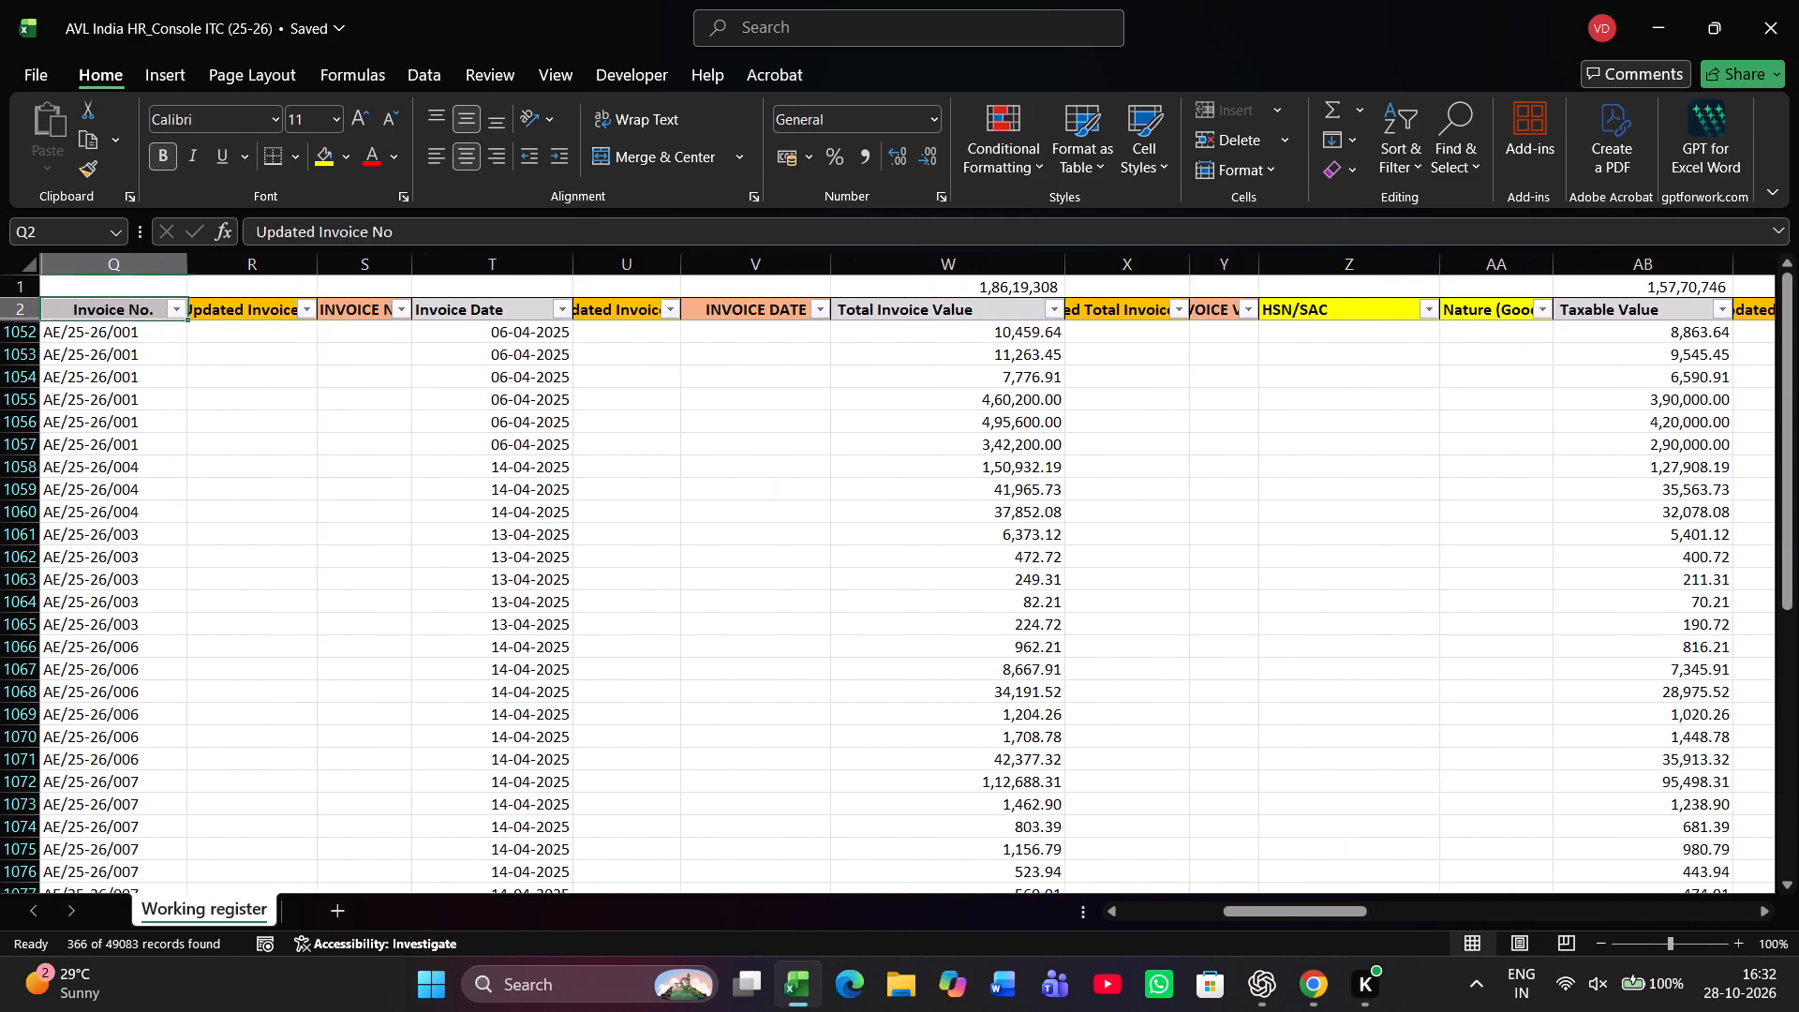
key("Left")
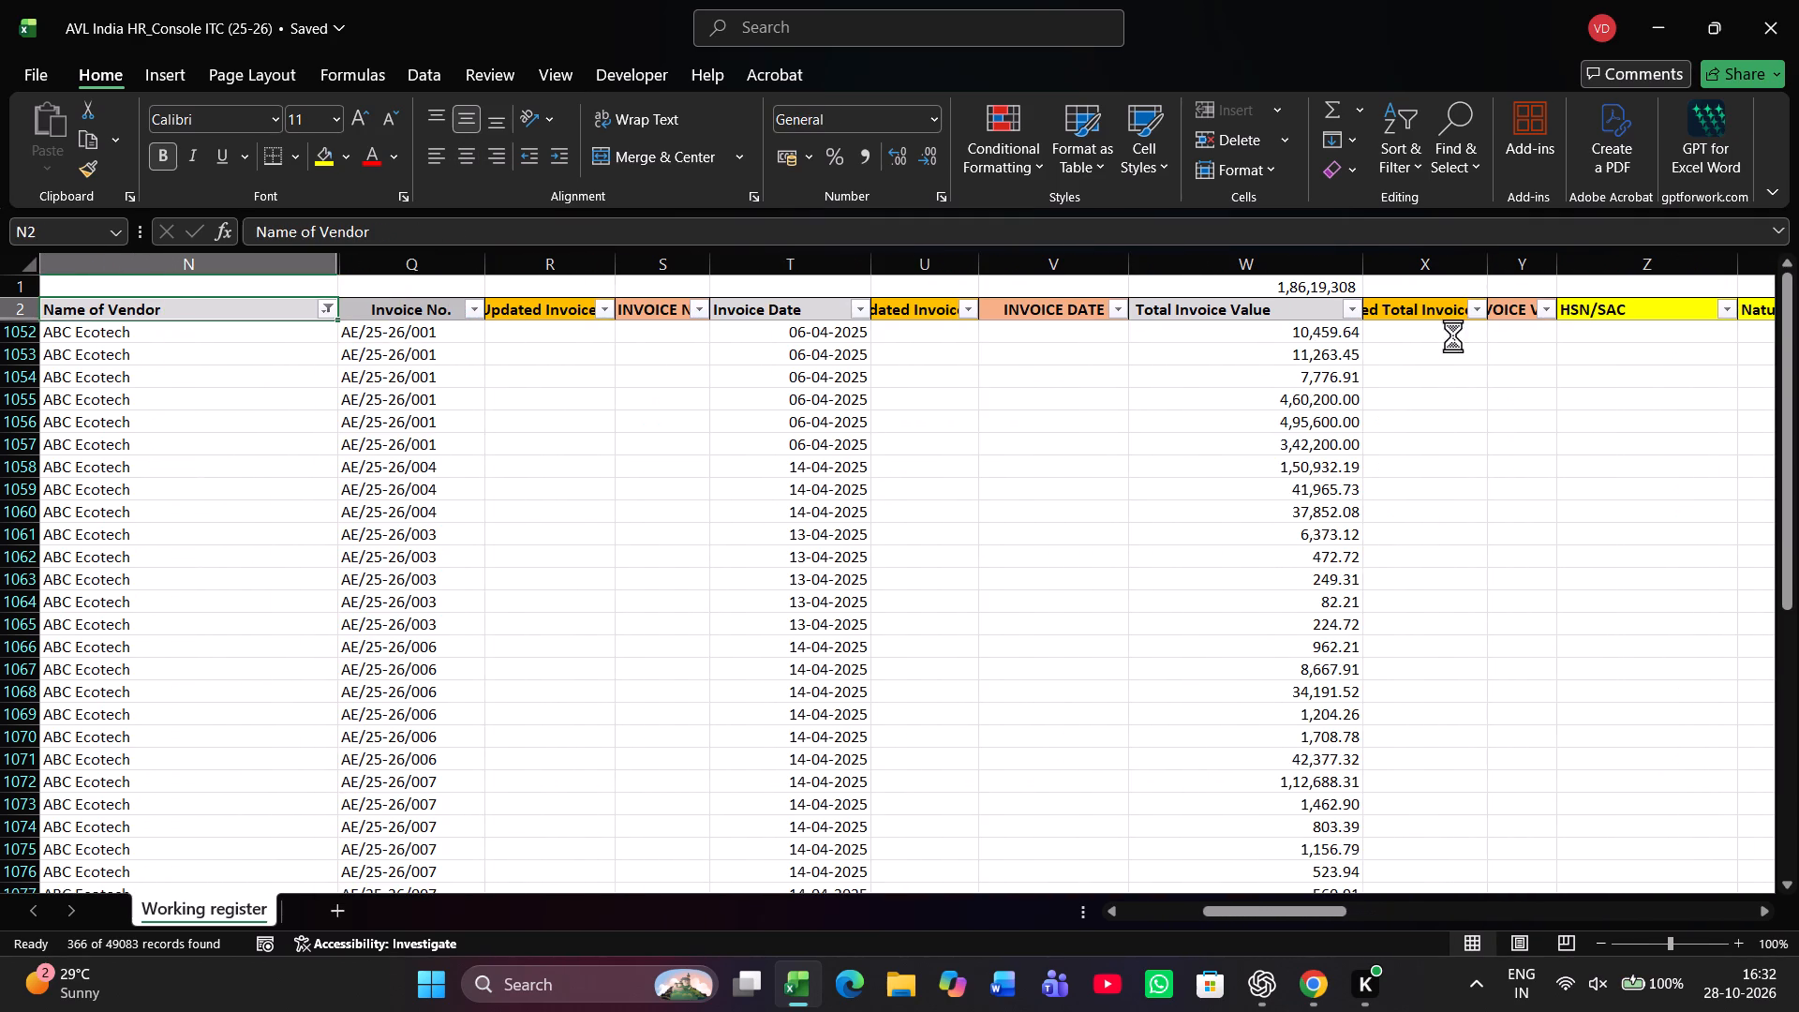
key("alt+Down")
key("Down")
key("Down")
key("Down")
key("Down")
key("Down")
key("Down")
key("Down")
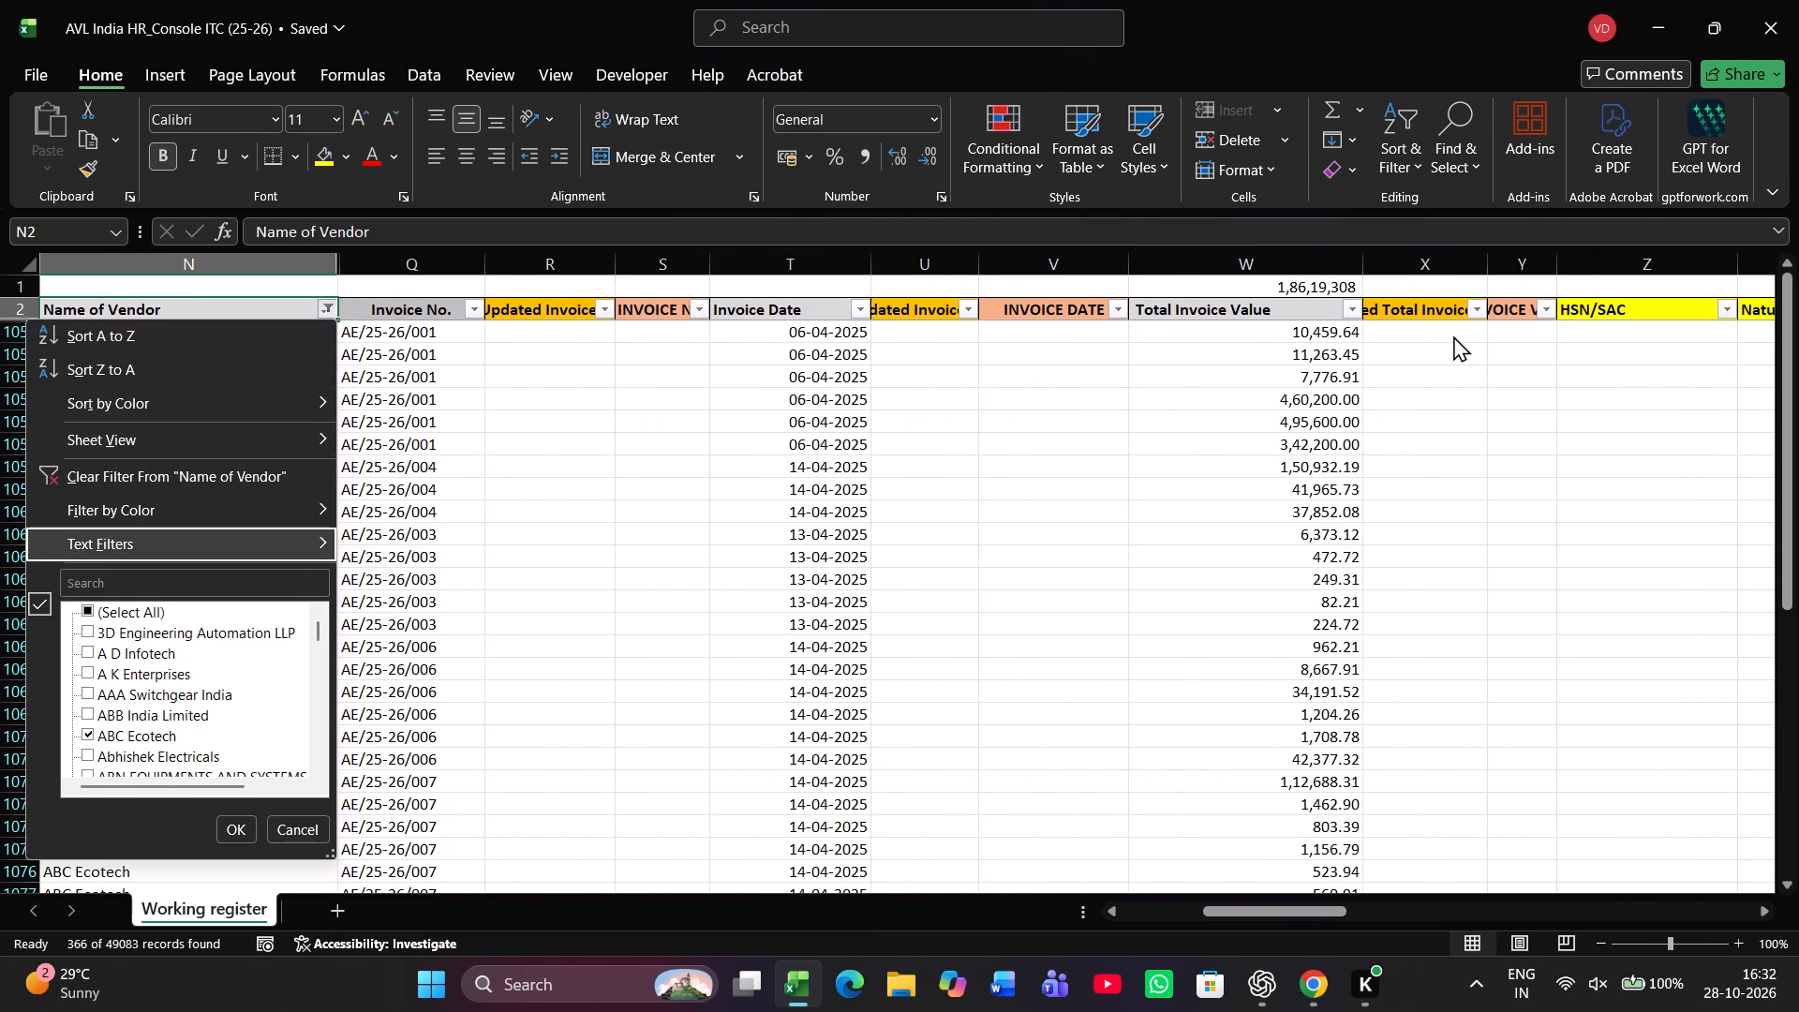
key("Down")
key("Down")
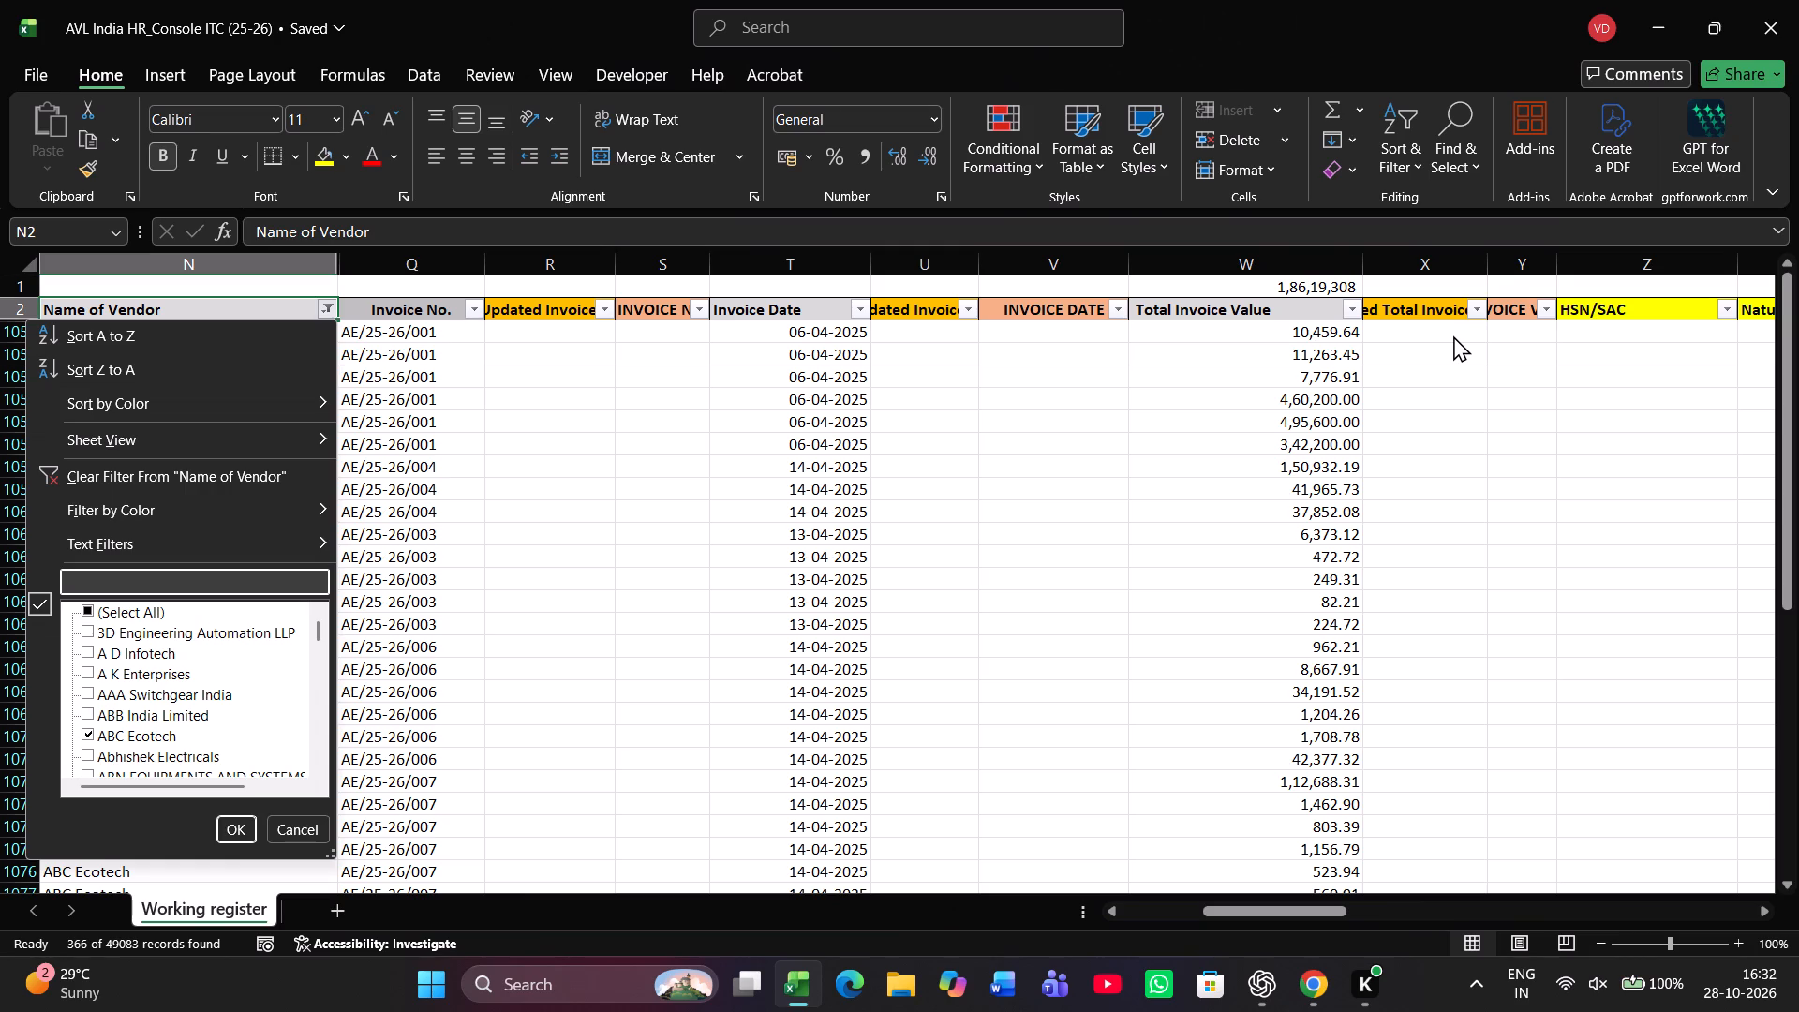
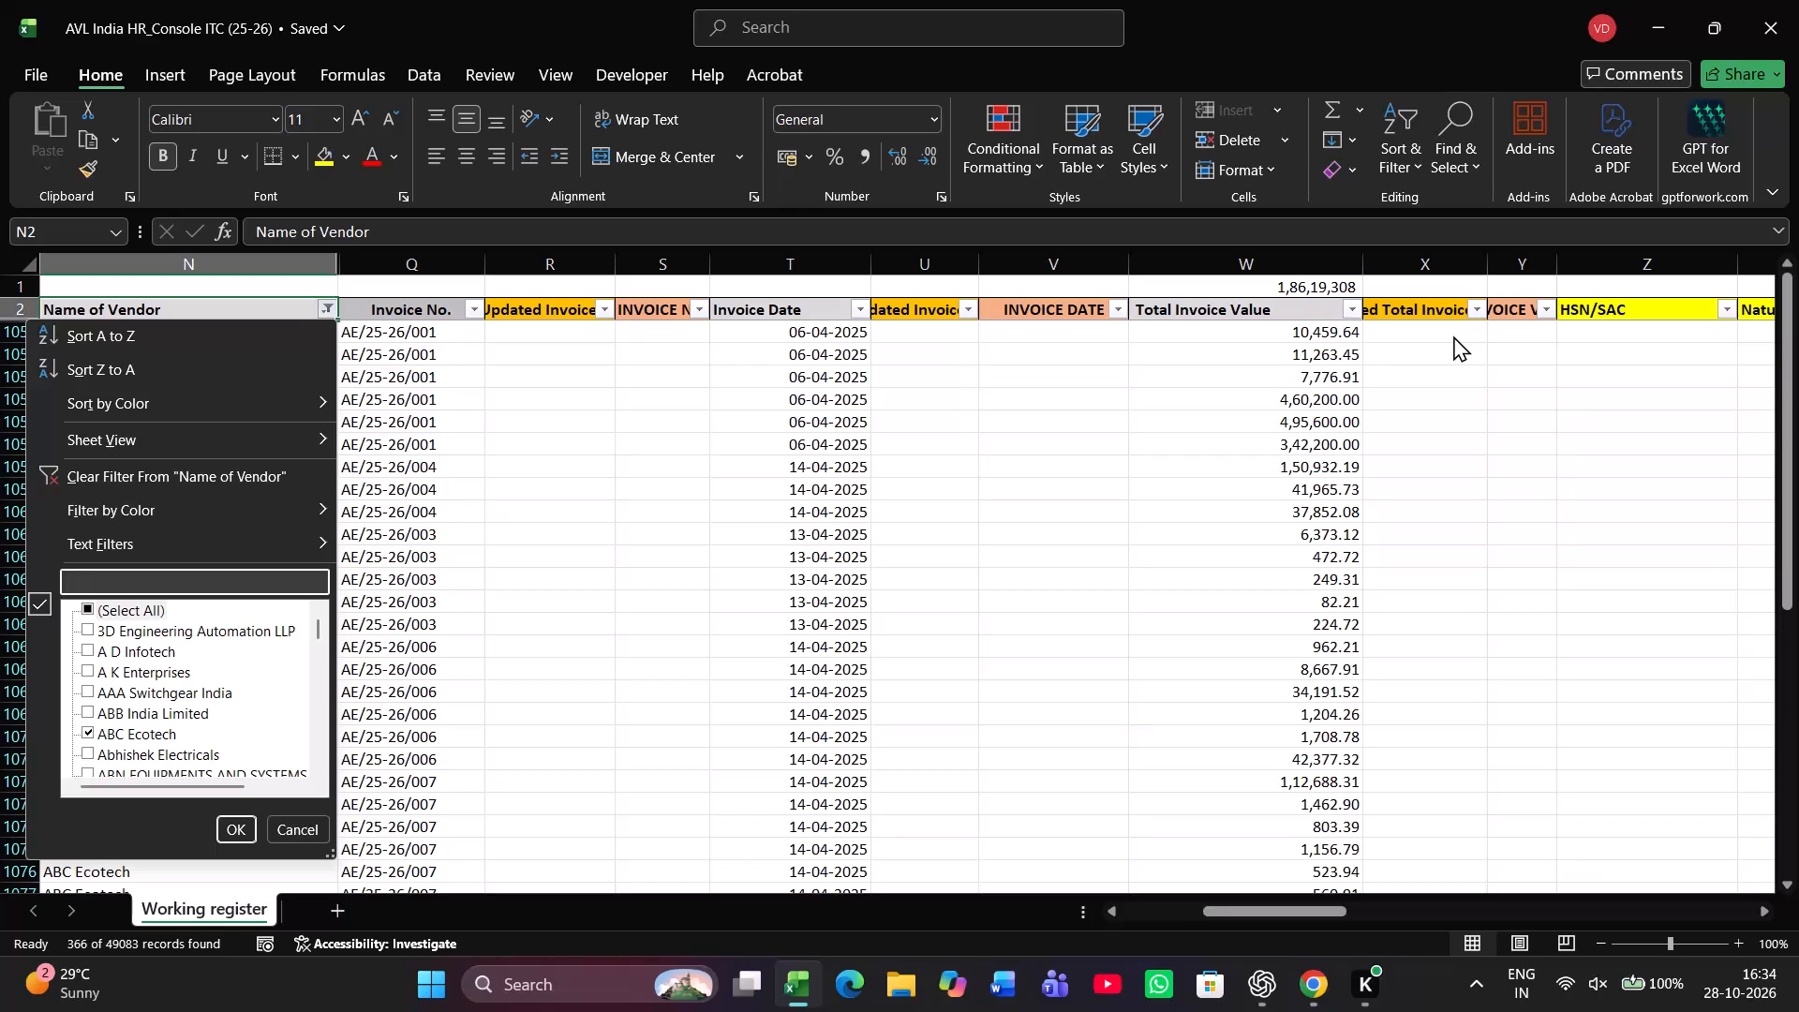
Search the Name of Vendor filter for AG and filter the register to show only Ag Offset.
type("AG")
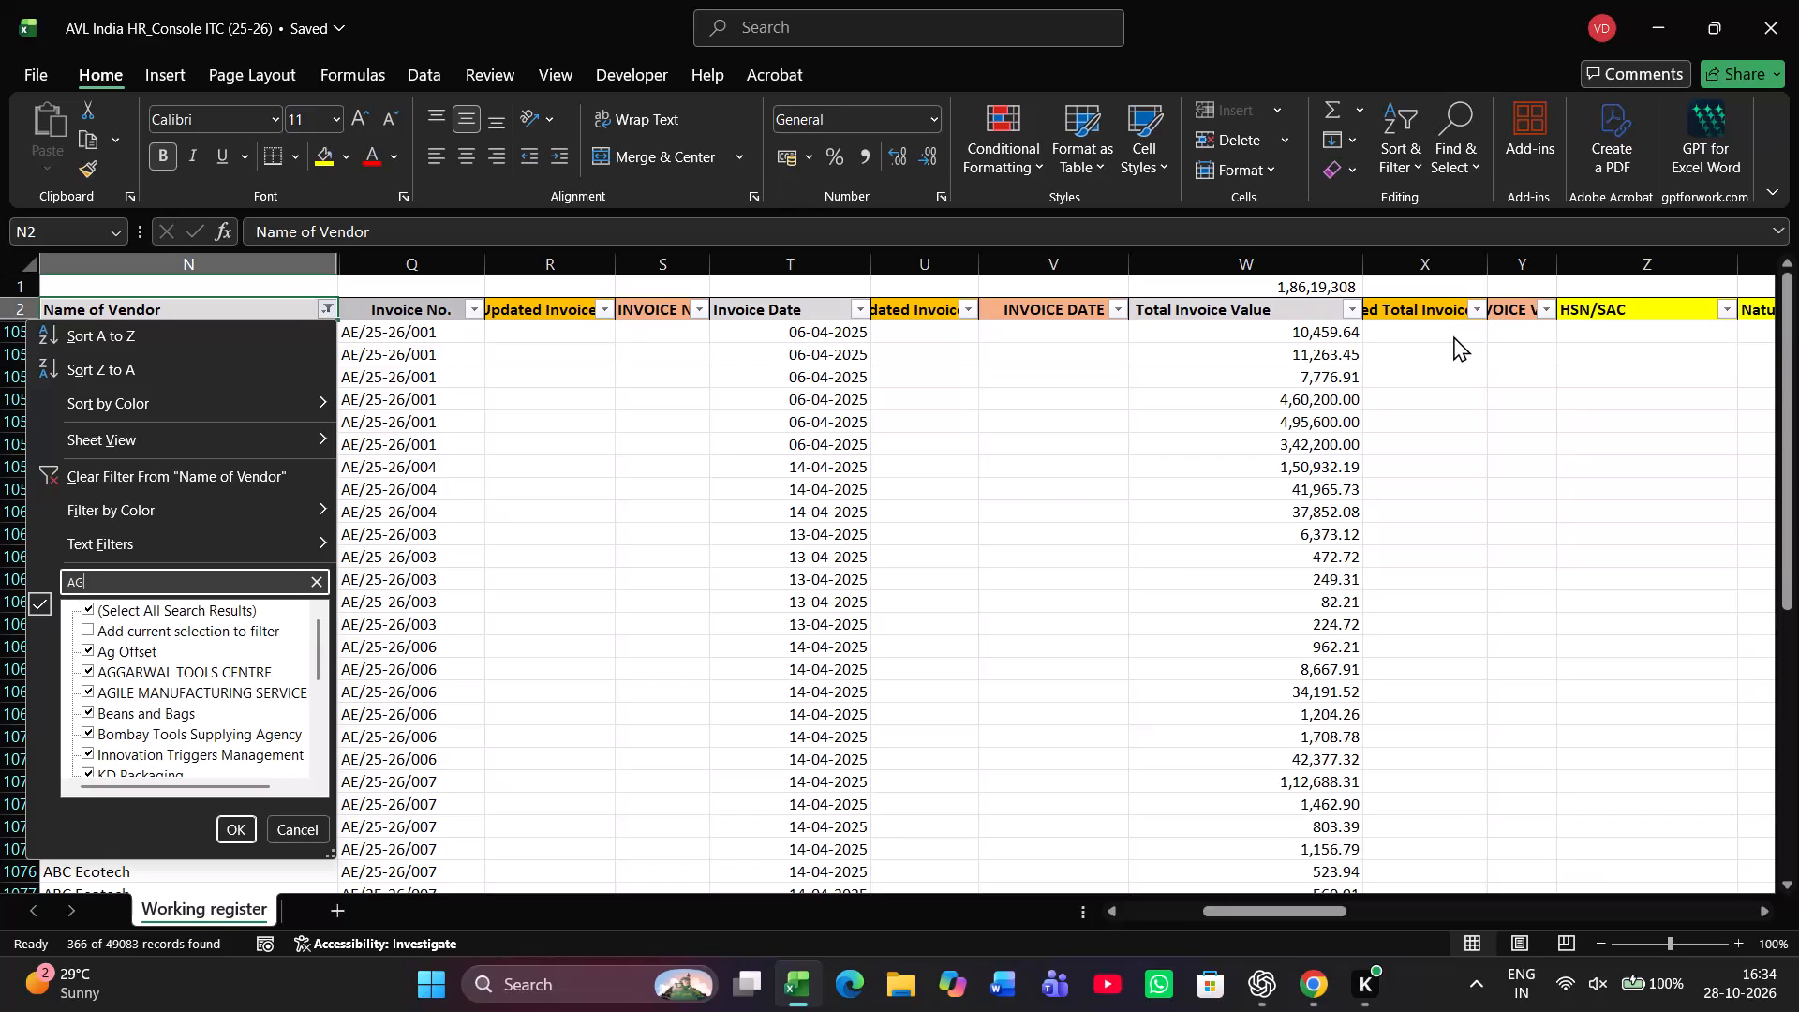
key("Down")
key("Down")
key("Down")
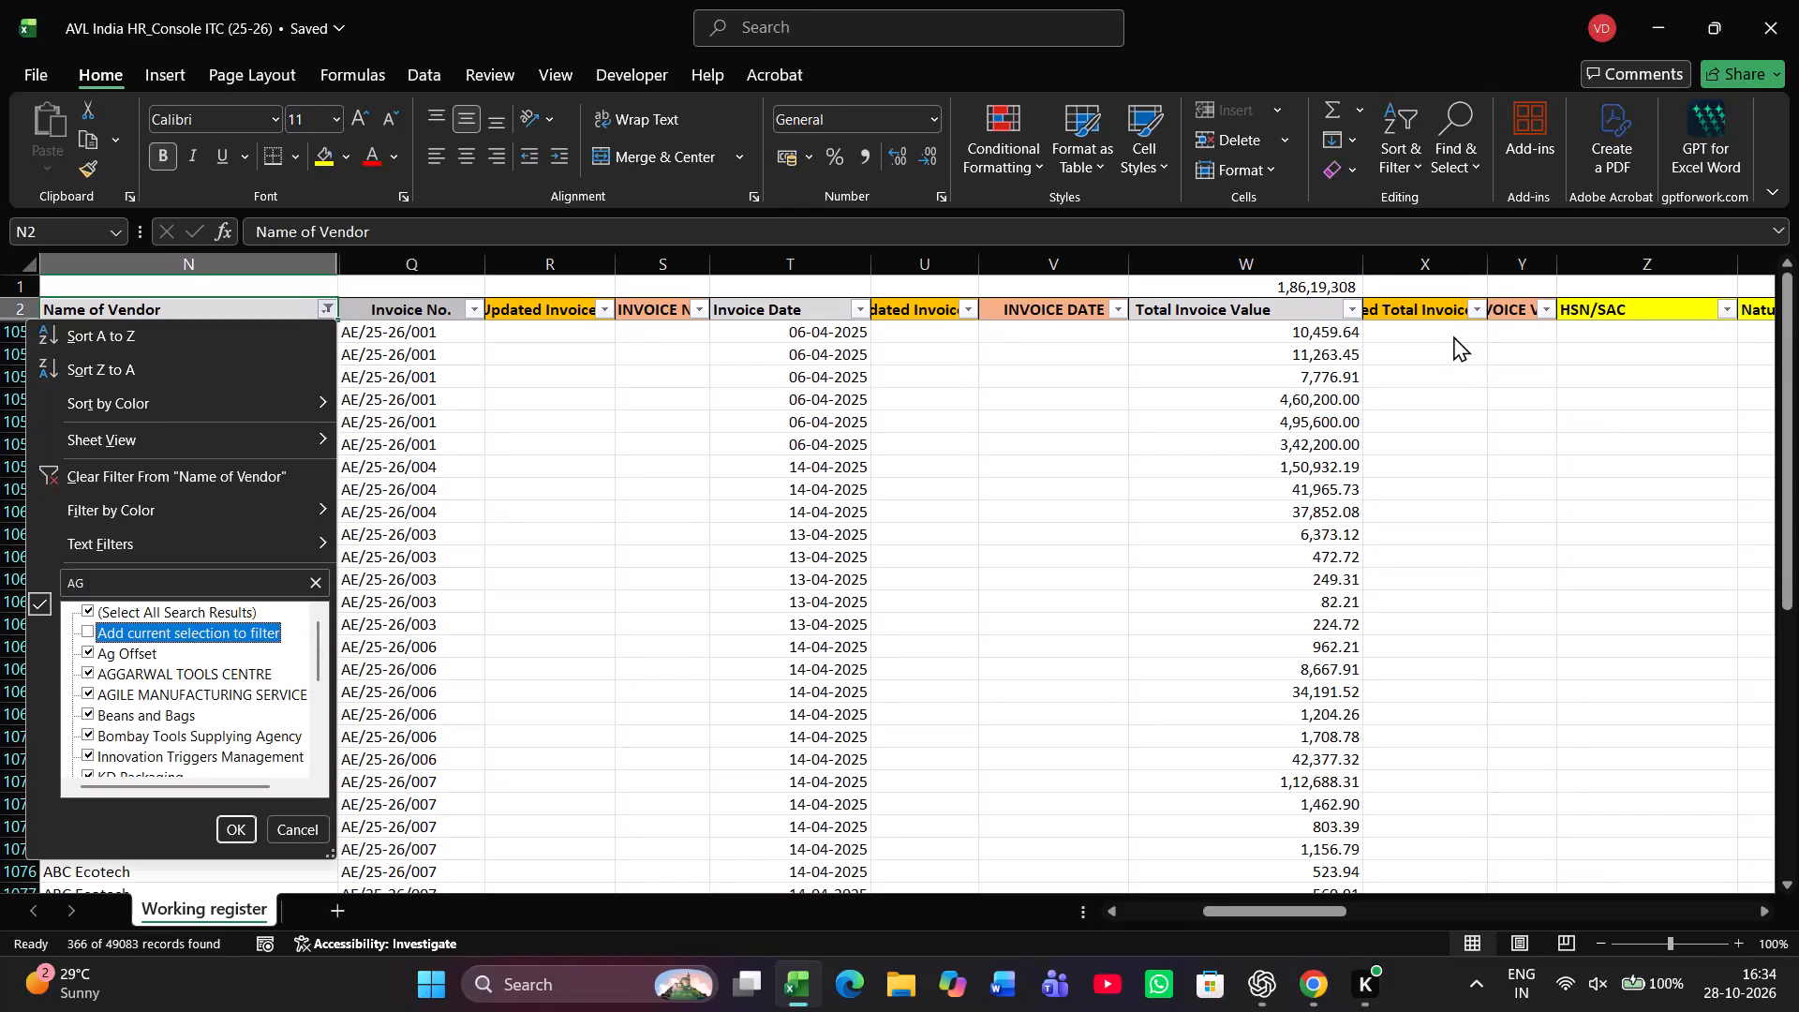
key("Up")
key("space")
key("Down")
key("Down")
key("space")
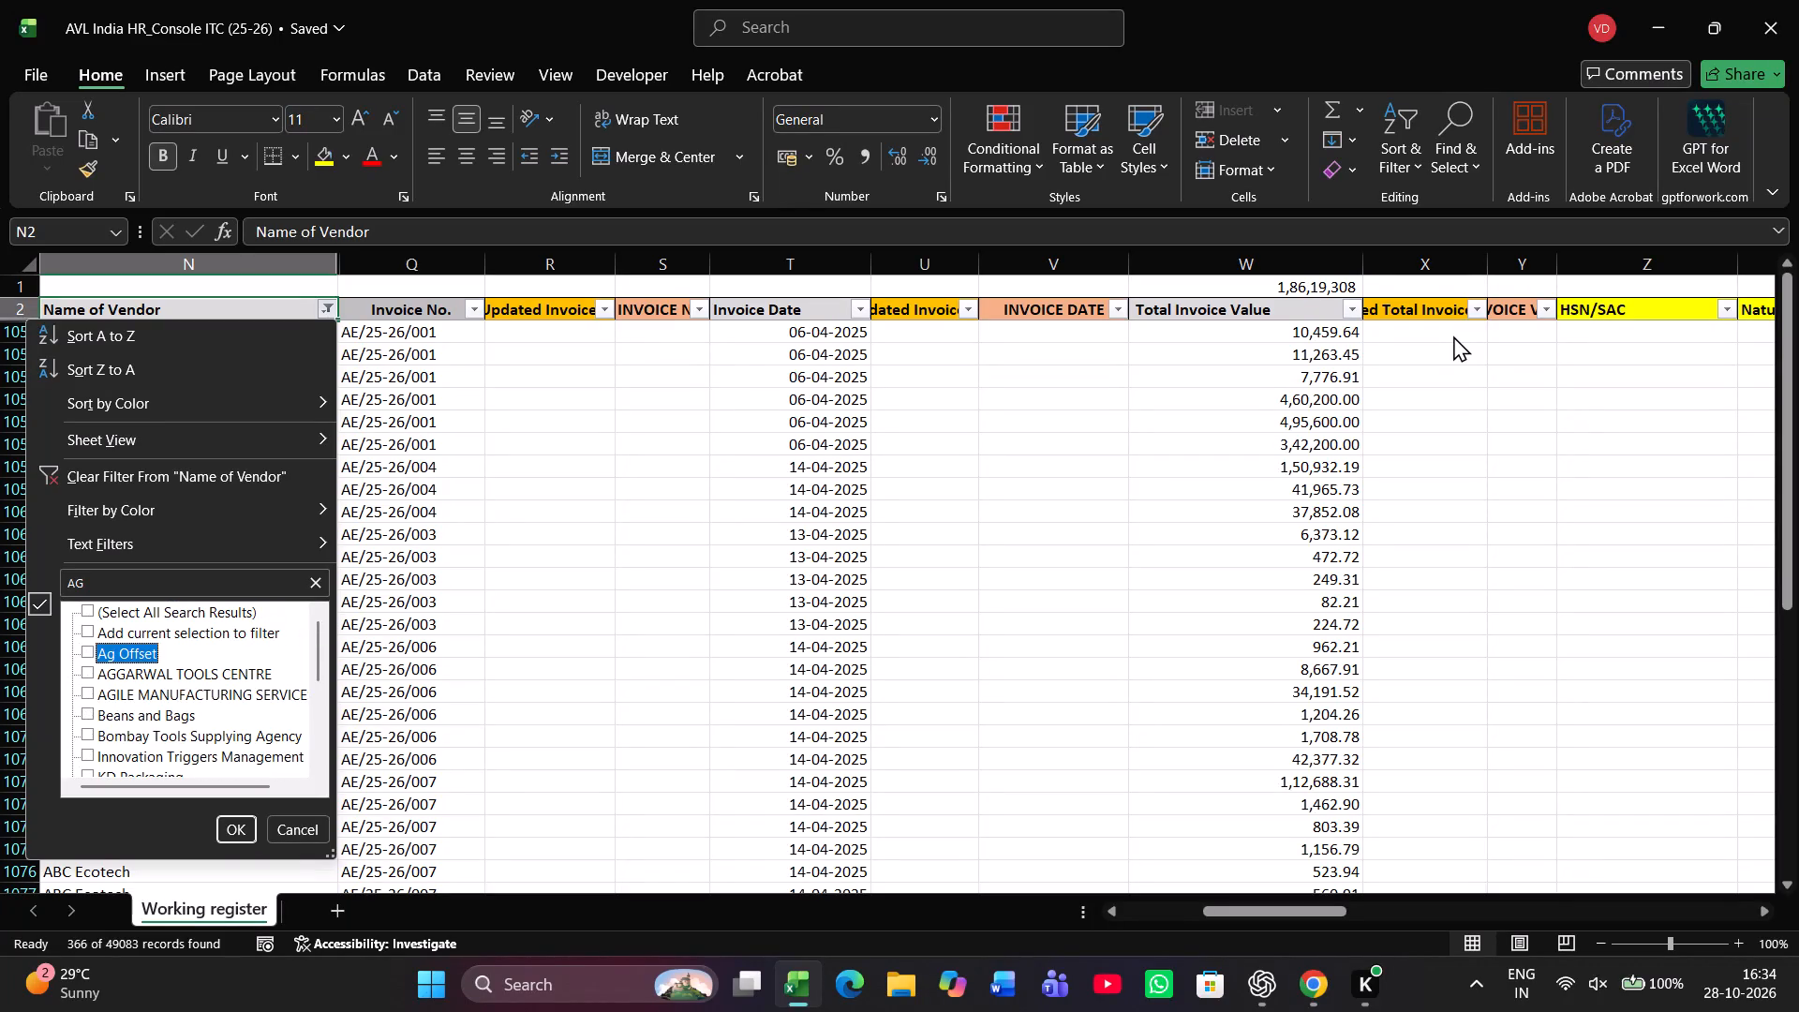
key("Return")
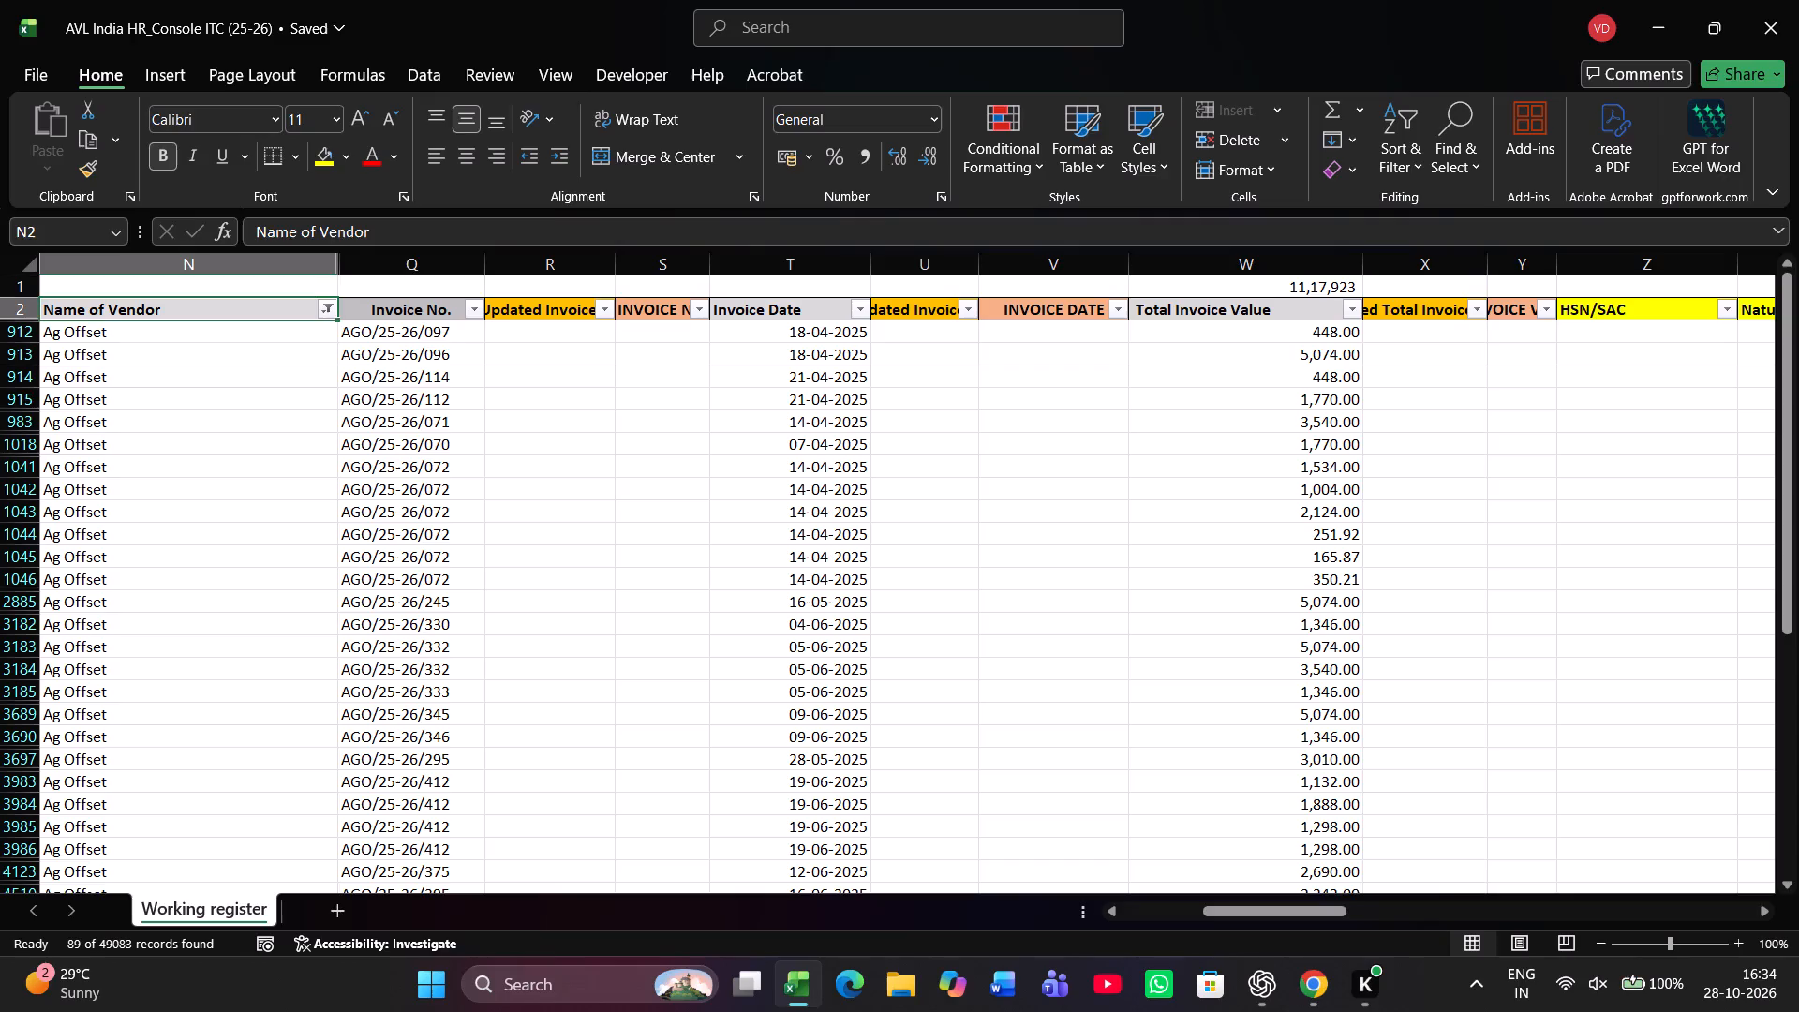
key("Right")
key("Right")
key("Right")
key("Right")
key("Right")
key("Right")
key("Right")
key("Right")
key("Right")
key("Right")
key("Right")
key("Right")
key("Right")
key("Right")
key("Right")
key("Right")
key("Right")
key("Right")
key("Right")
key("Right")
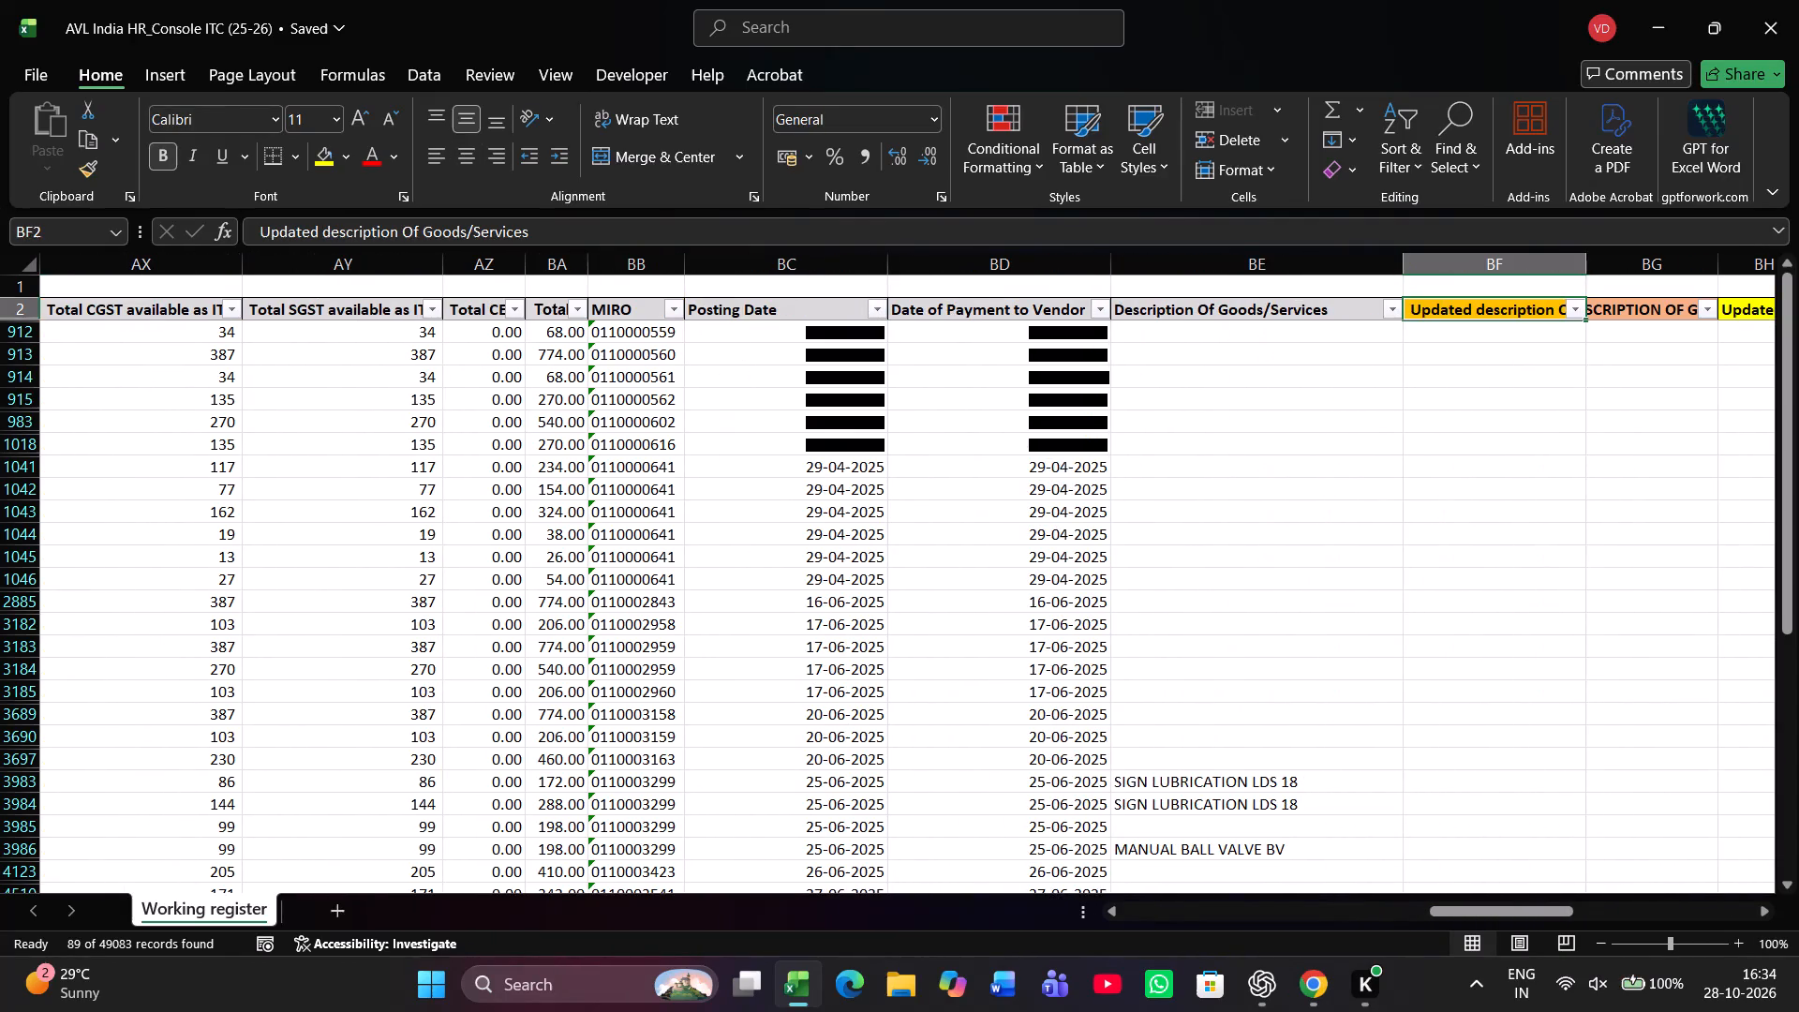
key("Left")
key("Left")
key("Left")
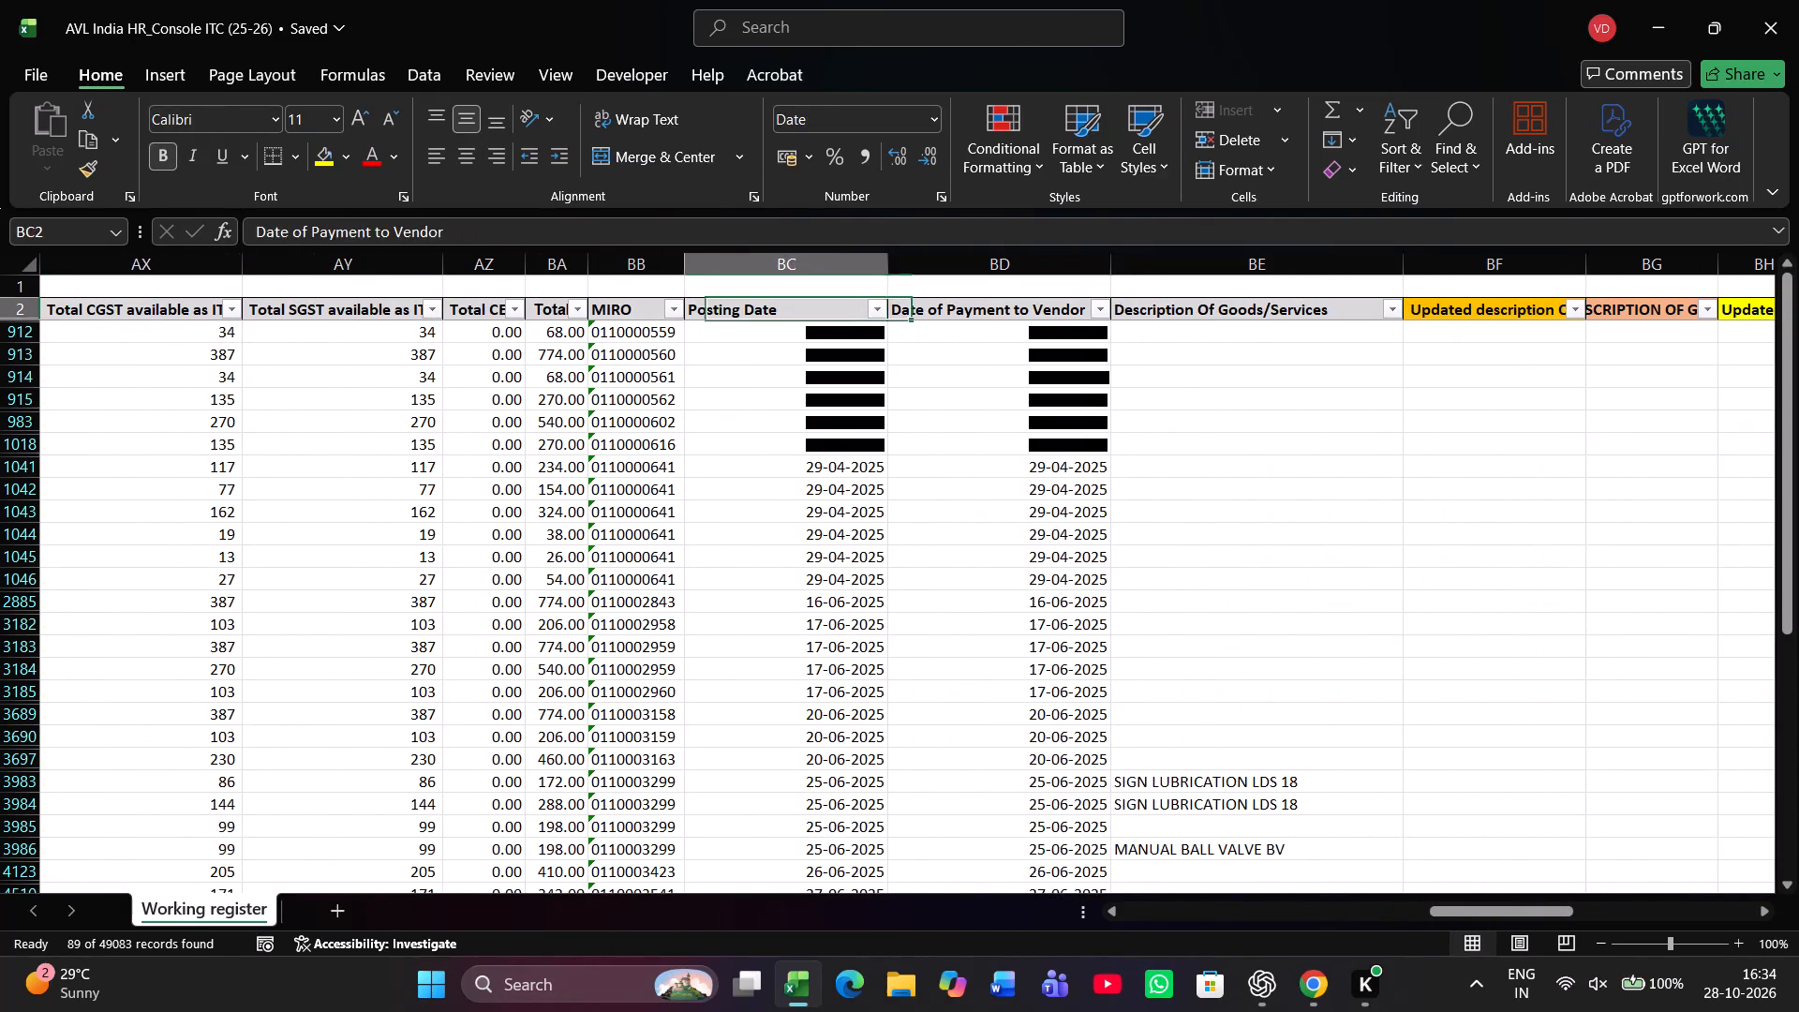
key("Left")
key("alt+Down")
key("Down")
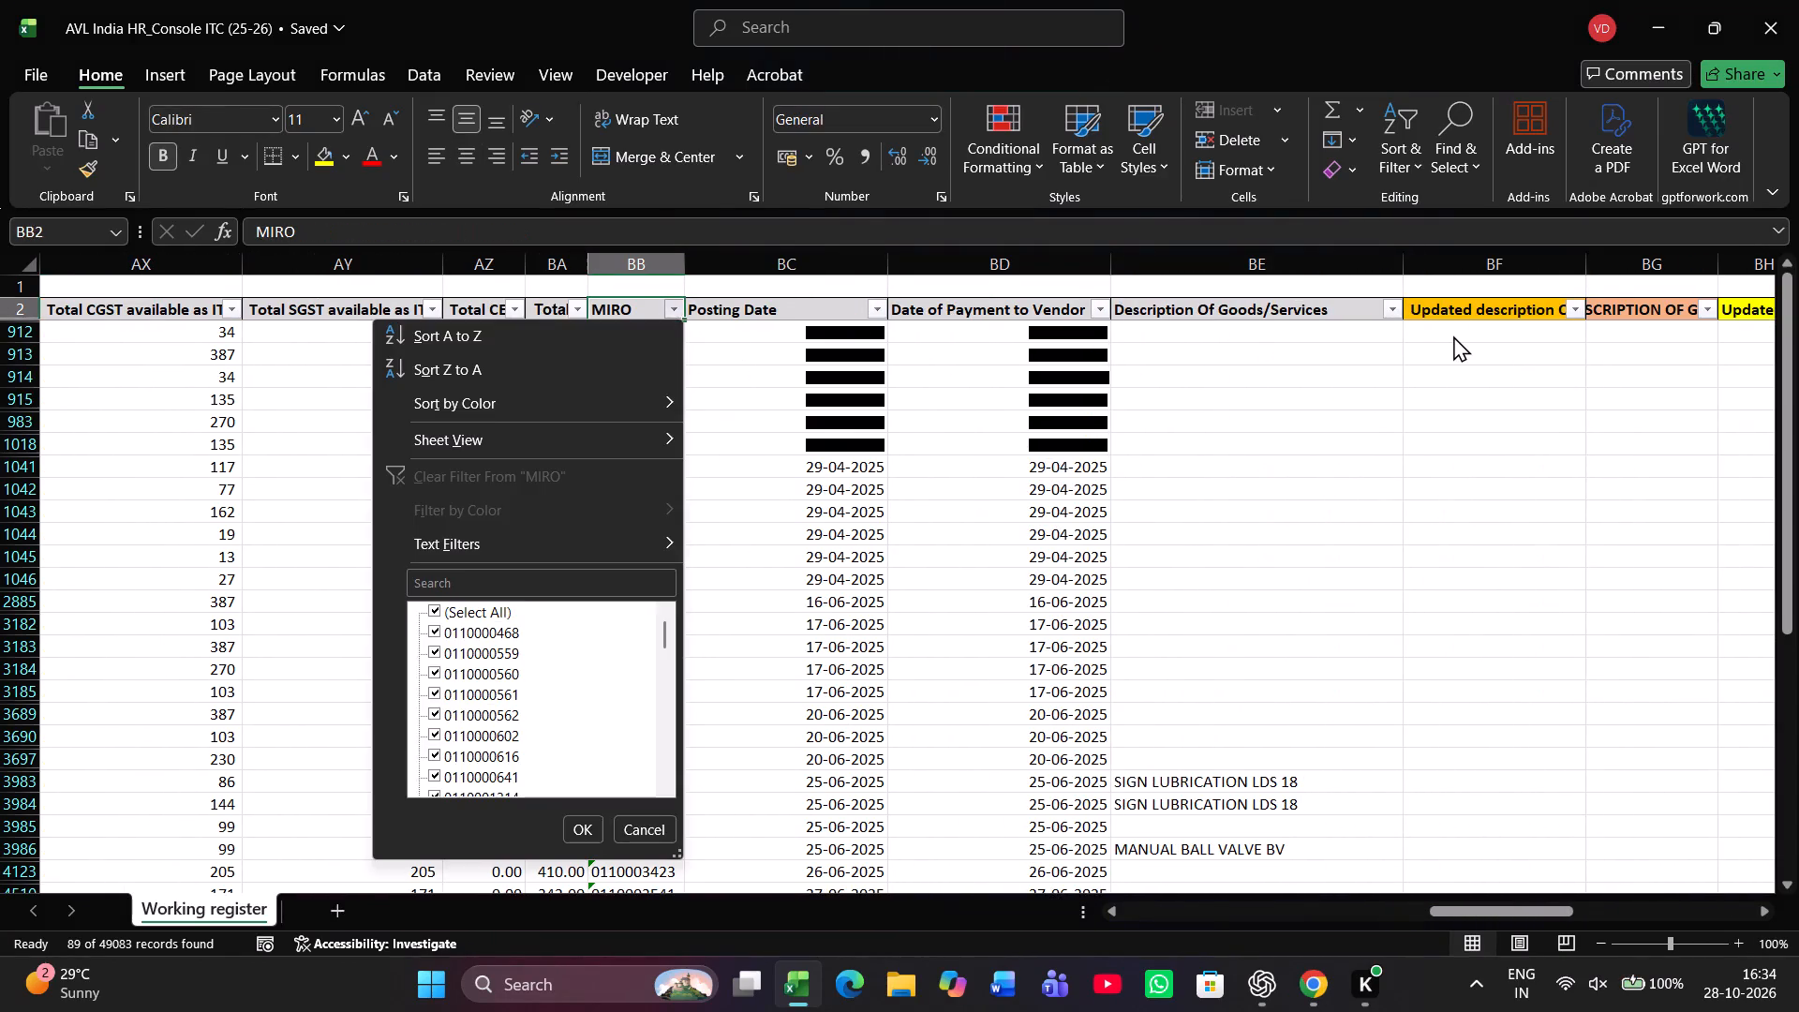
key("Down")
key("Down")
key("Down")
key("Down")
key("Down")
key("Down")
key("Down")
key("Down")
key("space")
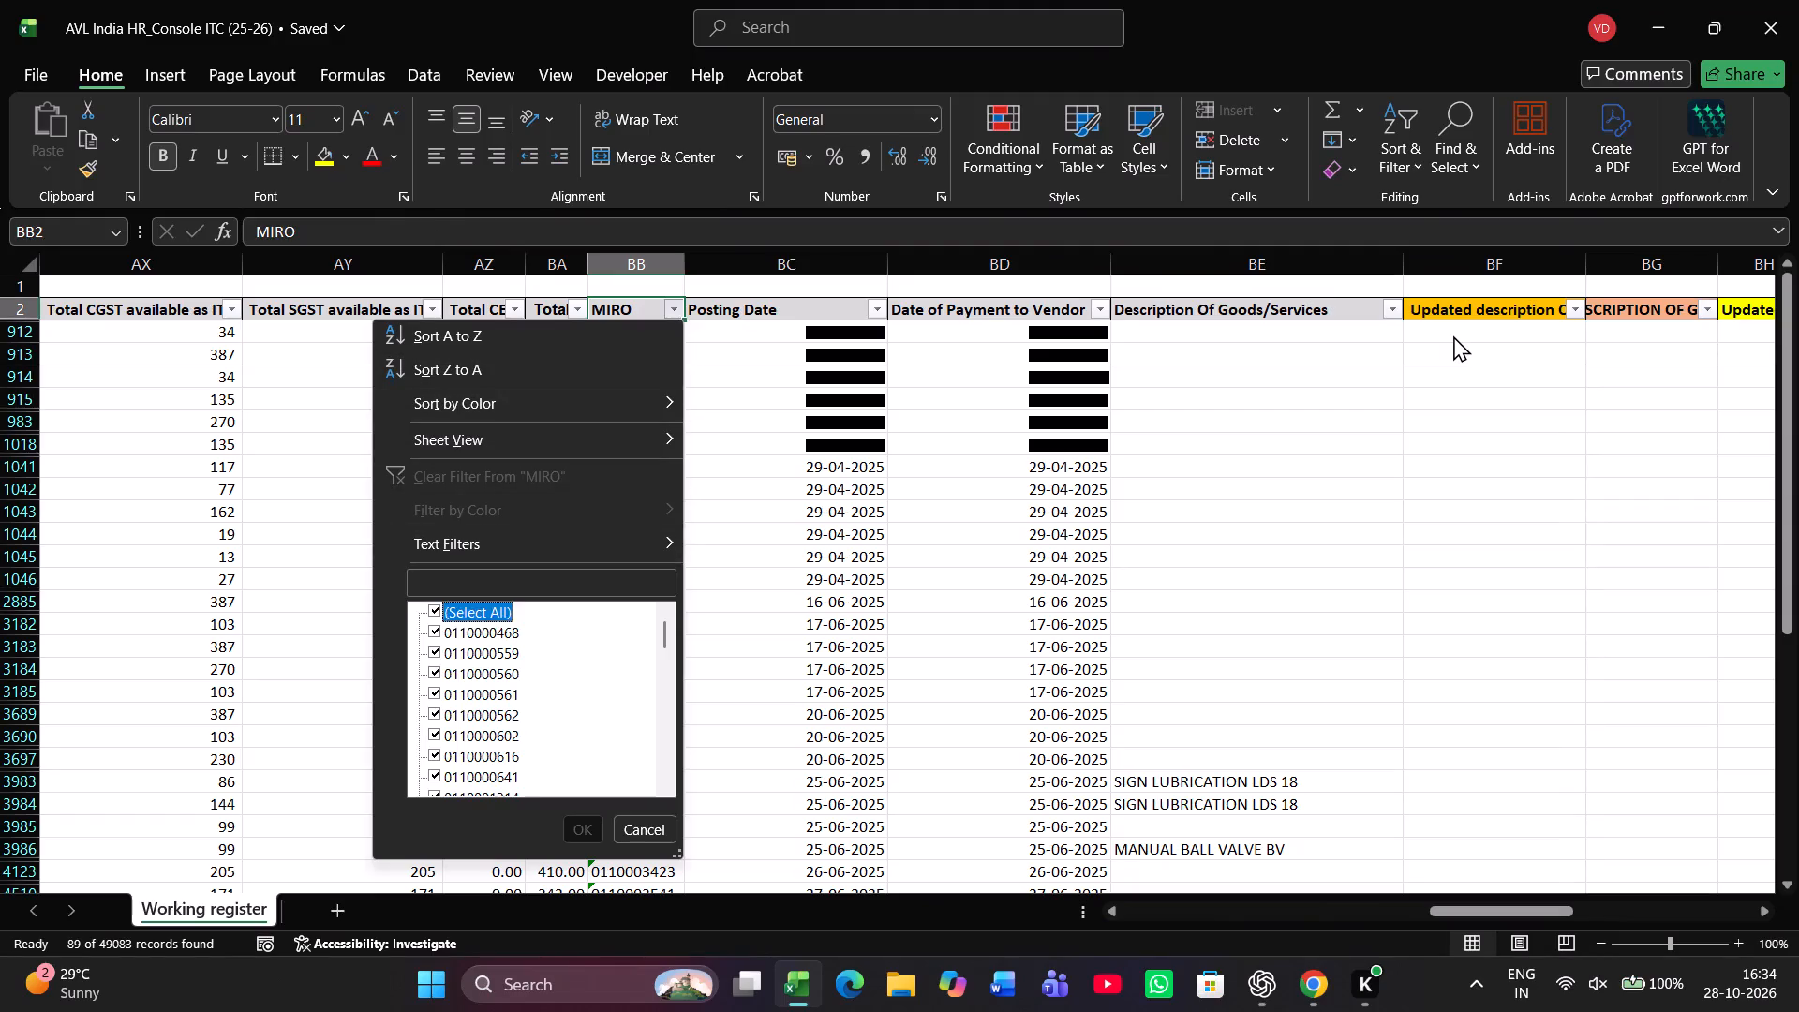
key("Down")
key("Down")
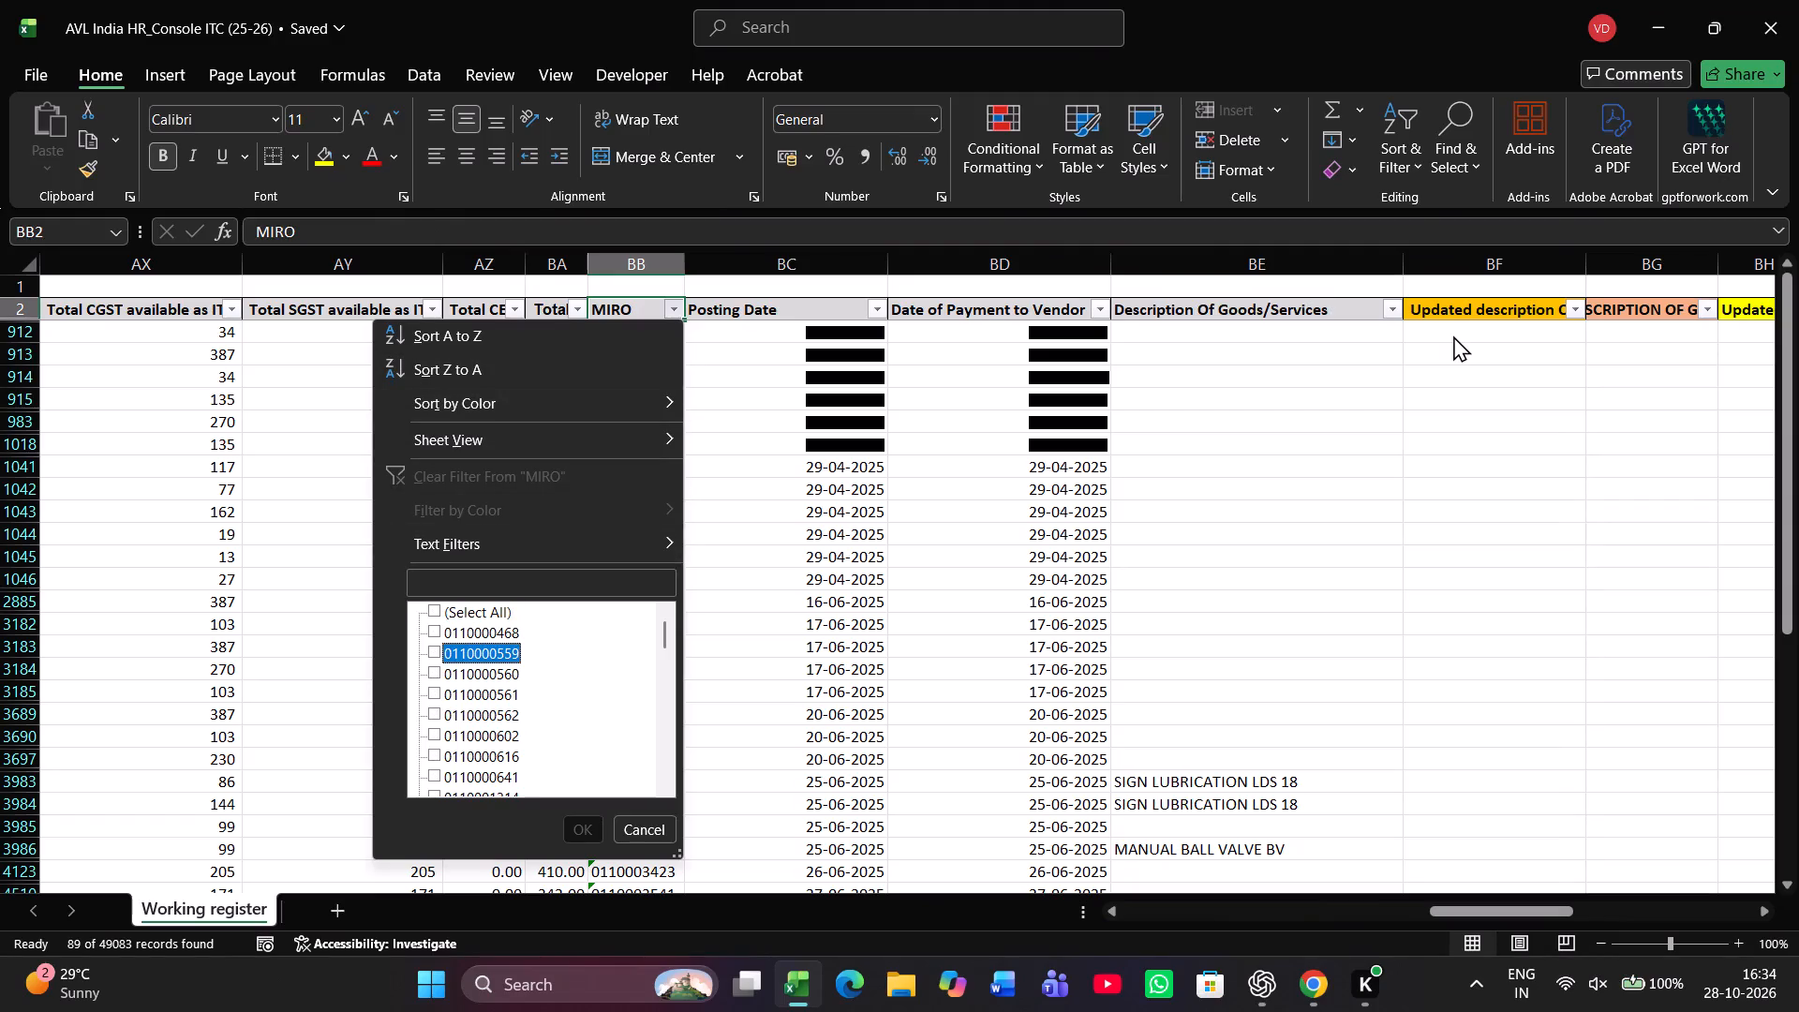
key("Down")
key("Down")
key("Down")
key("Down")
key("Down")
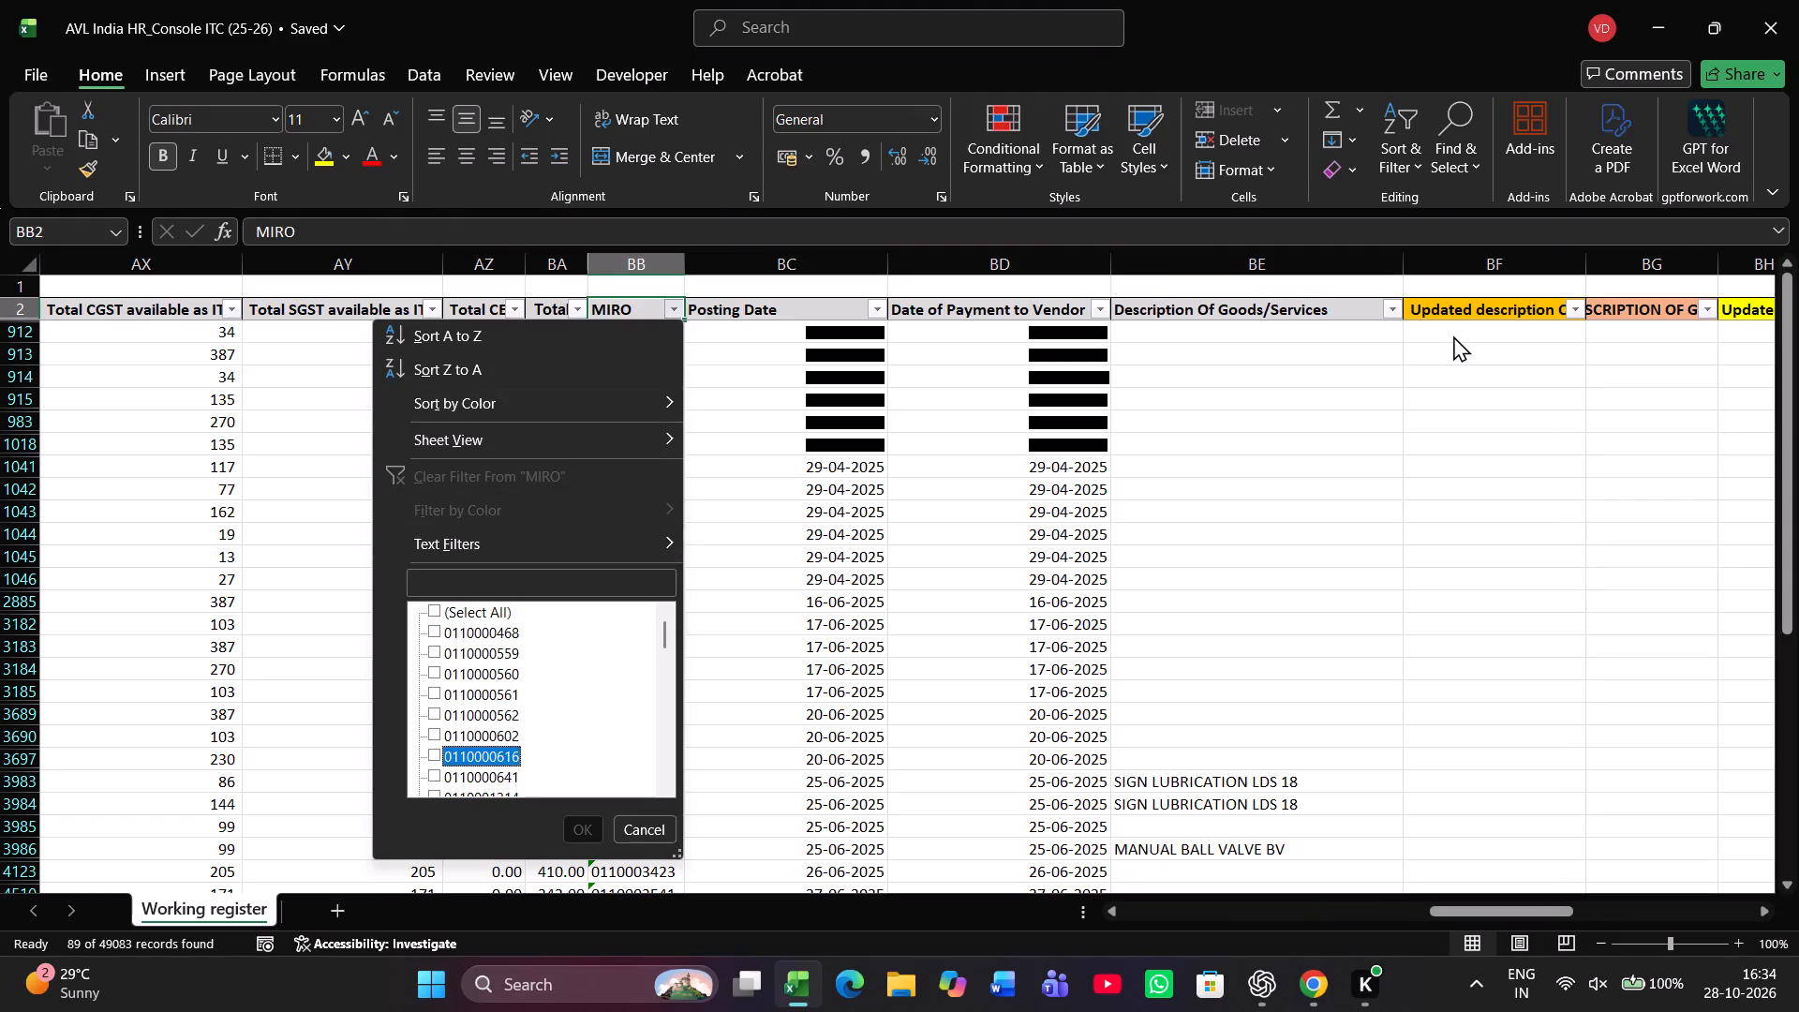
key("Down")
key("Down")
key("Down")
key("Down")
key("Down")
key("Down")
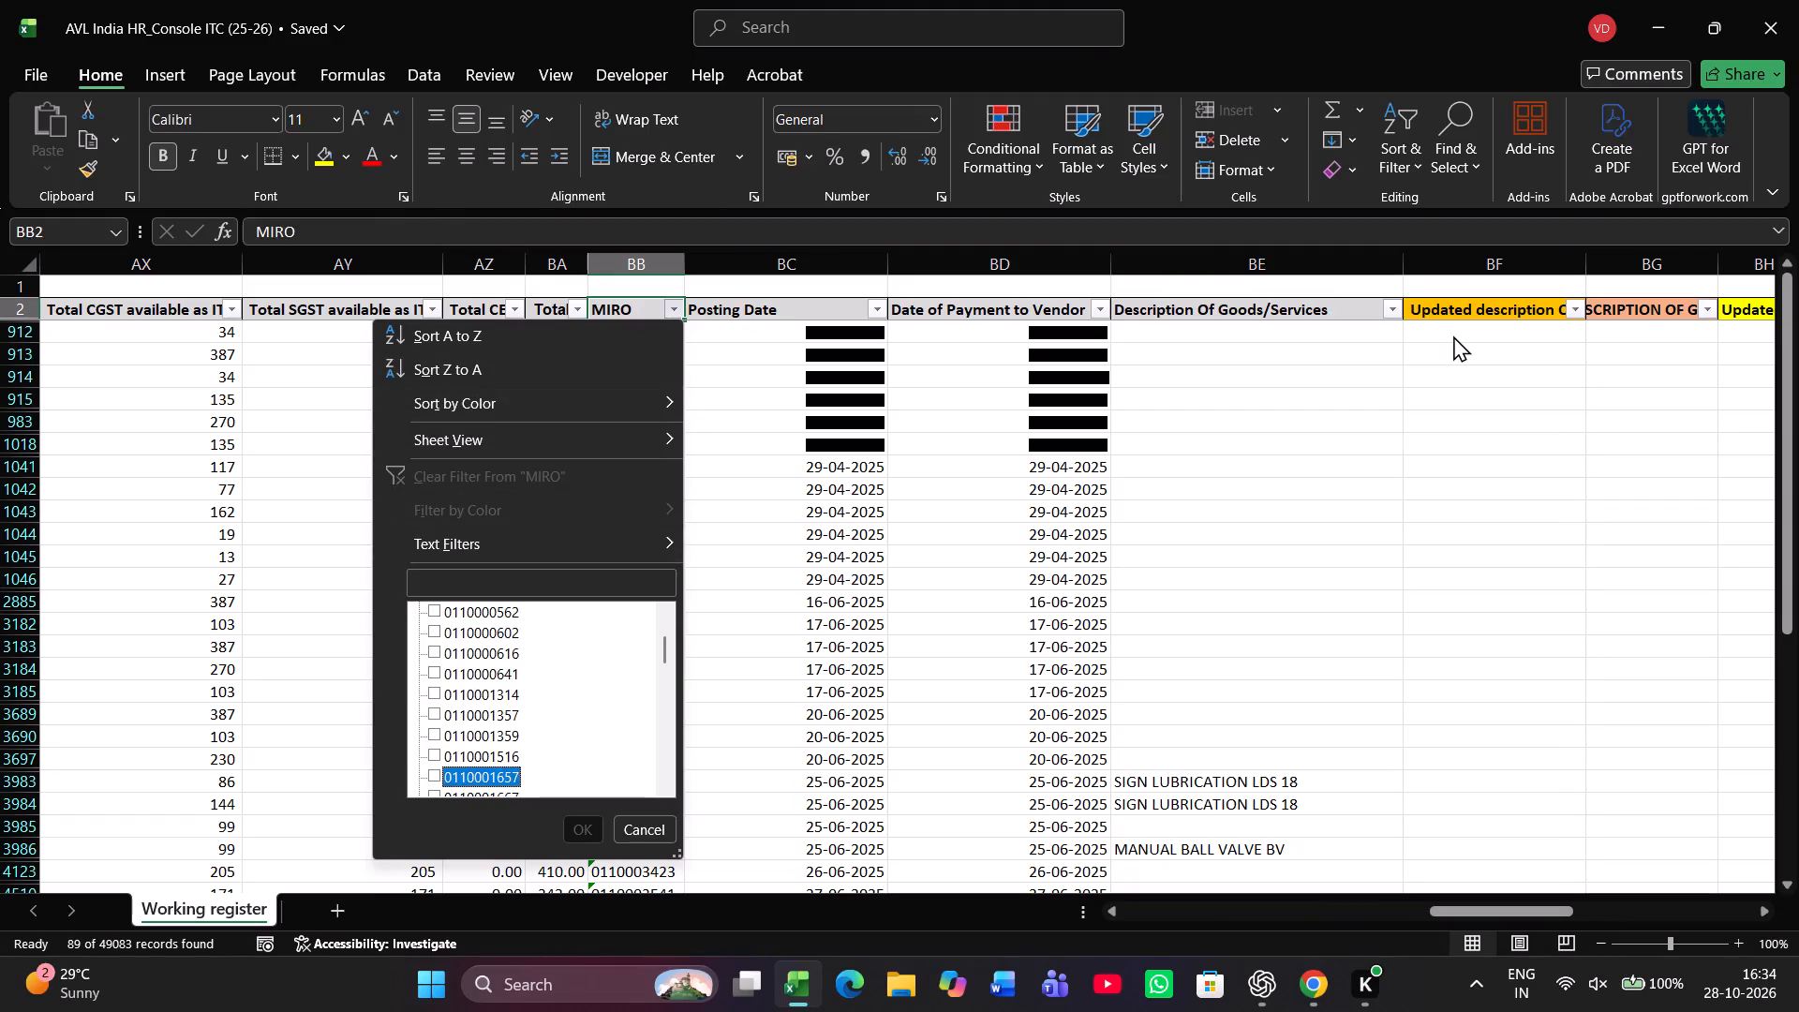
key("Down")
key("Down")
key("Down")
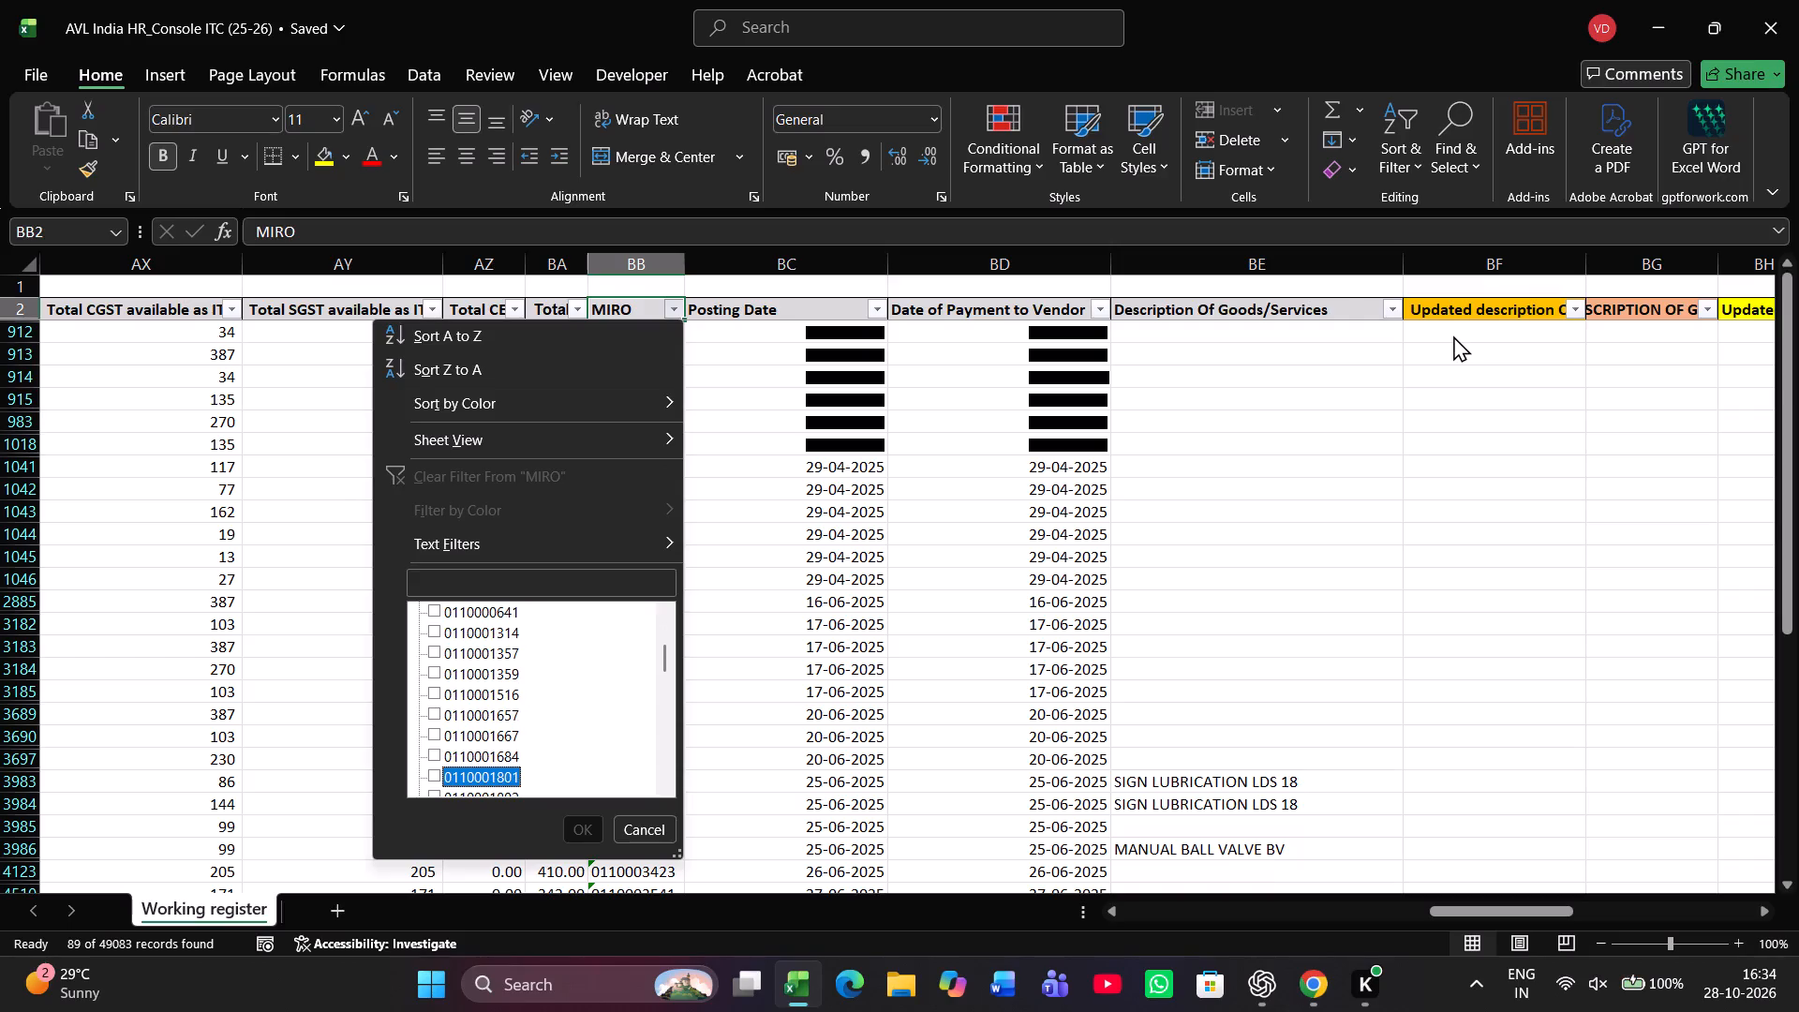
key("space")
key("Down")
key("space")
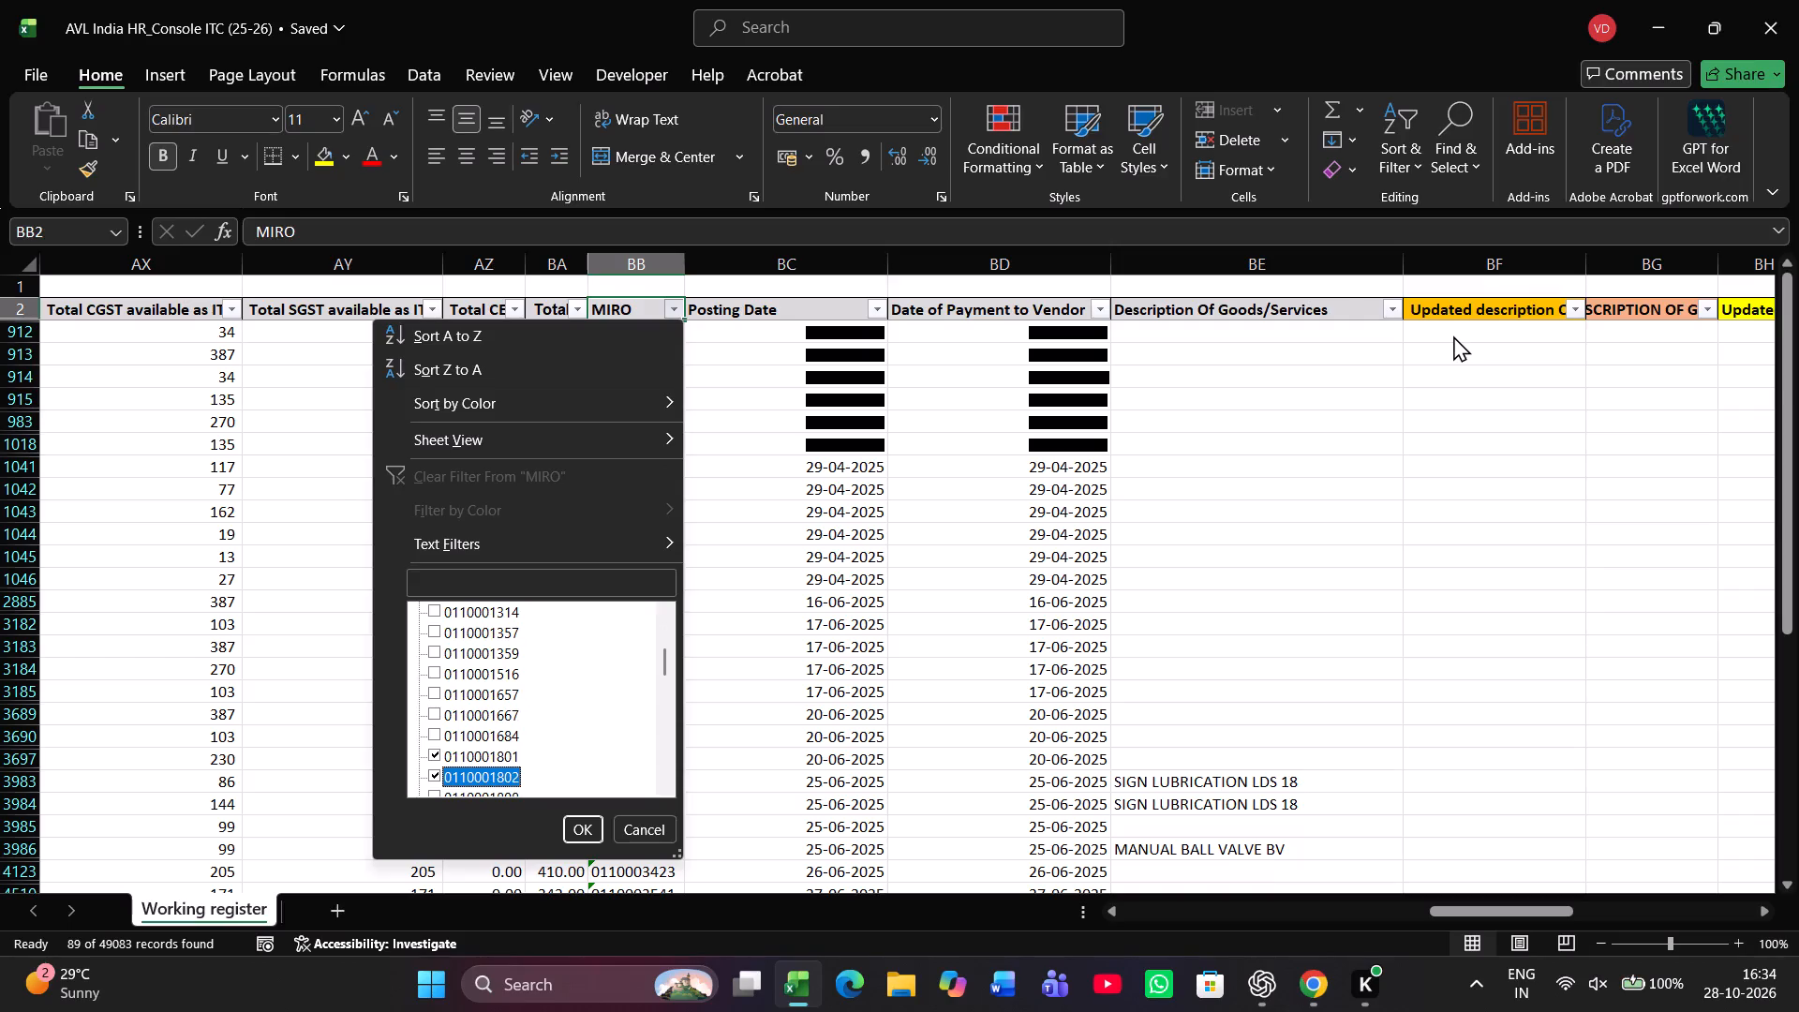
key("Return")
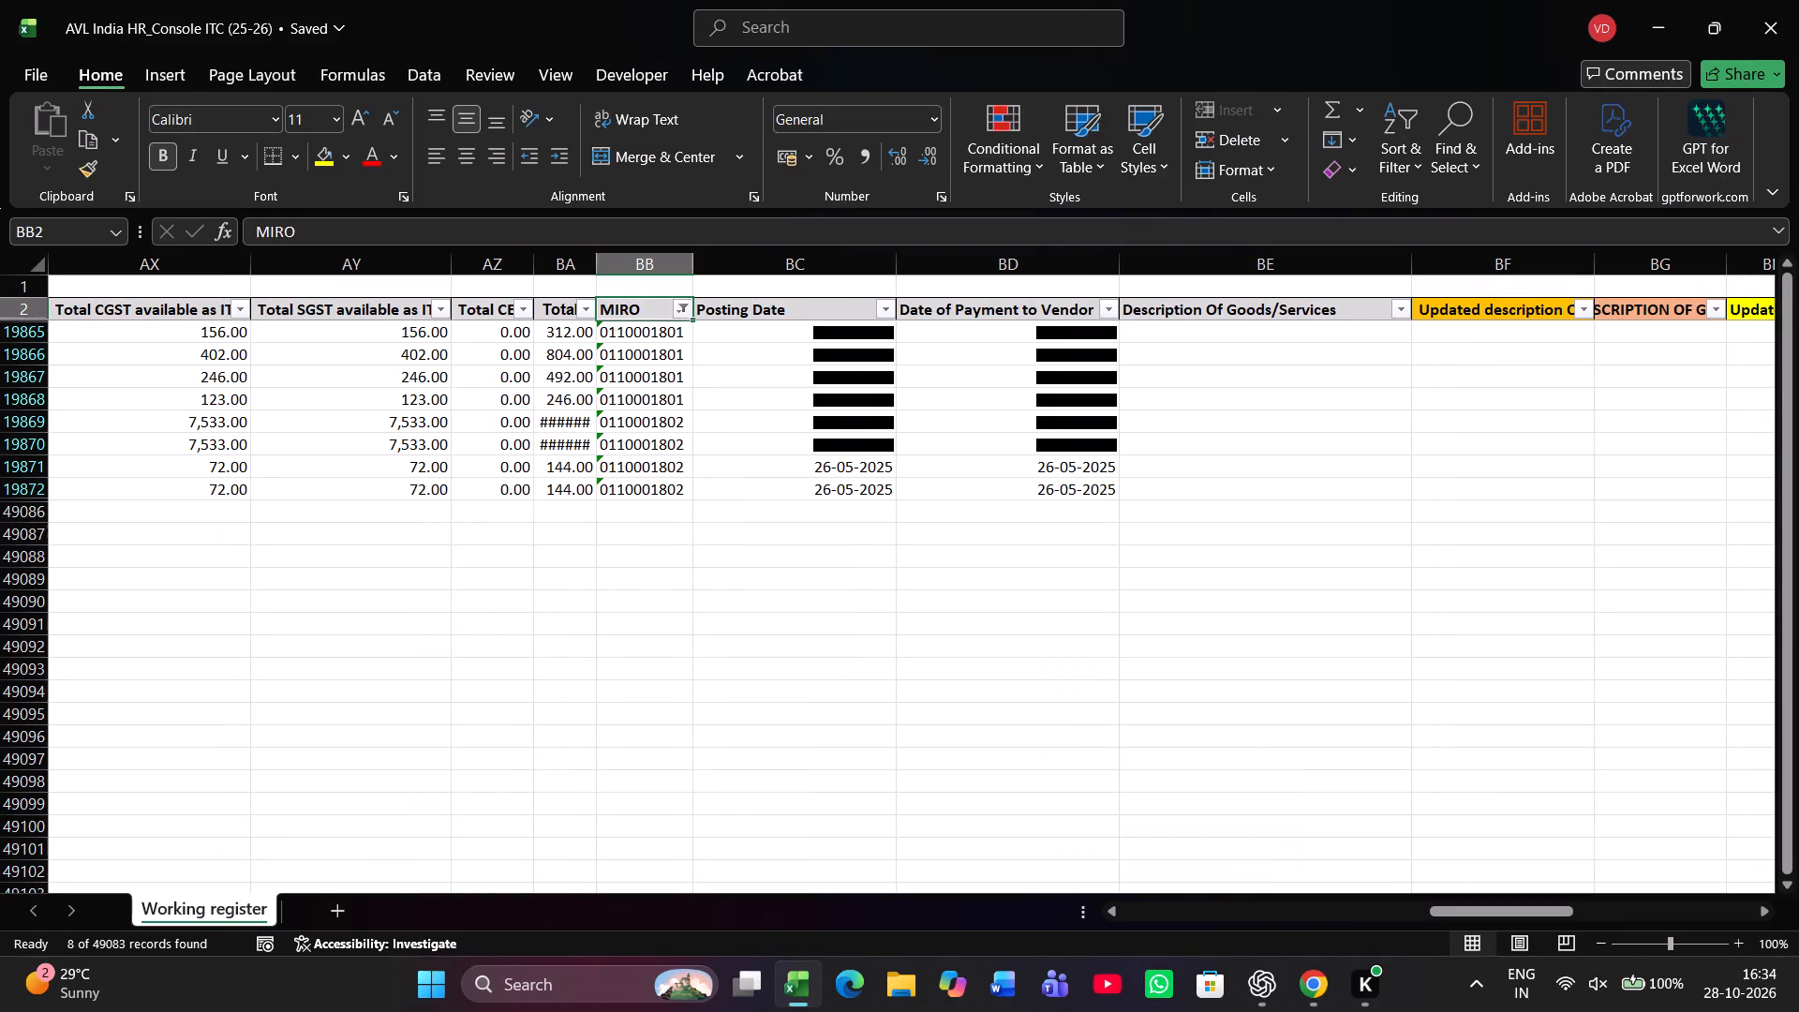
Examine the Ag Offset rows from Posting Date through the description, GRN and e-way bill columns to the IRN attachment column.
key("Right")
key("Right")
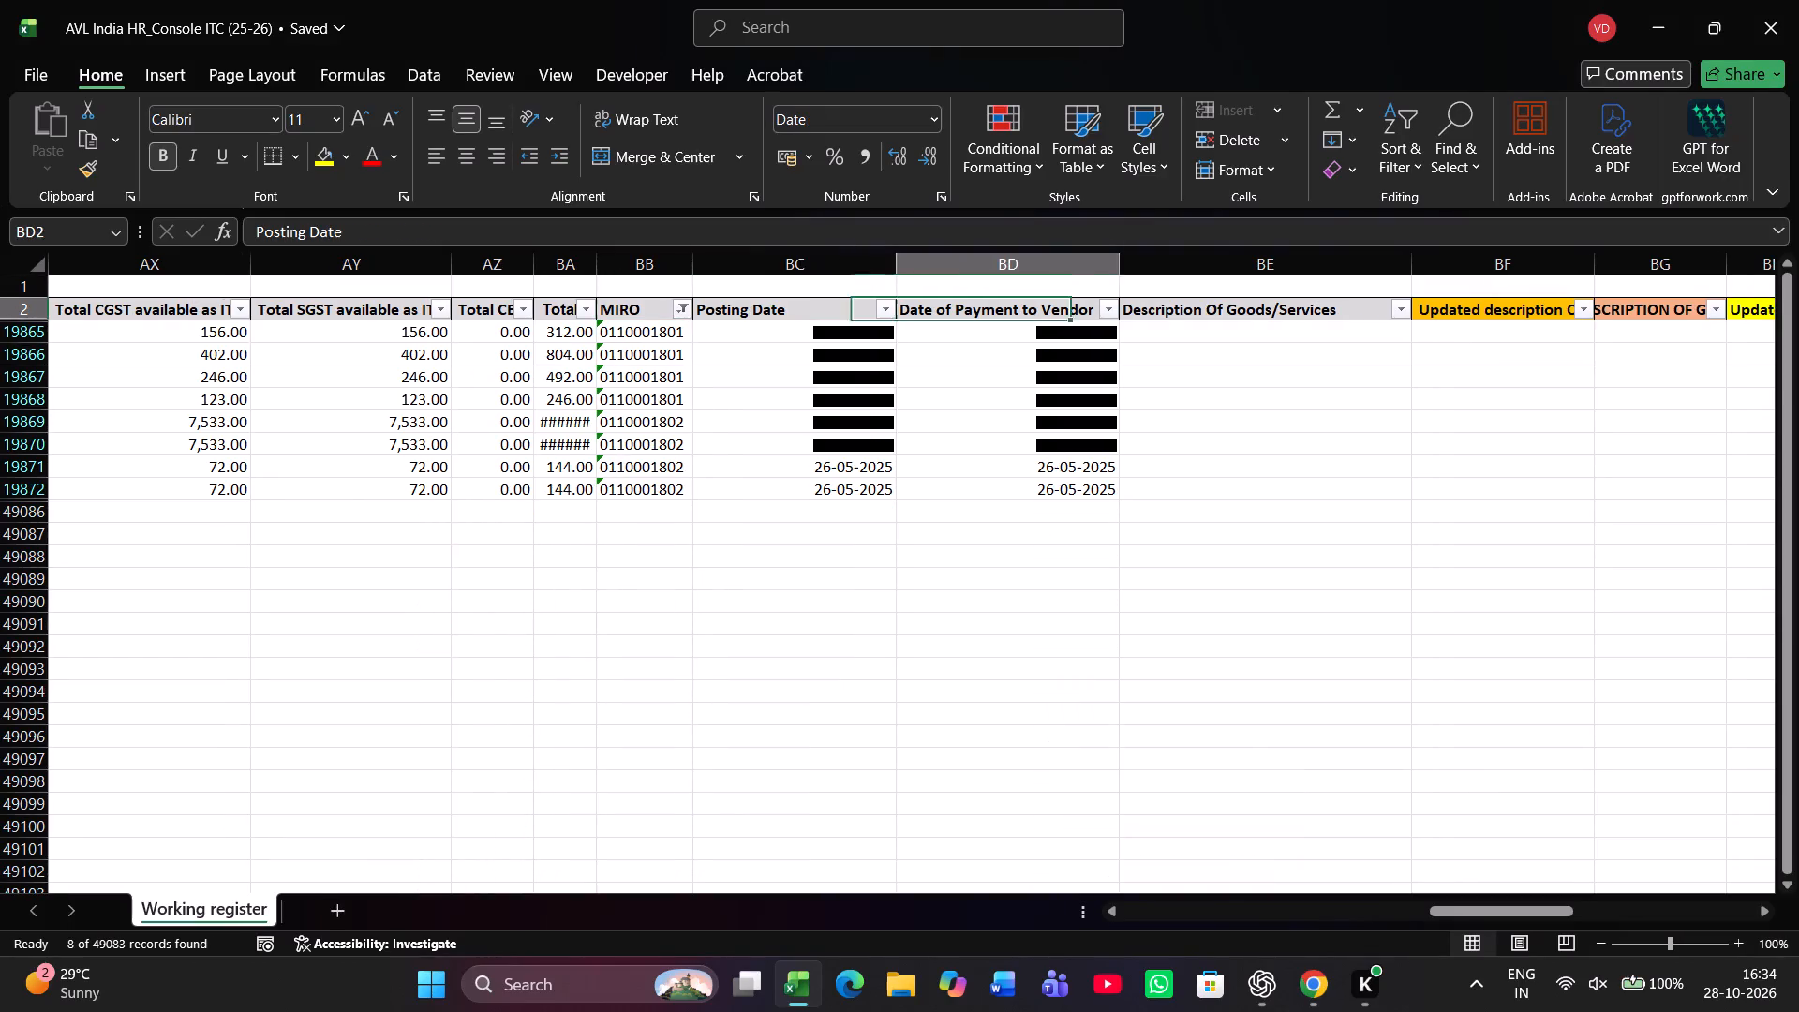
key("Right")
key("Right")
key("Right")
key("Right")
key("Right")
key("Right")
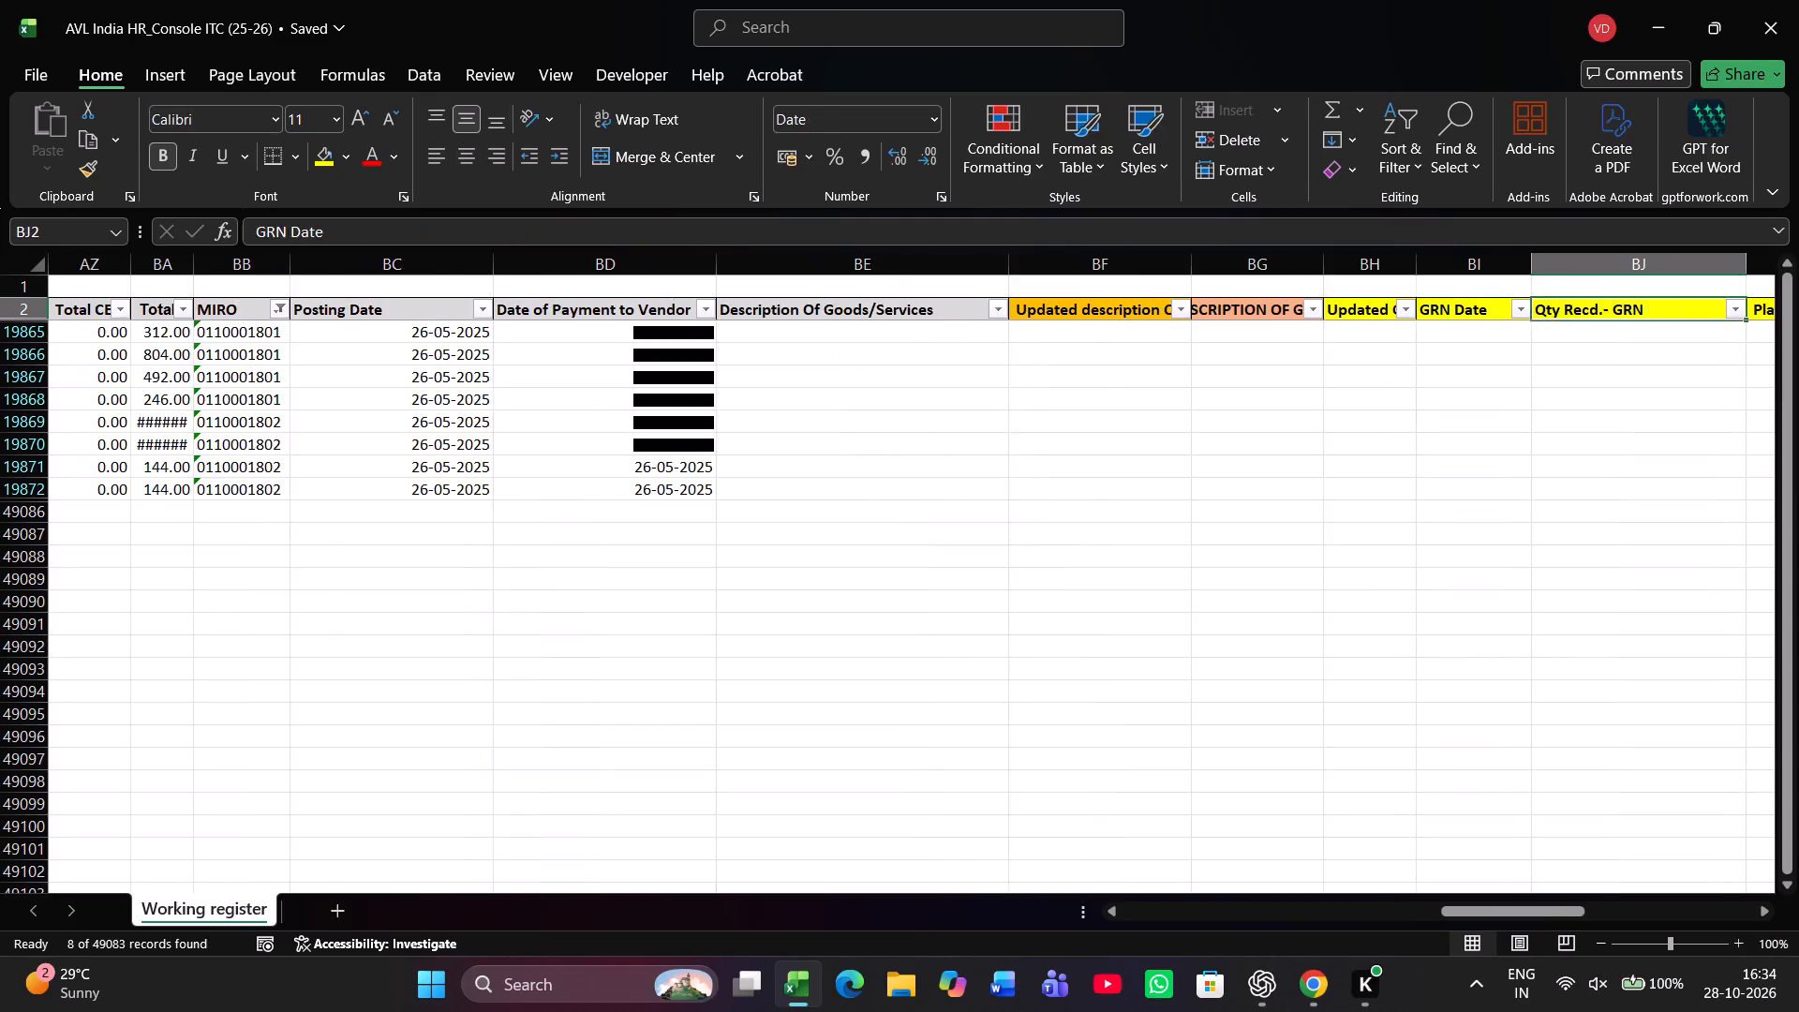
key("Right")
key("Right")
key("Right")
key("Right")
key("Right")
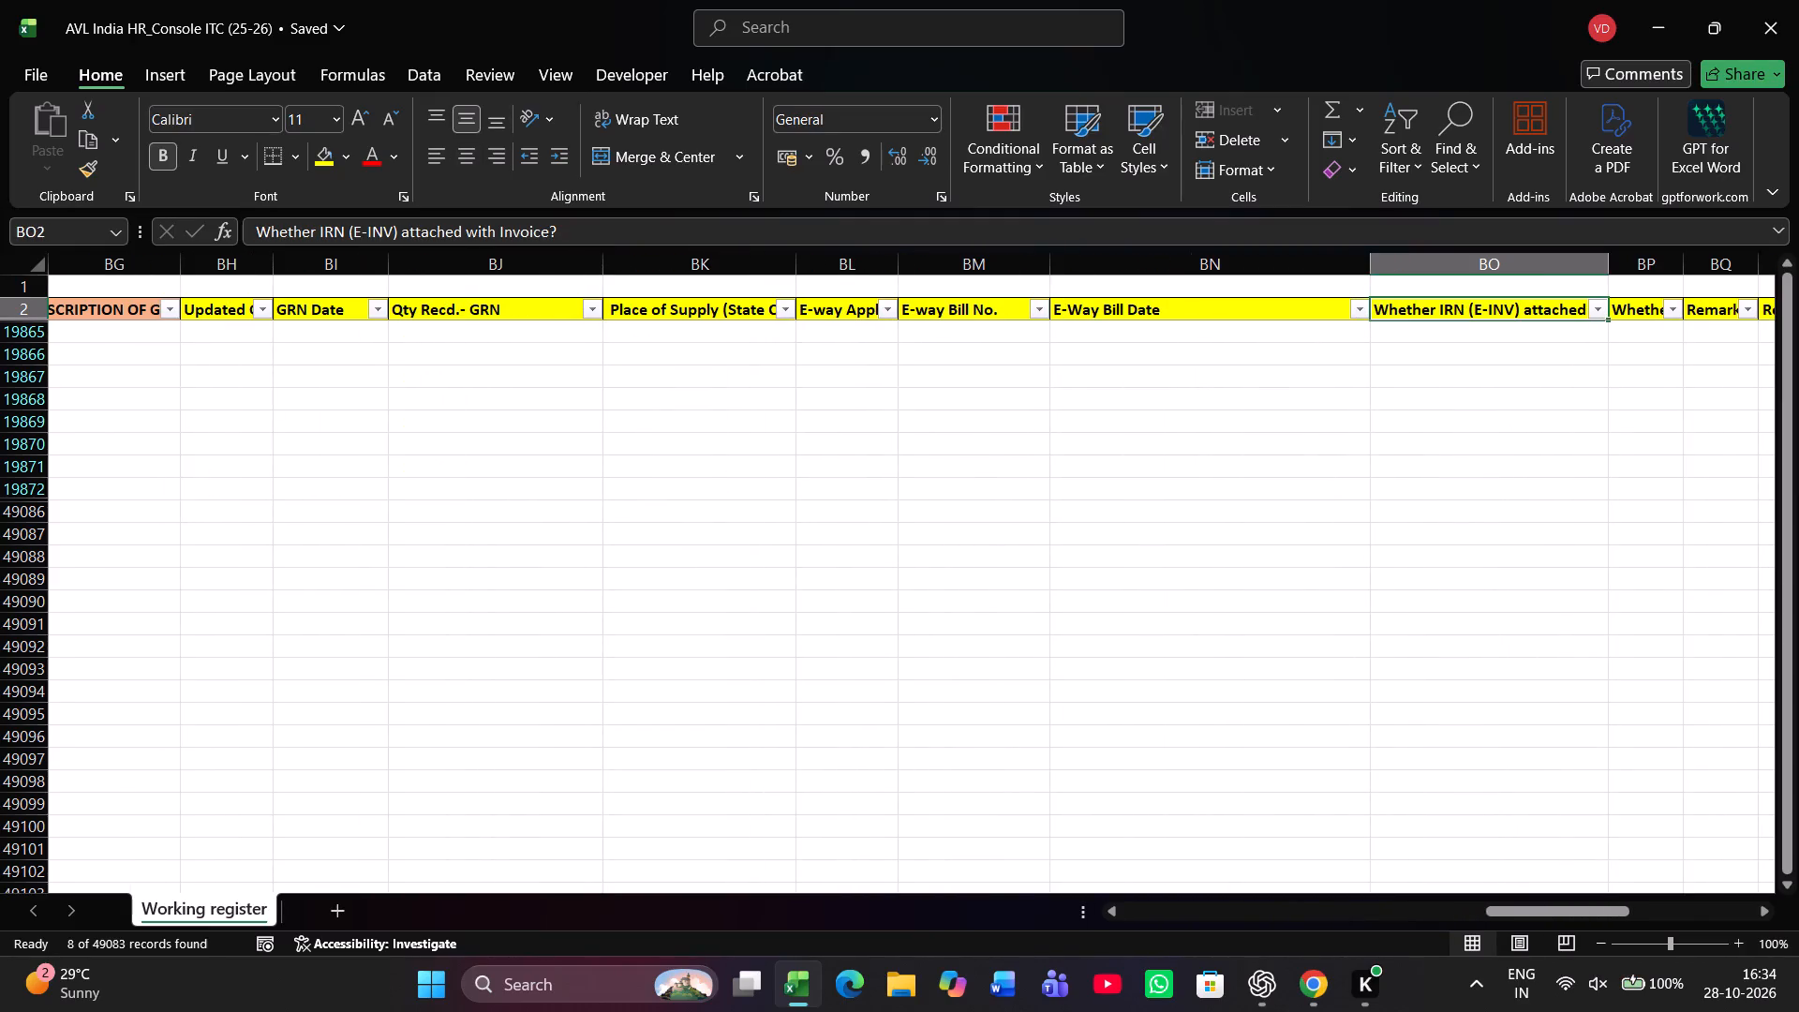
key("Left")
key("Left")
key("Left")
key("Left")
key("Left")
key("Left")
key("Left")
key("Left")
key("Left")
key("Left")
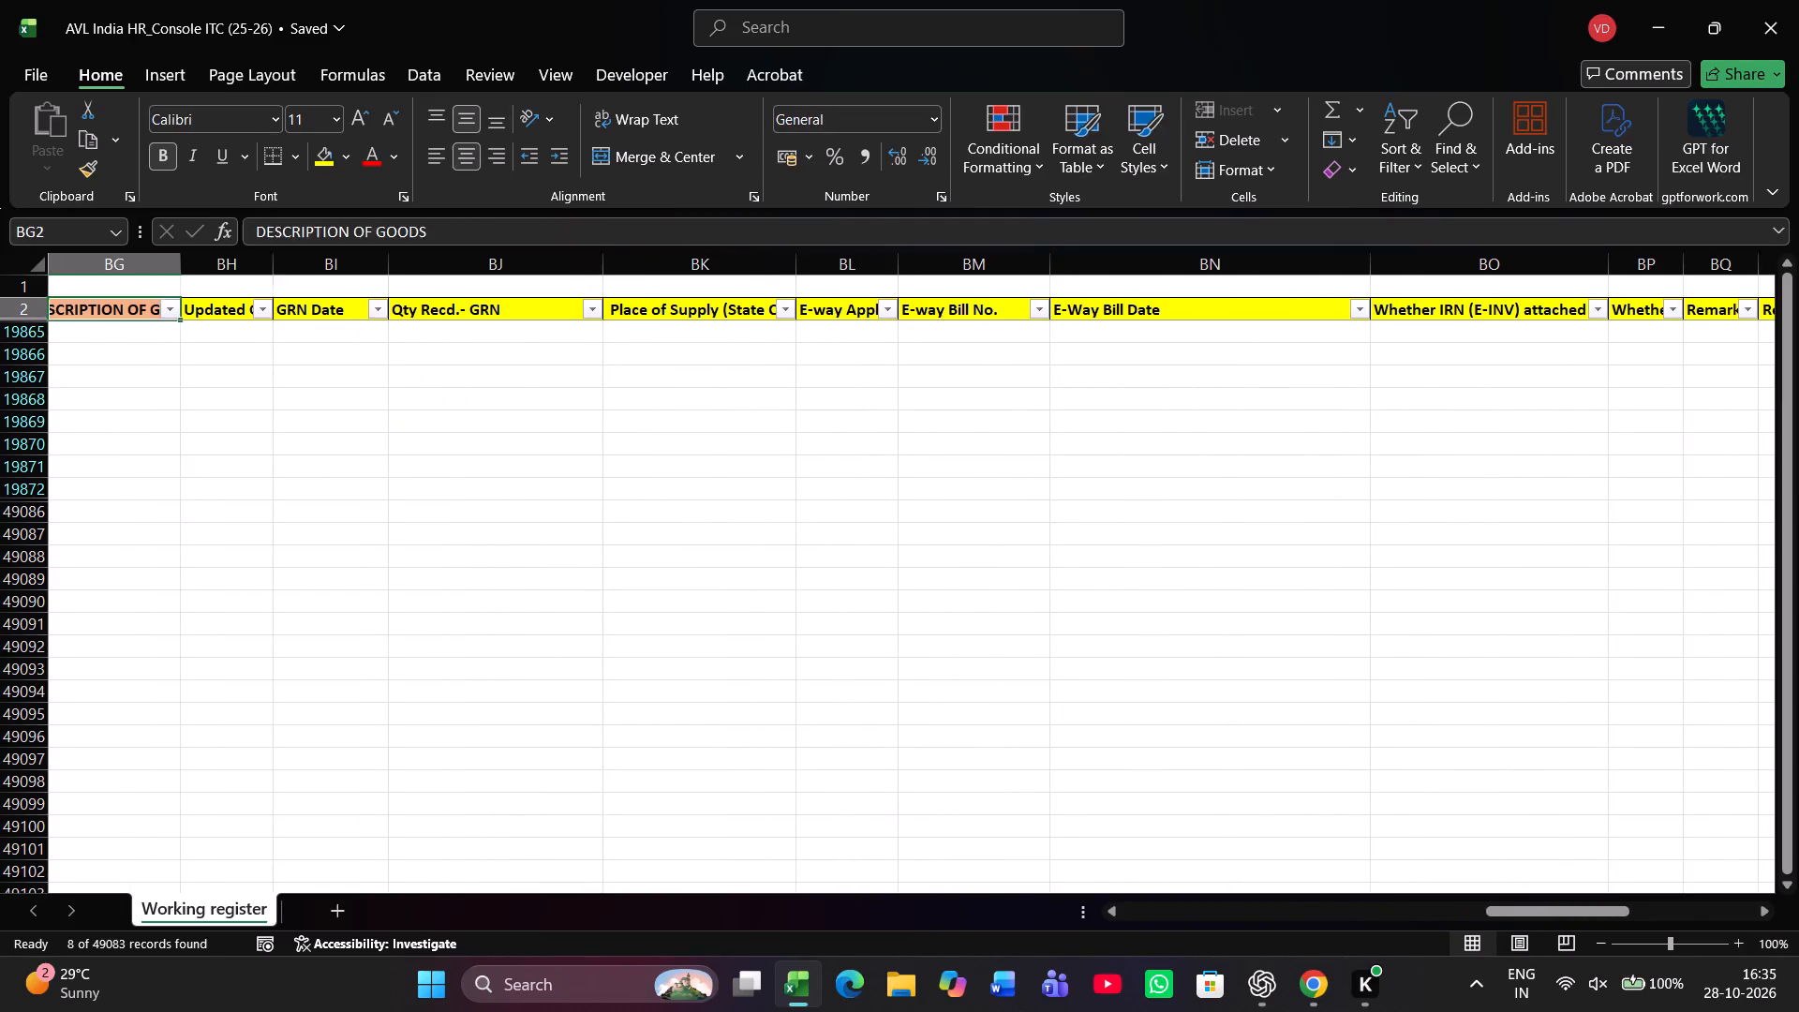
key("Left")
key("Left")
key("Left")
key("Left")
key("Left")
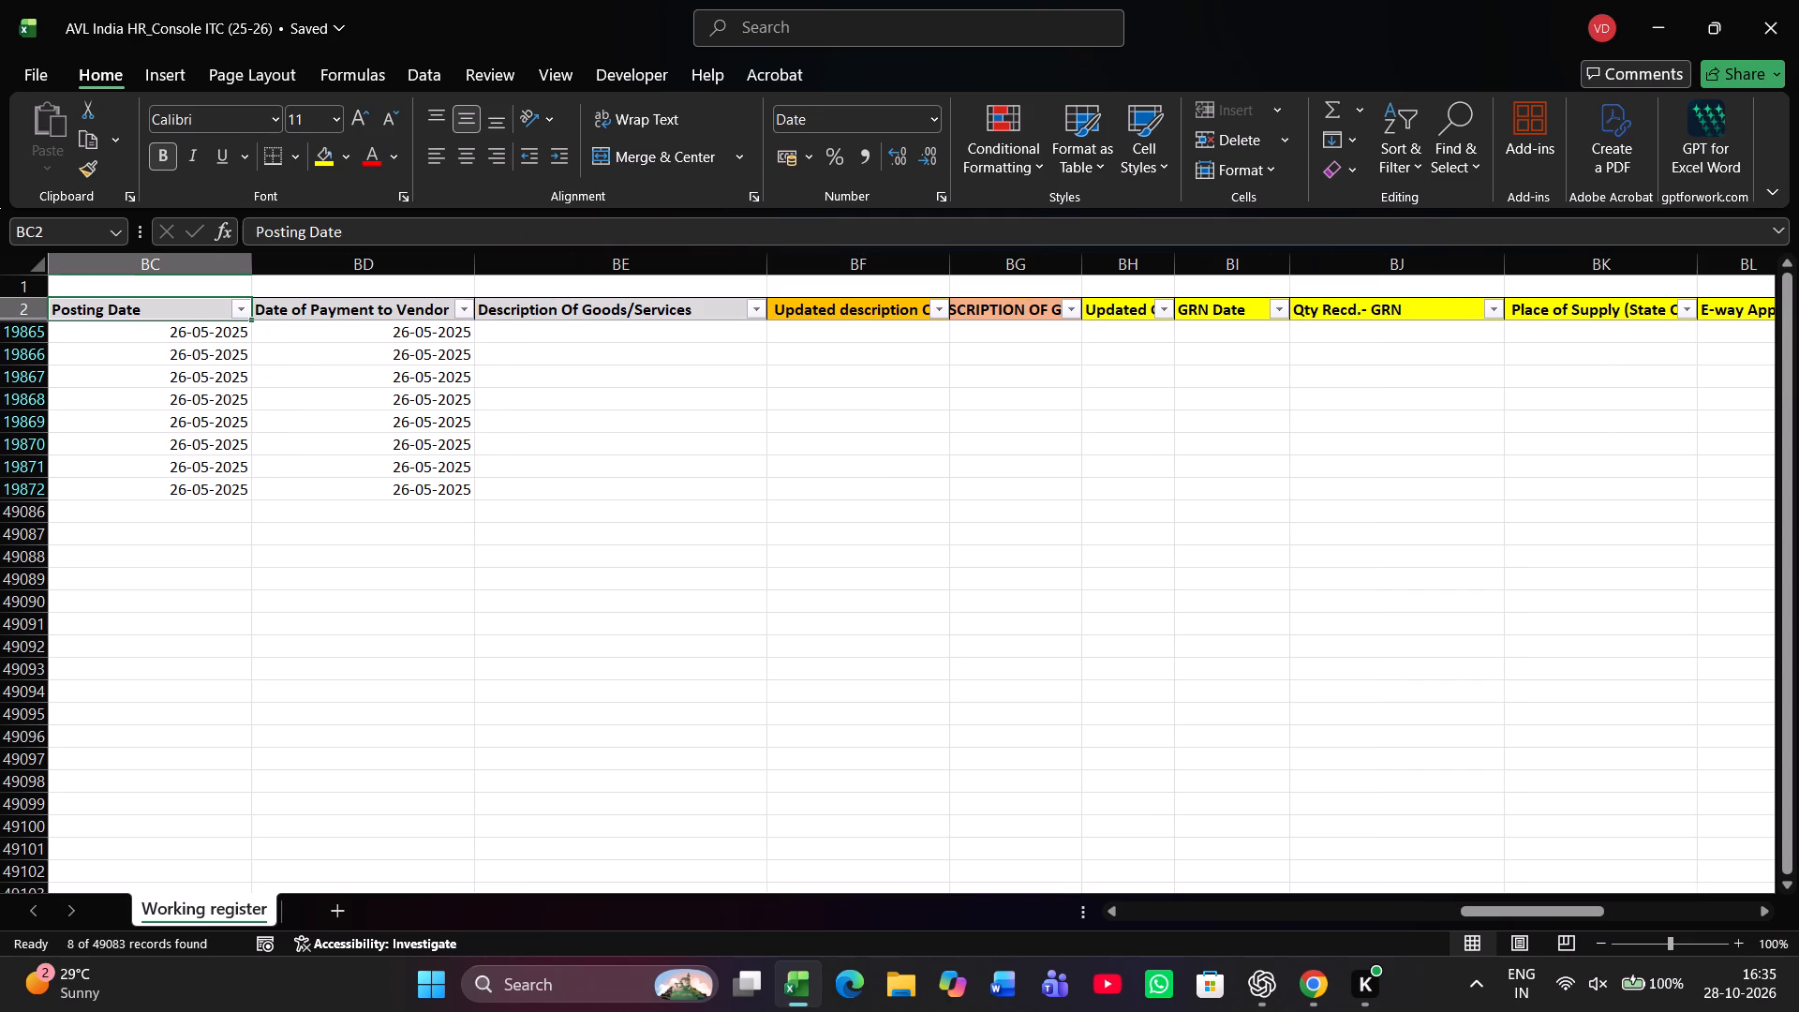
key("alt+Down")
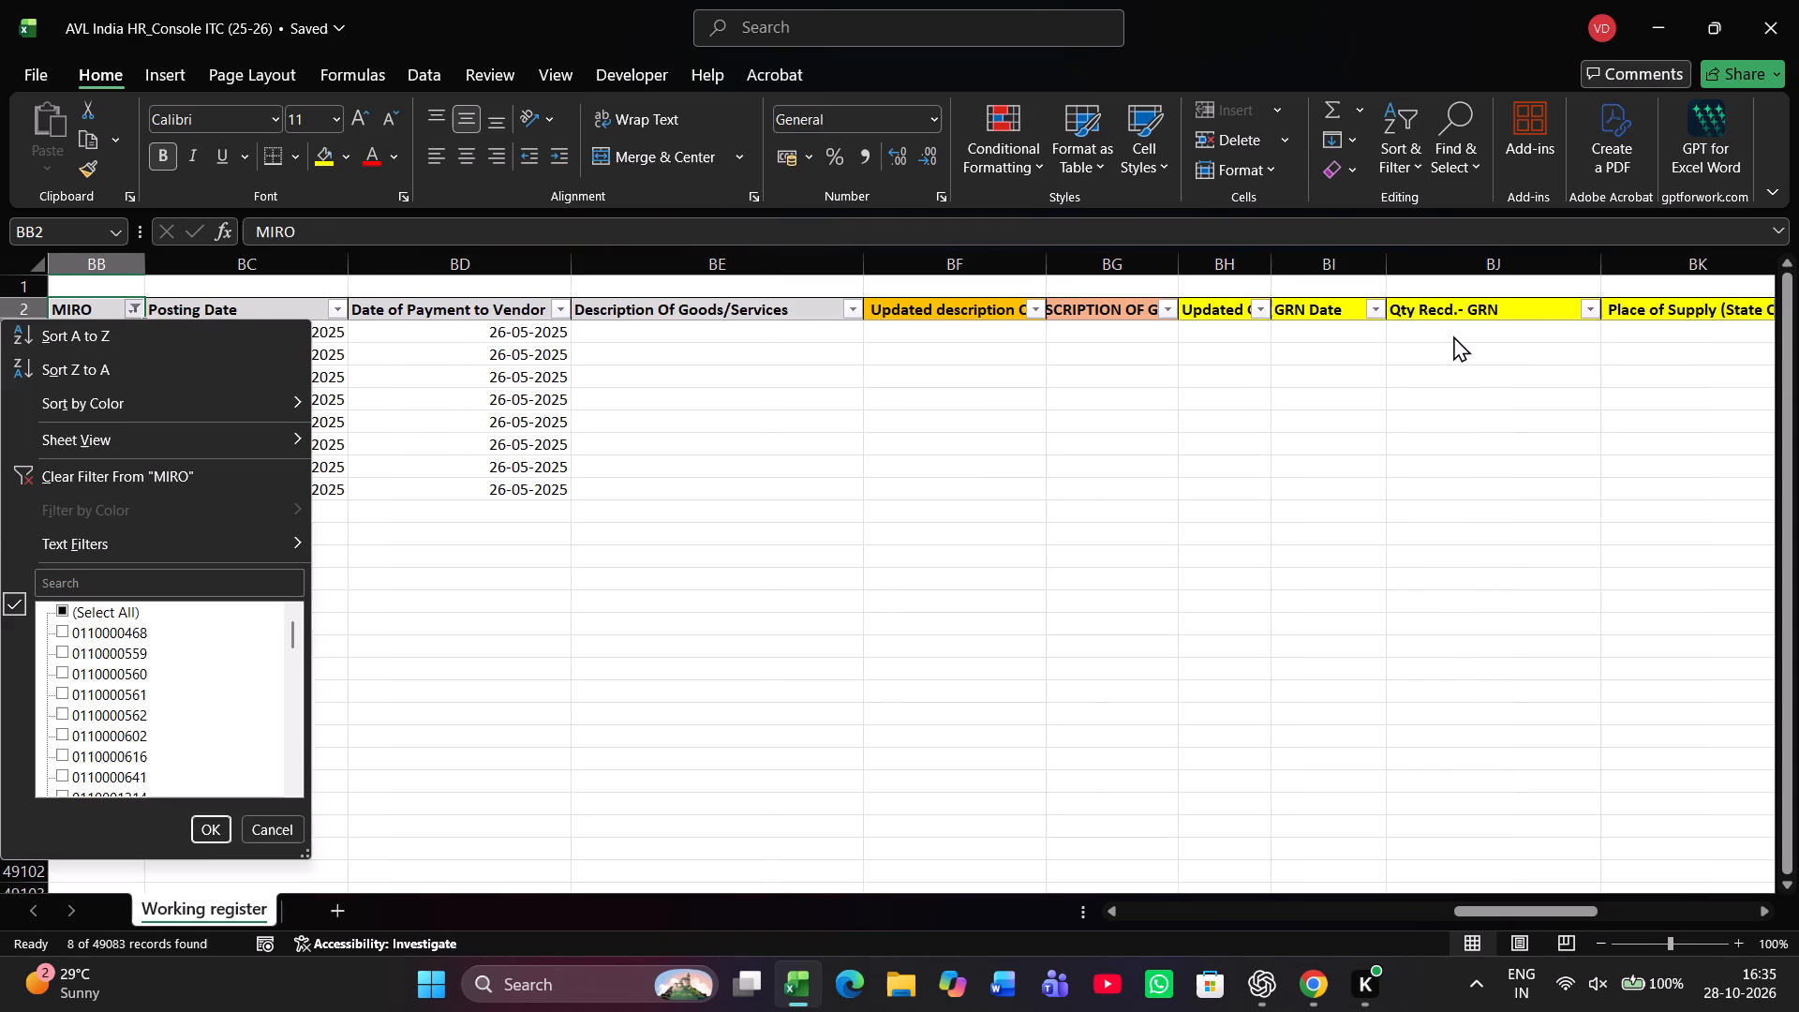
key("Down")
key("Down")
key("Down")
key("Down")
key("Down")
key("Down")
key("Down")
key("Down")
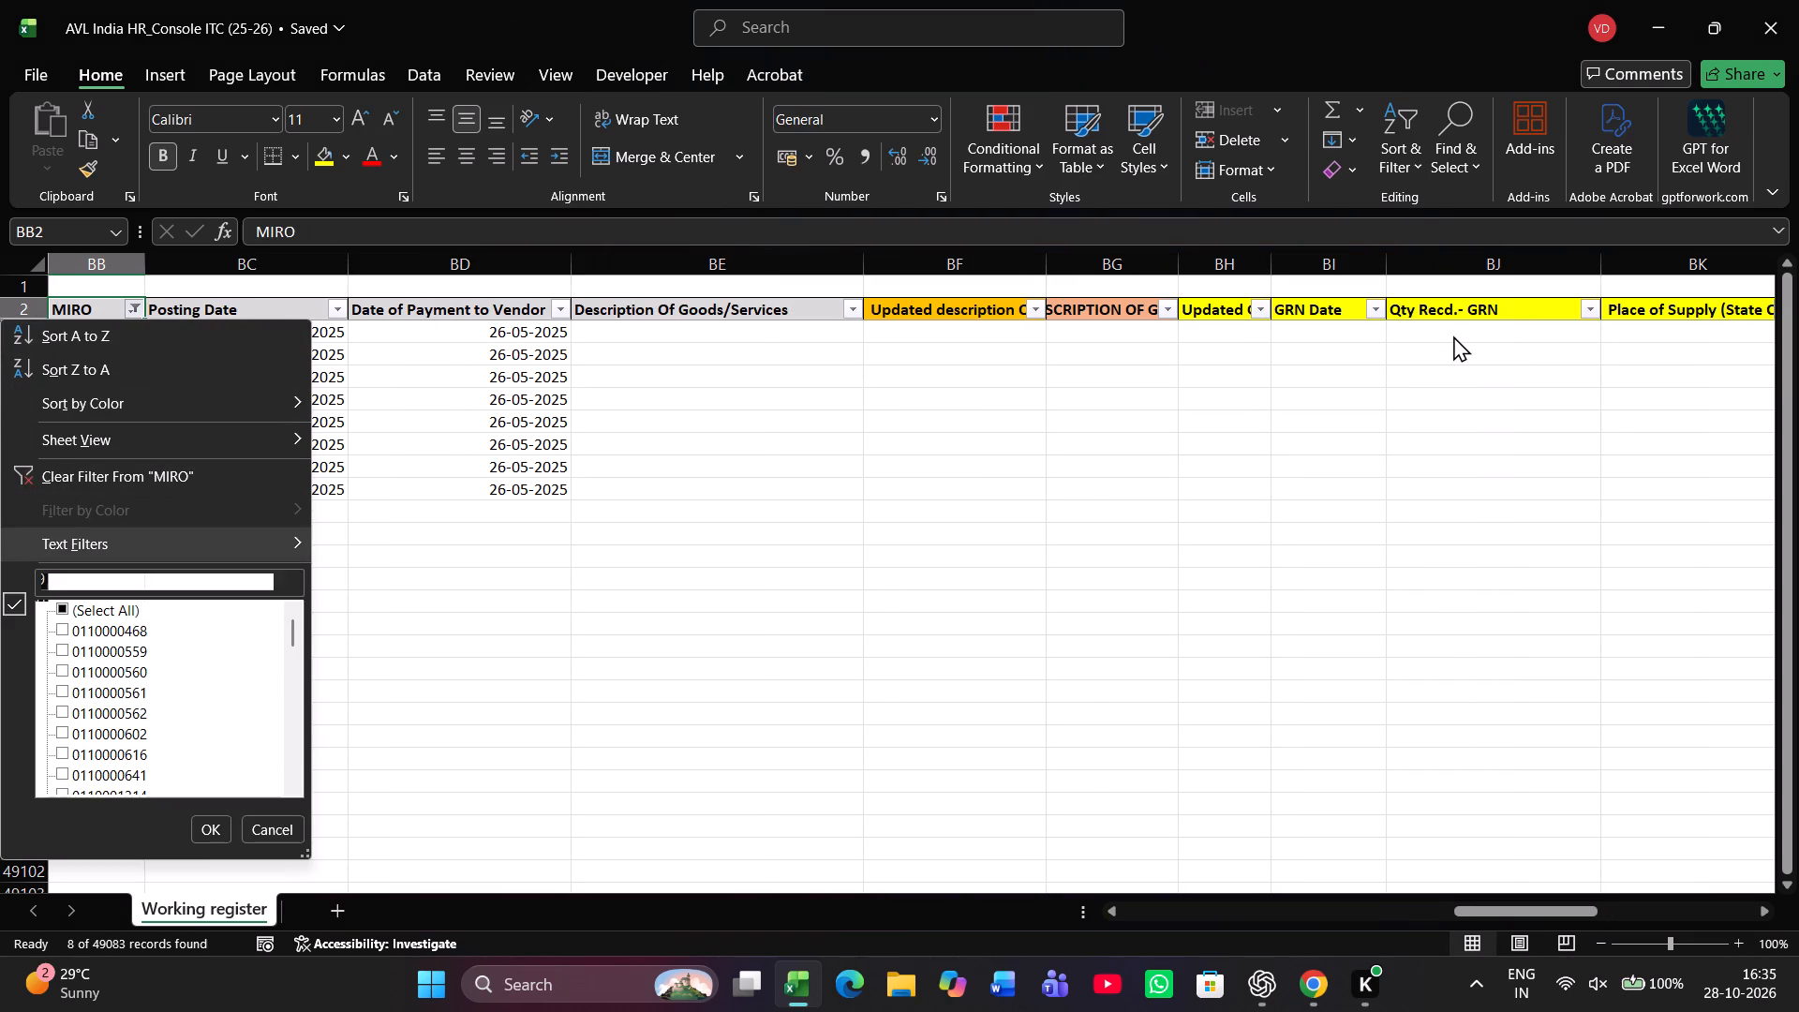
key("Down")
key("Down")
key("Down")
key("Down")
key("Down")
key("Down")
key("Down")
key("Down")
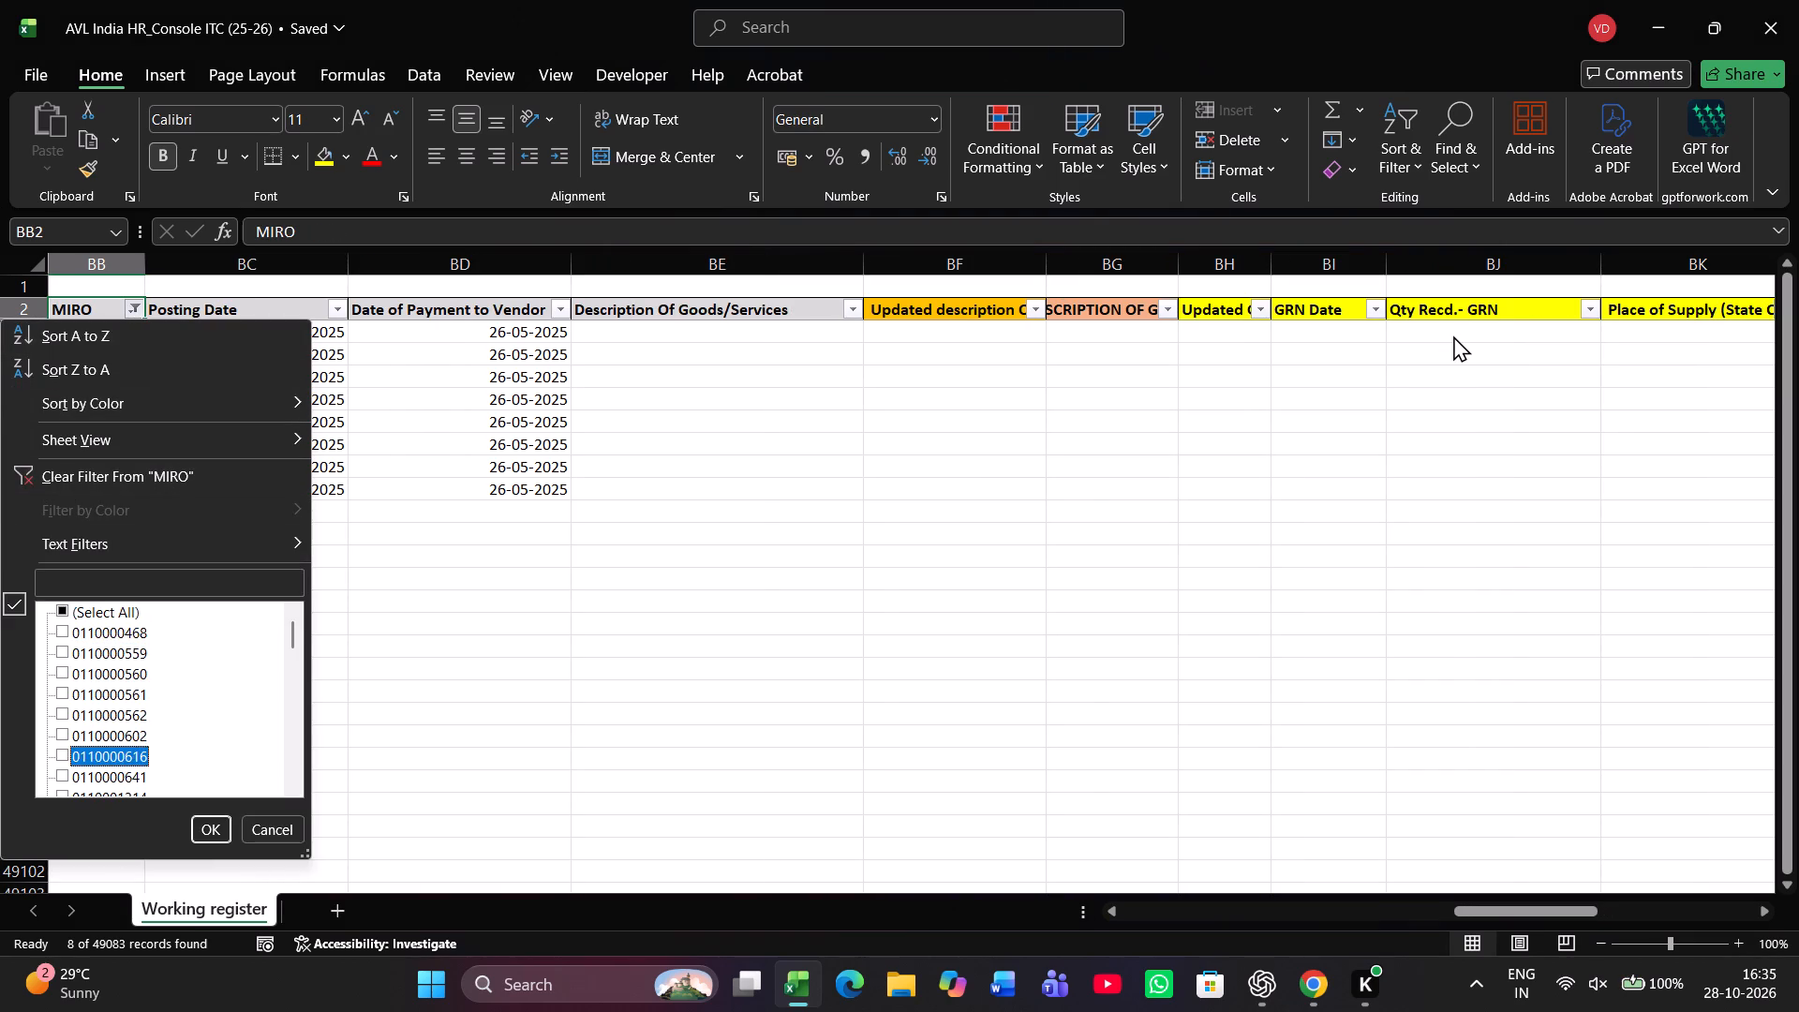
key("Down")
key("Down")
key("Down")
key("Down")
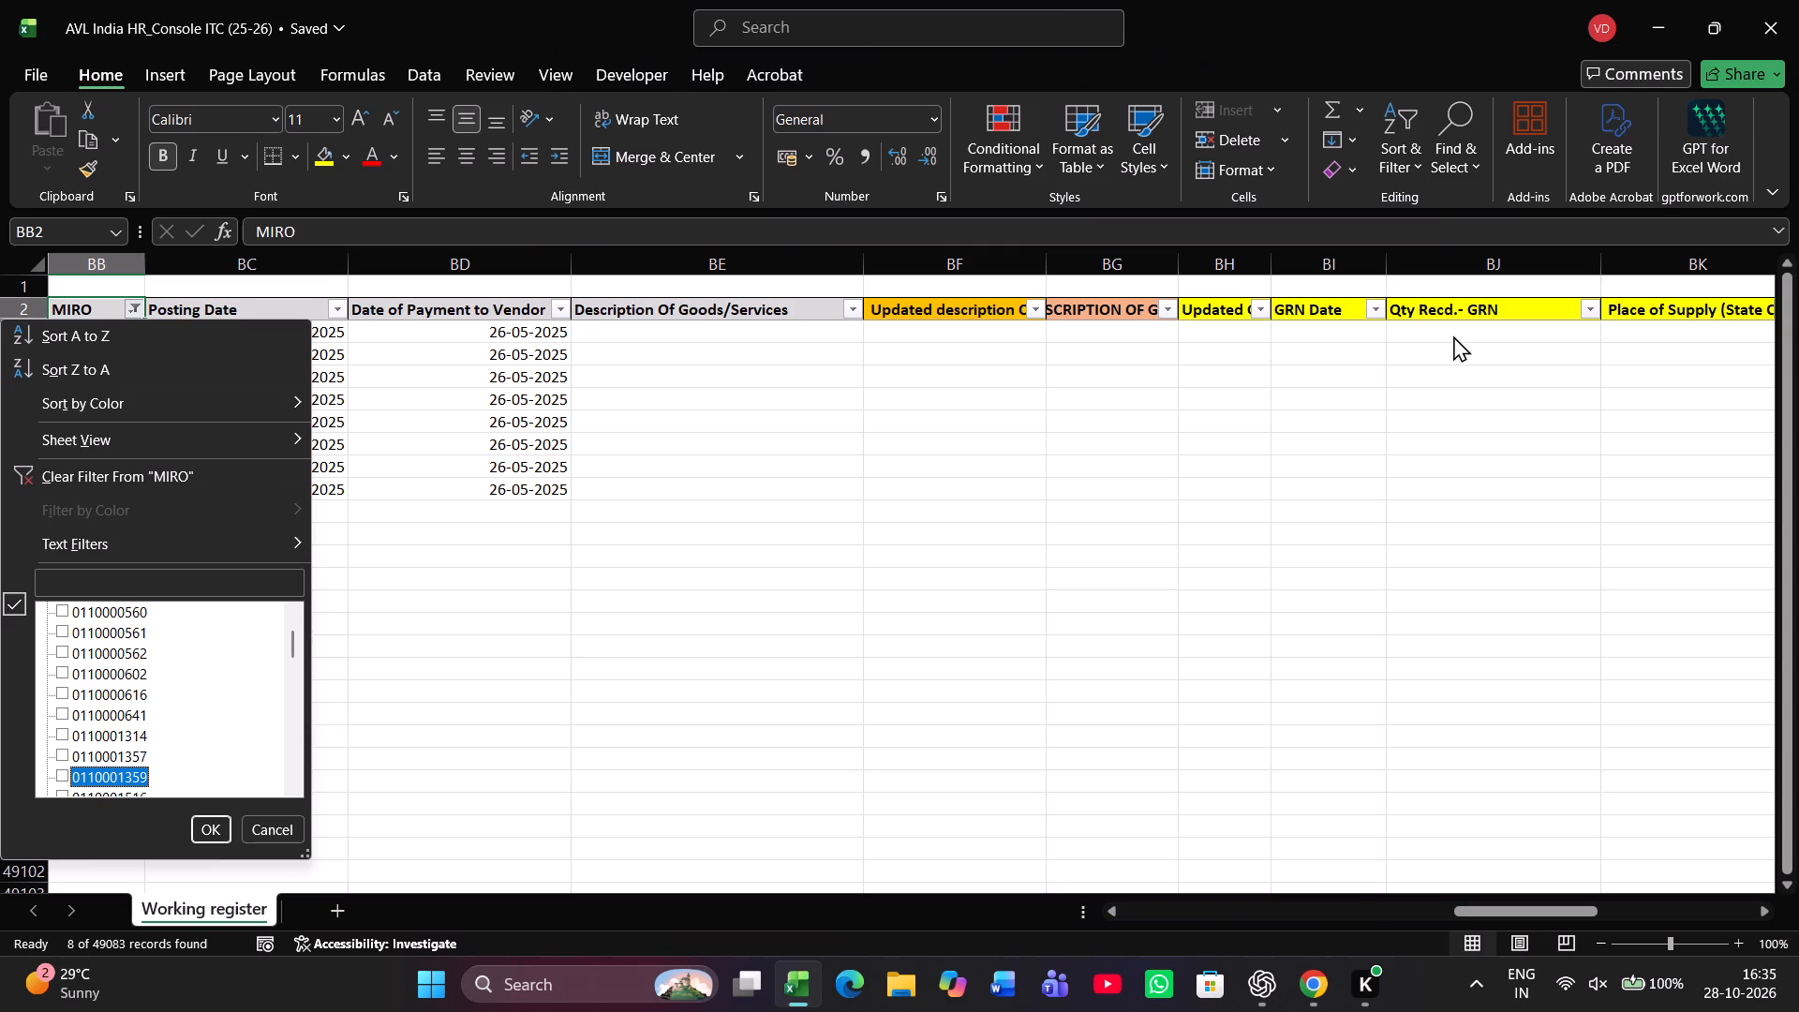
key("Down")
key("Down")
key("Down")
key("Down")
key("Down")
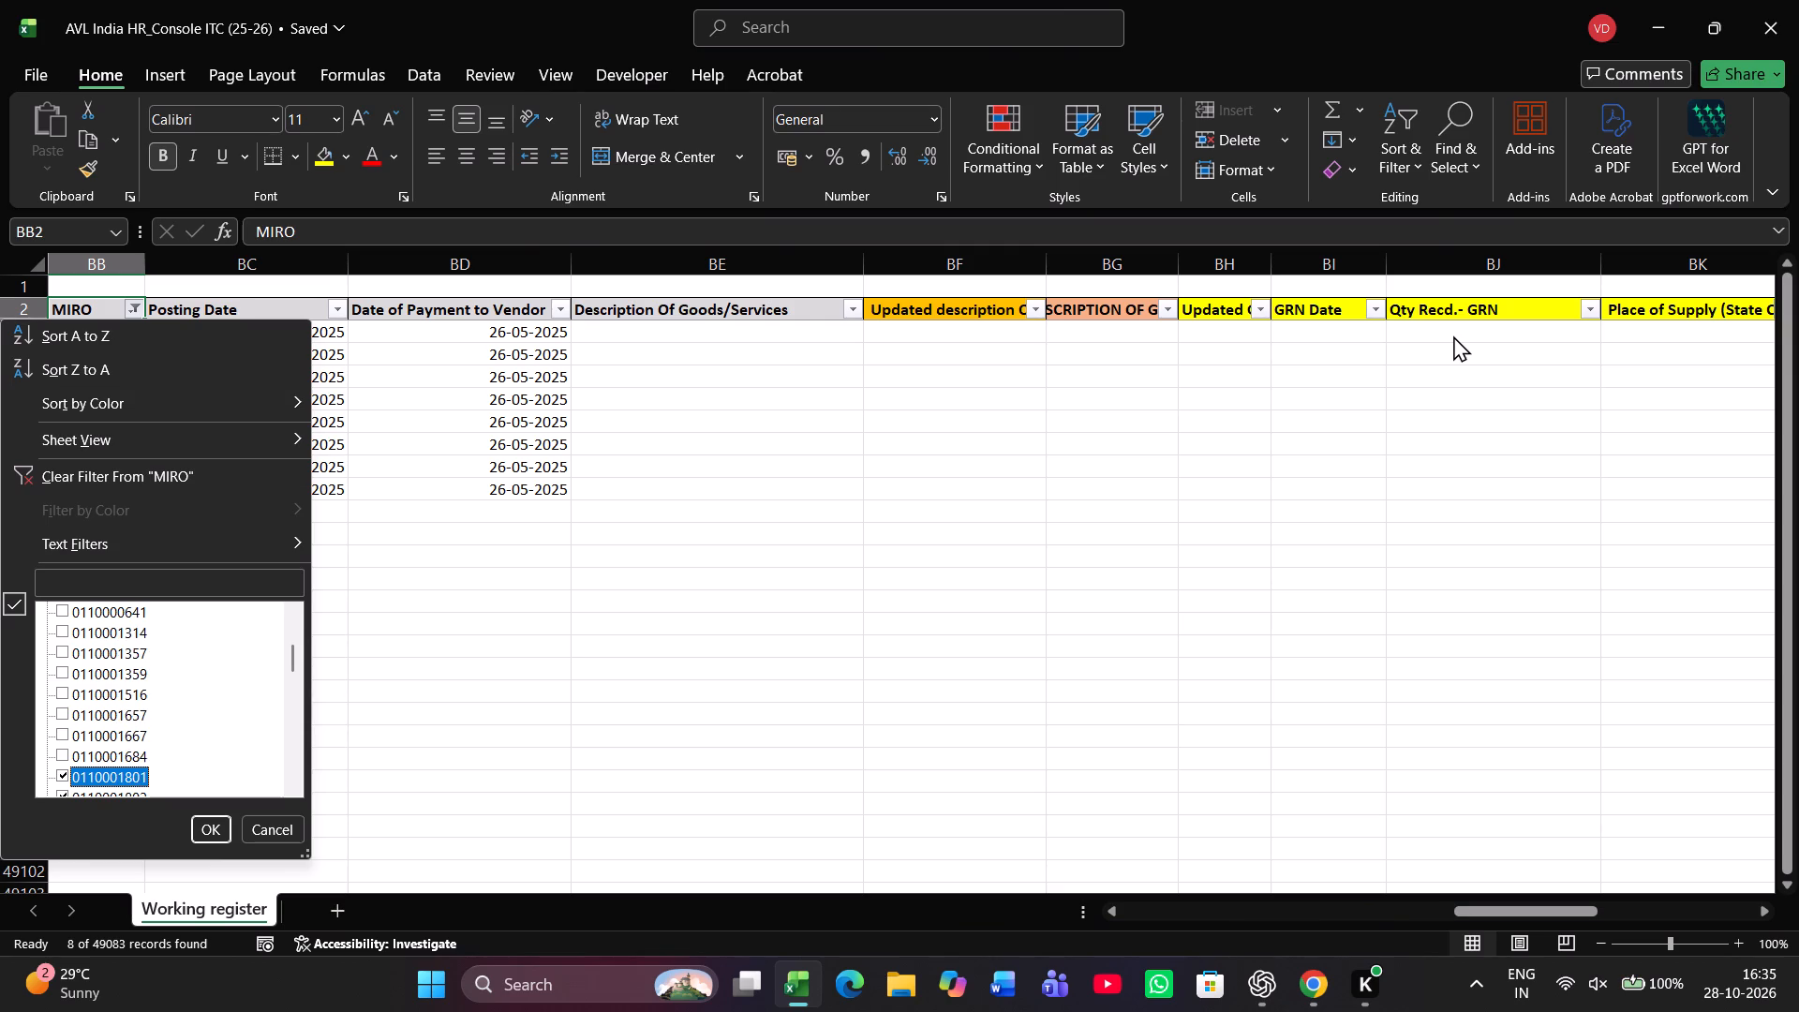
key("space")
key("Return")
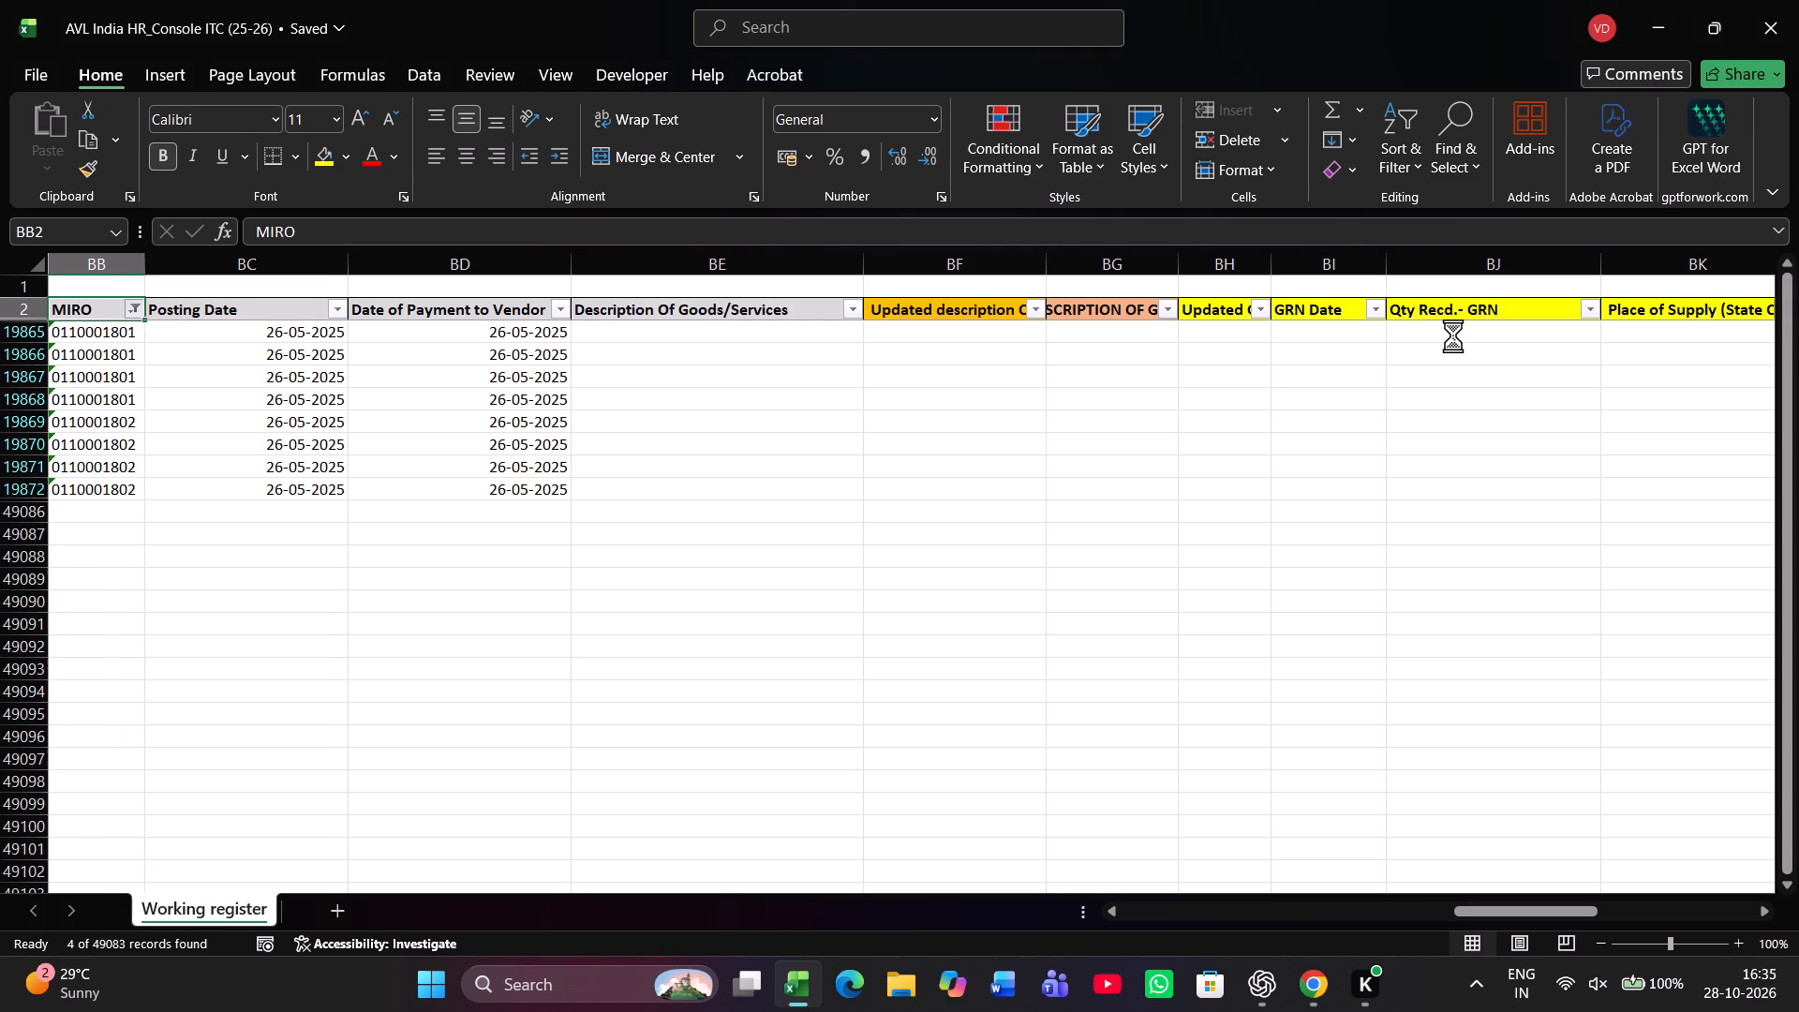
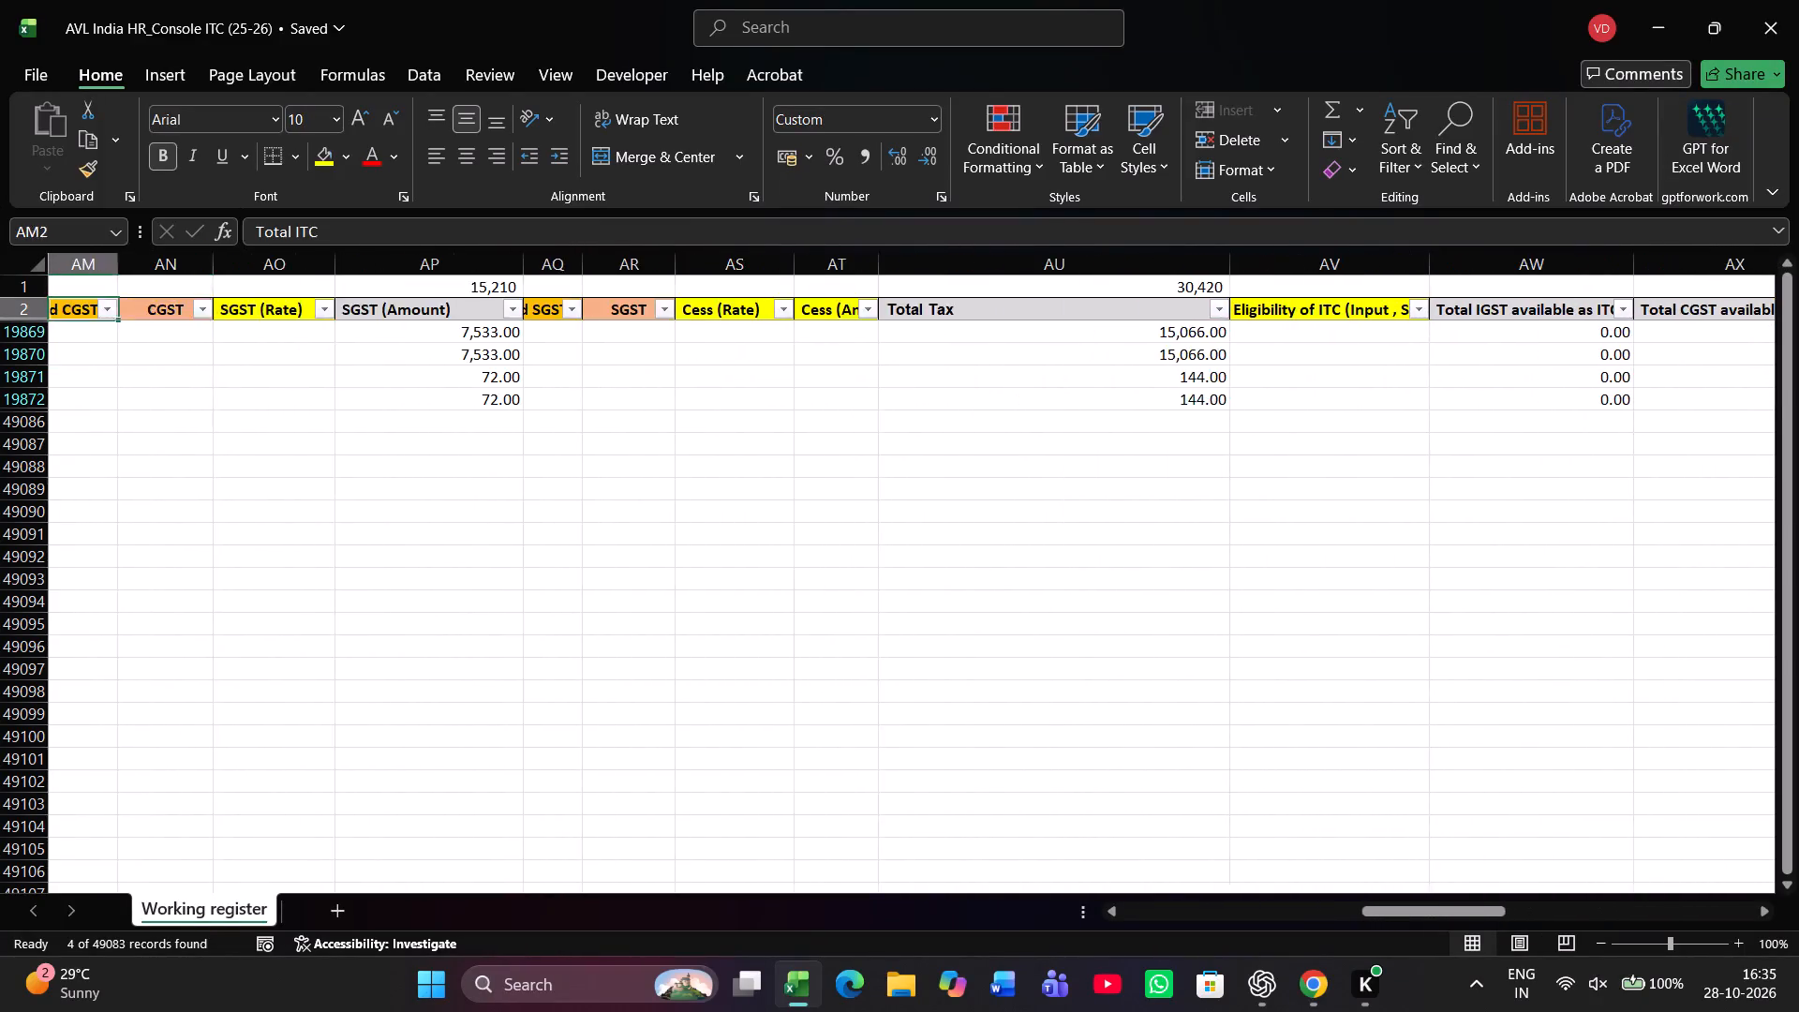
Enter file number 26 for all four Ag Offset rows, 19869 to 19872.
key("ctrl+Left")
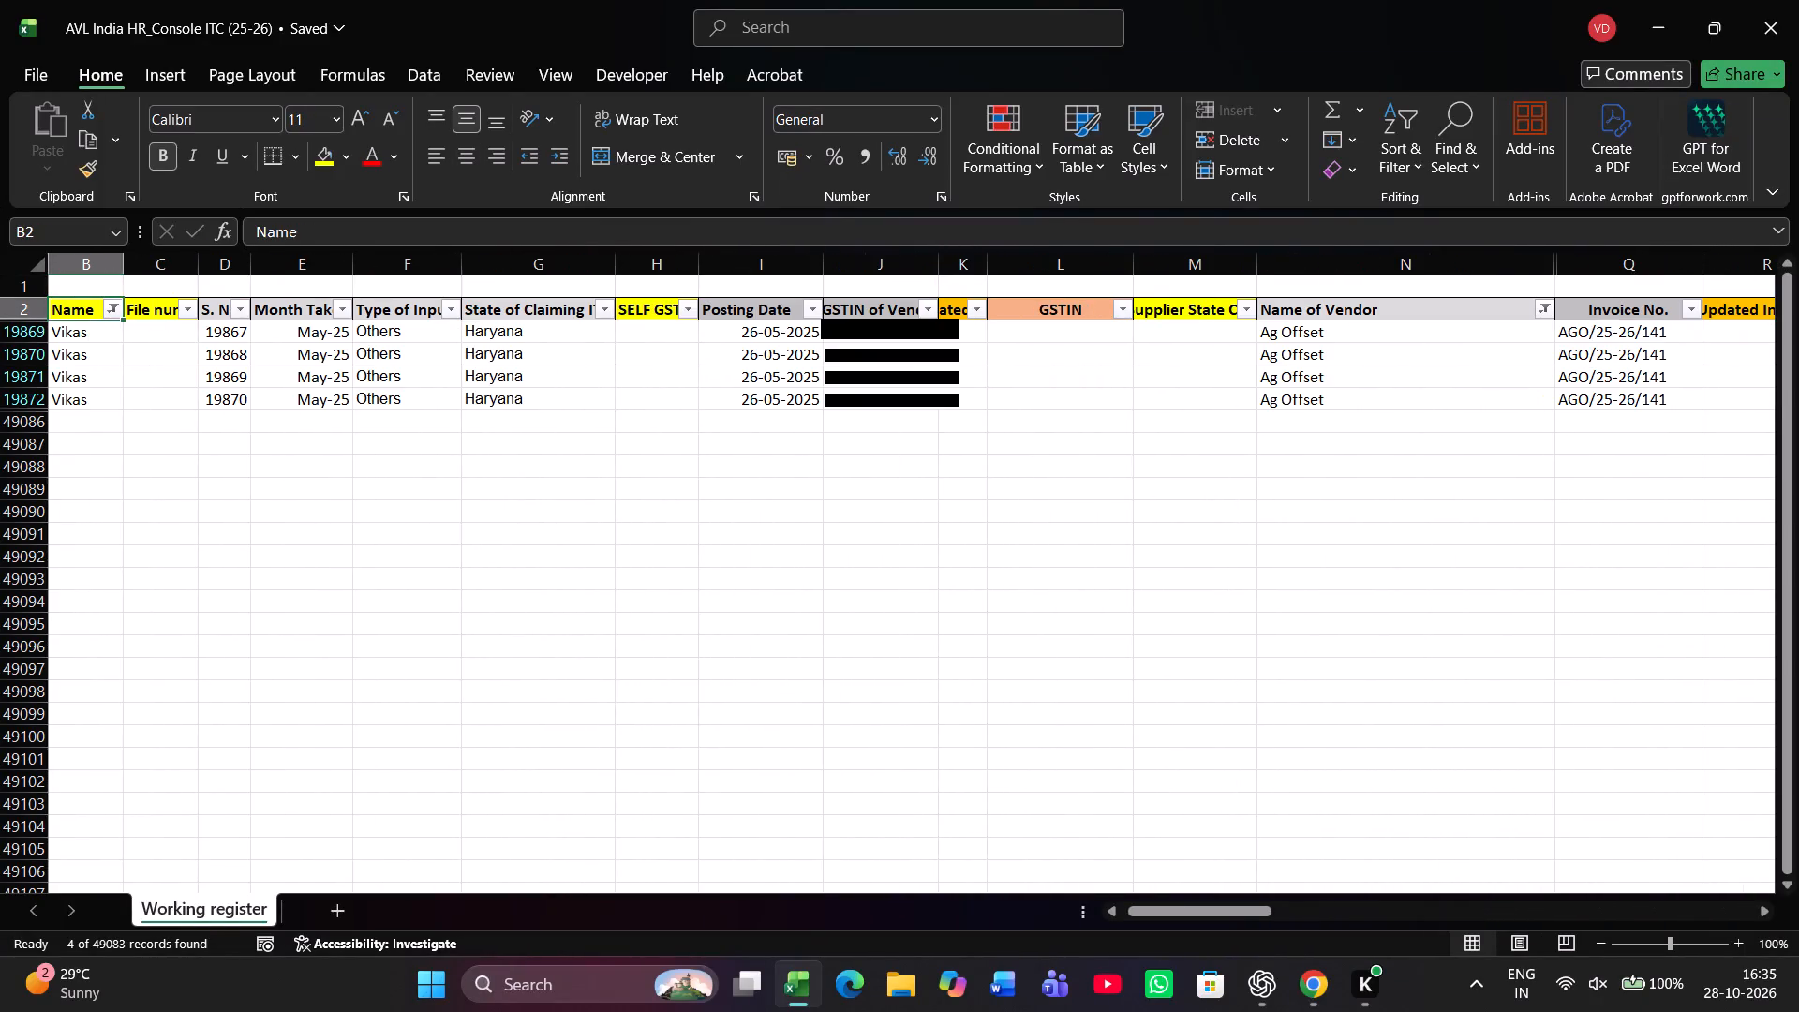
key("Right")
key("Down")
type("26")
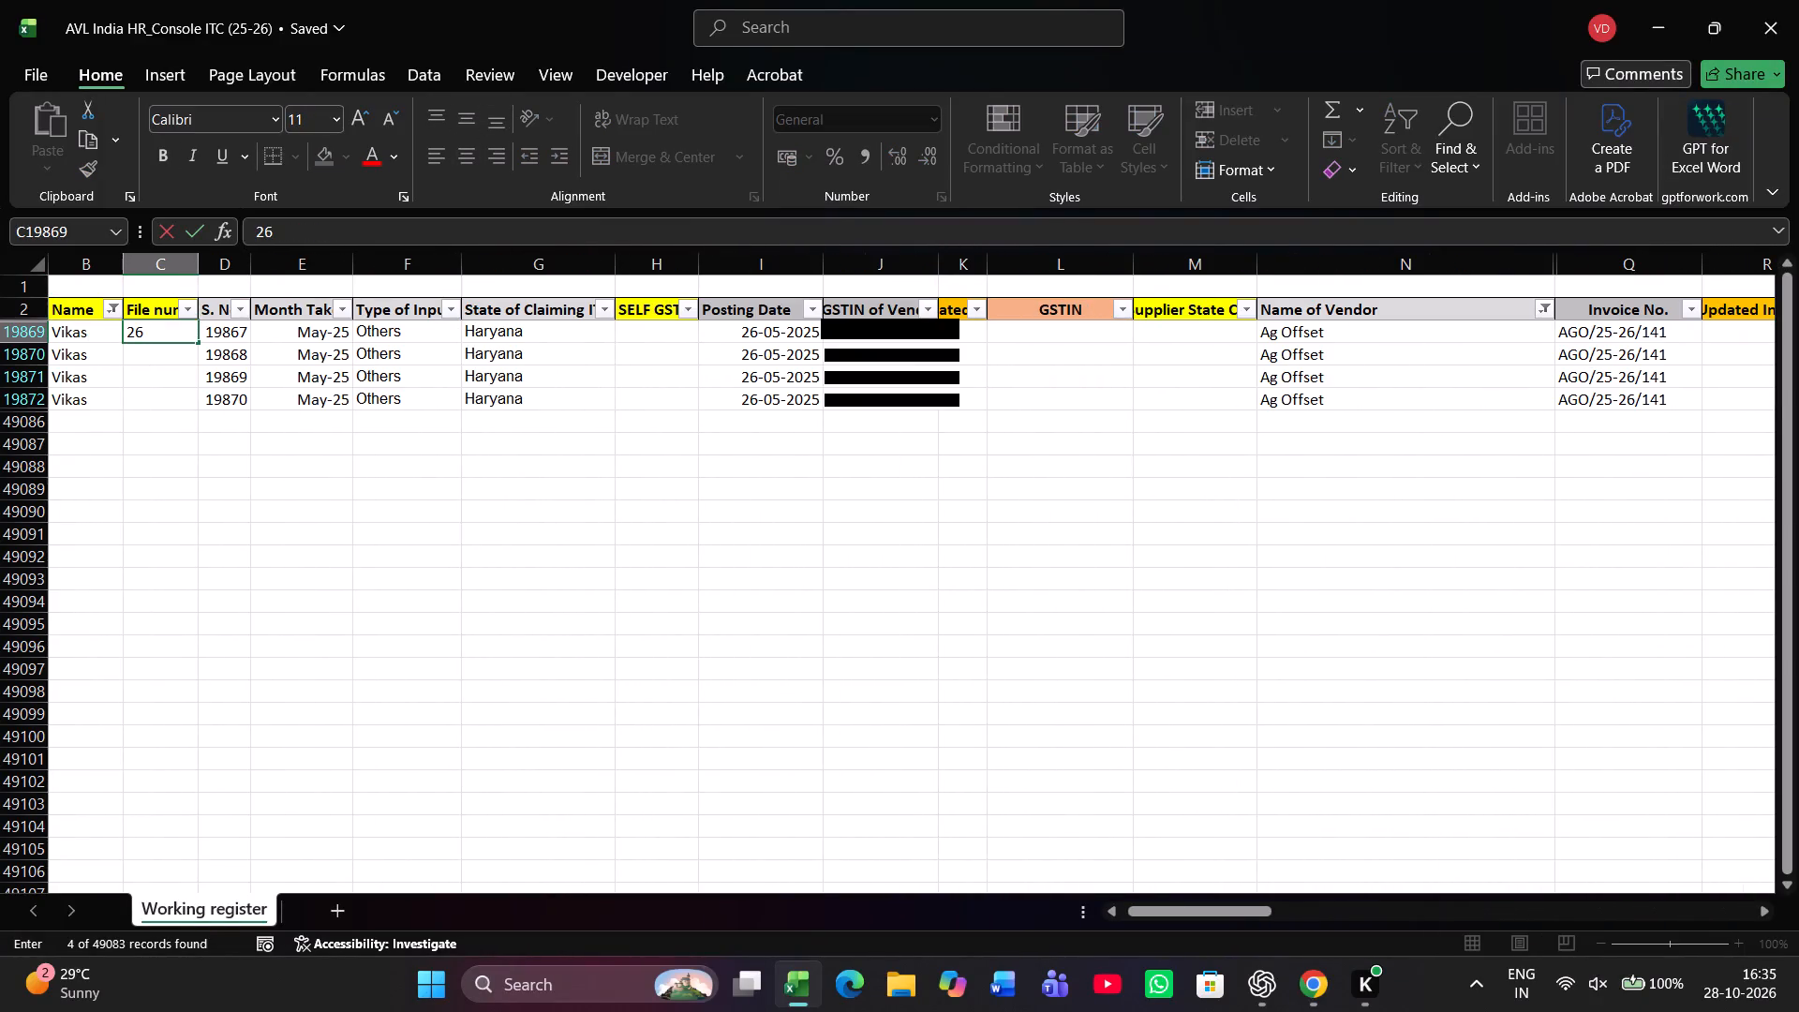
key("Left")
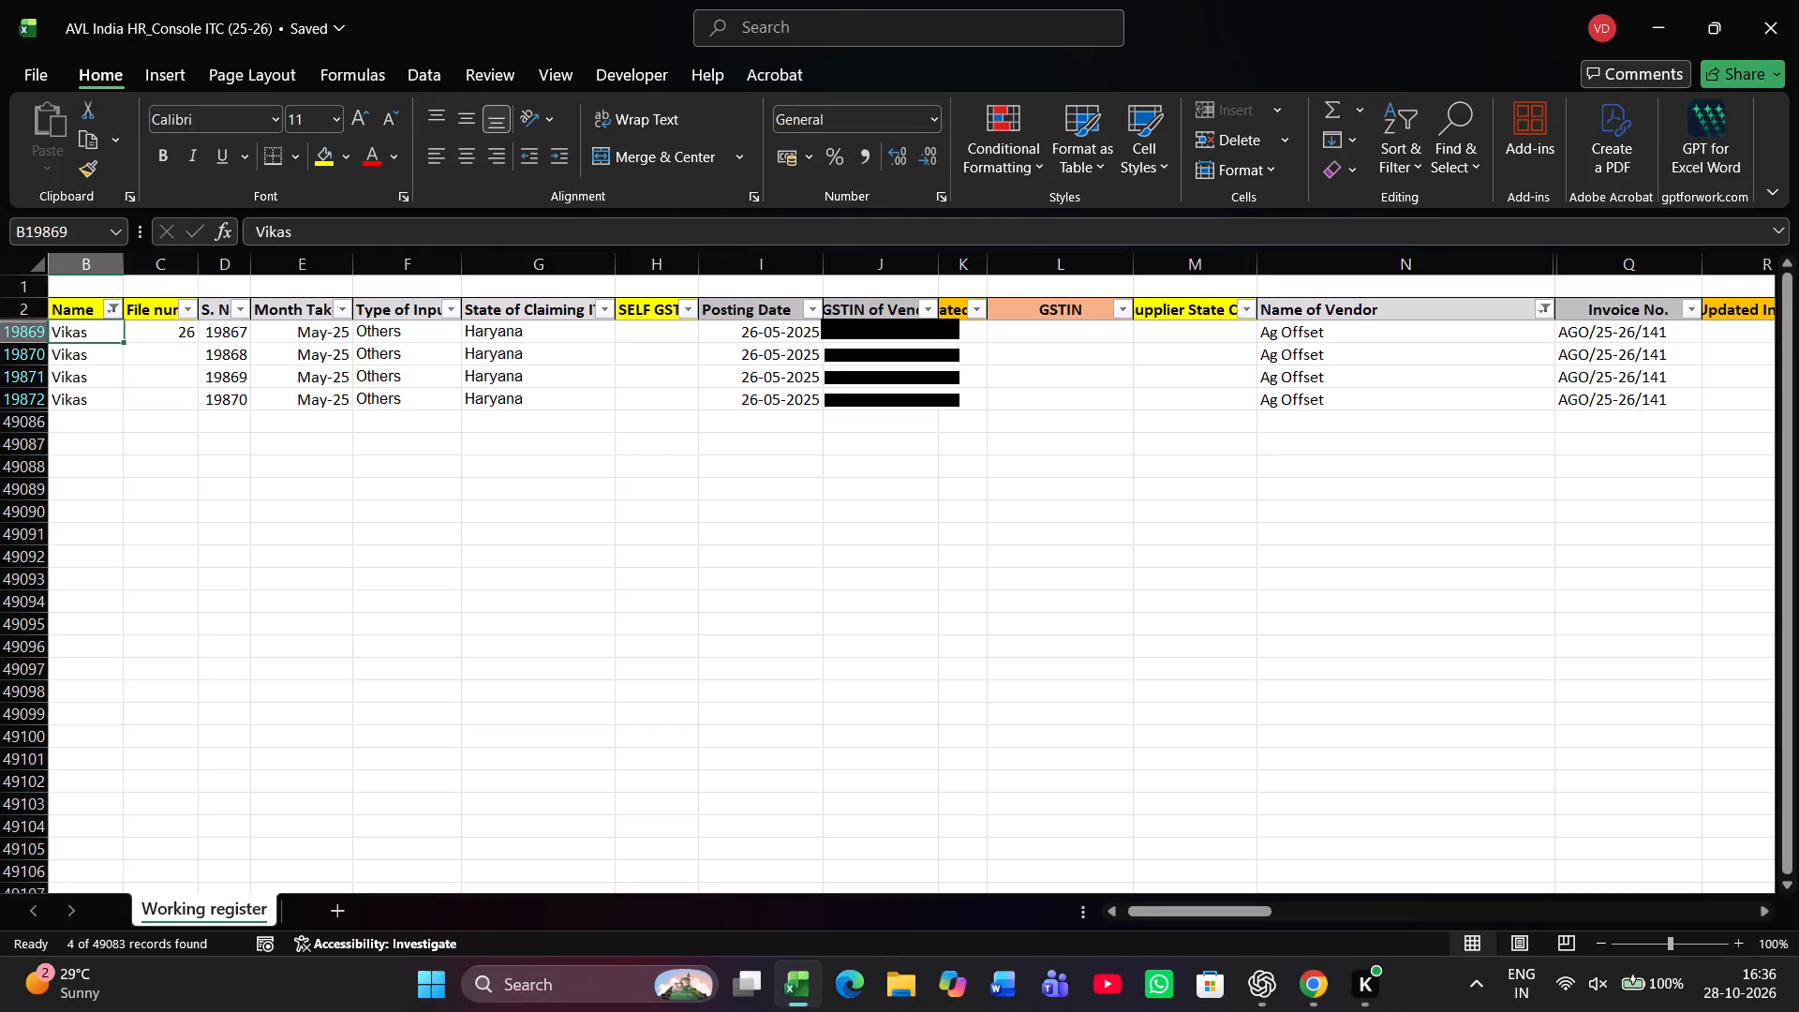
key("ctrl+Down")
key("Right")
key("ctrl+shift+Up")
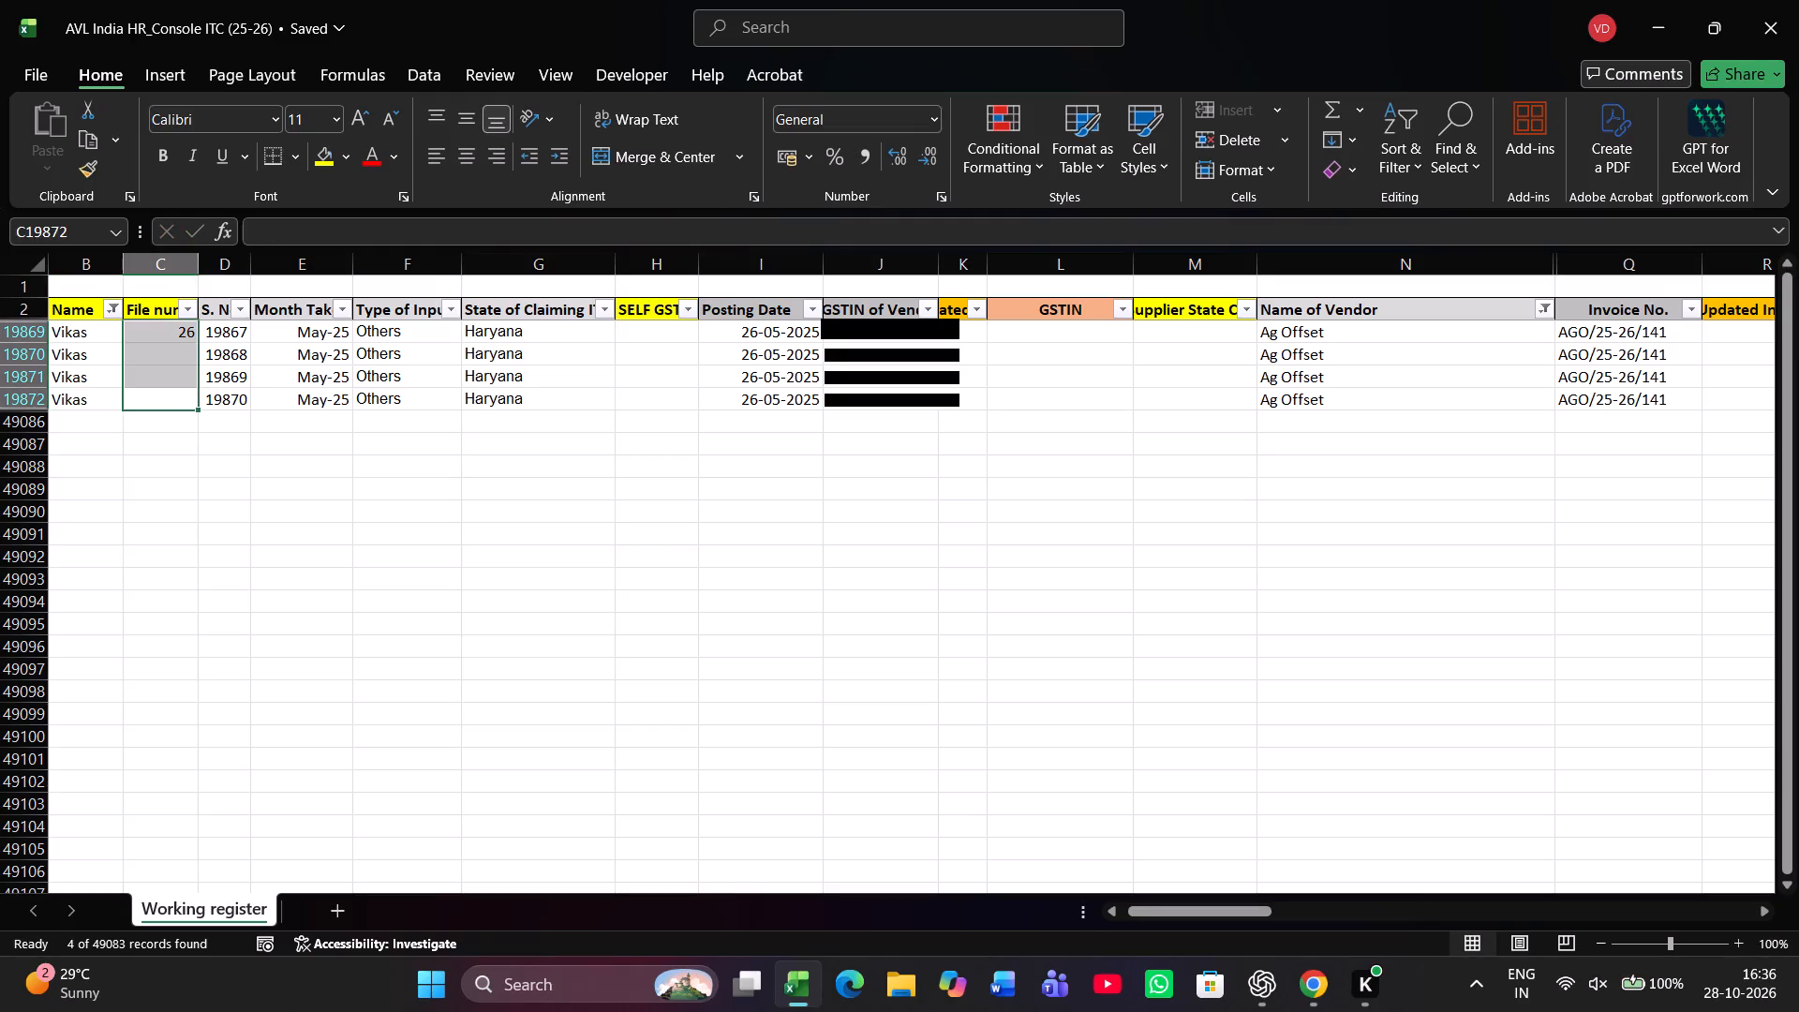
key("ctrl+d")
Enter the company's own Haryana GSTIN, starting with 06, in the SELF GST column for all four Ag Offset rows.
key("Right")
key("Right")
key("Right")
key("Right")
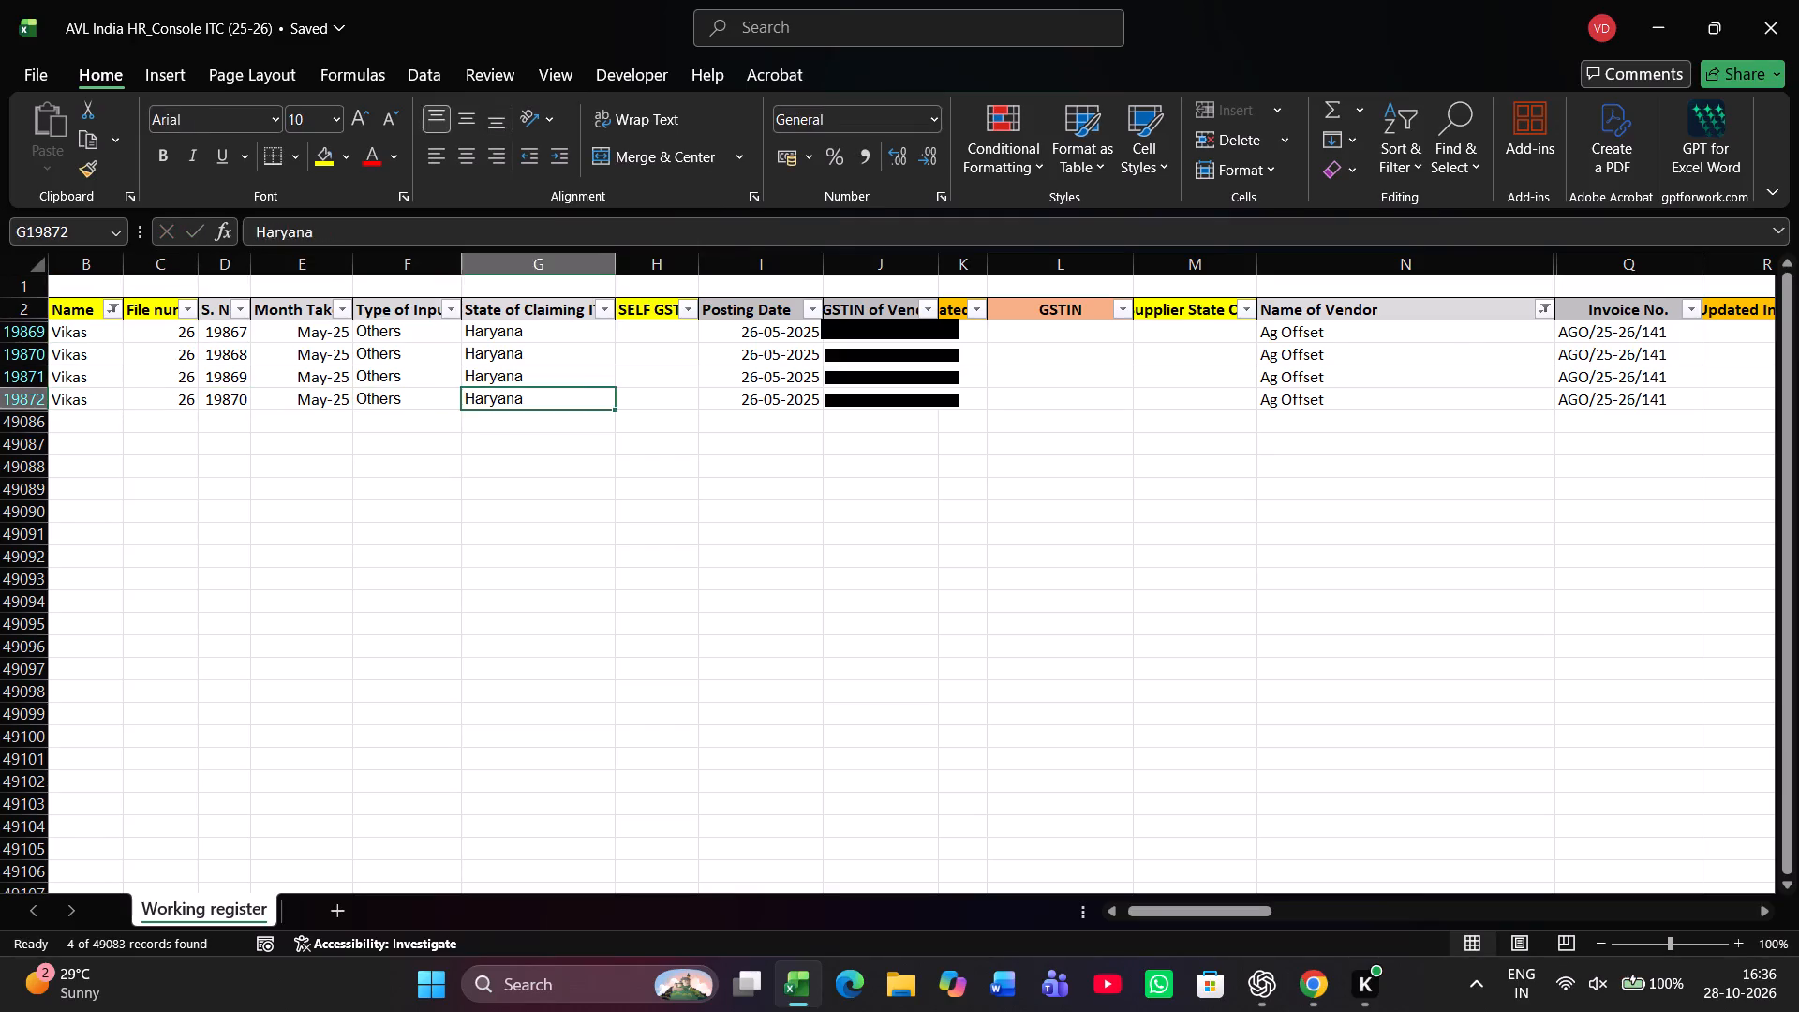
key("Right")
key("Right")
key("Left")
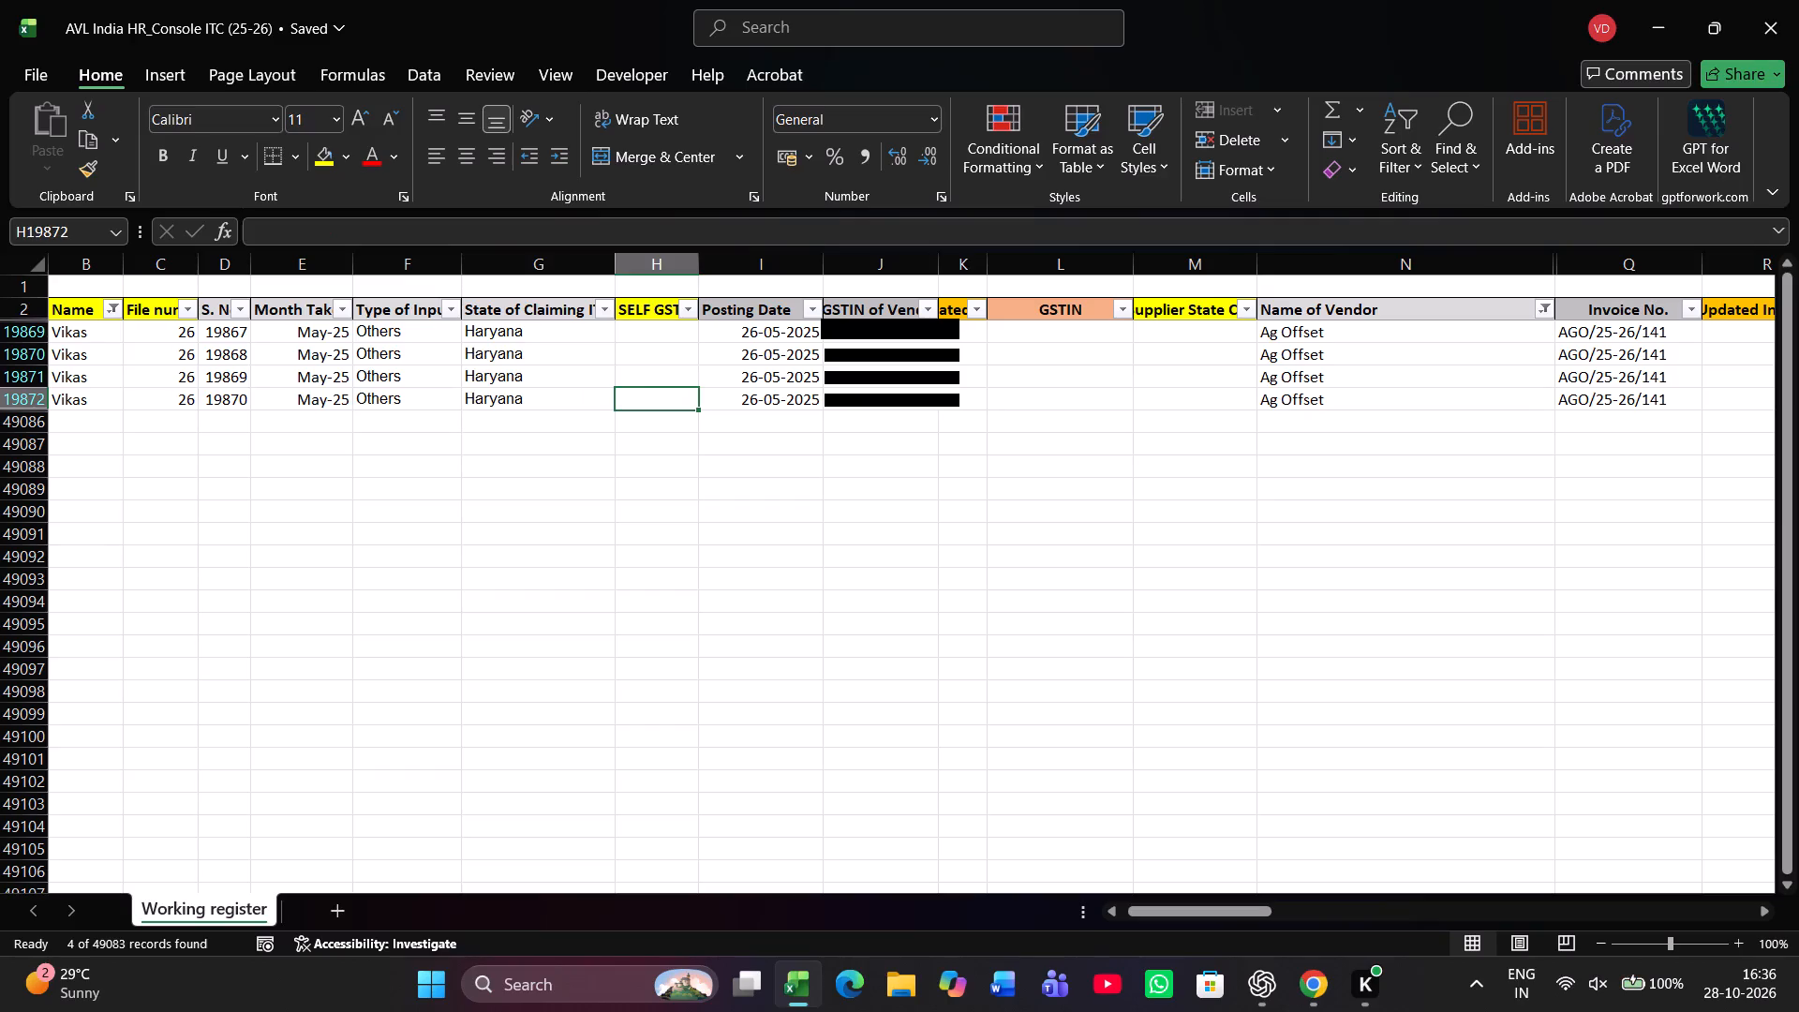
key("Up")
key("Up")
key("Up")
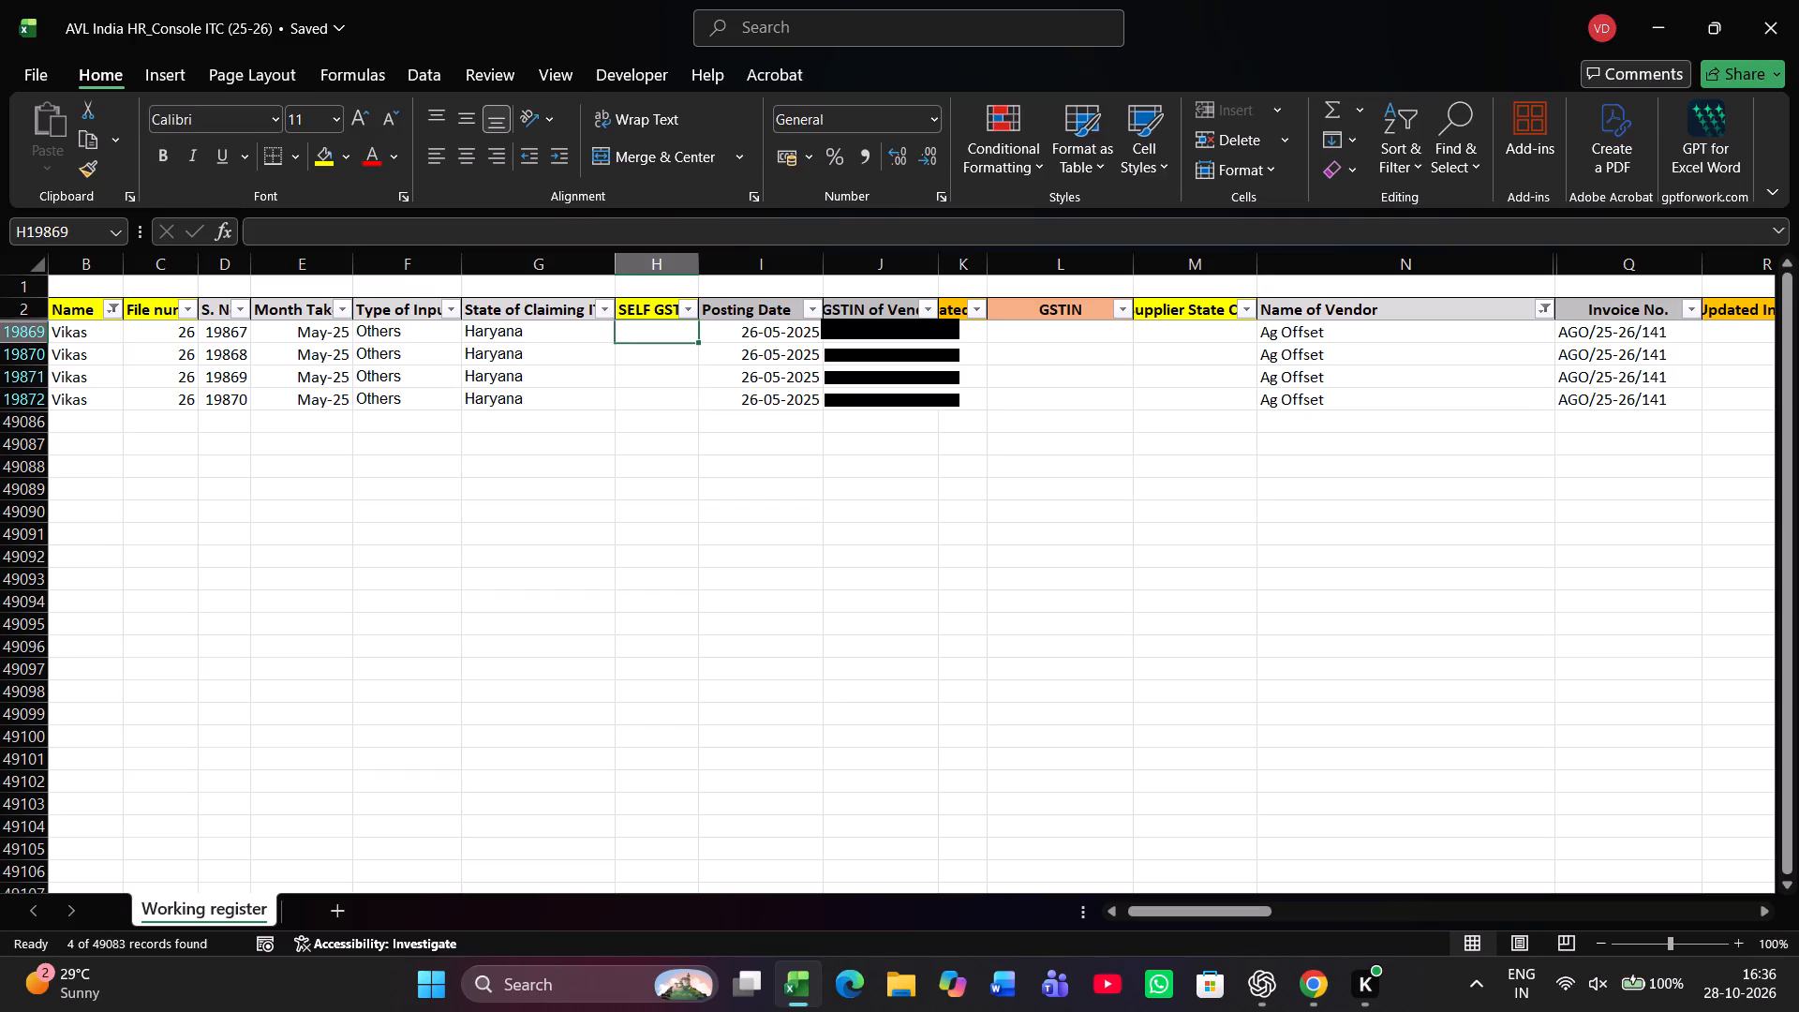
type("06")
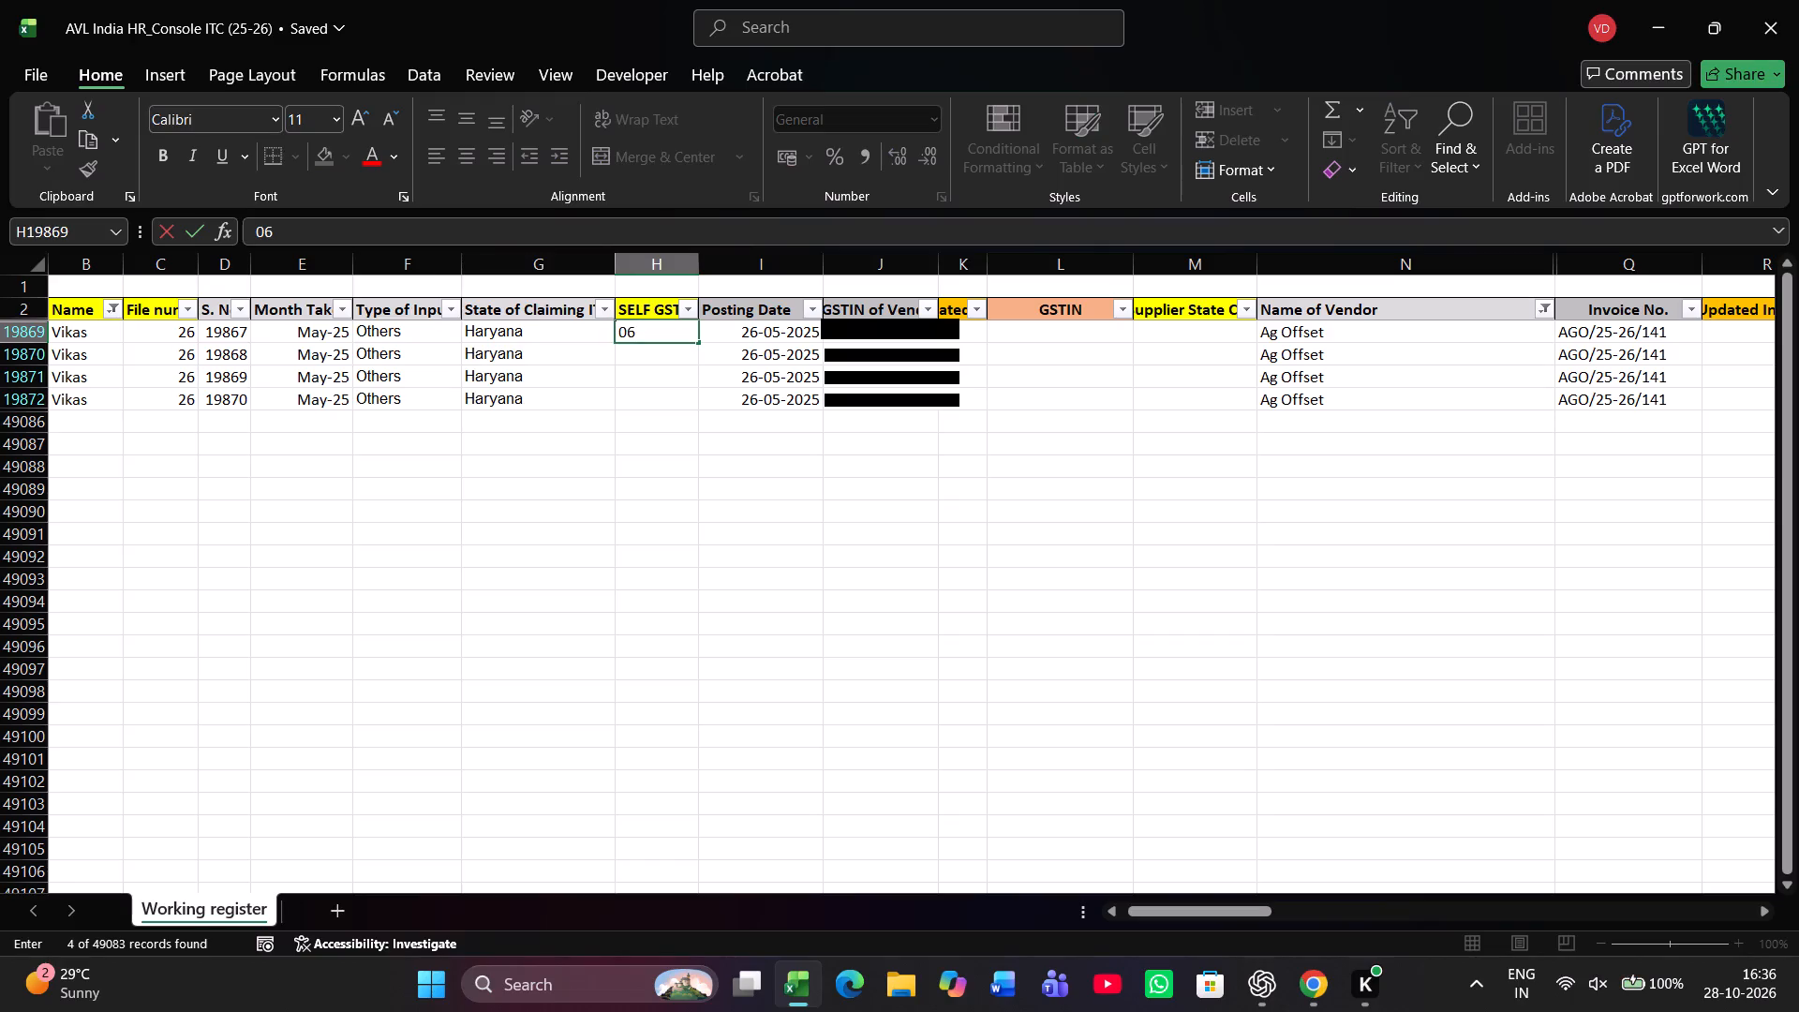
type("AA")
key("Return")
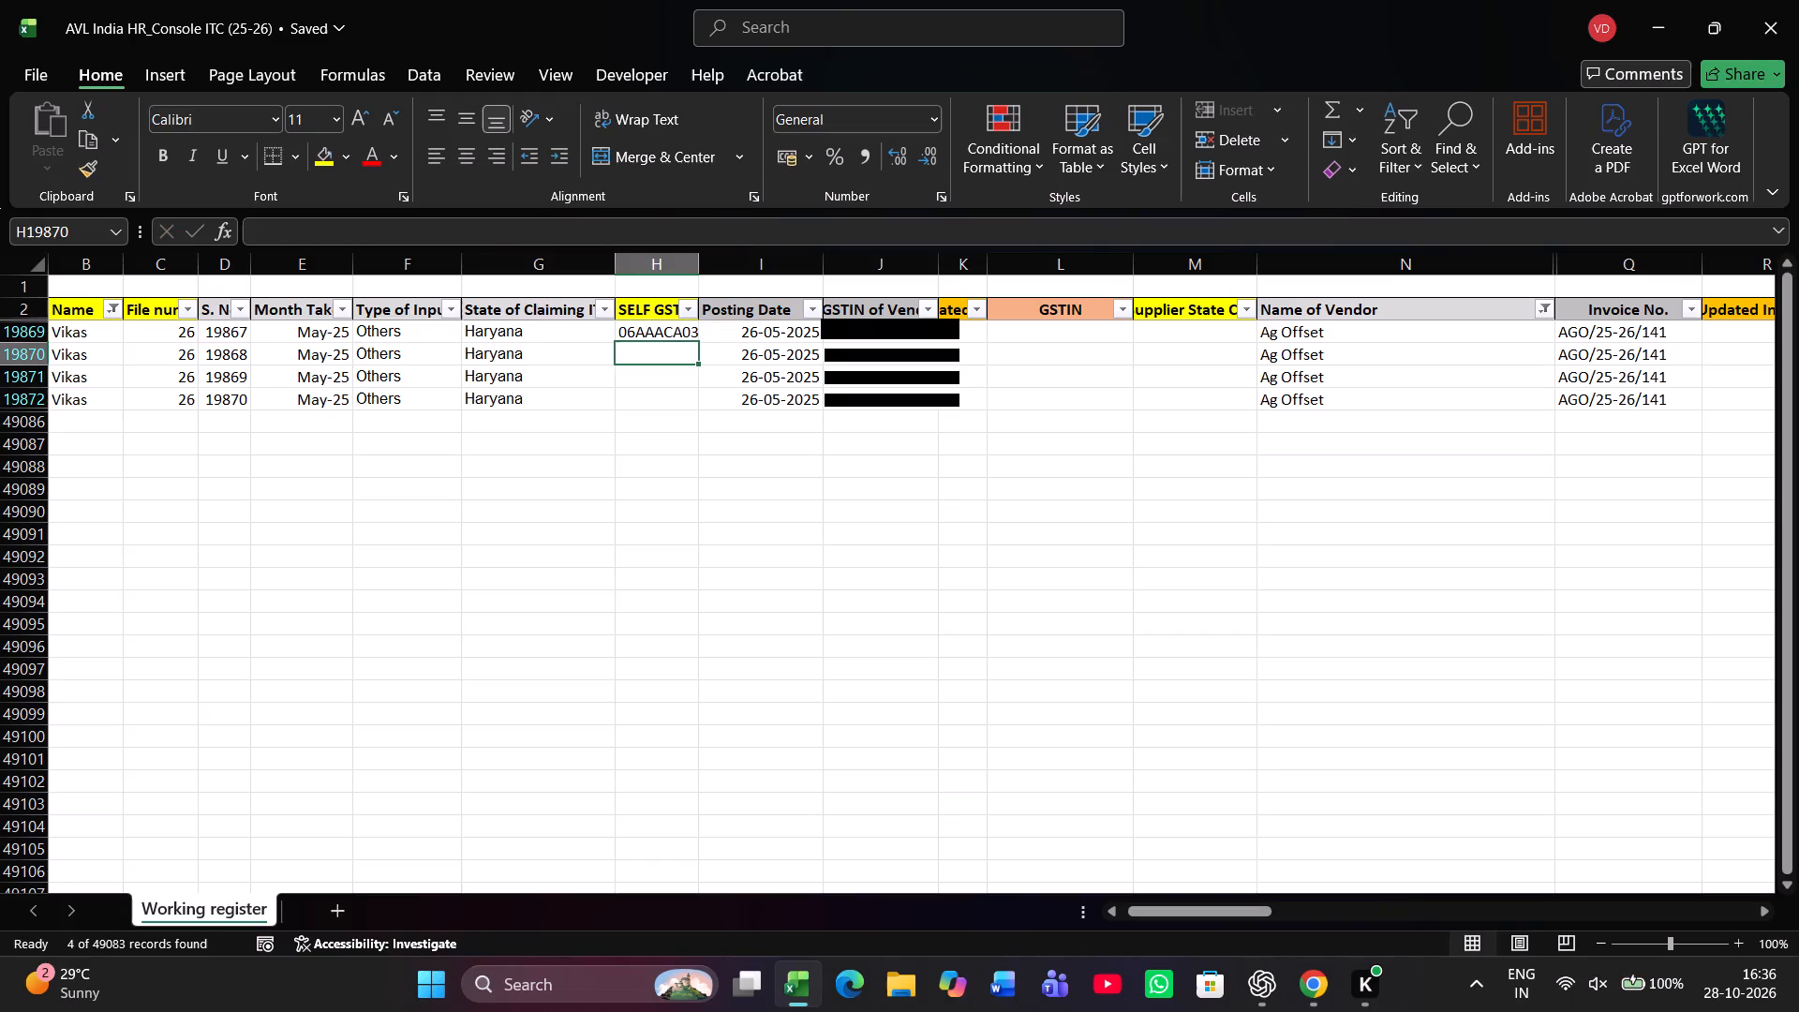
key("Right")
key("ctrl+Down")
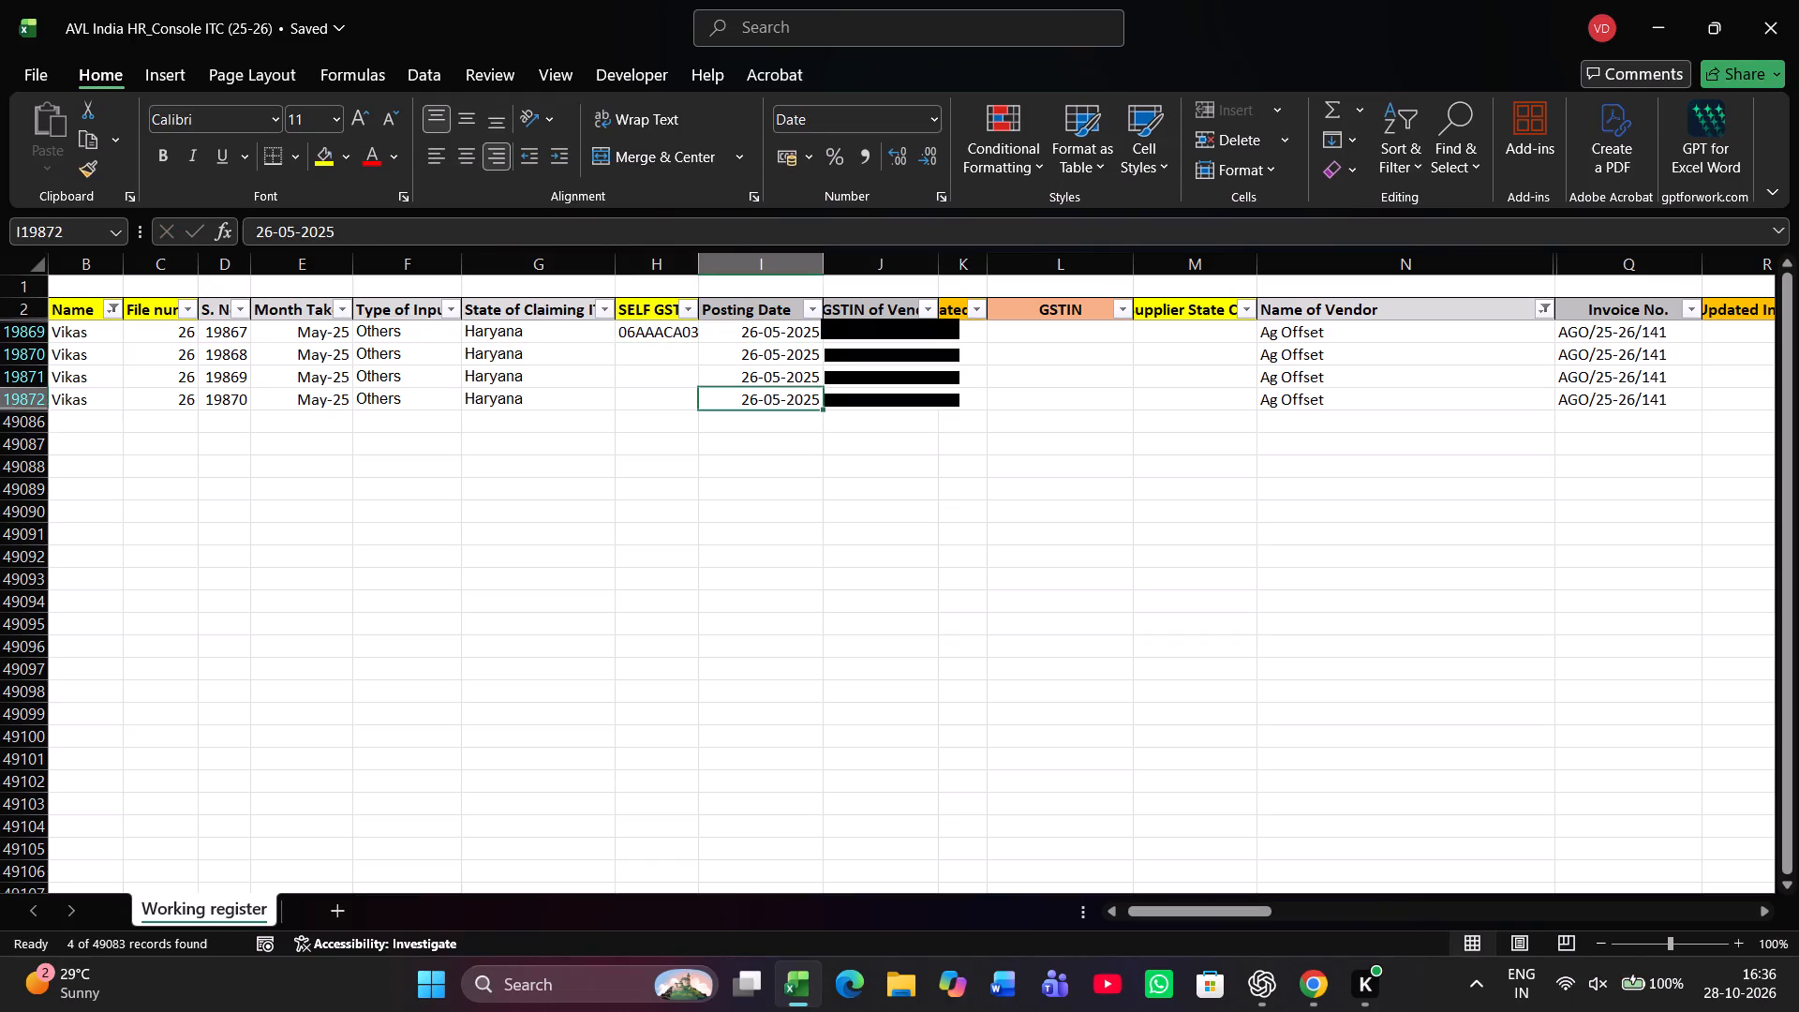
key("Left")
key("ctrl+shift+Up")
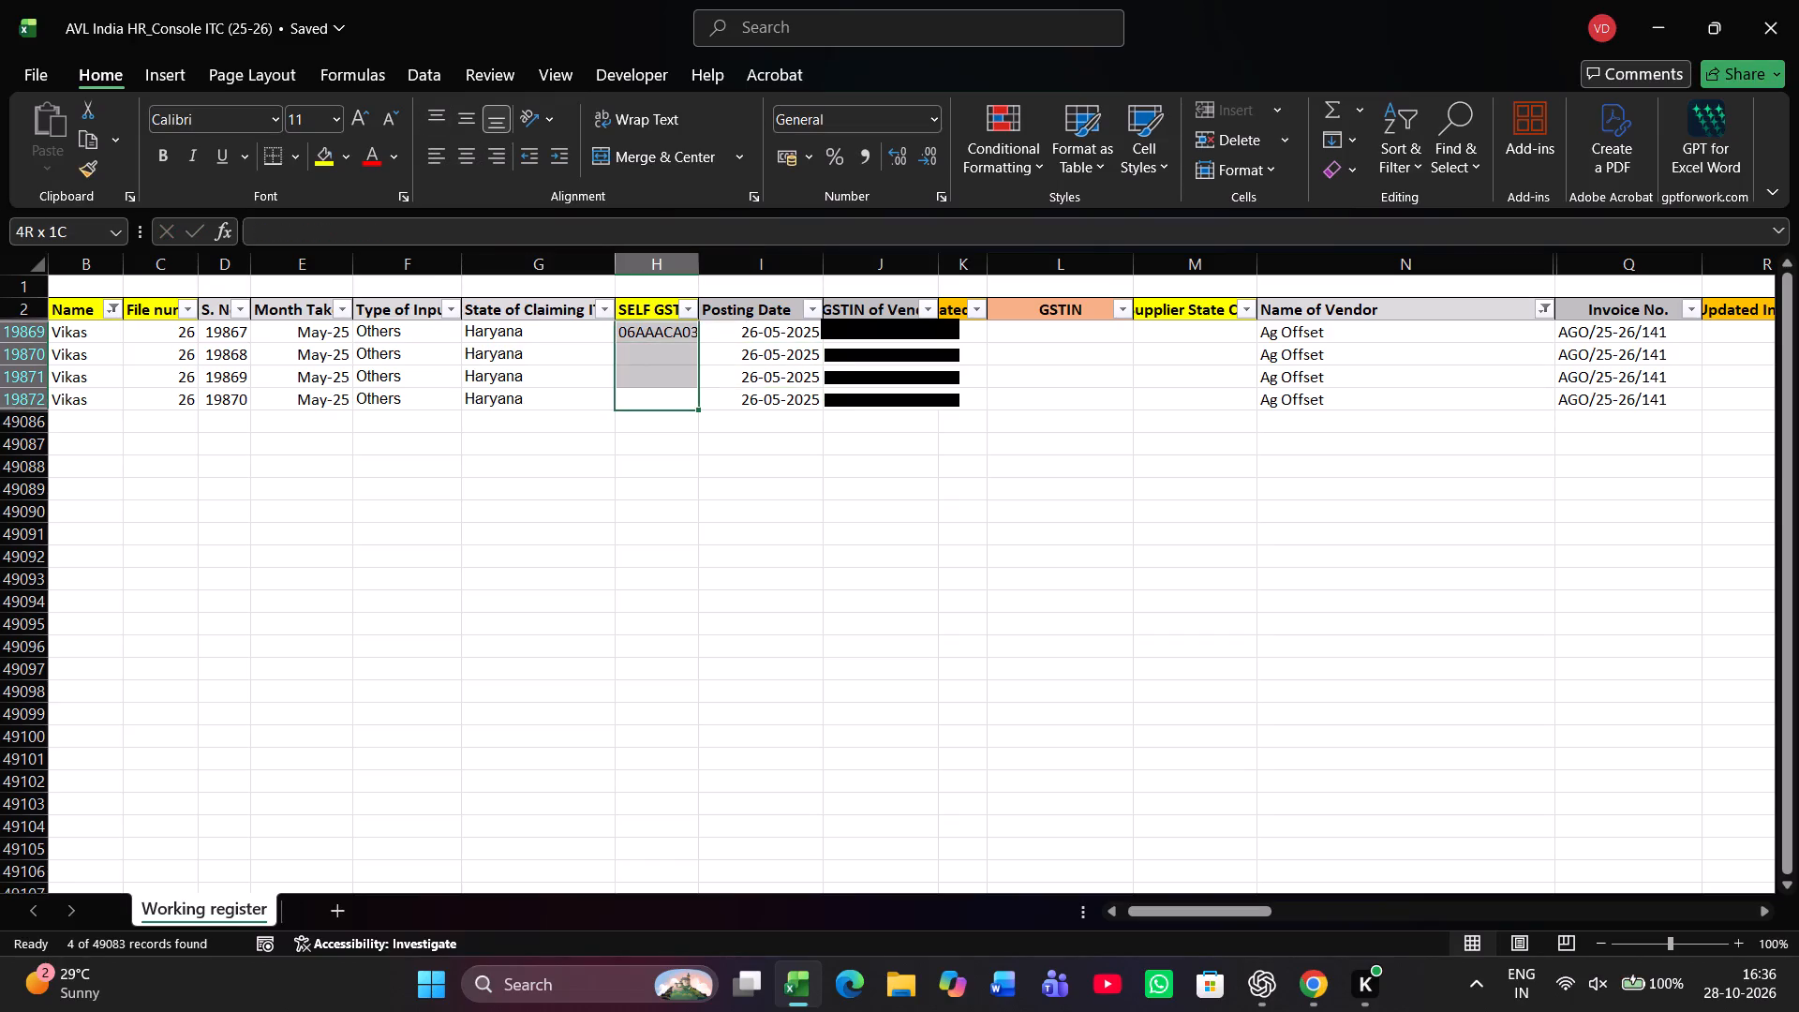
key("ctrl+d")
Copy the vendor's GSTIN into the updated GSTIN column K and fill it down all four Ag Offset rows.
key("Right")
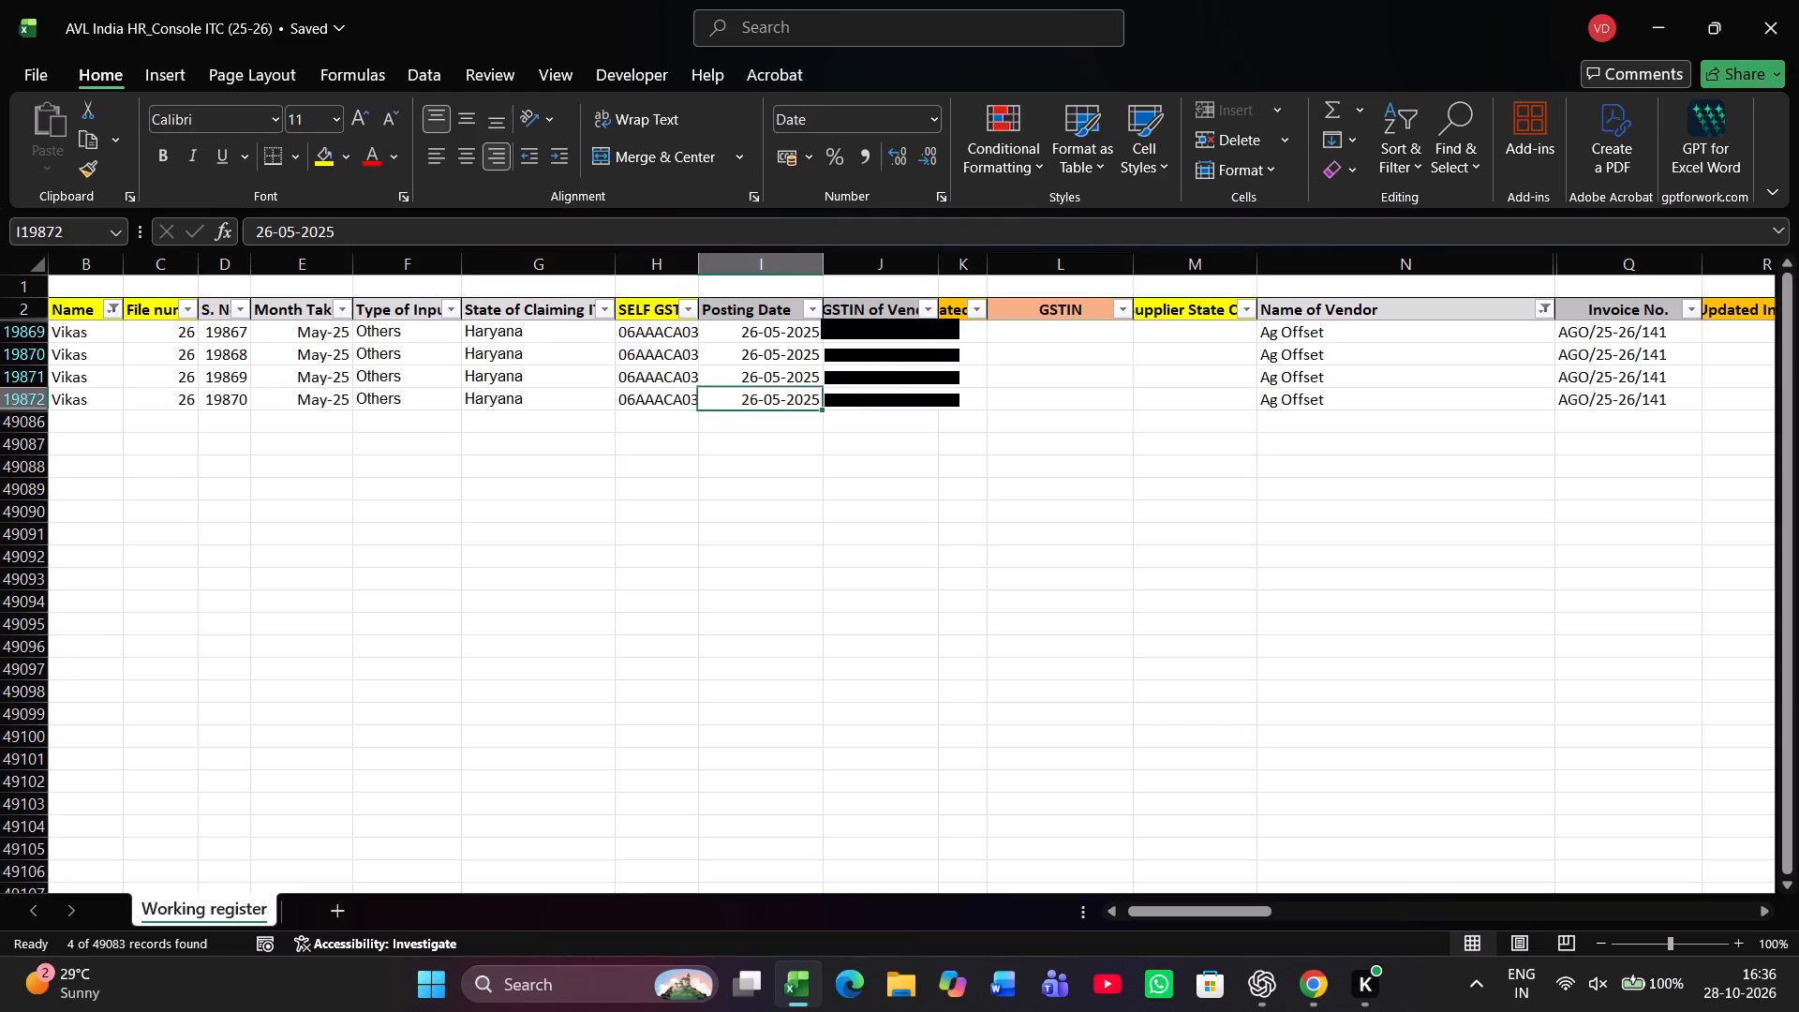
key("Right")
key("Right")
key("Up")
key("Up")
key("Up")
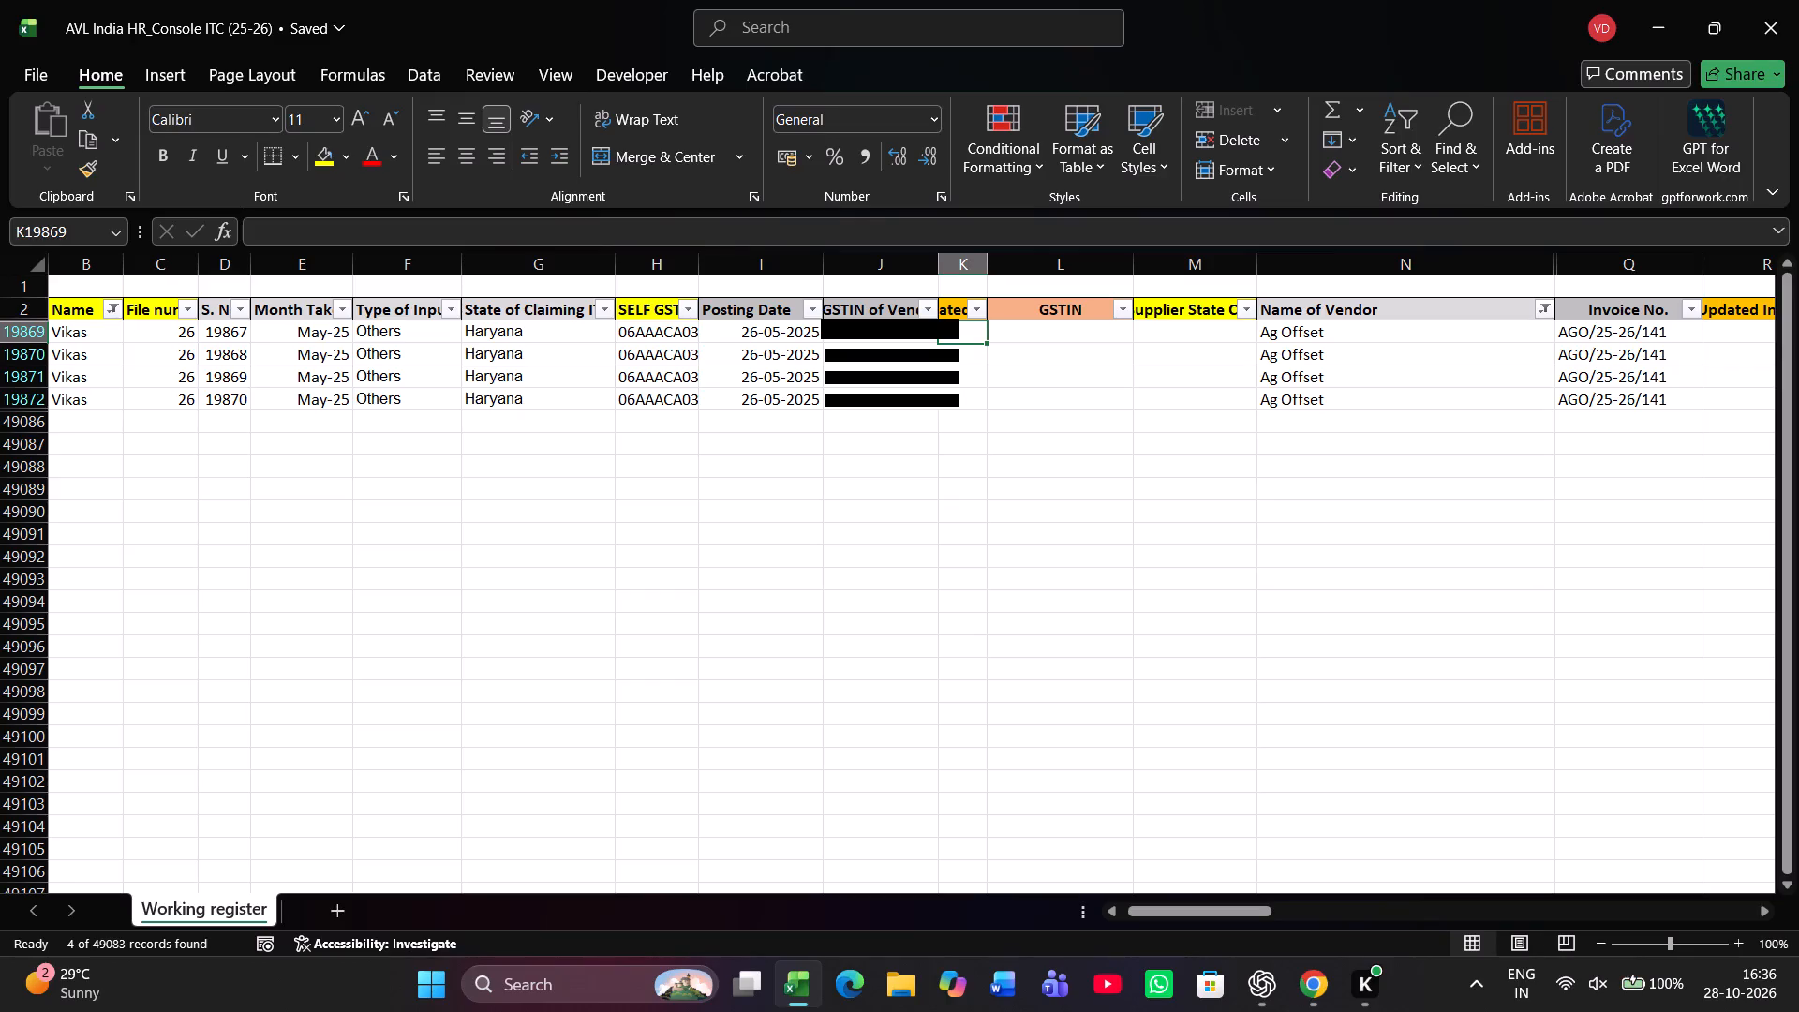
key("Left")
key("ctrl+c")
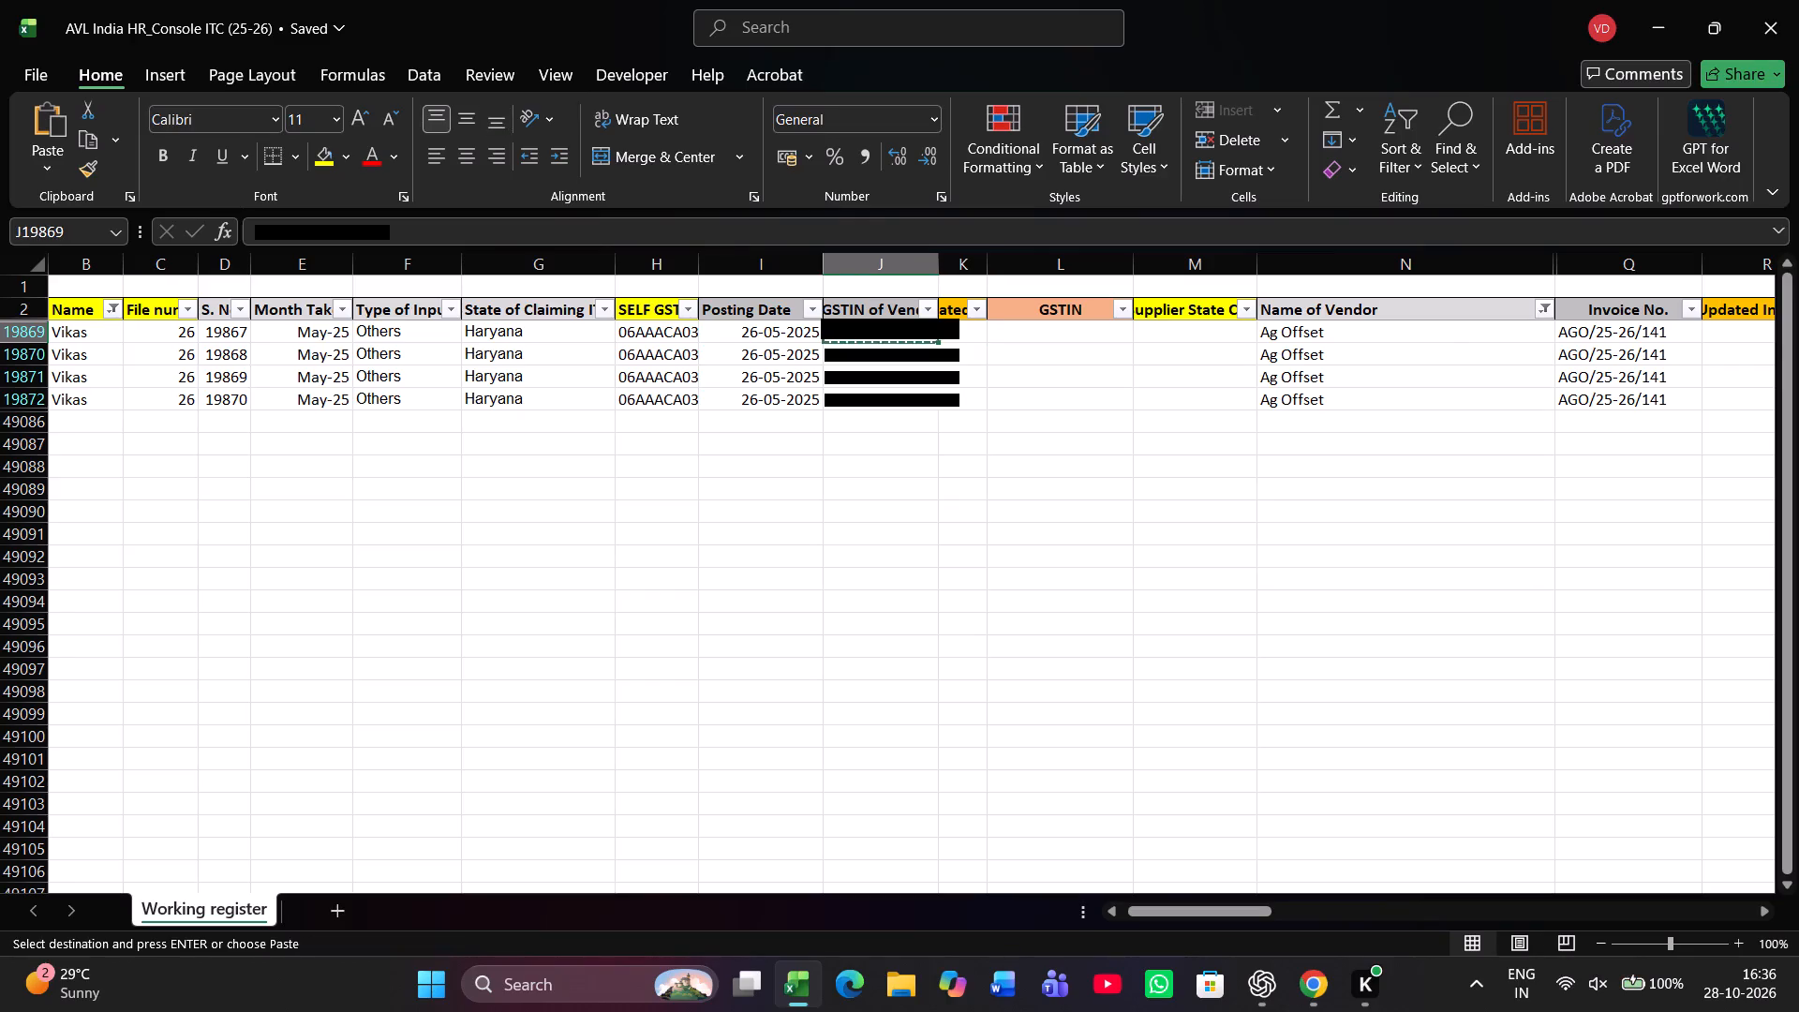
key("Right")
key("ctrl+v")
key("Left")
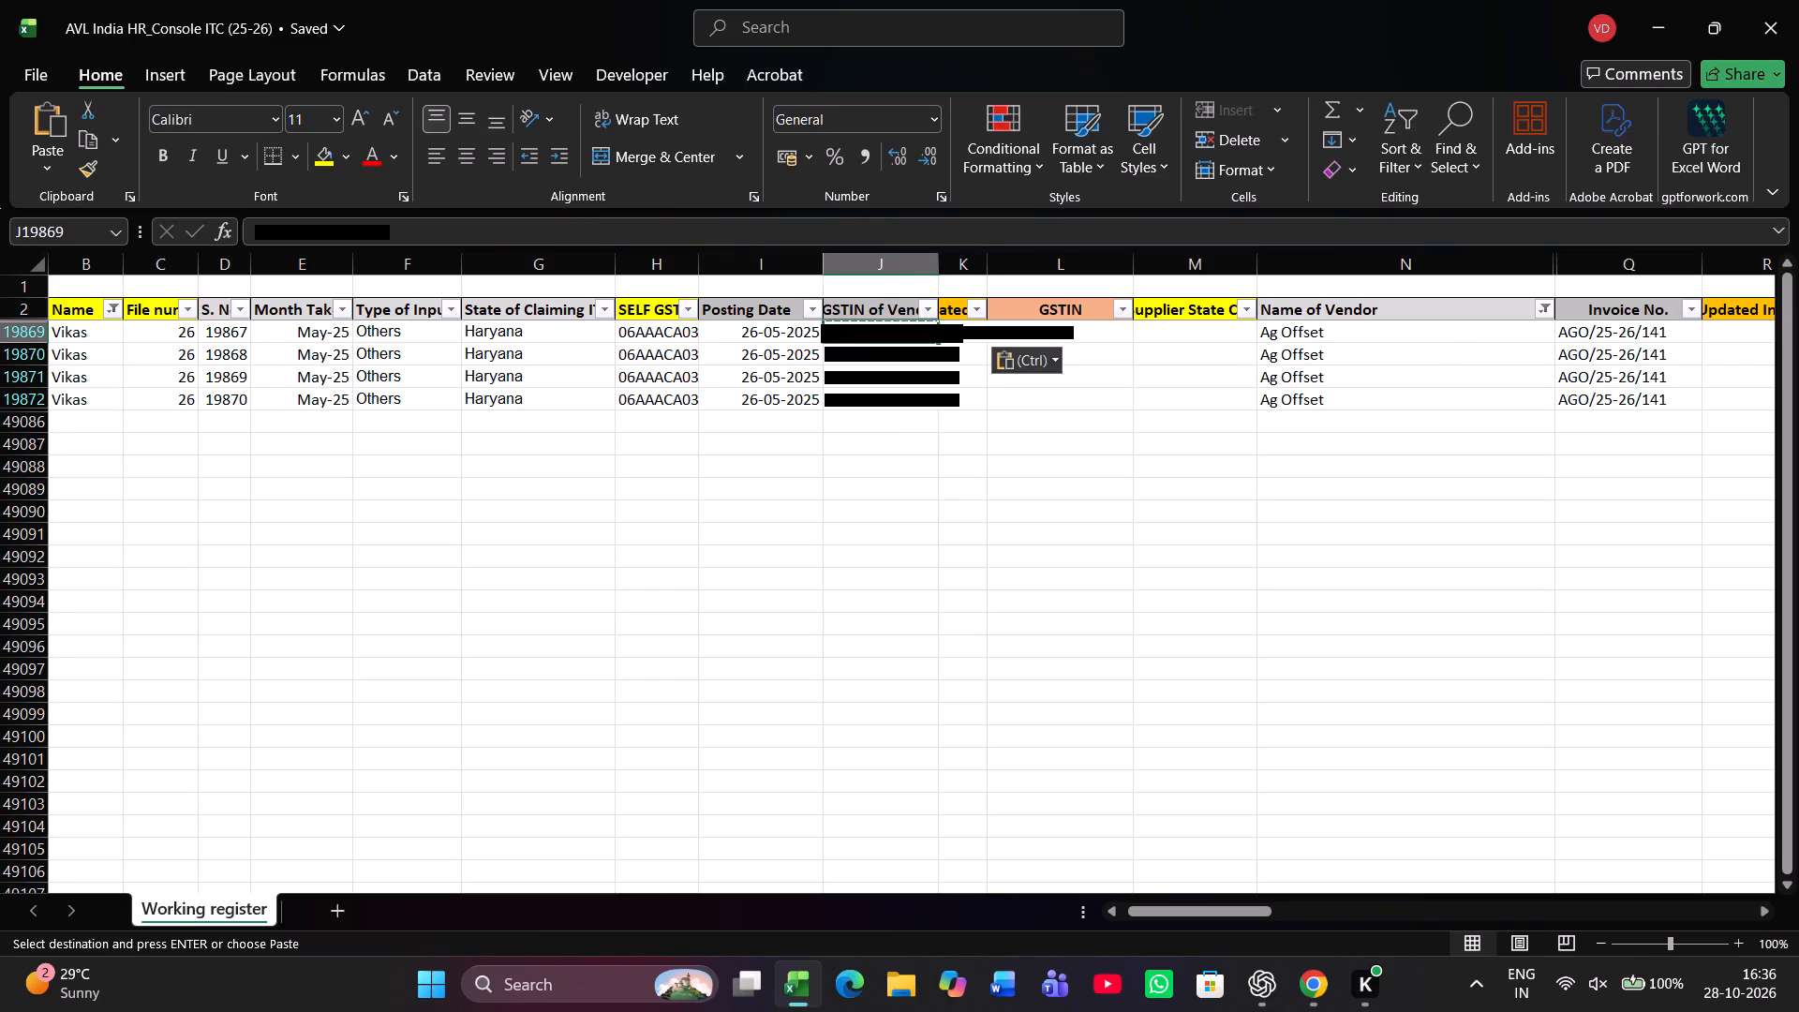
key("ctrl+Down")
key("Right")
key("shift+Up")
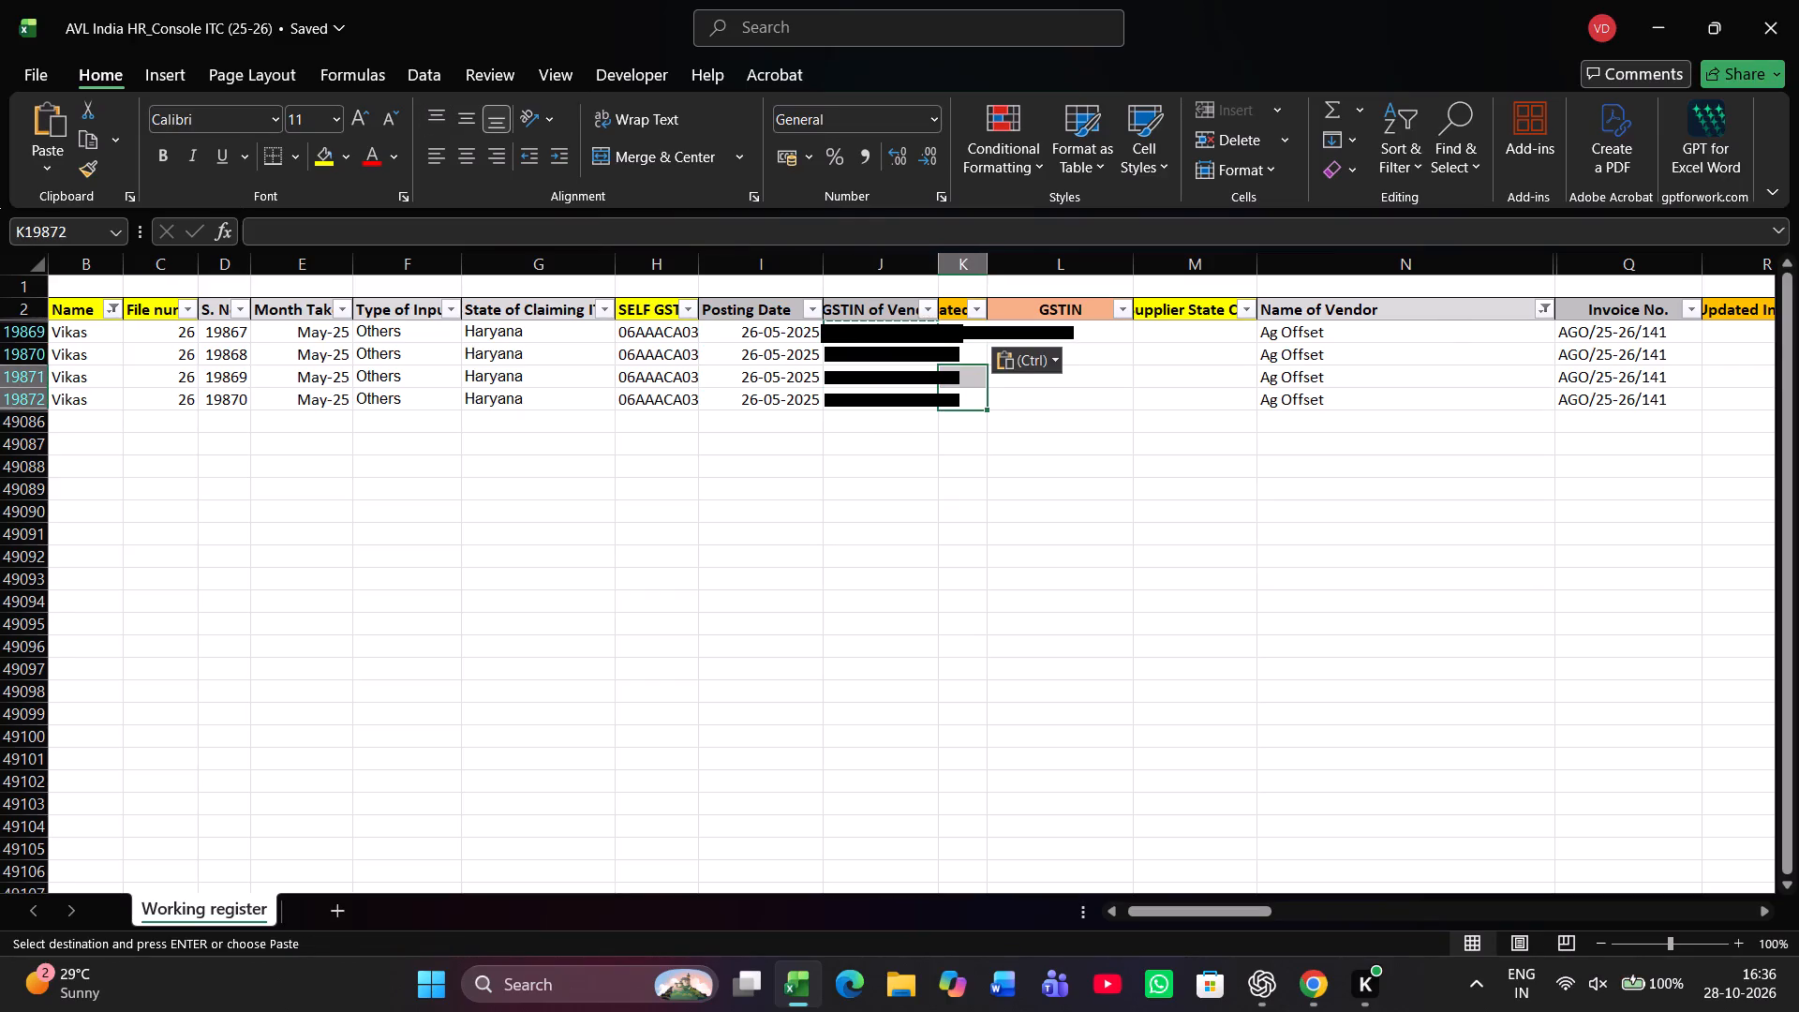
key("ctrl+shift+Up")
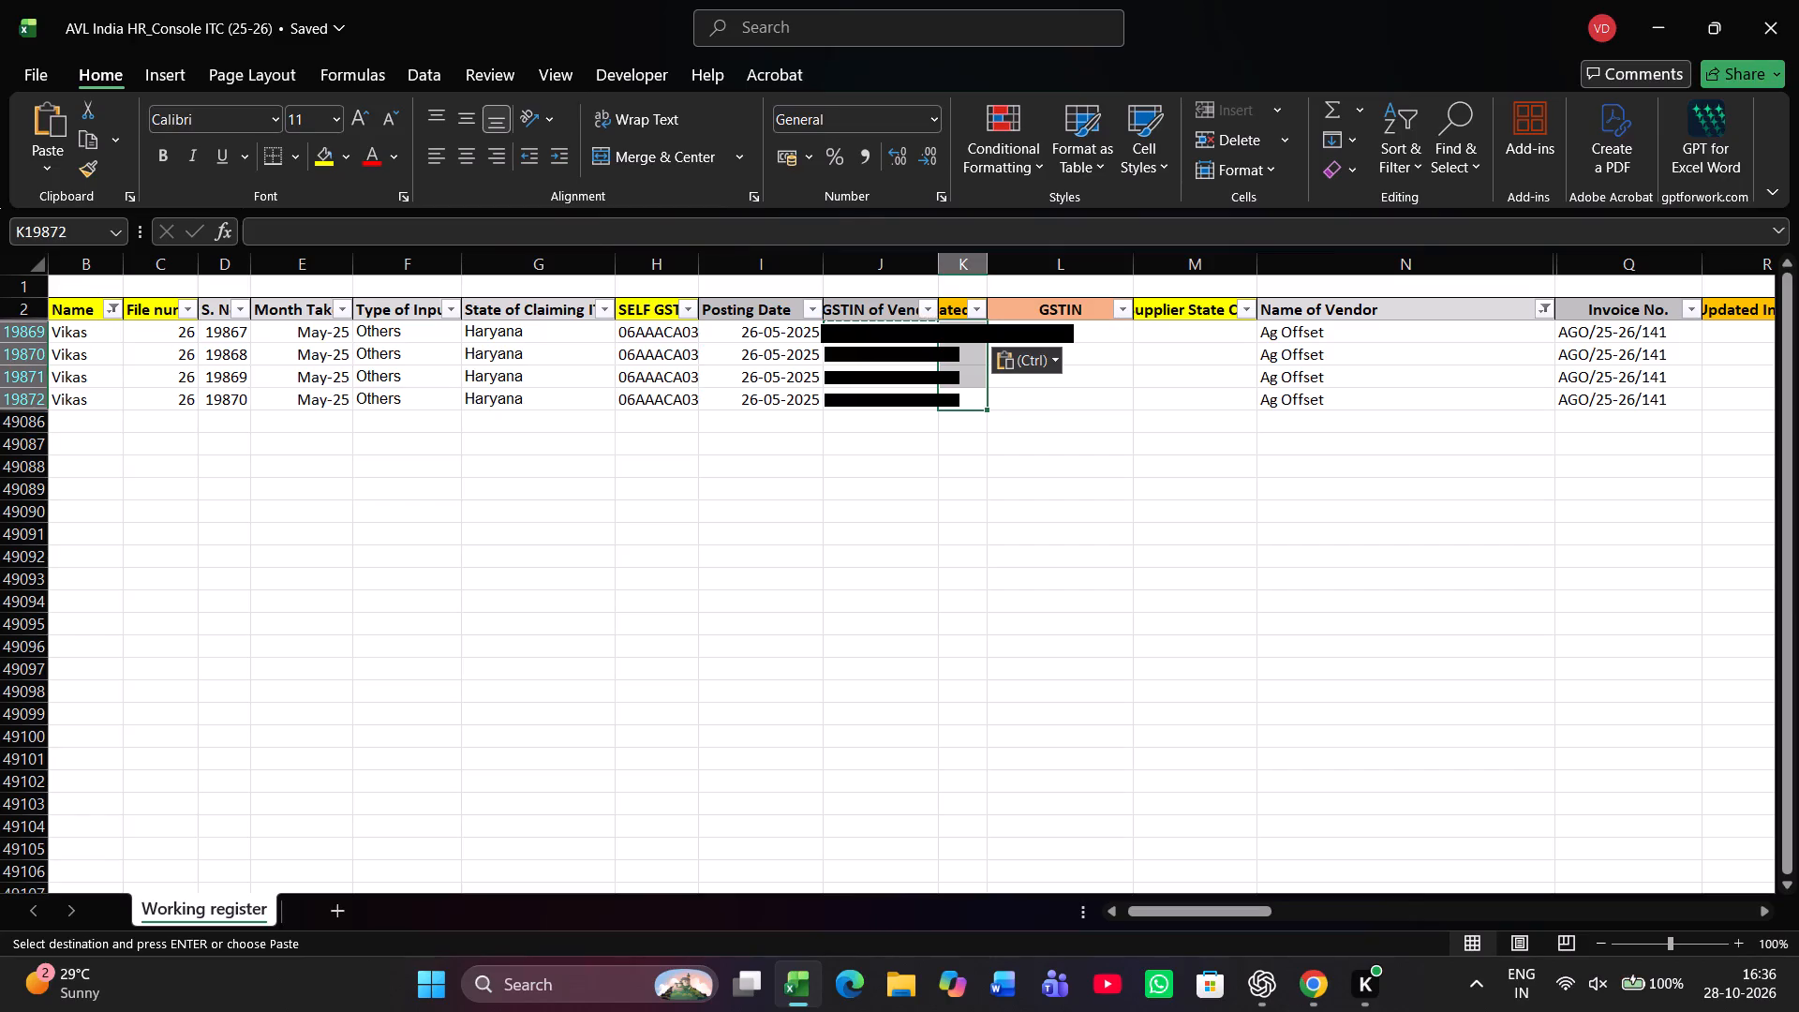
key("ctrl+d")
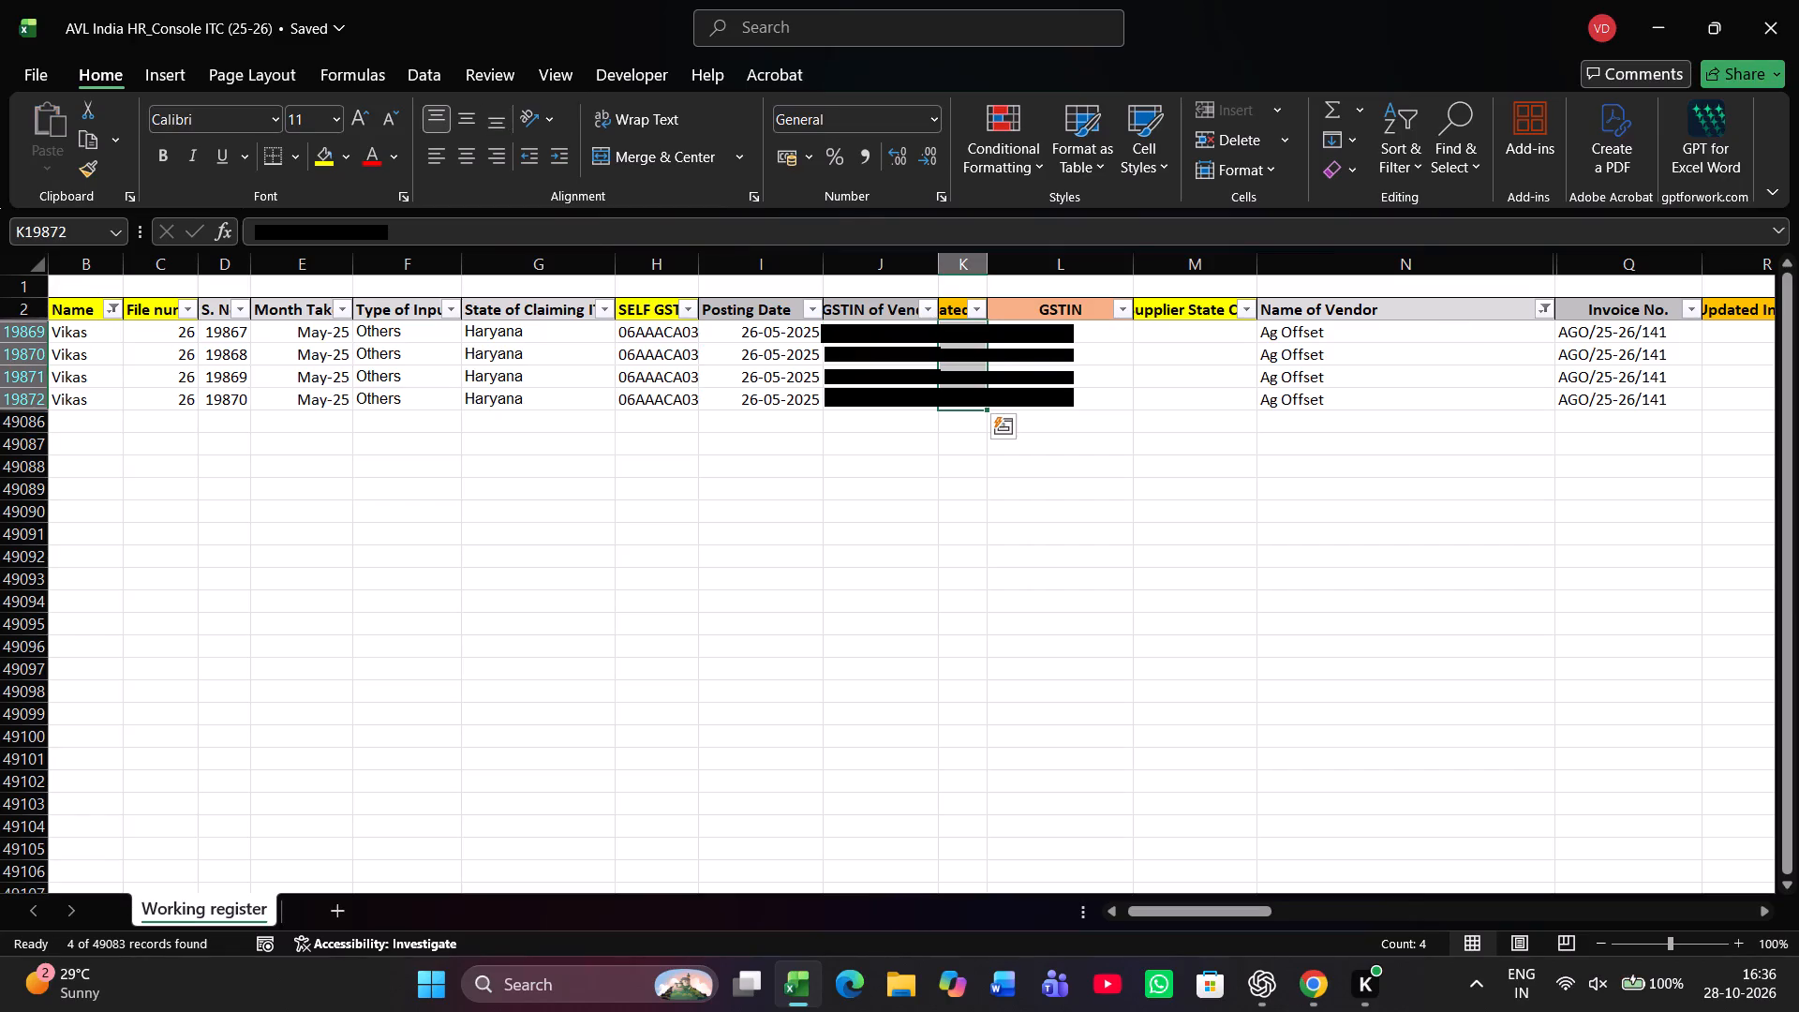
Mark the GSTIN check column L as OK for all four Ag Offset rows.
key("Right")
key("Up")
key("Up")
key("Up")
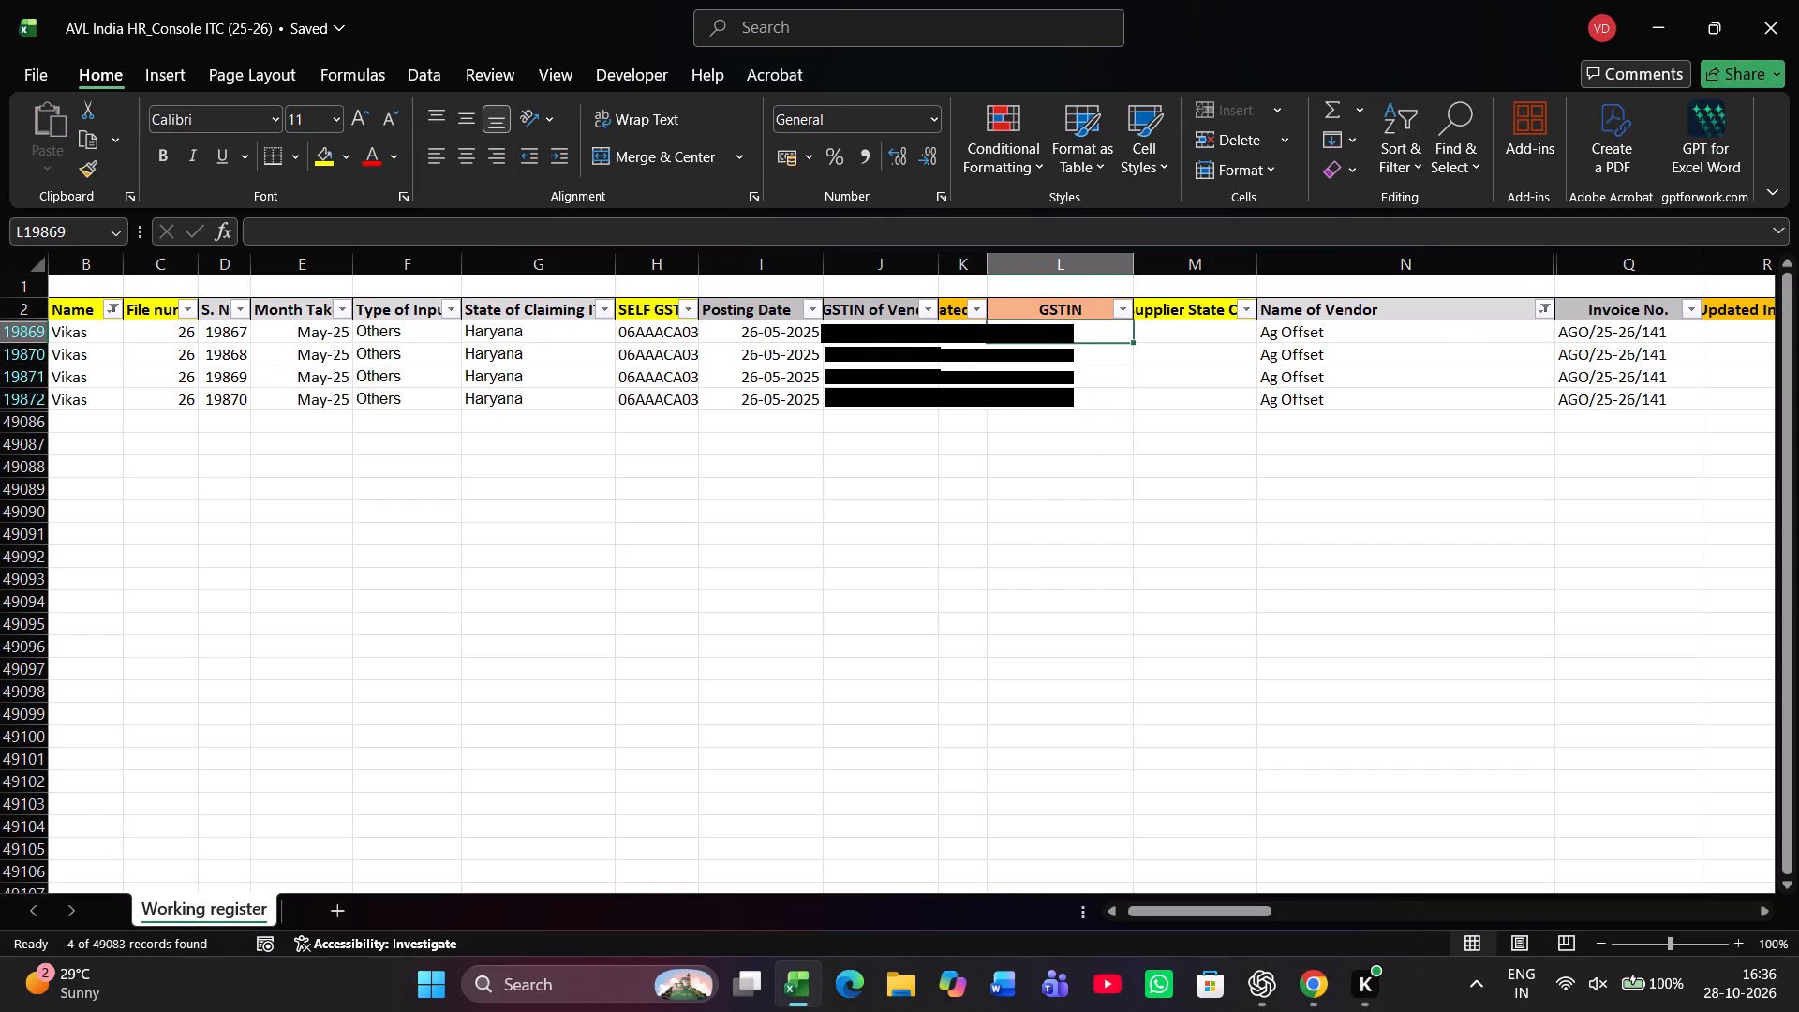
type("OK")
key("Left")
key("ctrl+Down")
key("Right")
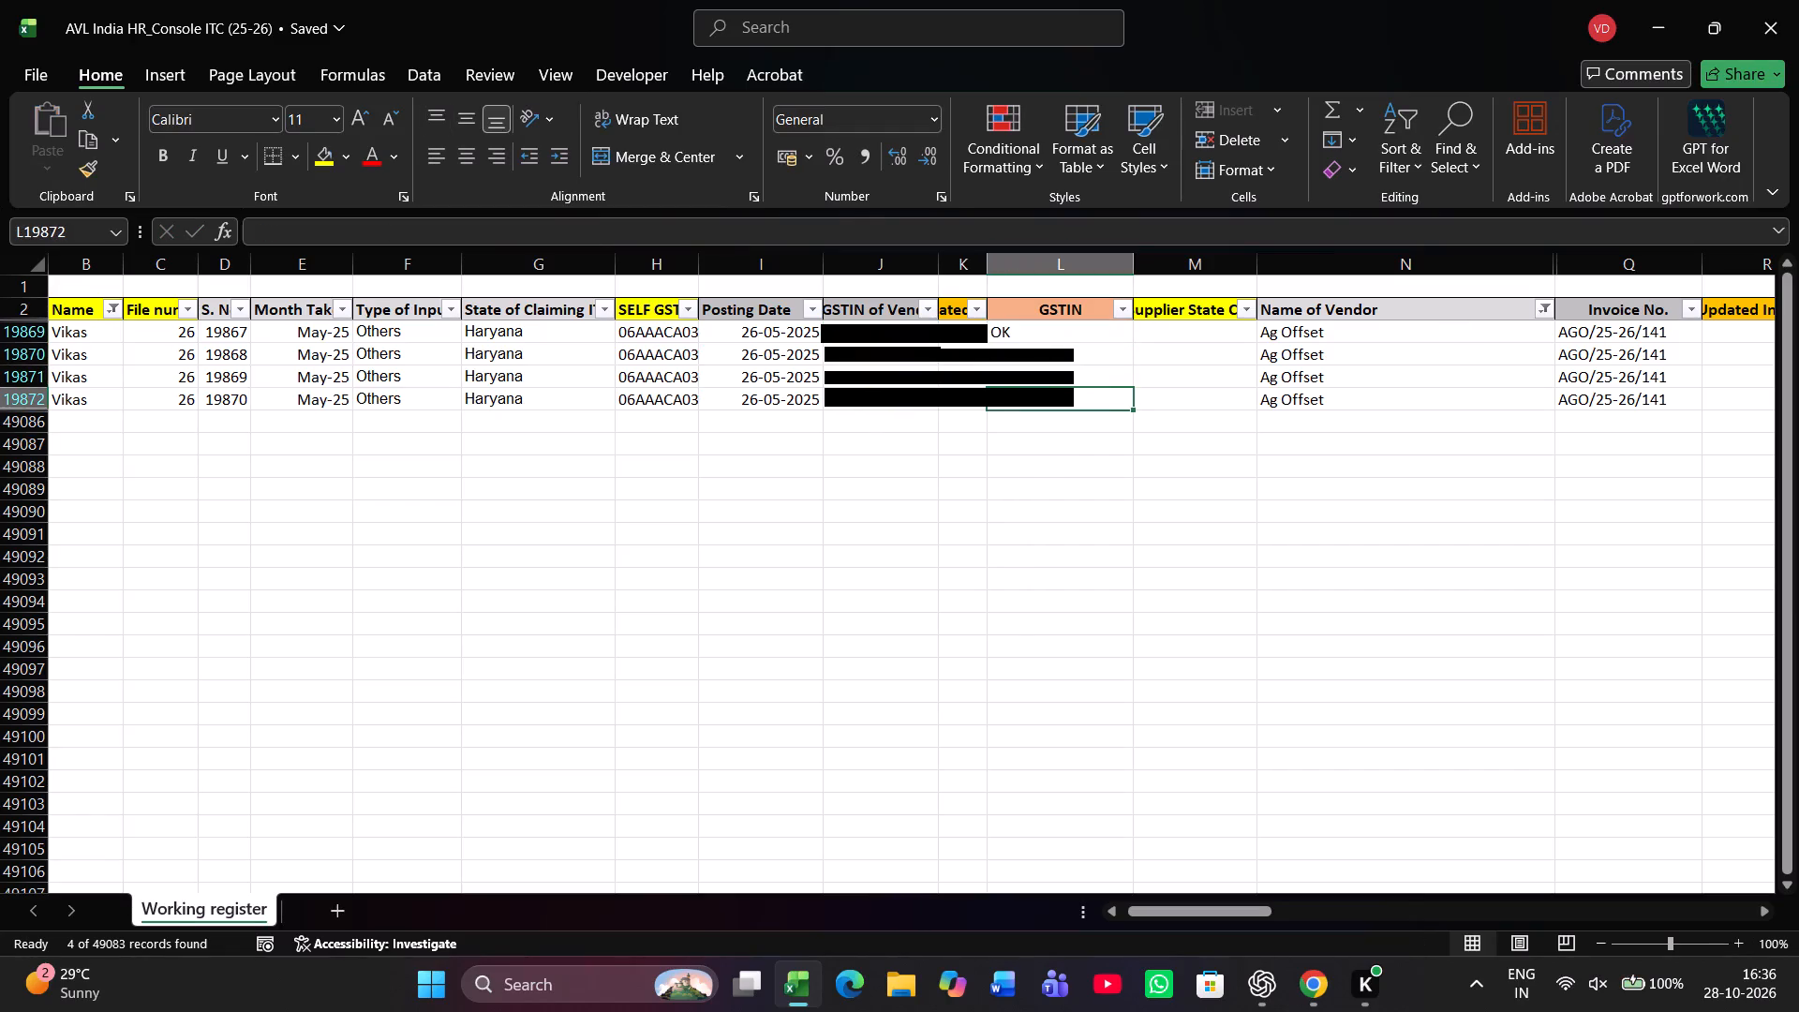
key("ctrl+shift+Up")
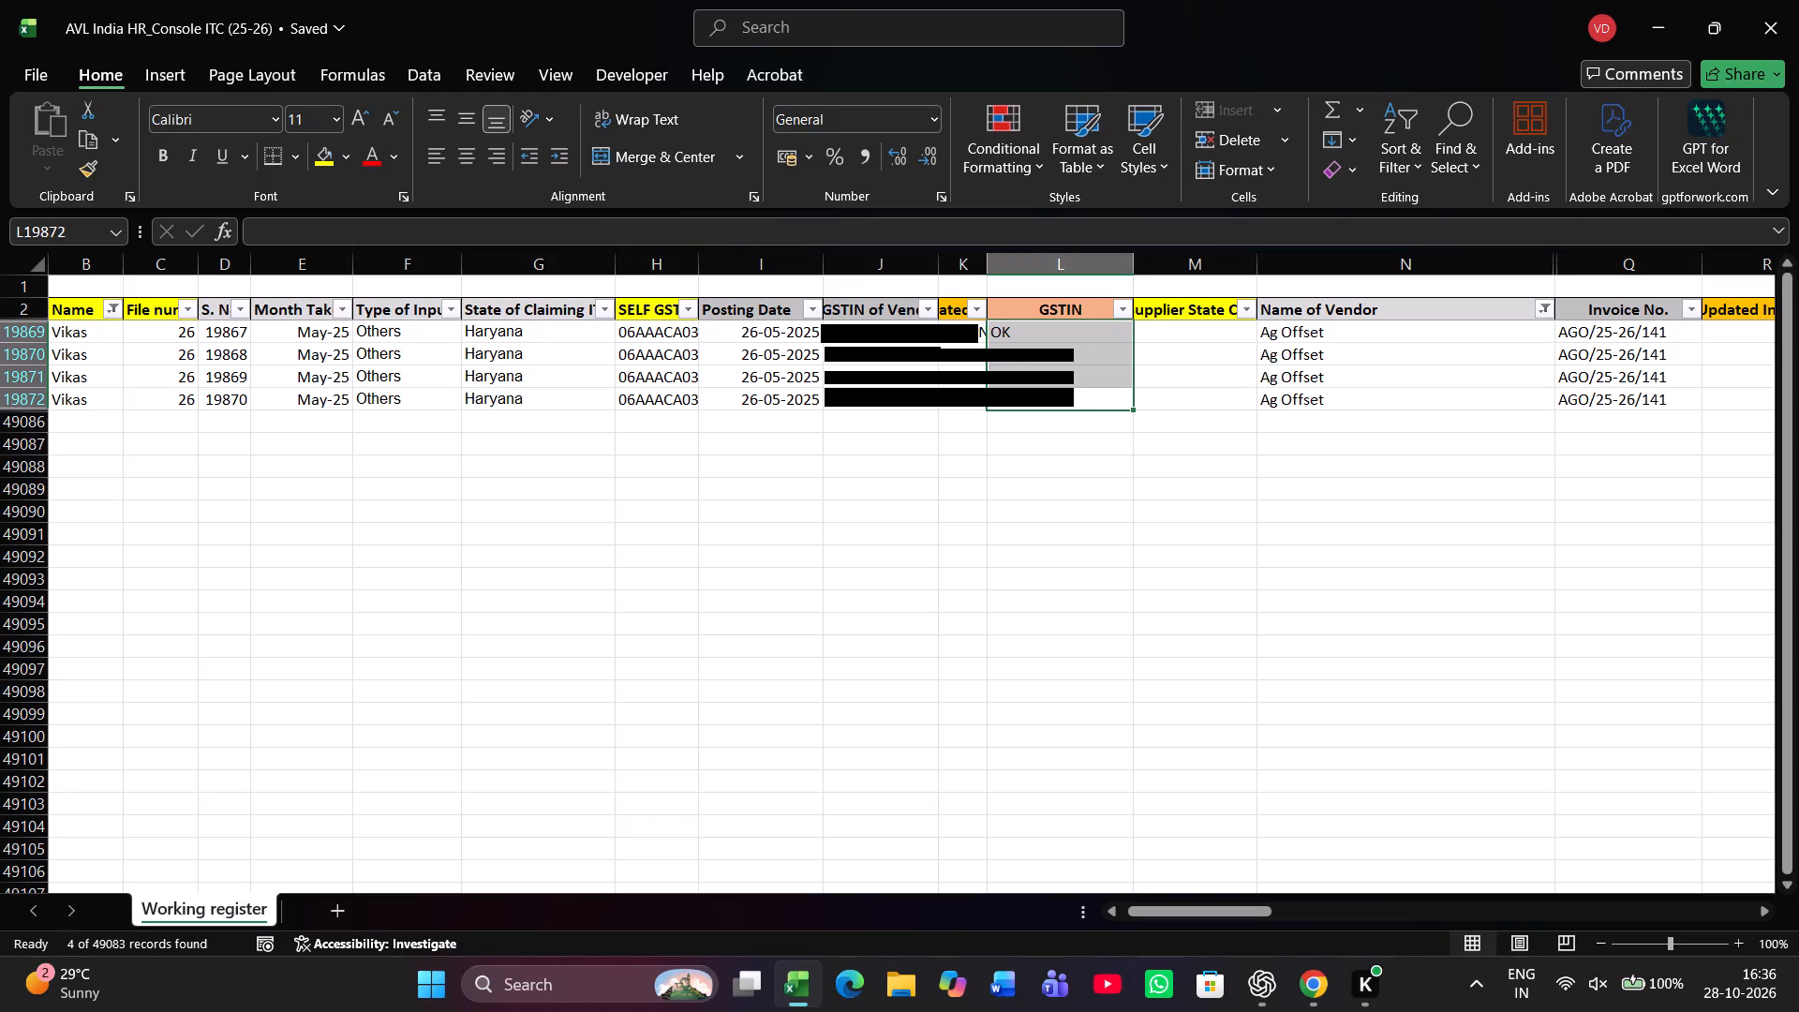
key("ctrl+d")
Enter supplier state code 06 for all four Ag Offset rows.
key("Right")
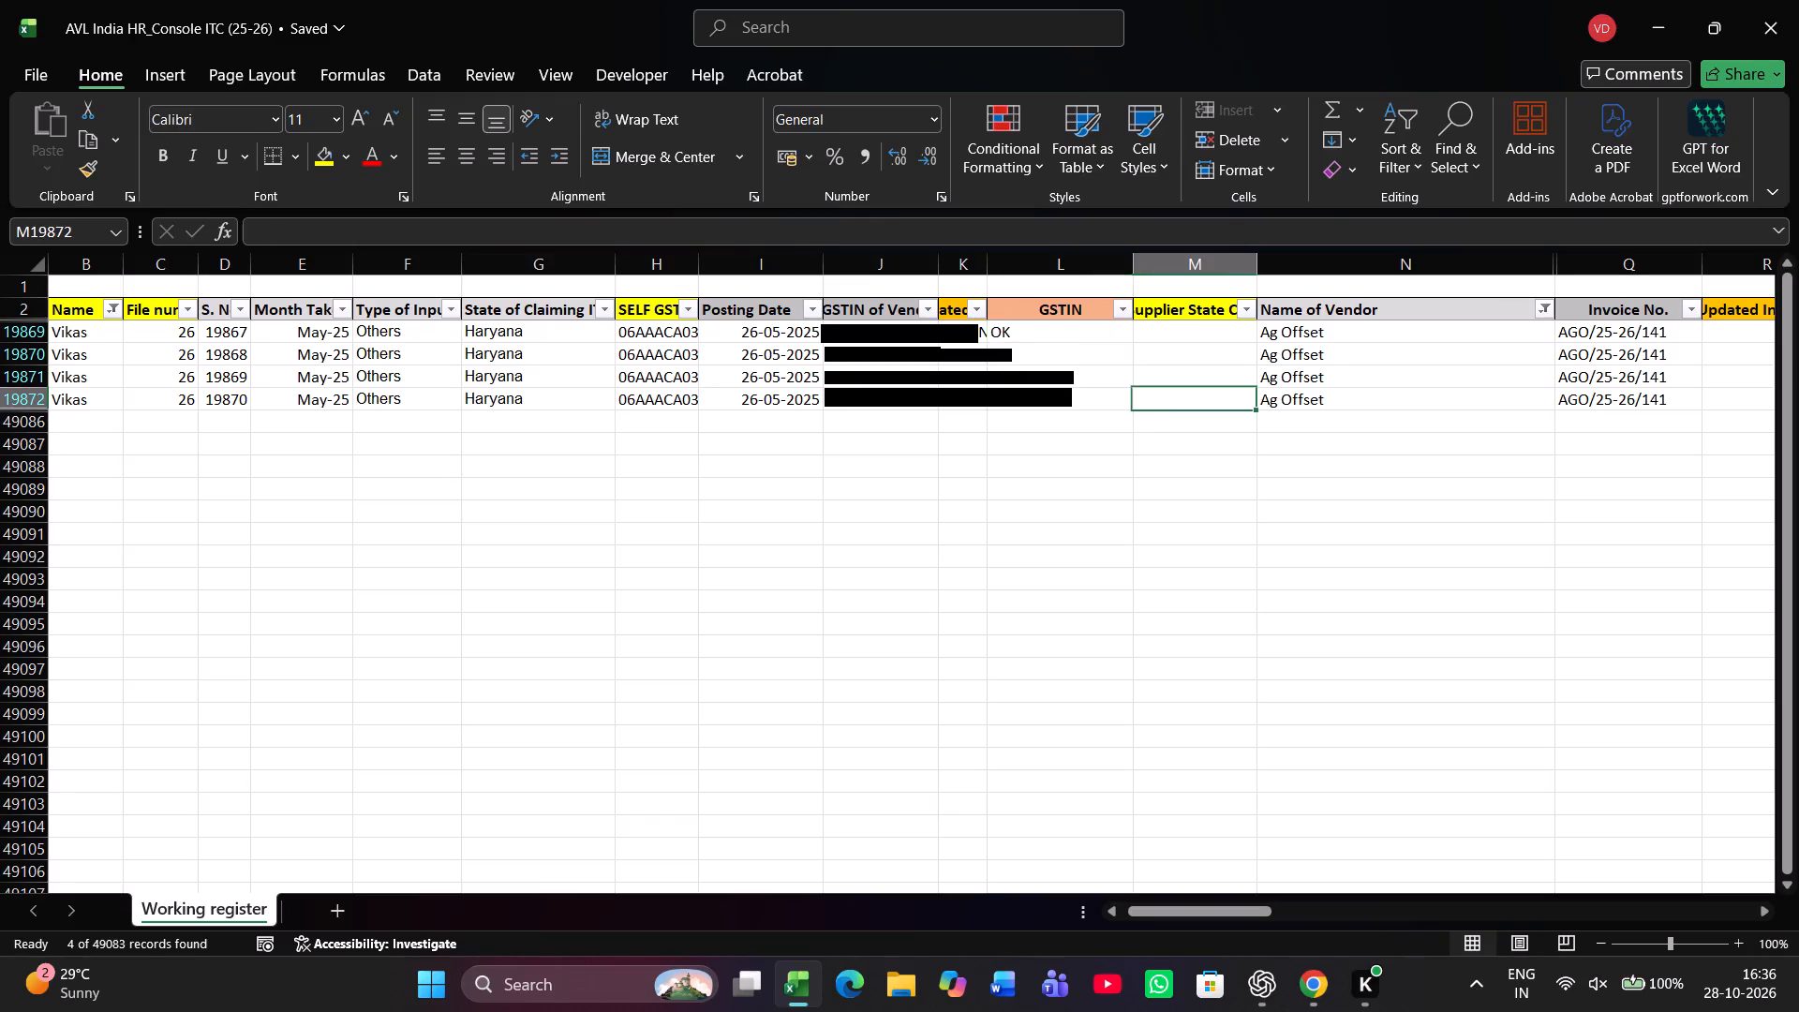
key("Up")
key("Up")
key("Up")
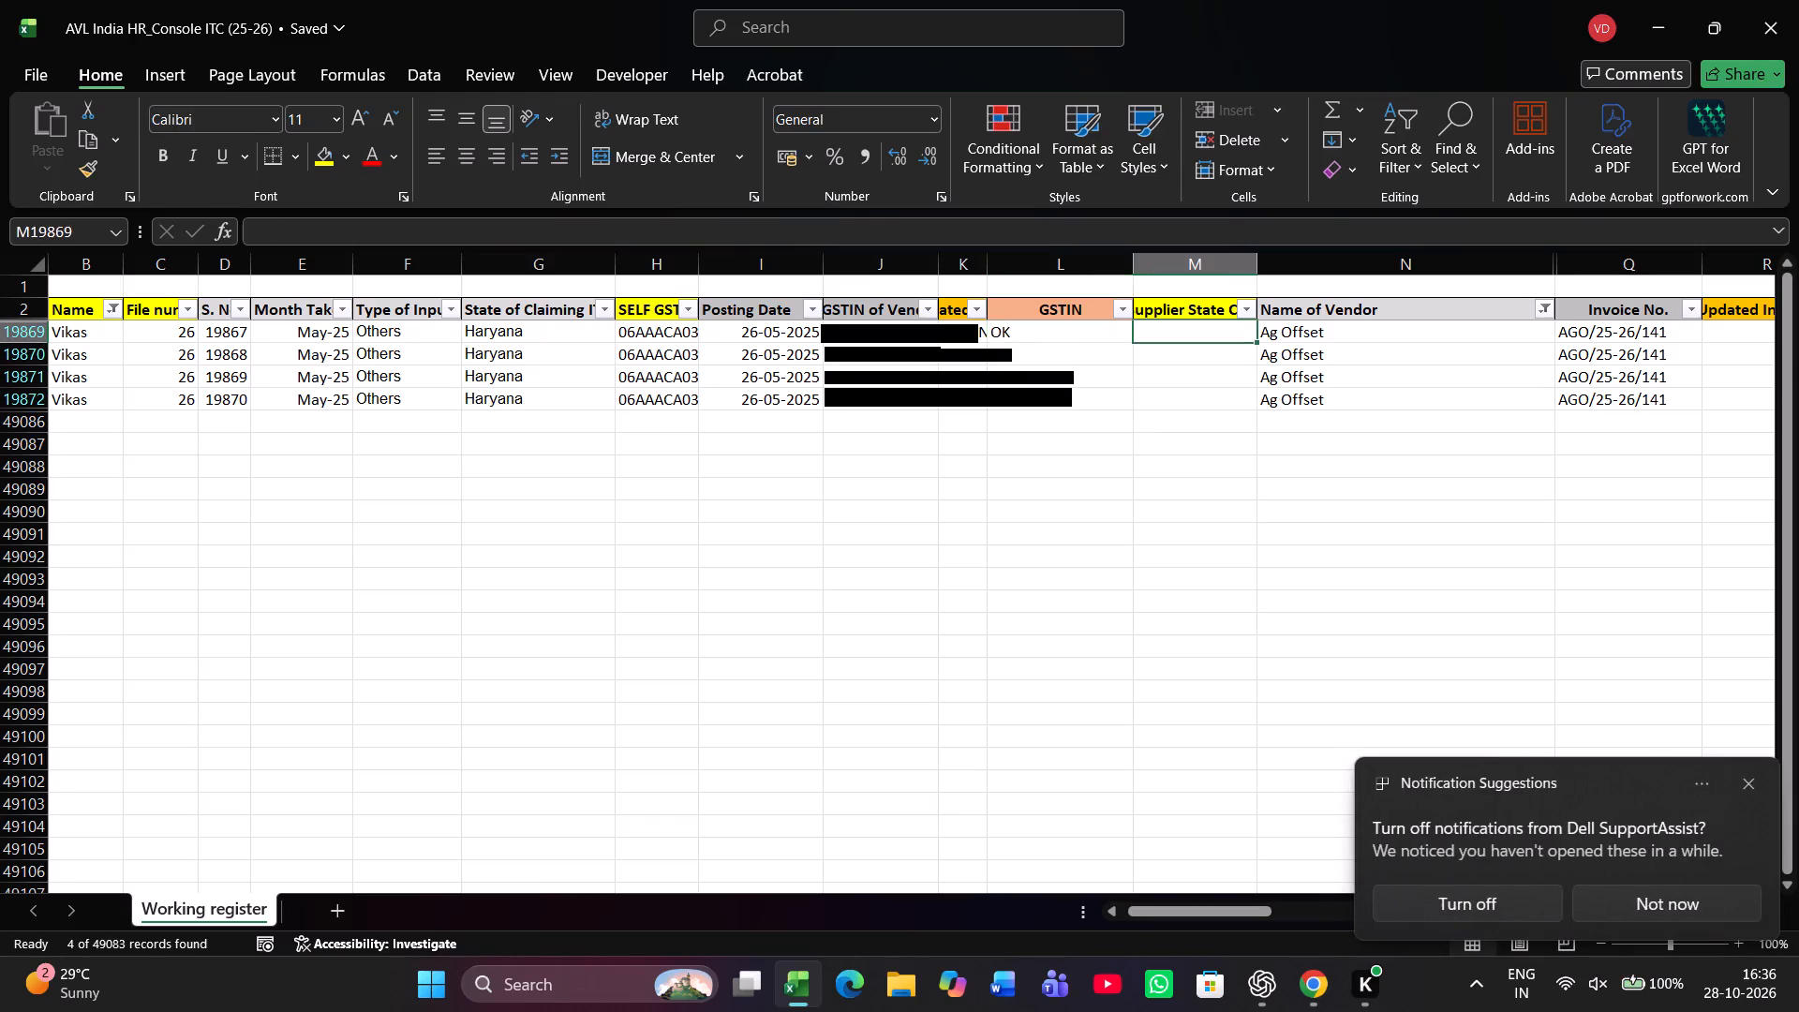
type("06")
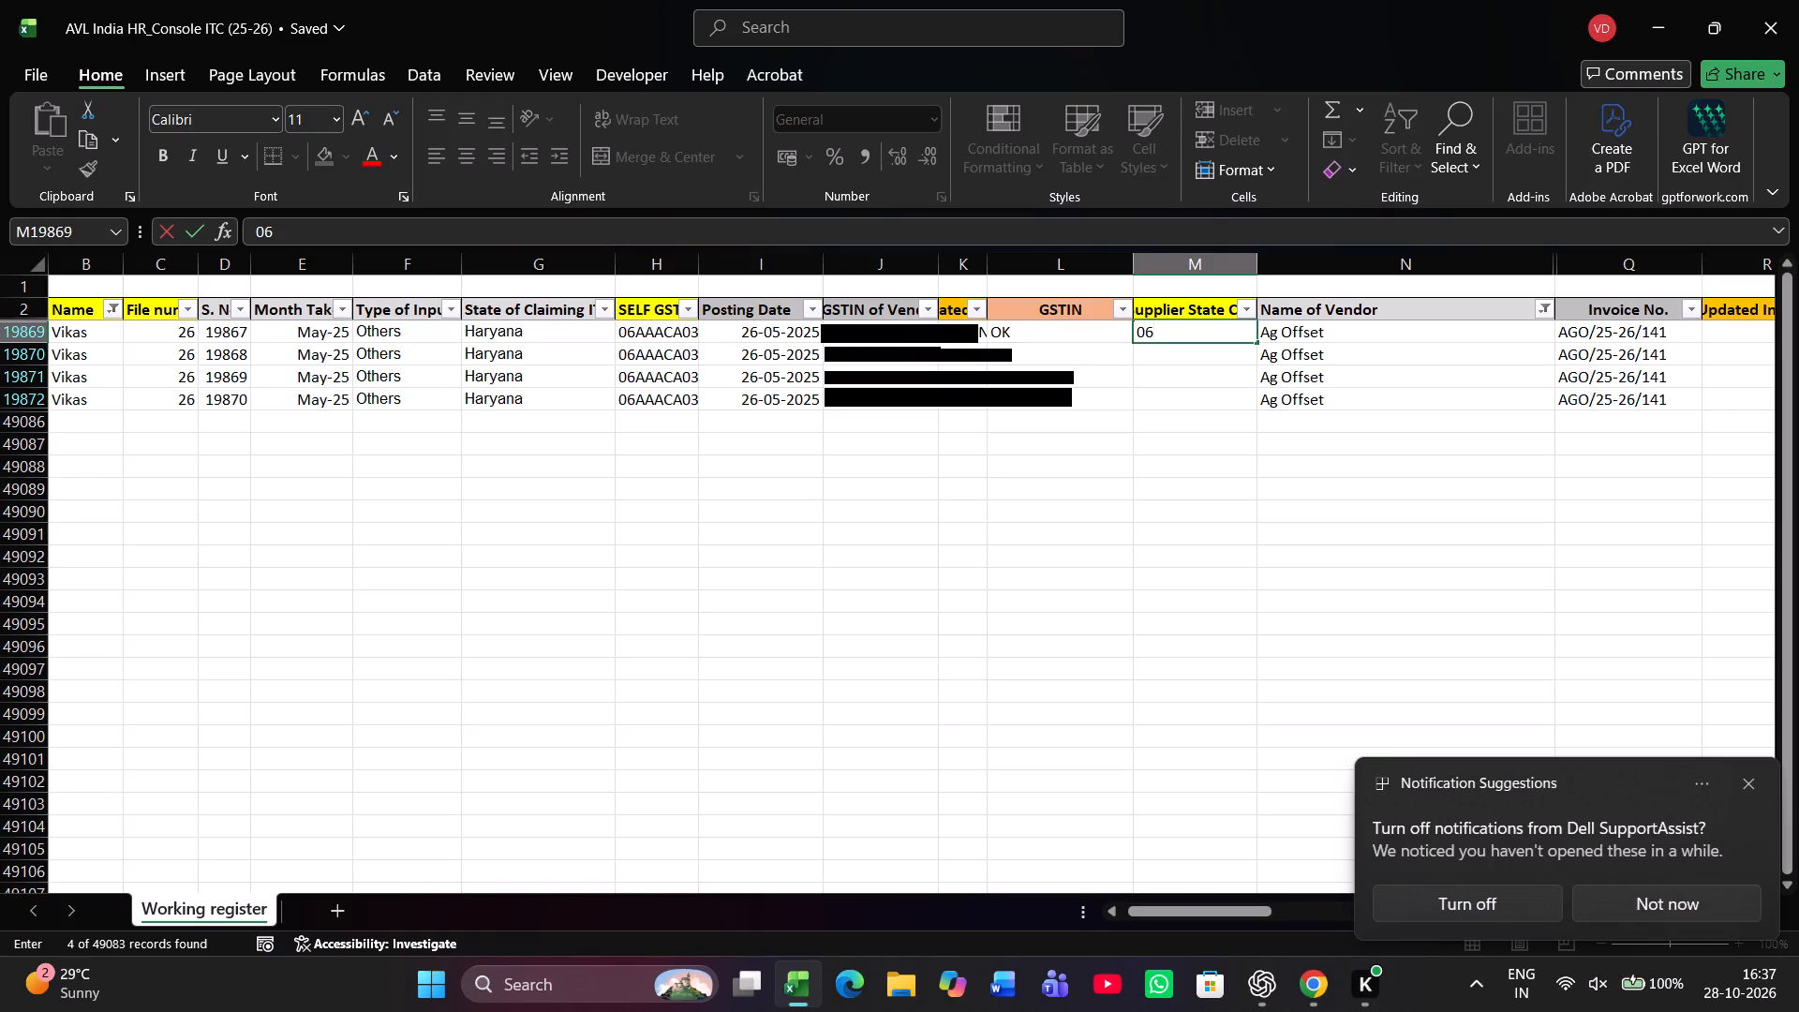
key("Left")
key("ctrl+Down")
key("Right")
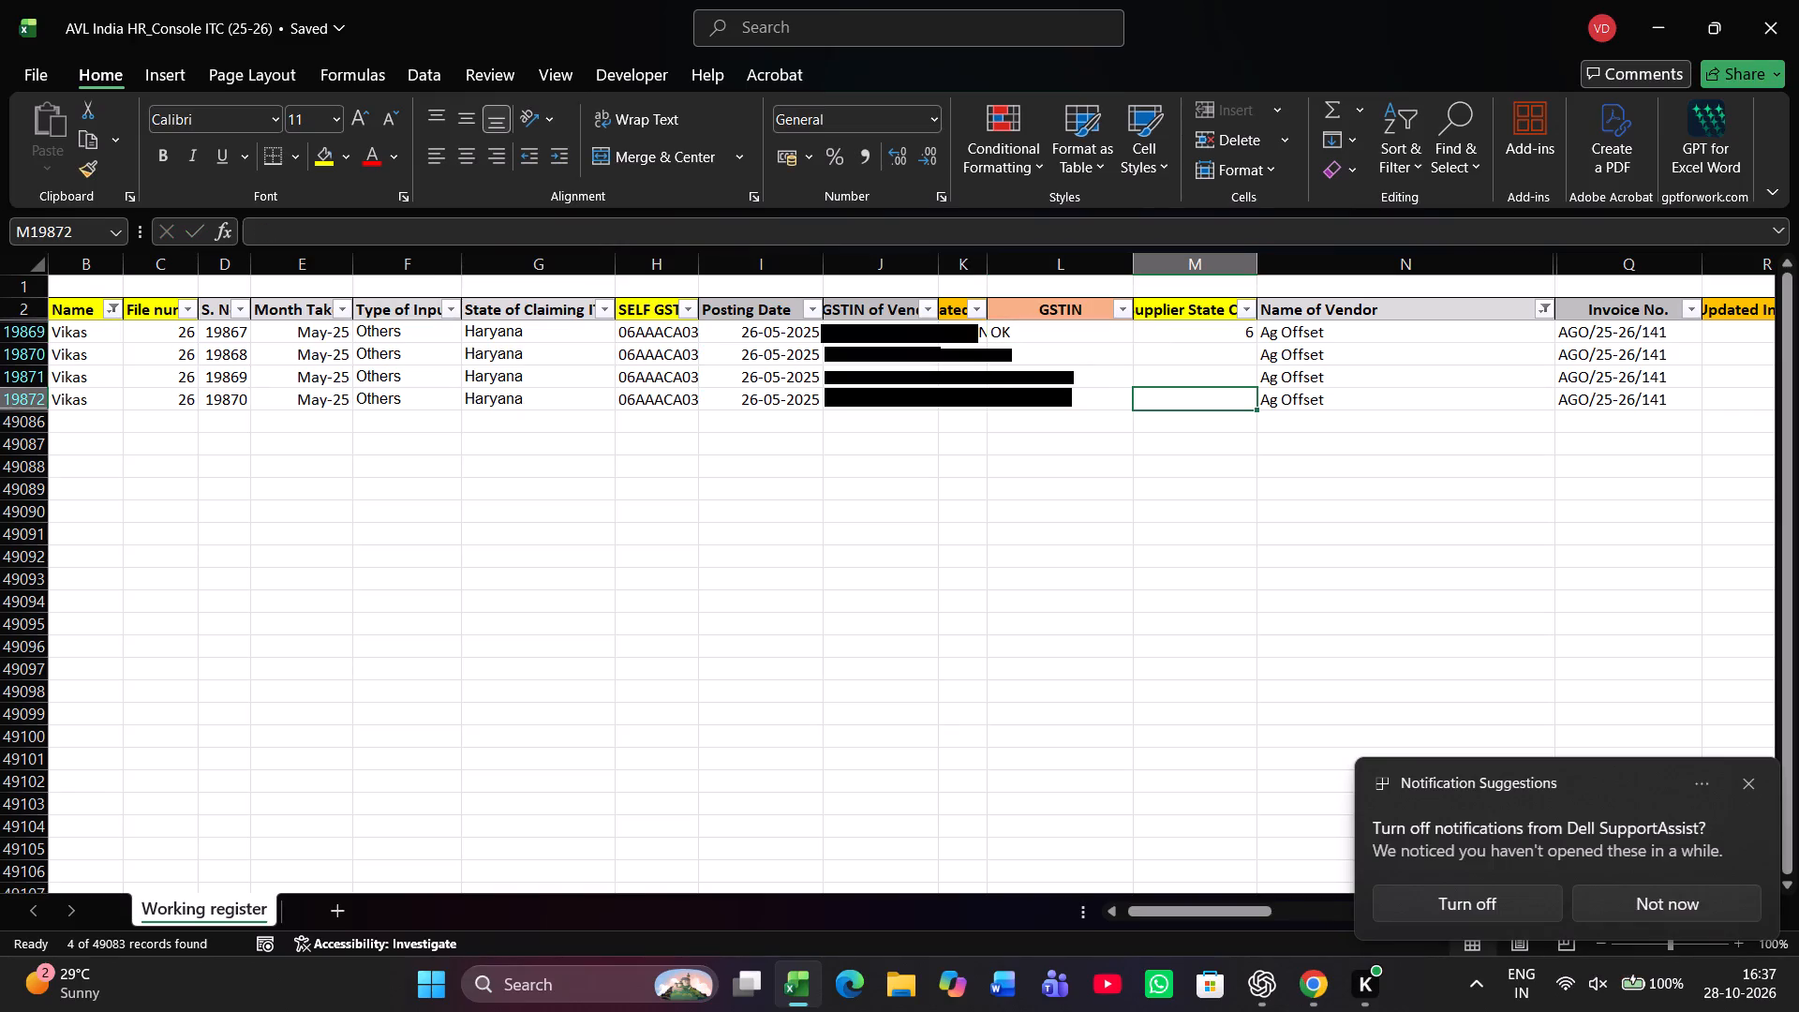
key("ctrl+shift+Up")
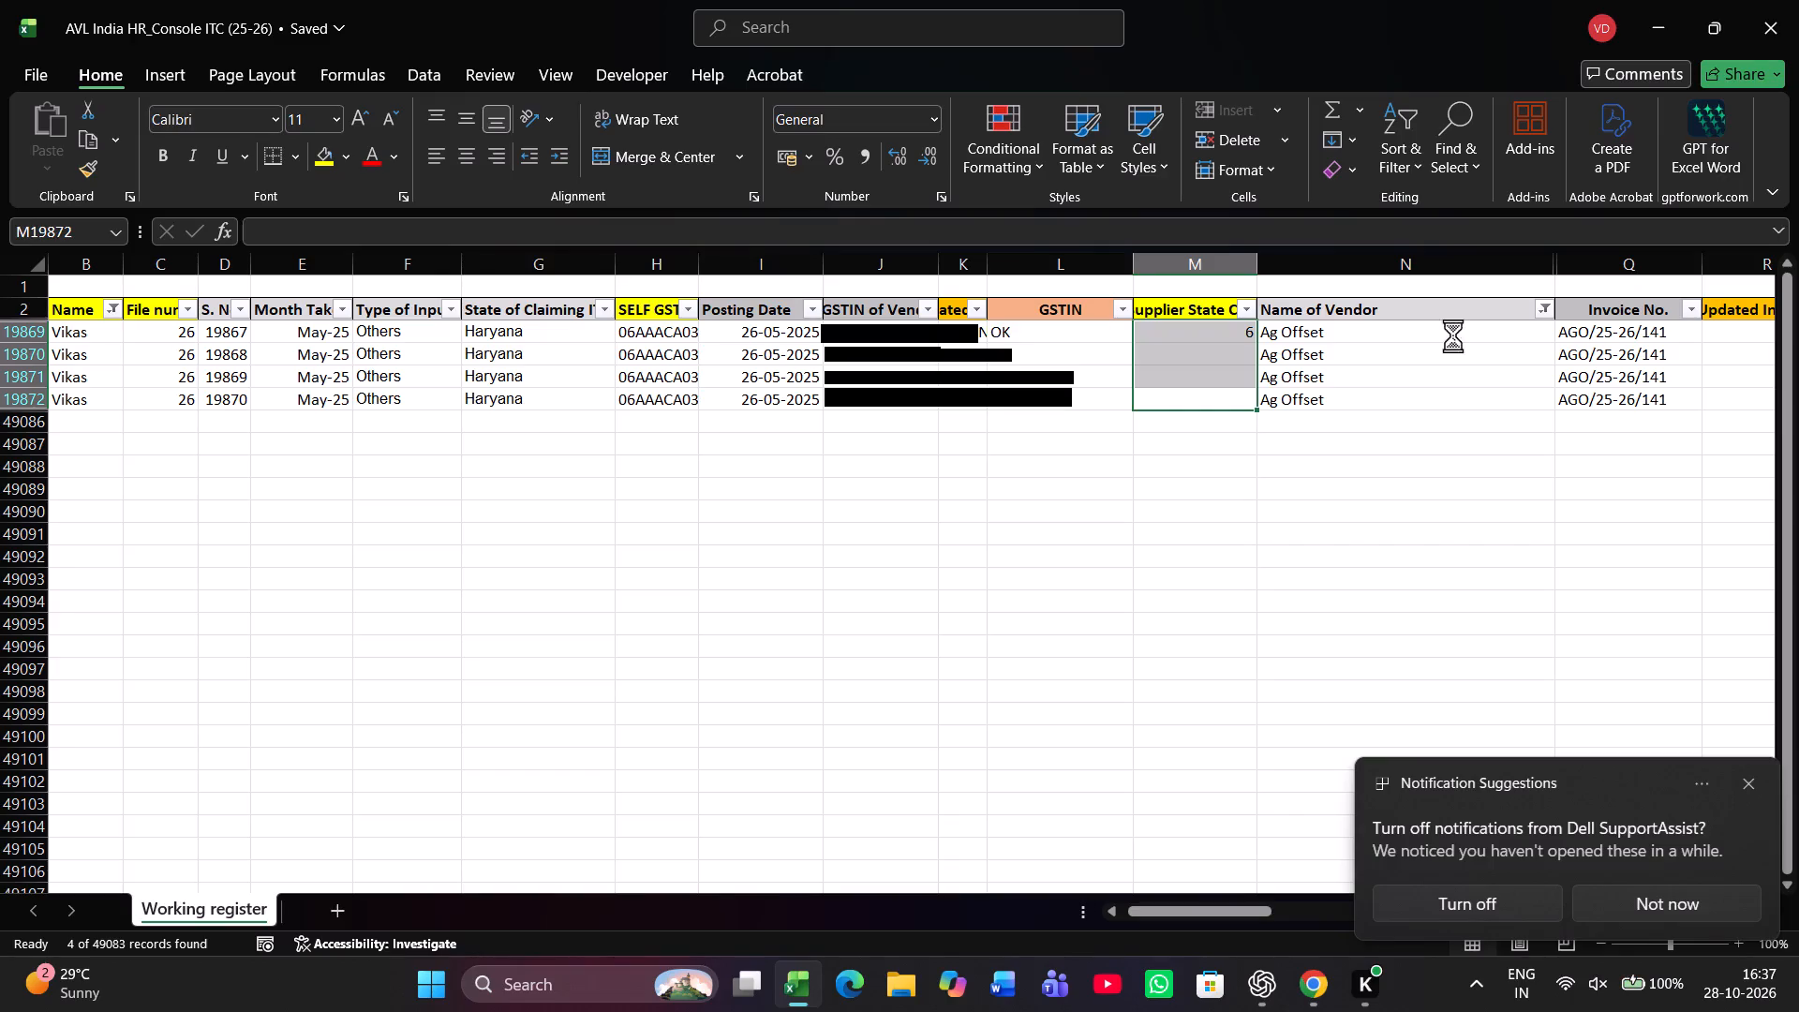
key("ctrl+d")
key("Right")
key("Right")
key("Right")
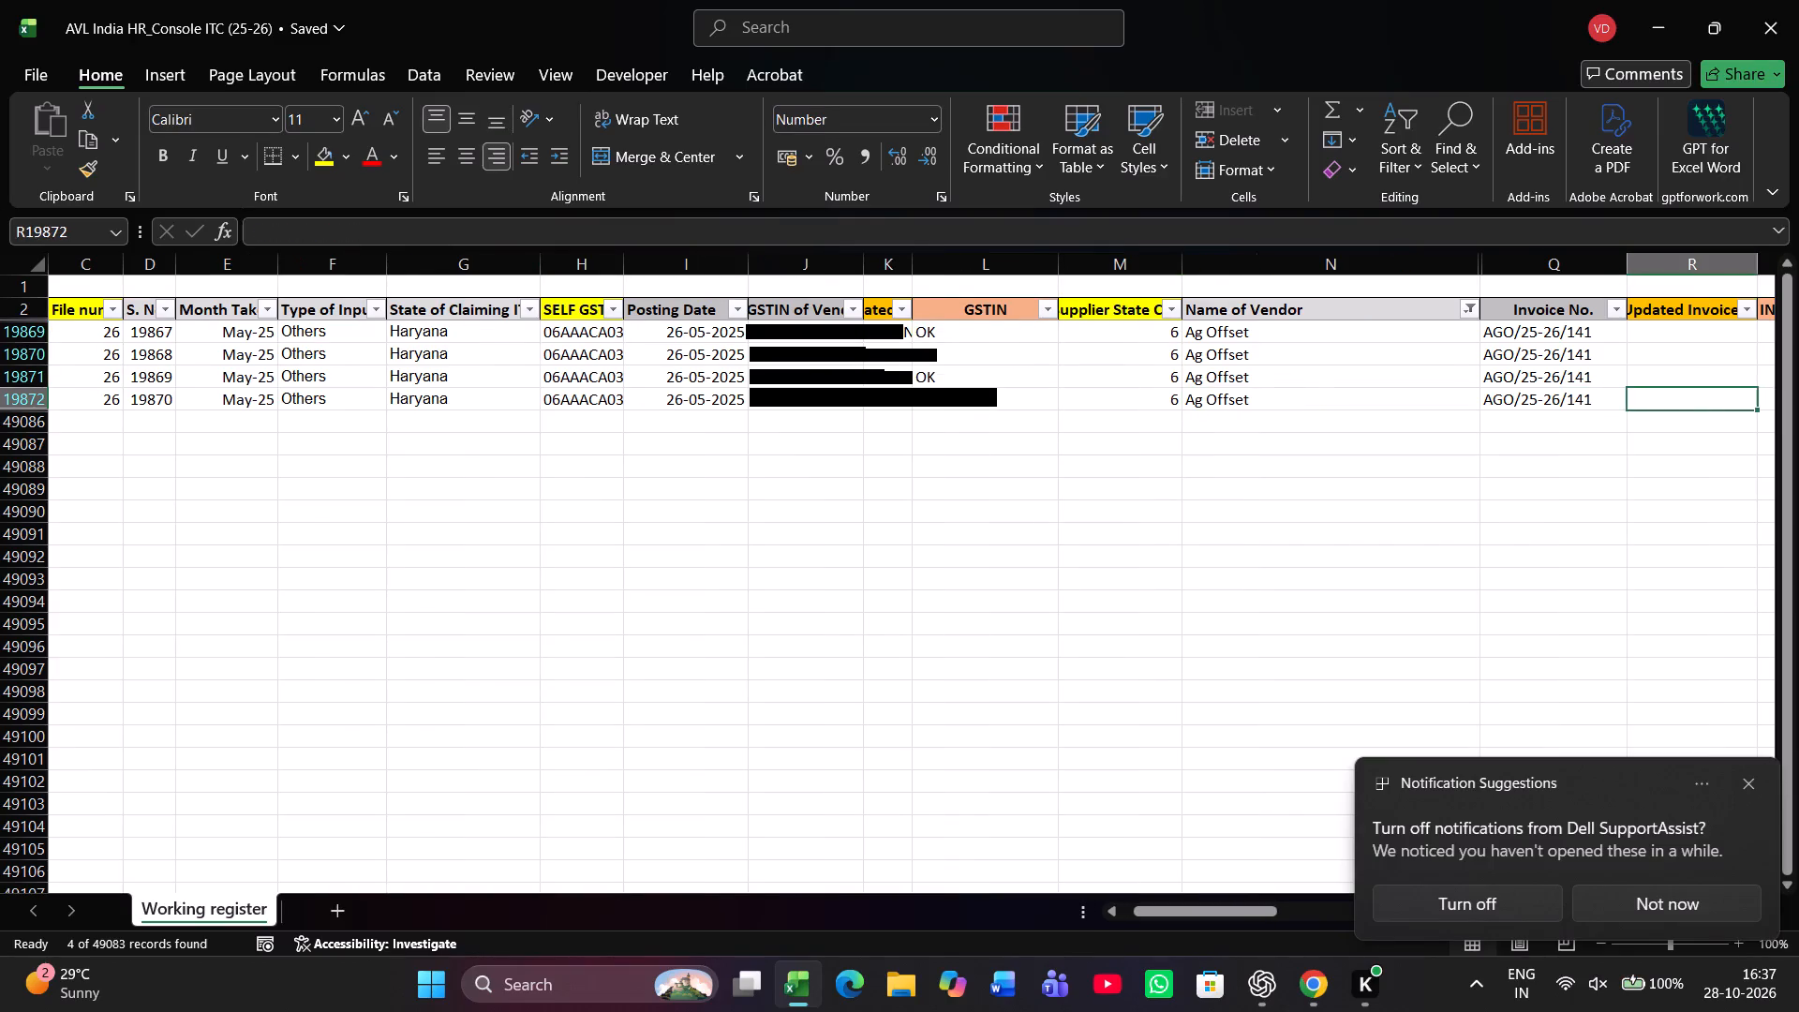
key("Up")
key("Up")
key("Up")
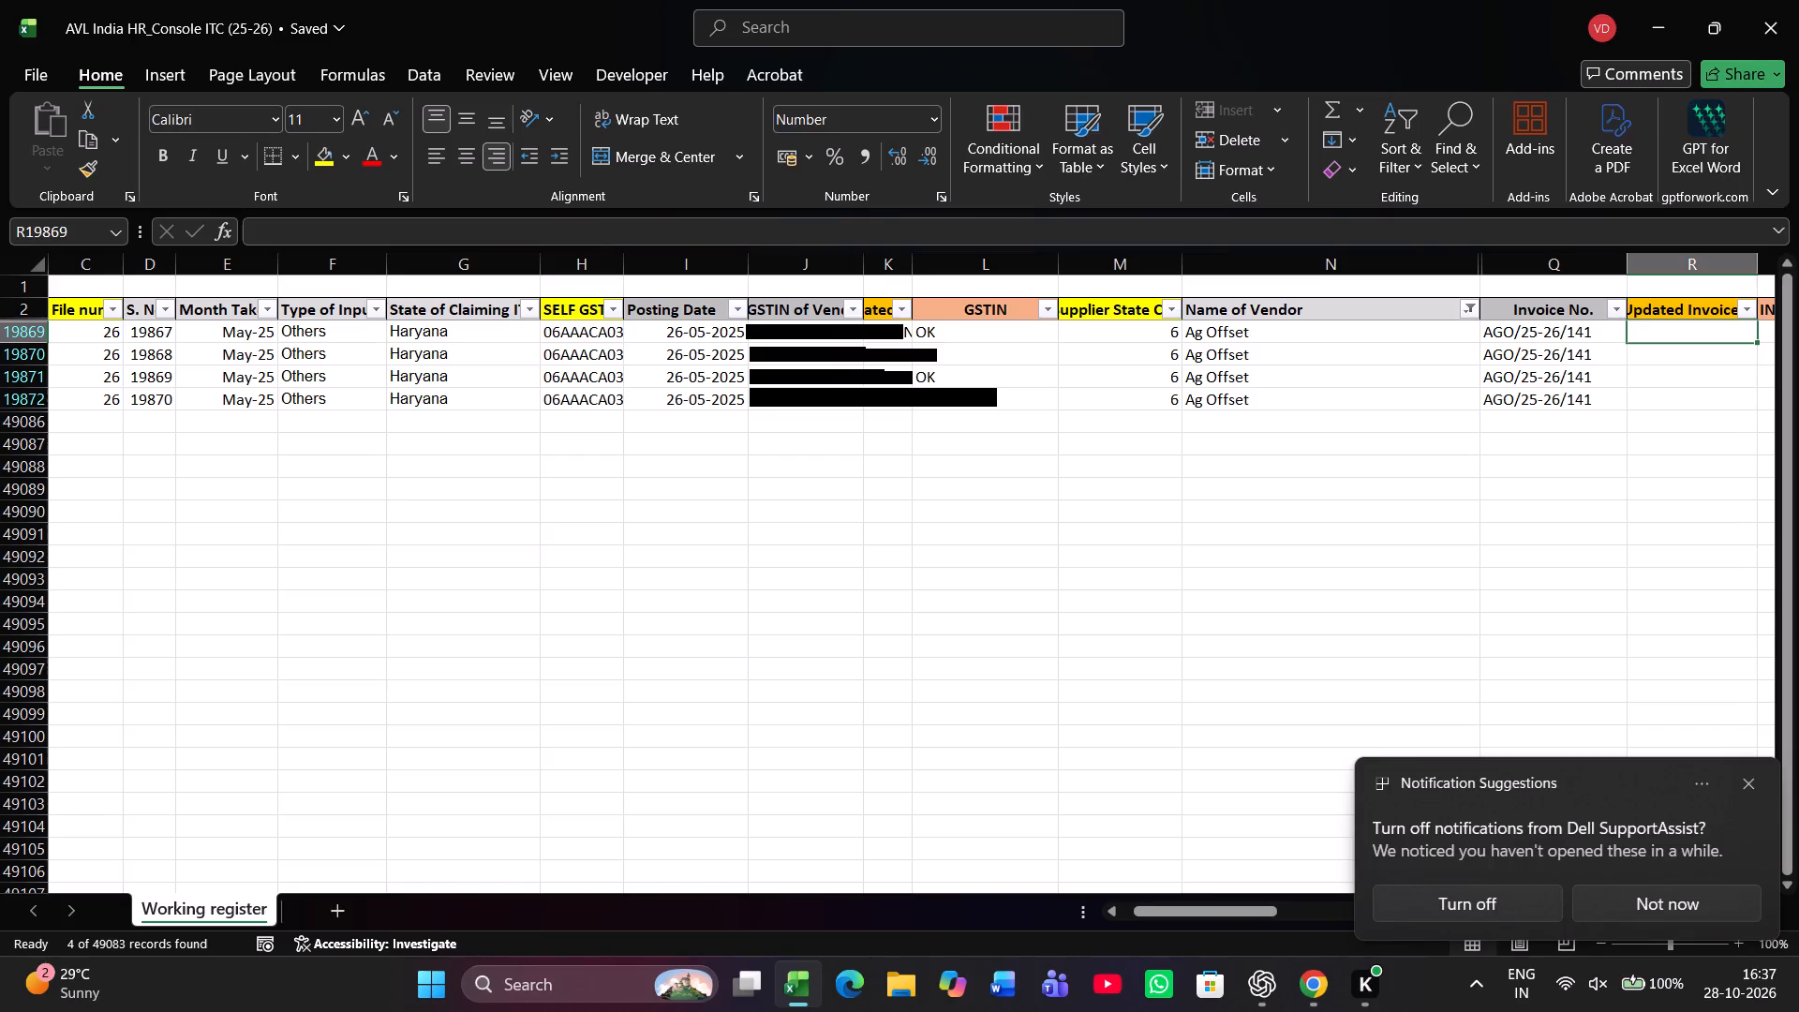
left_click(1744, 781)
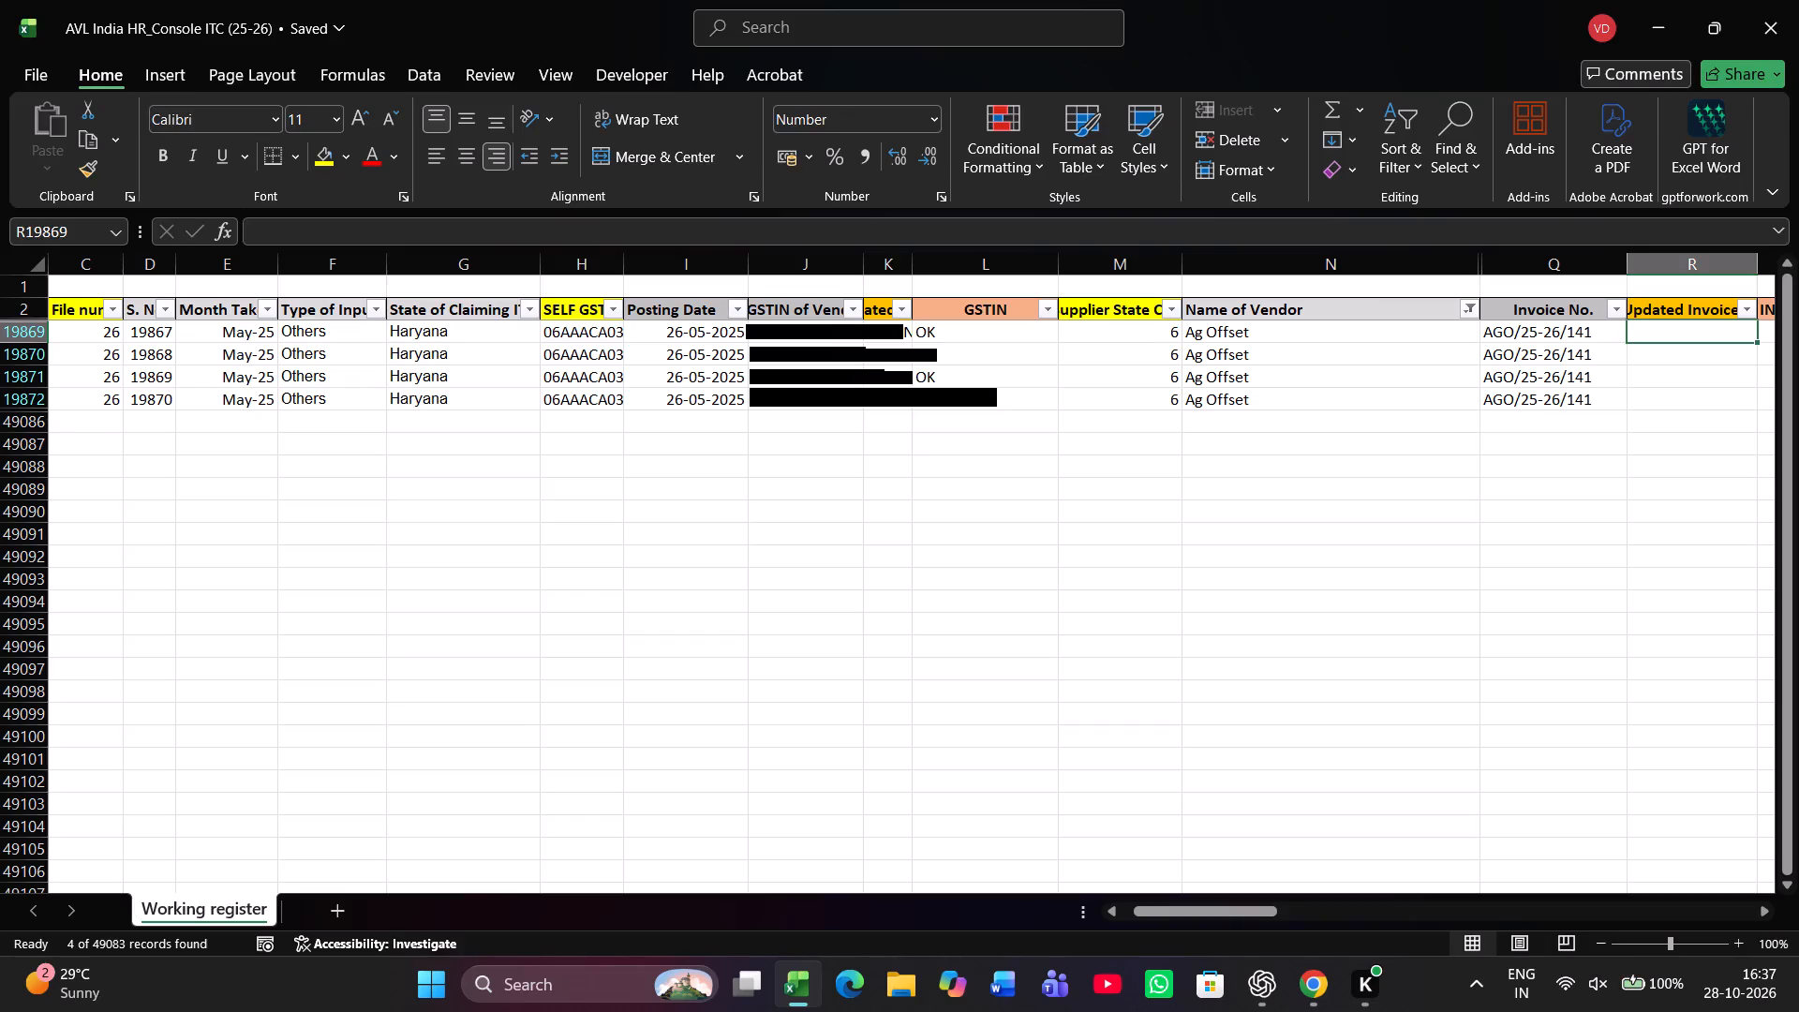
key("Left")
key("ctrl+c")
key("Right")
key("ctrl+v")
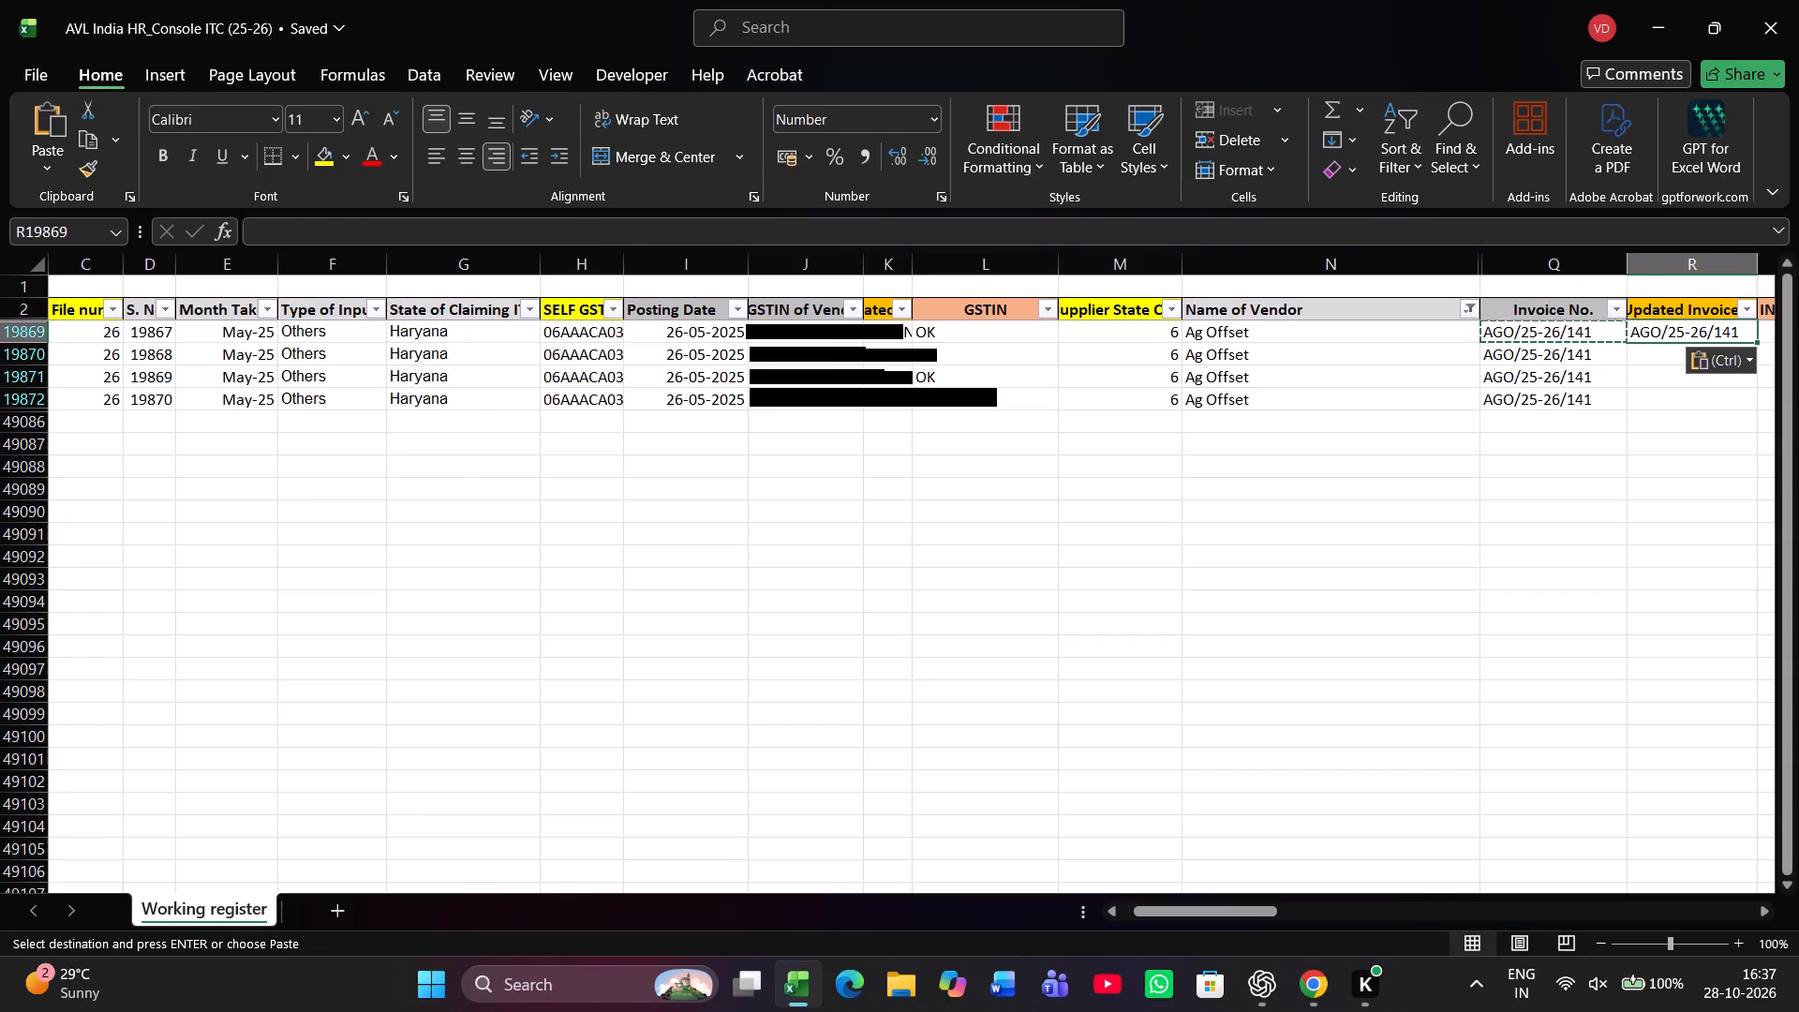
key("Left")
key("Down")
key("Down")
key("Down")
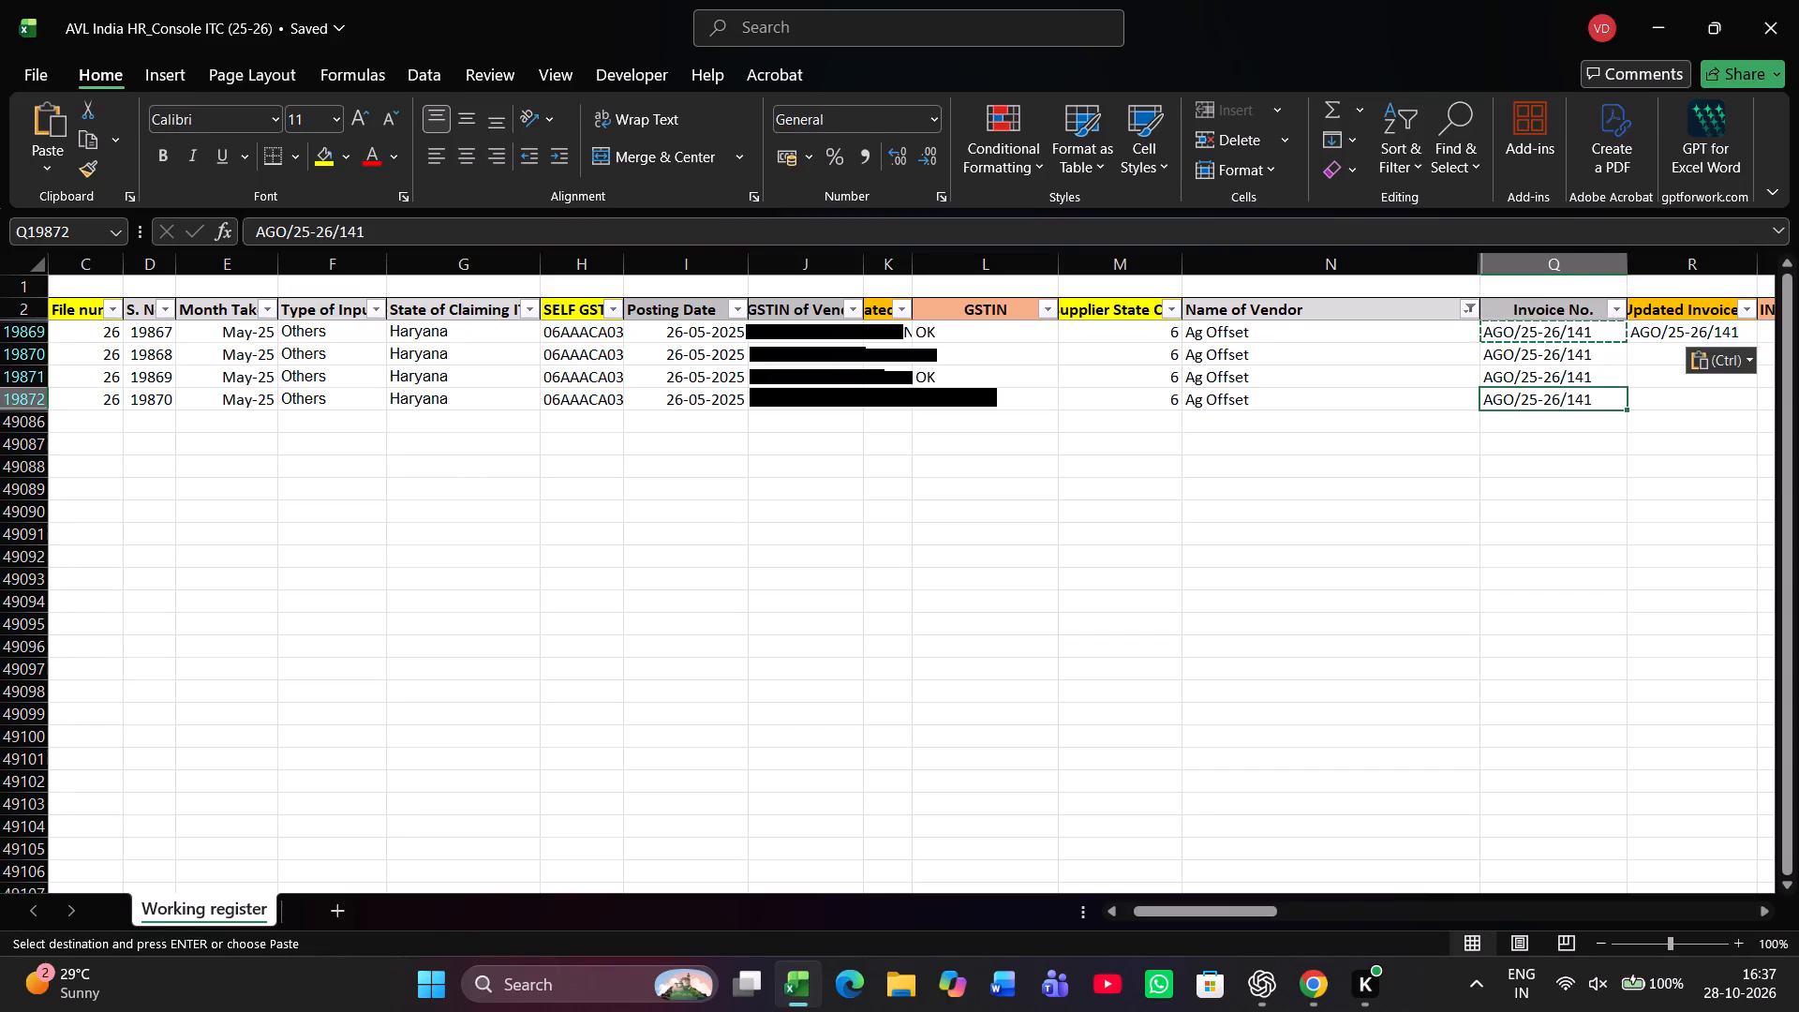
key("Right")
key("ctrl+shift+Up")
key("ctrl+d")
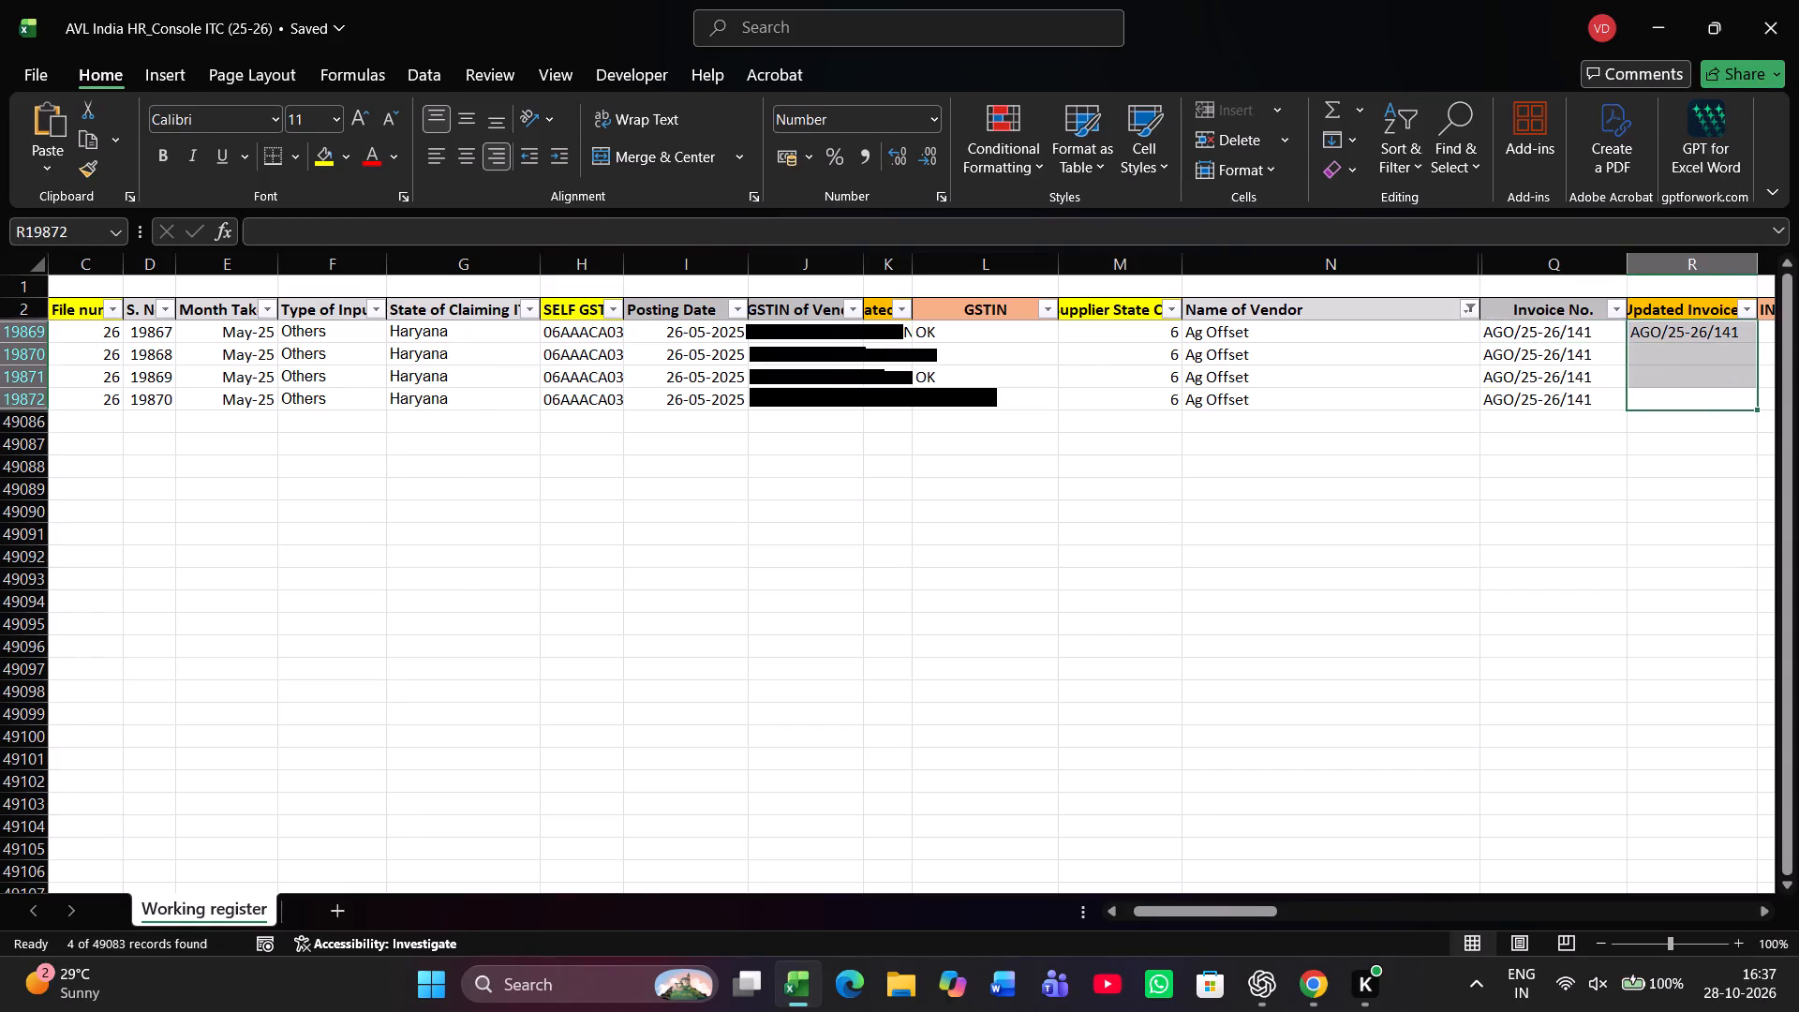
Mark the invoice number check column S as OK for all four Ag Offset rows.
key("Right")
key("Up")
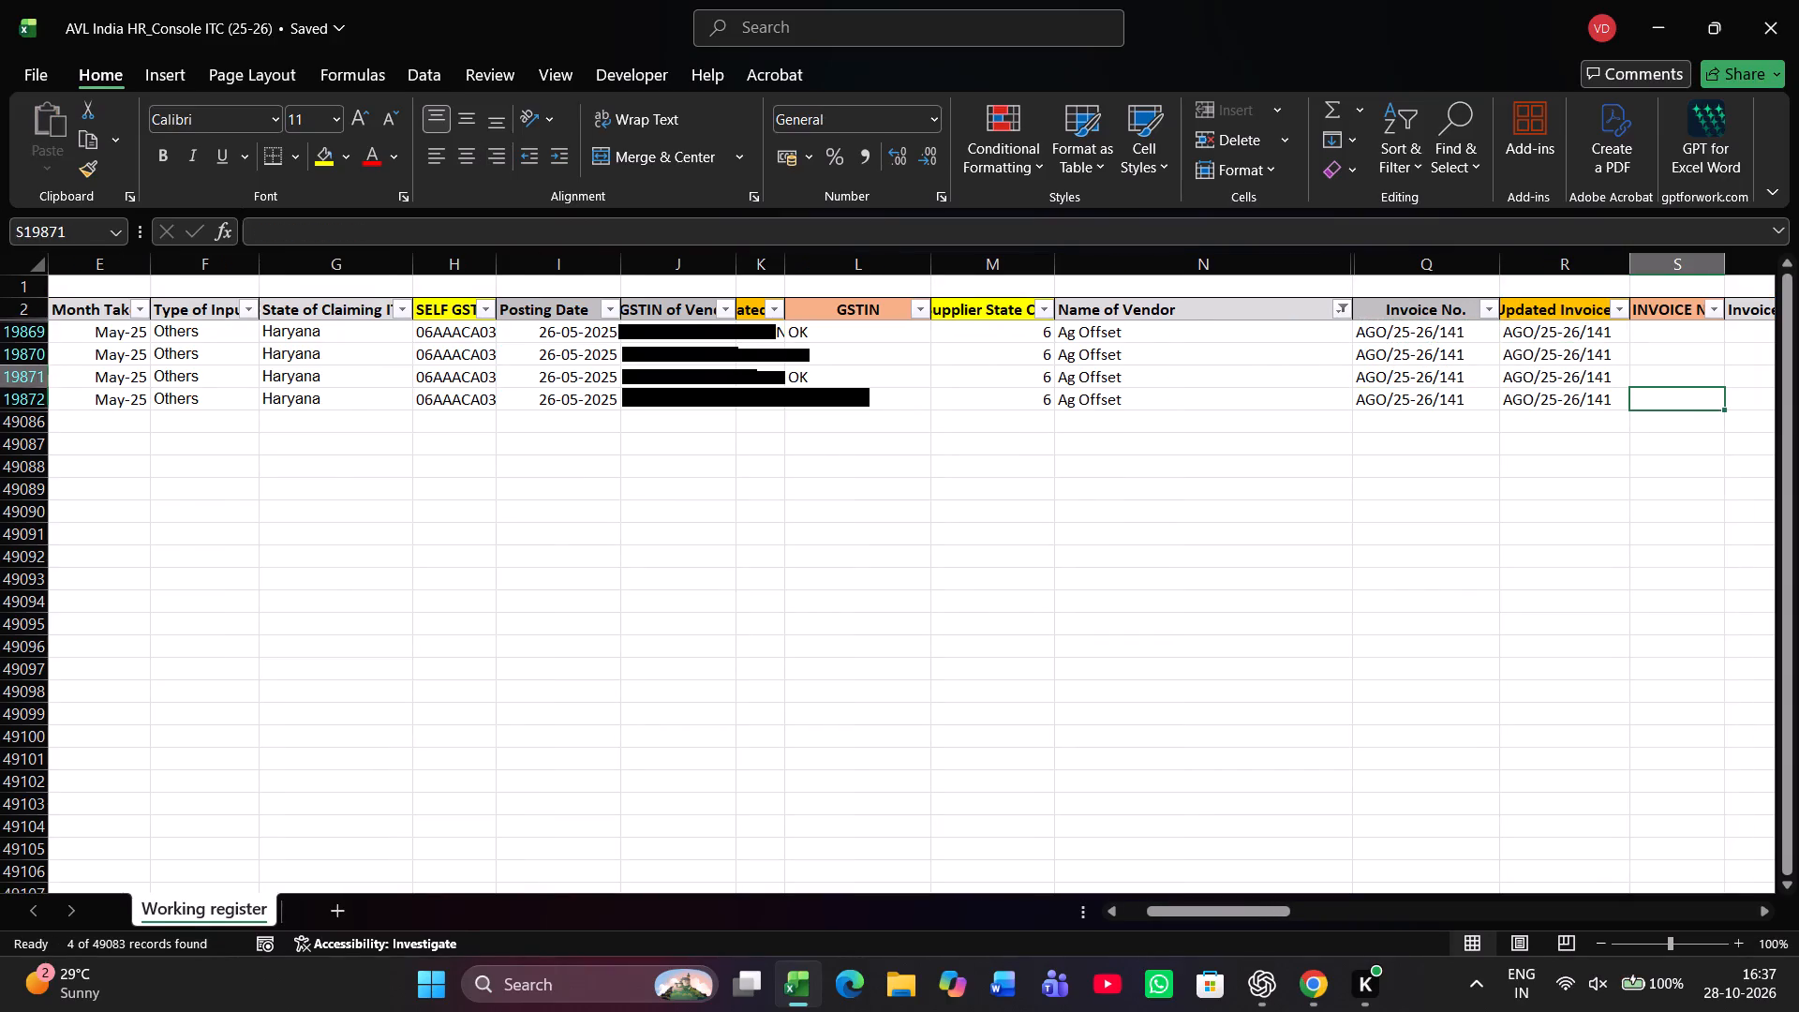
key("Up")
key("Up")
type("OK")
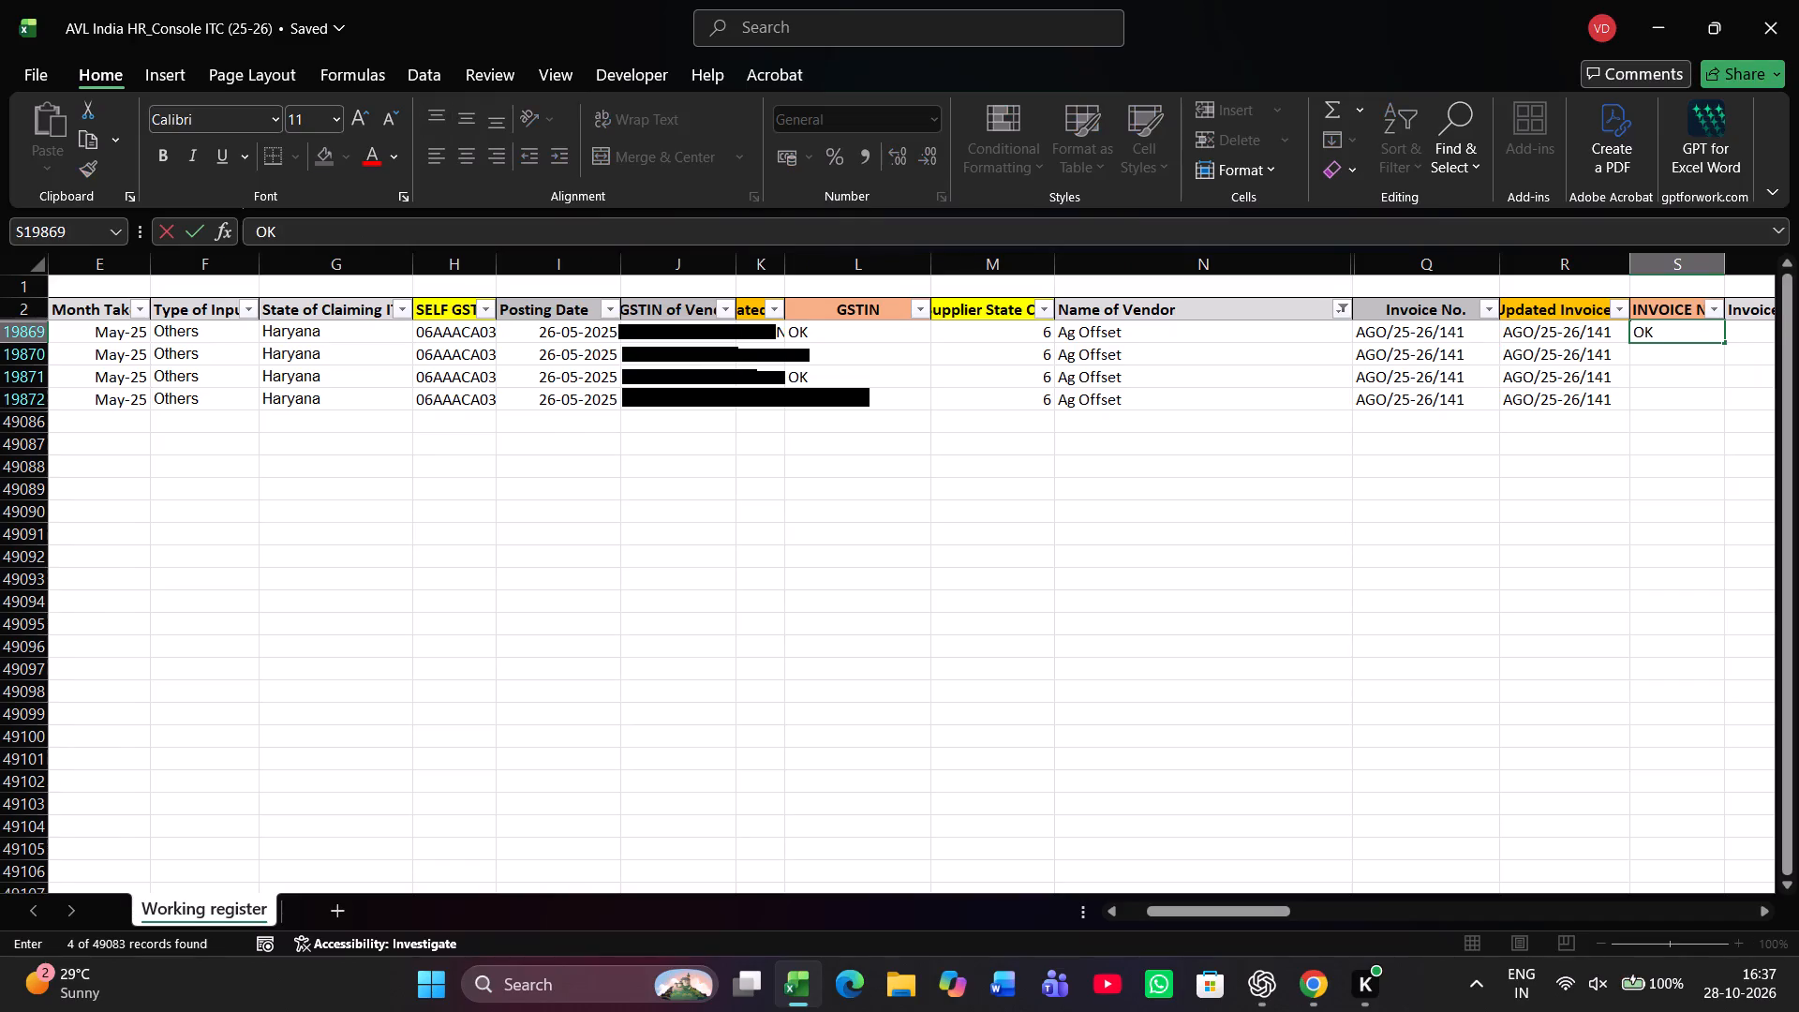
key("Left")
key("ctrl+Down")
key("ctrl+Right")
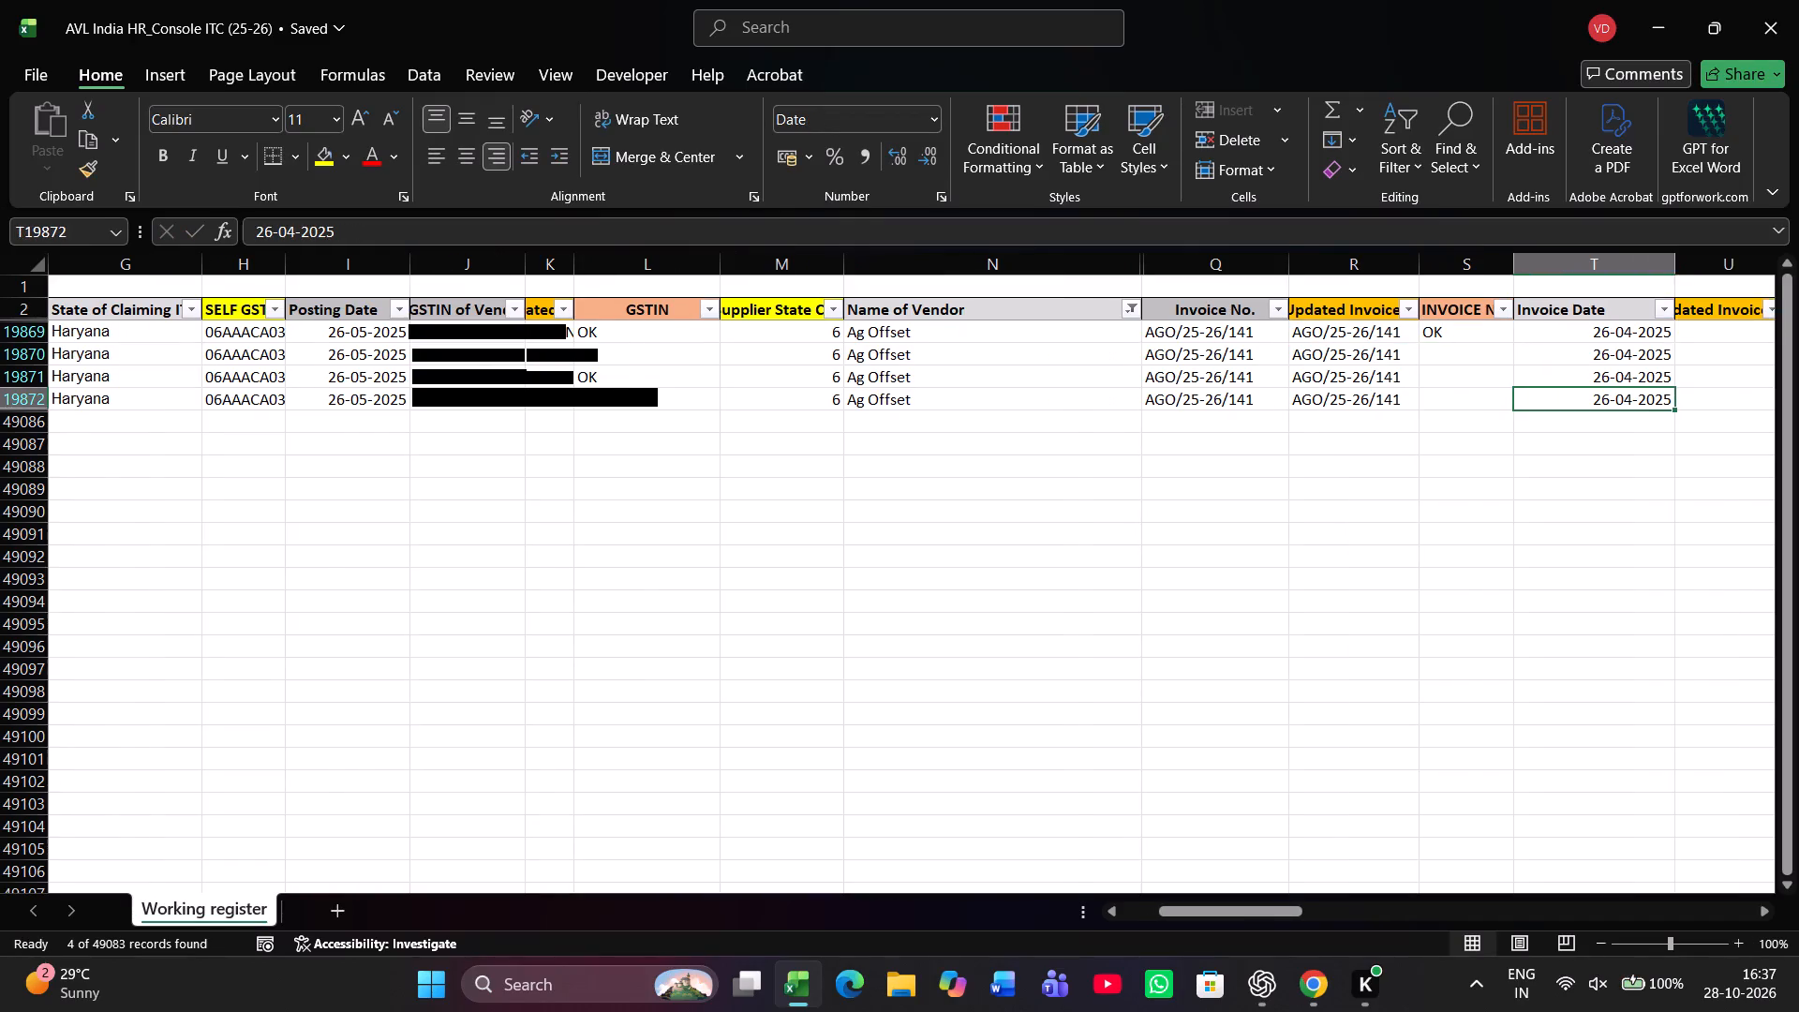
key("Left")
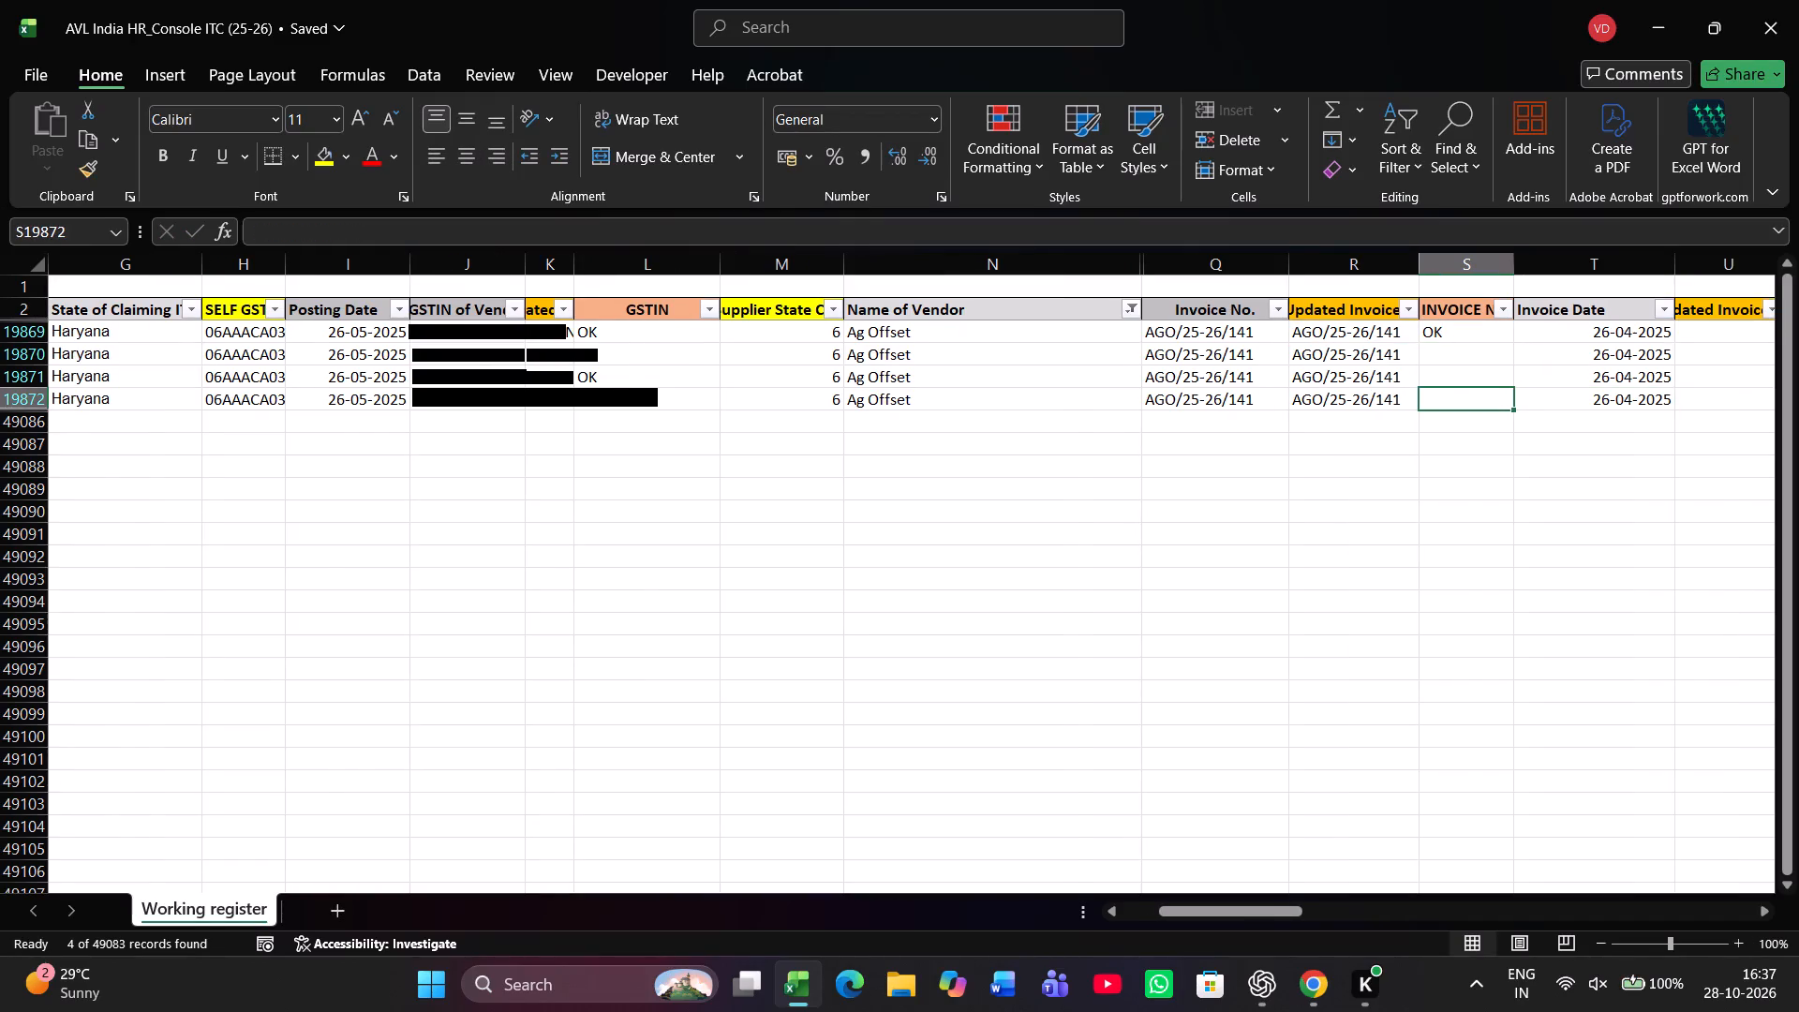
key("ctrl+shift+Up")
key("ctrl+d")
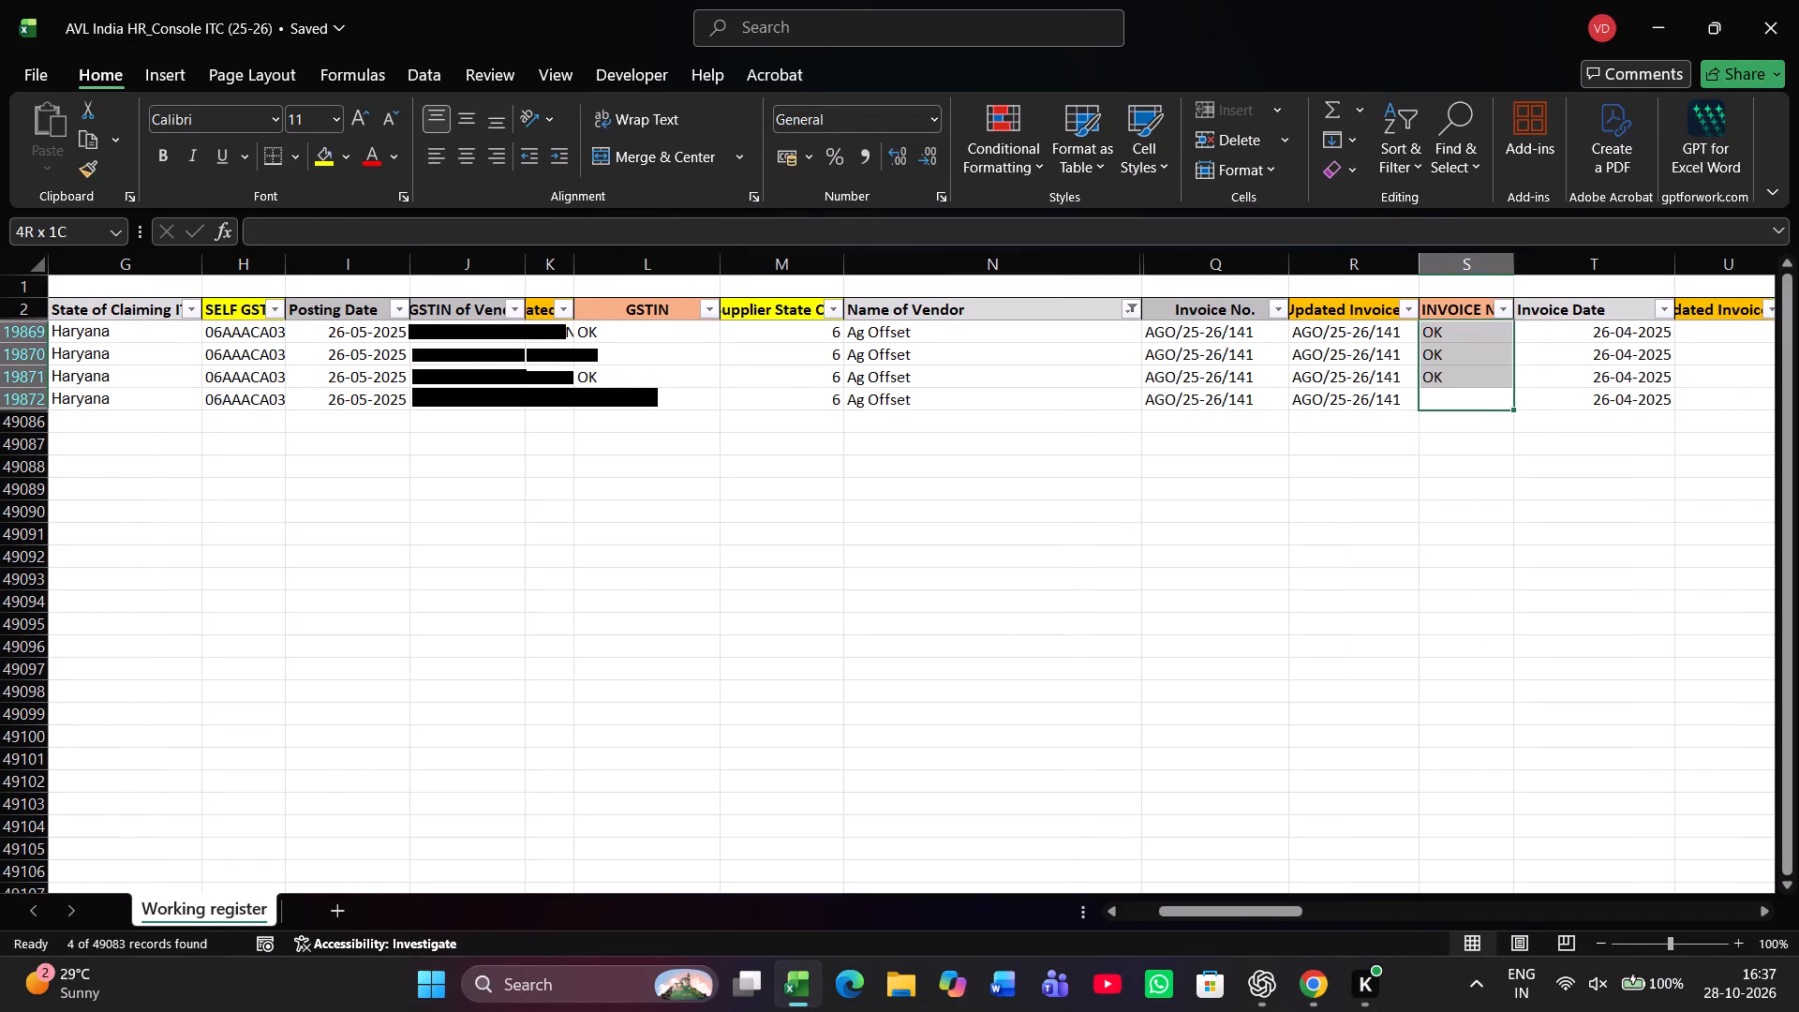
In the first Ag Offset row, copy invoice date 26-04-2025 into Updated Invoice Date and mark the INVOICE DATE check as OK.
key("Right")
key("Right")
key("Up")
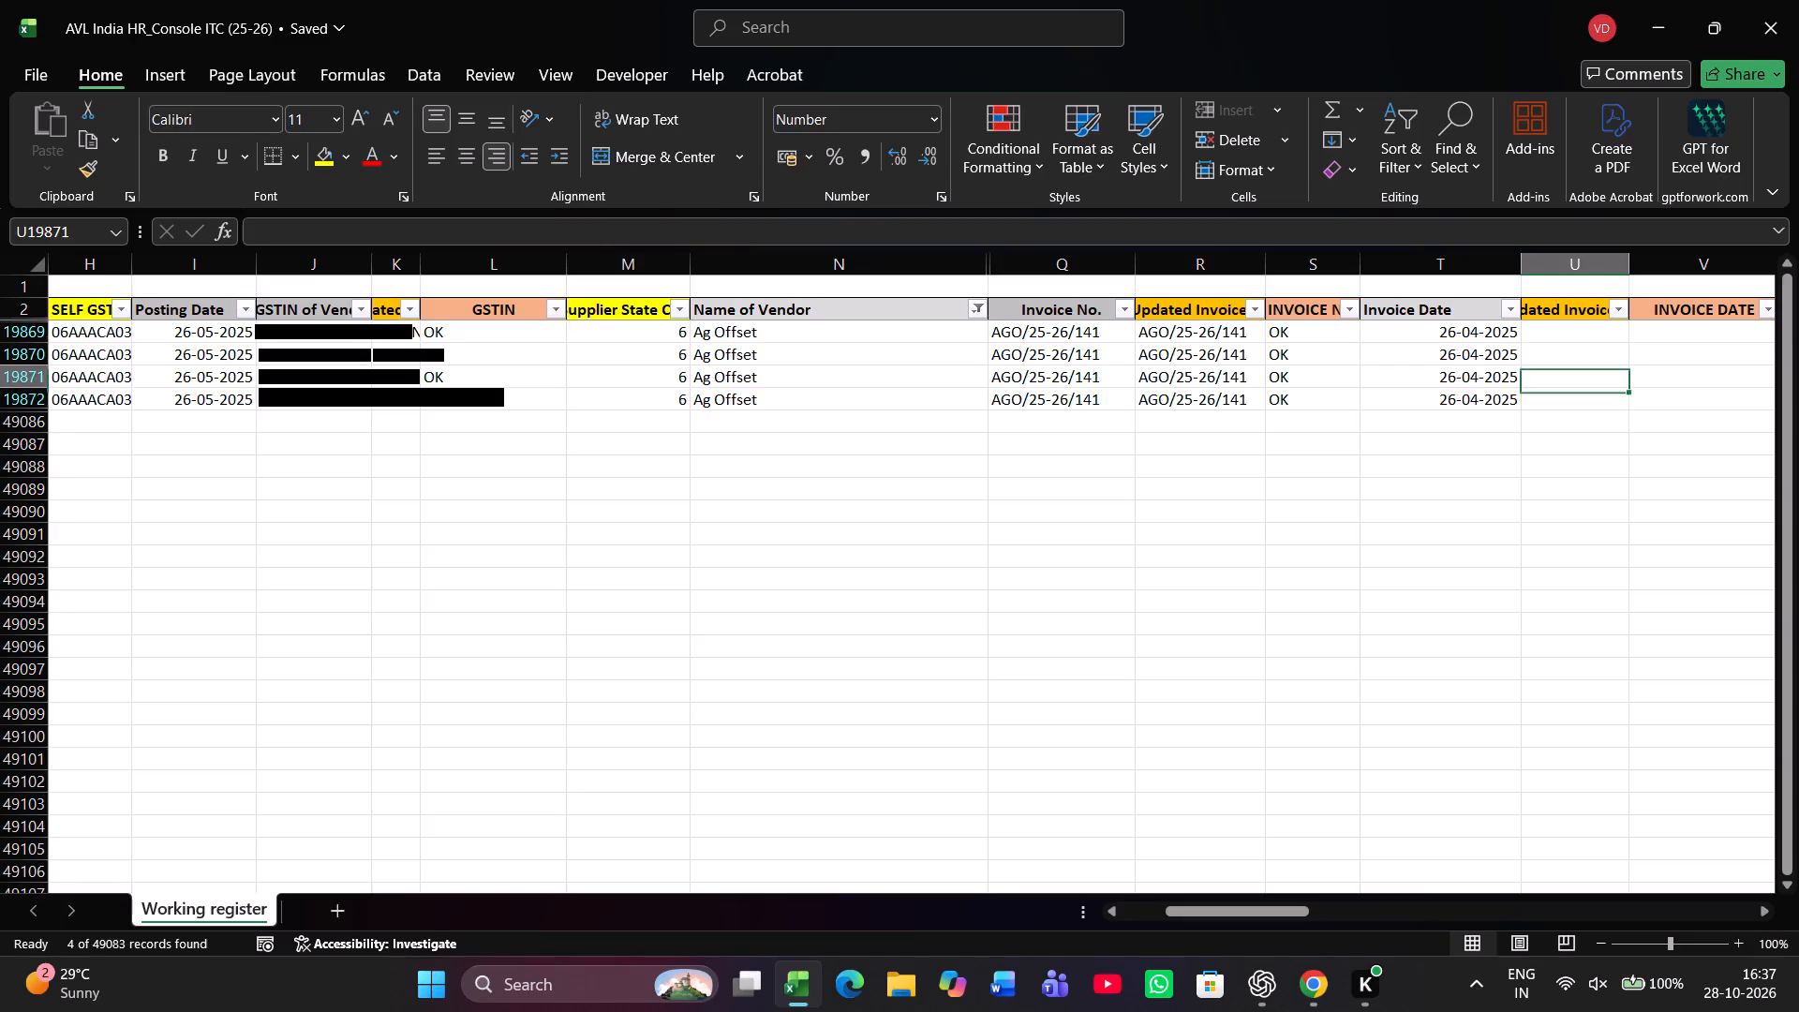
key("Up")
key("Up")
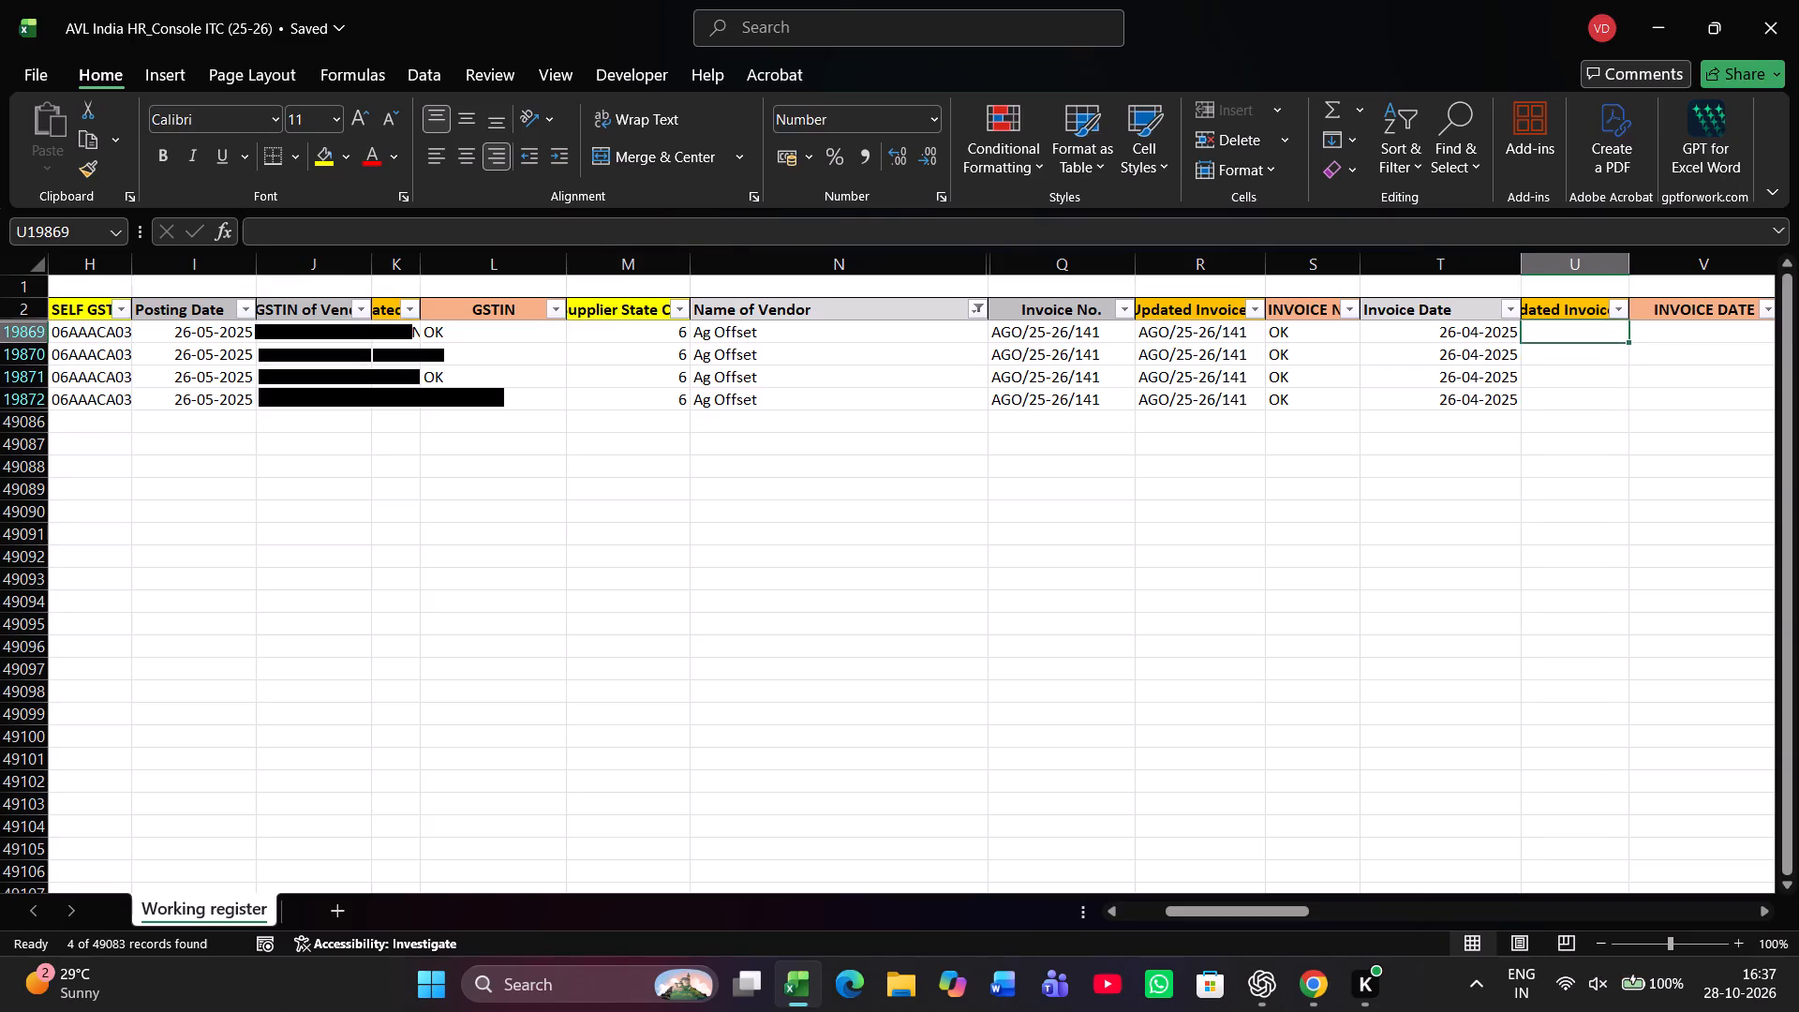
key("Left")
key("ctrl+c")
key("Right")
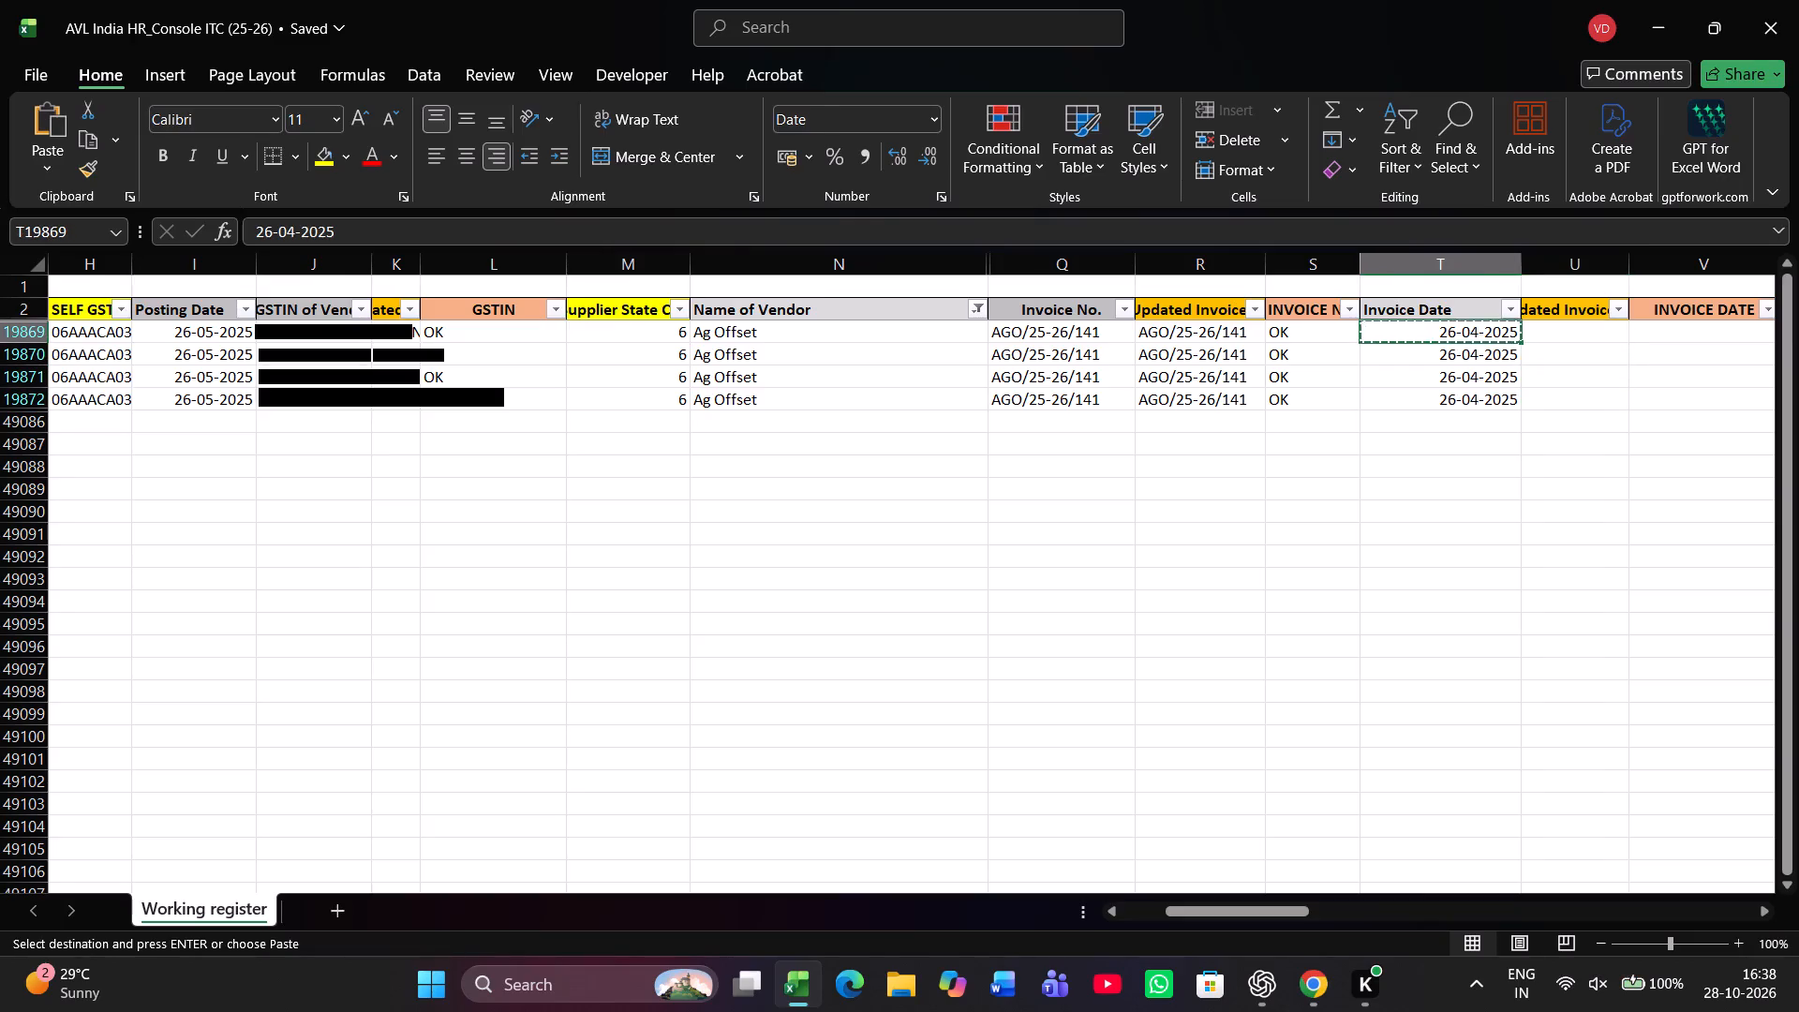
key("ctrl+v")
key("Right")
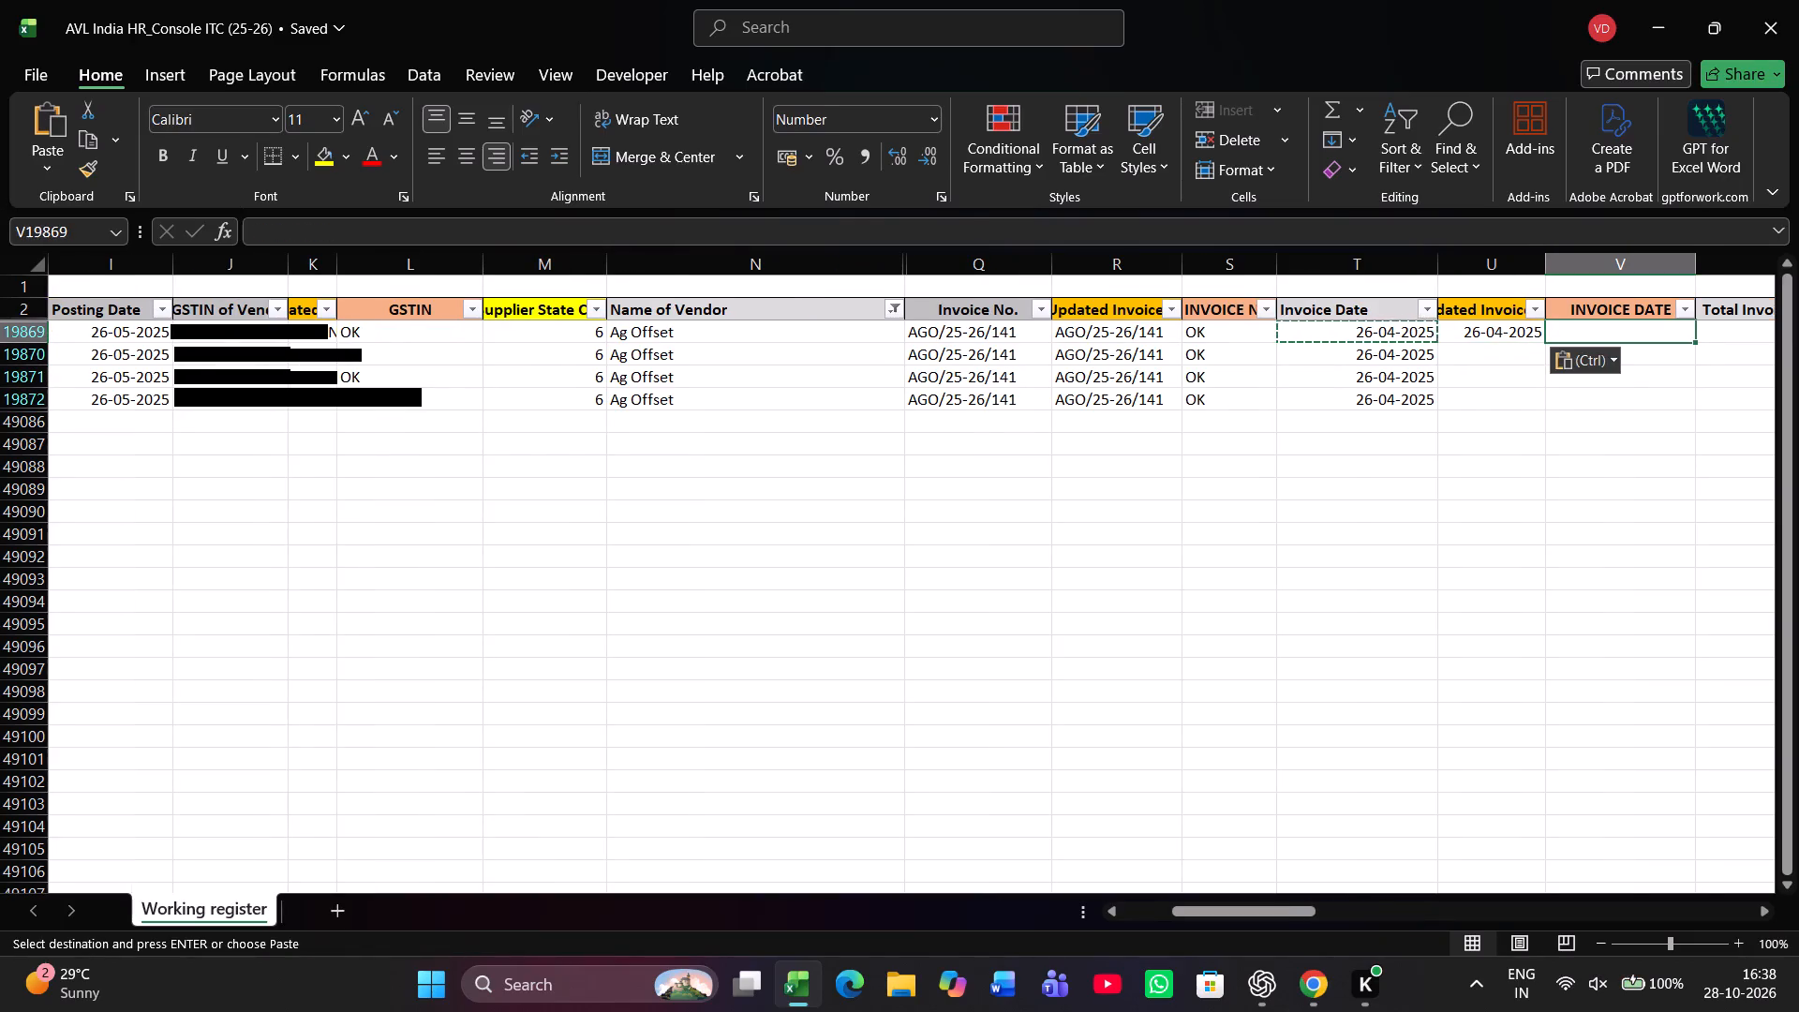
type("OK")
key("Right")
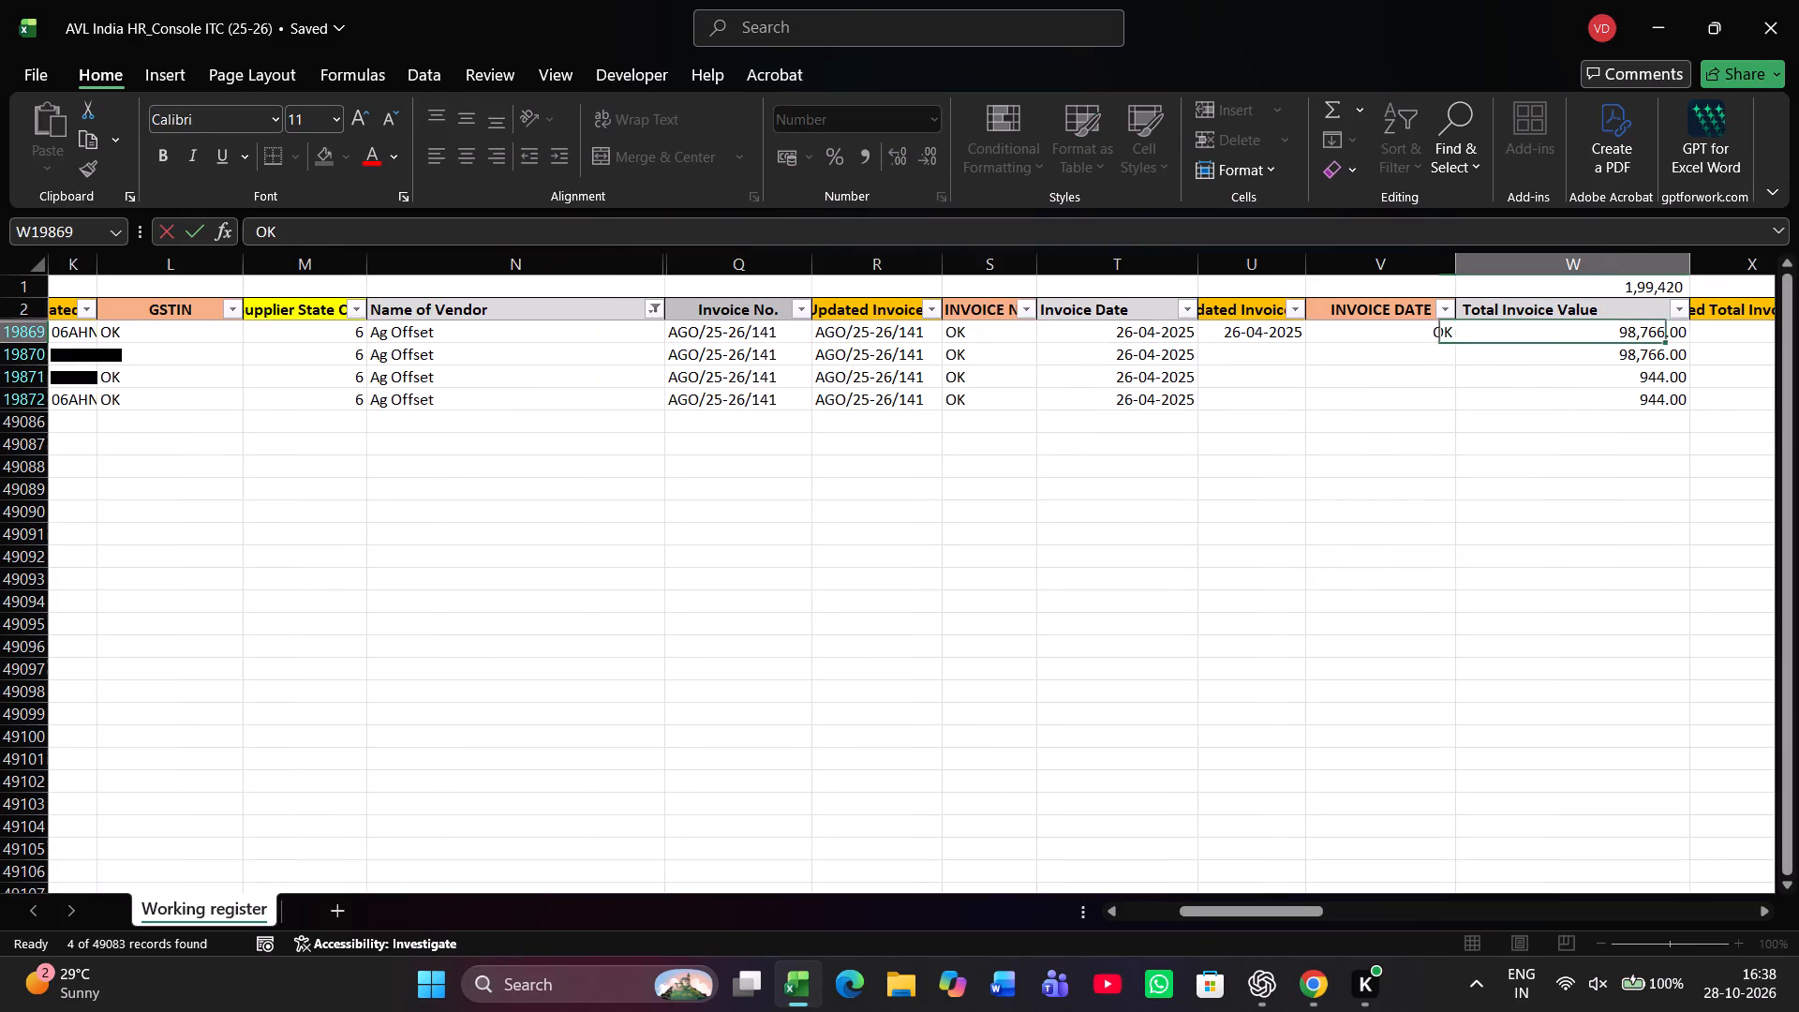
Fill the updated invoice date and its OK check in columns U and V down all four Ag Offset rows.
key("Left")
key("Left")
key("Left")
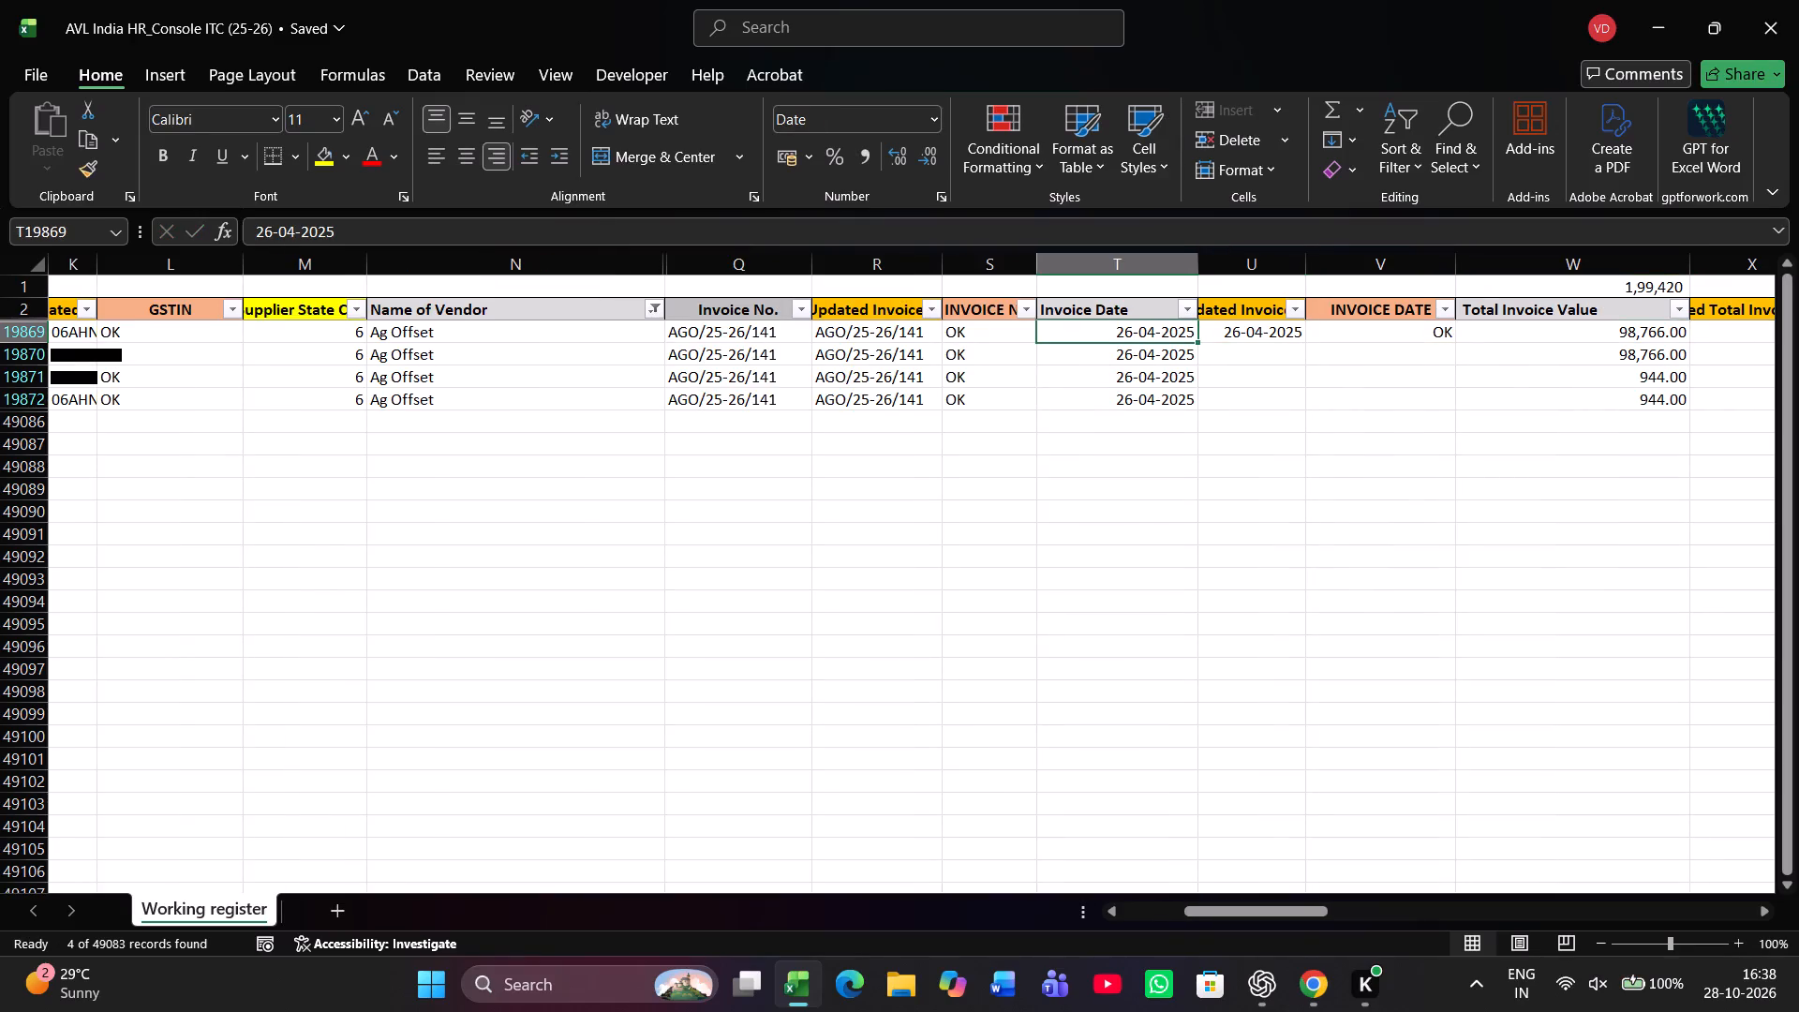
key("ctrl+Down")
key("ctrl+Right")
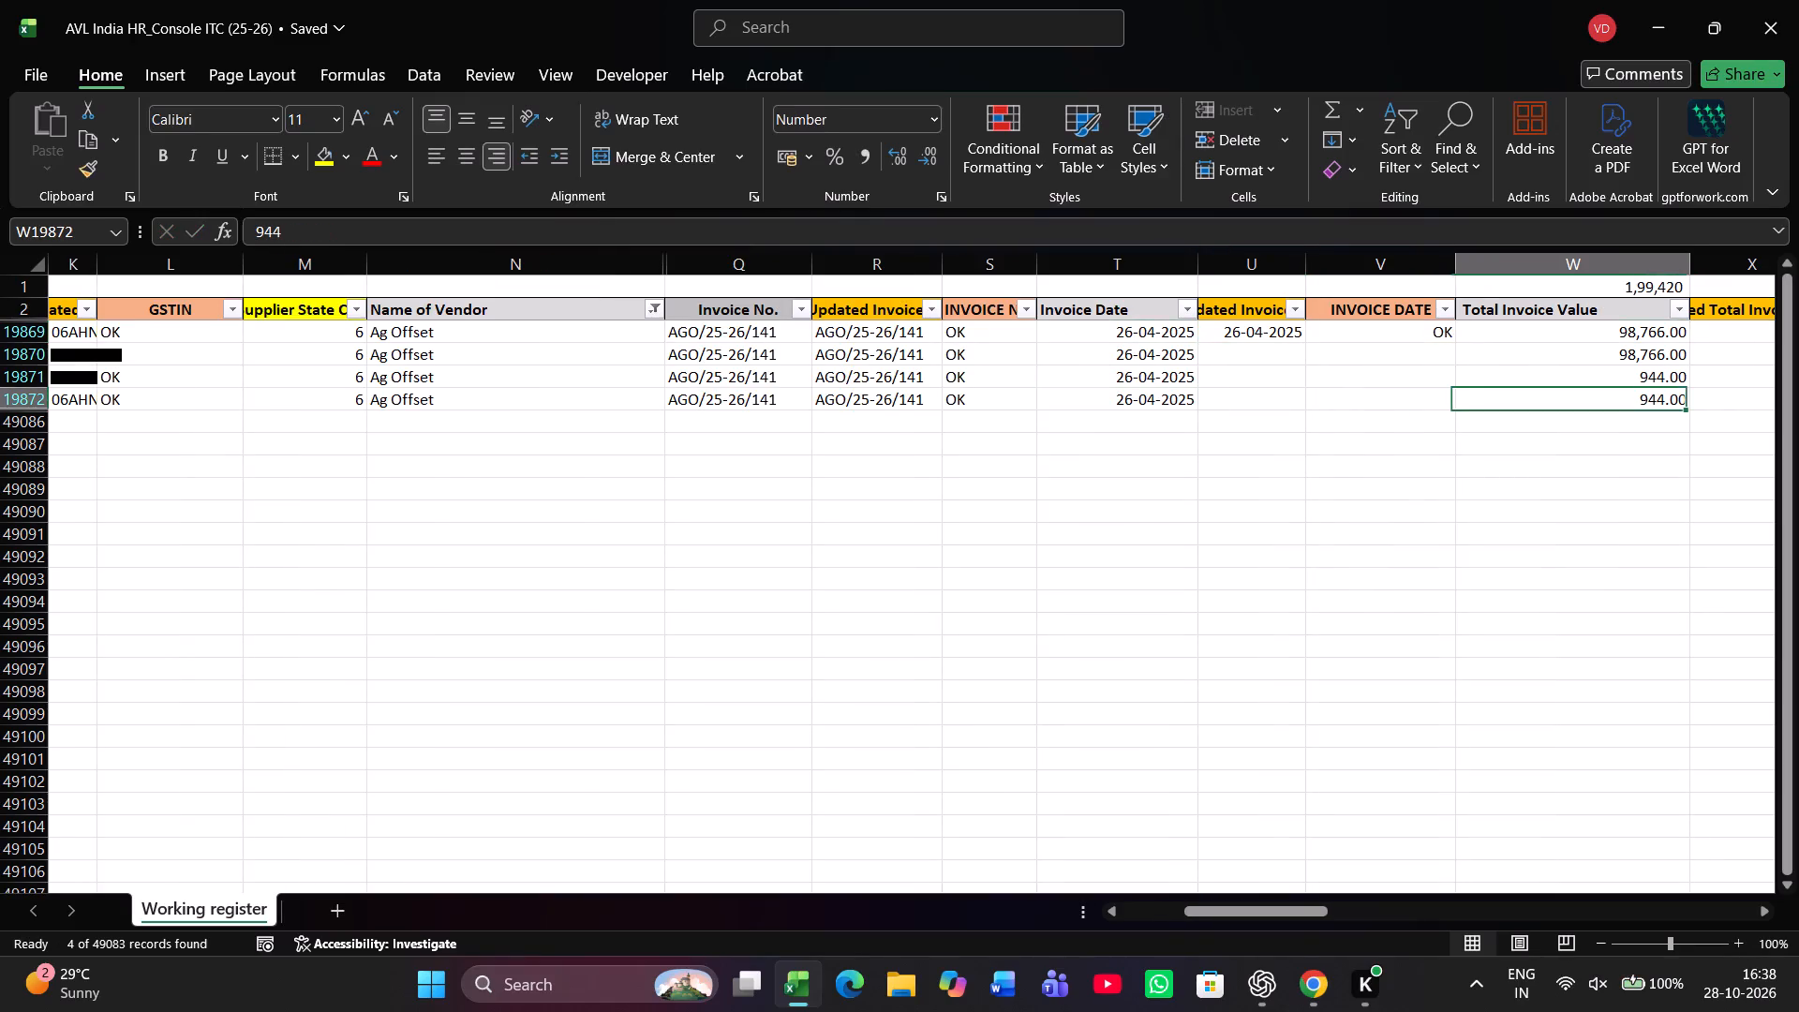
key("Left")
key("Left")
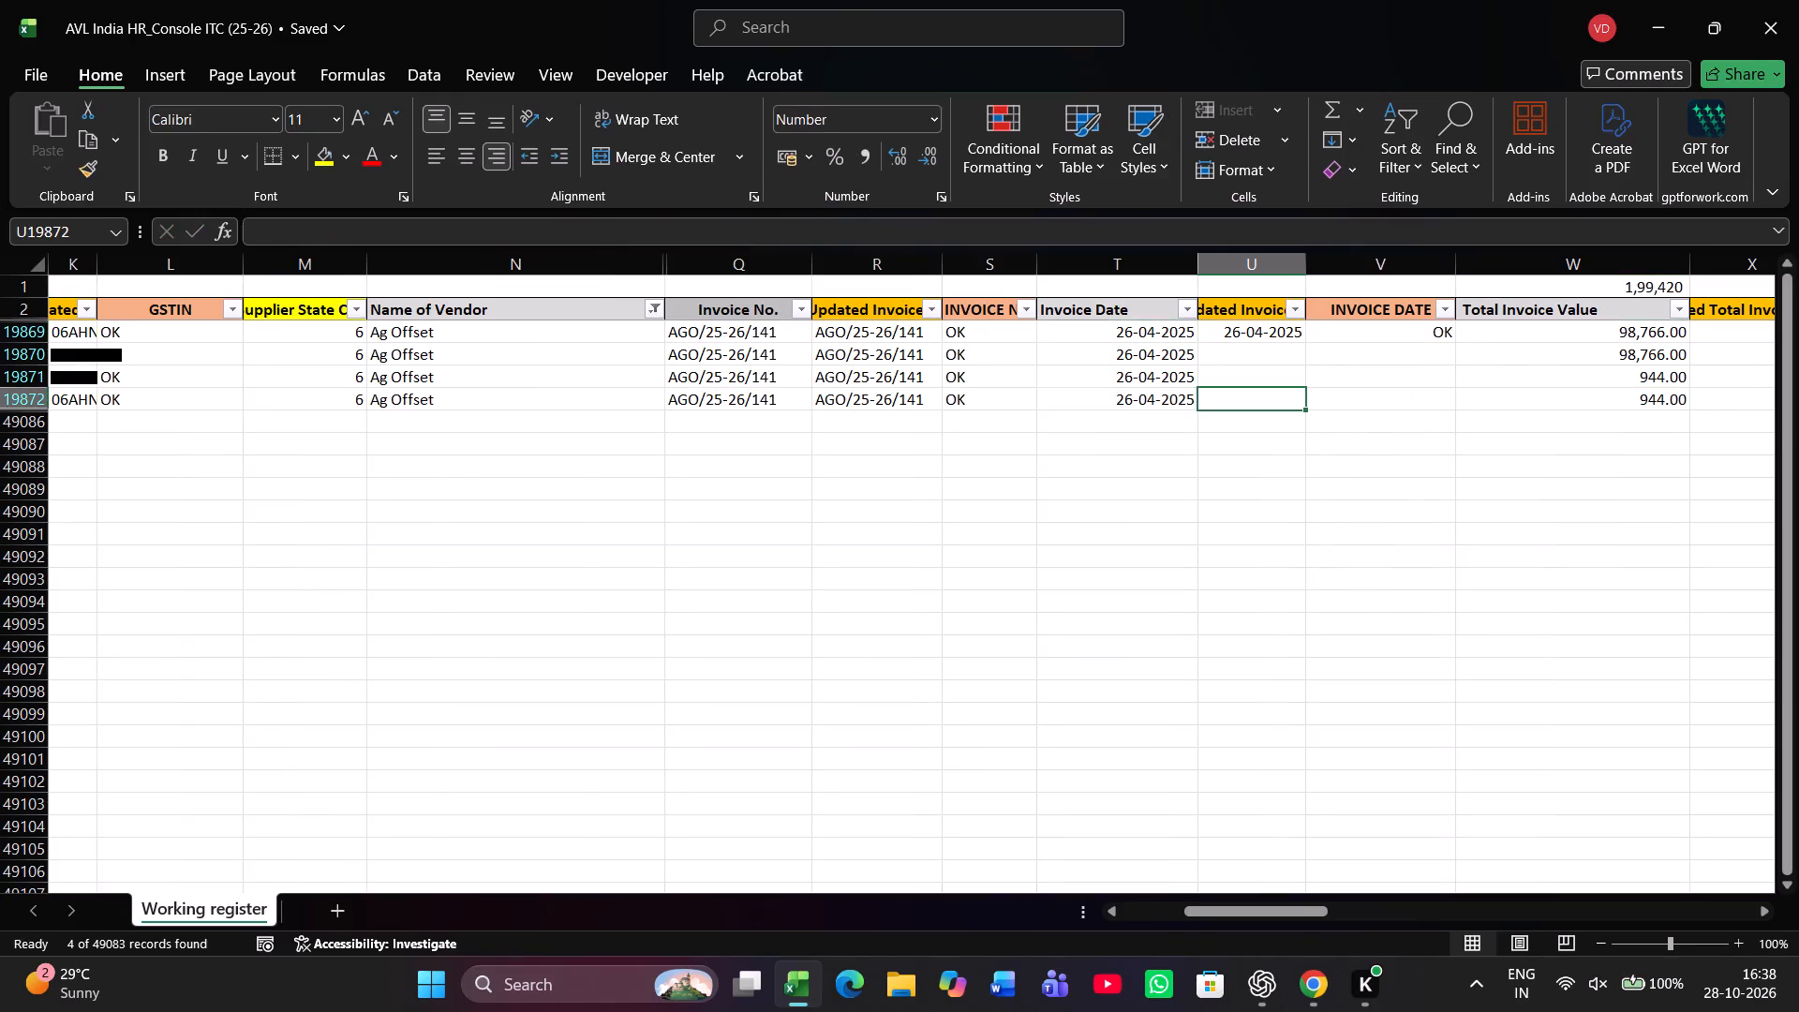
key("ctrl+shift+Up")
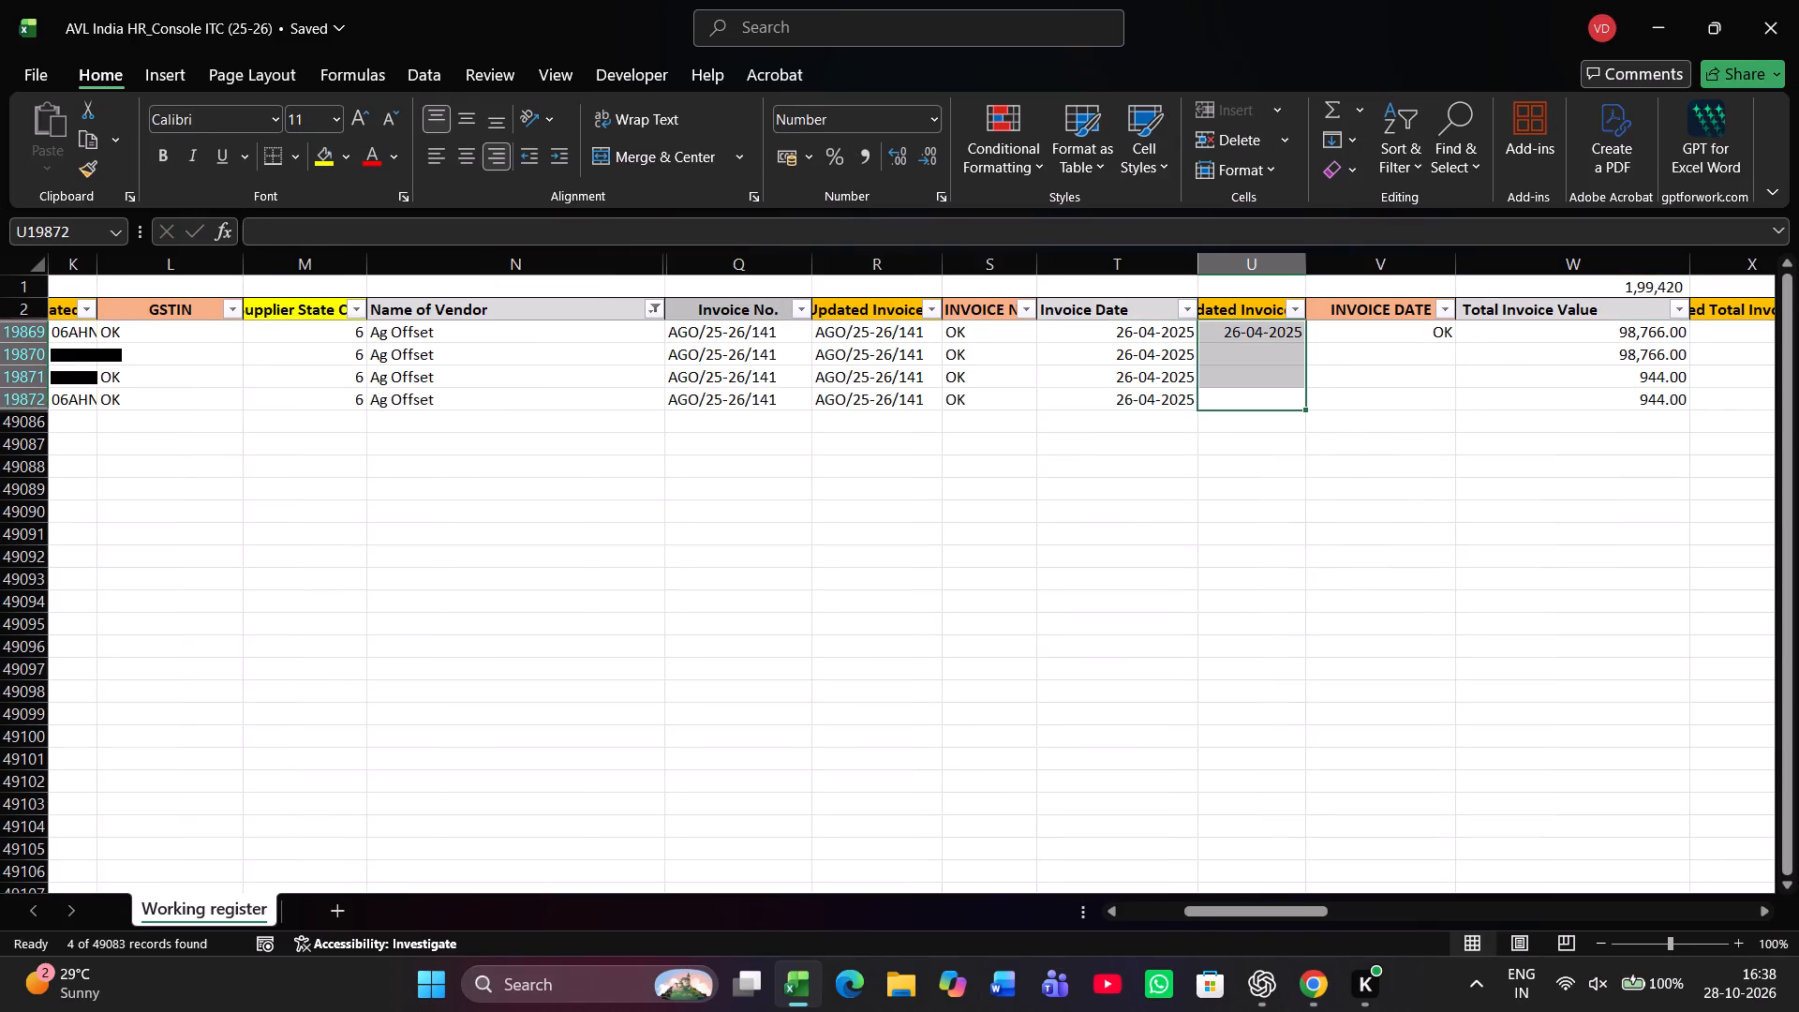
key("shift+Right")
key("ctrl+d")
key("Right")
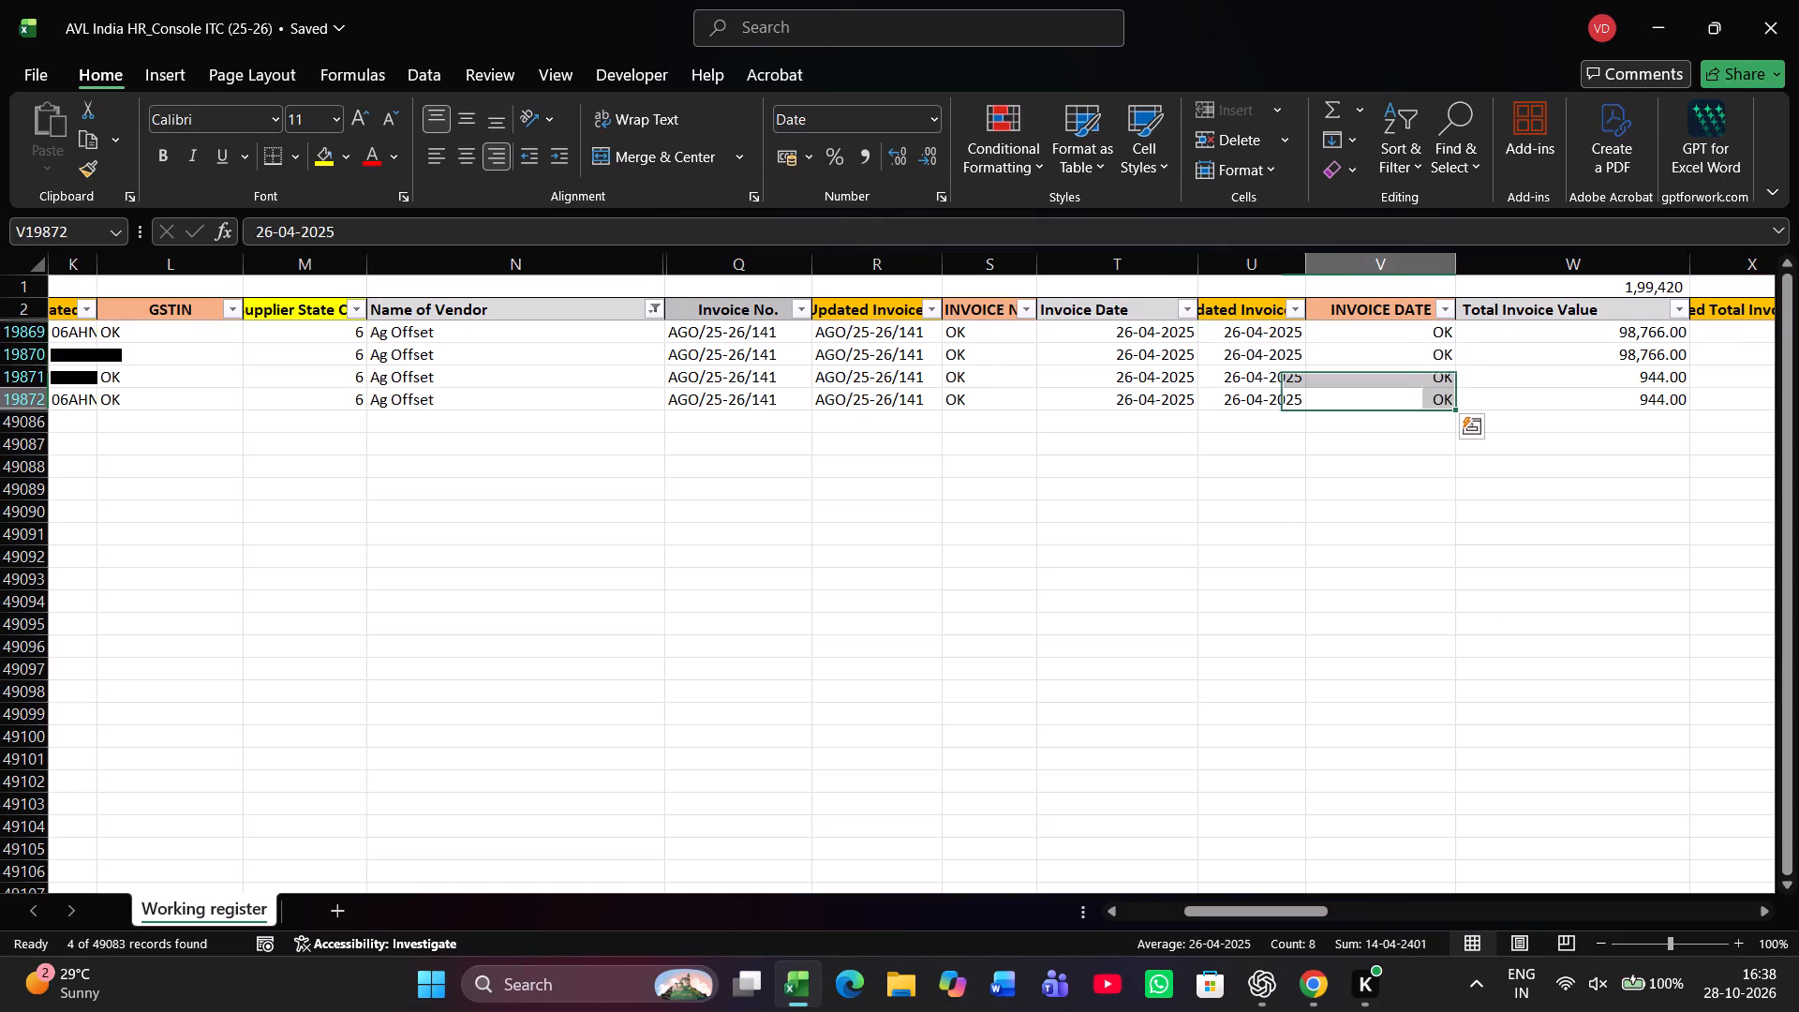
In the first Ag Offset row, enter 199420 as the updated total invoice value and mark its check in column Y as OK.
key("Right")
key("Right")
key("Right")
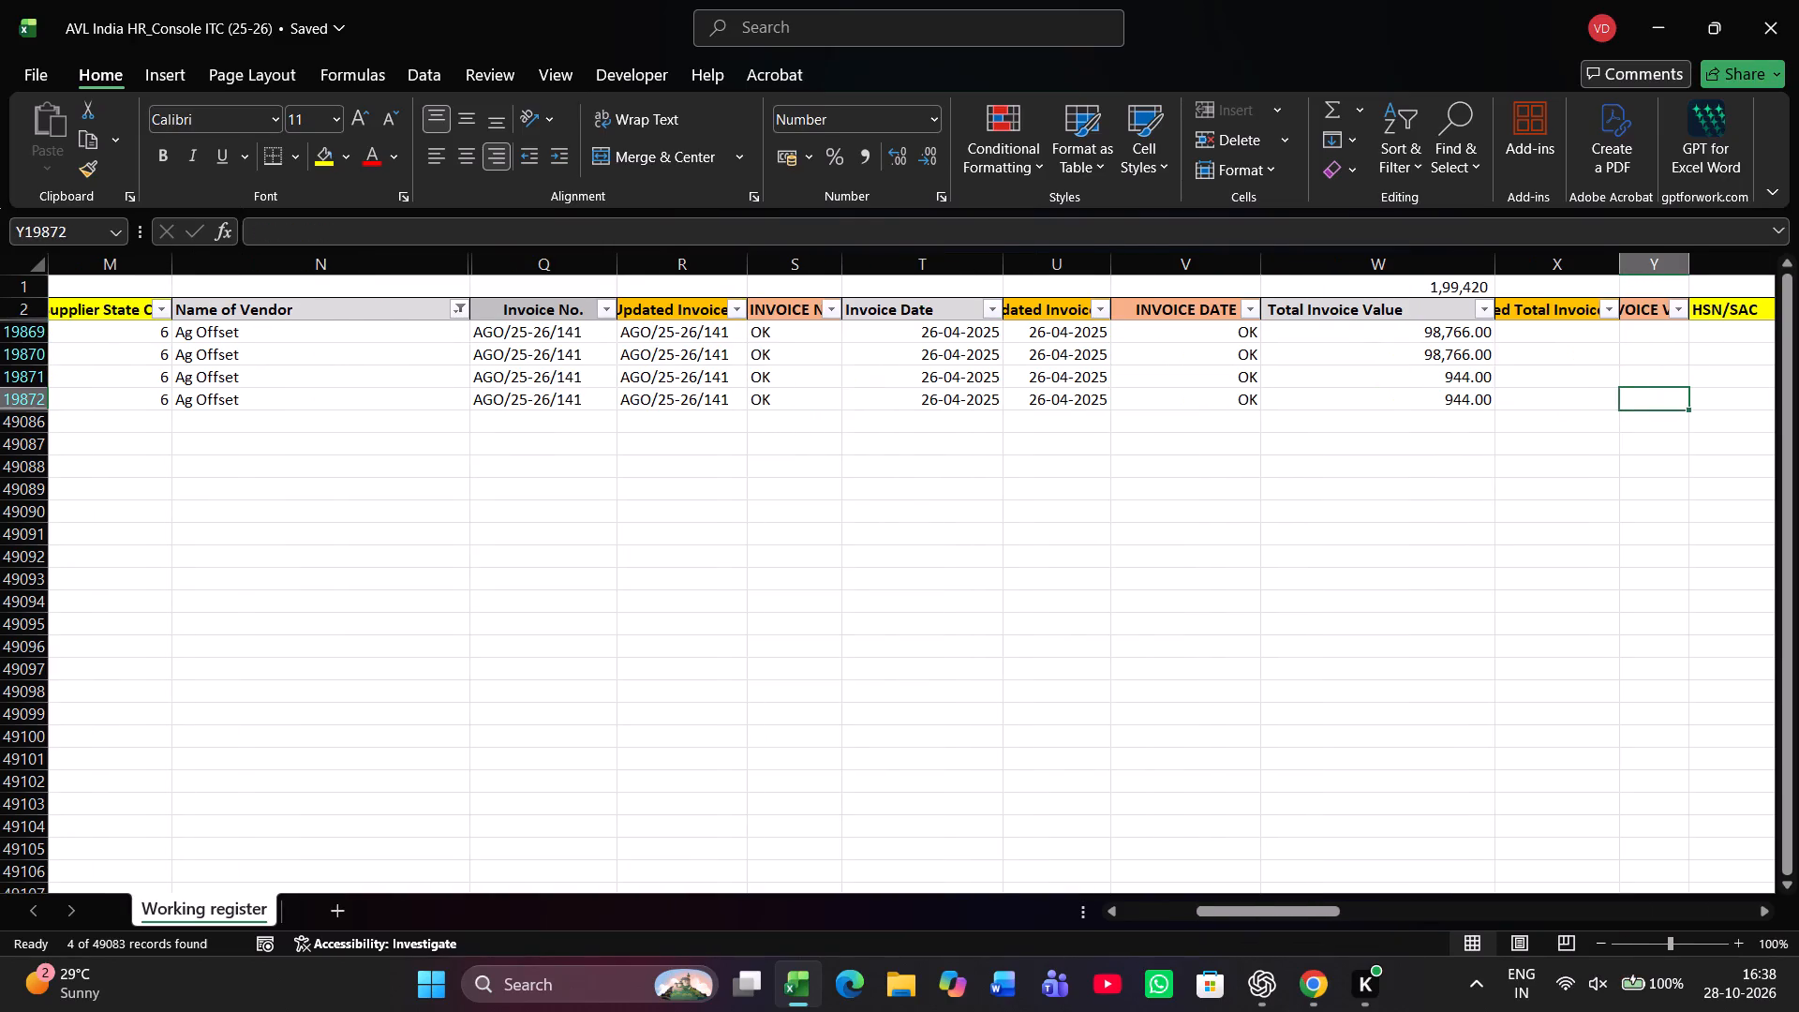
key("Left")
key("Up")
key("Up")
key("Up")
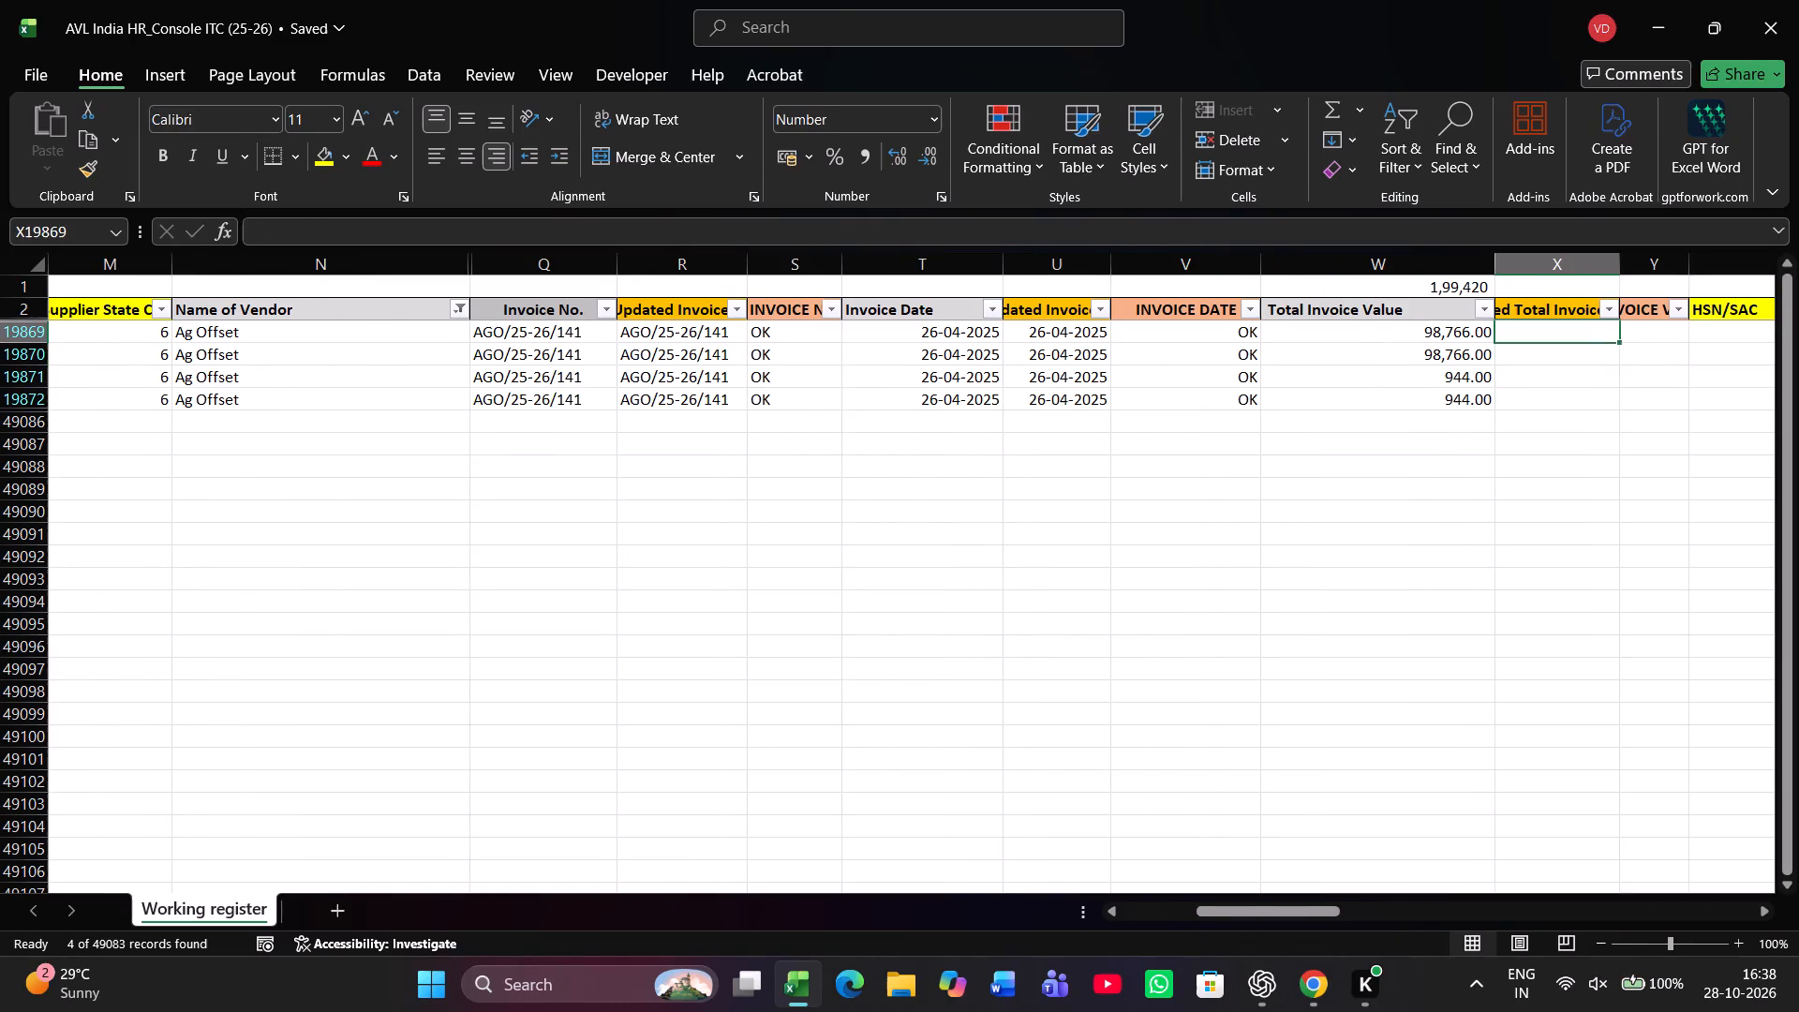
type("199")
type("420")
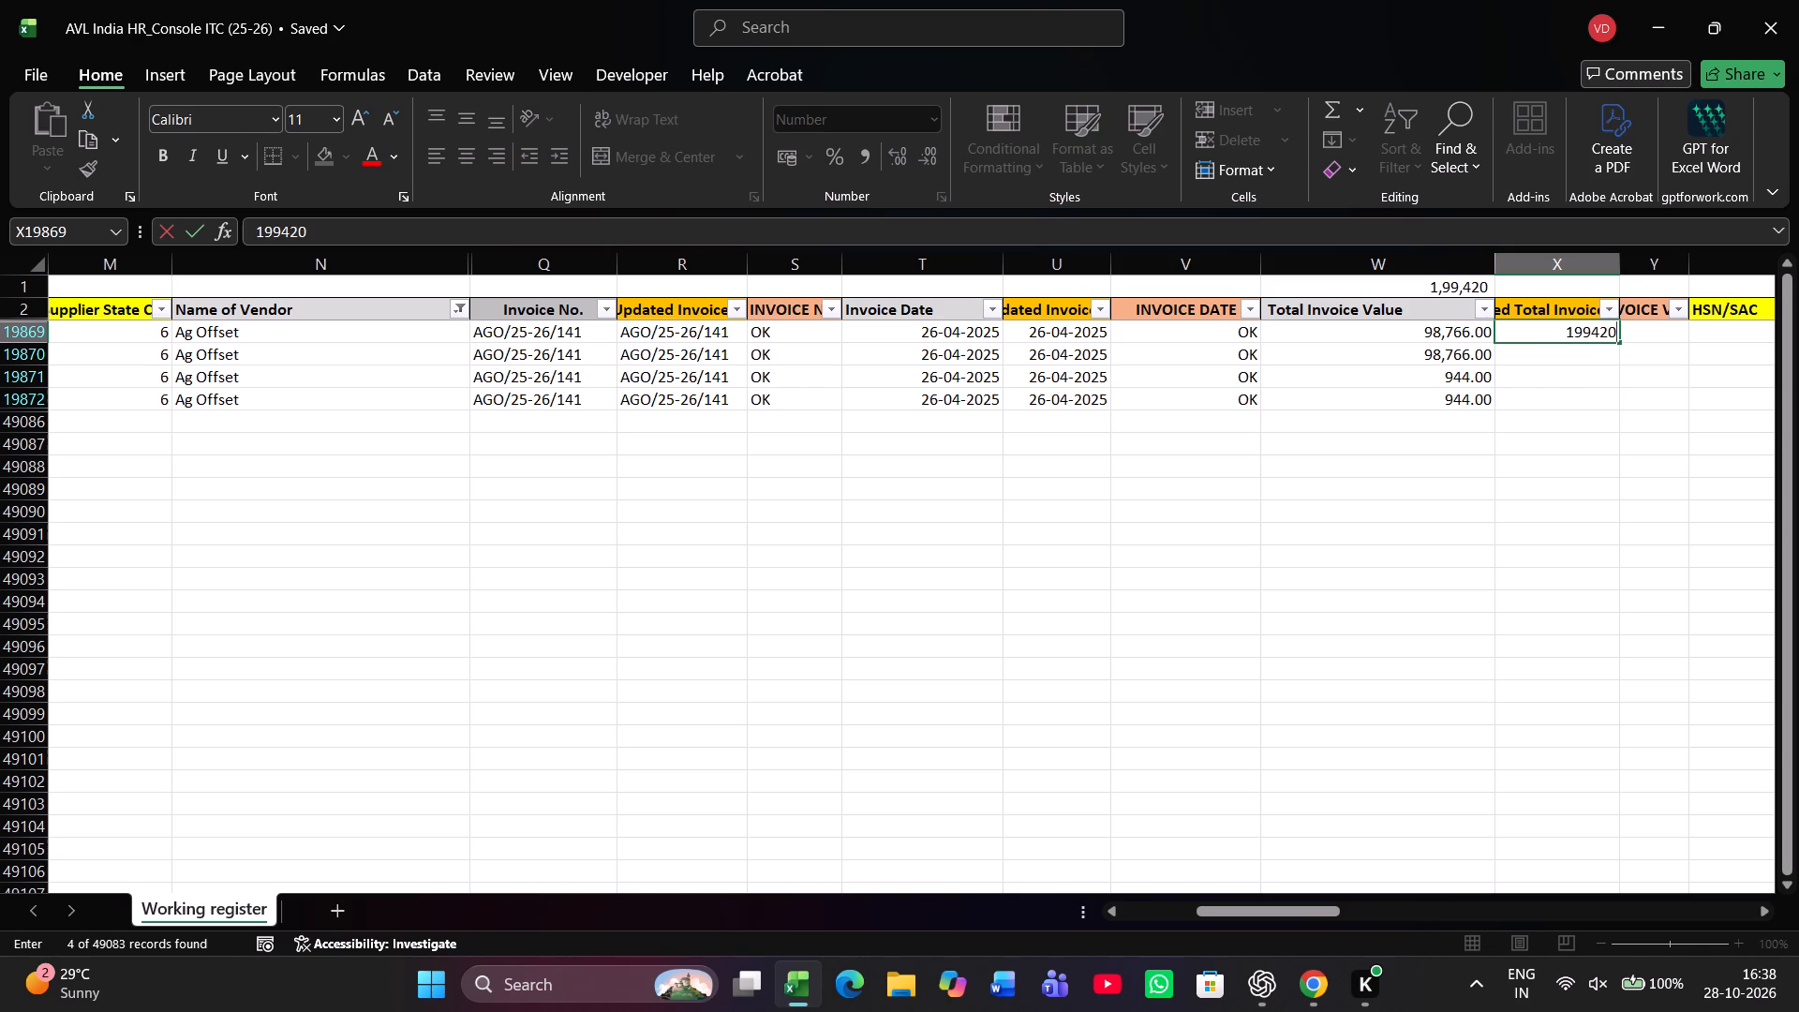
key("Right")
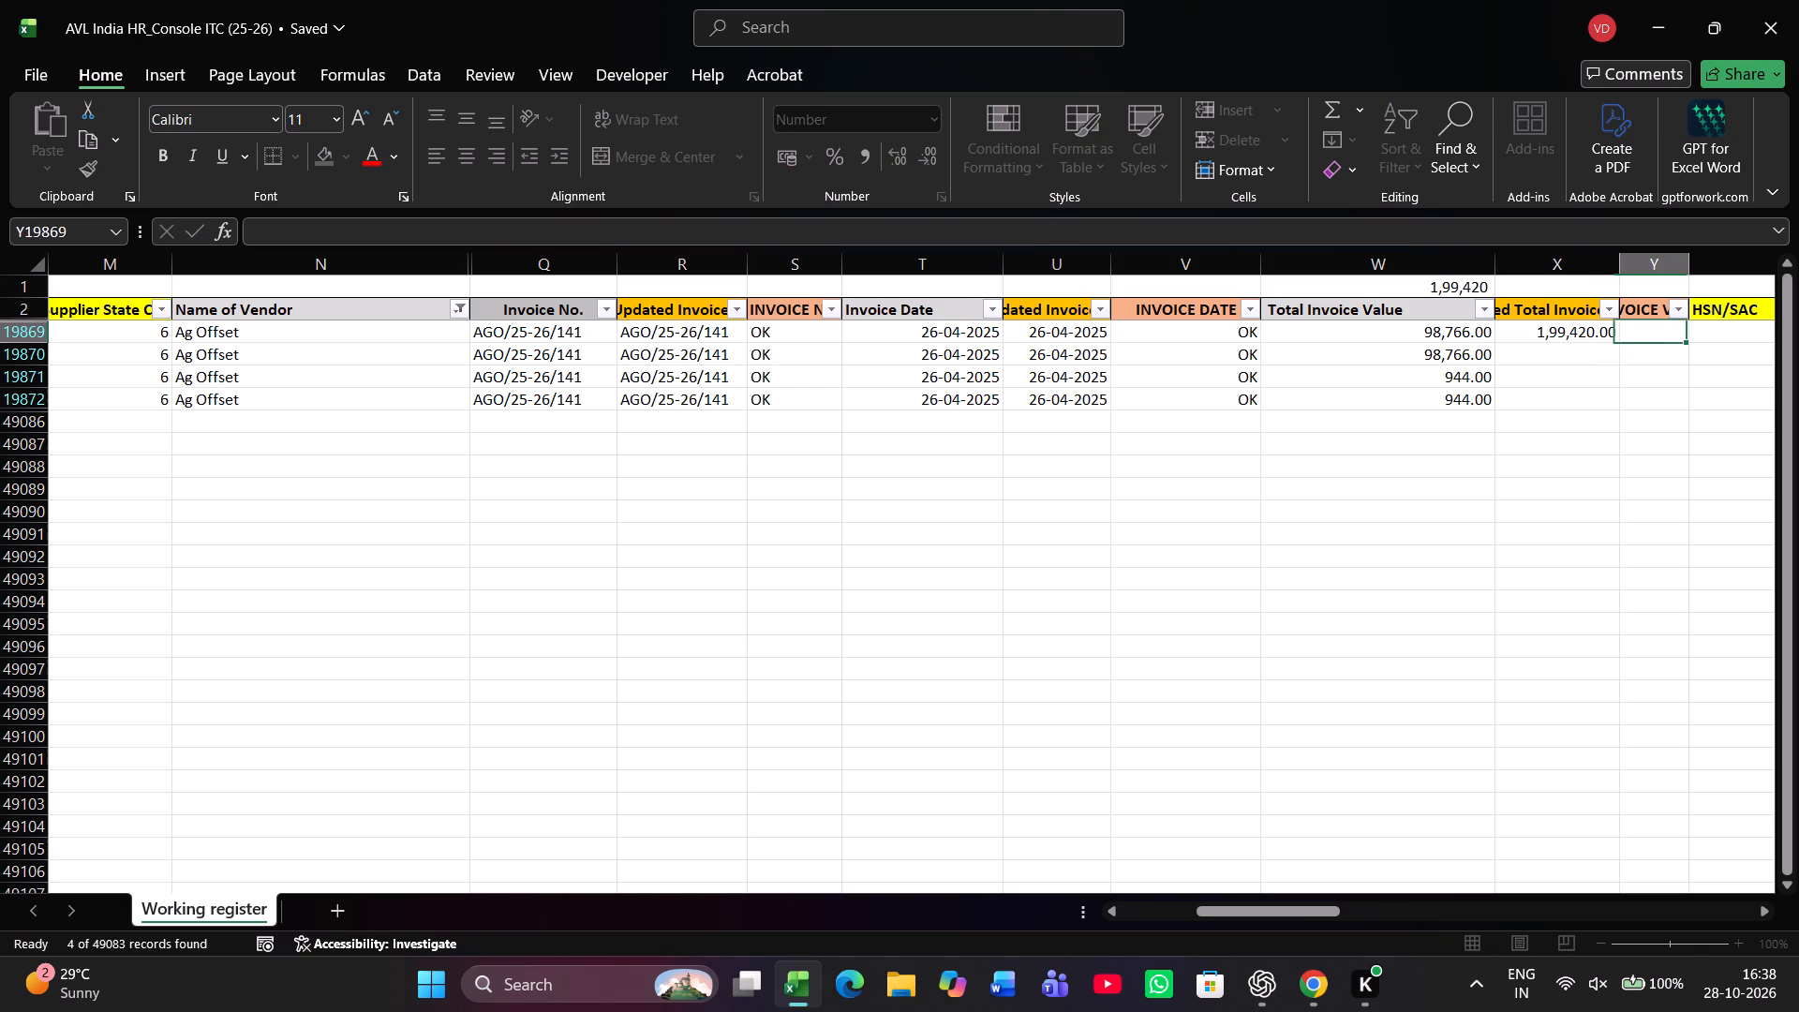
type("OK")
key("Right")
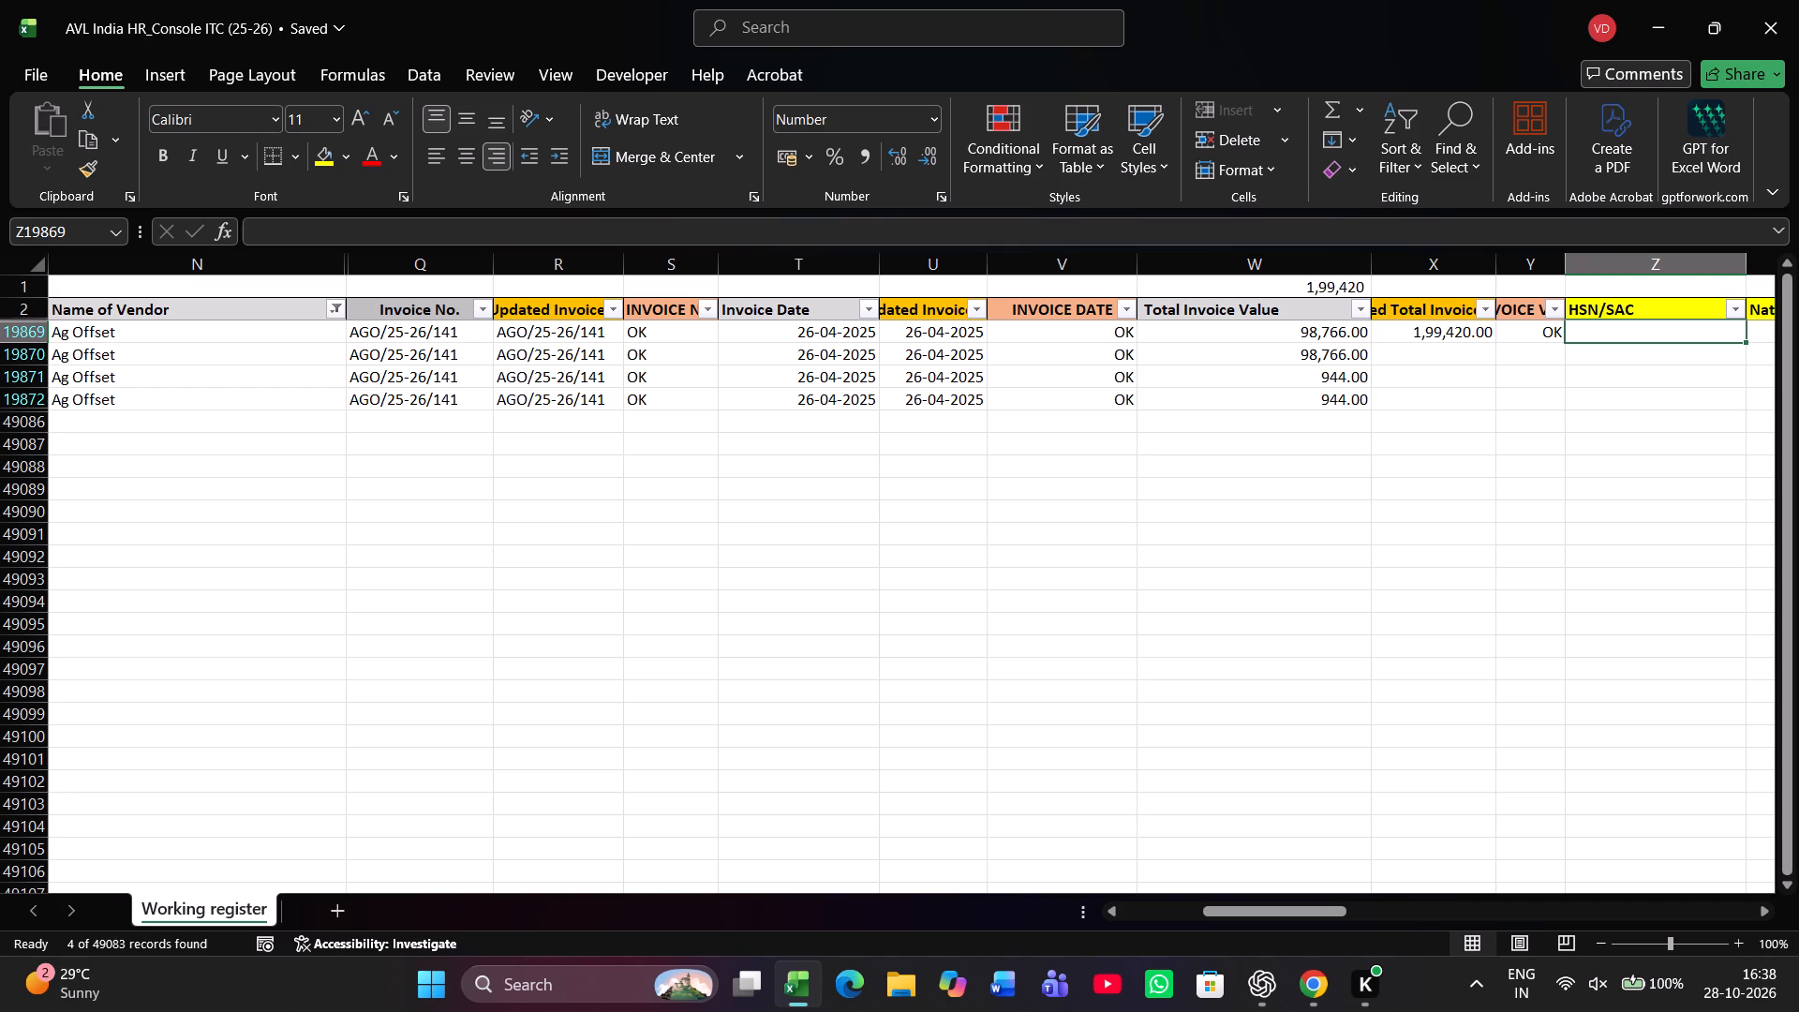
Enter HSN/SAC code 83100090 in the first Ag Offset row.
scroll(1496, 632, "left", 2)
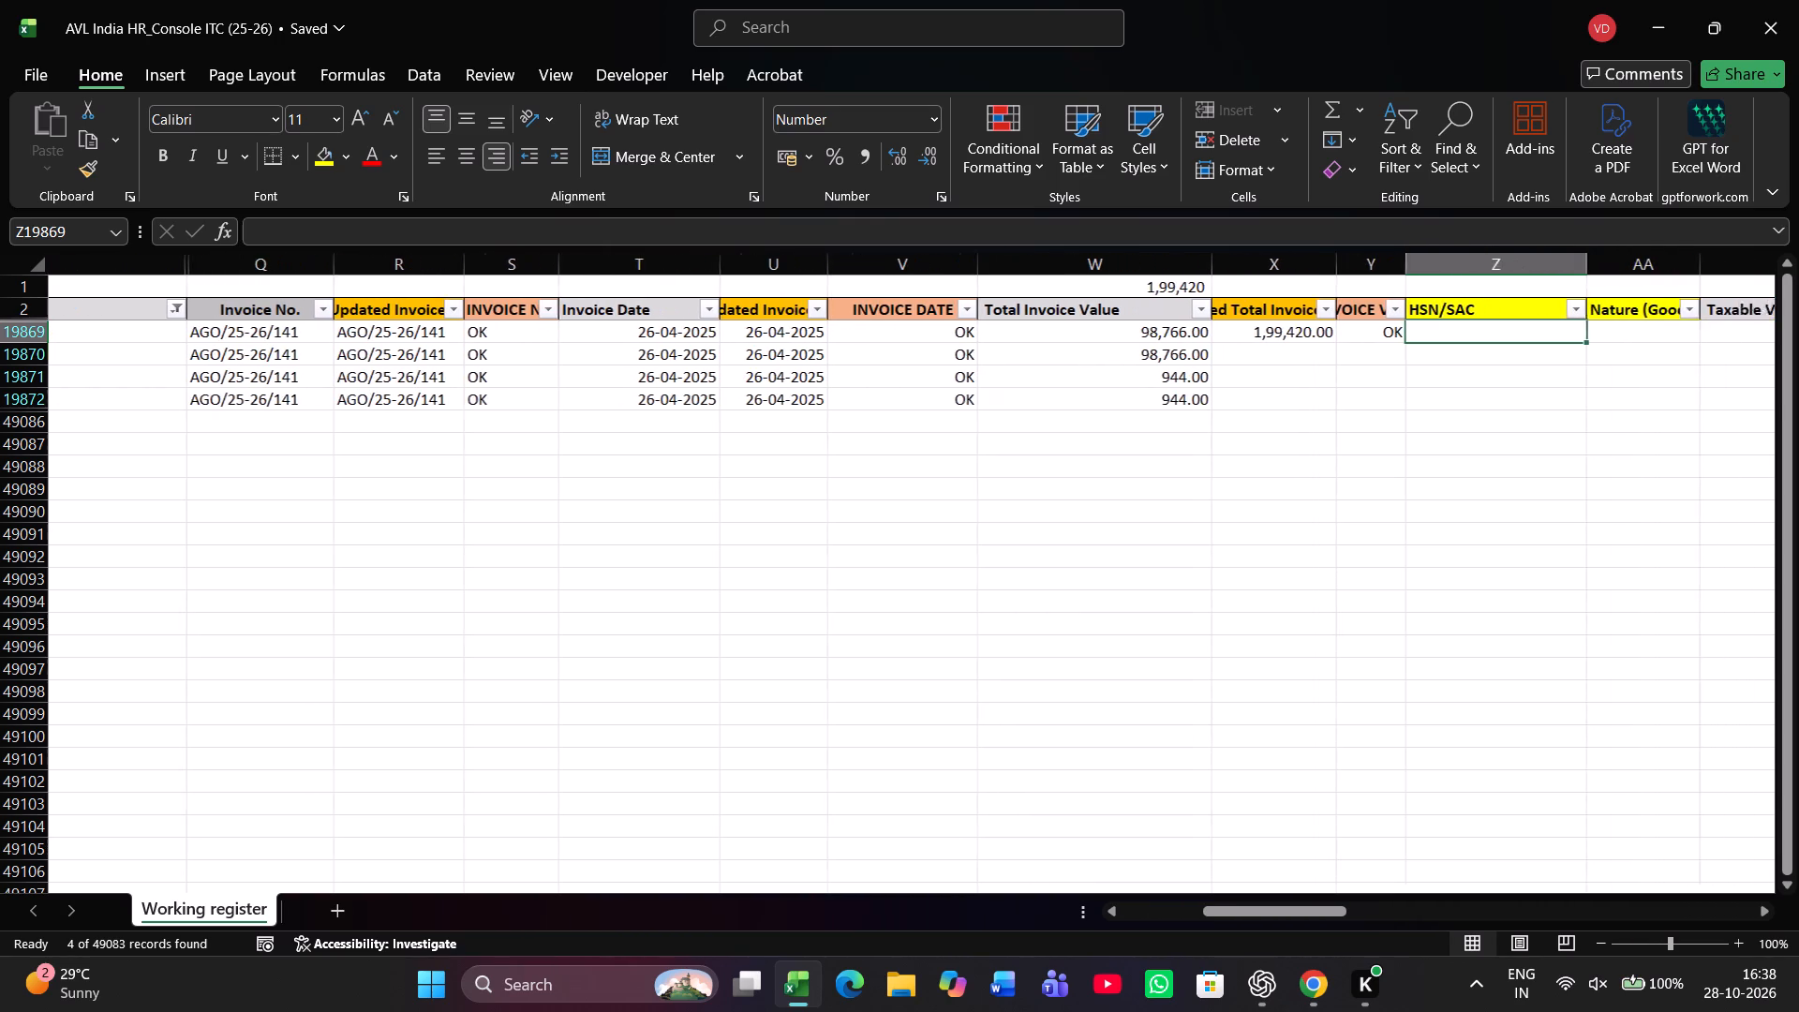
scroll(1496, 632, "left", 1)
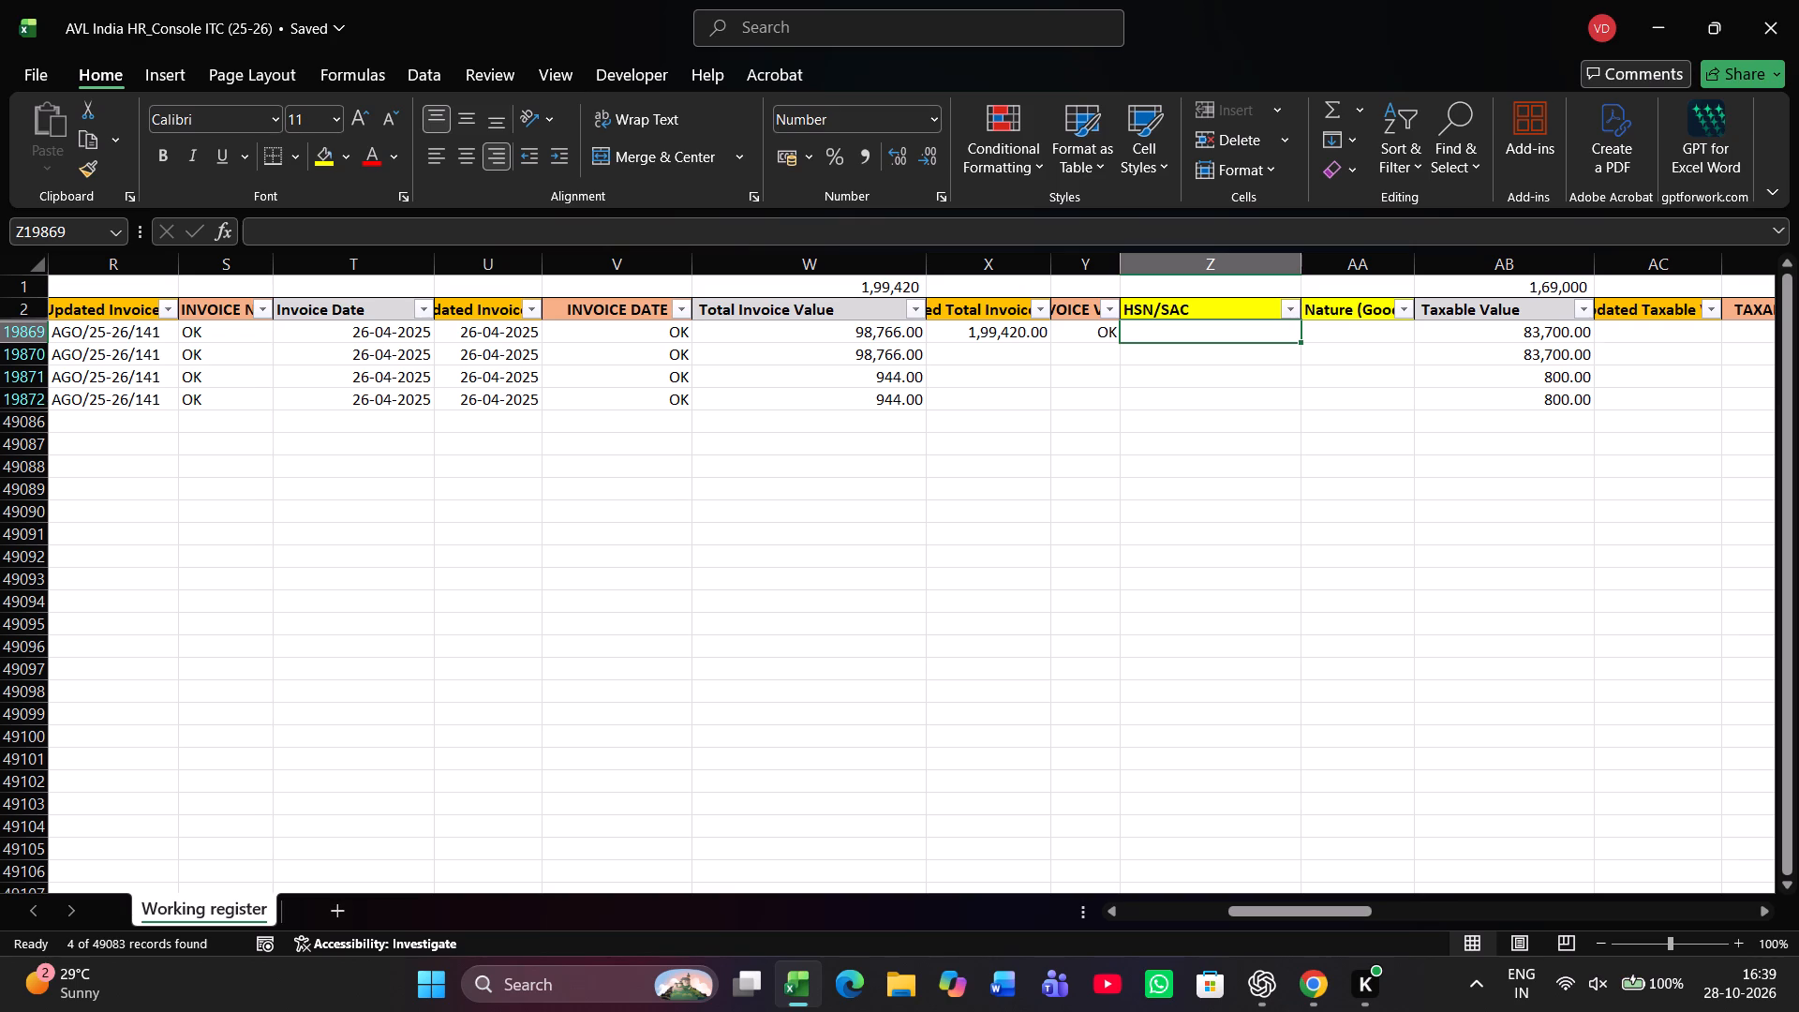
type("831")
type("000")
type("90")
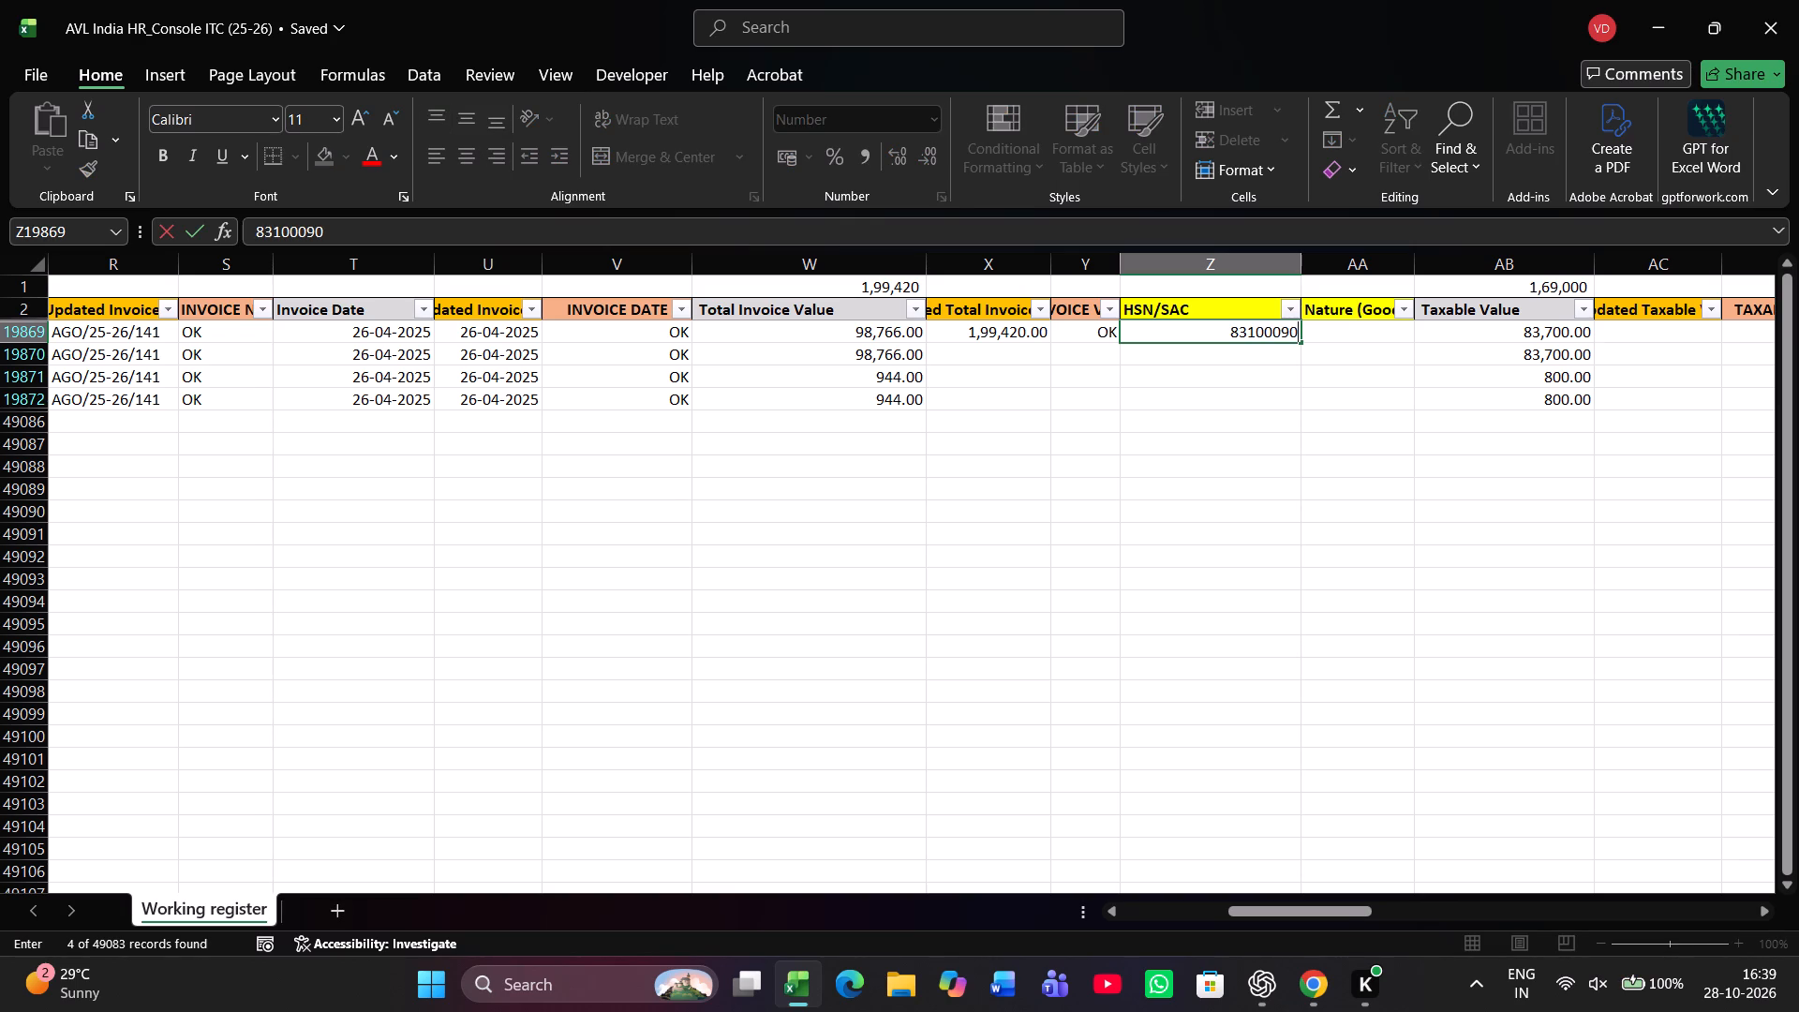
Fill the updated total invoice value, its check and the HSN/SAC code in columns X to Z down all four rows.
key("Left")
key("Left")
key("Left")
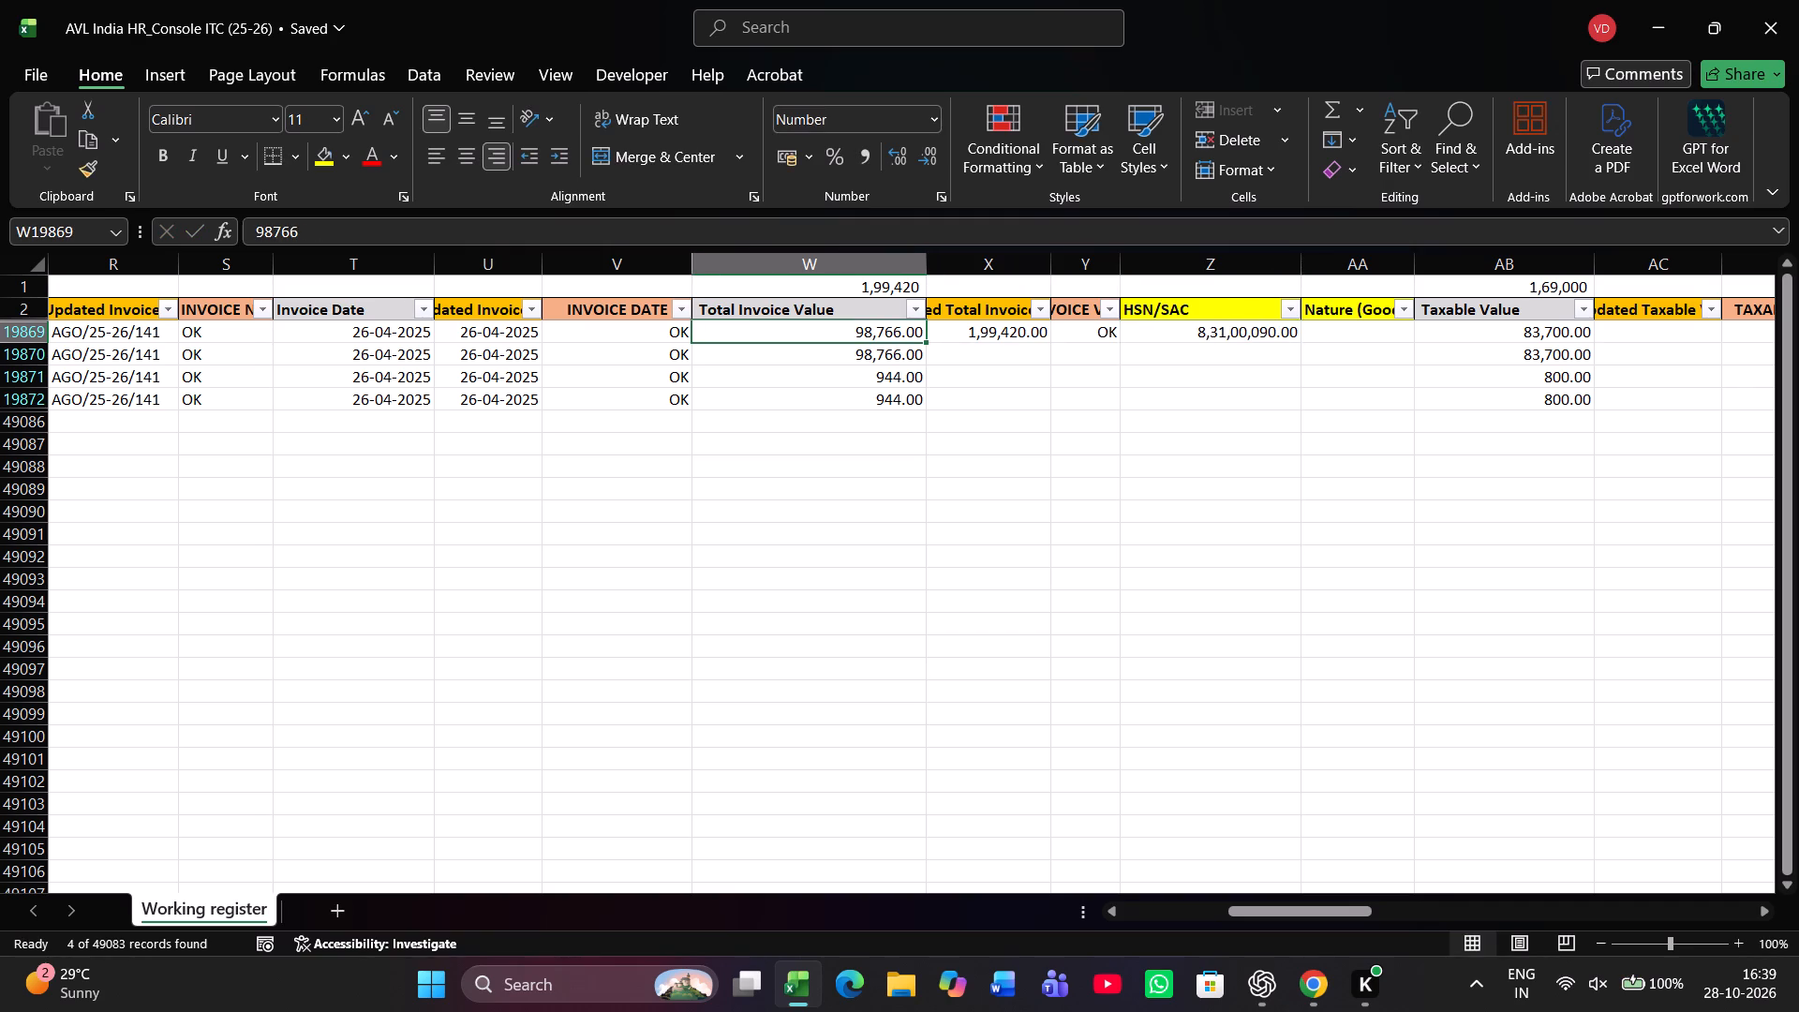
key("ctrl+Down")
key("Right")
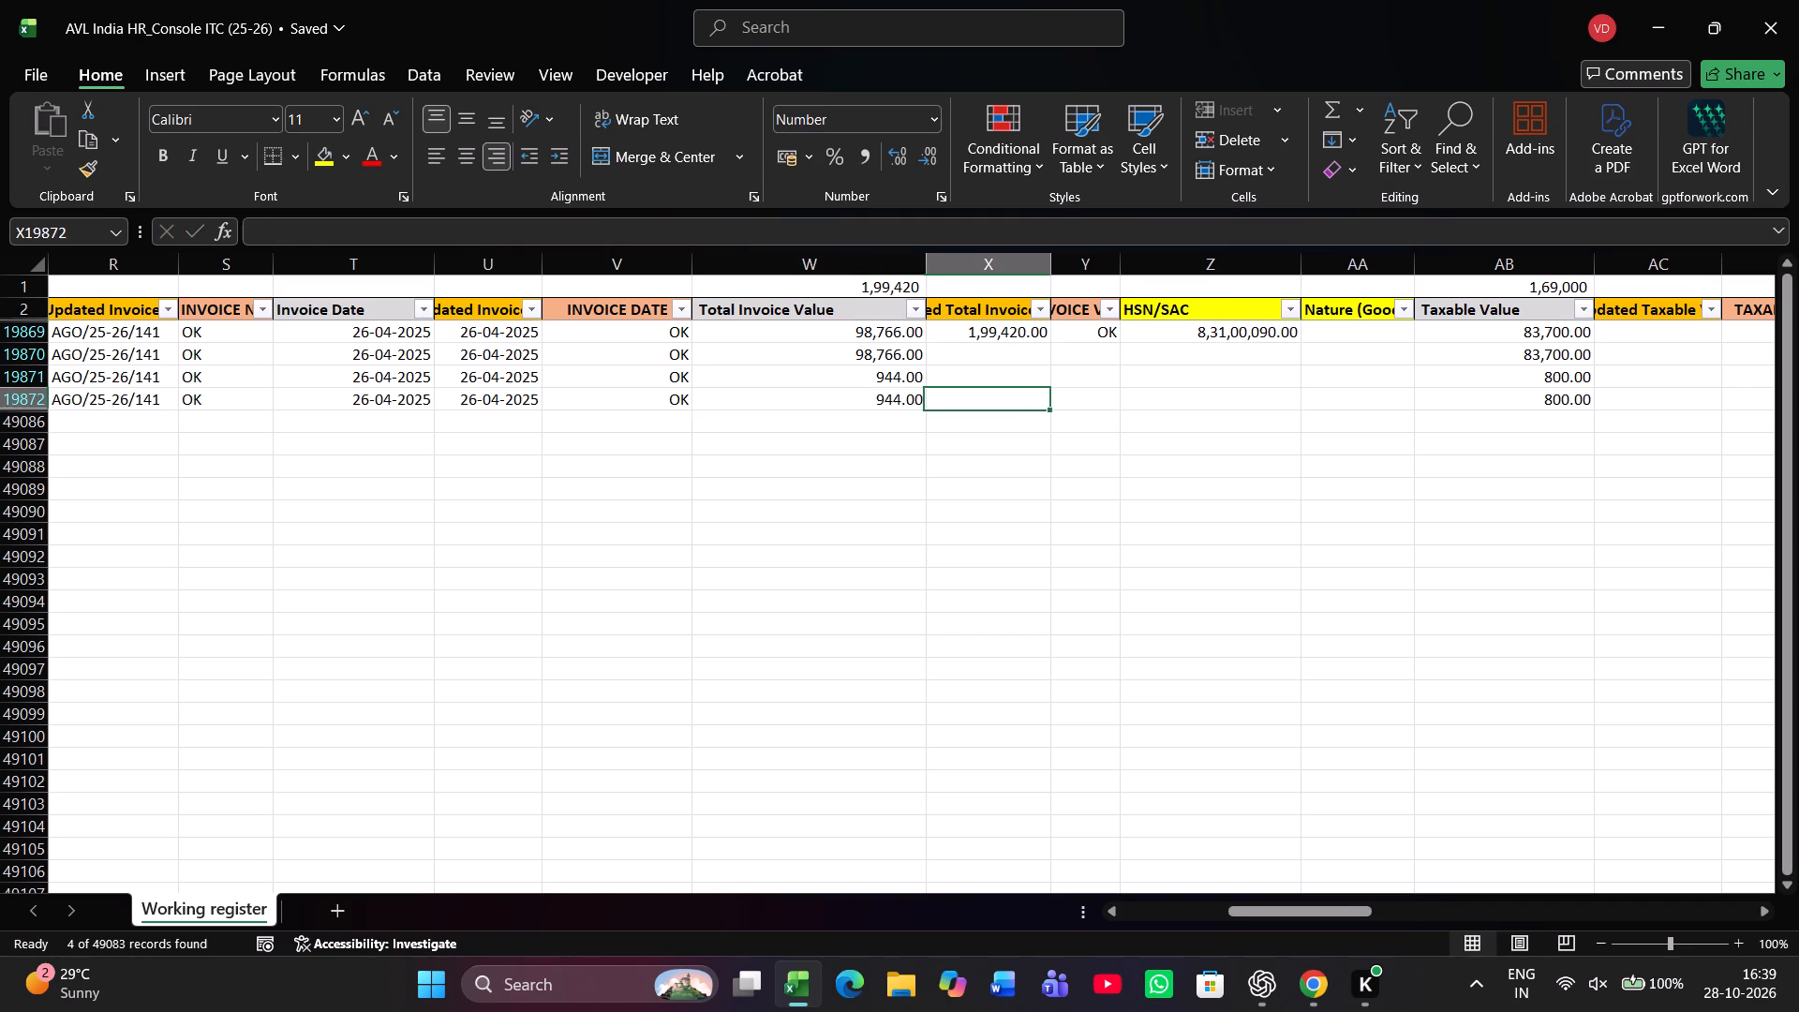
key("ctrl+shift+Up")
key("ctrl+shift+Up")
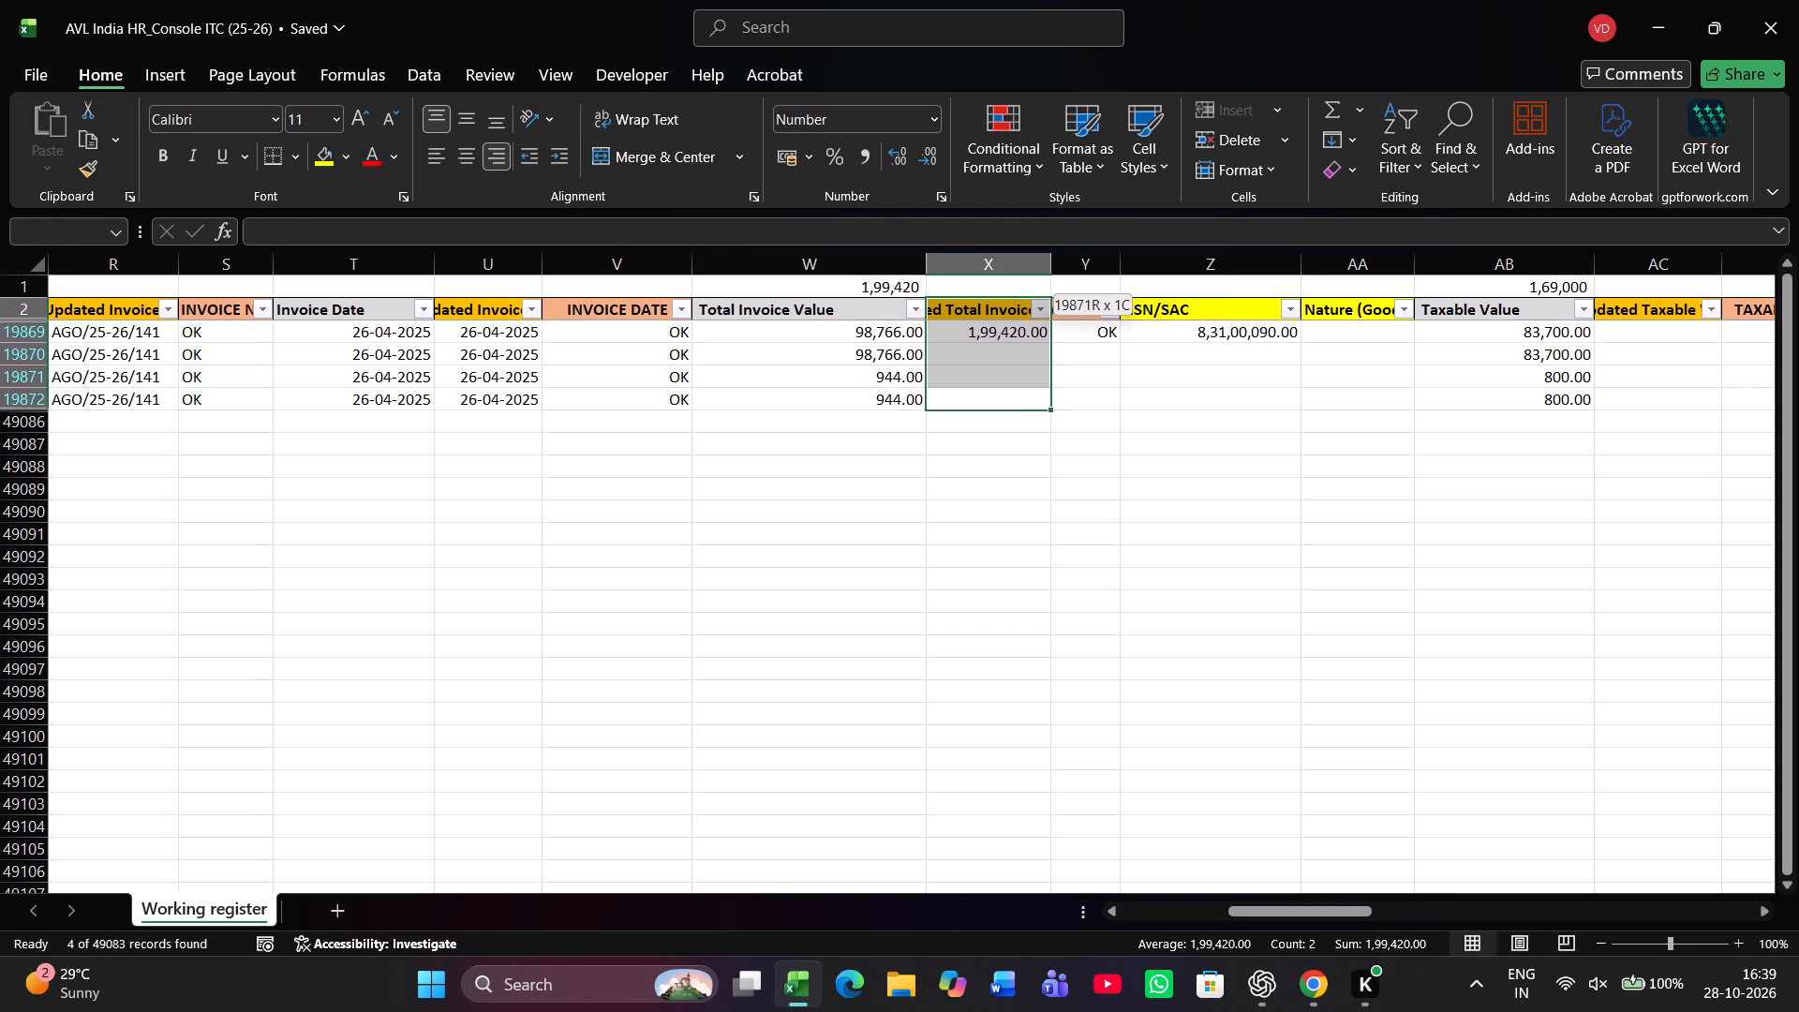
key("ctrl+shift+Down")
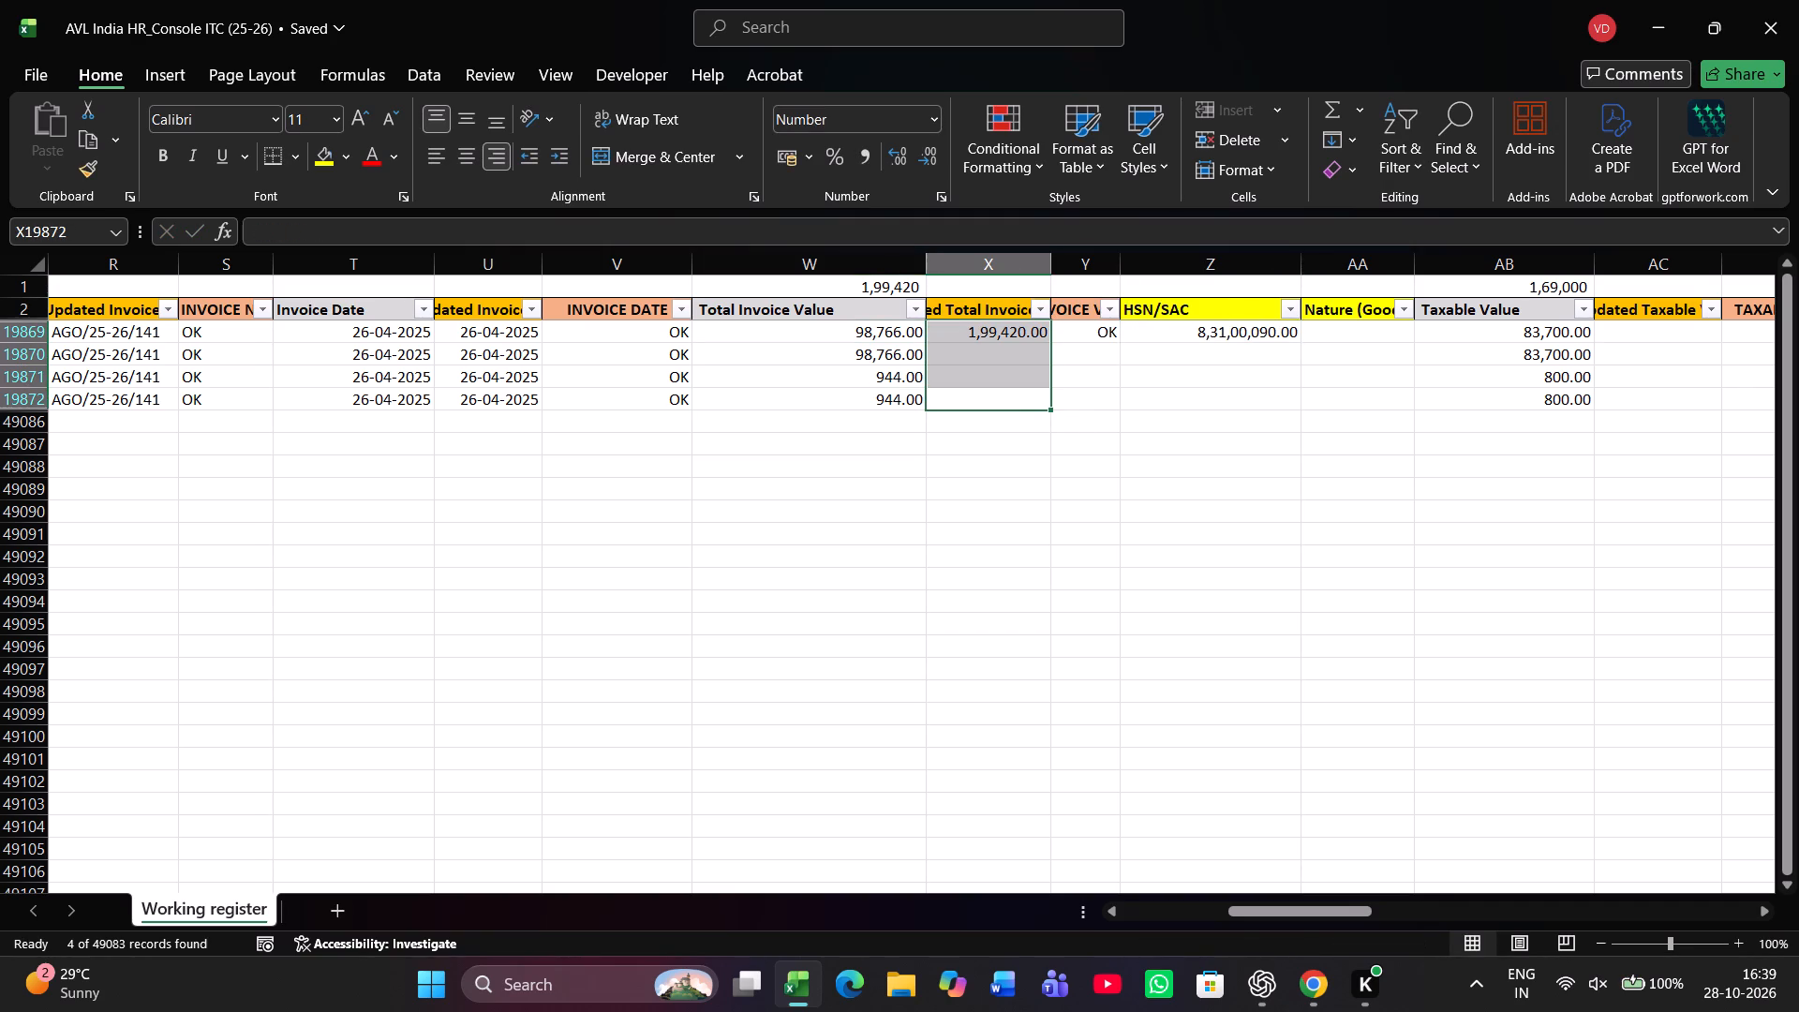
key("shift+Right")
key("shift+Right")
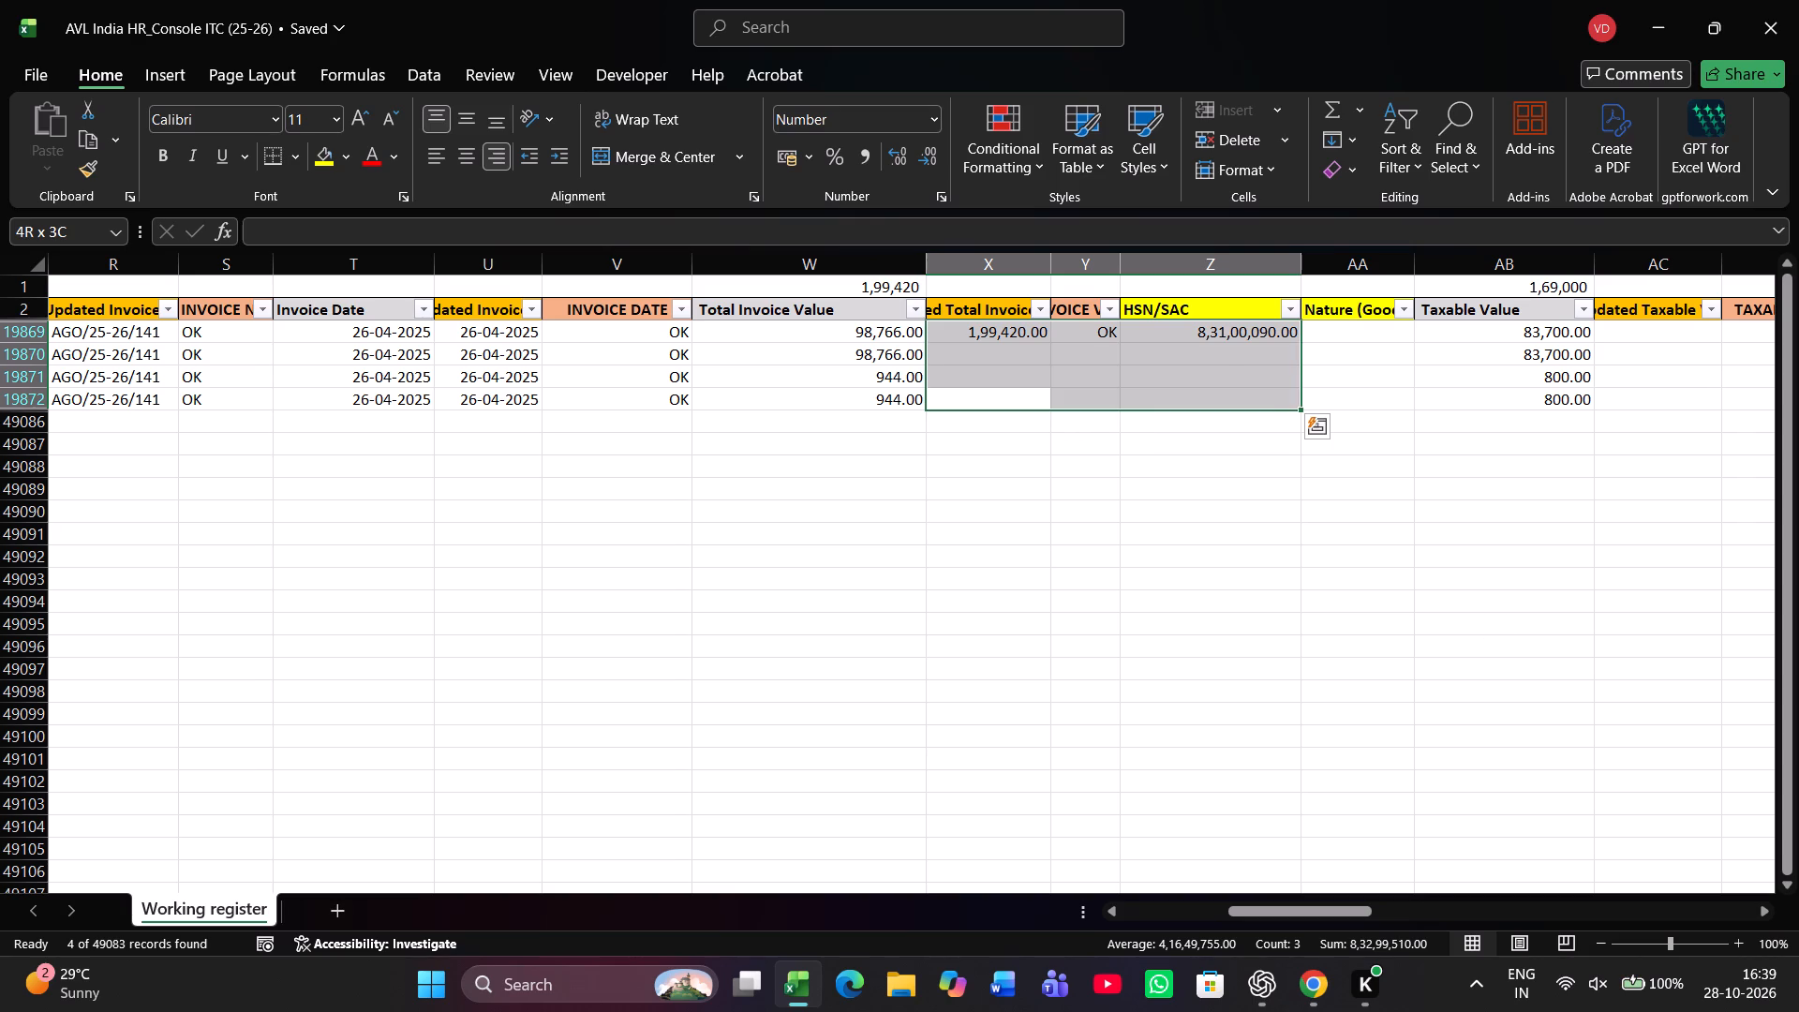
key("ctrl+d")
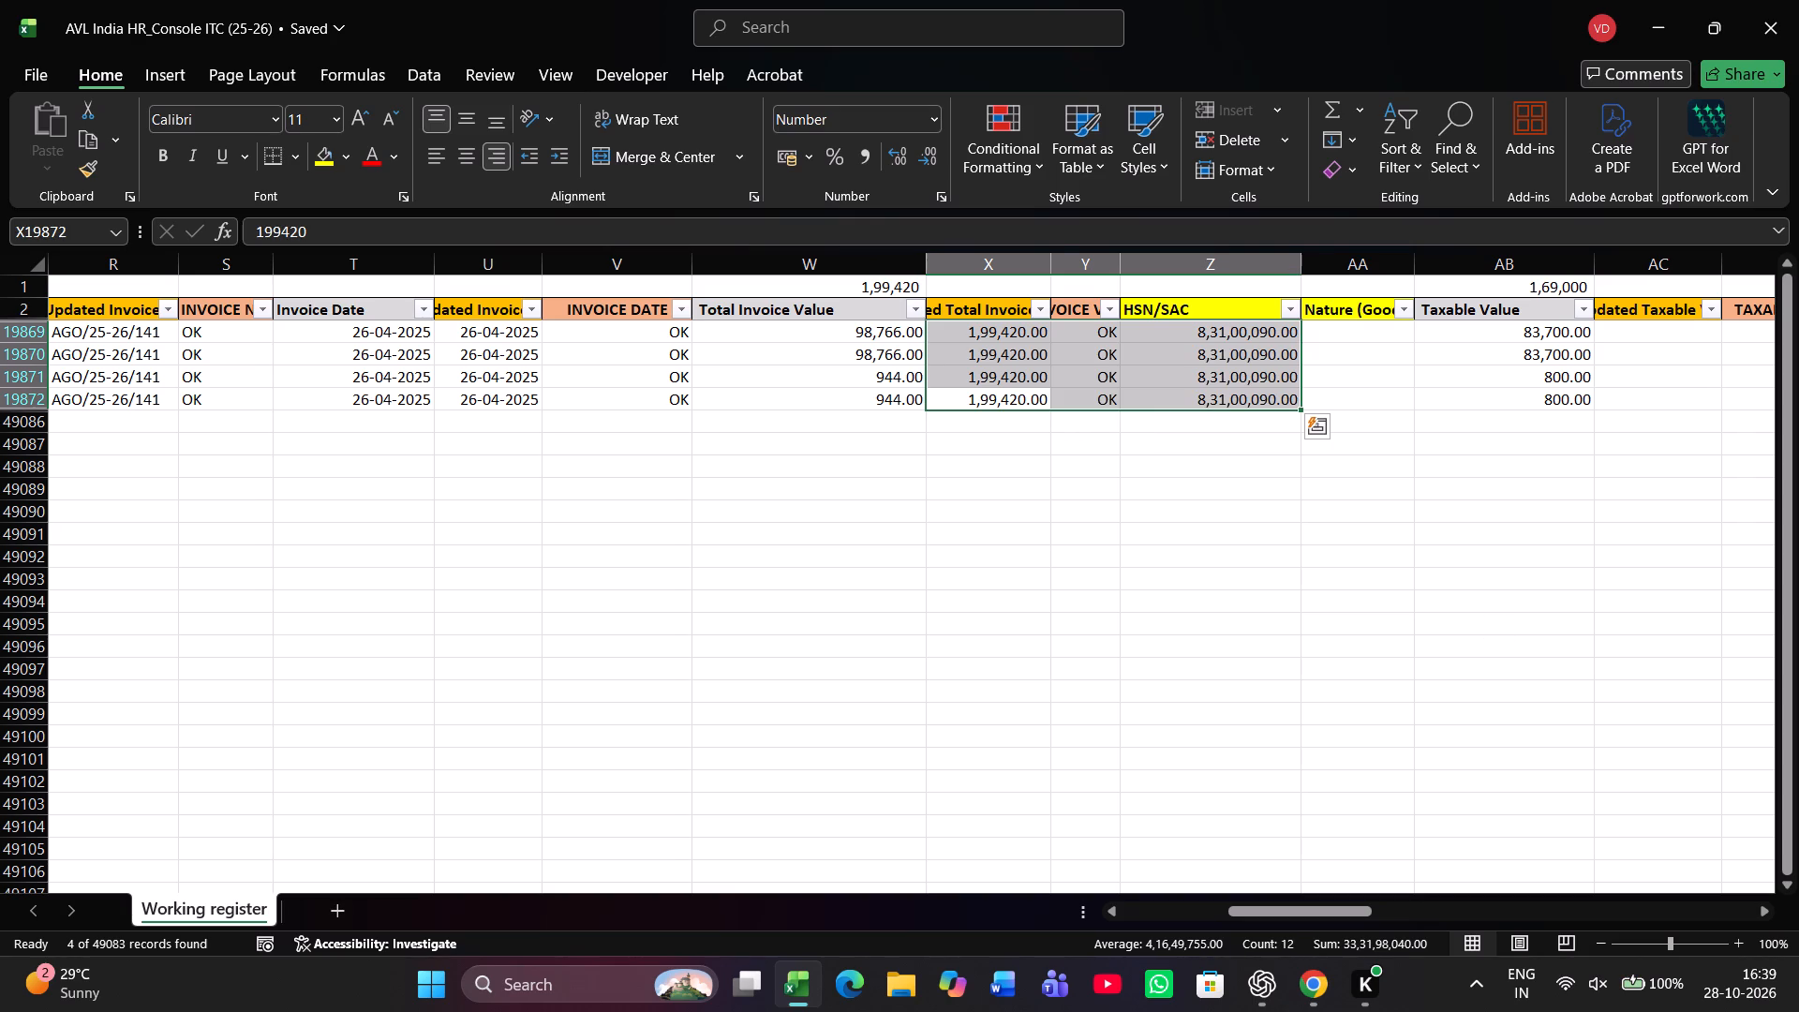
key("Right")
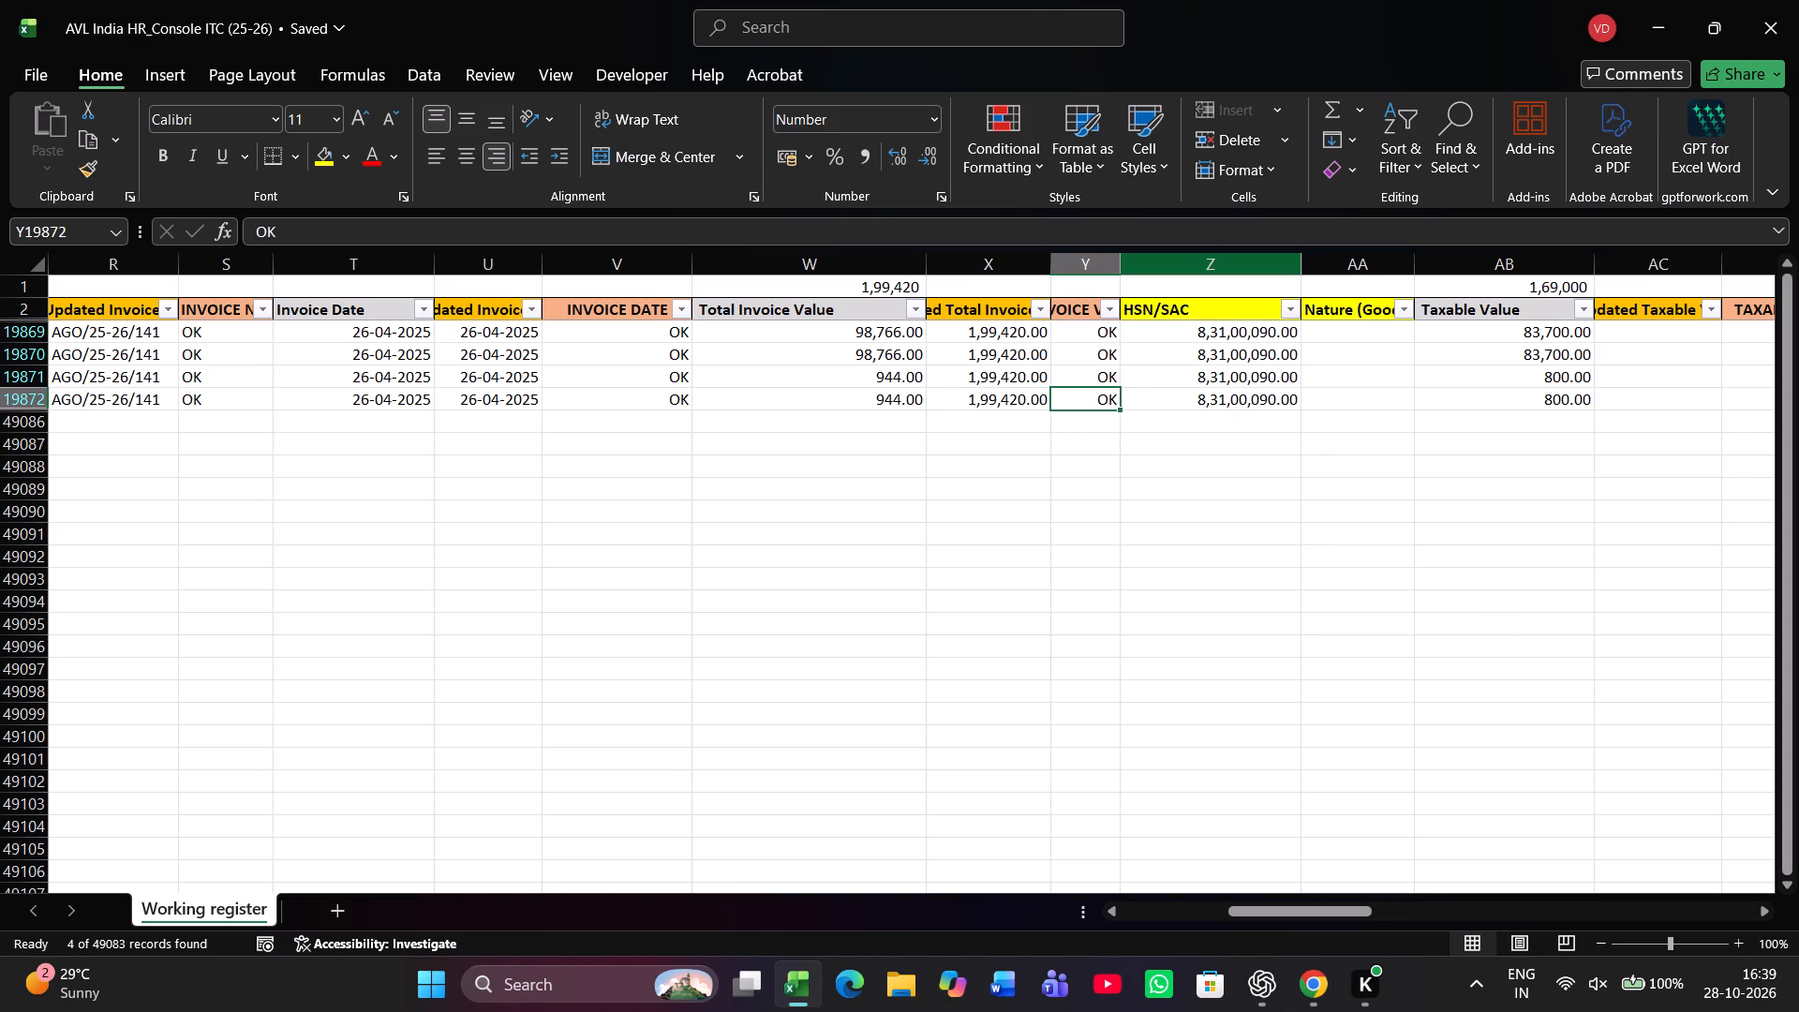
Format the whole HSN/SAC column Z with the General number format.
left_click(1208, 269)
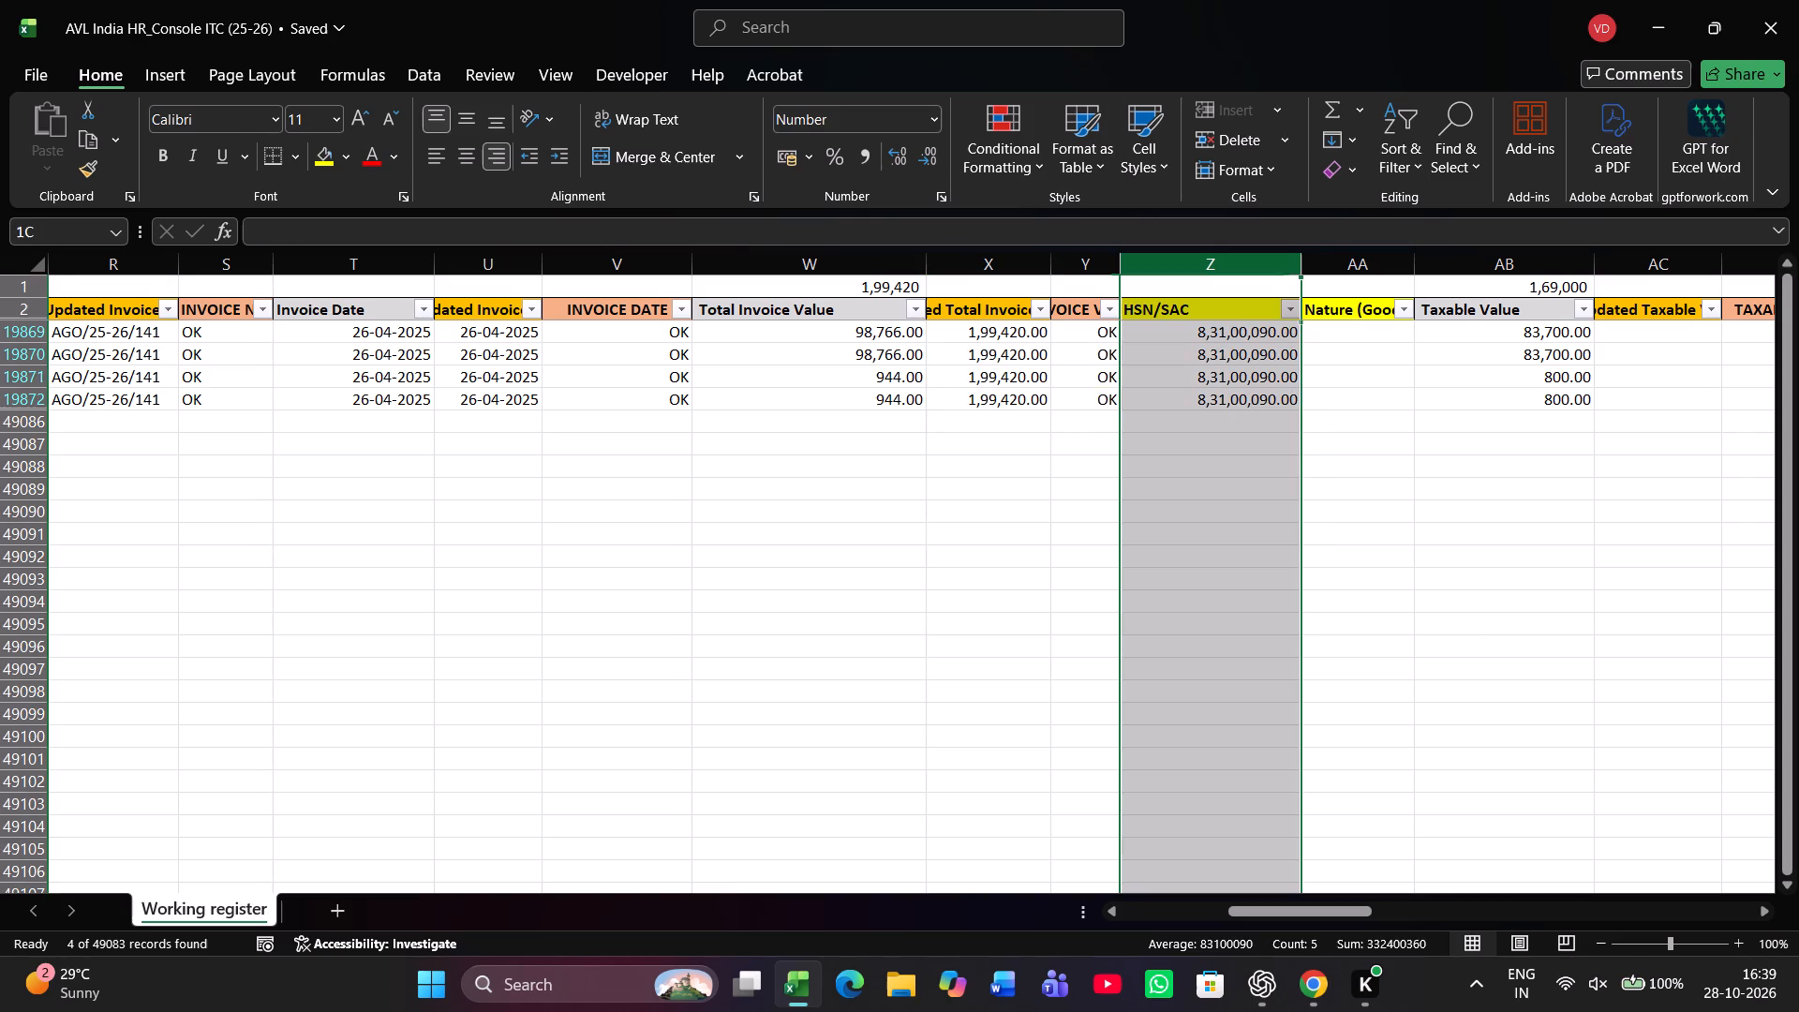
right_click(1208, 269)
left_click(1302, 618)
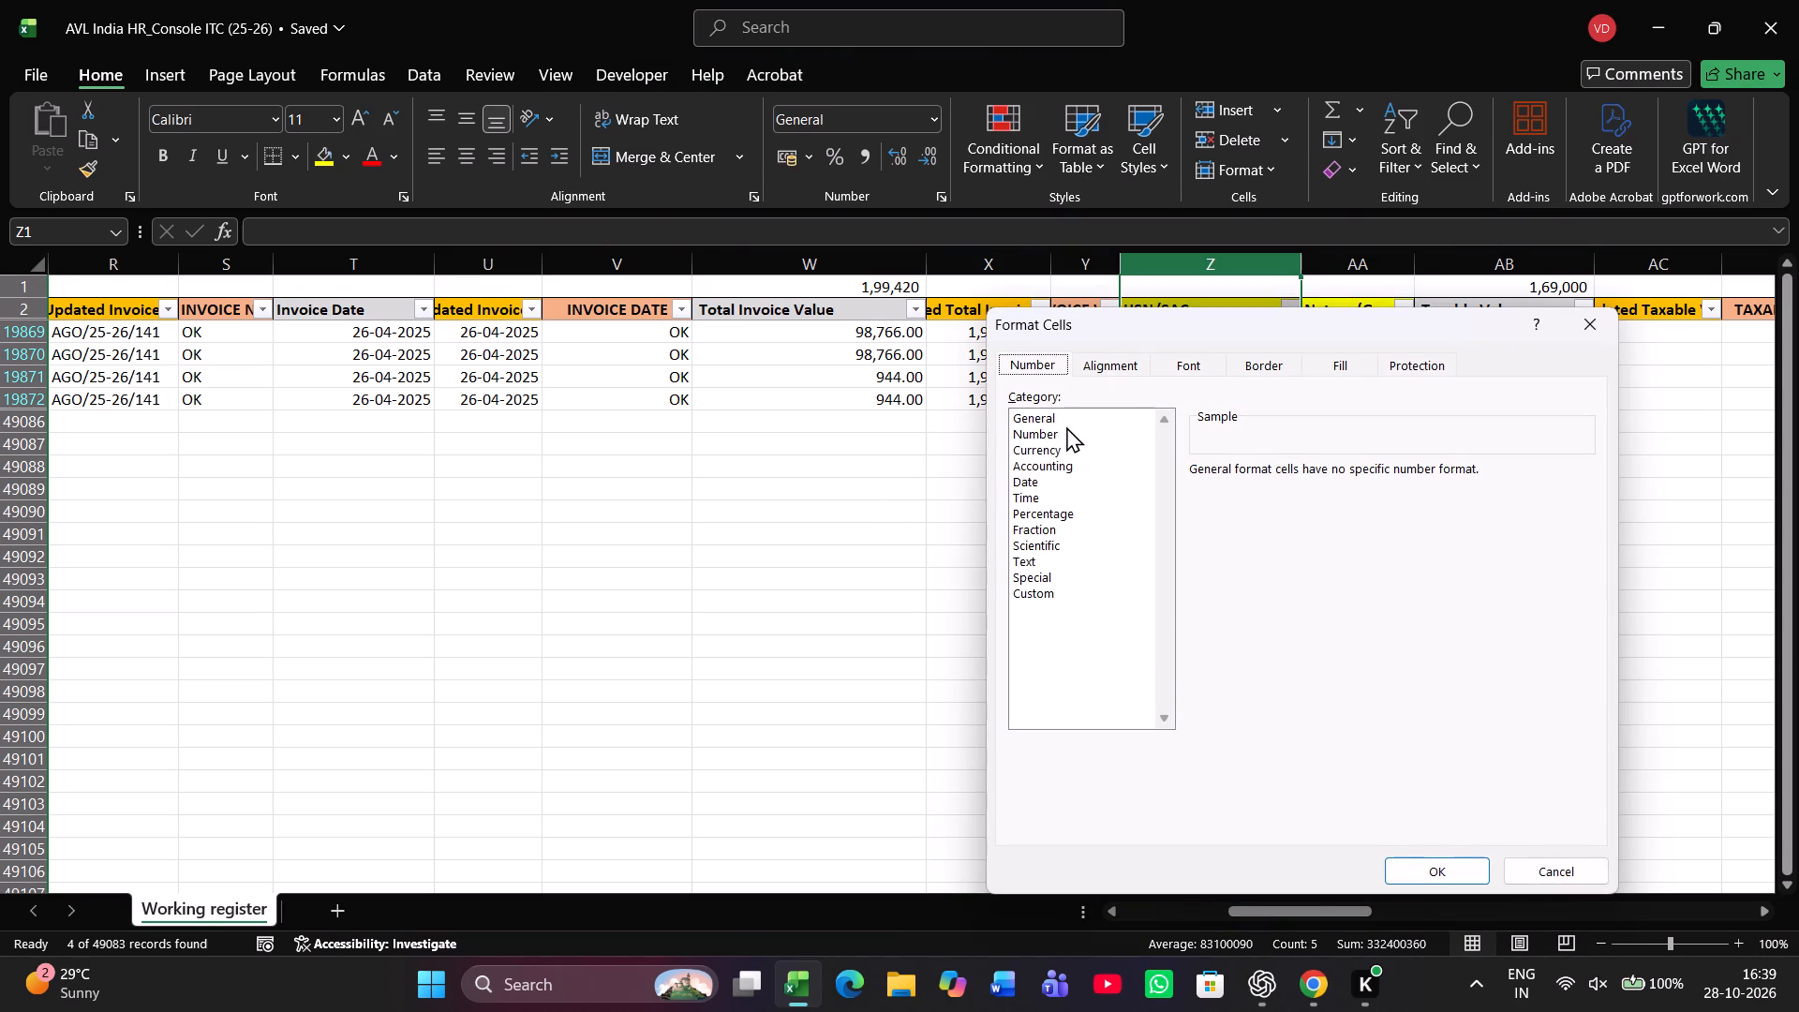
left_click(1071, 413)
left_click(1447, 869)
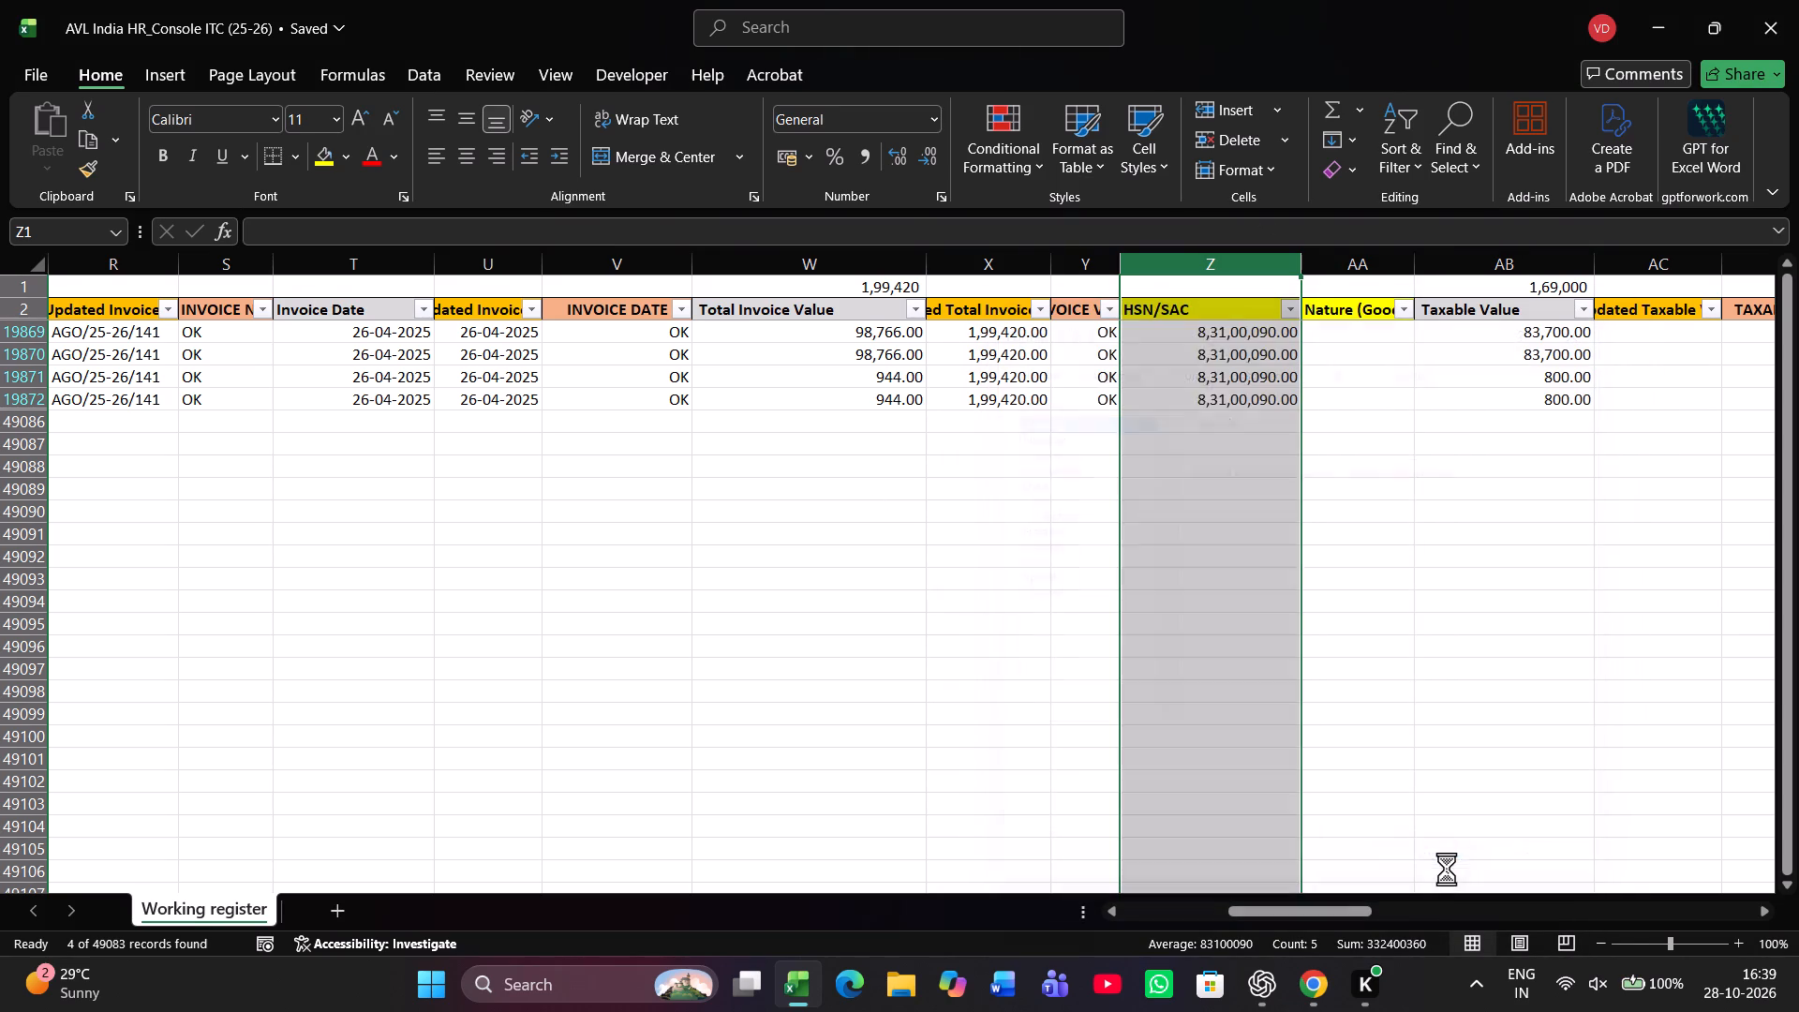
Set the HSN/SAC code of the third Ag Offset row, row 19871, to 99651010.
left_click(1216, 359)
left_click(1212, 374)
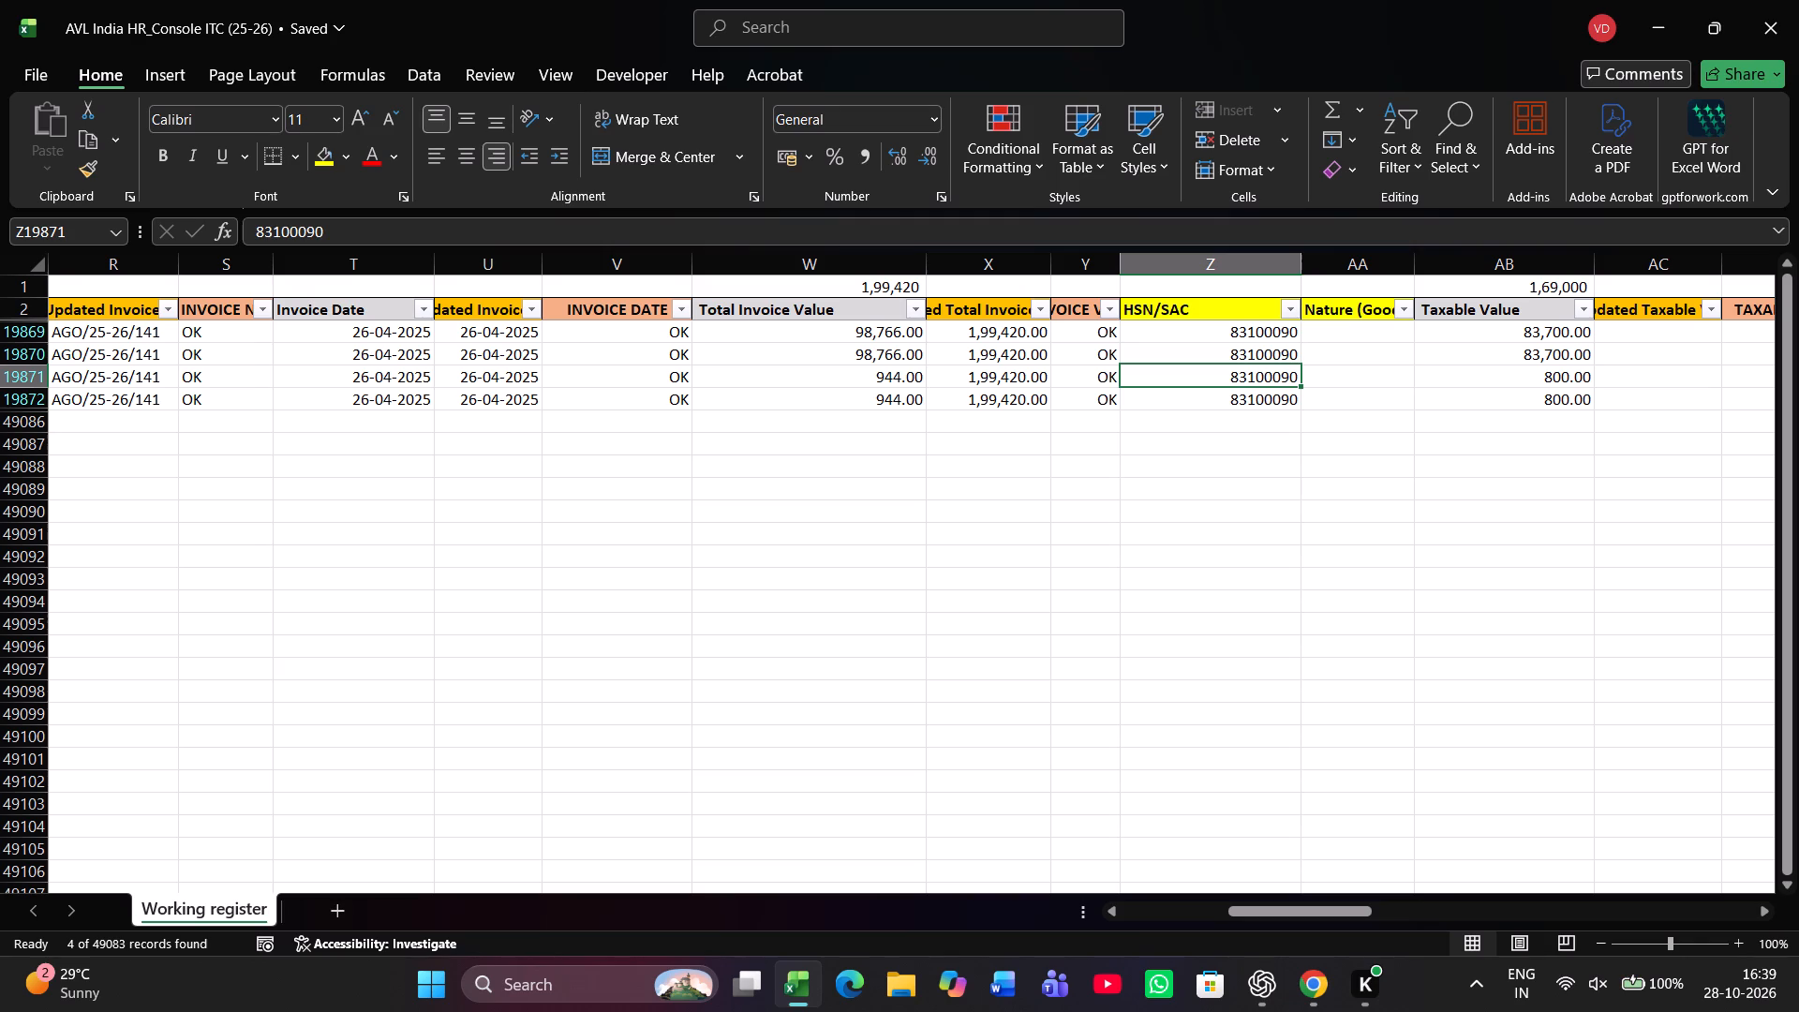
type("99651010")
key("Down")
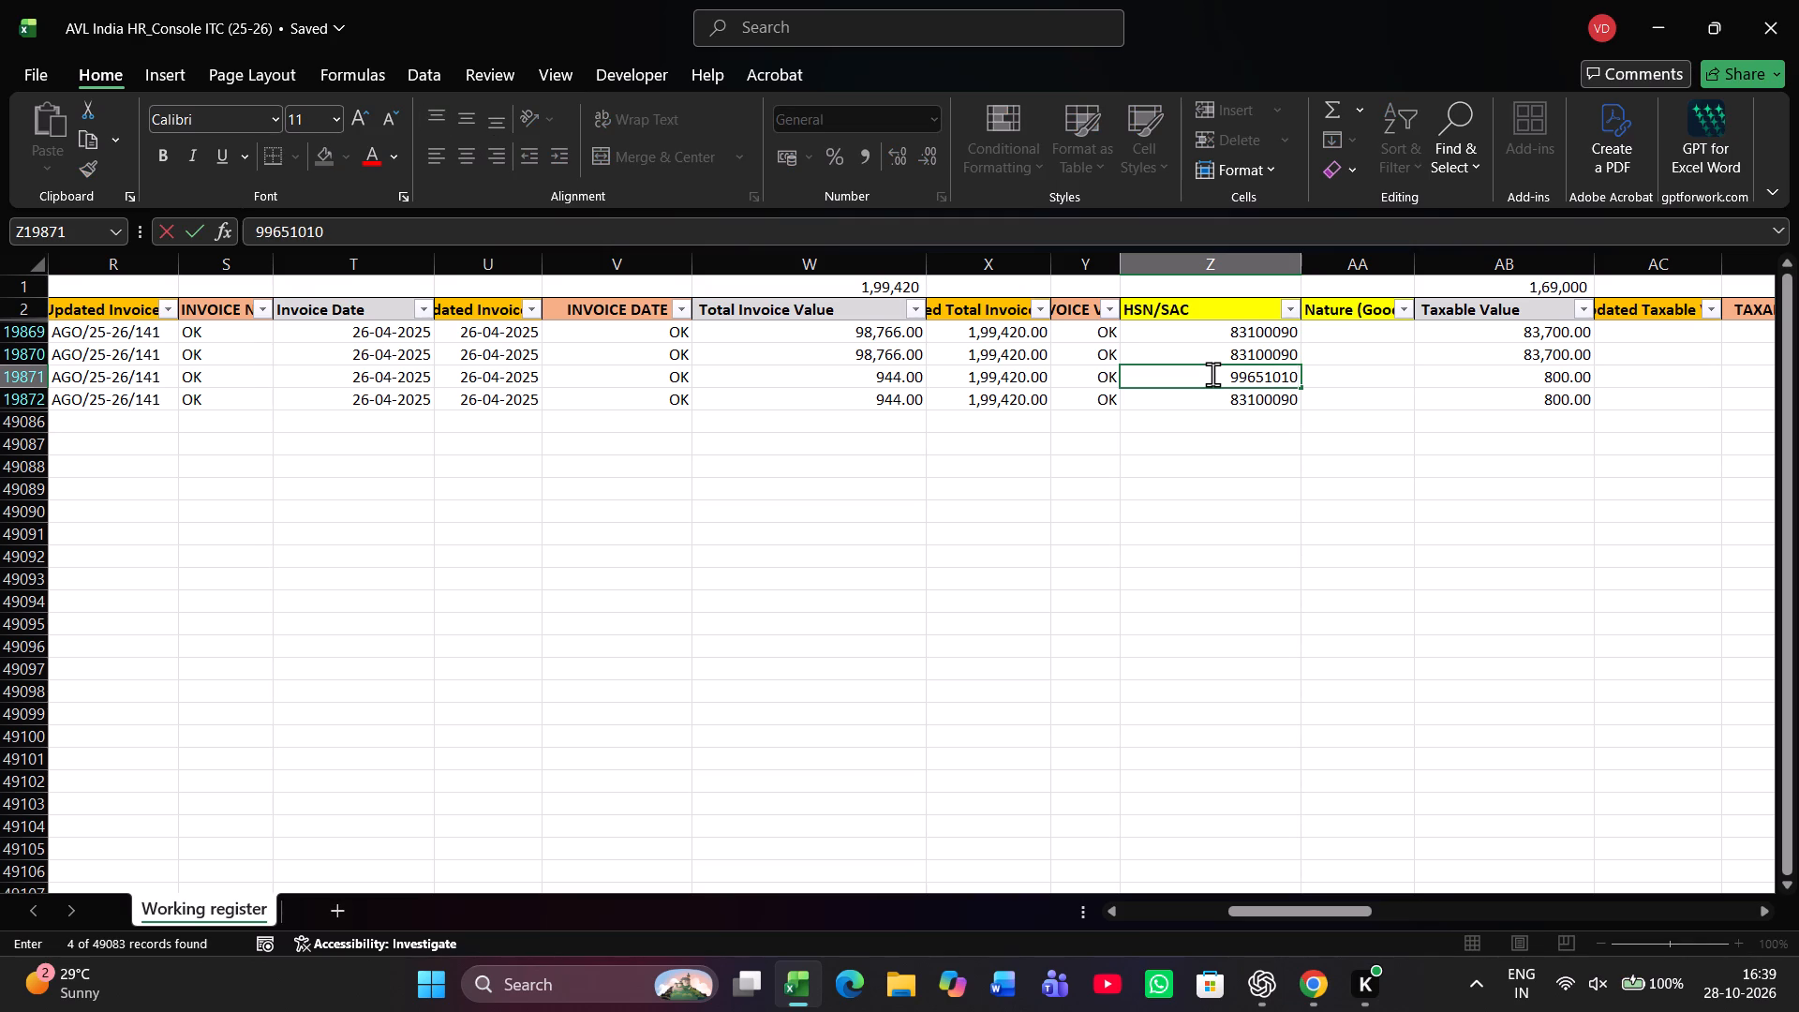
Set the HSN/SAC code of the fourth Ag Offset row, row 19872, to 99651010.
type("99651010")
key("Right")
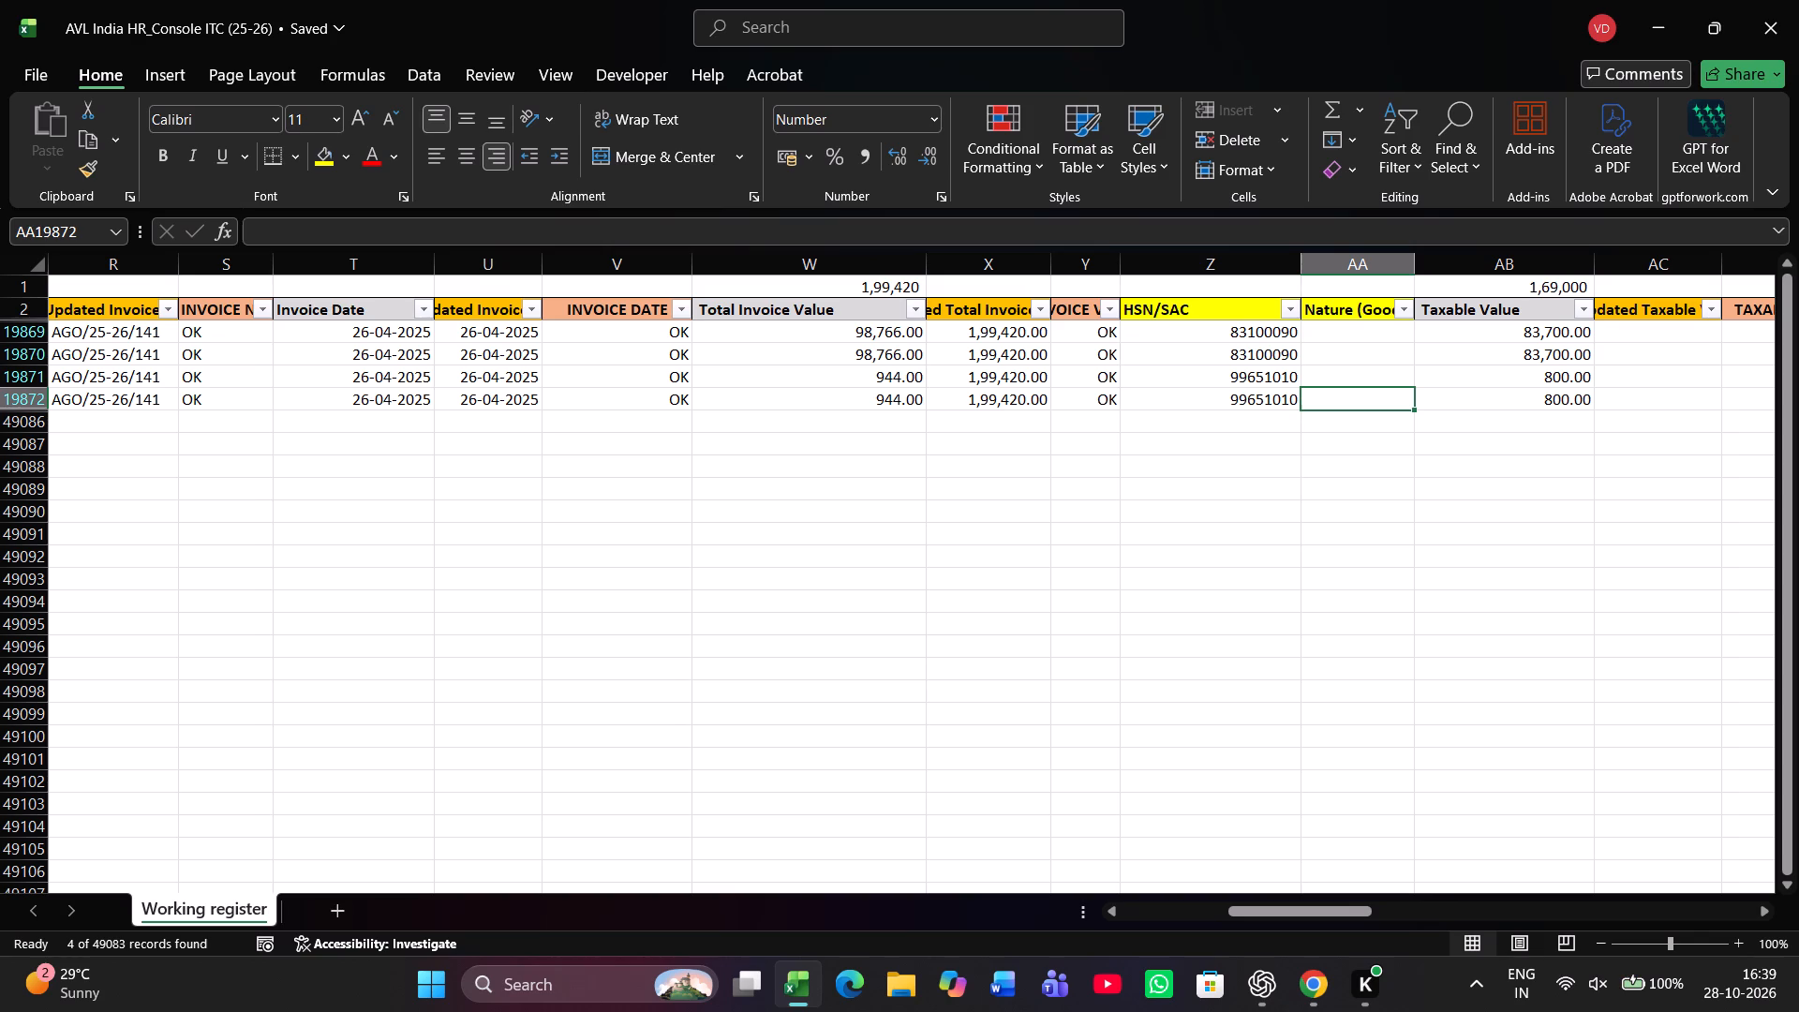
Enter GOODS as the Nature (Goods/Services) in the first Ag Offset row and fill it down all four rows.
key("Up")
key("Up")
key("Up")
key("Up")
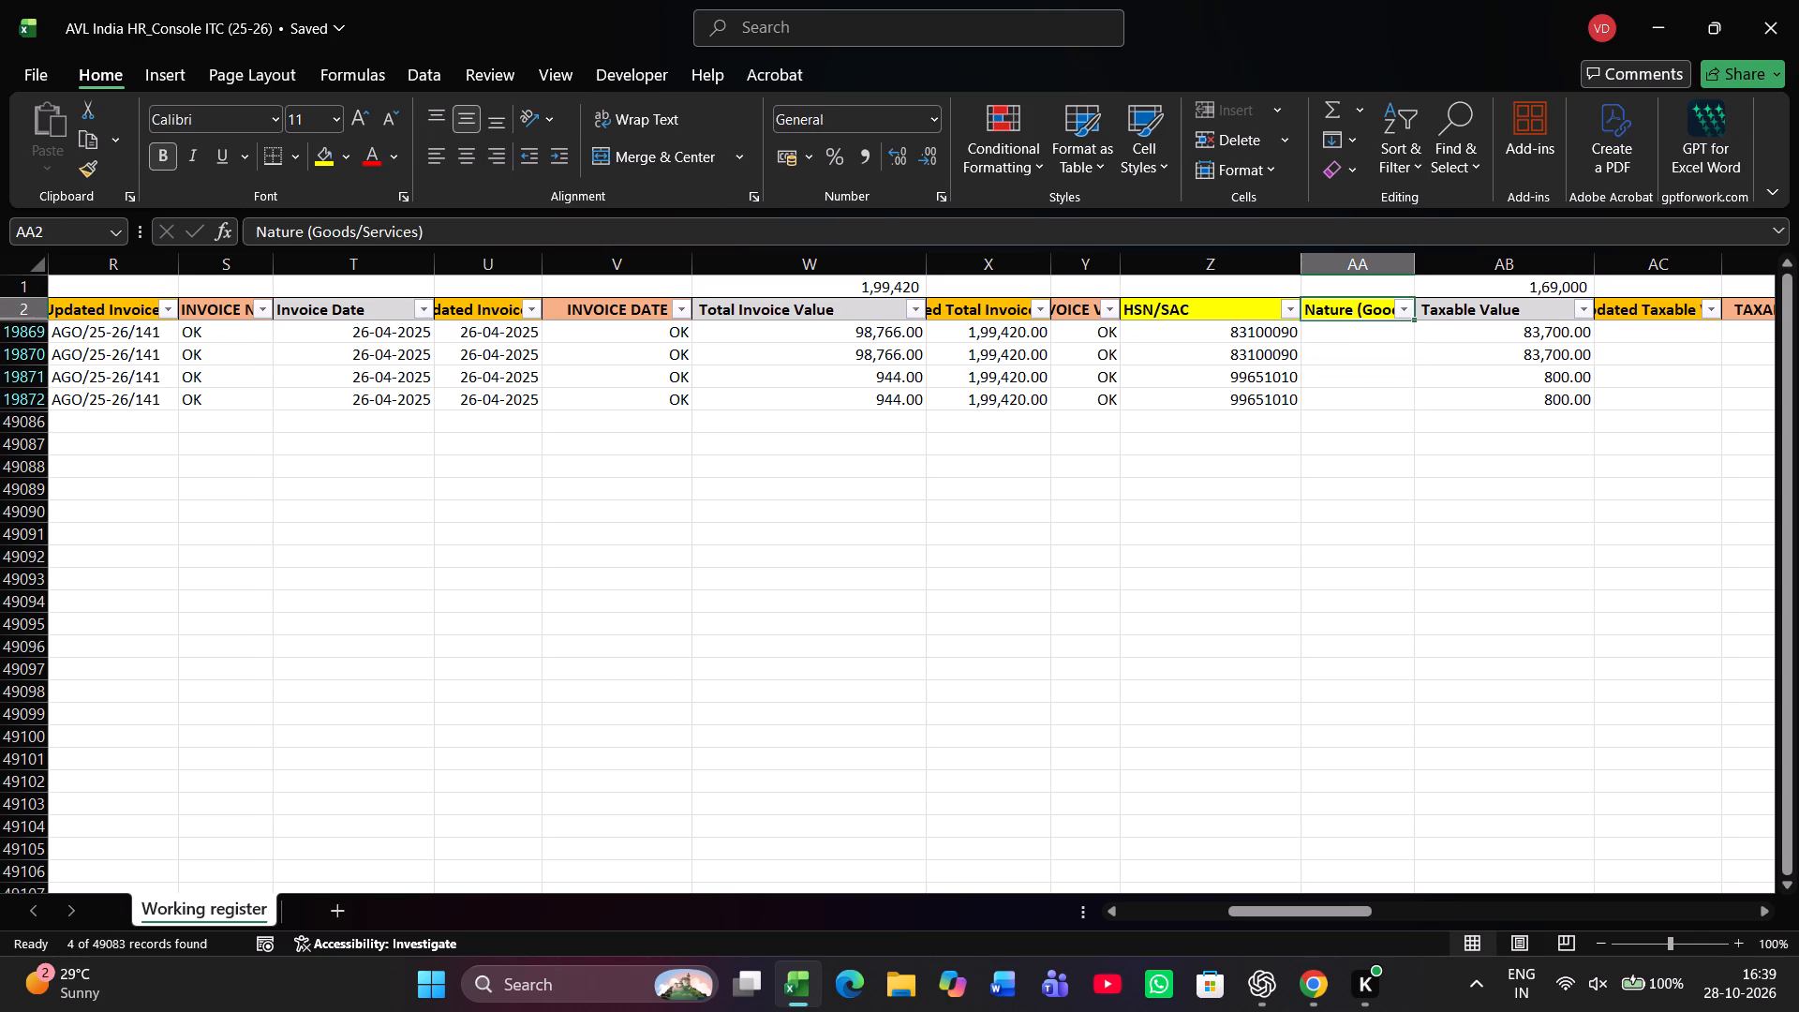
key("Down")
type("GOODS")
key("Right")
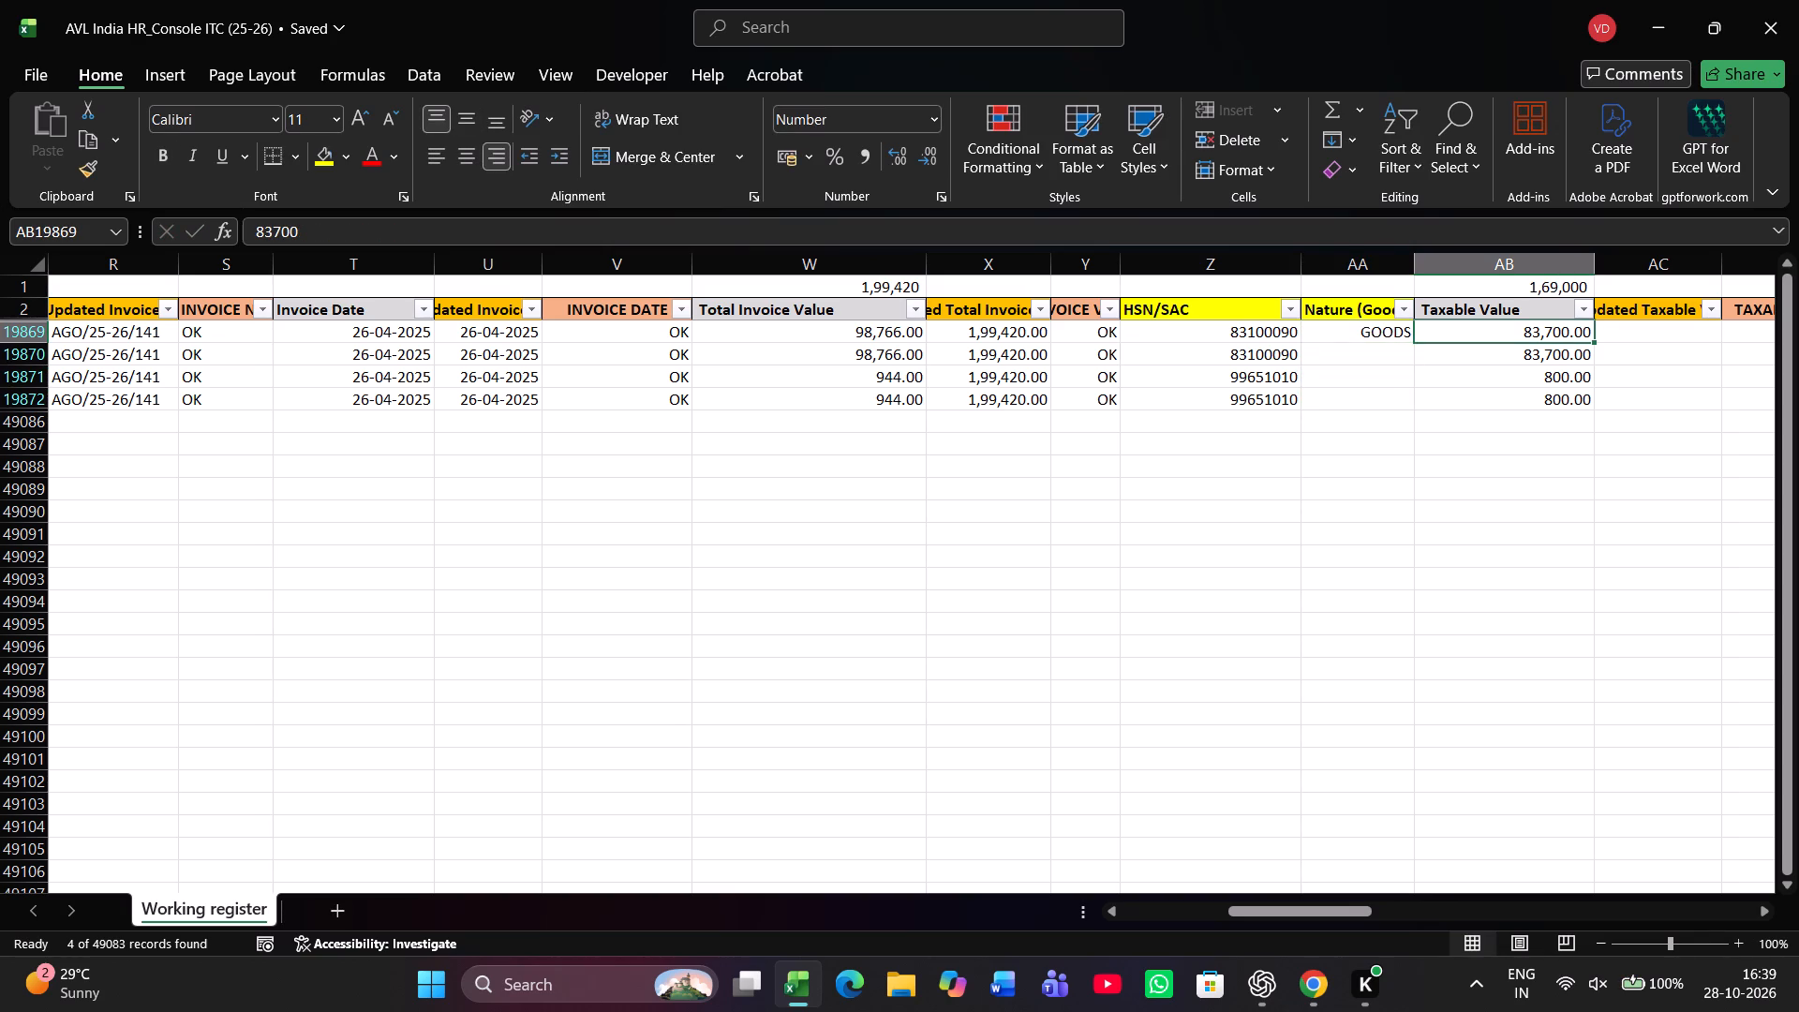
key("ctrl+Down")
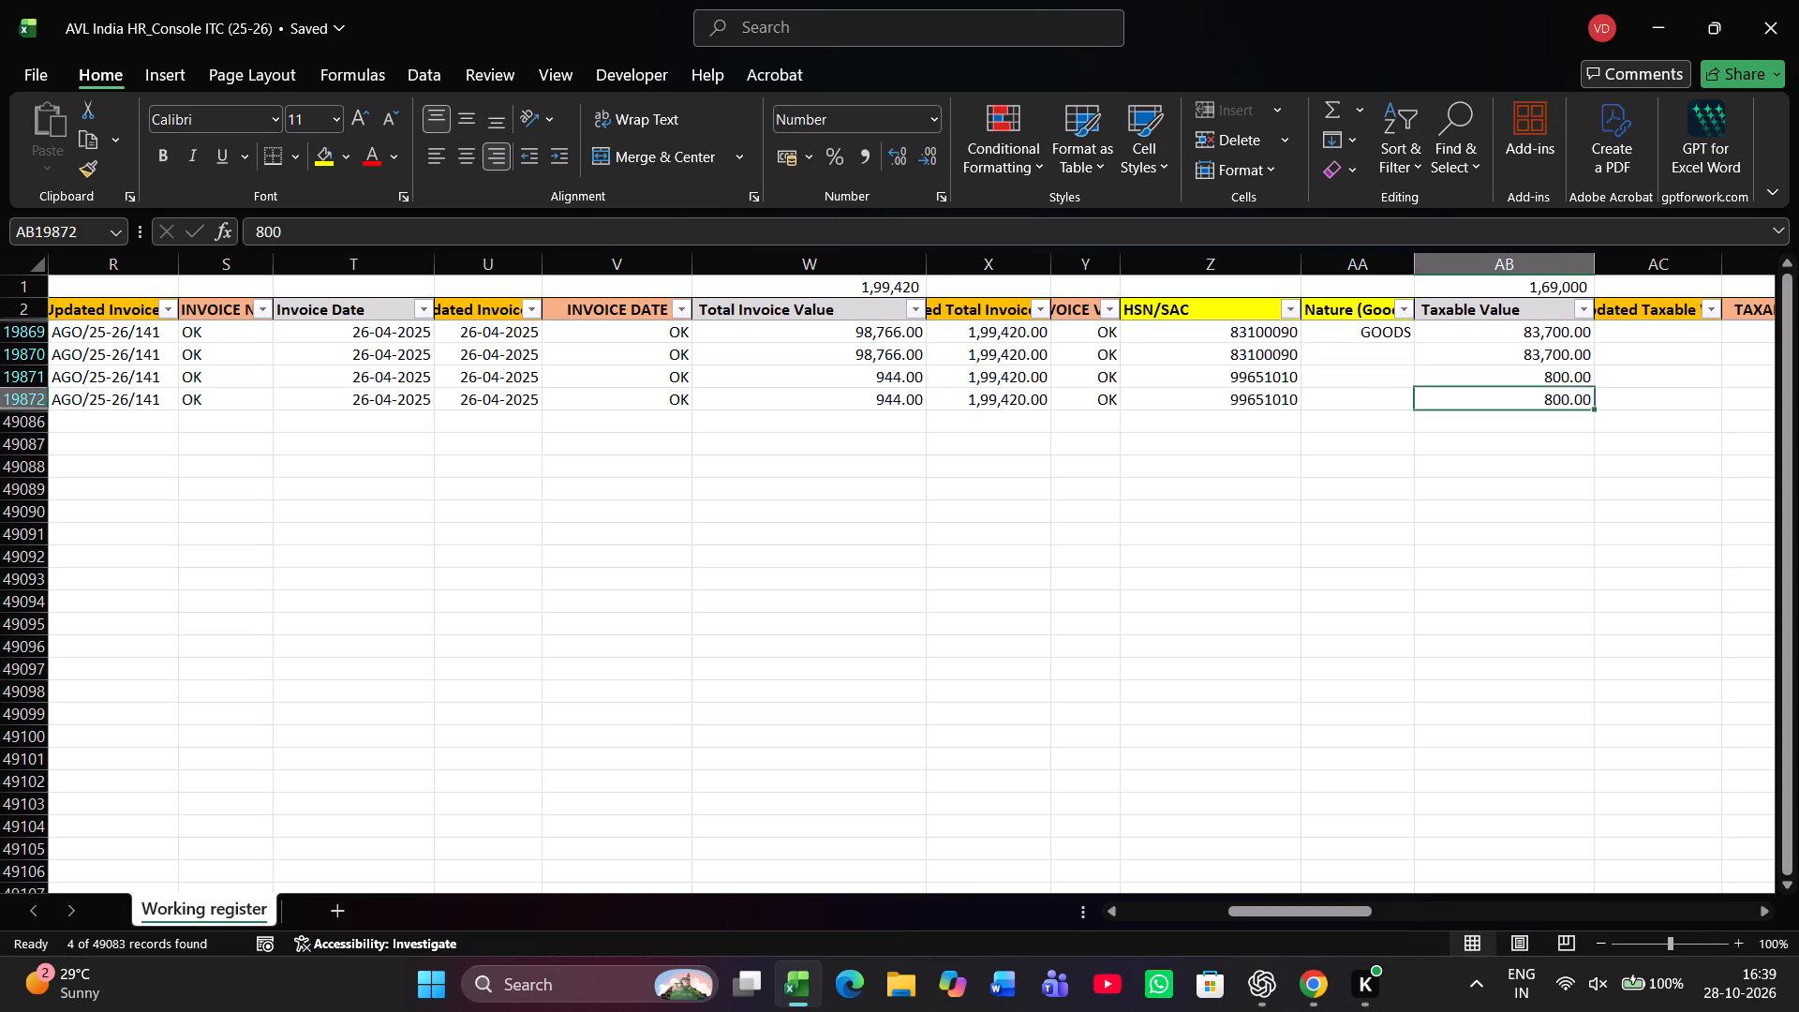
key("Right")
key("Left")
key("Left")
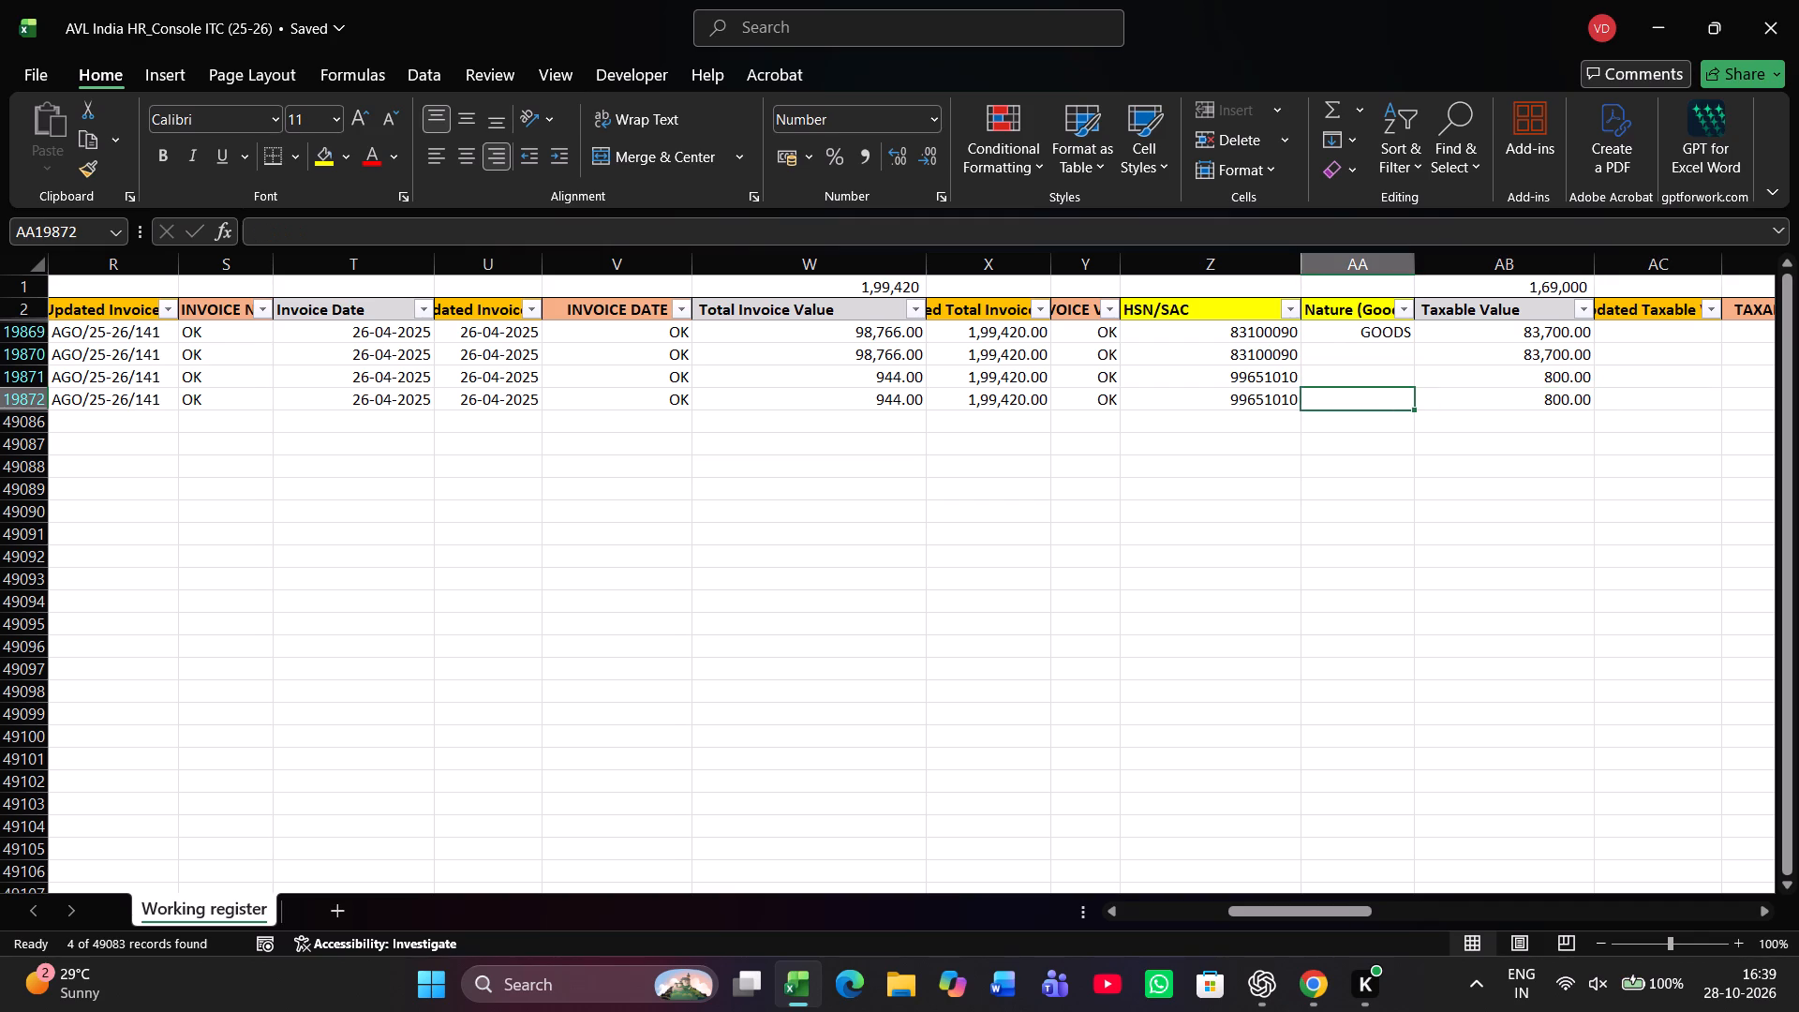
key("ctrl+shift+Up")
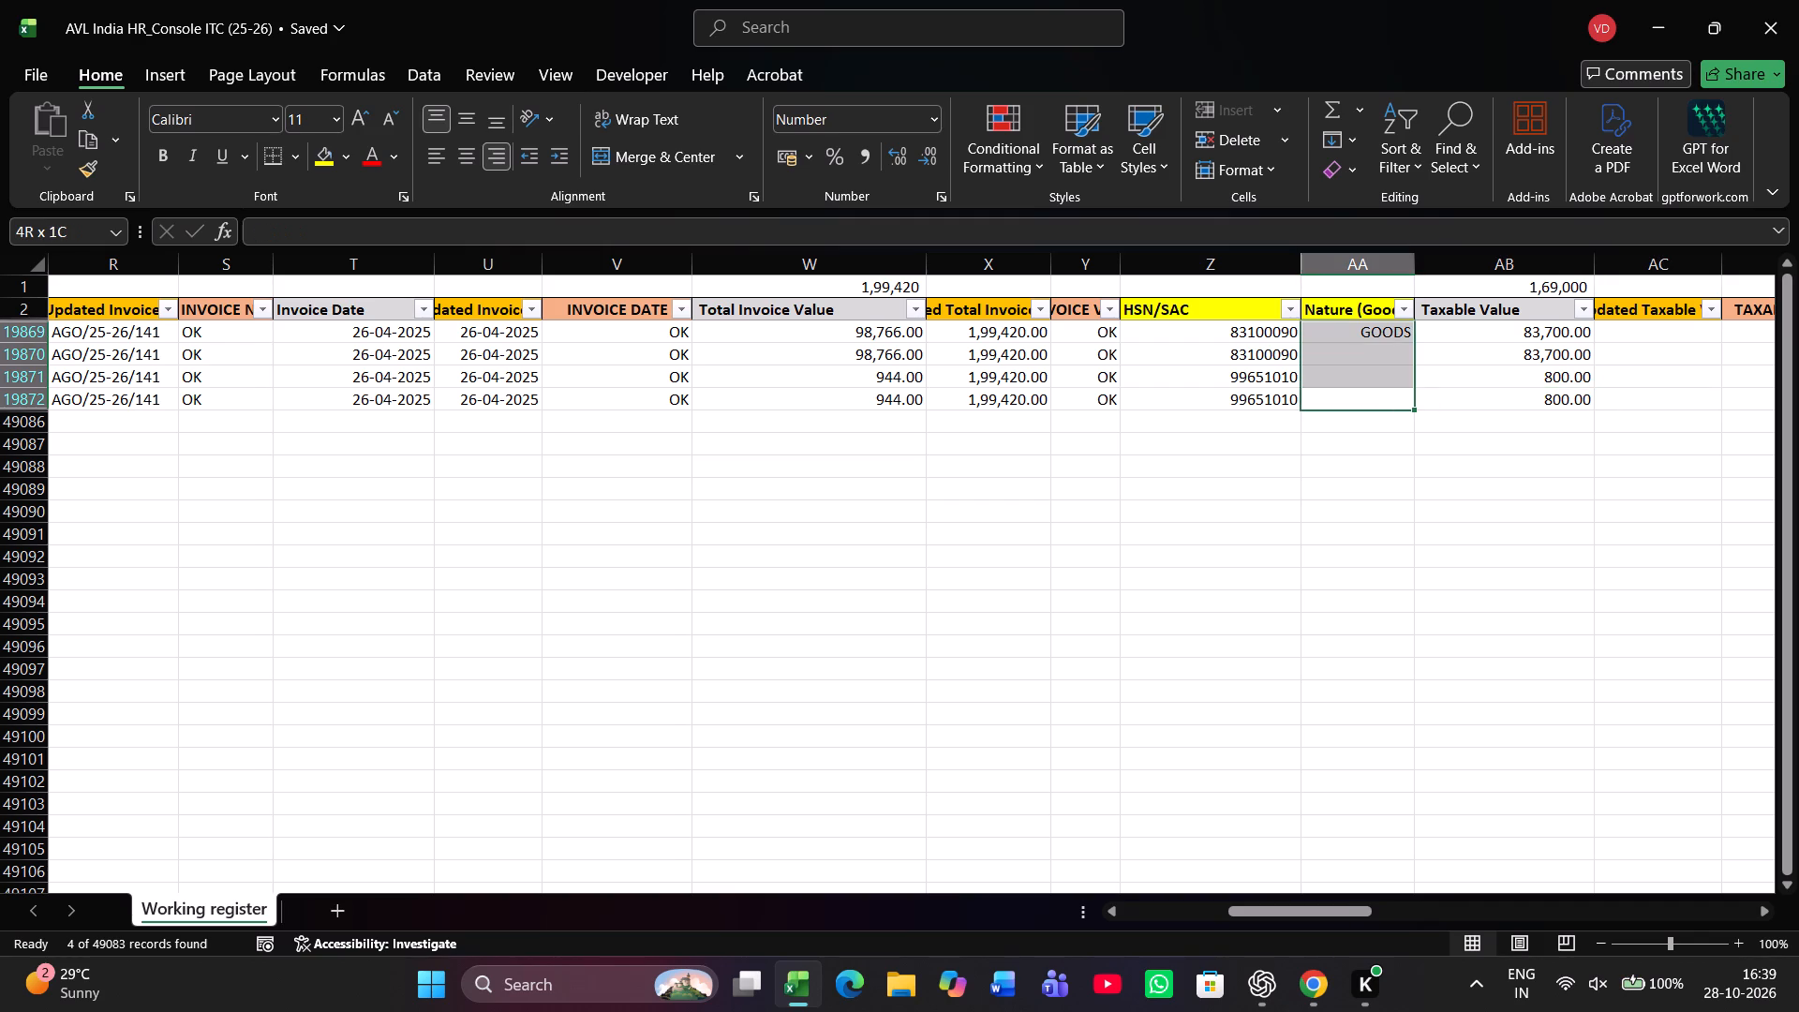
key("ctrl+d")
Enter an updated taxable value of 169000 in column AC of row 19869 and fill it down all four rows.
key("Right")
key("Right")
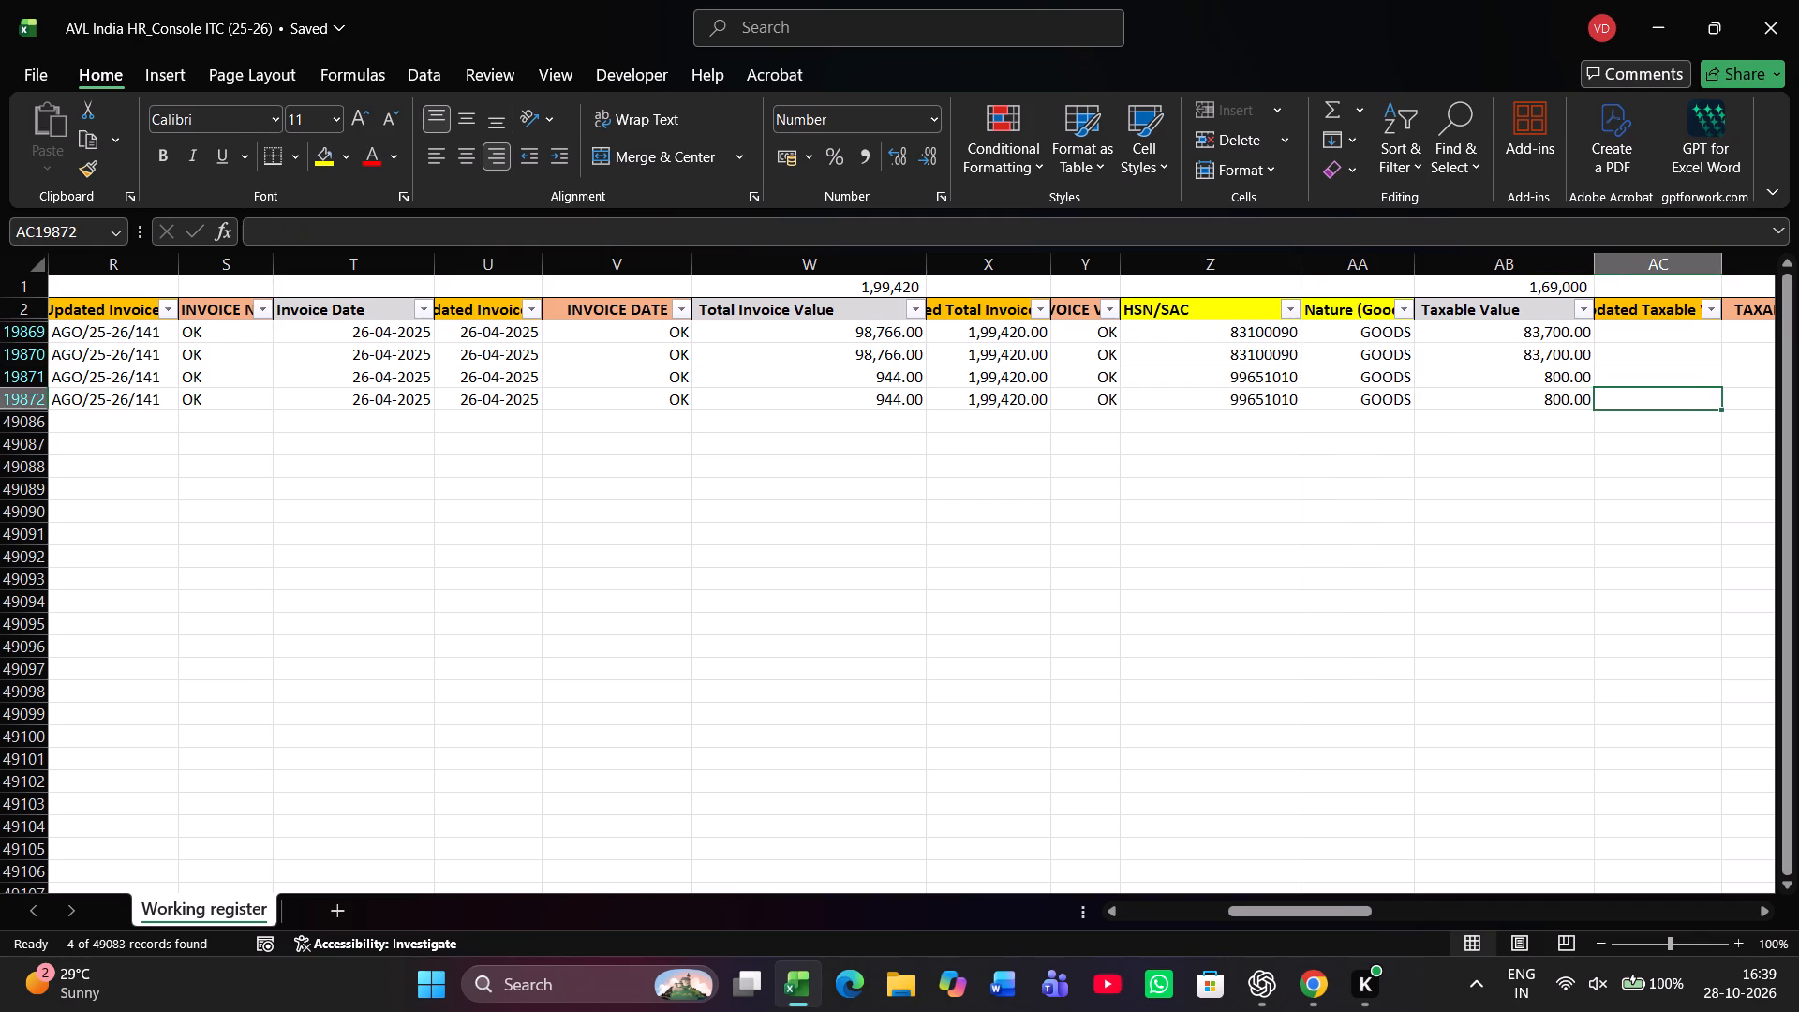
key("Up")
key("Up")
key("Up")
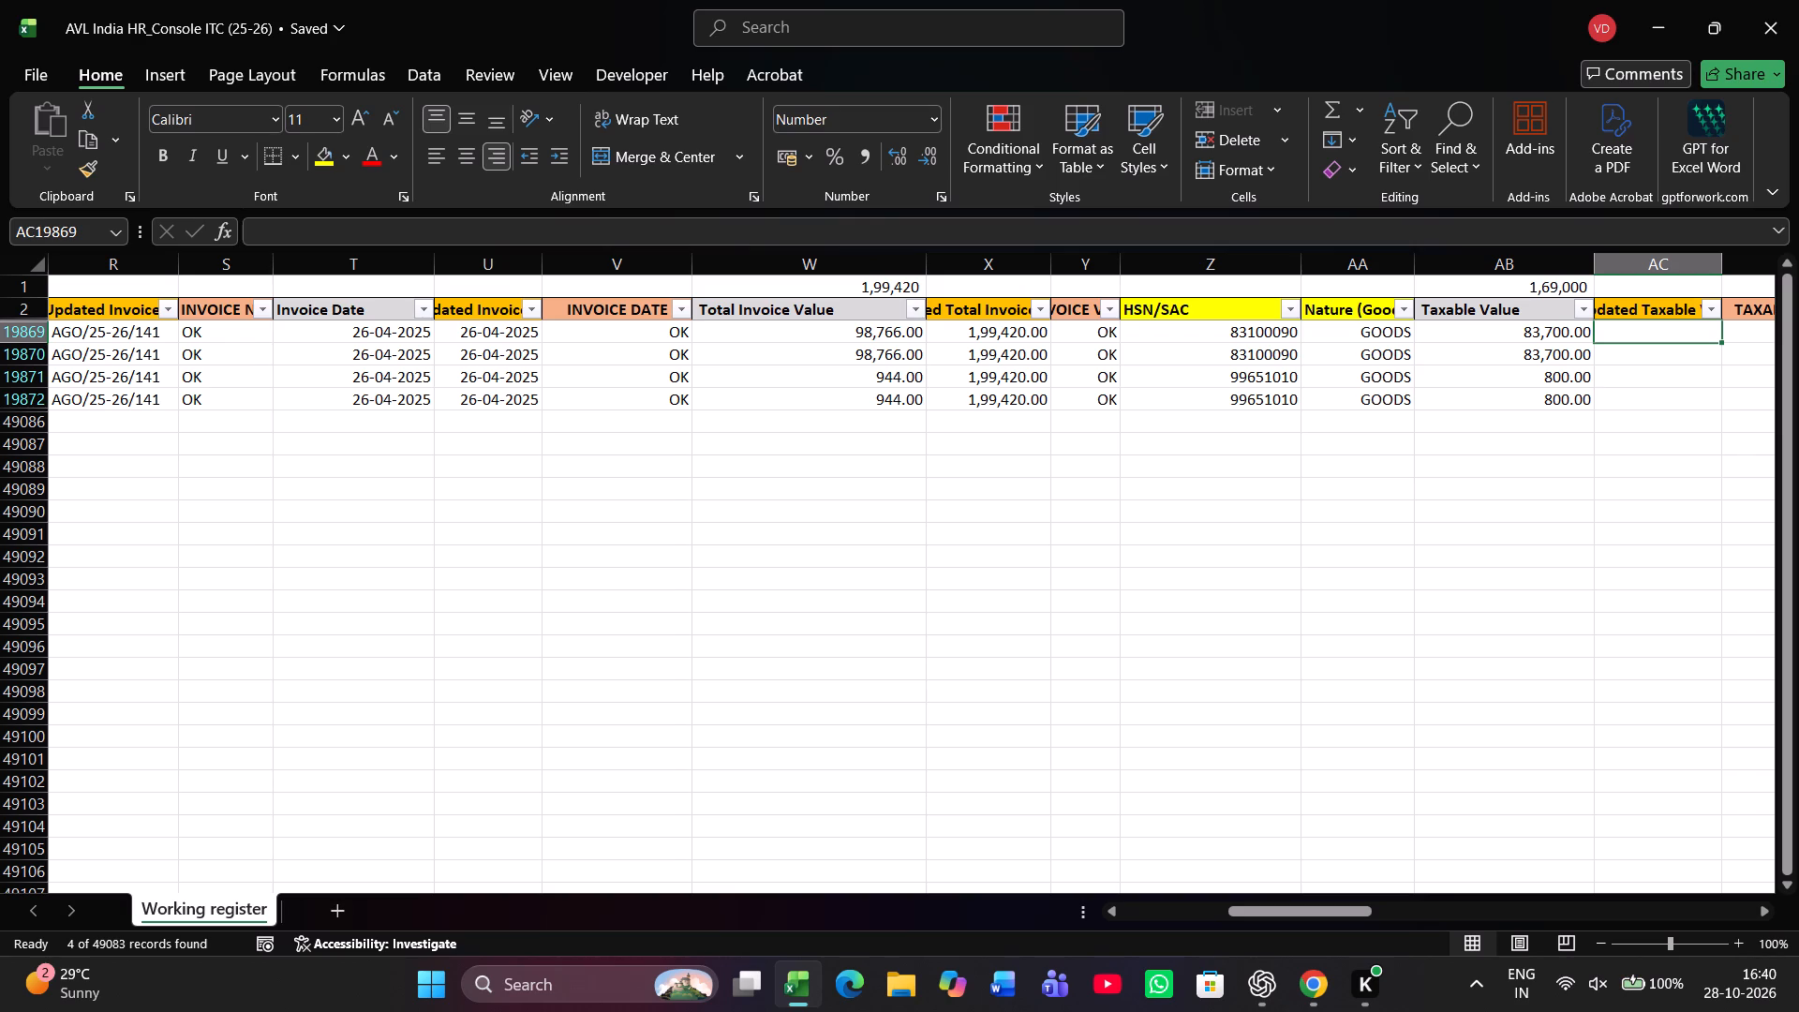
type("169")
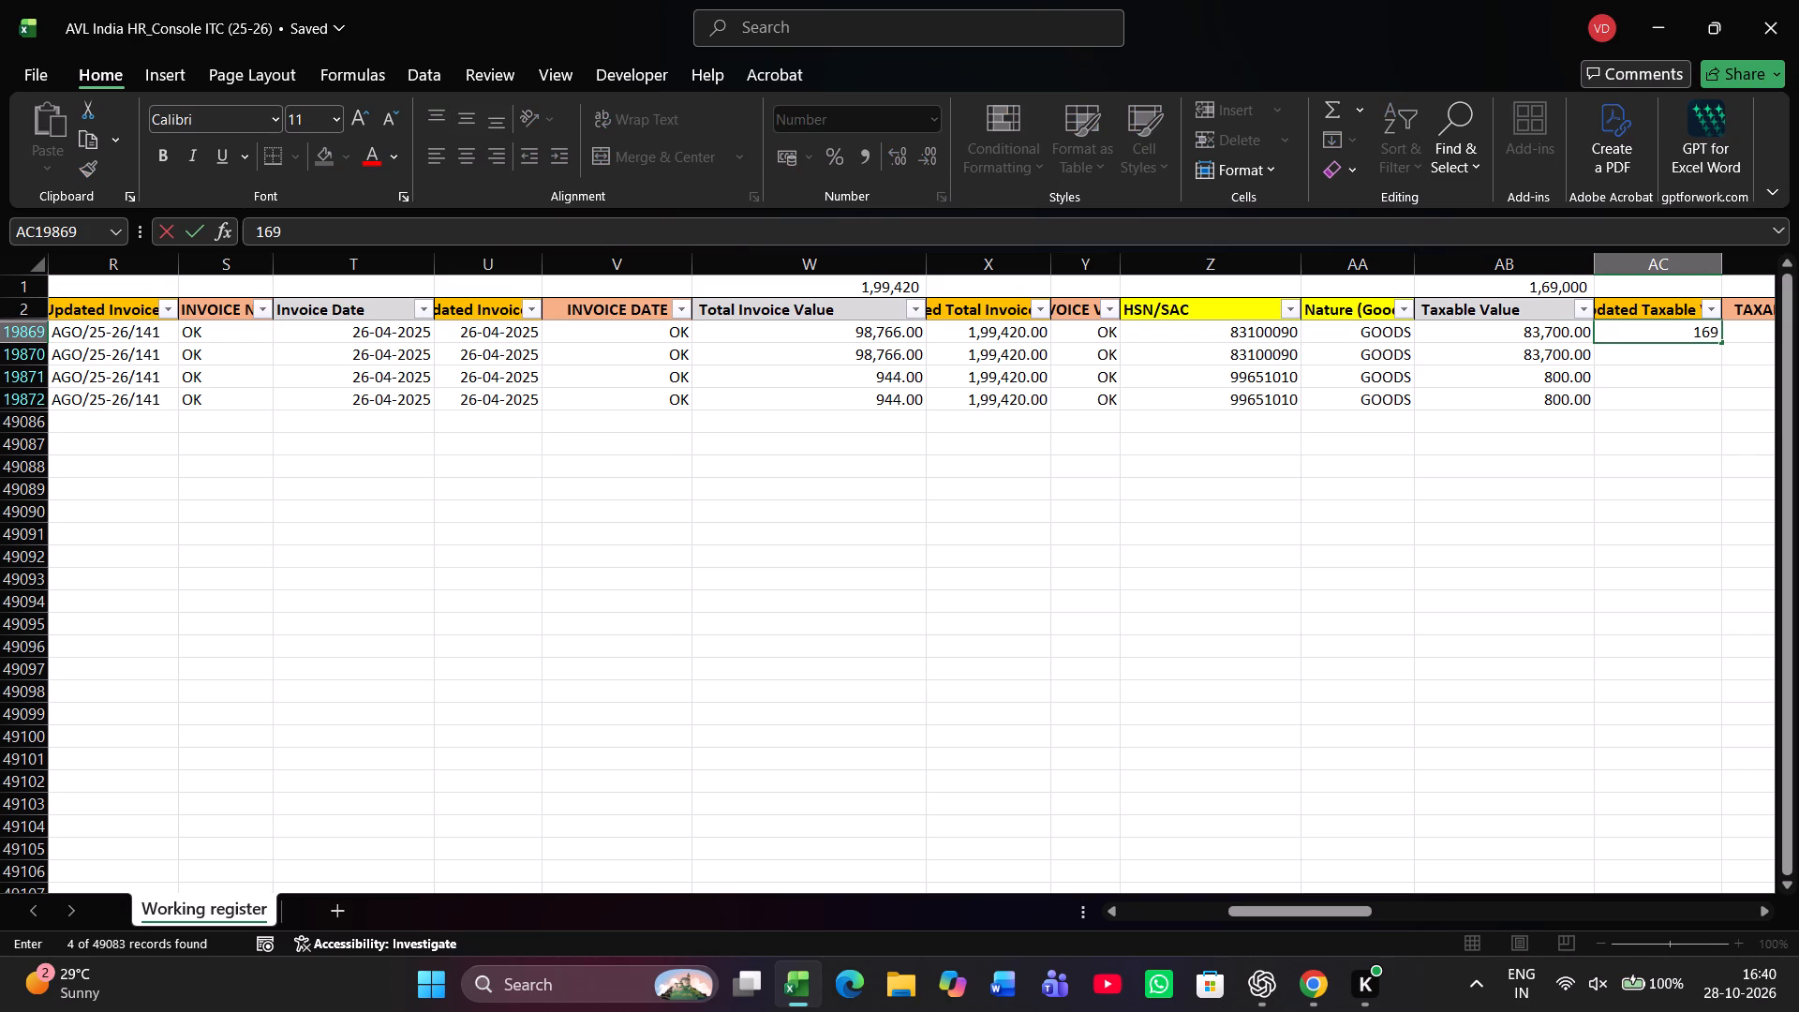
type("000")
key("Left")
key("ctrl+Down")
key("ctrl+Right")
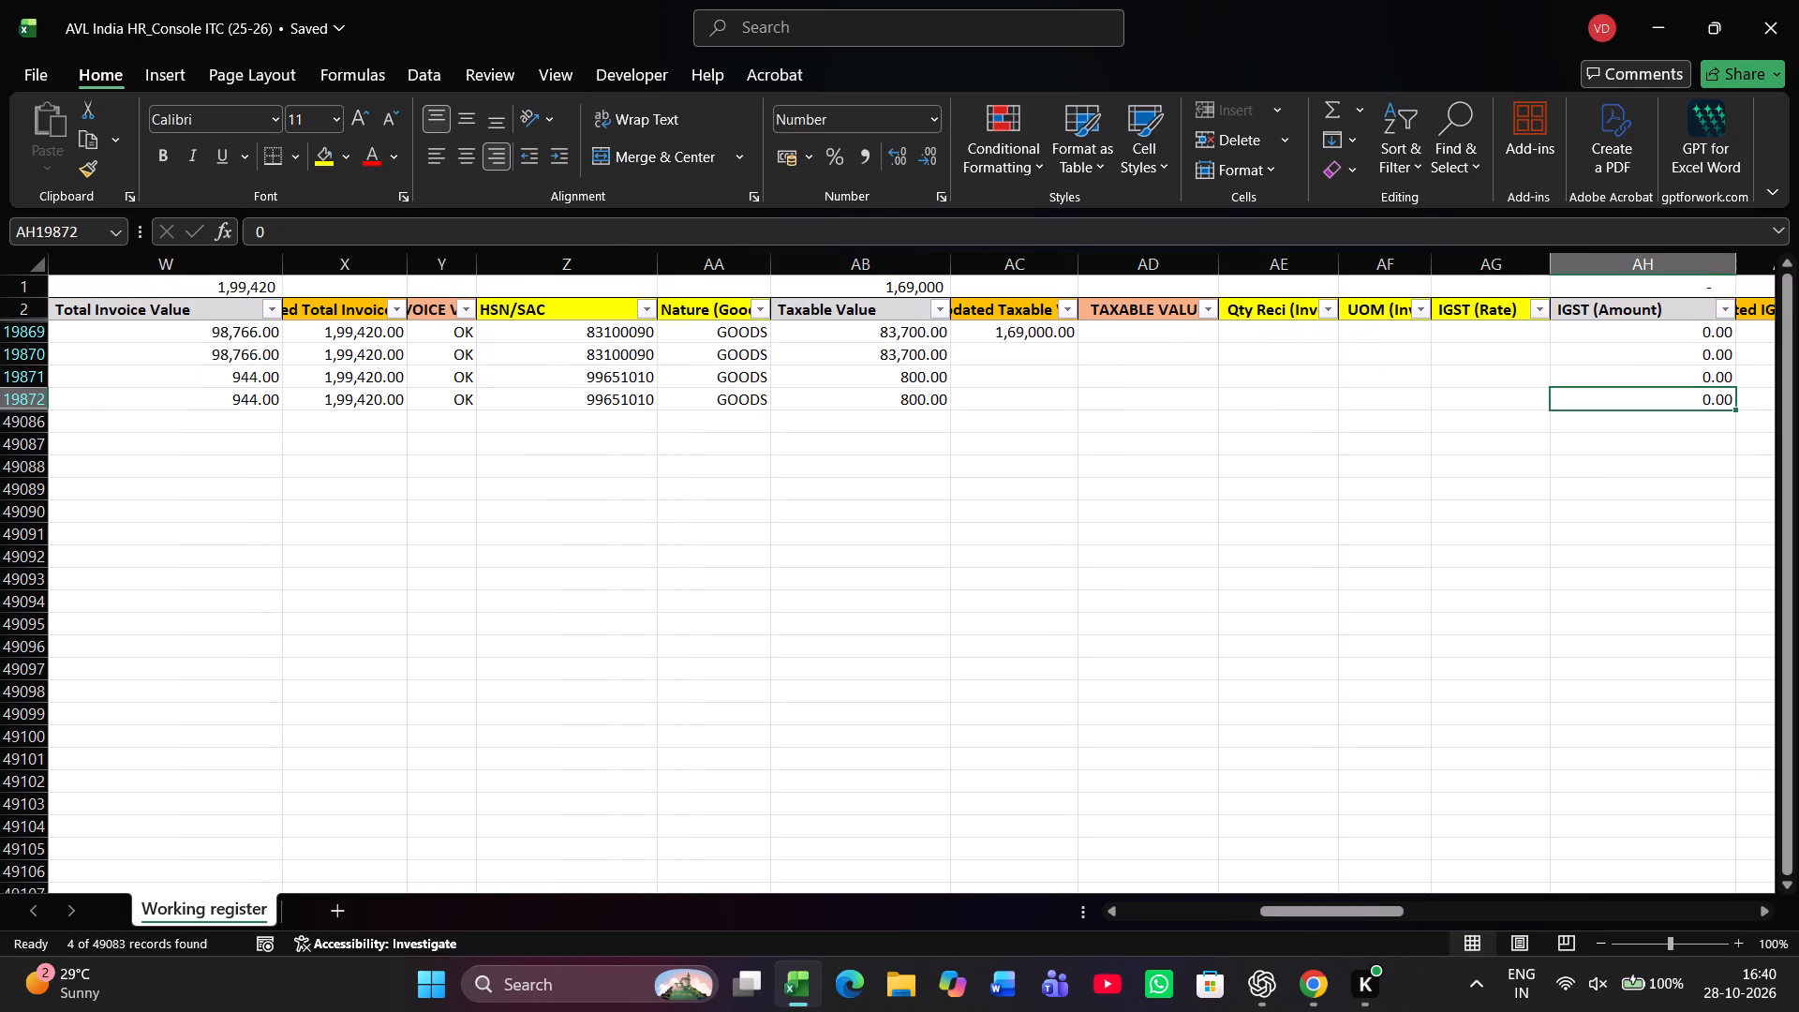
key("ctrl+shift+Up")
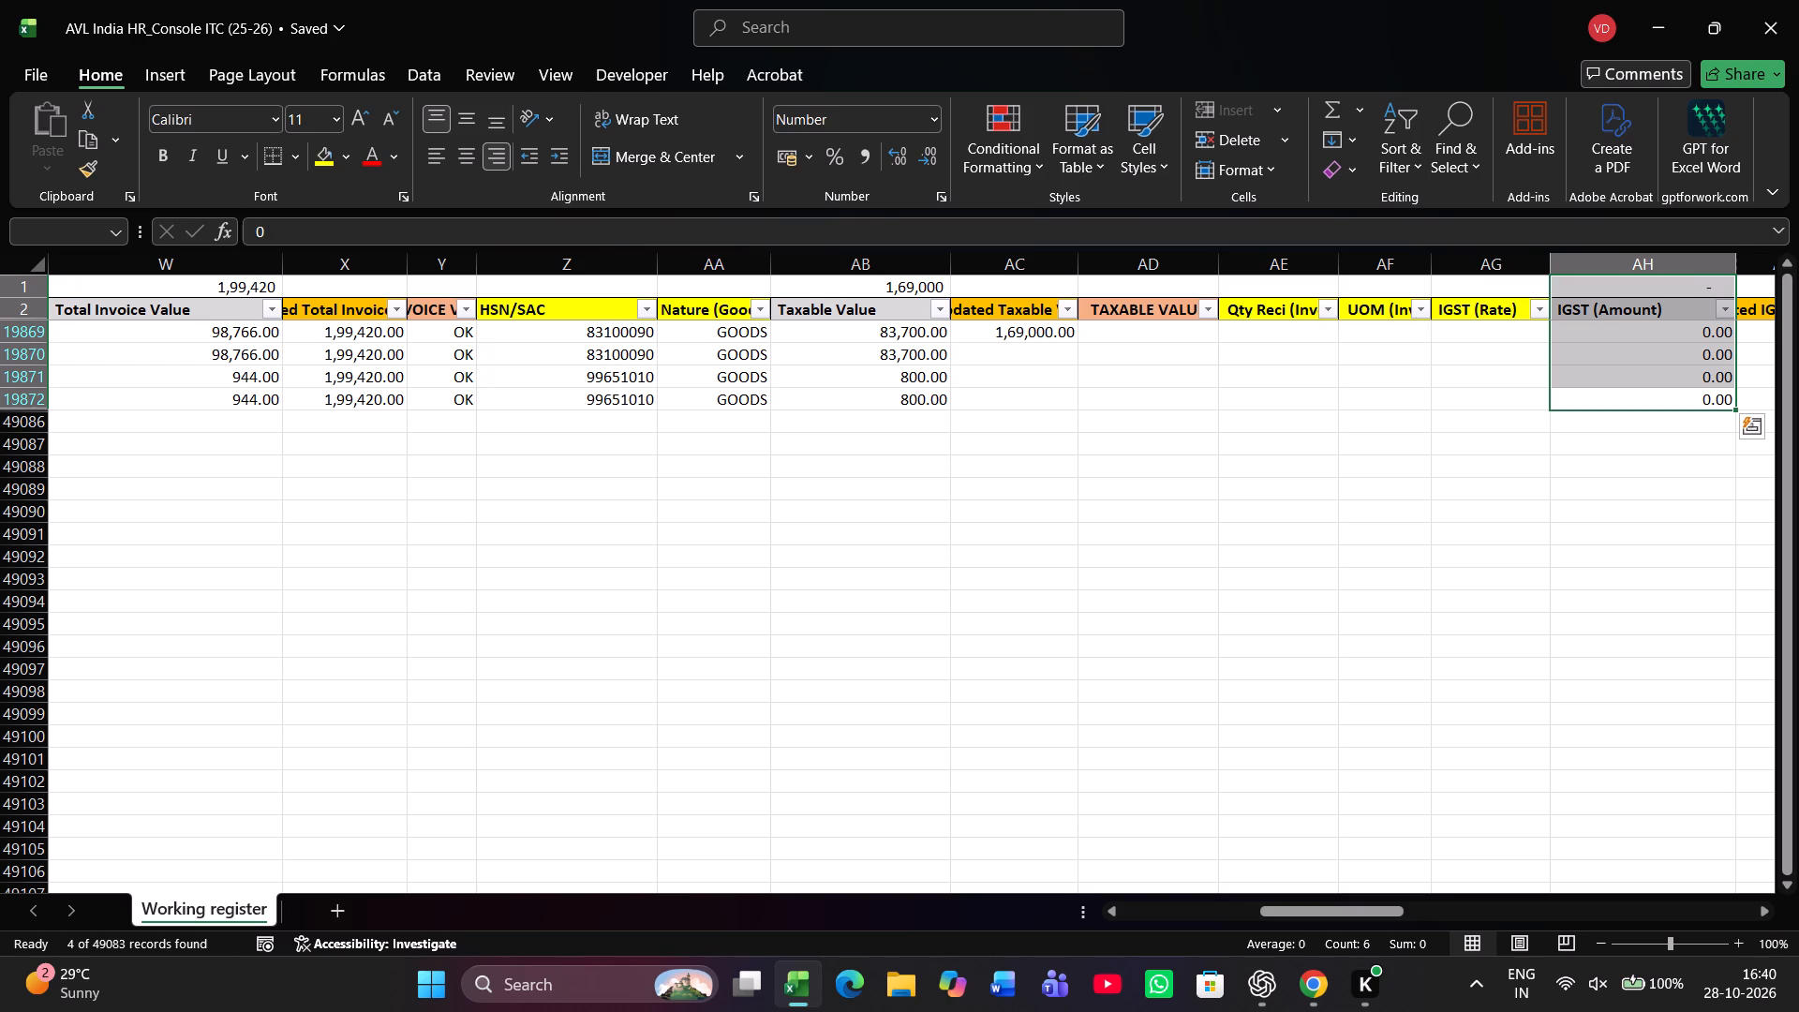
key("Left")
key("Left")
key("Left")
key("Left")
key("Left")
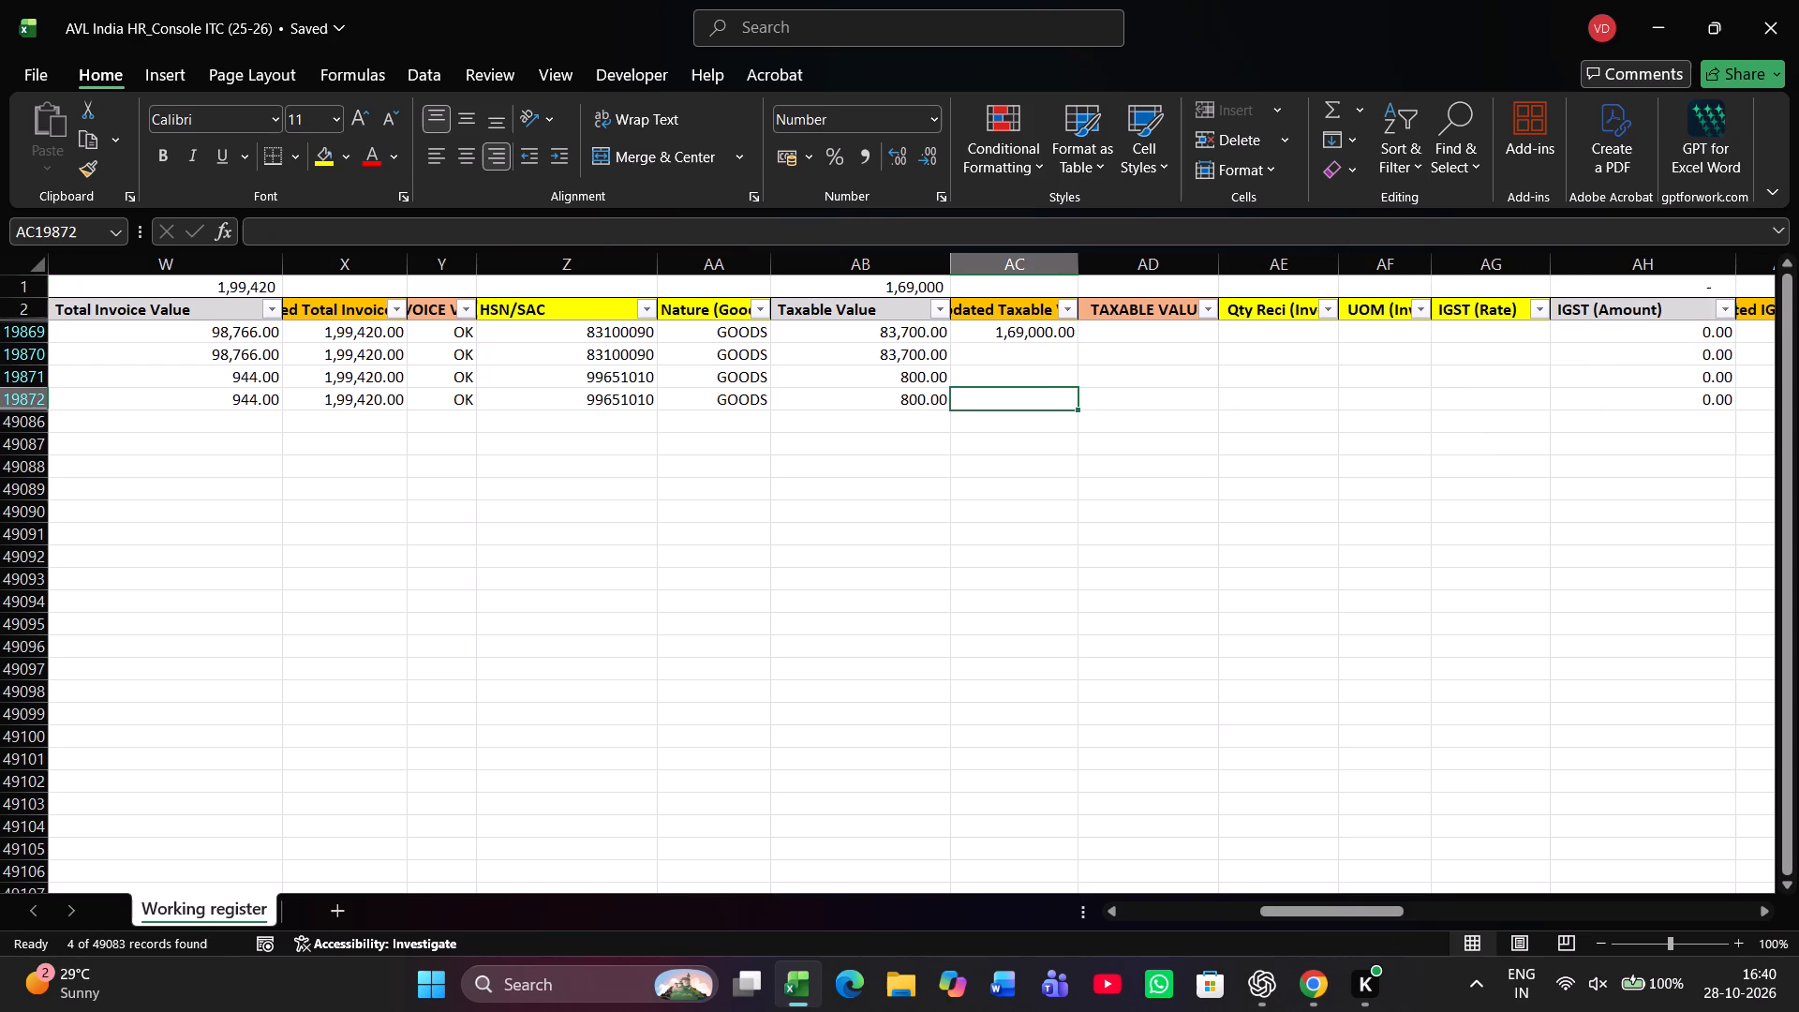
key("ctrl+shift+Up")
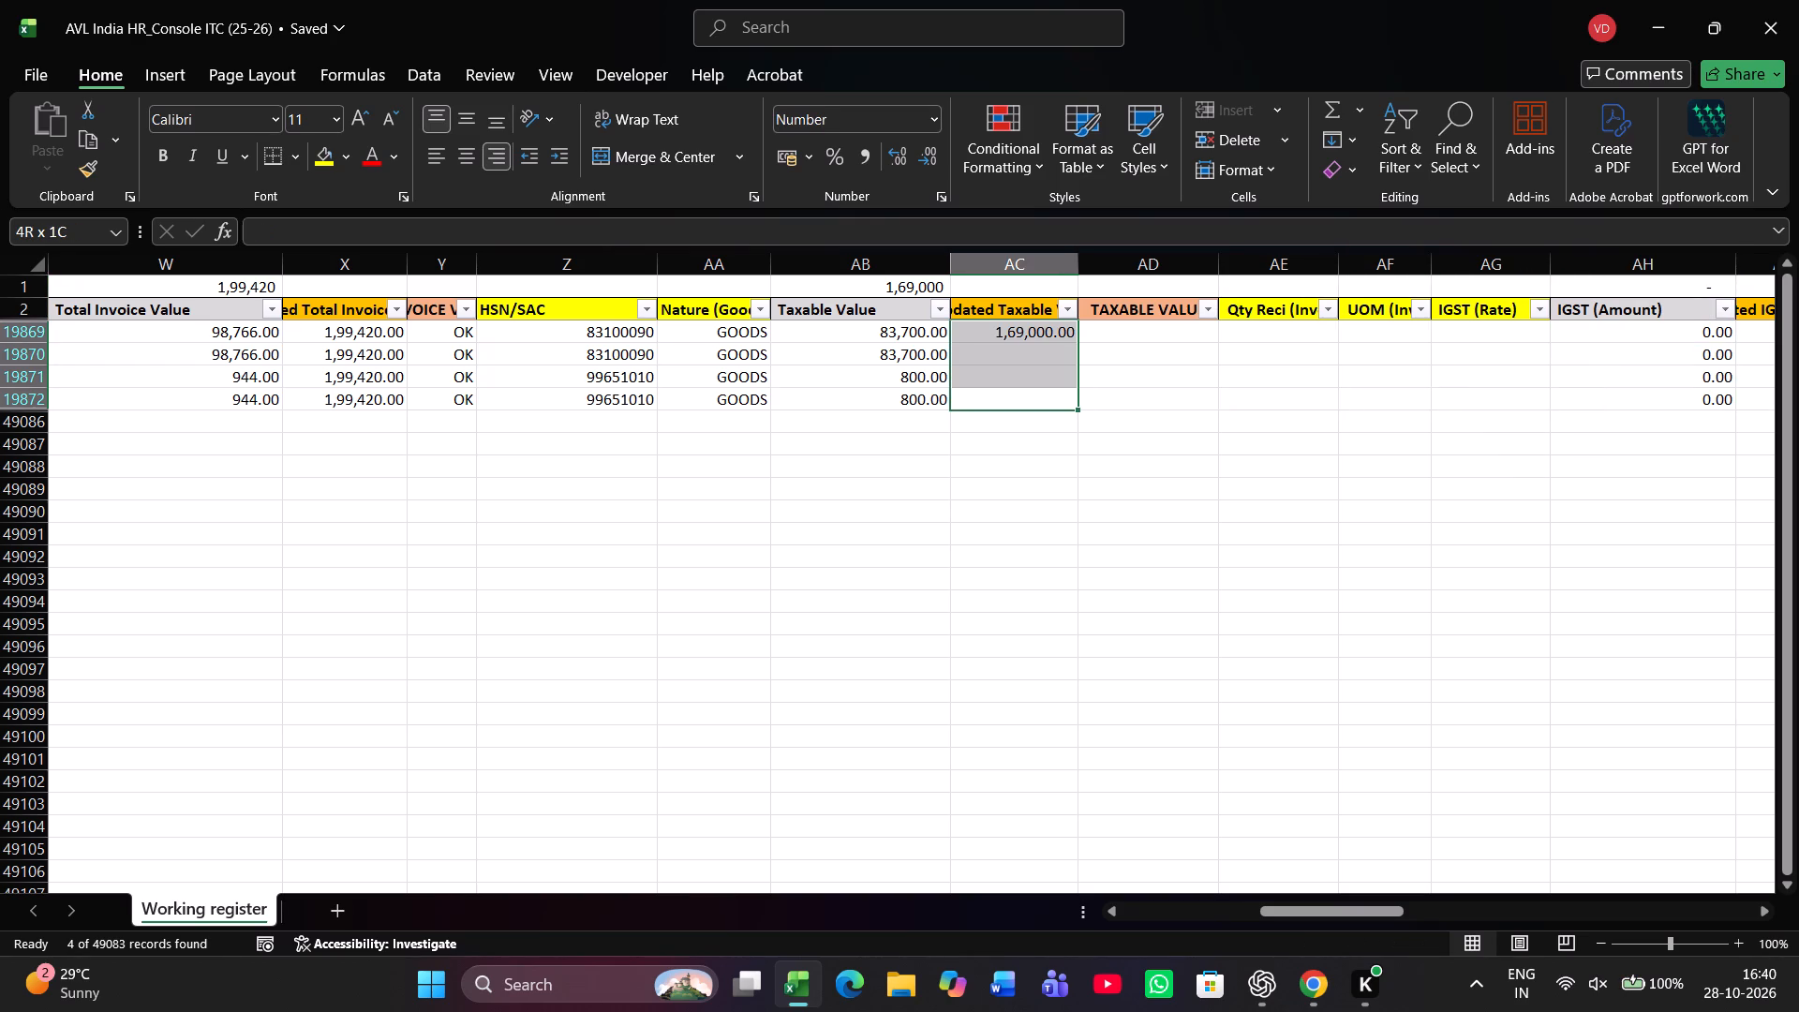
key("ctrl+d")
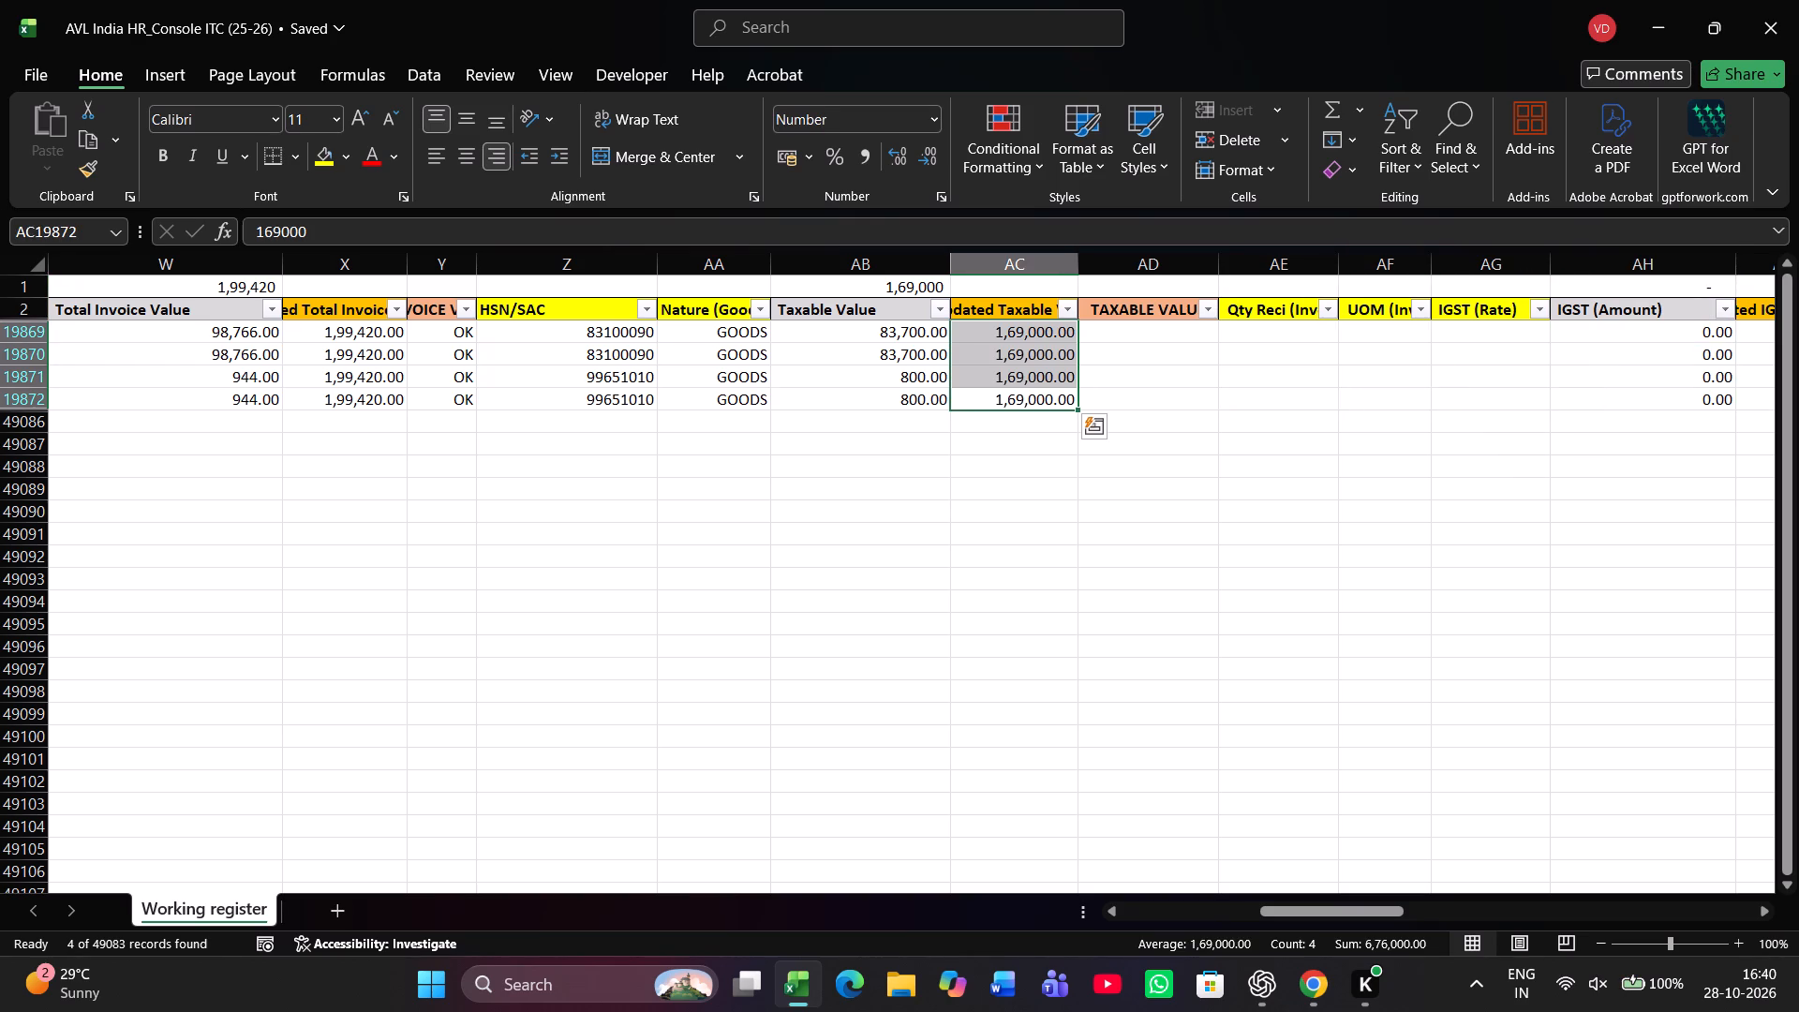
Mark the TAXABLE VALUE check in column AD as OK for all four Ag Offset rows.
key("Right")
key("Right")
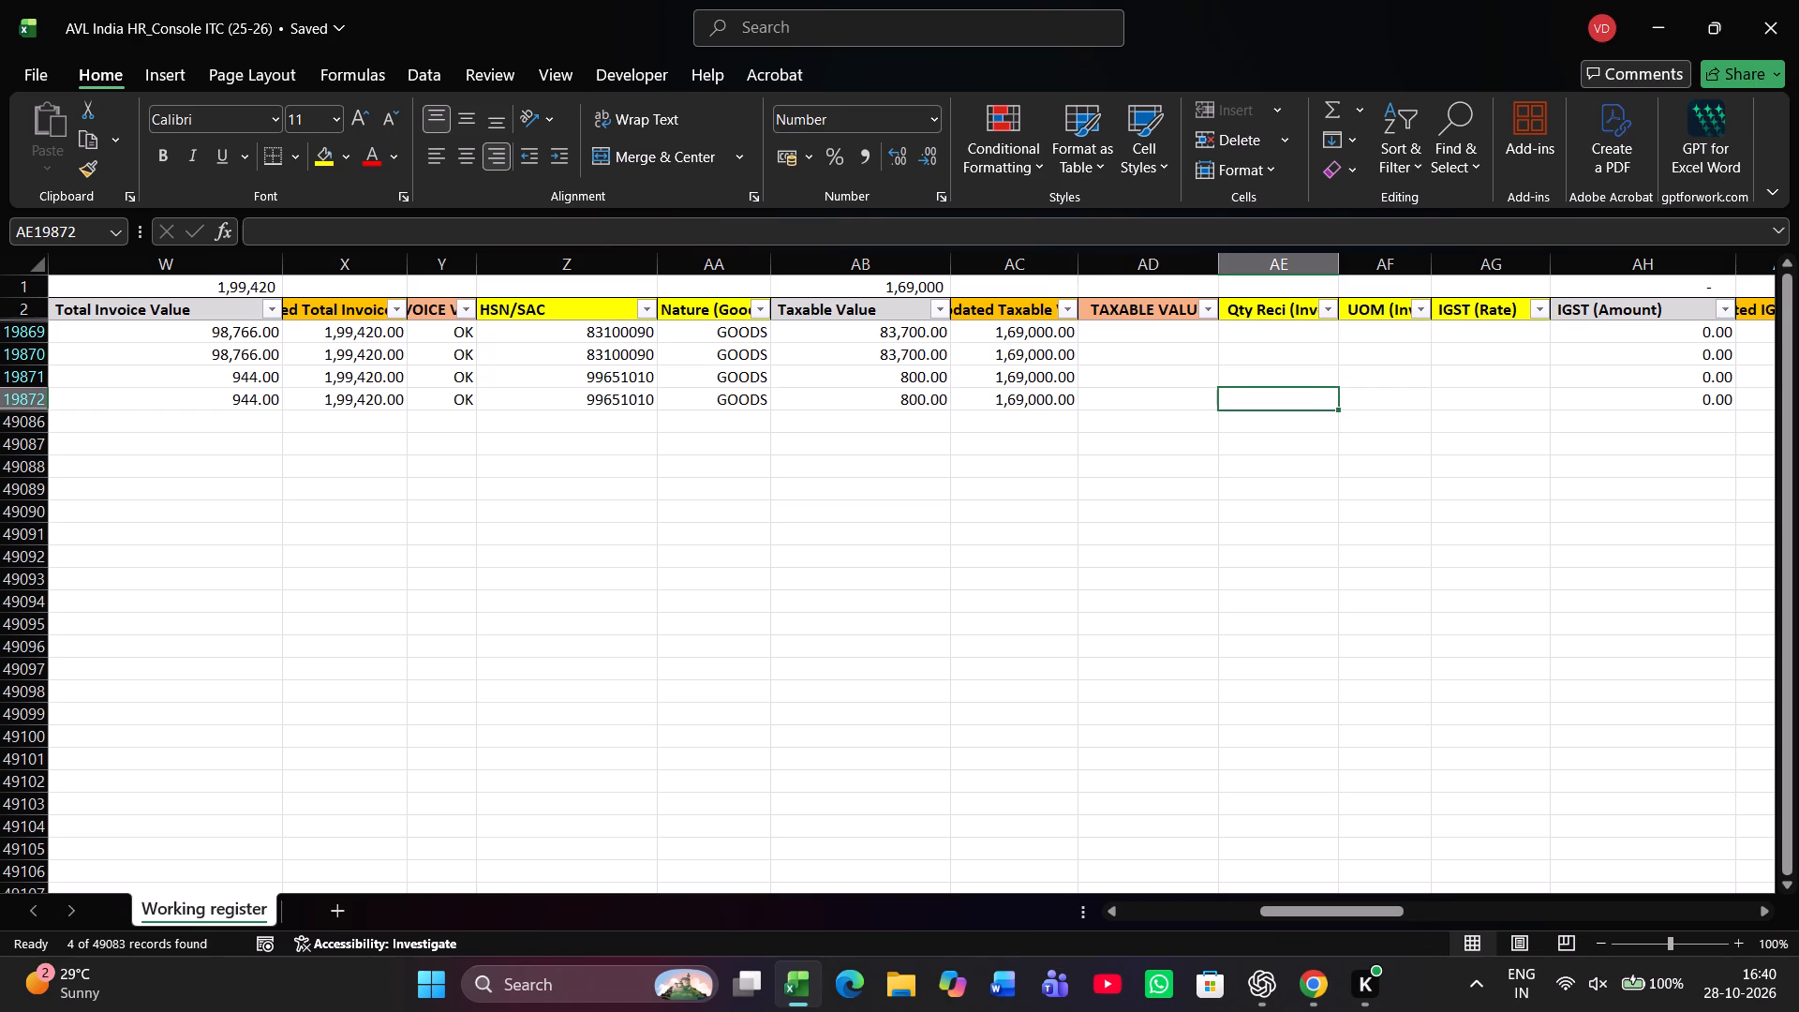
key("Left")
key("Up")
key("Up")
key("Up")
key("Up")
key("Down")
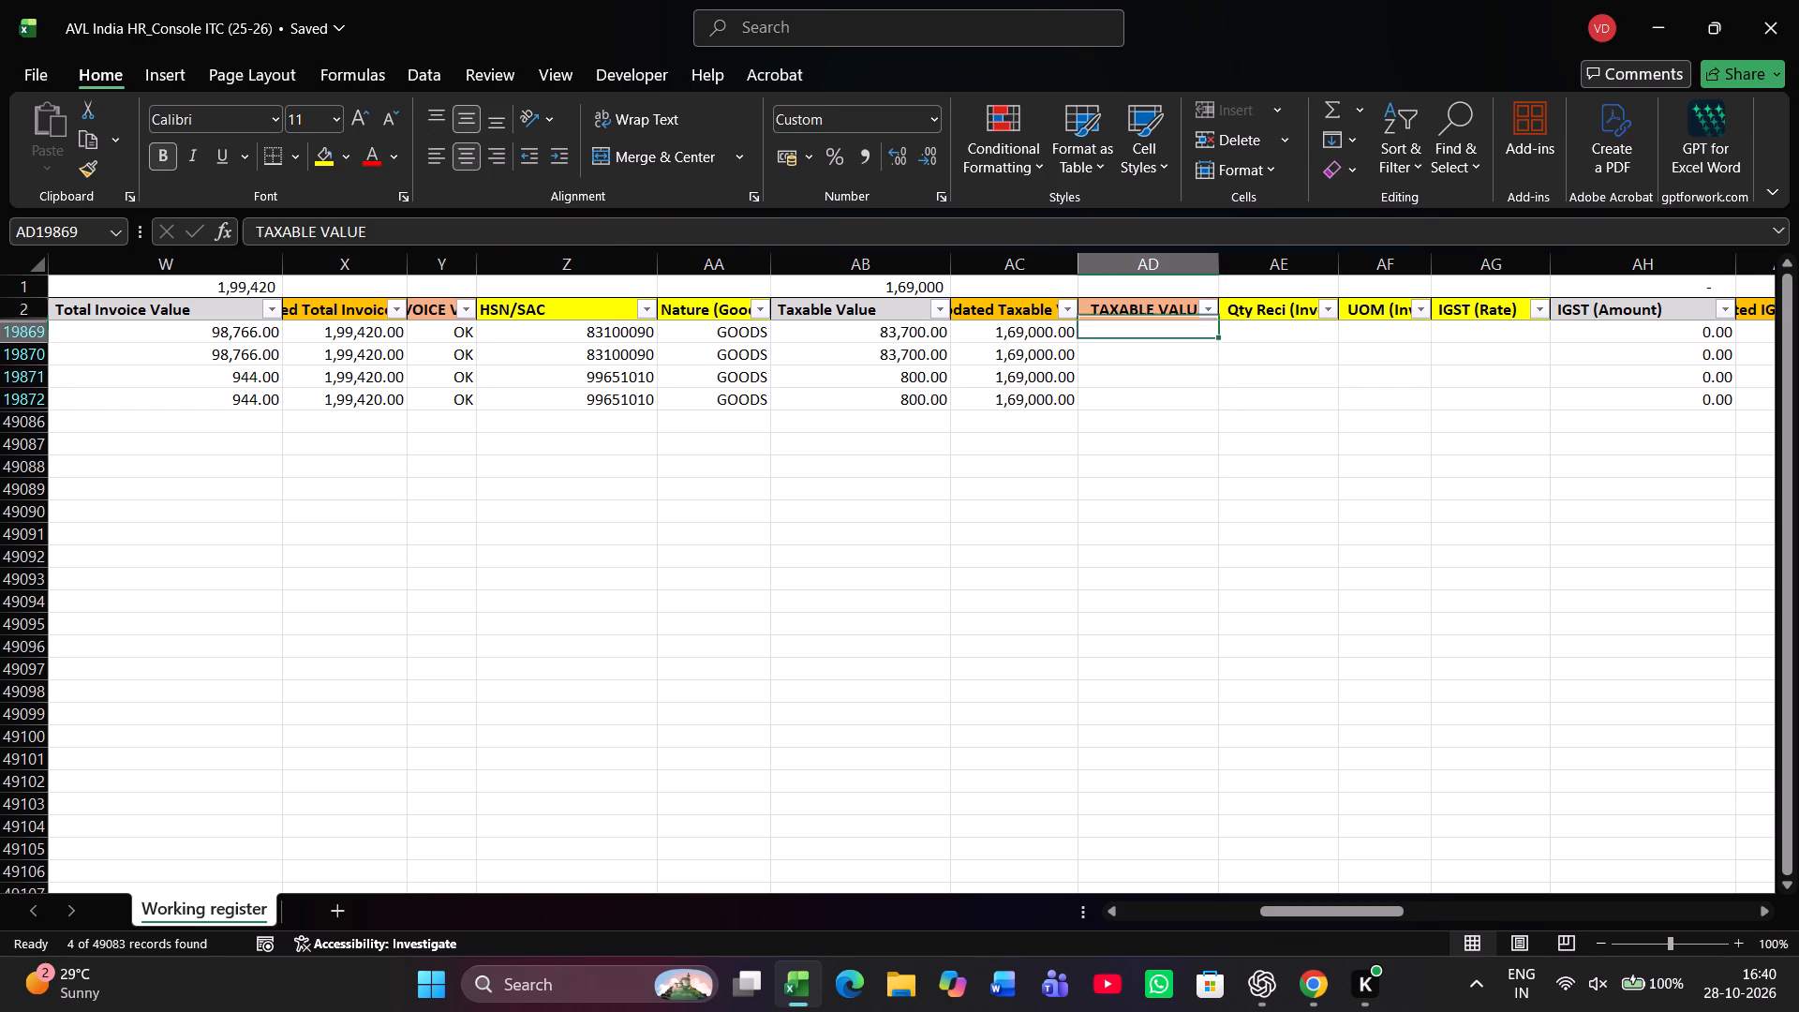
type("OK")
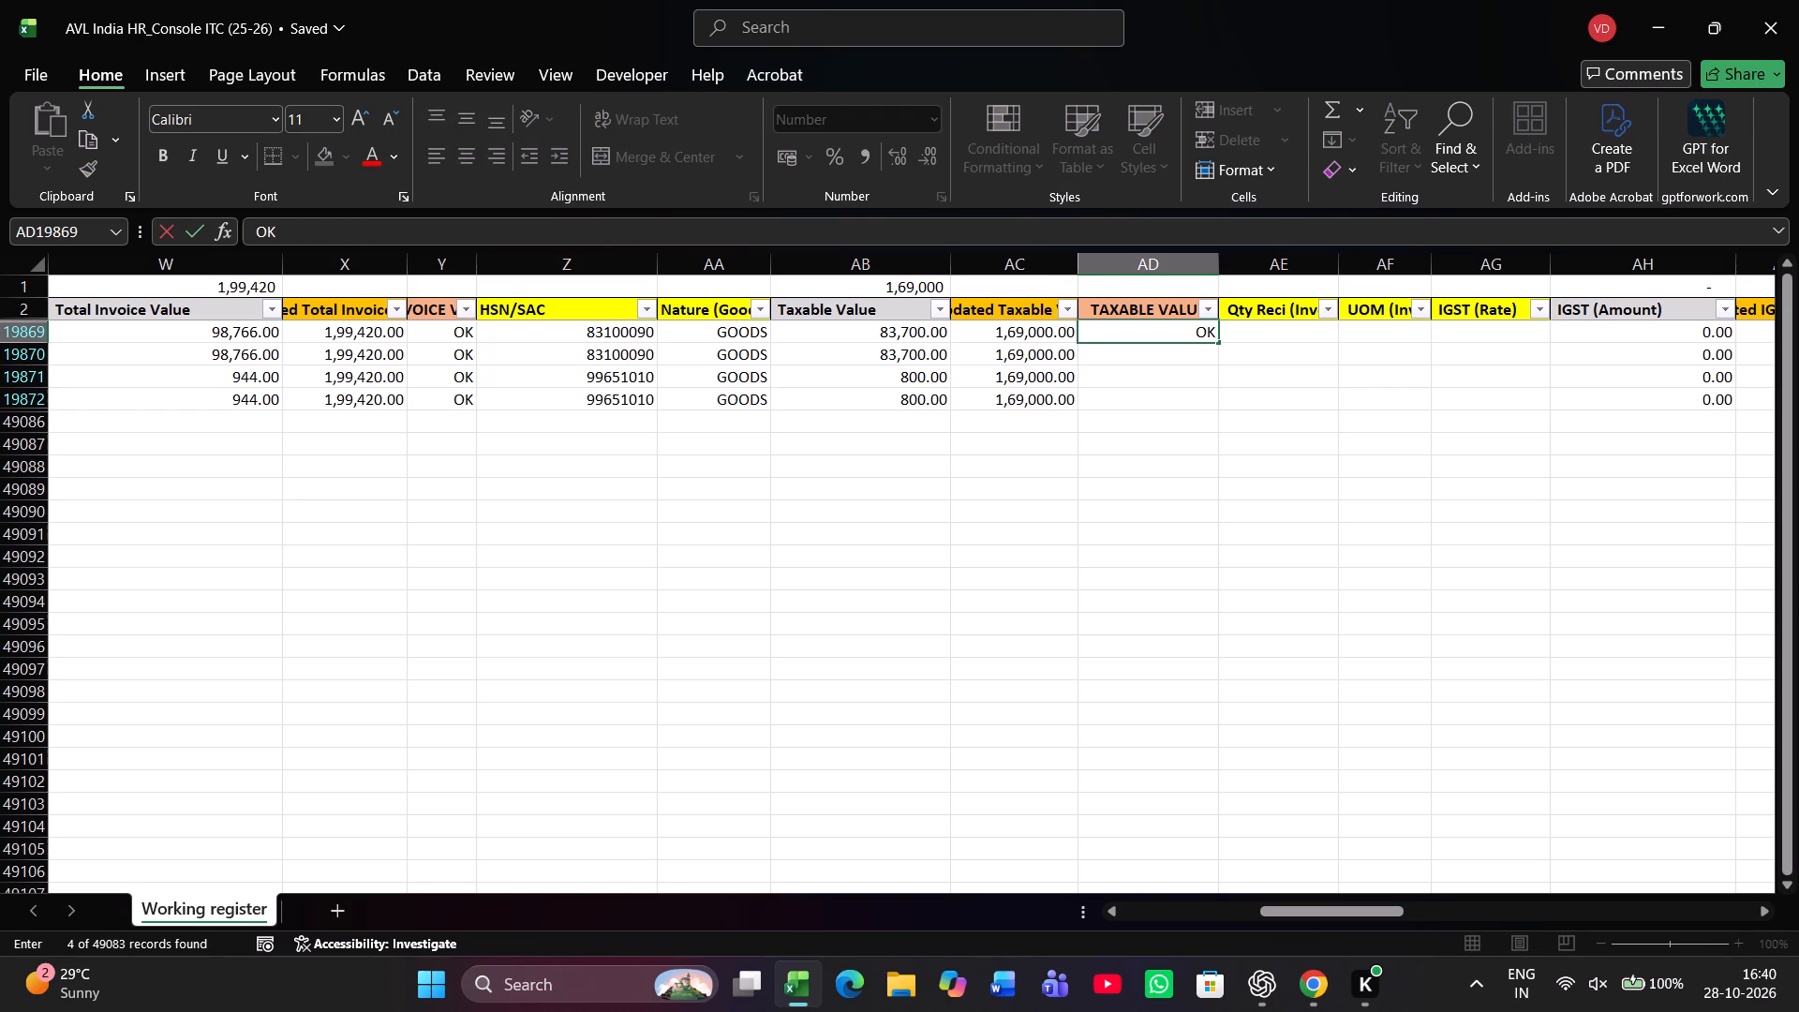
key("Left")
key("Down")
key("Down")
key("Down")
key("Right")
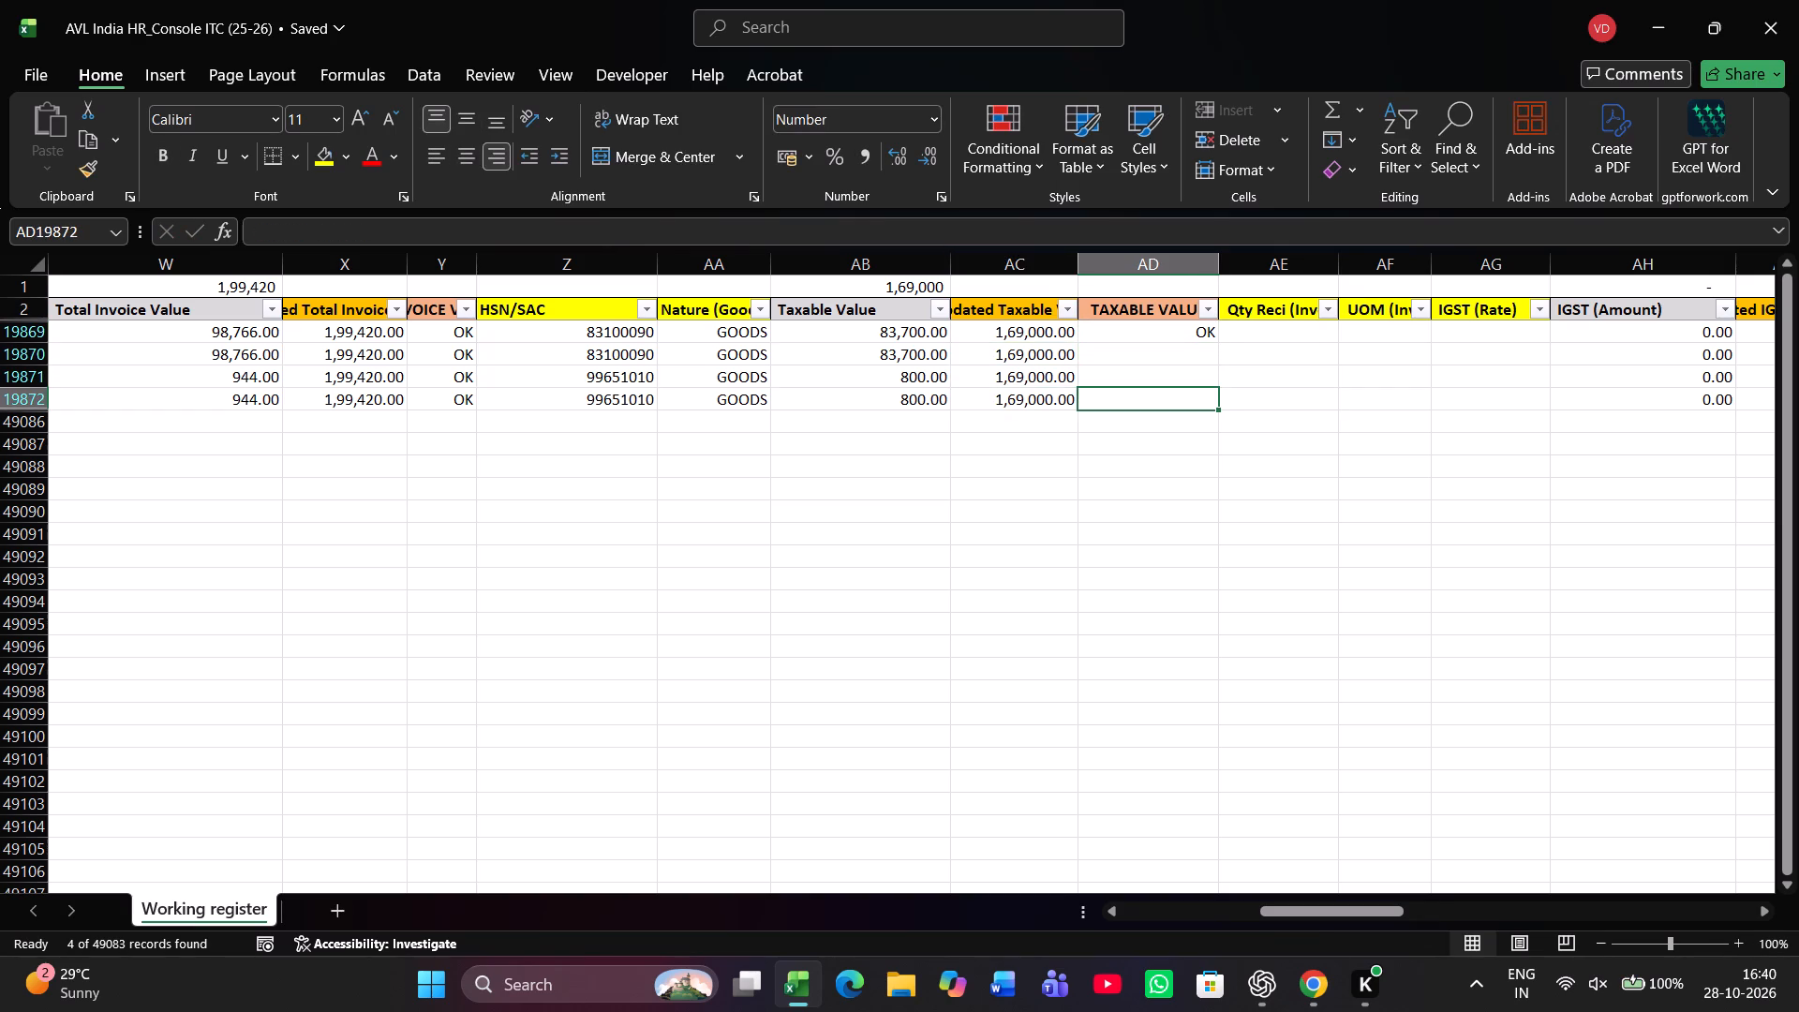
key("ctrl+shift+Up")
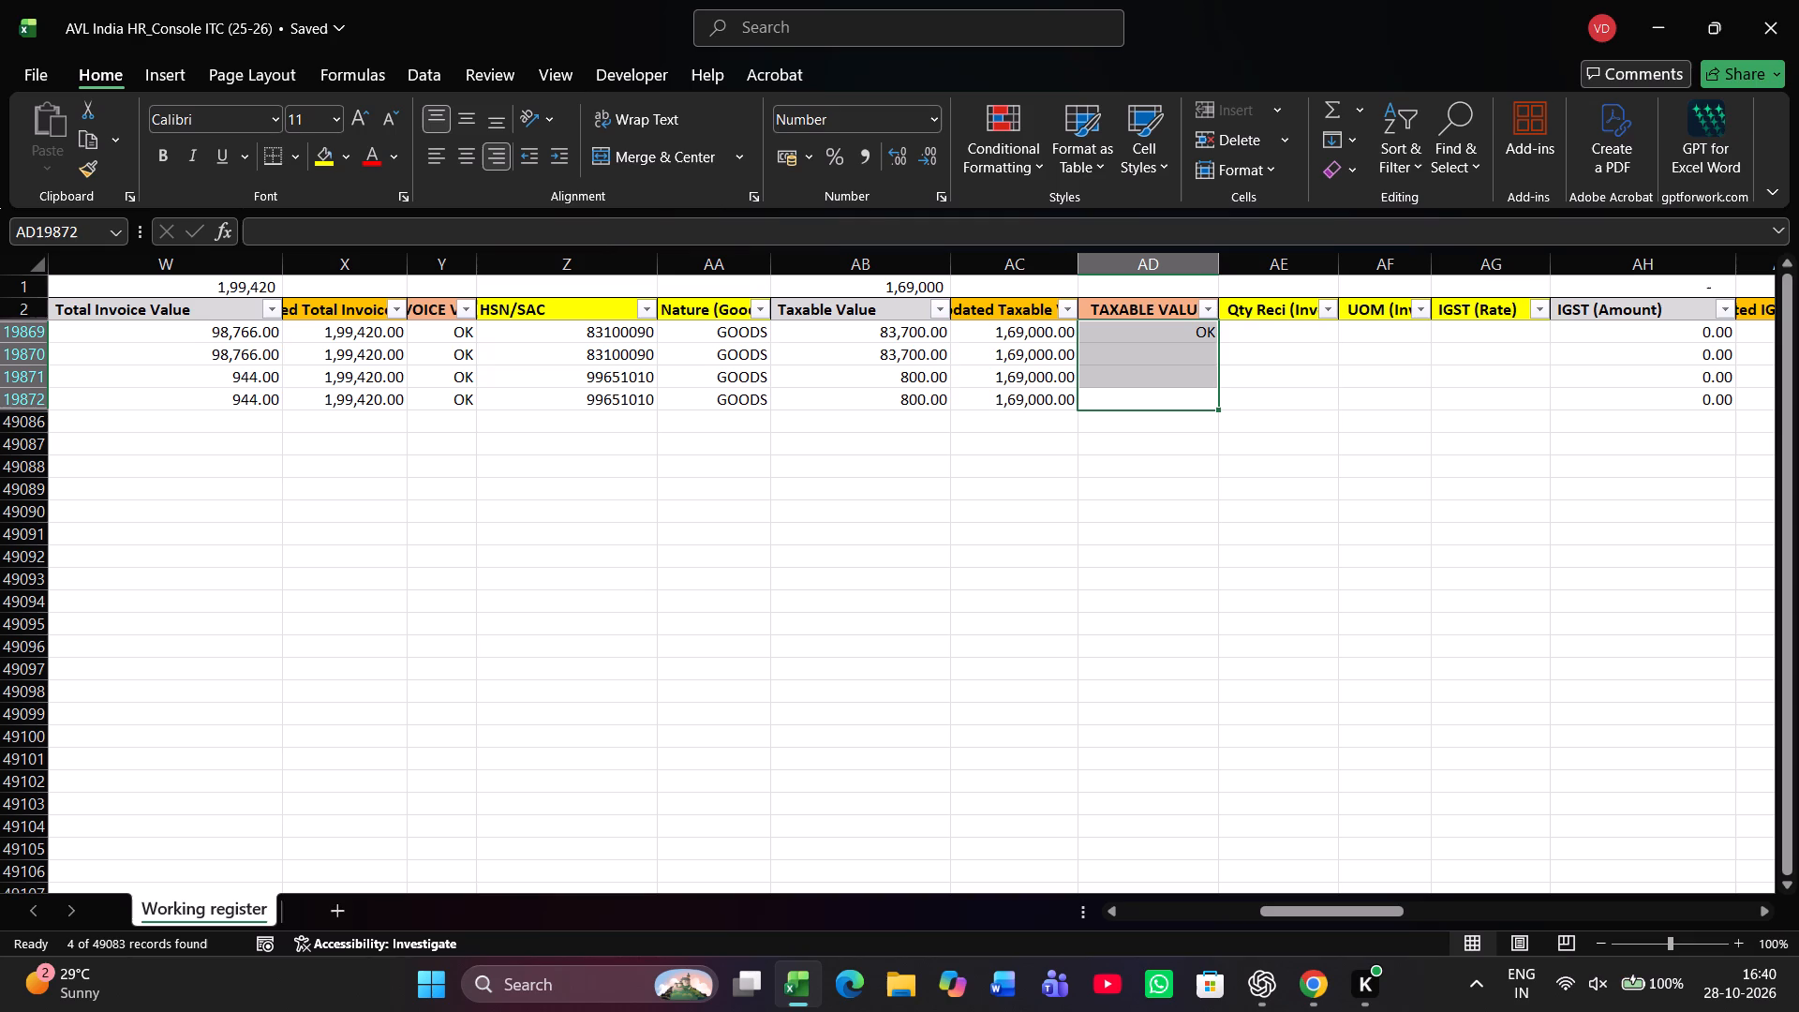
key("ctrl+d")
Enter received quantity 300 and UOM PCS in columns AE and AF of row 19869 and fill both down all four rows.
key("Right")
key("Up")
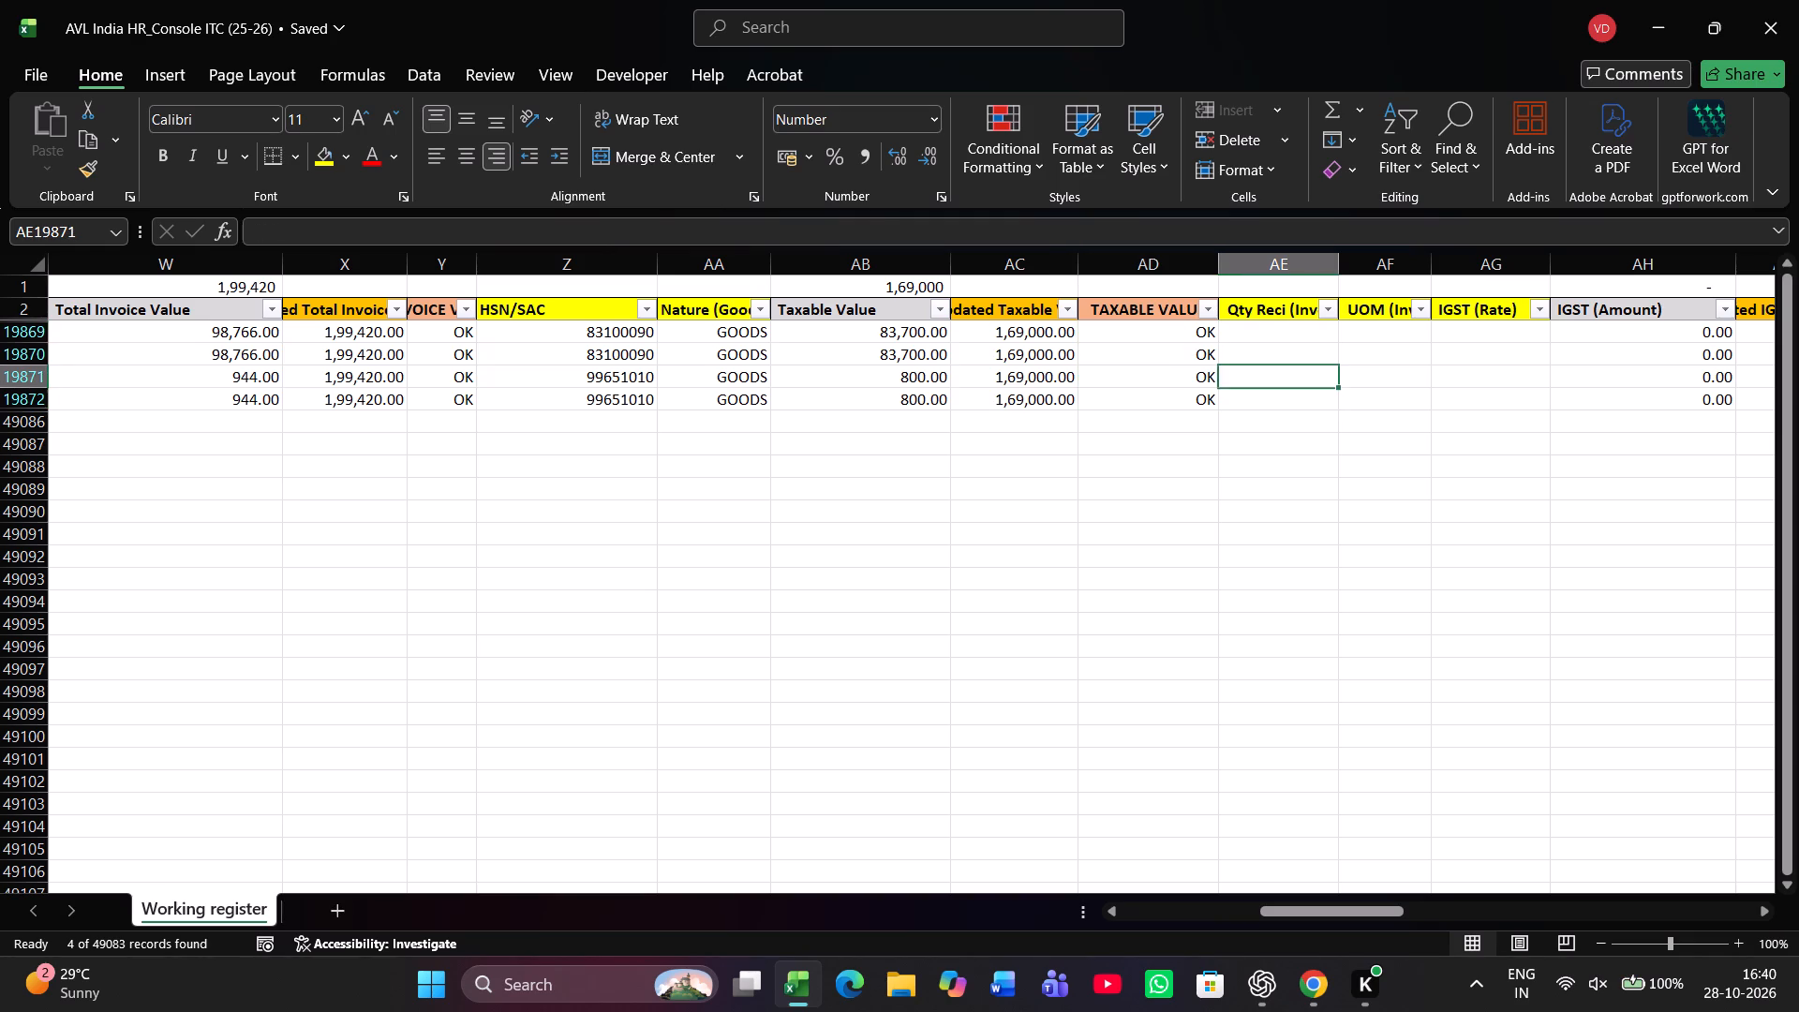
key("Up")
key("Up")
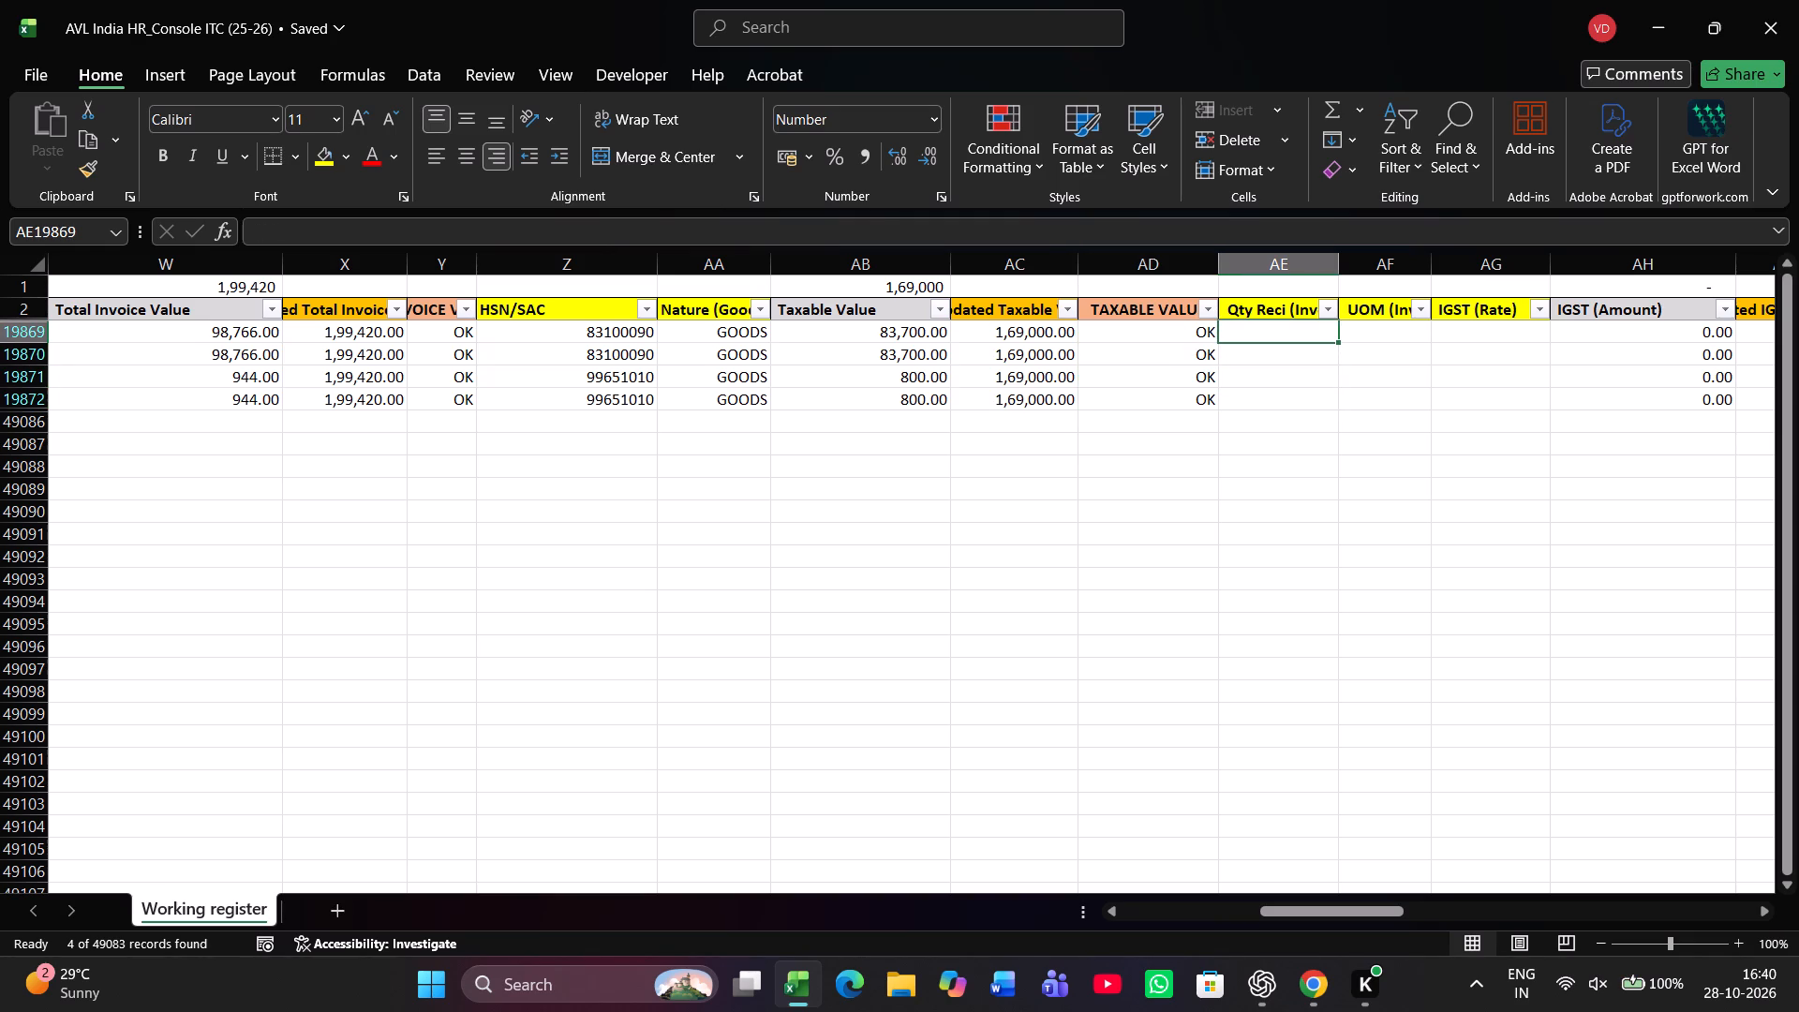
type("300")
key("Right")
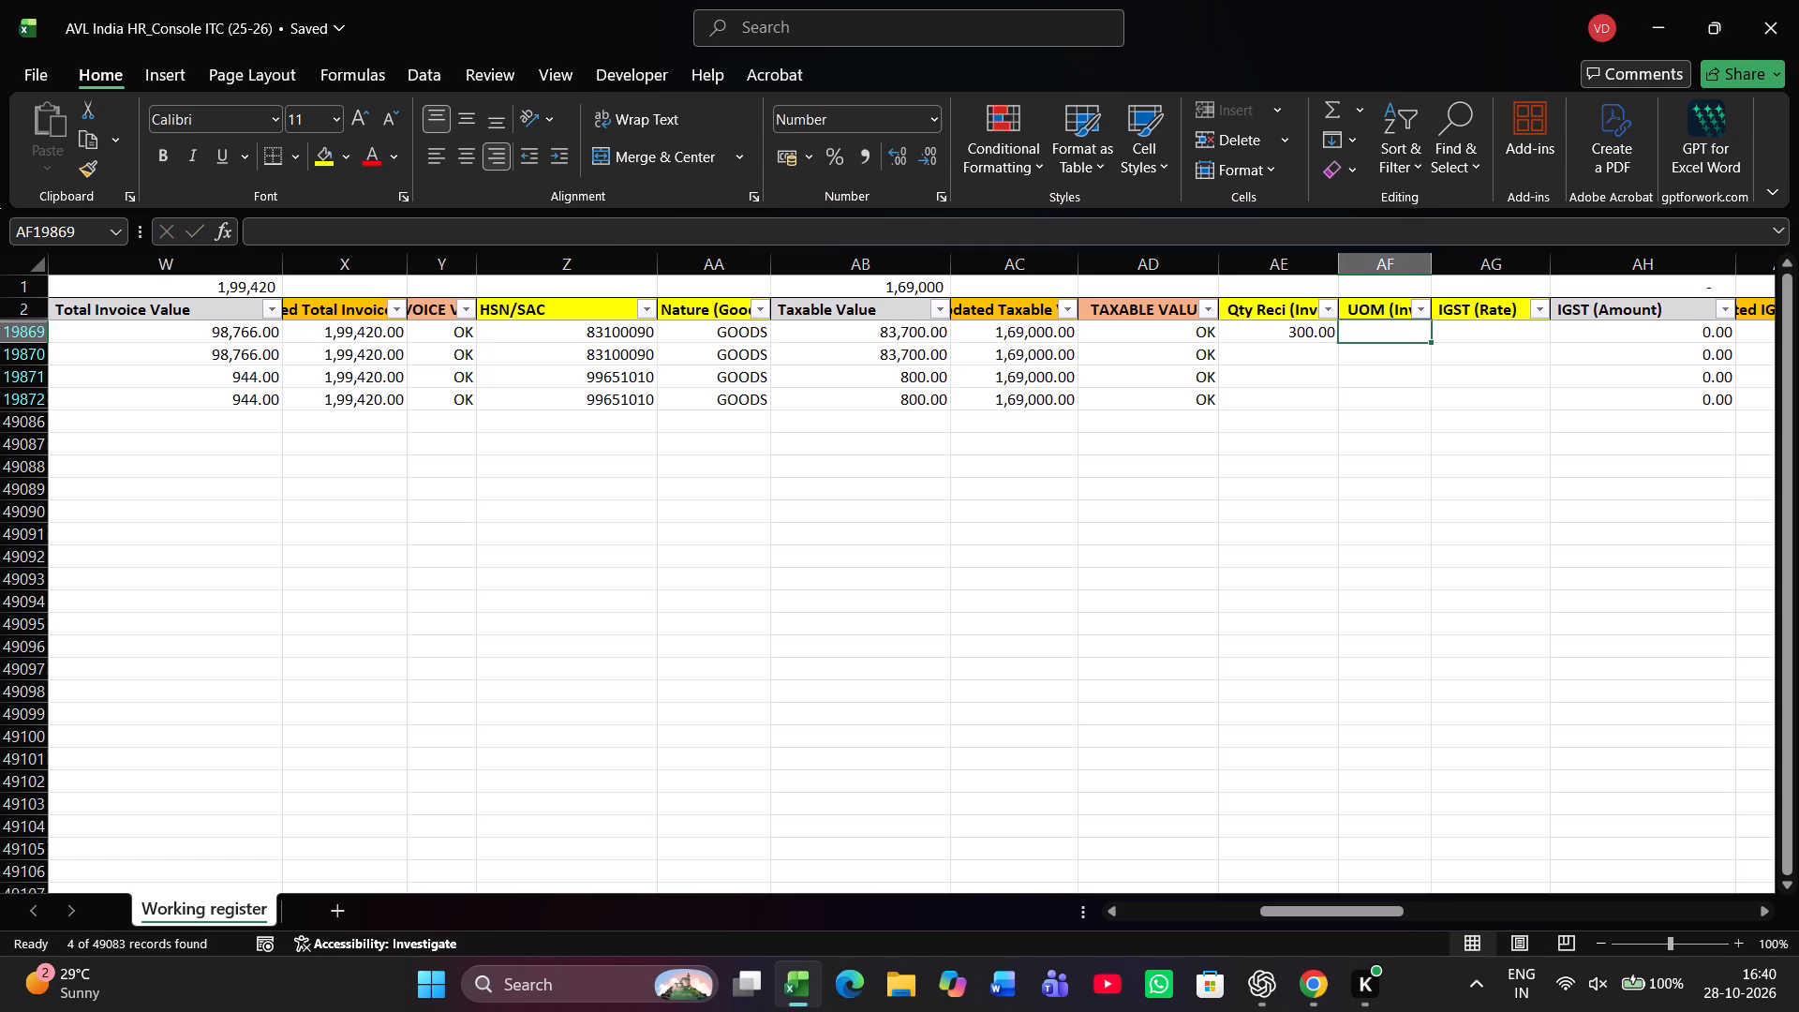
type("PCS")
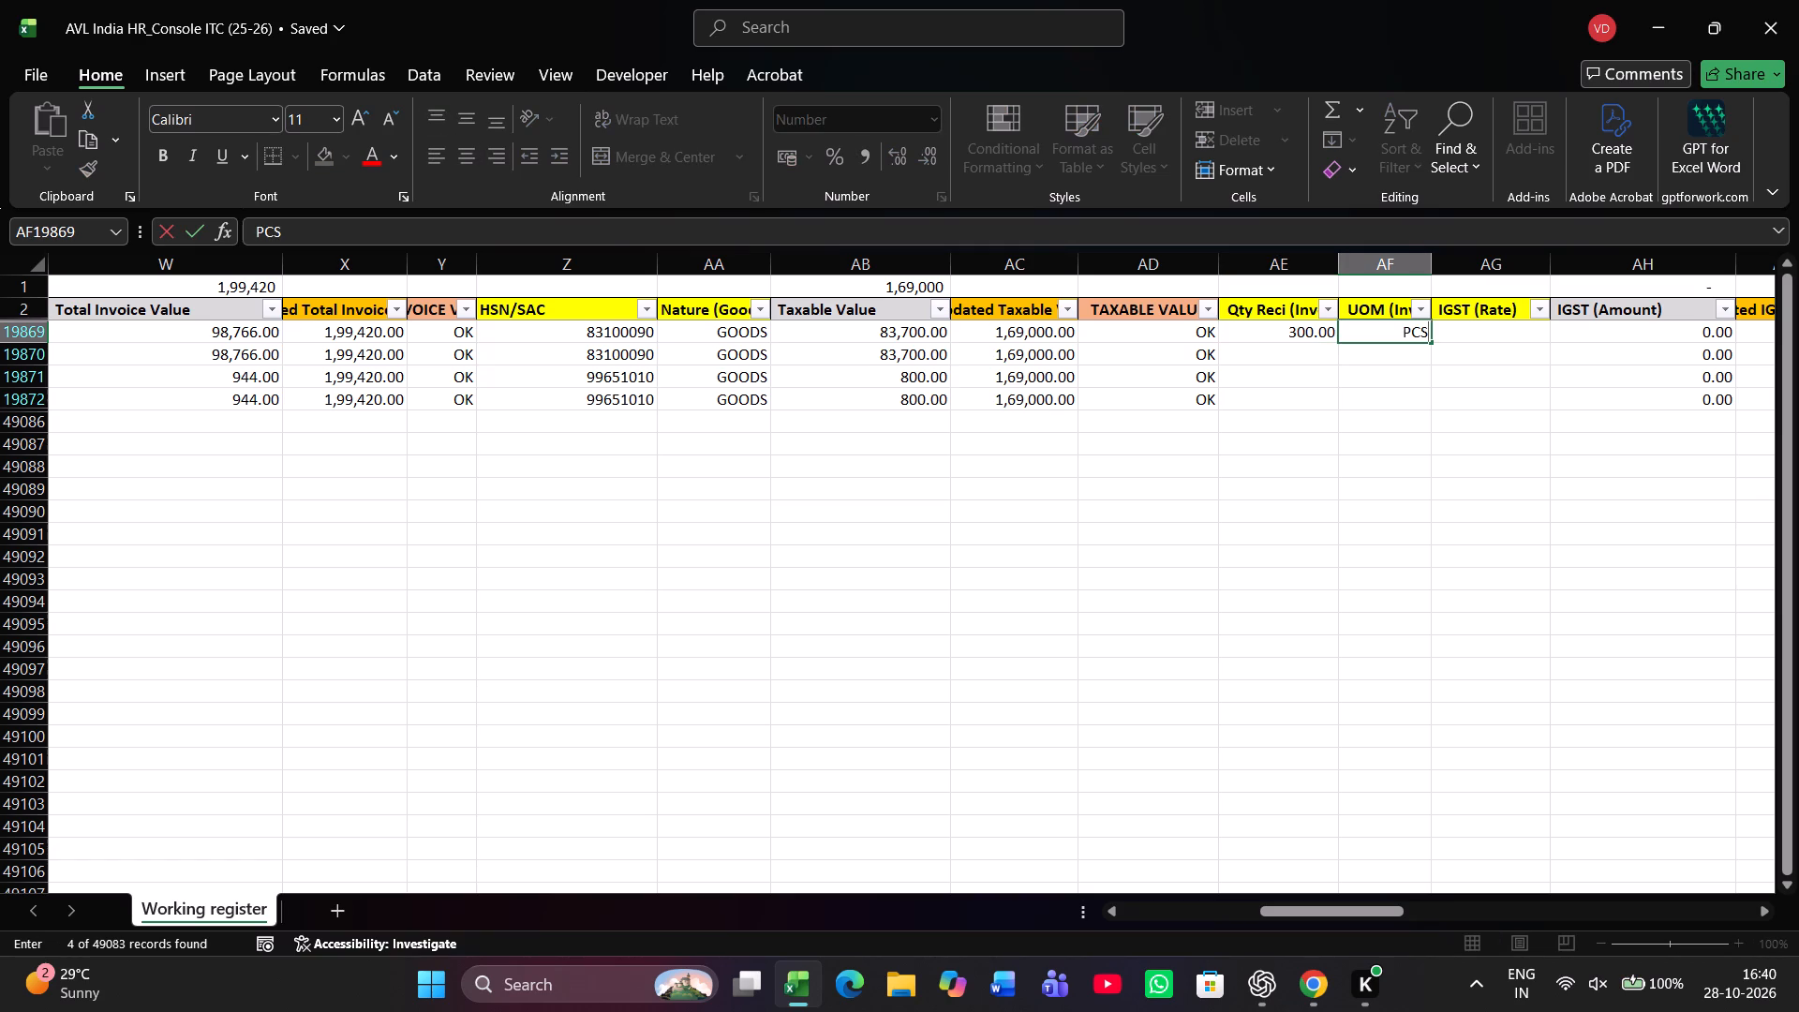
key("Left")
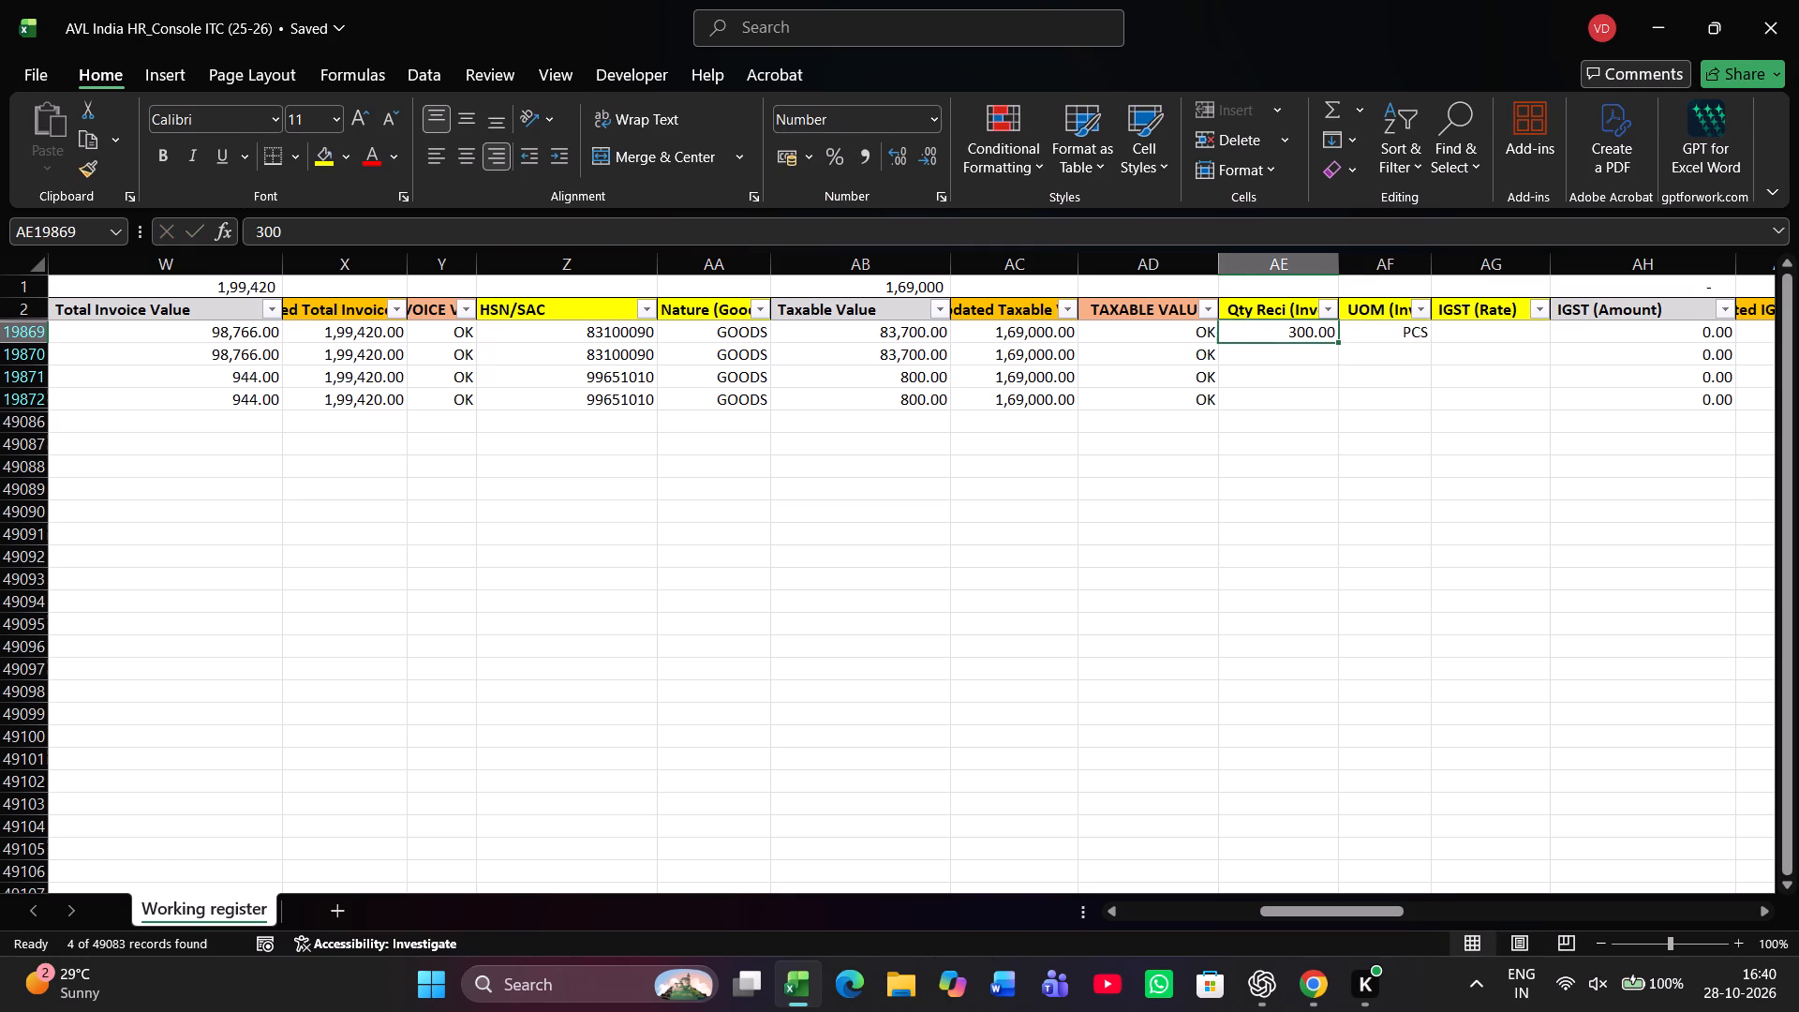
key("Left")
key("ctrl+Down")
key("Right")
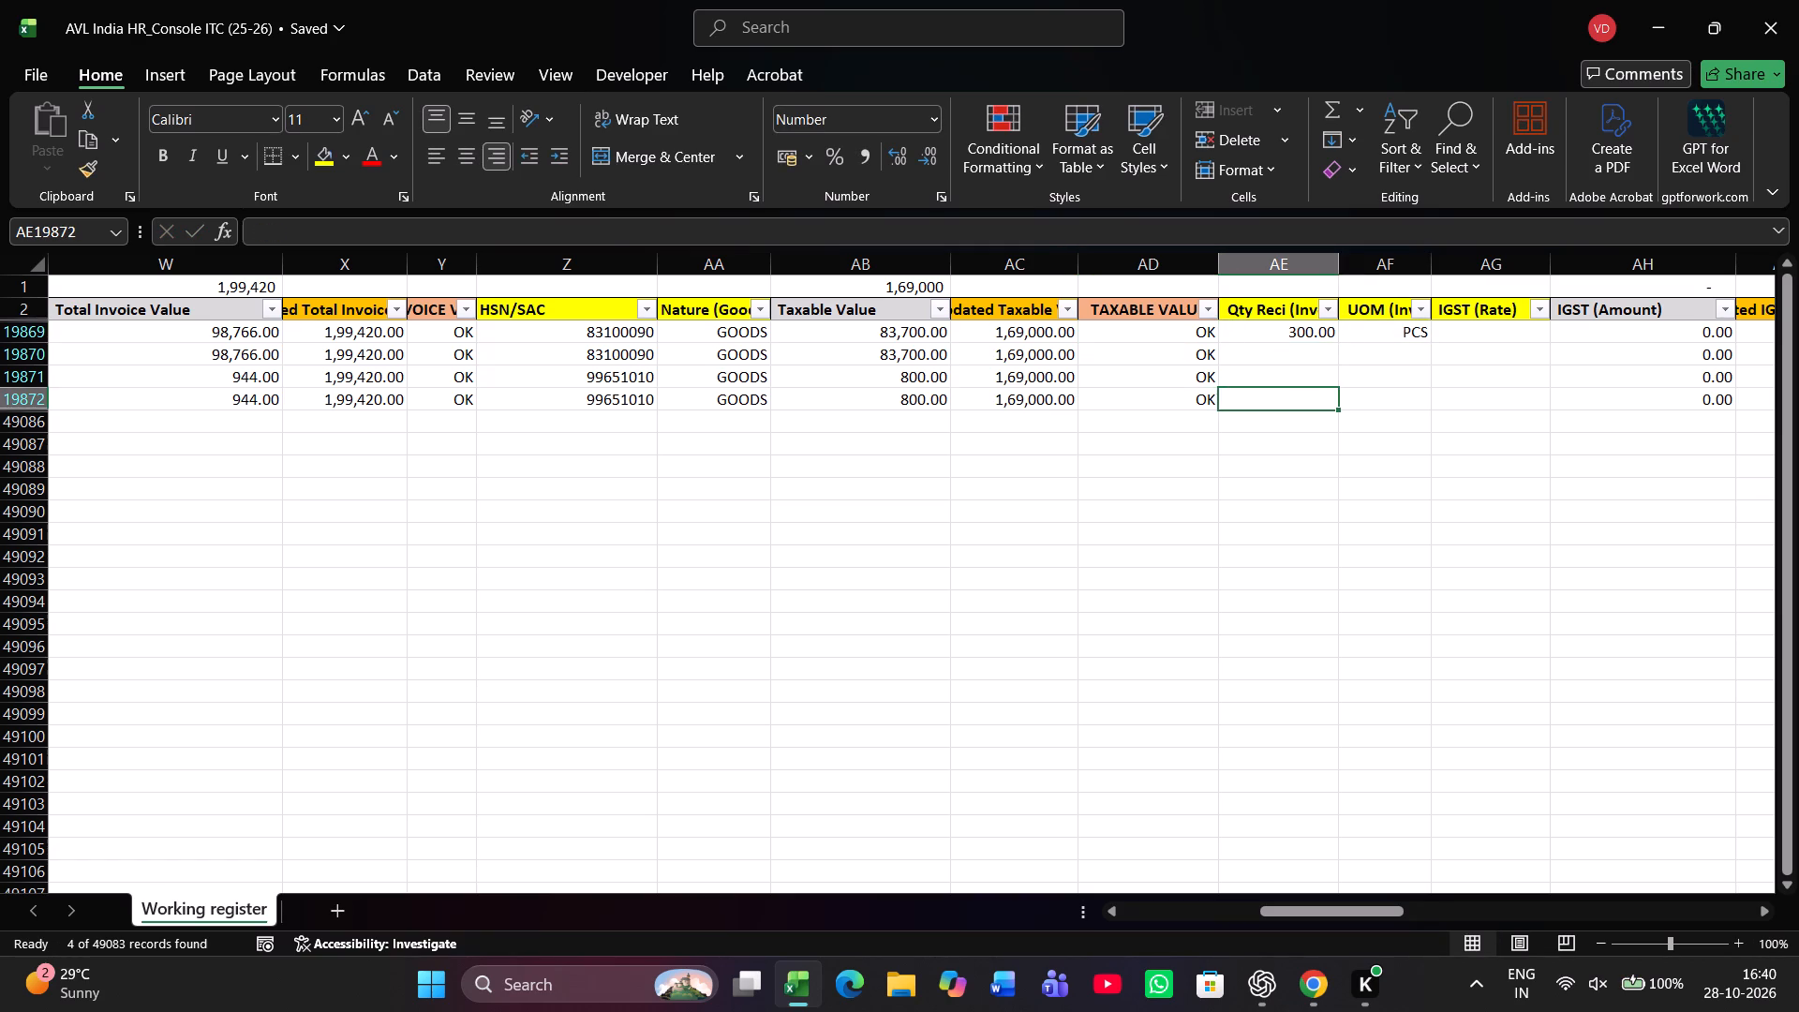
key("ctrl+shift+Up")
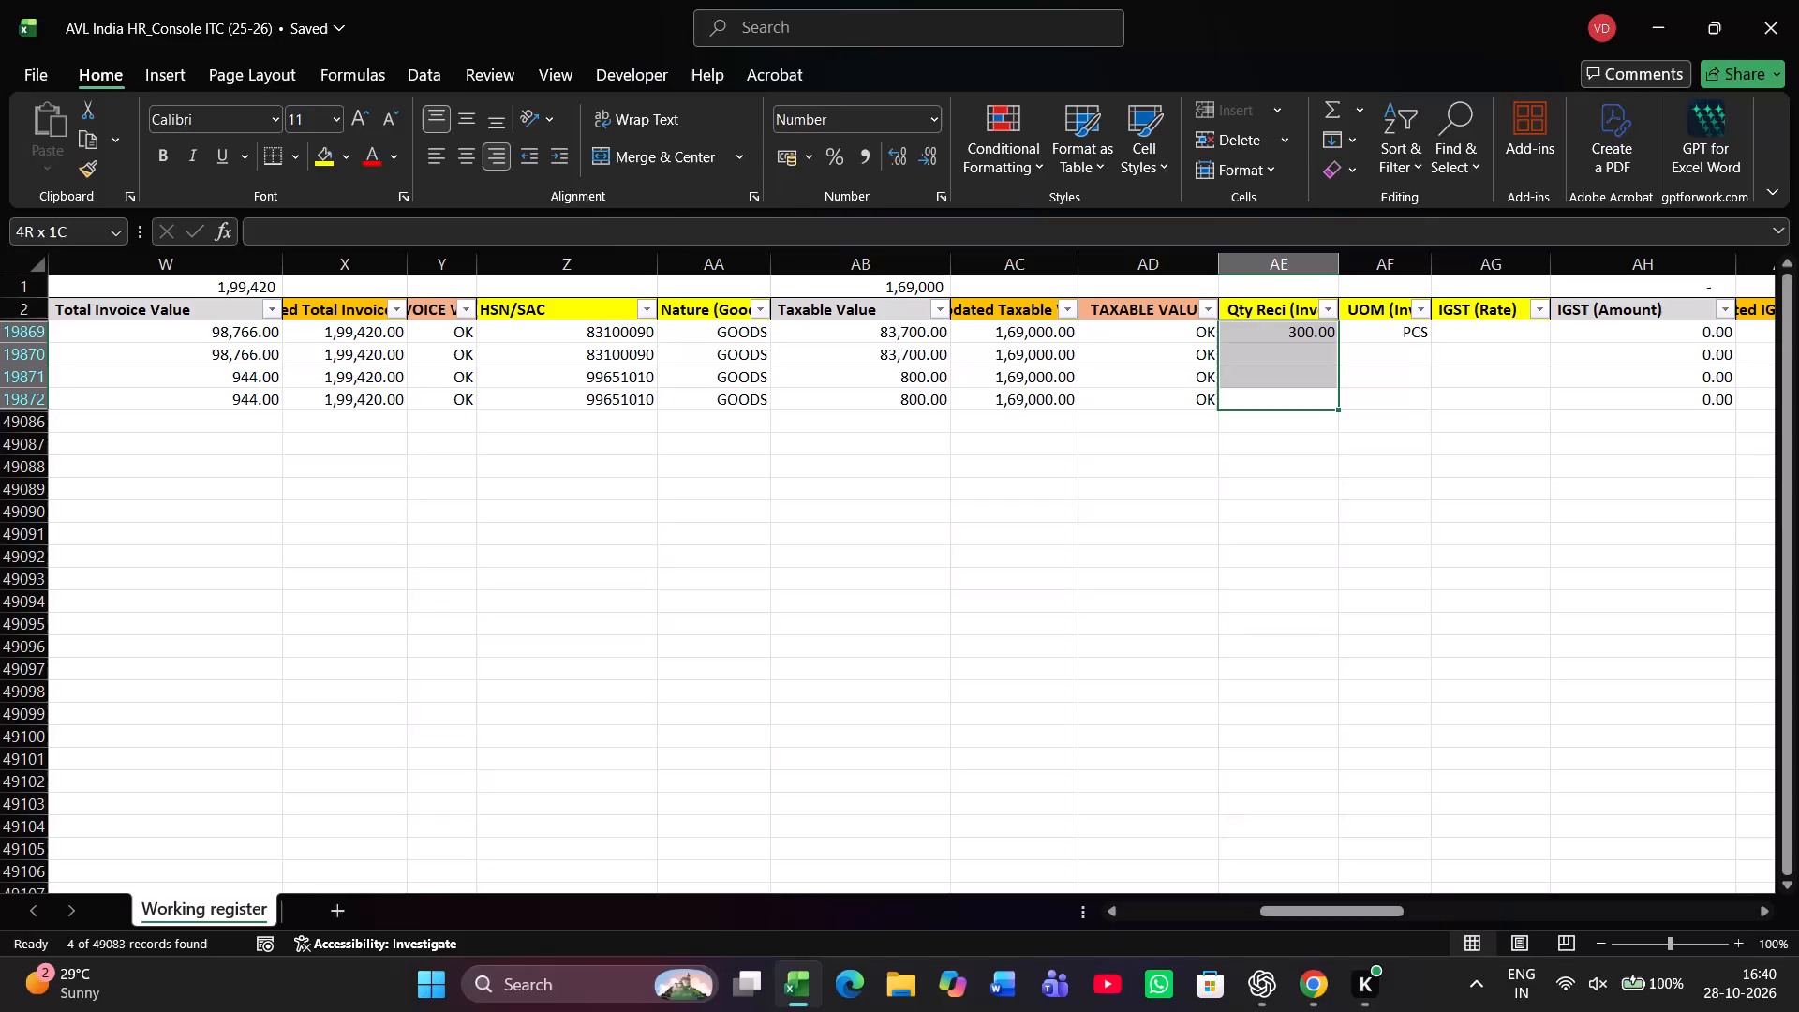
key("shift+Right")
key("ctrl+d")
Enter a CGST rate of 9 in column AK of row 19869 and fill it down all four rows.
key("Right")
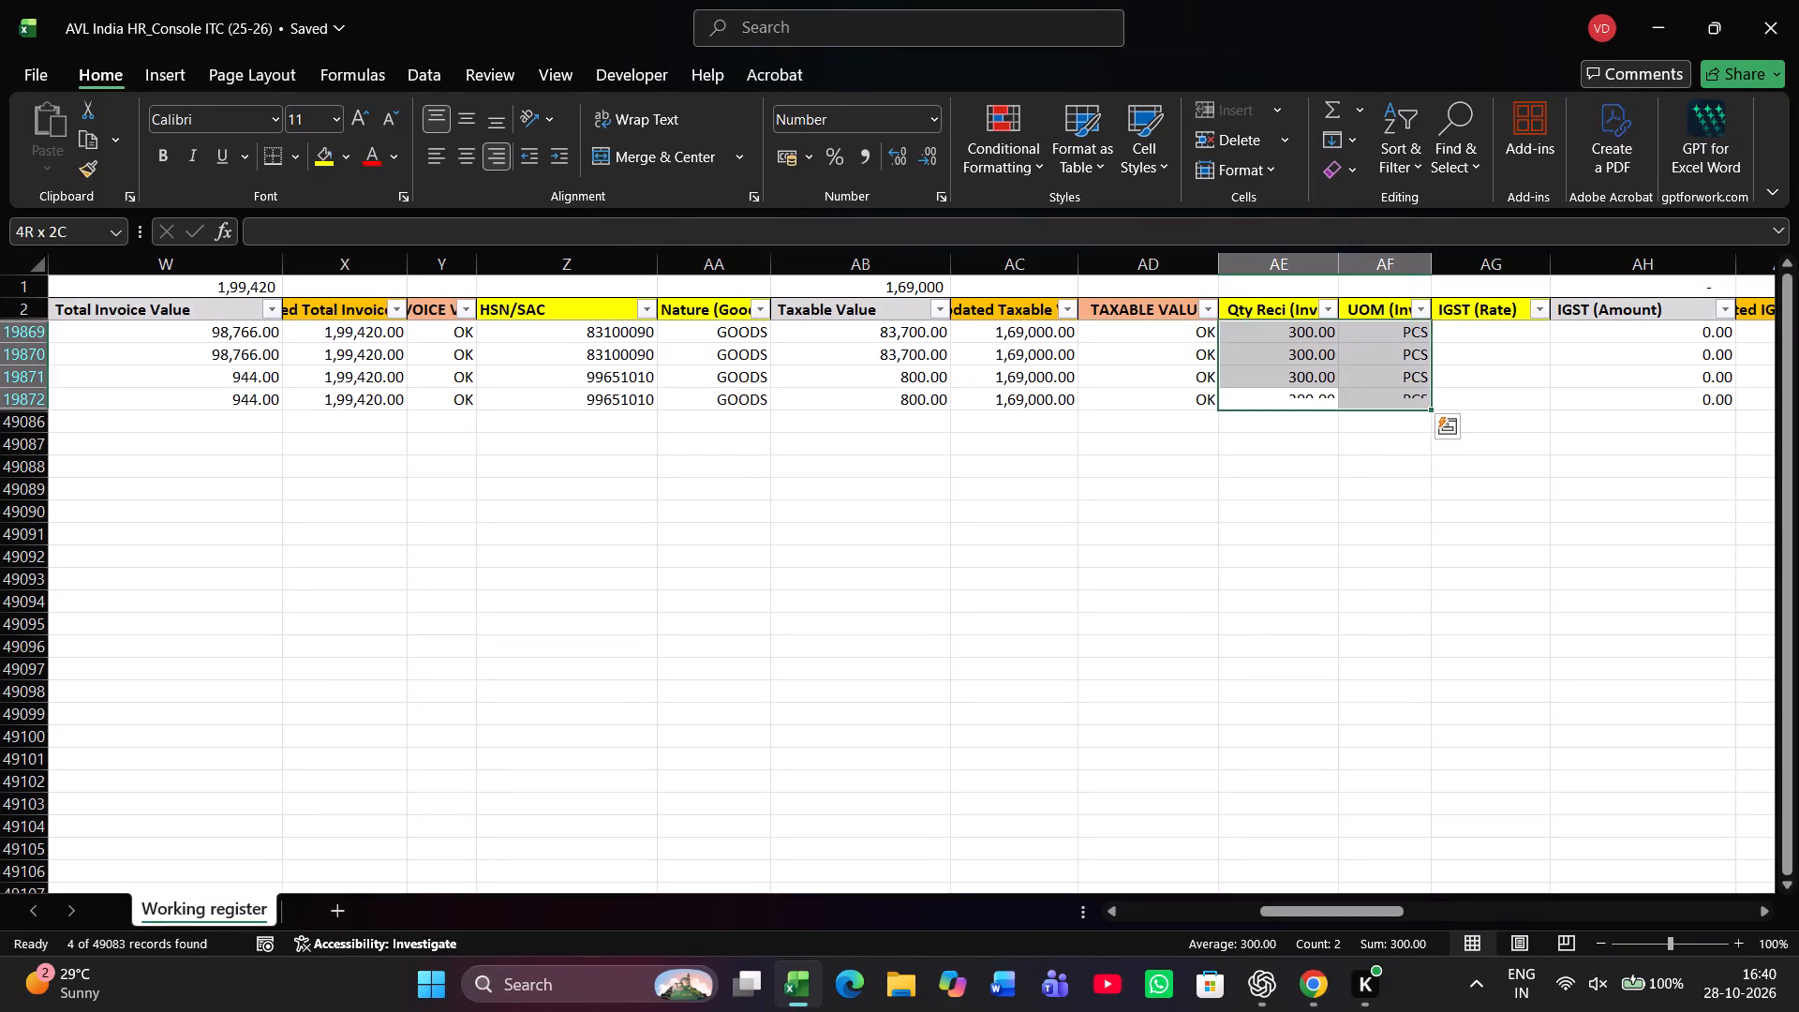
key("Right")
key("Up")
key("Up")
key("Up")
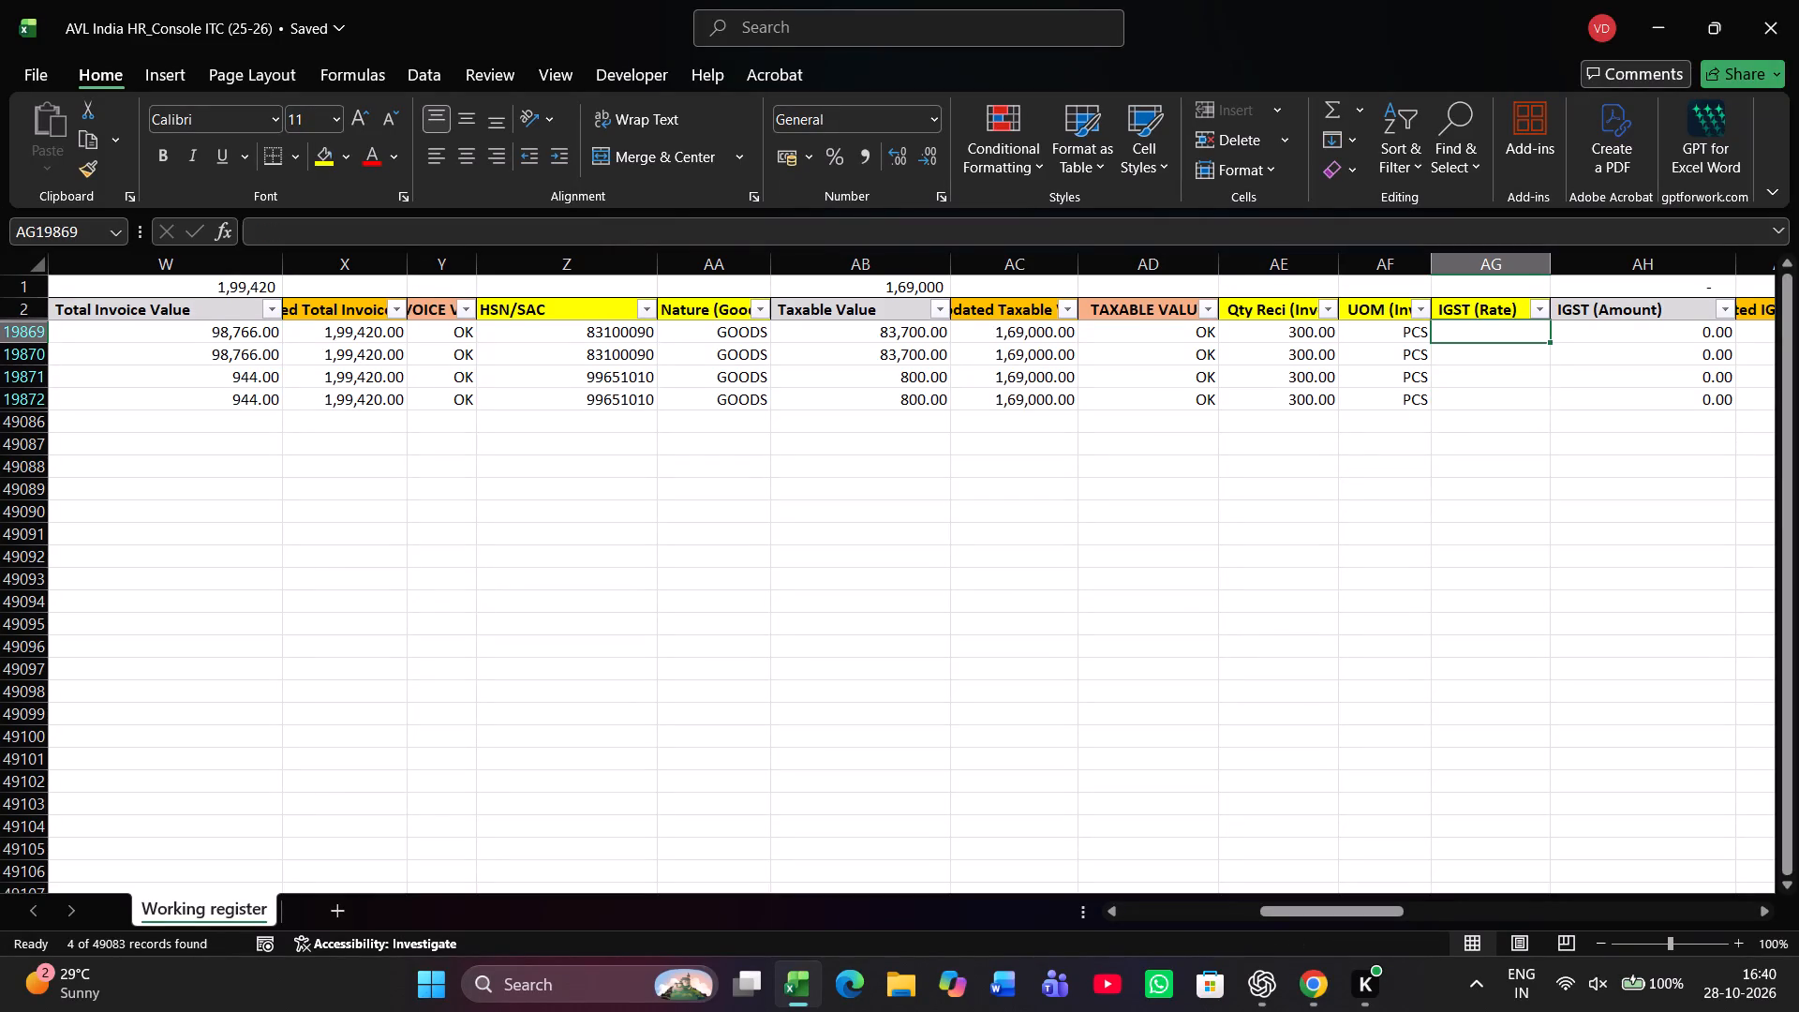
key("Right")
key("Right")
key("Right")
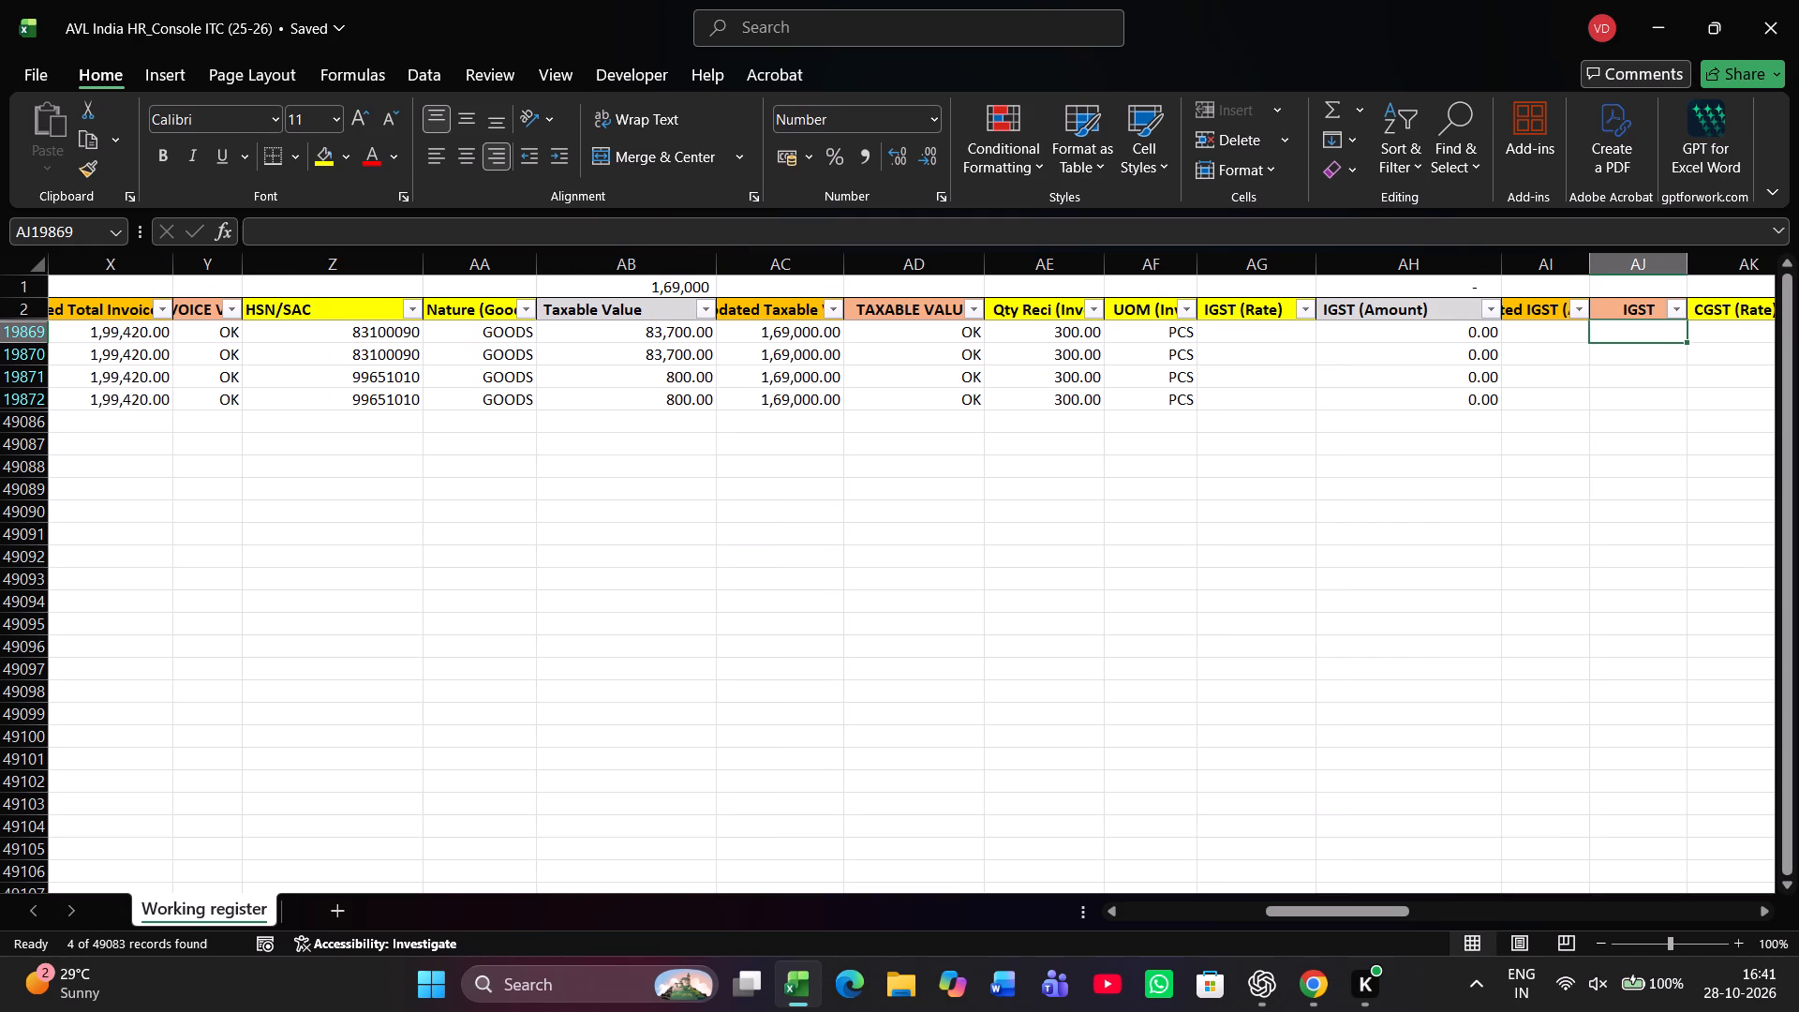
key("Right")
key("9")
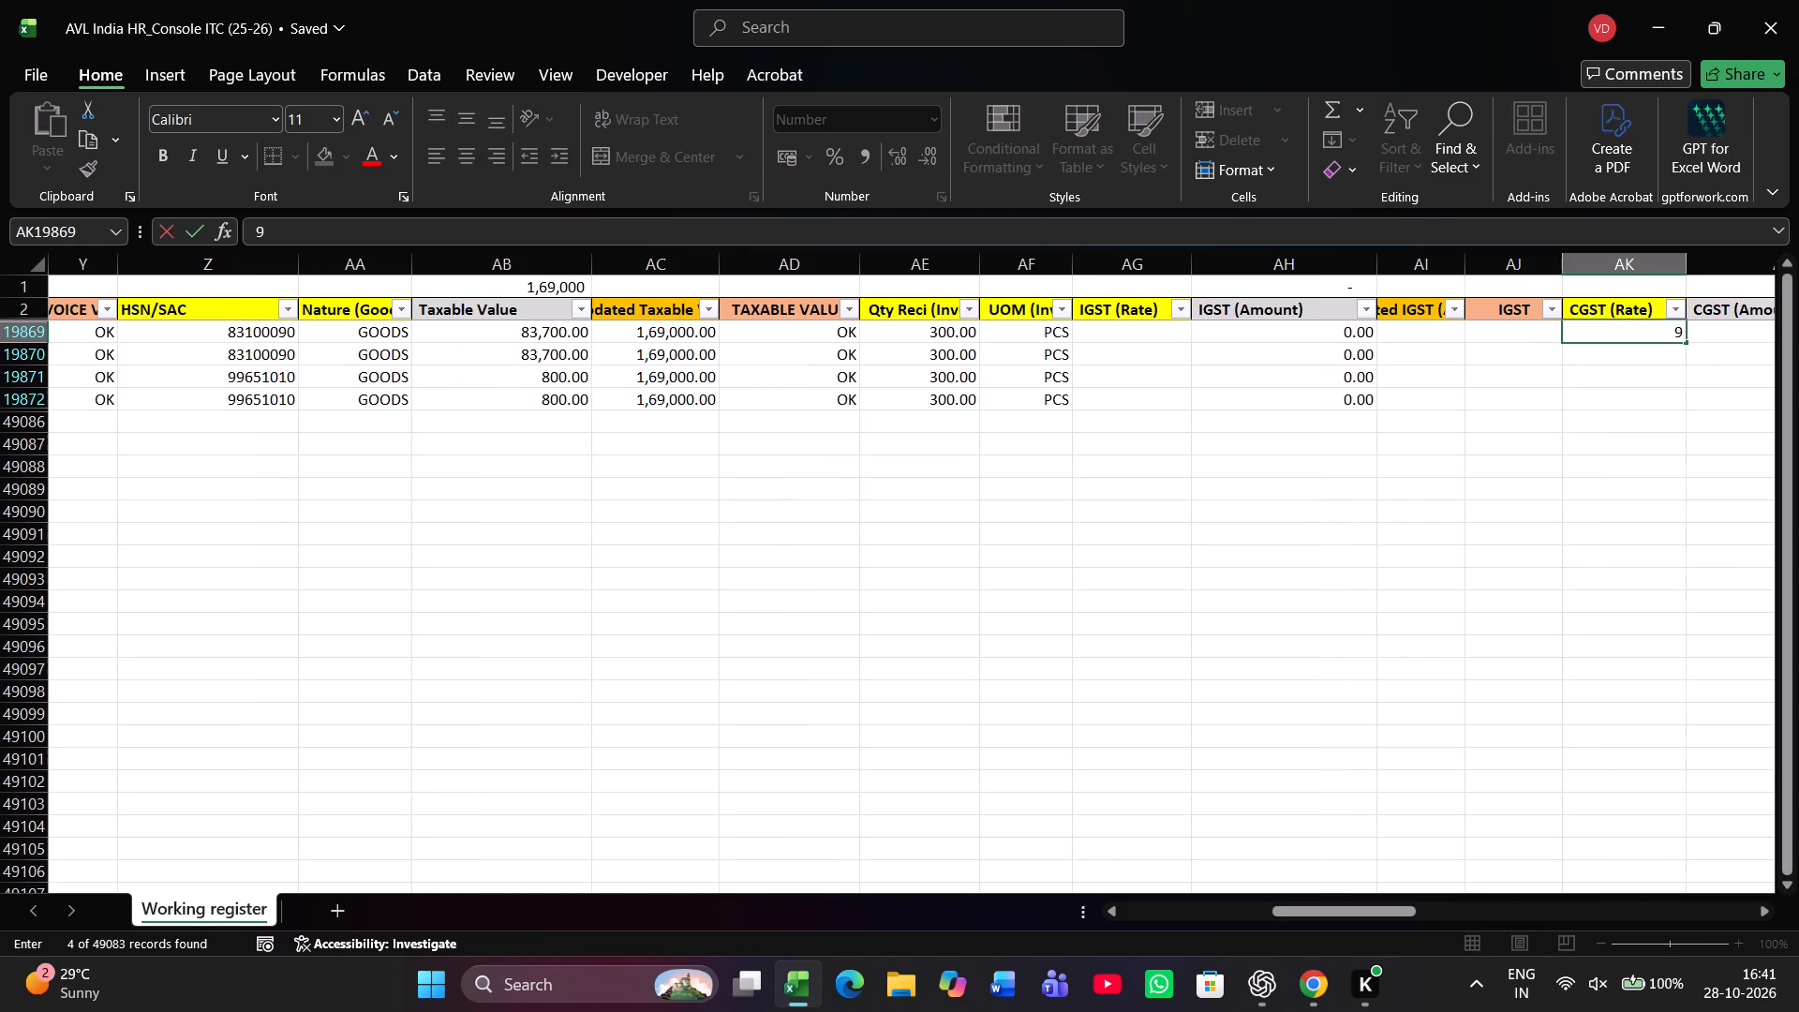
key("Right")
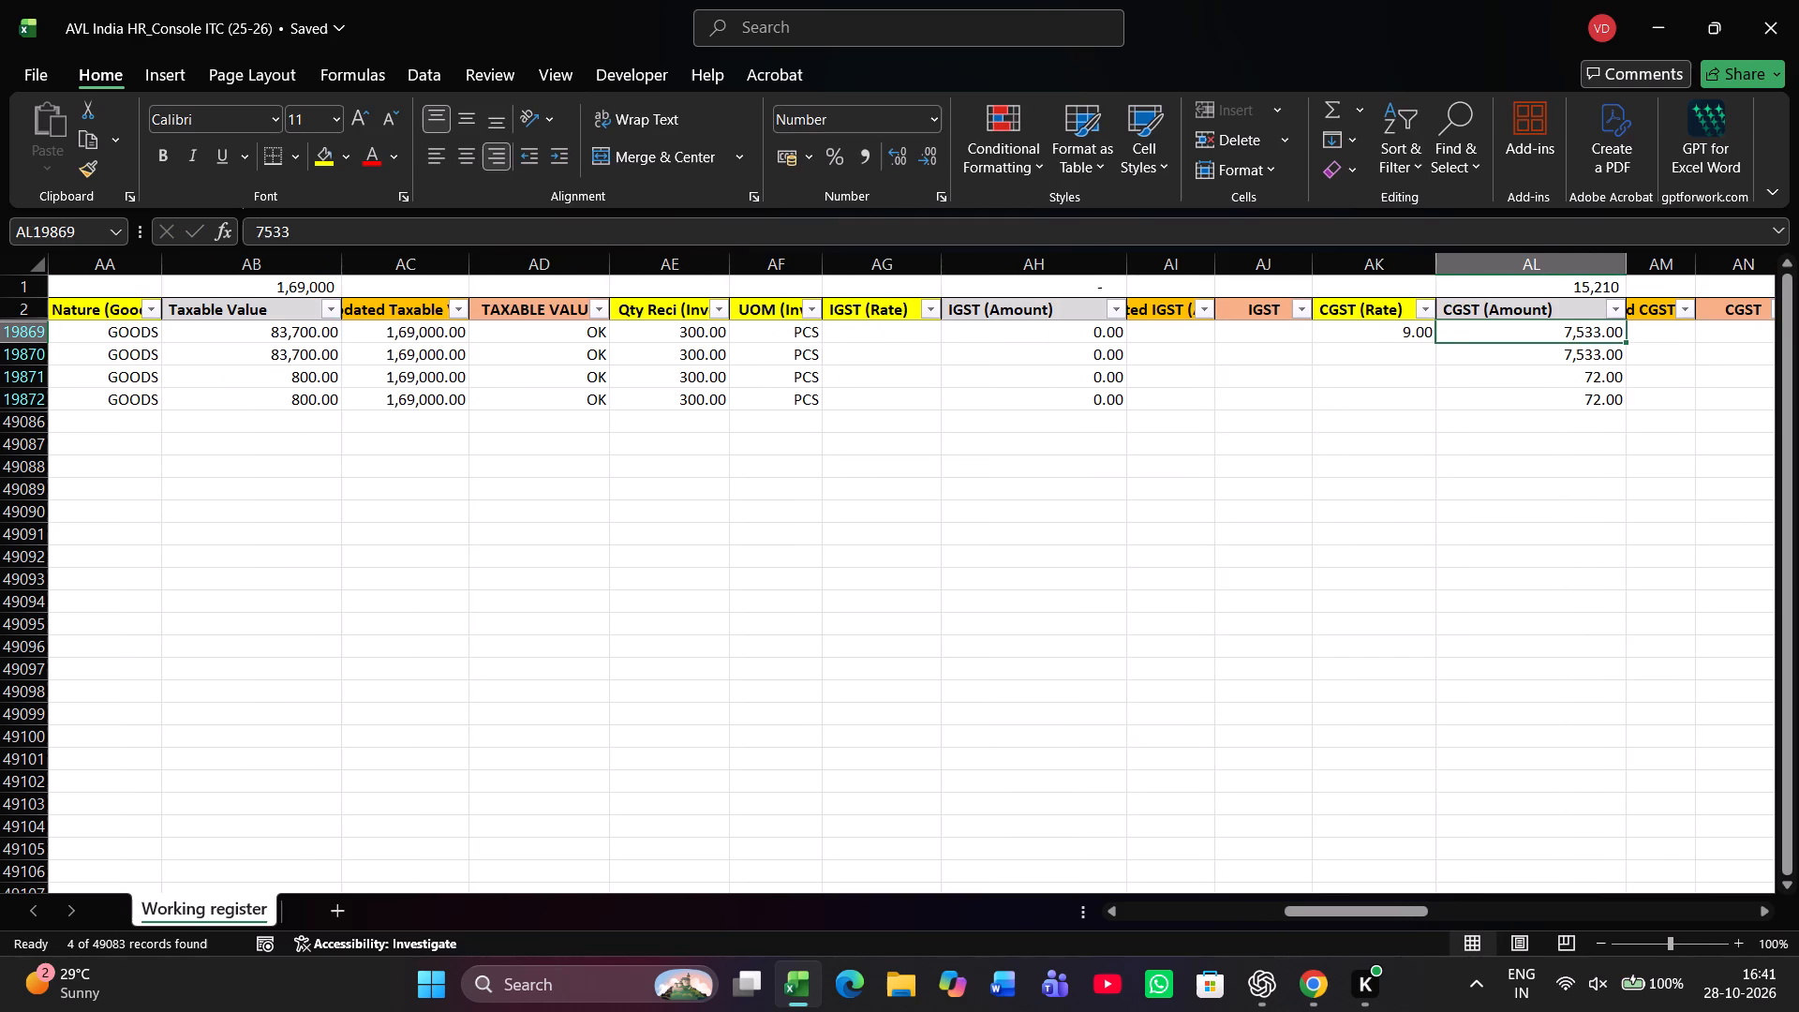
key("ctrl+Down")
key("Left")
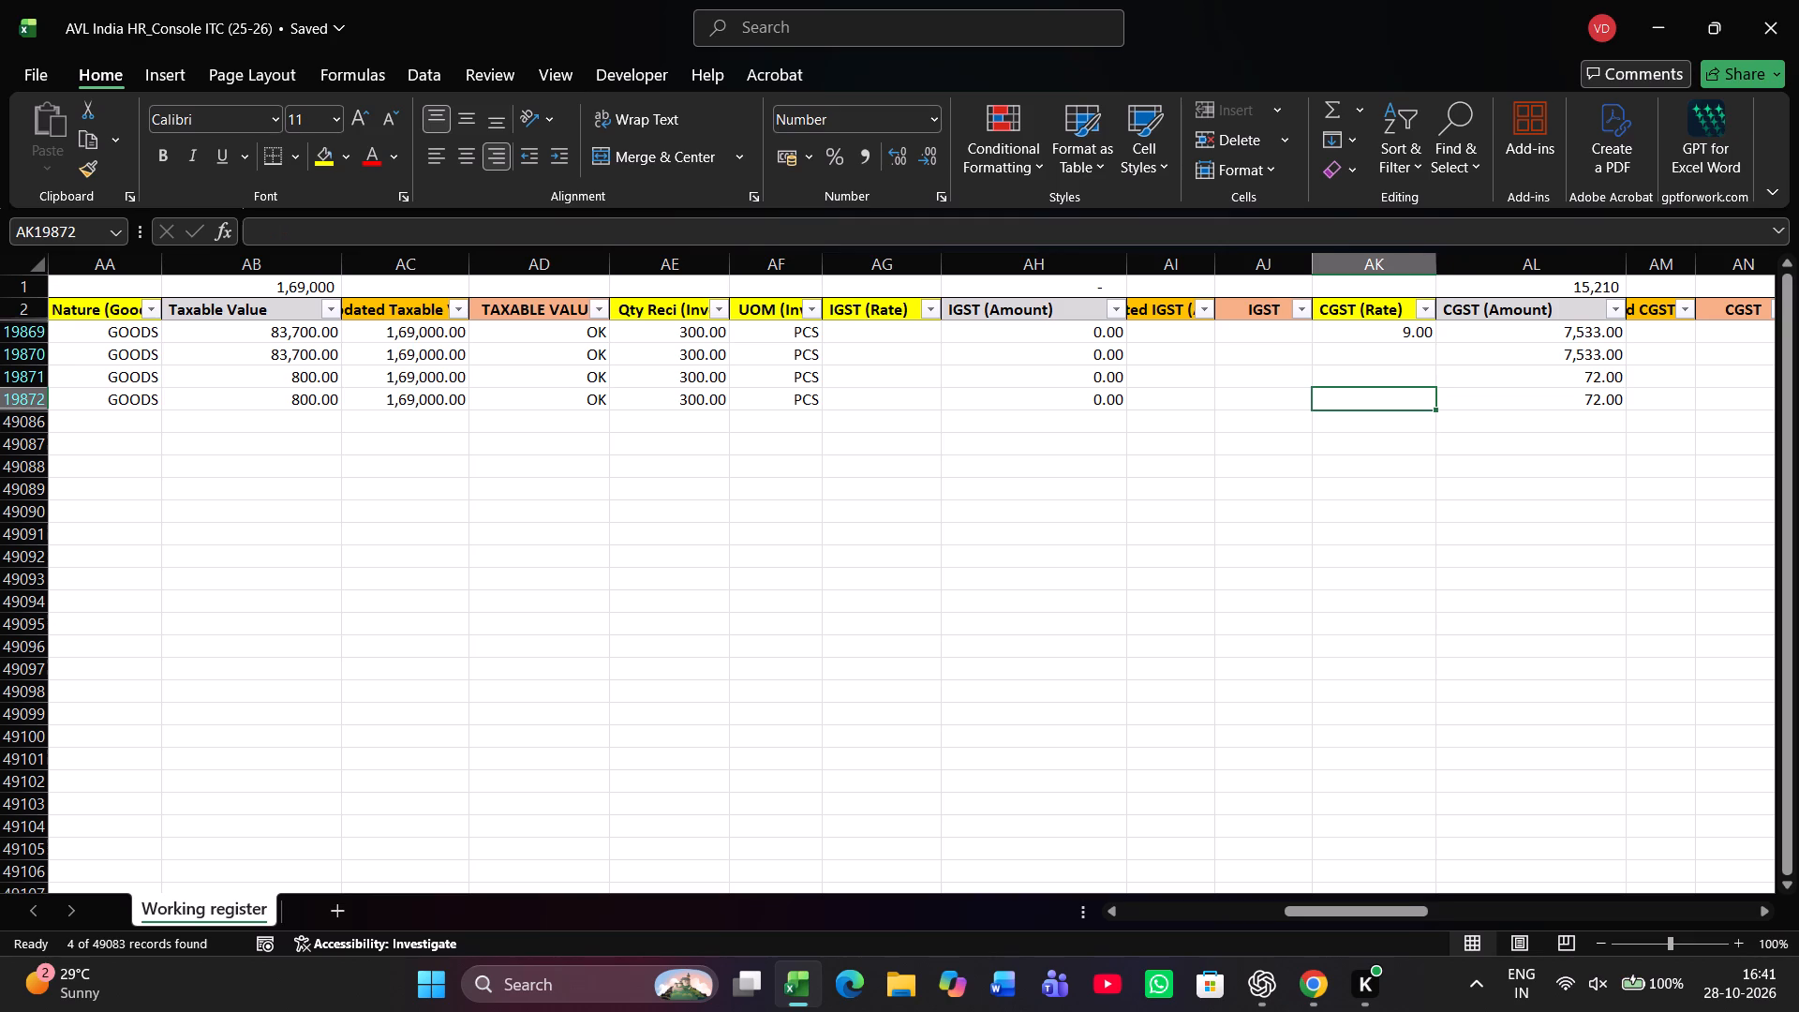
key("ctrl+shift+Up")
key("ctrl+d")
Enter an updated CGST amount of 15210 in column AM of row 19869.
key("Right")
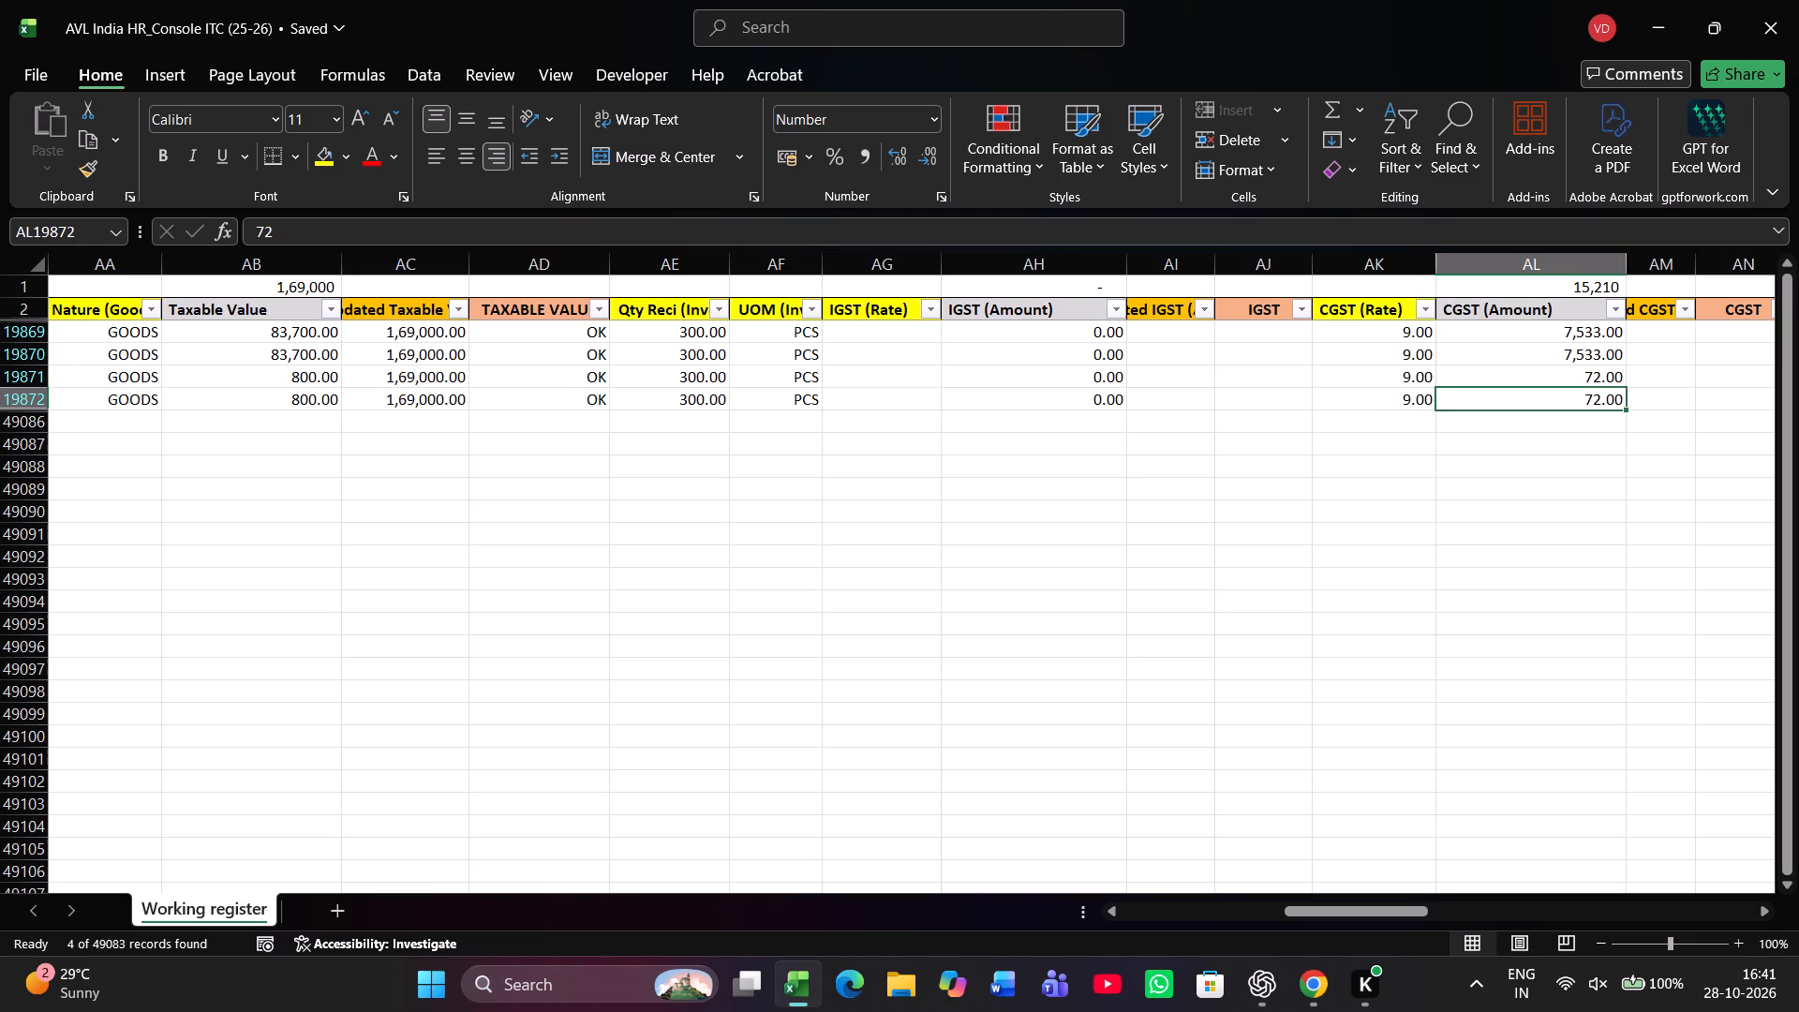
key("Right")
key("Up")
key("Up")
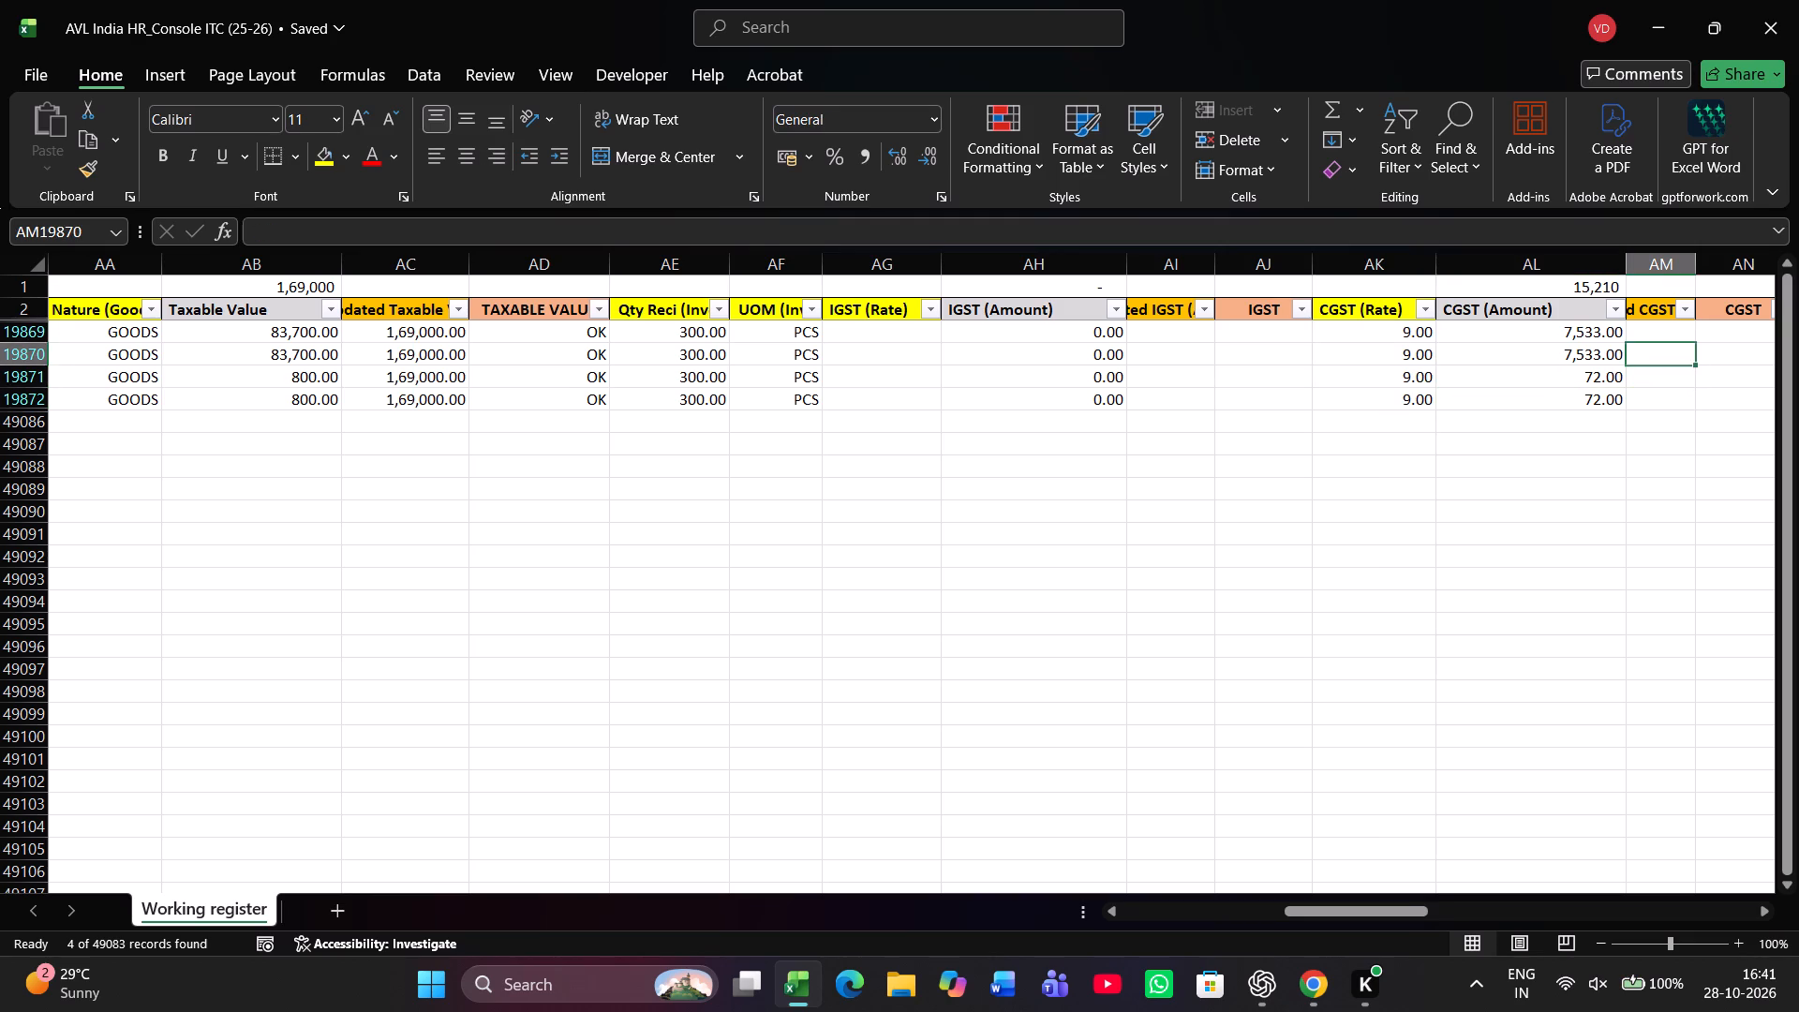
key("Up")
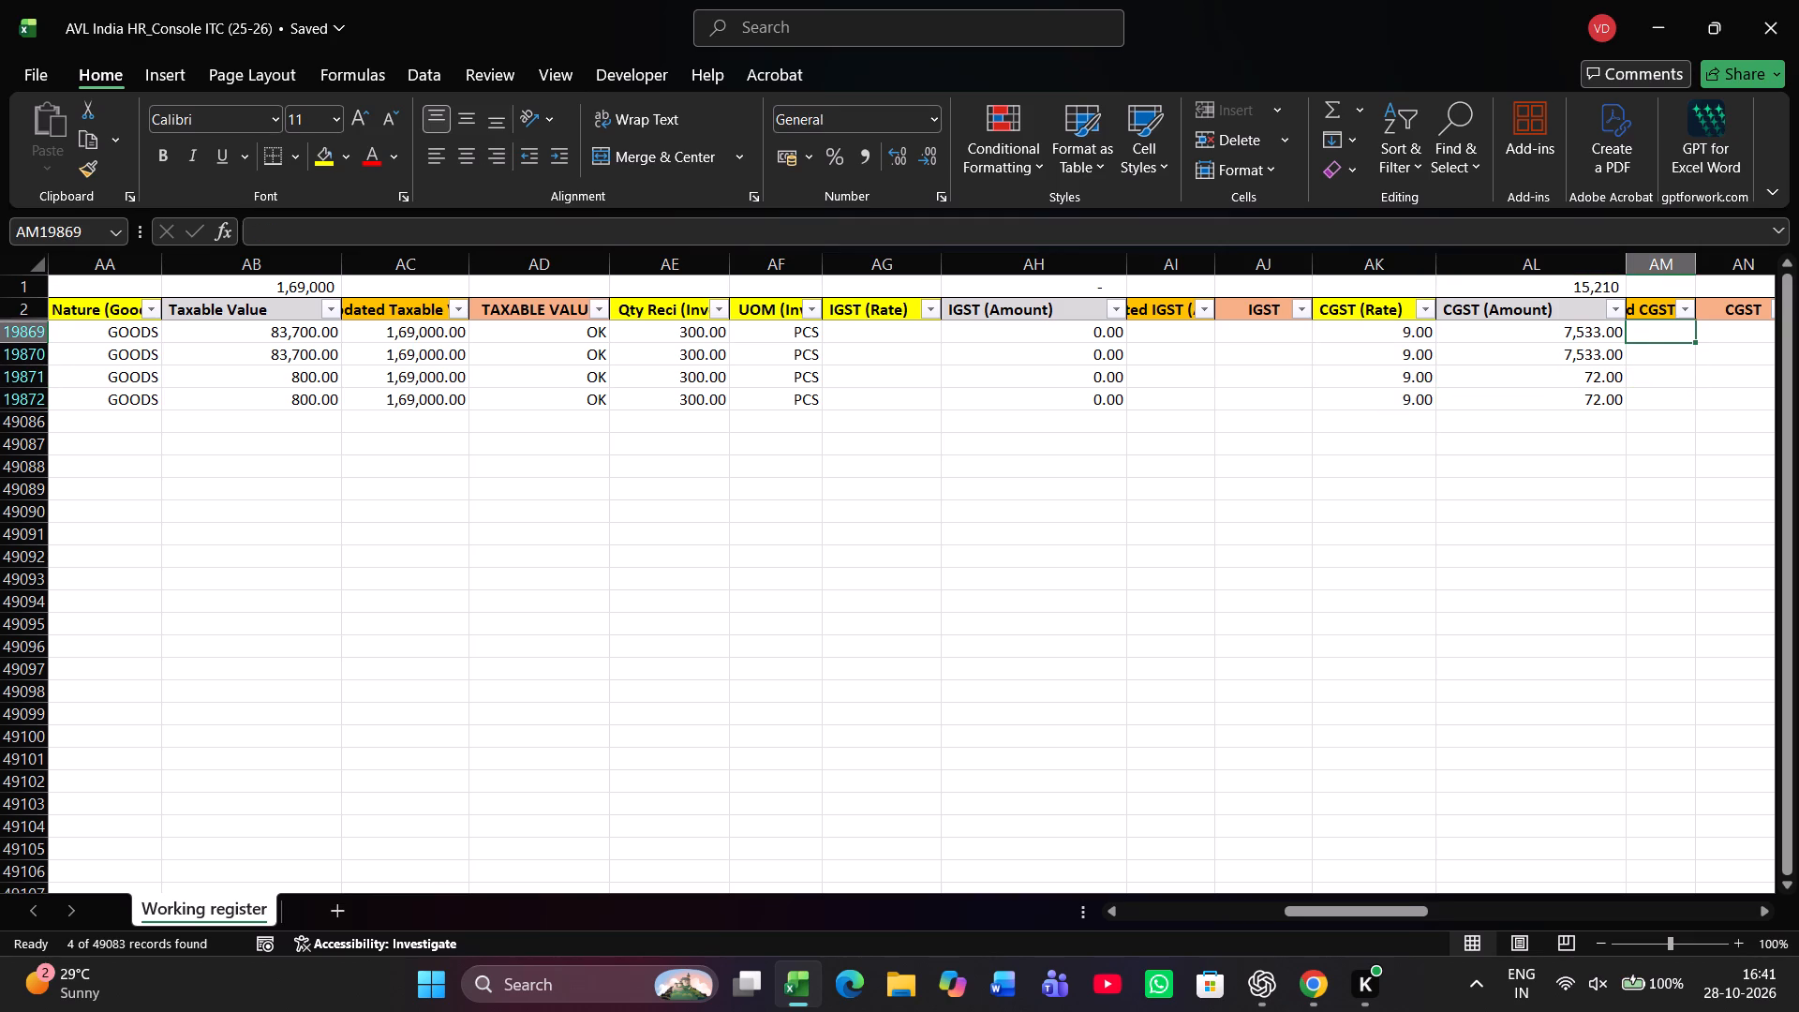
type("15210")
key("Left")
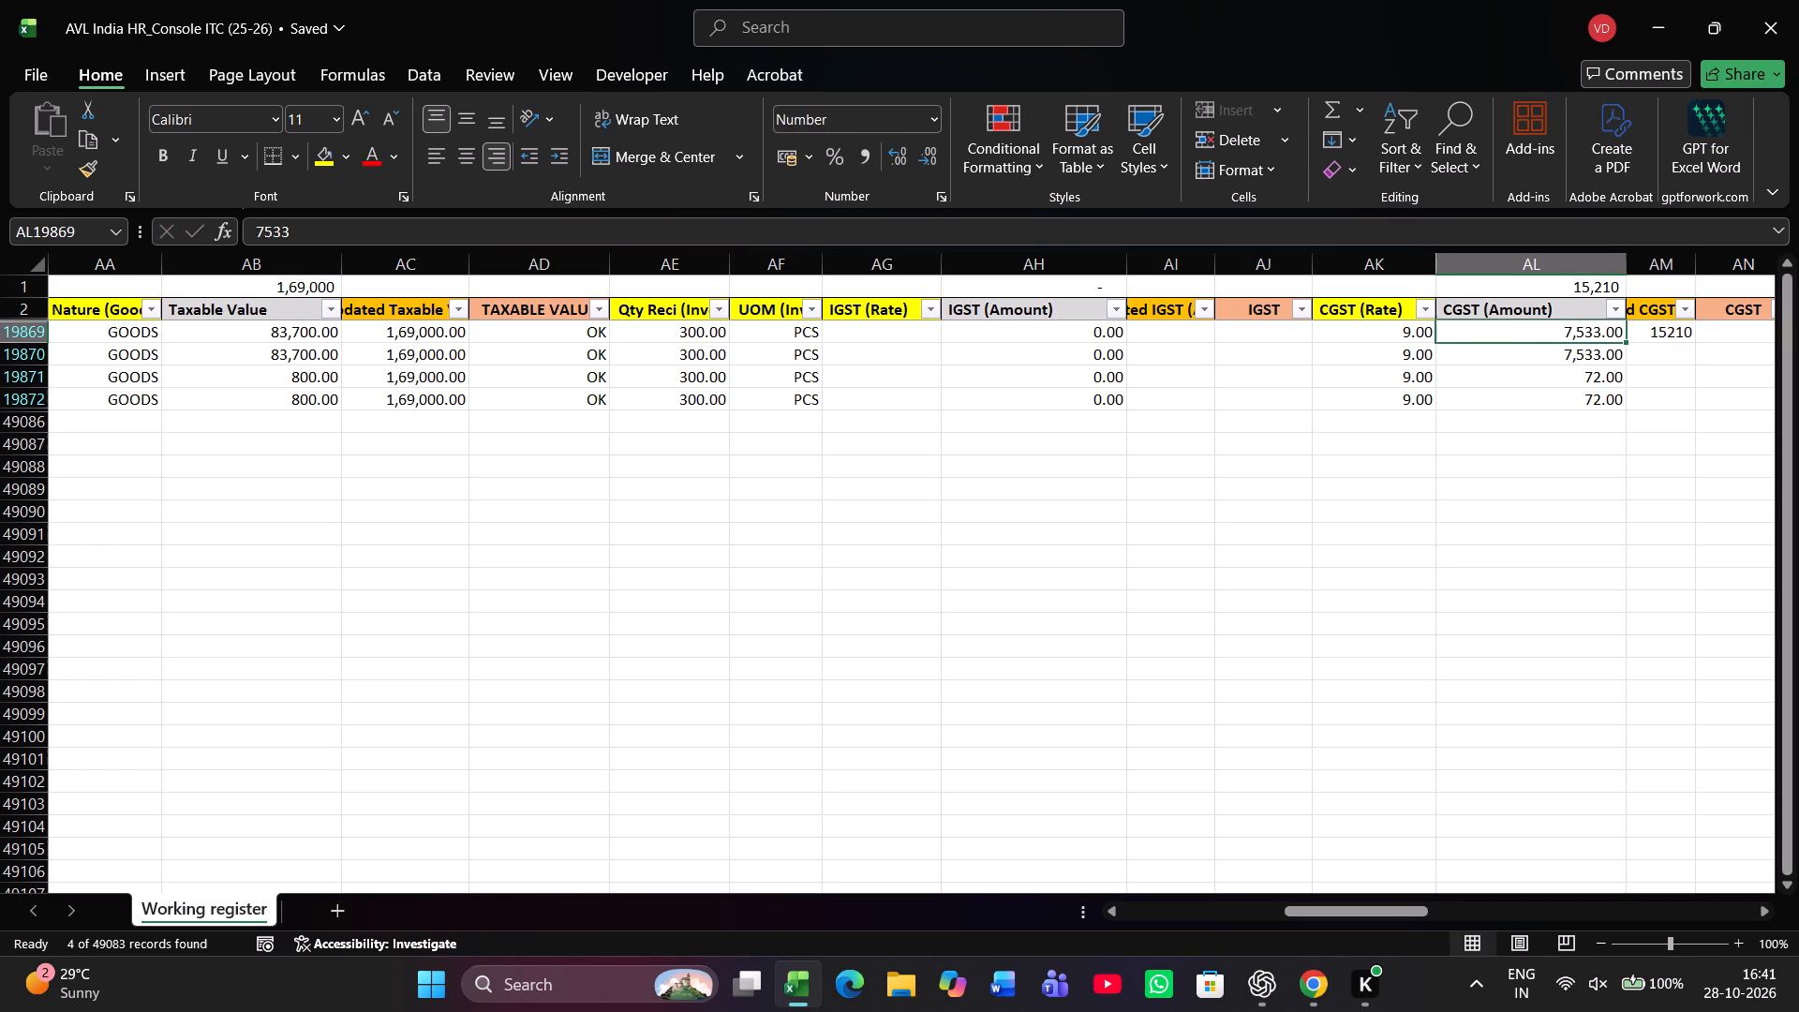
Mark the CGST check in column AN of row 19869 as OK.
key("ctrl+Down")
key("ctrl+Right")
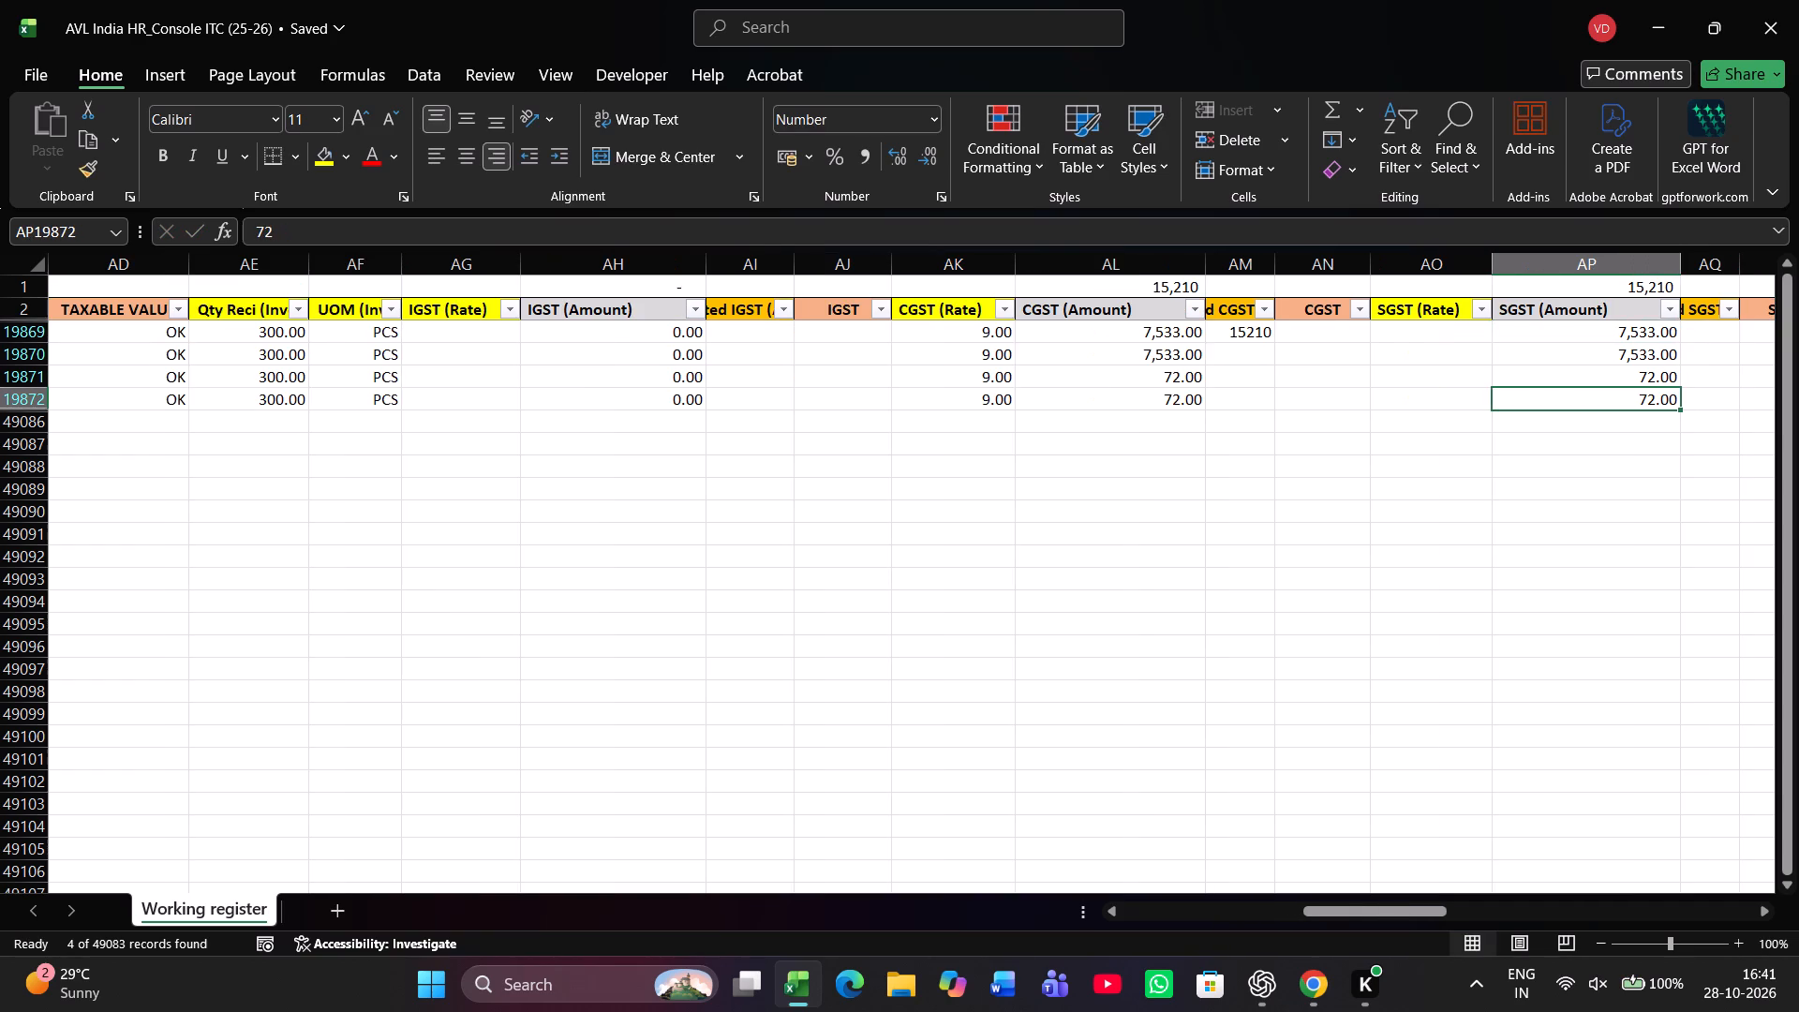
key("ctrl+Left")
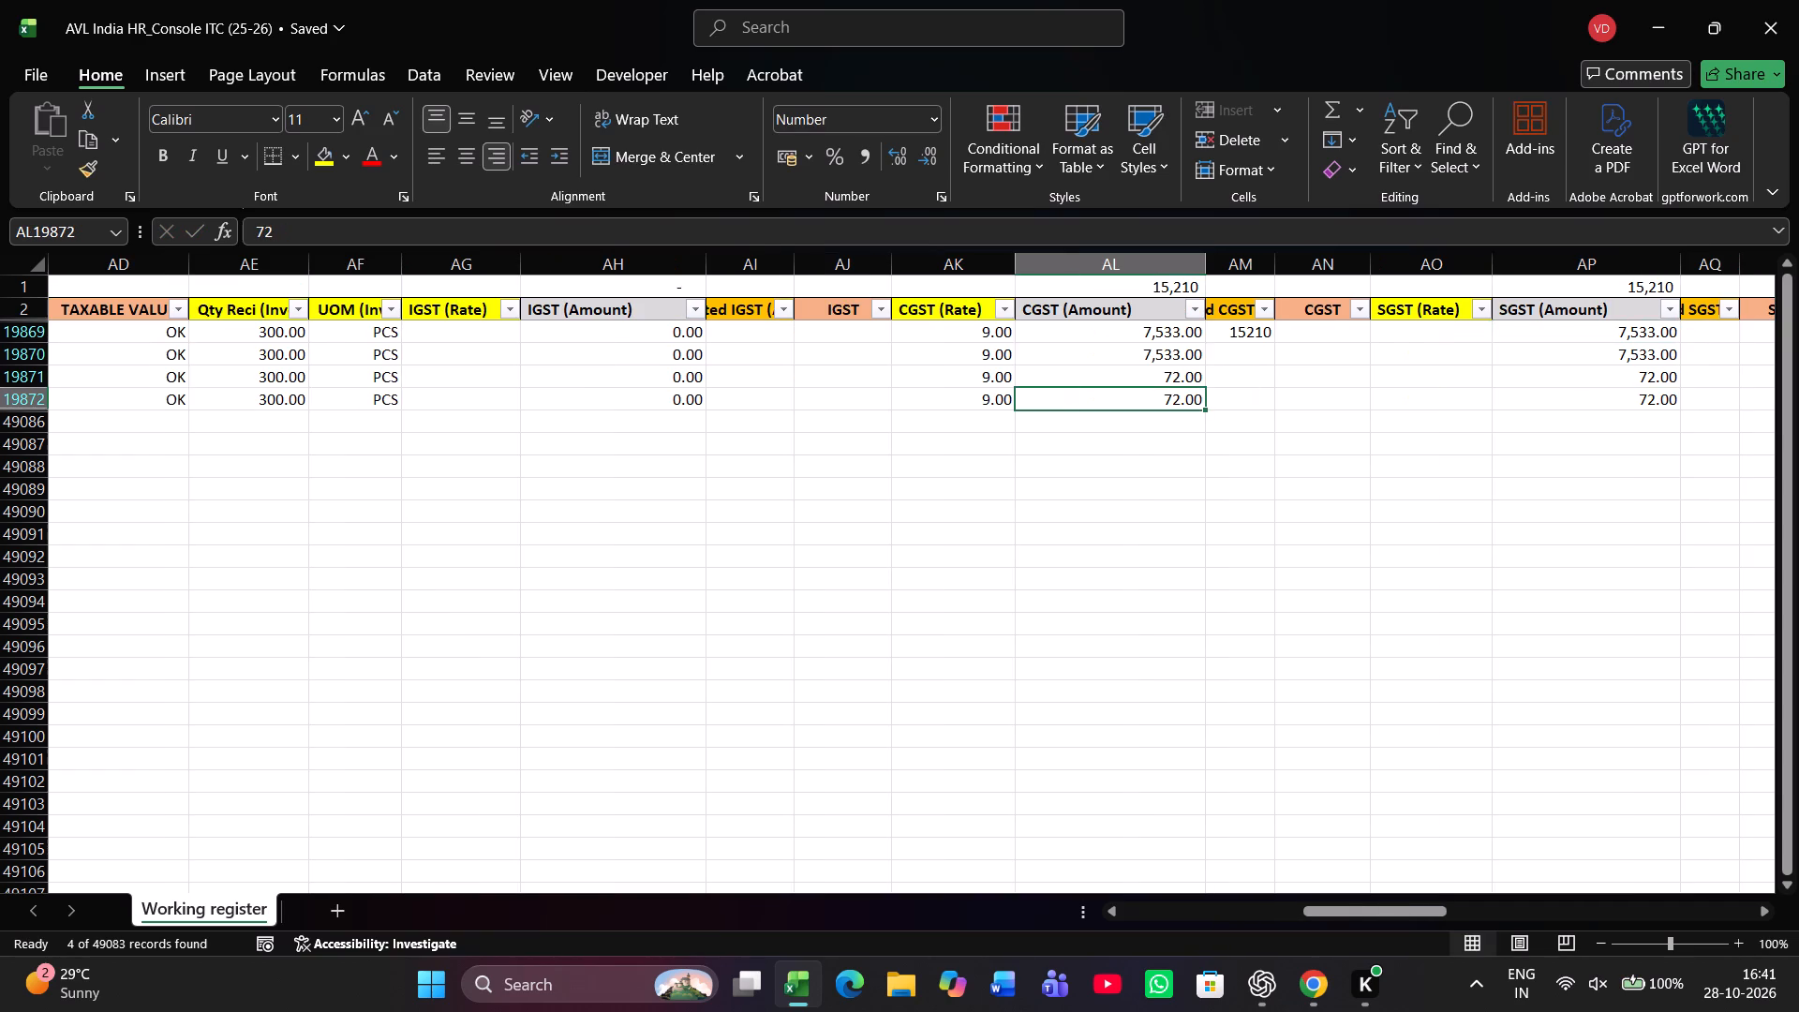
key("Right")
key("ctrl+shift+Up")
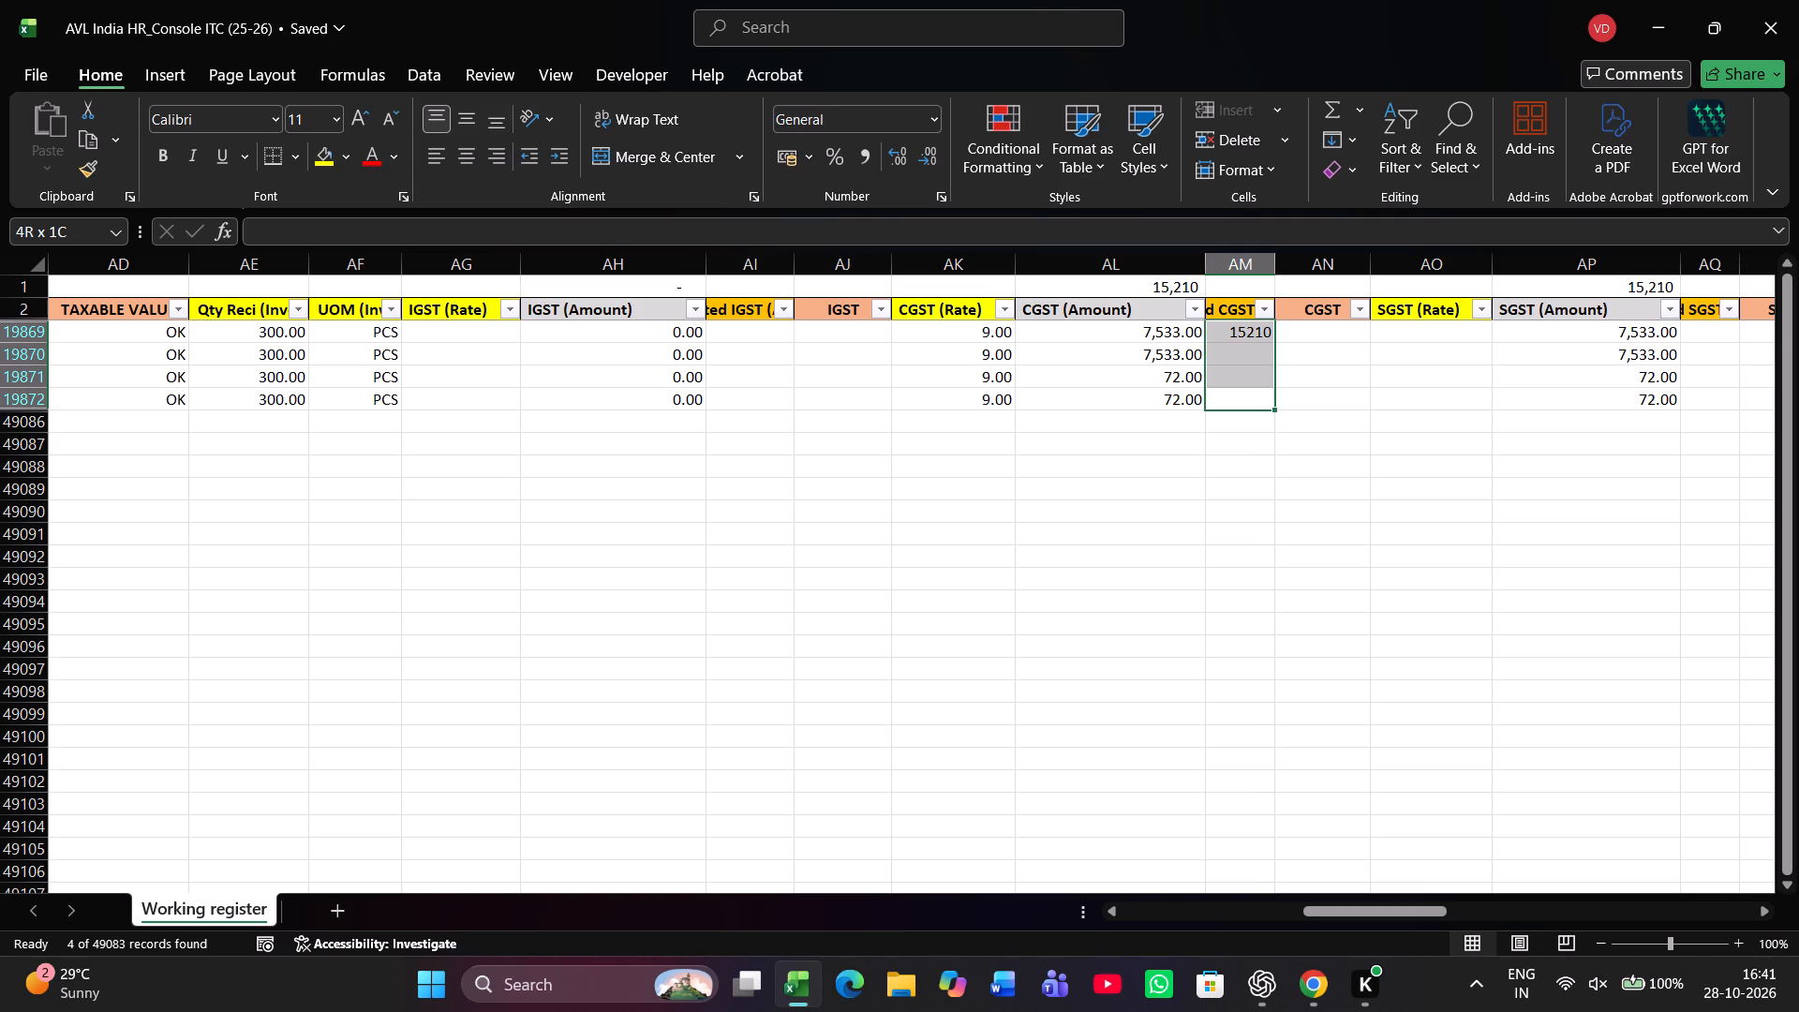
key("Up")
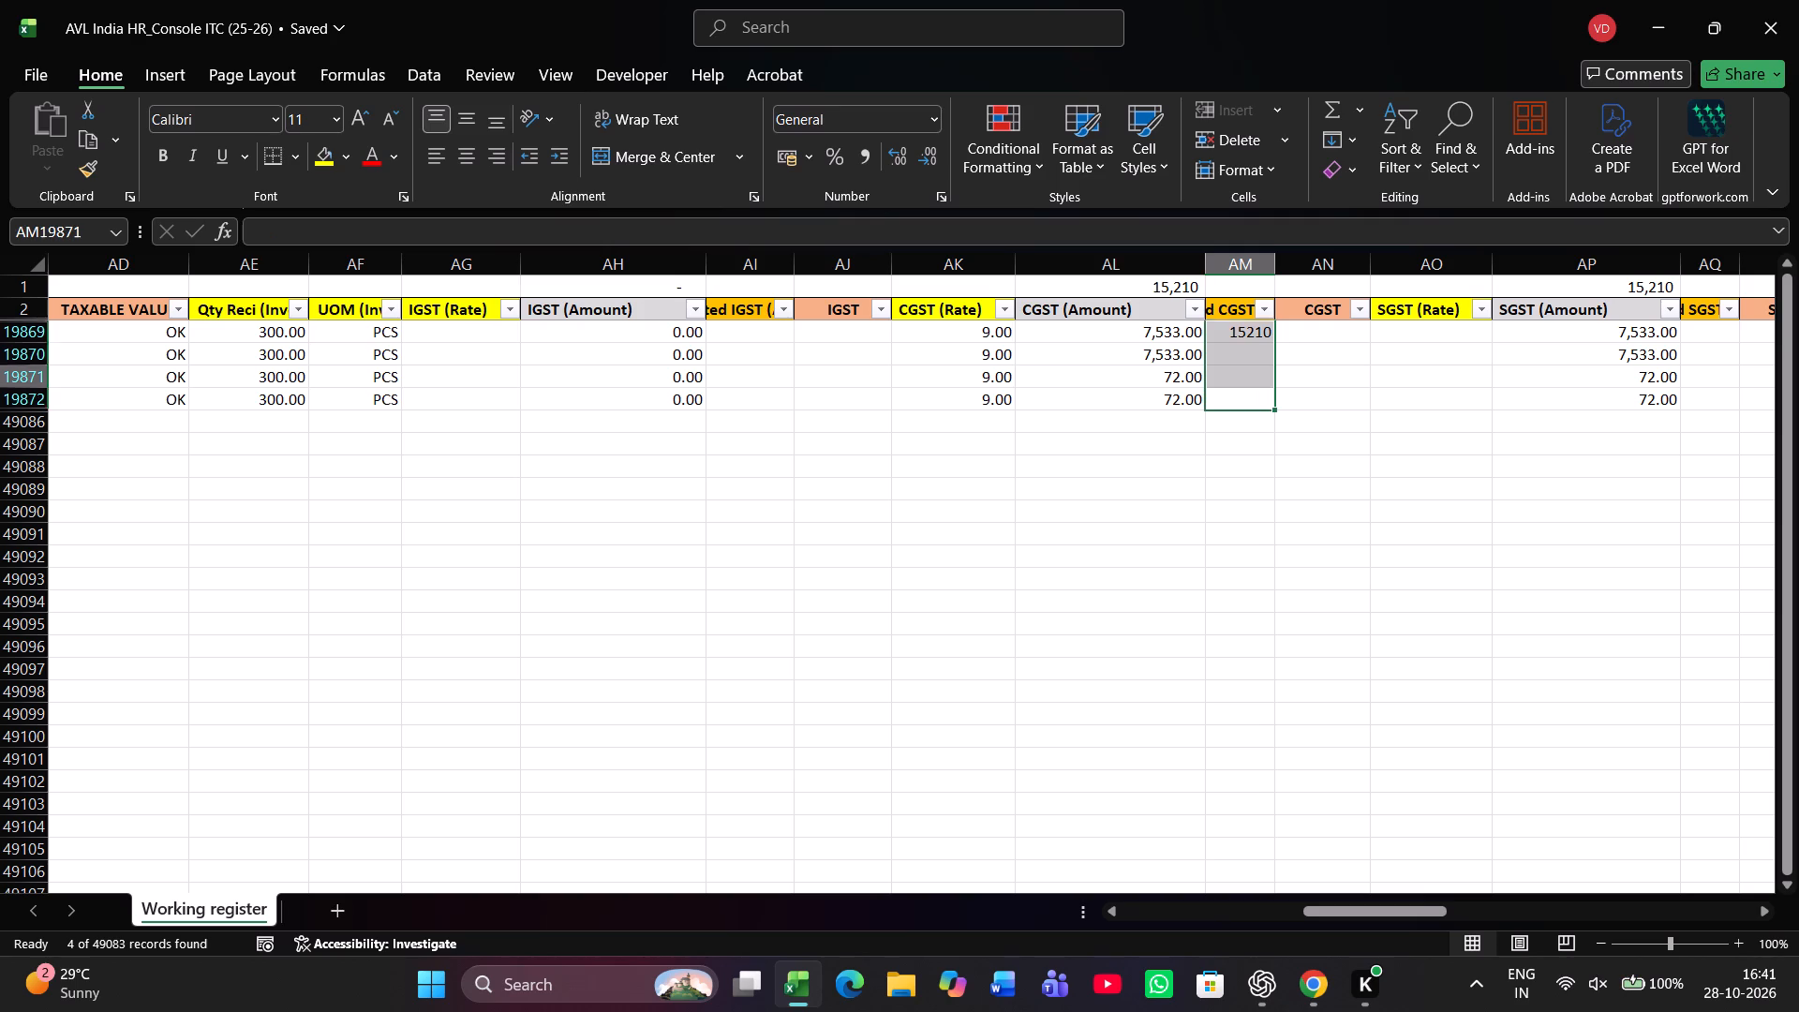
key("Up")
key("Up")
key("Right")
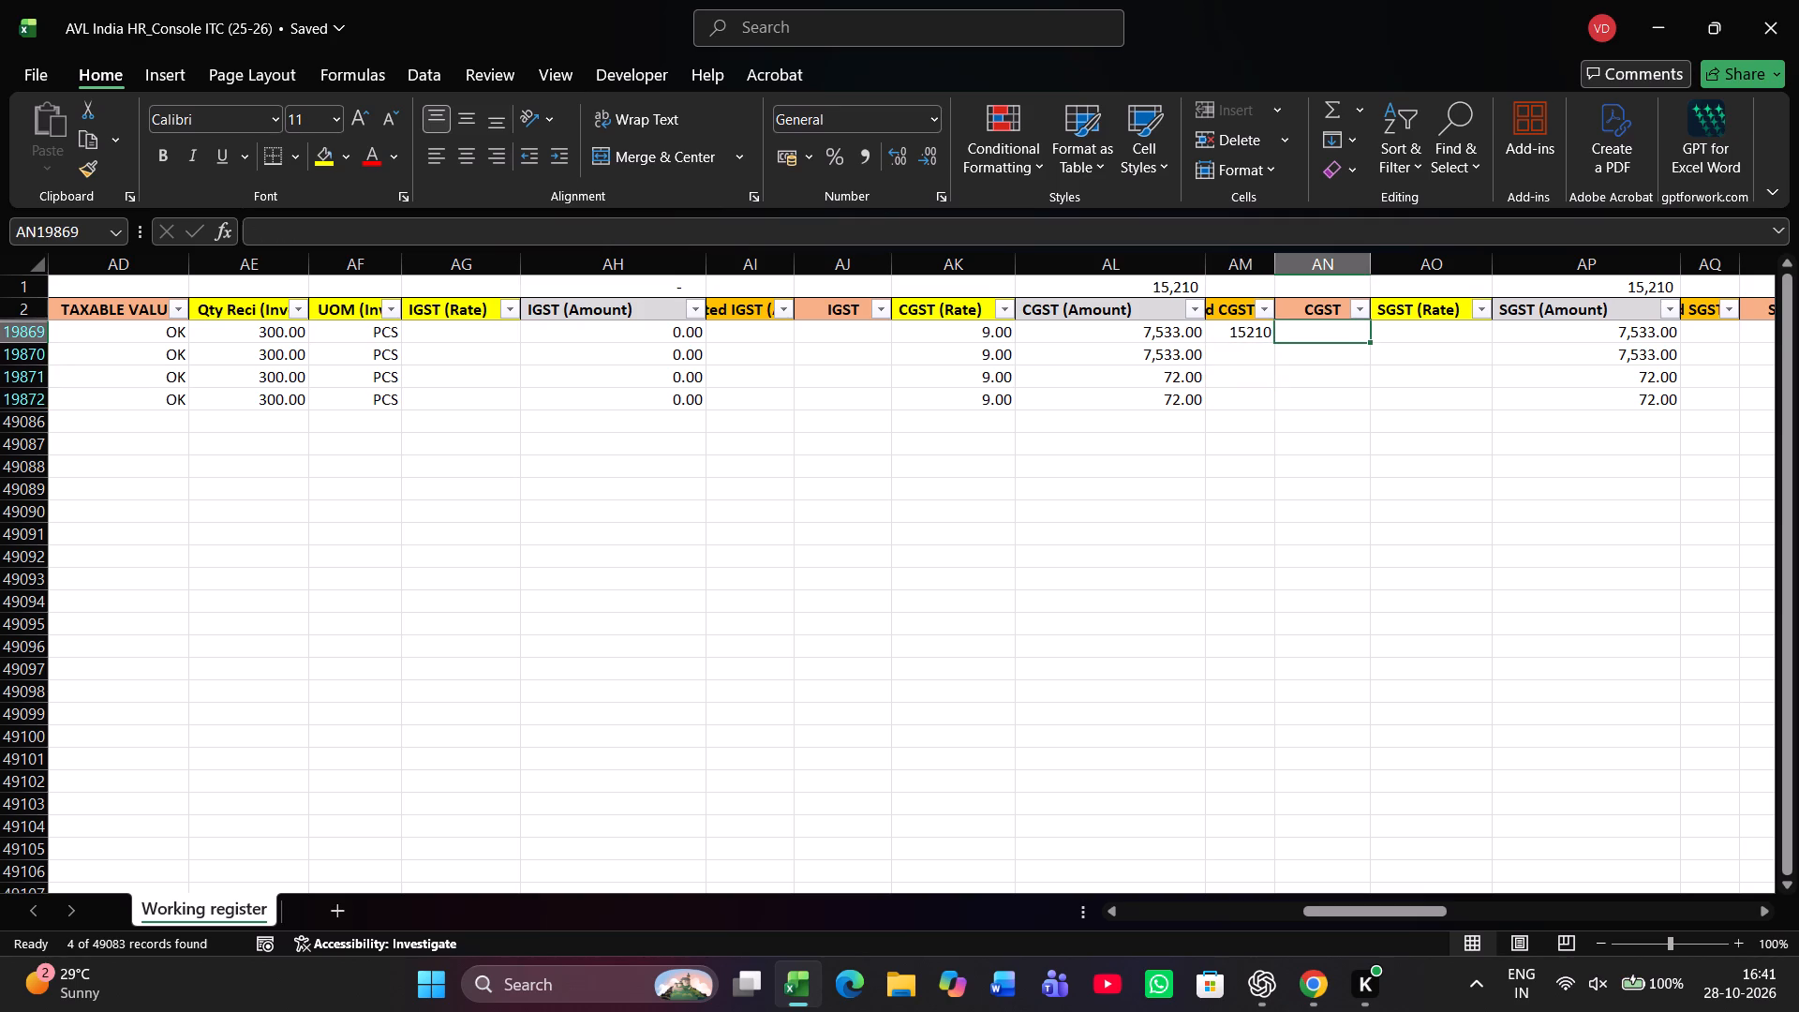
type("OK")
Enter an SGST rate of 9 in column AO of row 19869 and fill columns AM to AO down all four rows.
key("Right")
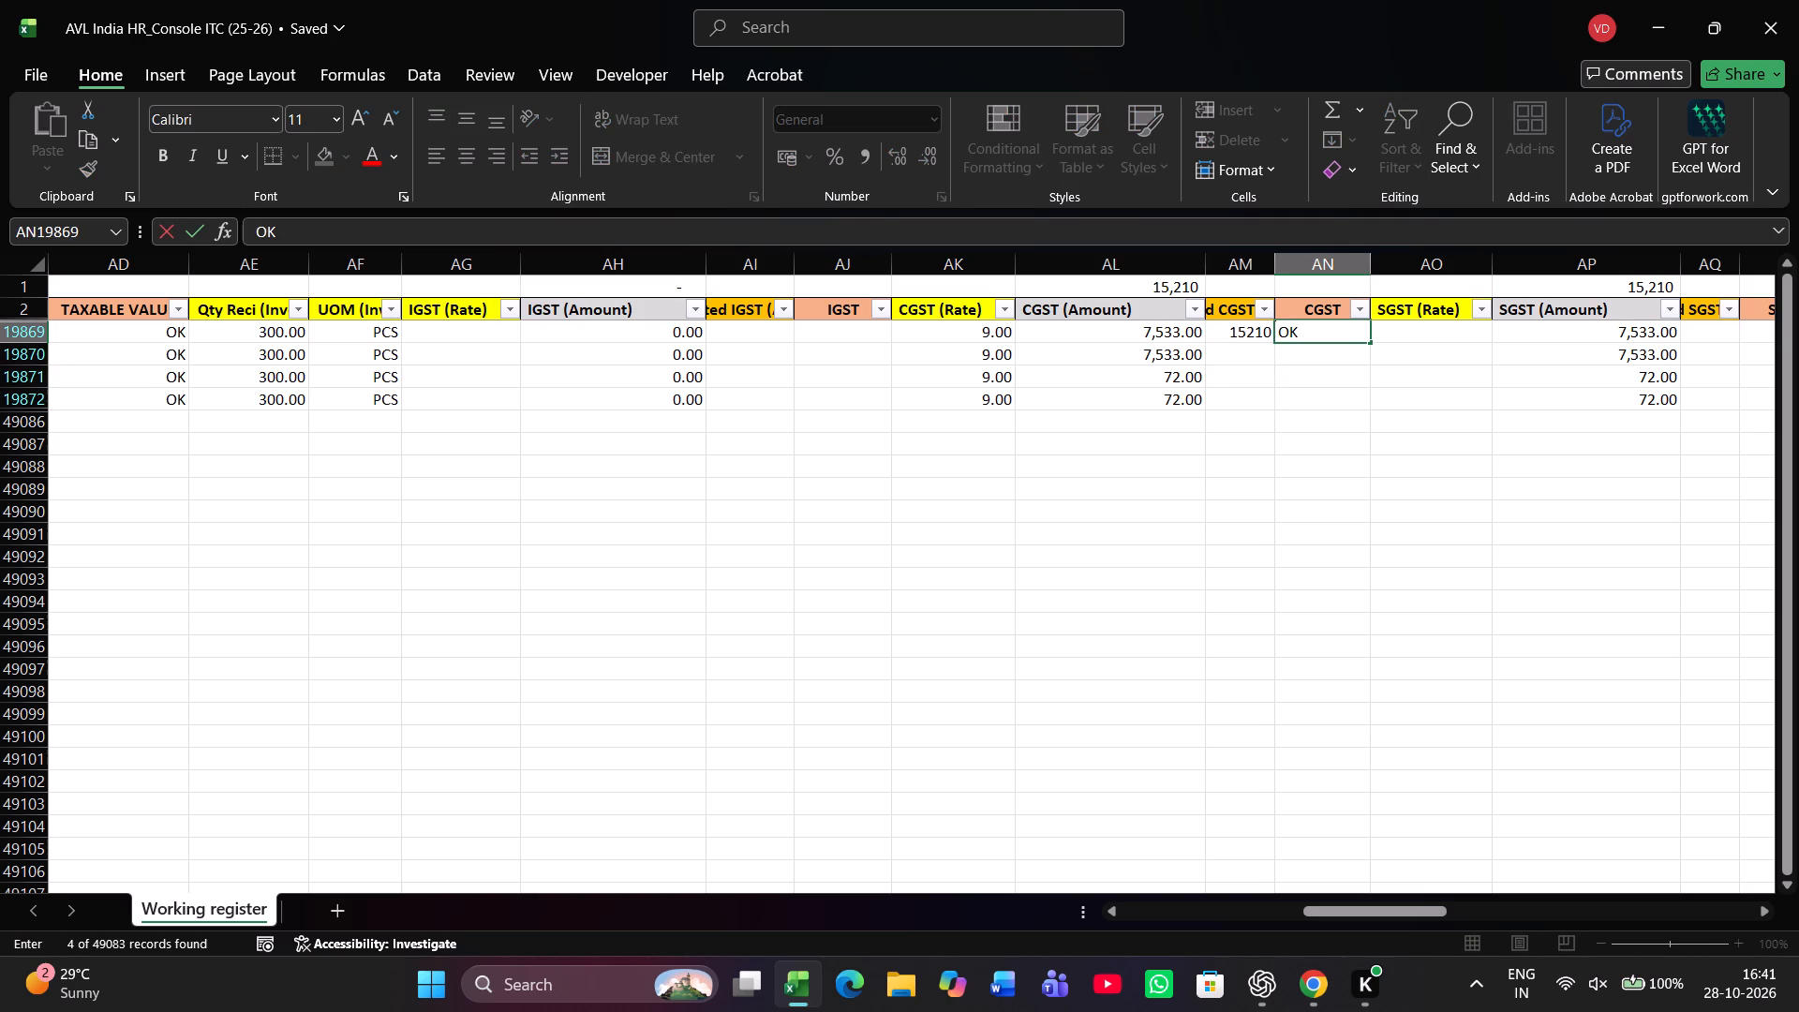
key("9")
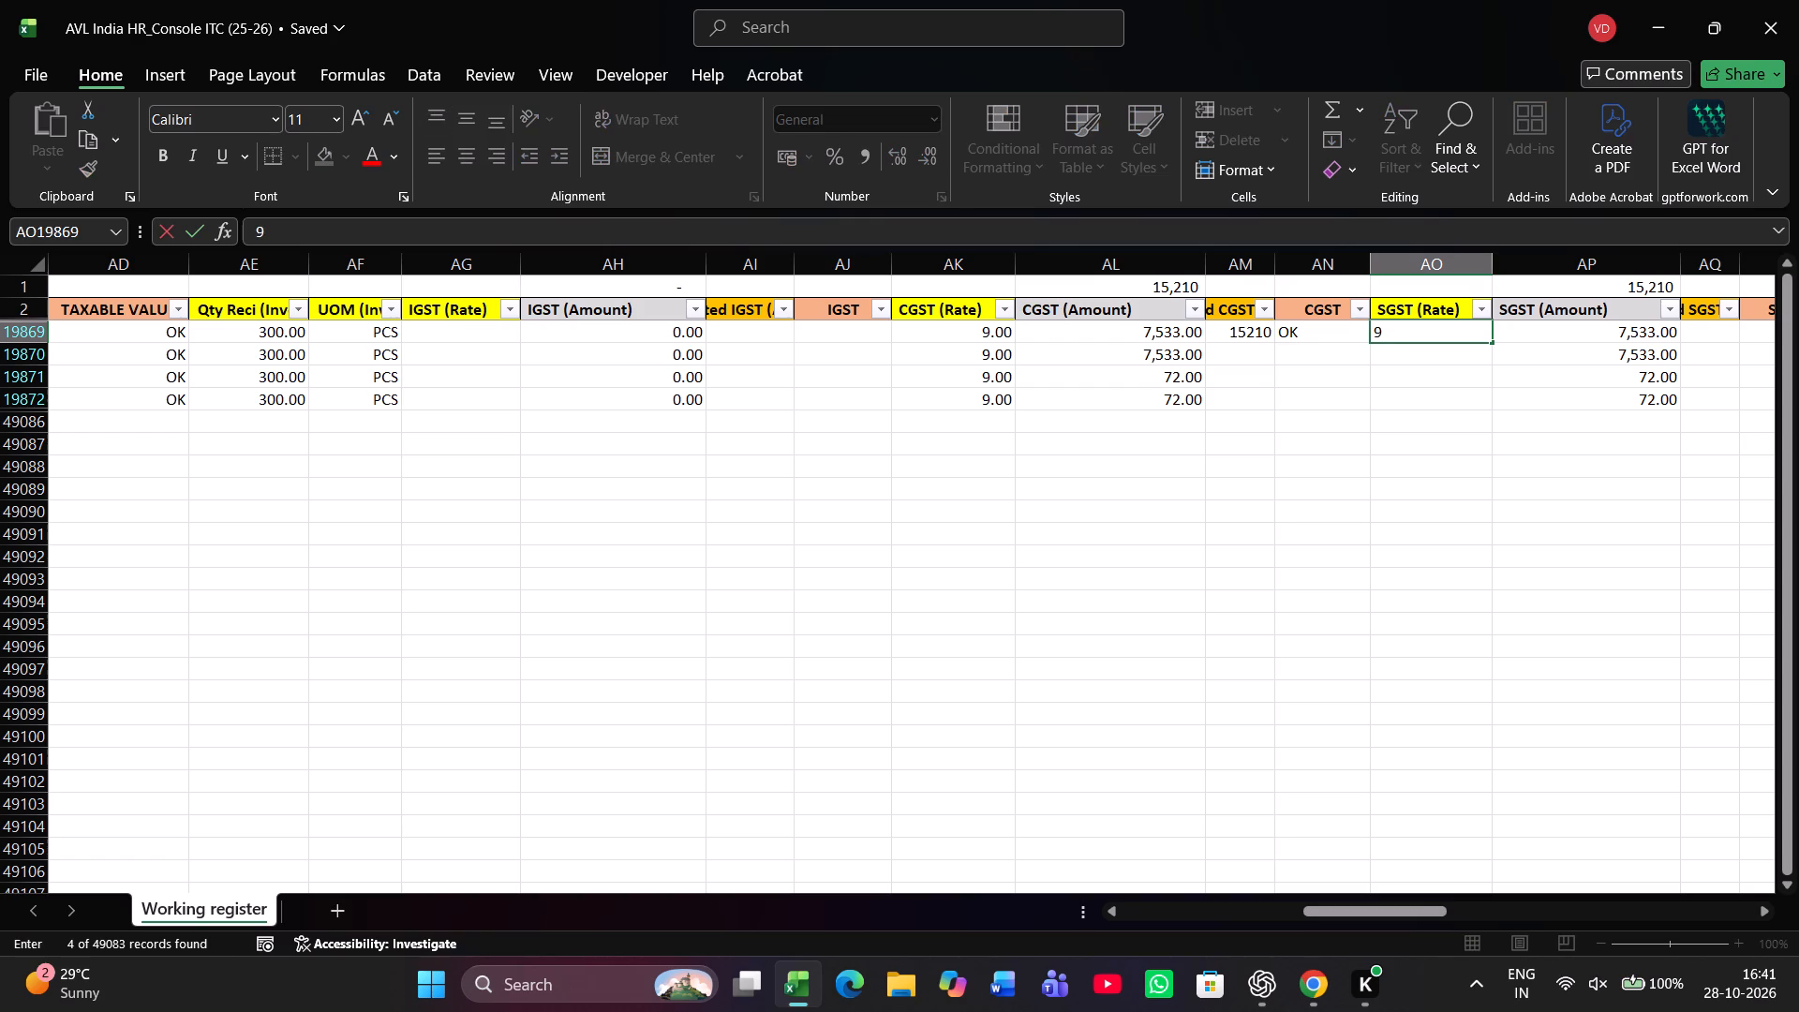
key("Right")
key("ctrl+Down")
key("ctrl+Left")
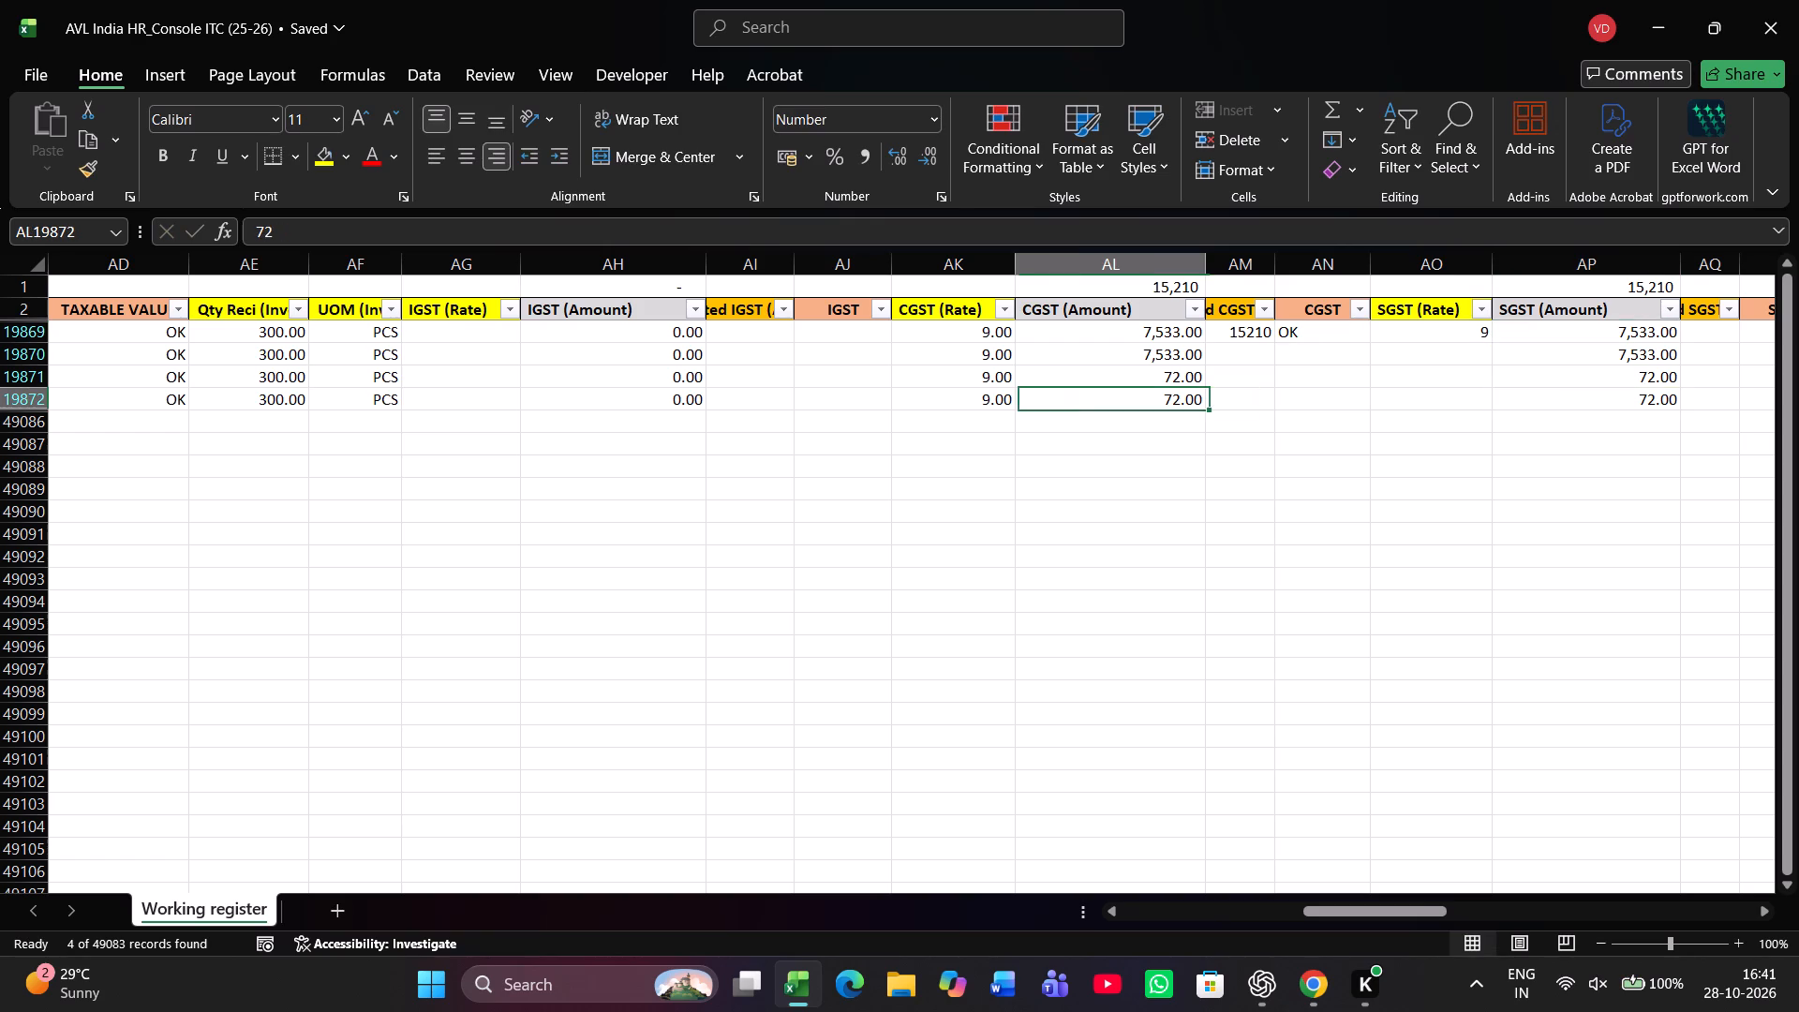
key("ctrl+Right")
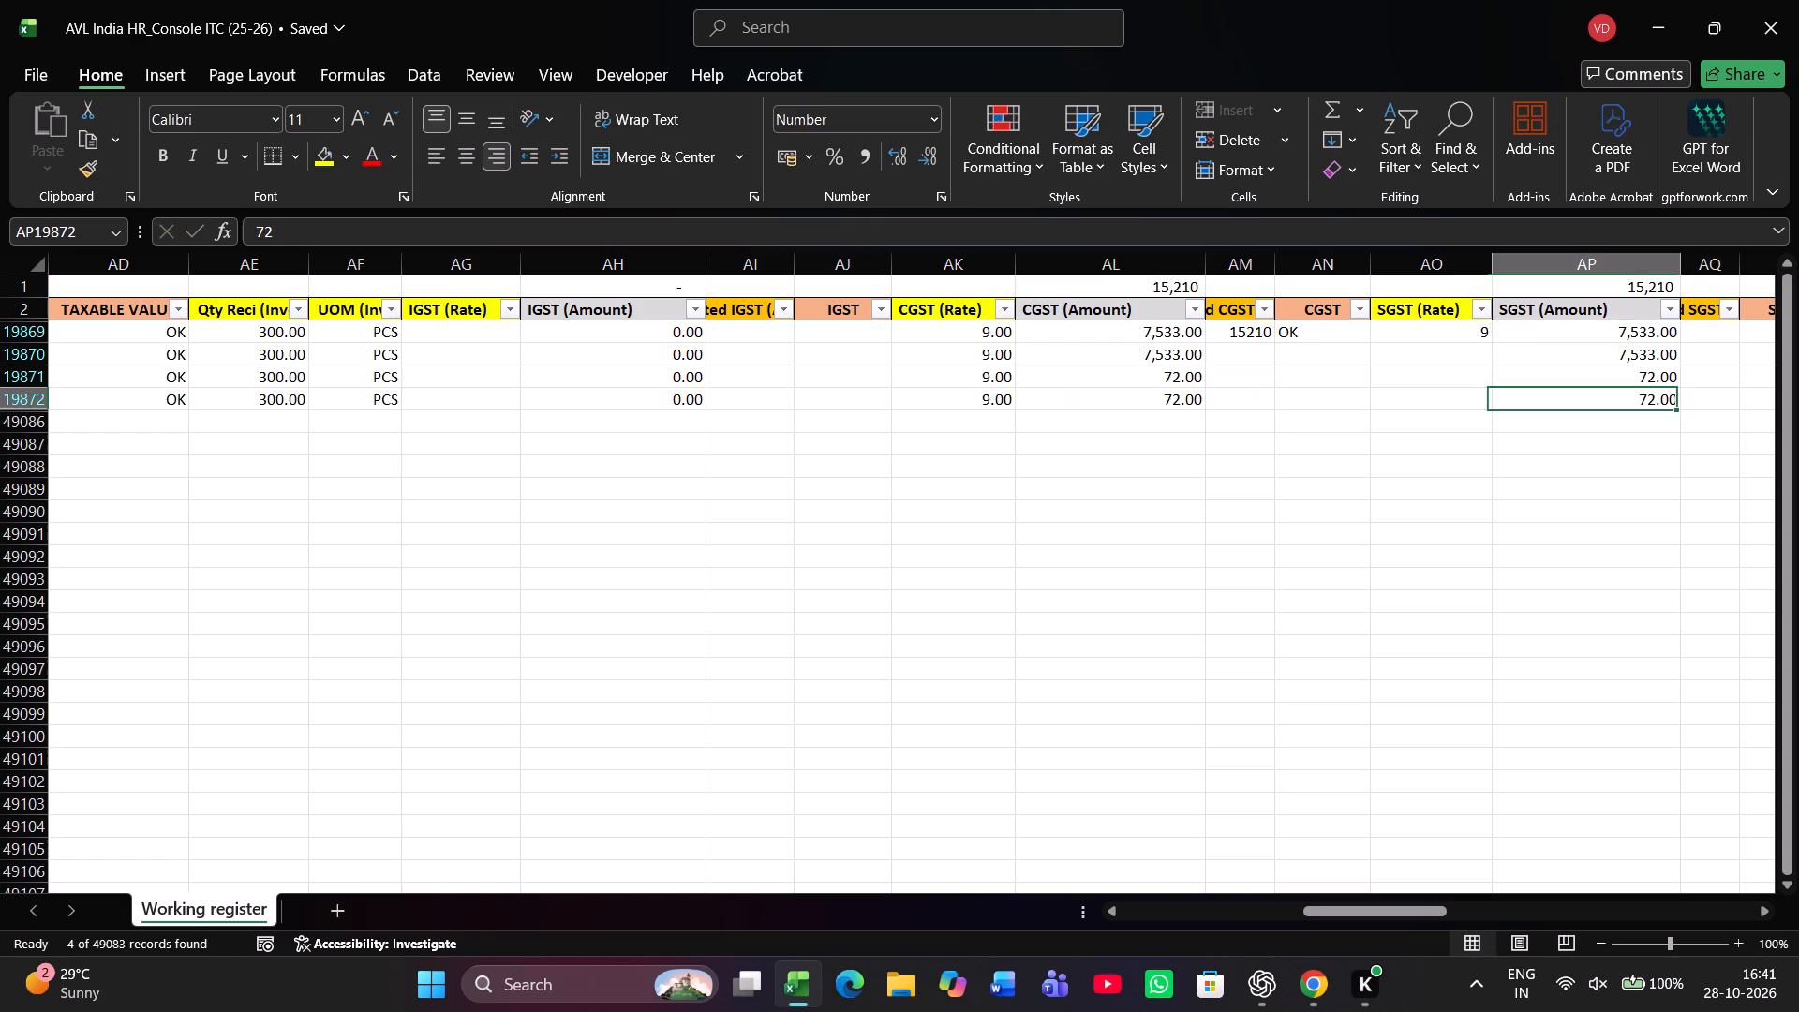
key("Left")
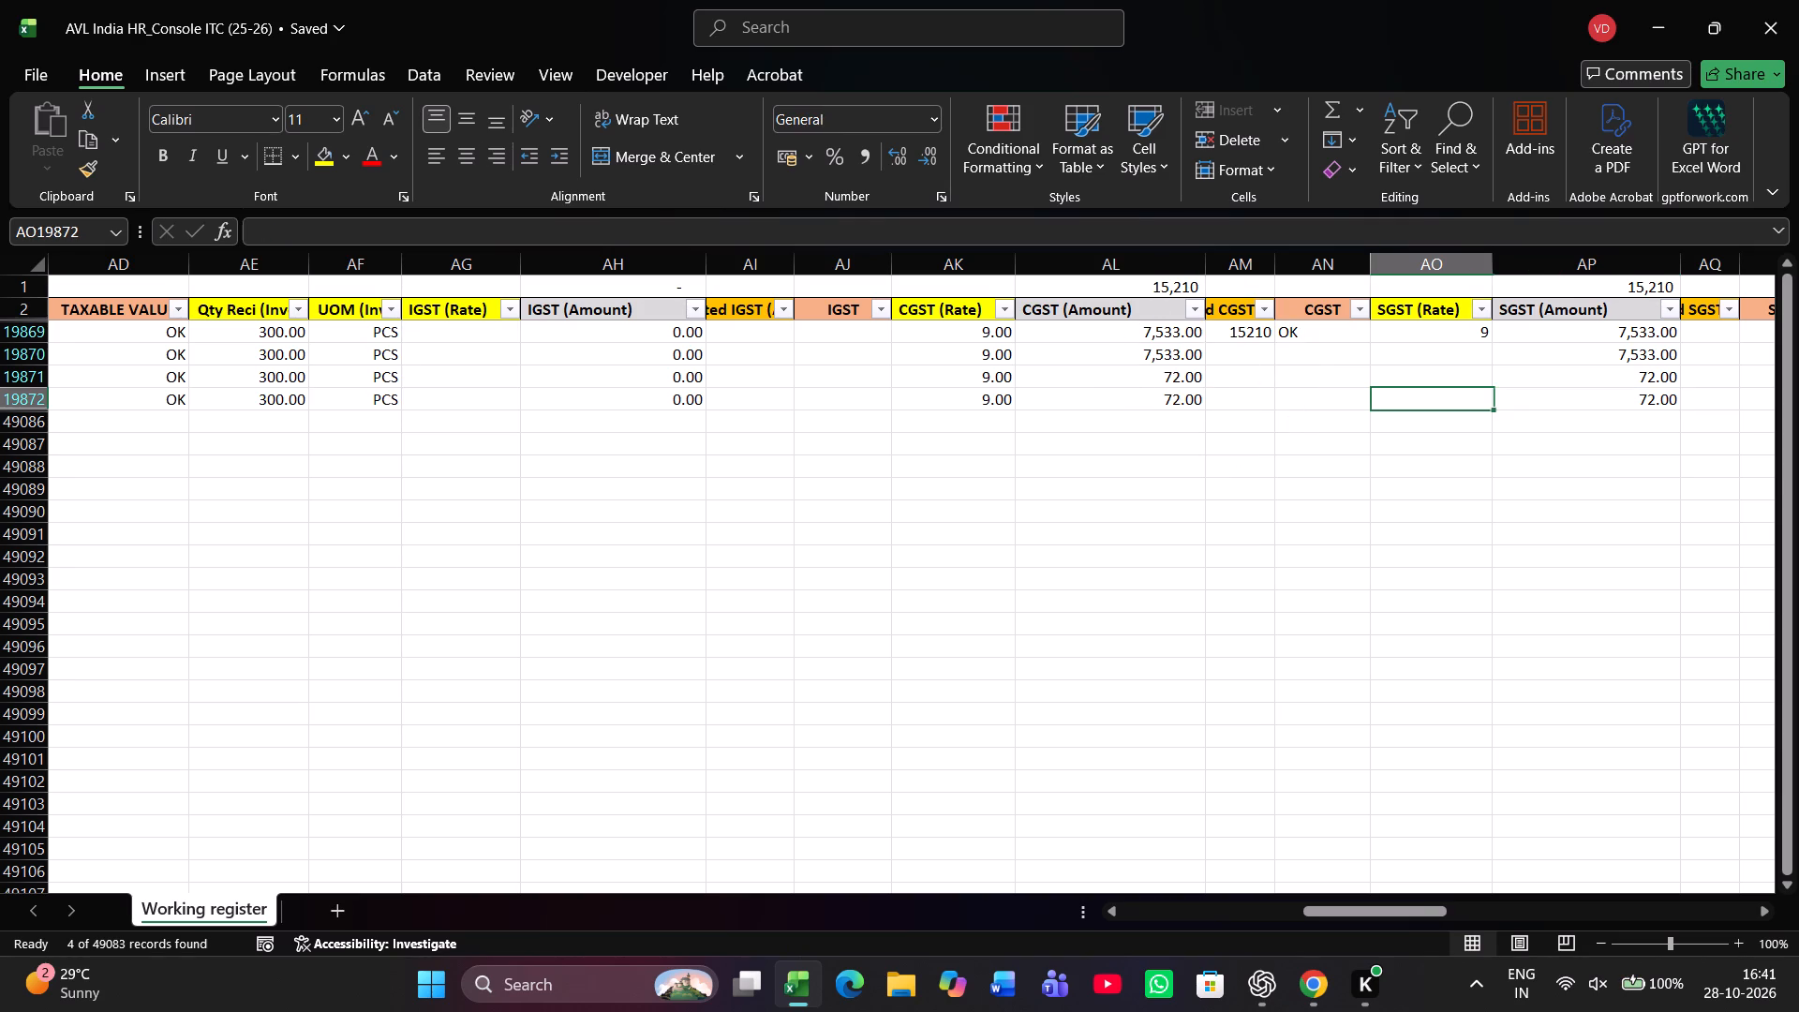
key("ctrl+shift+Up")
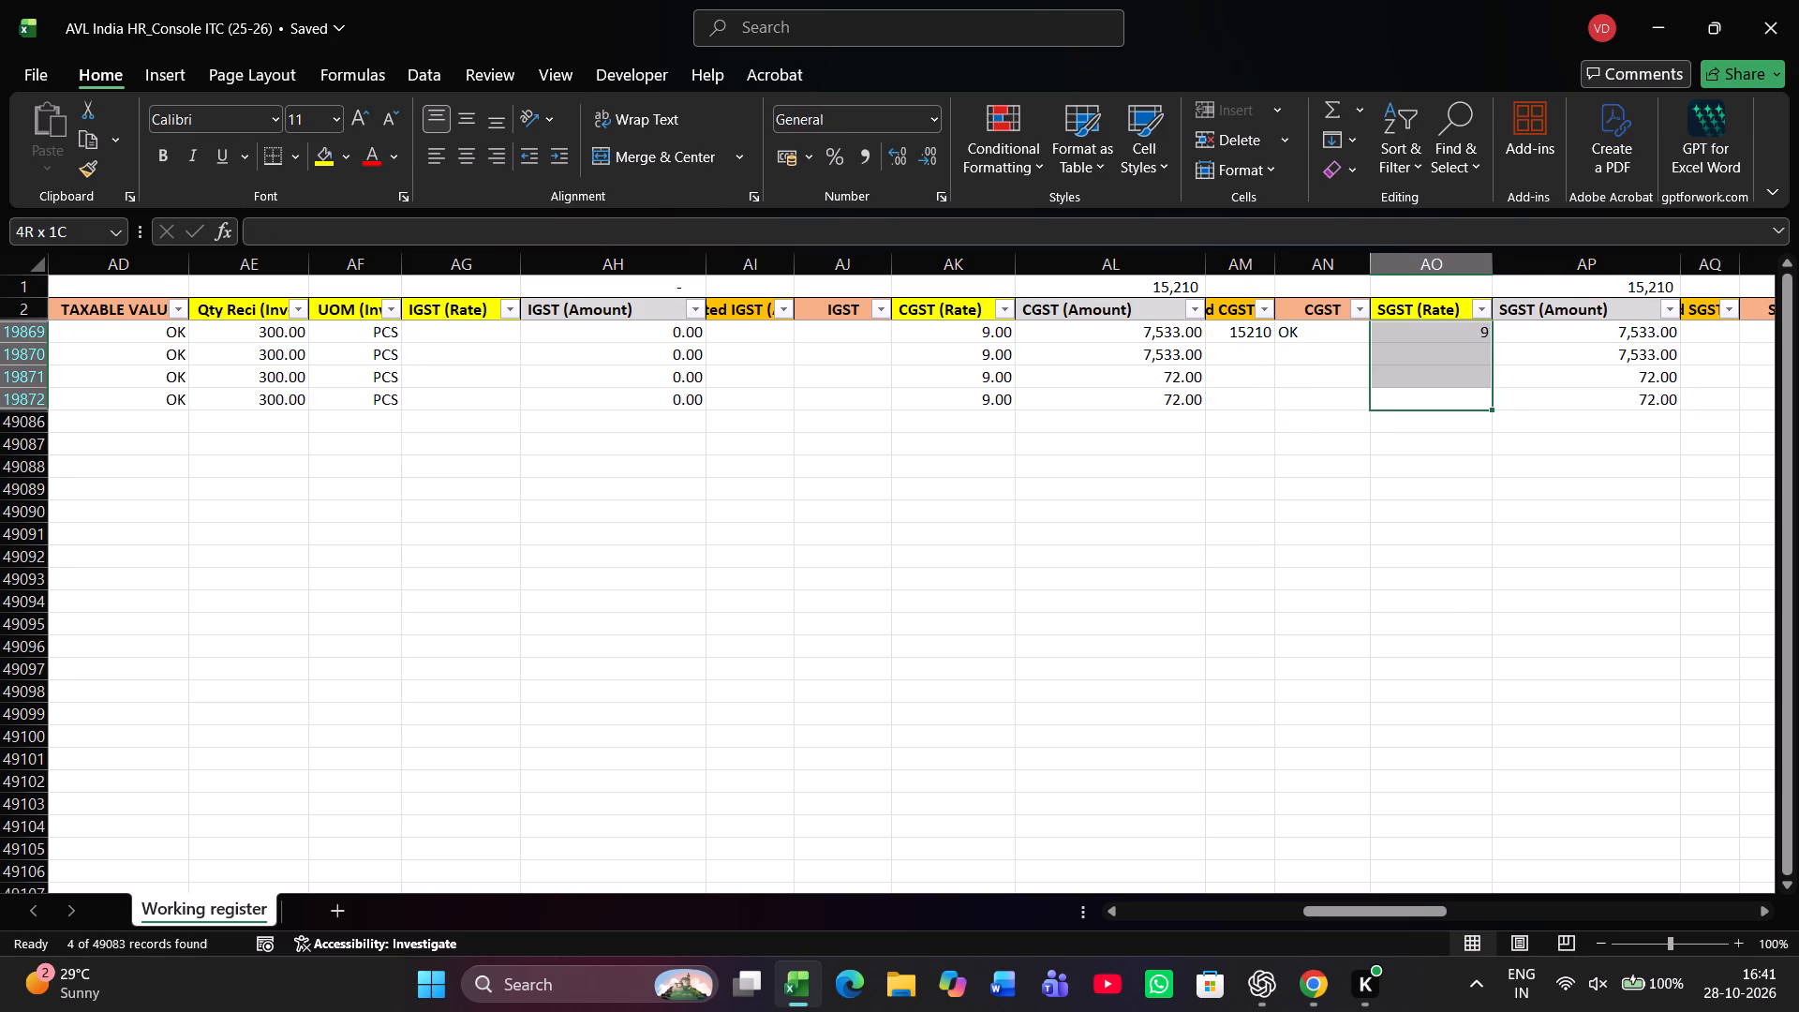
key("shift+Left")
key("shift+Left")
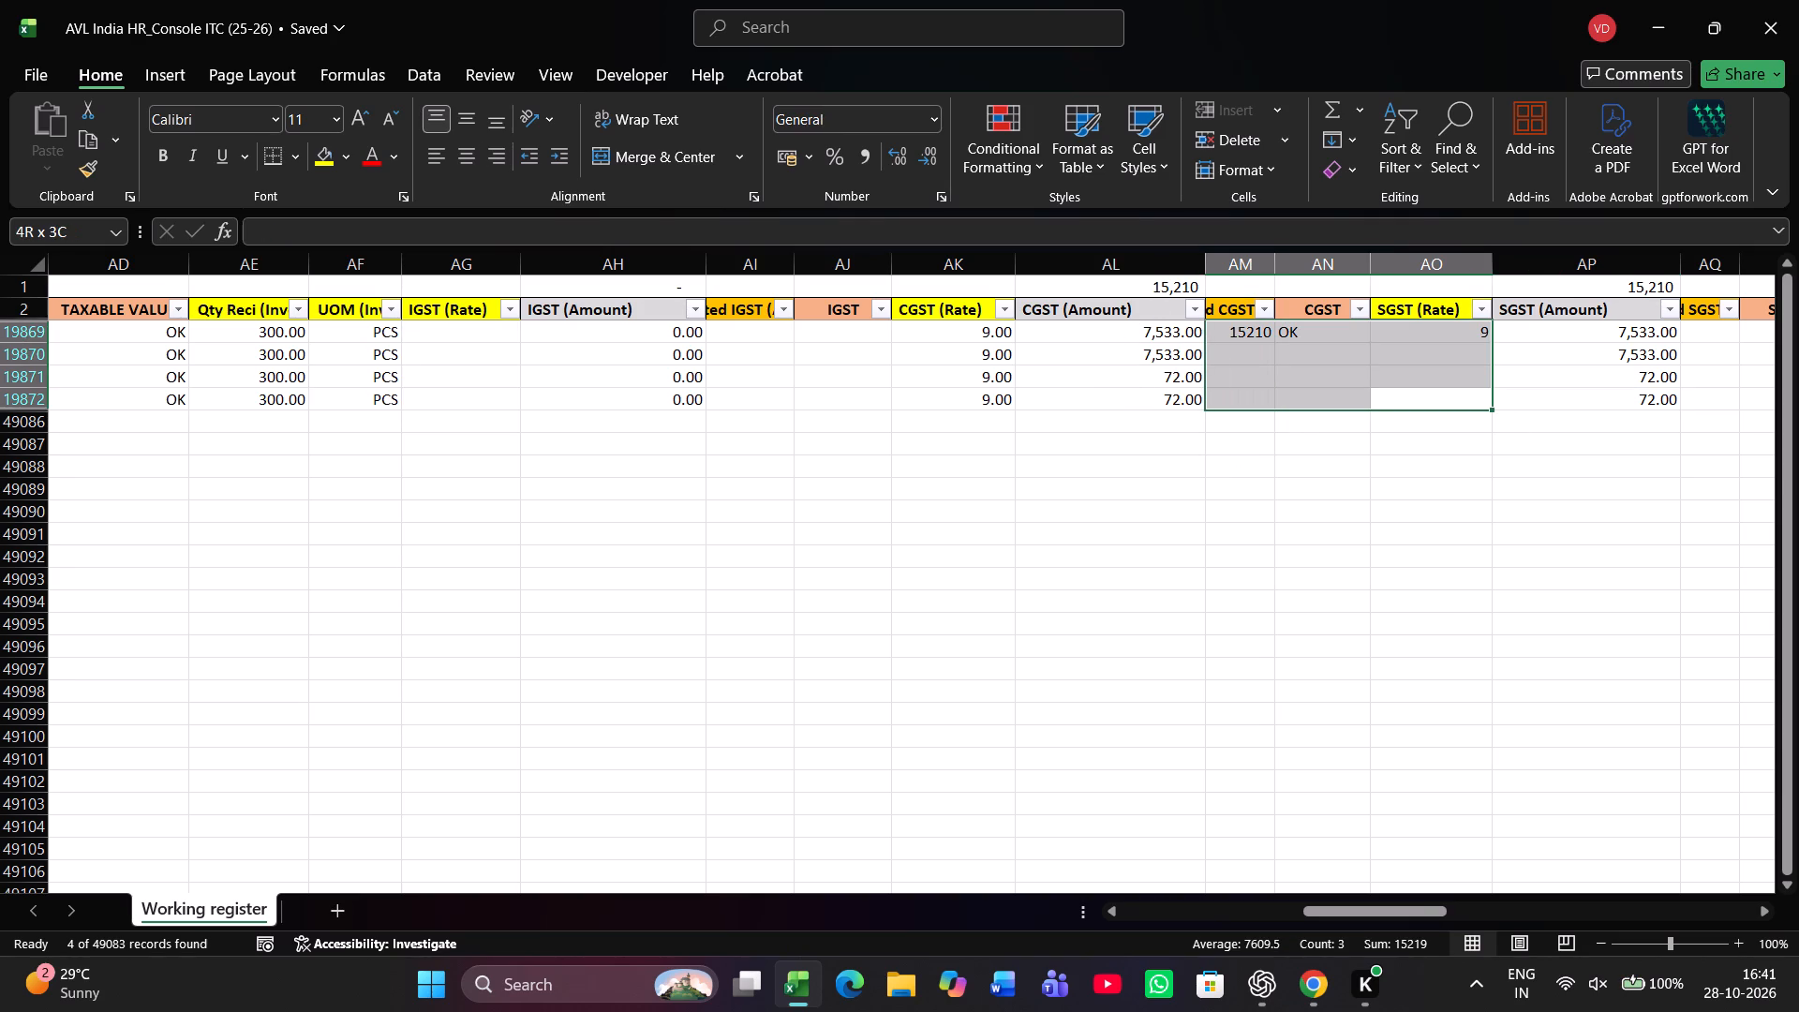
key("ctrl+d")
Enter an updated SGST amount of 15210 in column AQ of row 19869 and mark its SGST check in AR as OK.
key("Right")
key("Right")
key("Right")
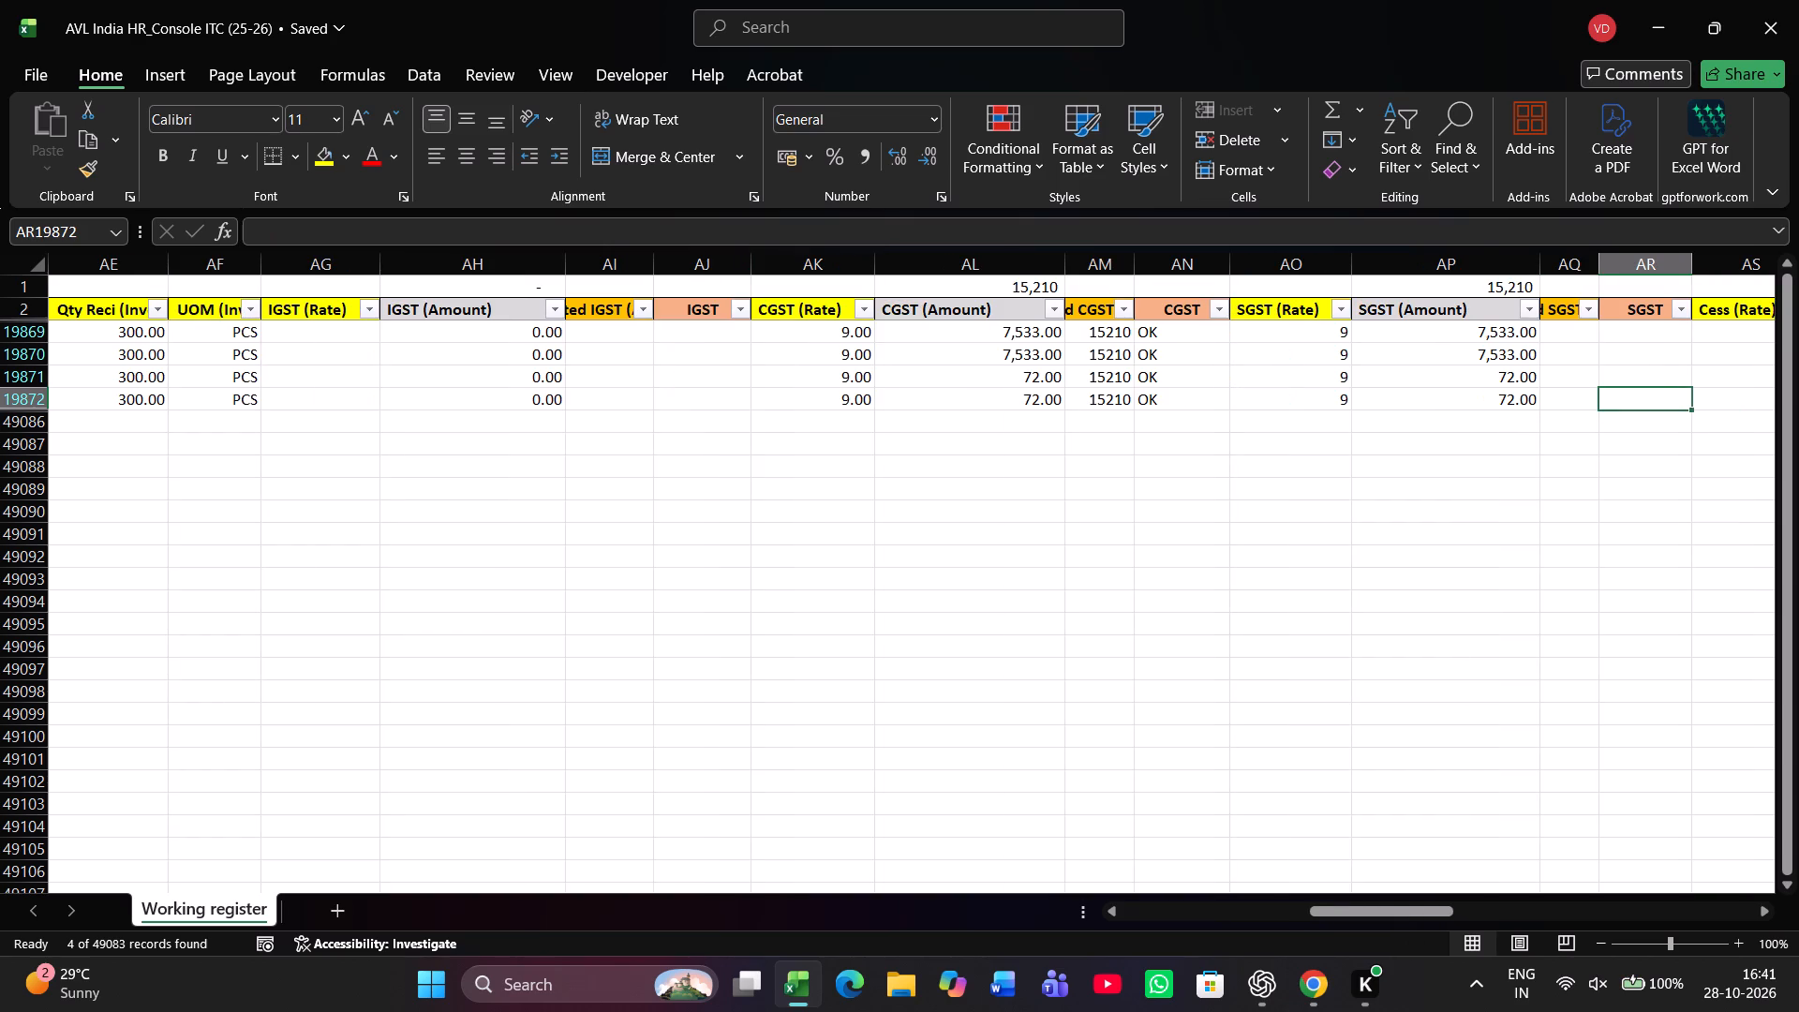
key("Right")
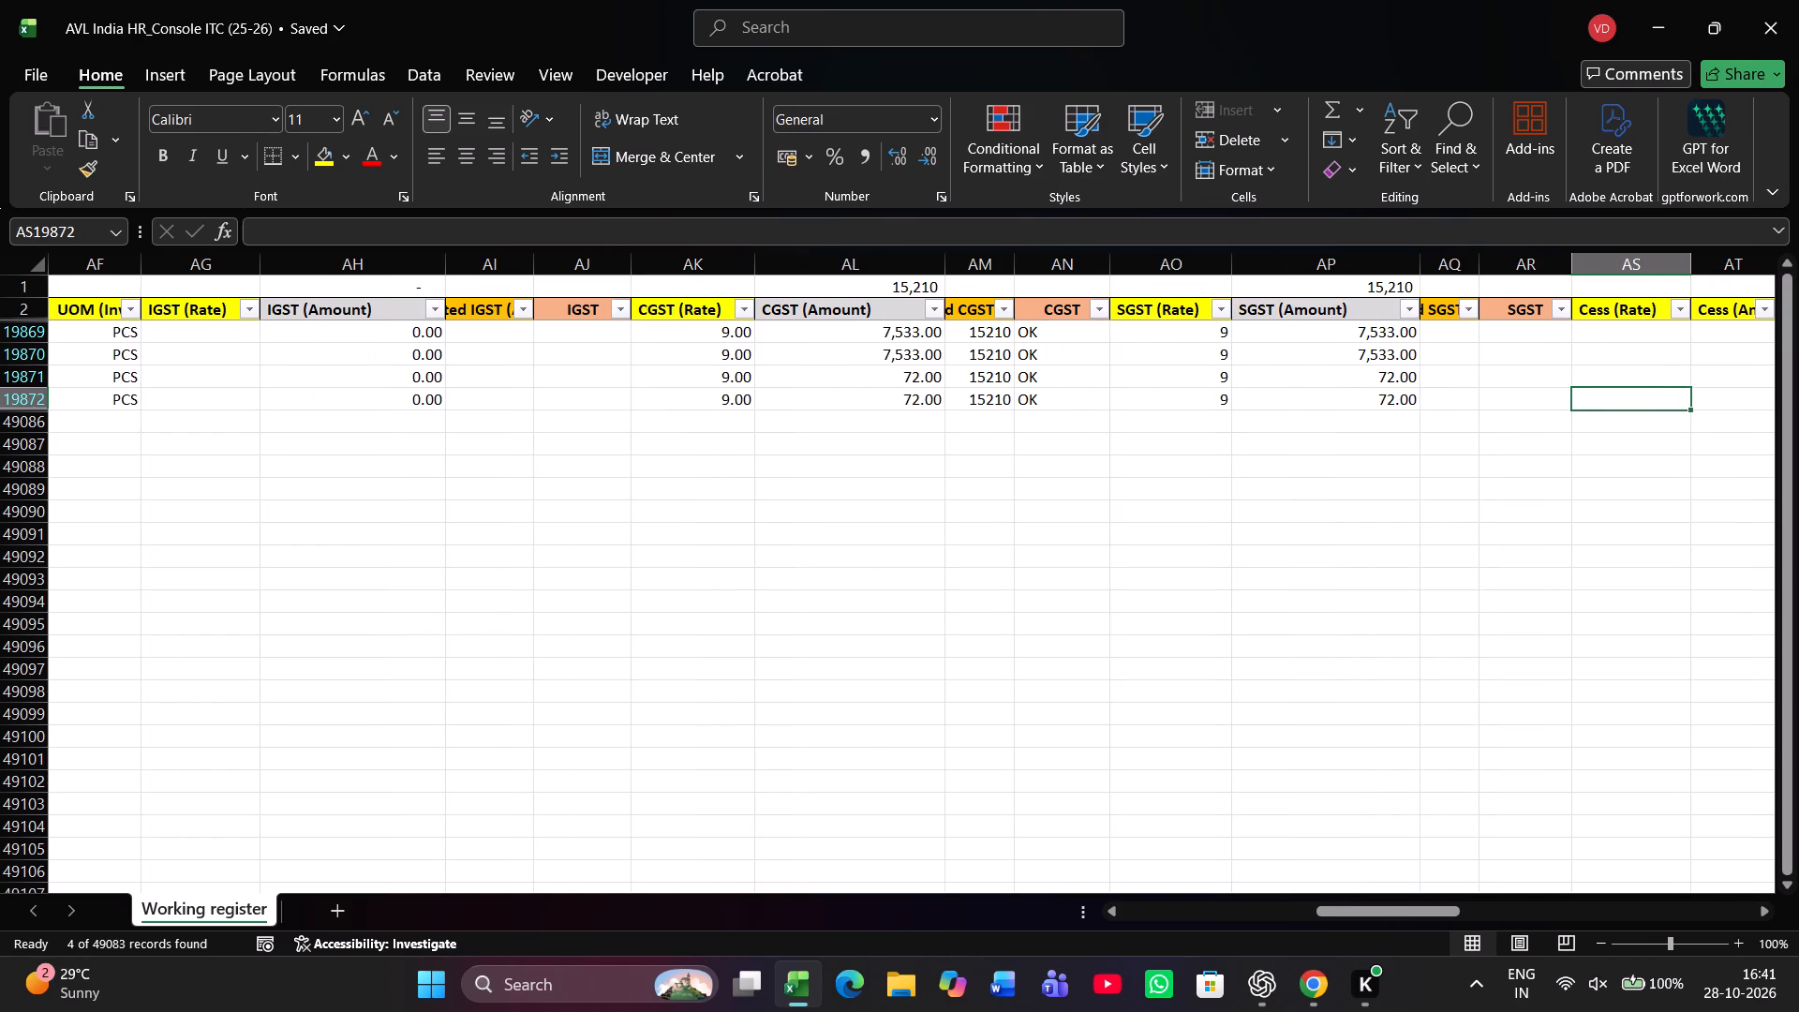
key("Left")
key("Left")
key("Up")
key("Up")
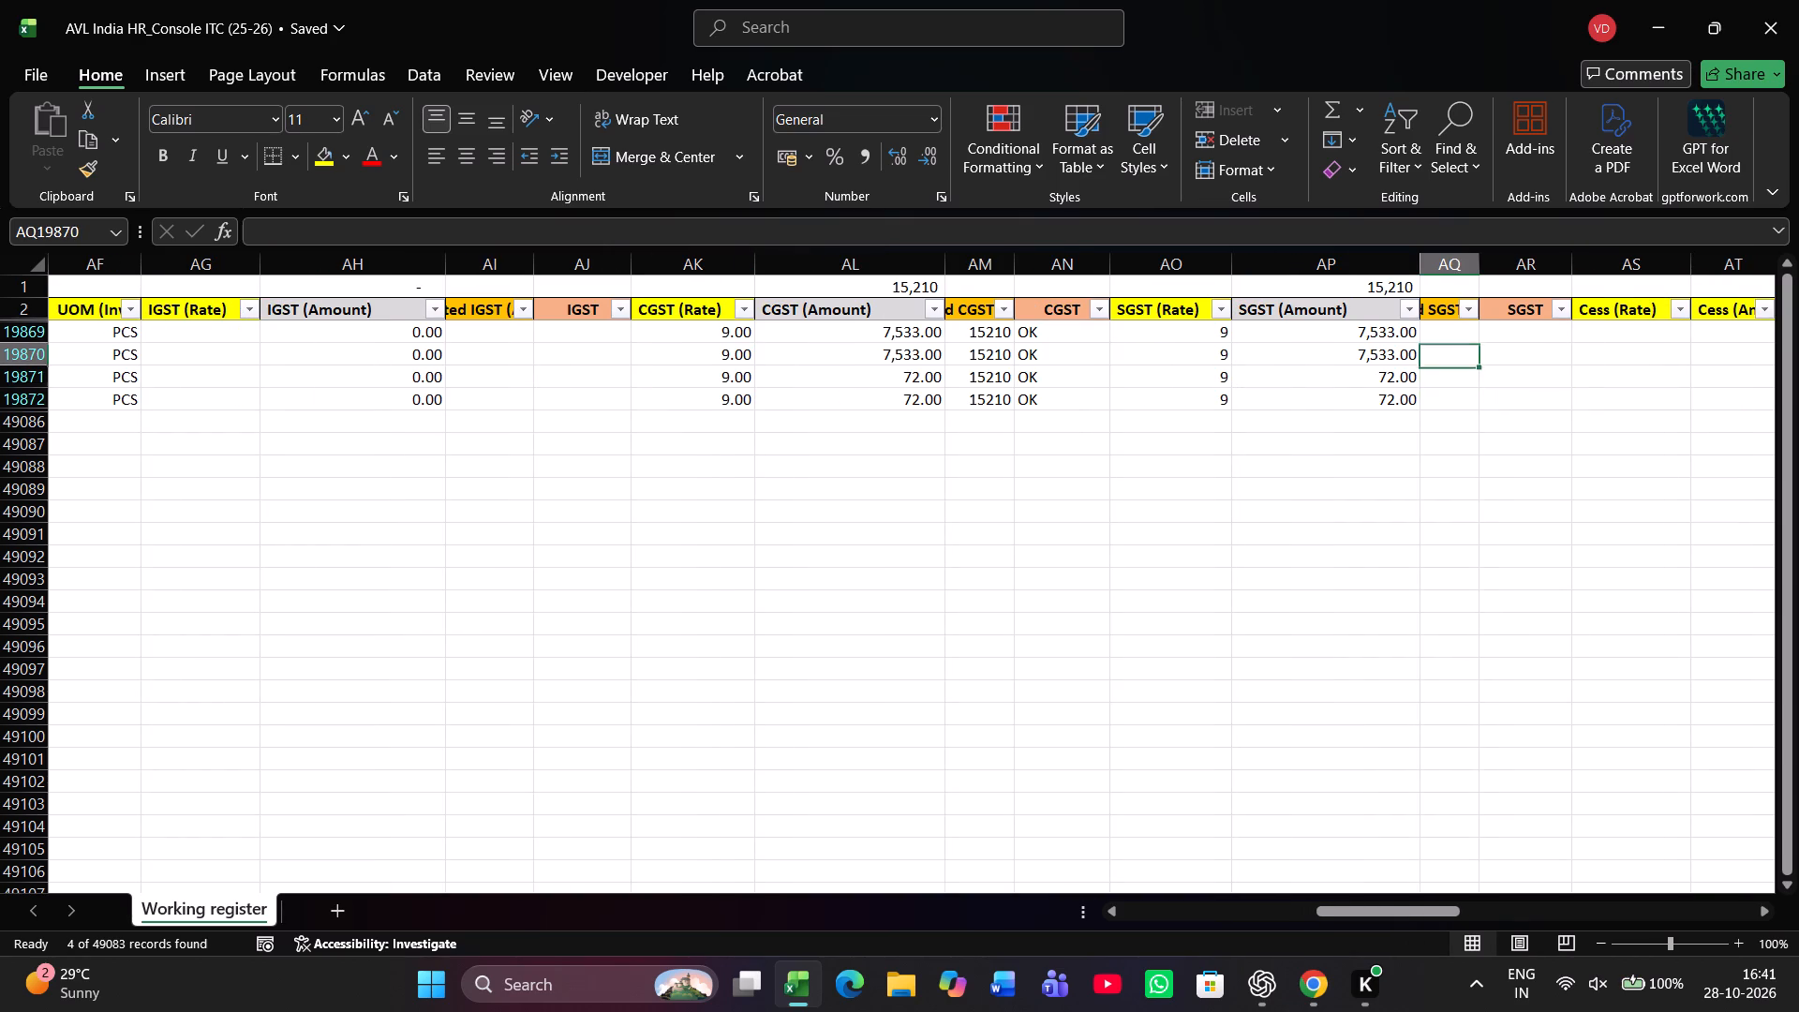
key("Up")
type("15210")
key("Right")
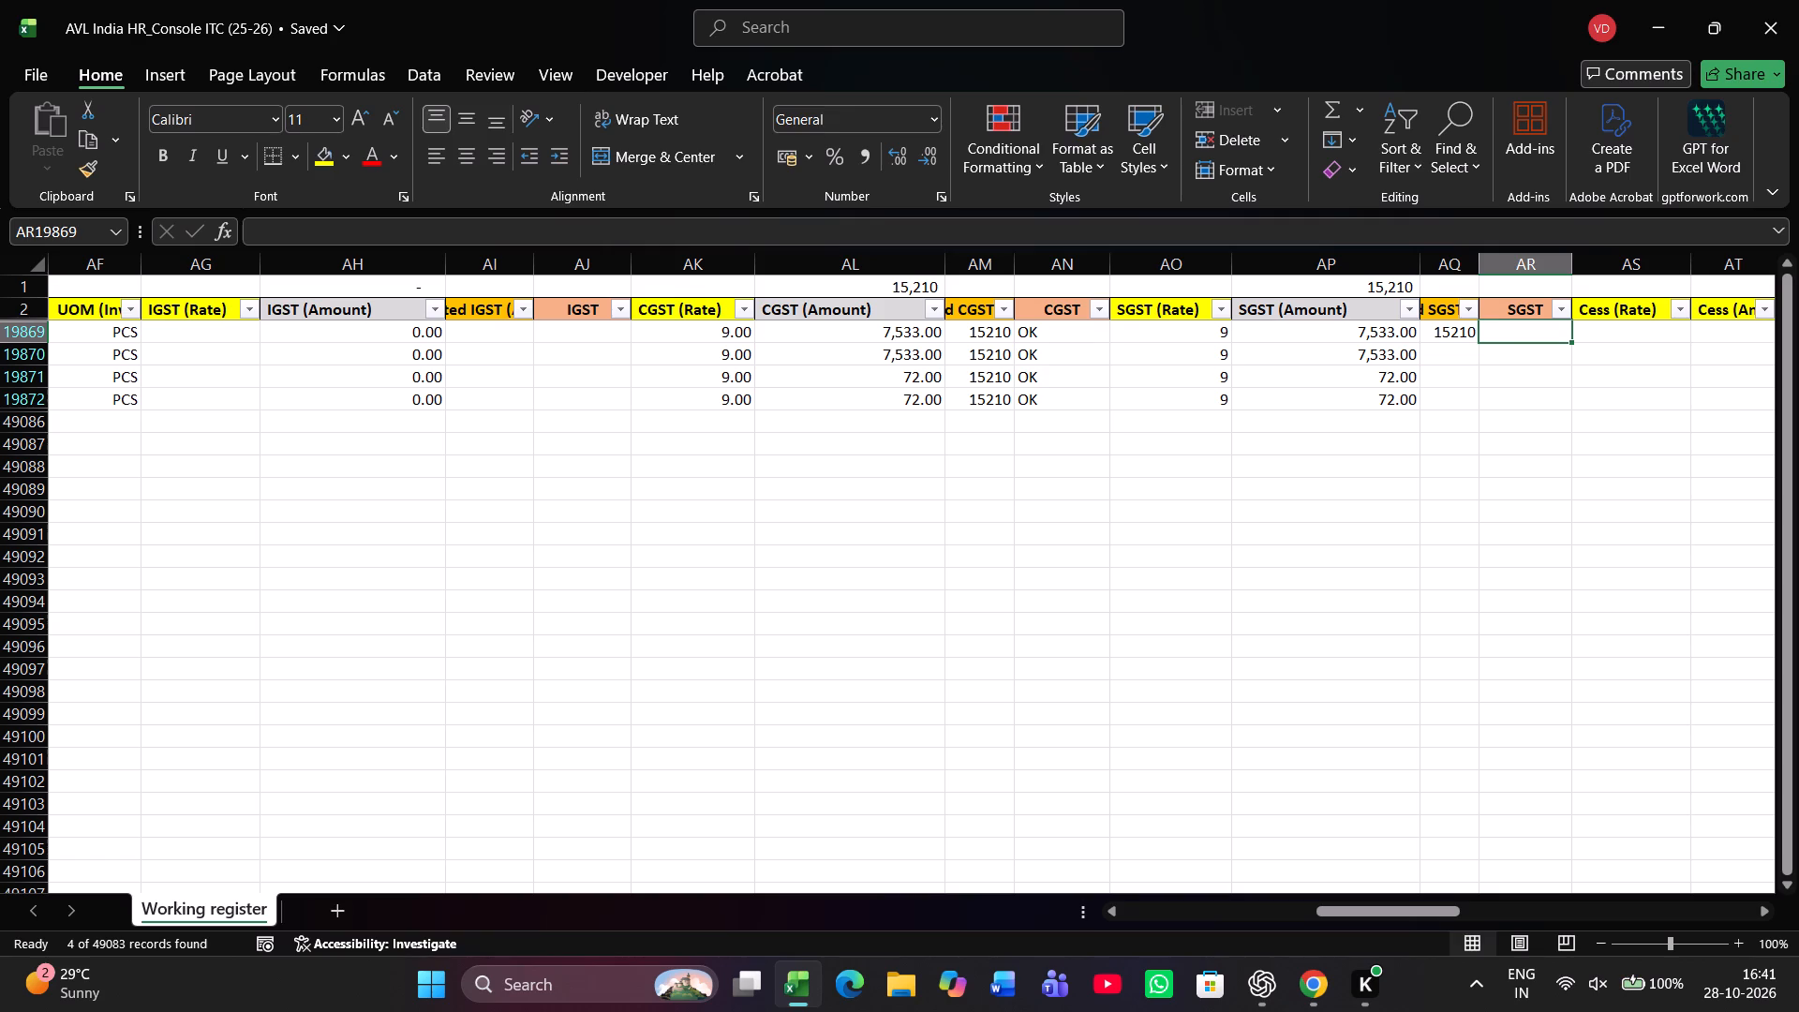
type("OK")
Fill the updated SGST amount and the SGST check in columns AQ and AR down all four rows.
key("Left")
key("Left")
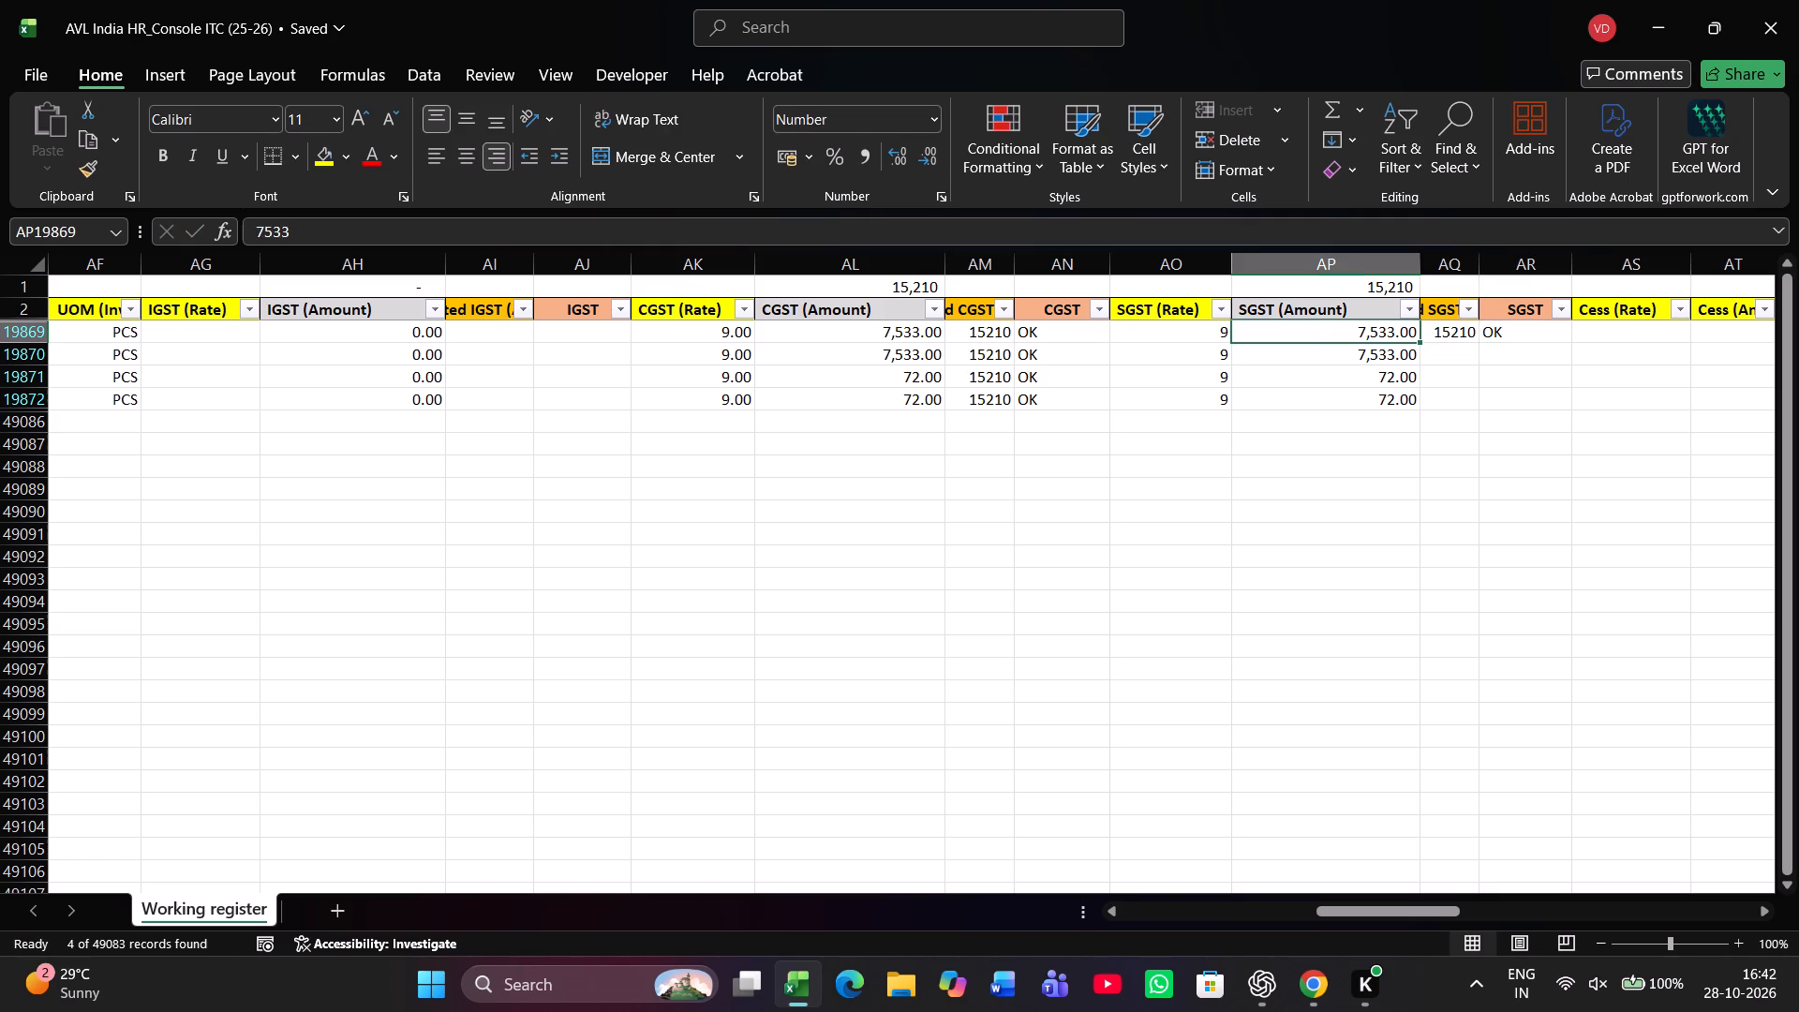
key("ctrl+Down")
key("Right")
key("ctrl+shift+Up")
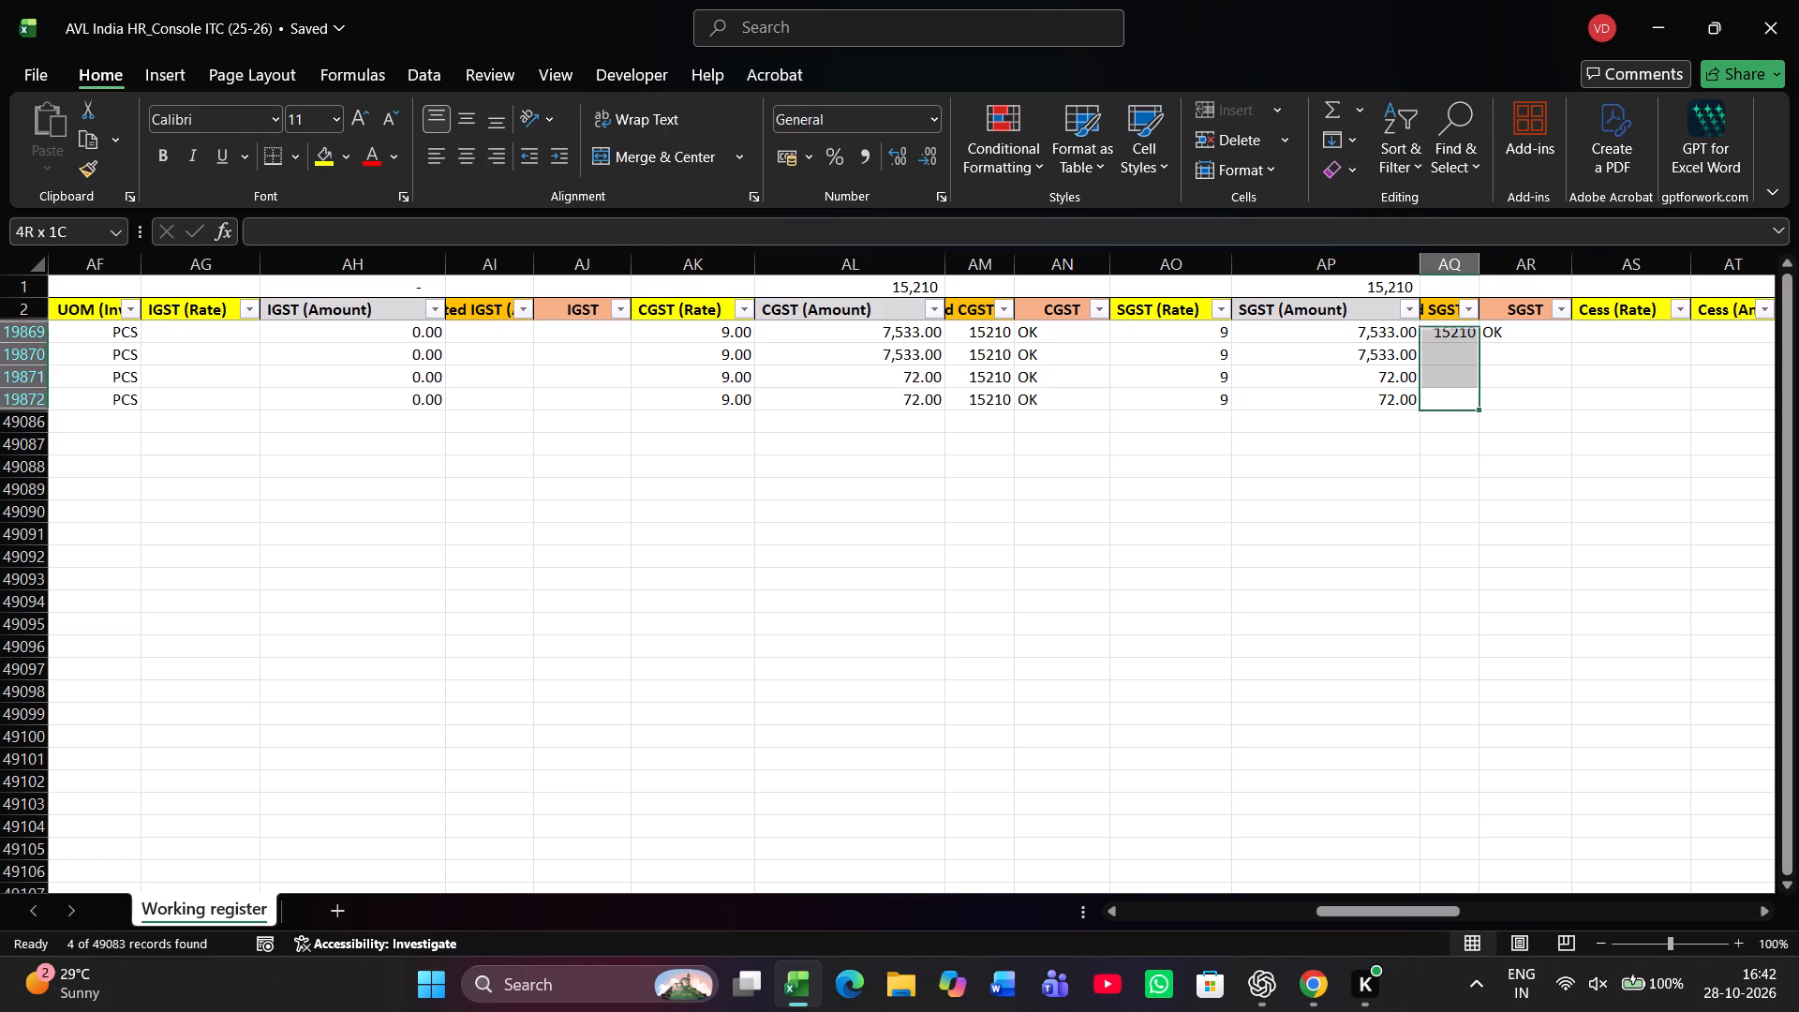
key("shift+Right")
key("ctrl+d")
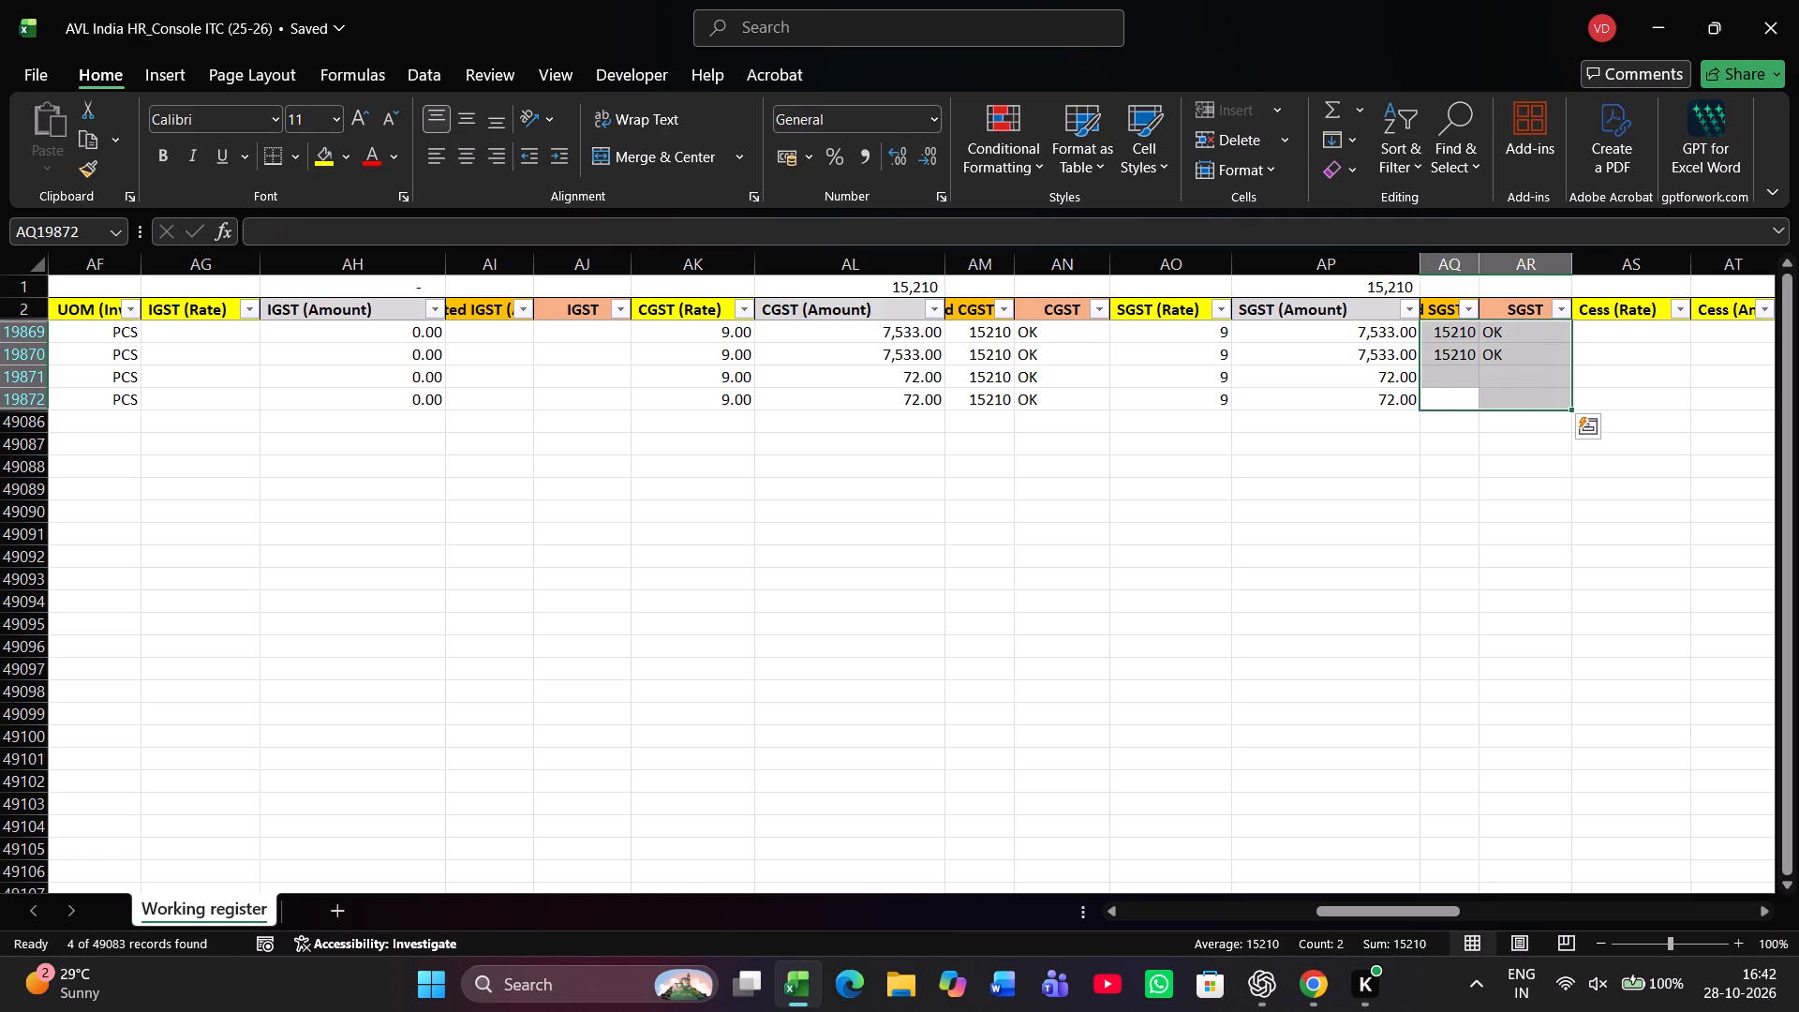
Enter INPUT as the eligibility of ITC in column AV of row 19869 and fill it down all four rows.
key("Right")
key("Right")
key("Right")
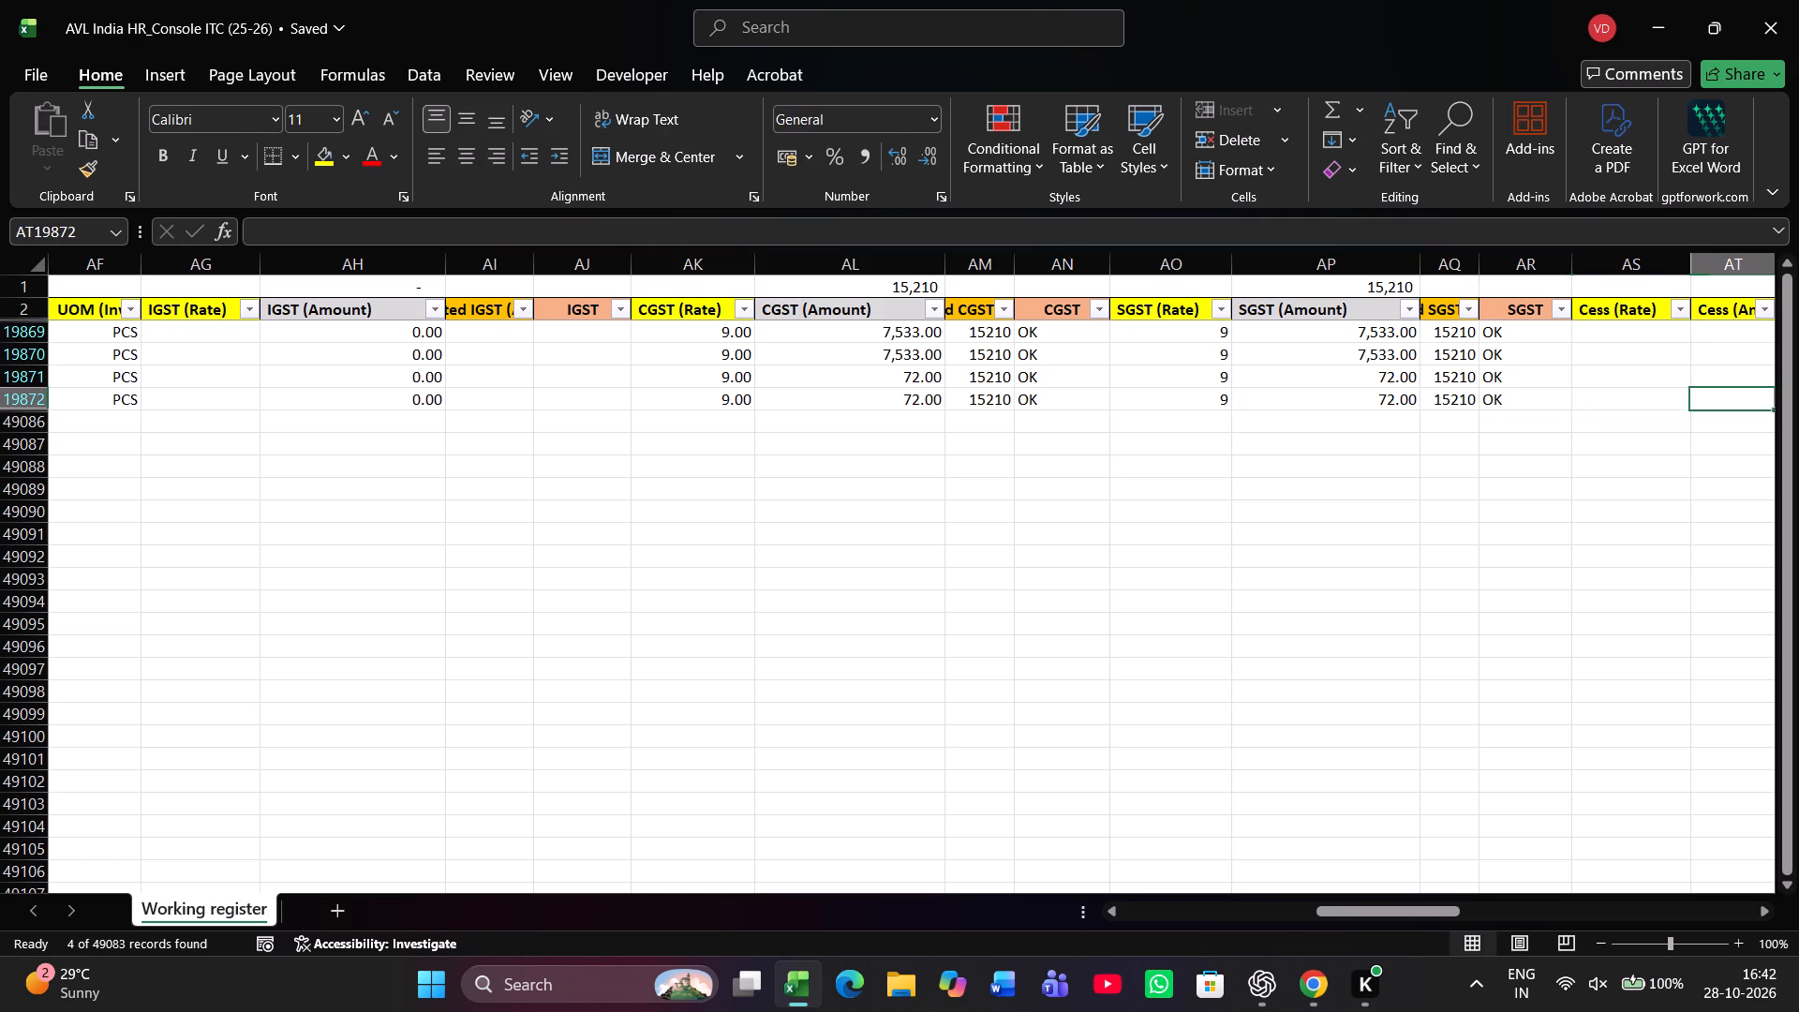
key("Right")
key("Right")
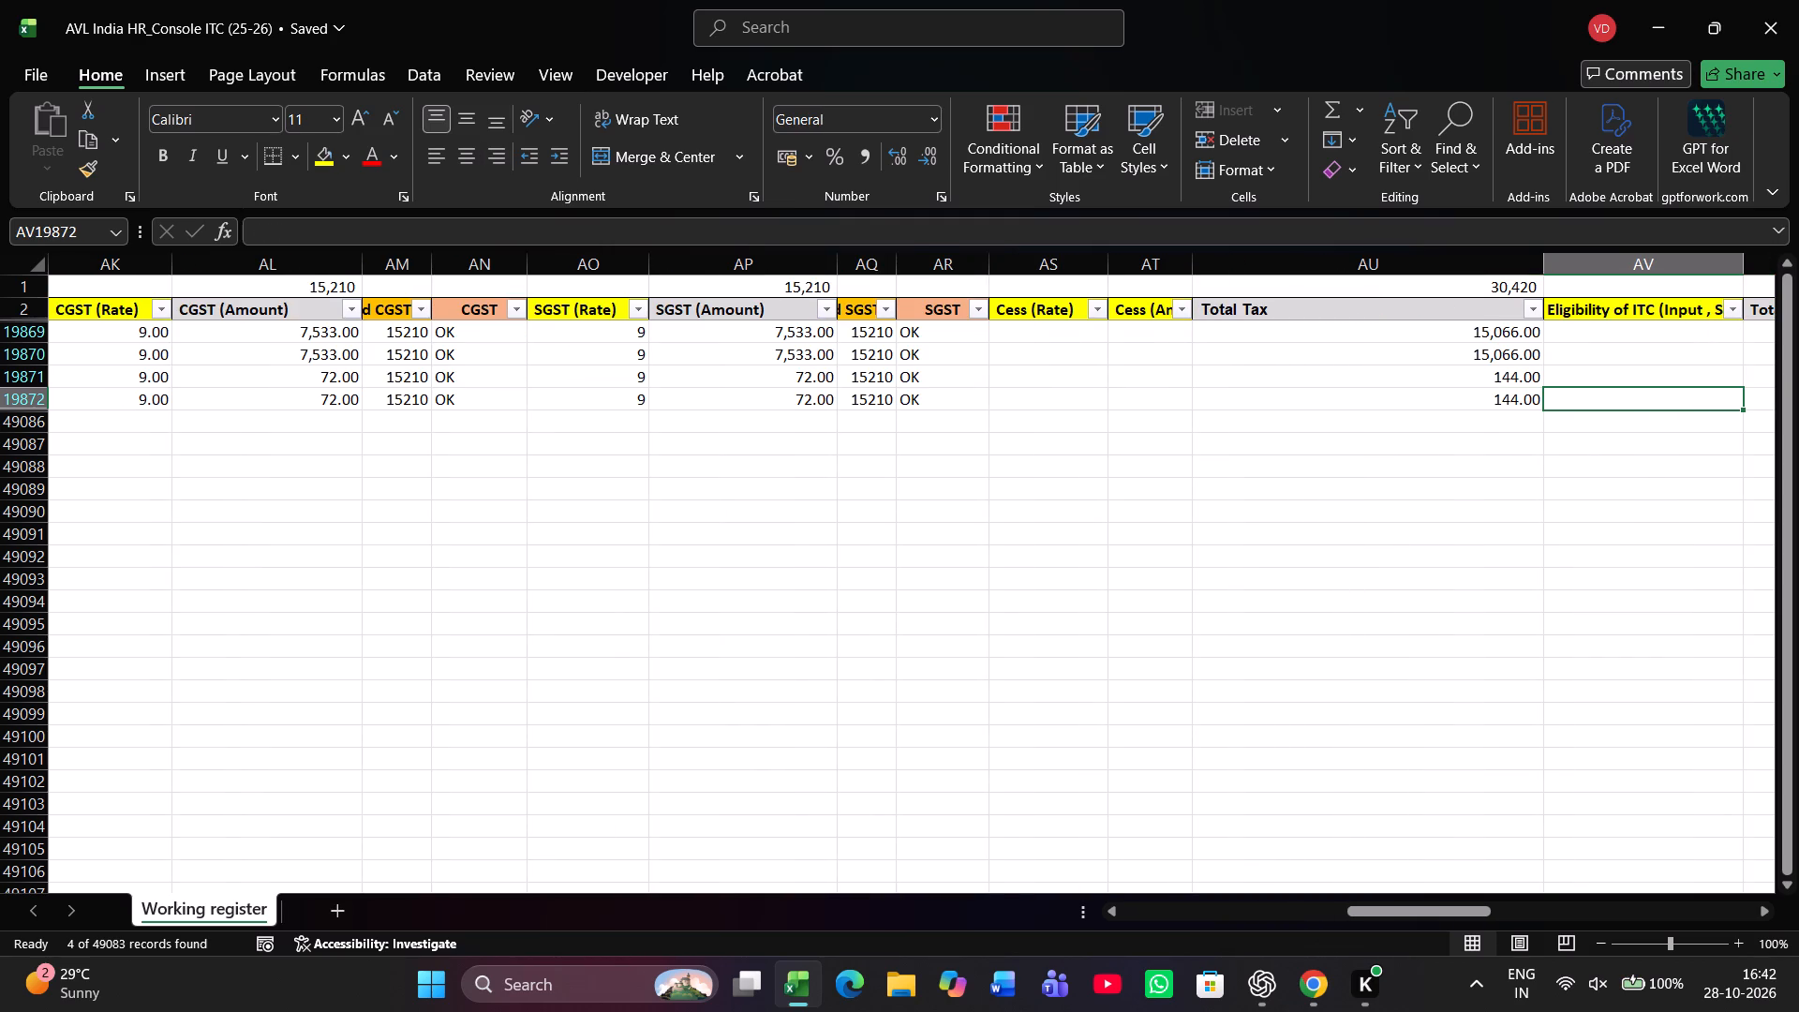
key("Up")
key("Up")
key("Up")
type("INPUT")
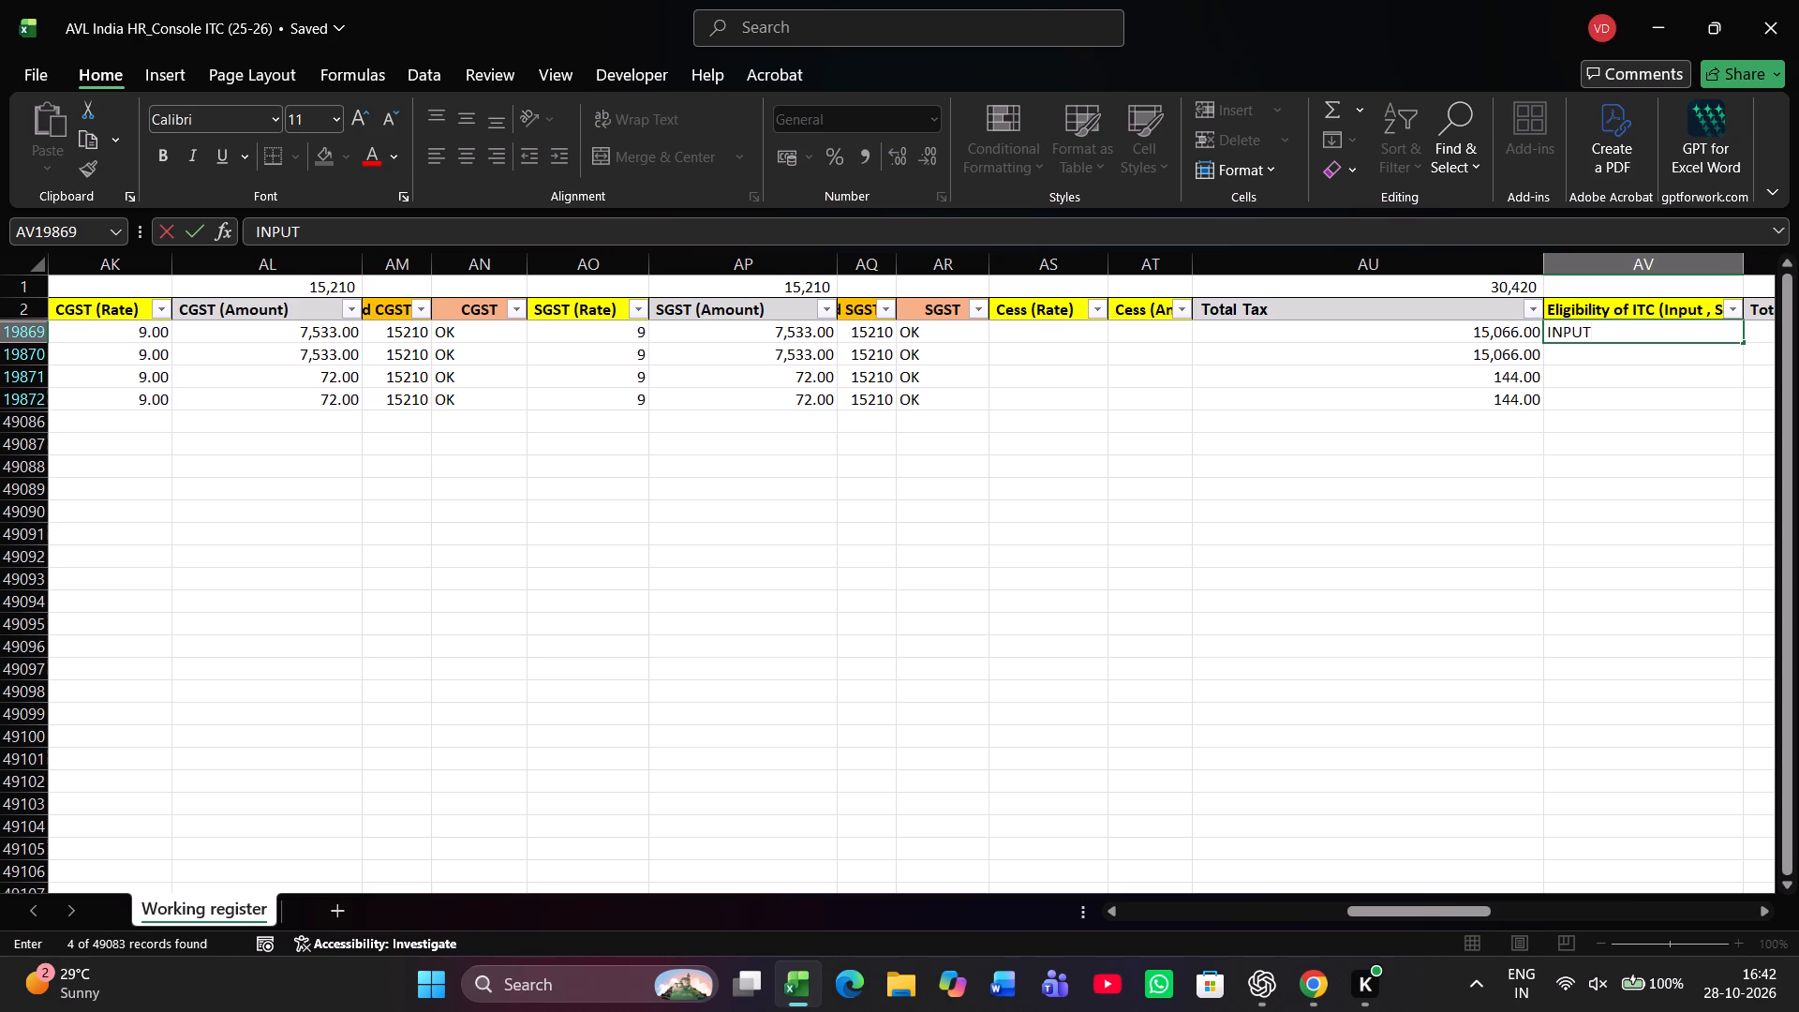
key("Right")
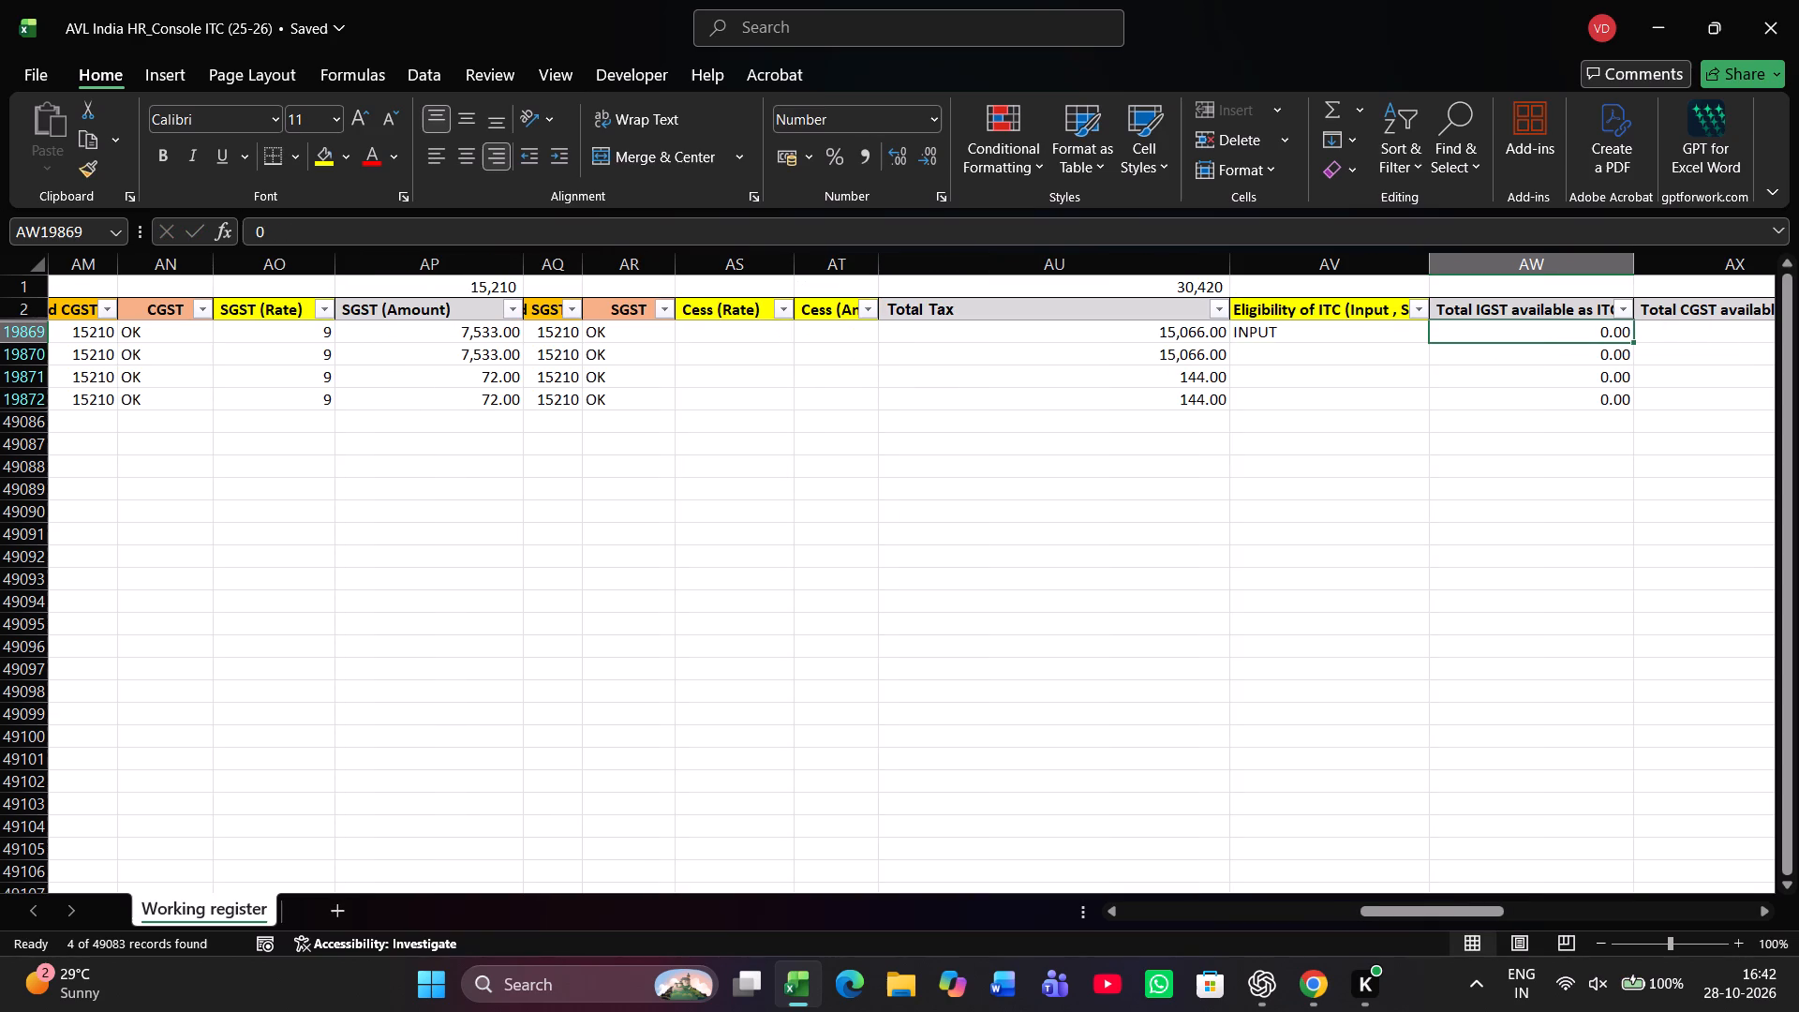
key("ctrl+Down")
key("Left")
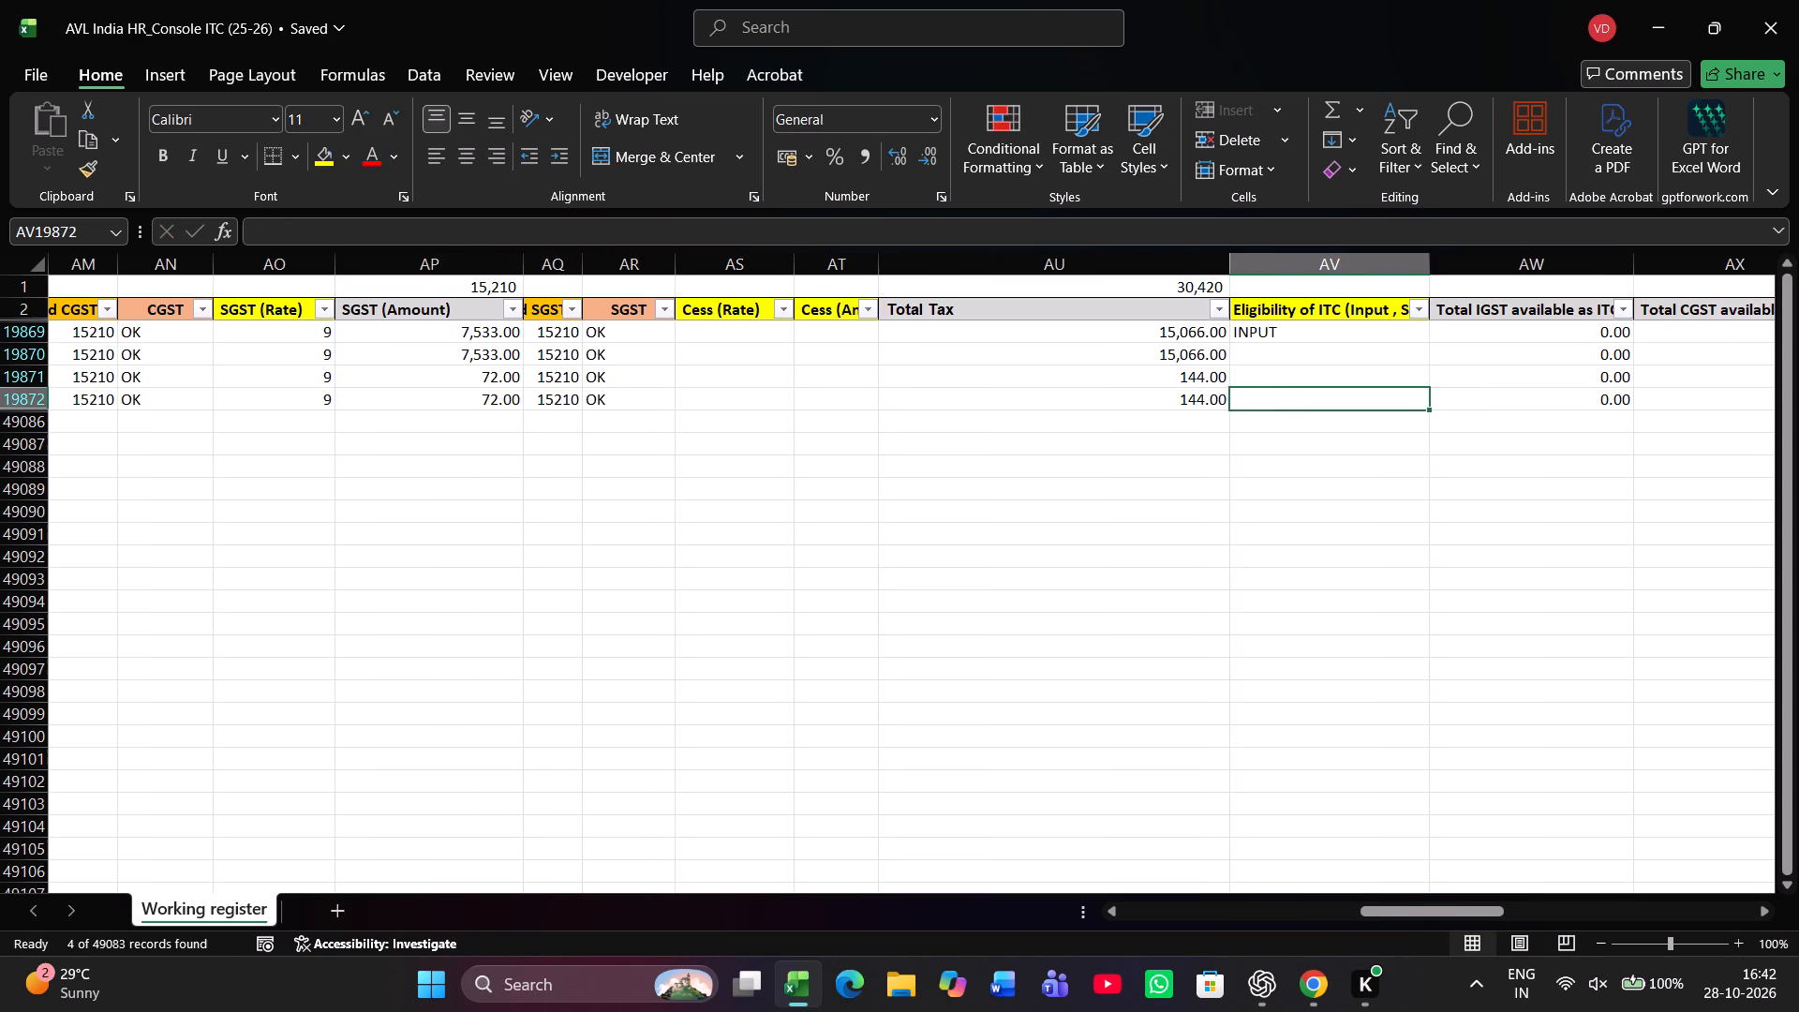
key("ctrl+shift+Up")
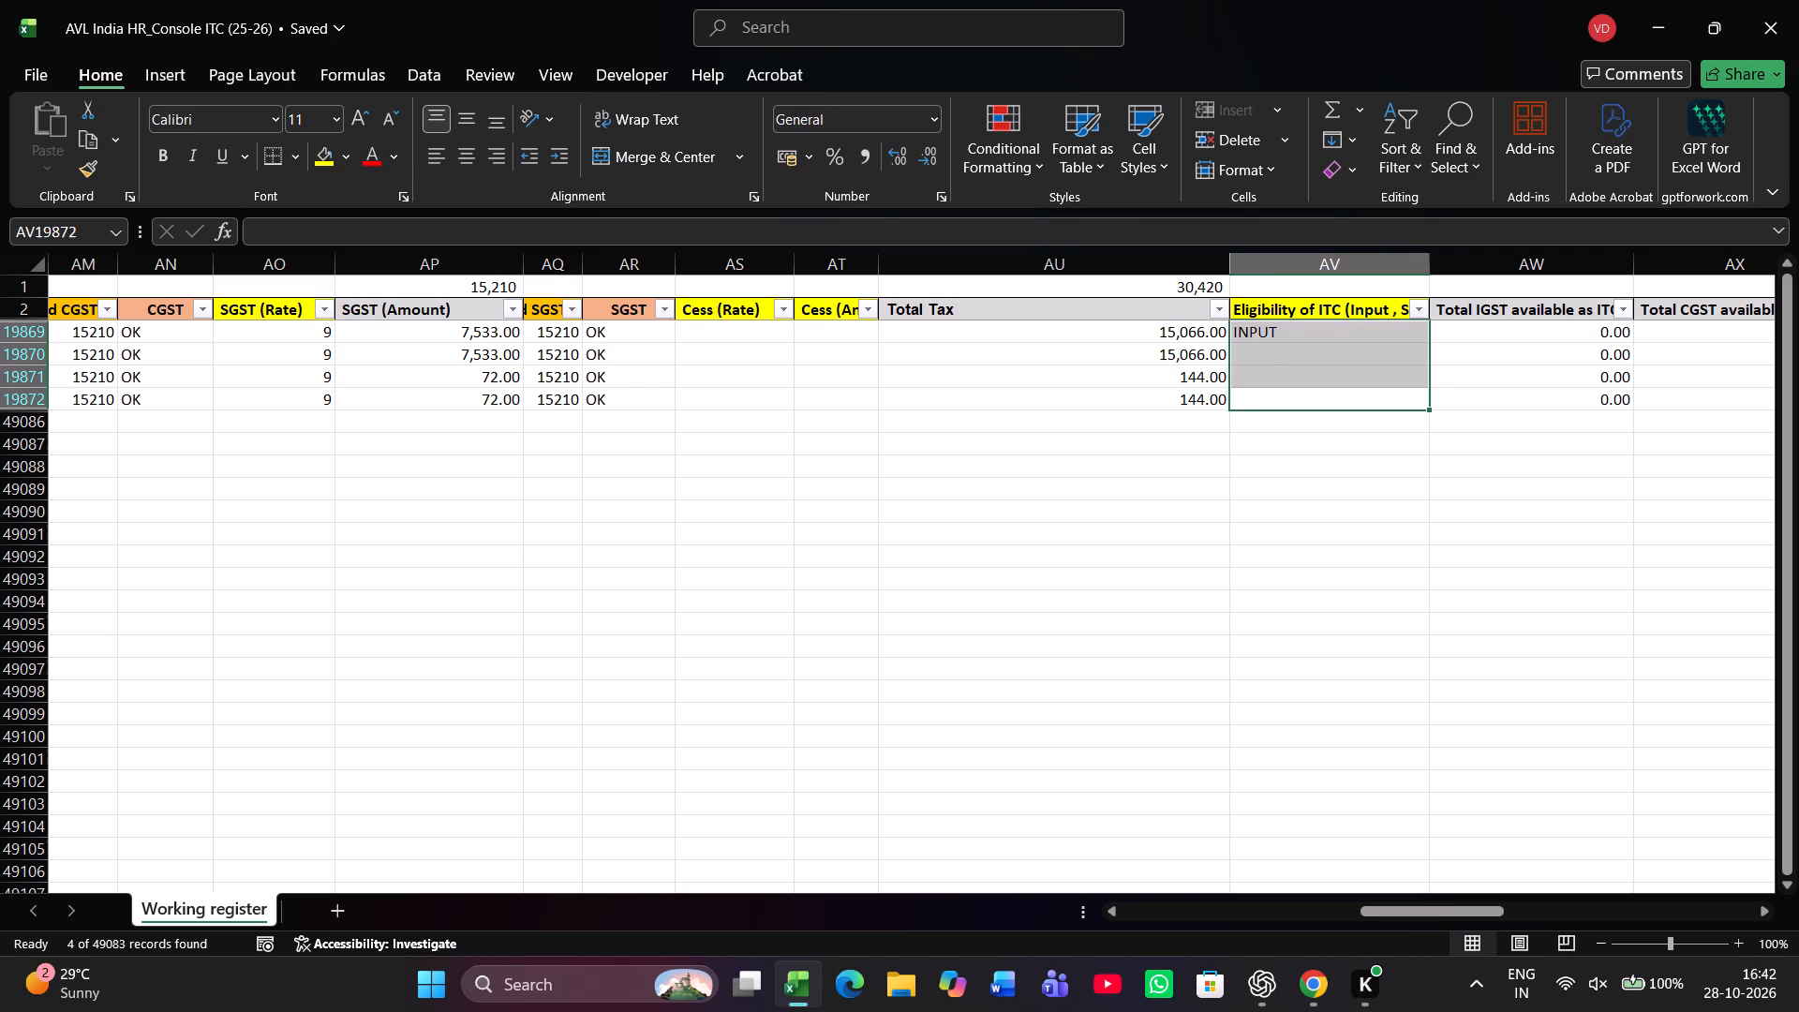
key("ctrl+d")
In row 19869, enter SS TAG FOR POWER CABLE as the updated description in BF and NOT IN PR as the description check in BG.
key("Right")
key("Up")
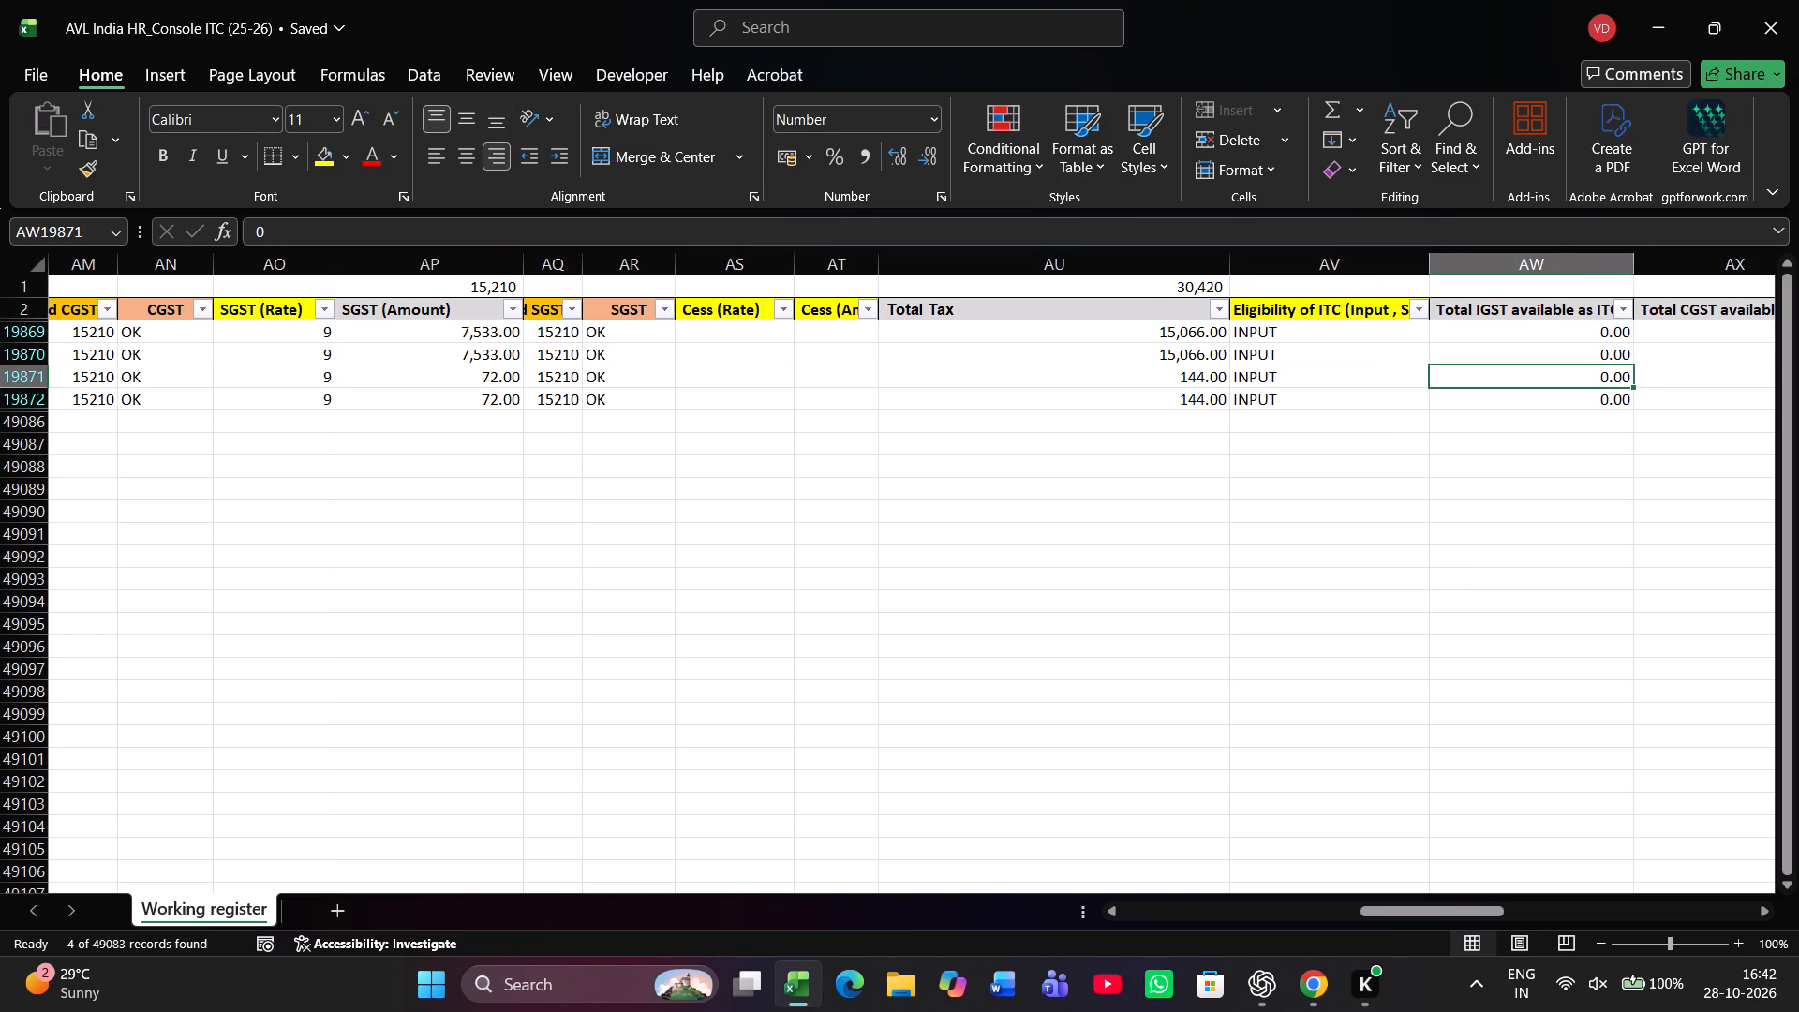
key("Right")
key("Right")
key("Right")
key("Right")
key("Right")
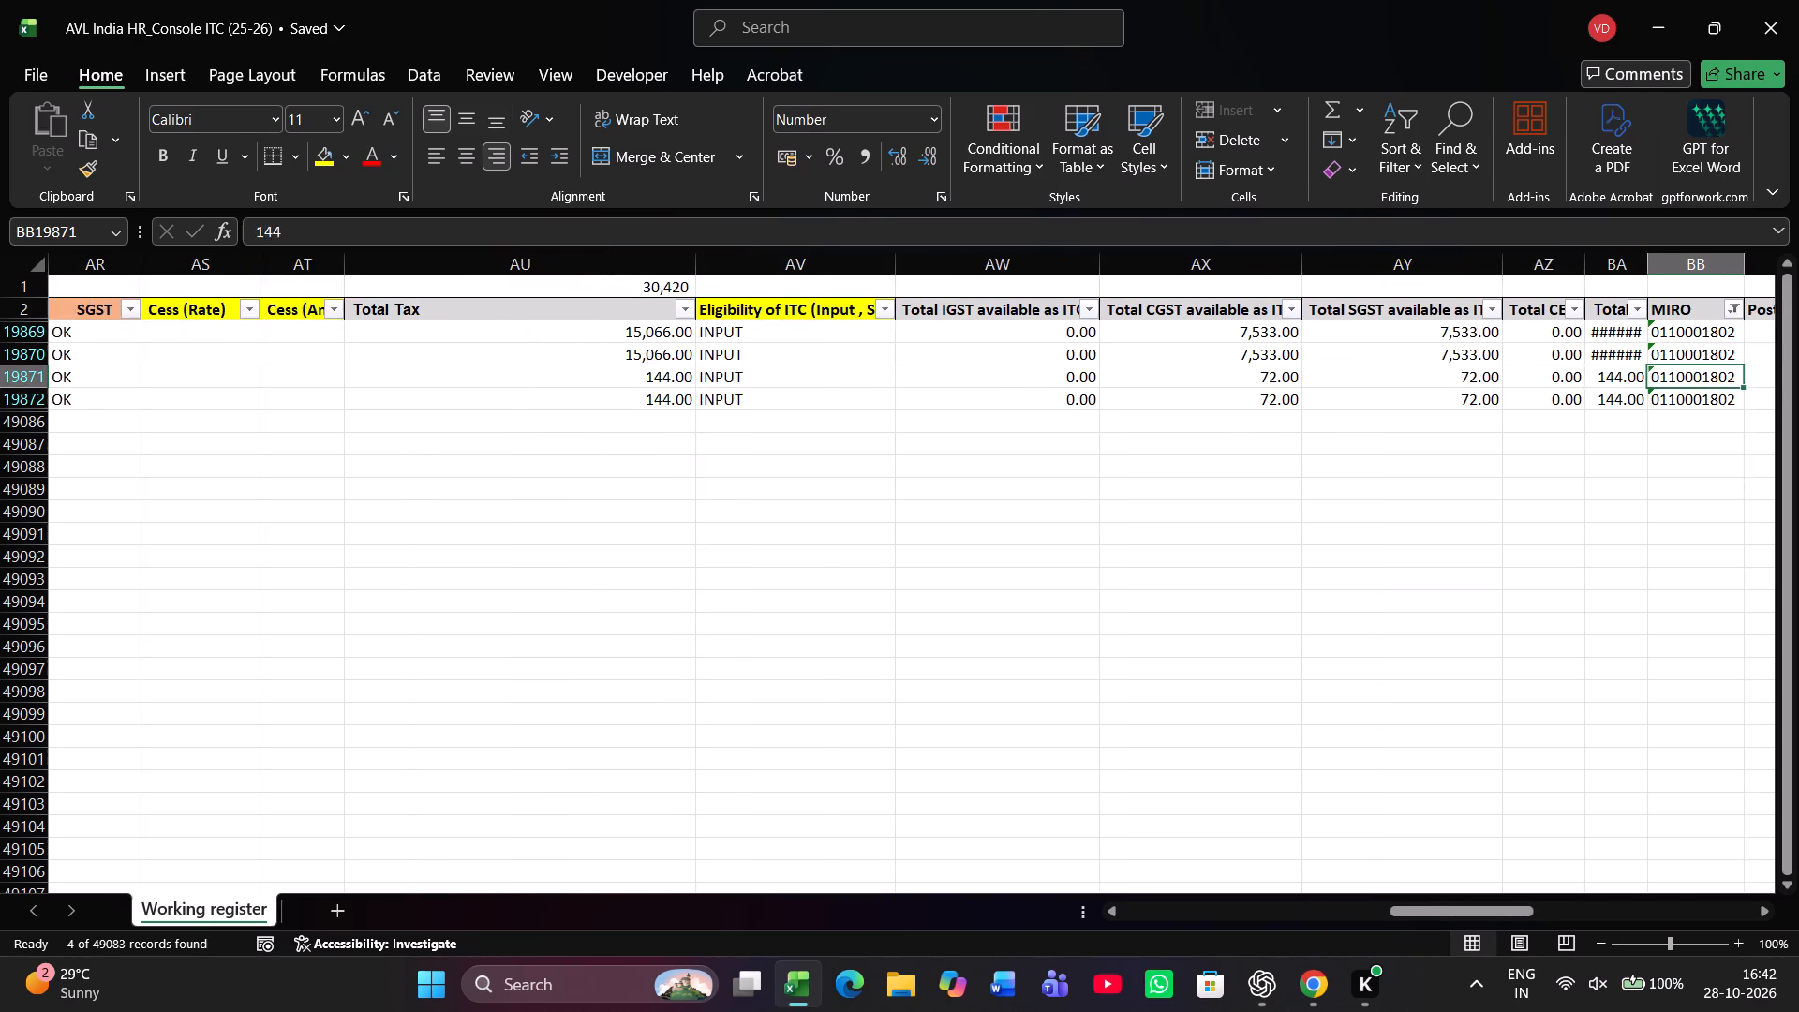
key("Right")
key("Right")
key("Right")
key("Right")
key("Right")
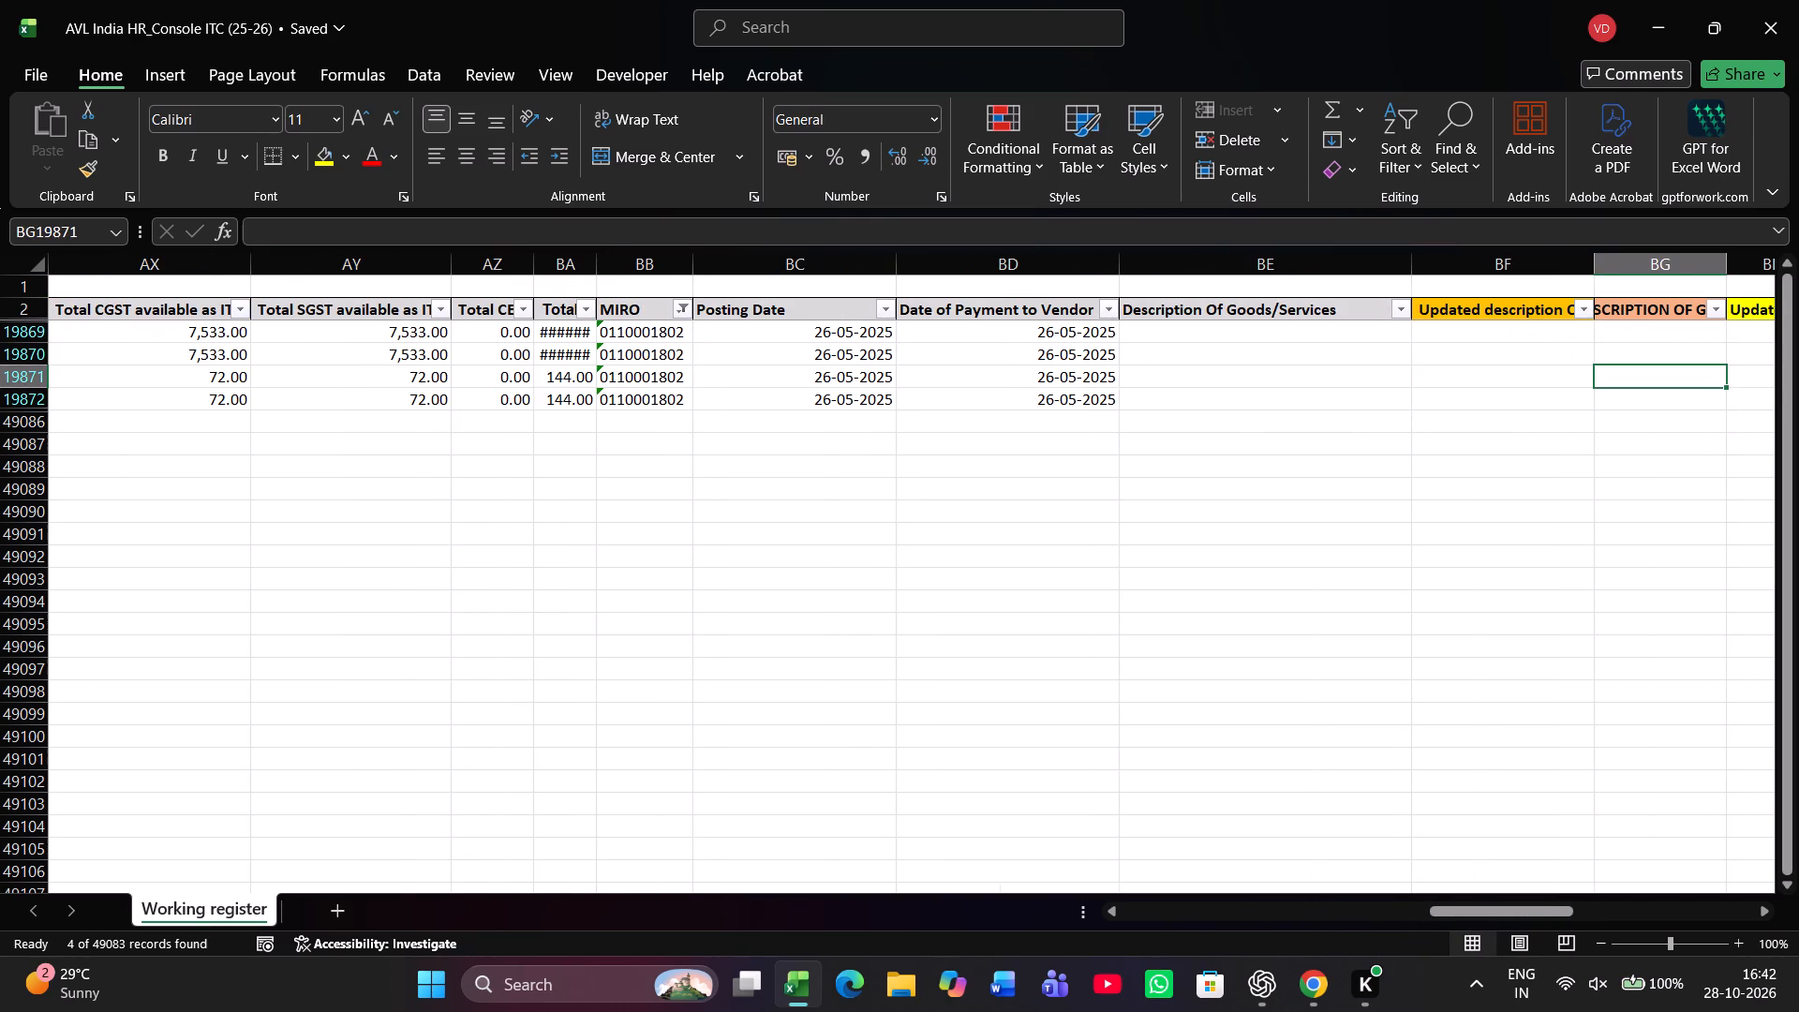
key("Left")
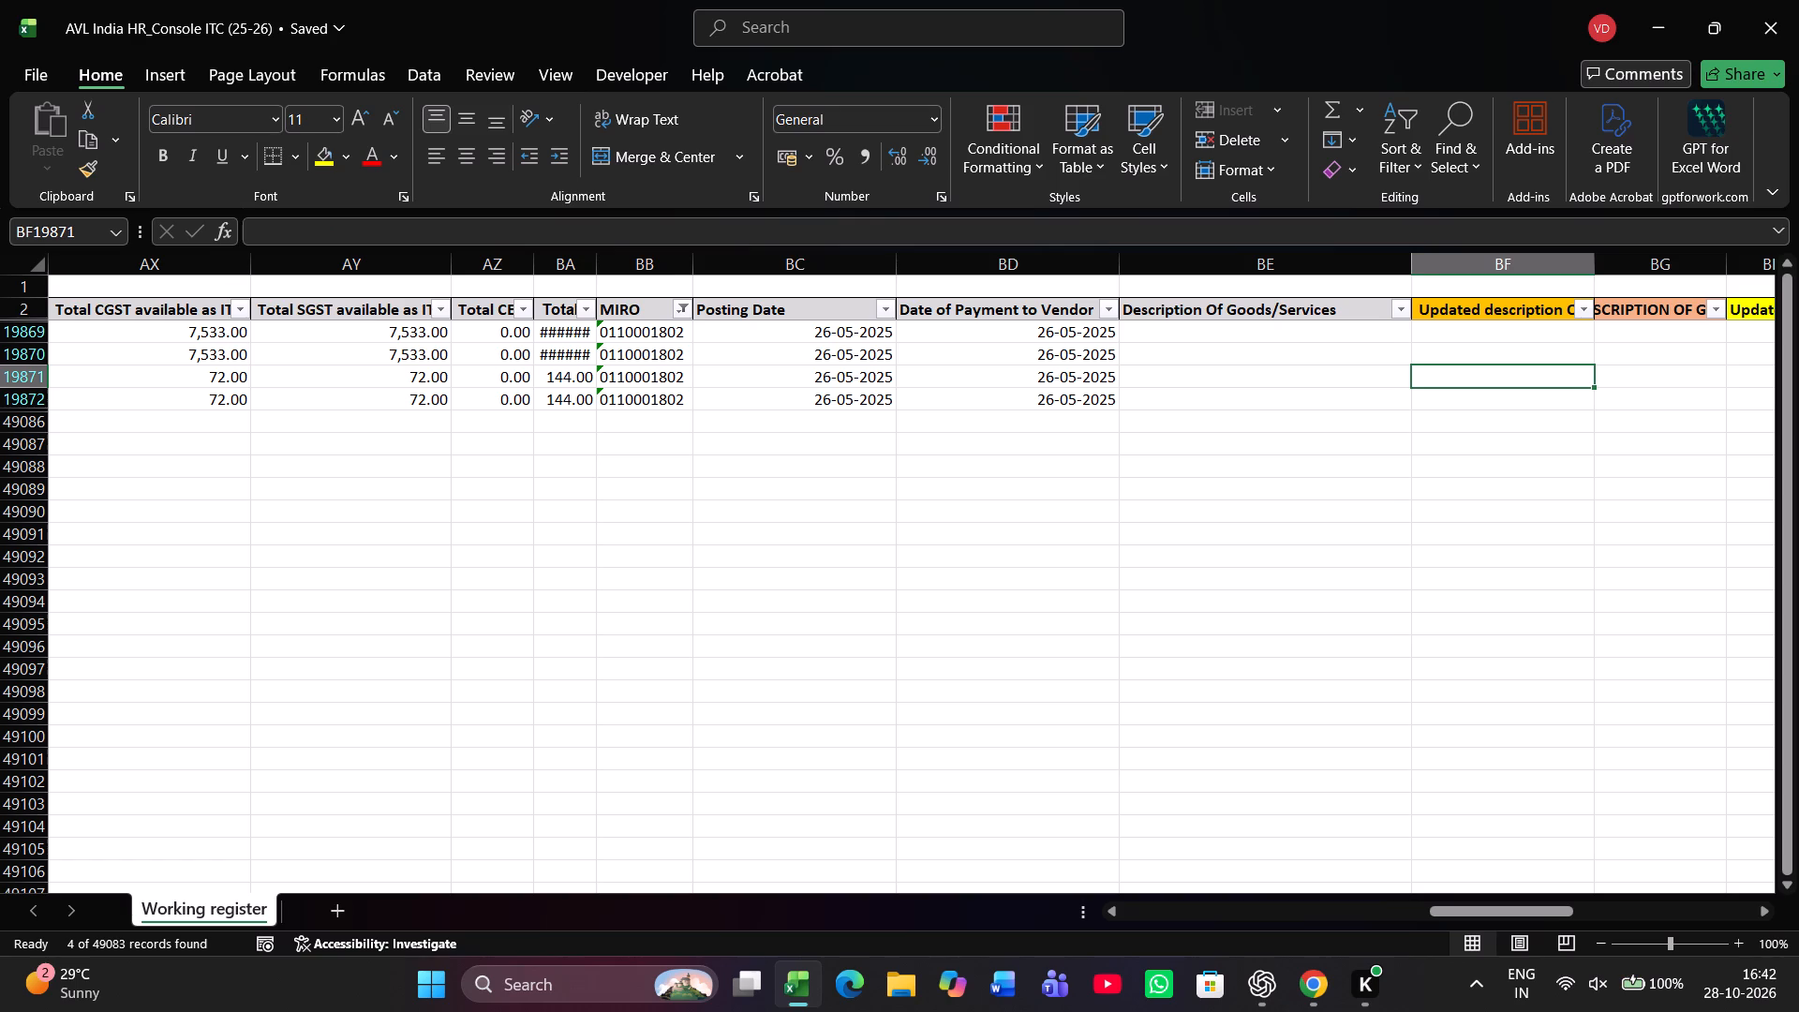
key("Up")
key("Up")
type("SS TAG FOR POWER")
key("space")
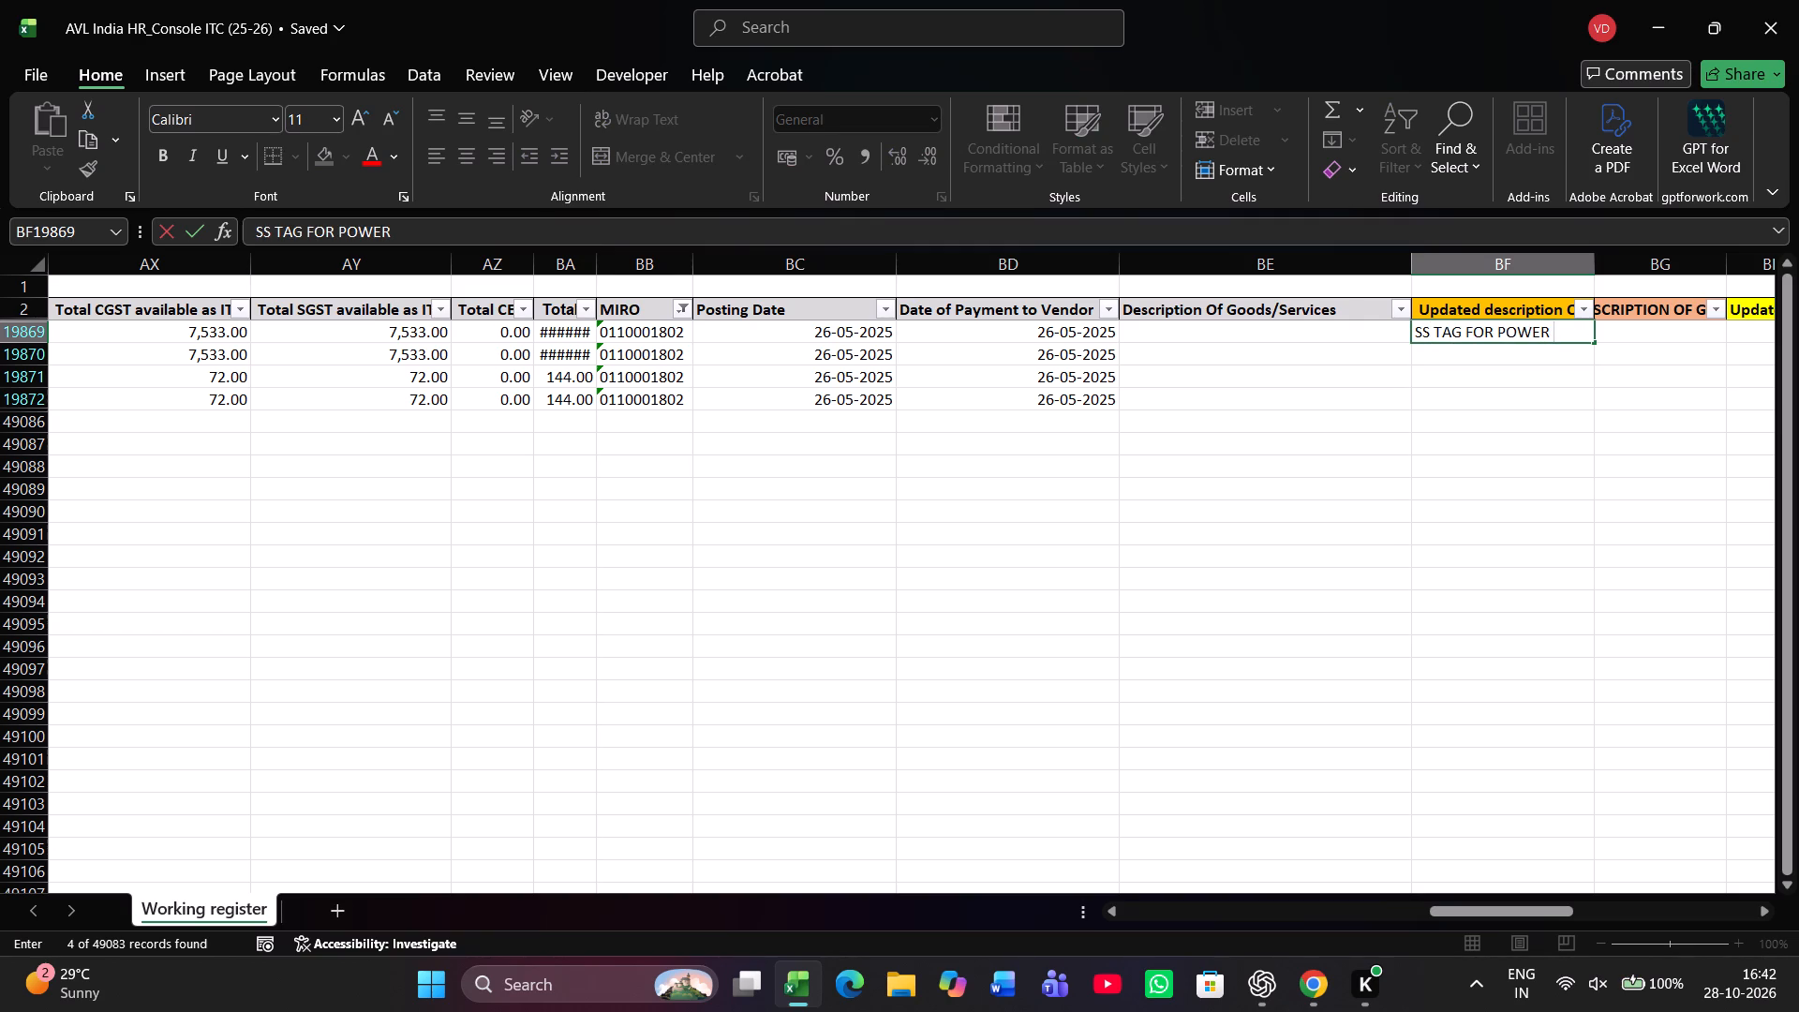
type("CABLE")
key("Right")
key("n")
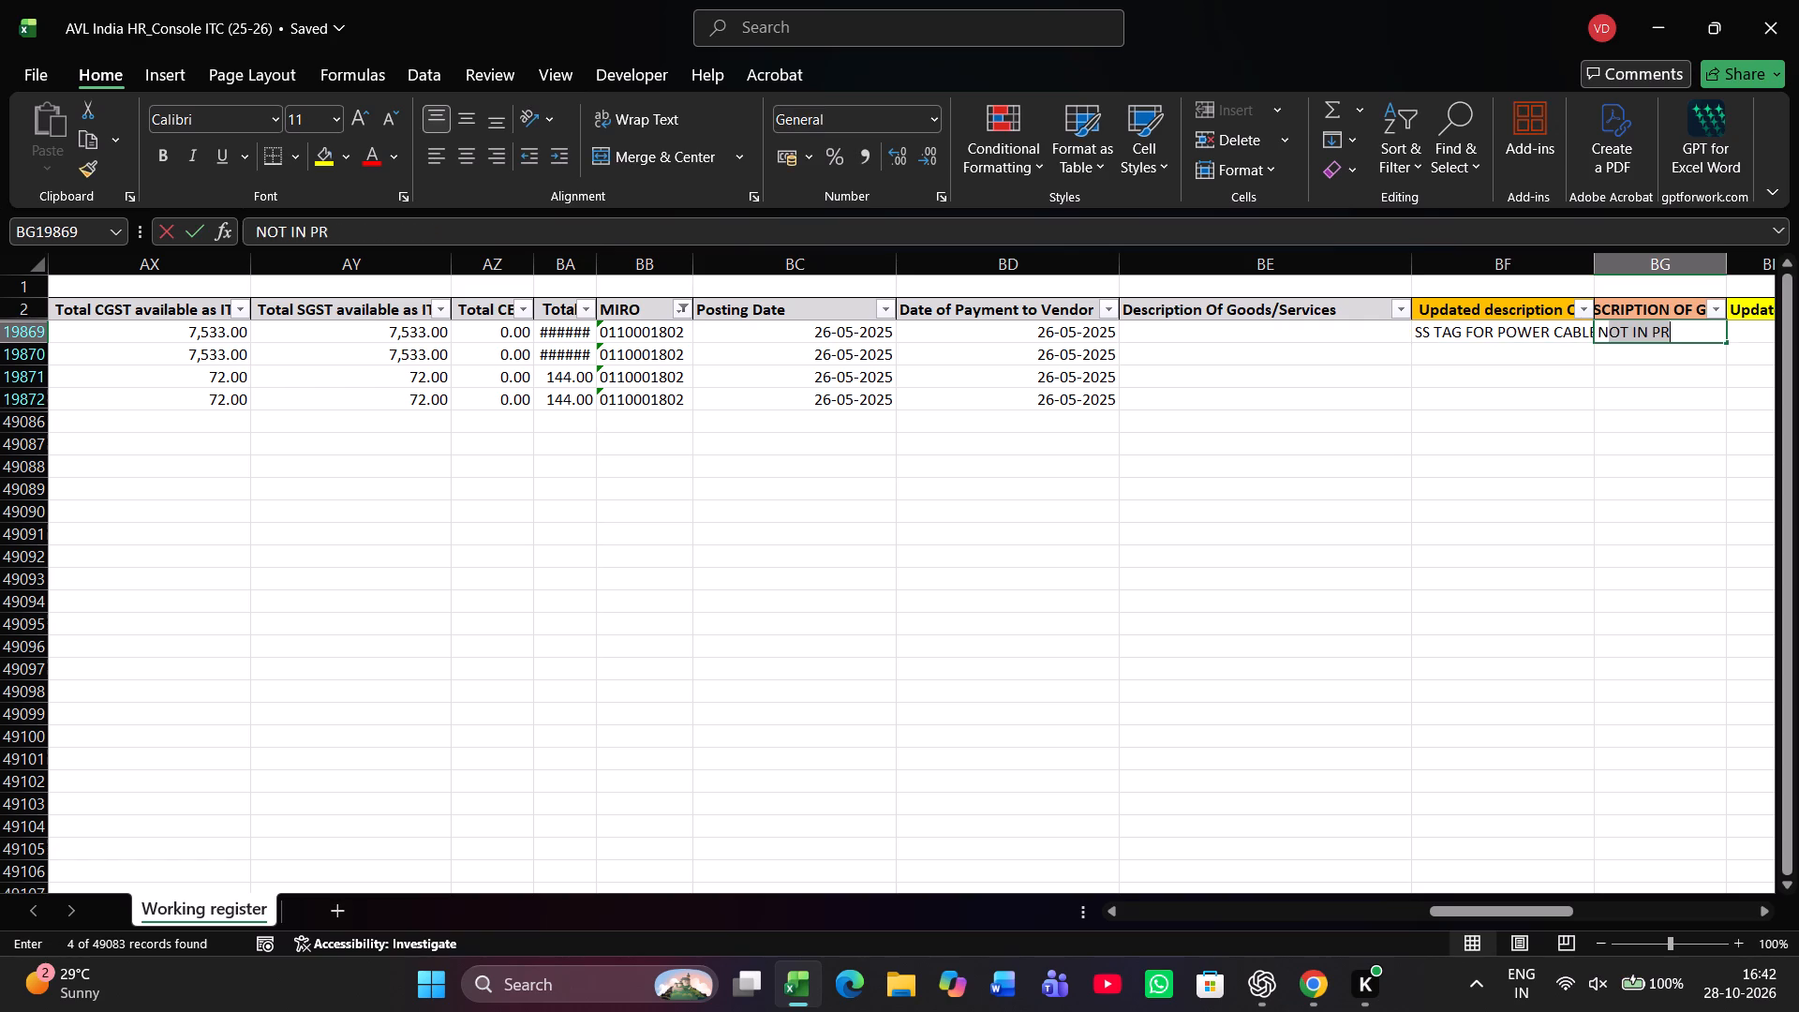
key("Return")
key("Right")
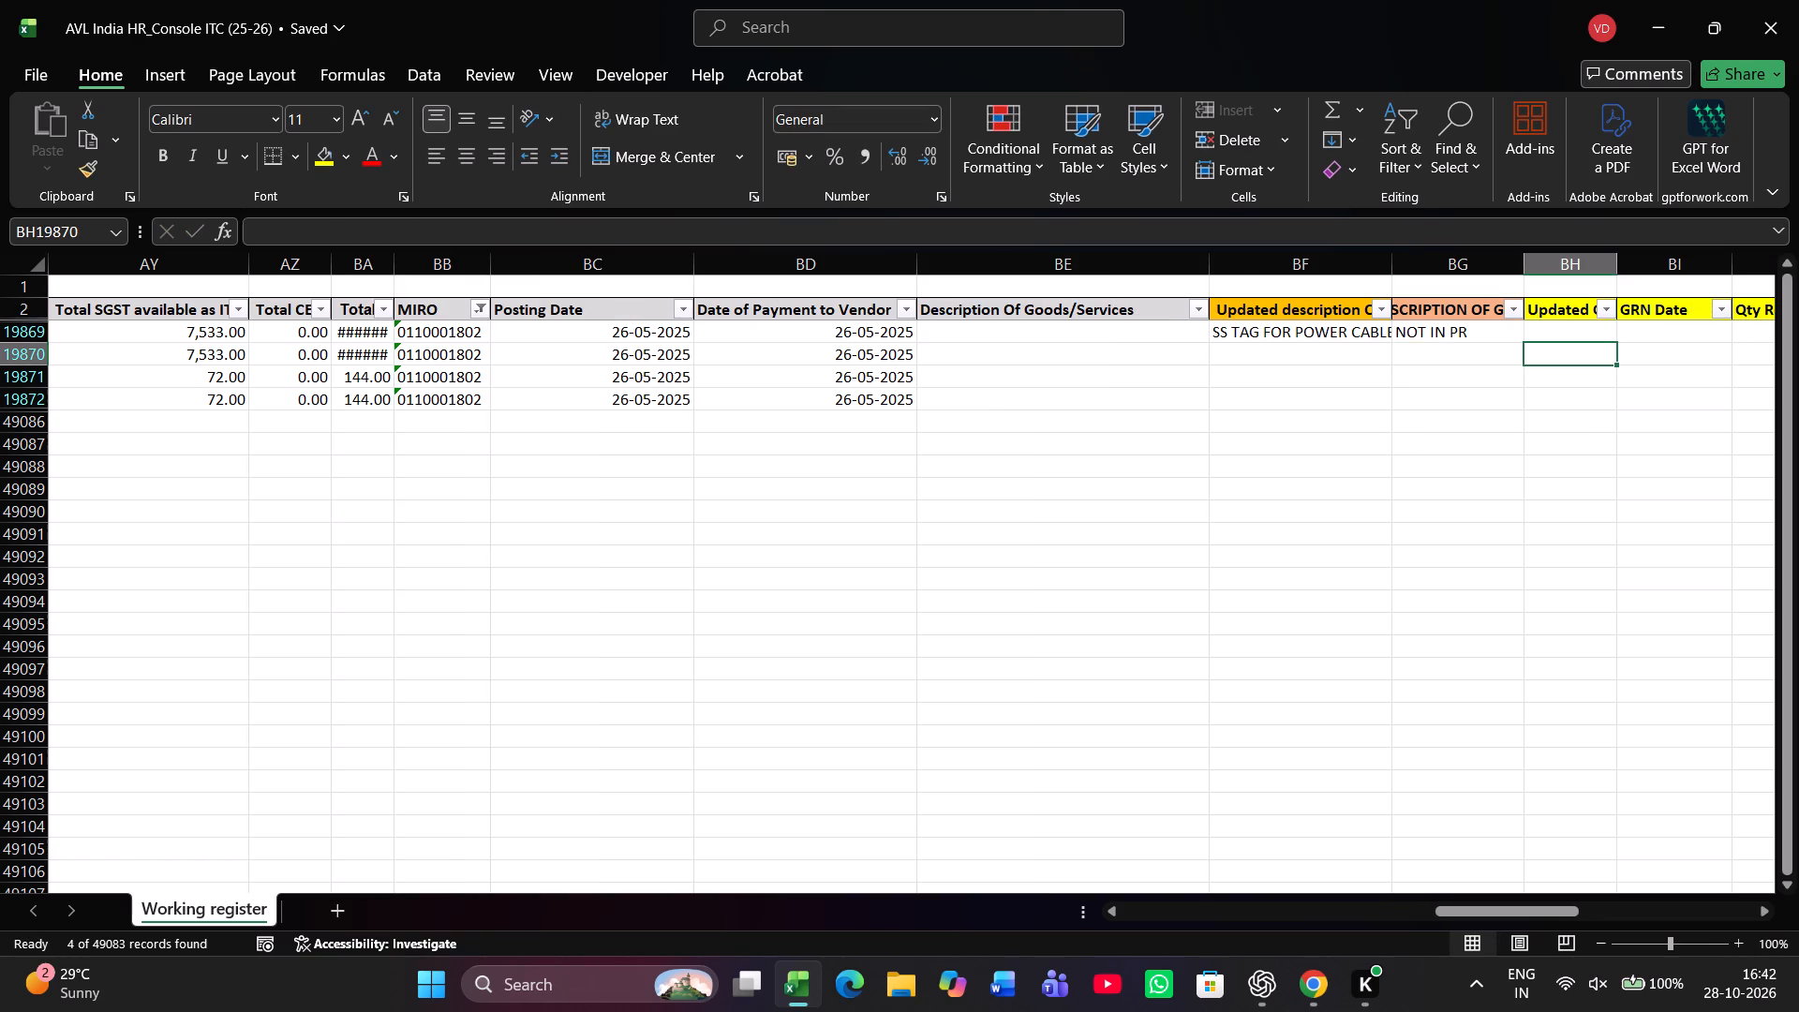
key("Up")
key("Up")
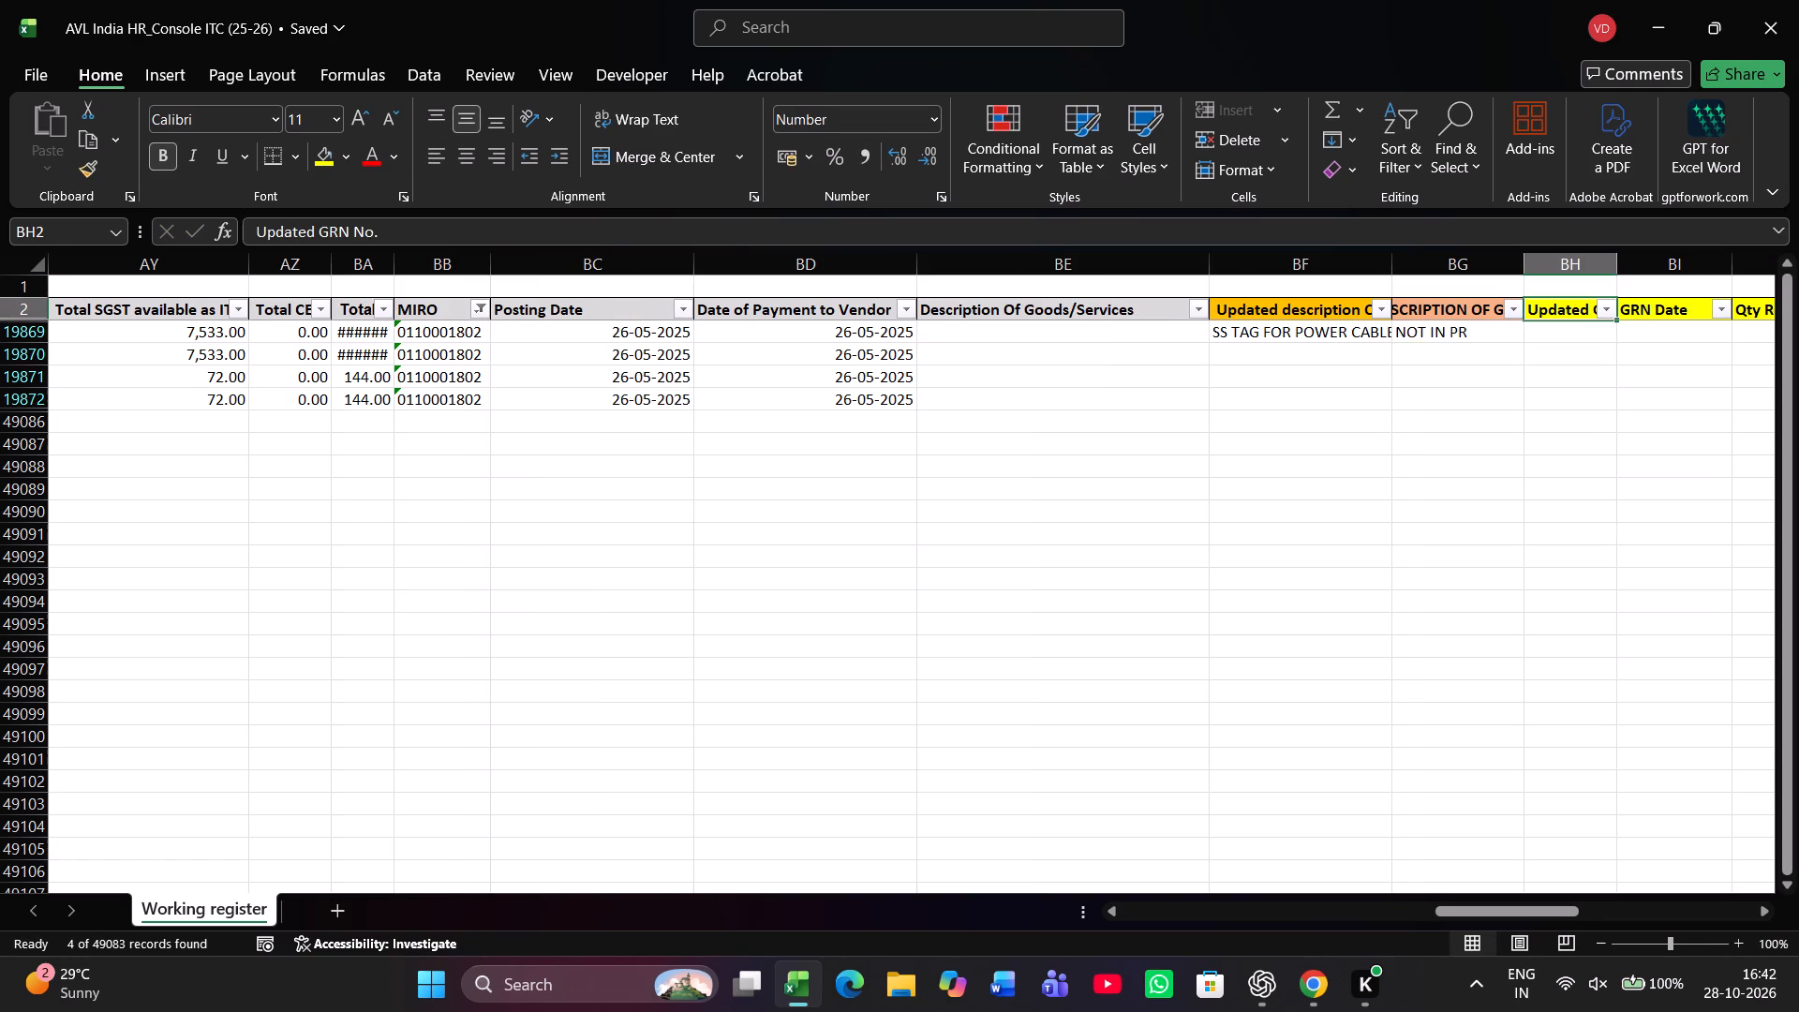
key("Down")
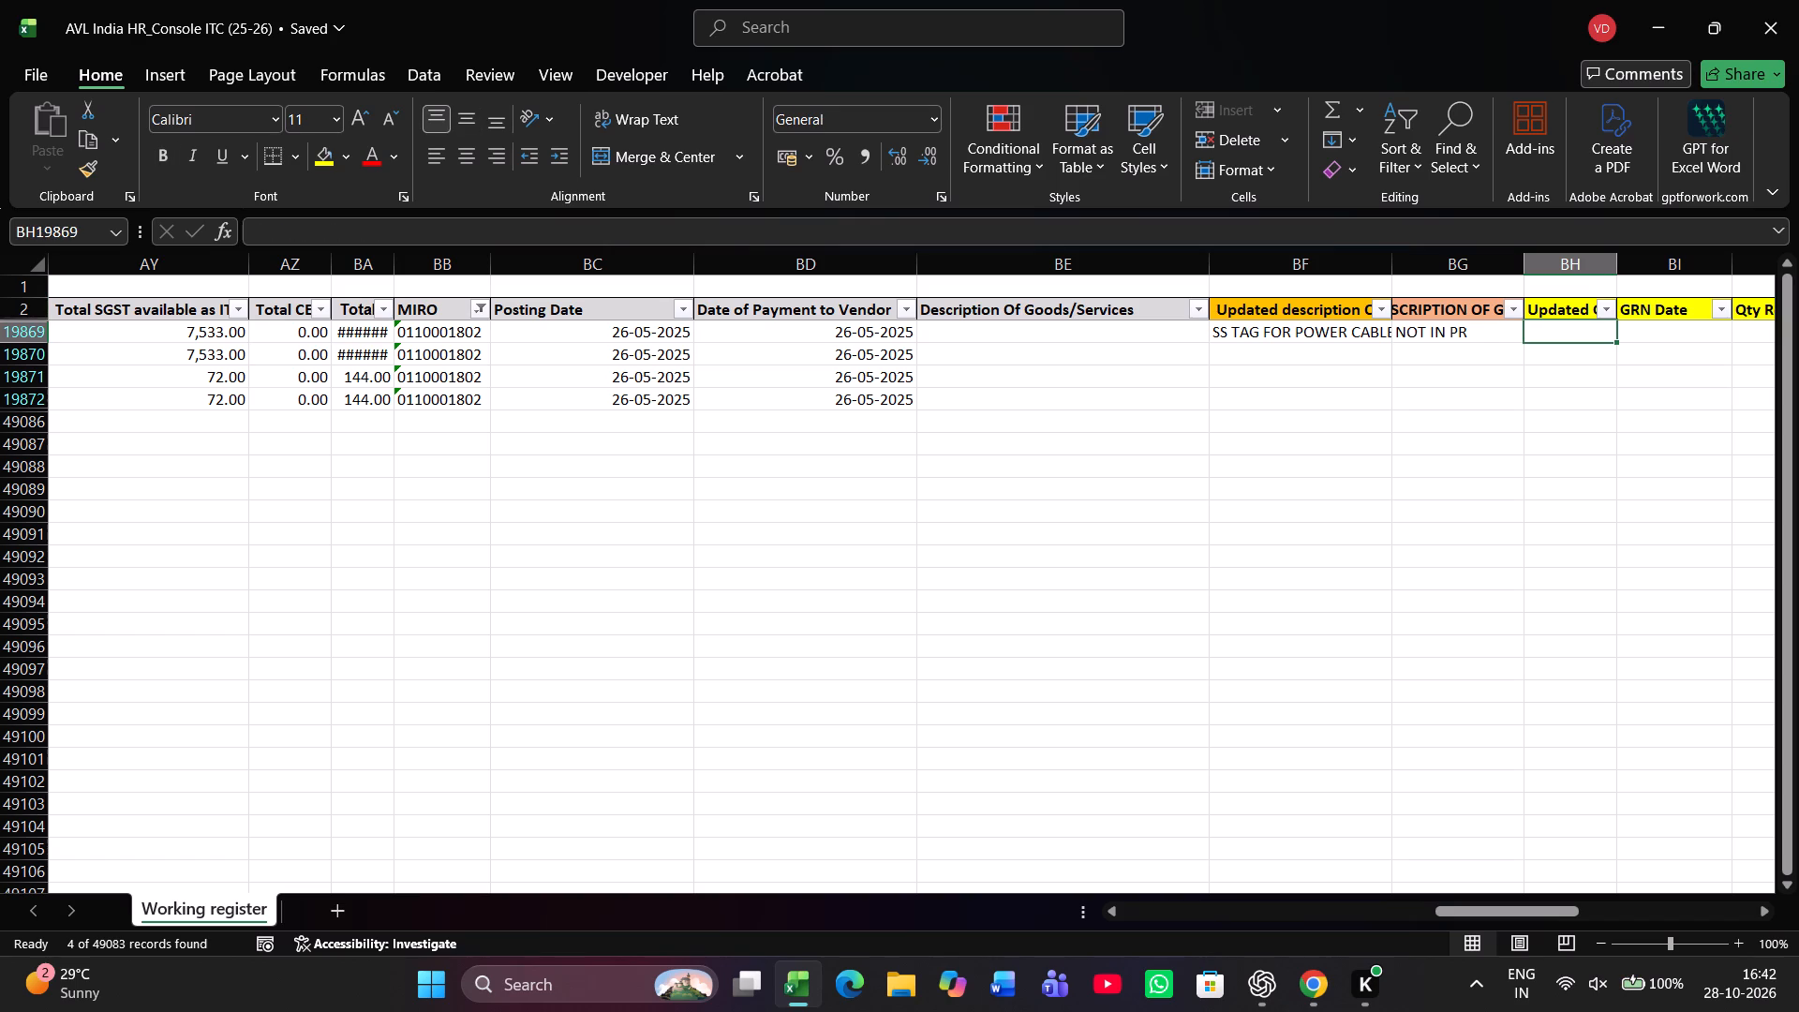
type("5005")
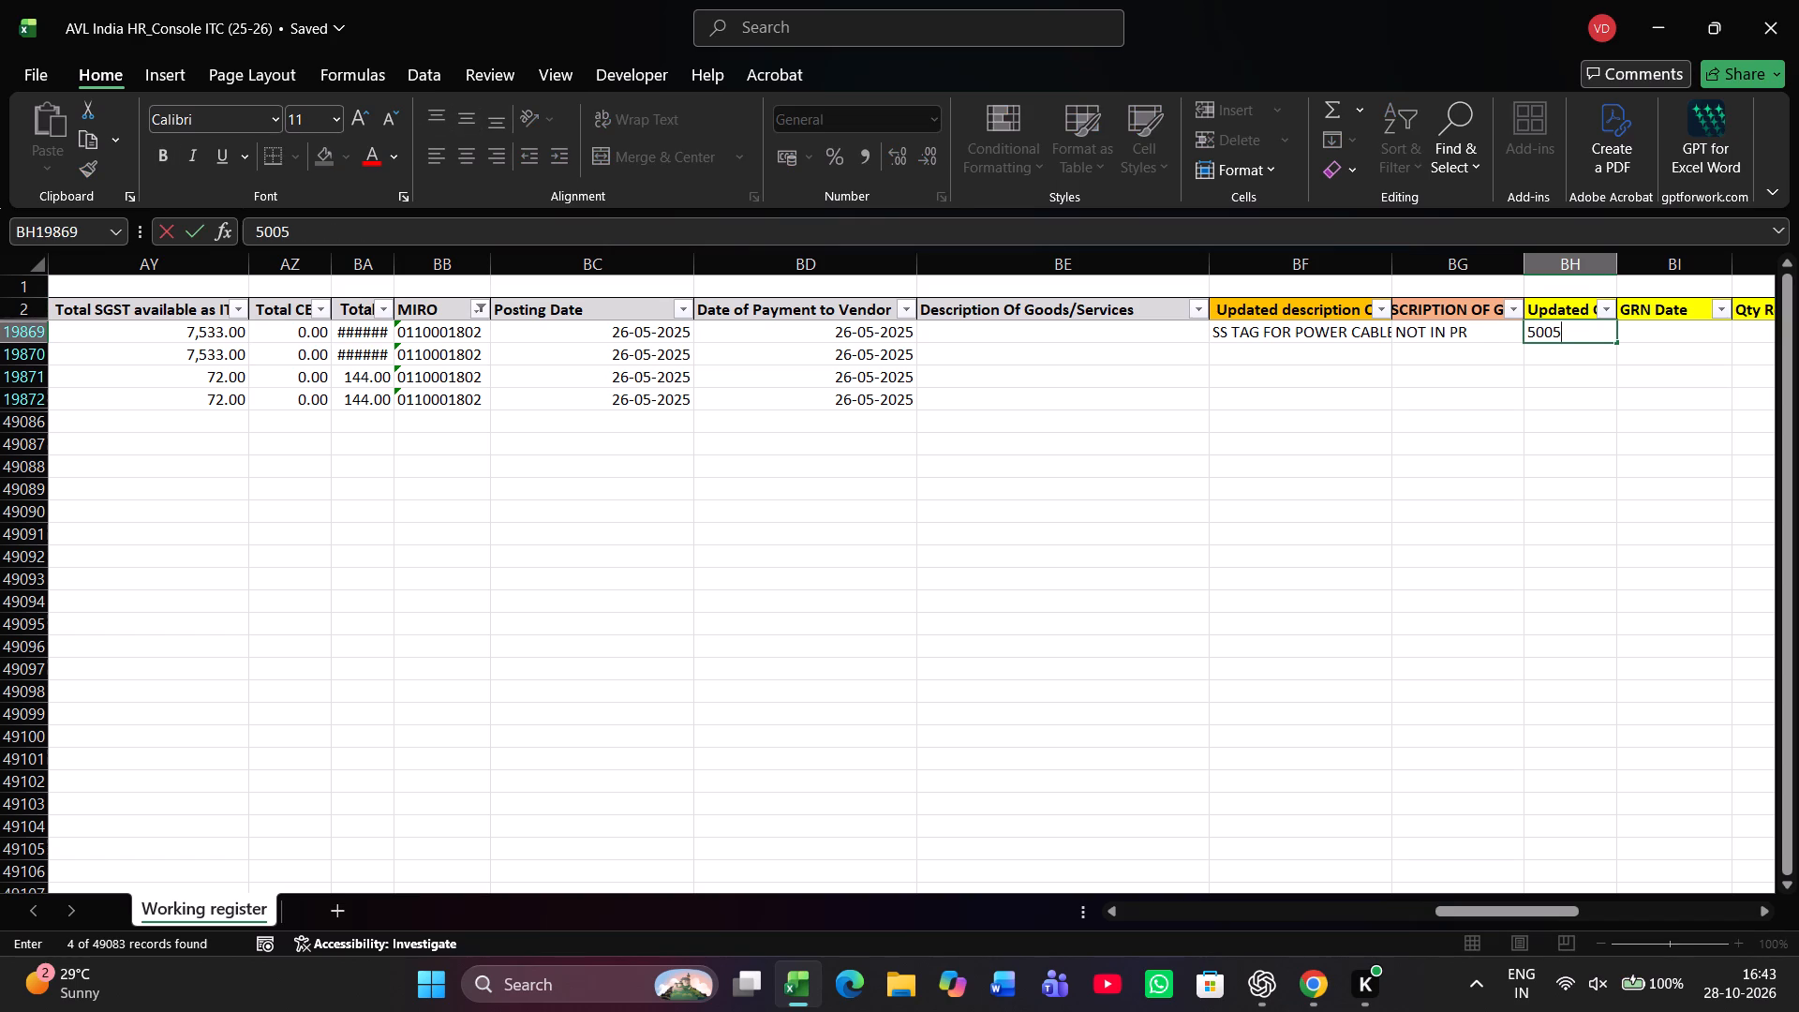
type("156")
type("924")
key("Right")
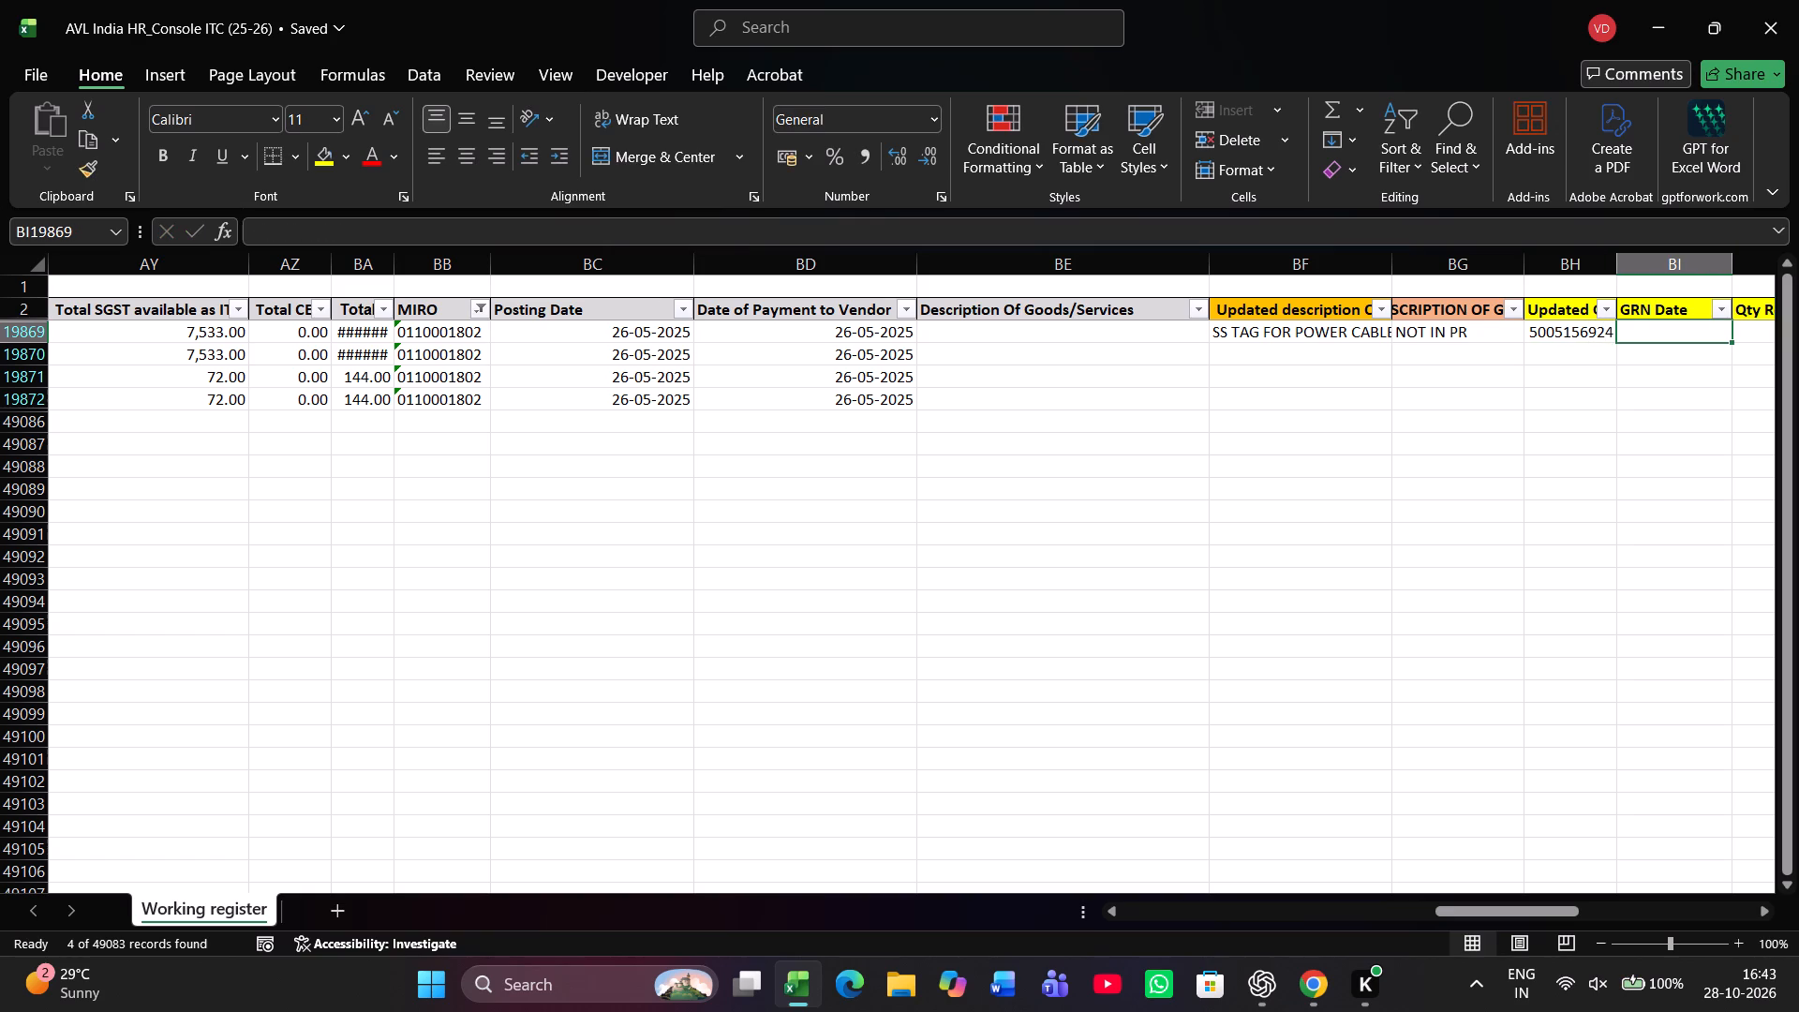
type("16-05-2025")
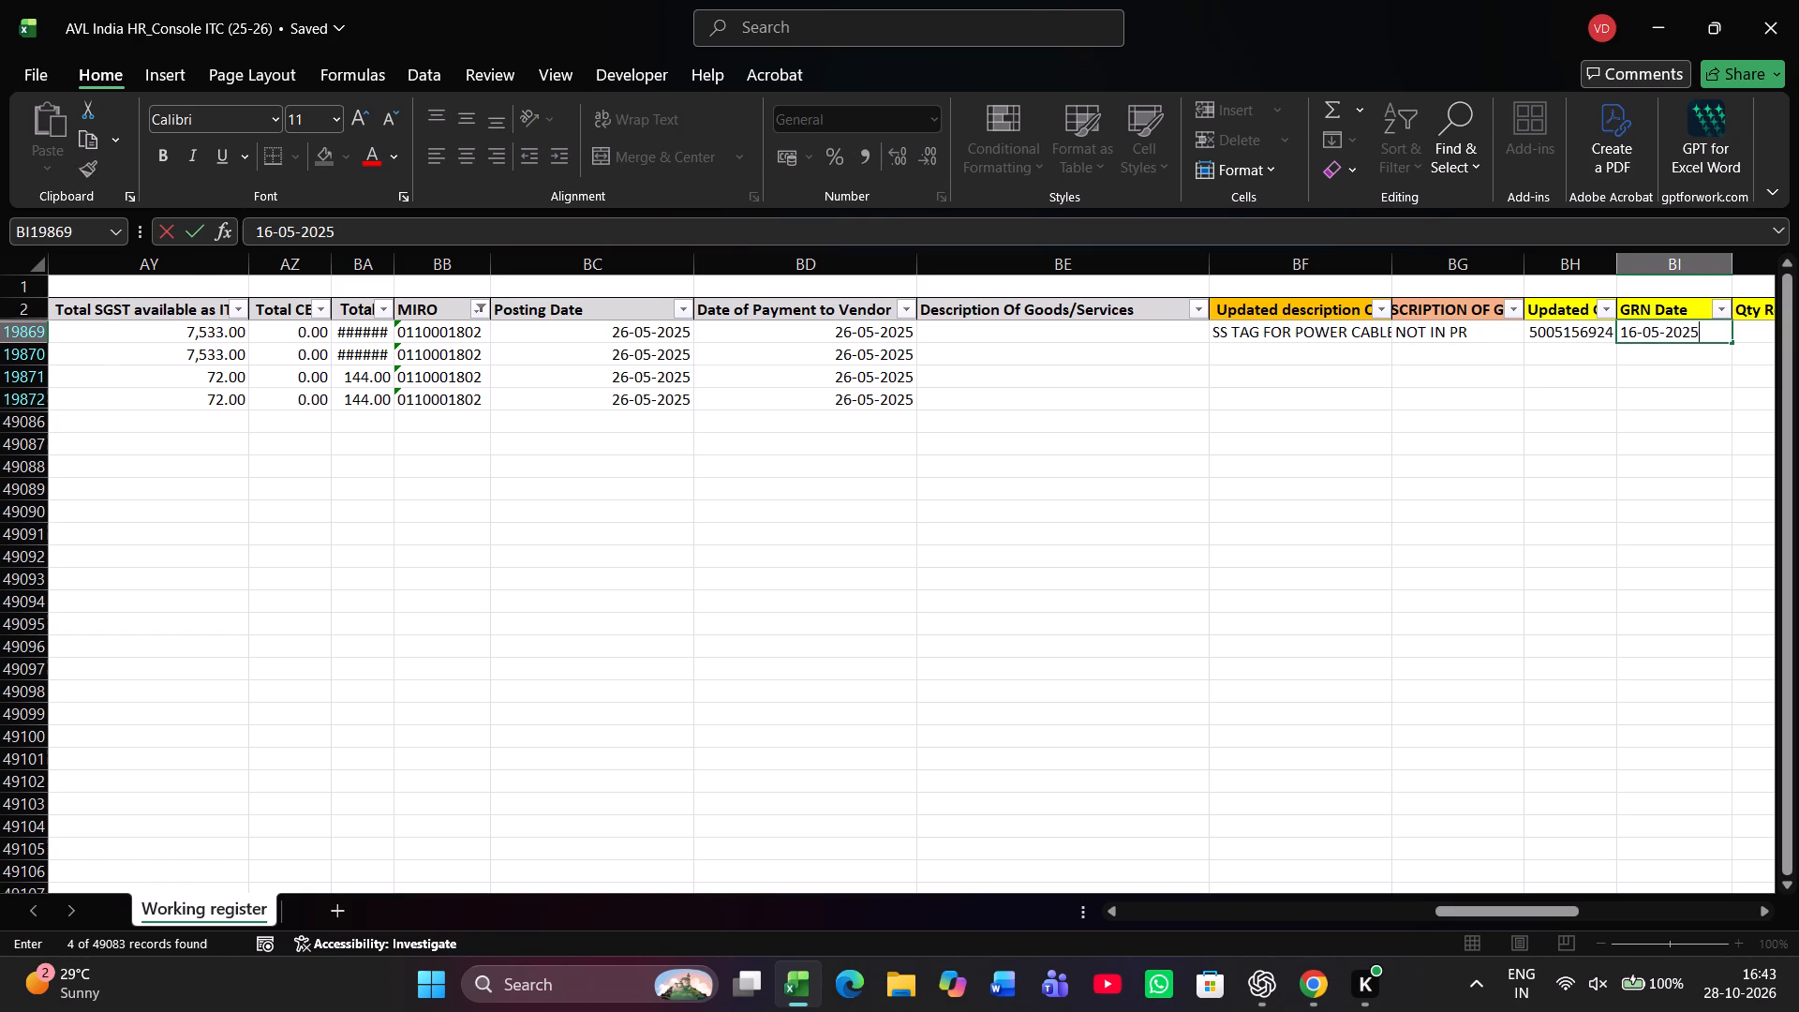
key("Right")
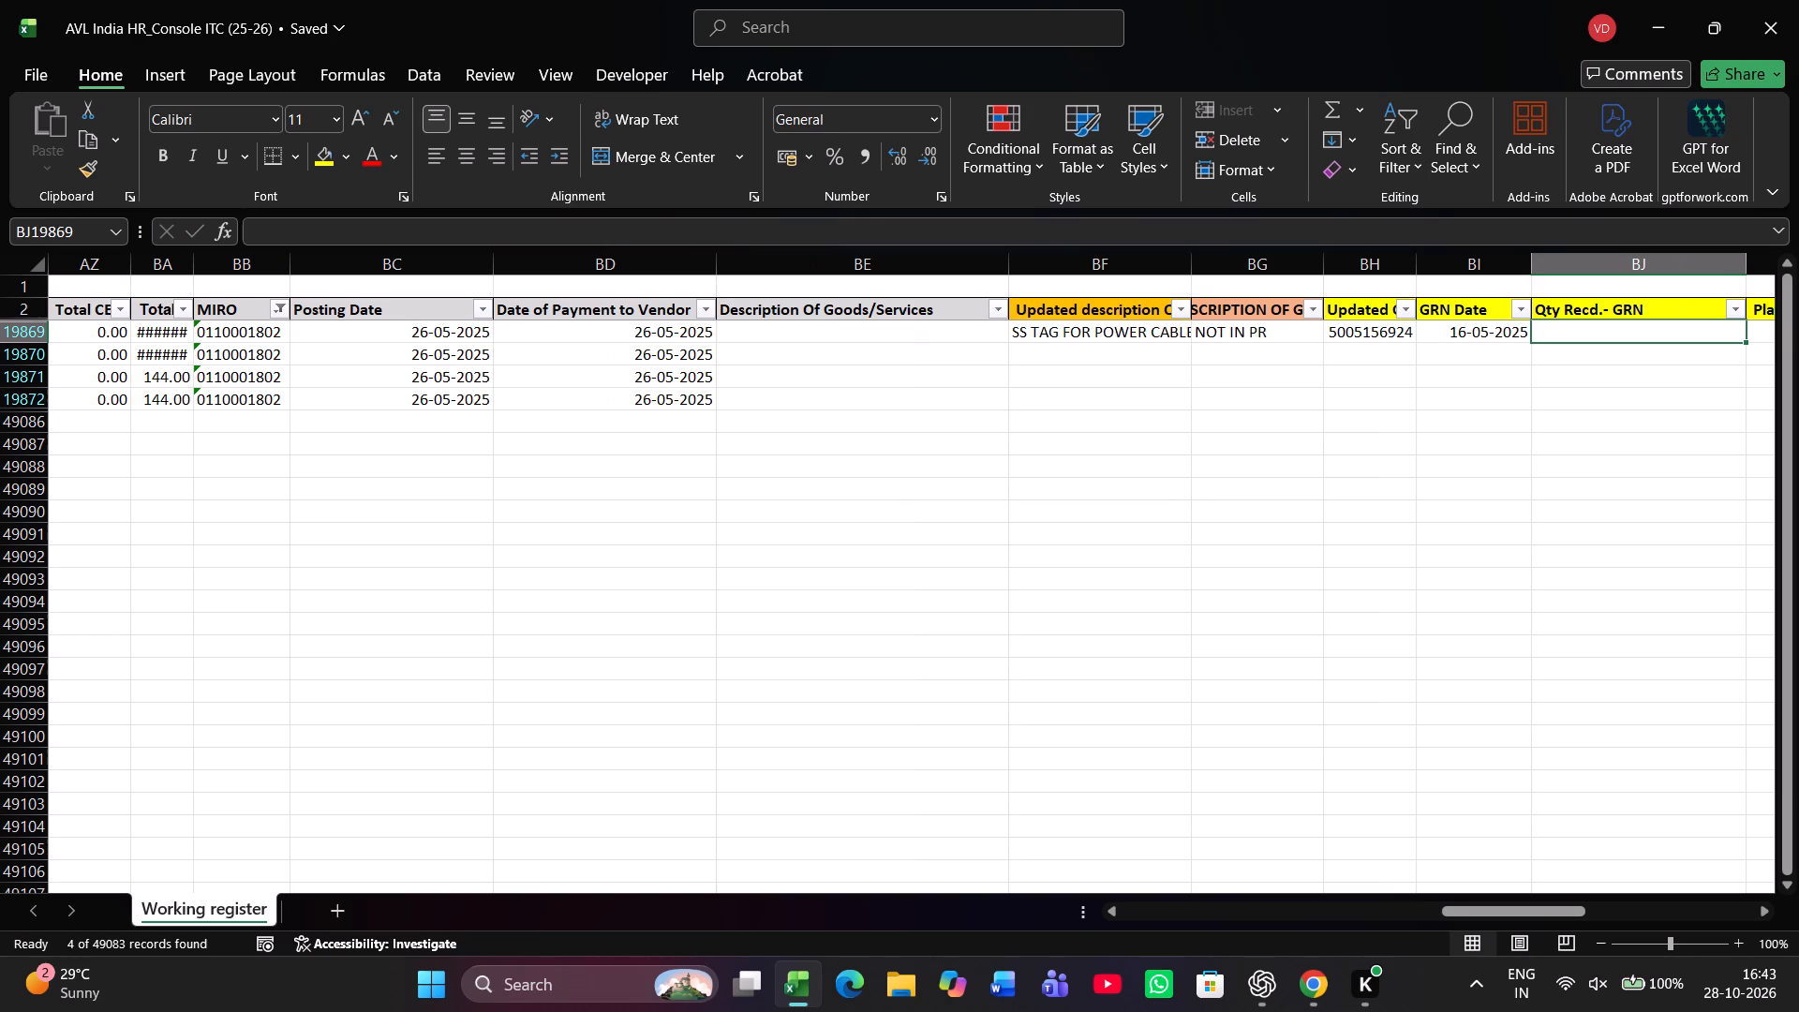
Set the received invoice quantity in column AE to 600 for each of rows 19869 to 19872.
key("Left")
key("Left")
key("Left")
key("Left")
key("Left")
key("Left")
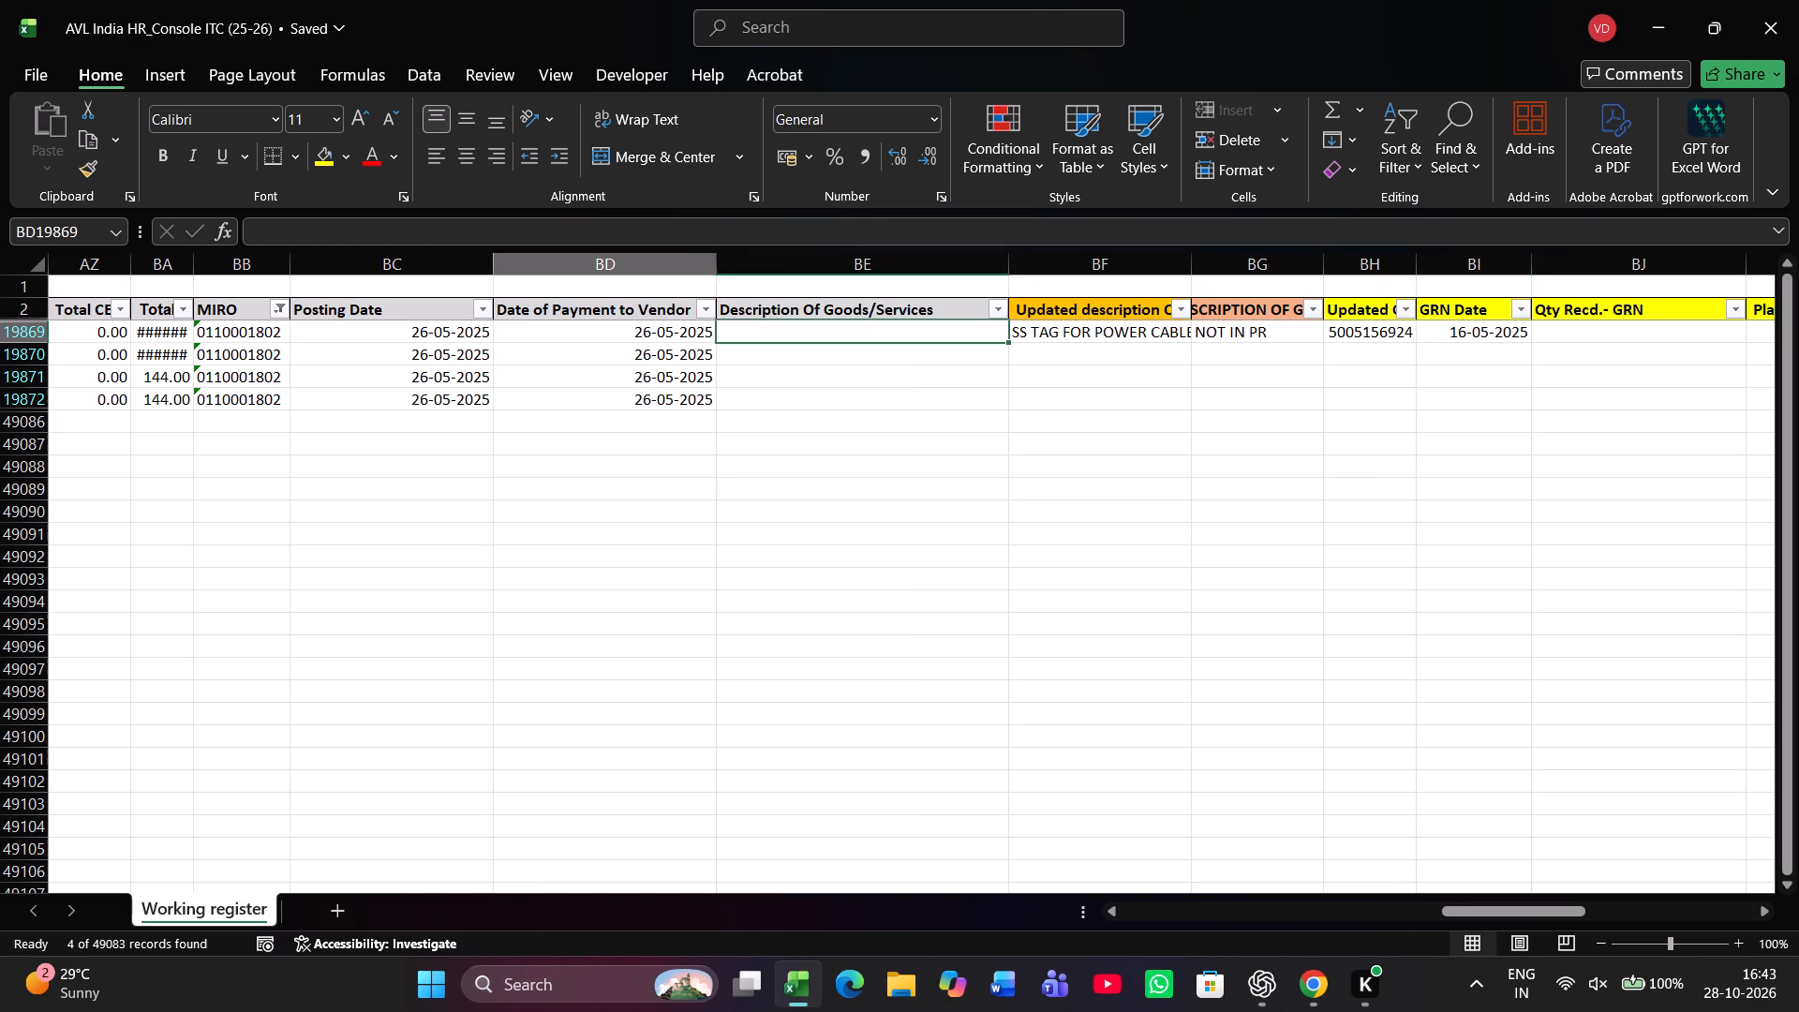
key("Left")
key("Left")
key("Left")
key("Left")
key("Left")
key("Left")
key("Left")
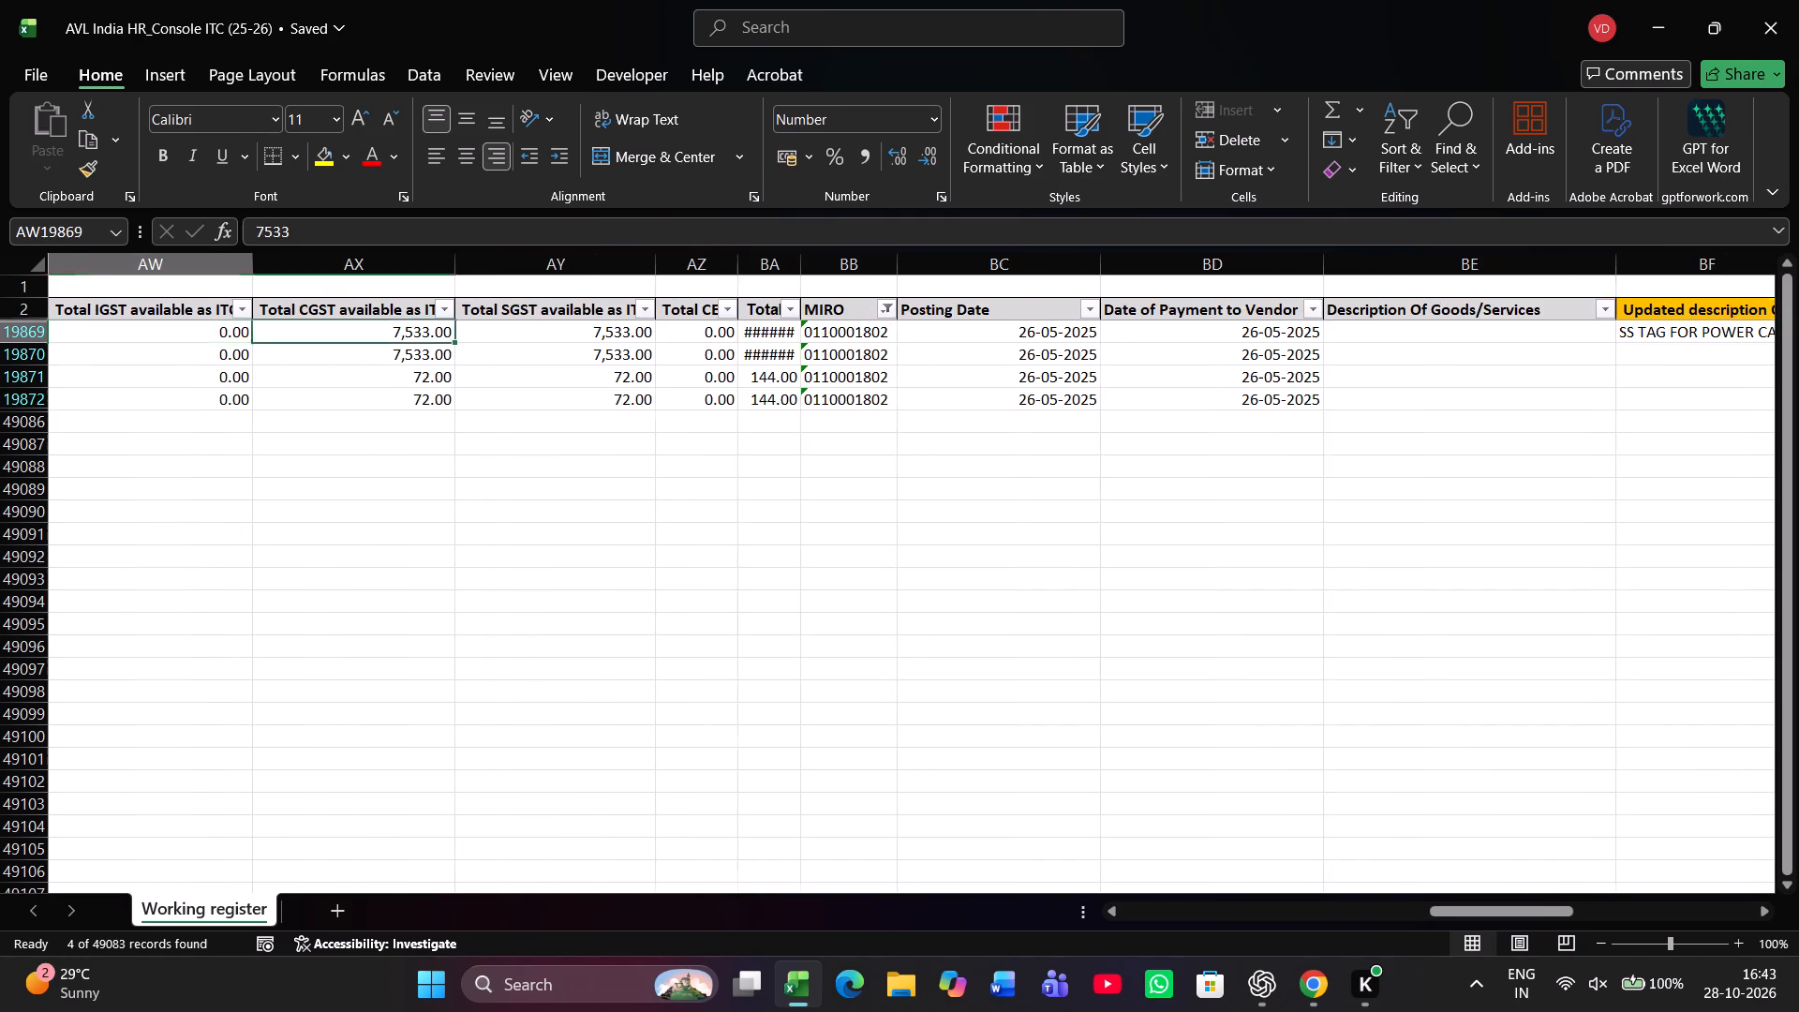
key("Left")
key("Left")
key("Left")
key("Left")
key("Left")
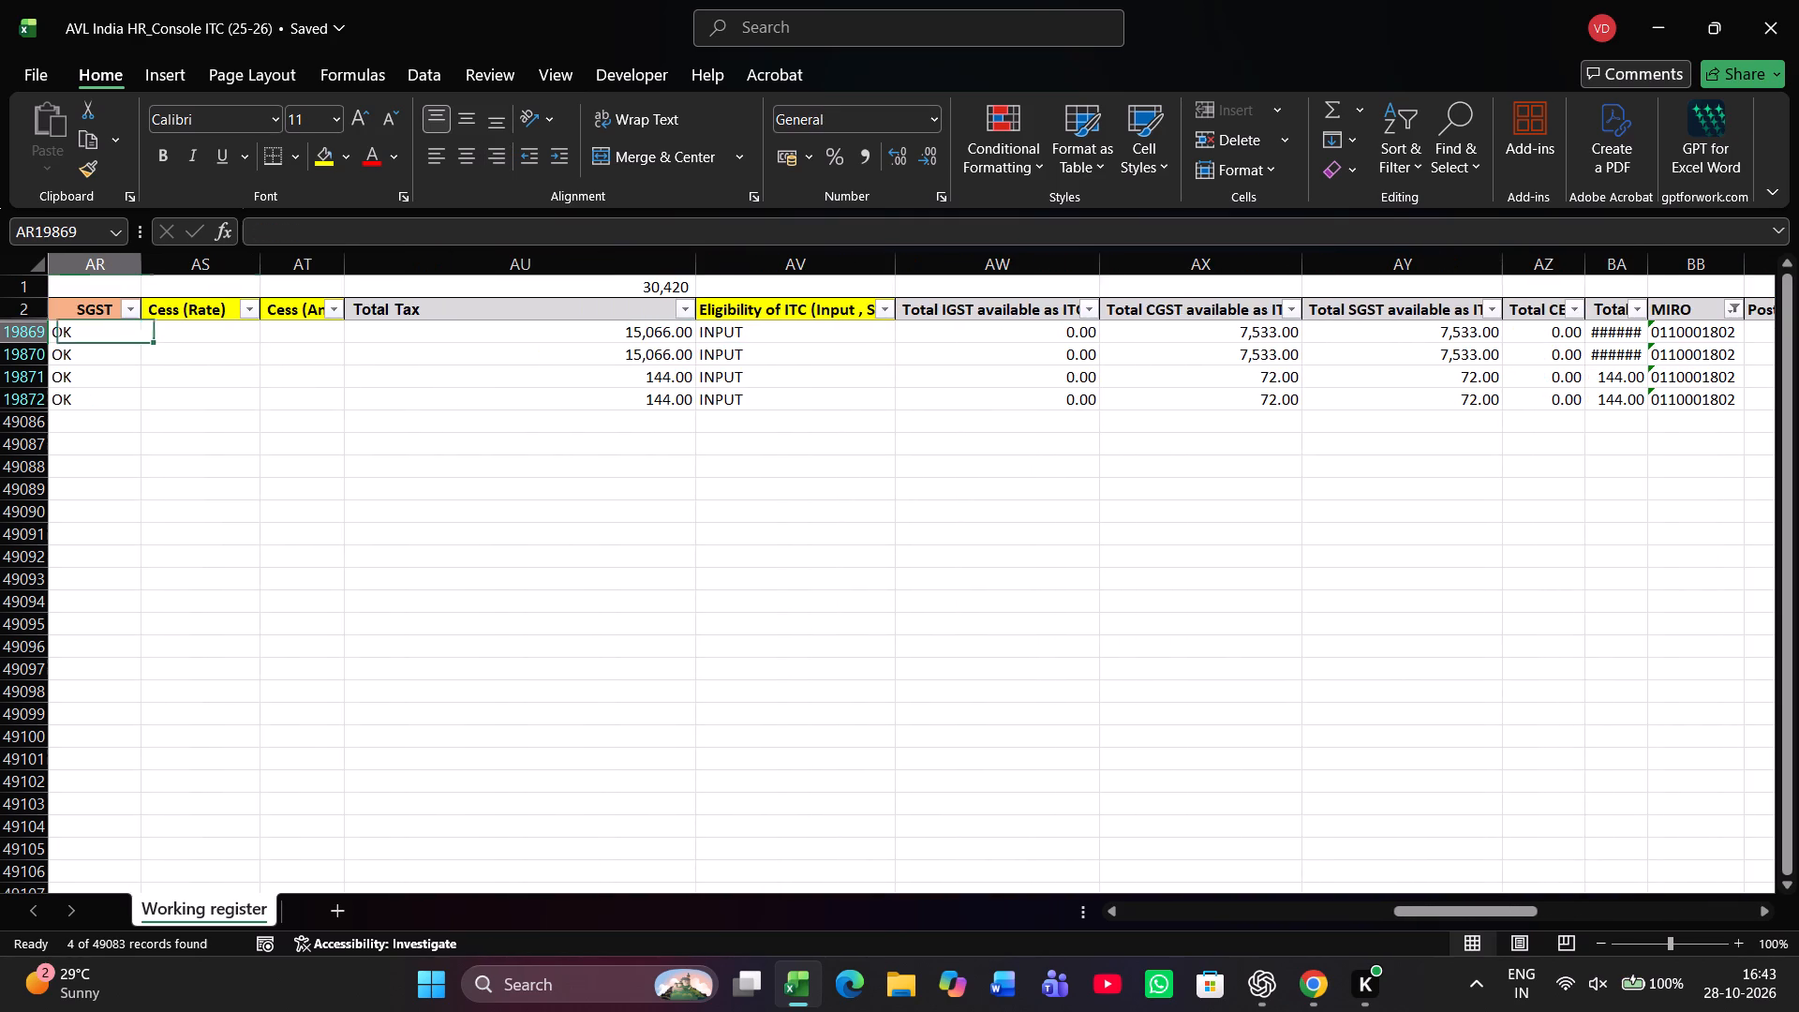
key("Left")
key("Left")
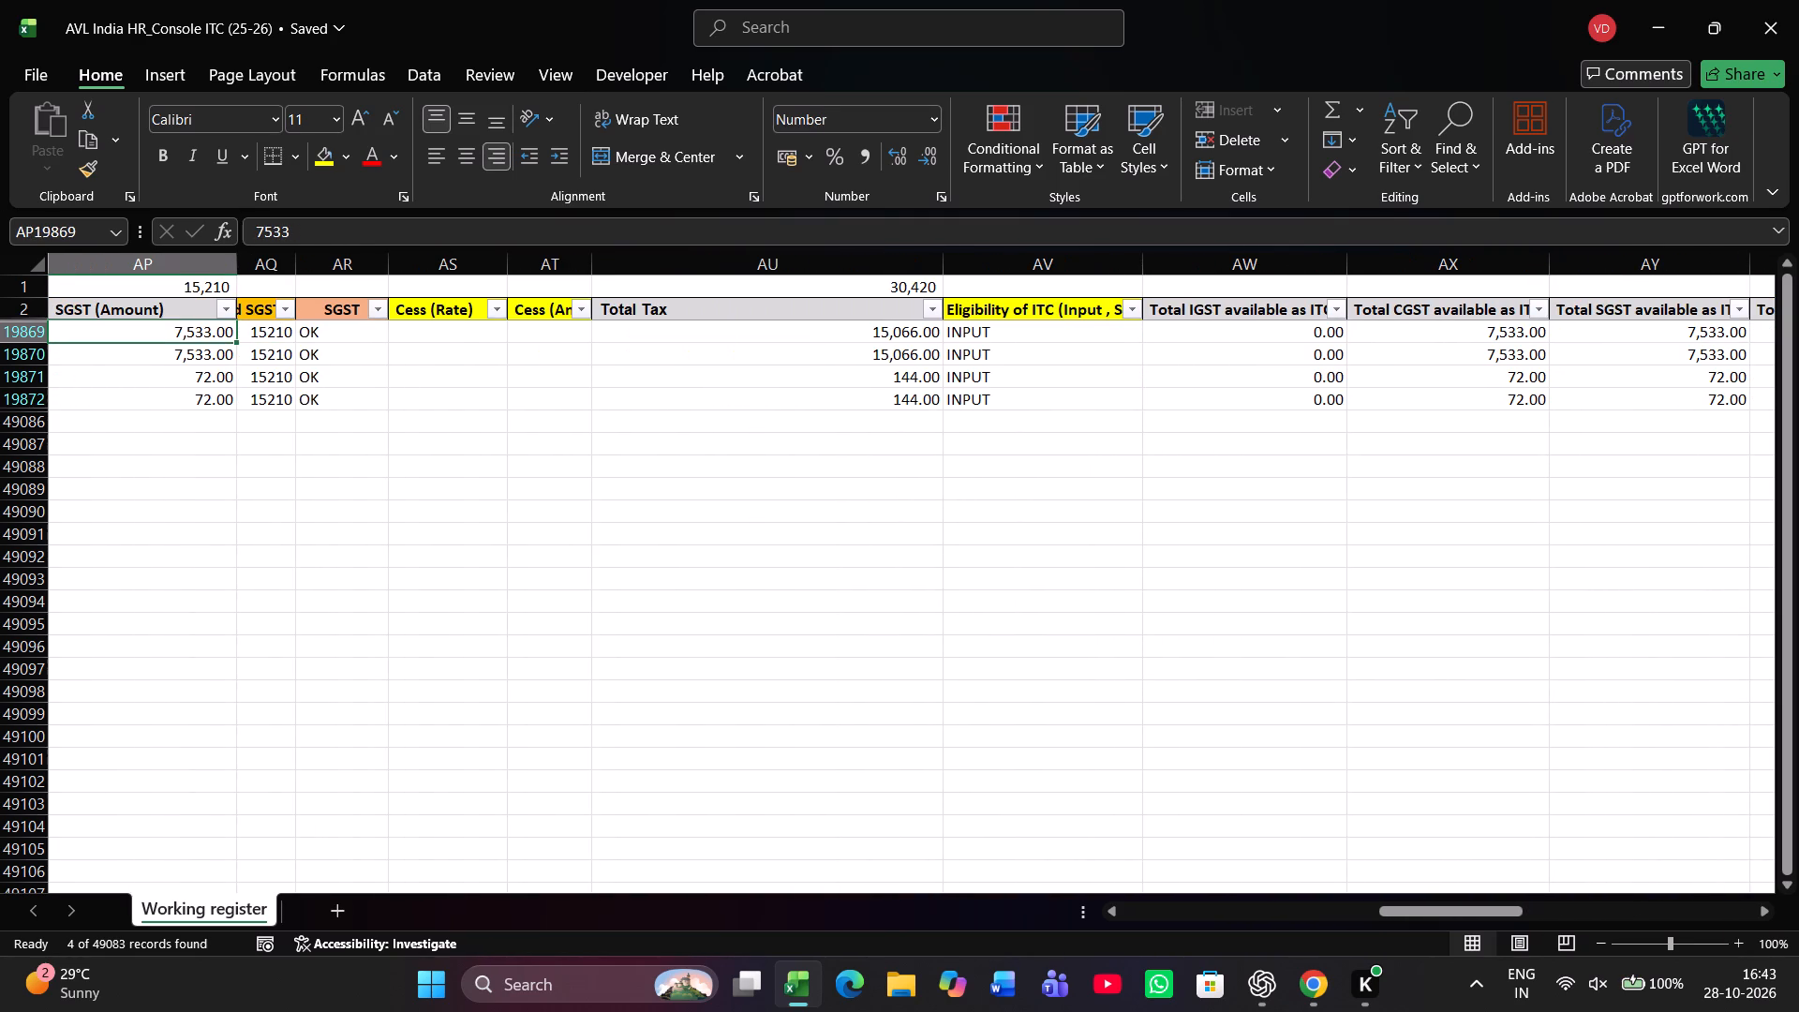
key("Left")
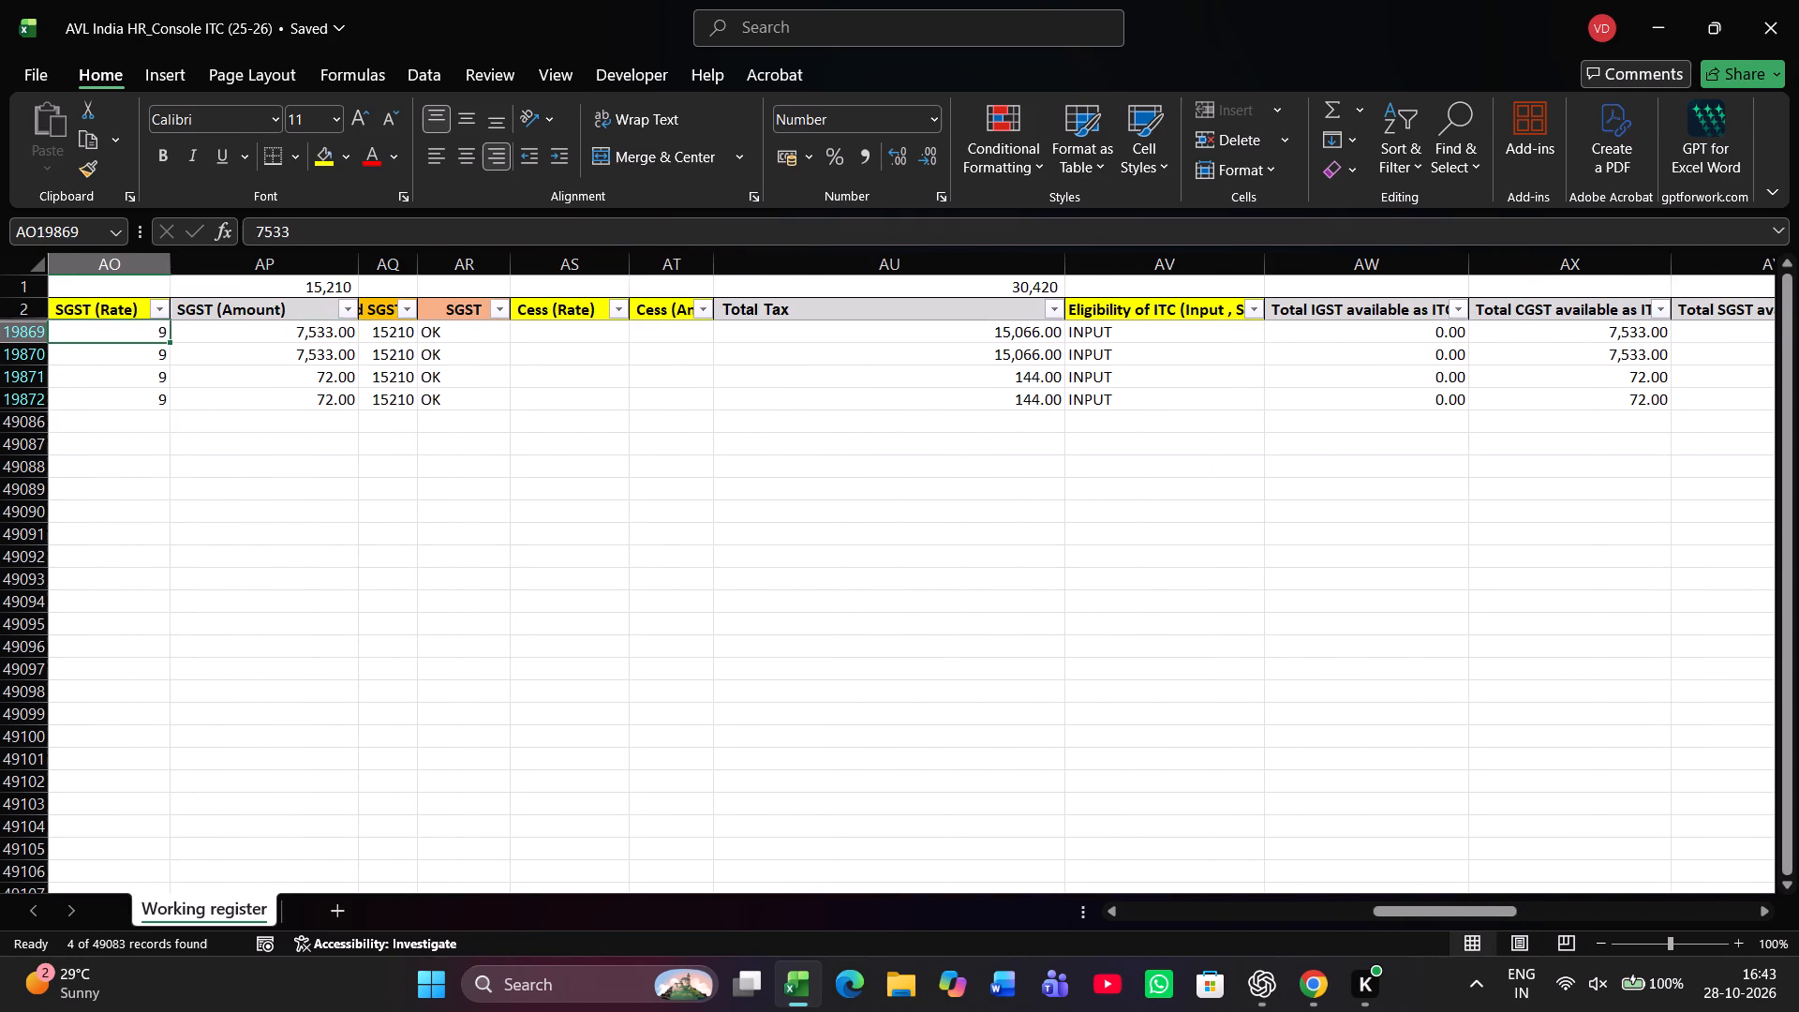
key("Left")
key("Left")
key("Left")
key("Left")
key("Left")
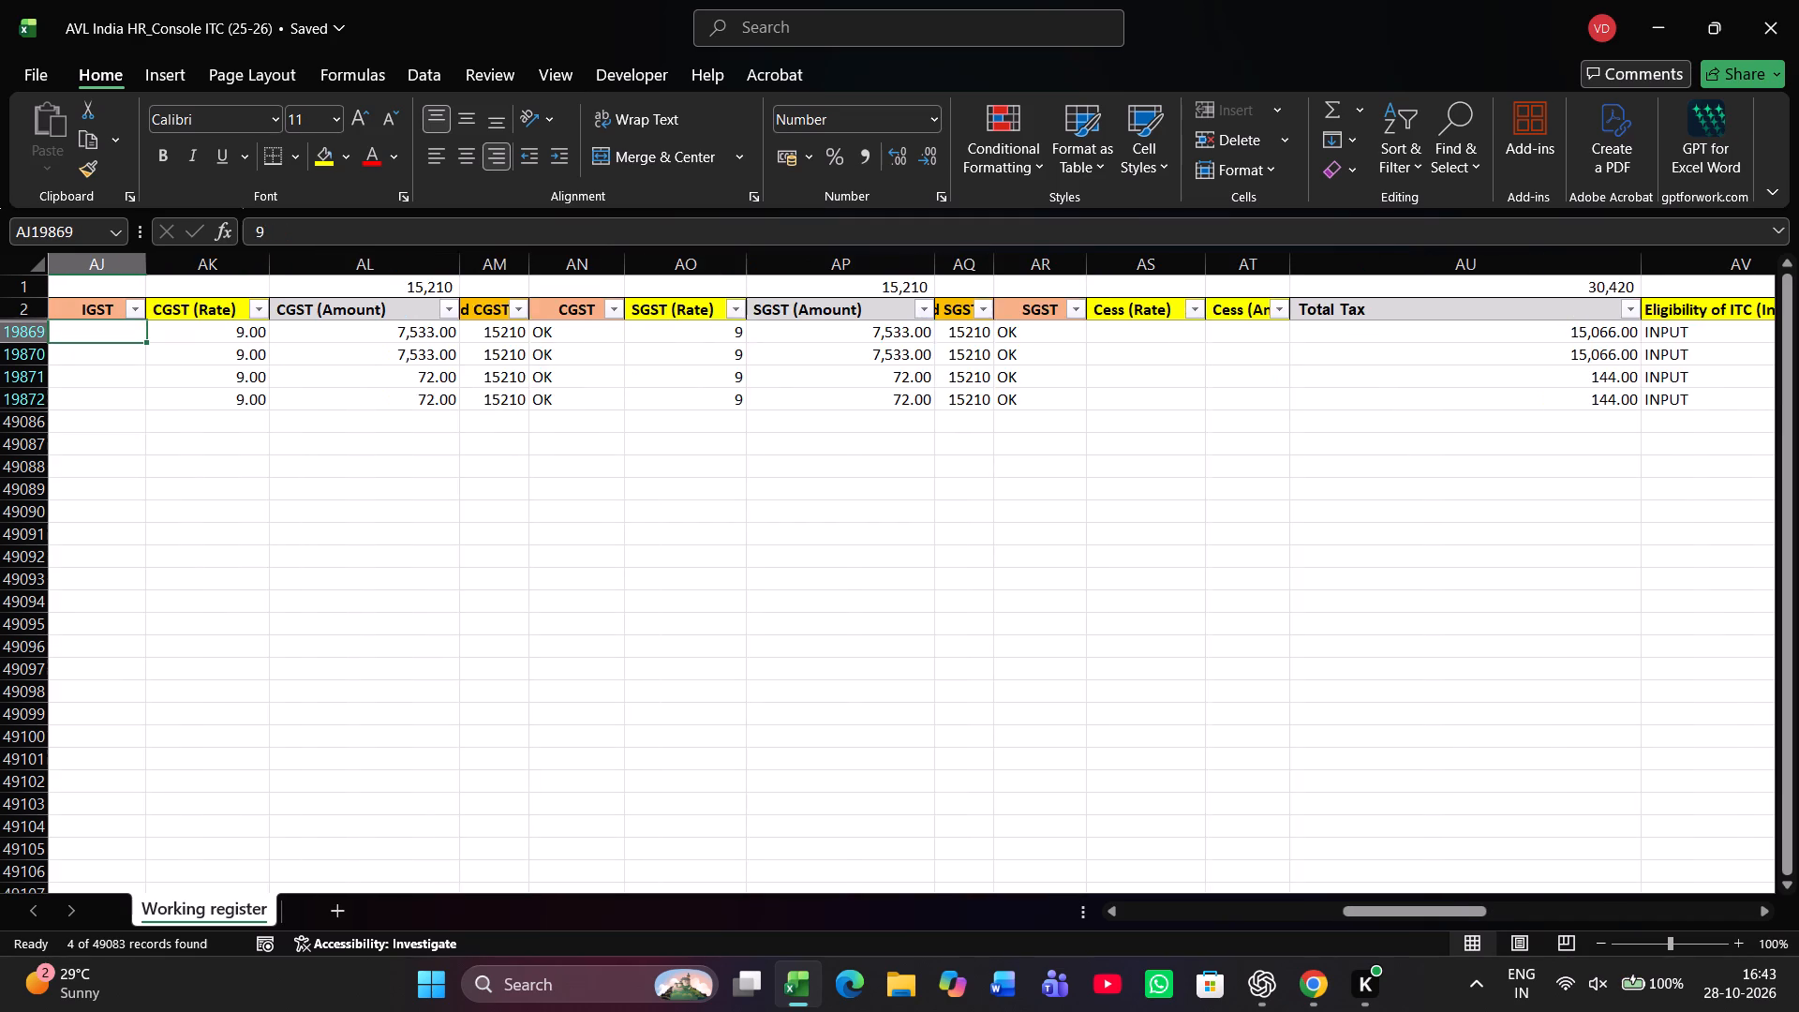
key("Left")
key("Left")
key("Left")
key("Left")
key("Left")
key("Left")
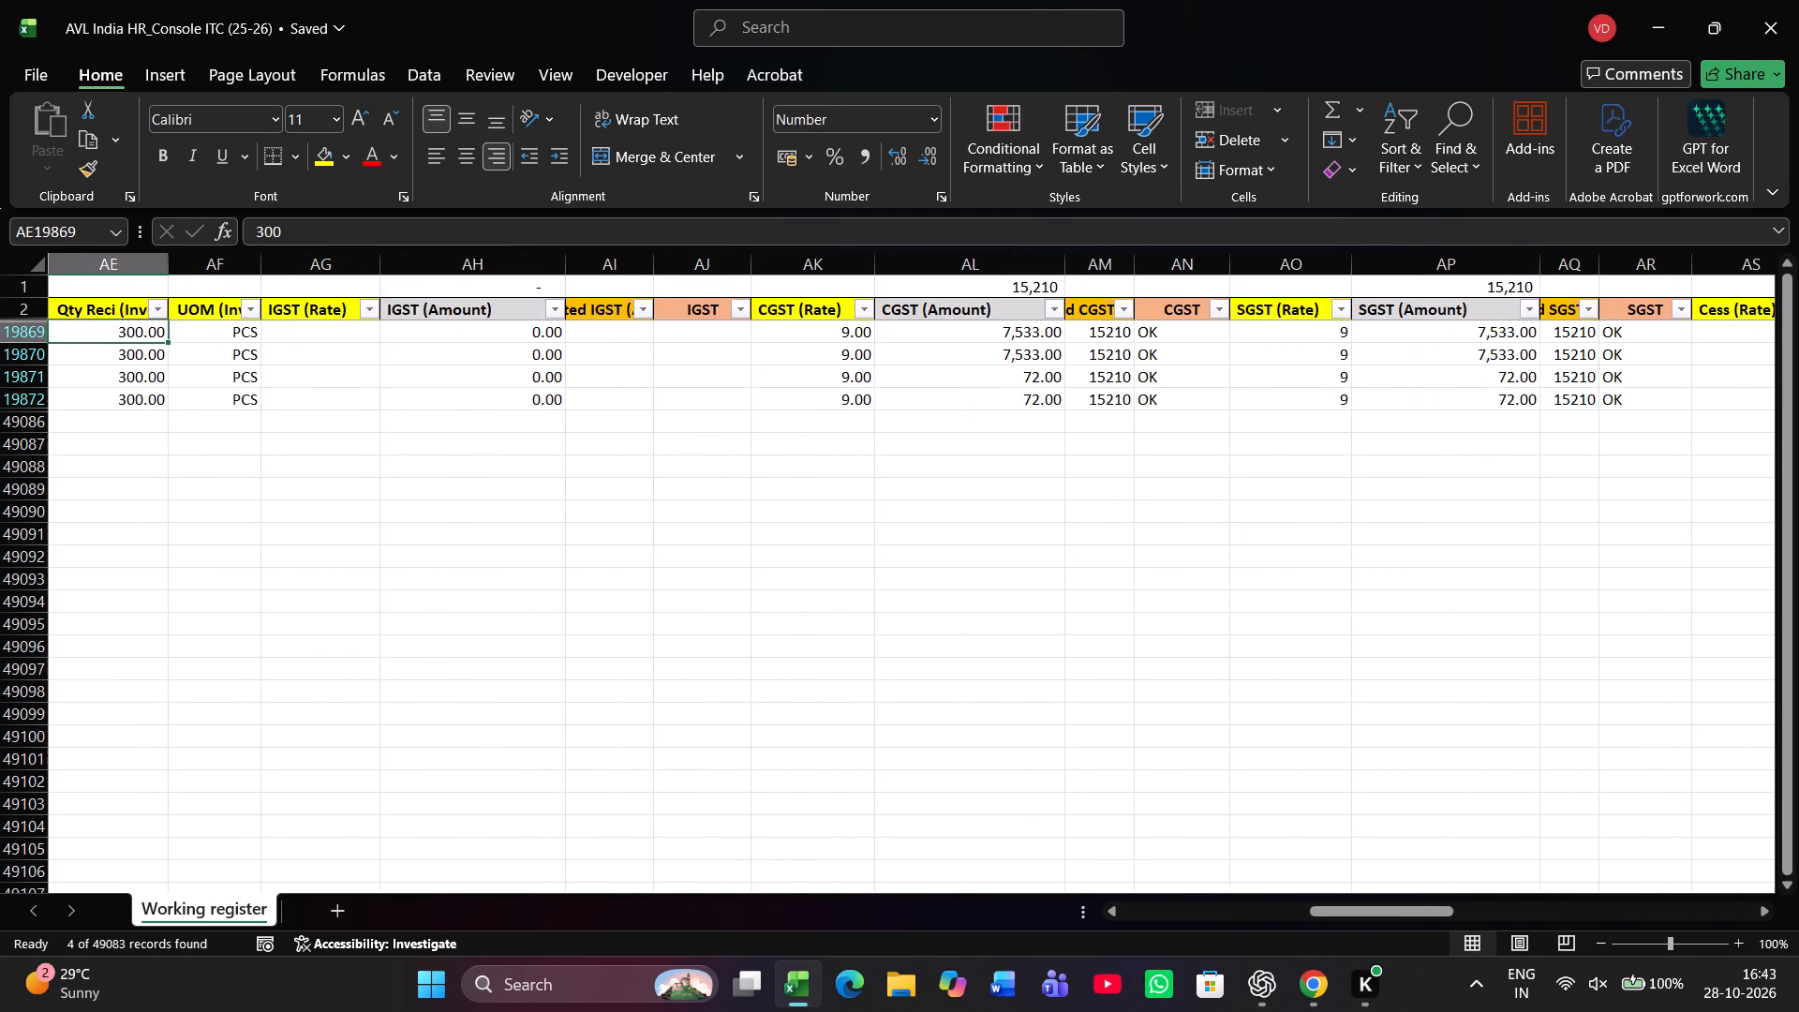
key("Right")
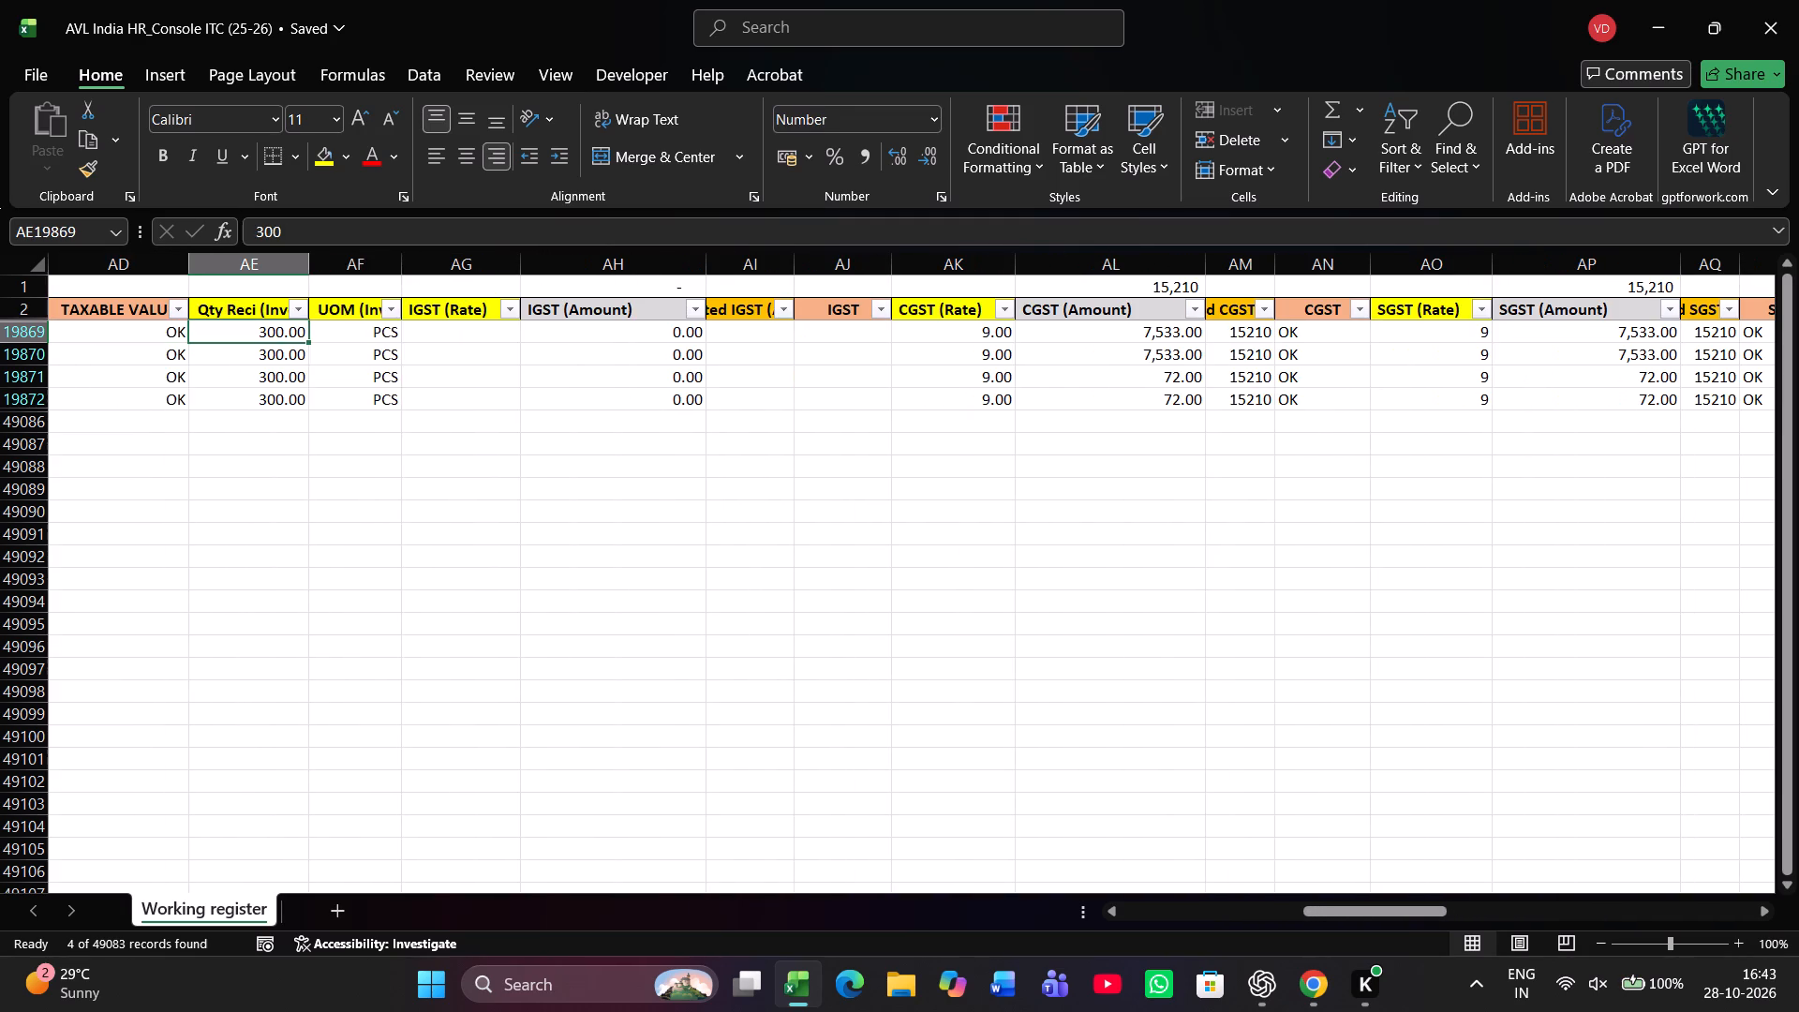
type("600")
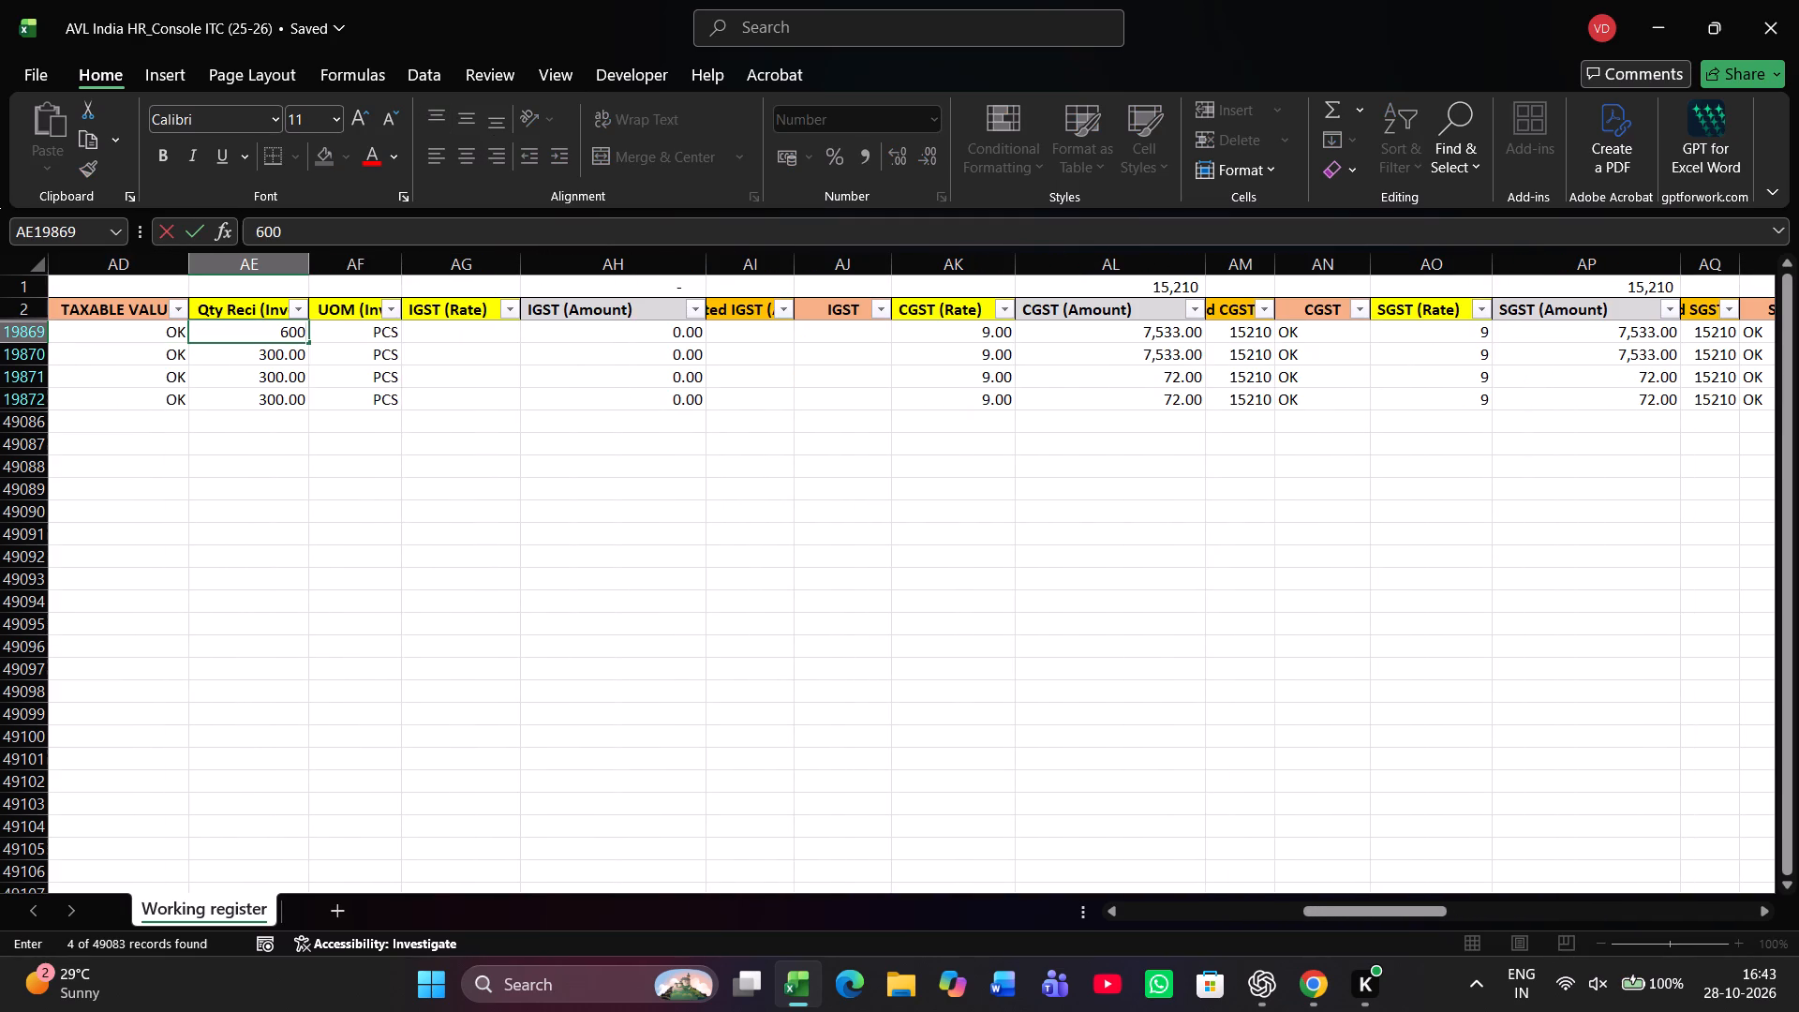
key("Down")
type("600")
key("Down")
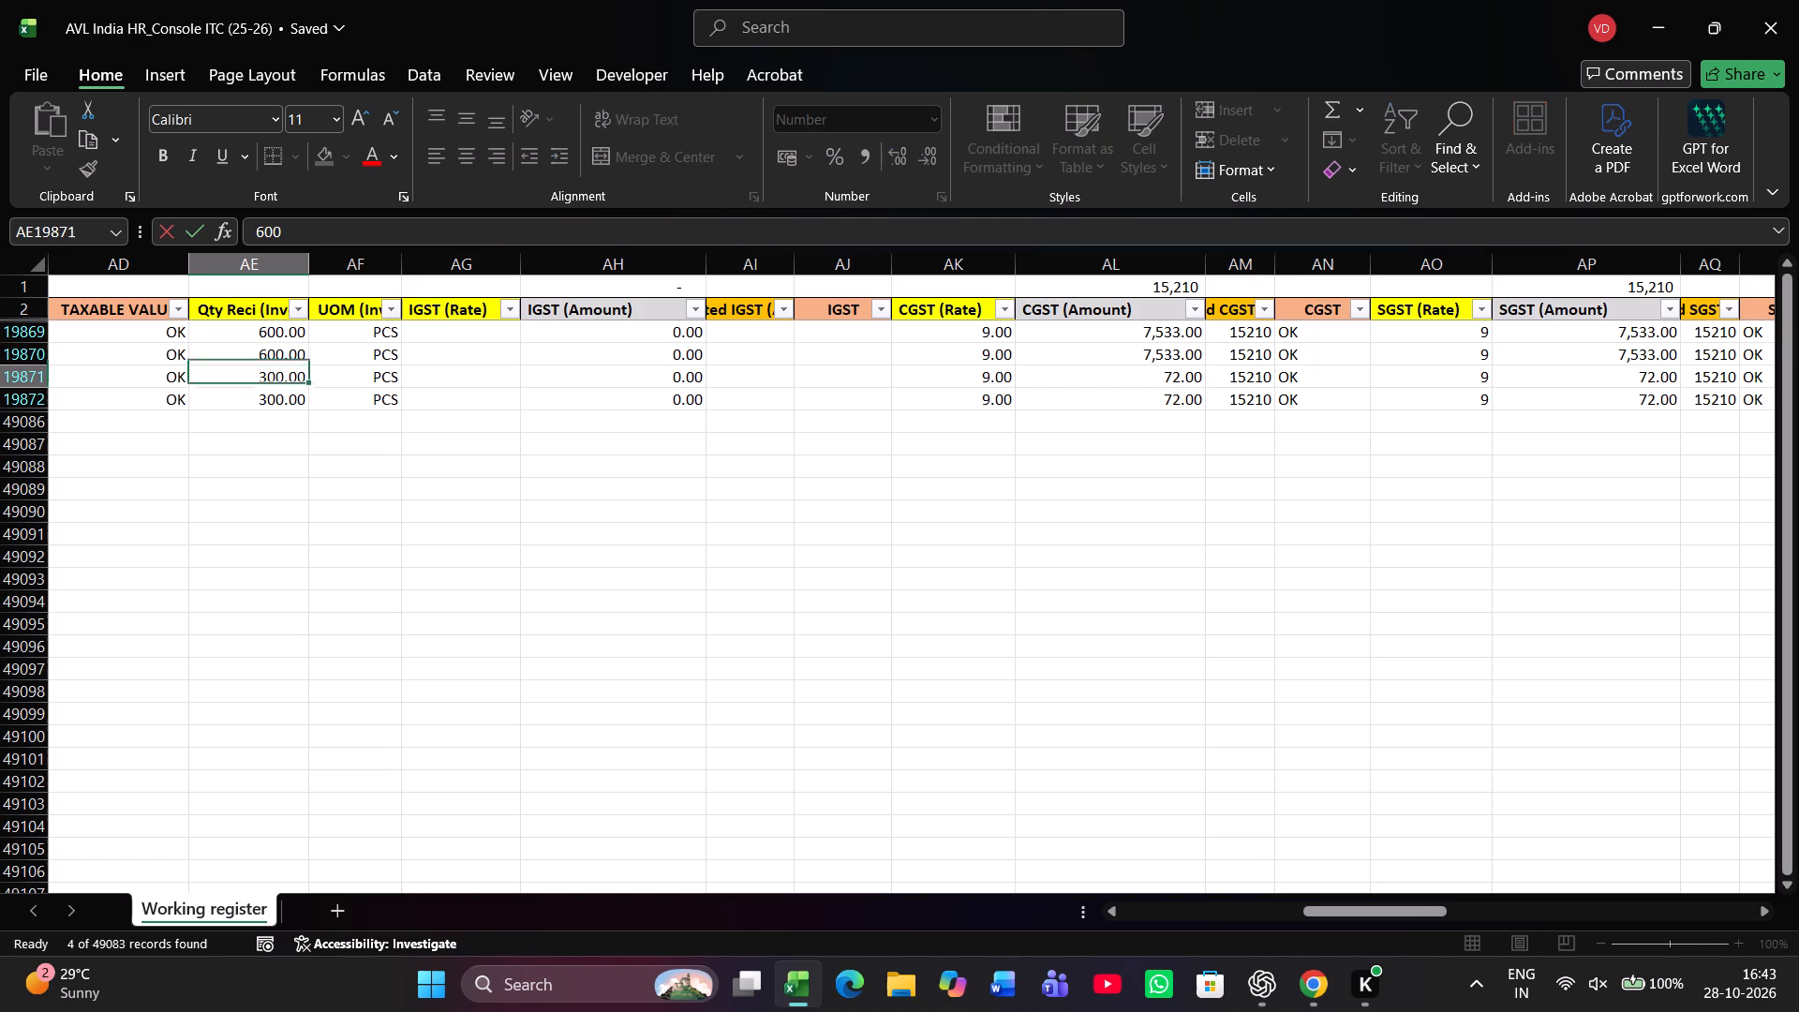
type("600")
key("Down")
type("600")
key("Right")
Enter 600 as the quantity received per GRN in column BJ of row 19869.
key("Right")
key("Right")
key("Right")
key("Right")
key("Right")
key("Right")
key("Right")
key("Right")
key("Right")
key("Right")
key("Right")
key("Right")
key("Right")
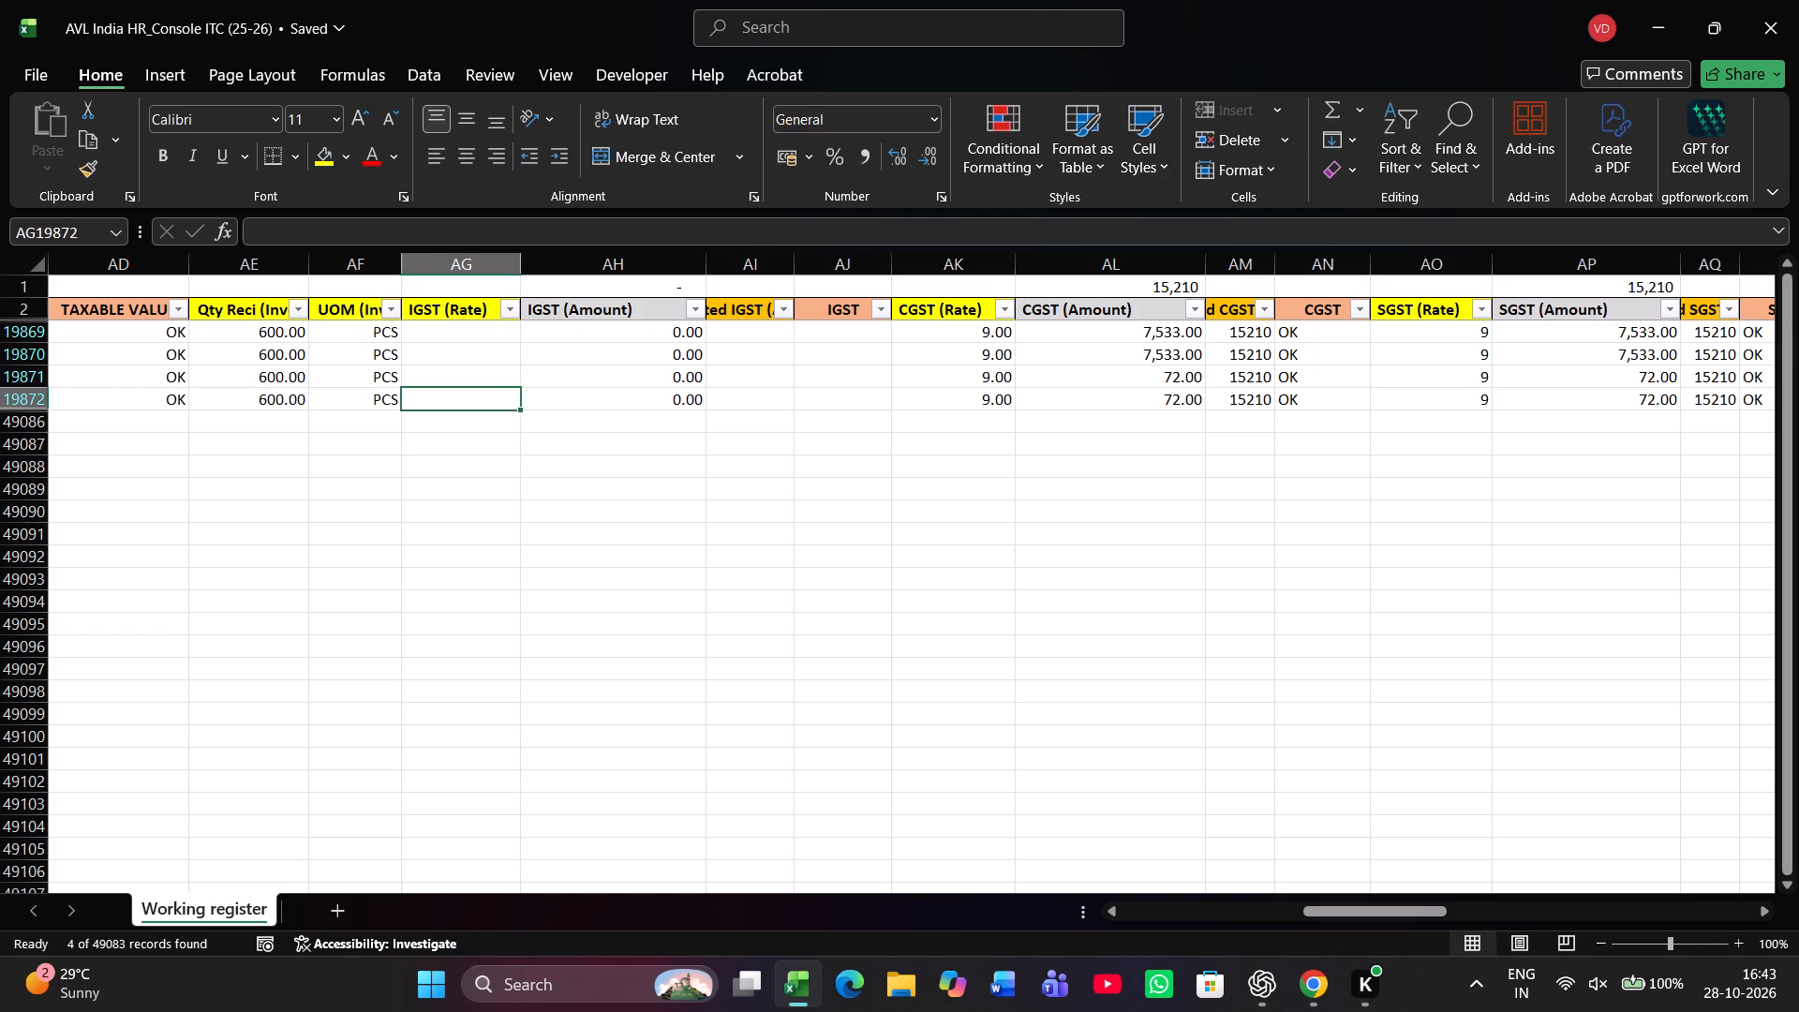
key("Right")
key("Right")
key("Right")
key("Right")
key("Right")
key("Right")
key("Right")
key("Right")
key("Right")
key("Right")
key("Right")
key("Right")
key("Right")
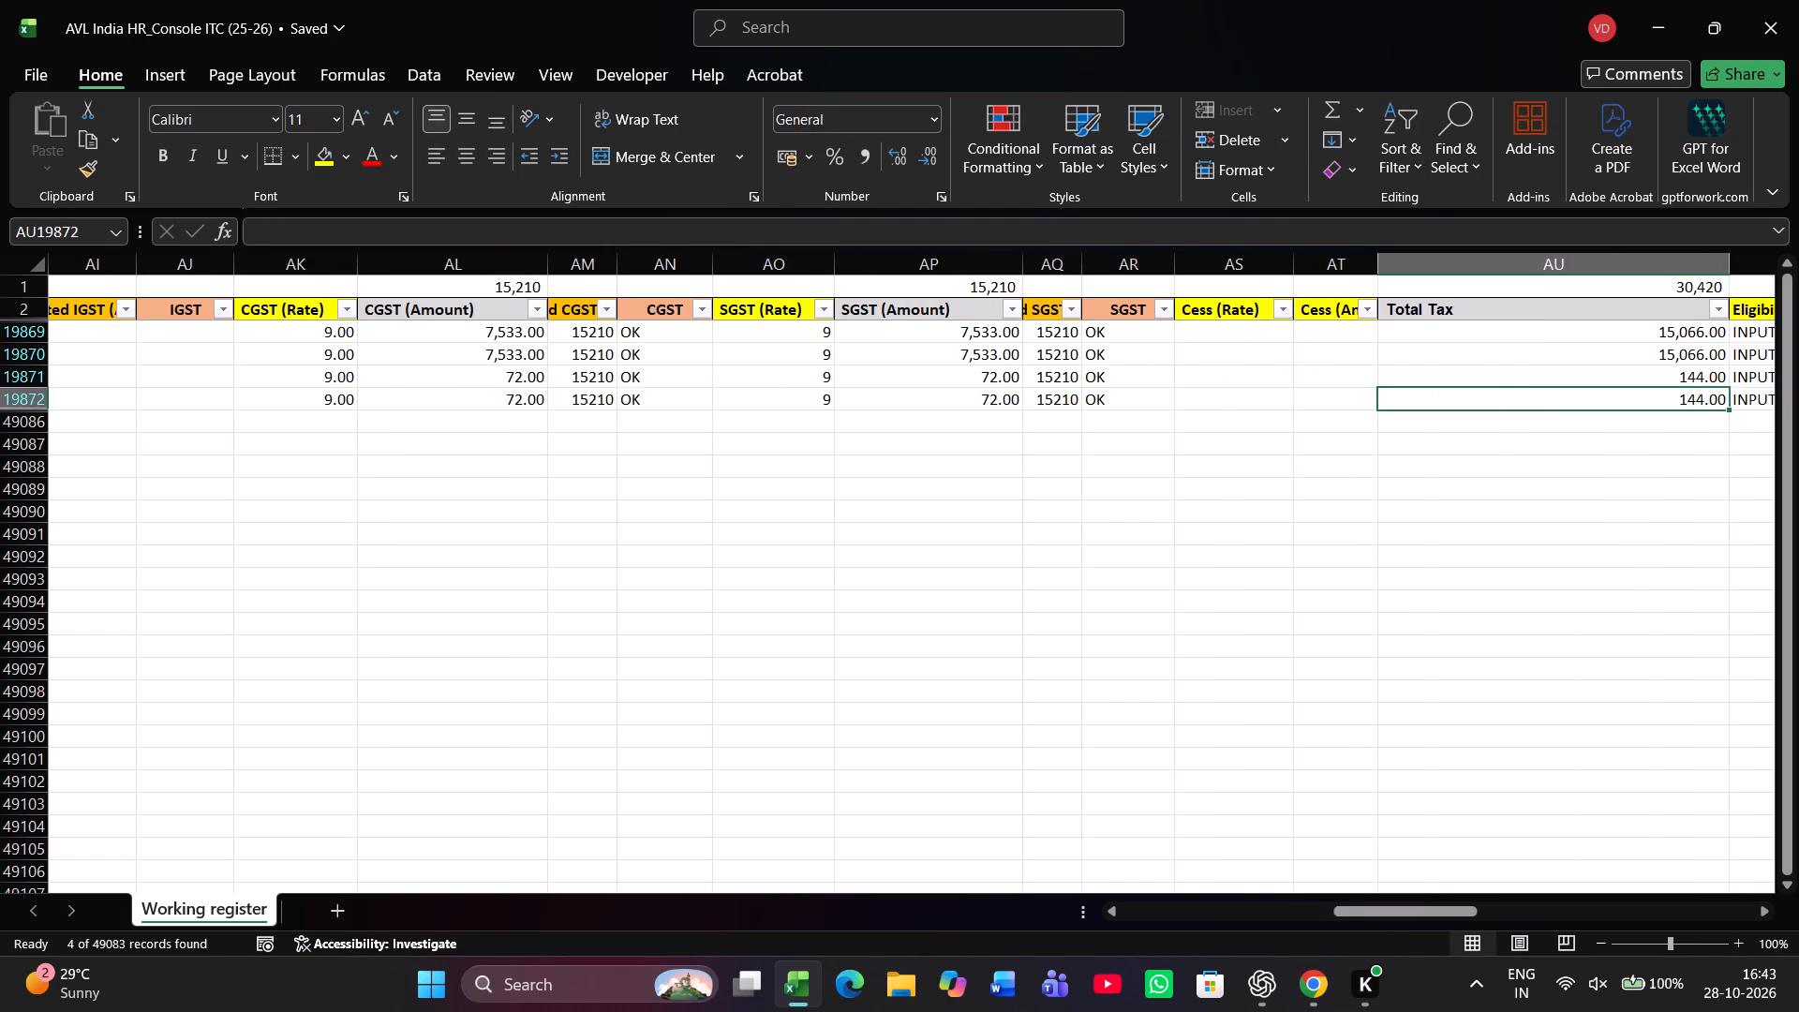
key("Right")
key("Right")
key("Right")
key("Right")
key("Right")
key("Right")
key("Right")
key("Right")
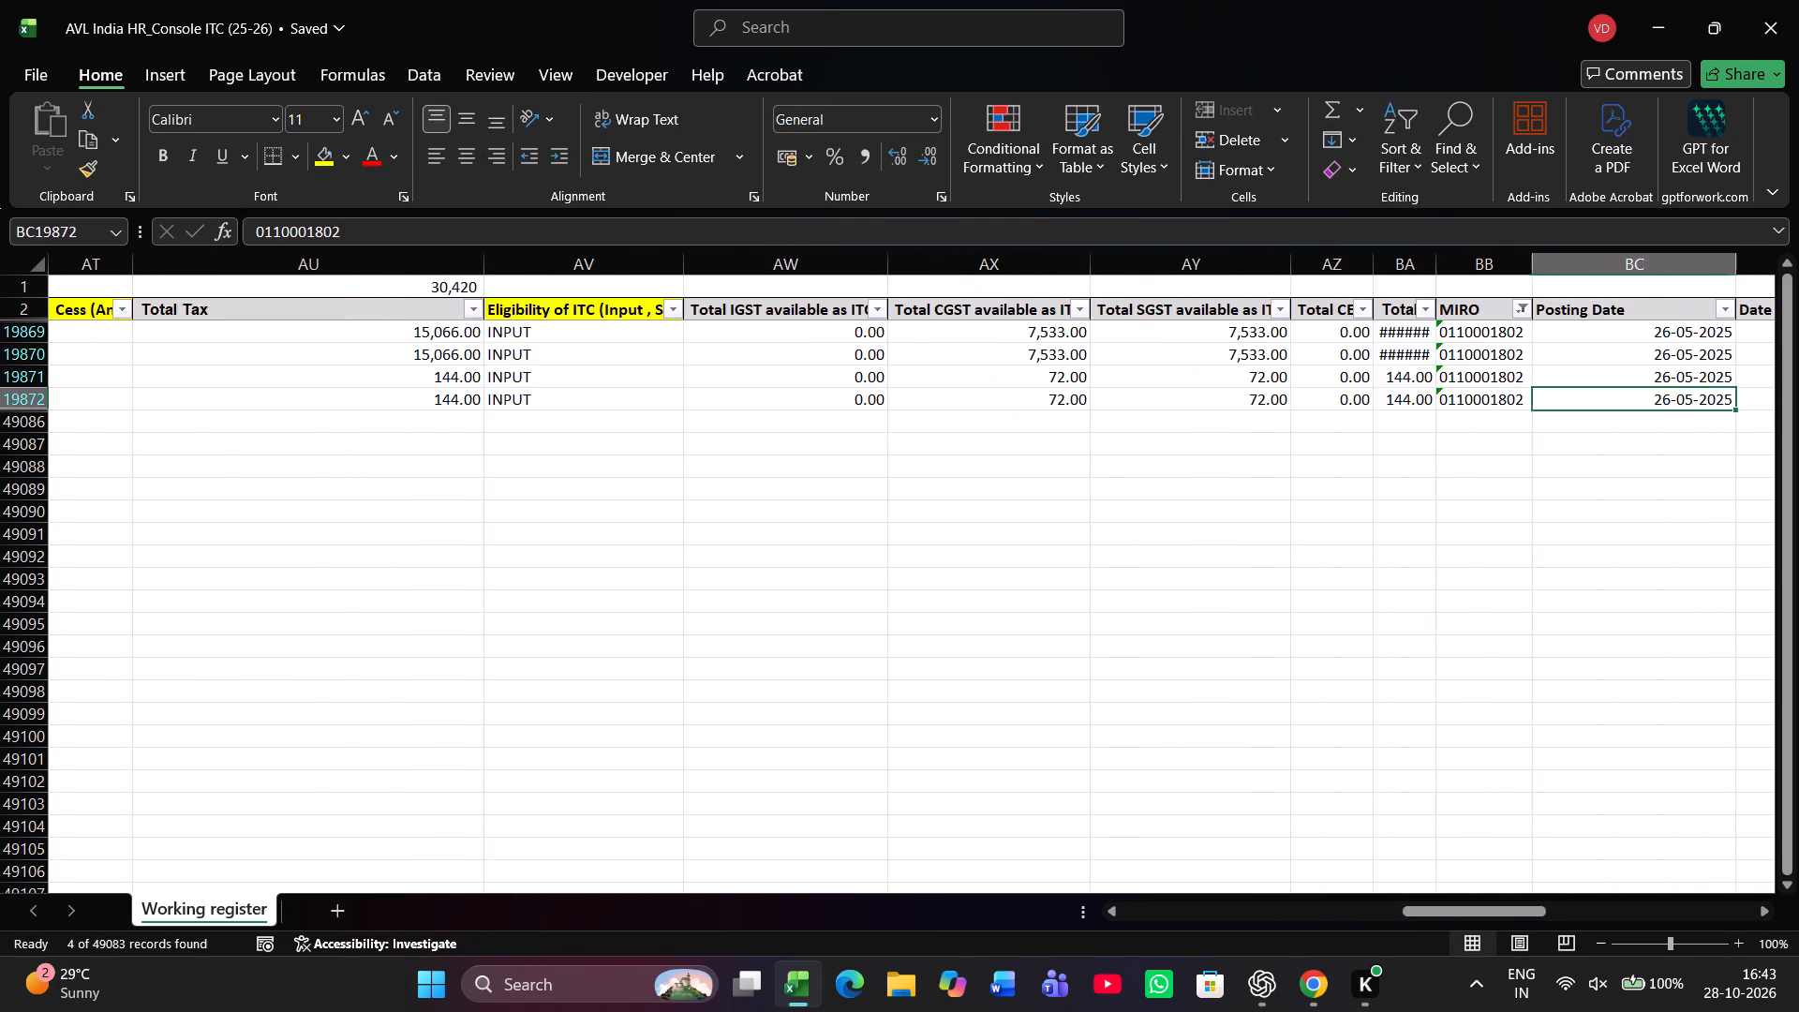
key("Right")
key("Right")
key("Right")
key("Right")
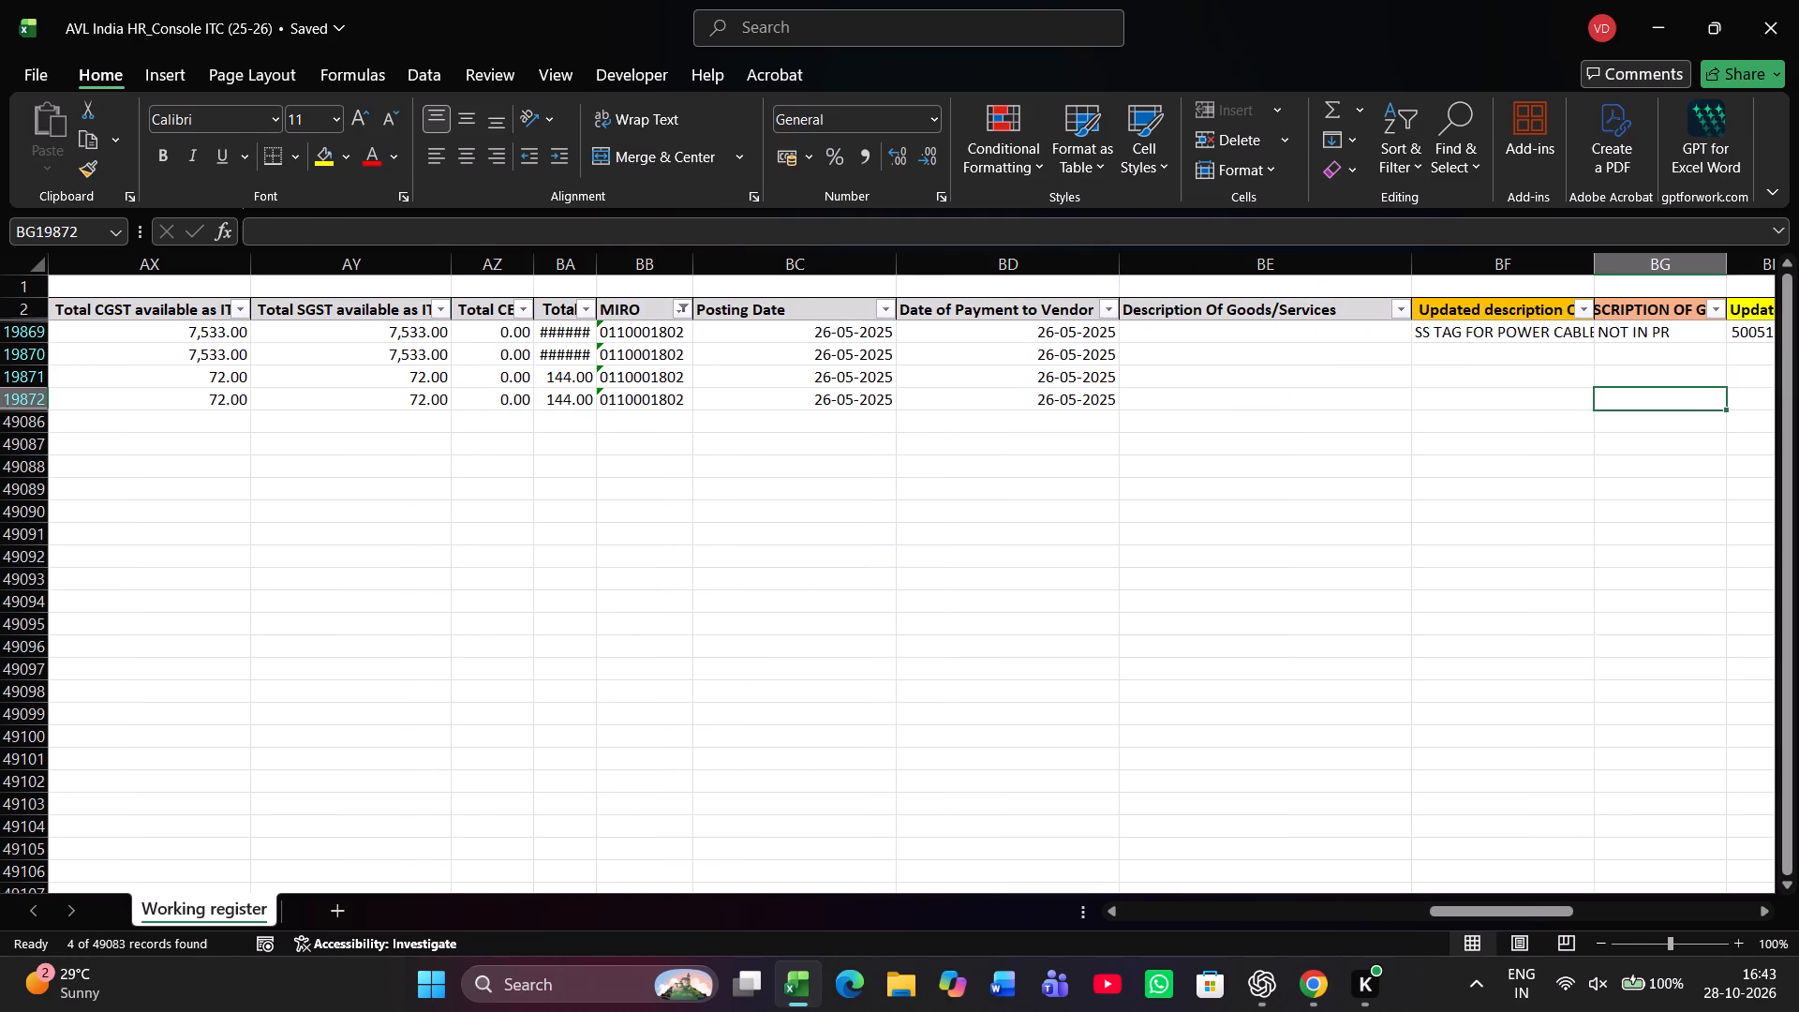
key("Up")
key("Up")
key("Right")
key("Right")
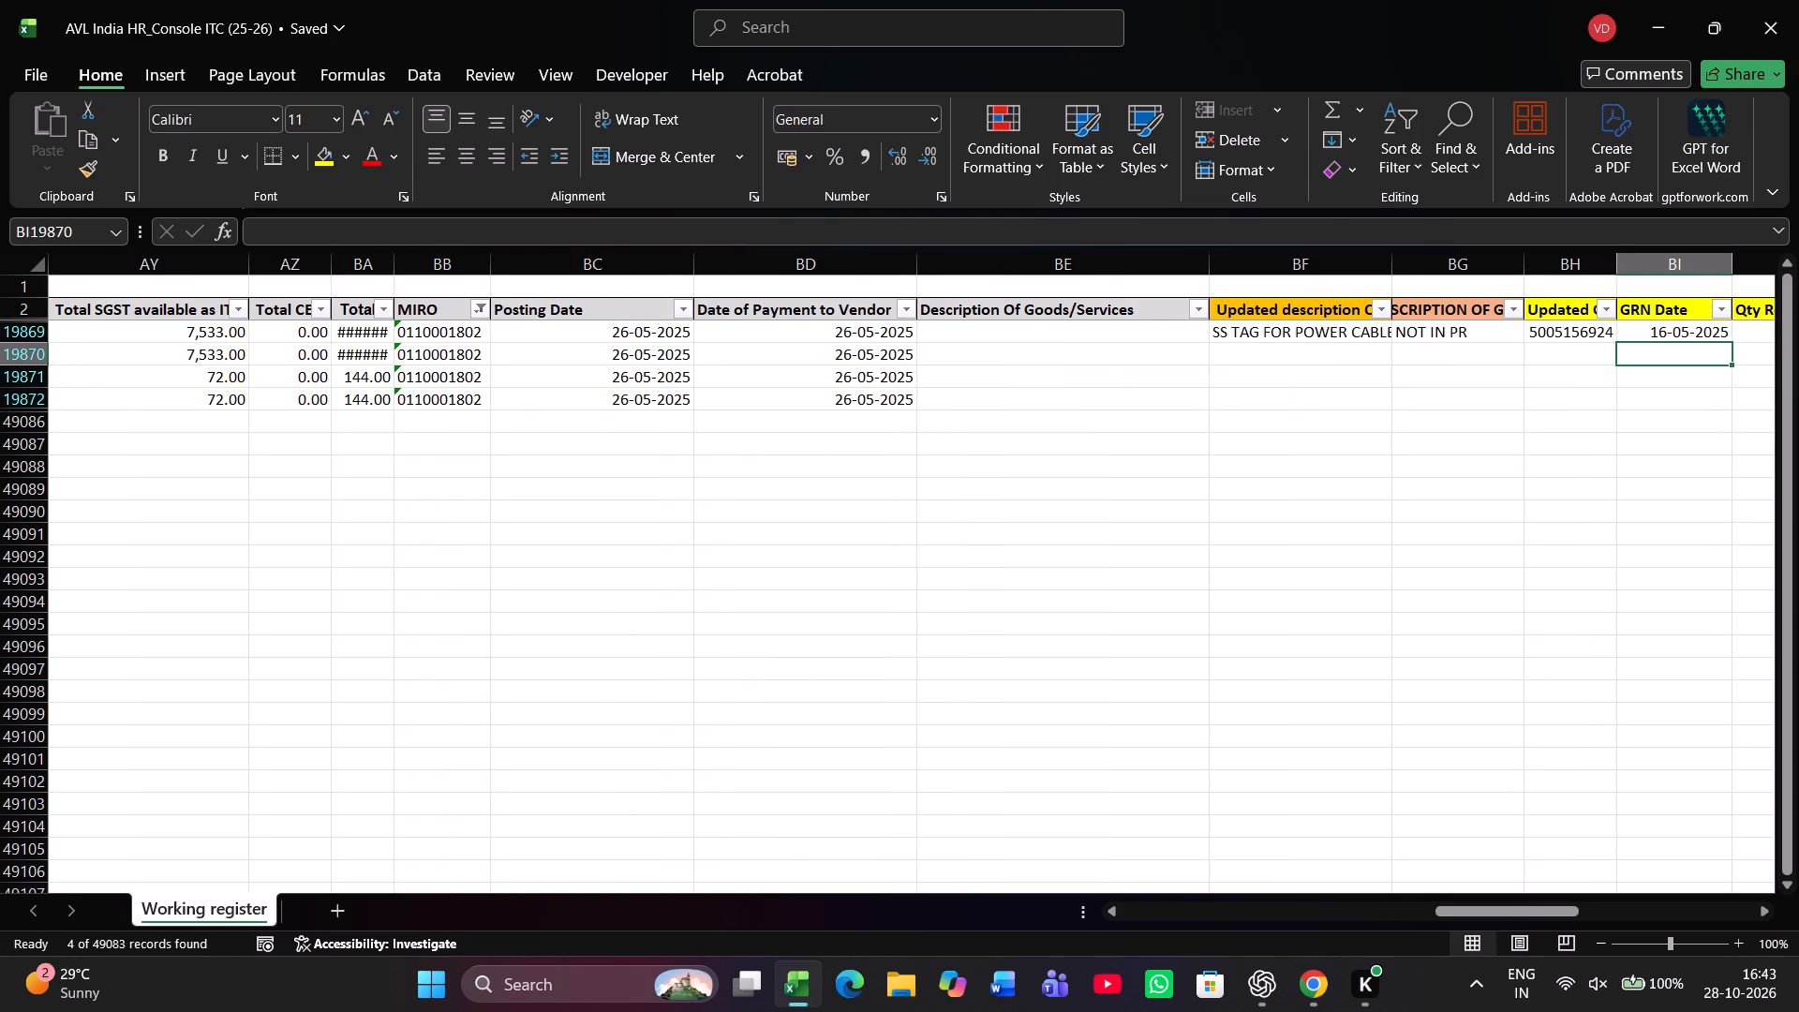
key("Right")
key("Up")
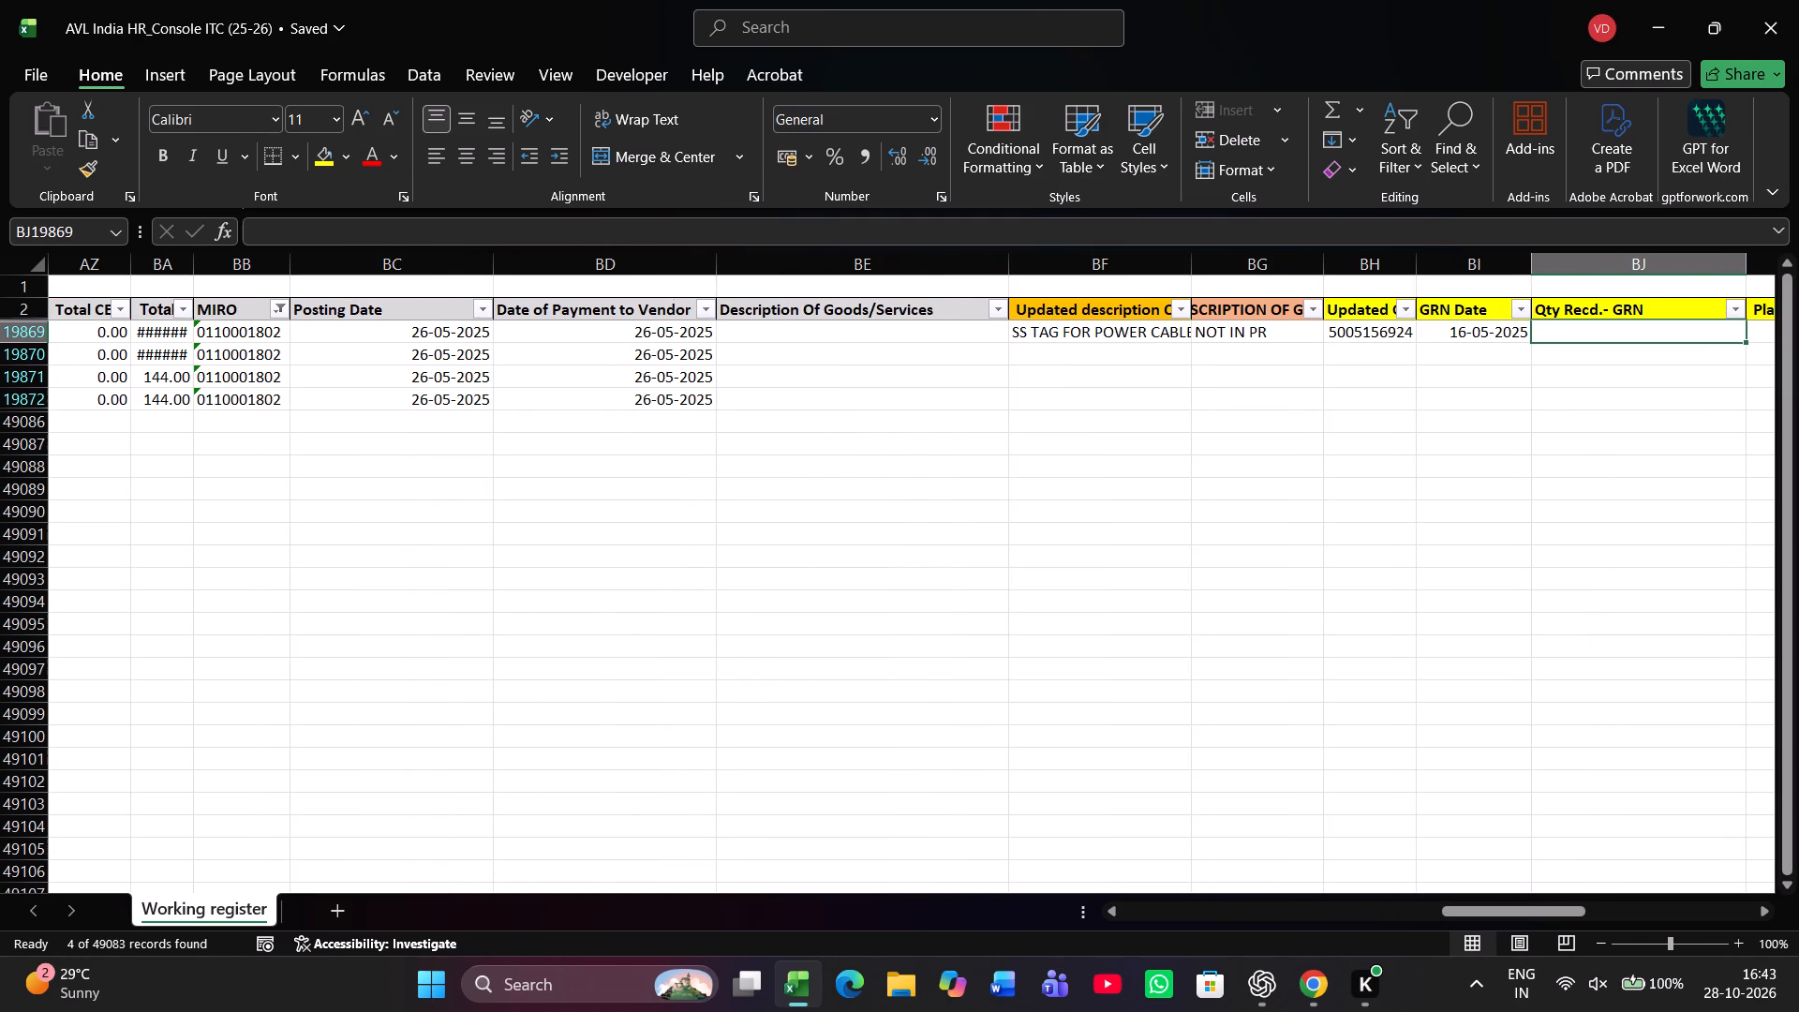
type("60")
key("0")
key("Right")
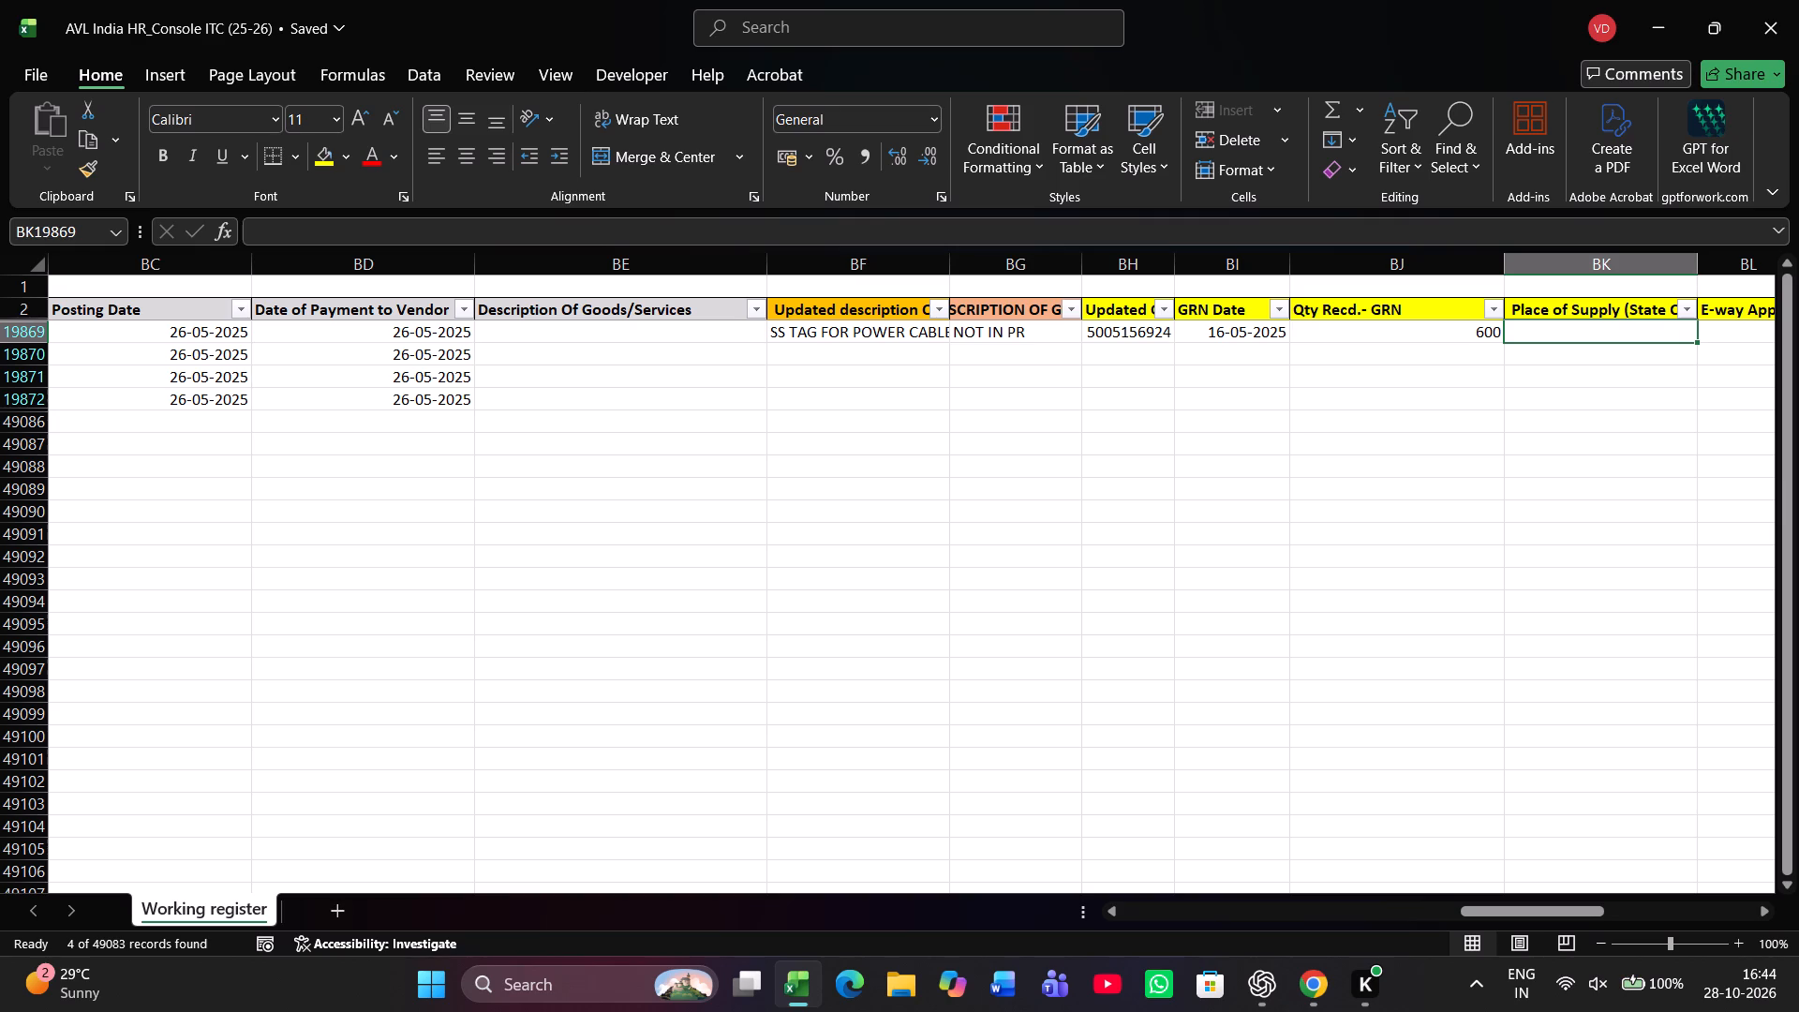
Enter NOT MENTIONED IN INVOICE as the place of supply in column BK of row 19869.
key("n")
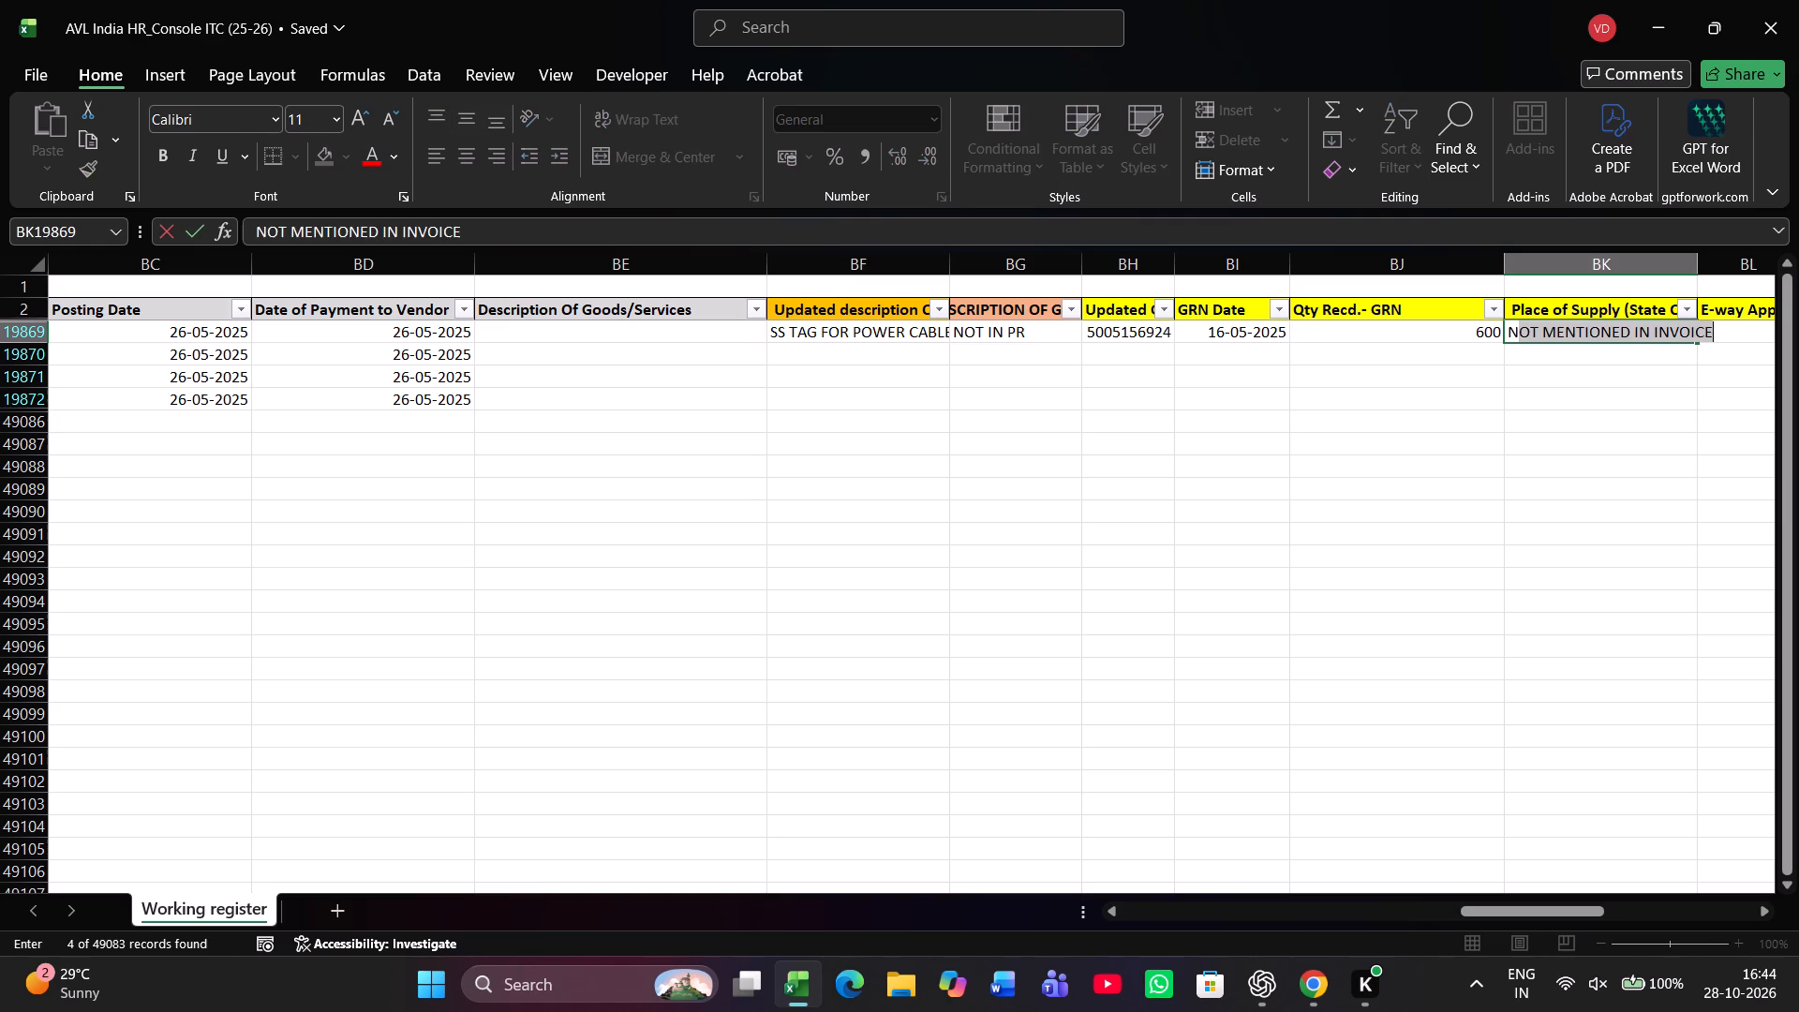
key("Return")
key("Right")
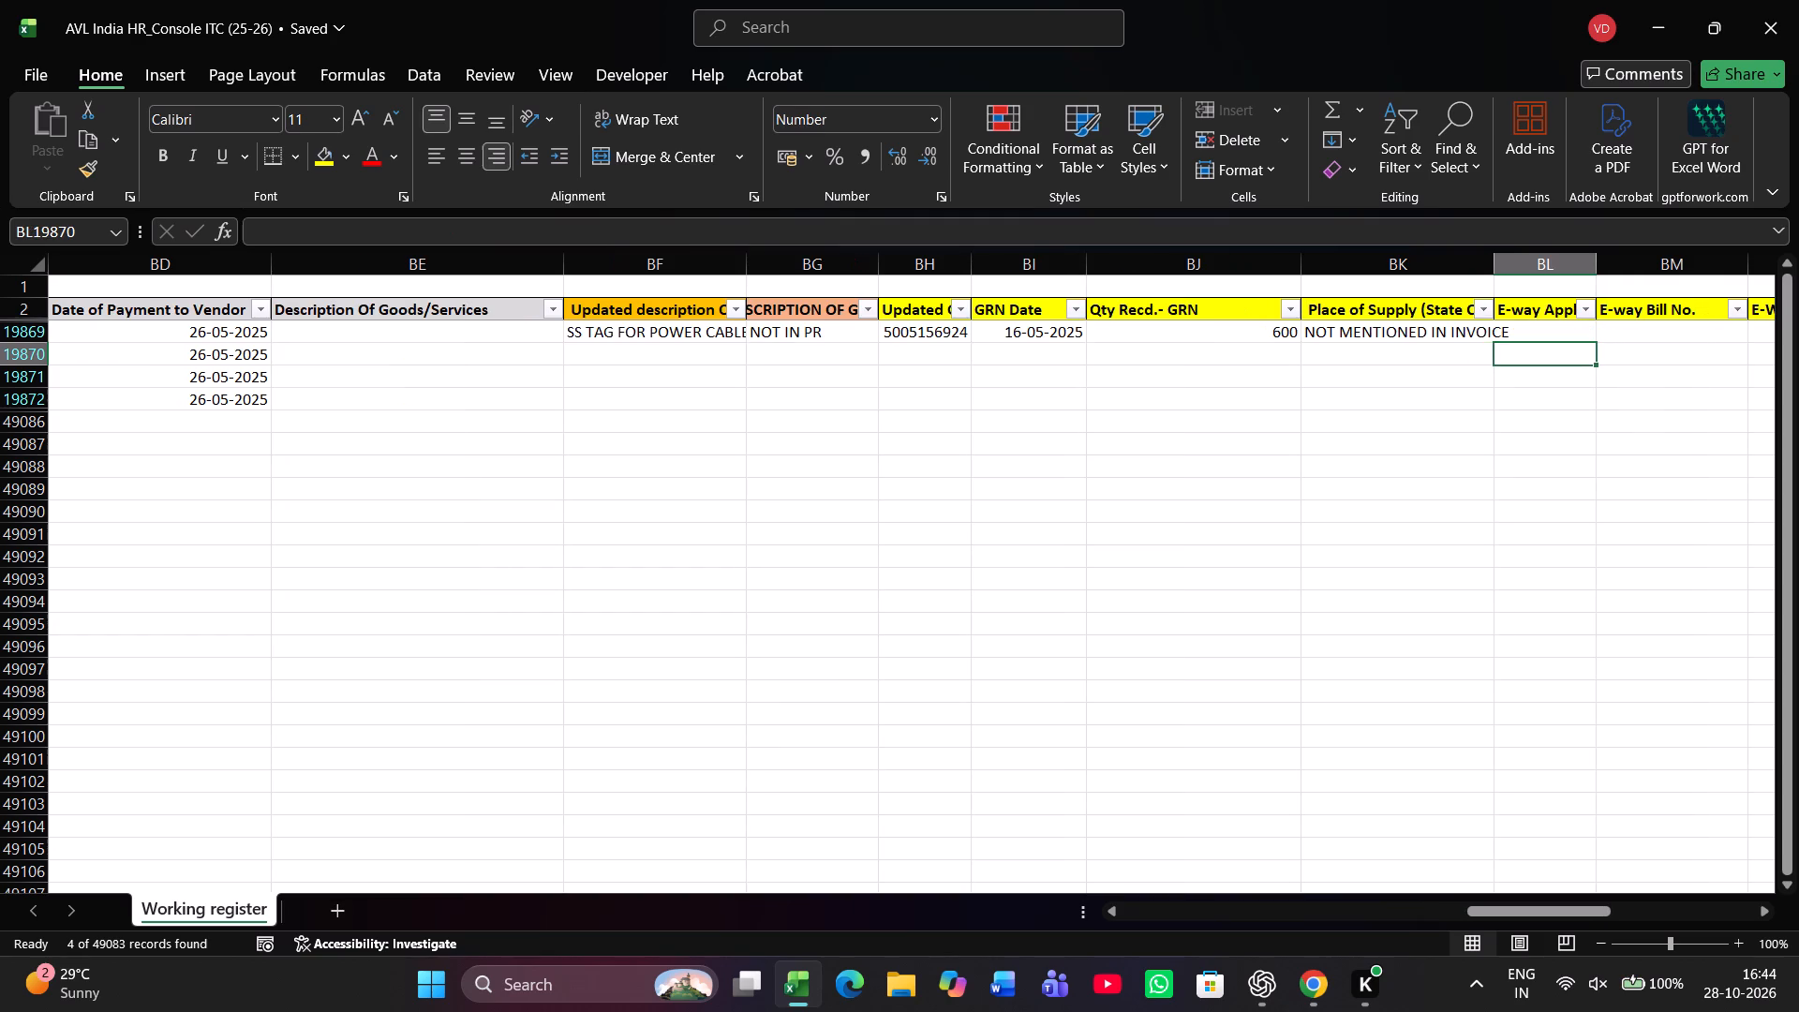
Enter YES as the e-way applicable value in column BL of row 19869.
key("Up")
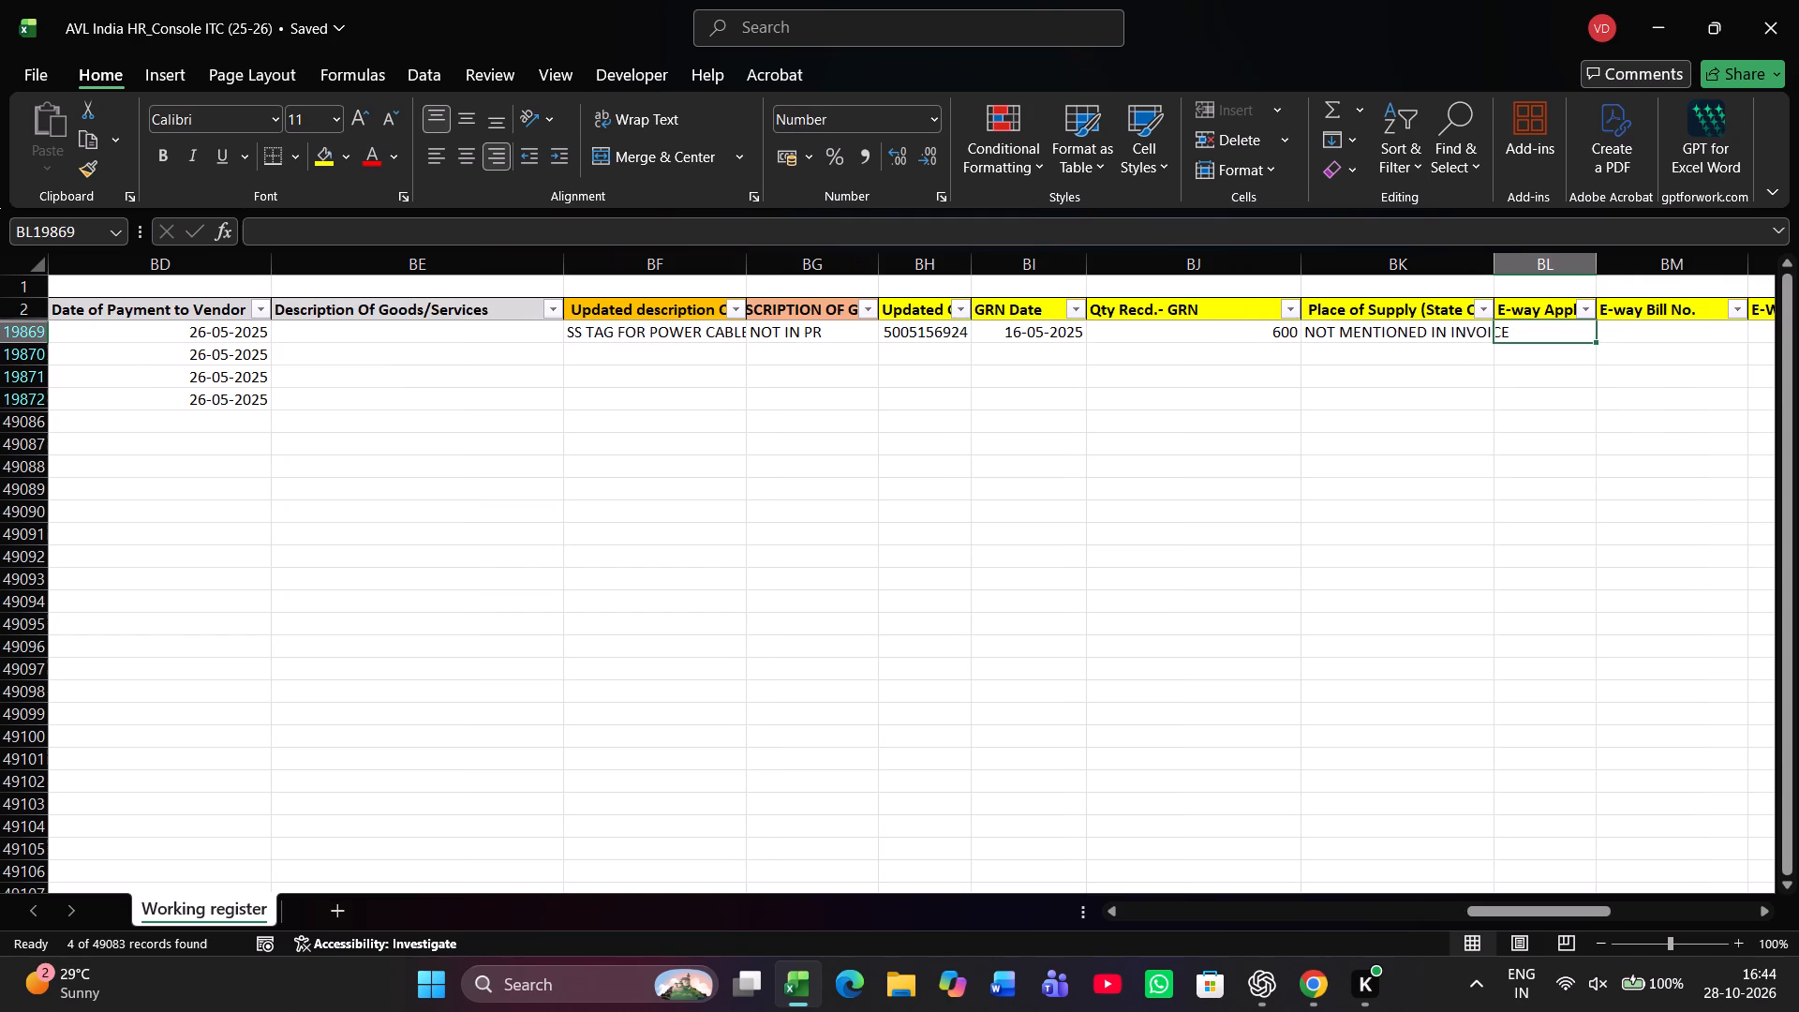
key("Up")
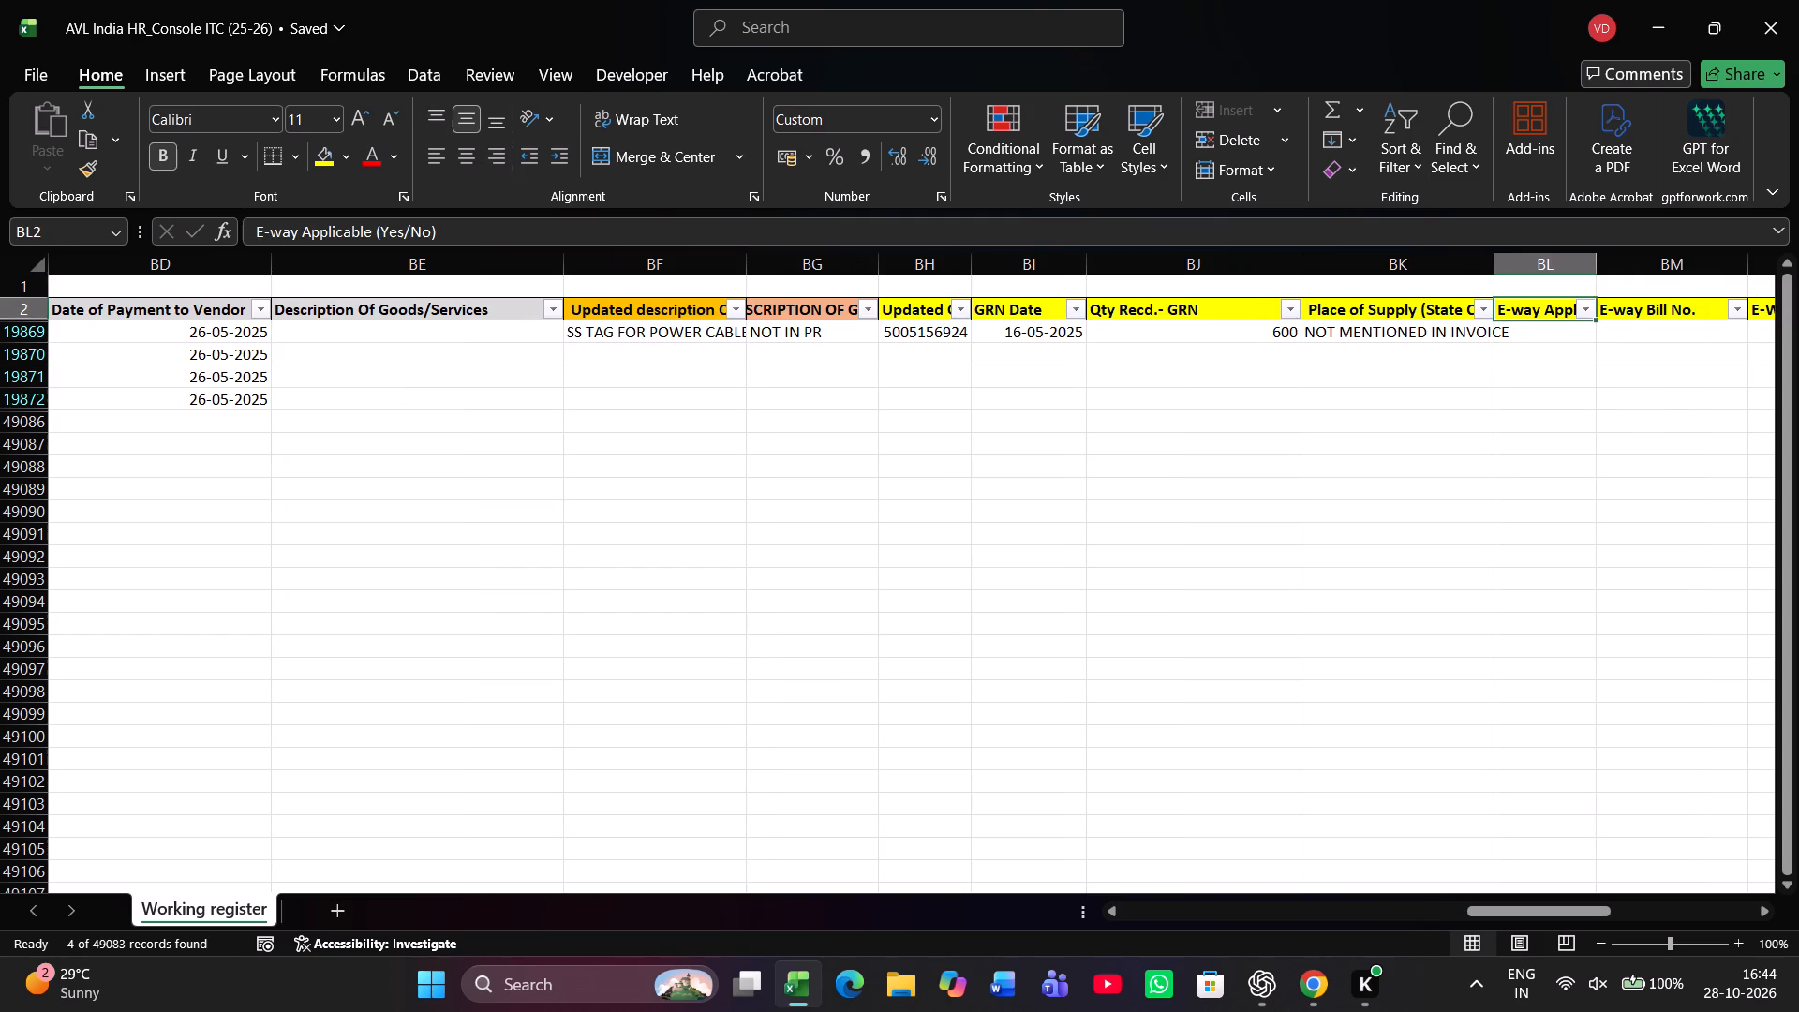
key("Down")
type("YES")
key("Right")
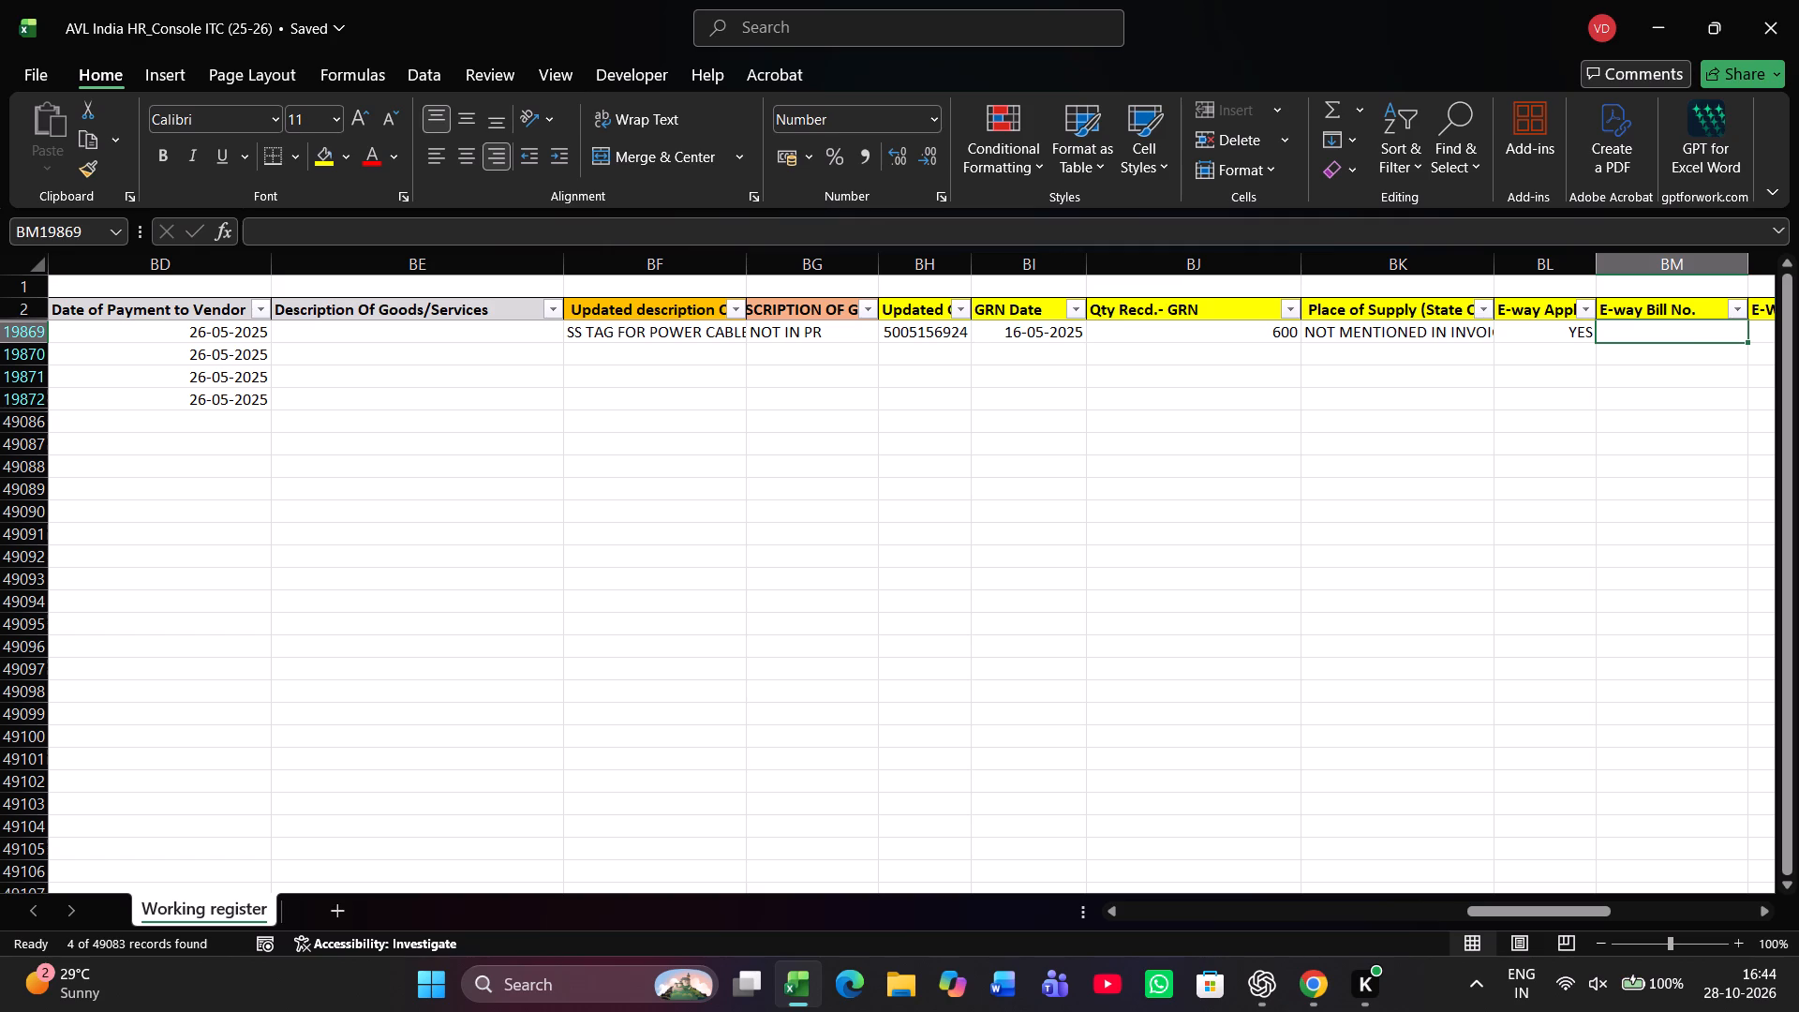
Enter YES in column BO for IRN (E-INV) attached and YES in column BP of row 19869.
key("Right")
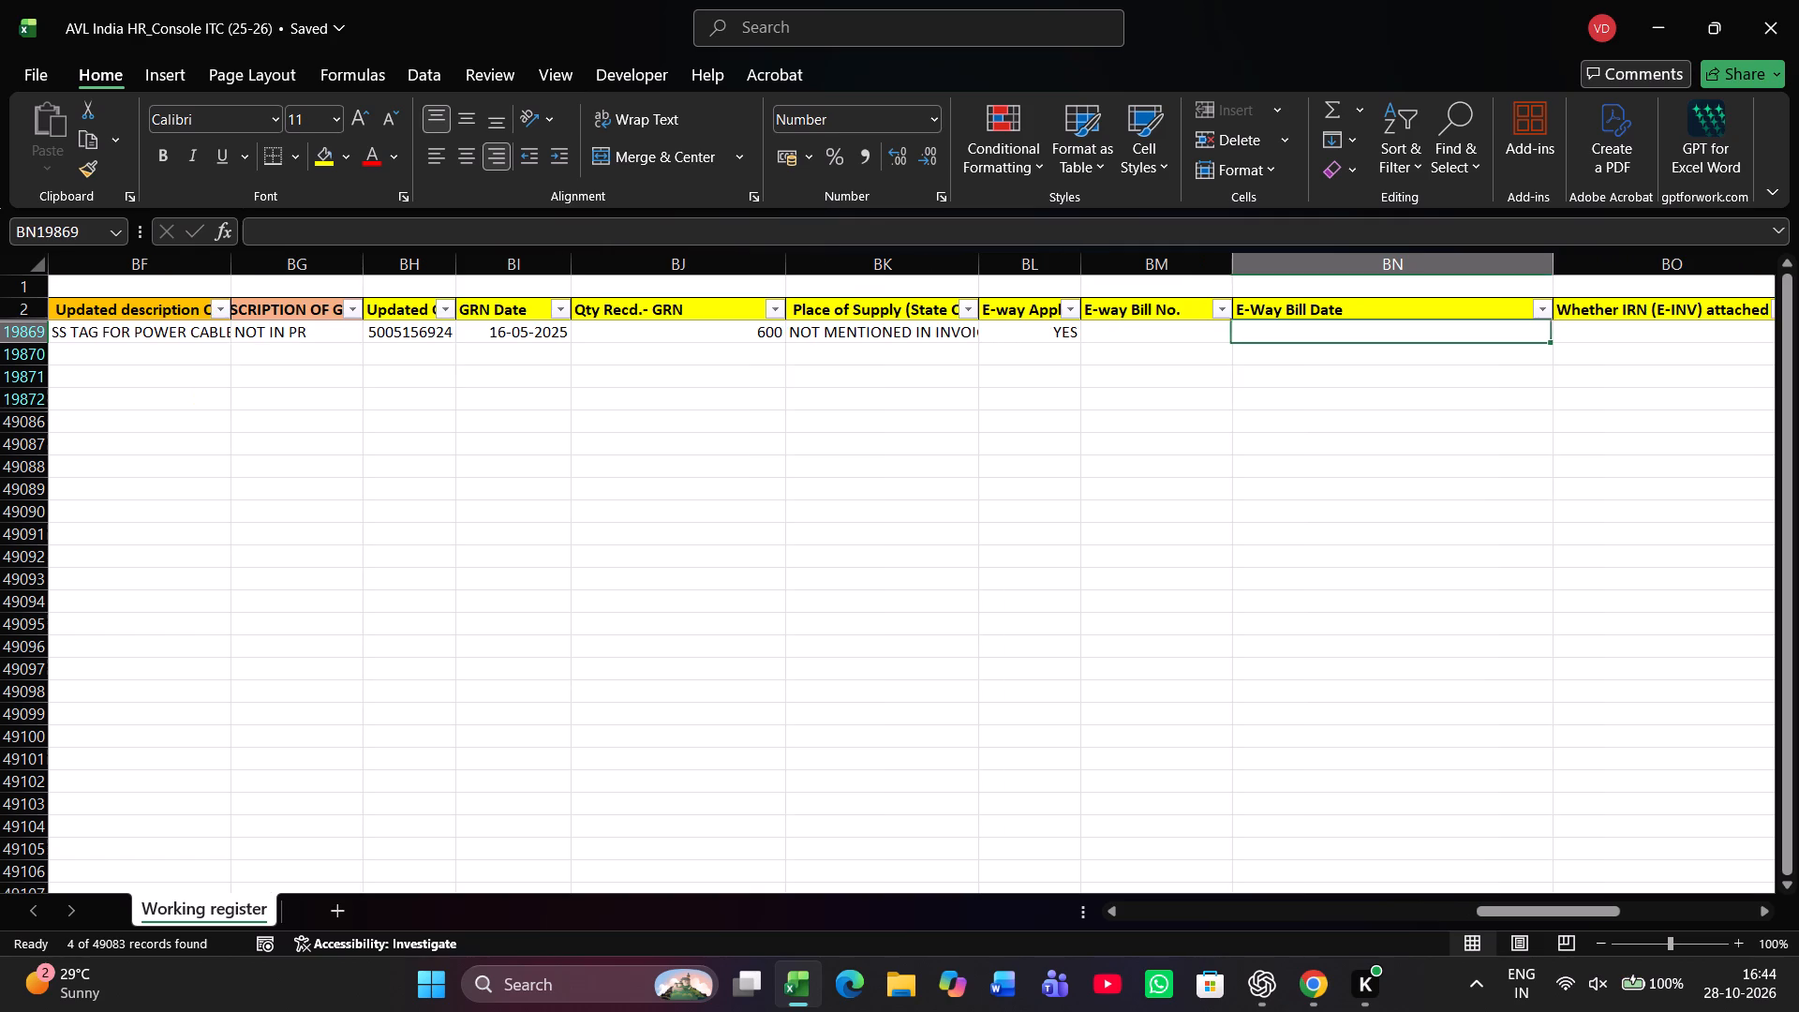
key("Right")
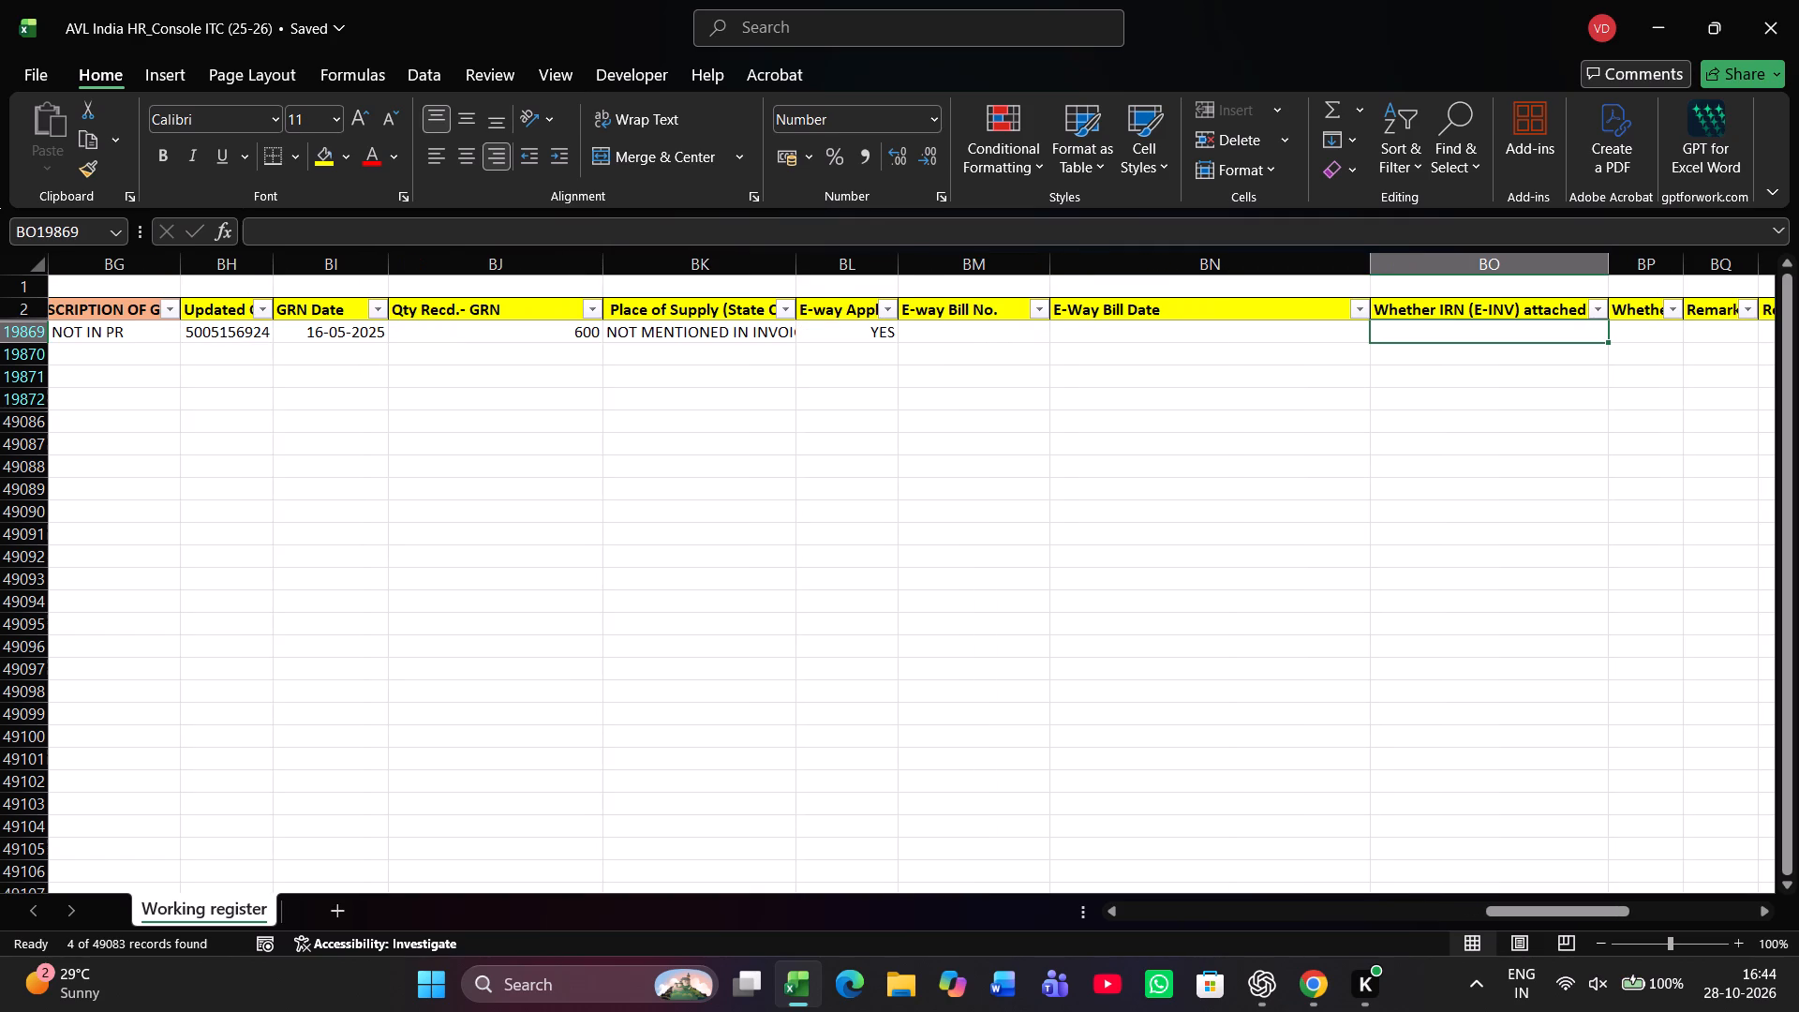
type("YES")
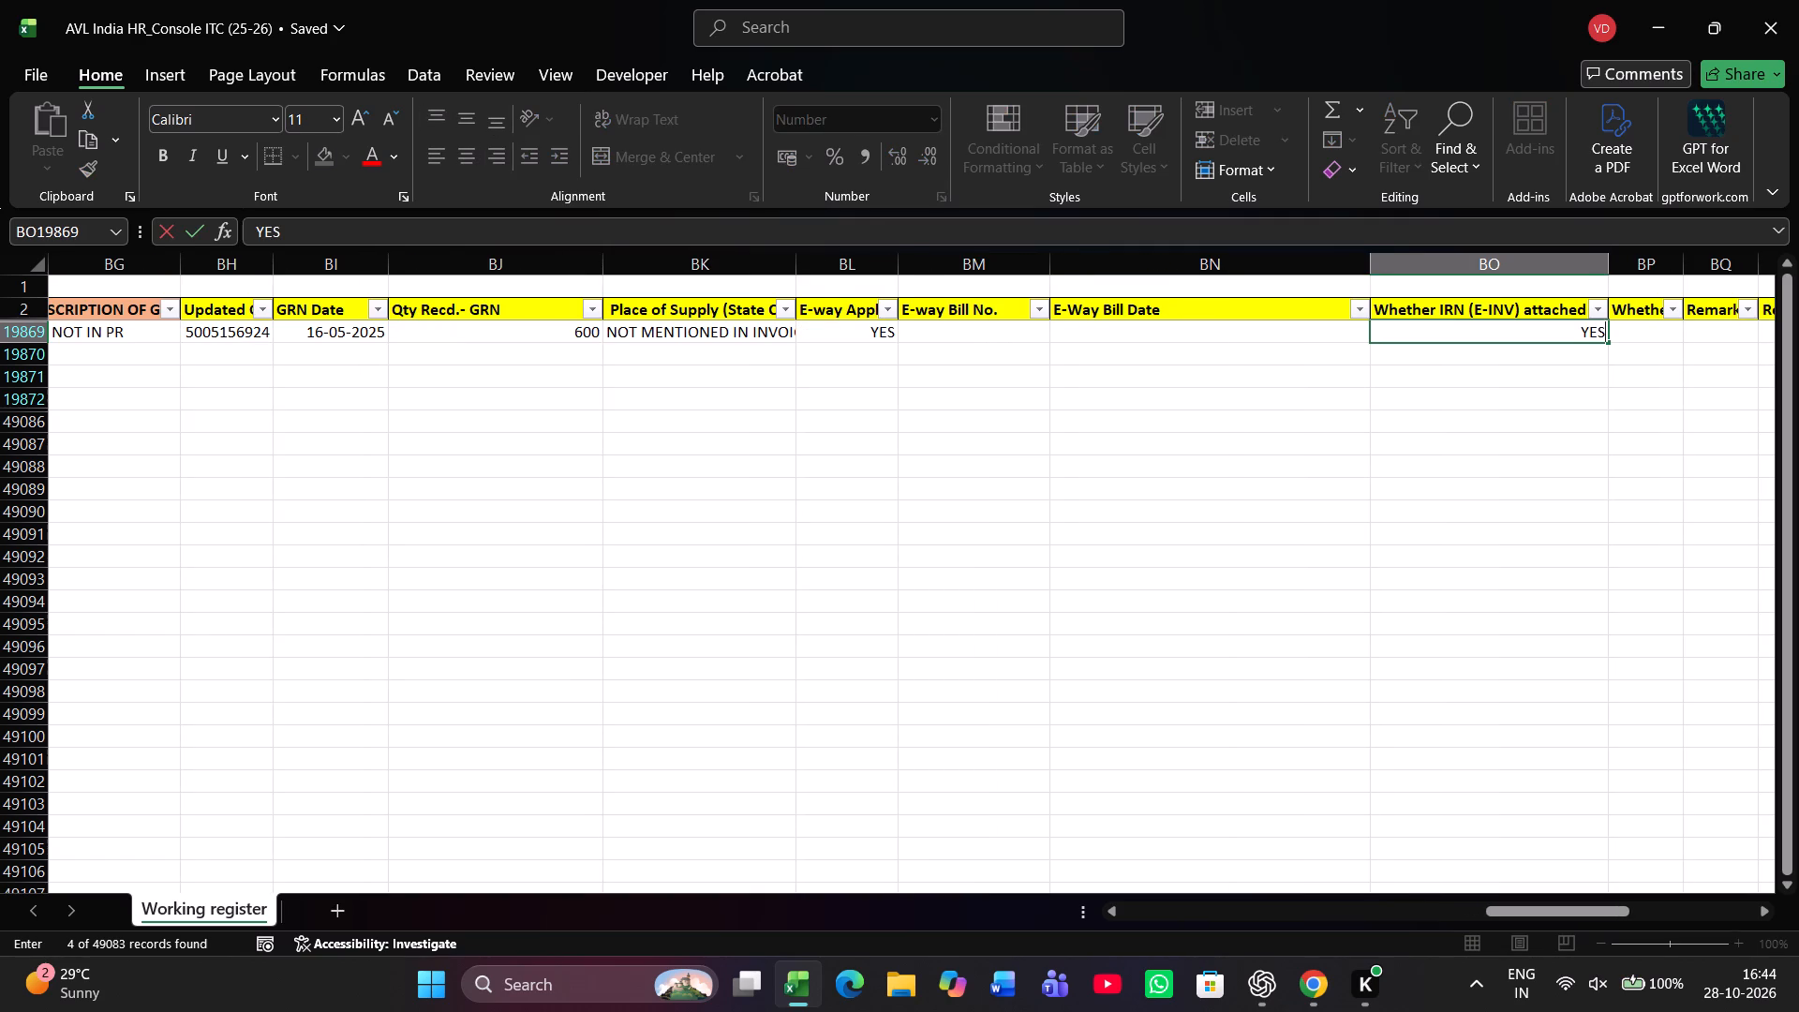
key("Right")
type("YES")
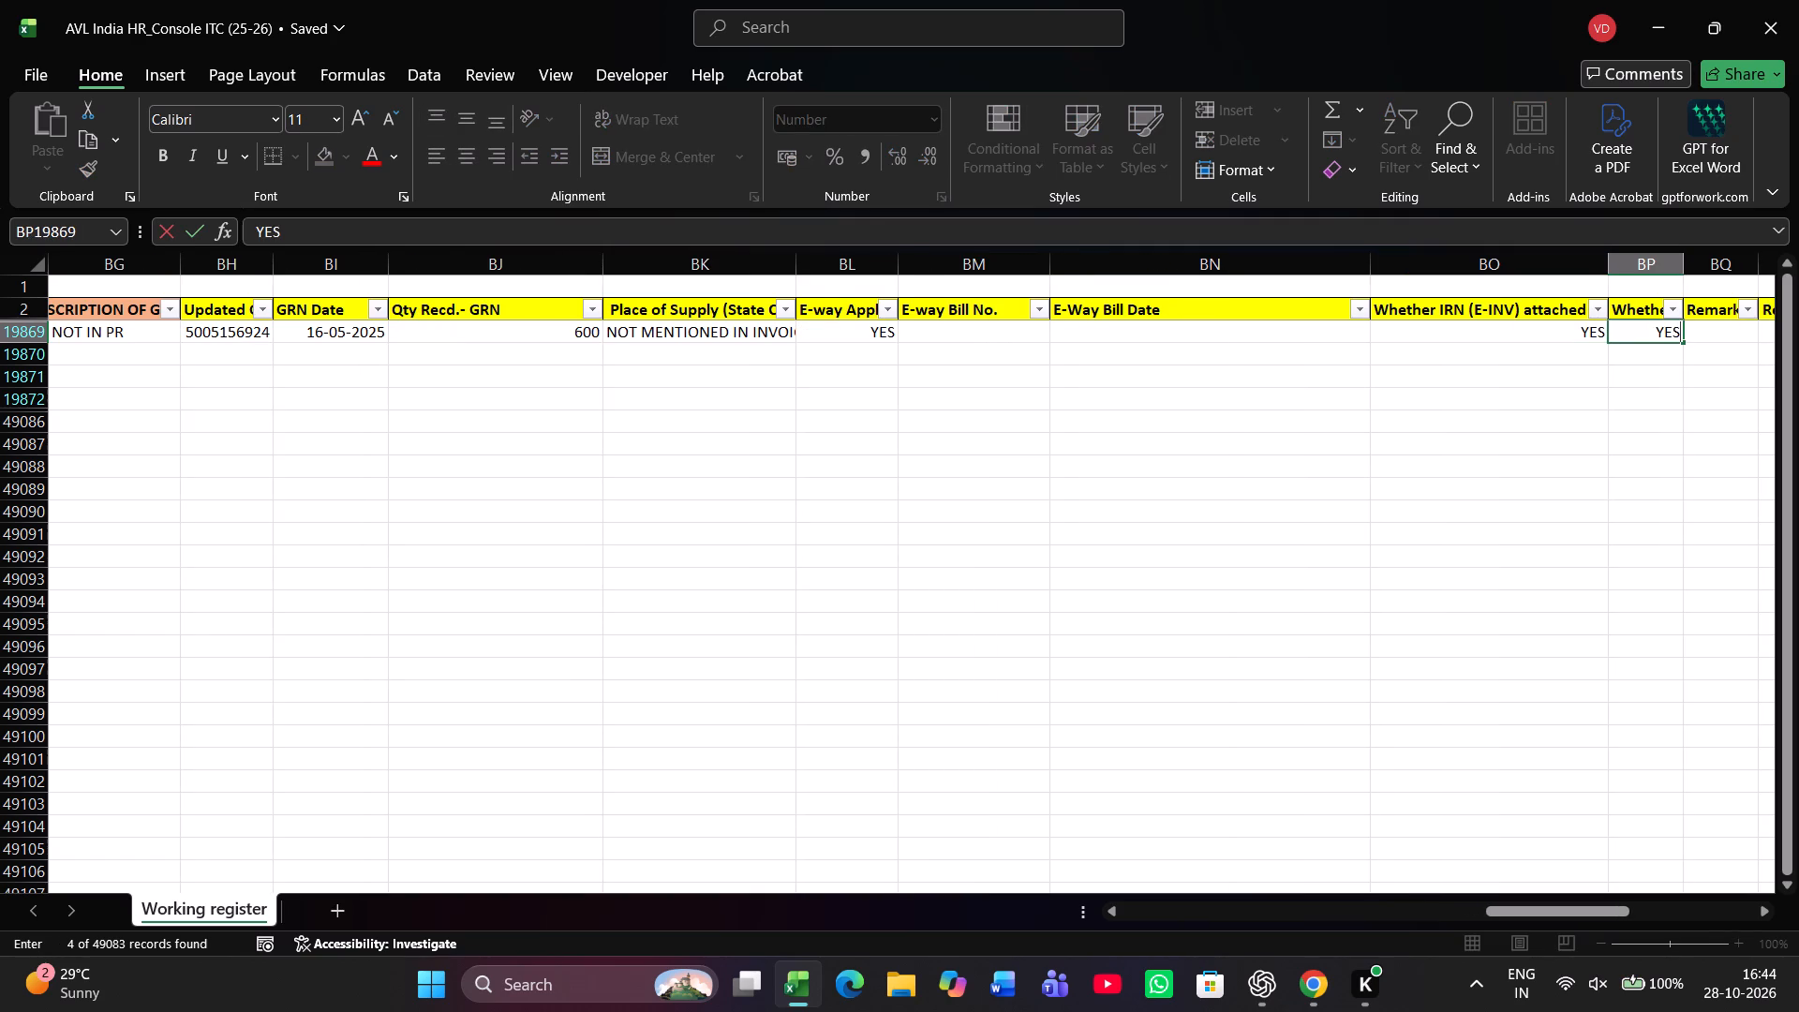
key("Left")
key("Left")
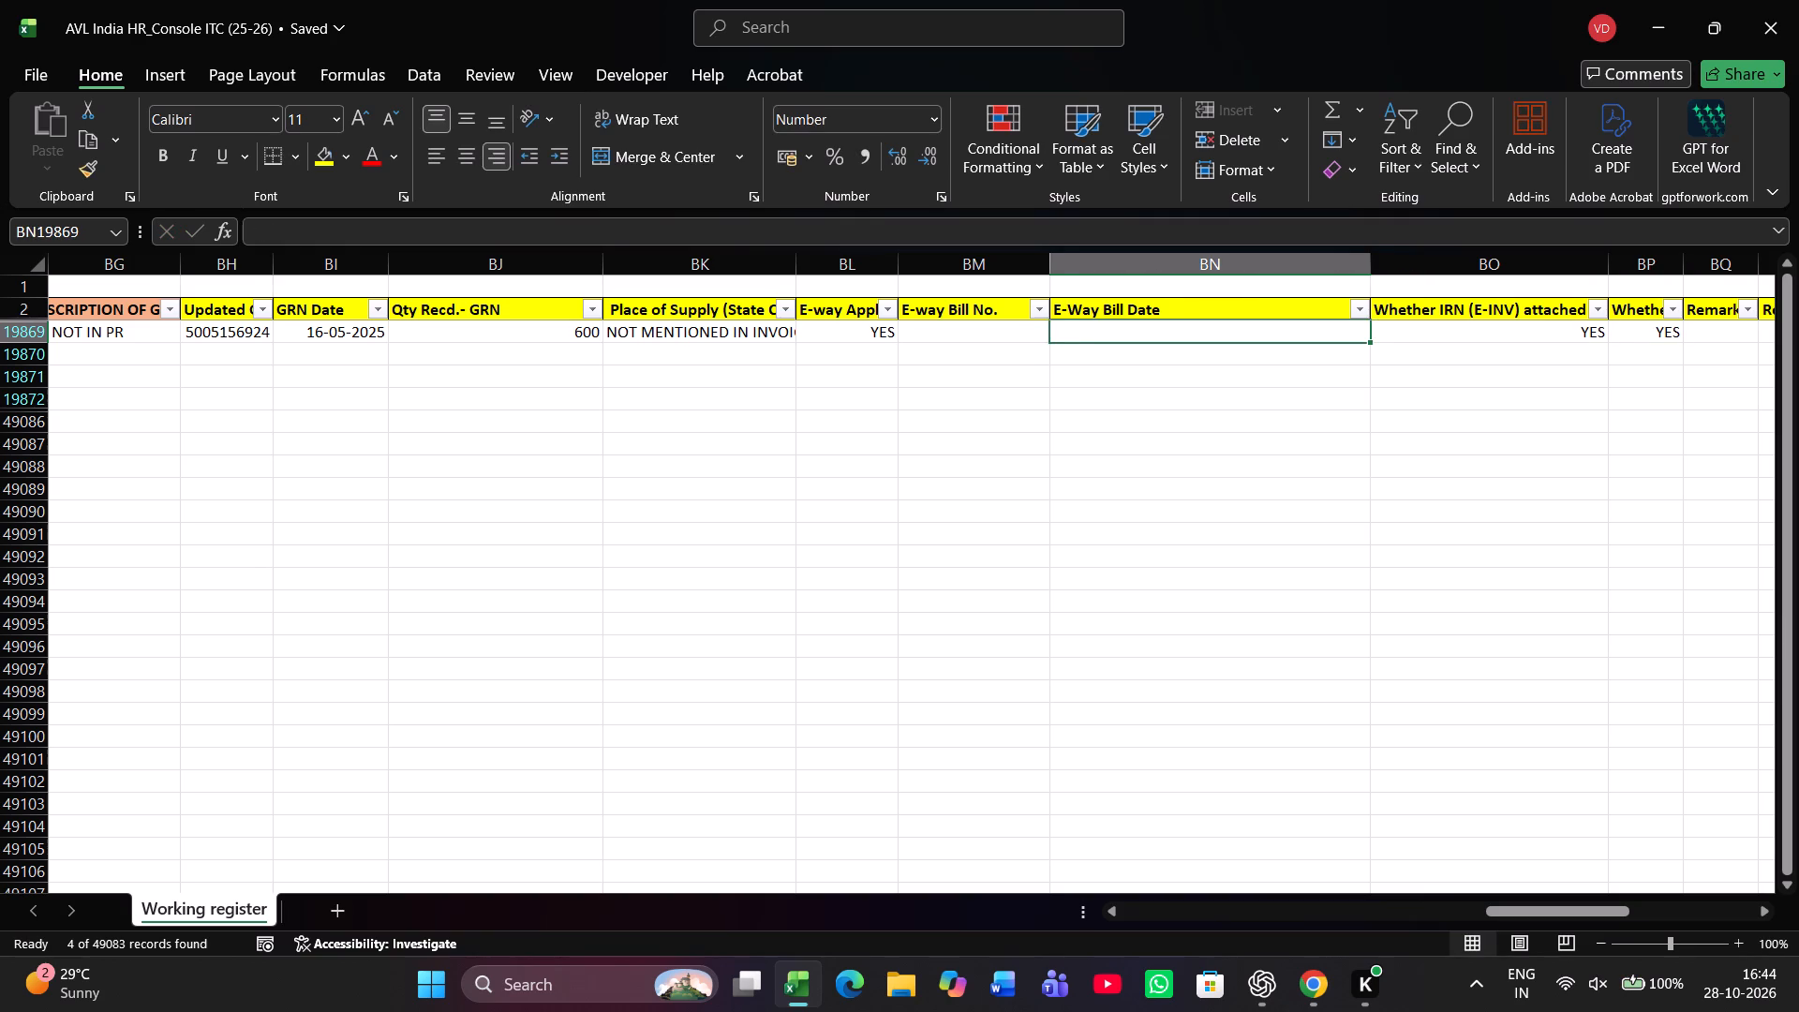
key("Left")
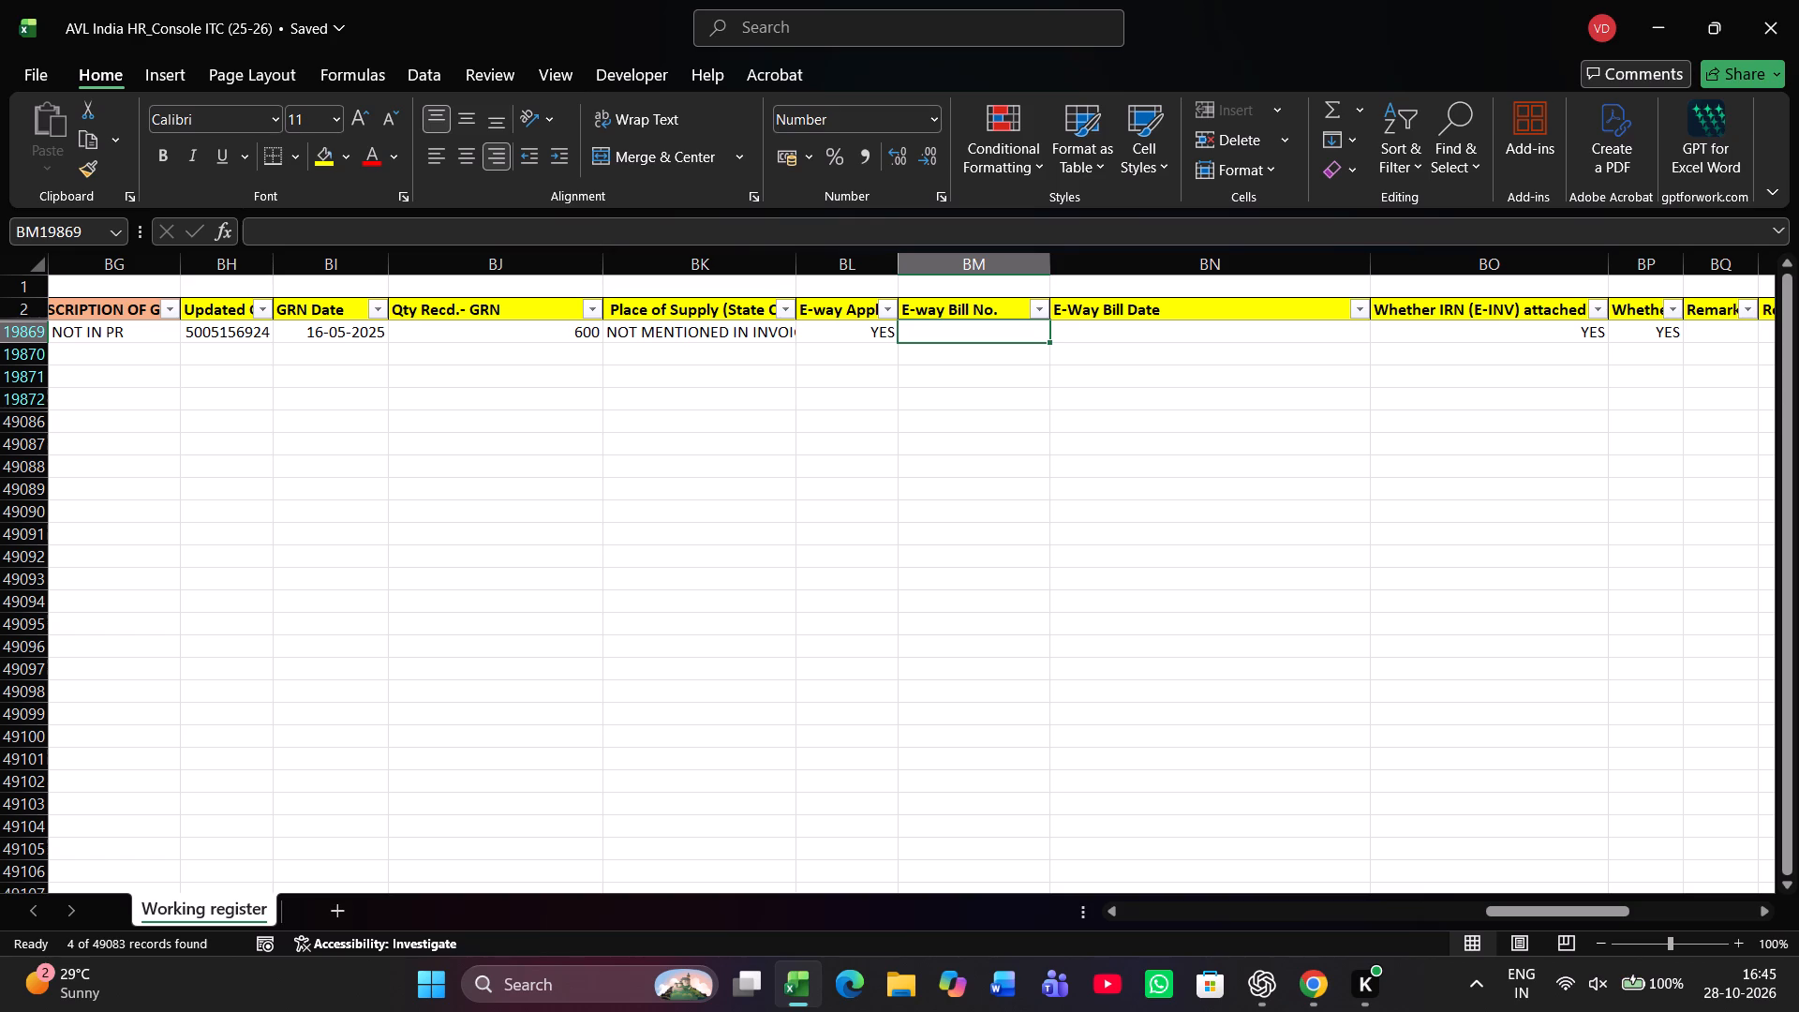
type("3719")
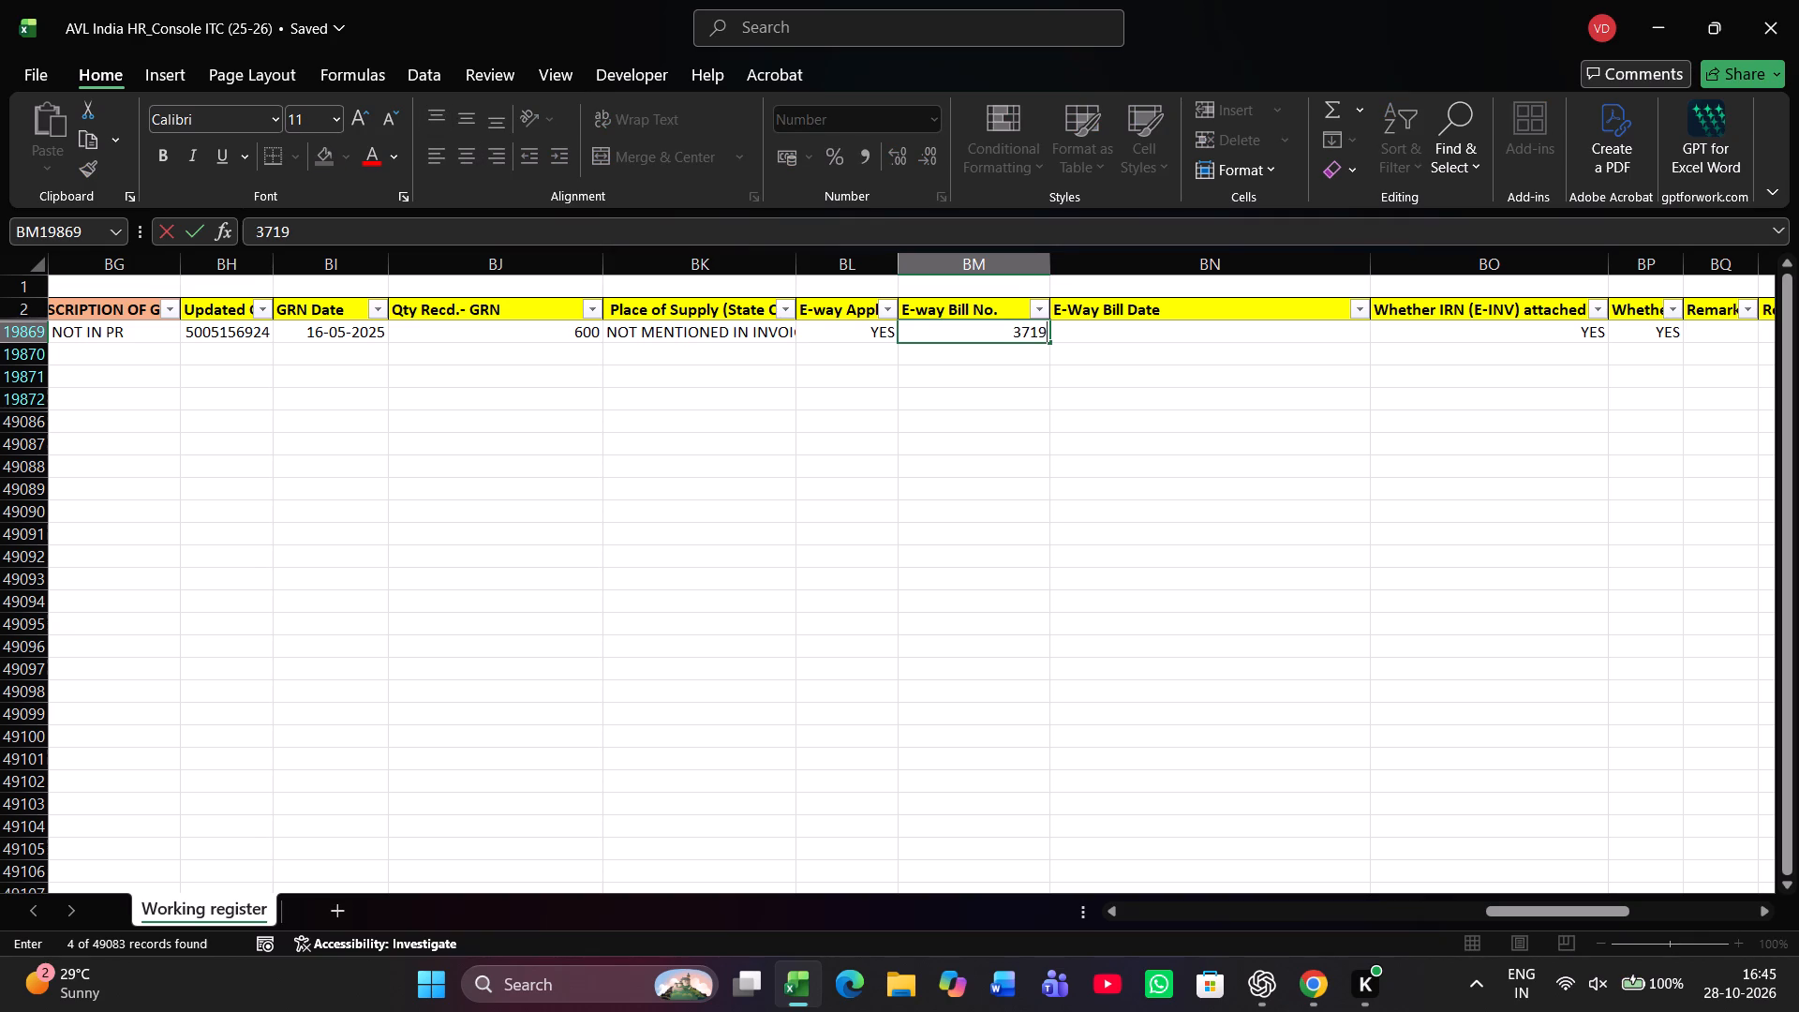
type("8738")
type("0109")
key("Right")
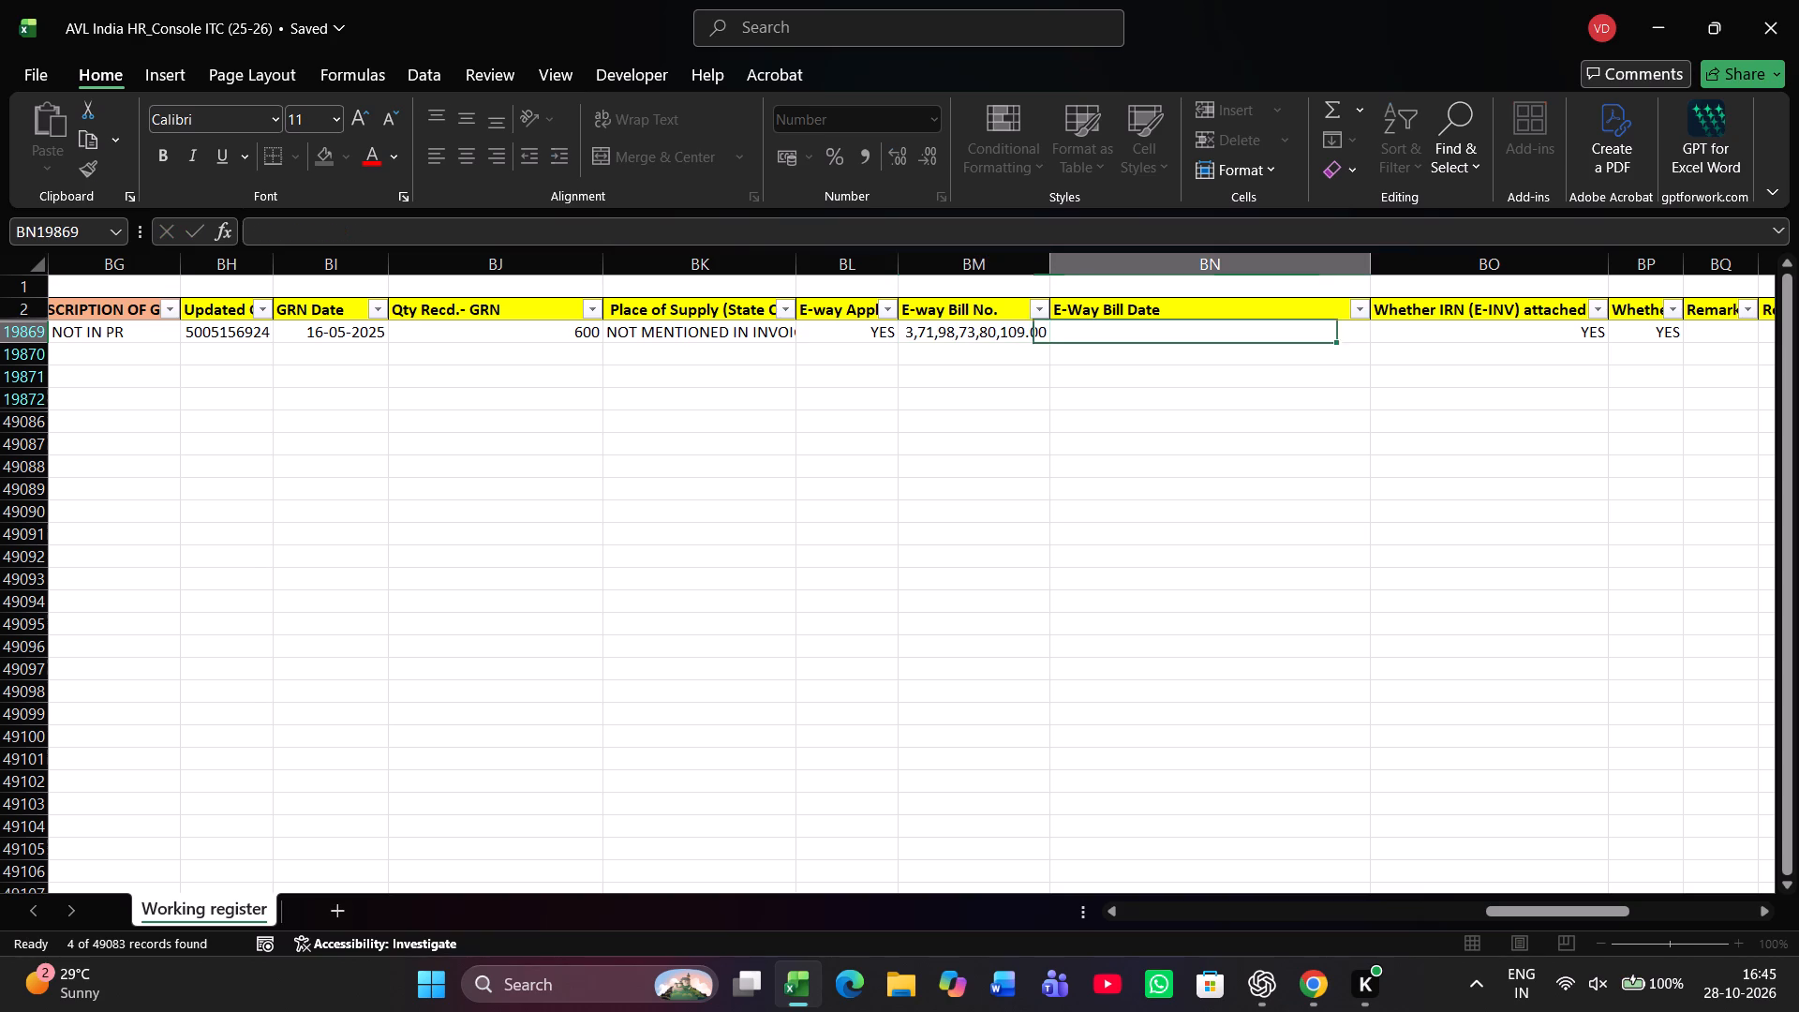
Format the whole E-way Bill No. column BM with the General number format.
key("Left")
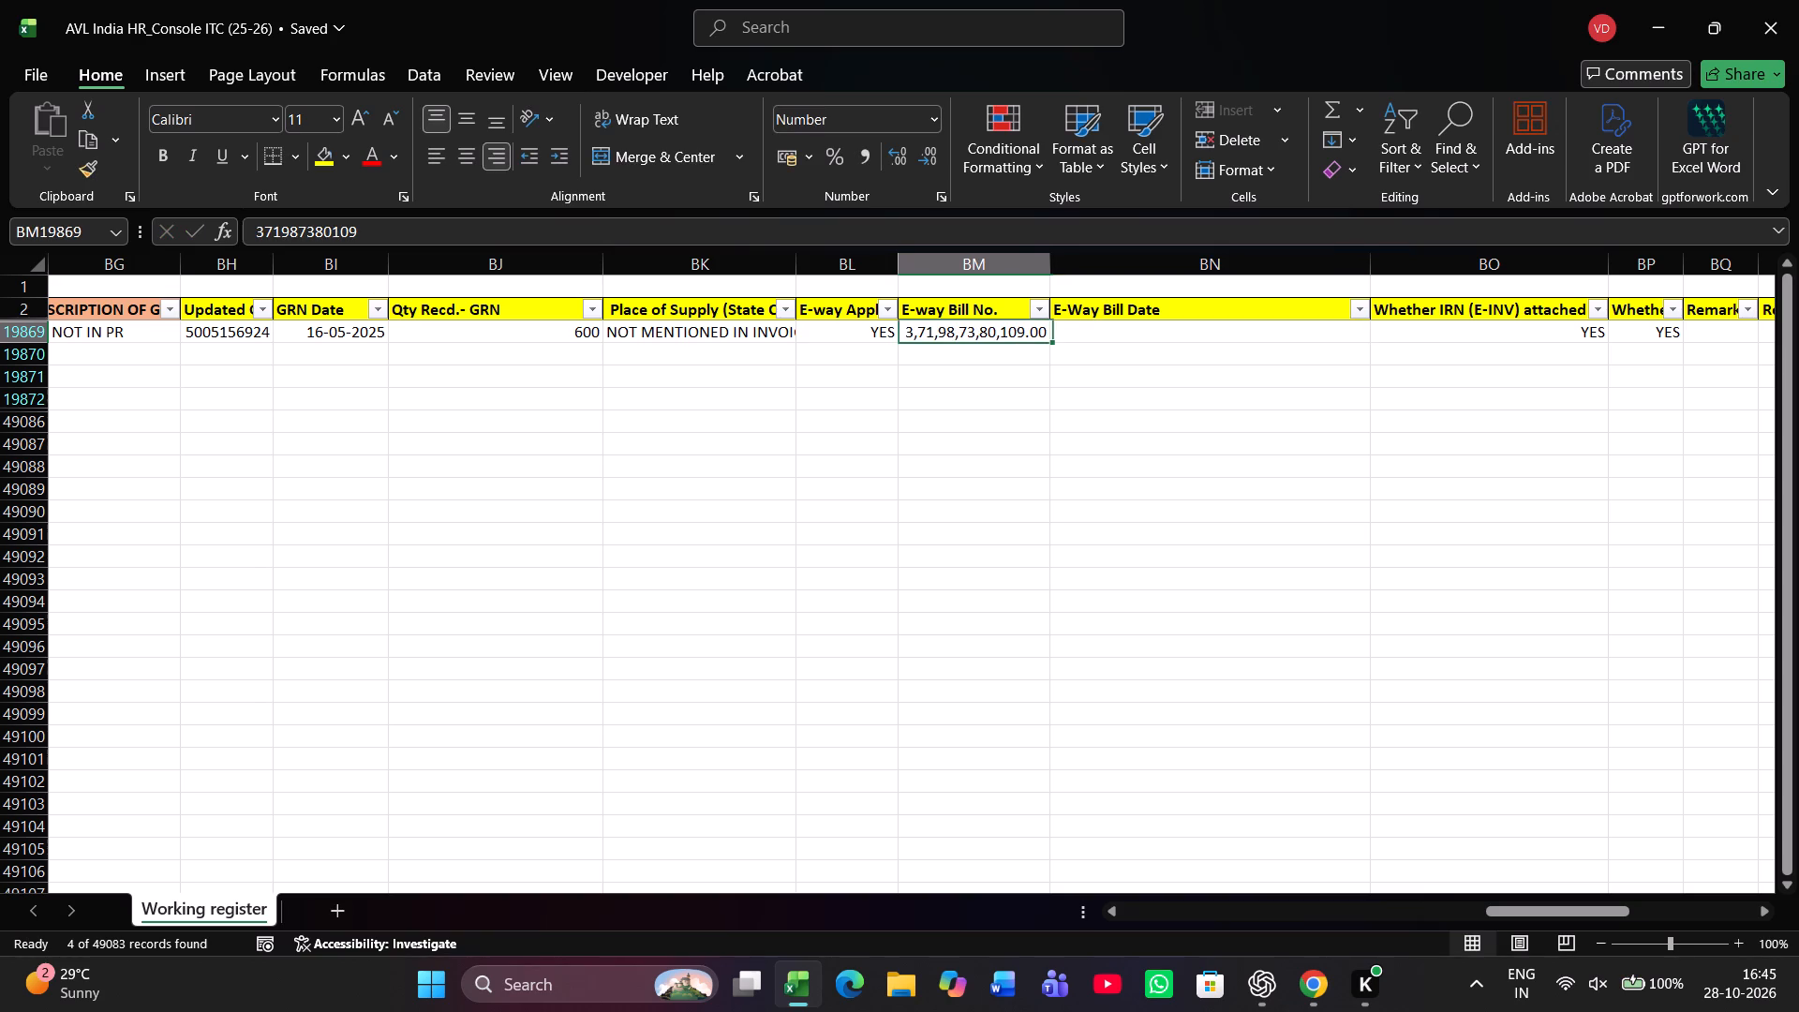
left_click(979, 265)
right_click(979, 265)
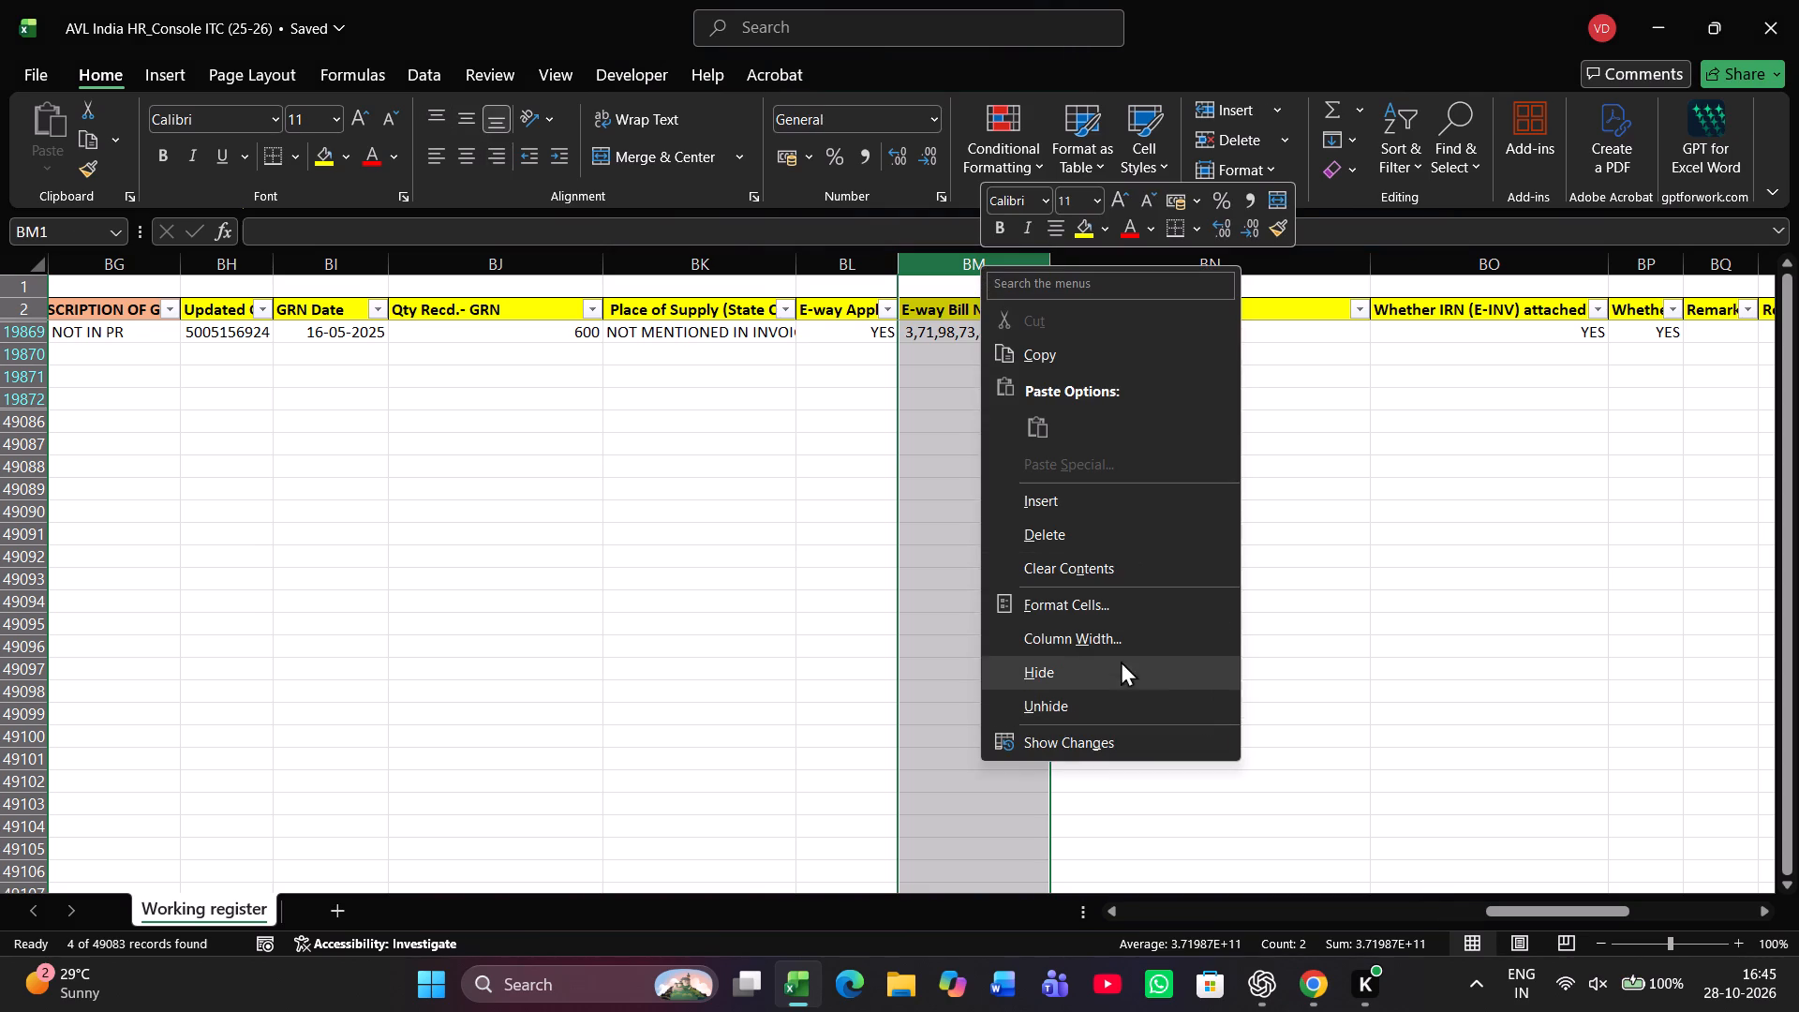
left_click(1062, 608)
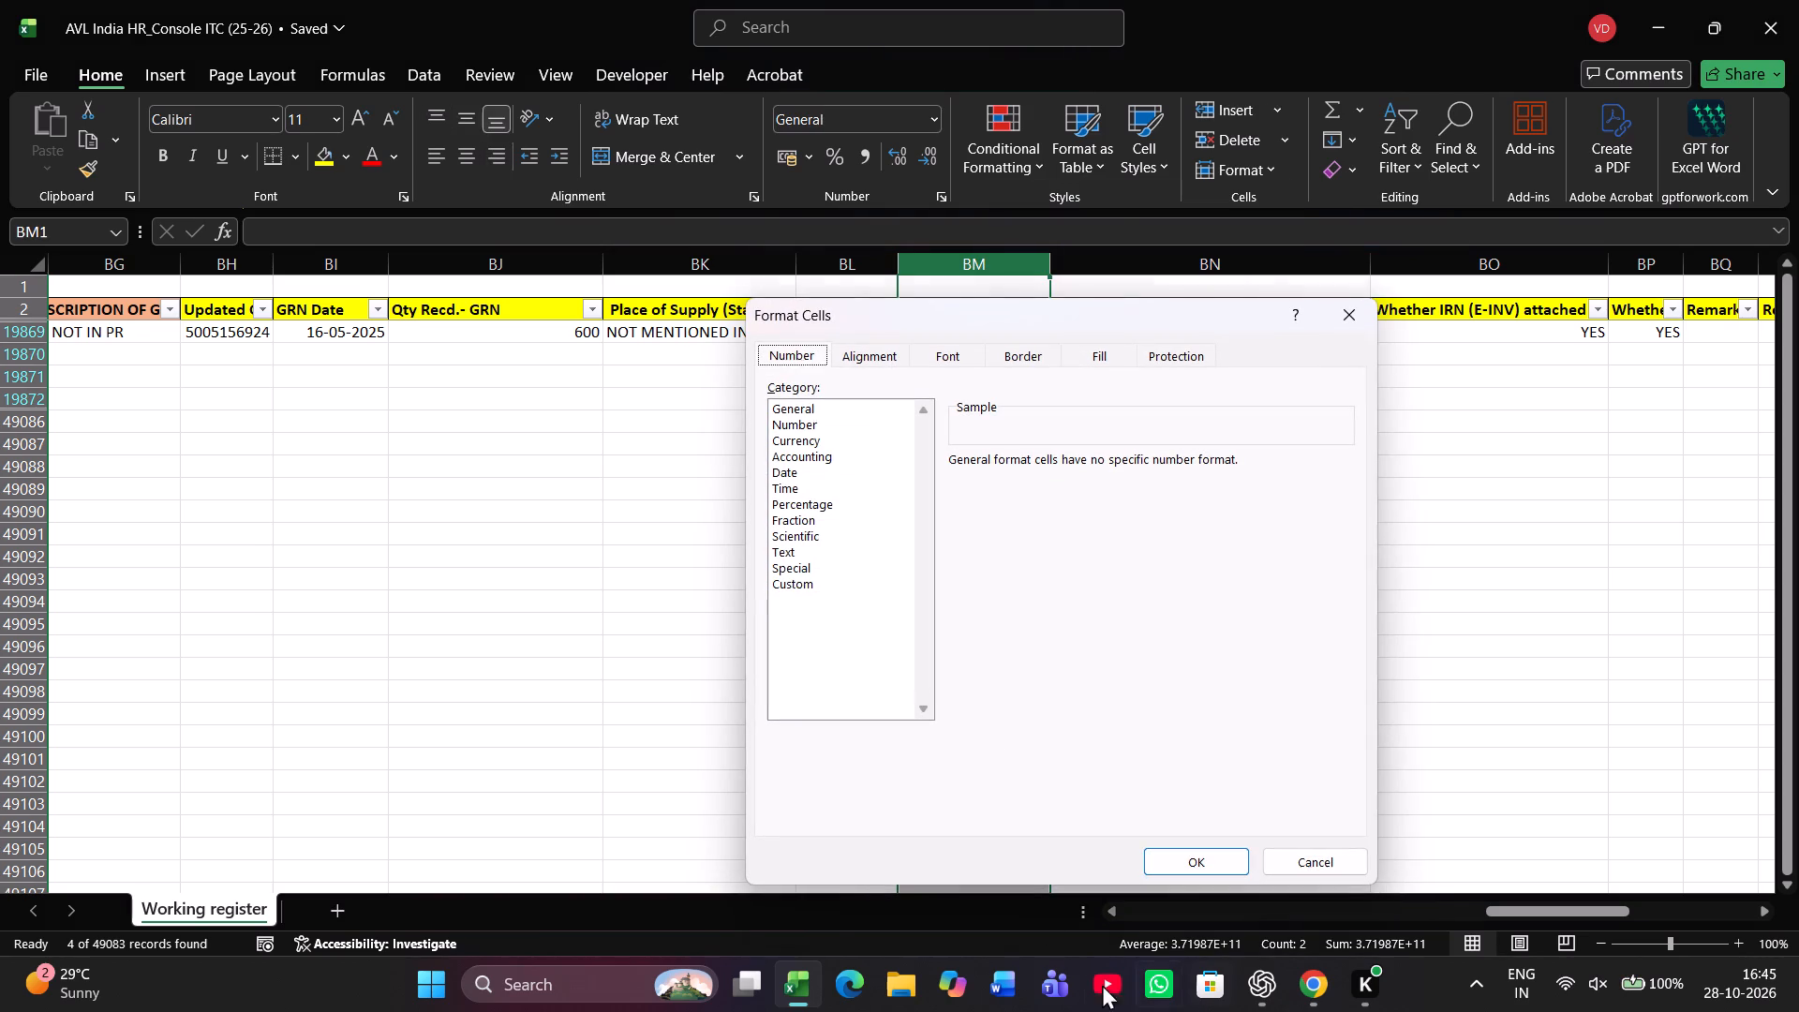
left_click(822, 402)
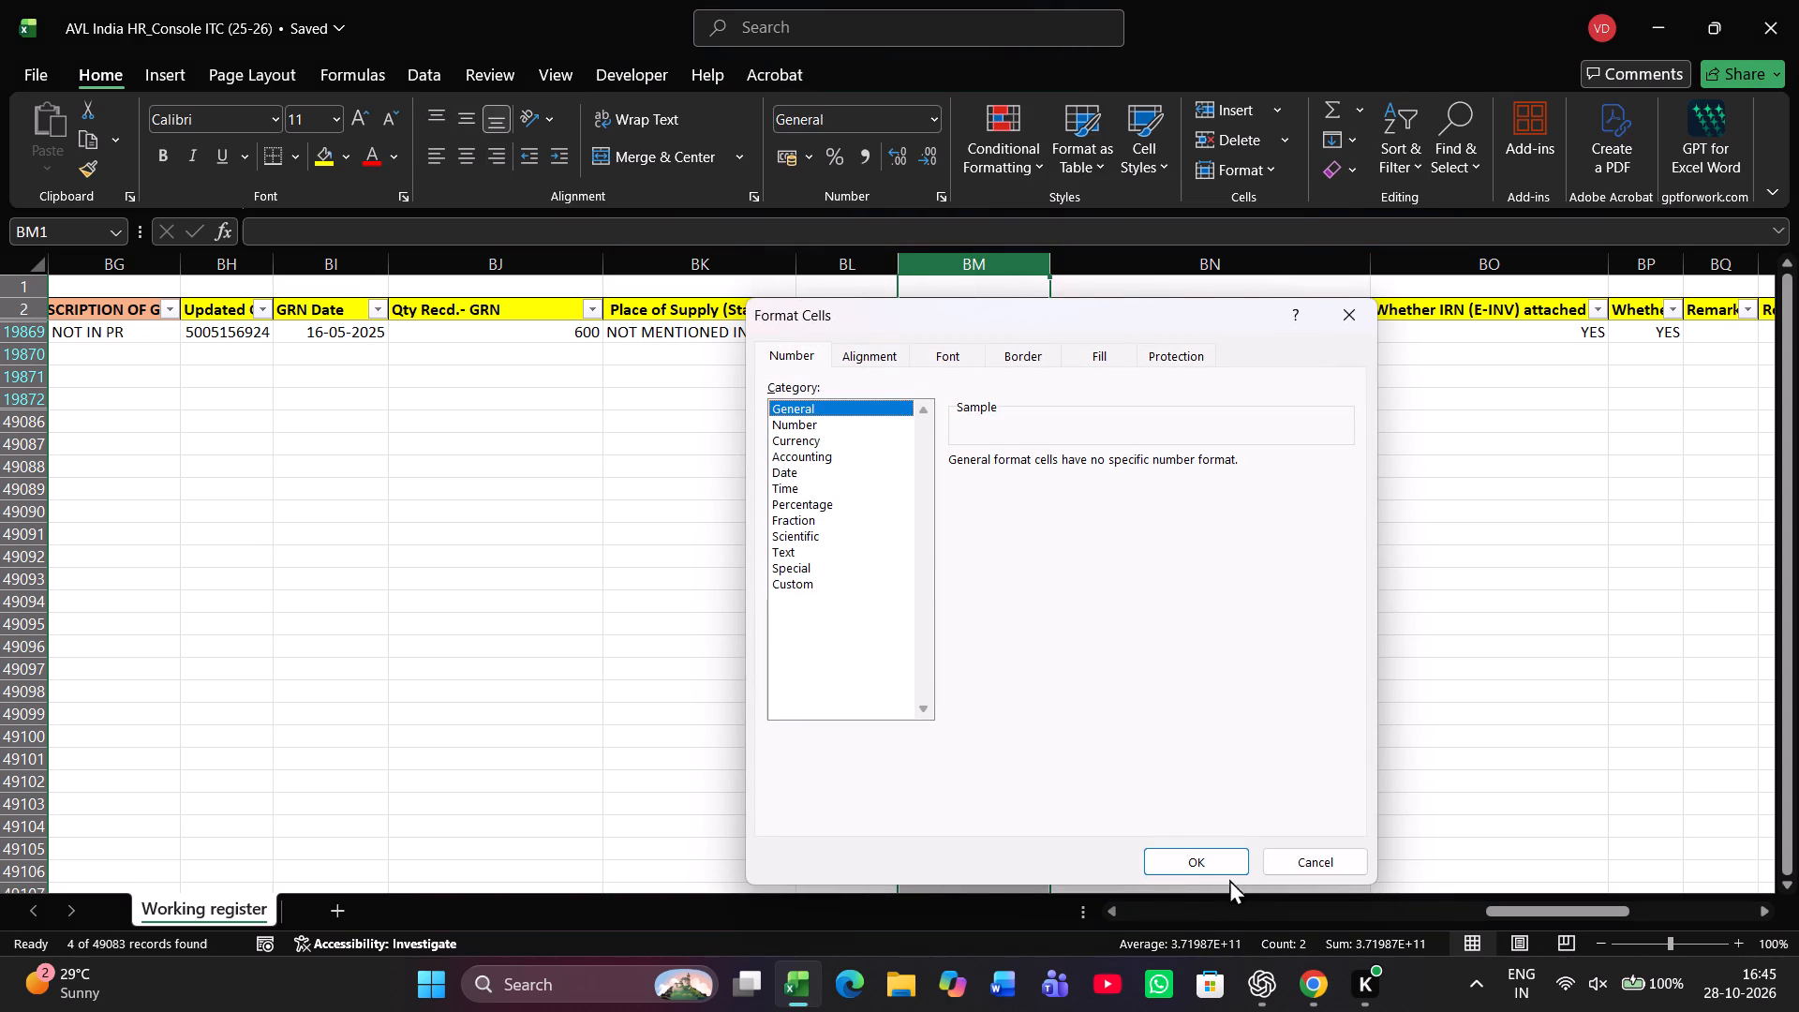
left_click(1204, 864)
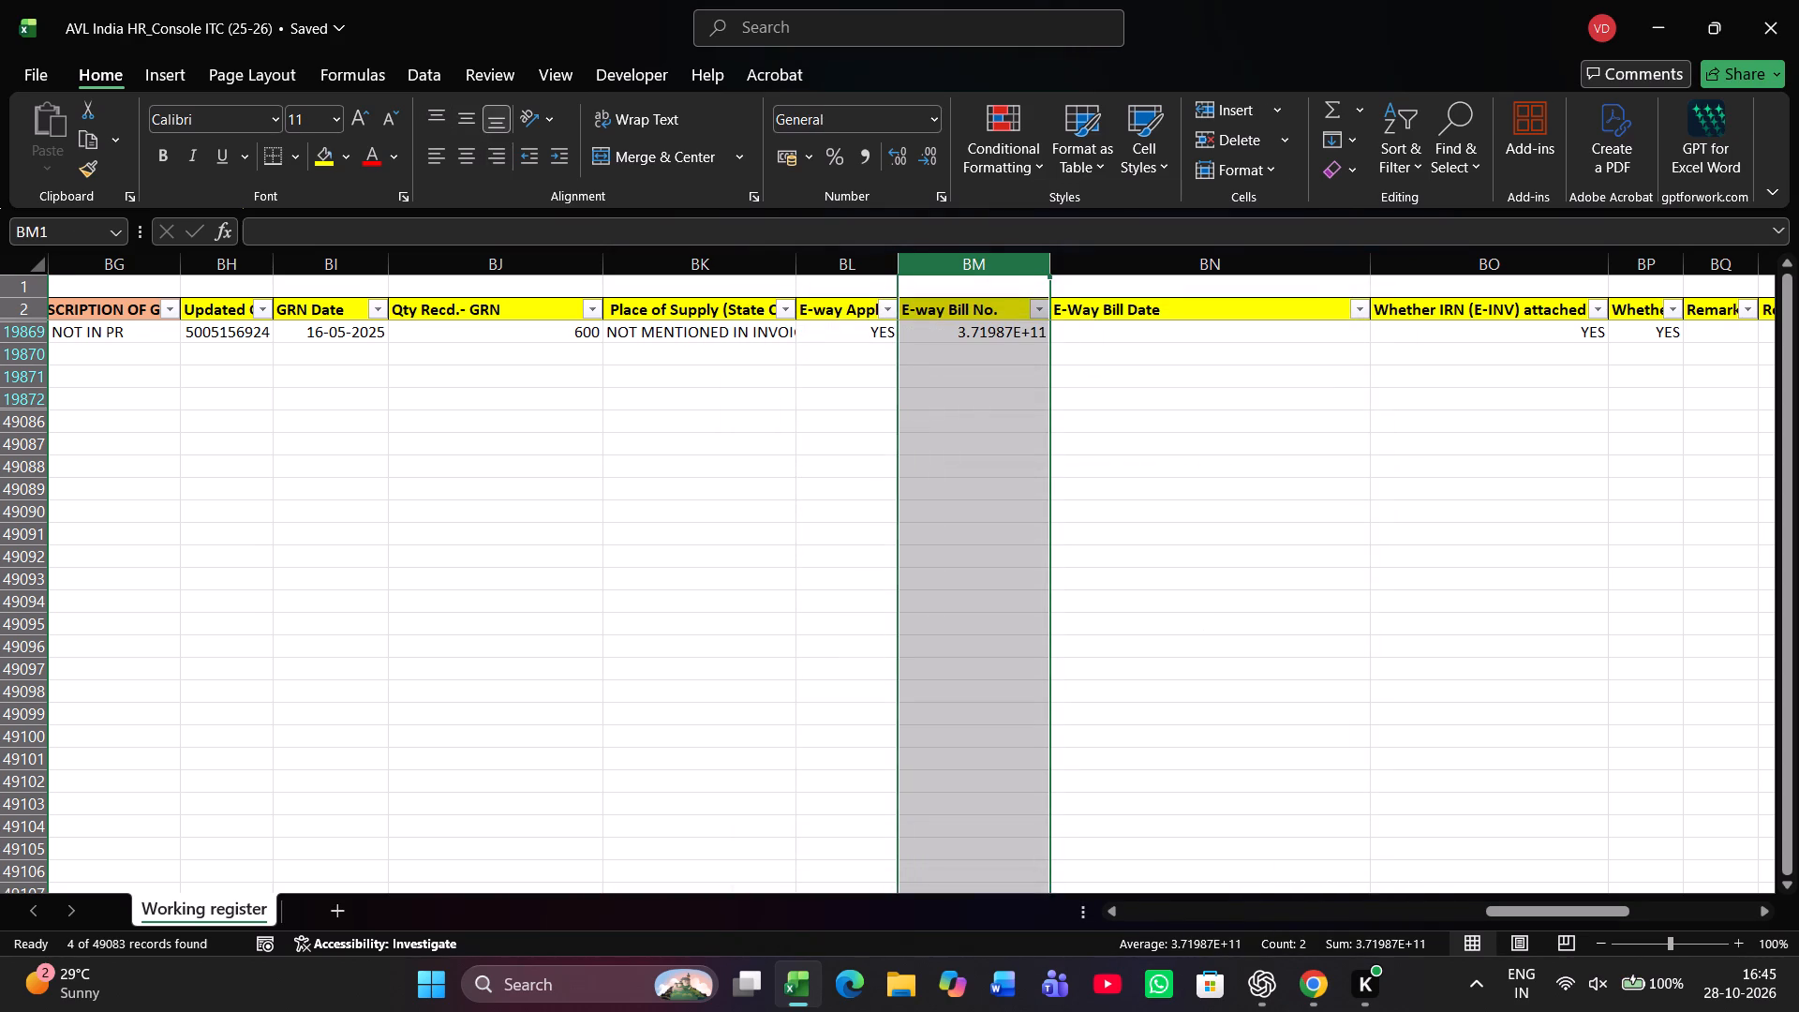
Enter 26-04-2025 as the e-way bill date in column BN of row 19869.
left_click(1158, 334)
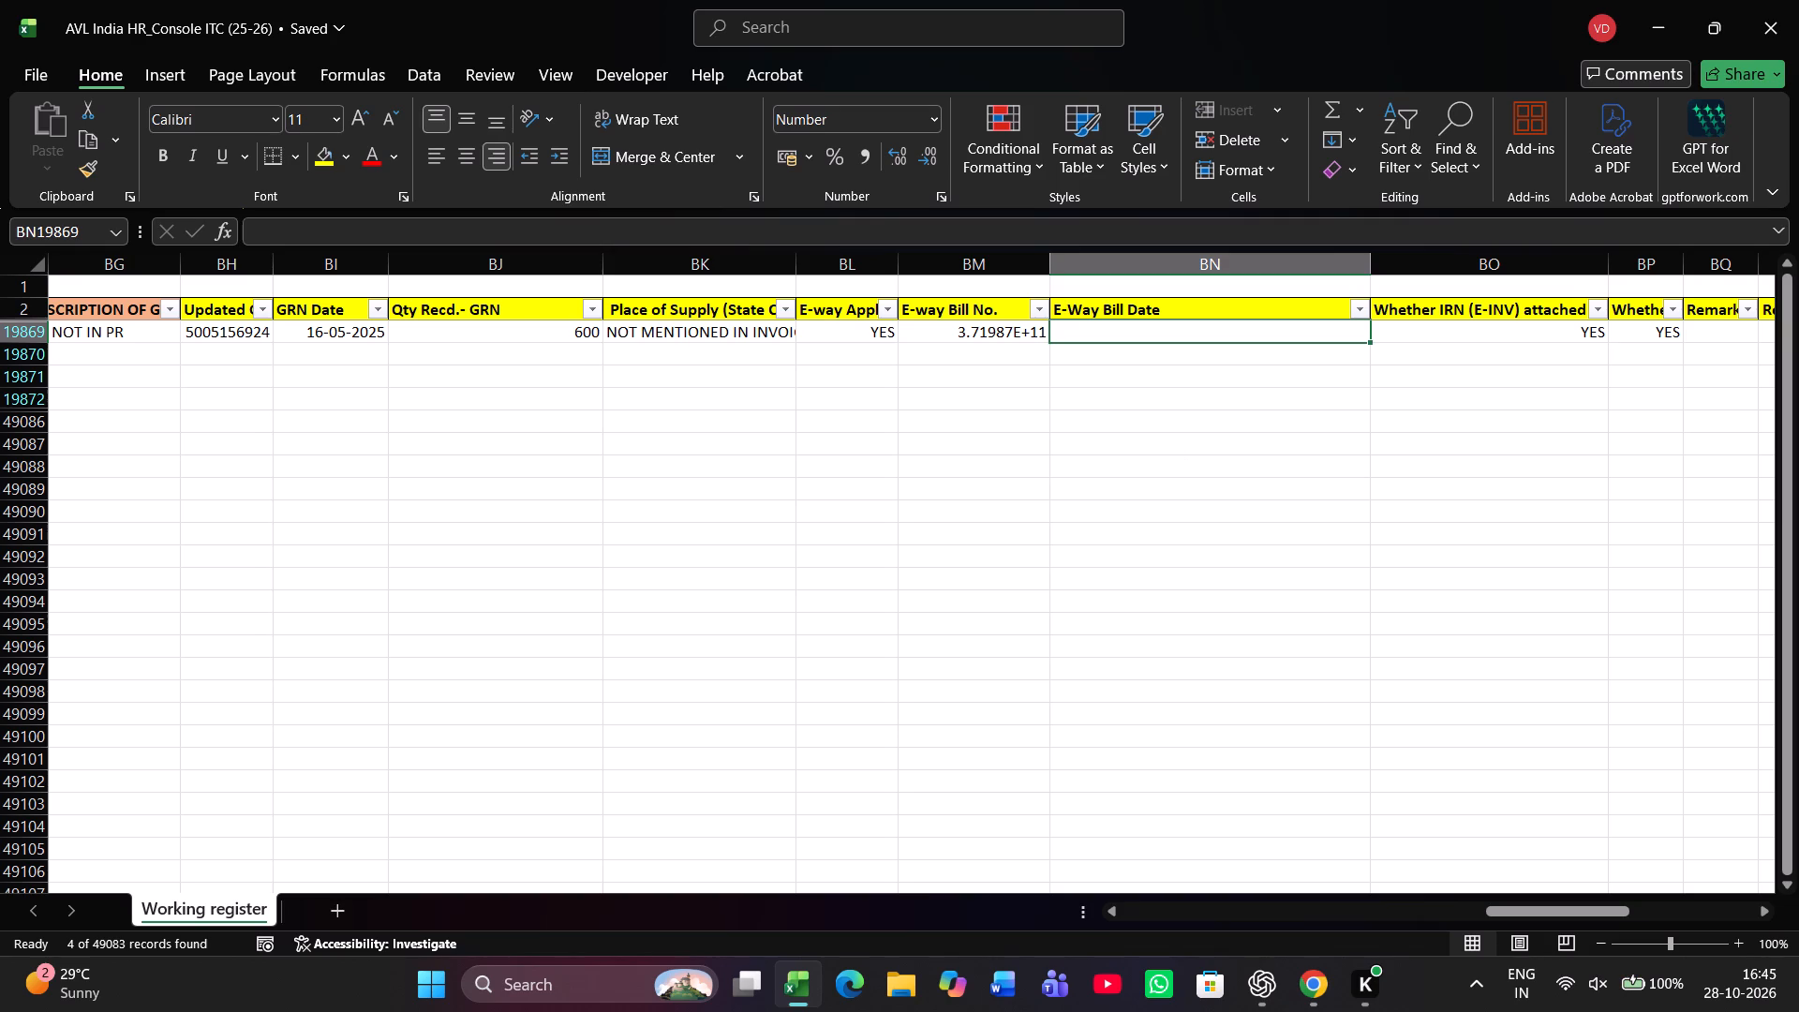
scroll(724, 348, "right", 4)
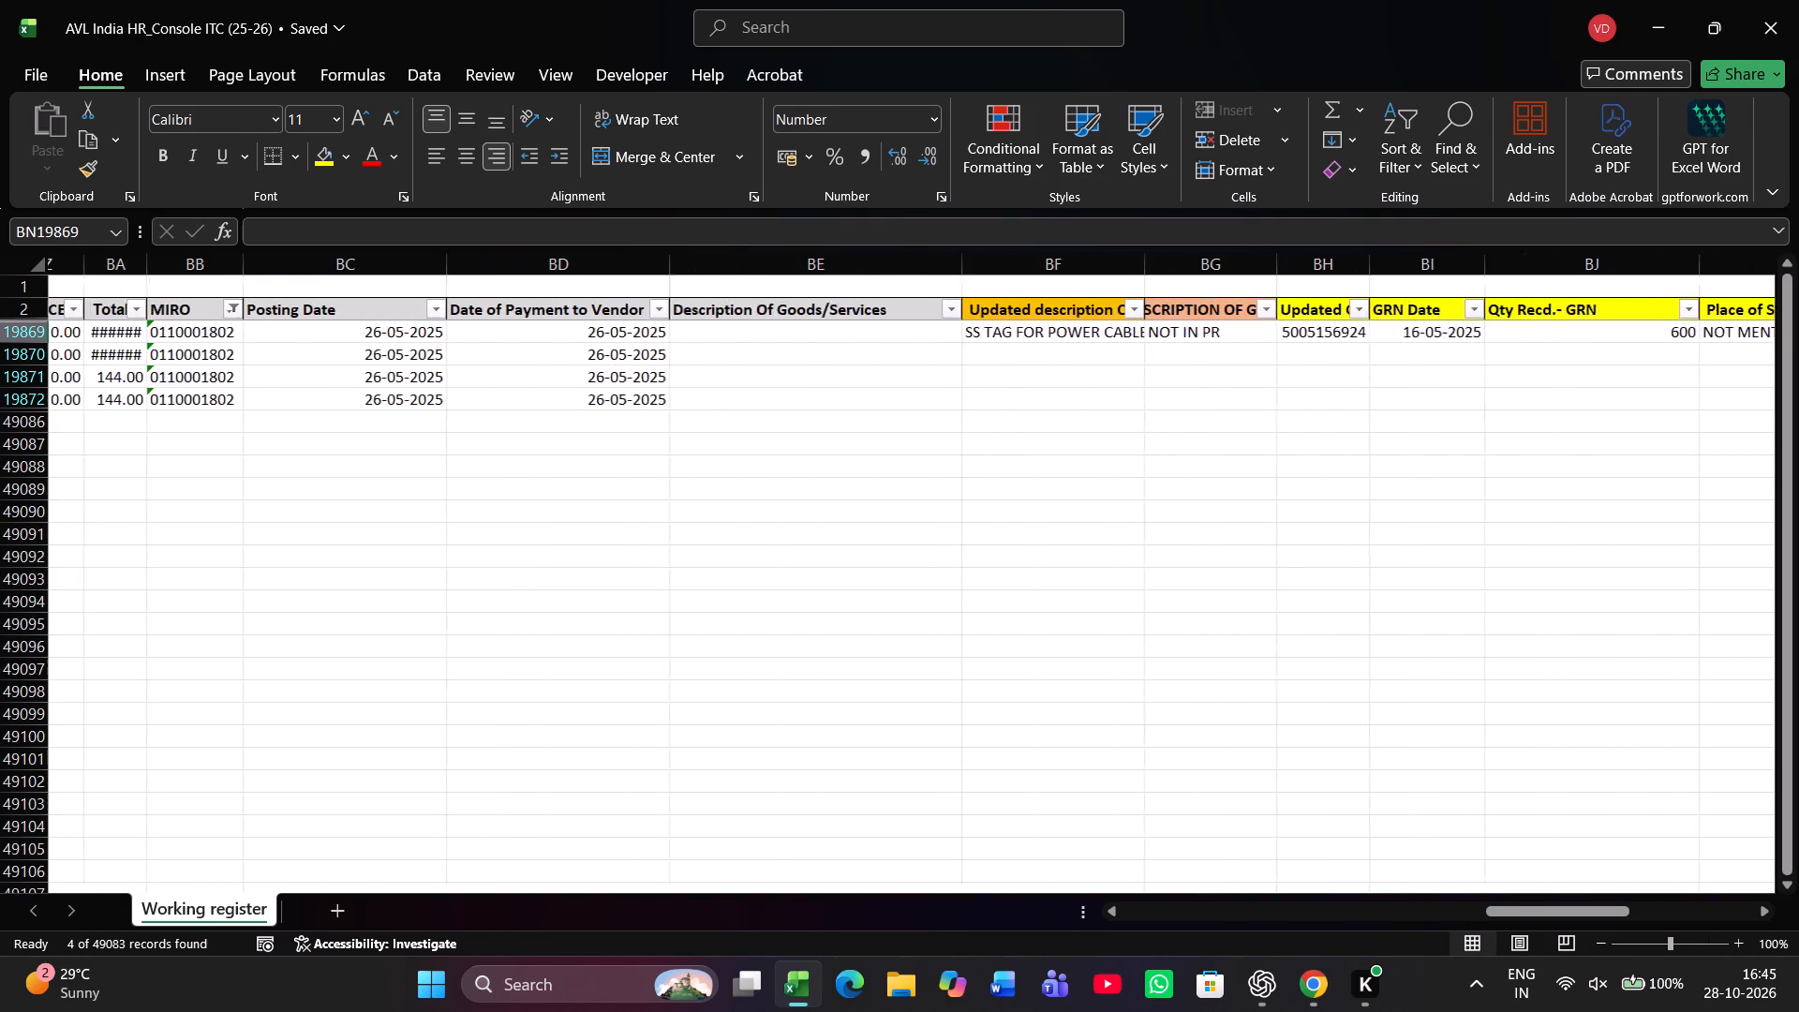
scroll(724, 348, "right", 3)
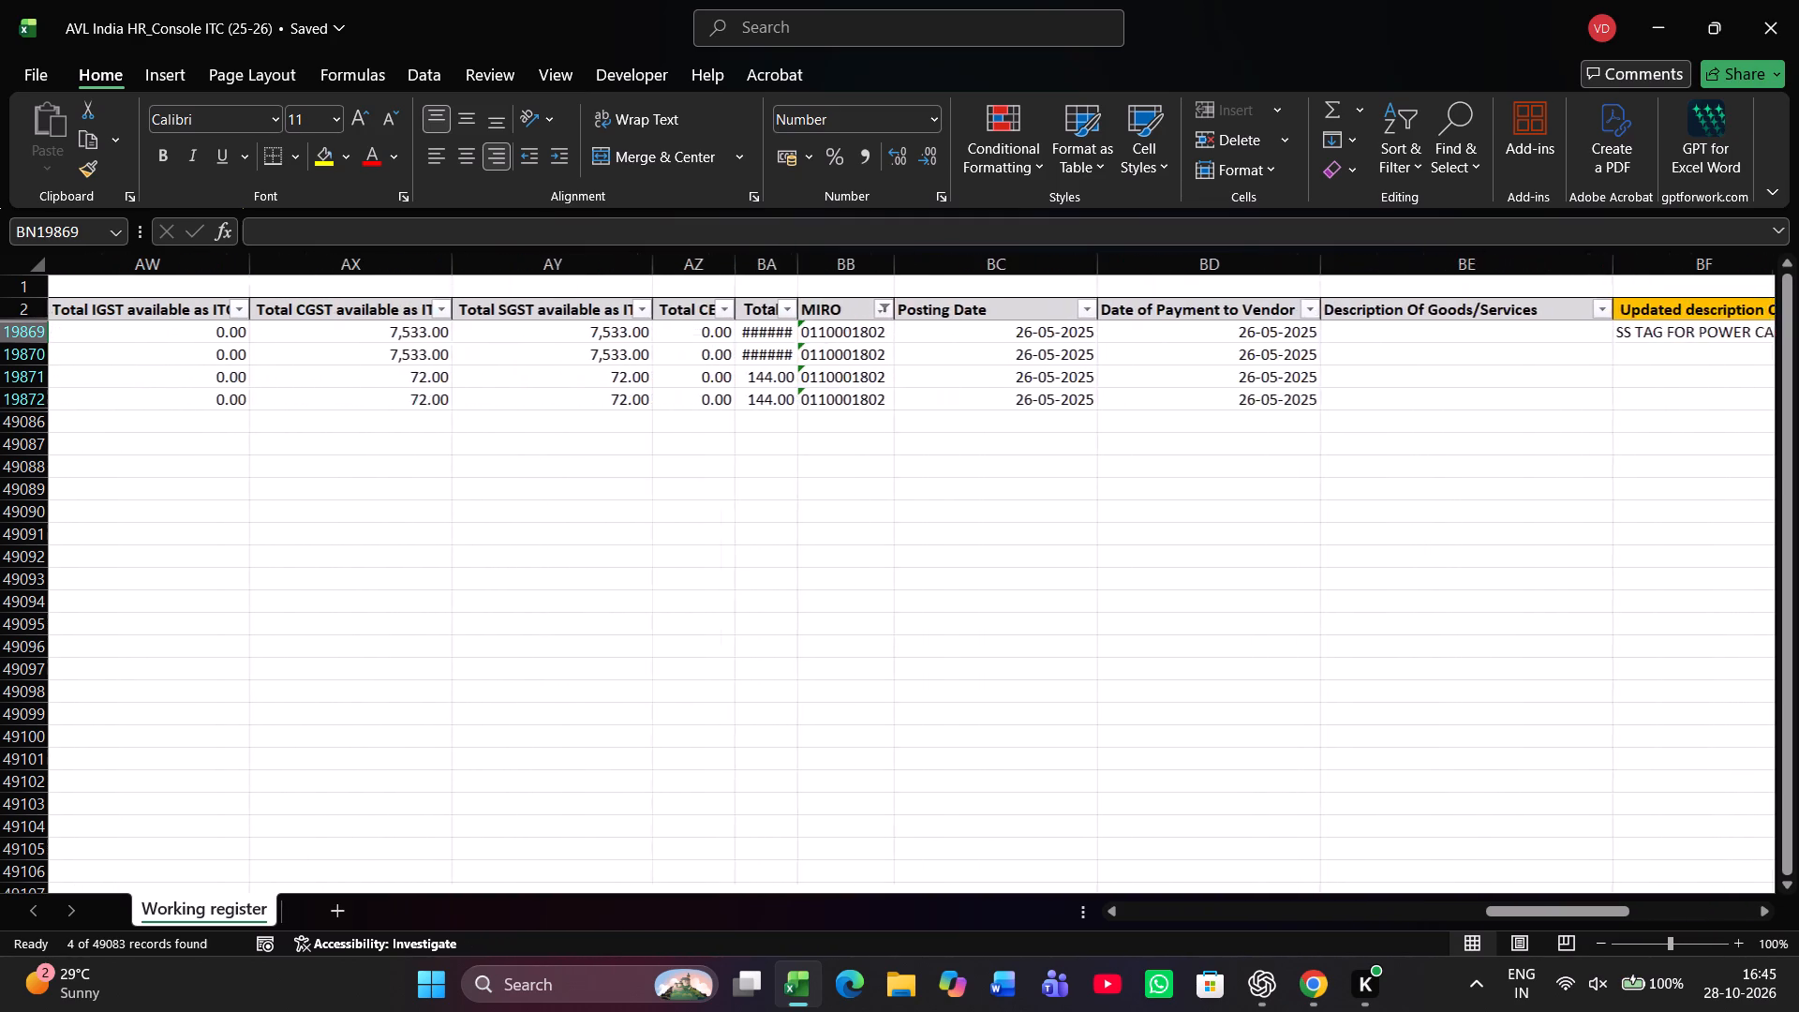
scroll(736, 346, "right", 3)
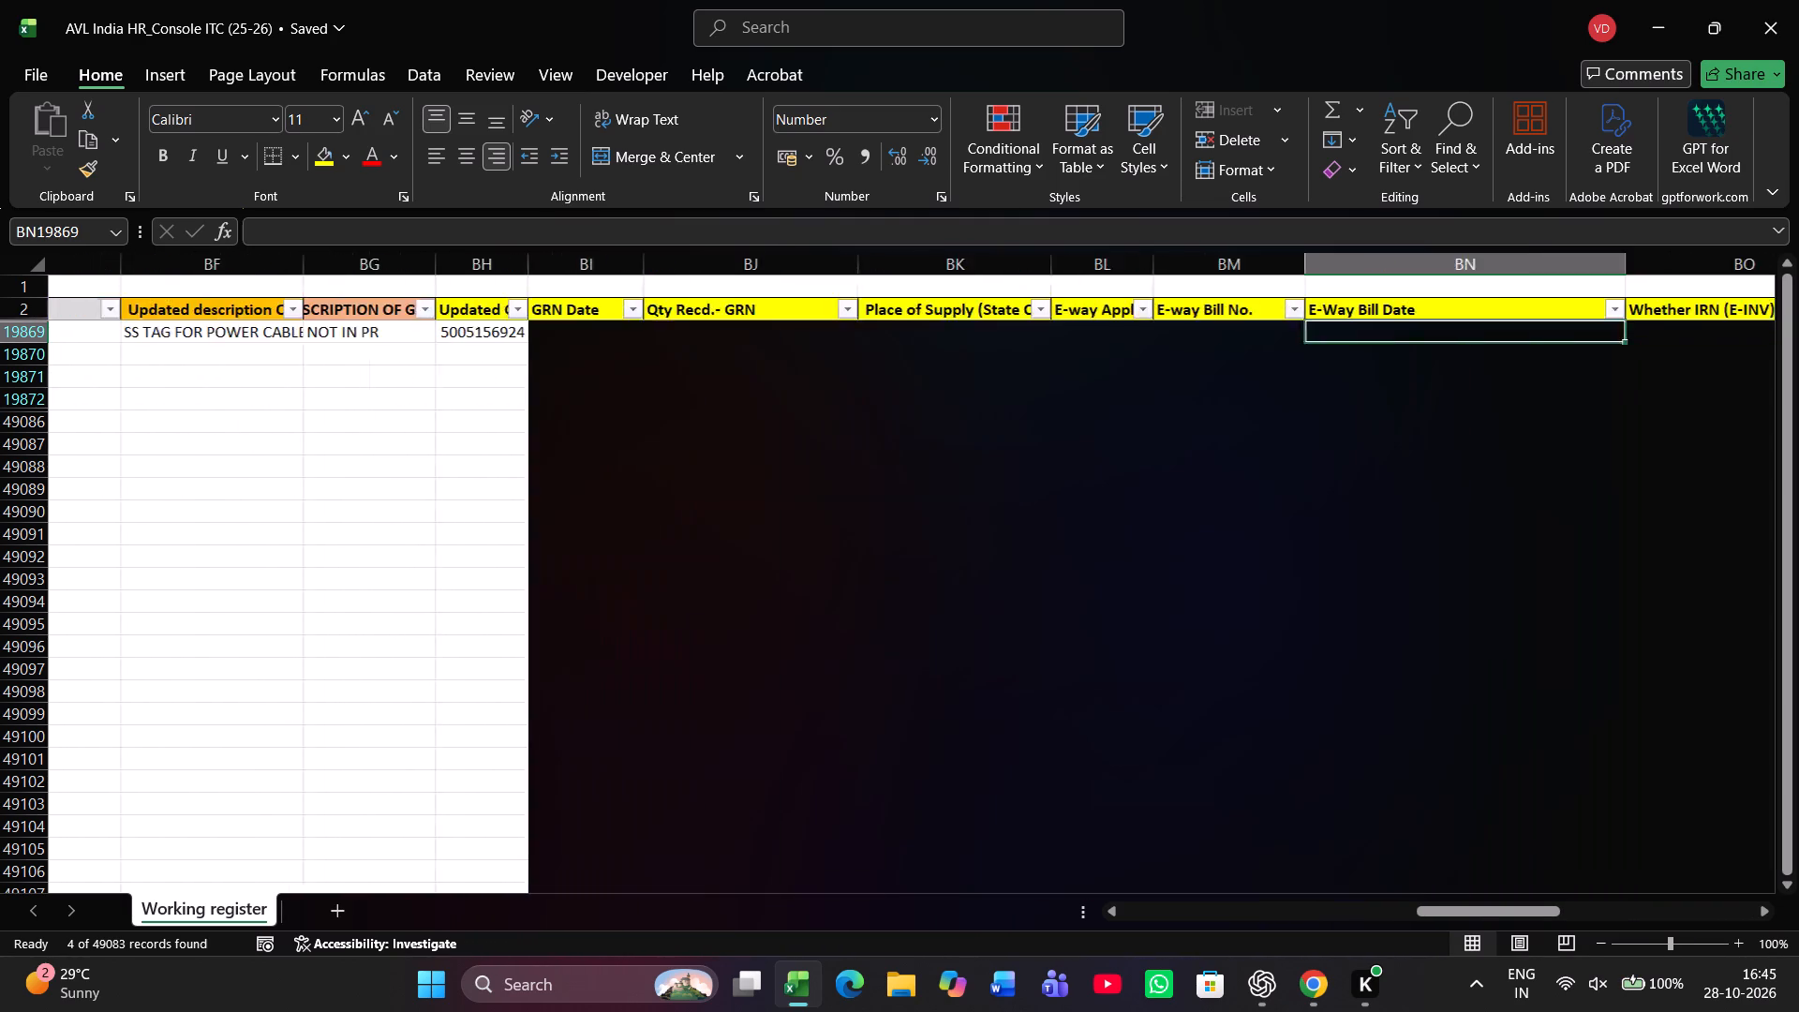
scroll(978, 365, "left", 2)
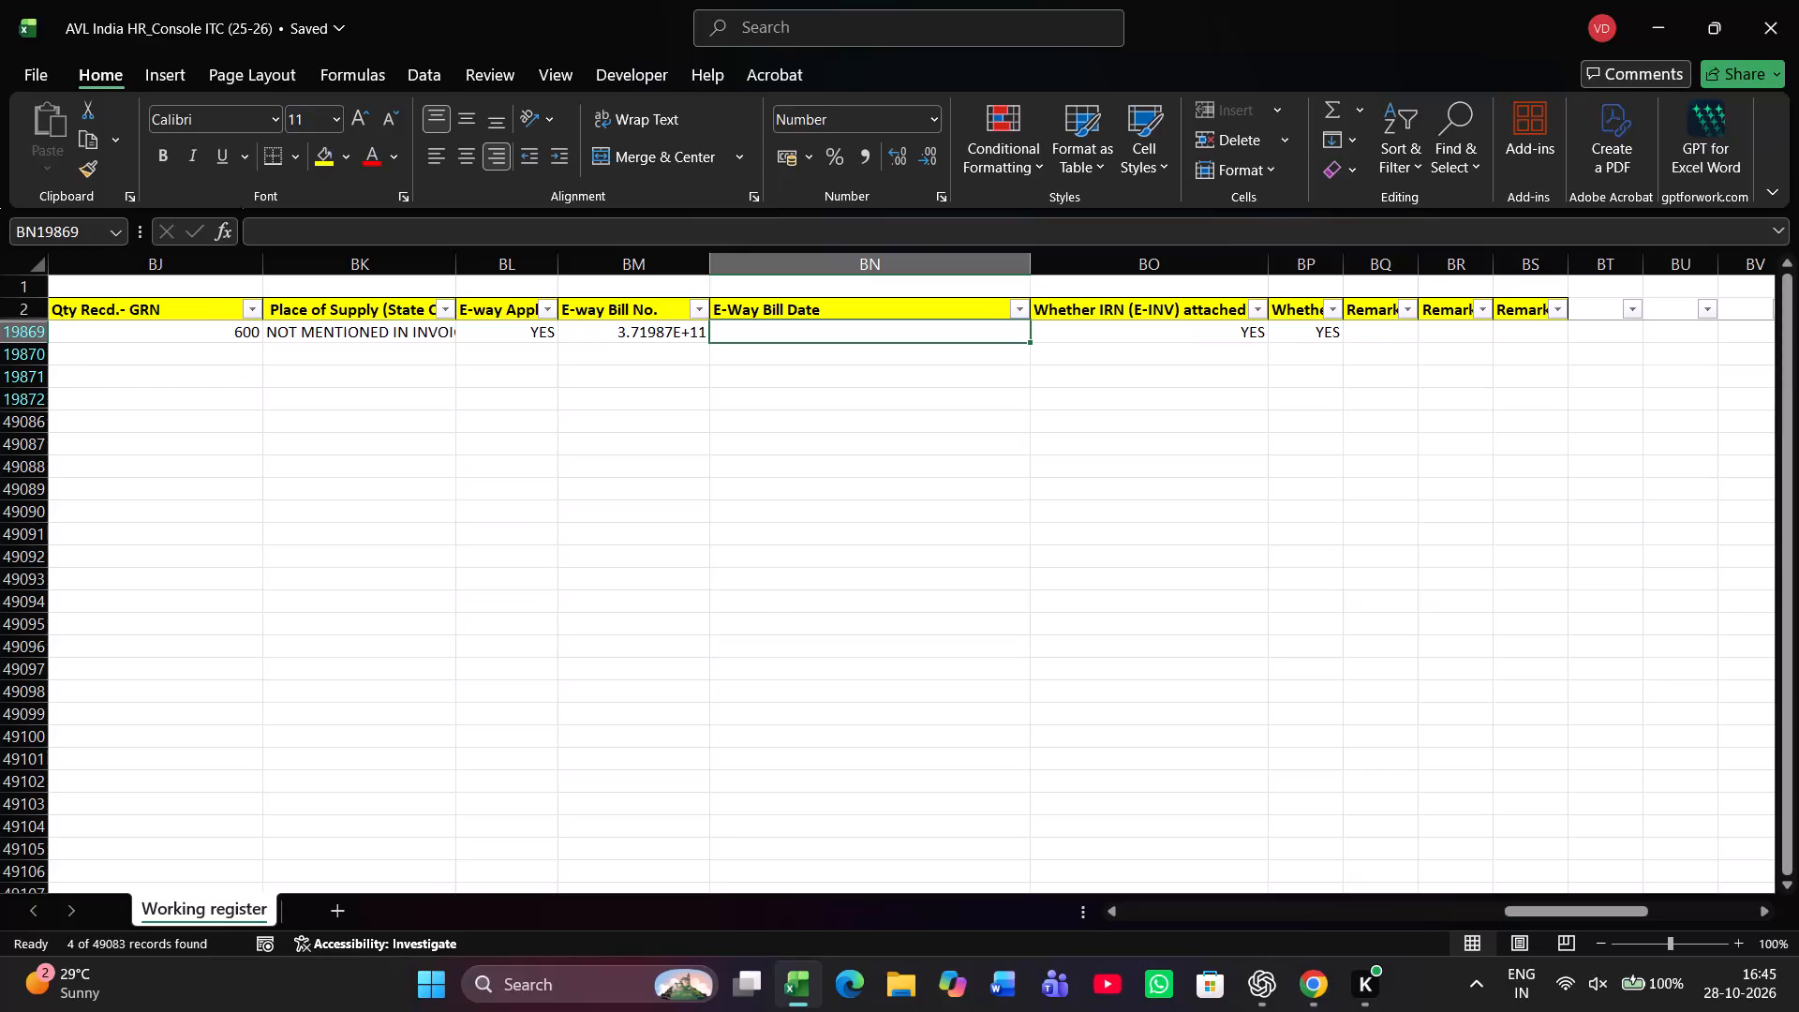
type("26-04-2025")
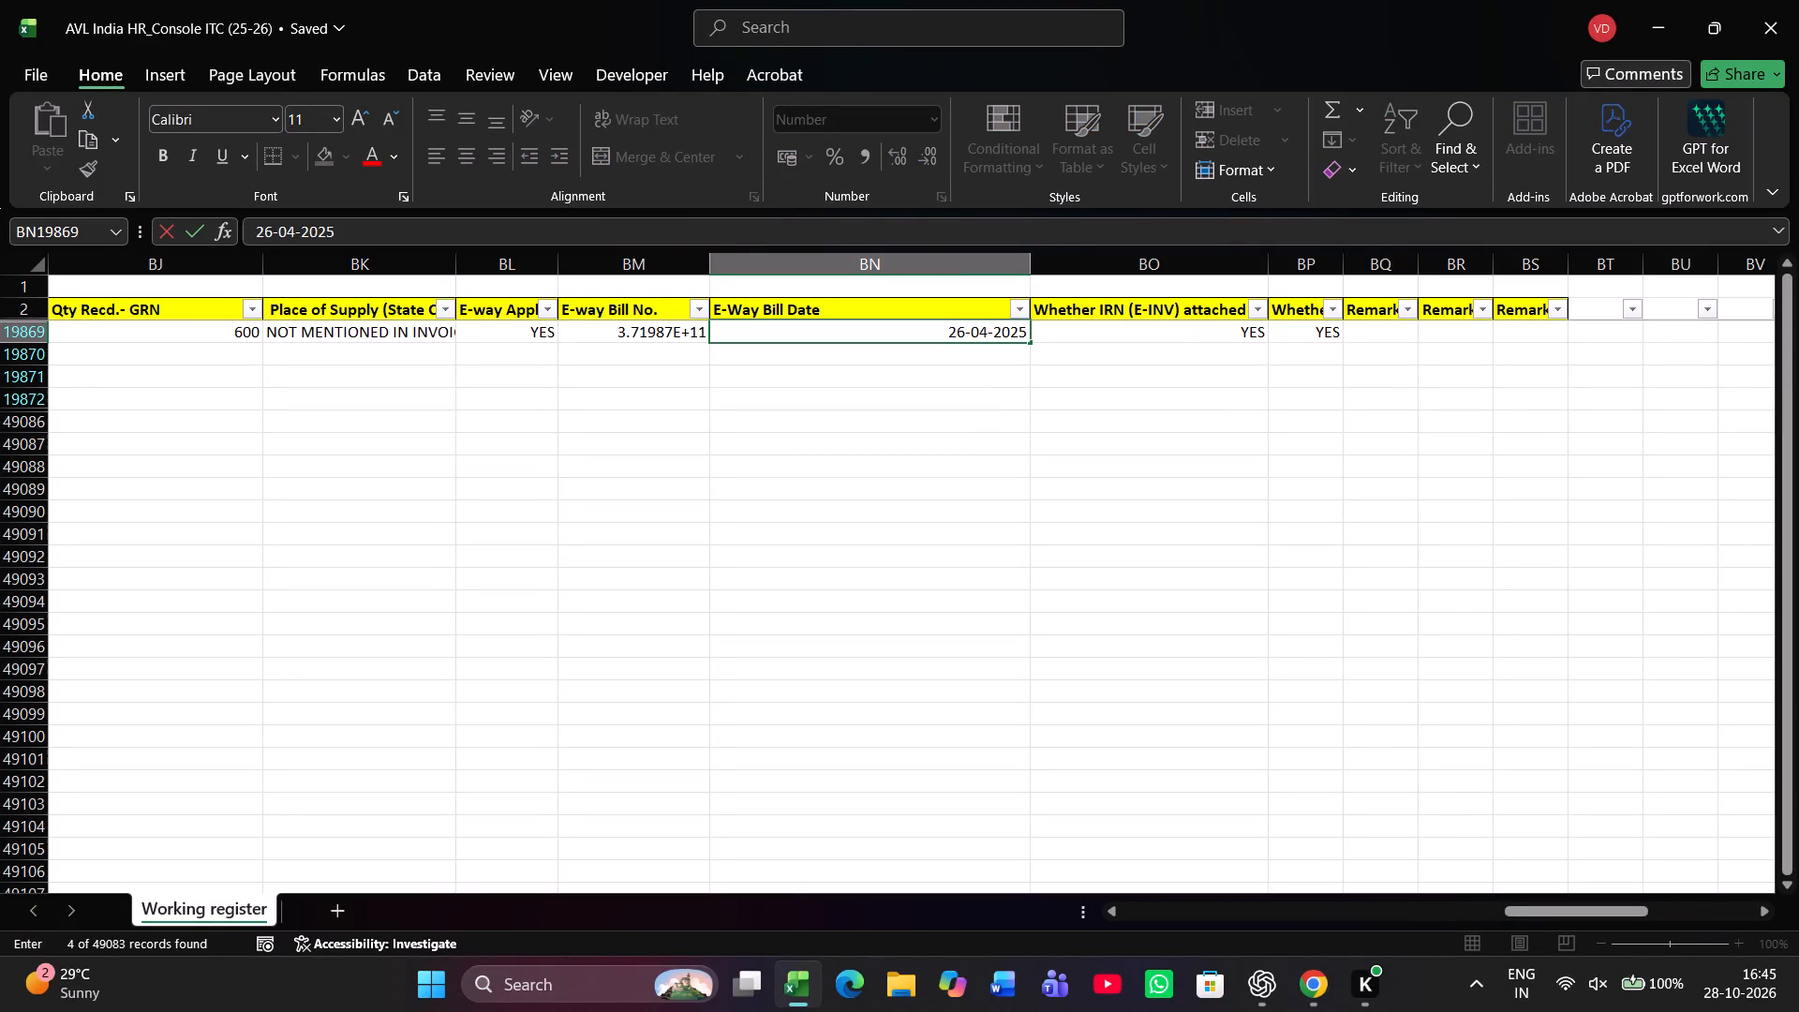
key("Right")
Format the whole E-Way Bill Date column BN with the Date category, type *14-03-2012.
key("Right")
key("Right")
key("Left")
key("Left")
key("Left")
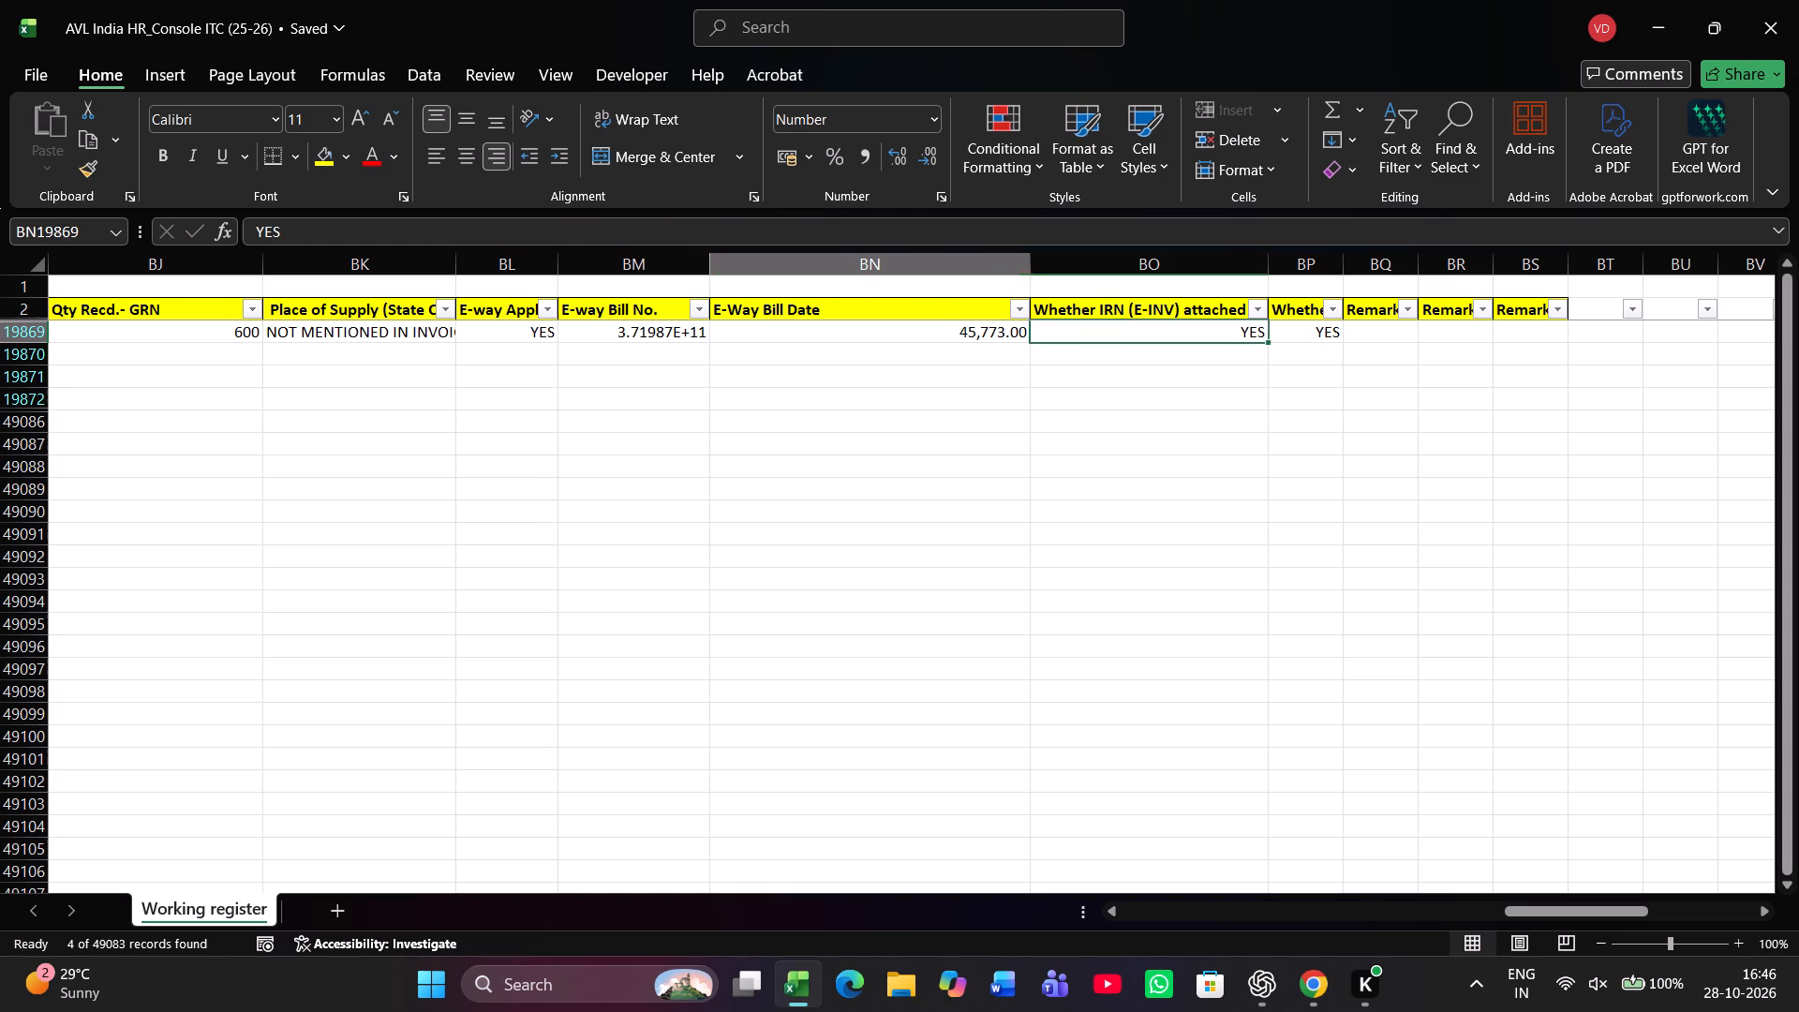
left_click(927, 262)
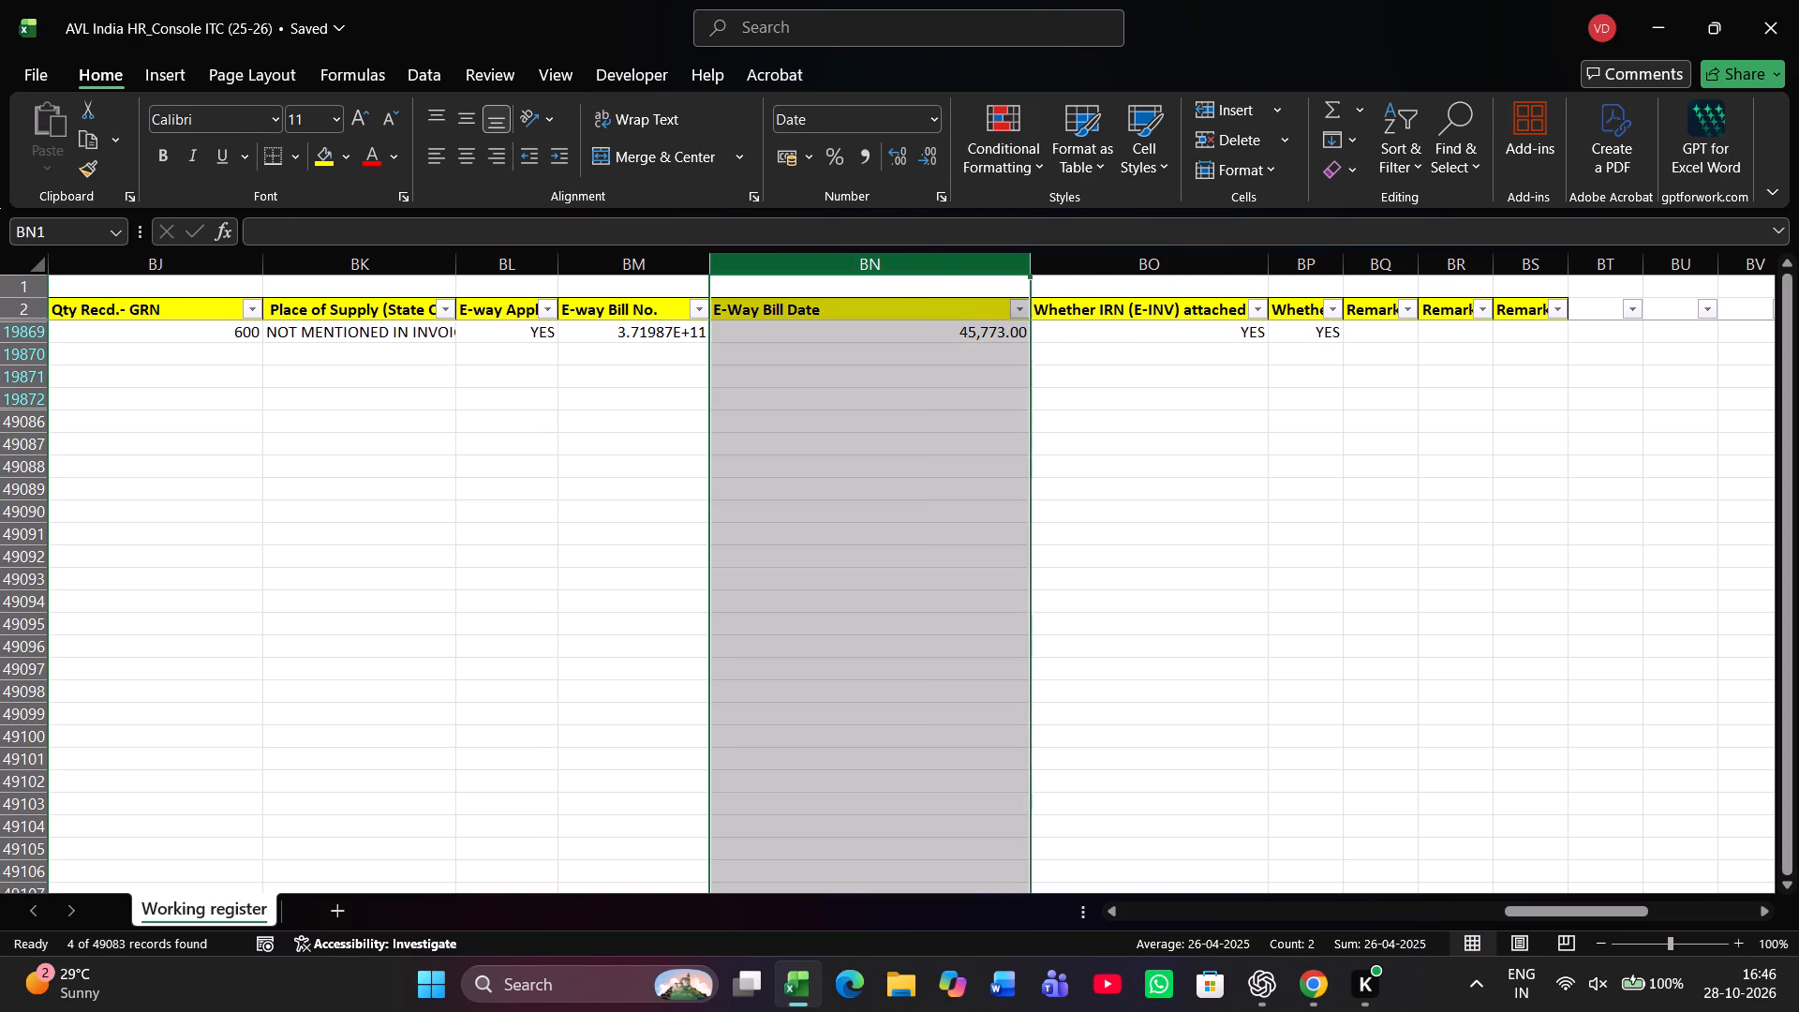
right_click(927, 262)
left_click(1005, 608)
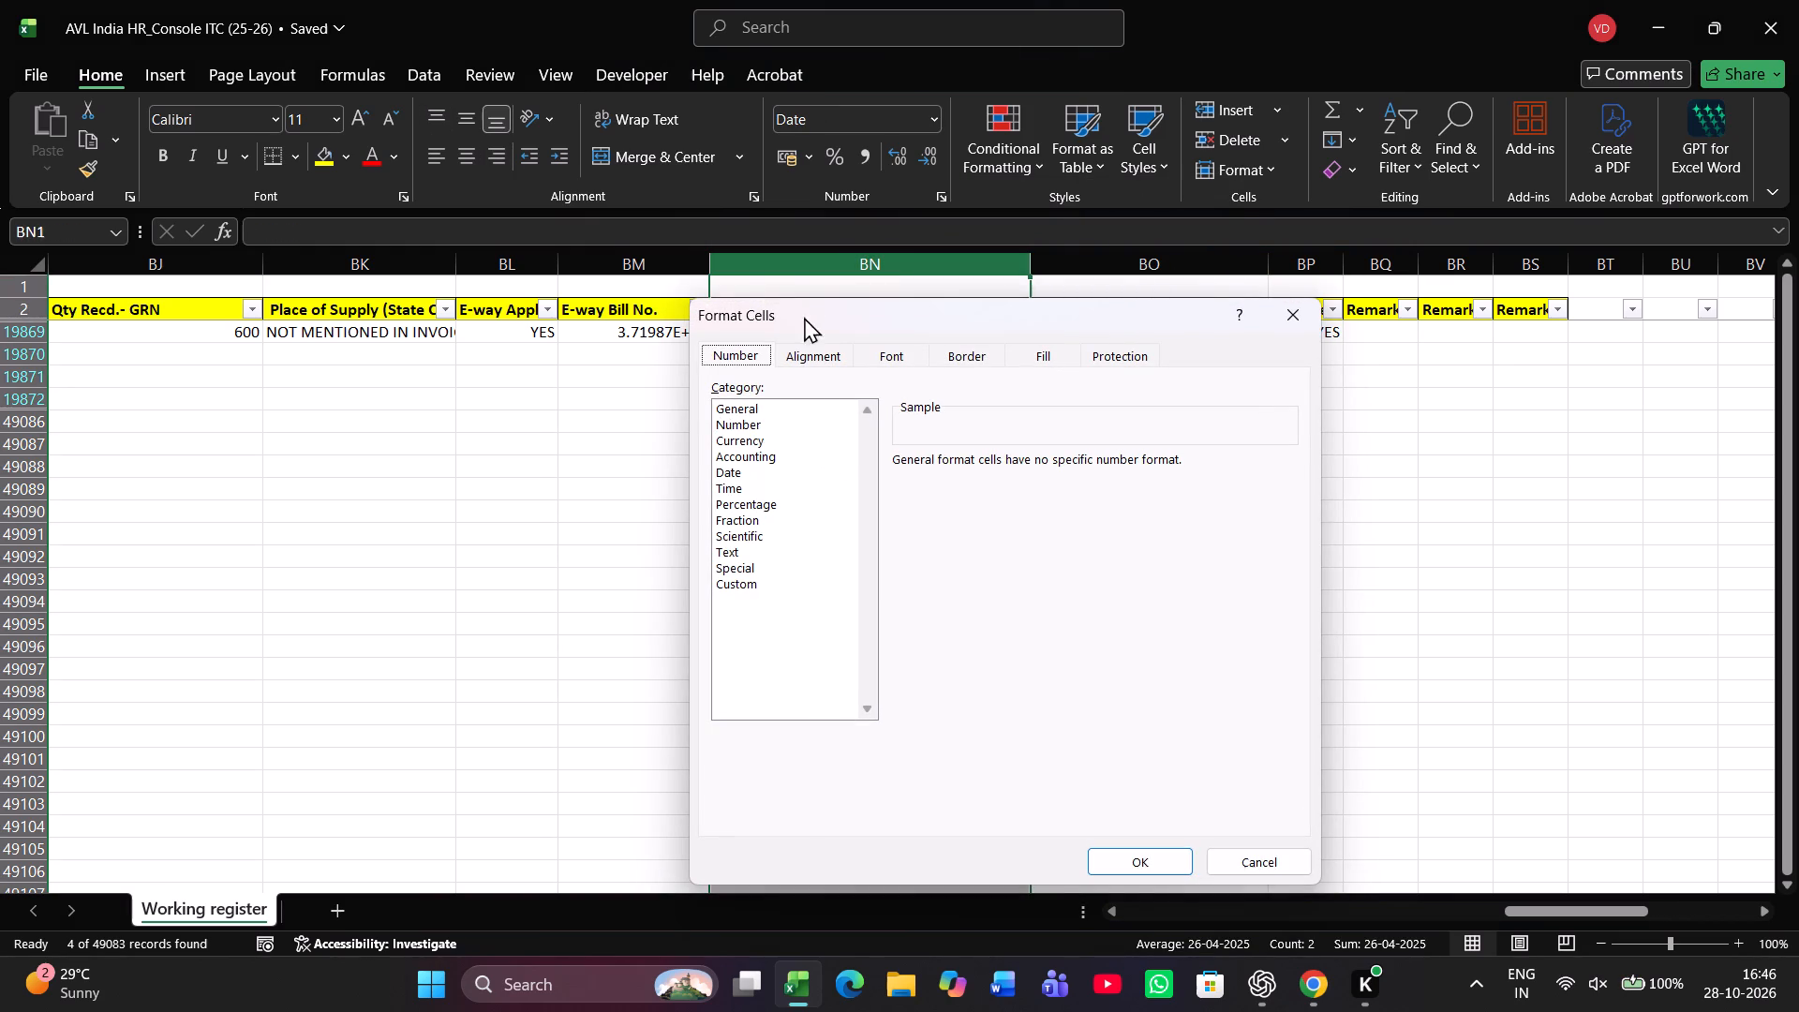
left_click(767, 469)
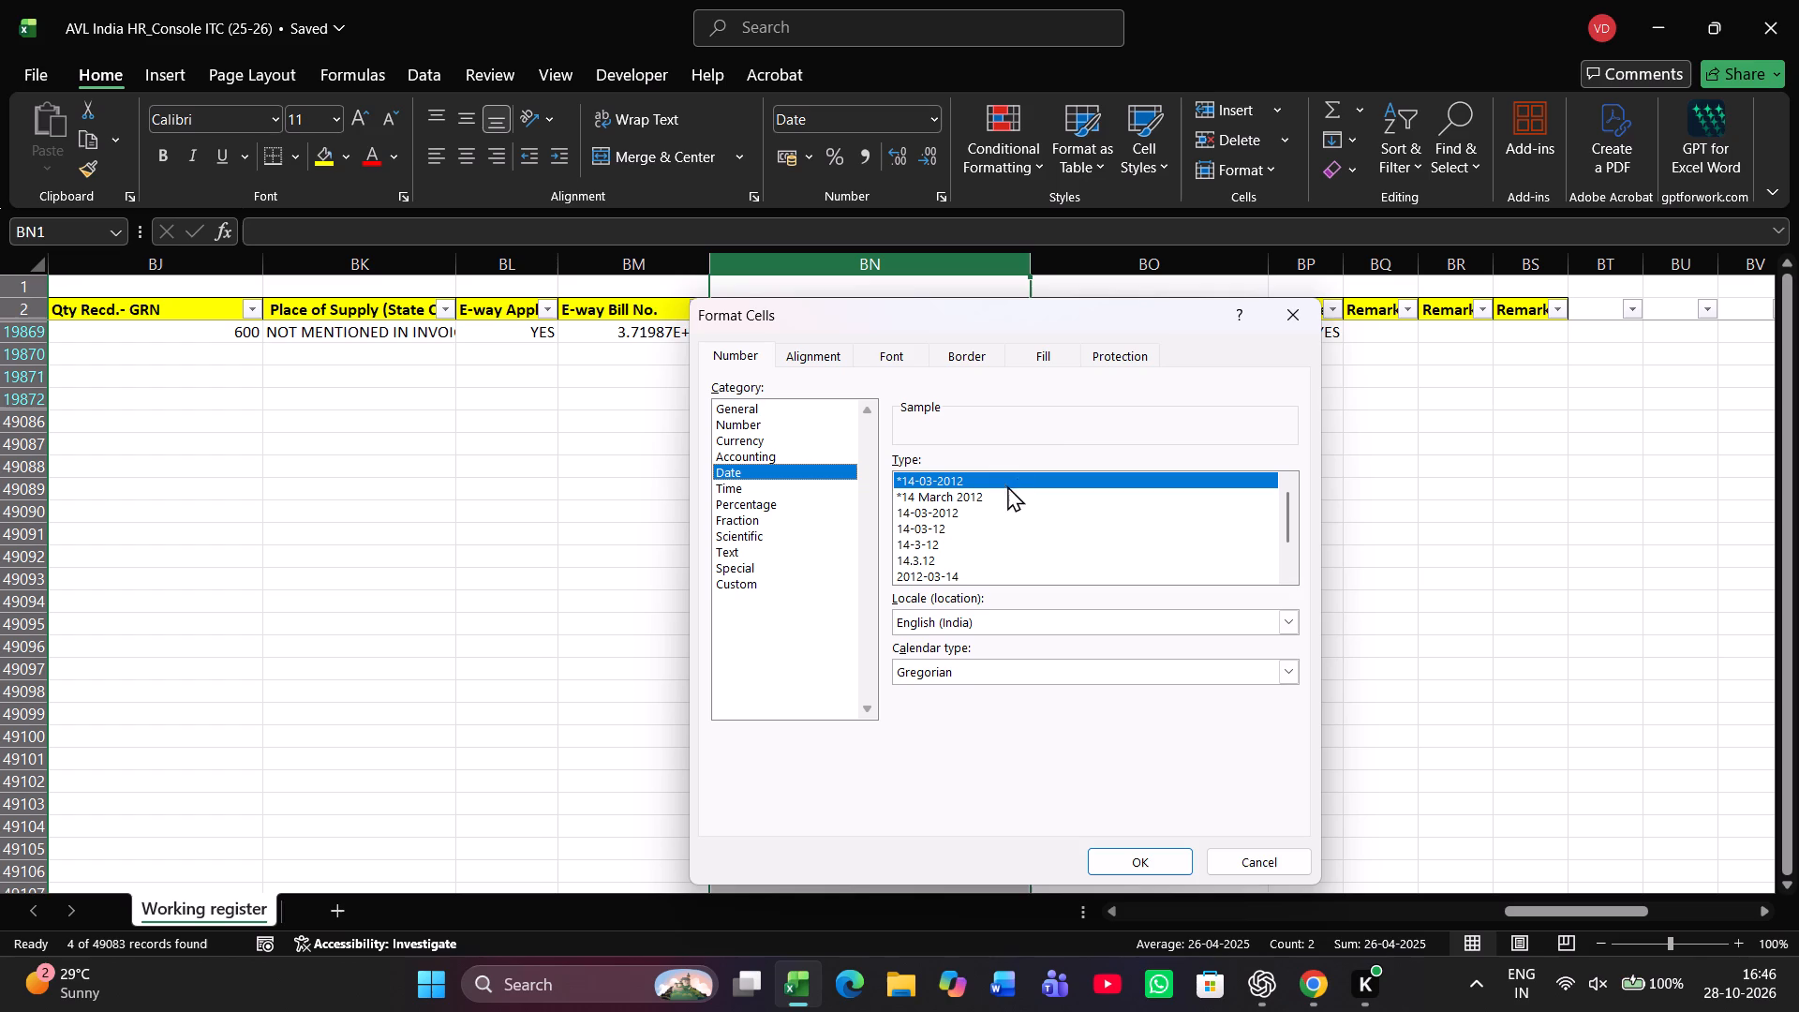
left_click(1141, 866)
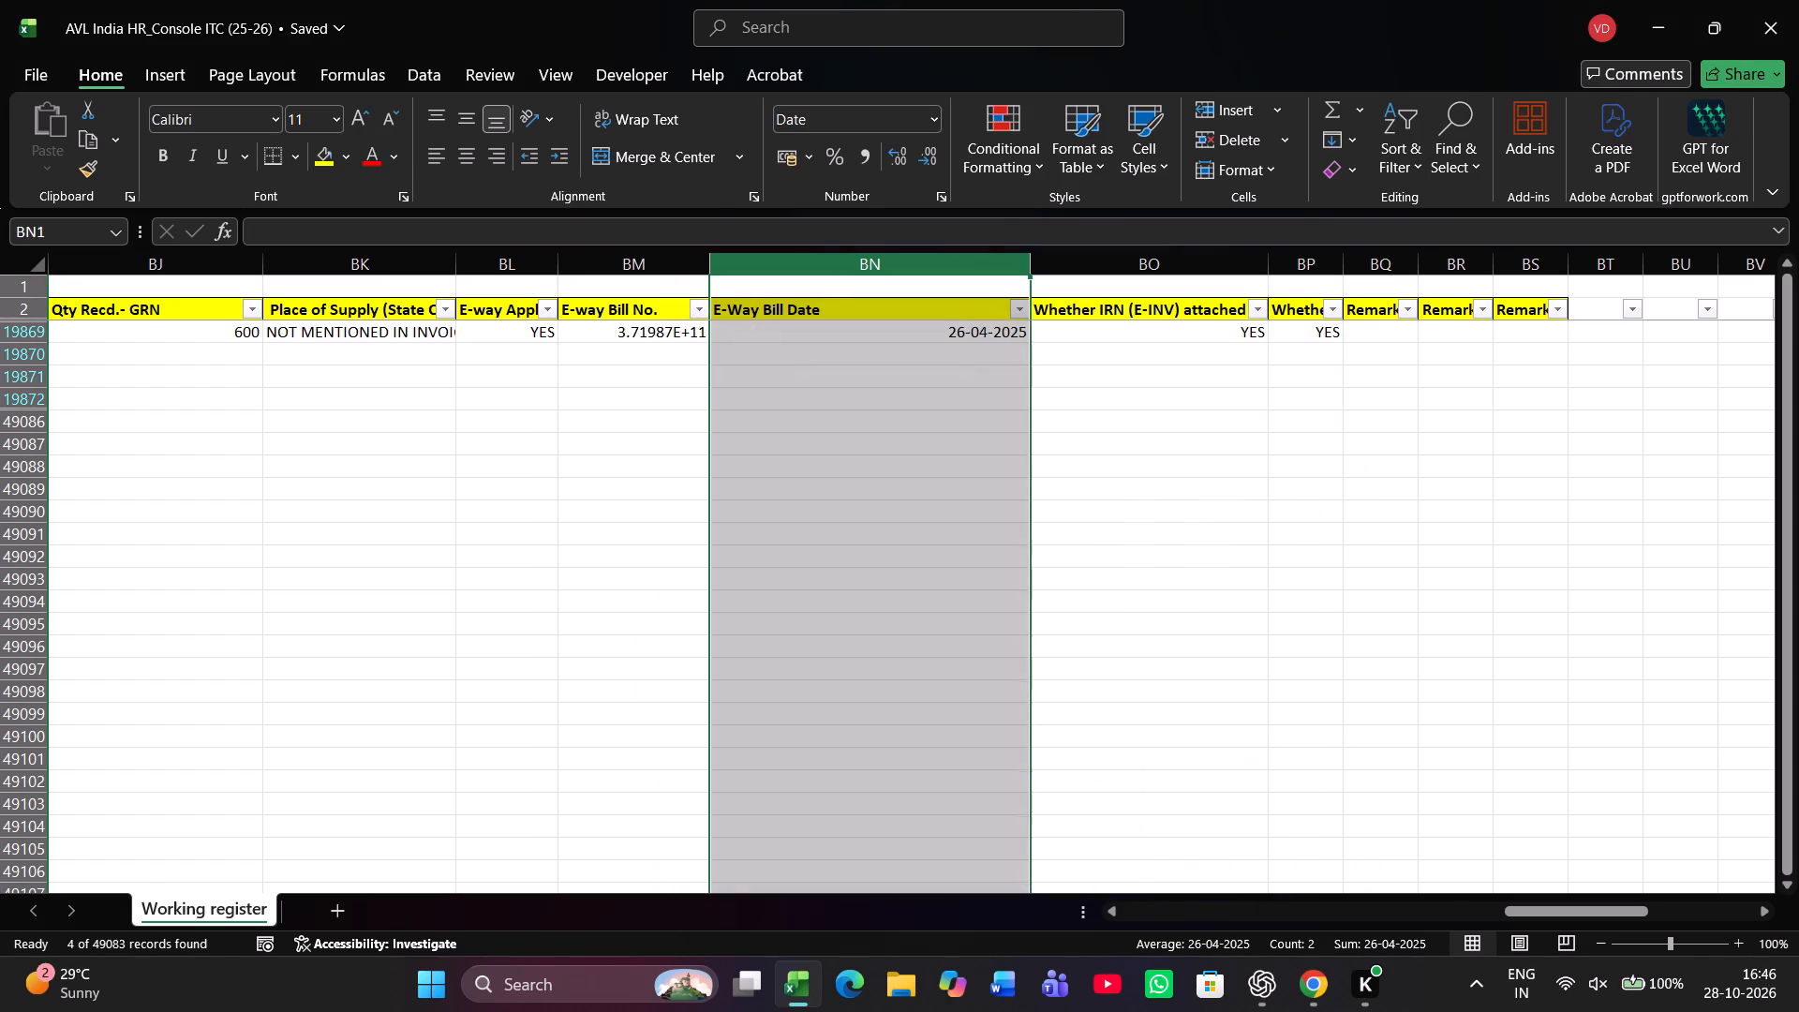
left_click(881, 528)
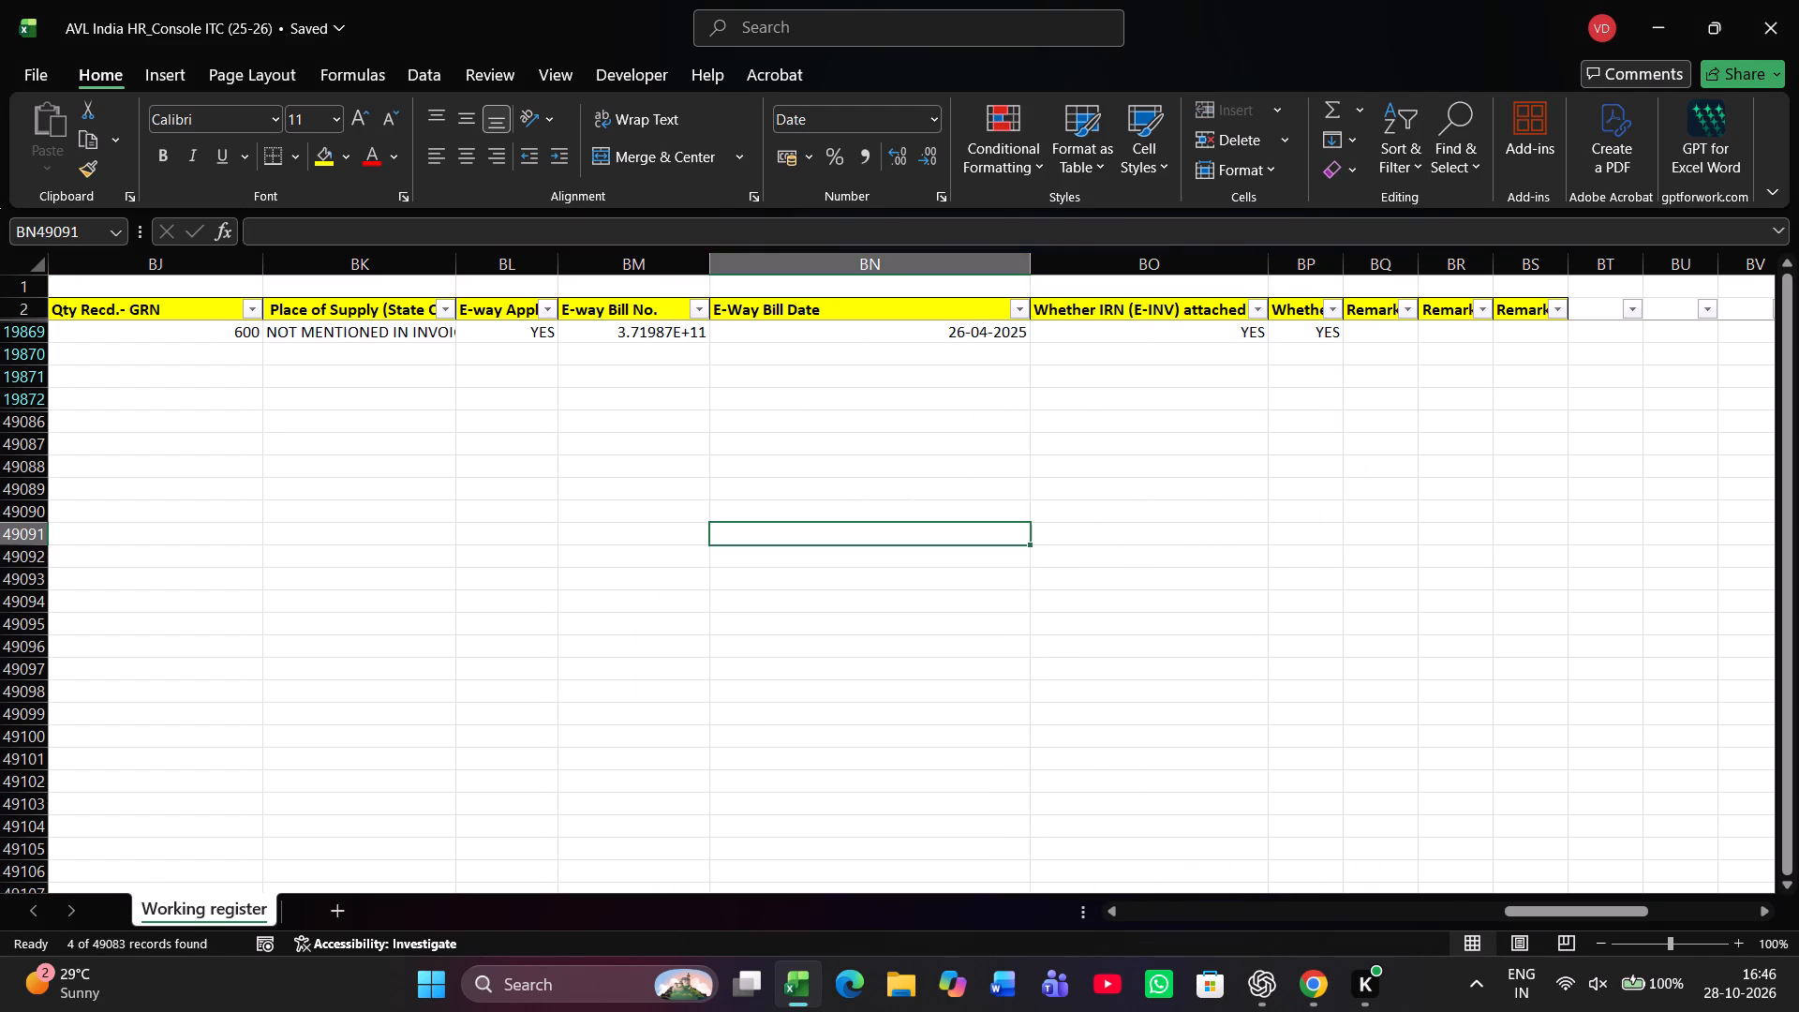
key("ctrl+Left")
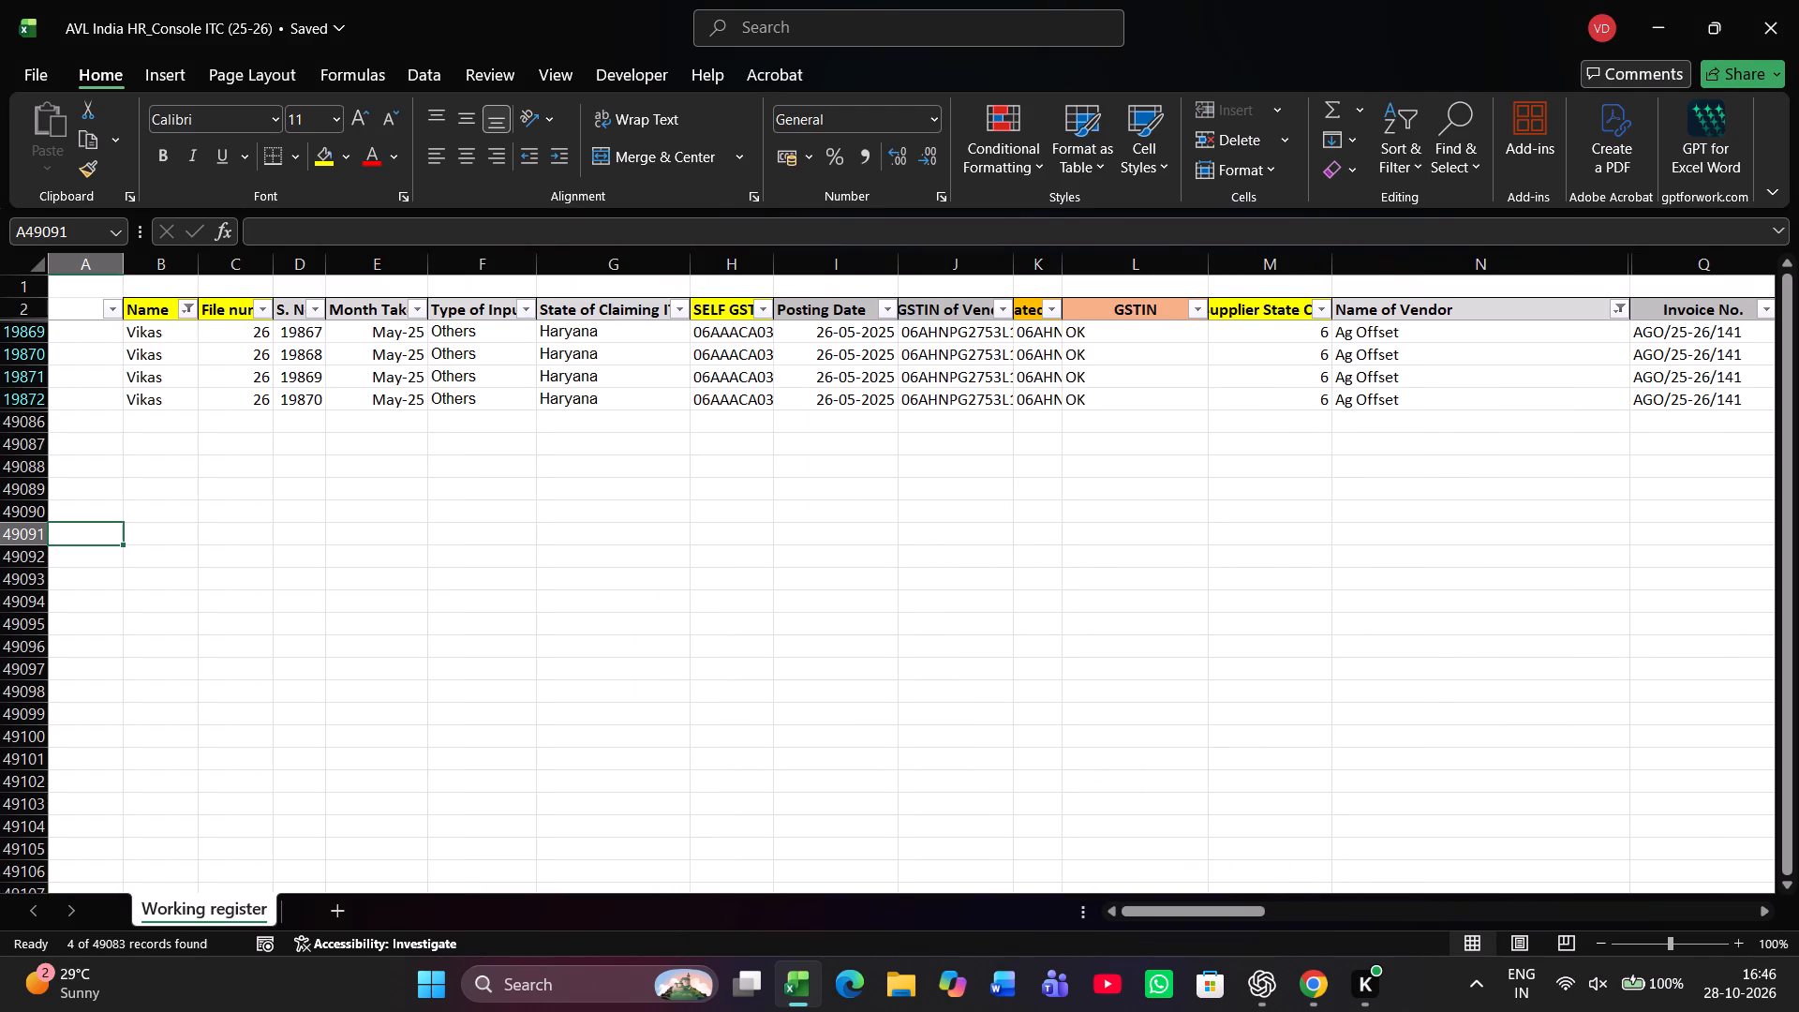
key("ctrl+Right")
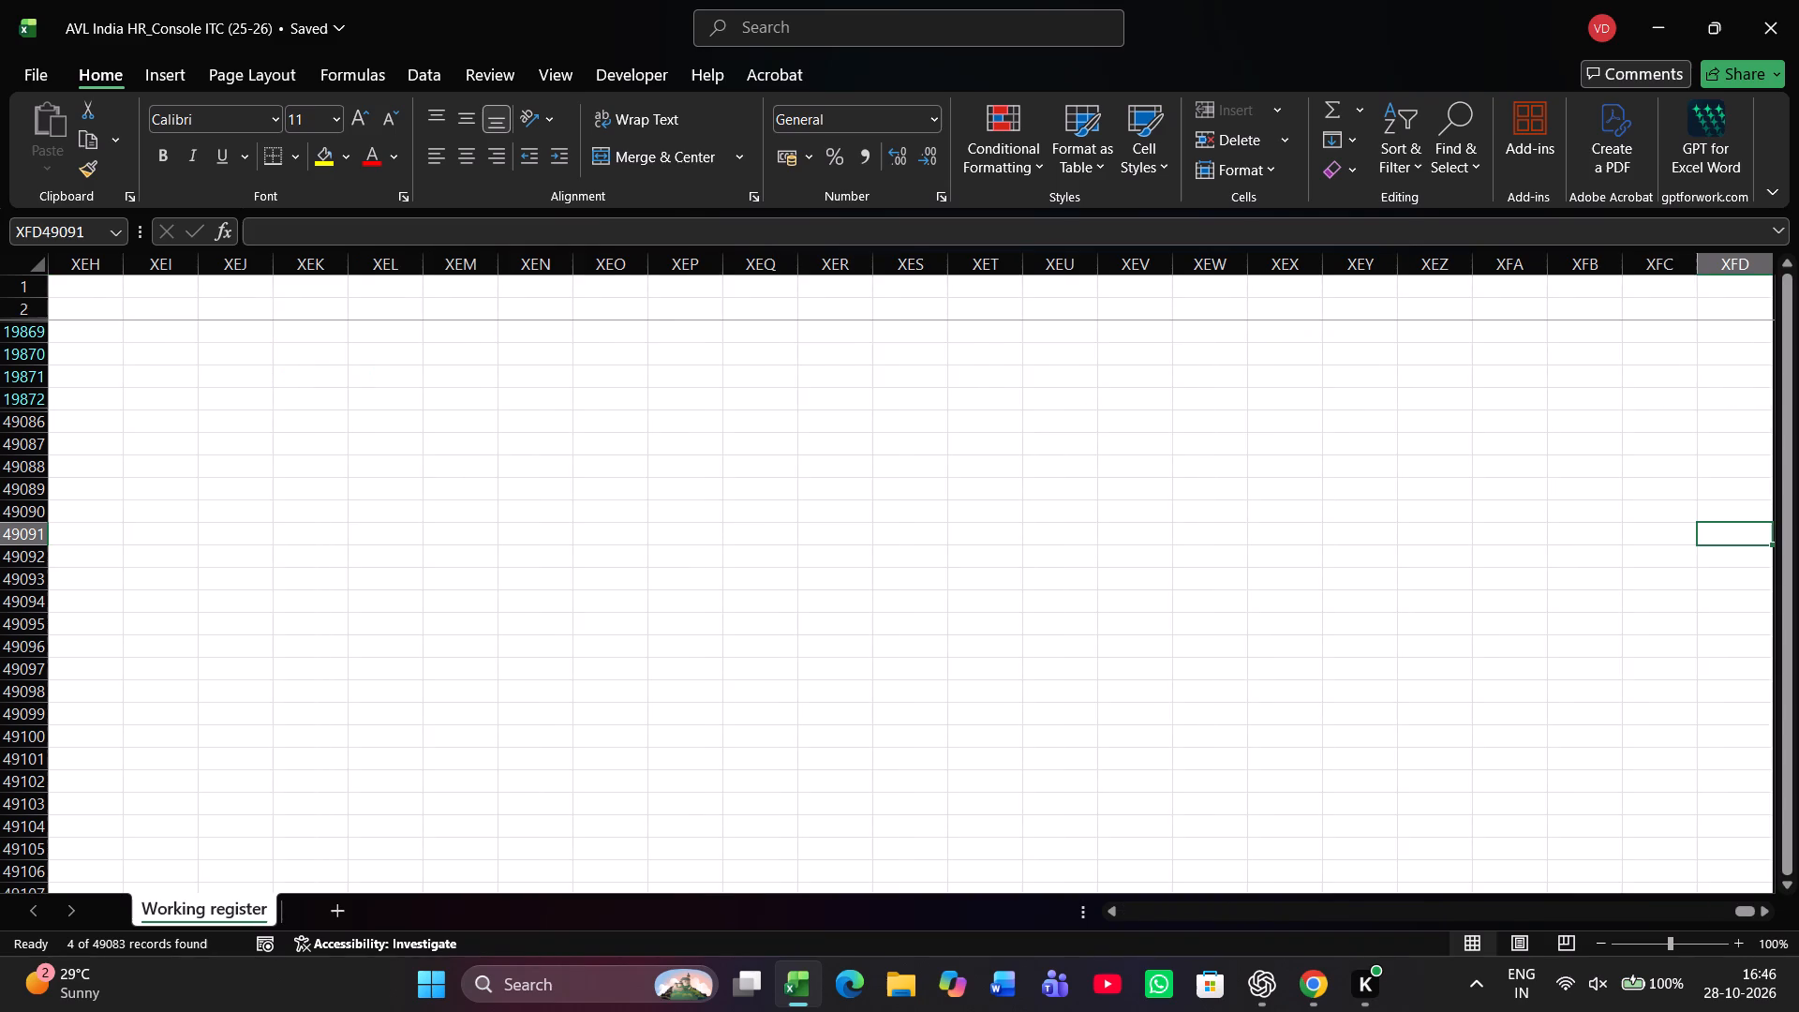
key("ctrl+Left")
key("Up")
key("Up")
key("Up")
key("Up")
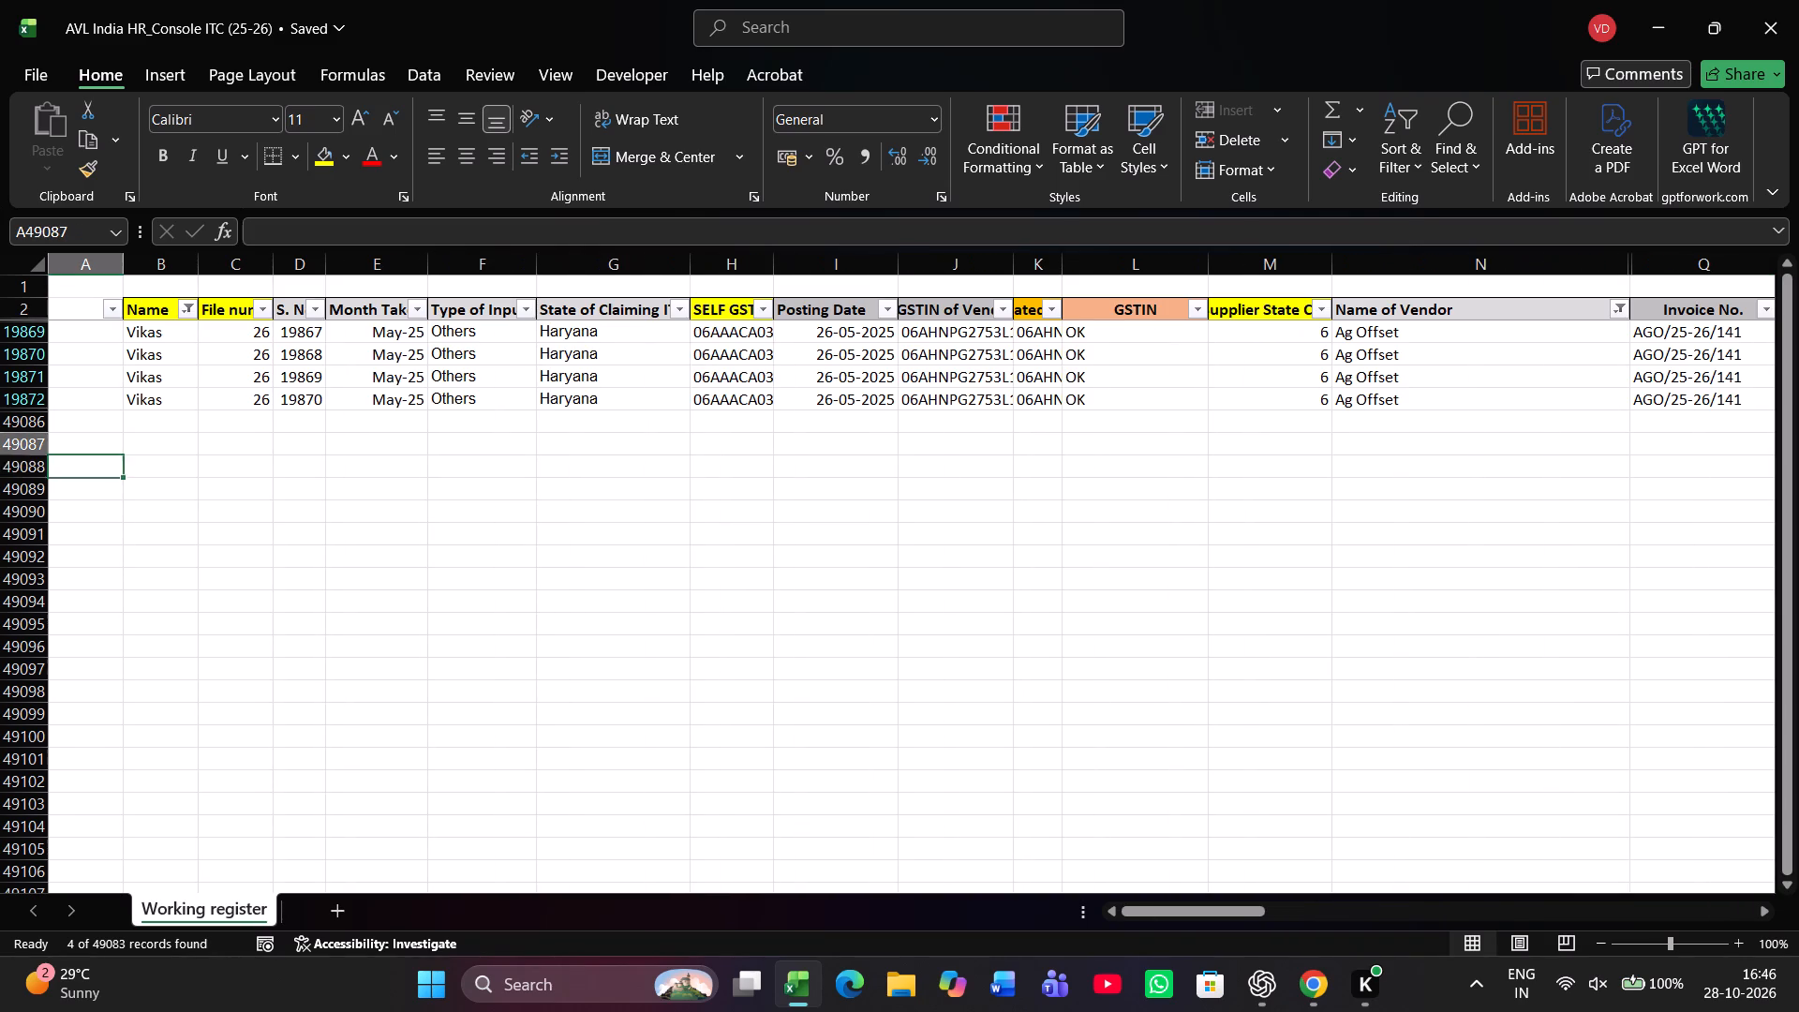
key("Up")
key("Up")
key("Right")
key("ctrl+Right")
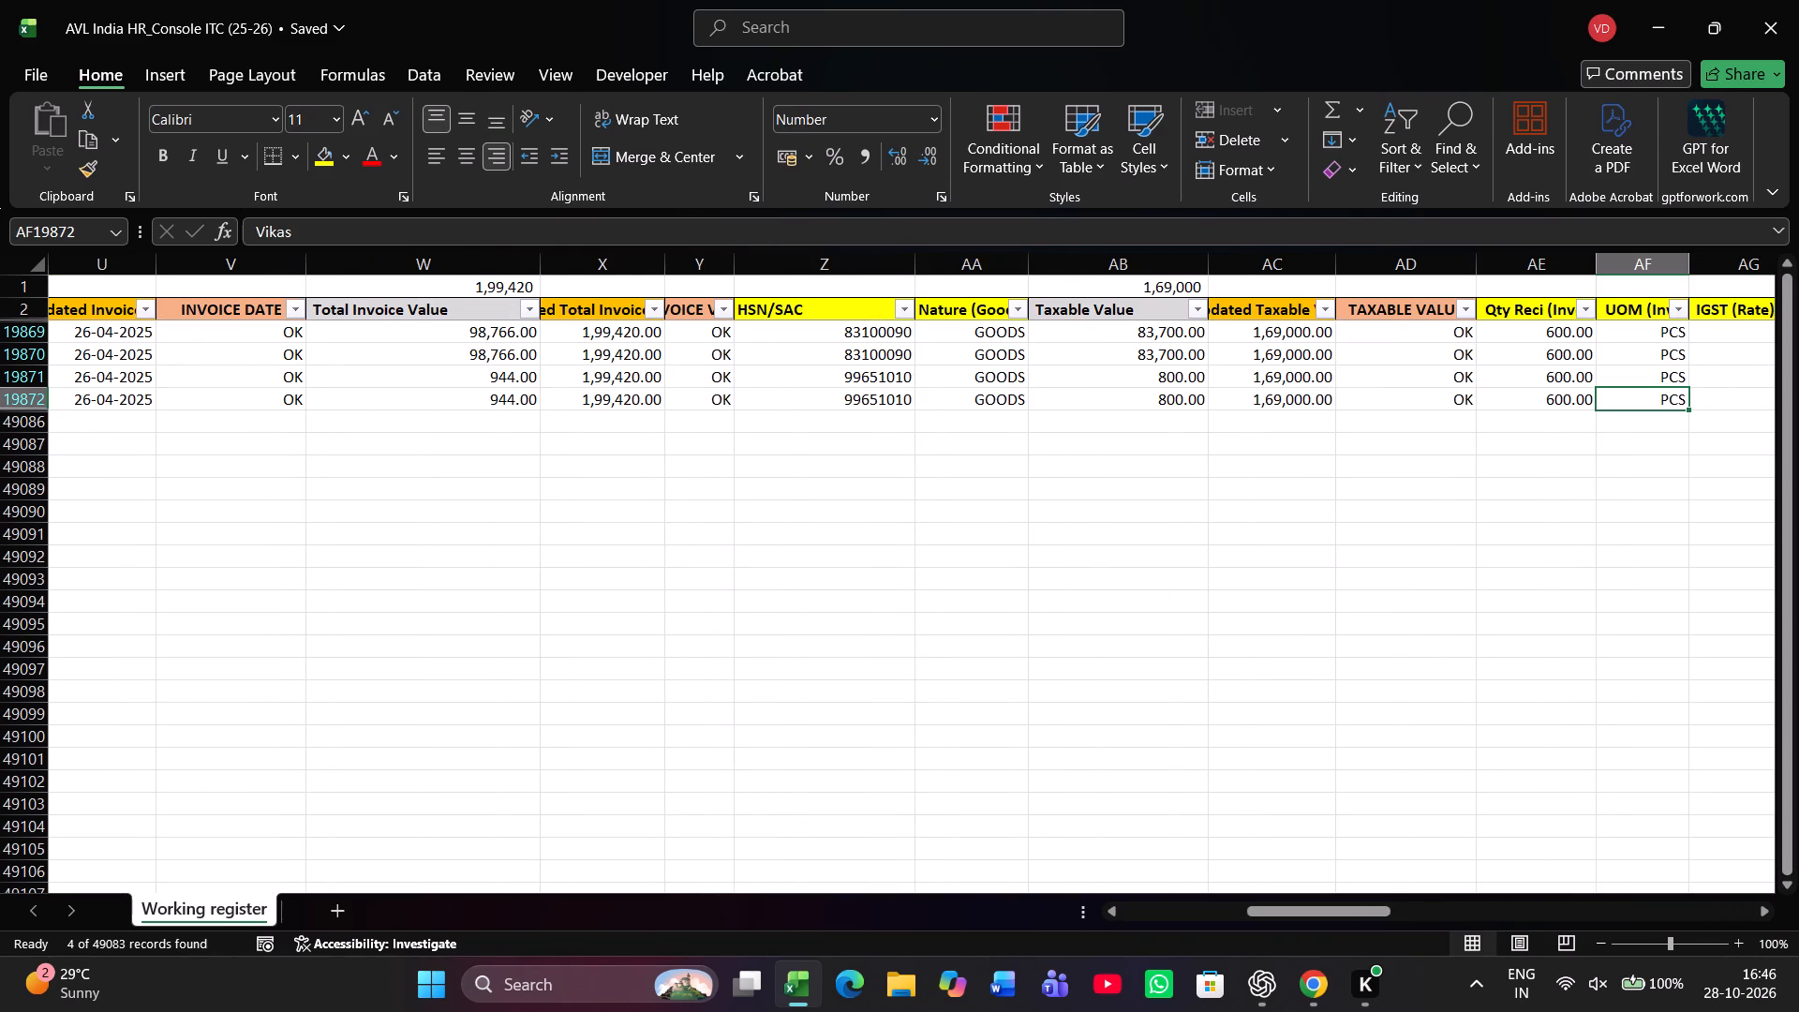
key("ctrl+Right")
key("ctrl+Right")
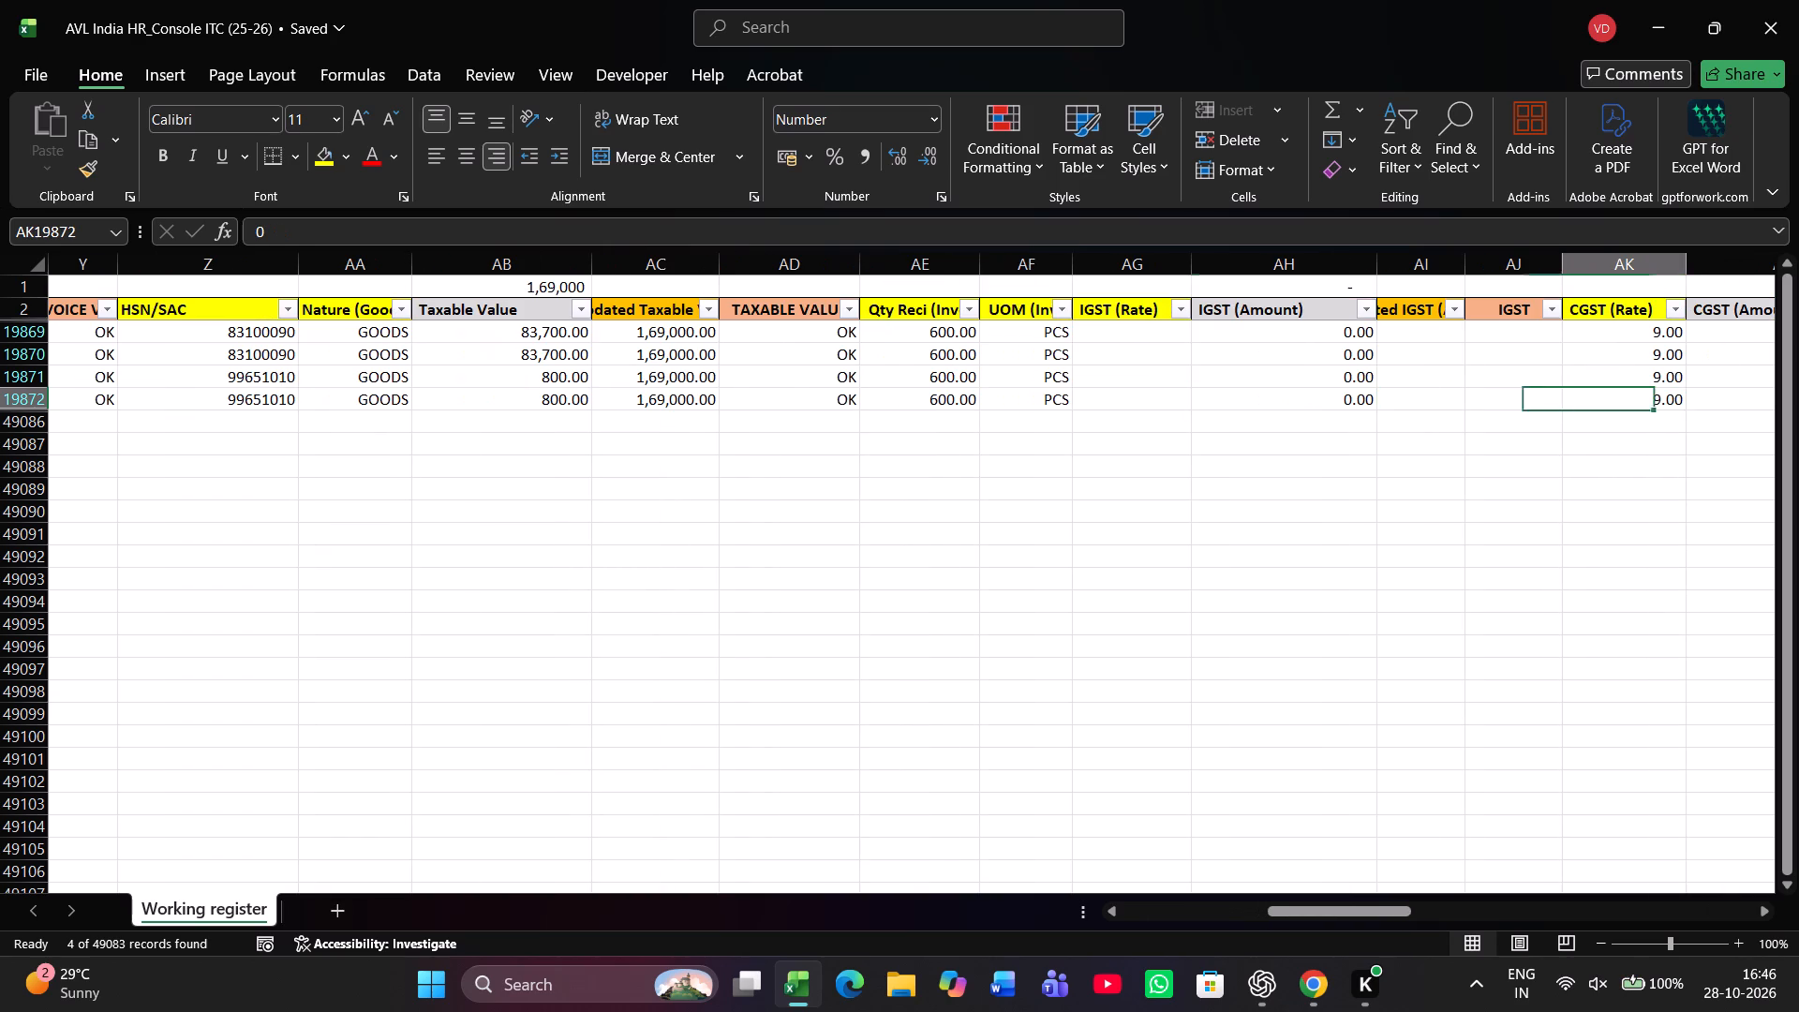
key("ctrl+Right")
key("ctrl+Right")
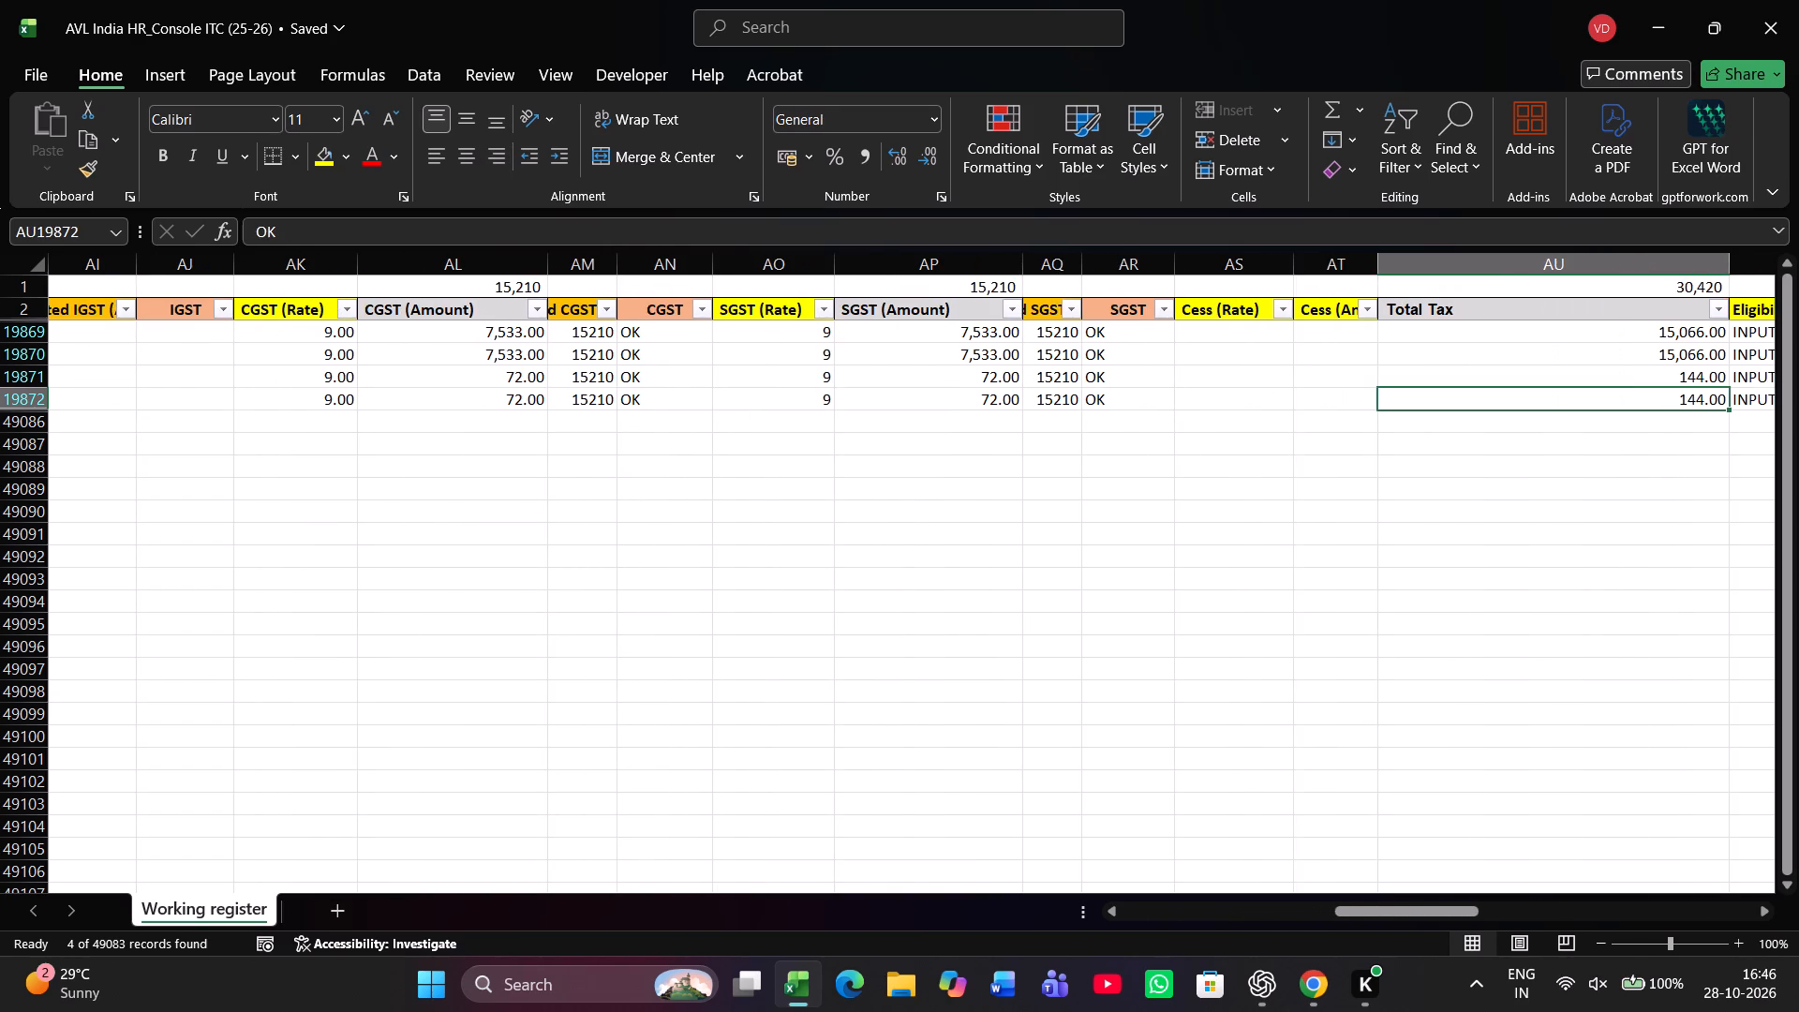
key("ctrl+Right")
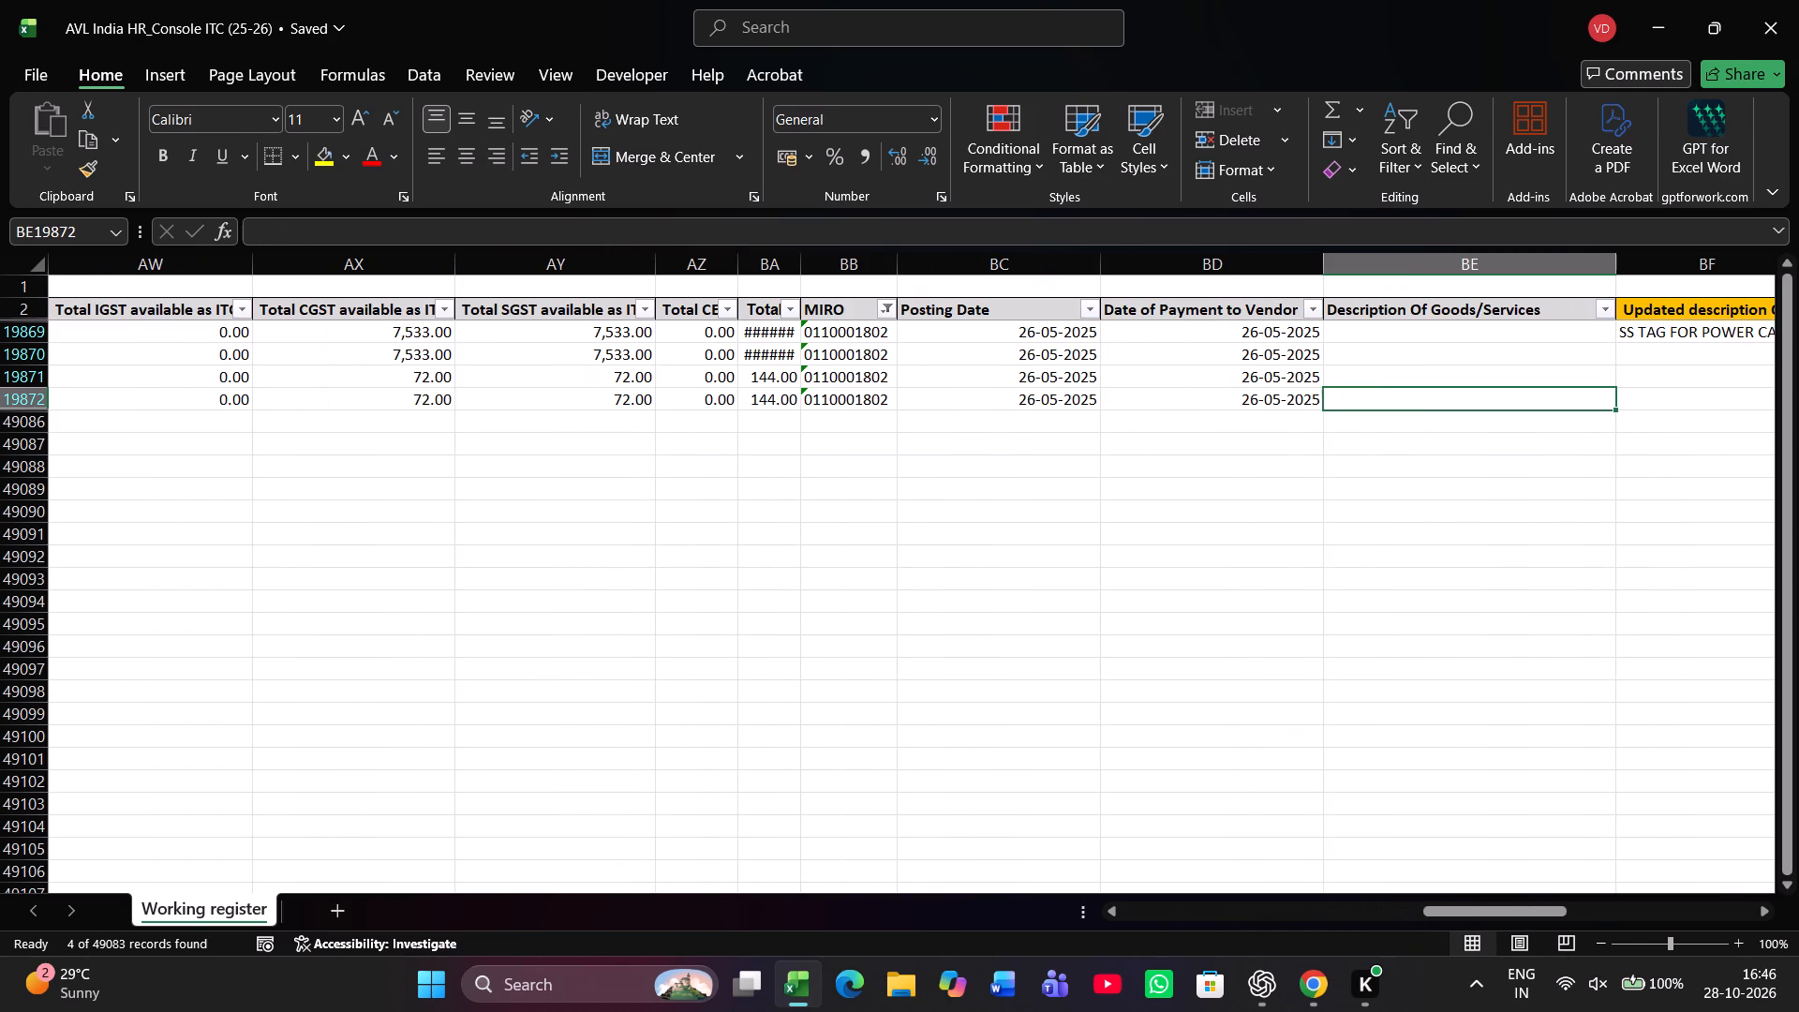
key("ctrl+Right")
key("ctrl+Left")
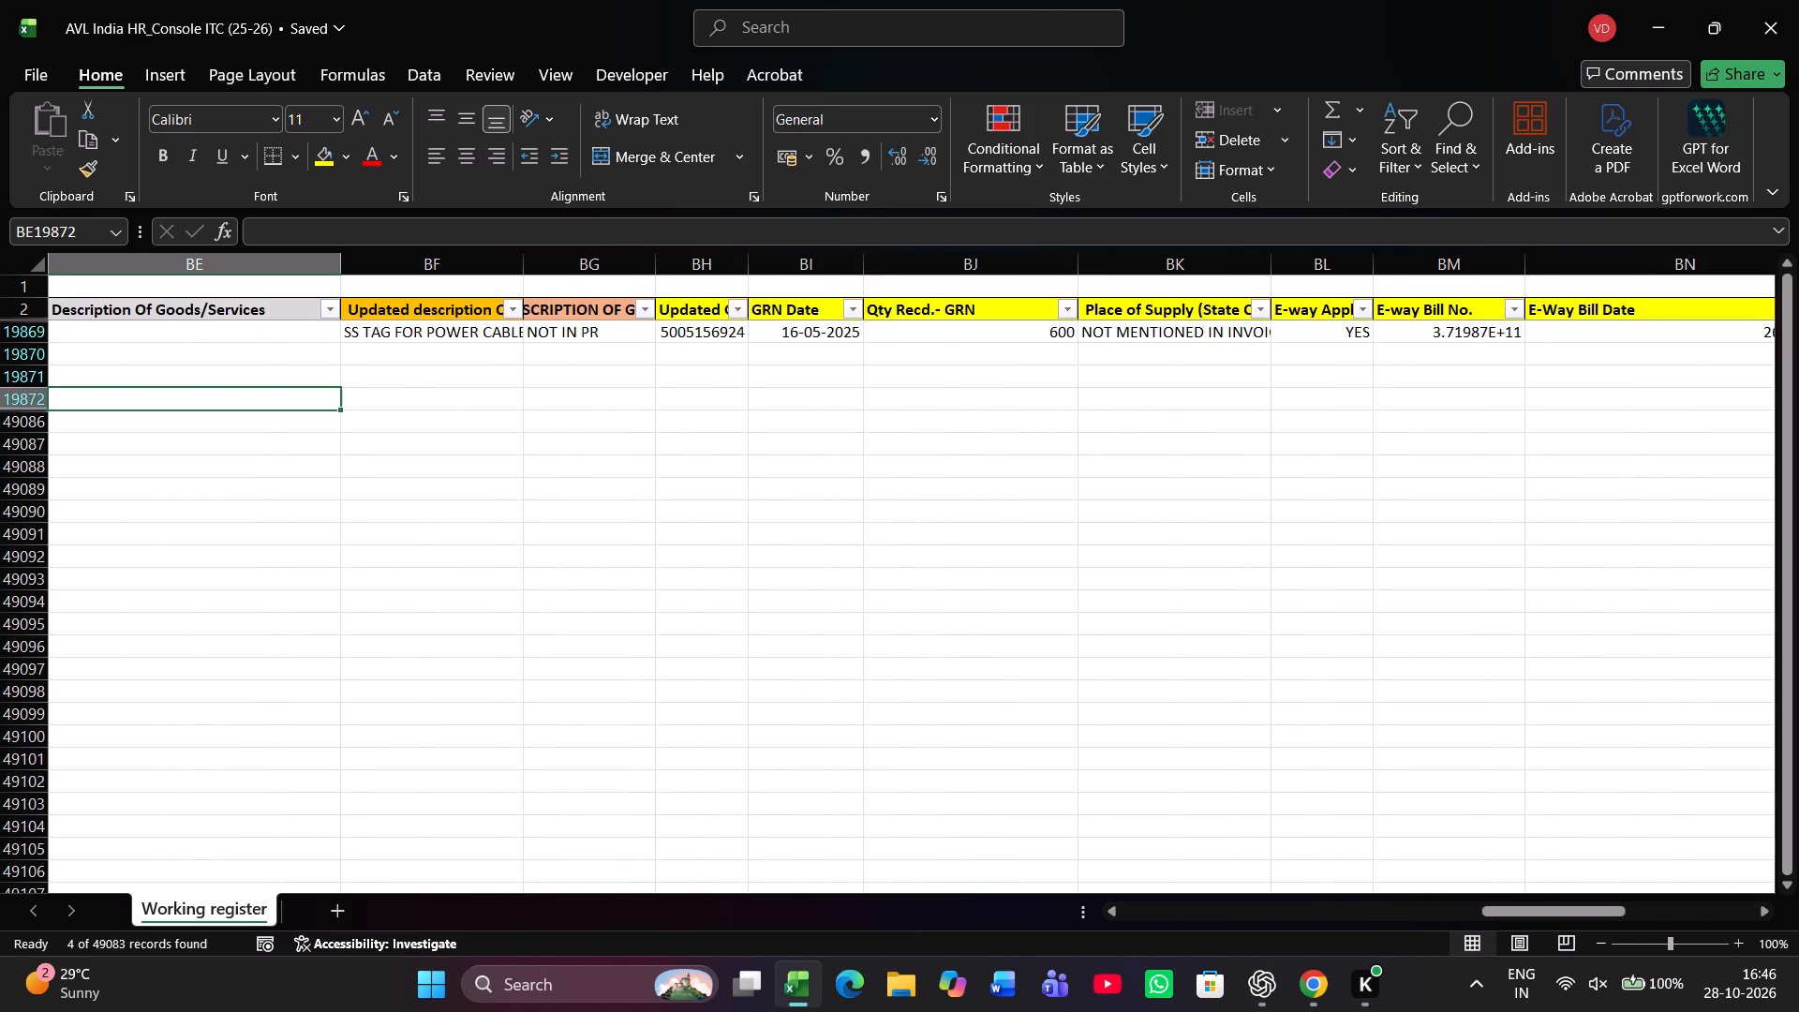
key("Left")
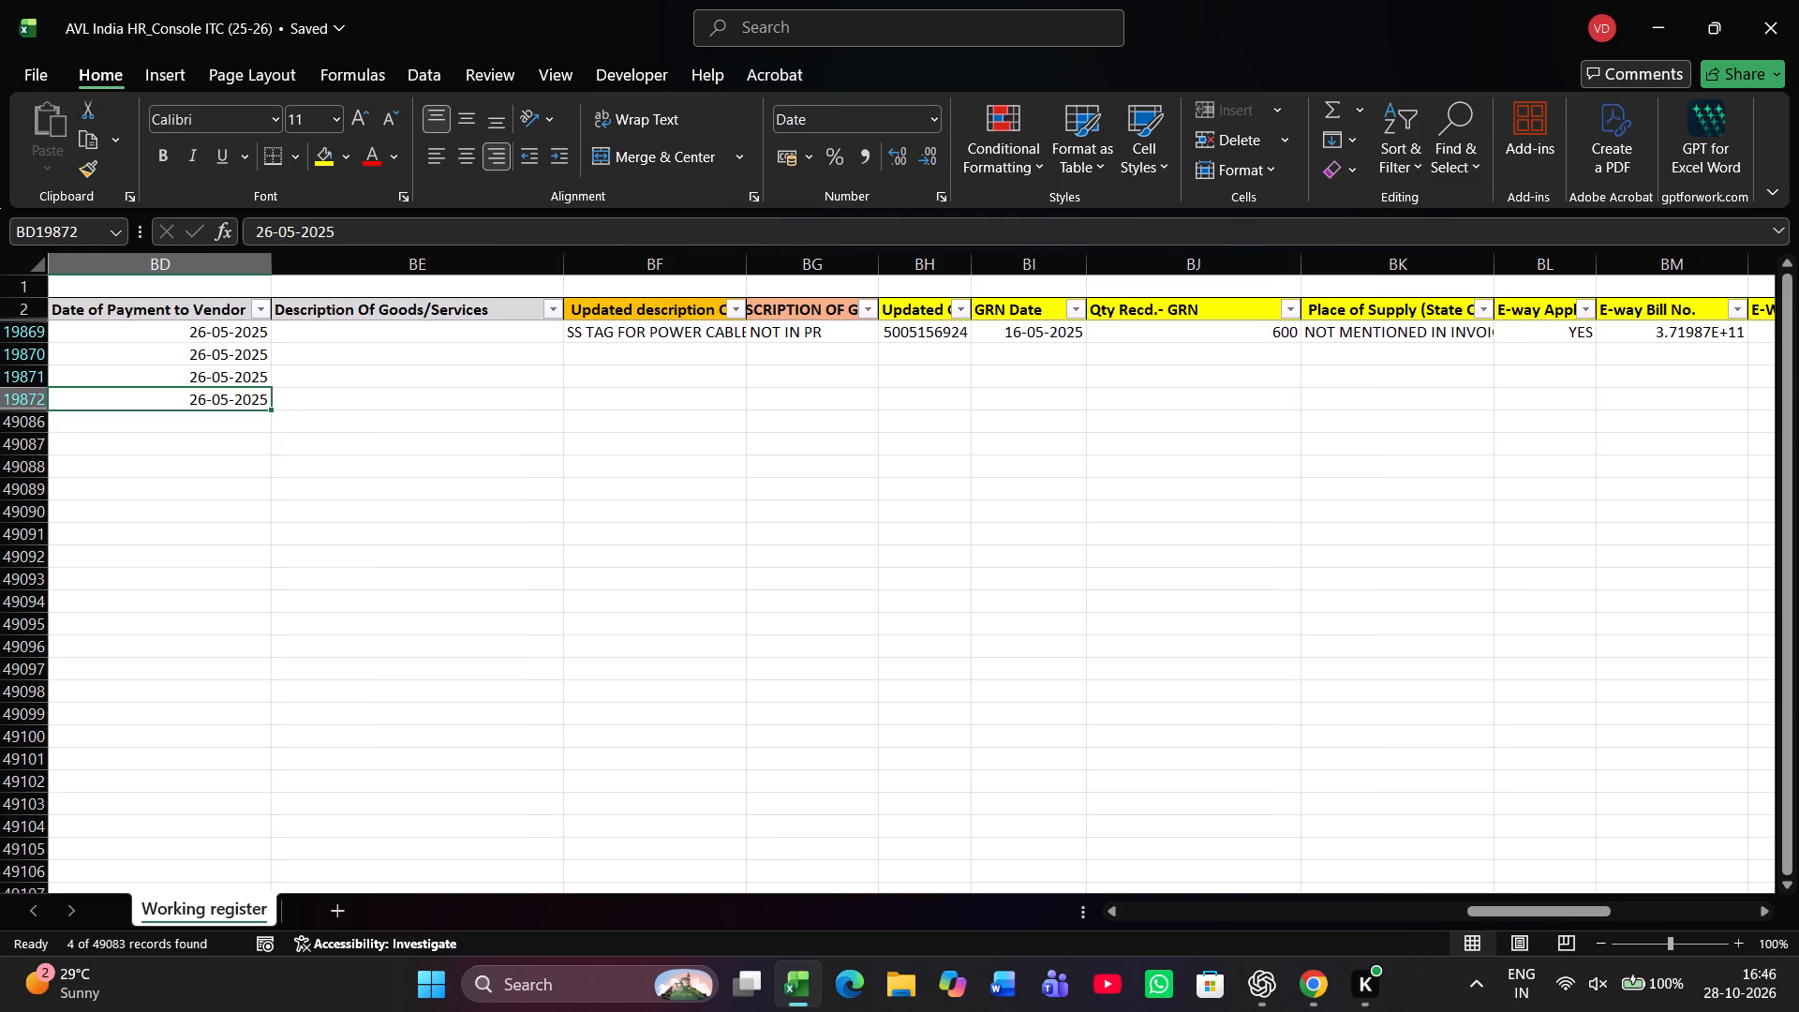
key("Up")
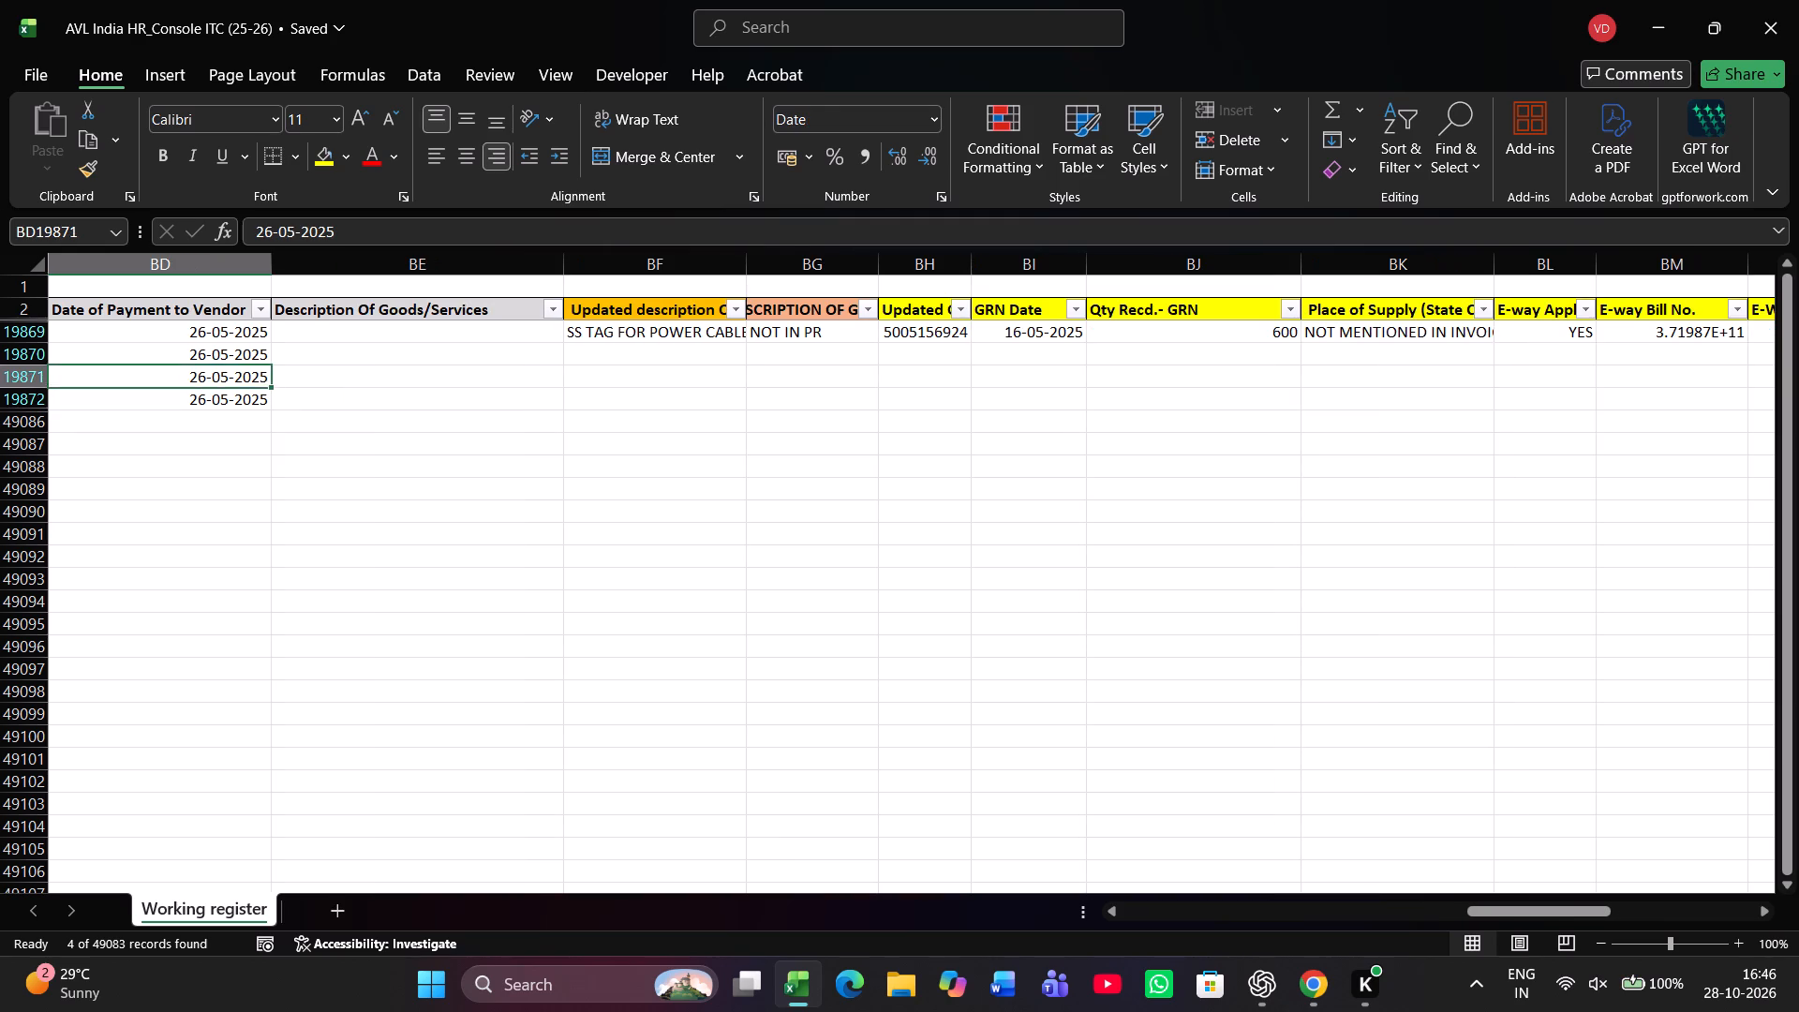
key("Up")
key("Up")
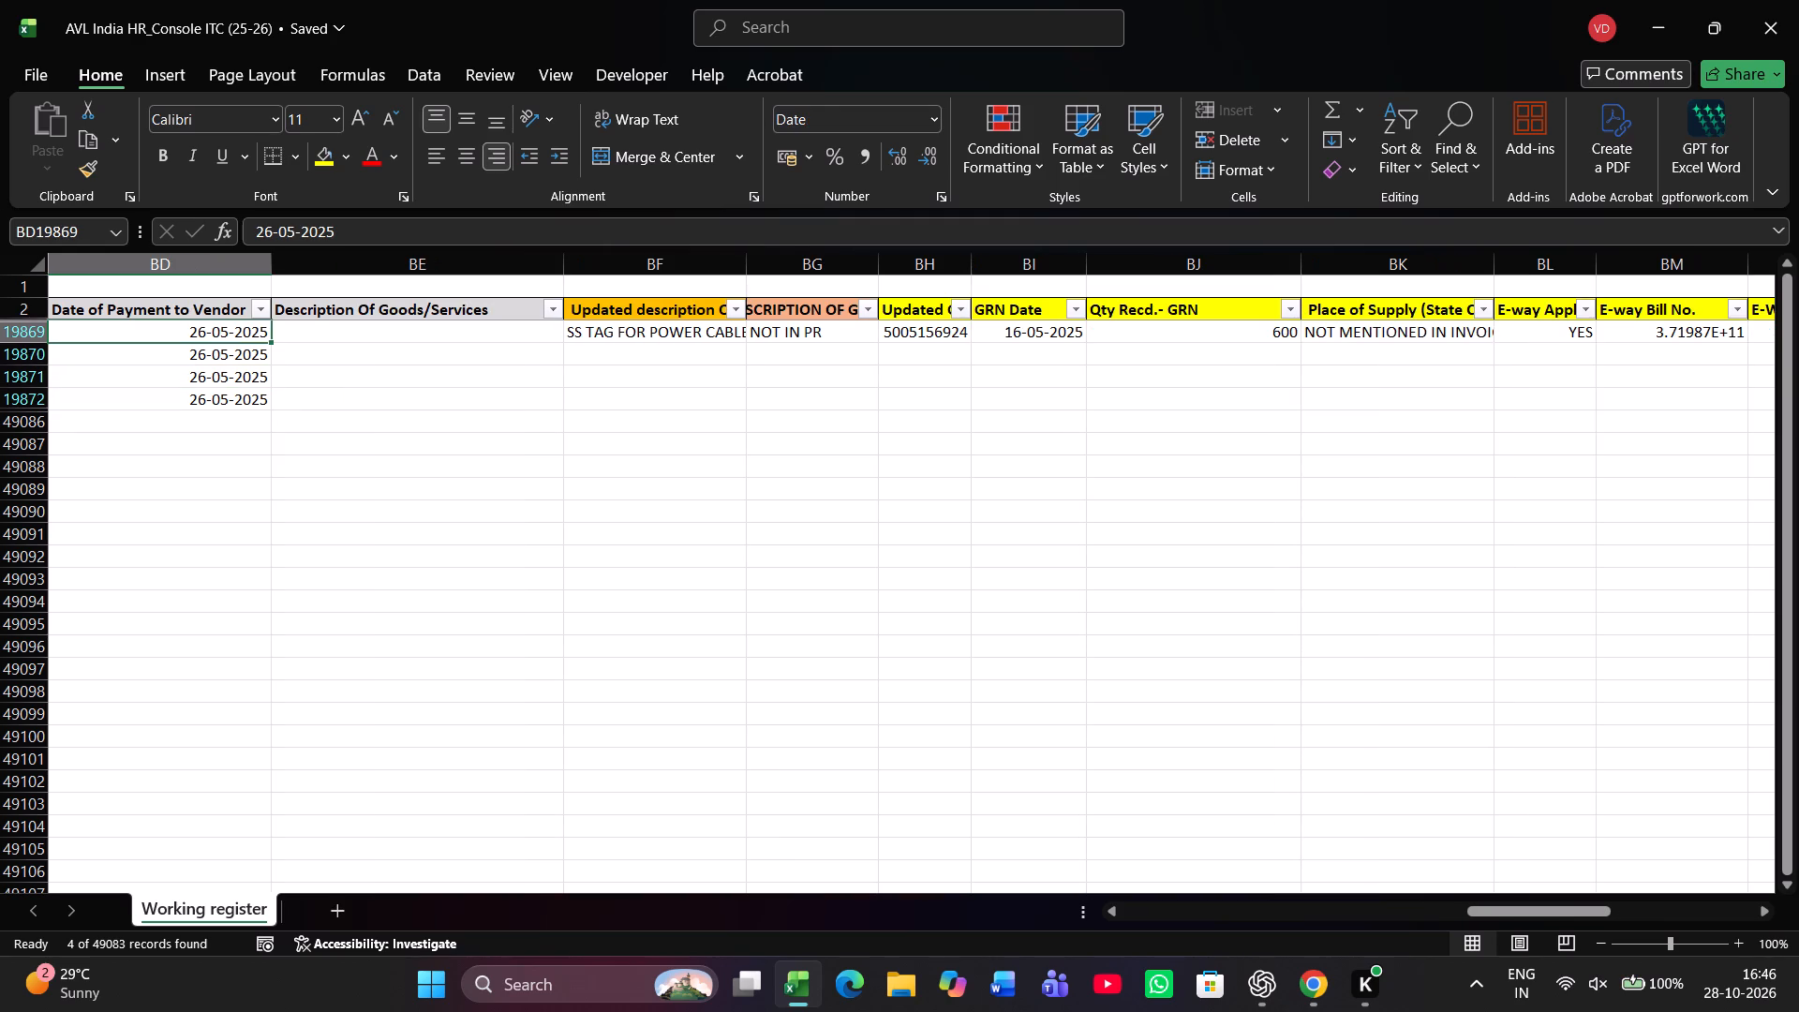
key("ctrl+Down")
key("Right")
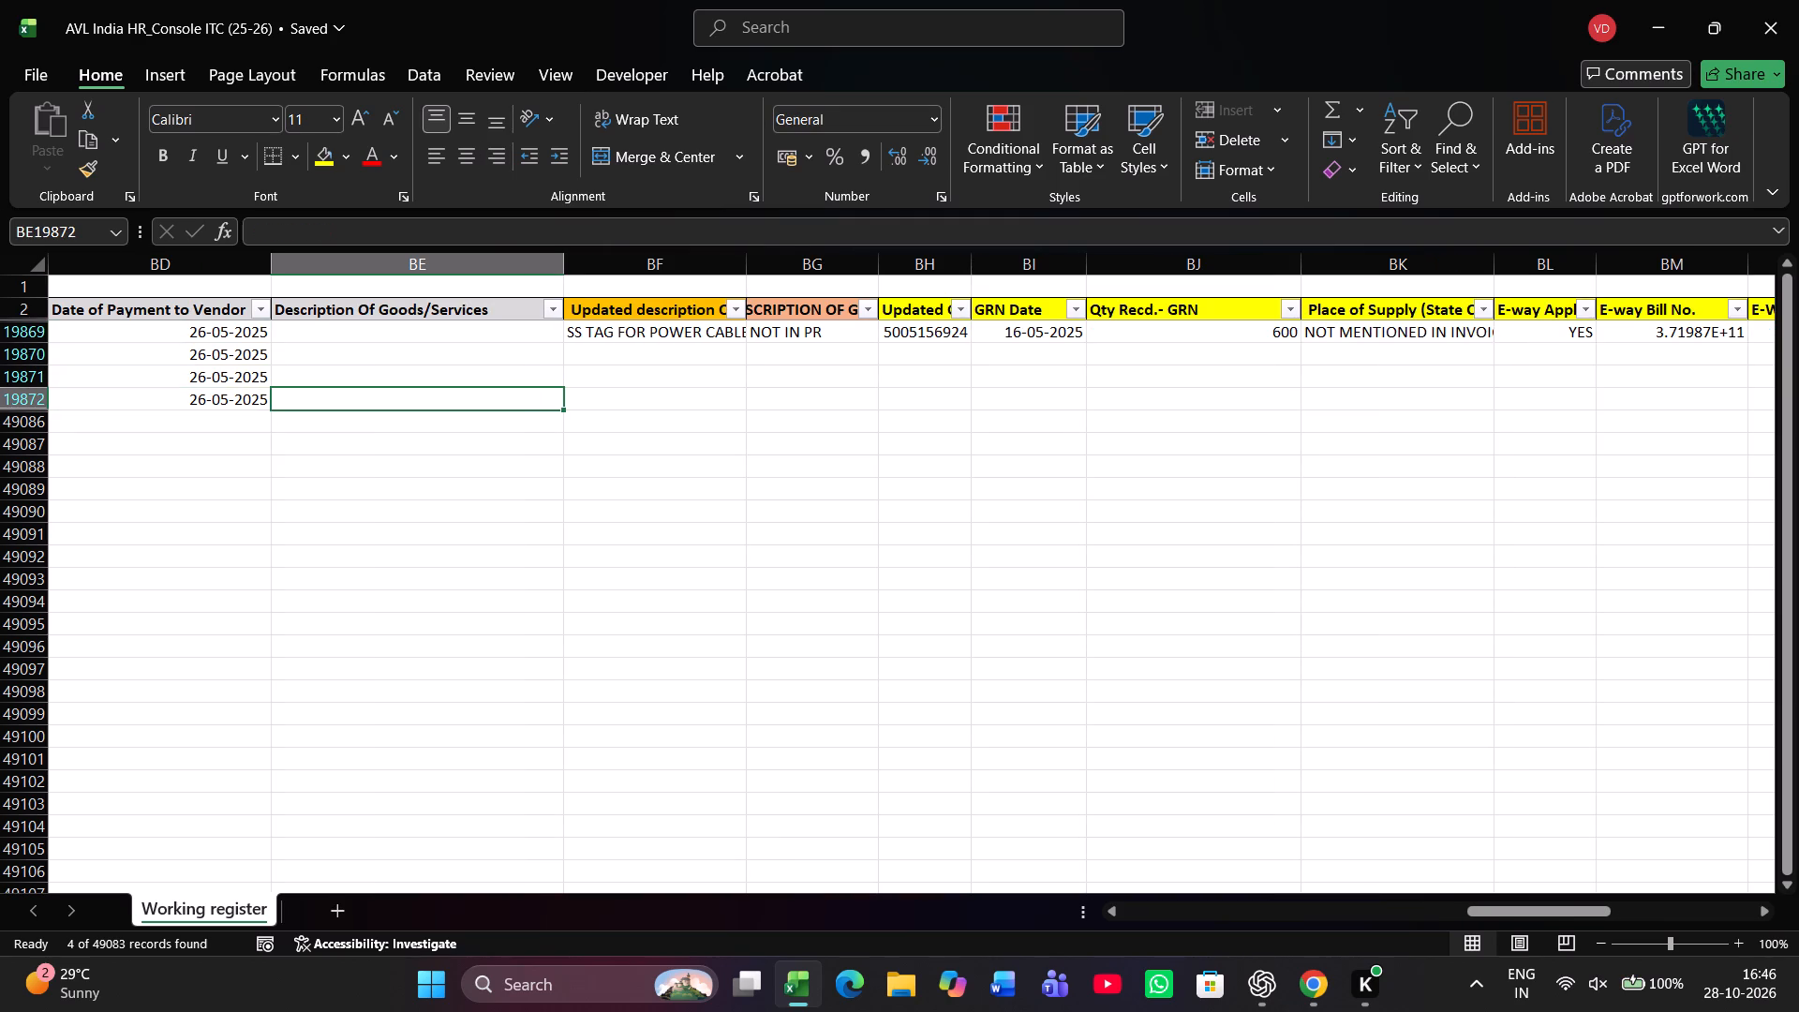
key("Right")
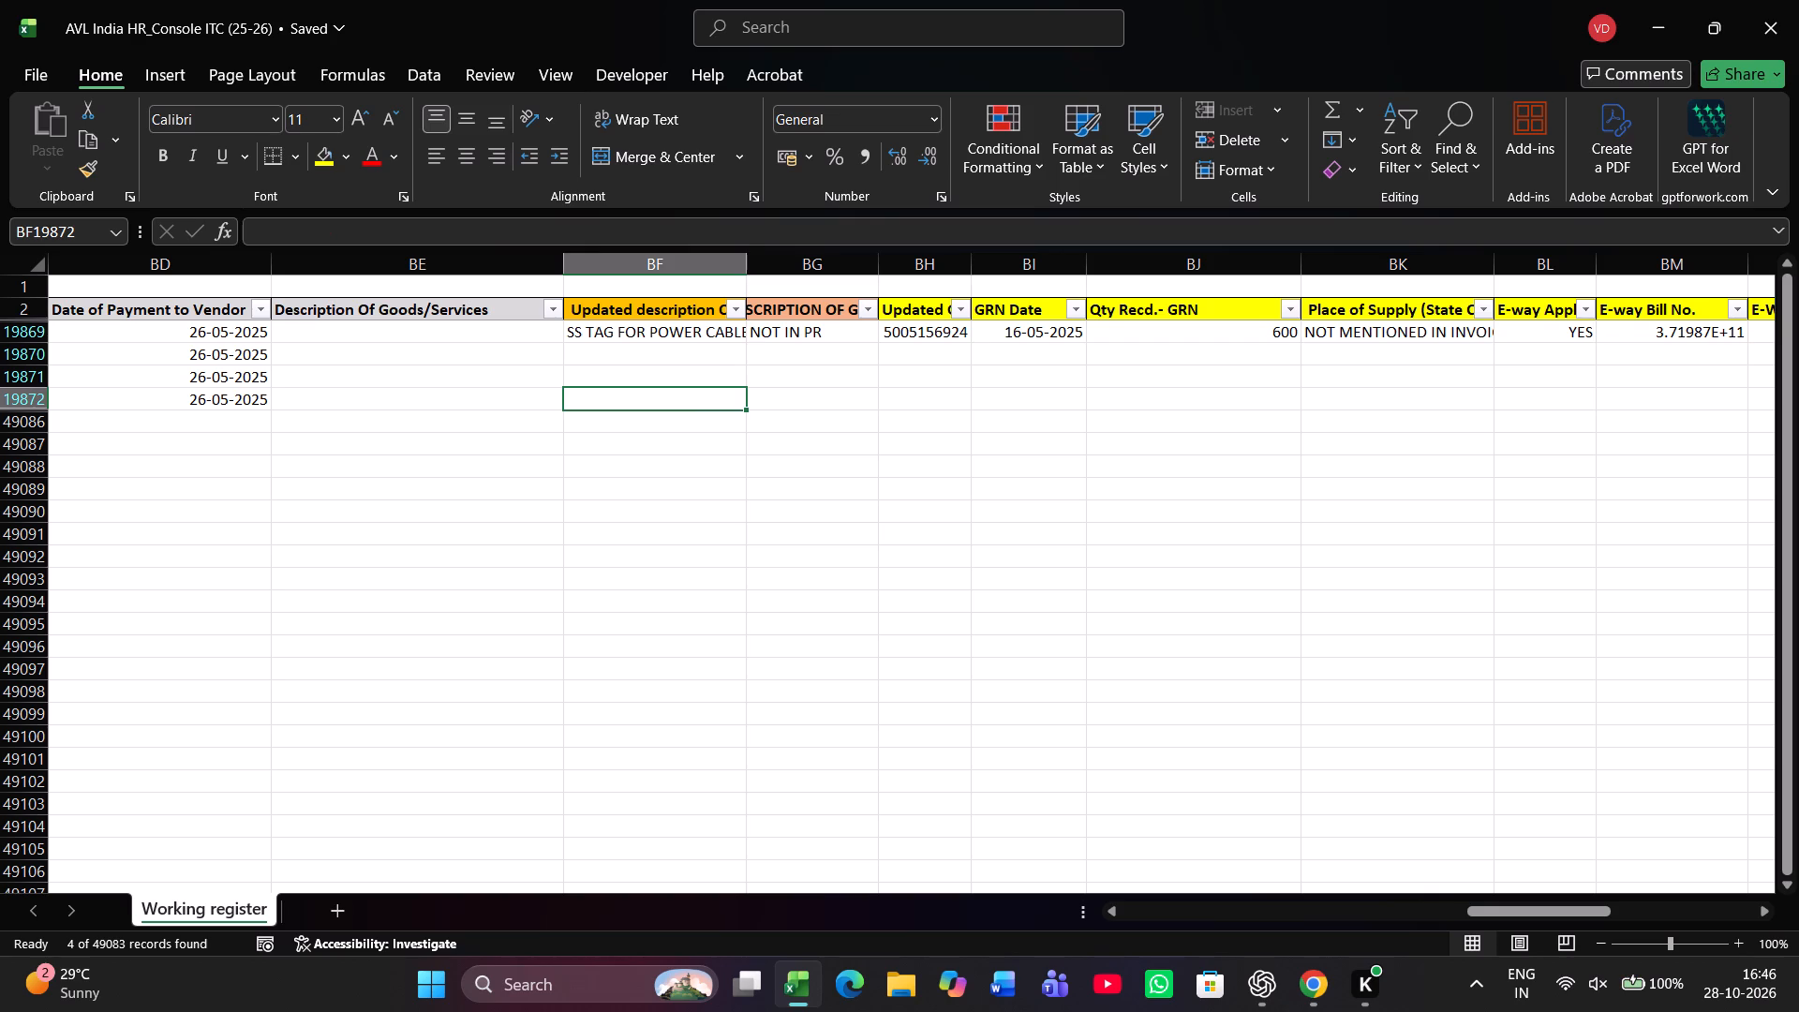
key("ctrl+shift+Up")
key("ctrl+shift+Up")
key("ctrl+shift+Down")
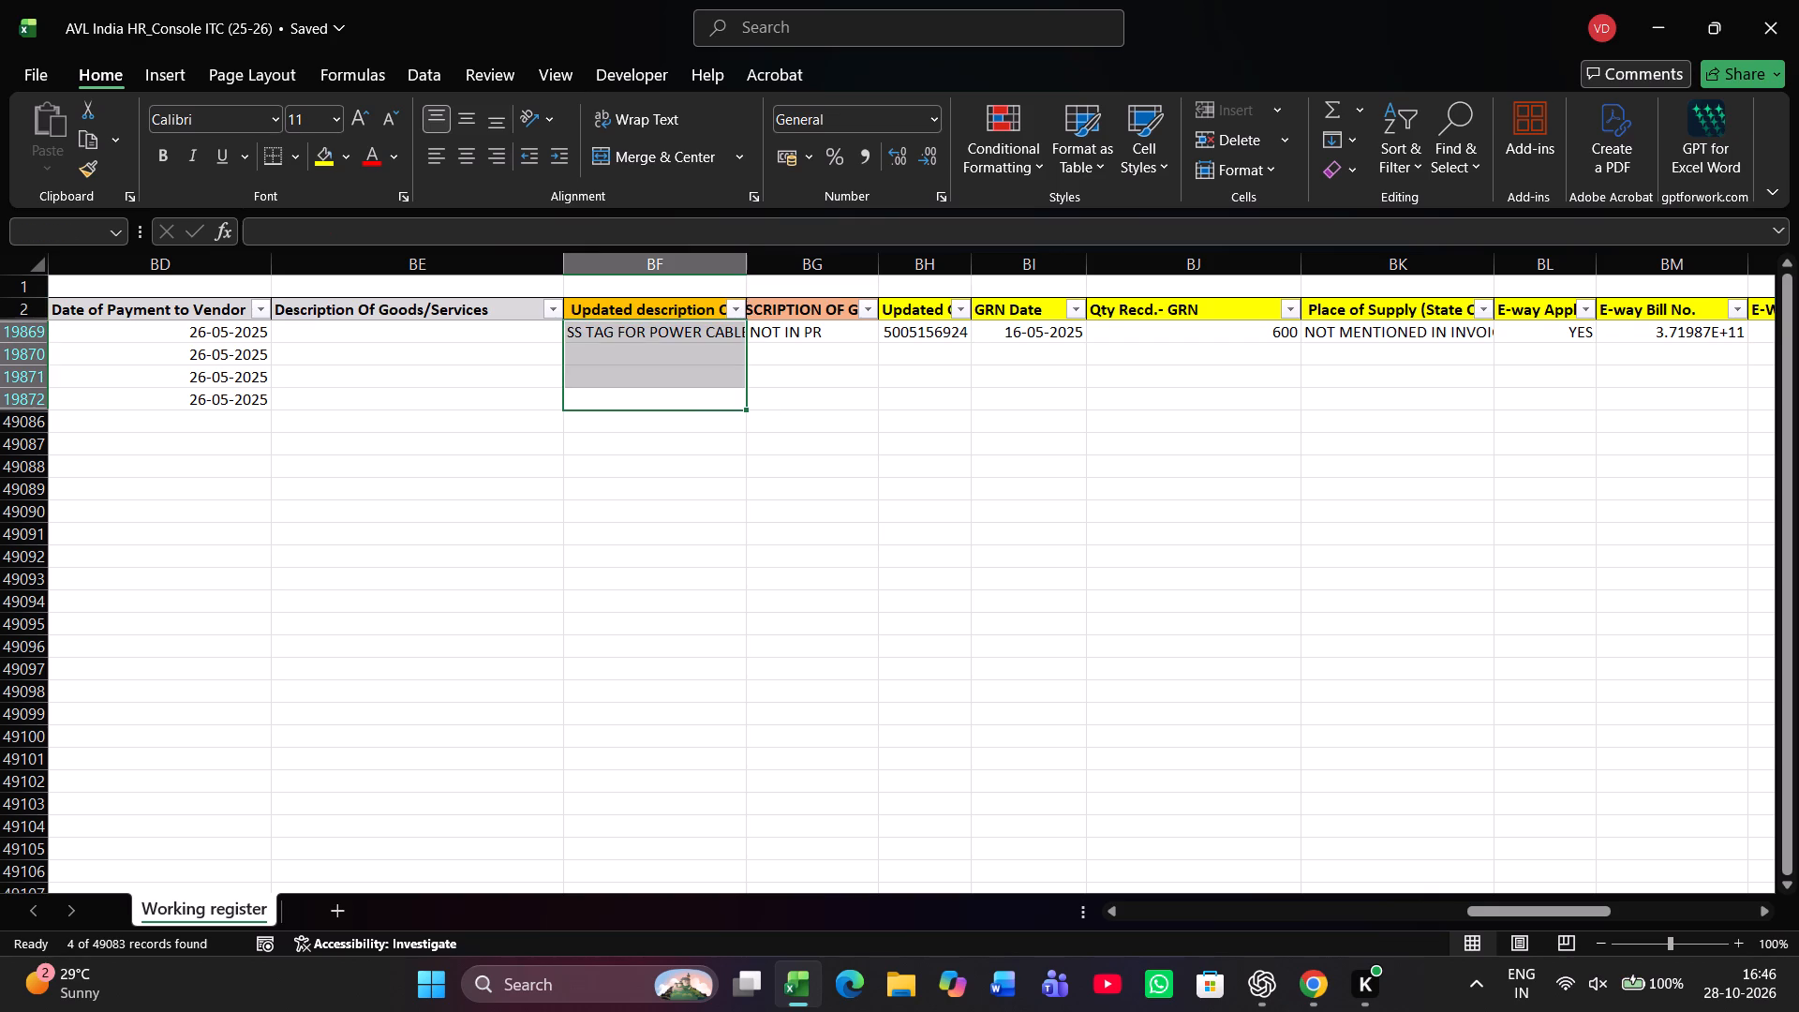
key("shift+Right")
key("shift+Right")
key("shift+Right")
key("shift+Right")
key("shift+Right")
key("shift+Right")
key("shift+Right")
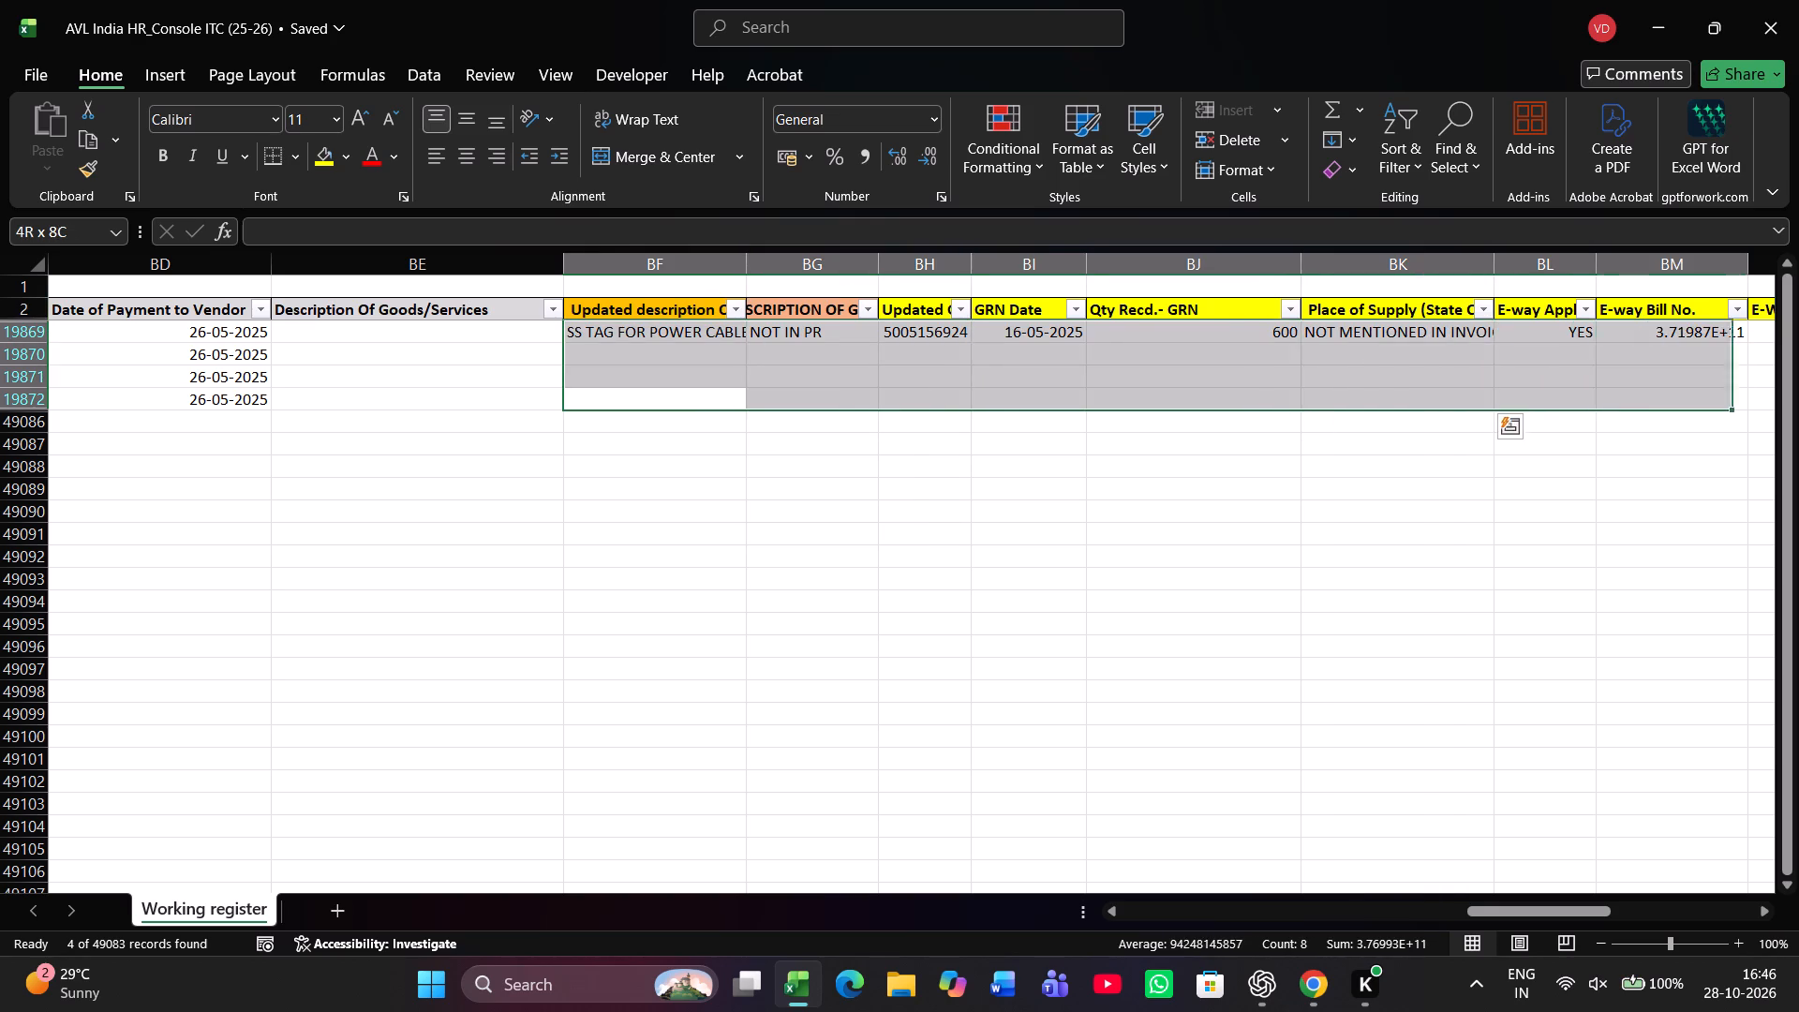
key("shift+Right")
key("shift+Right")
key("shift+Right")
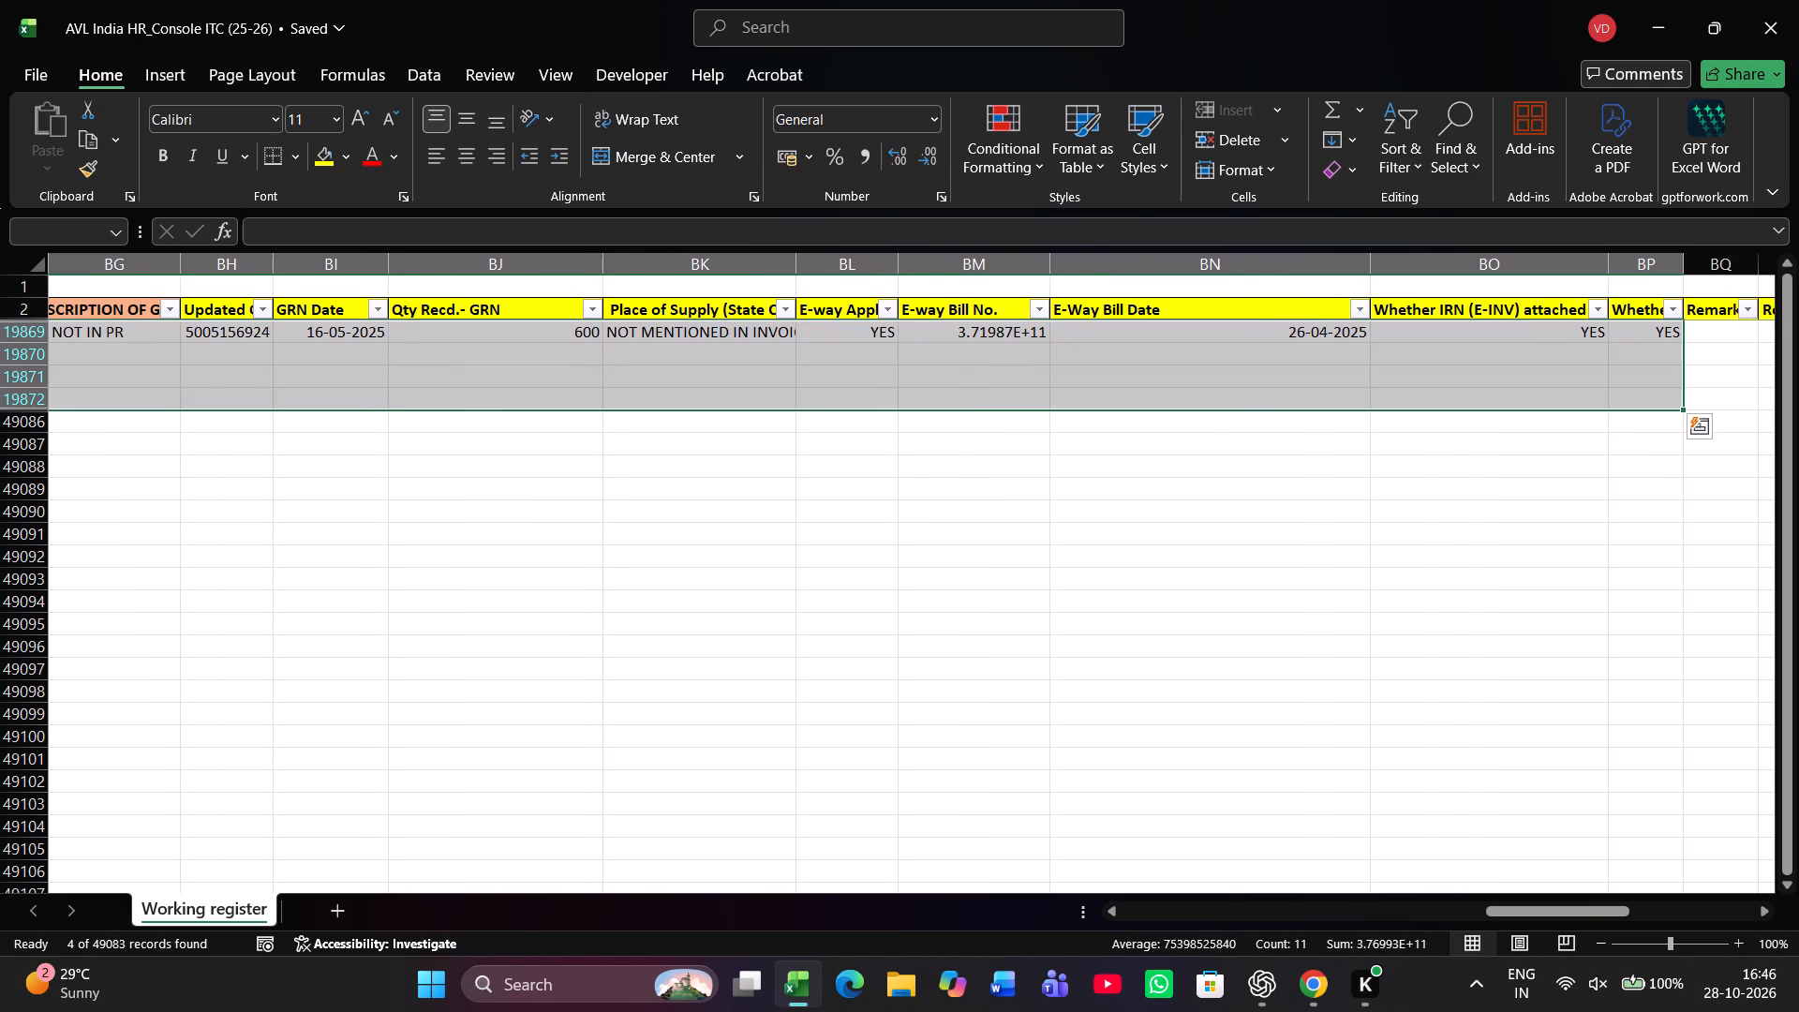
key("ctrl+d")
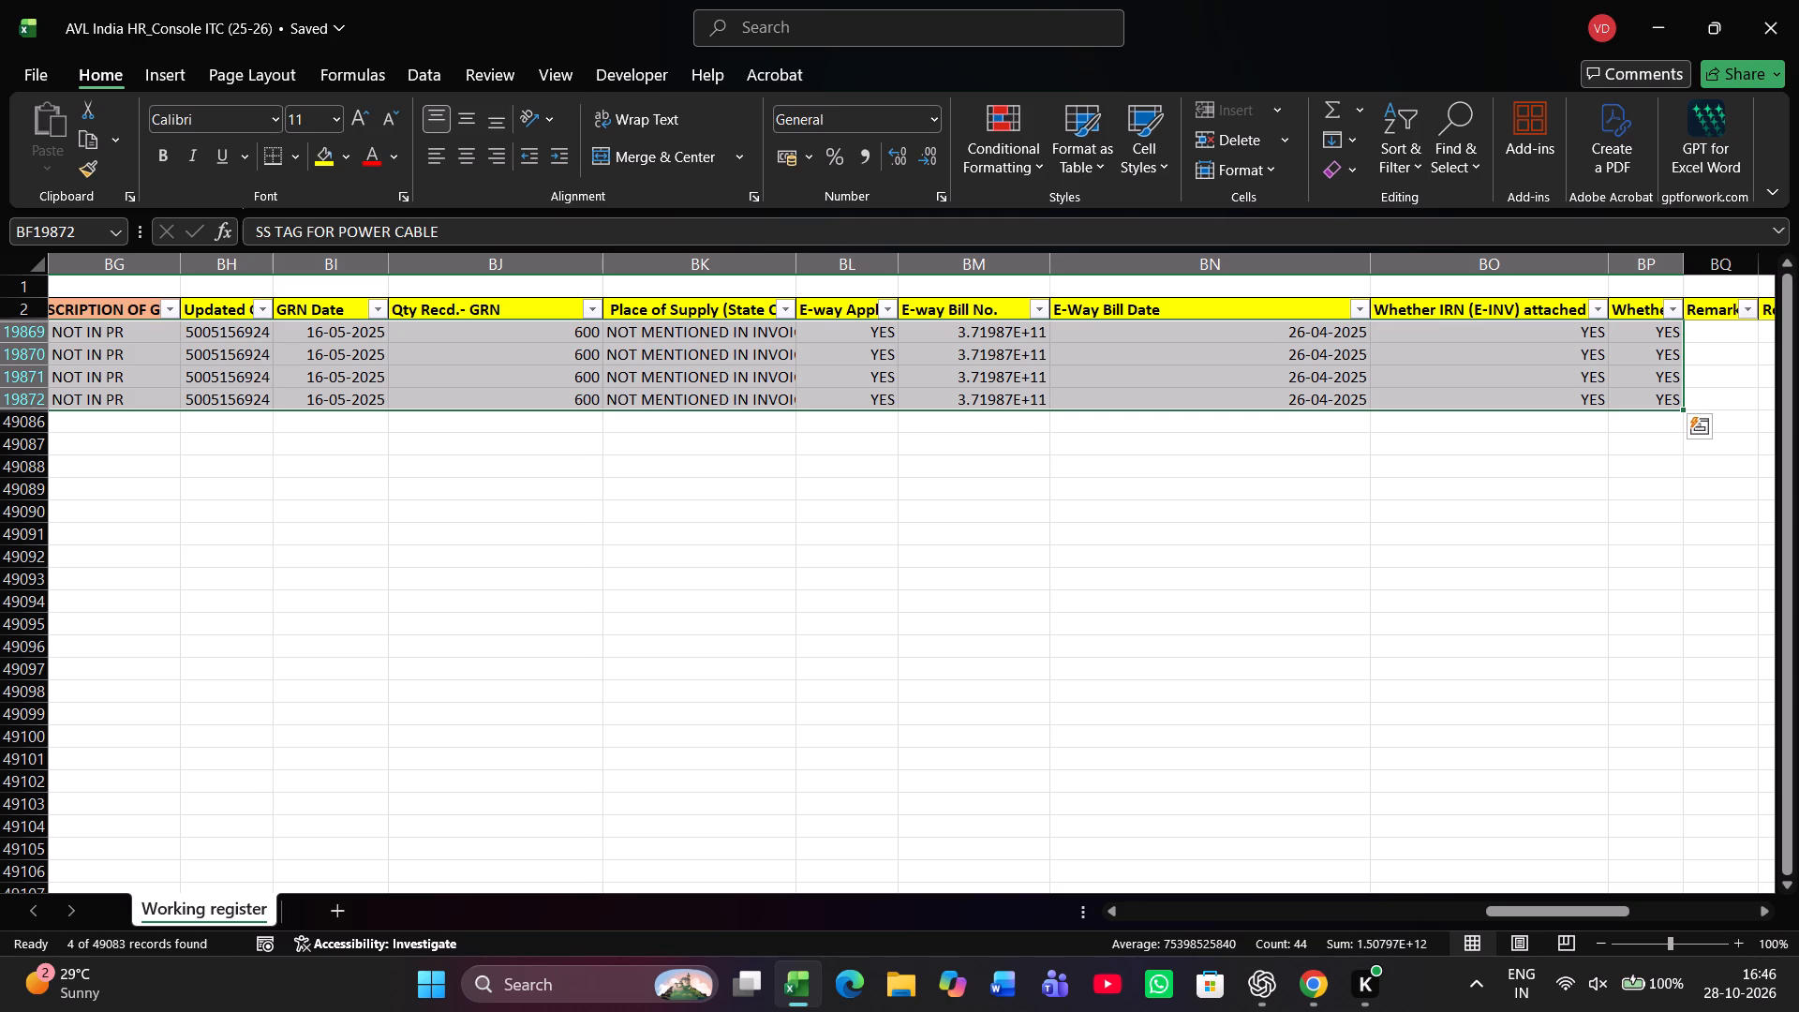
left_click(1037, 618)
scroll(1037, 618, "right", 1)
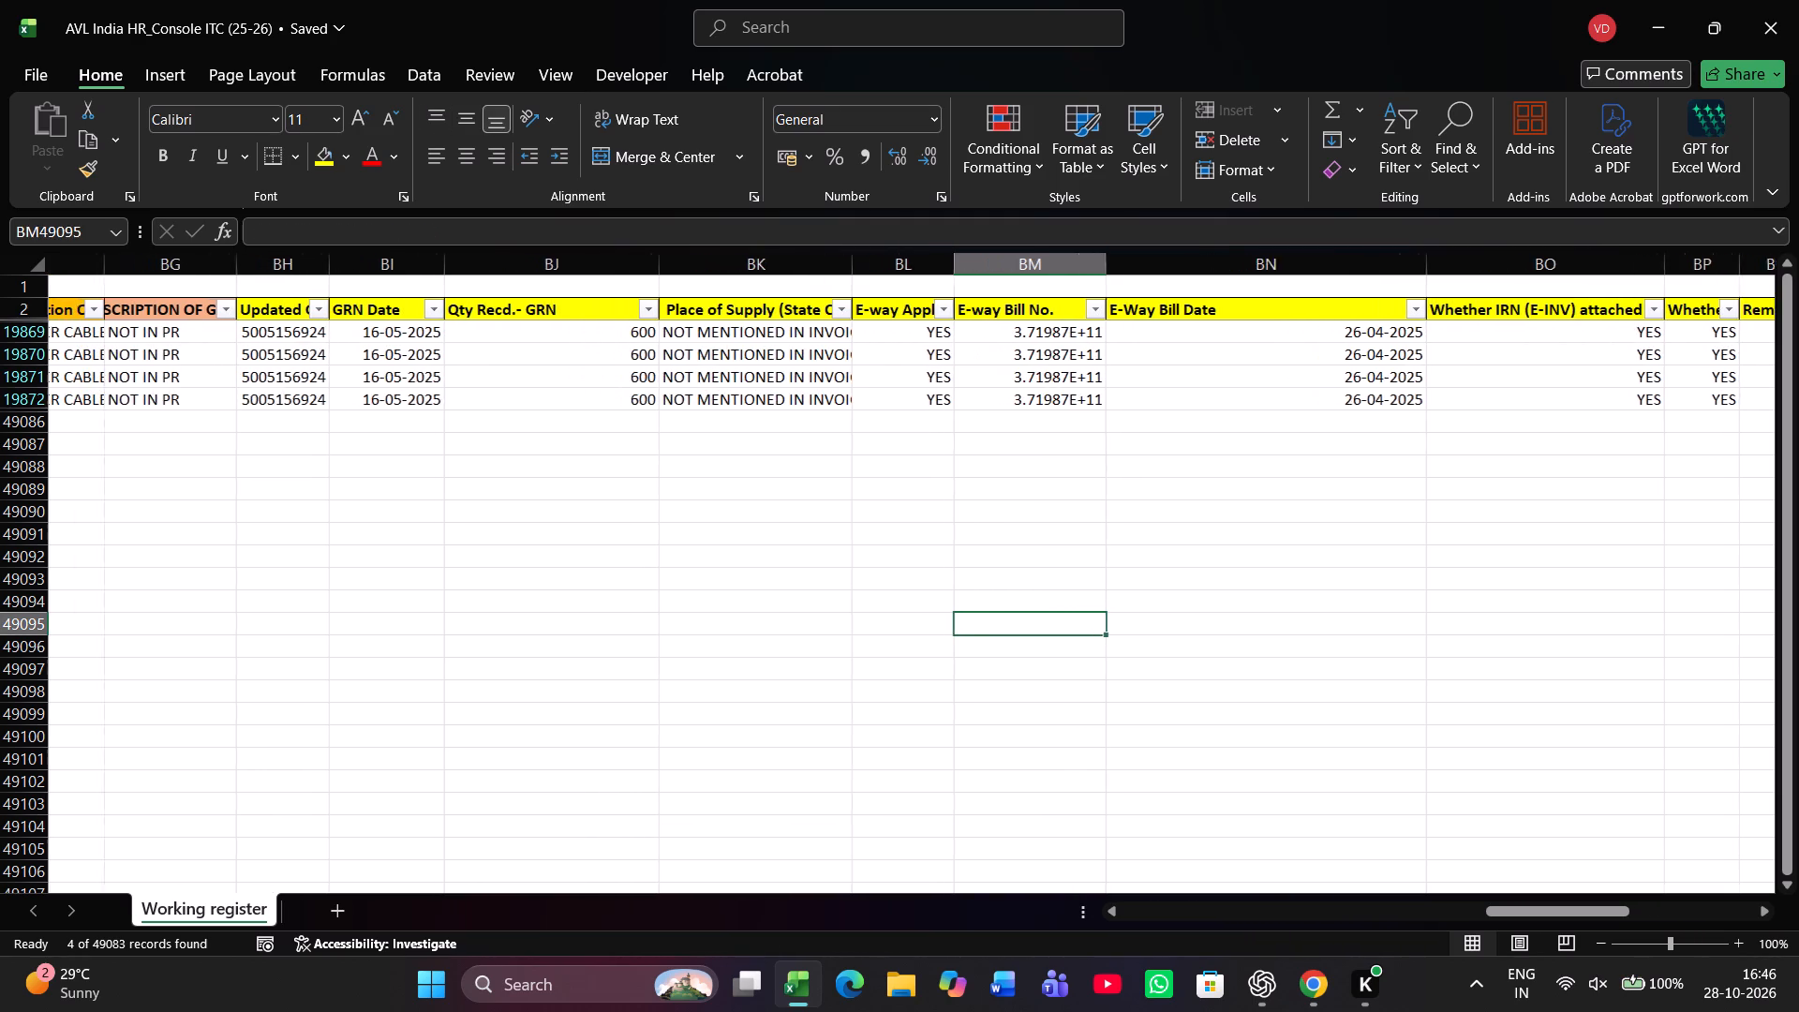
scroll(1037, 618, "right", 2)
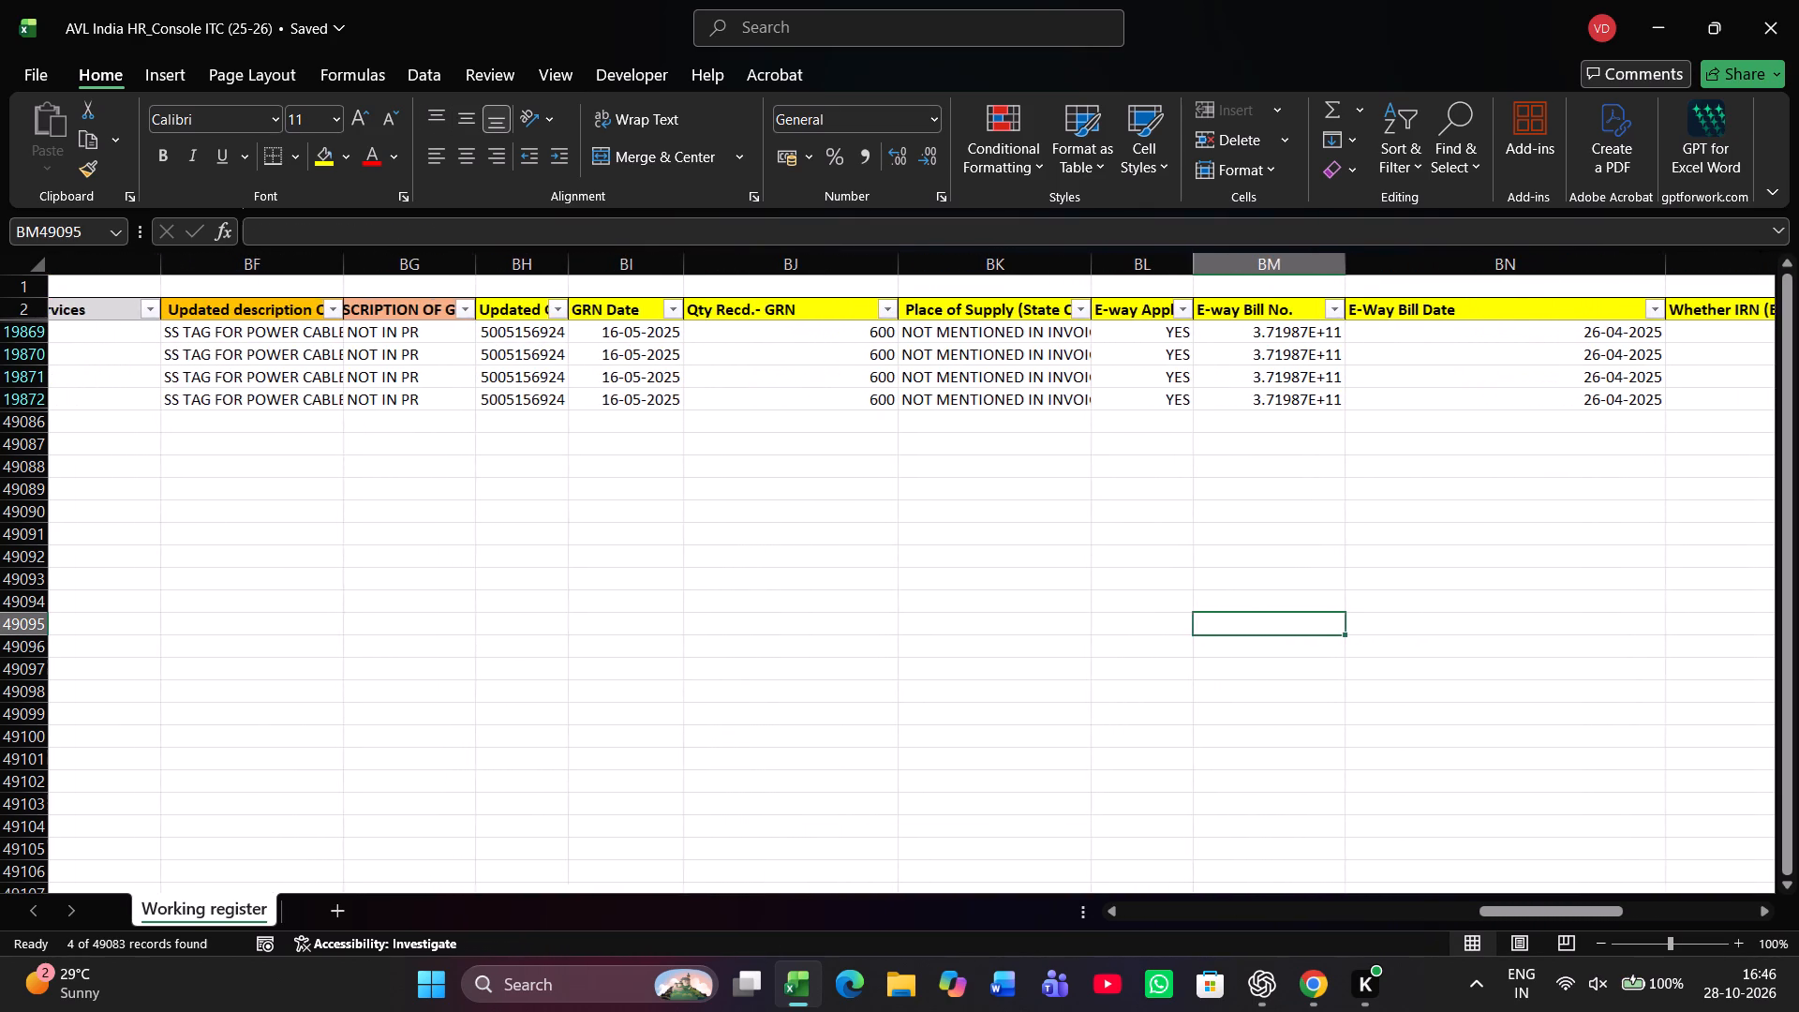
scroll(1037, 618, "right", 7)
scroll(1037, 618, "left", 7)
scroll(1037, 618, "right", 5)
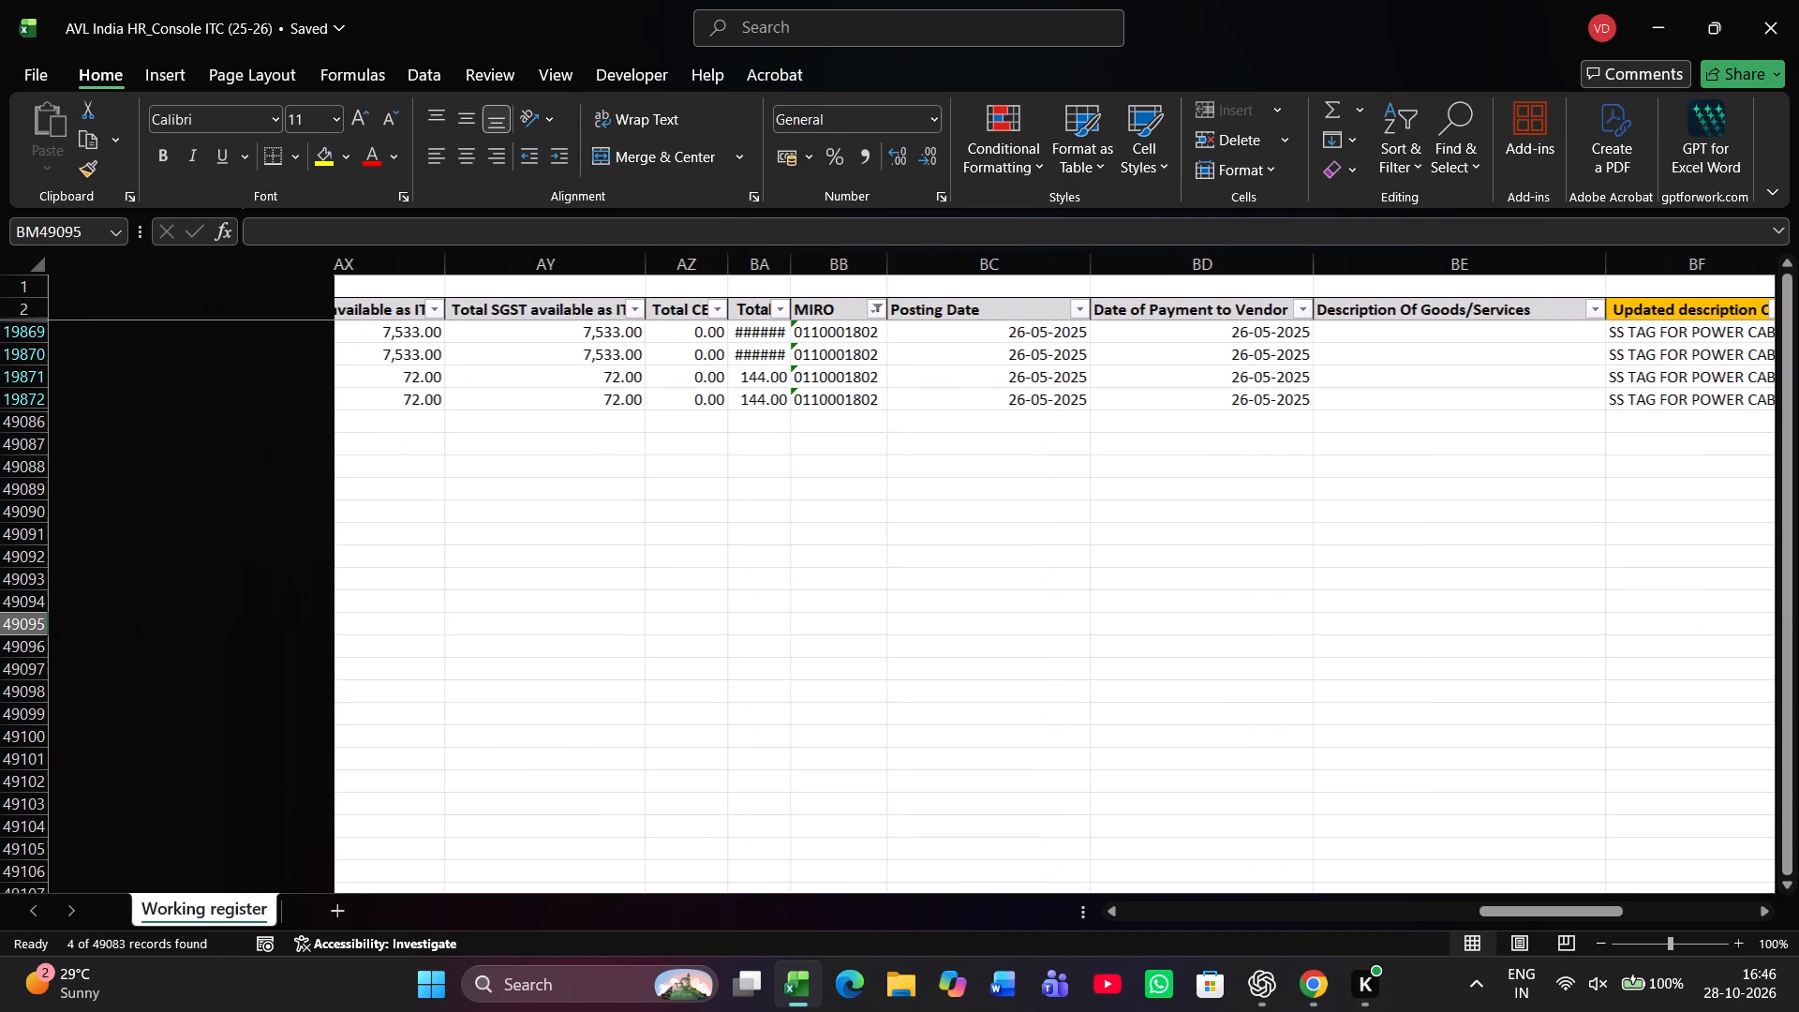
left_click(883, 303)
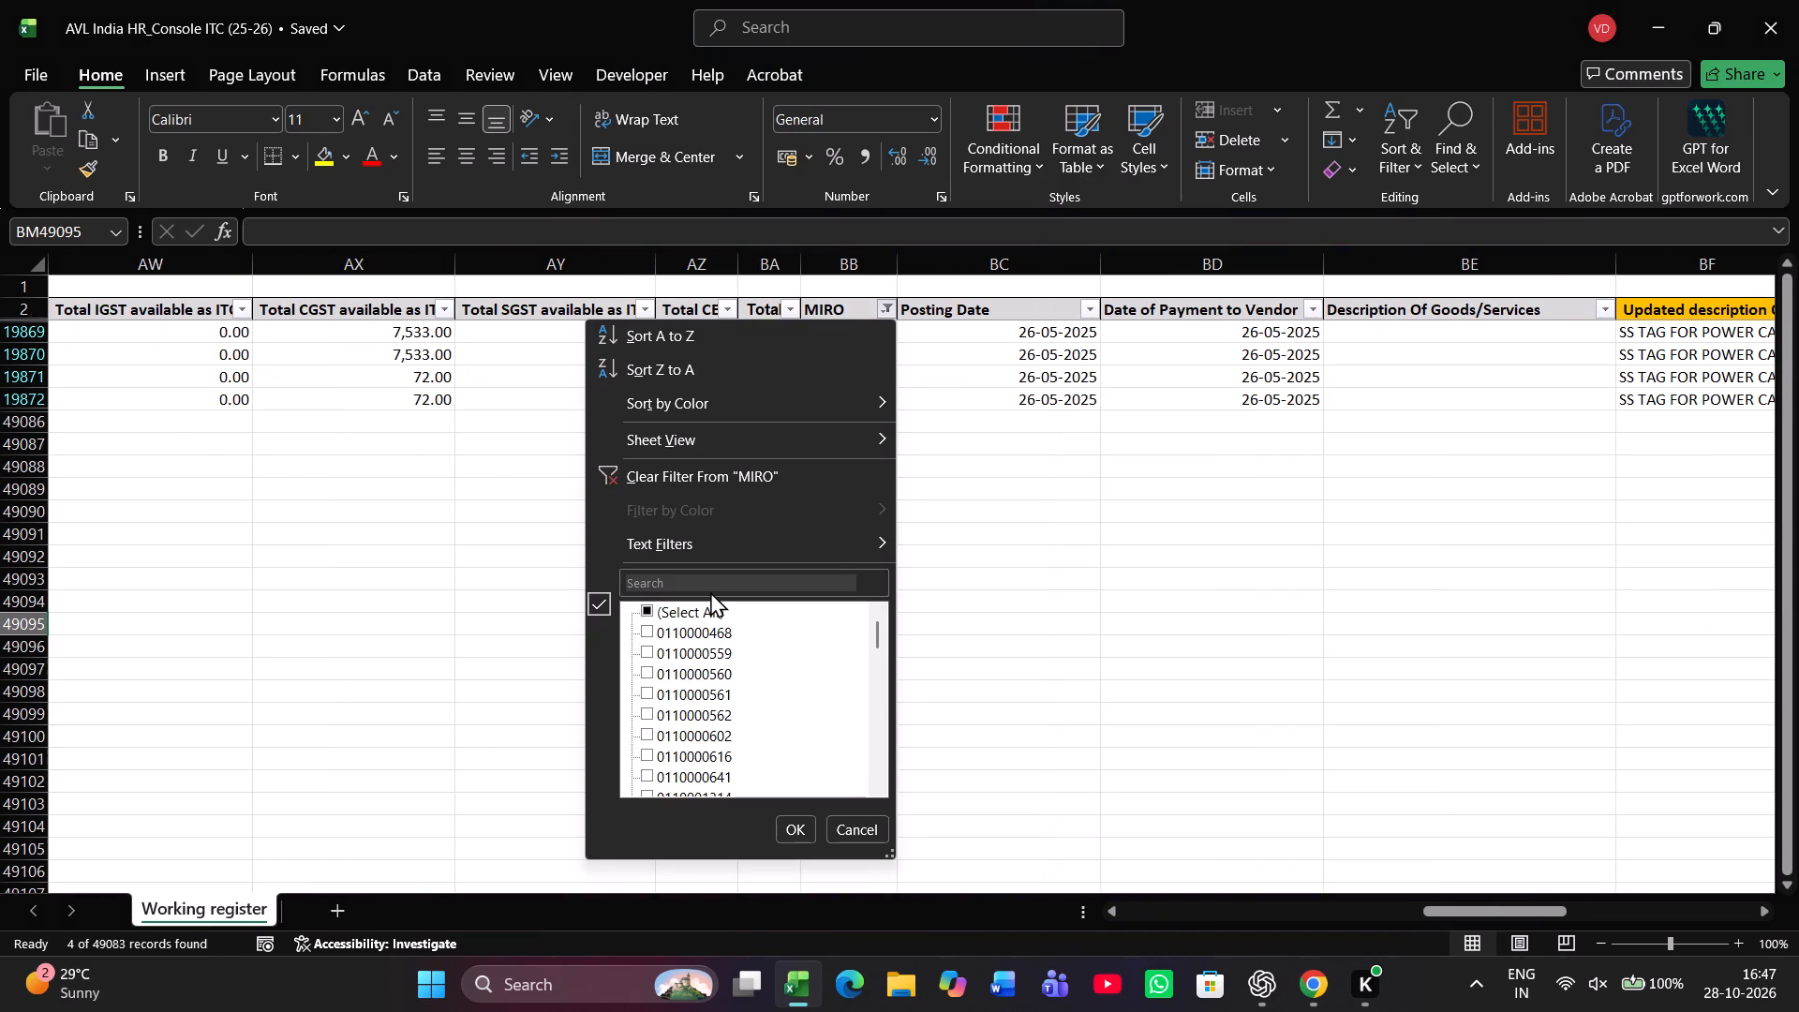
key("Down")
key("Down")
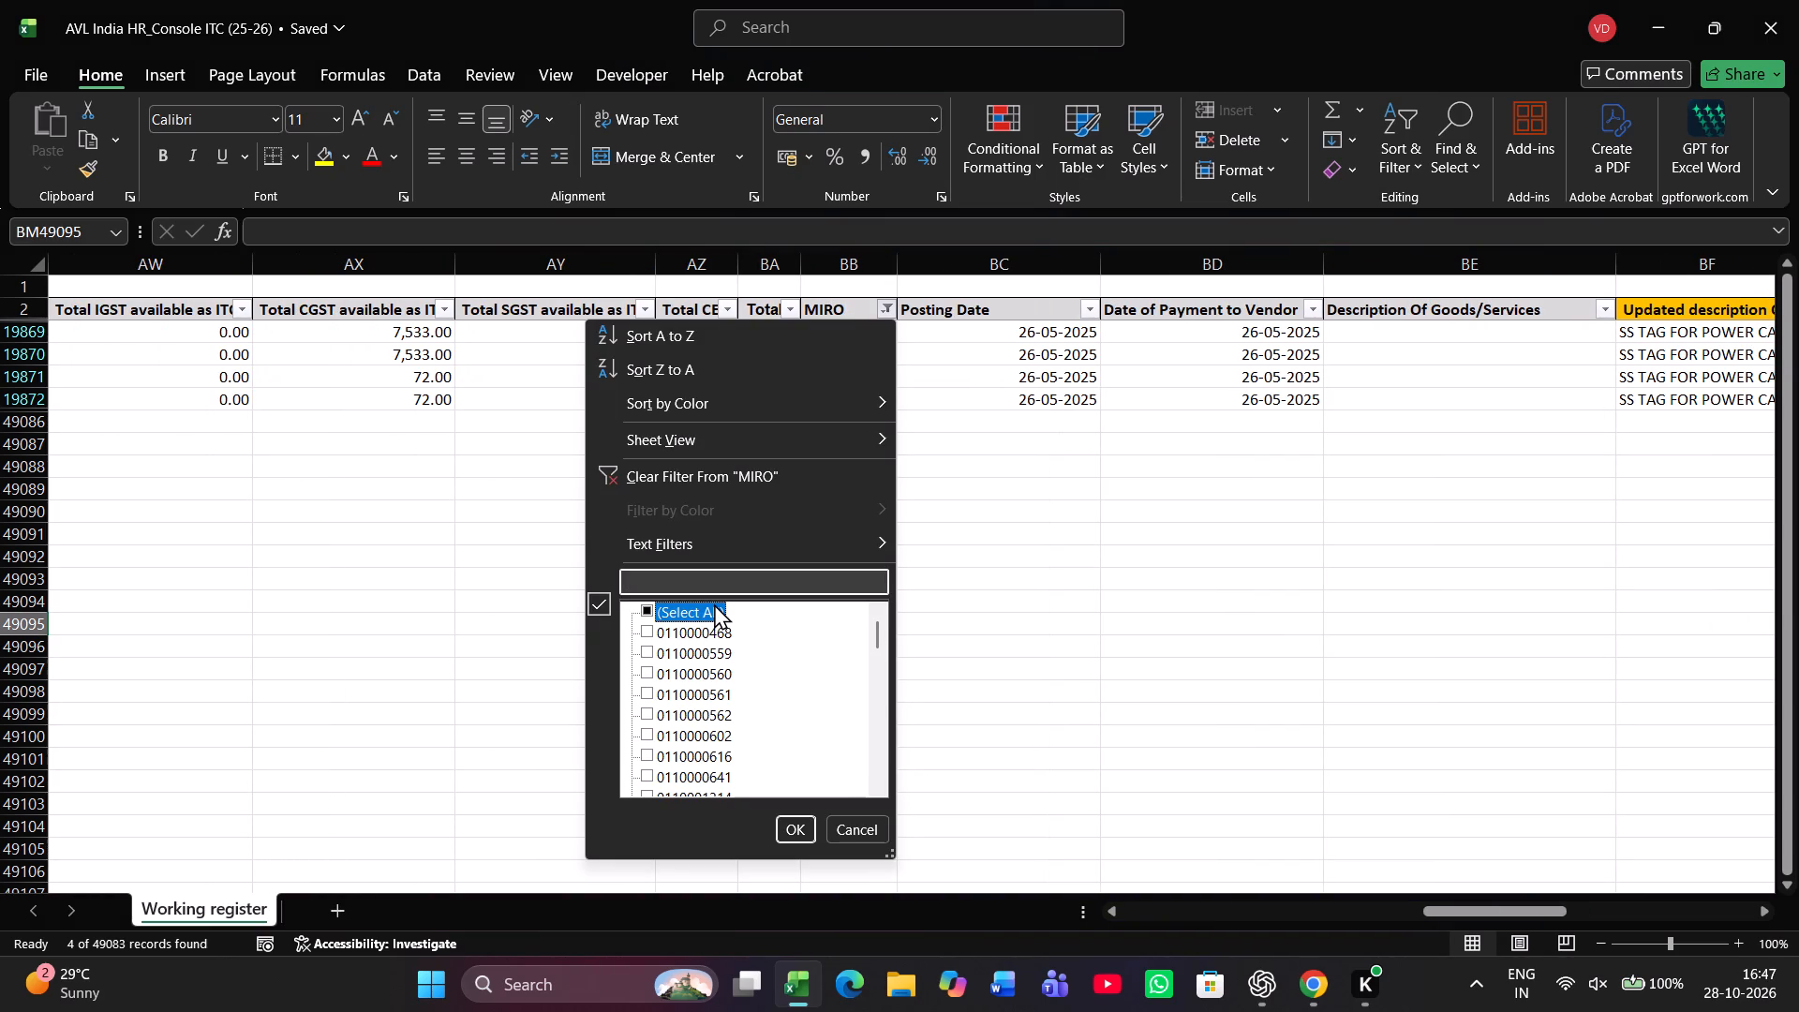
key("Down")
key("Down")
key("Down")
key("Down")
key("Down")
key("Down")
key("Down")
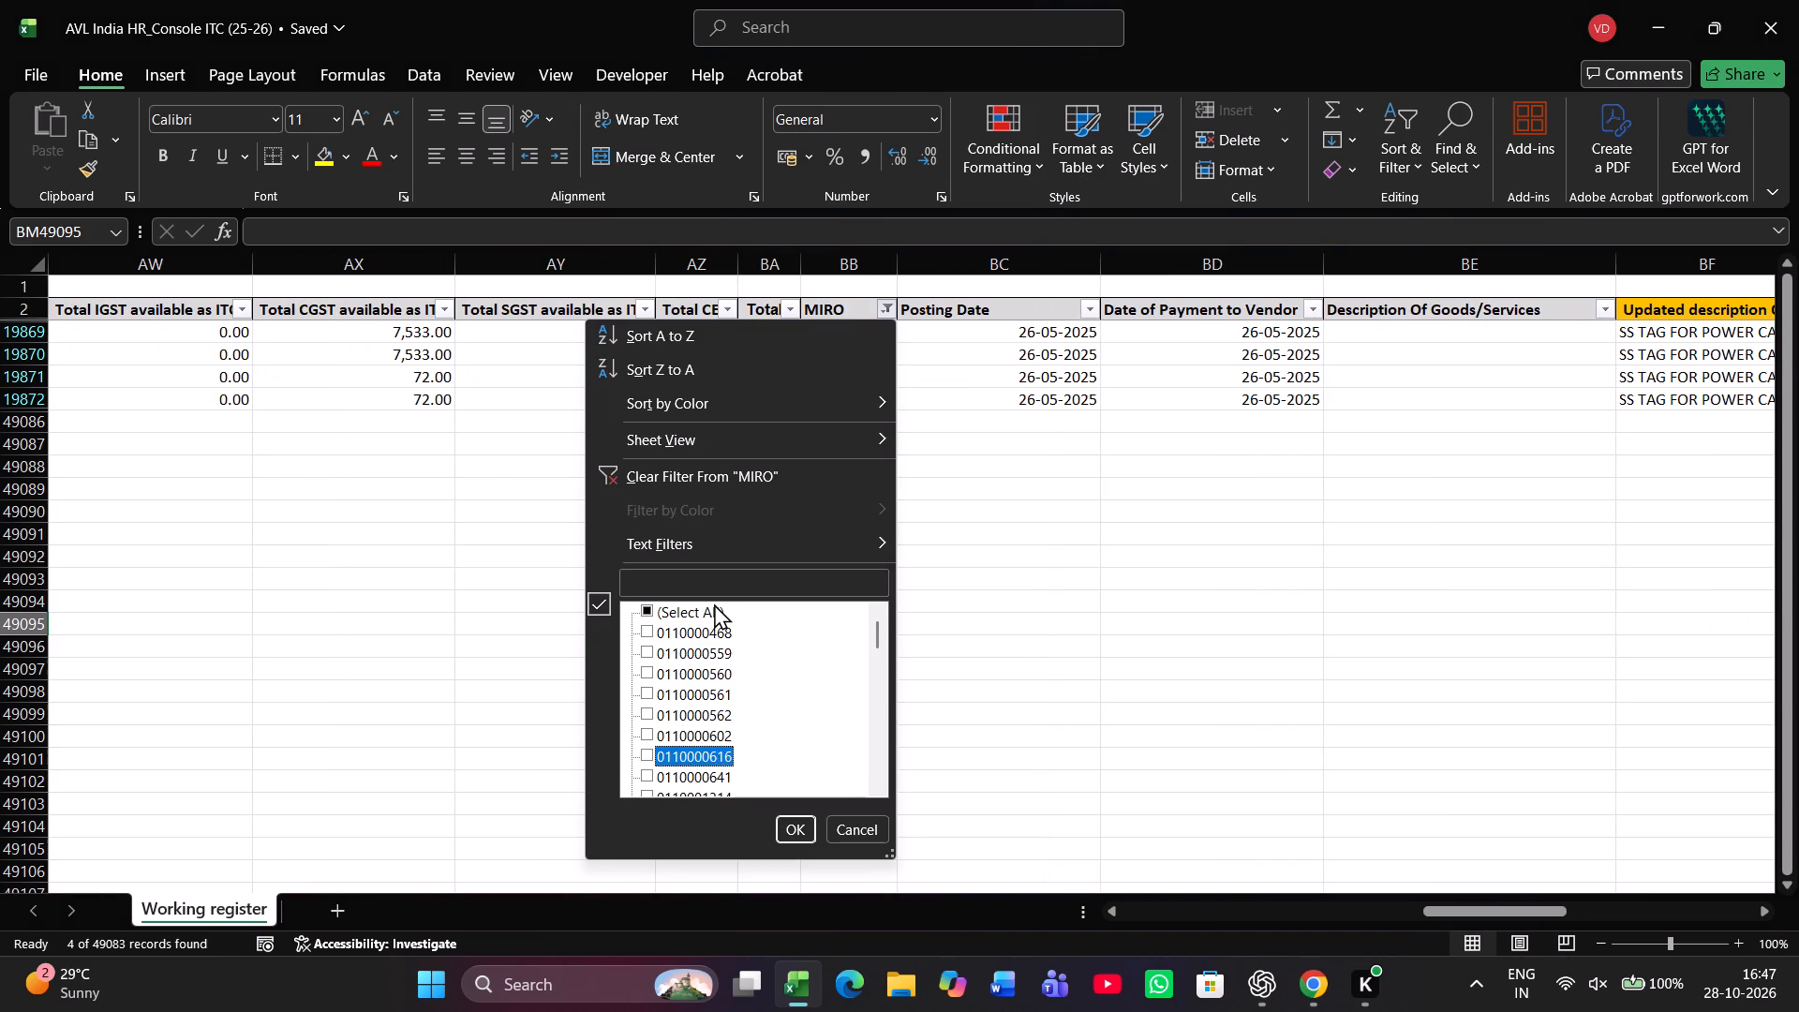
key("Down")
key("Down")
key("Down")
key("Down")
key("Down")
key("Down")
key("Down")
key("Down")
key("Down")
key("Down")
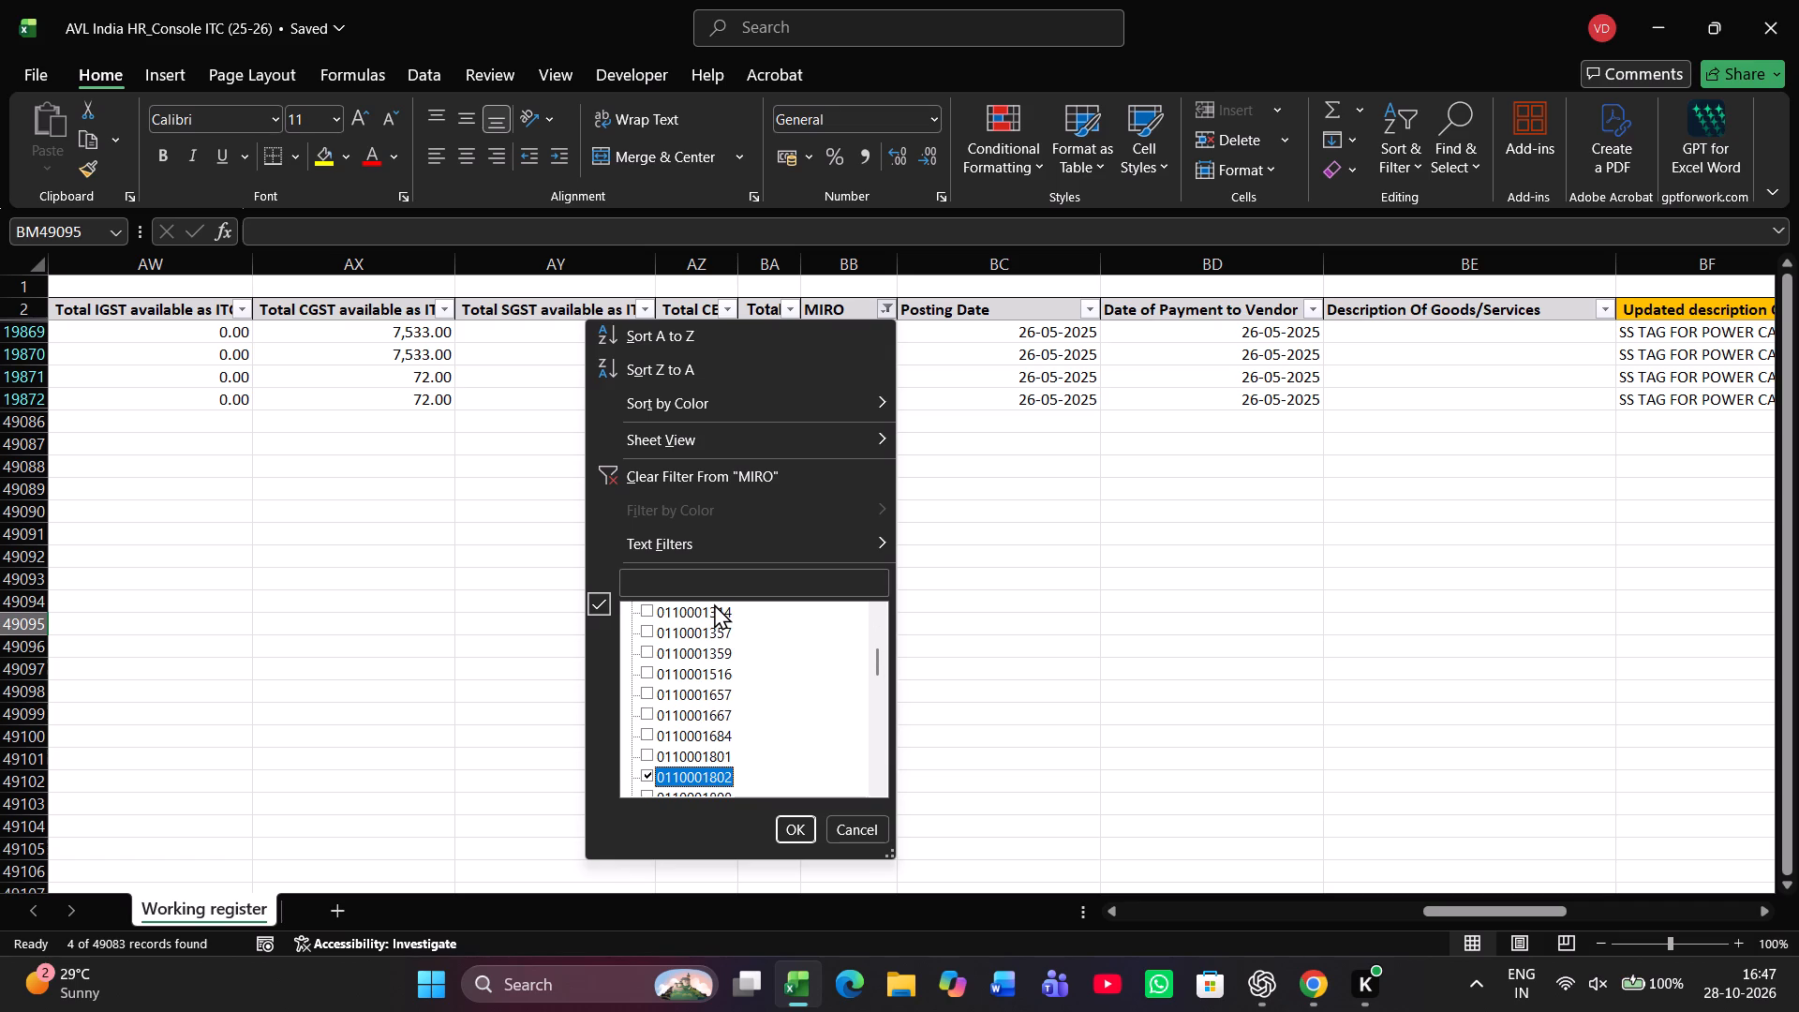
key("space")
key("Up")
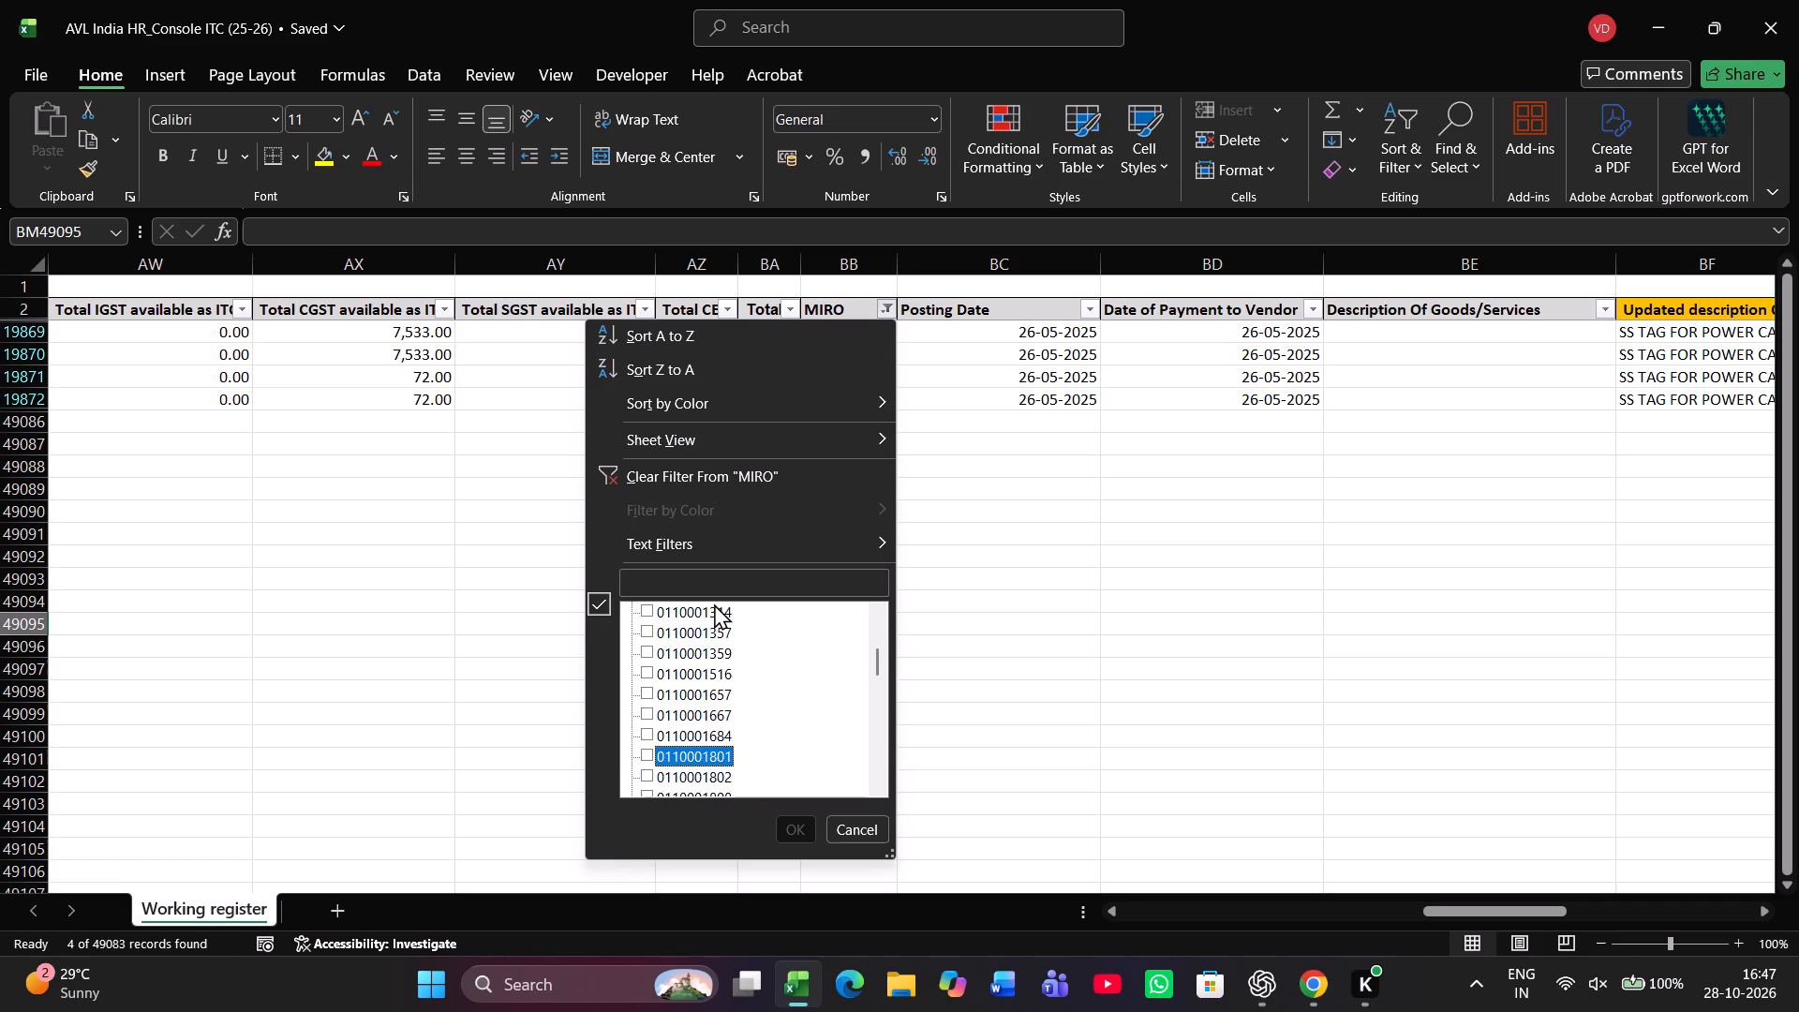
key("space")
key("Return")
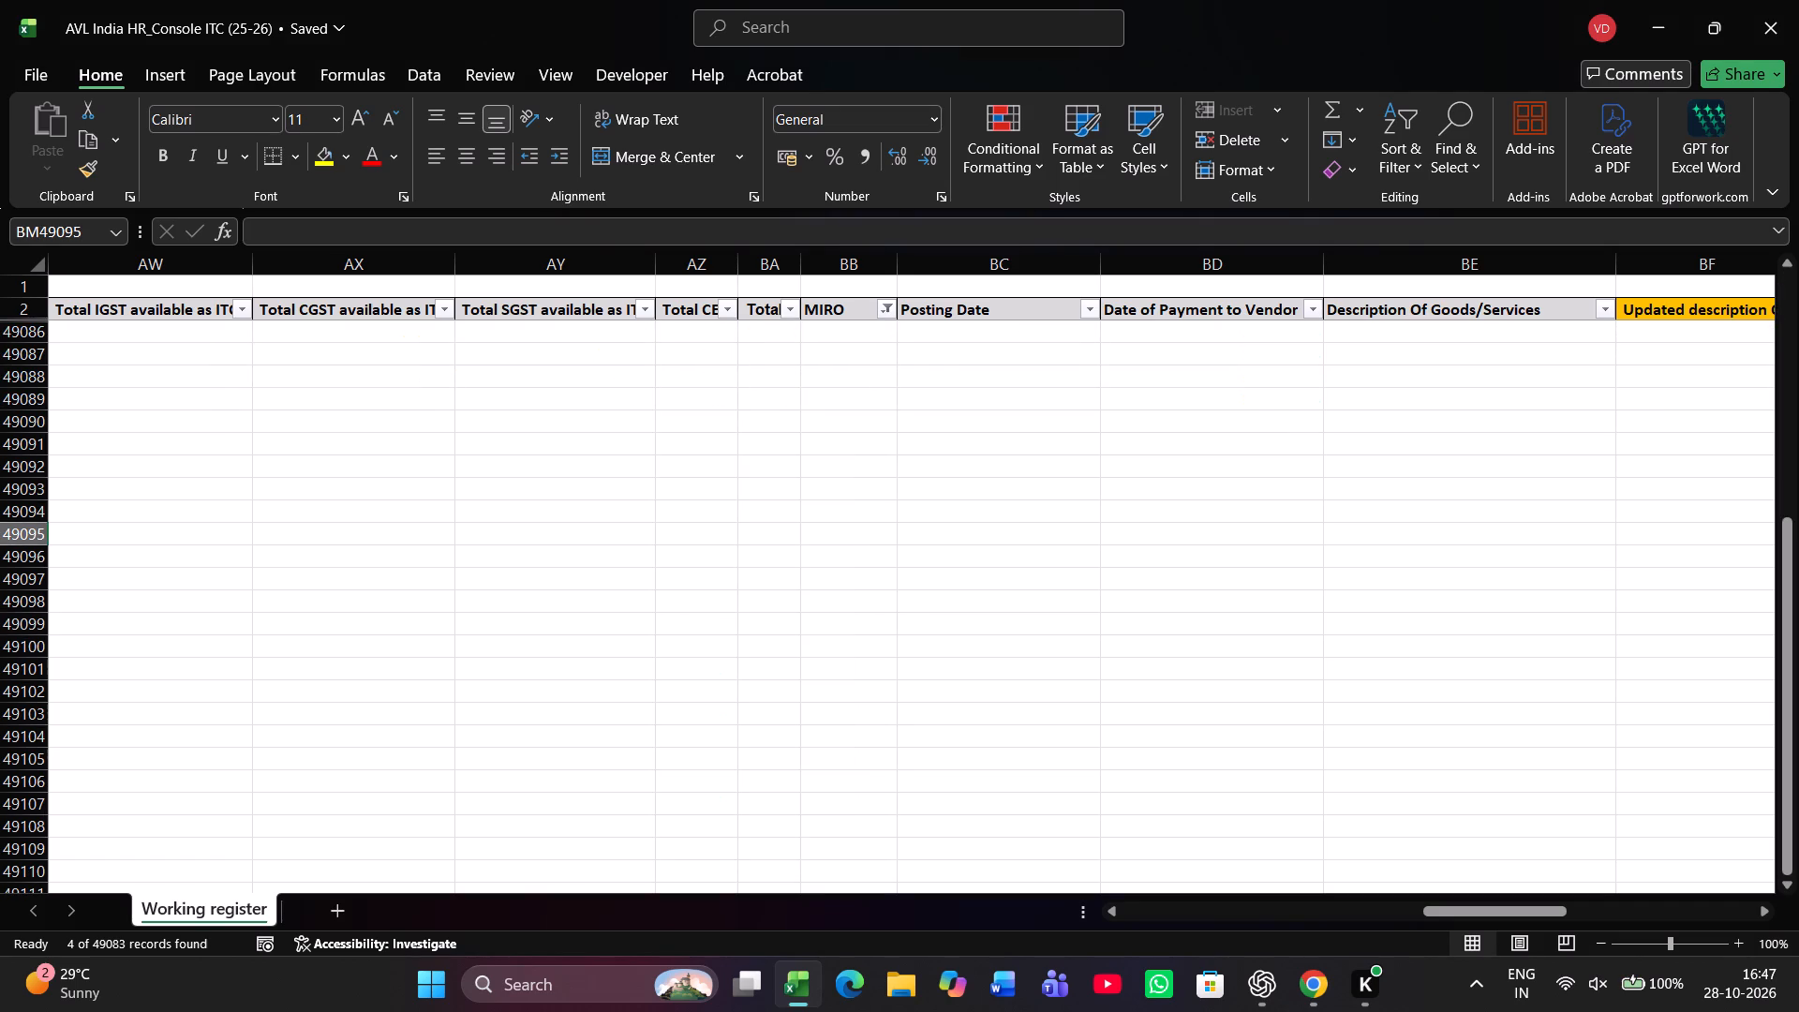
Review the vendor, posting date and invoice number columns of the filtered rows 19865 to 19868.
scroll(961, 644, "right", 5)
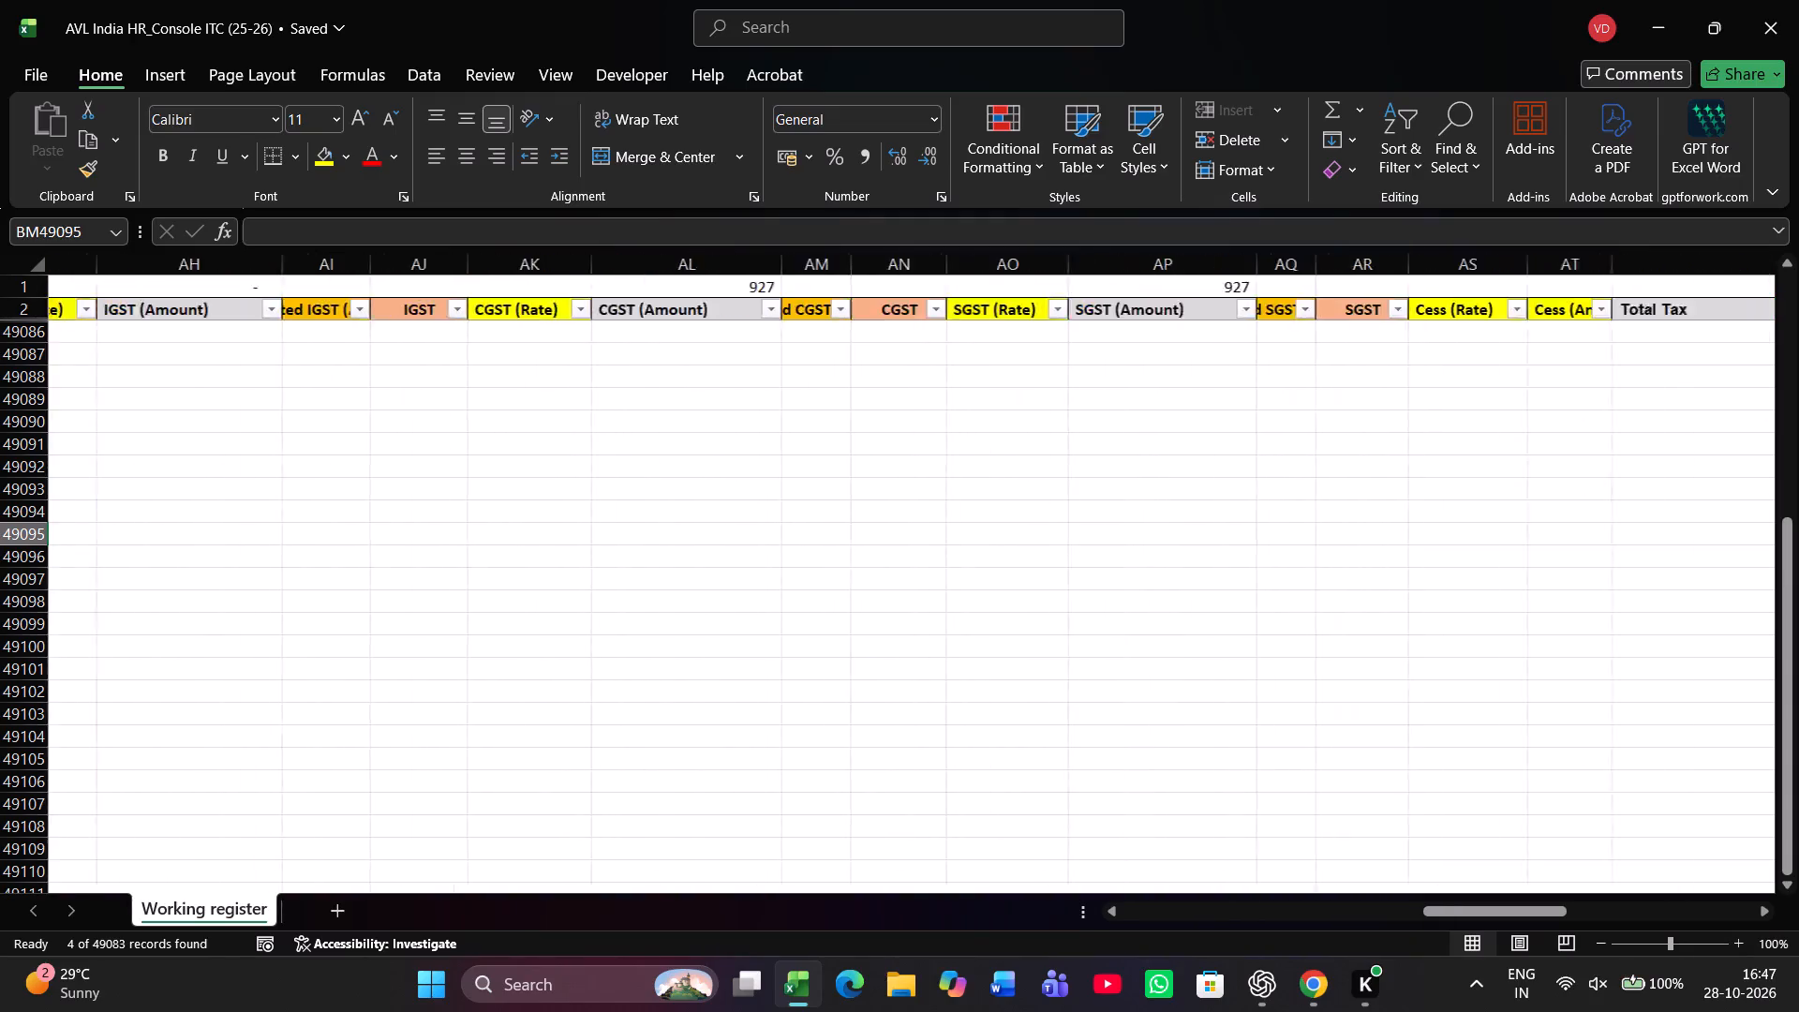
scroll(961, 644, "right", 7)
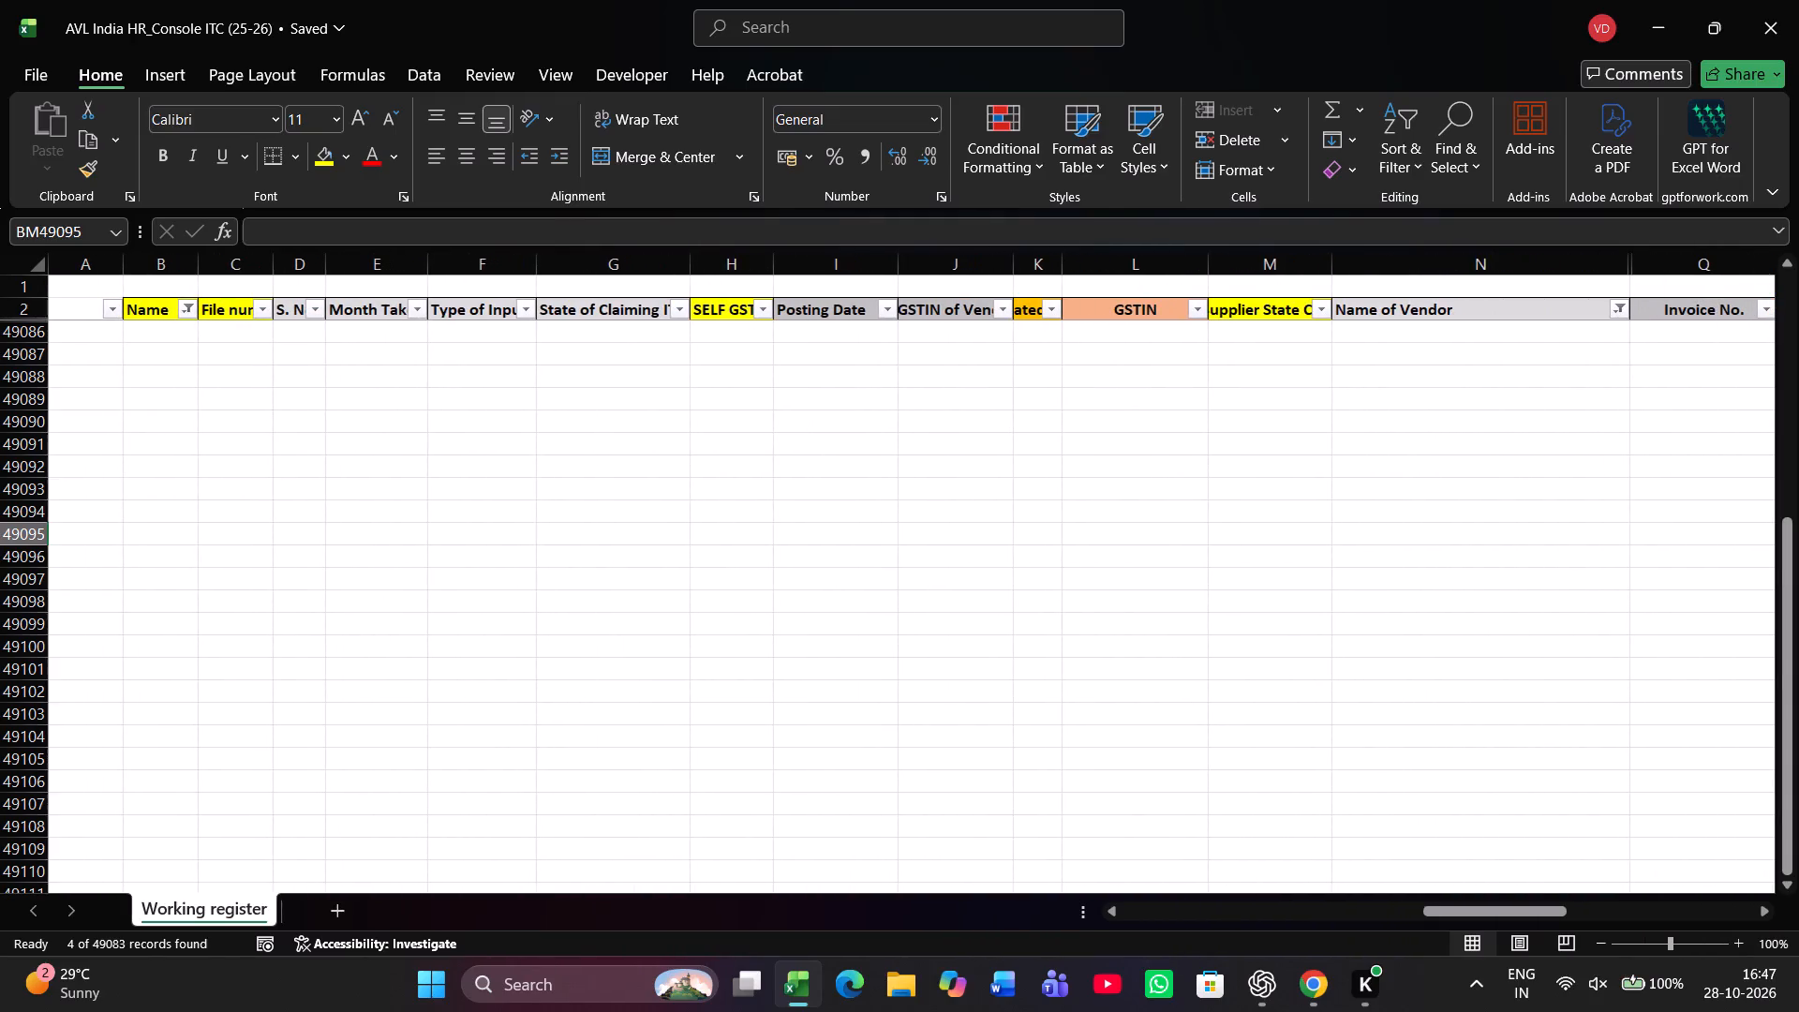
scroll(961, 644, "up", 3)
scroll(961, 644, "down", 4)
scroll(961, 644, "up", 1)
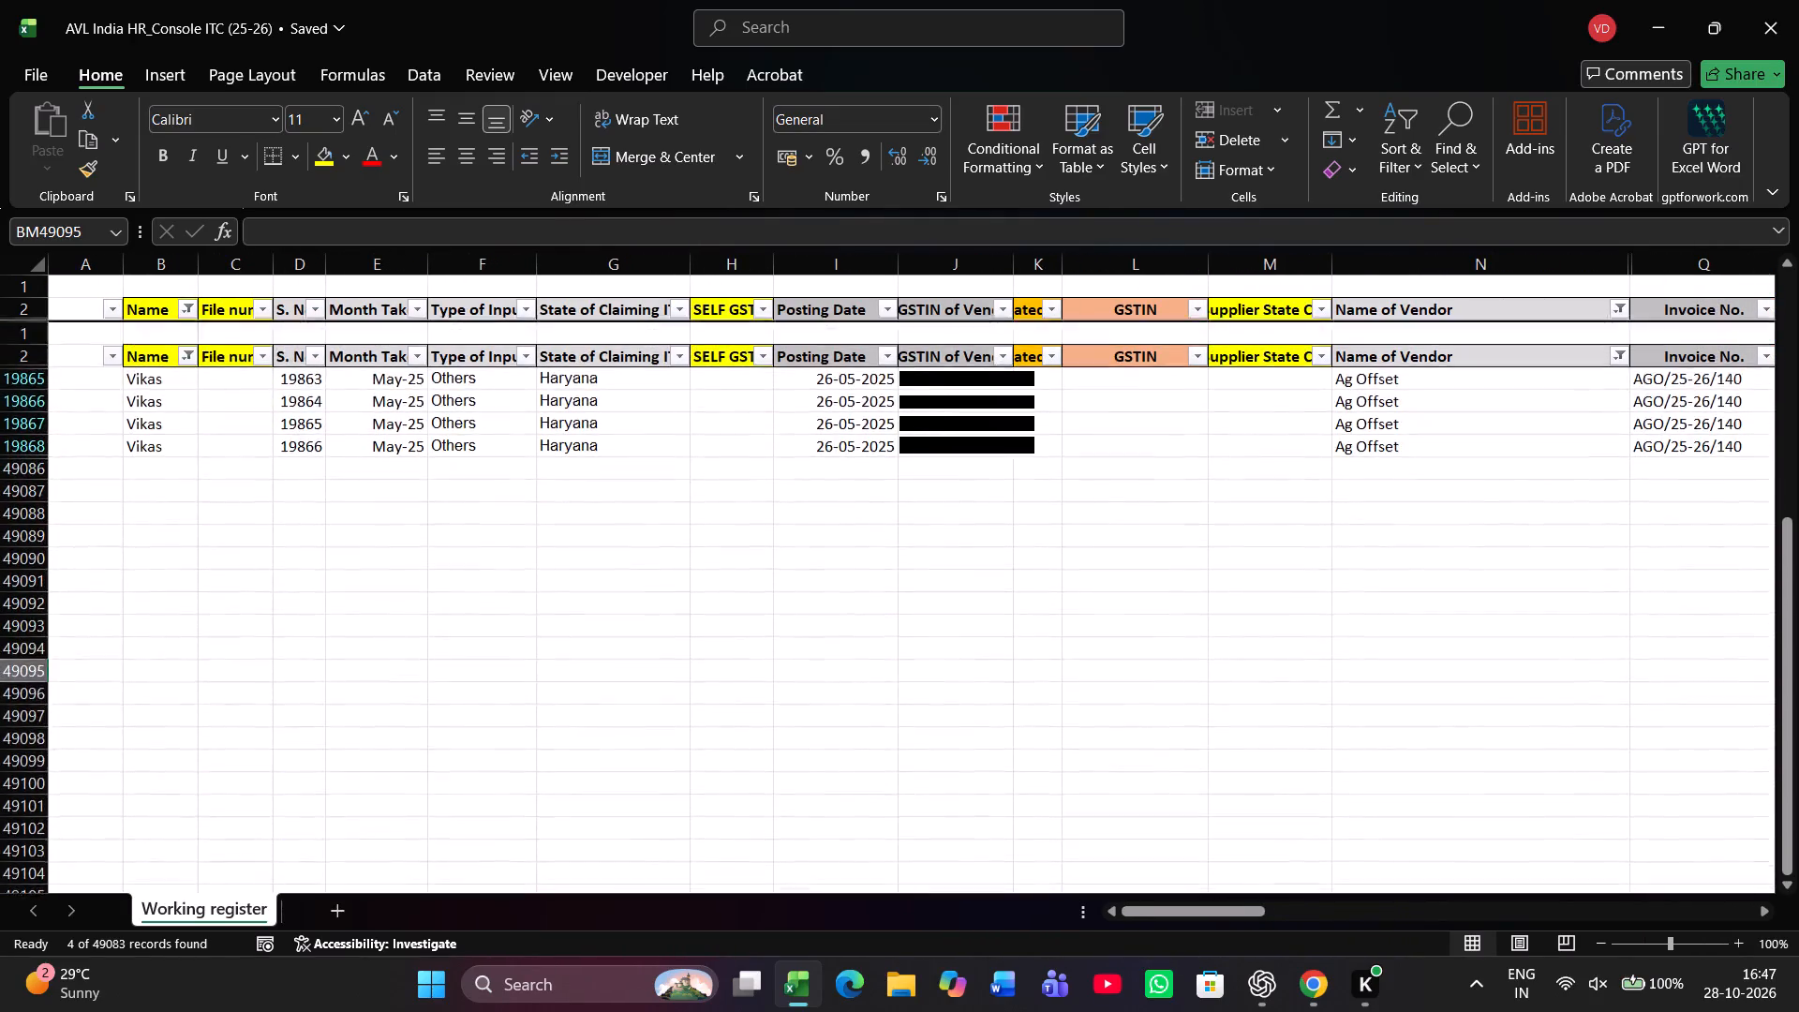
scroll(961, 644, "up", 1)
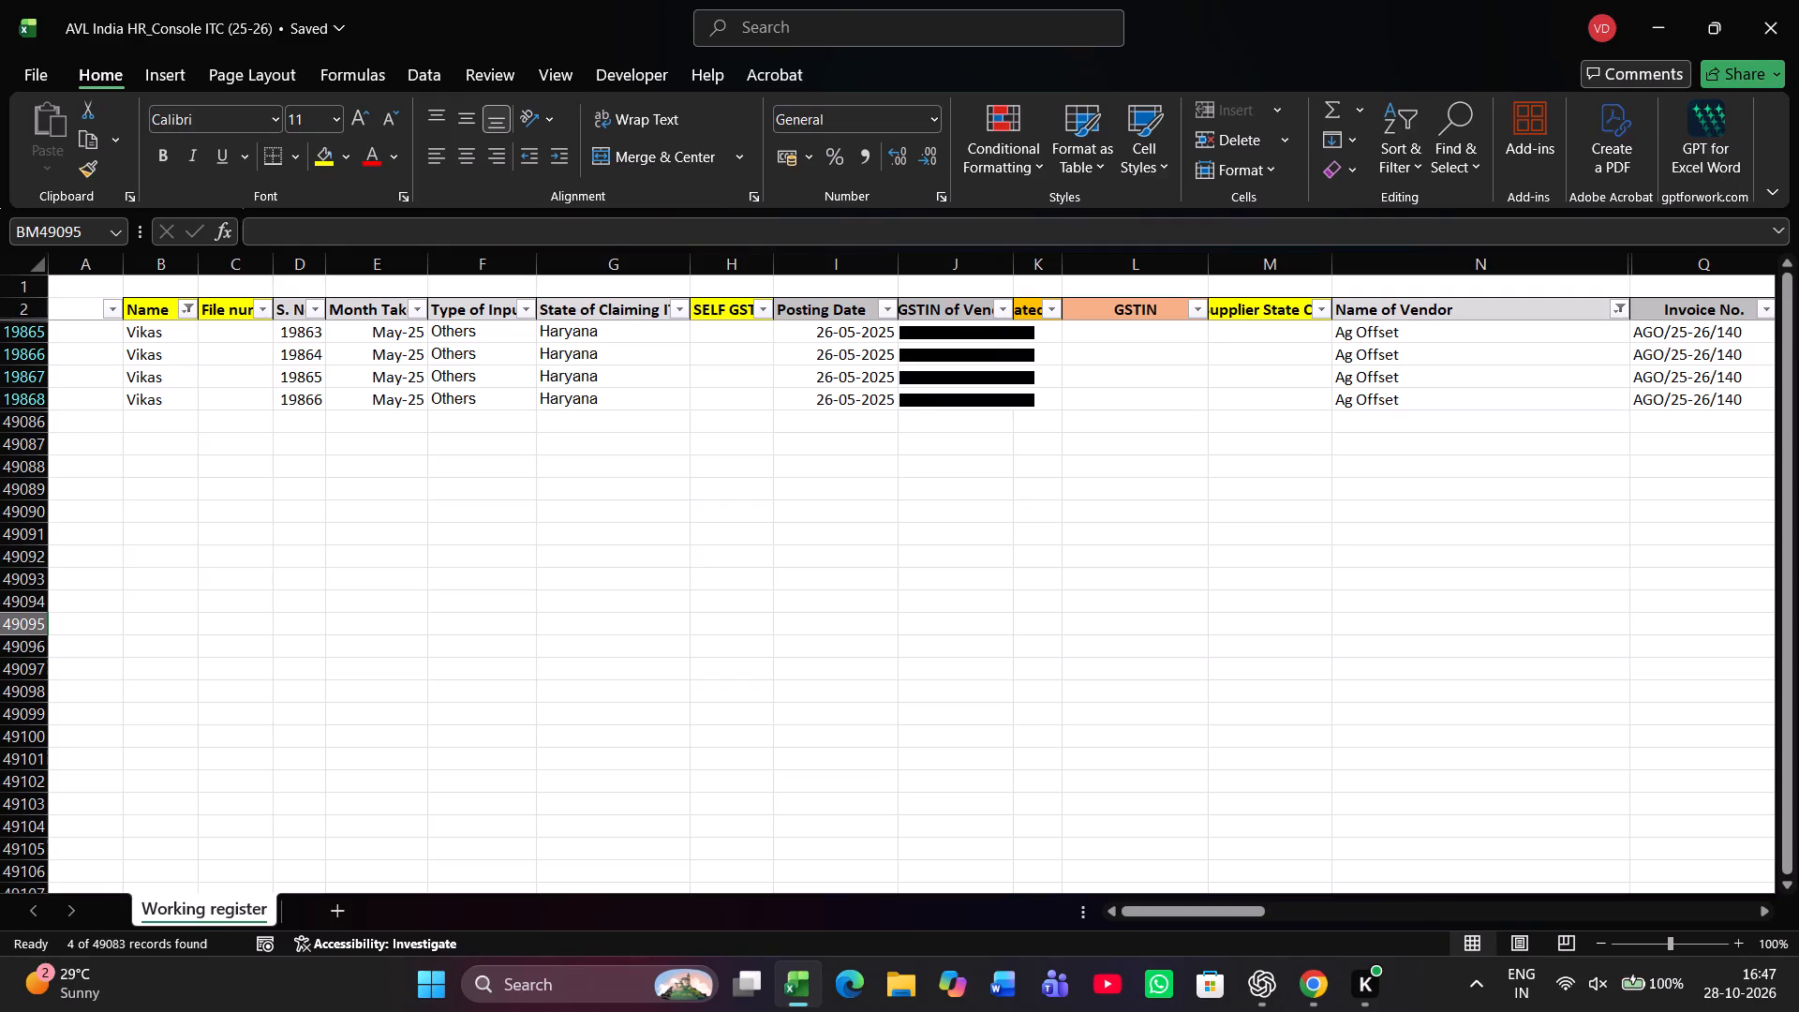
Examine the description, GRN, e-way, payment date and MIRO columns of rows 19865 to 19868.
key("Right")
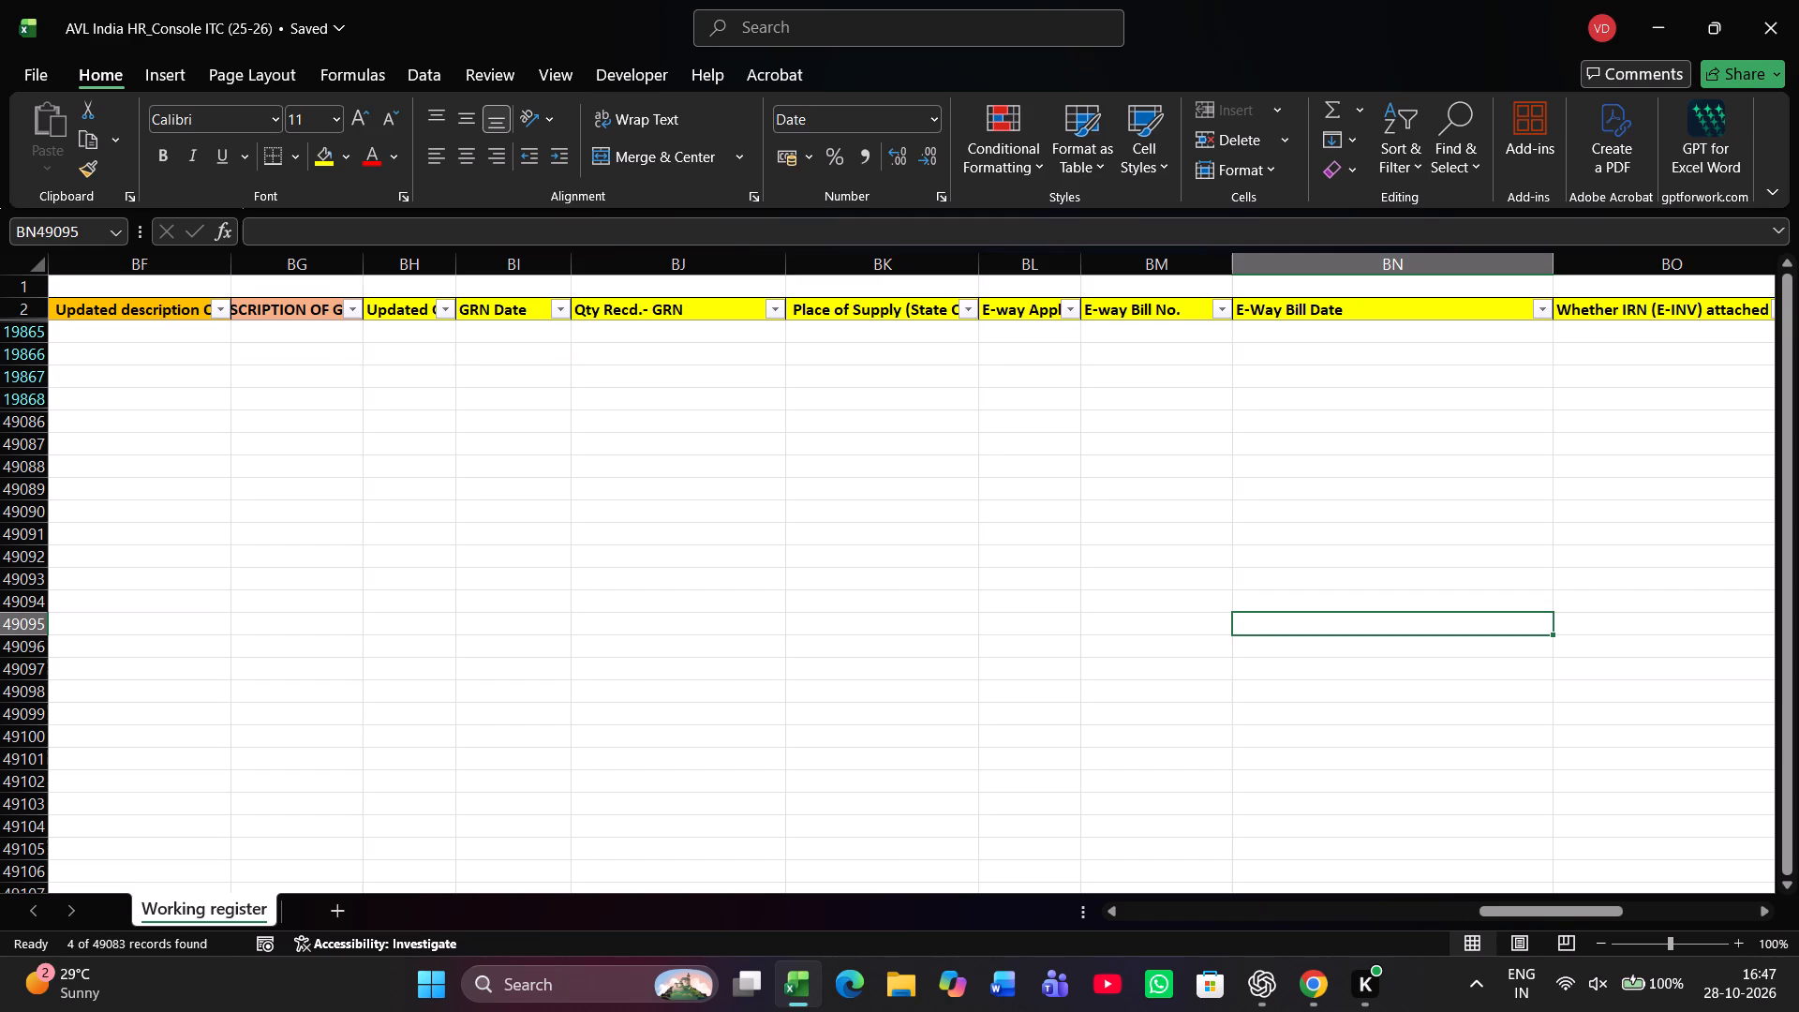
key("Right")
key("Up")
key("Up")
key("Up")
key("Up")
key("Up")
key("Up")
key("Up")
key("Up")
key("Up")
key("Up")
key("Up")
key("Up")
key("Up")
key("Up")
key("Up")
key("Up")
key("Up")
key("Up")
key("Up")
key("Up")
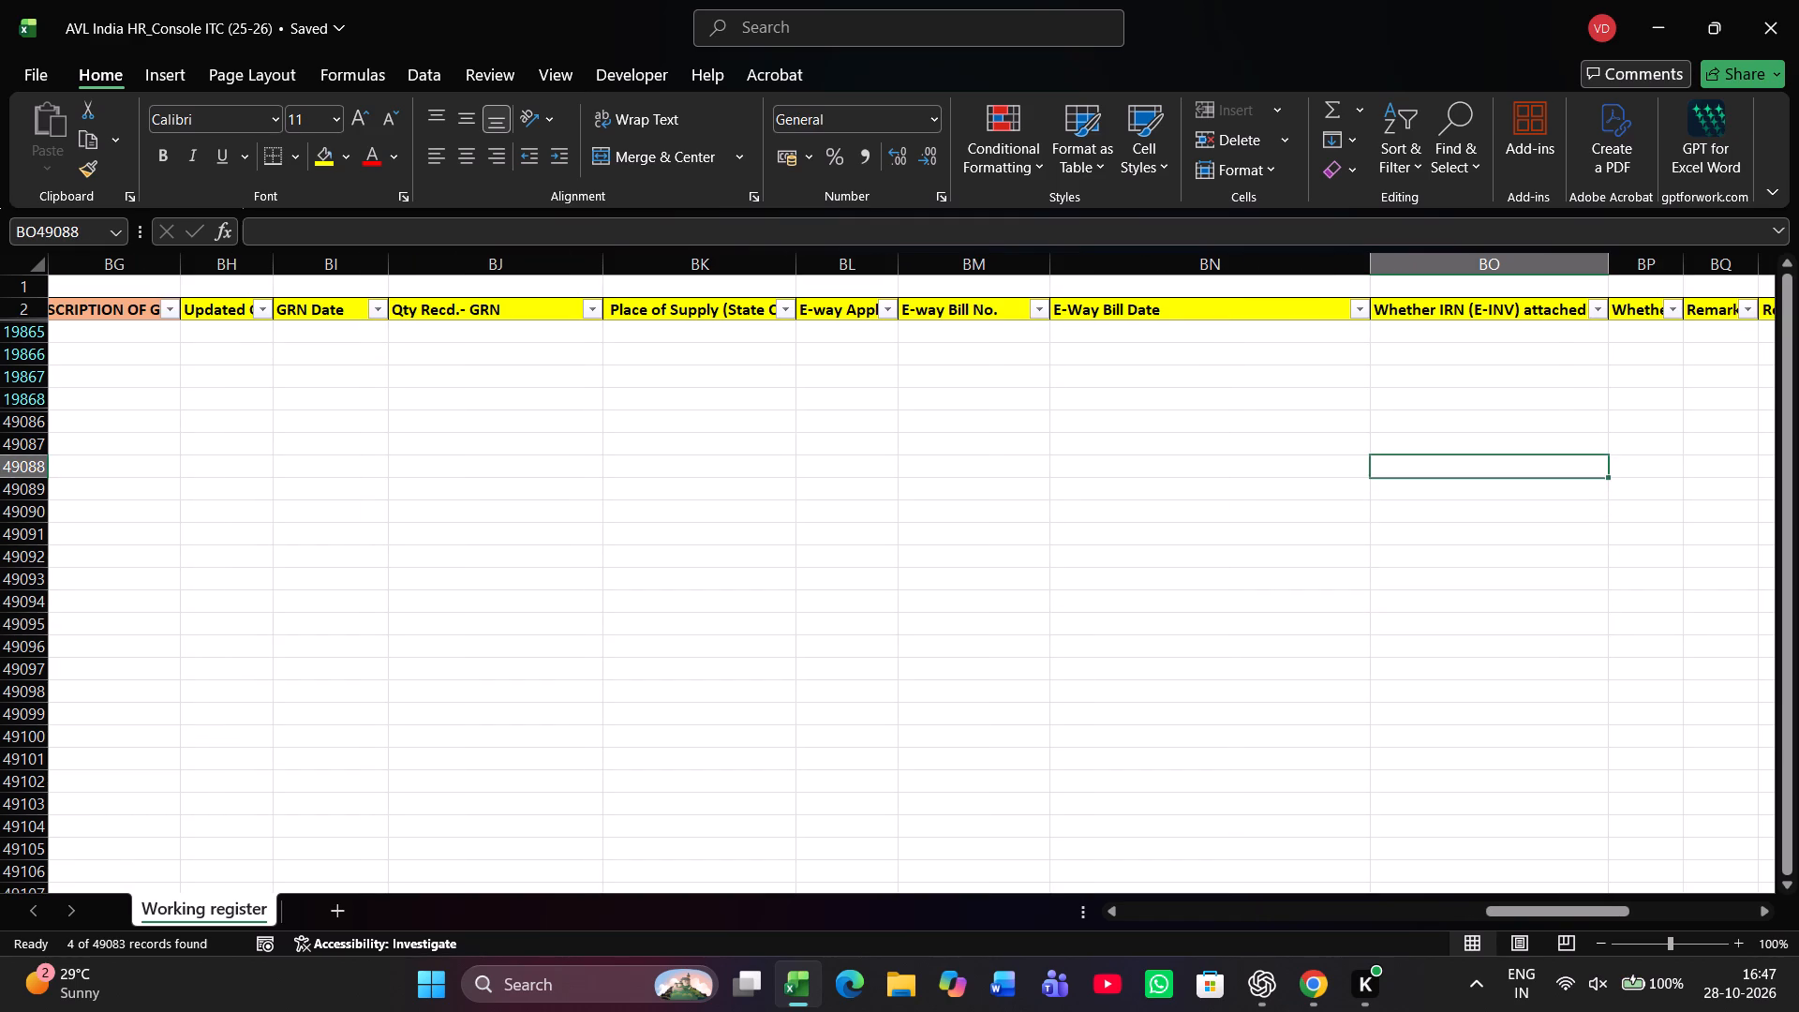
key("Left")
key("Down")
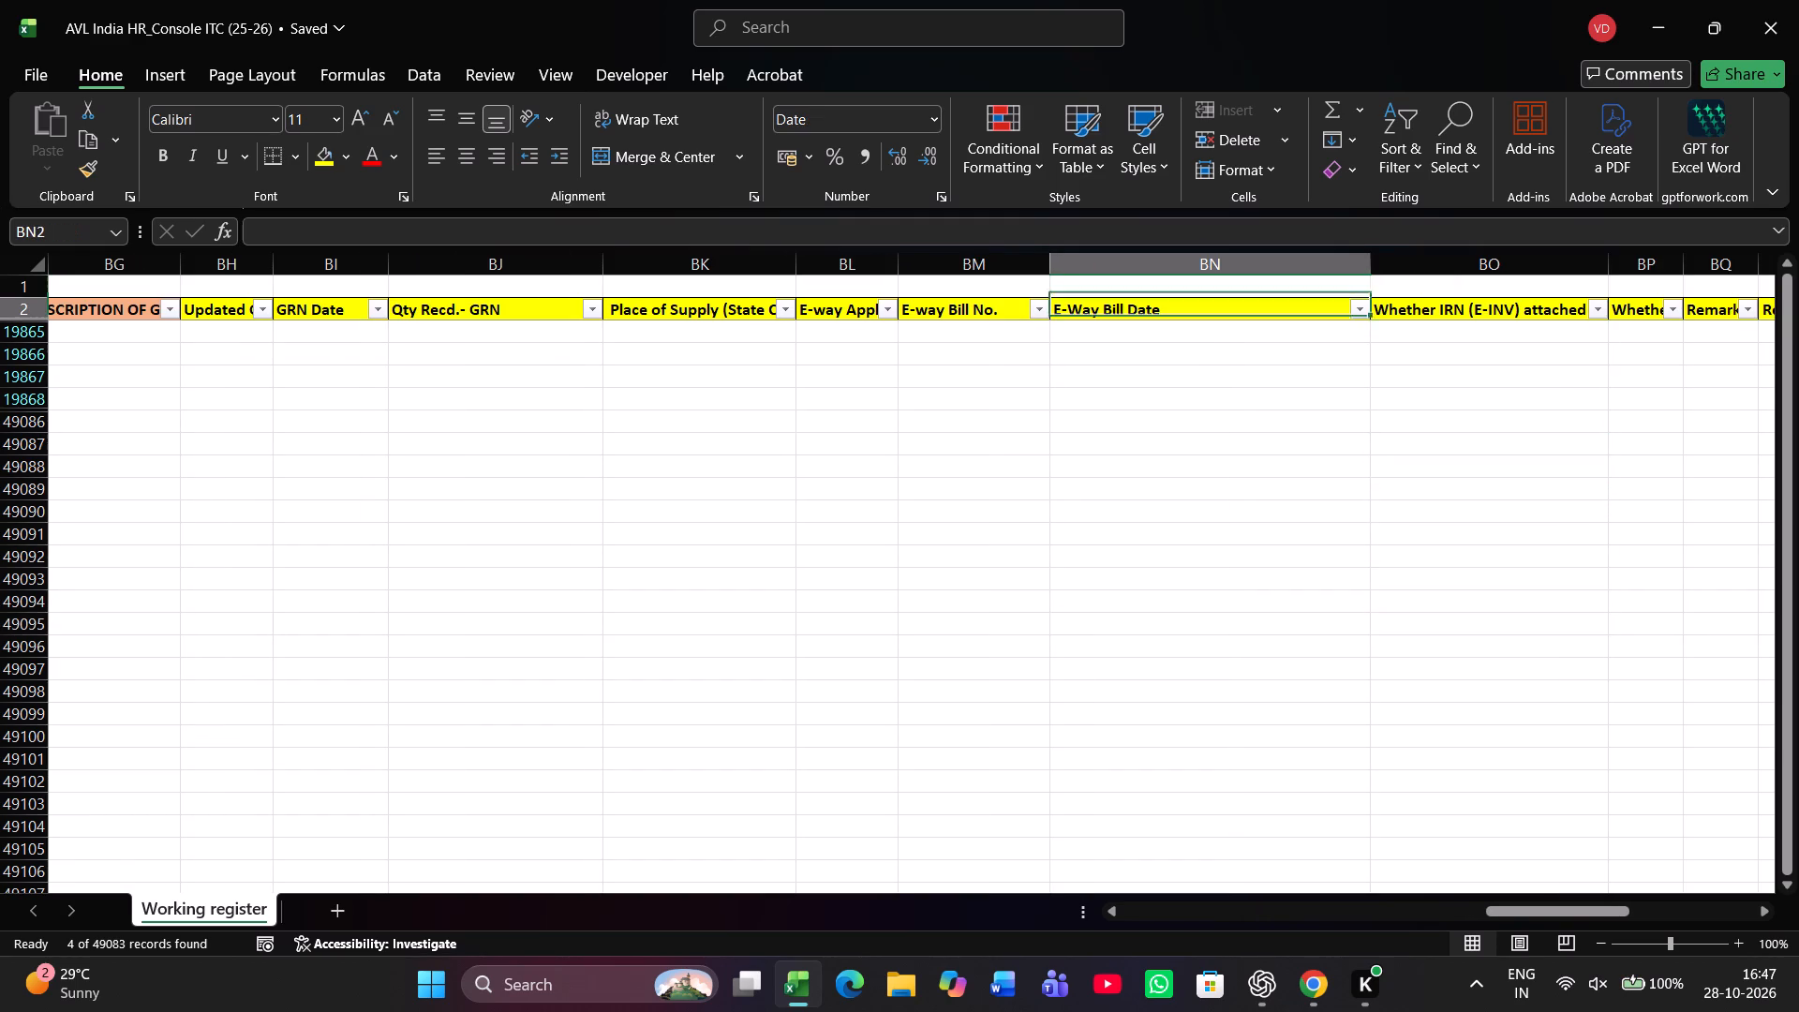
key("Left")
key("Left")
key("Left")
key("Left")
key("Left")
key("Left")
key("Left")
key("Left")
key("Left")
key("Left")
key("Left")
key("Left")
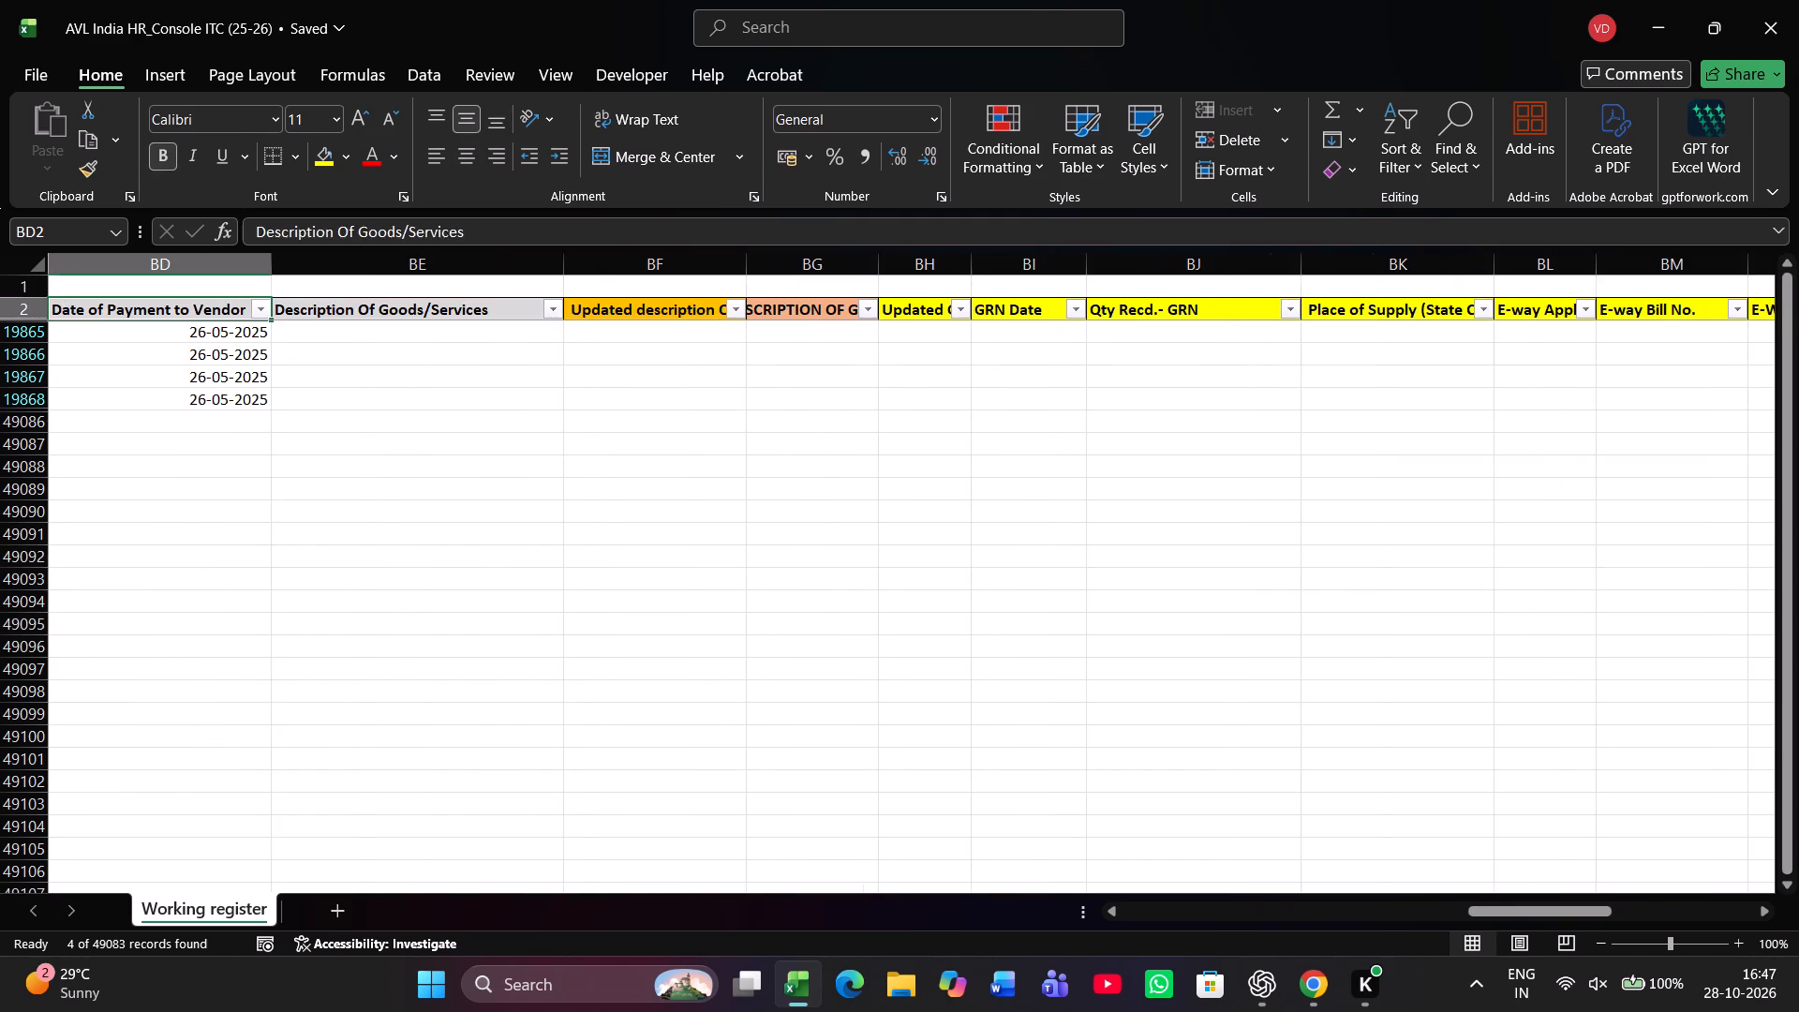
key("Left")
key("Left")
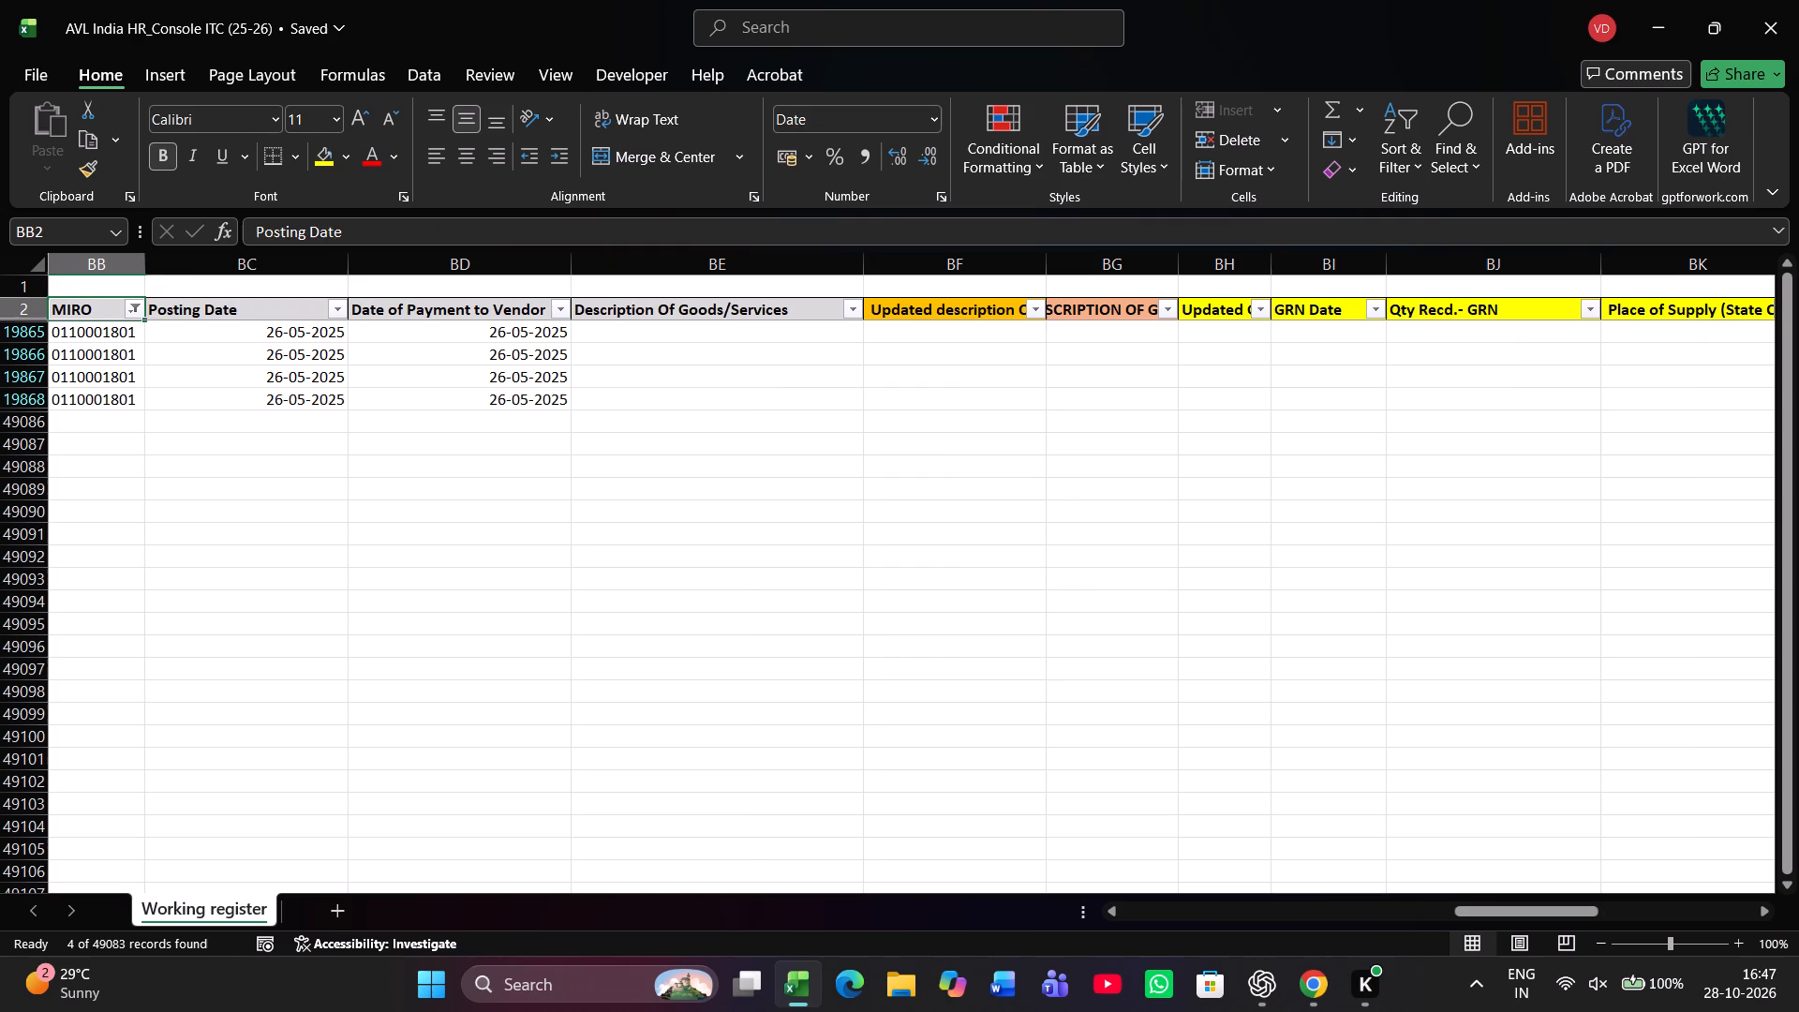
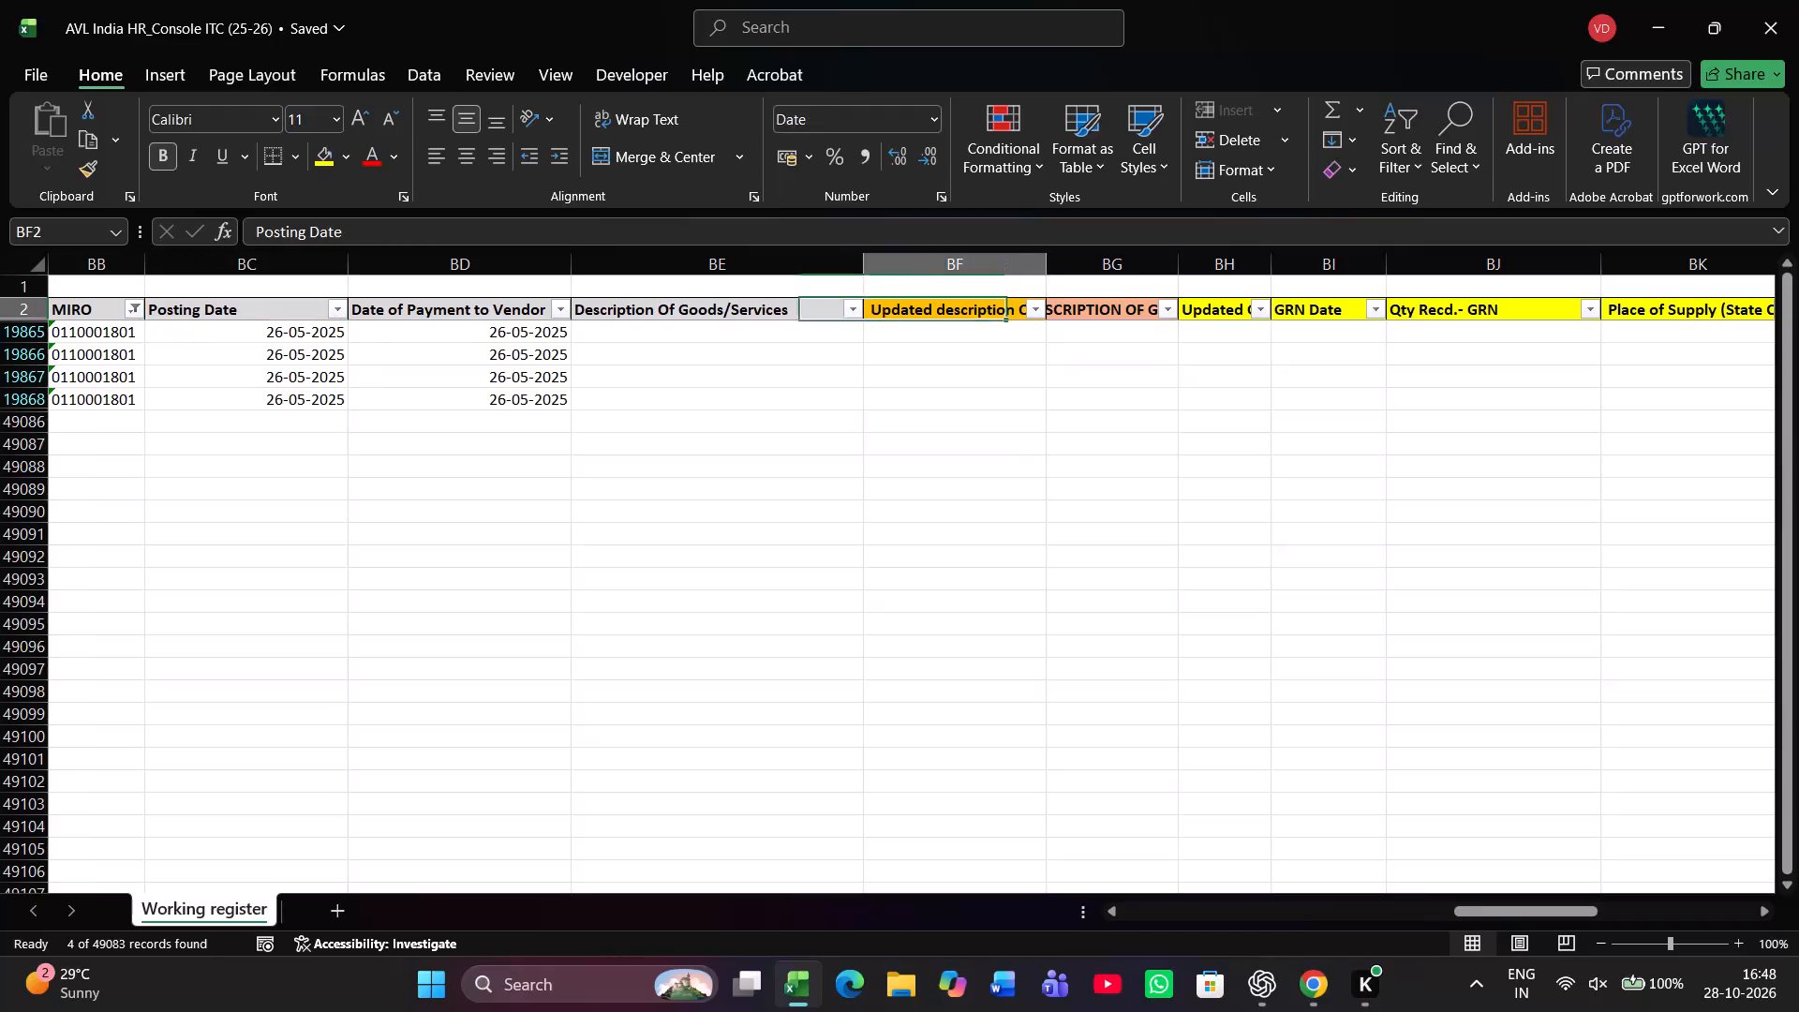
Enter "TAX AMOUNT IS LESS THAN Rs. 5000" in the Whether Invoice to be Checked? column (BP) of row 19865.
key("Right")
key("Right")
key("Right")
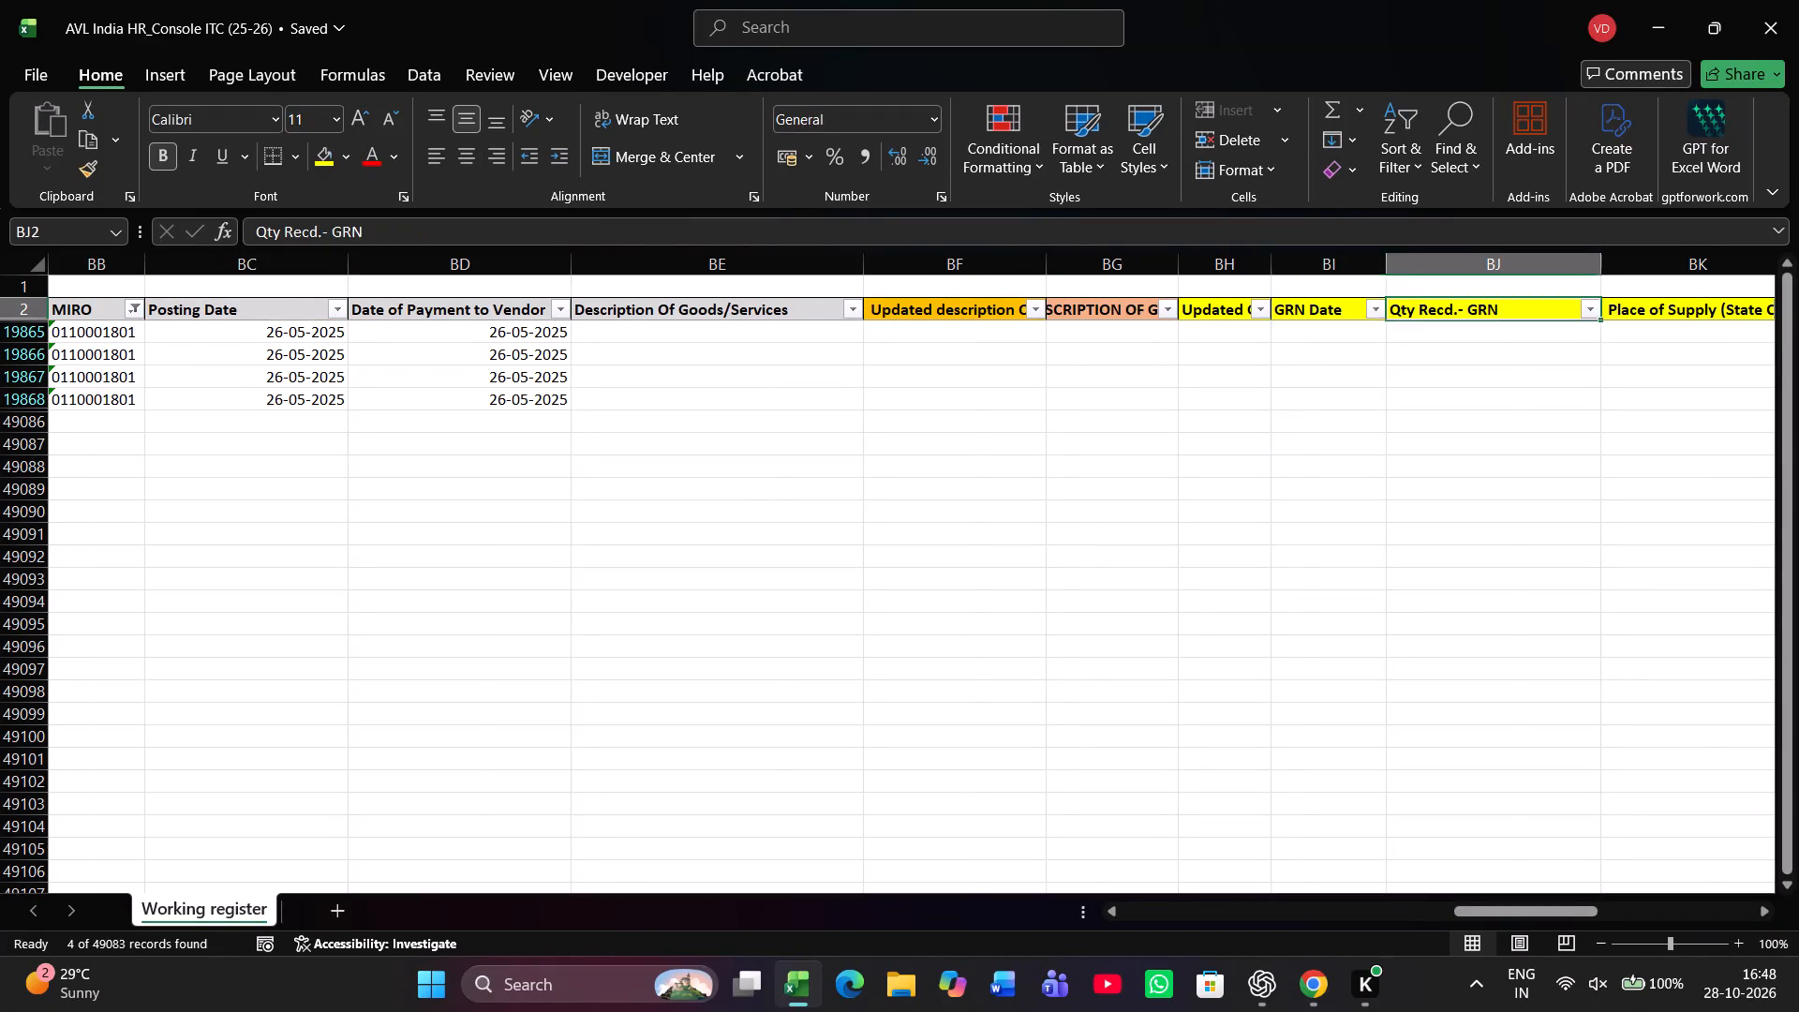
key("Right")
key("Right")
key("Right")
key("Right")
key("Right")
key("Right")
key("Right")
key("Right")
key("Right")
key("Right")
key("Right")
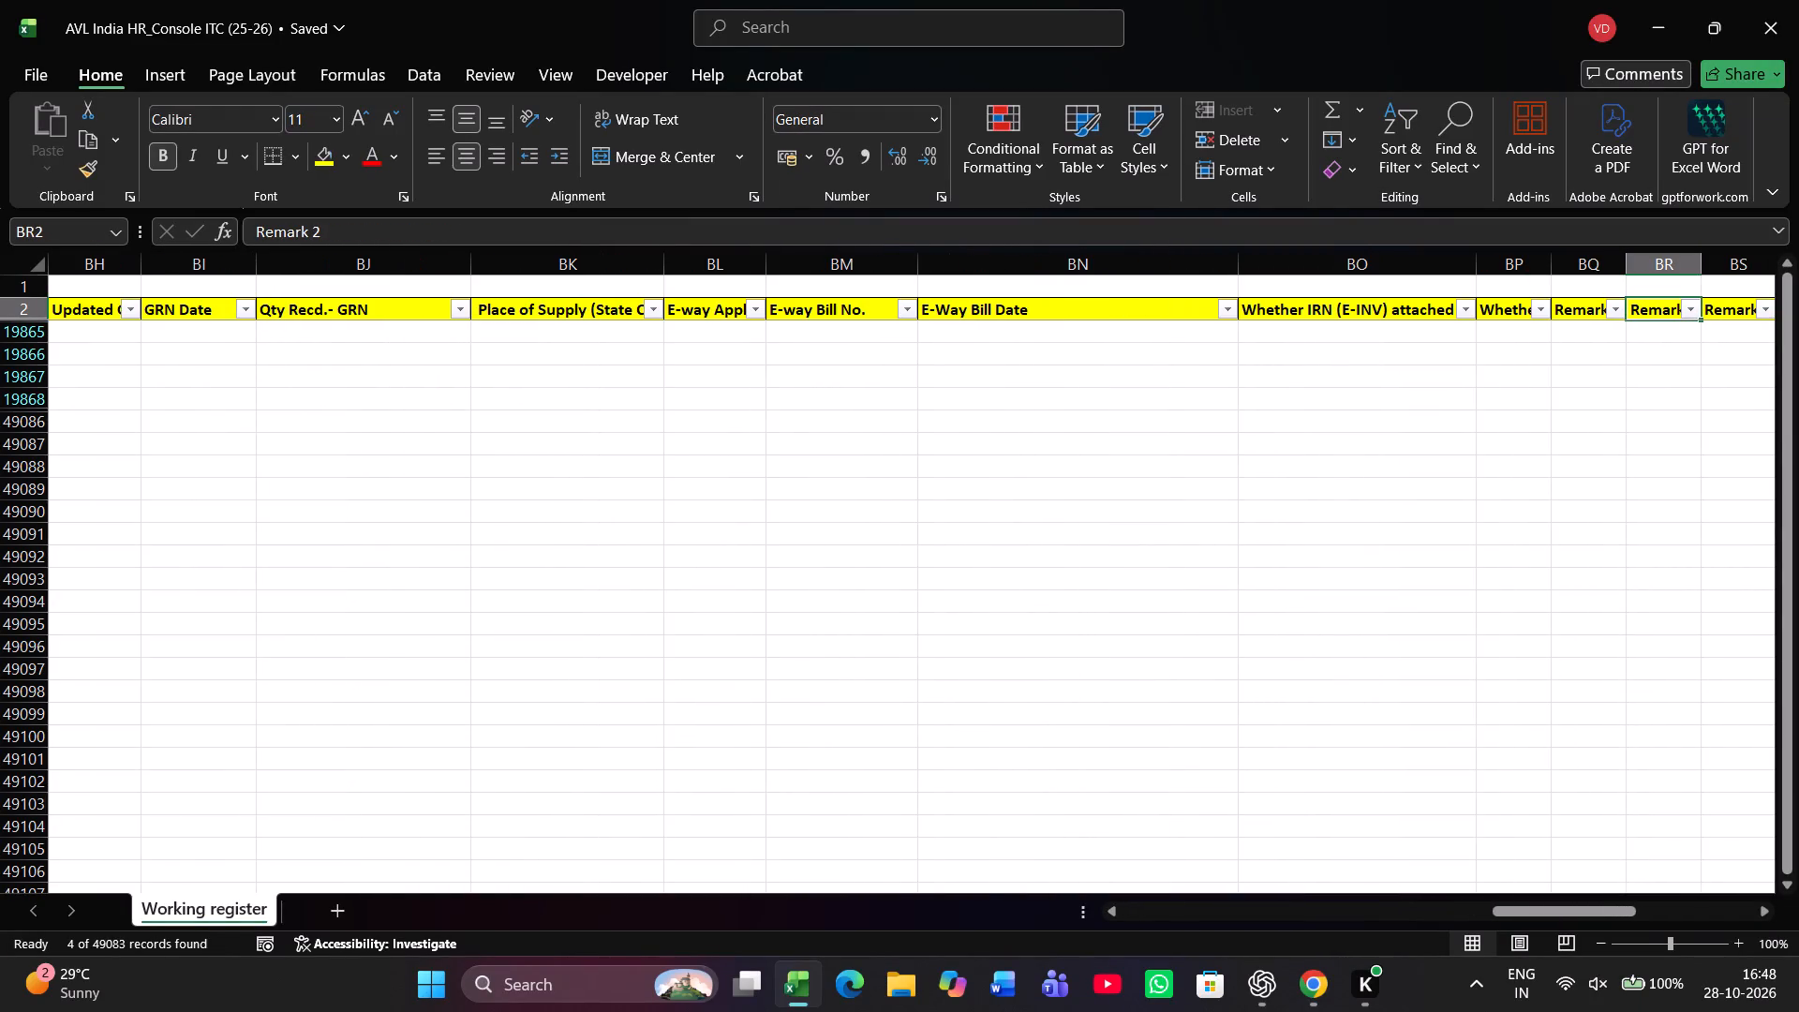
key("Left")
key("Left")
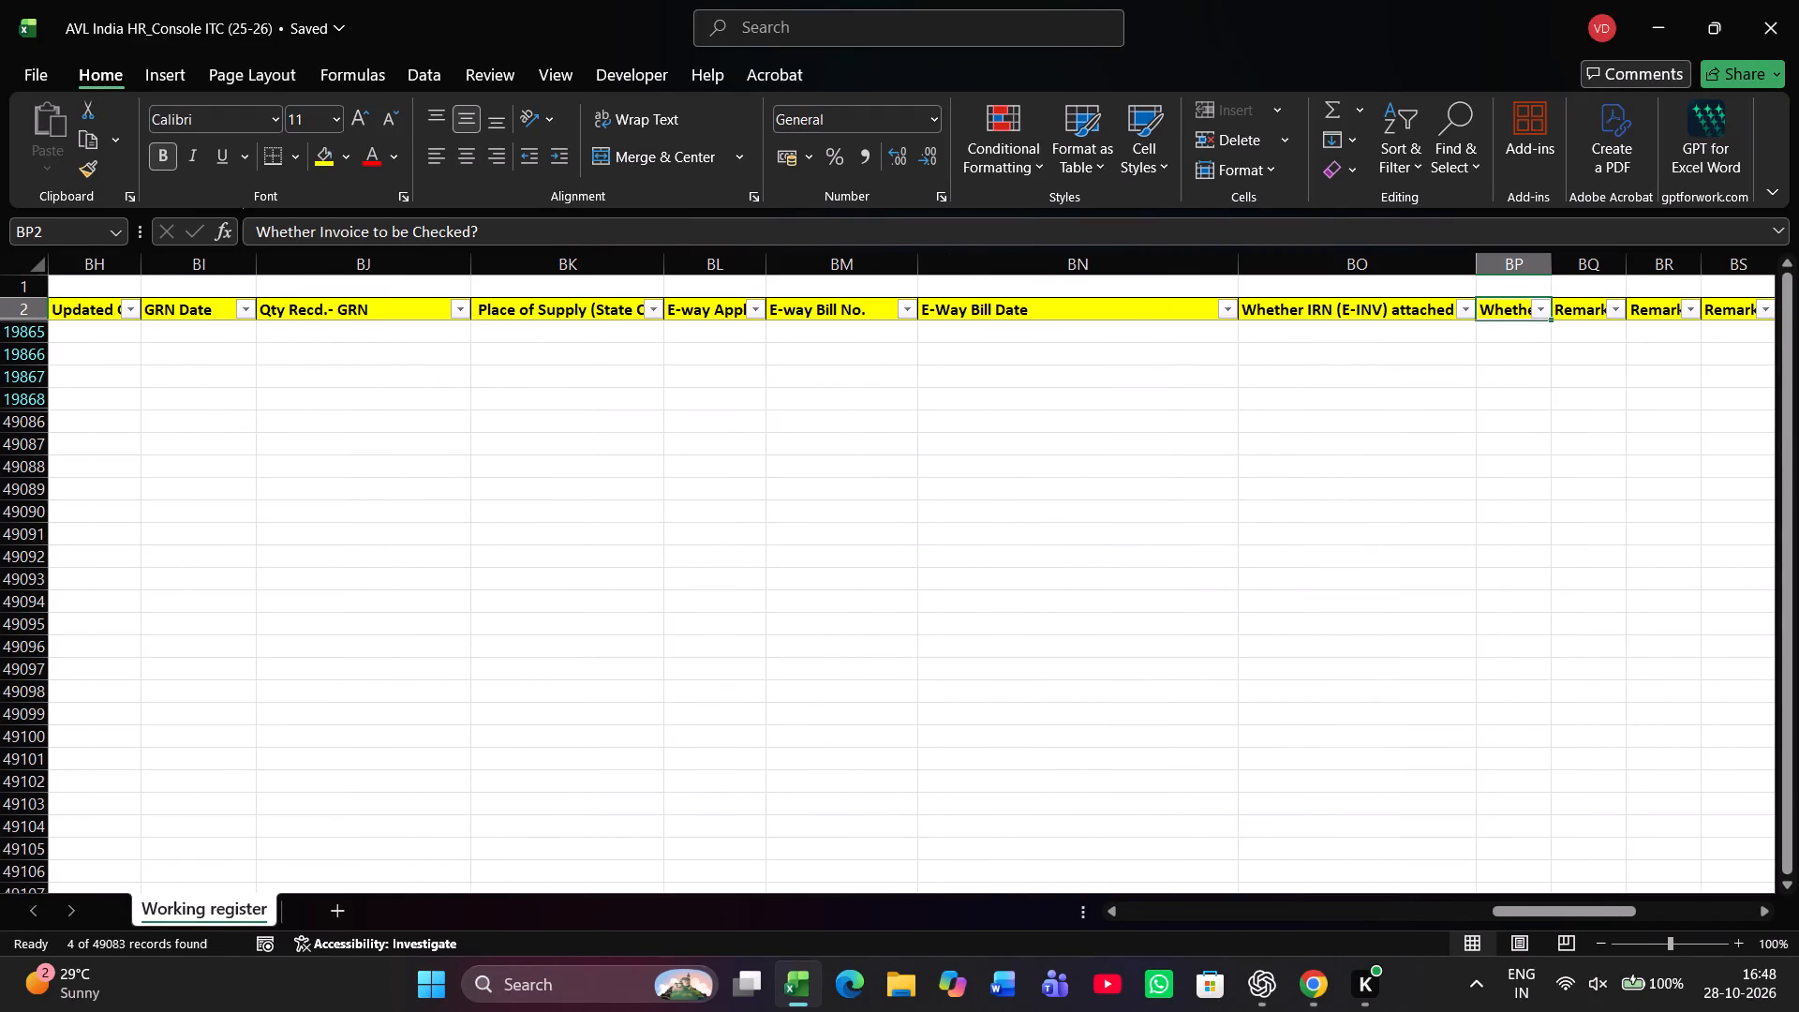
key("Down")
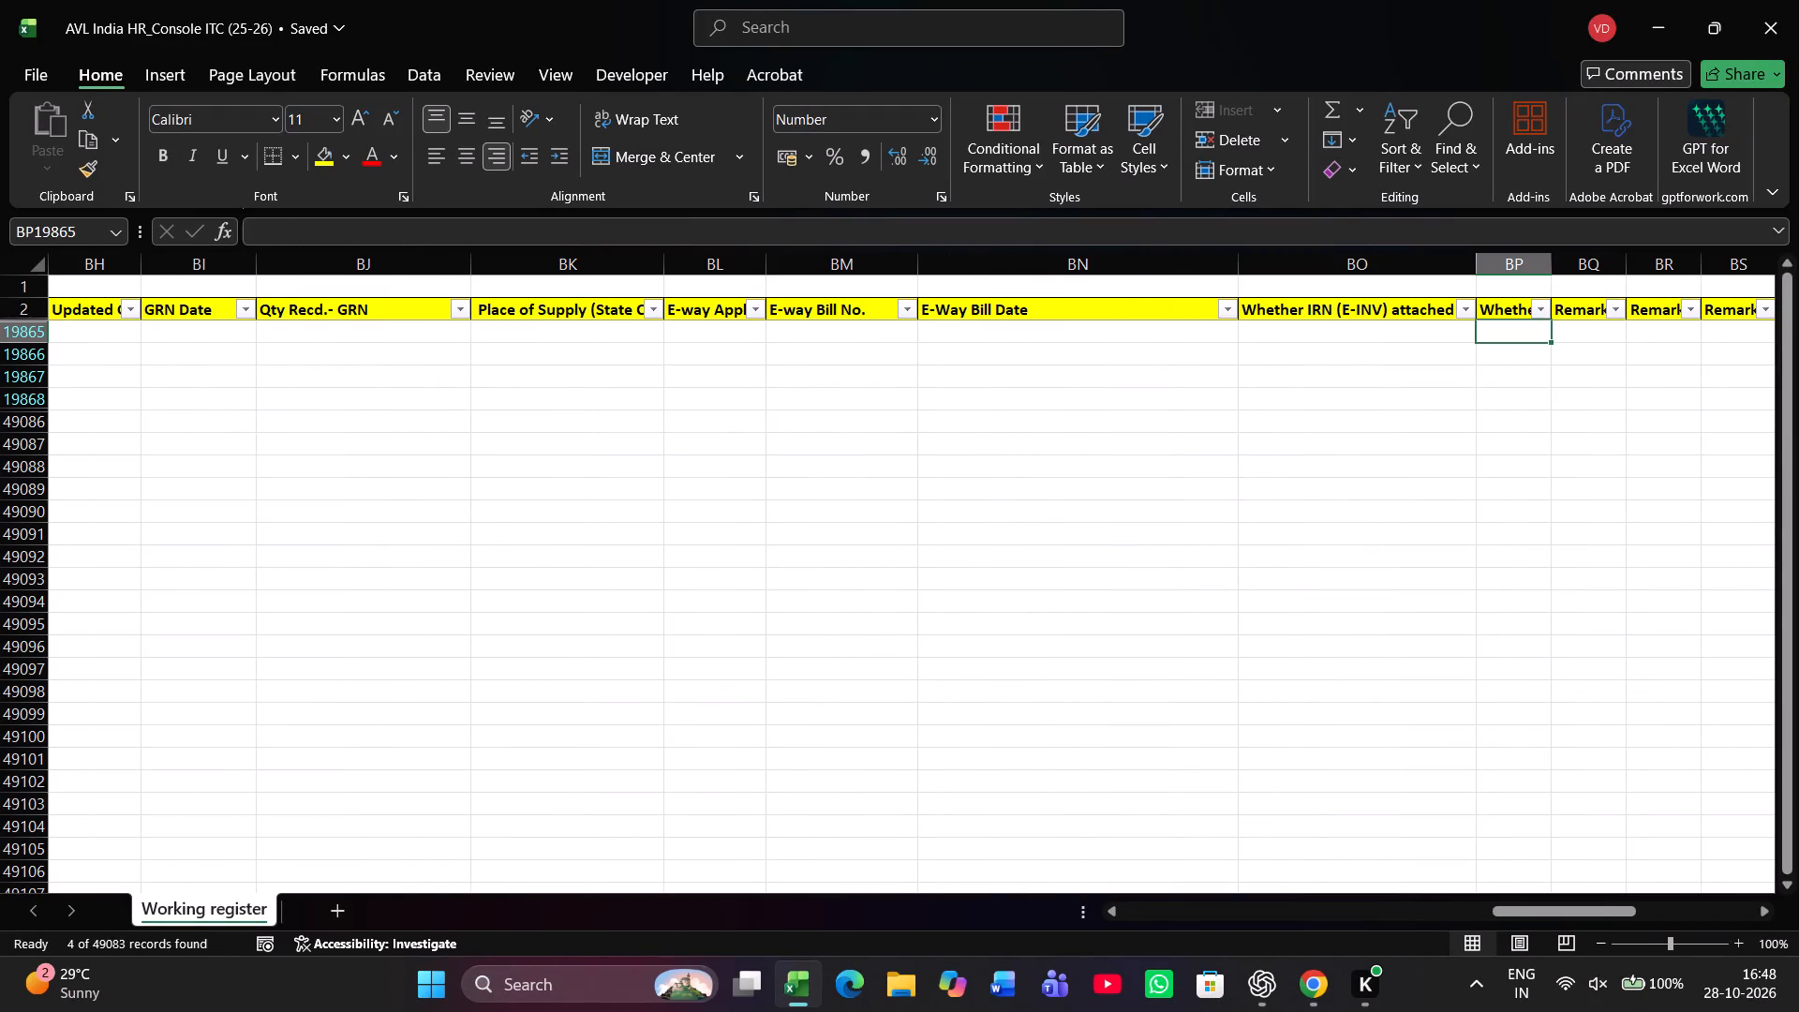
key("t")
type("AX AMOUNT")
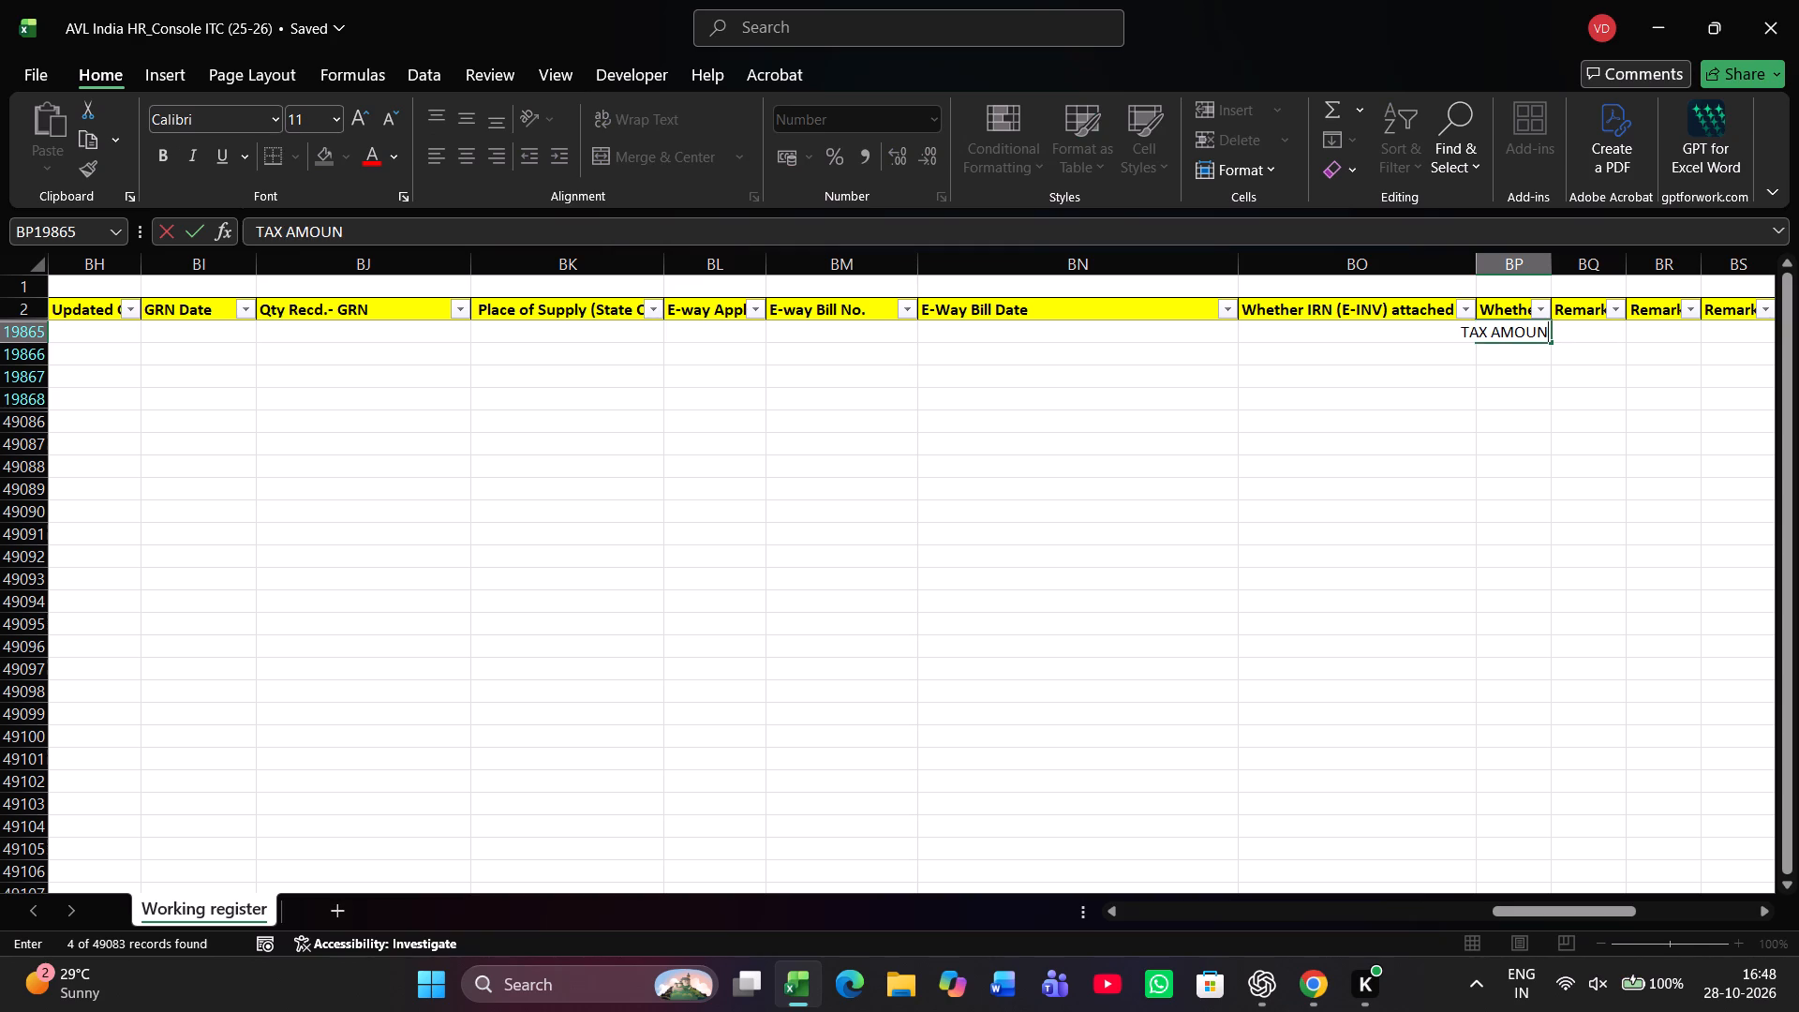
key("space")
type("IS")
key("space")
type("LESS THAN")
key("space")
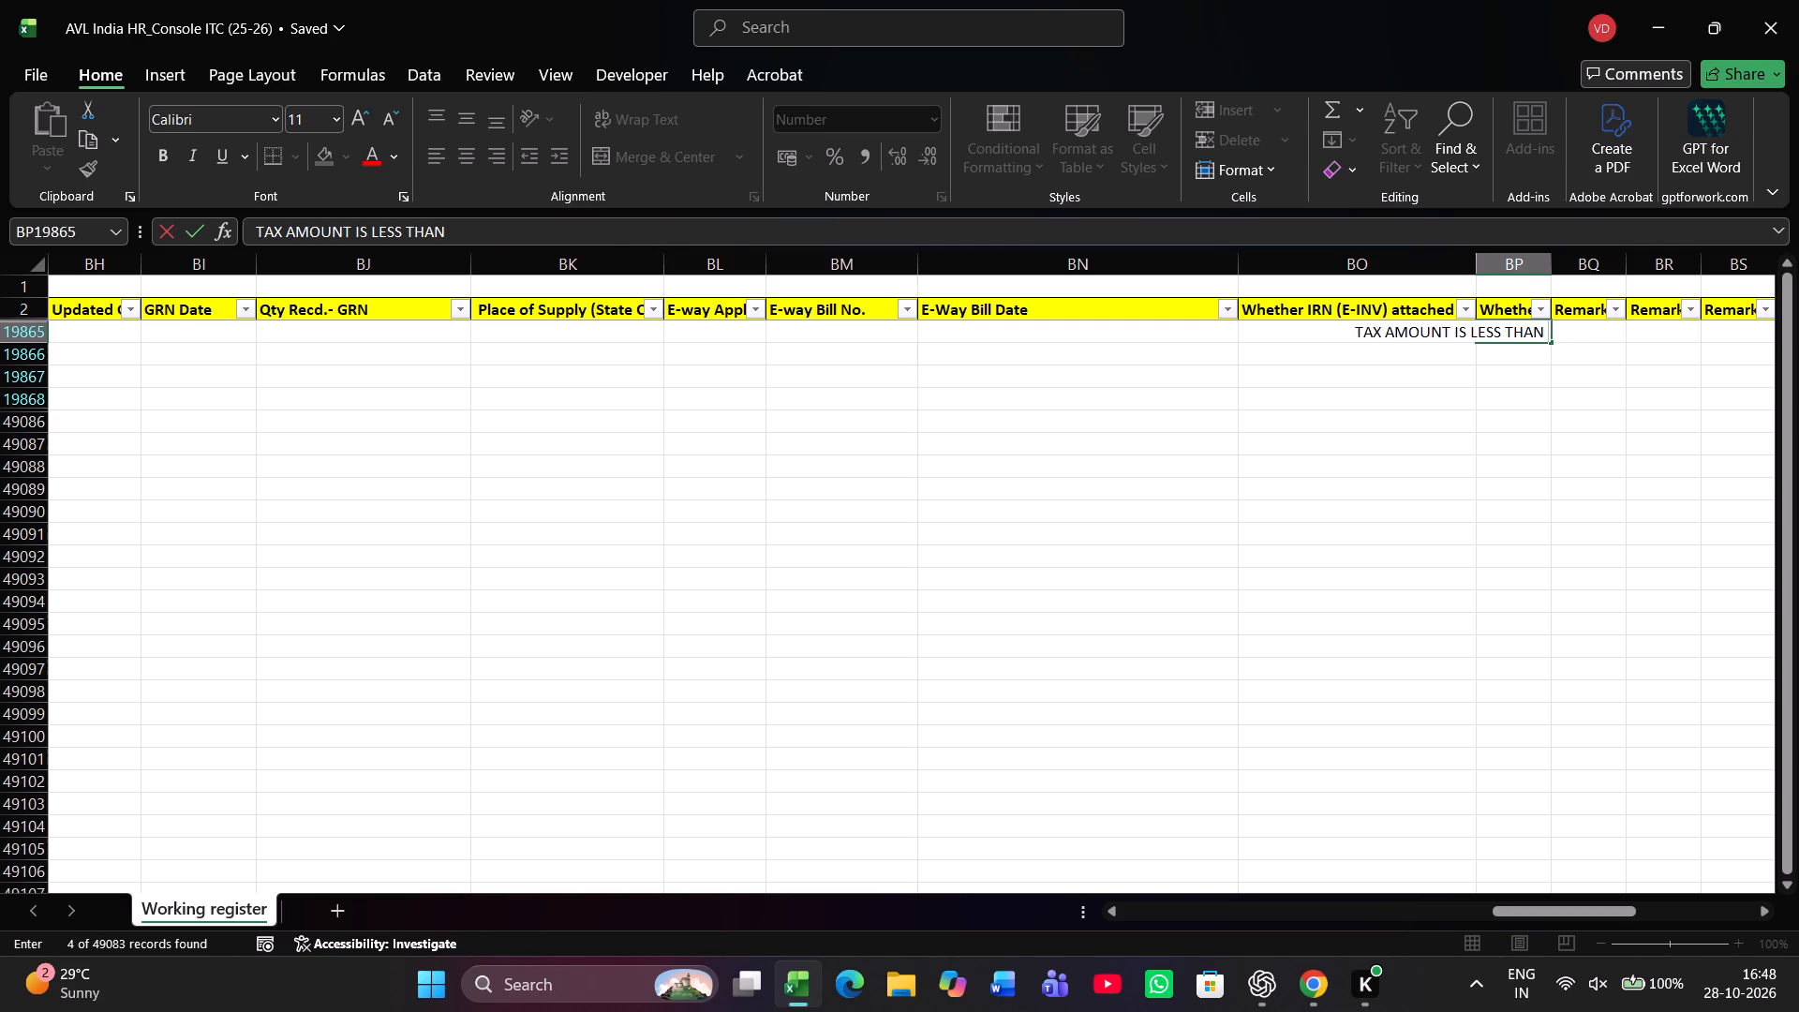
key("r")
type("s. 5000")
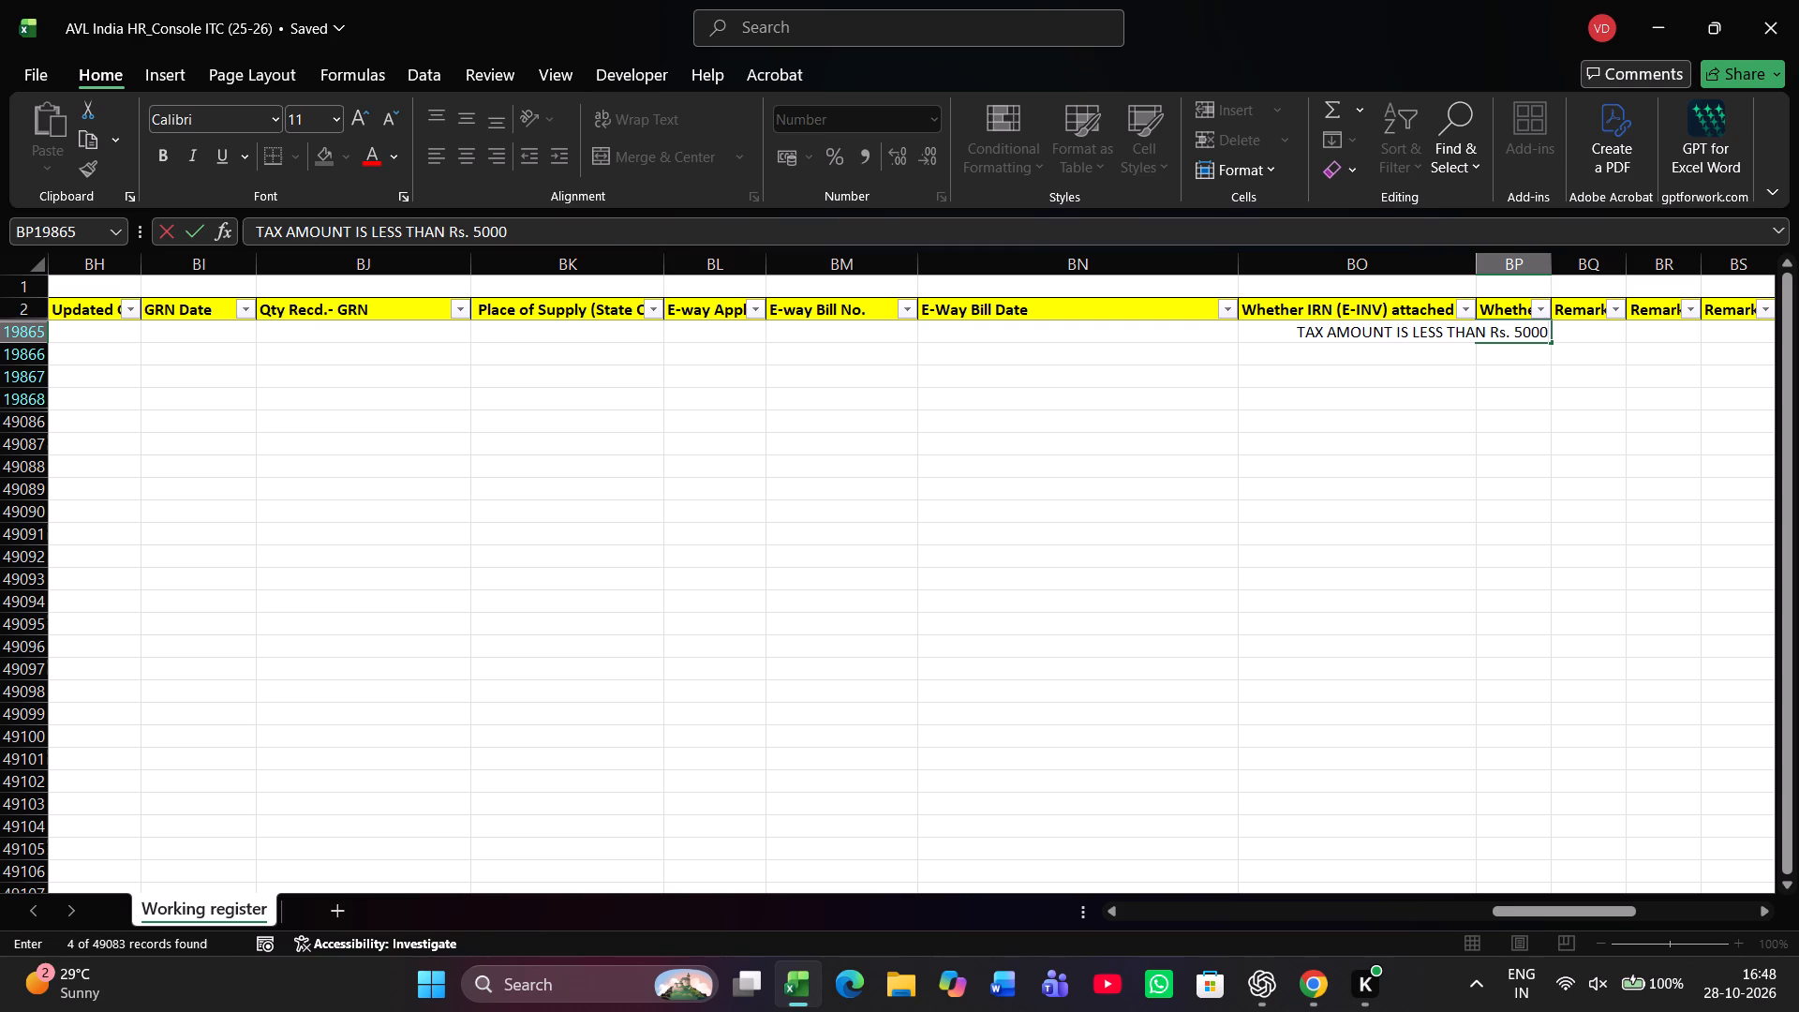
key("Left")
key("Down")
key("Down")
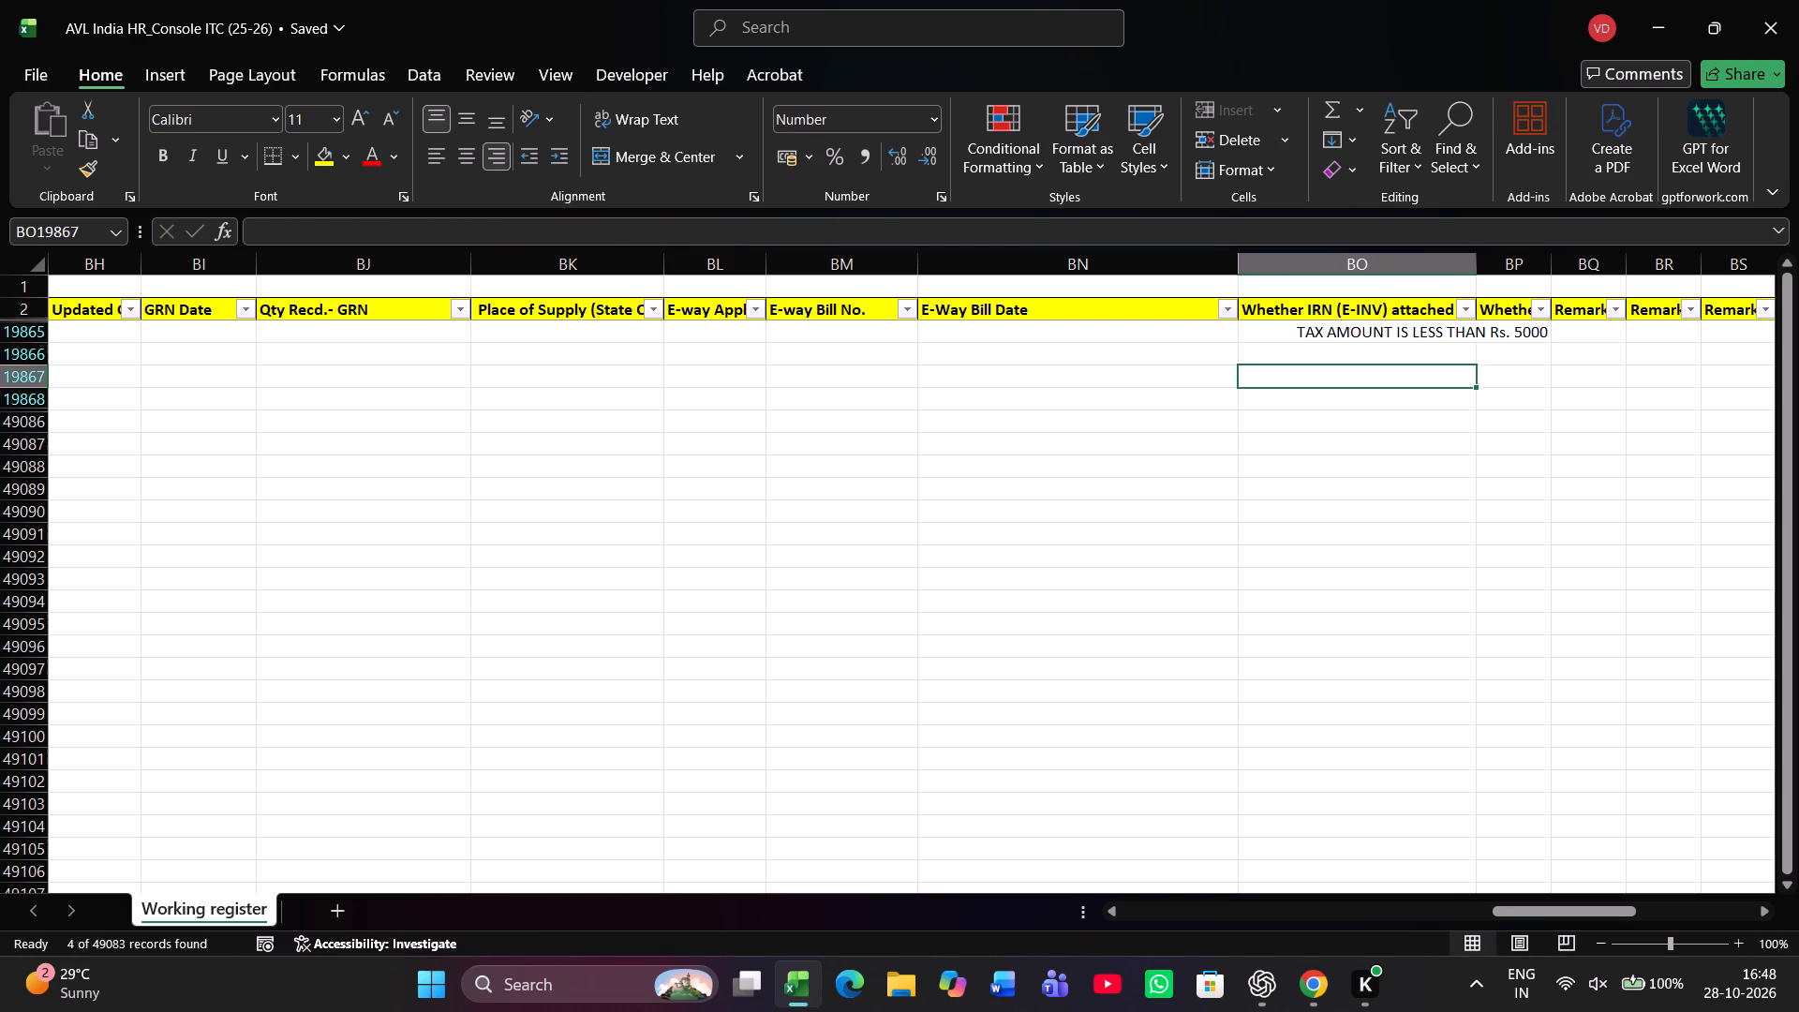
key("Down")
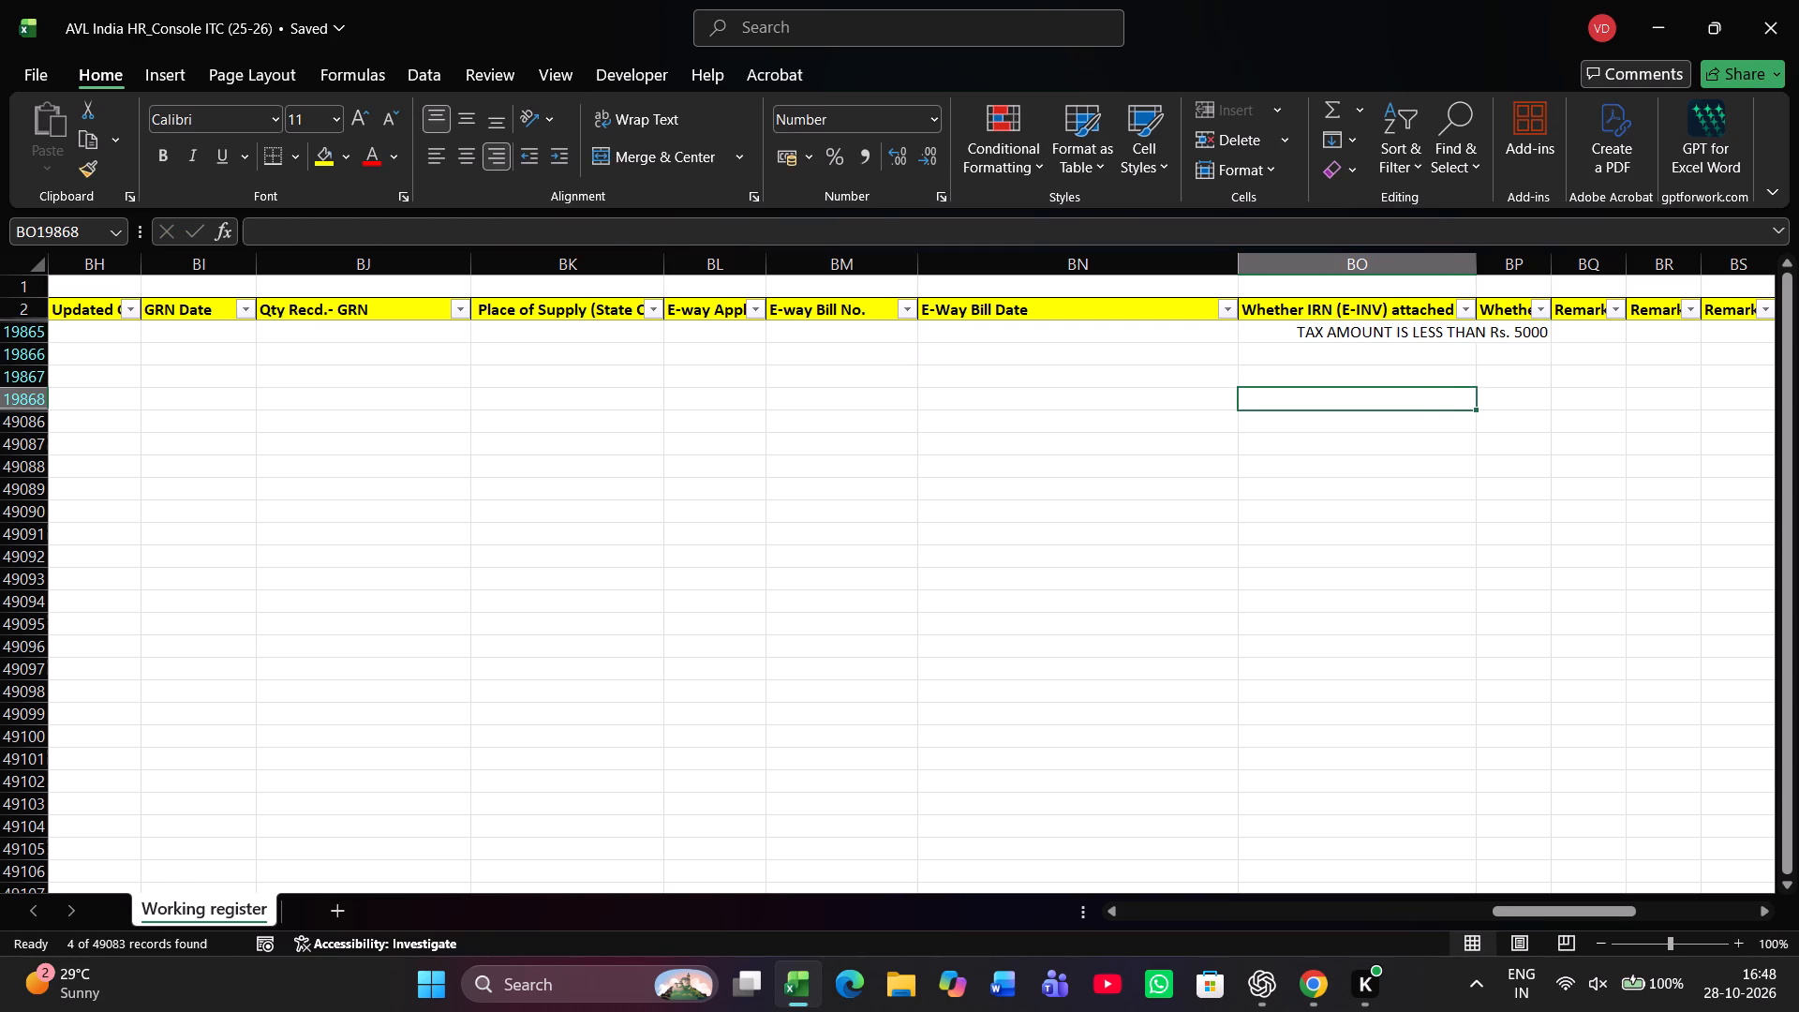
key("Right")
key("ctrl+shift+Up")
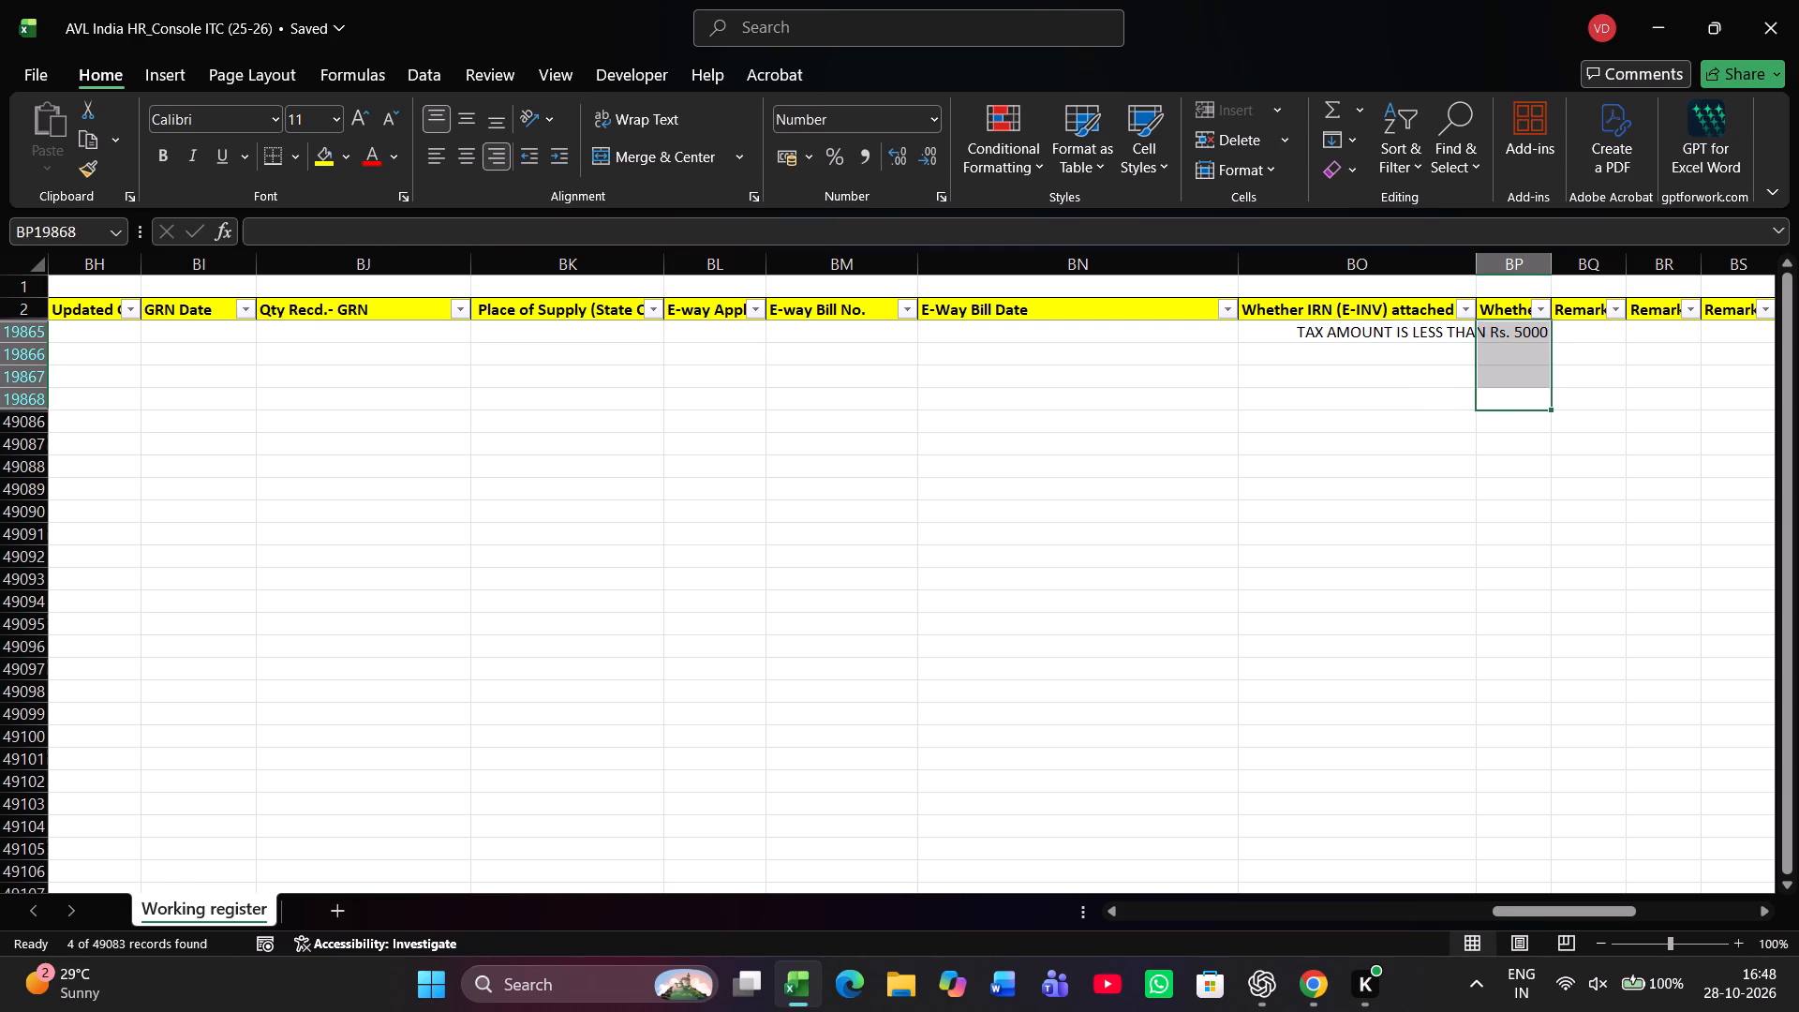
key("ctrl+d")
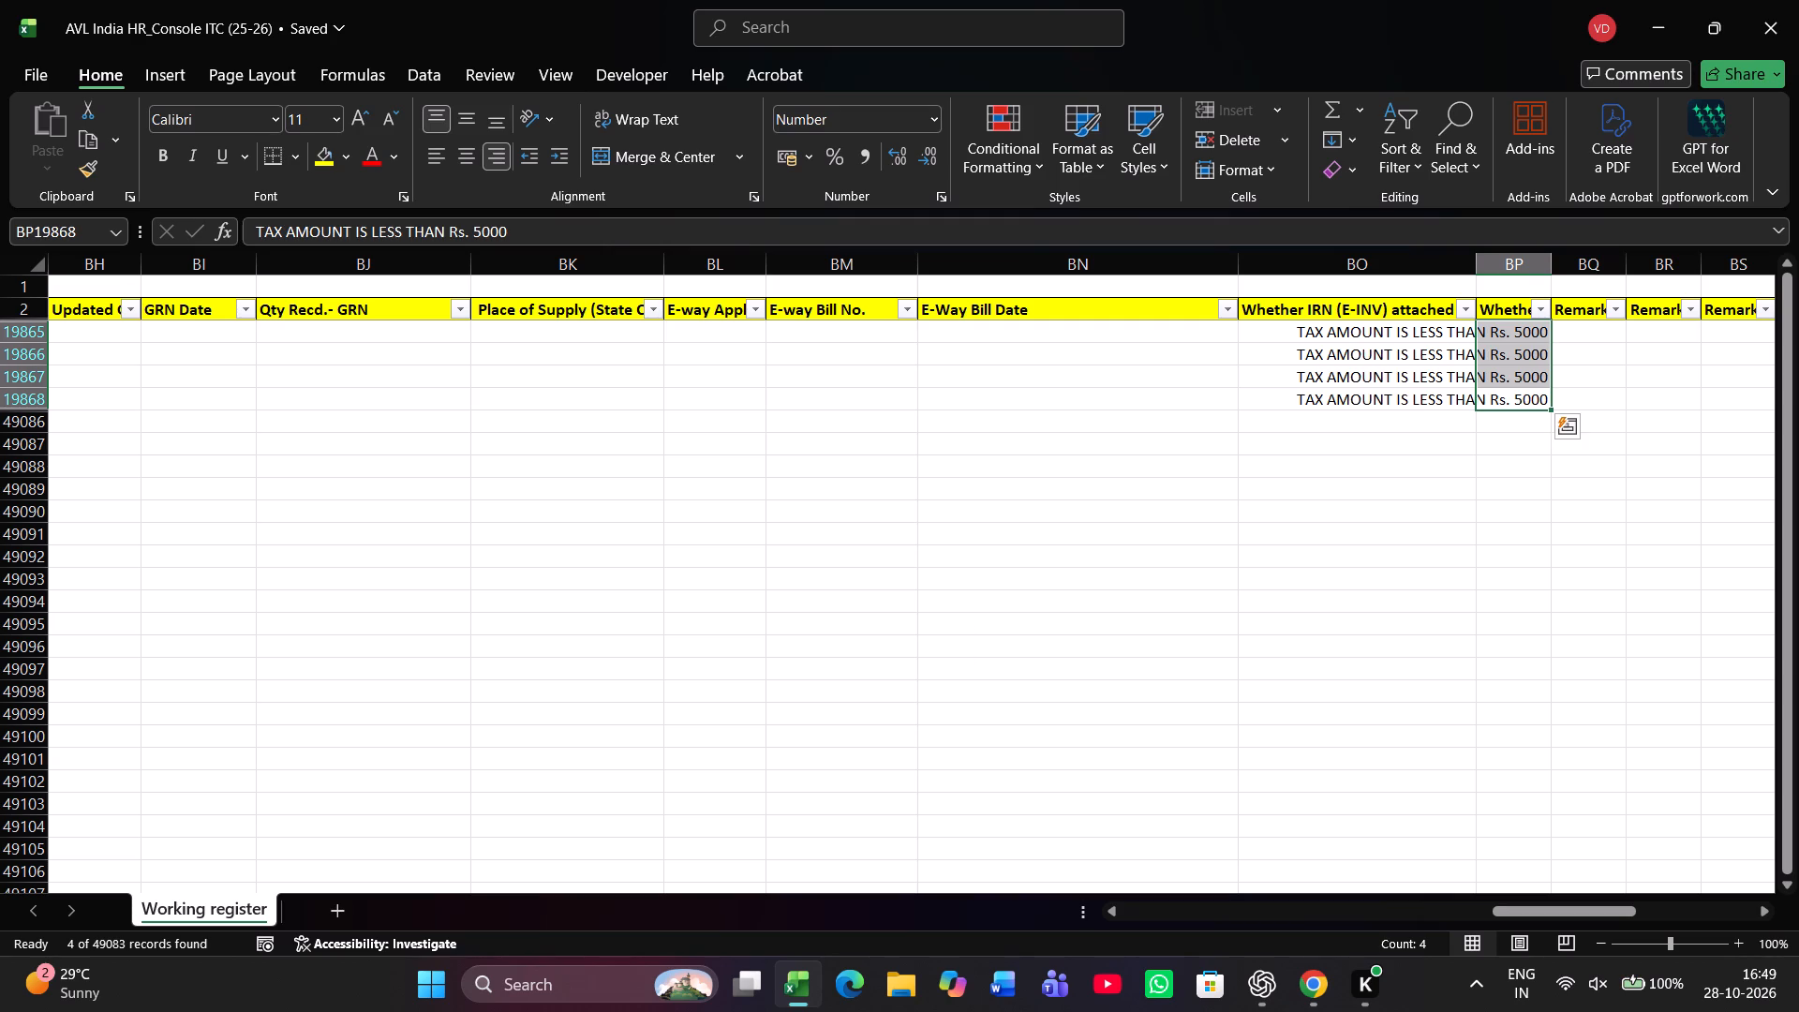
Review the total tax, SGST, CGST and IGST amount columns of rows 19865 to 19868.
key("Left")
key("Left")
key("Left")
key("Left")
key("Left")
key("Left")
key("Left")
key("Left")
key("Left")
key("Left")
key("Left")
key("Left")
key("Left")
key("Left")
key("Left")
key("Left")
key("Left")
key("Left")
key("Left")
key("Left")
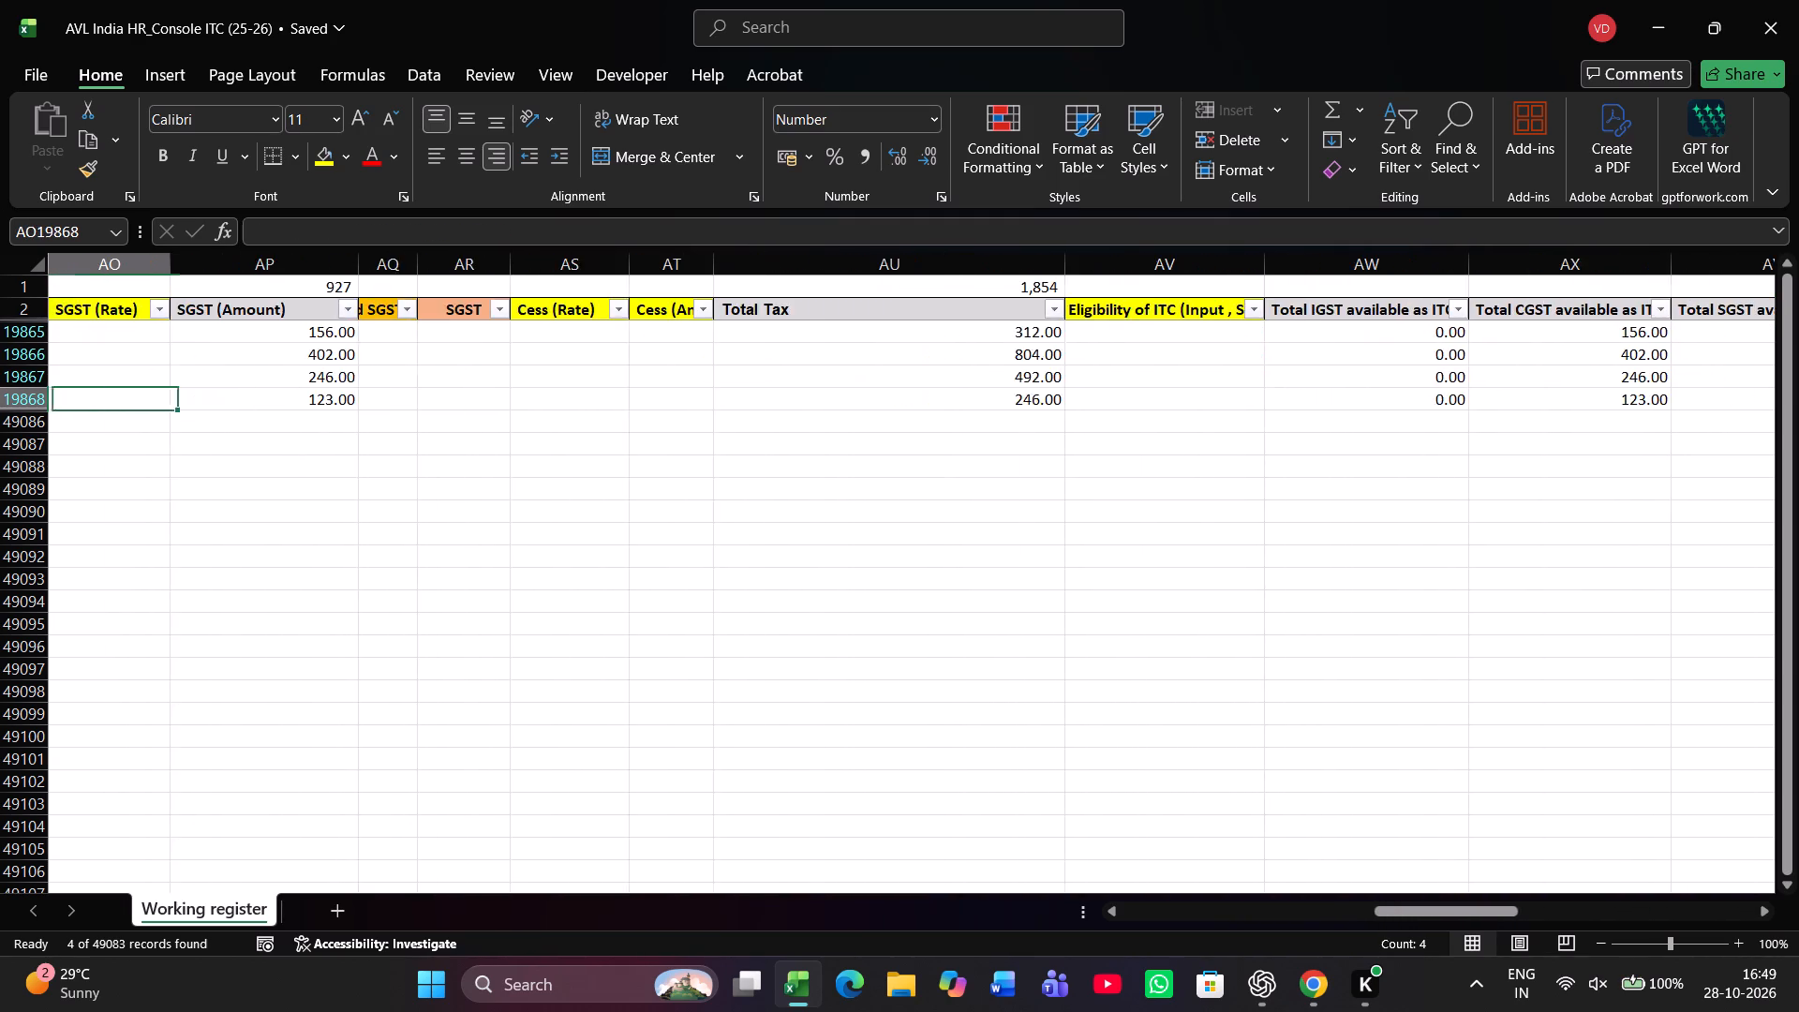
key("Left")
key("Left")
key("Left")
key("Left")
key("Left")
key("Left")
key("Left")
key("Left")
key("Left")
key("Left")
key("Left")
key("Left")
key("Left")
key("Left")
key("Left")
key("Left")
key("Left")
key("Left")
key("Left")
key("Left")
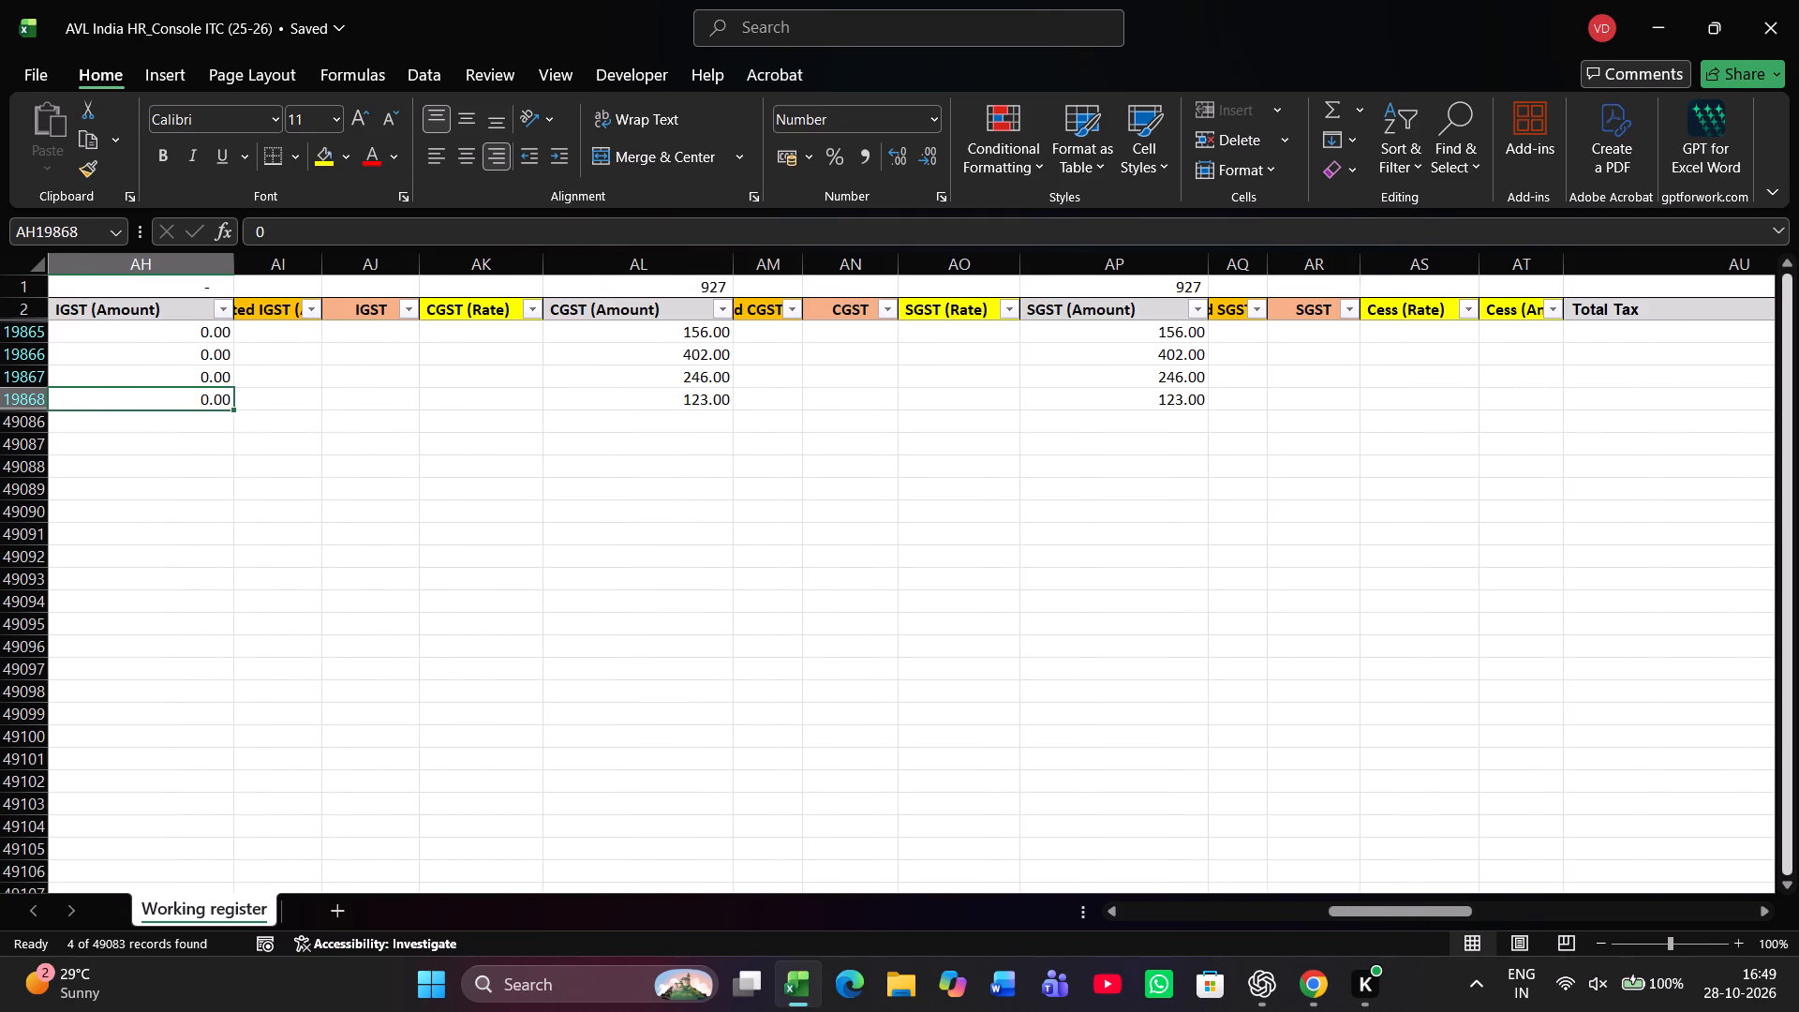
Reset the MIRO column BB filter to select all MIRO numbers.
key("Right")
key("Right")
key("Right")
key("Right")
key("Right")
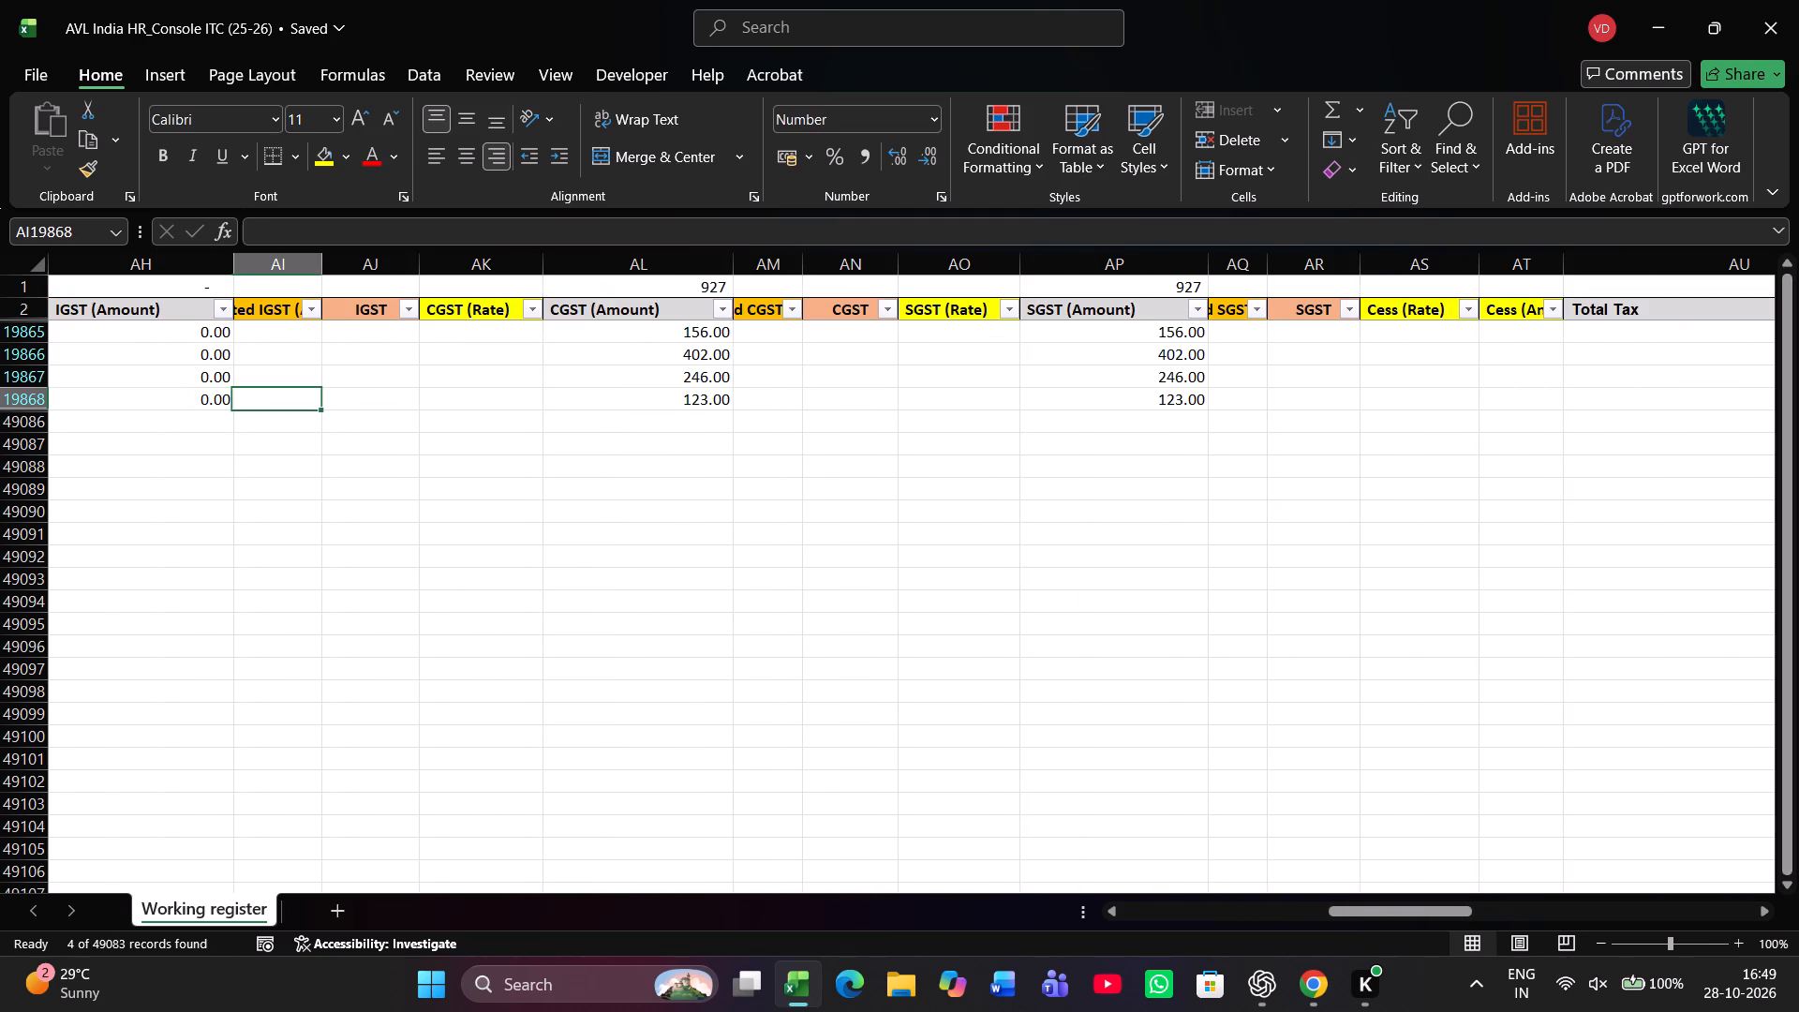
key("Up")
key("Up")
key("Up")
key("Up")
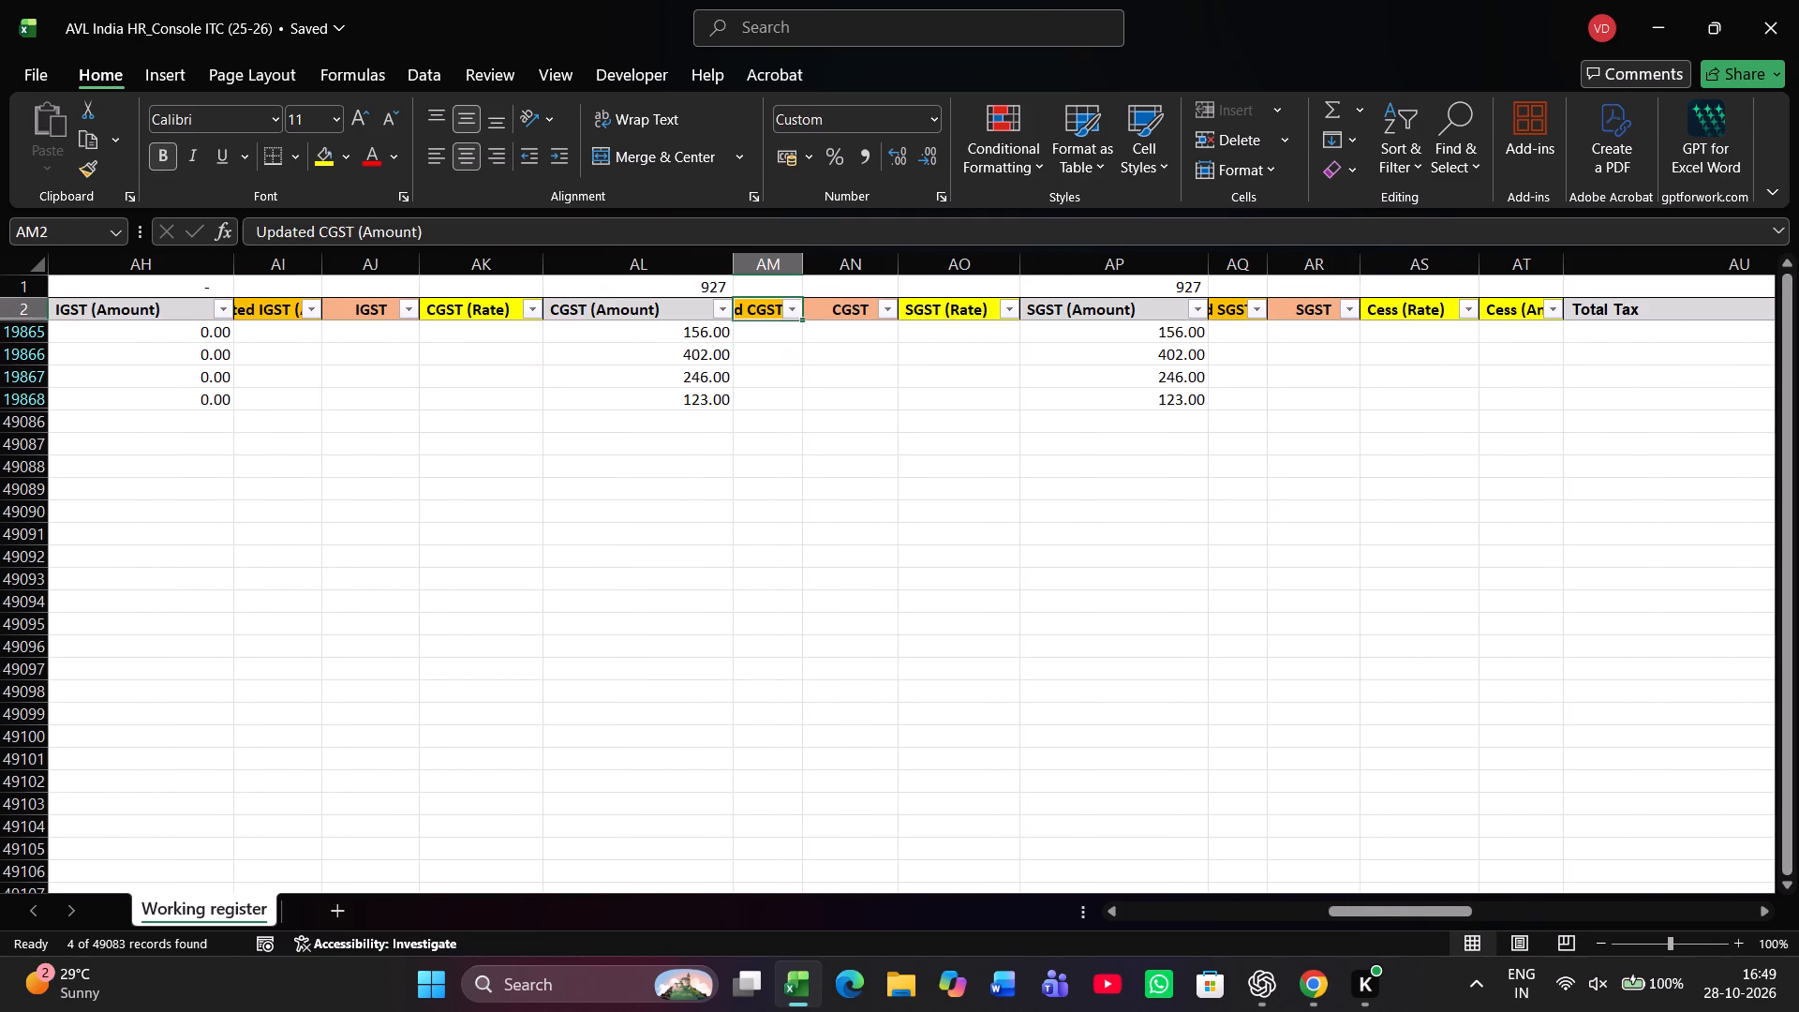
key("Right")
key("Right")
key("Right")
key("Right")
key("Right")
key("Right")
key("Right")
key("Right")
key("Right")
key("Right")
key("Right")
key("Right")
key("Right")
key("Right")
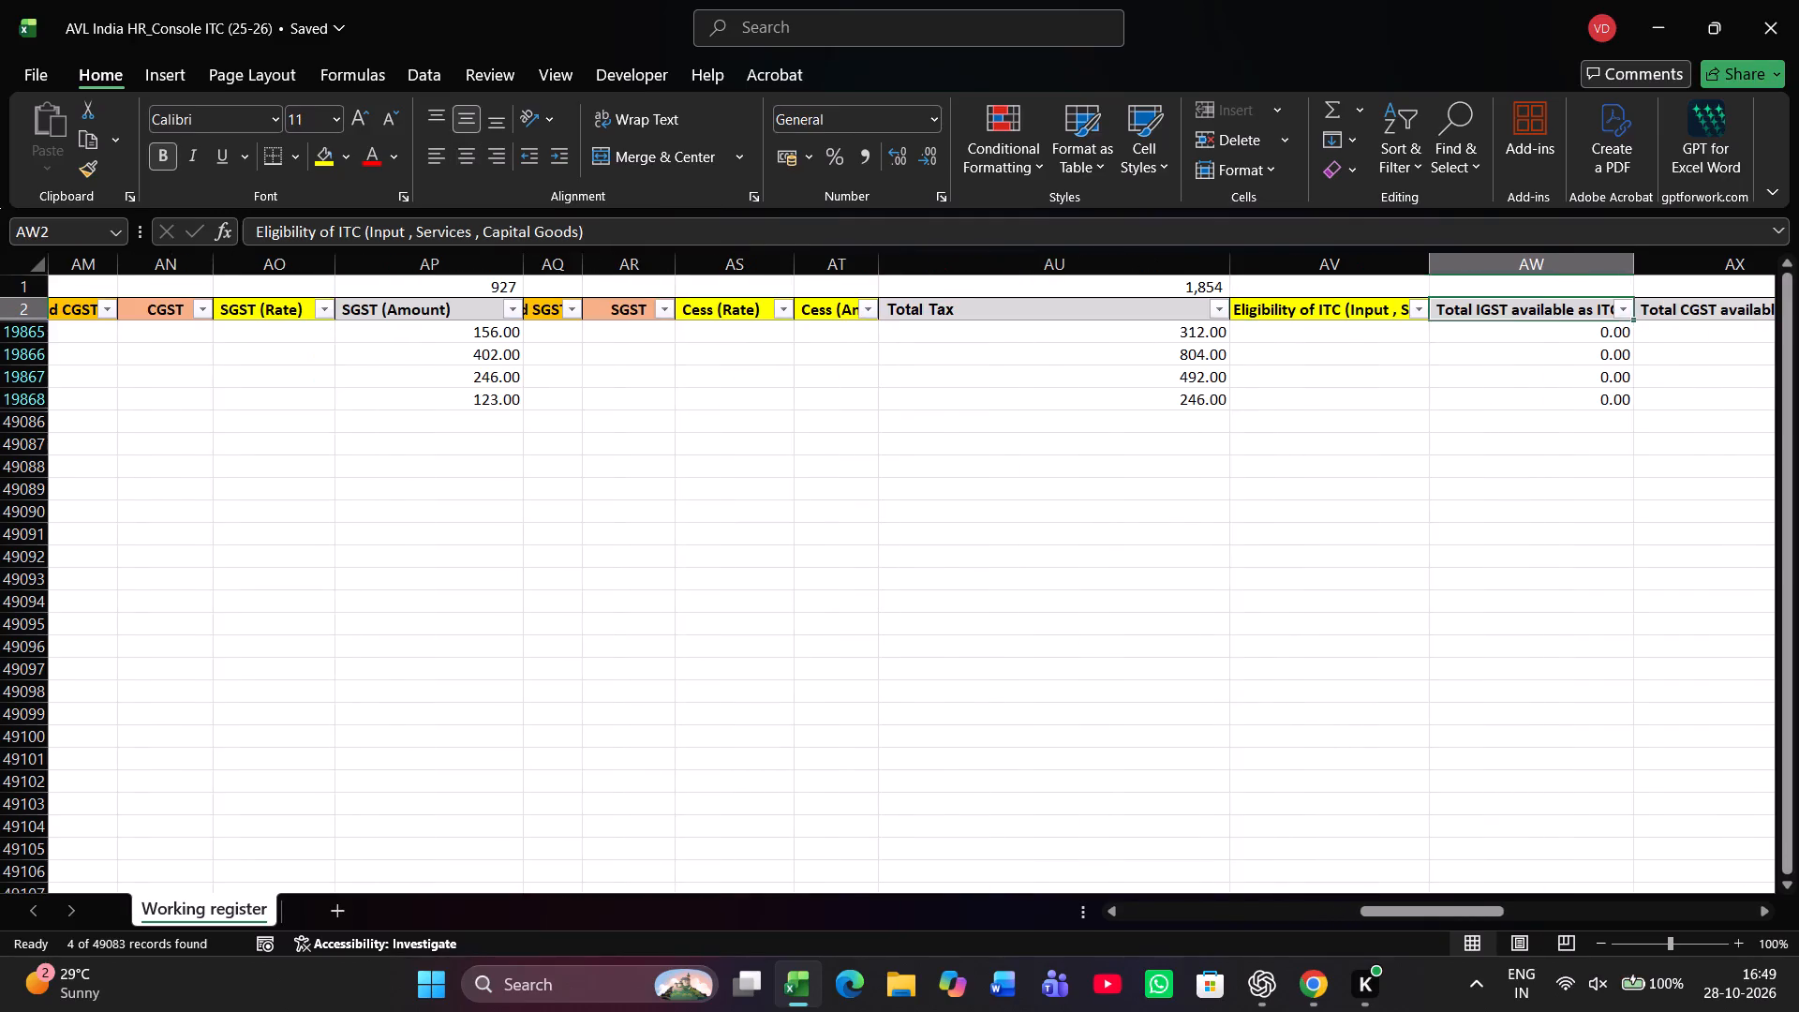
key("Right")
key("Right")
key("Right")
key("Right")
key("Right")
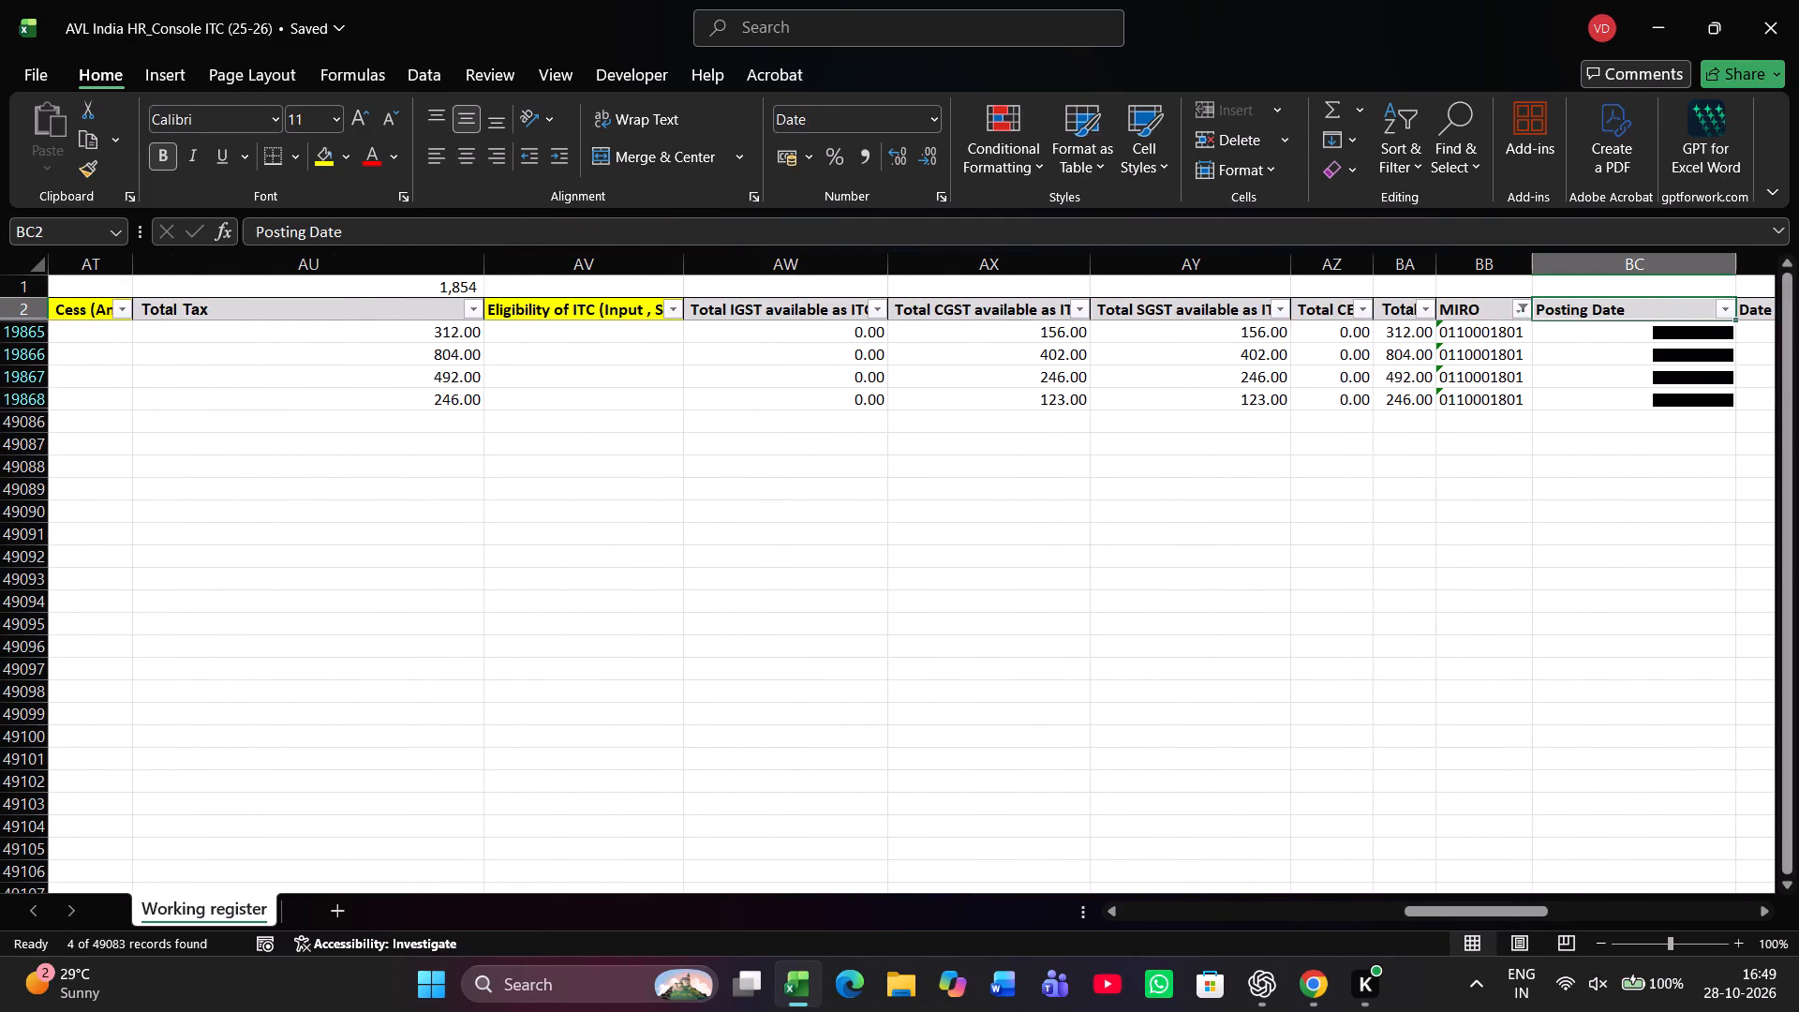
key("Left")
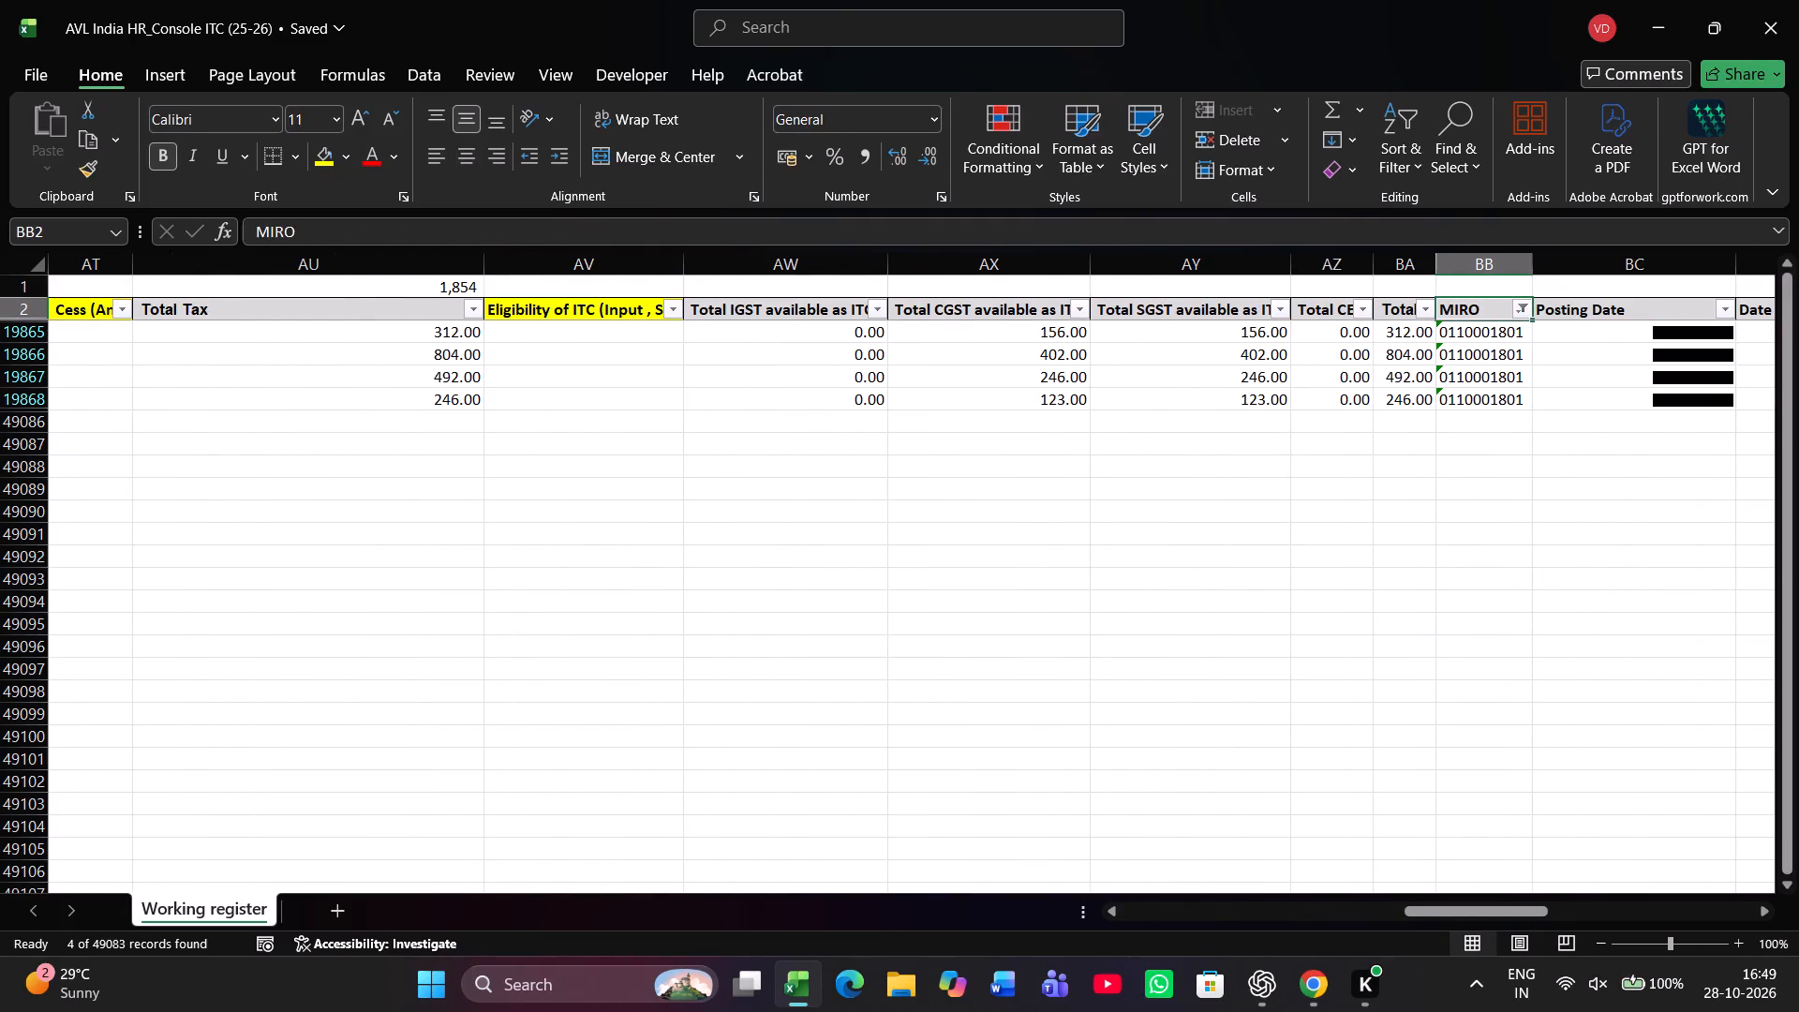
key("alt+Down")
key("Down")
key("Down")
key("Down")
key("Down")
key("Down")
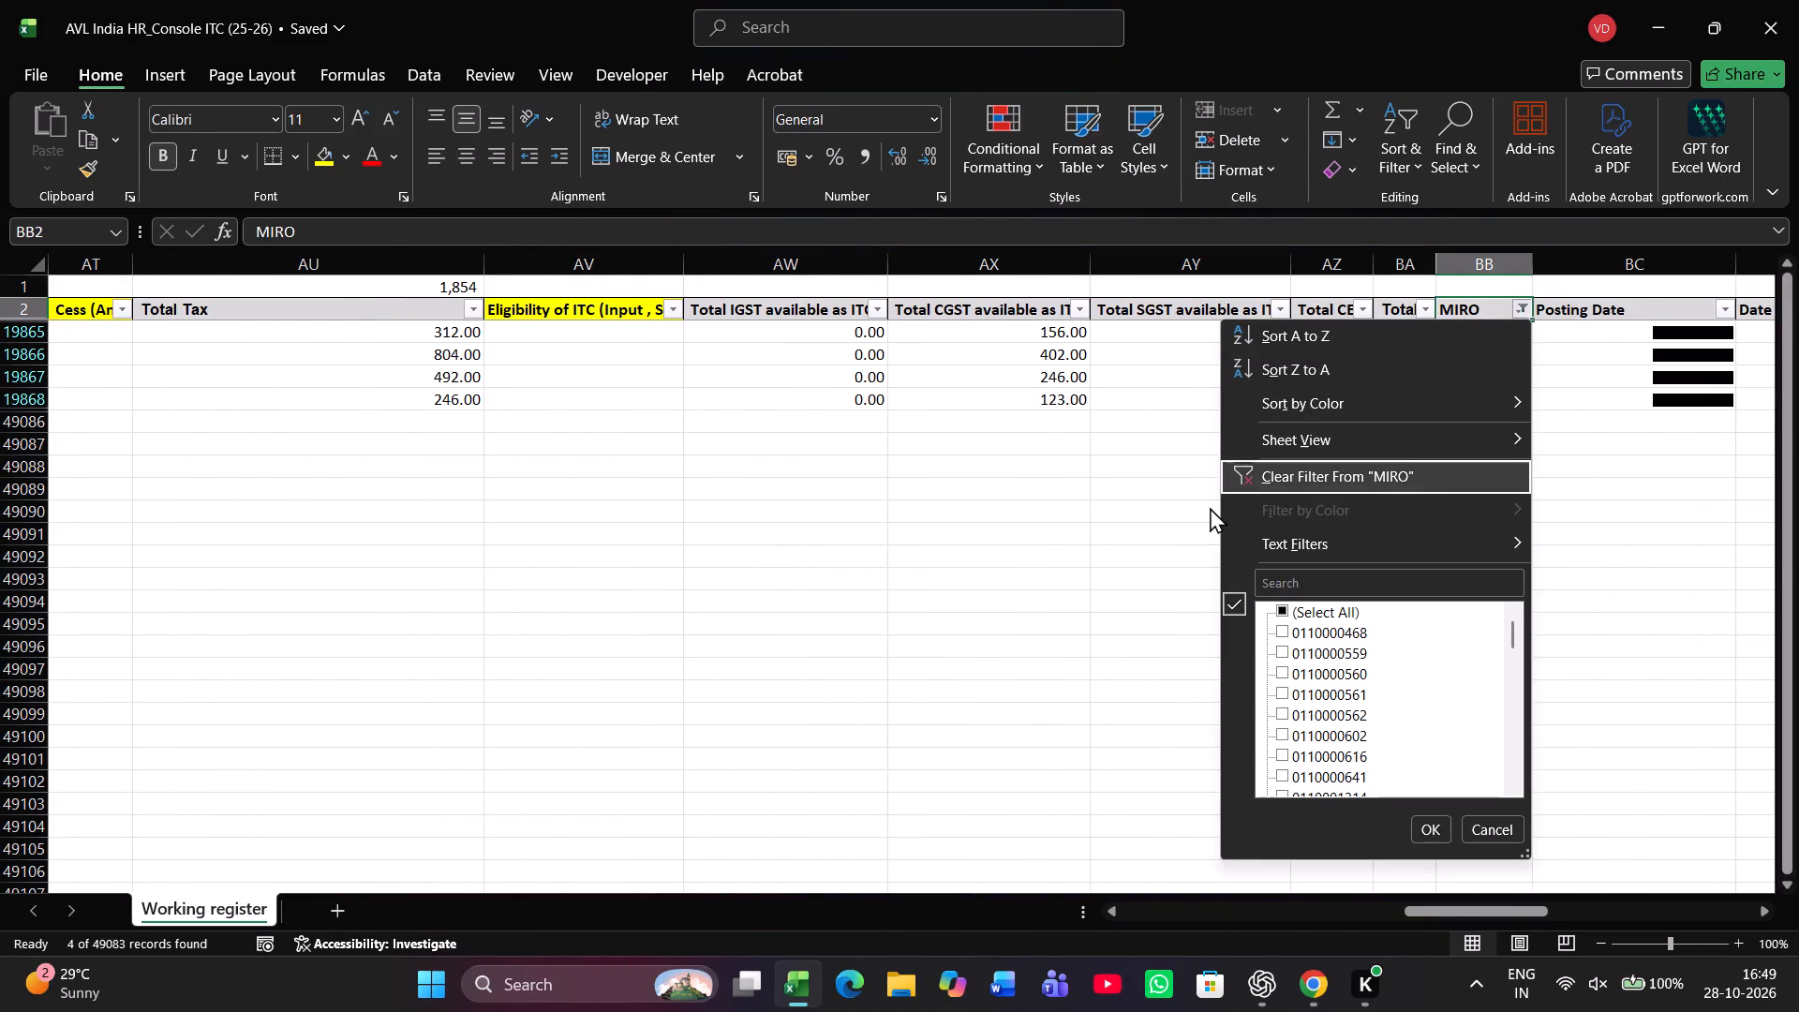
key("Down")
key("Down")
key("Down")
key("Down")
key("space")
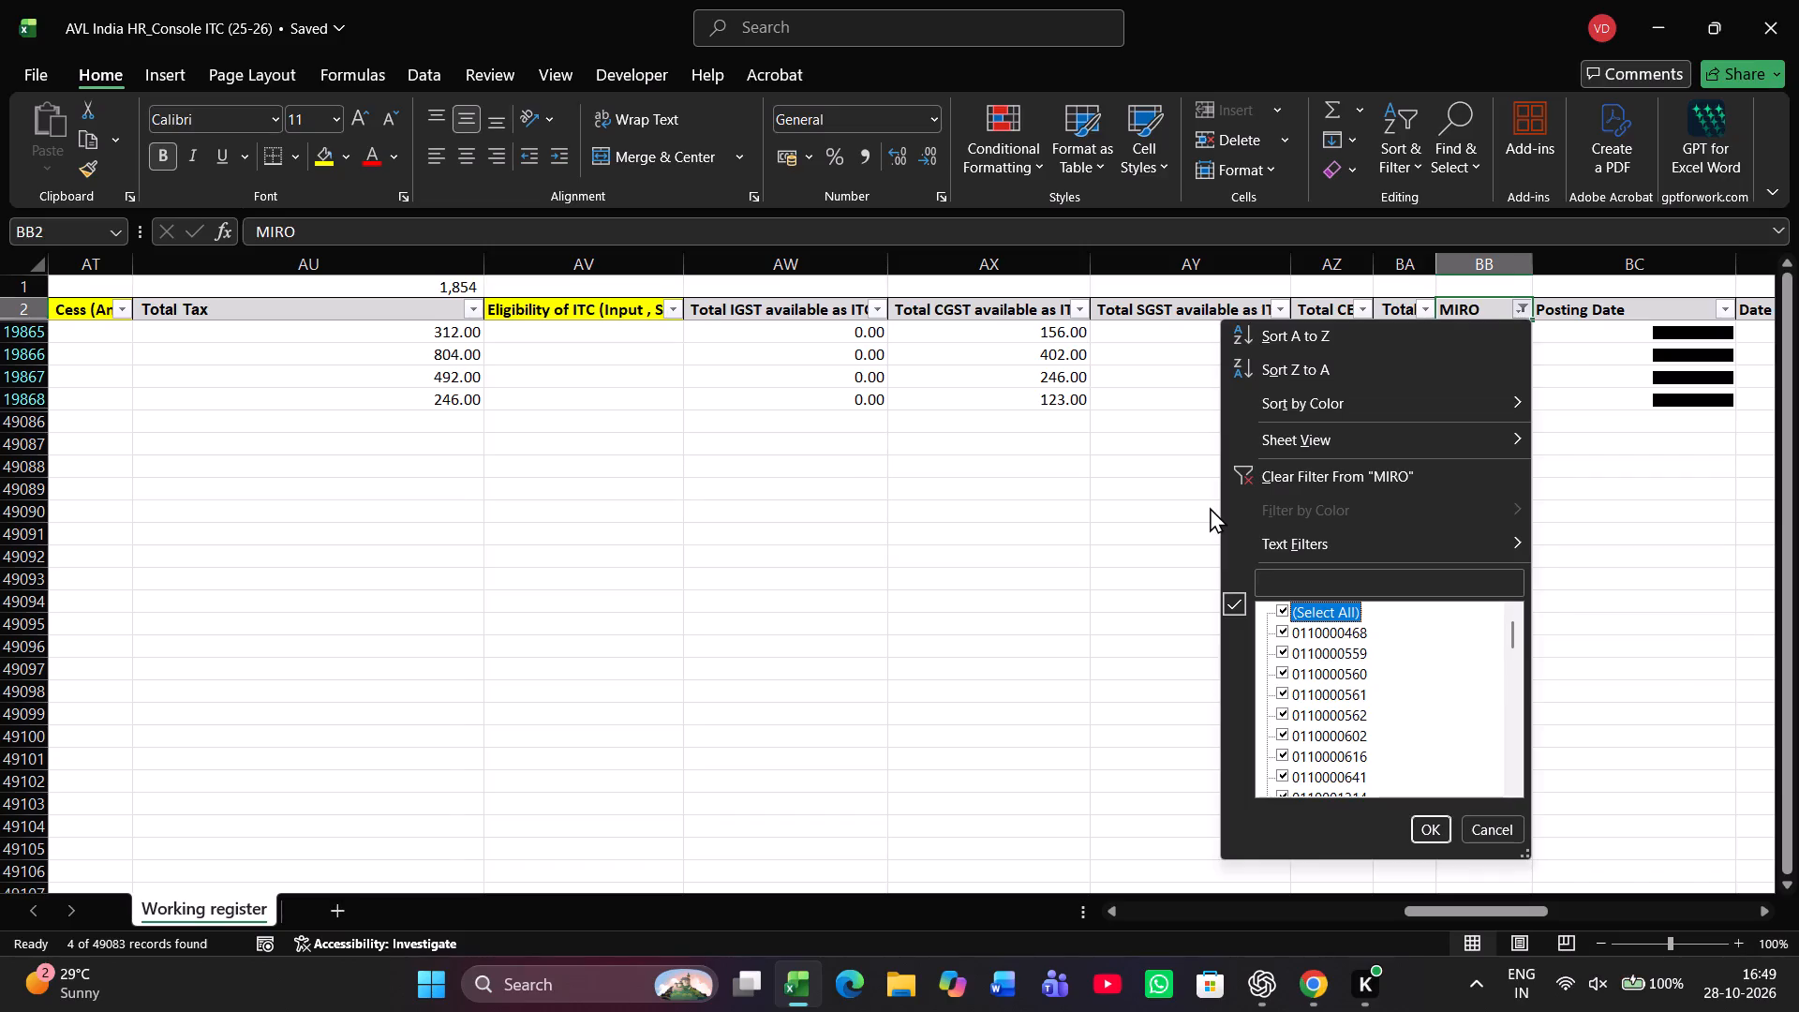
key("Return")
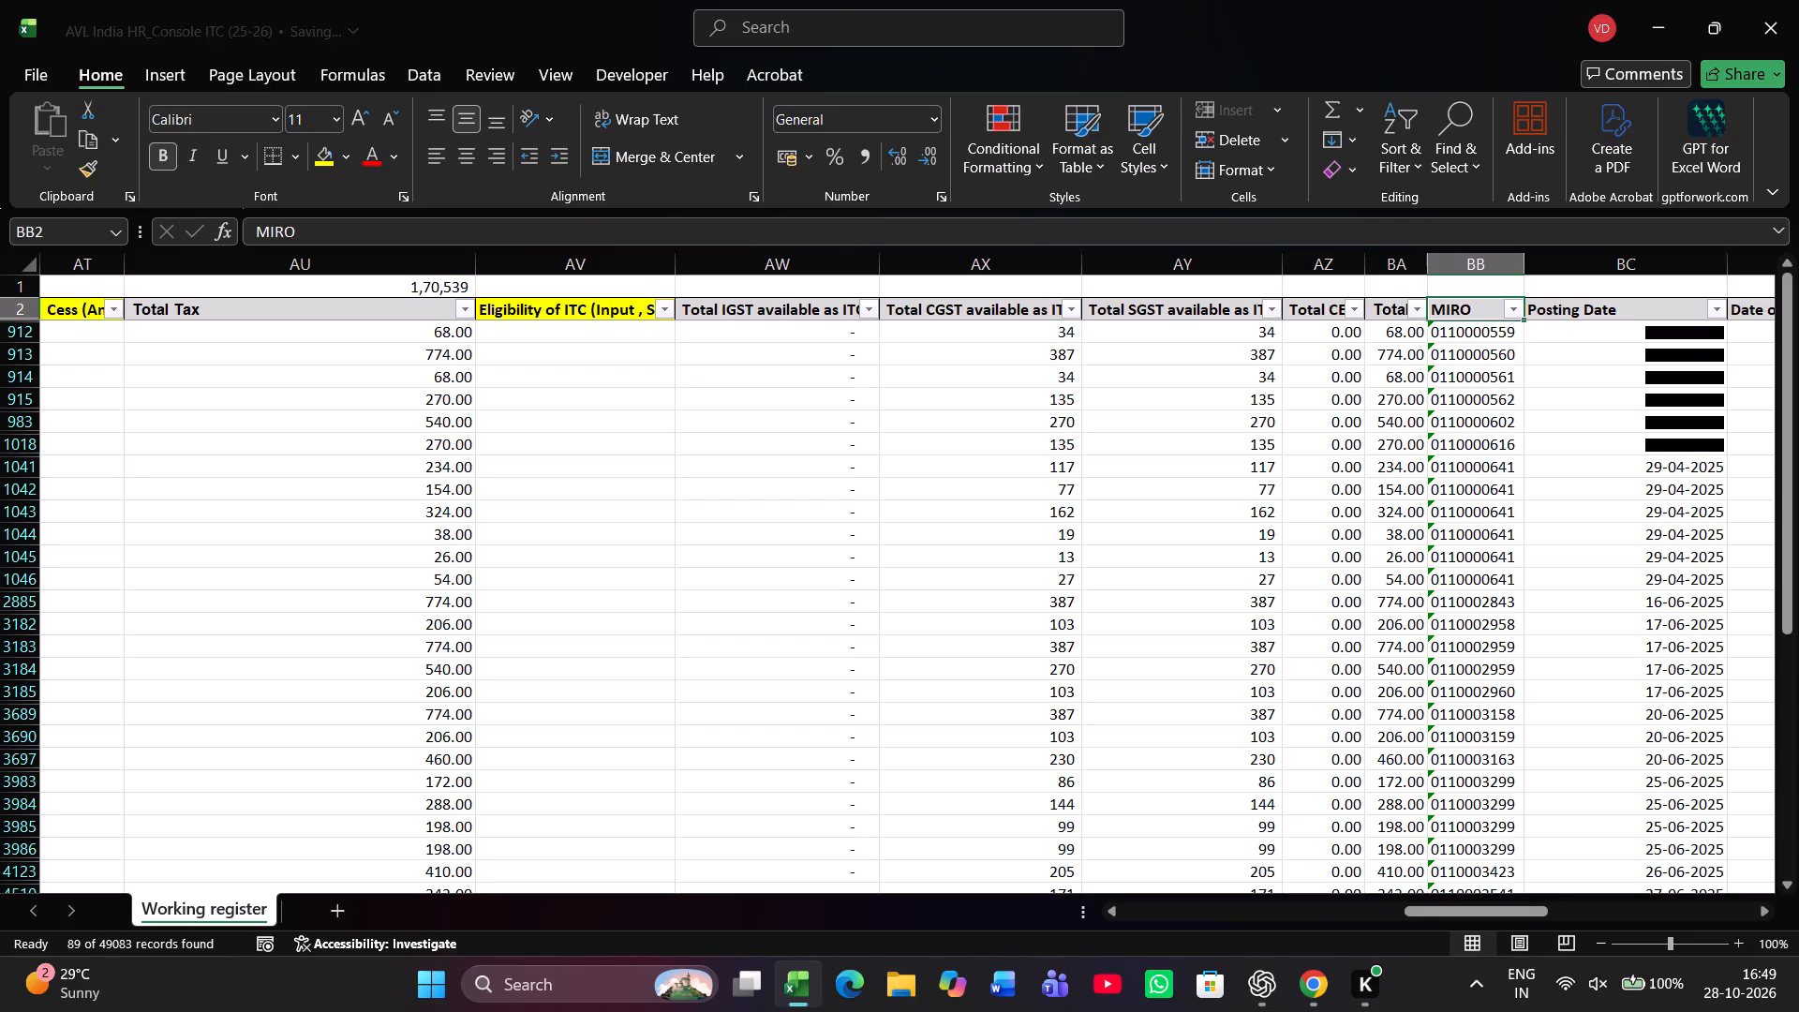
Review the Ag Offset rows' tax, taxable value, invoice and posting date columns back to column A, finishing at Name of Vendor.
key("Left")
key("Left")
key("Left")
key("Left")
key("Left")
key("Left")
key("Left")
key("Left")
key("Left")
key("Left")
key("Left")
key("Left")
key("Left")
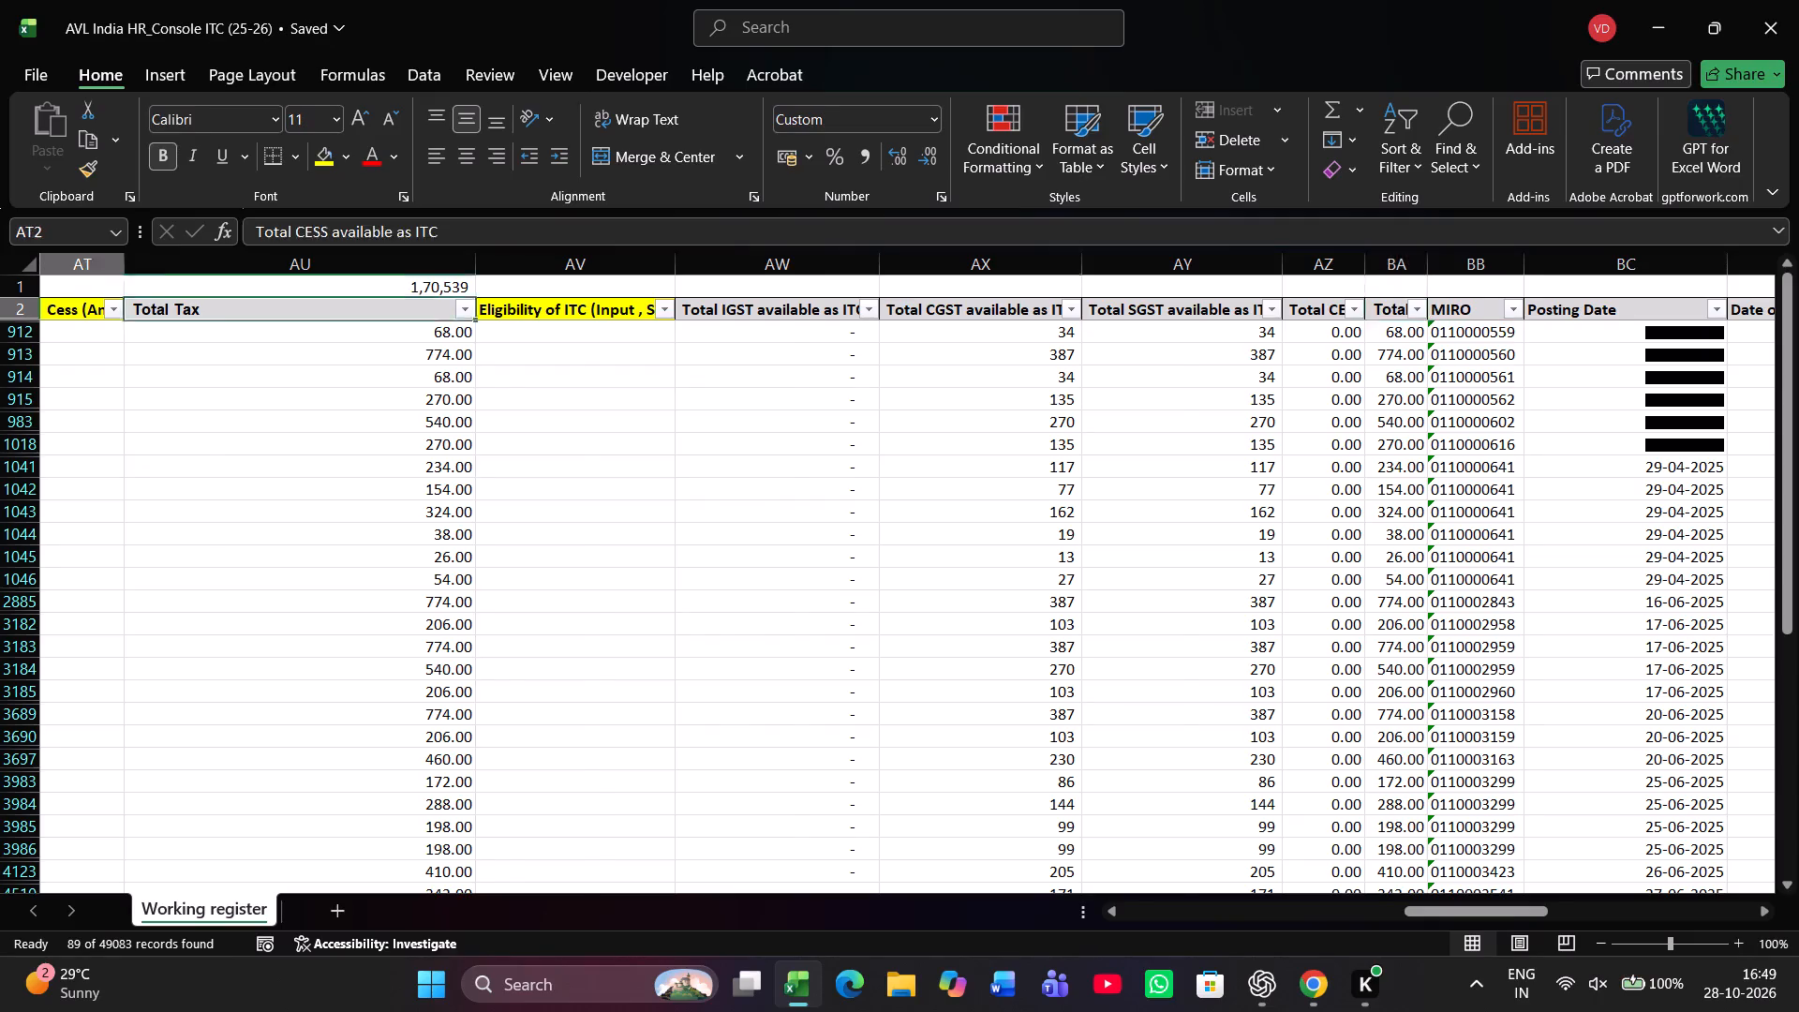
key("Left")
key("Left")
key("Left")
key("Left")
key("Left")
key("Left")
key("Left")
key("Left")
key("Left")
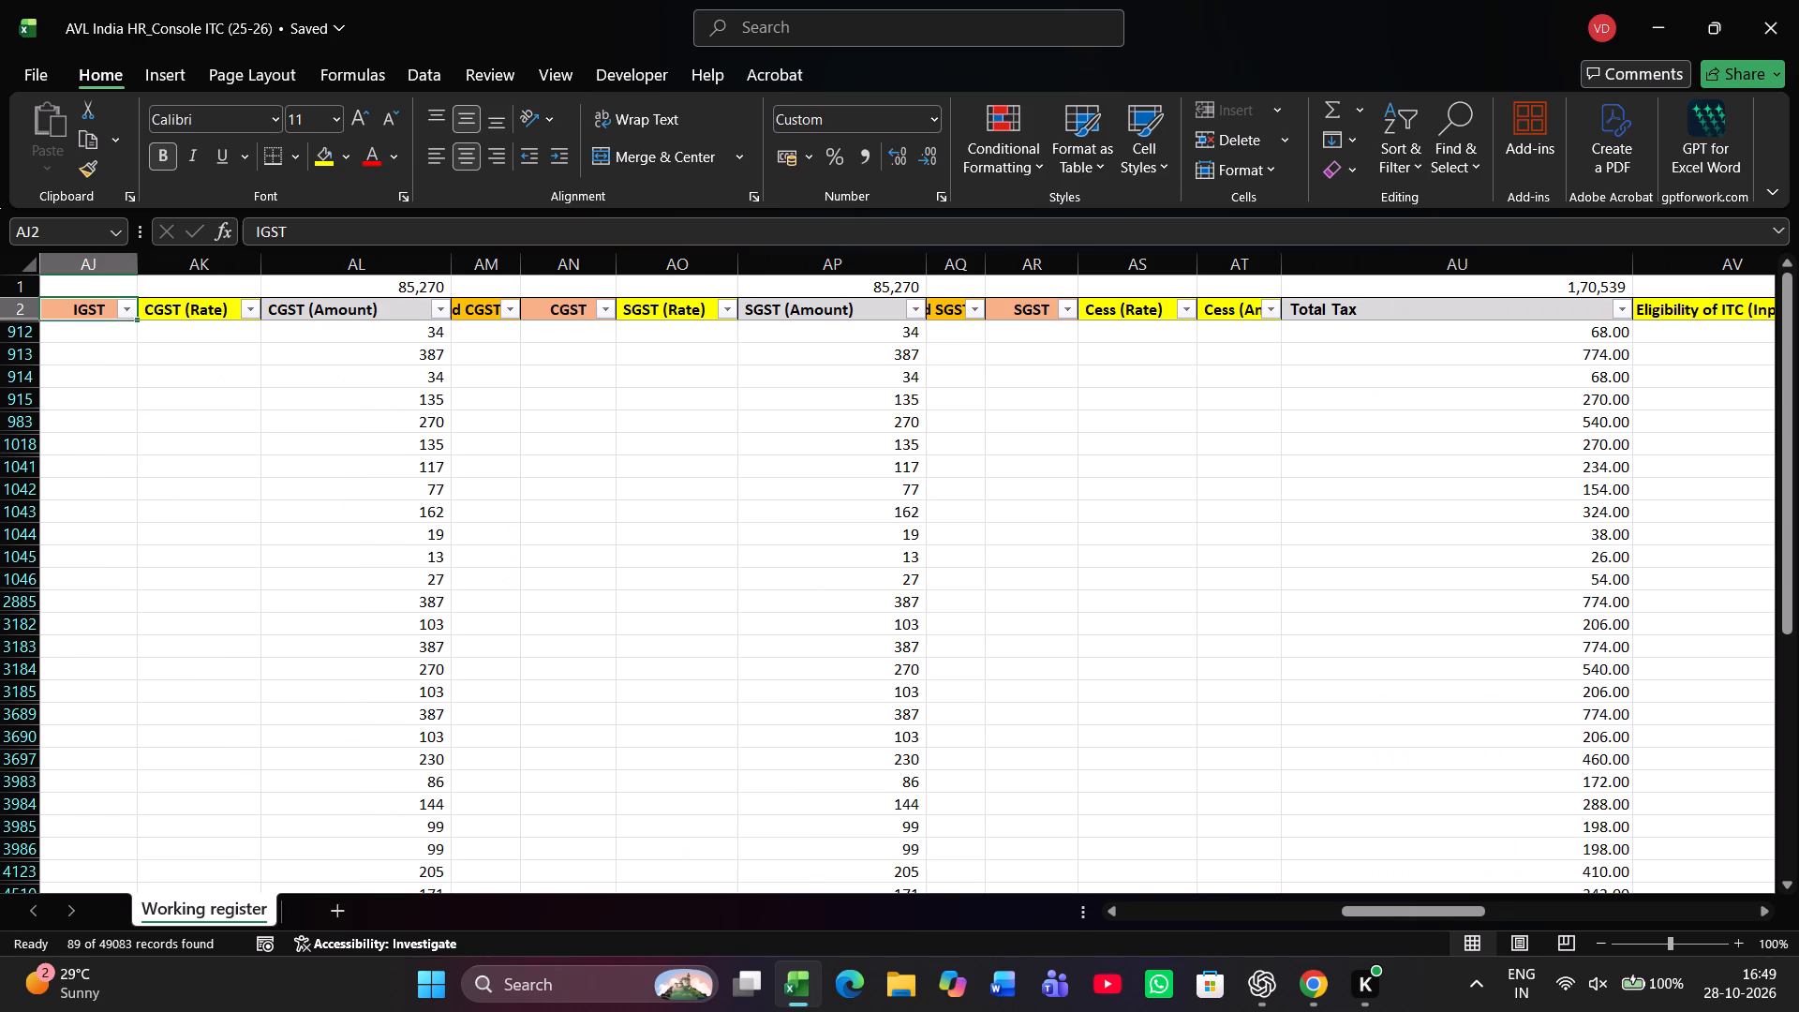
key("Left")
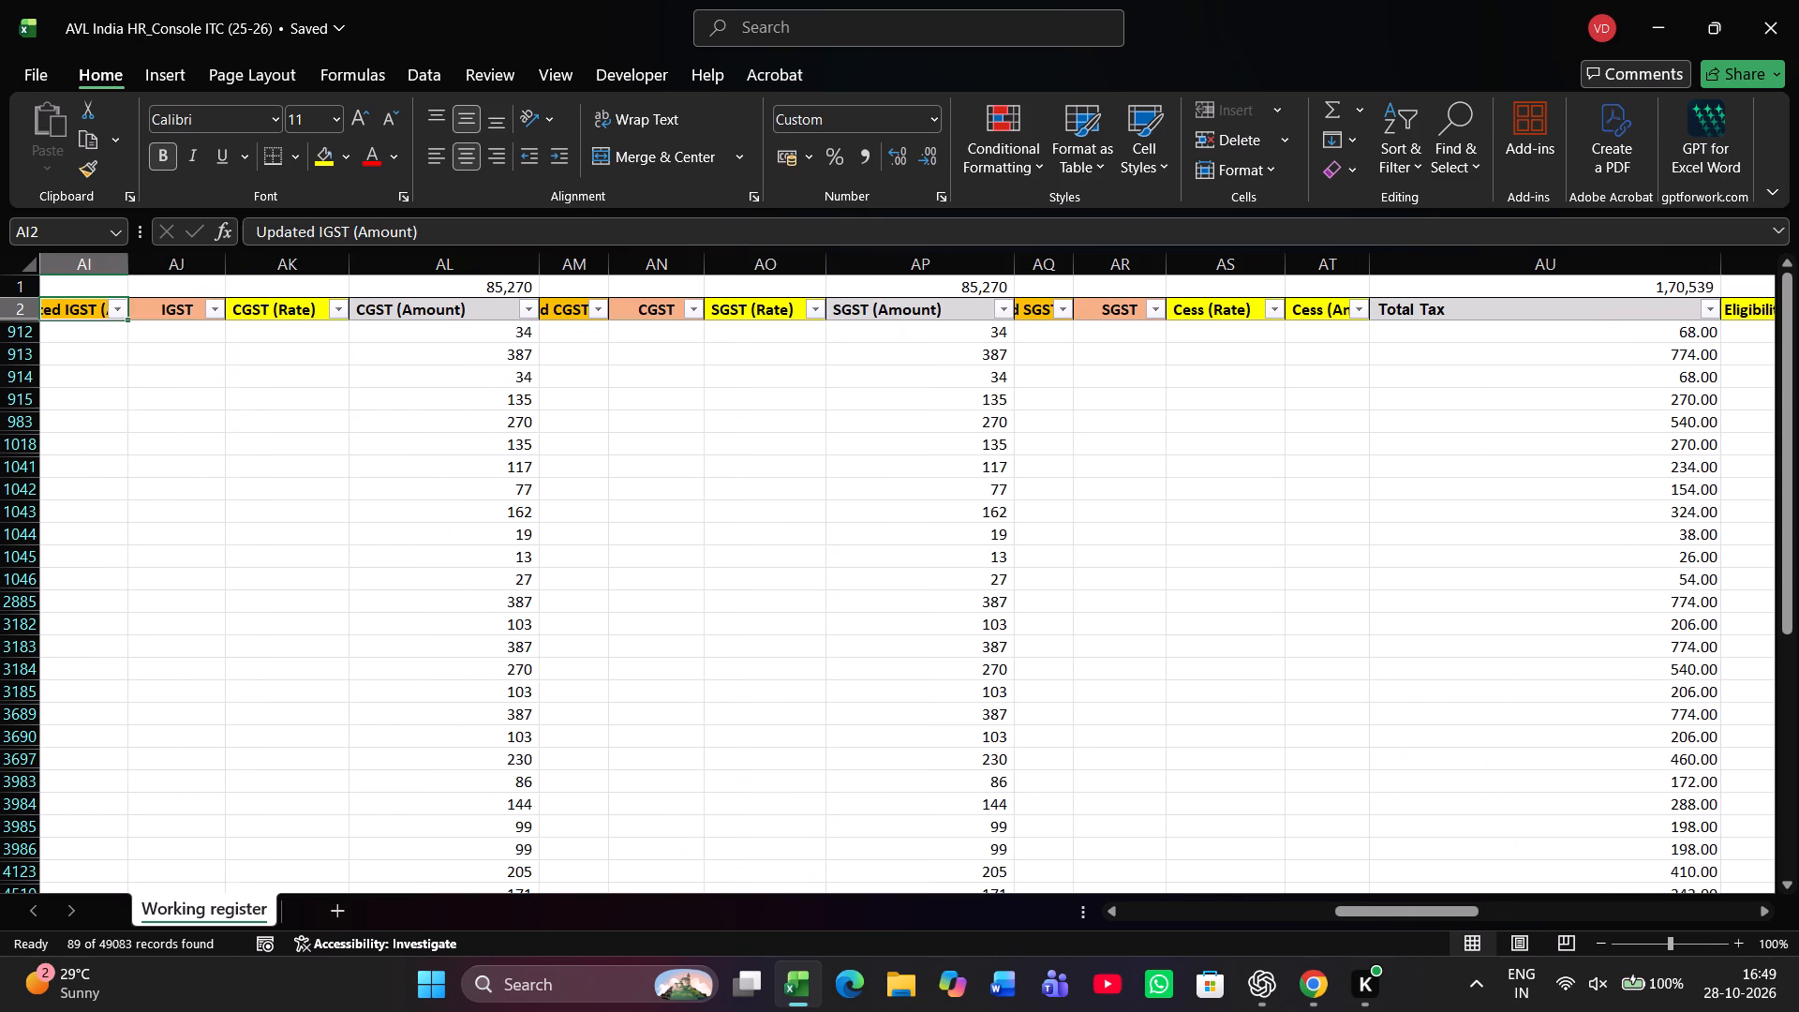
key("Left")
key("Left")
key("Left")
key("Left")
key("Left")
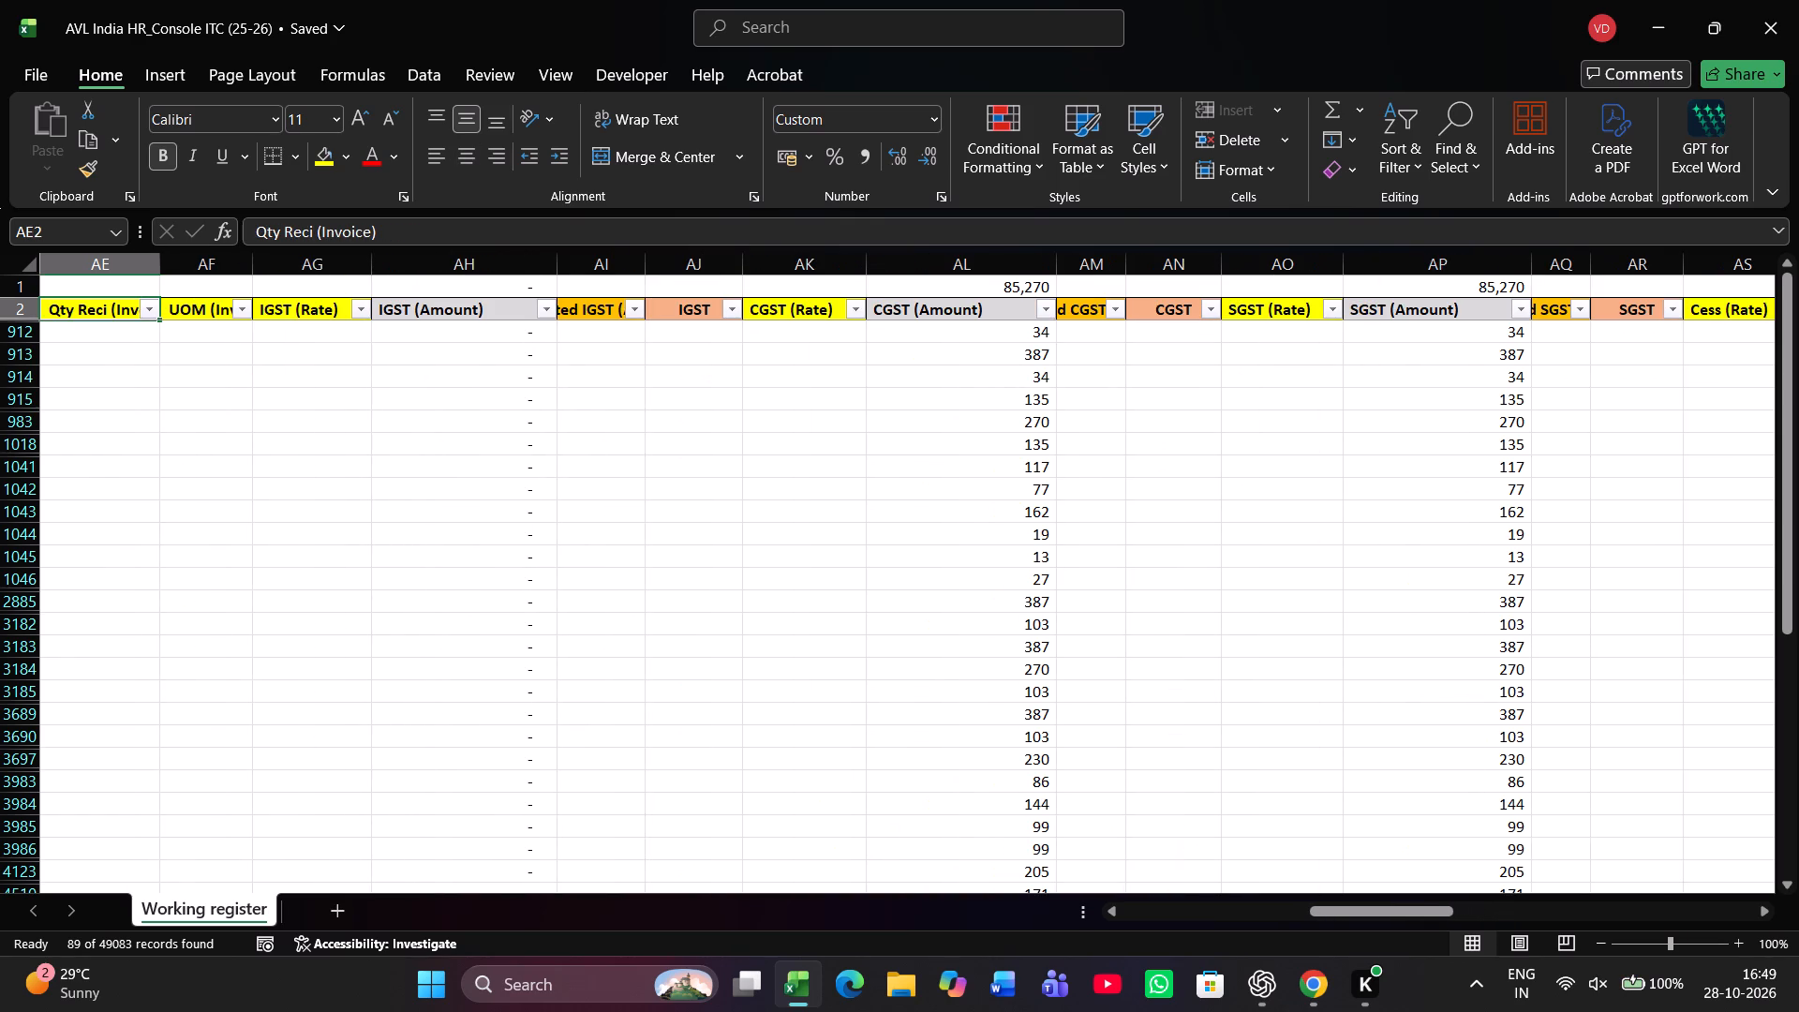
key("Left")
key("Left")
key("Left")
key("Left")
key("Left")
key("Left")
key("Left")
key("Left")
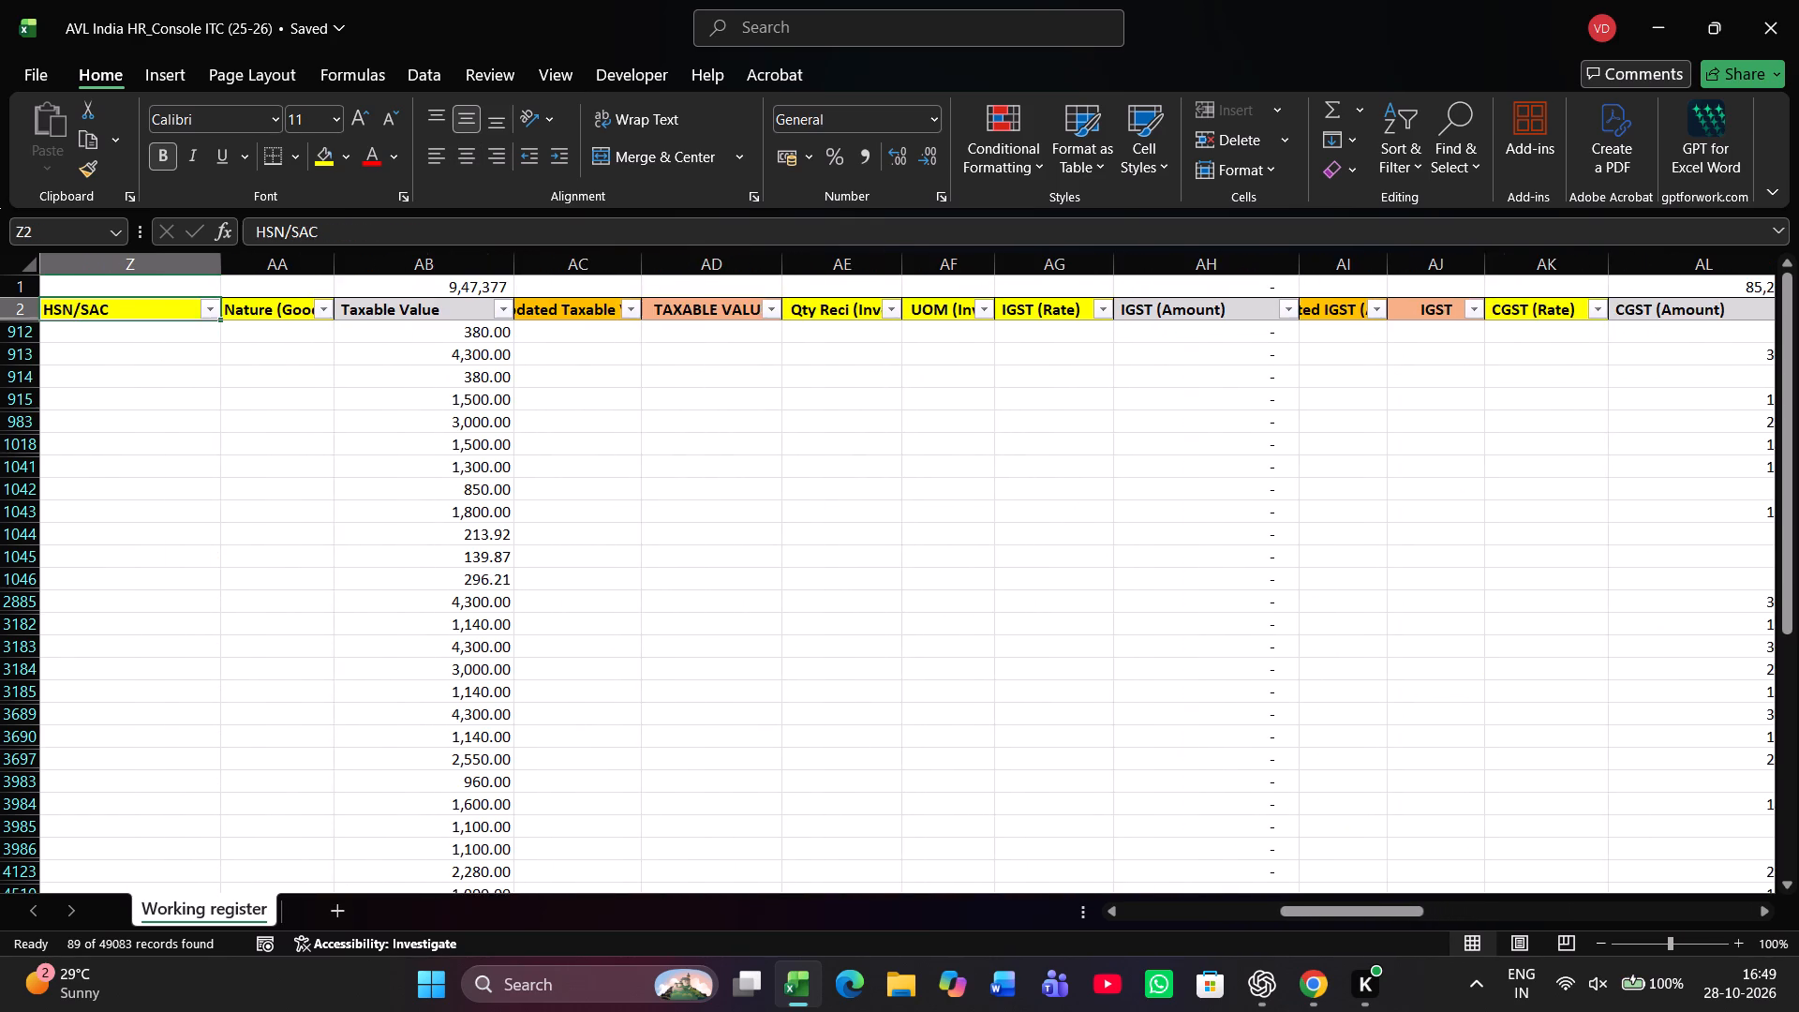
key("Left")
key("Left")
key("Left")
key("Left")
key("Left")
key("Left")
key("Left")
key("Left")
key("Left")
key("Left")
key("Left")
key("Left")
key("Left")
key("Left")
key("Left")
key("Left")
key("Left")
key("Left")
key("Left")
key("Left")
key("Left")
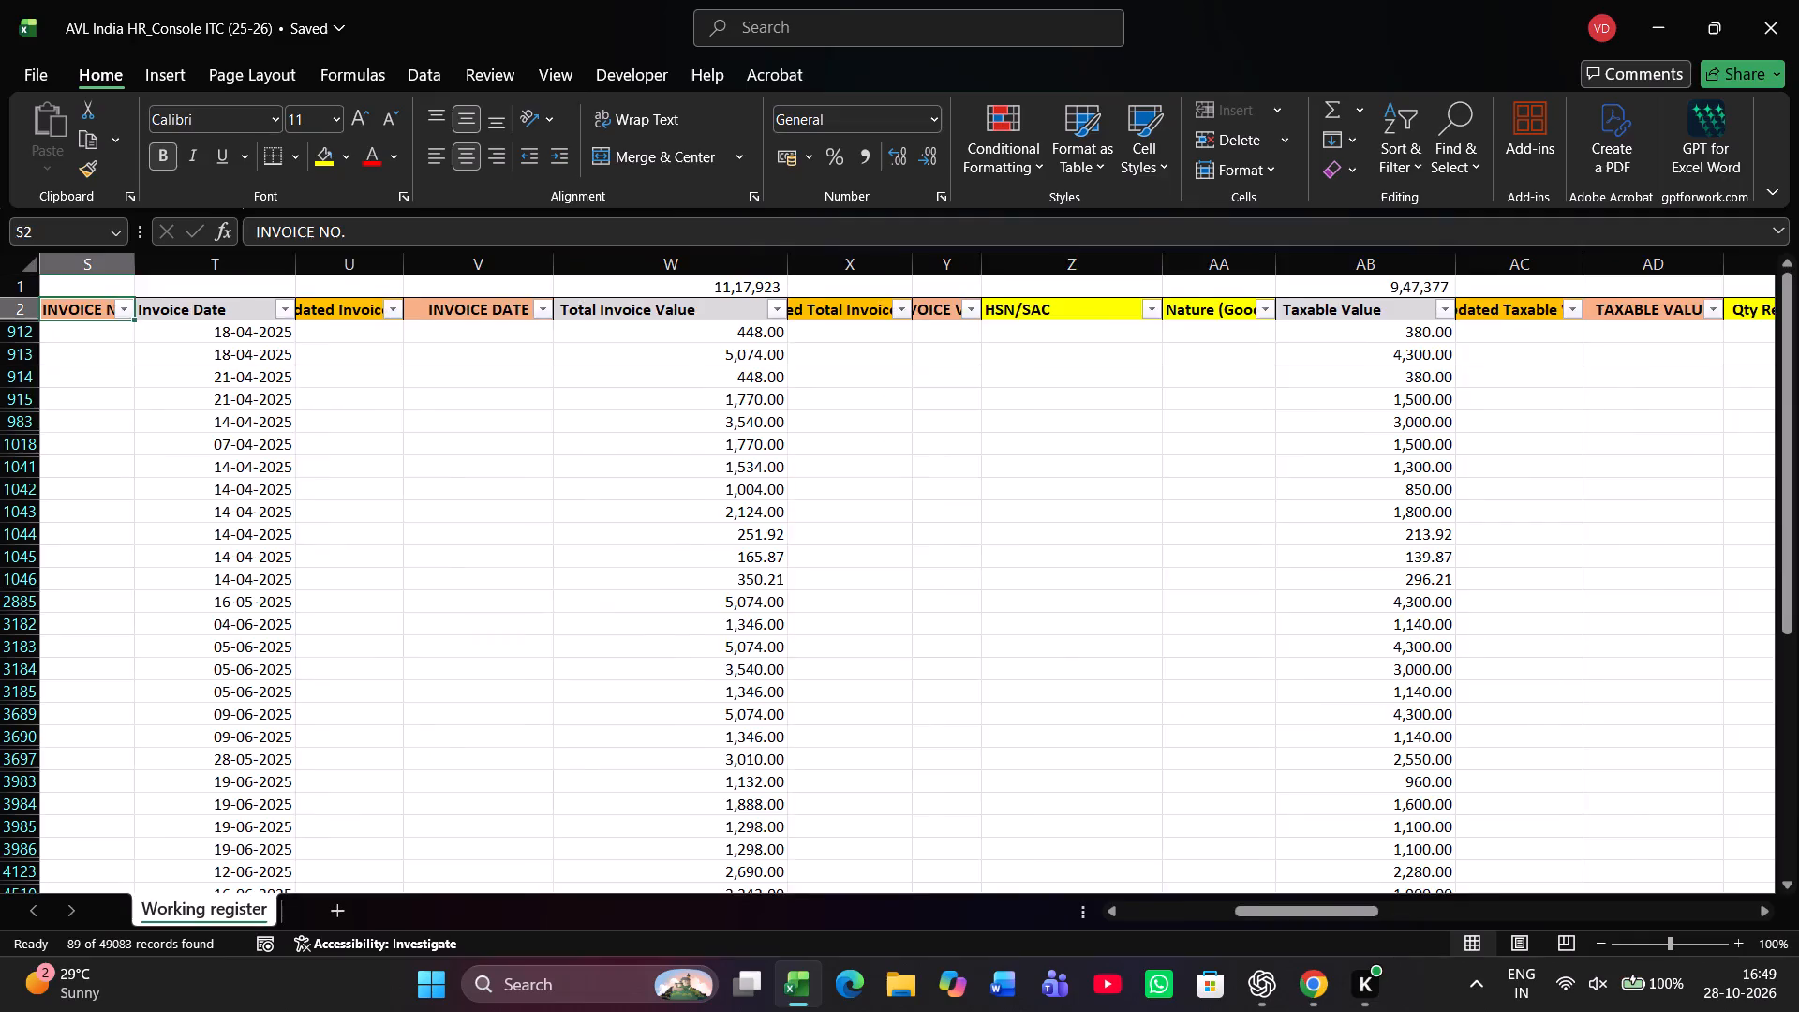
key("Left")
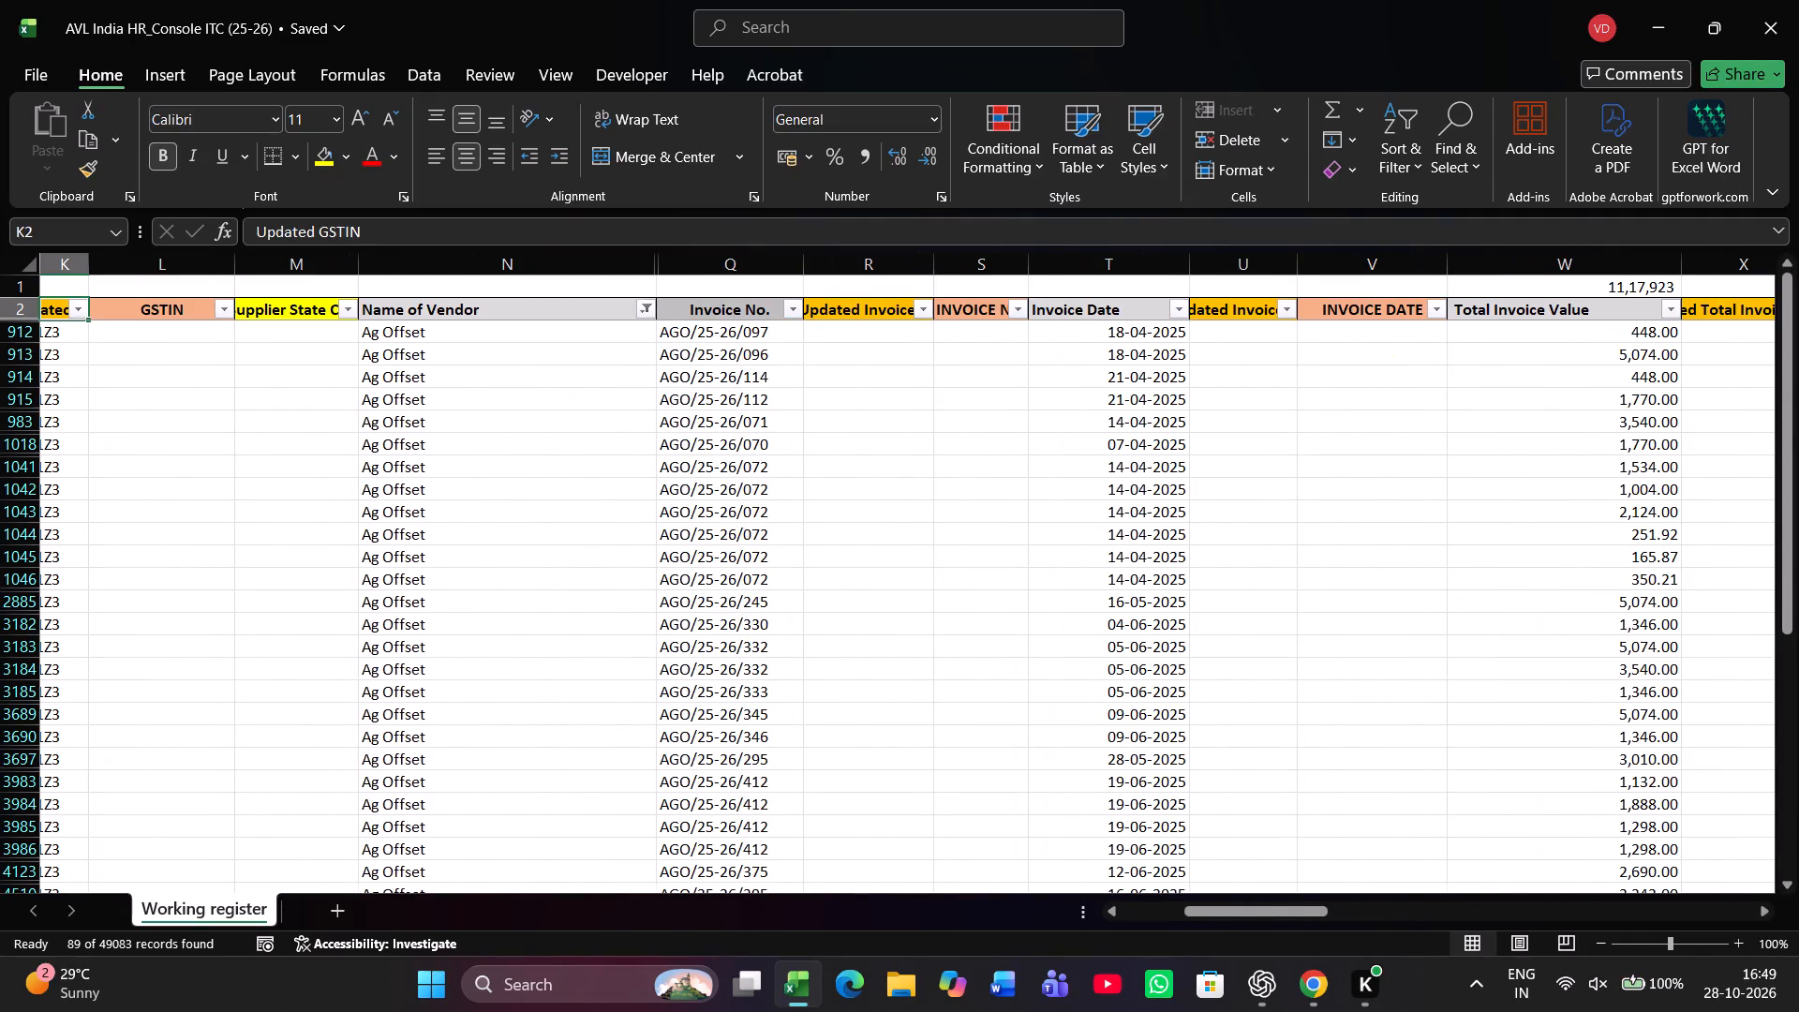
key("Left")
key("Left")
key("Left")
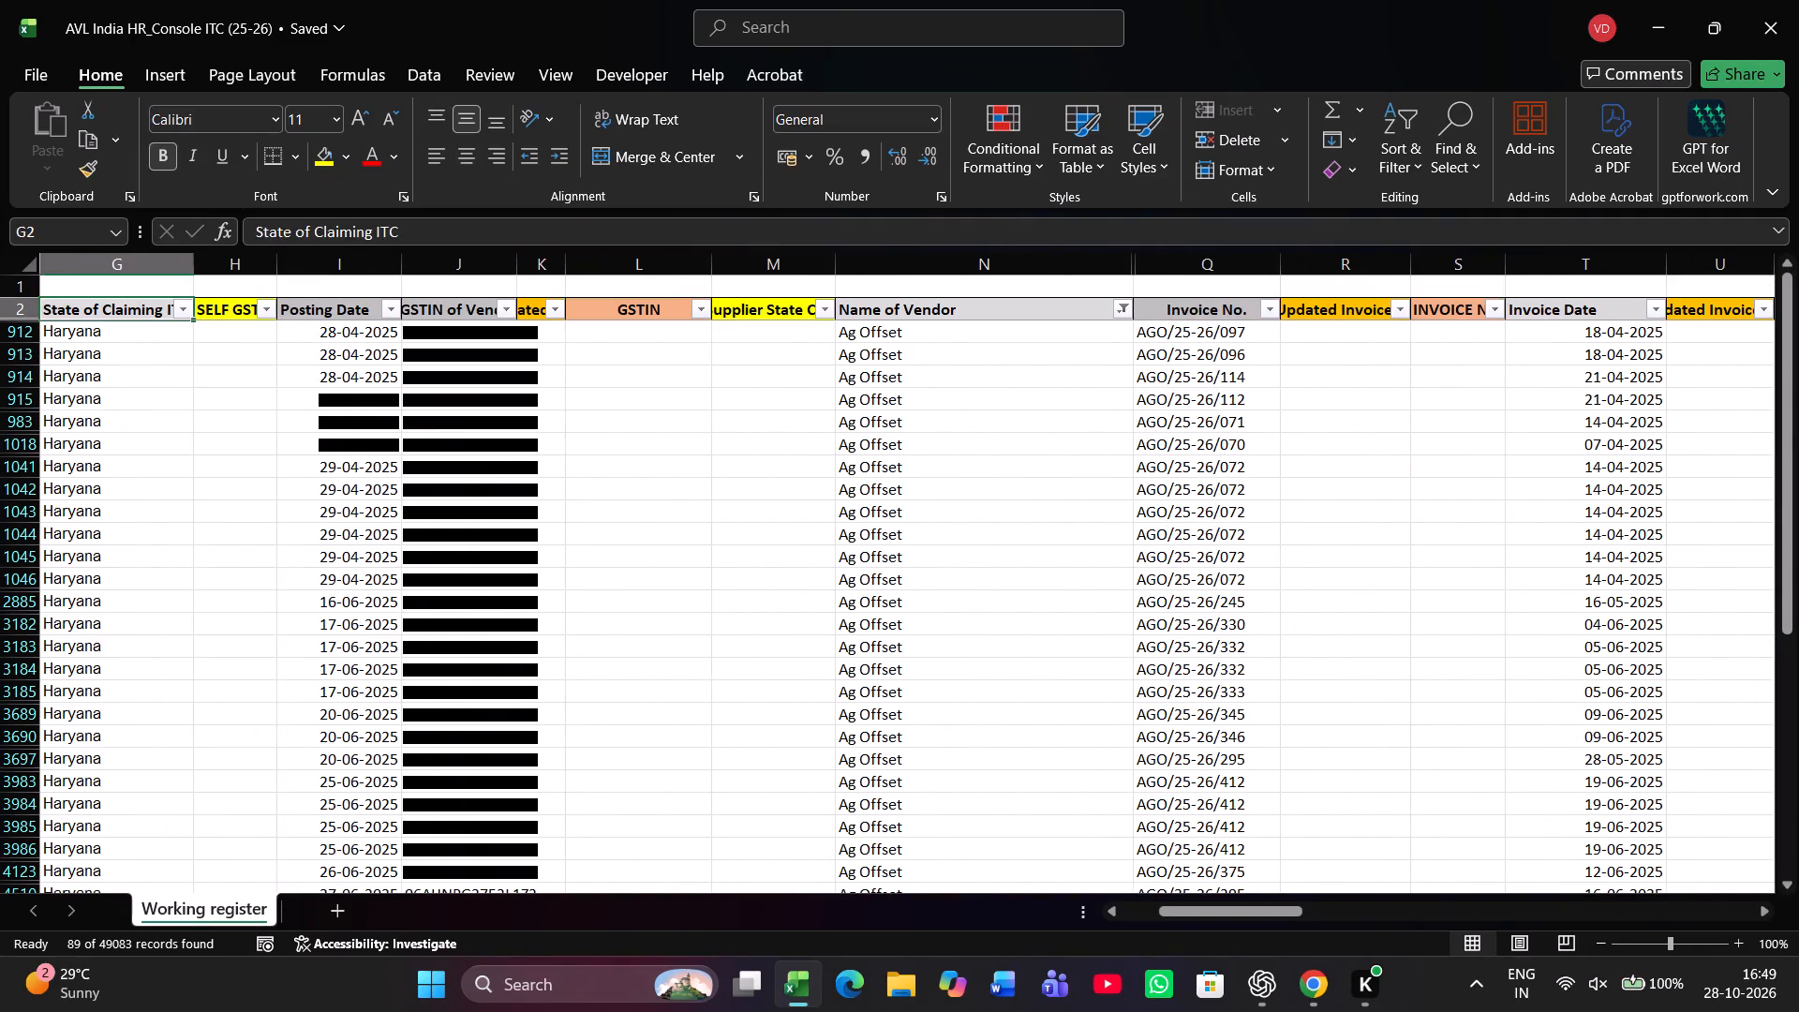
key("Left")
key("Left")
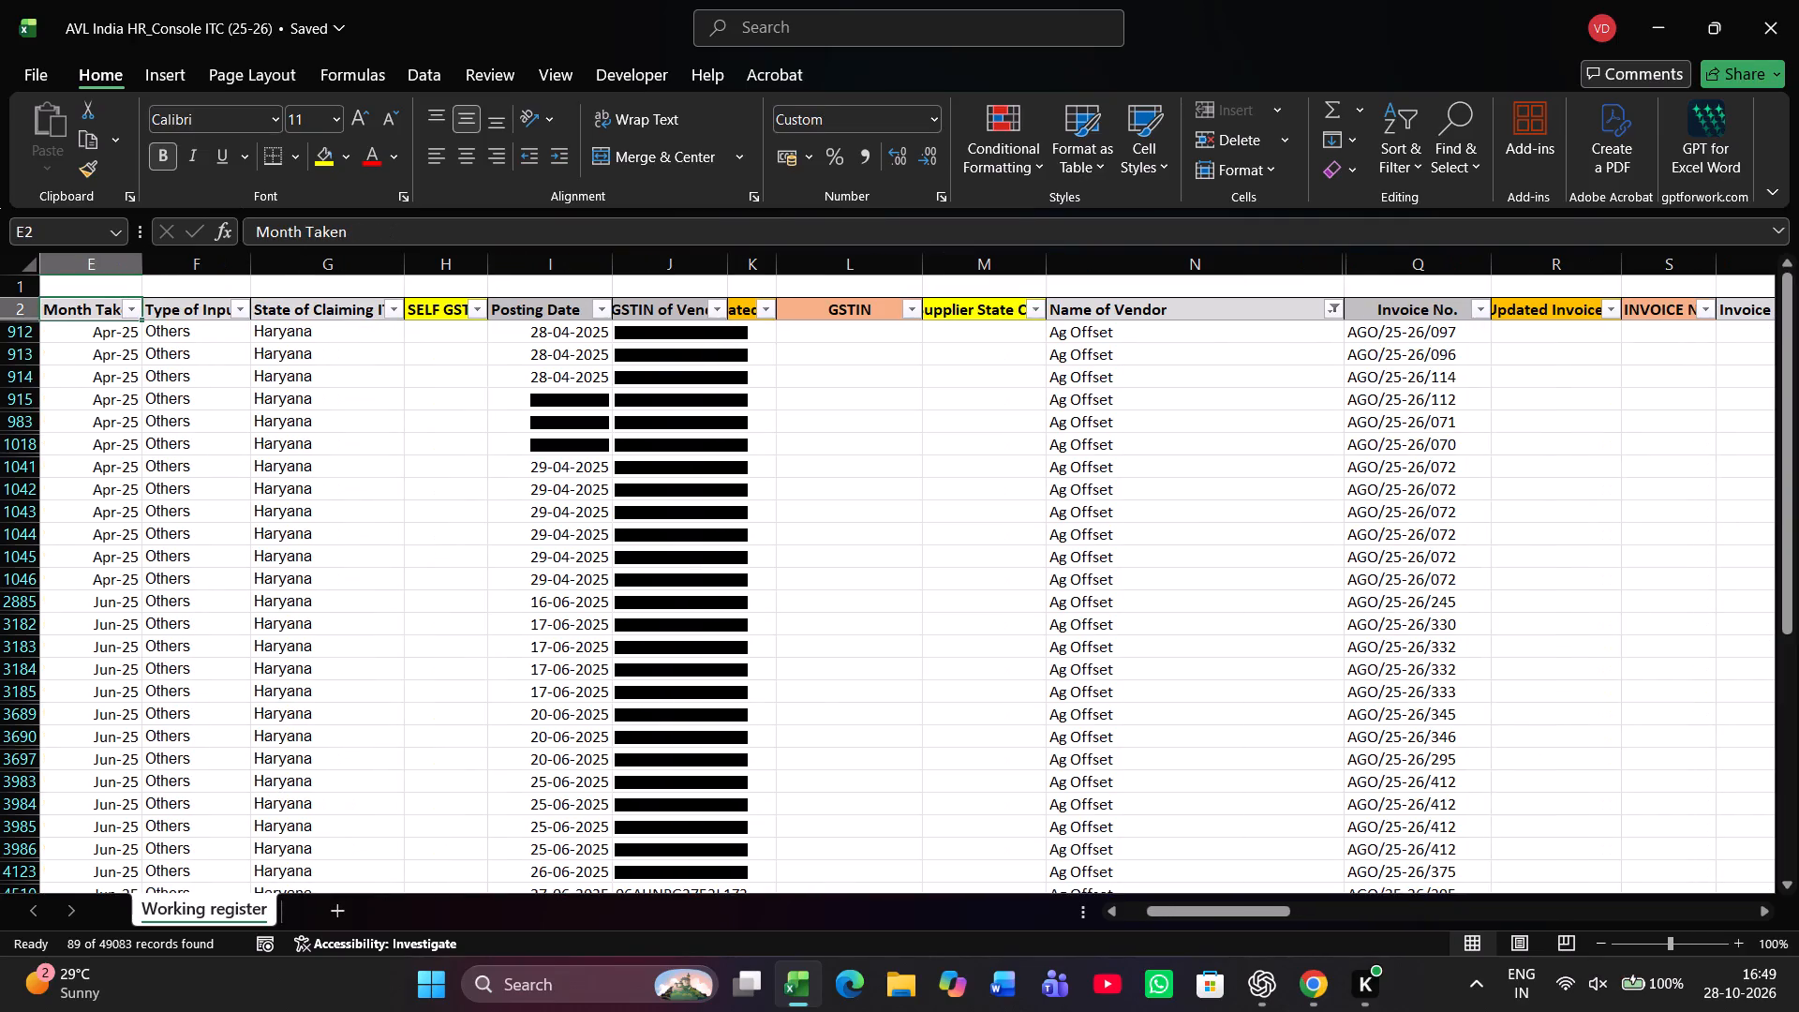
key("Left")
key("Left")
key("Left")
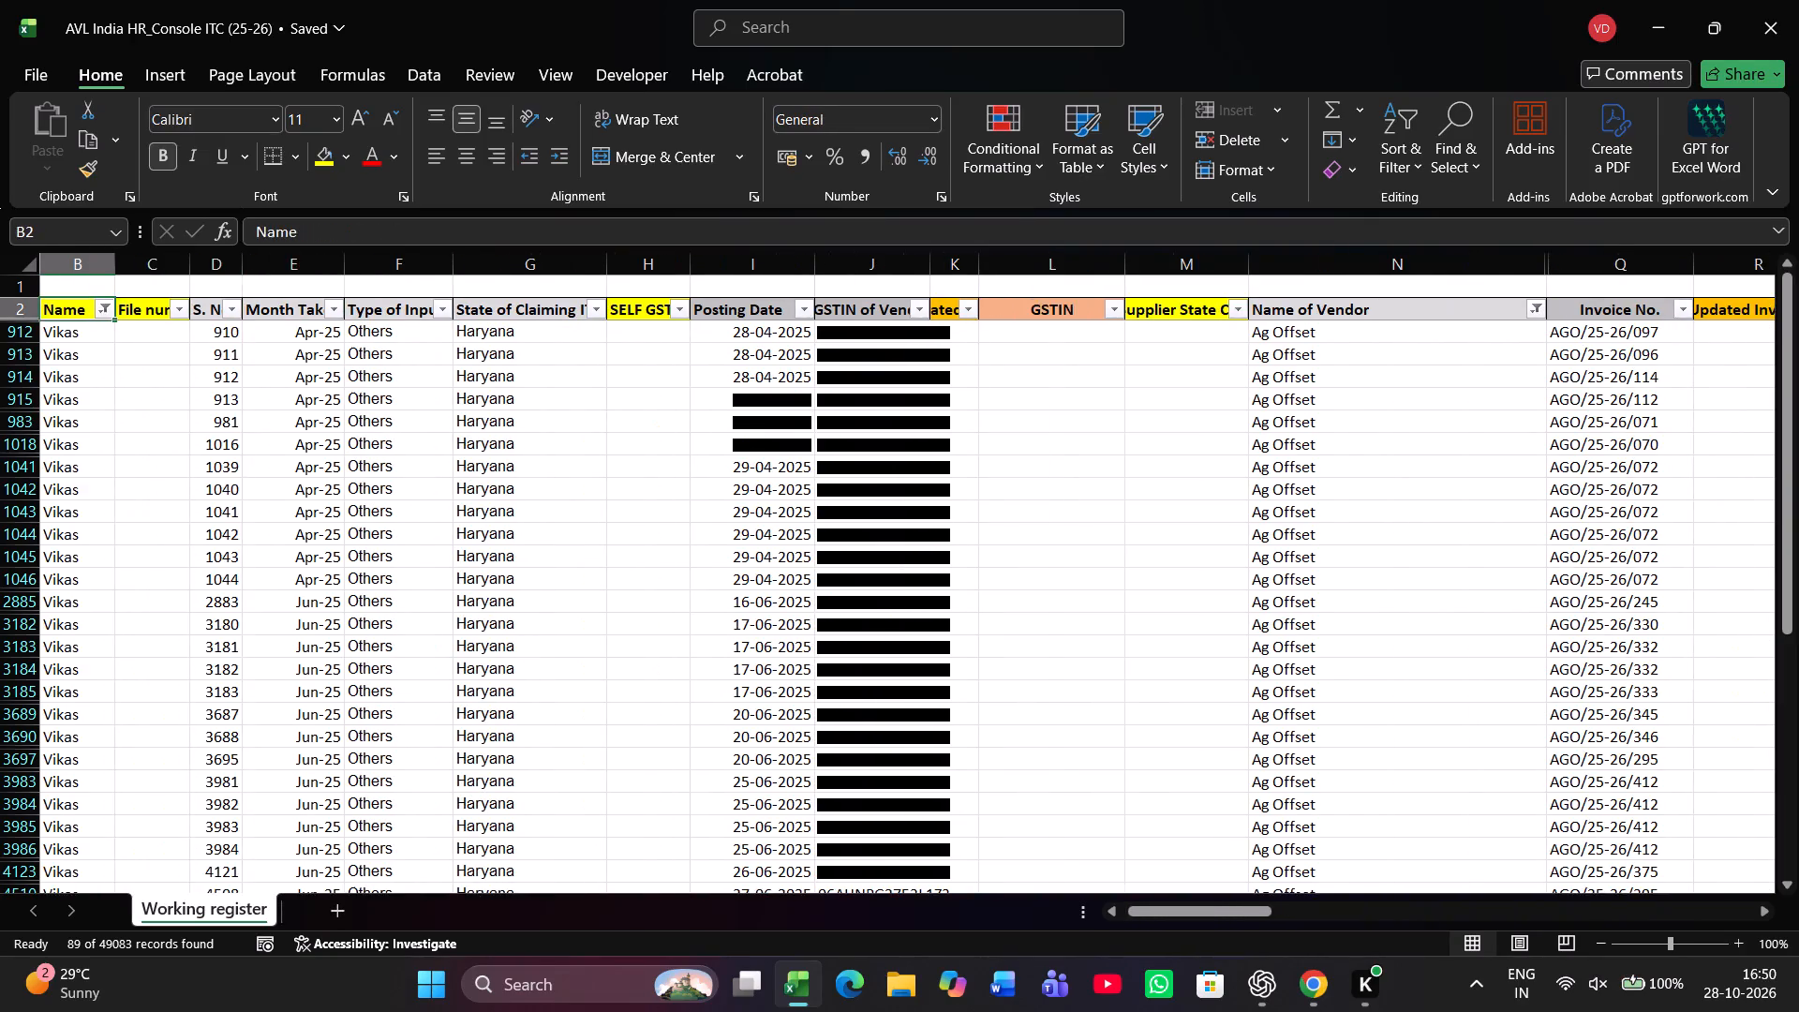
key("Left")
key("Left")
key("Left")
key("Right")
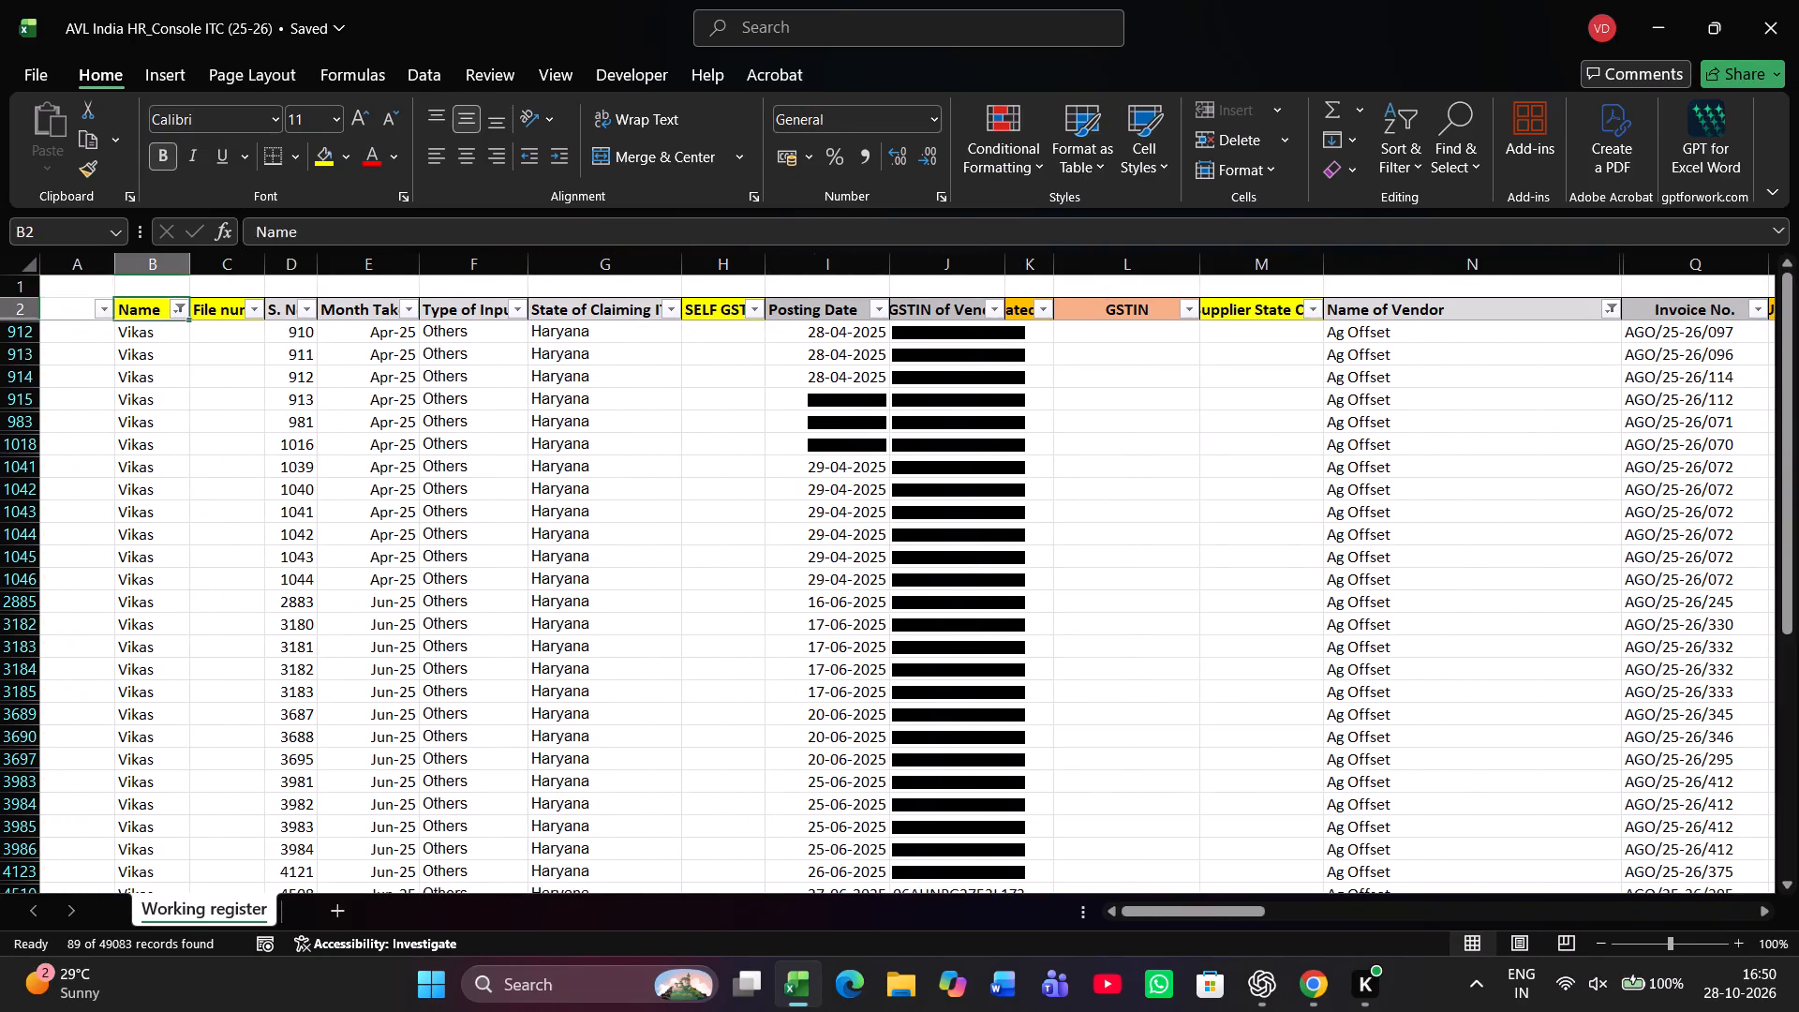
key("Right")
key("Right")
key("Right")
key("Right")
key("Right")
key("Right")
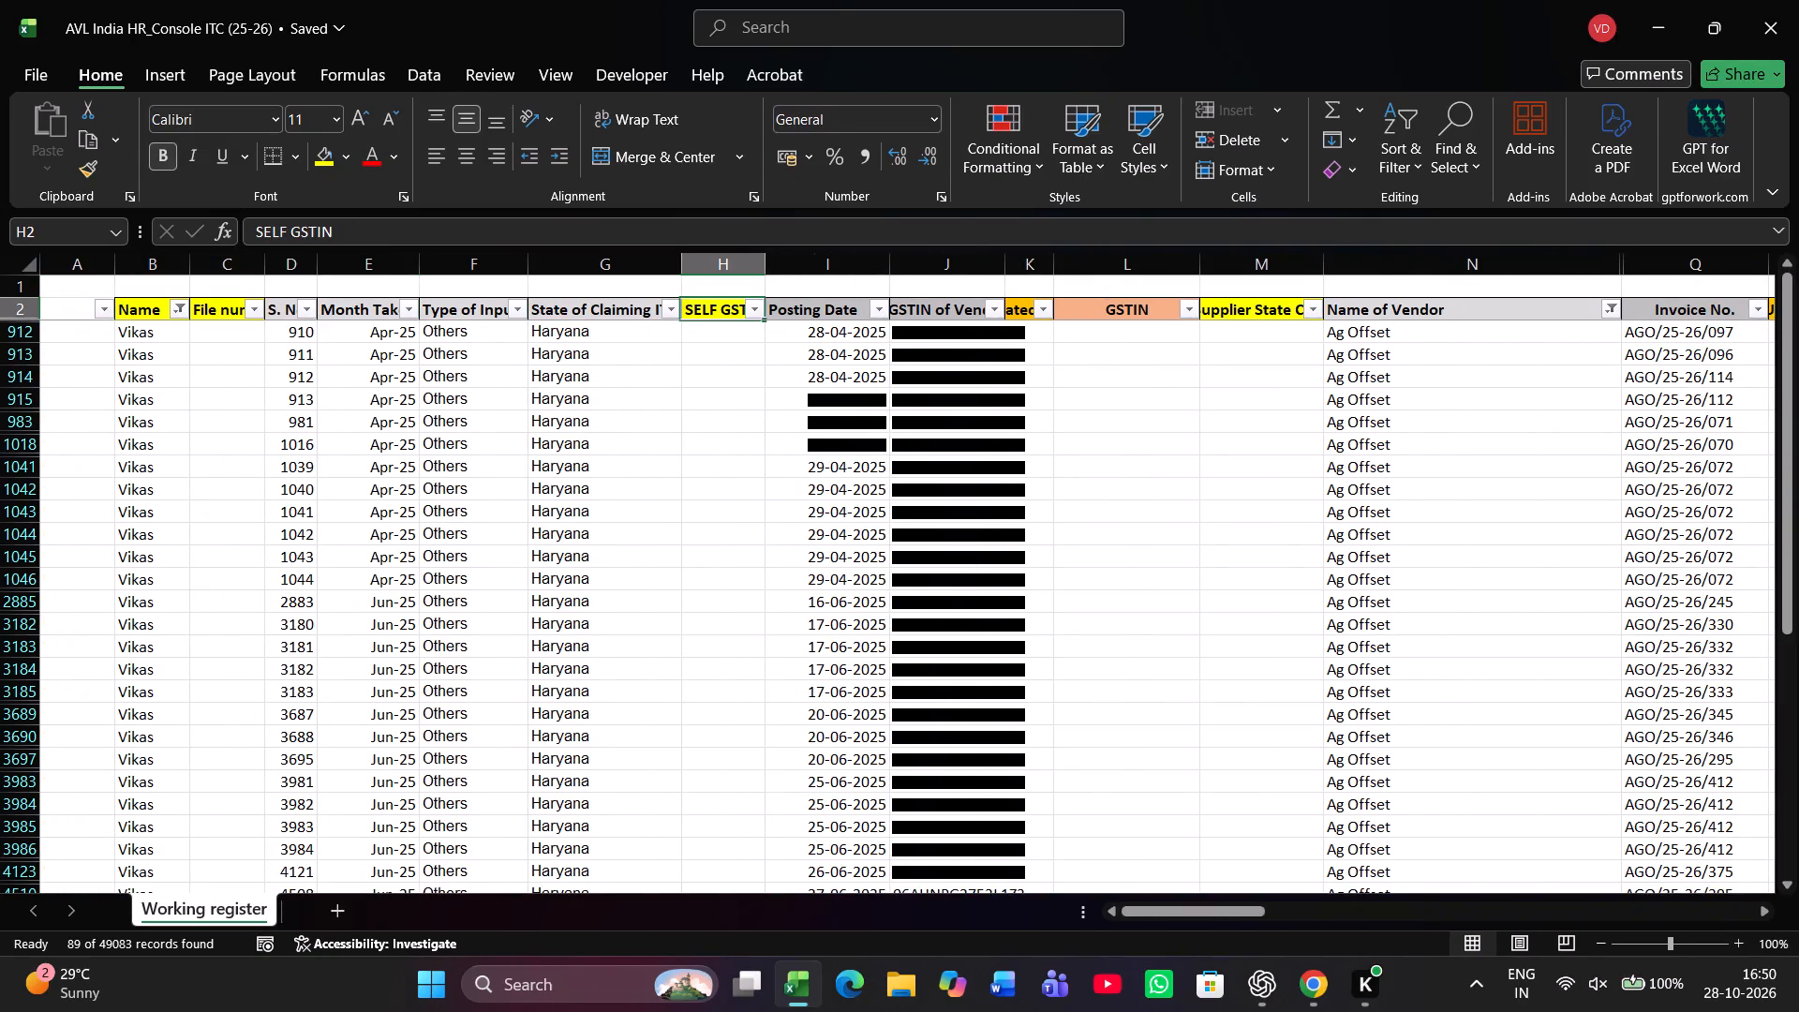
key("Right")
key("Right")
key("Right")
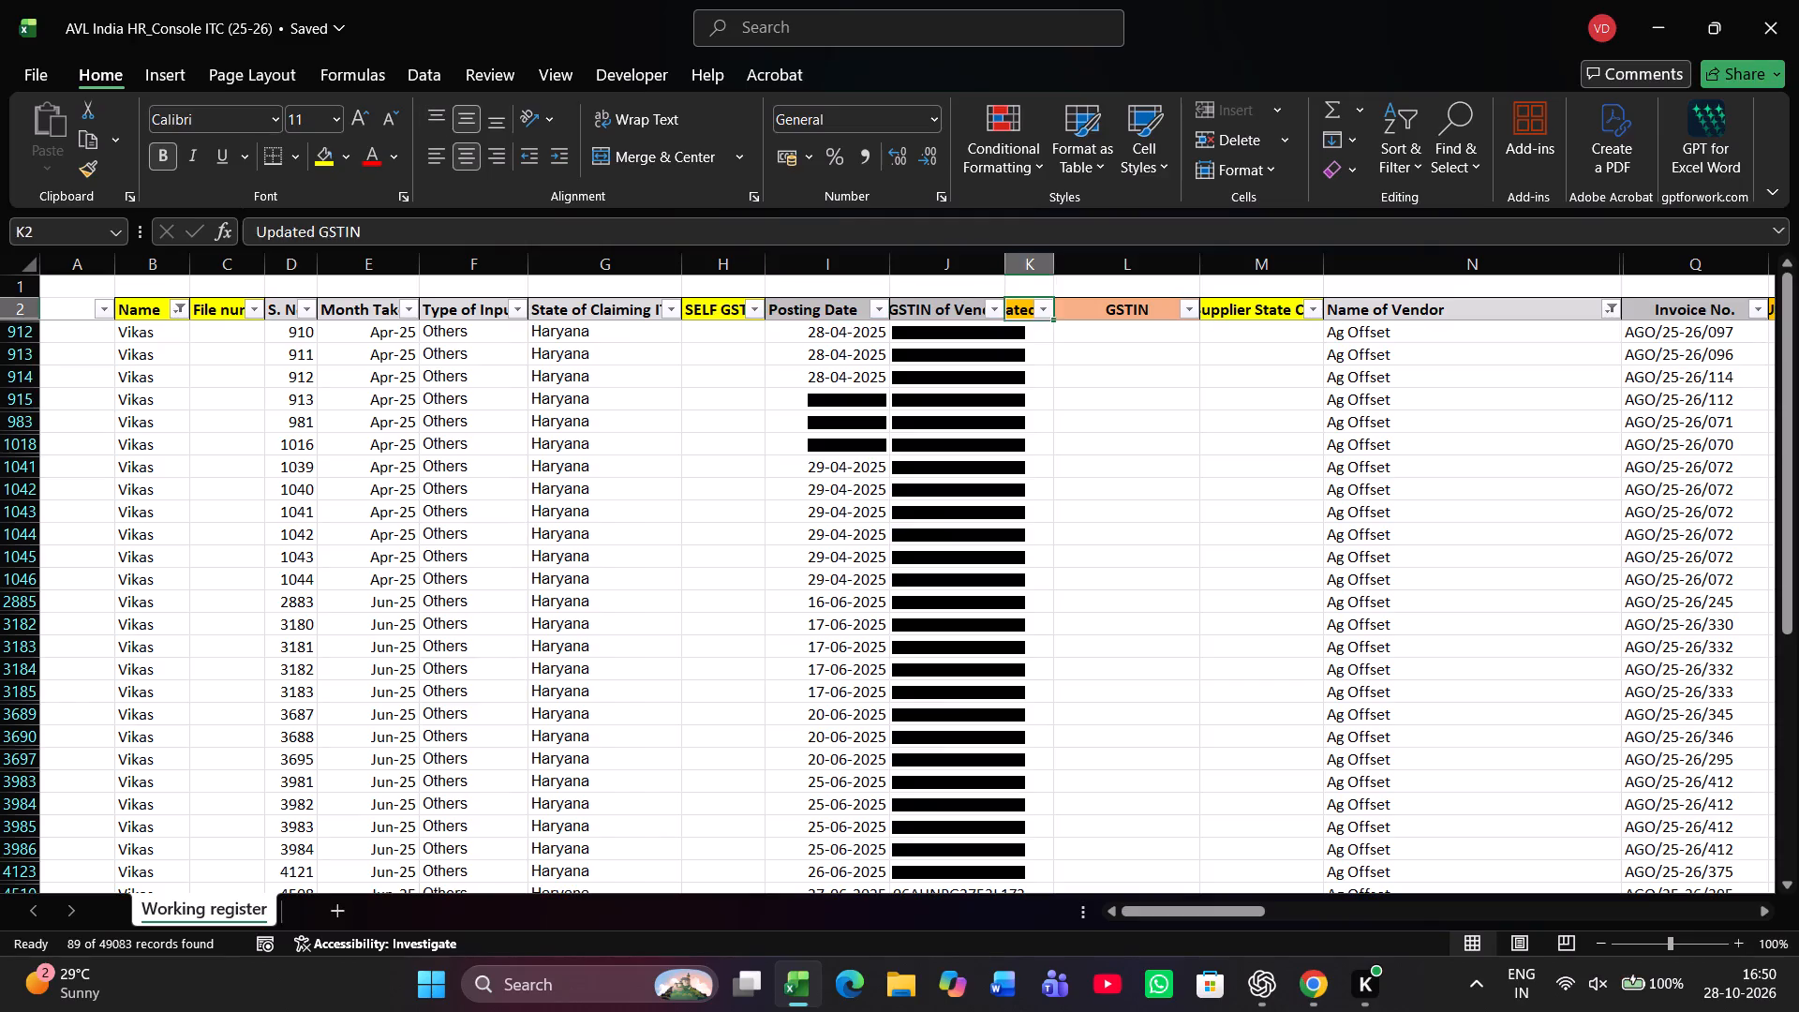
key("Right")
key("Right")
key("Right")
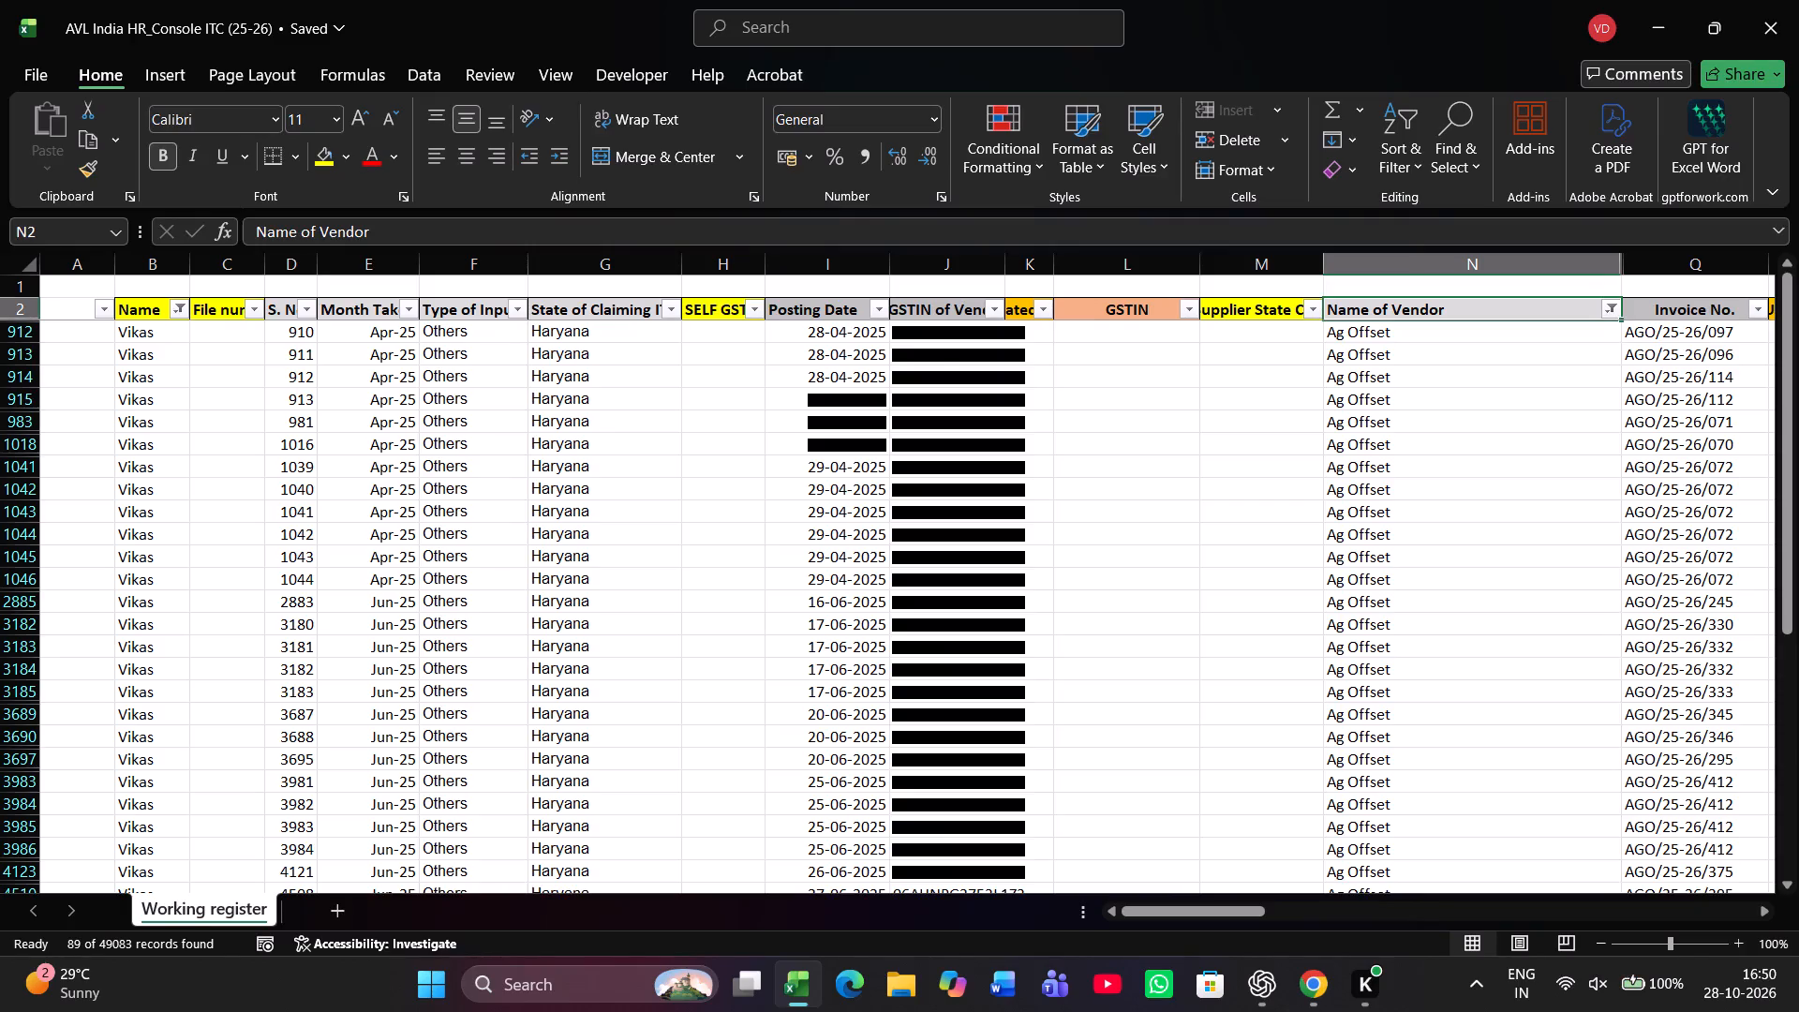
Open the filter of the MIRO column BB for the Ag Offset rows and deselect all MIRO numbers.
key("Right")
key("Right")
key("Right")
key("Right")
key("Right")
key("Right")
key("Right")
key("Right")
key("Right")
key("Right")
key("Right")
key("Right")
key("Right")
key("Right")
key("Right")
key("Right")
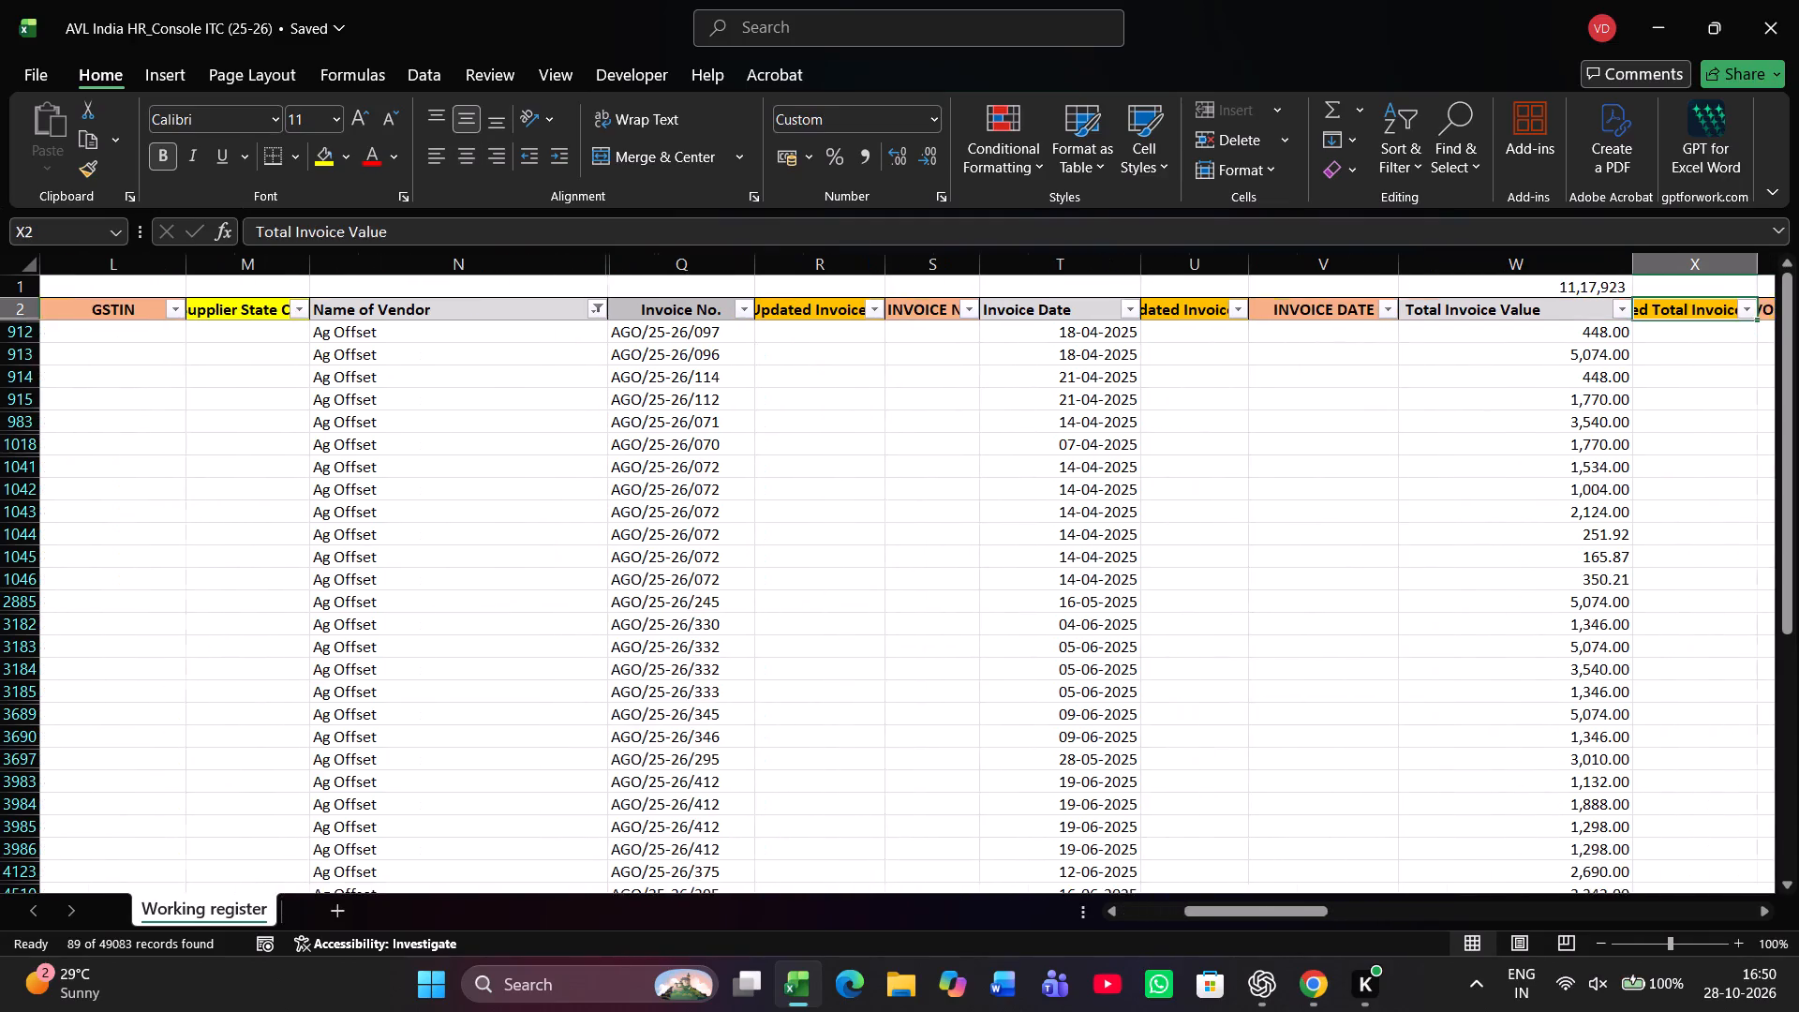
key("Right")
key("Right")
key("Right")
key("Right")
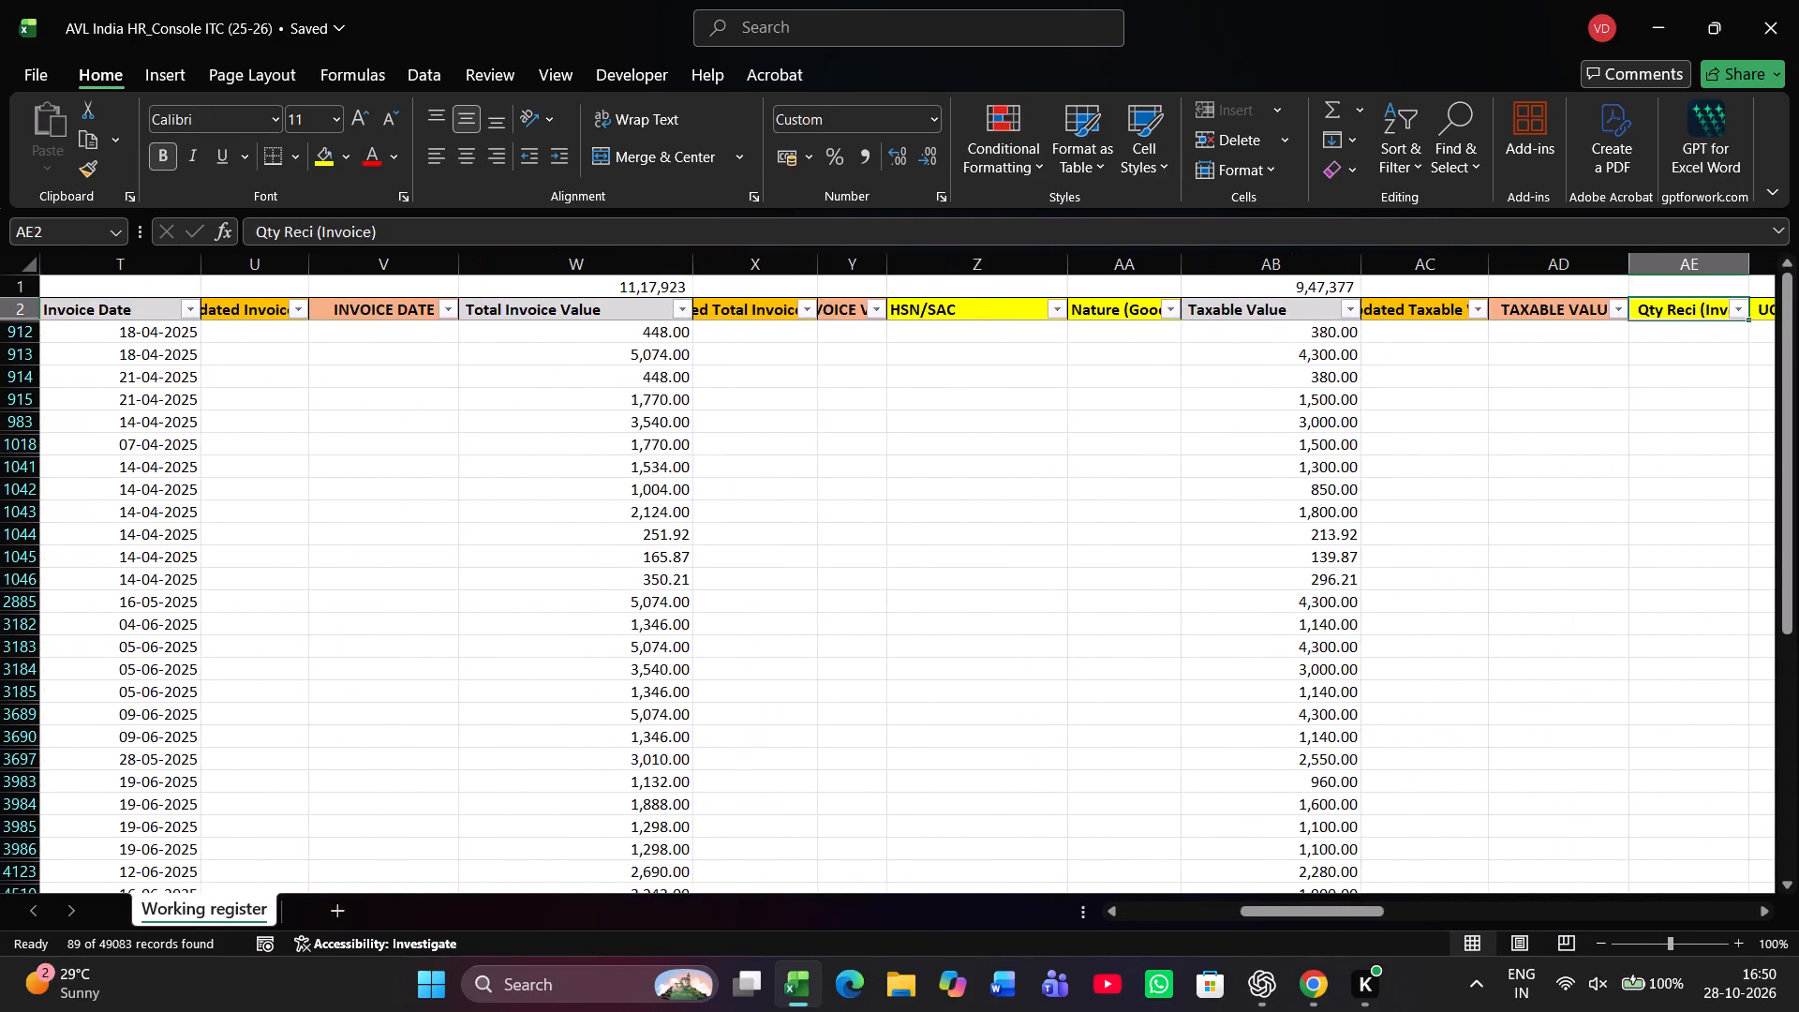
key("Right")
key("Right")
key("Right")
key("Right")
key("Right")
key("Right")
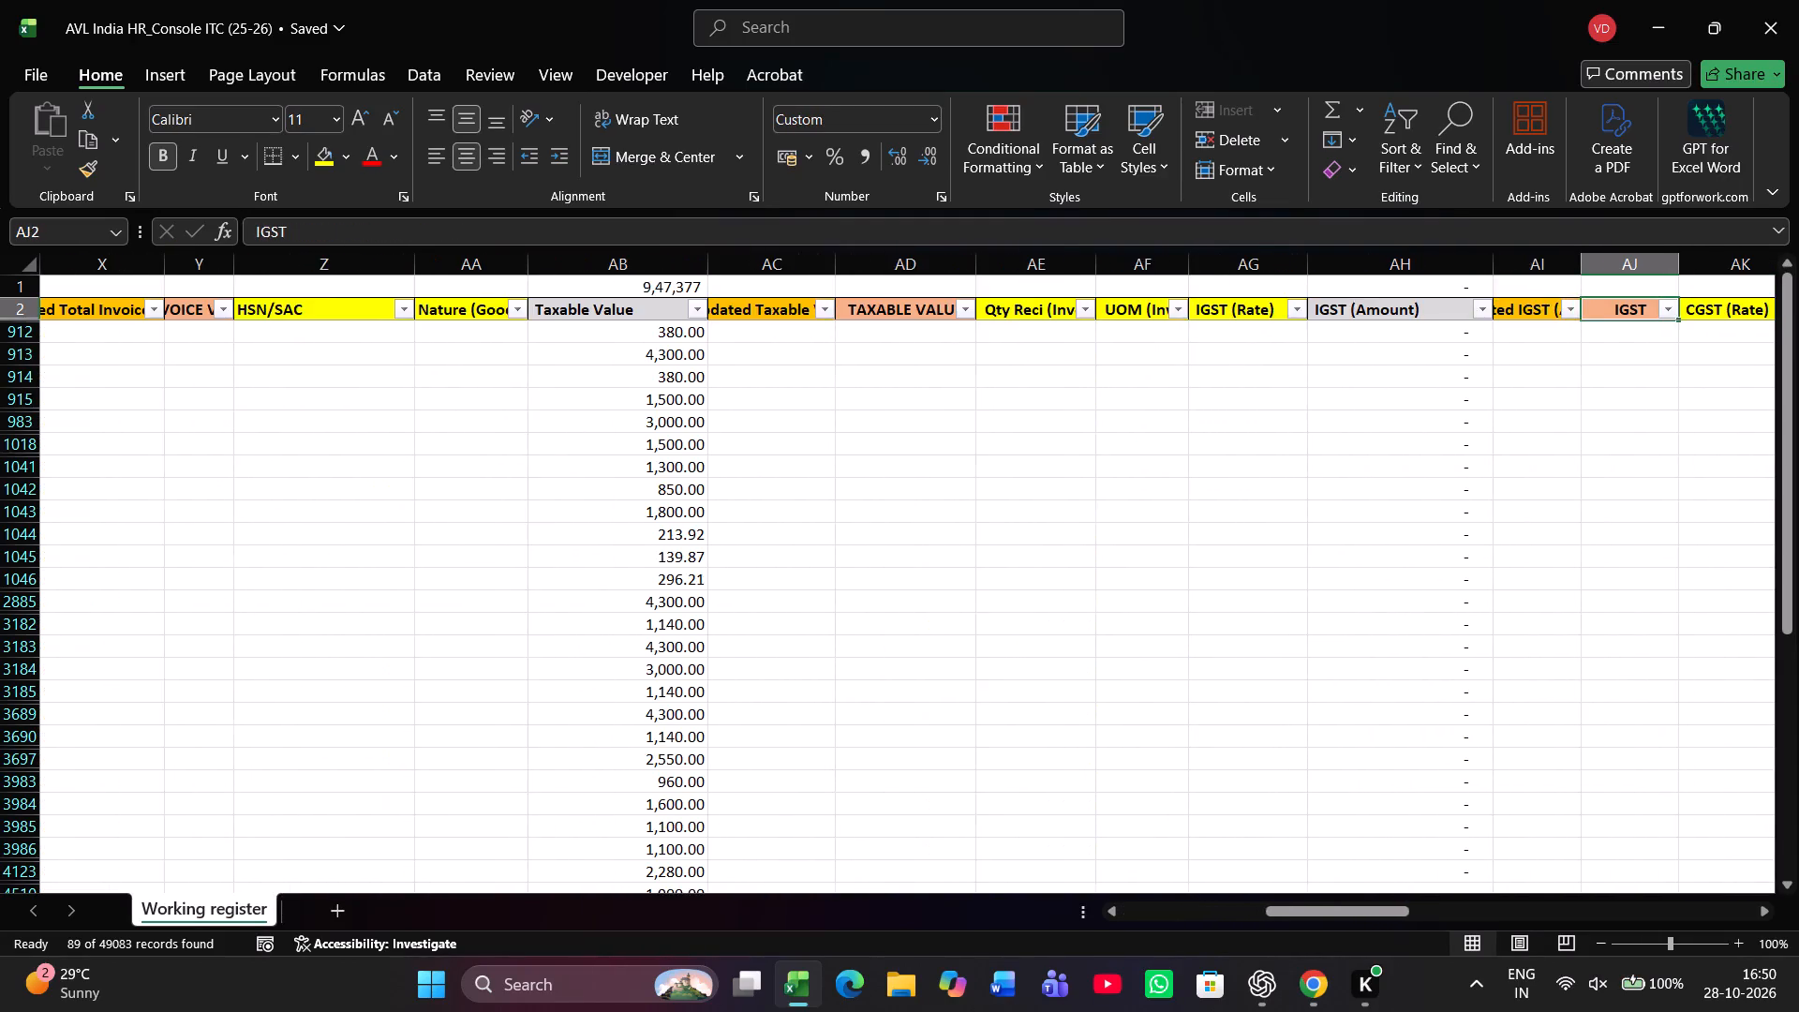
key("Right")
key("Right")
key("Right")
key("Right")
key("Right")
key("Right")
key("Right")
key("Right")
key("Right")
key("Right")
key("Right")
key("Right")
key("Right")
key("Right")
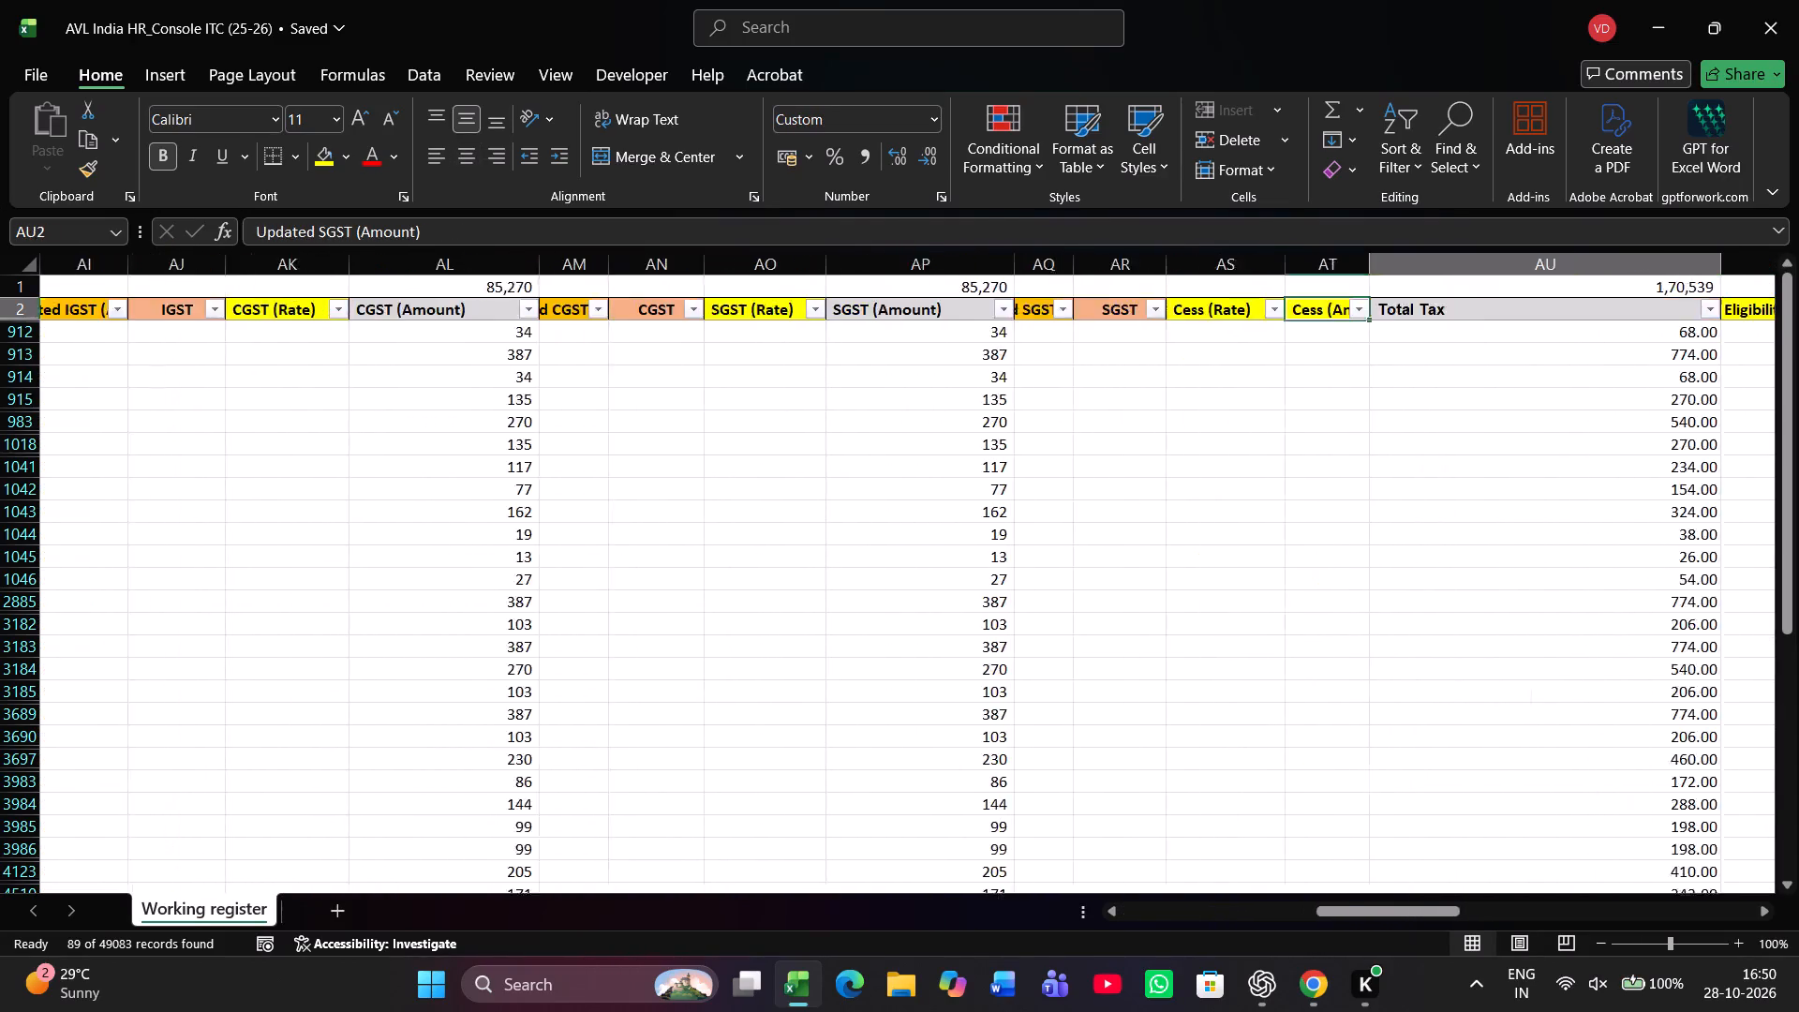
key("Right")
key("Right")
key("Right")
key("Right")
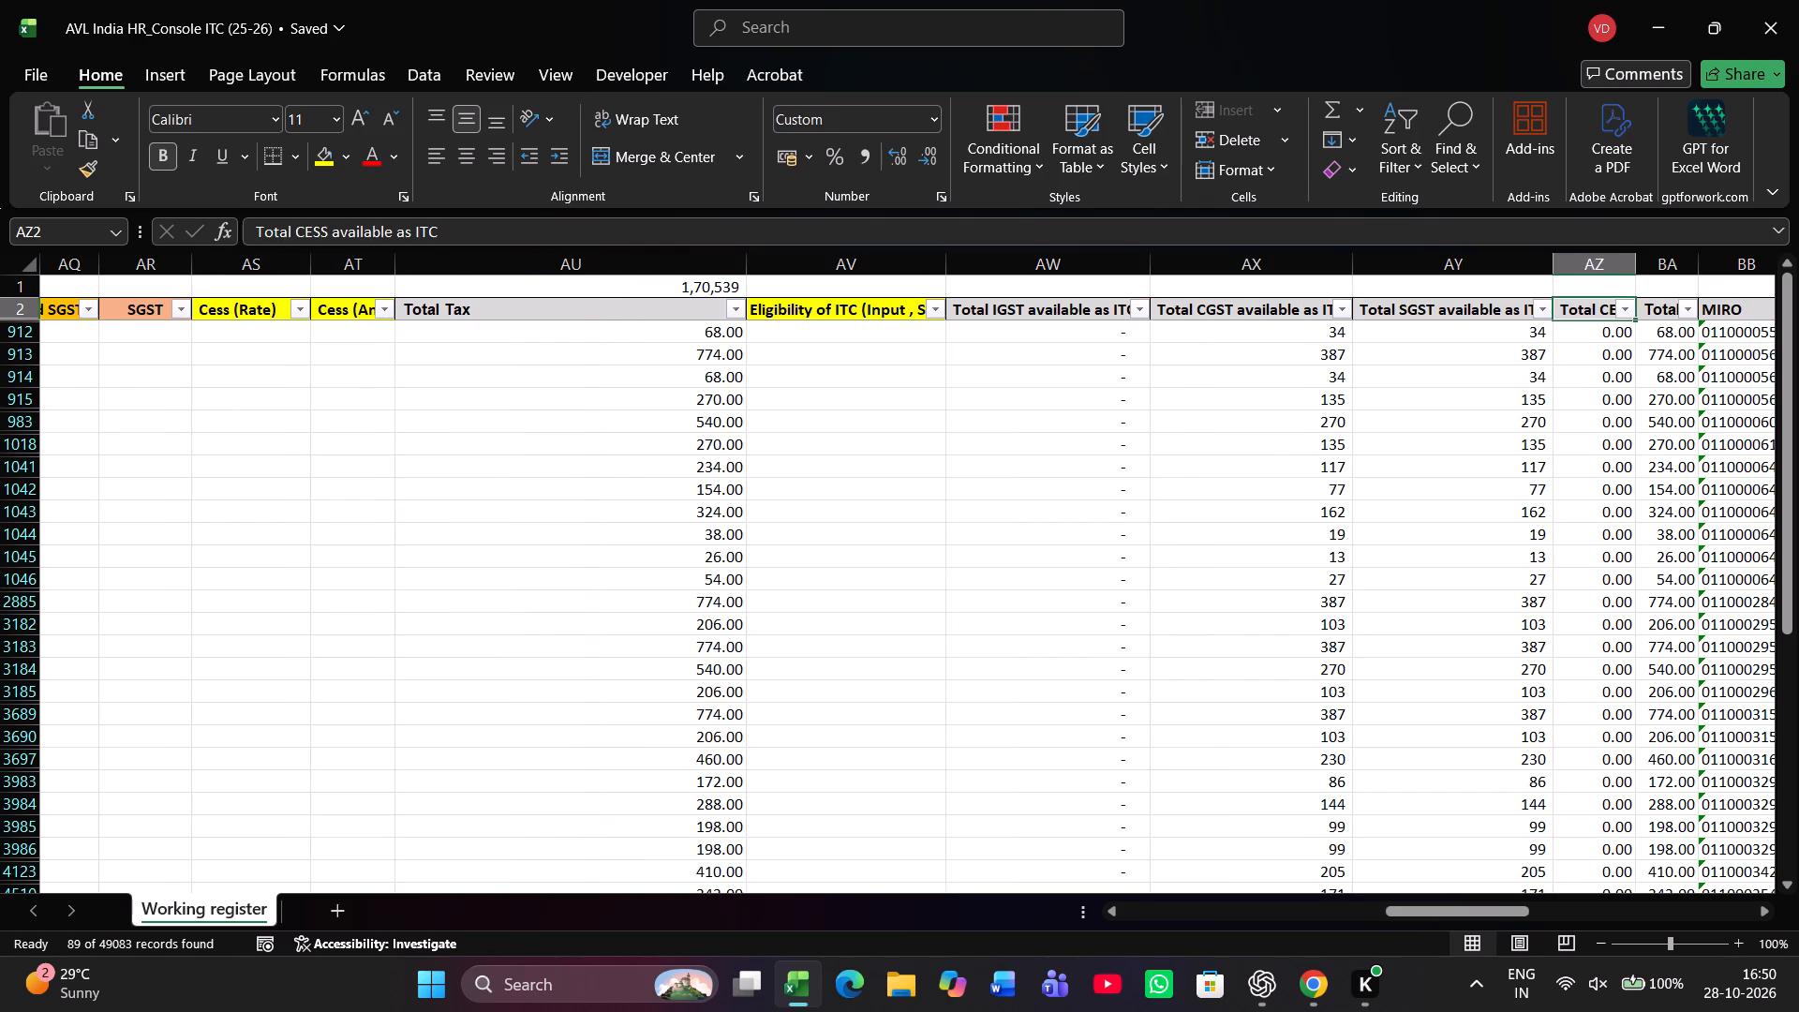
key("Right")
key("Right")
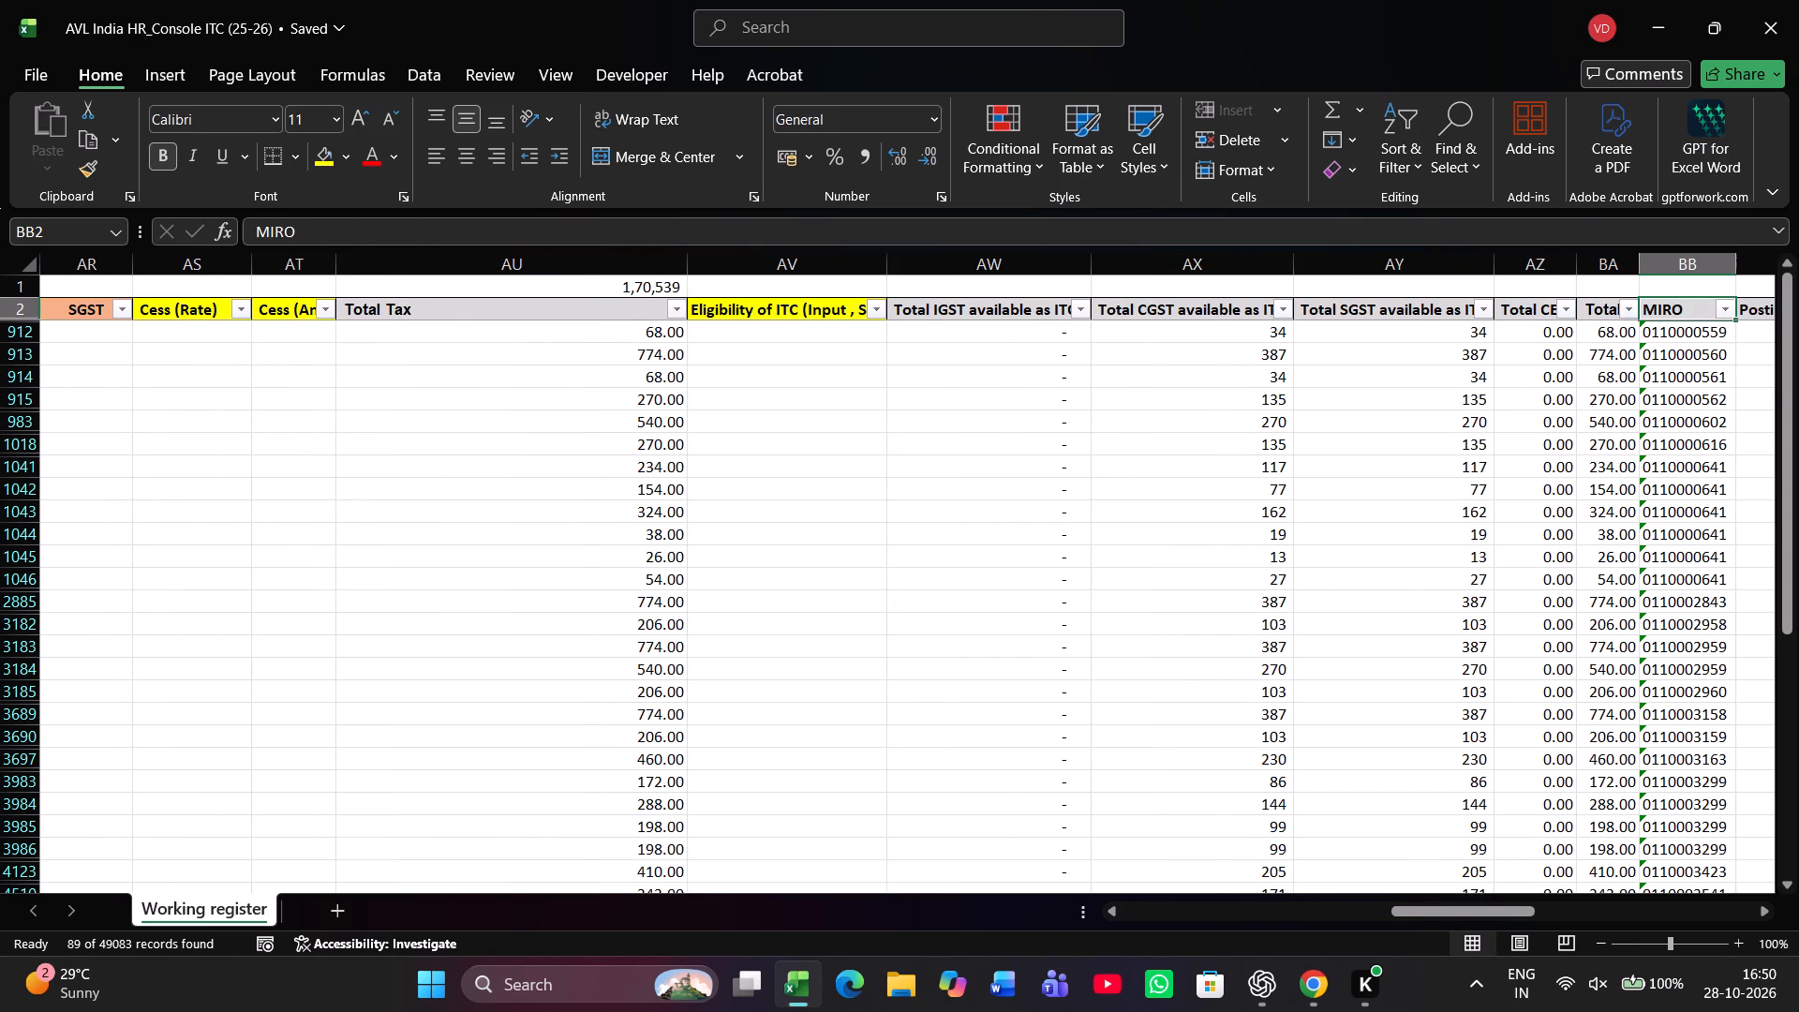
key("alt+Down")
key("Down")
key("Down")
key("Down")
key("Down")
key("Down")
key("Down")
key("Down")
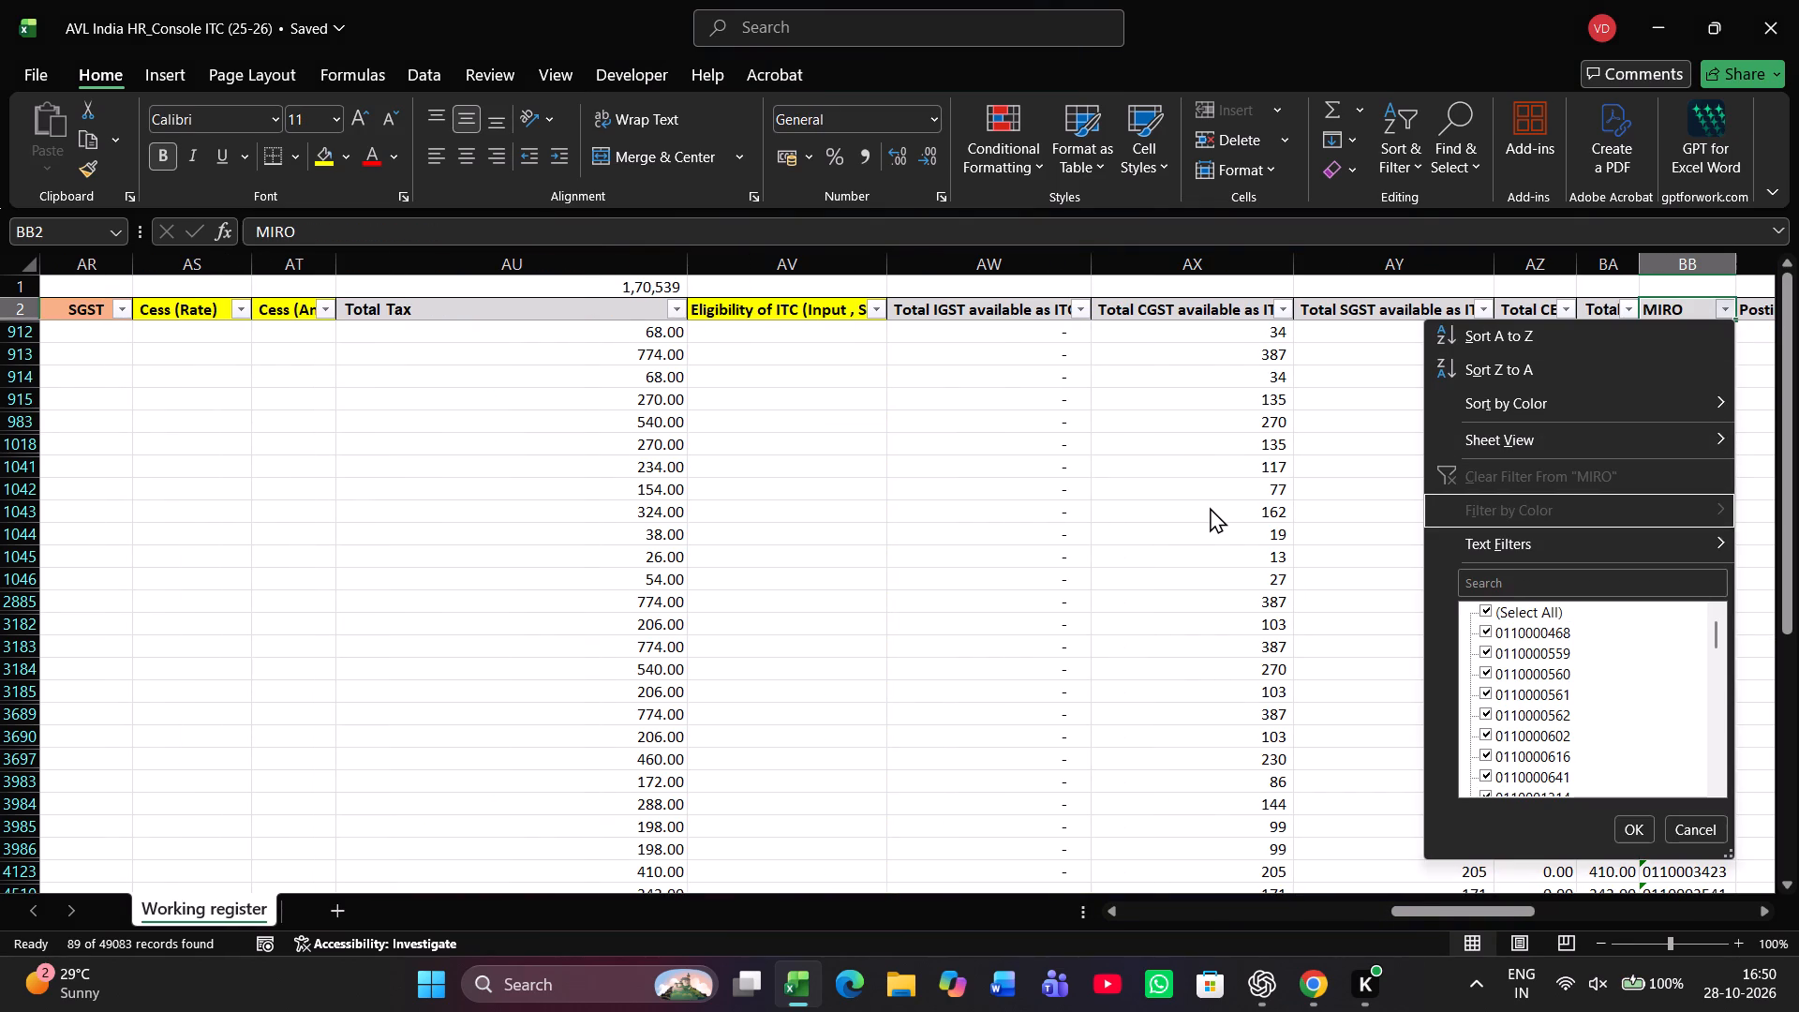
key("Down")
key("Down")
key("space")
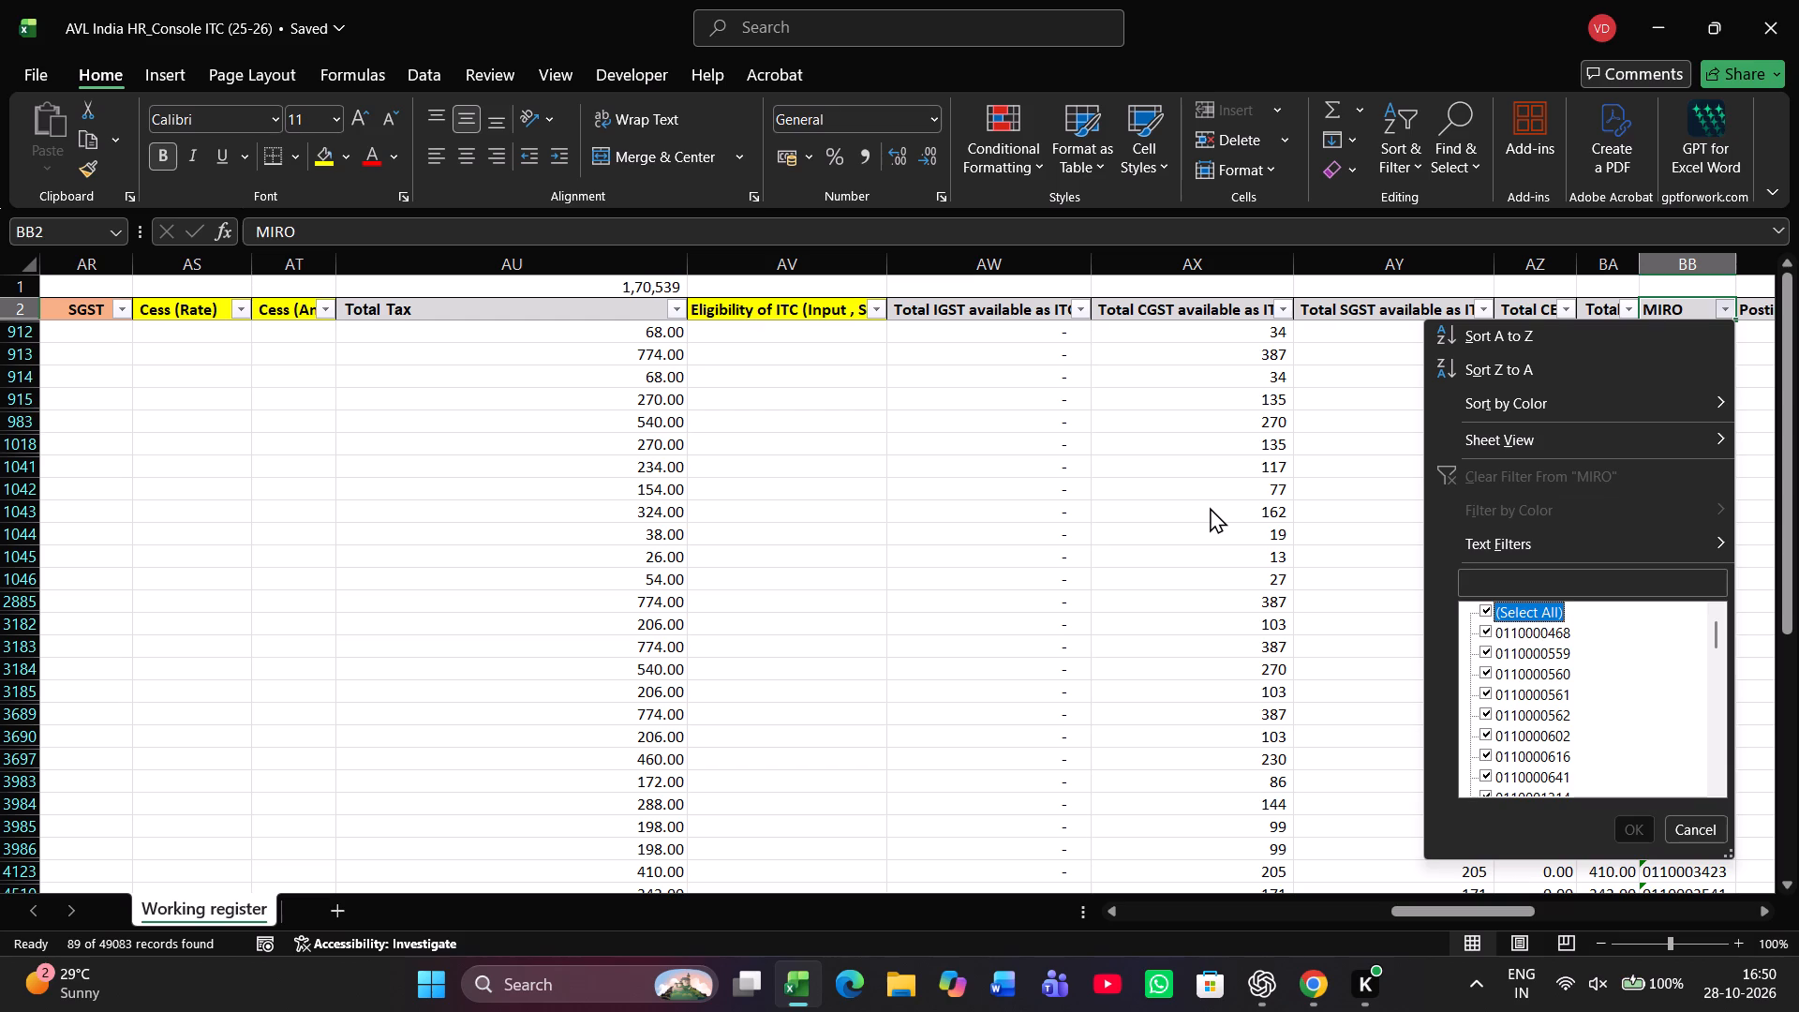
key("Down")
key("Down")
key("Down")
key("Down")
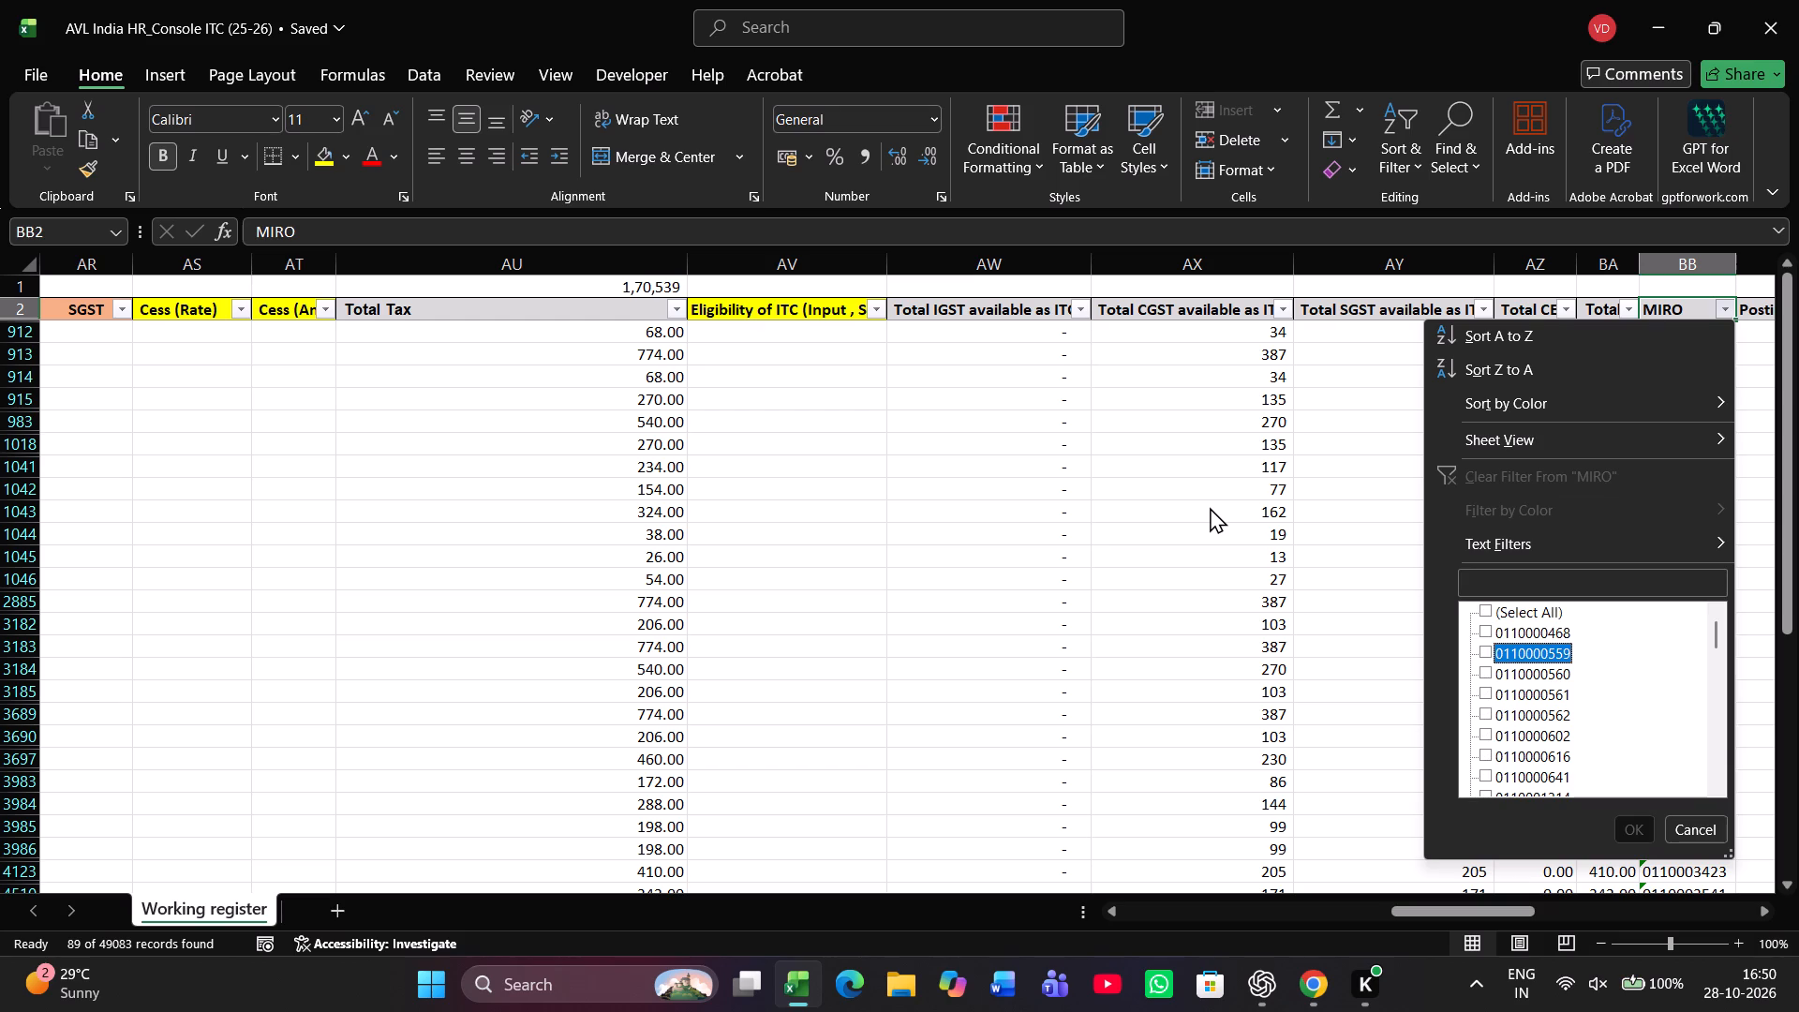
key("Down")
key("Down")
key("Down")
key("Down")
key("Down")
key("Down")
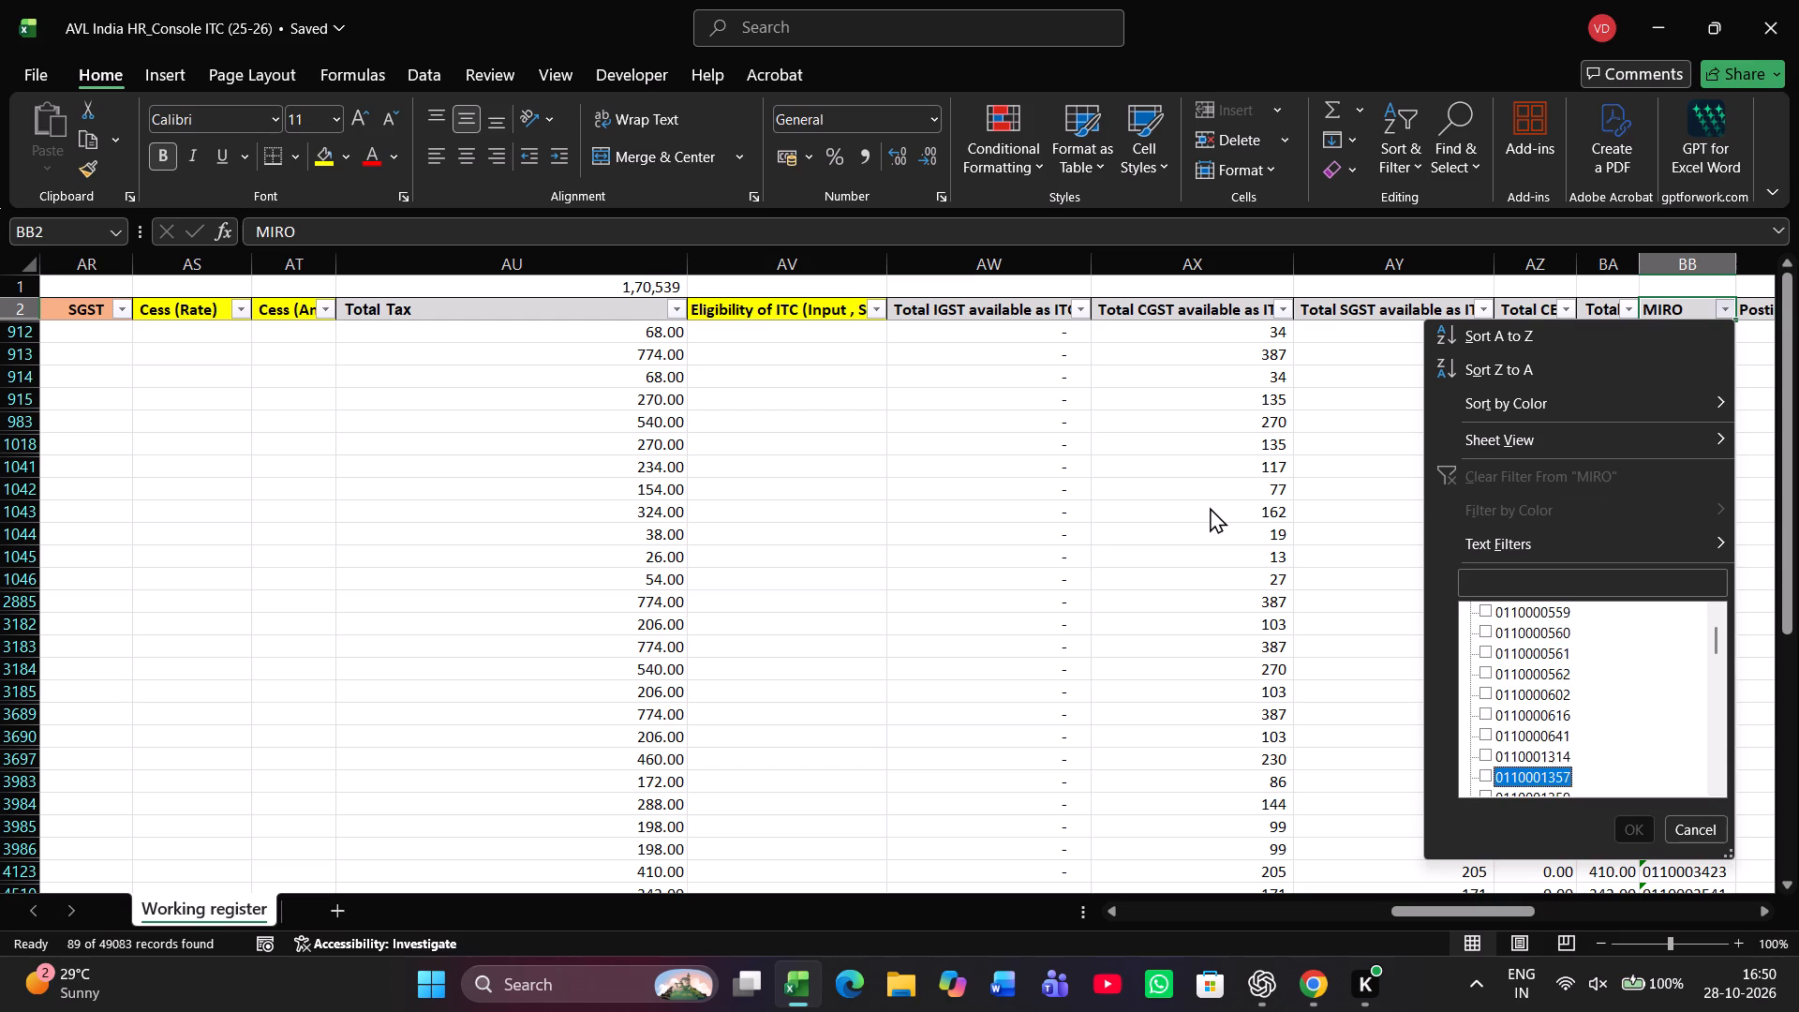
key("Down")
key("Down")
key("Down")
key("Down")
key("Down")
key("Down")
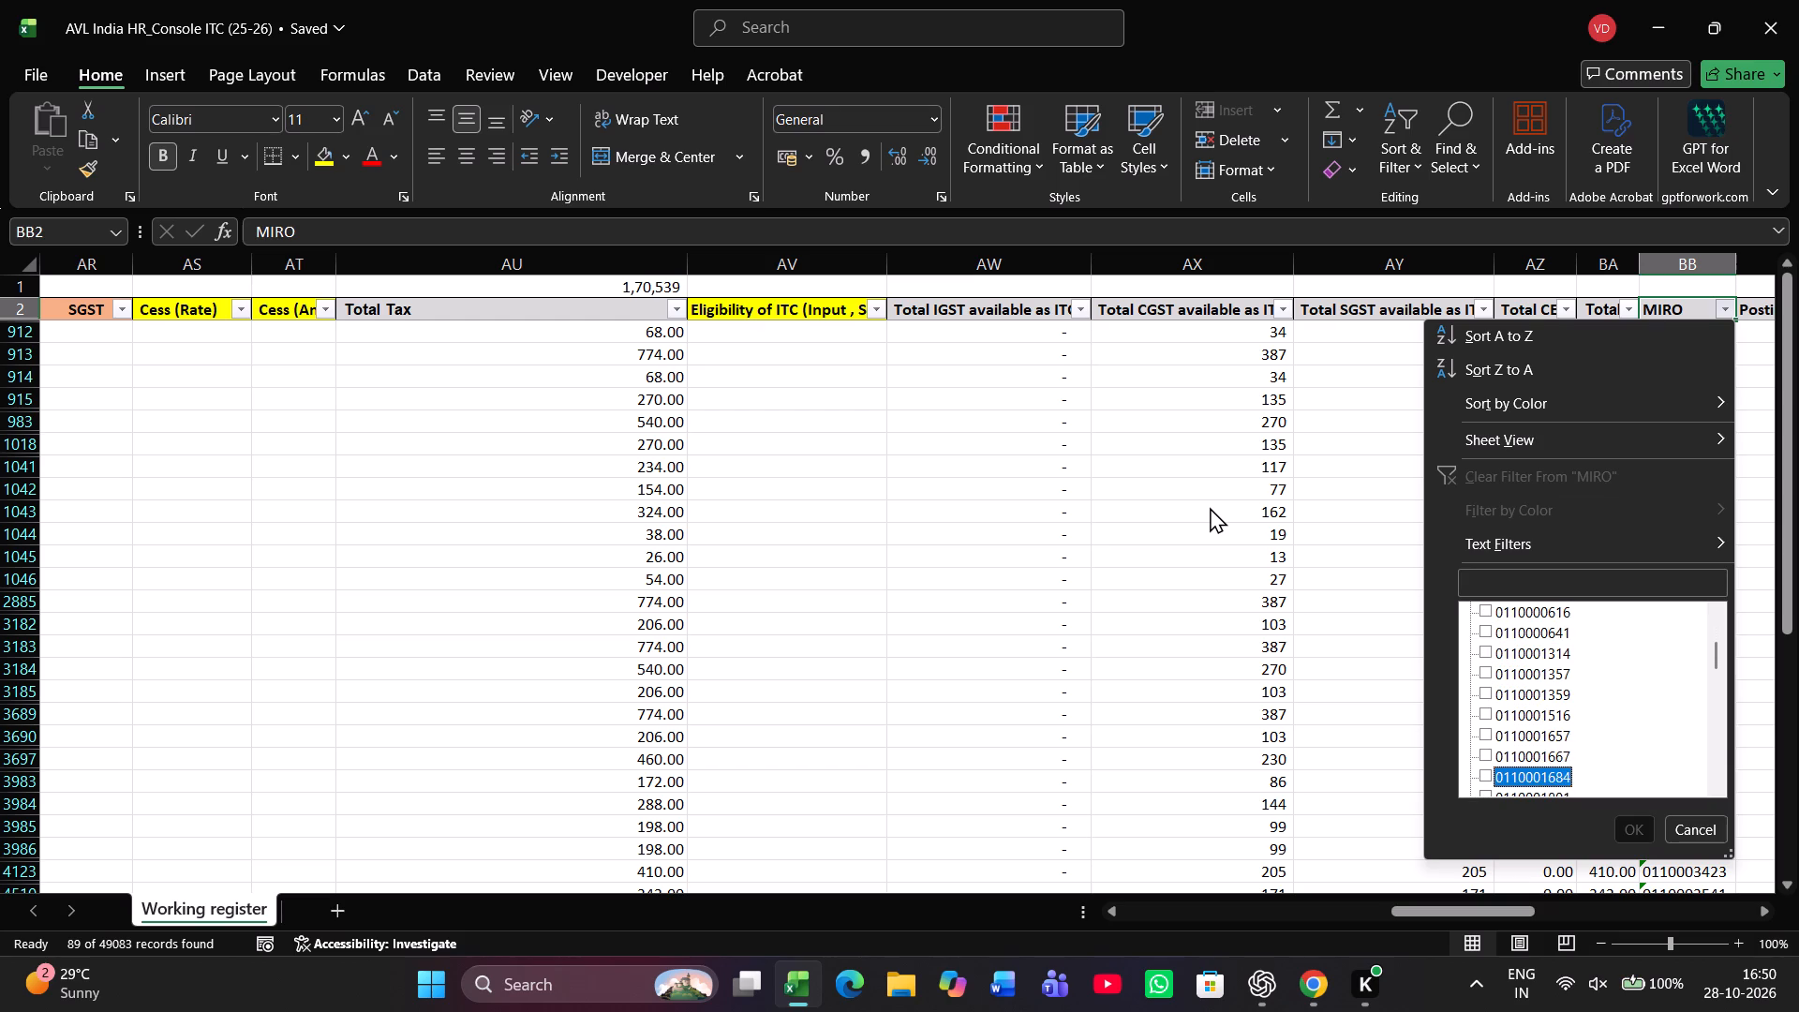
key("Down")
key("Down")
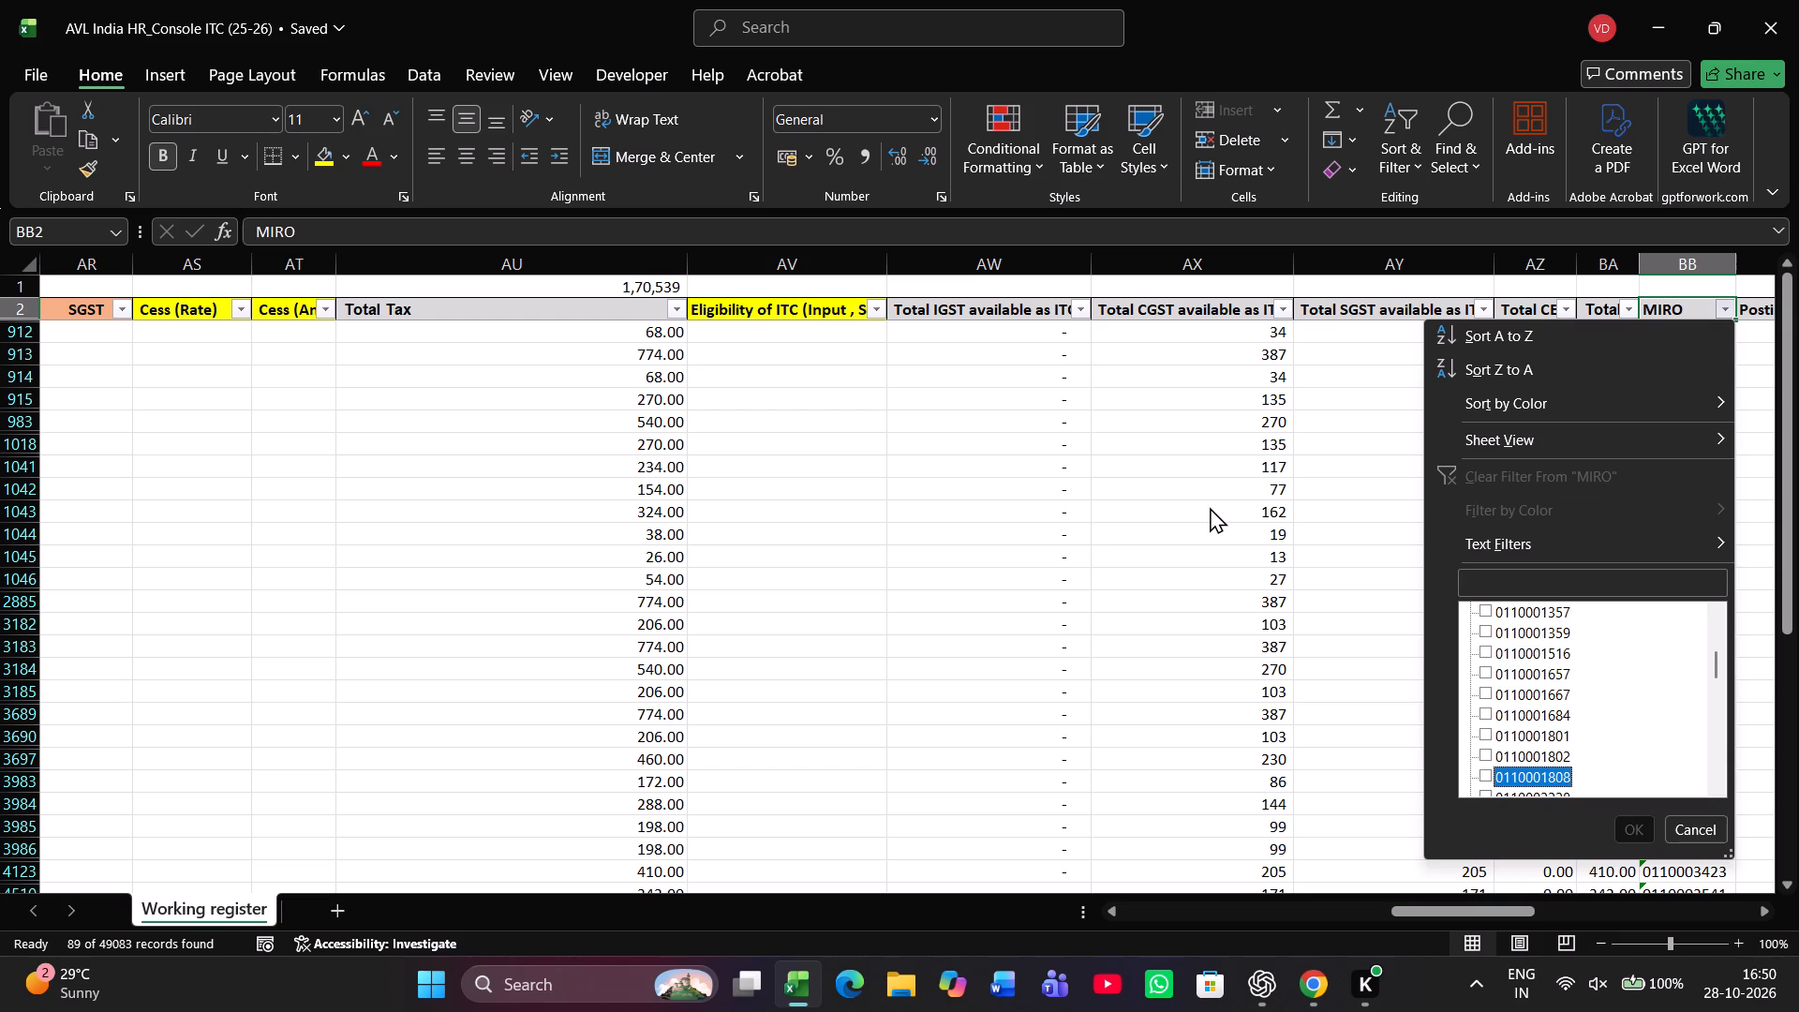
key("Down")
key("Down")
key("Down")
key("Down")
key("Down")
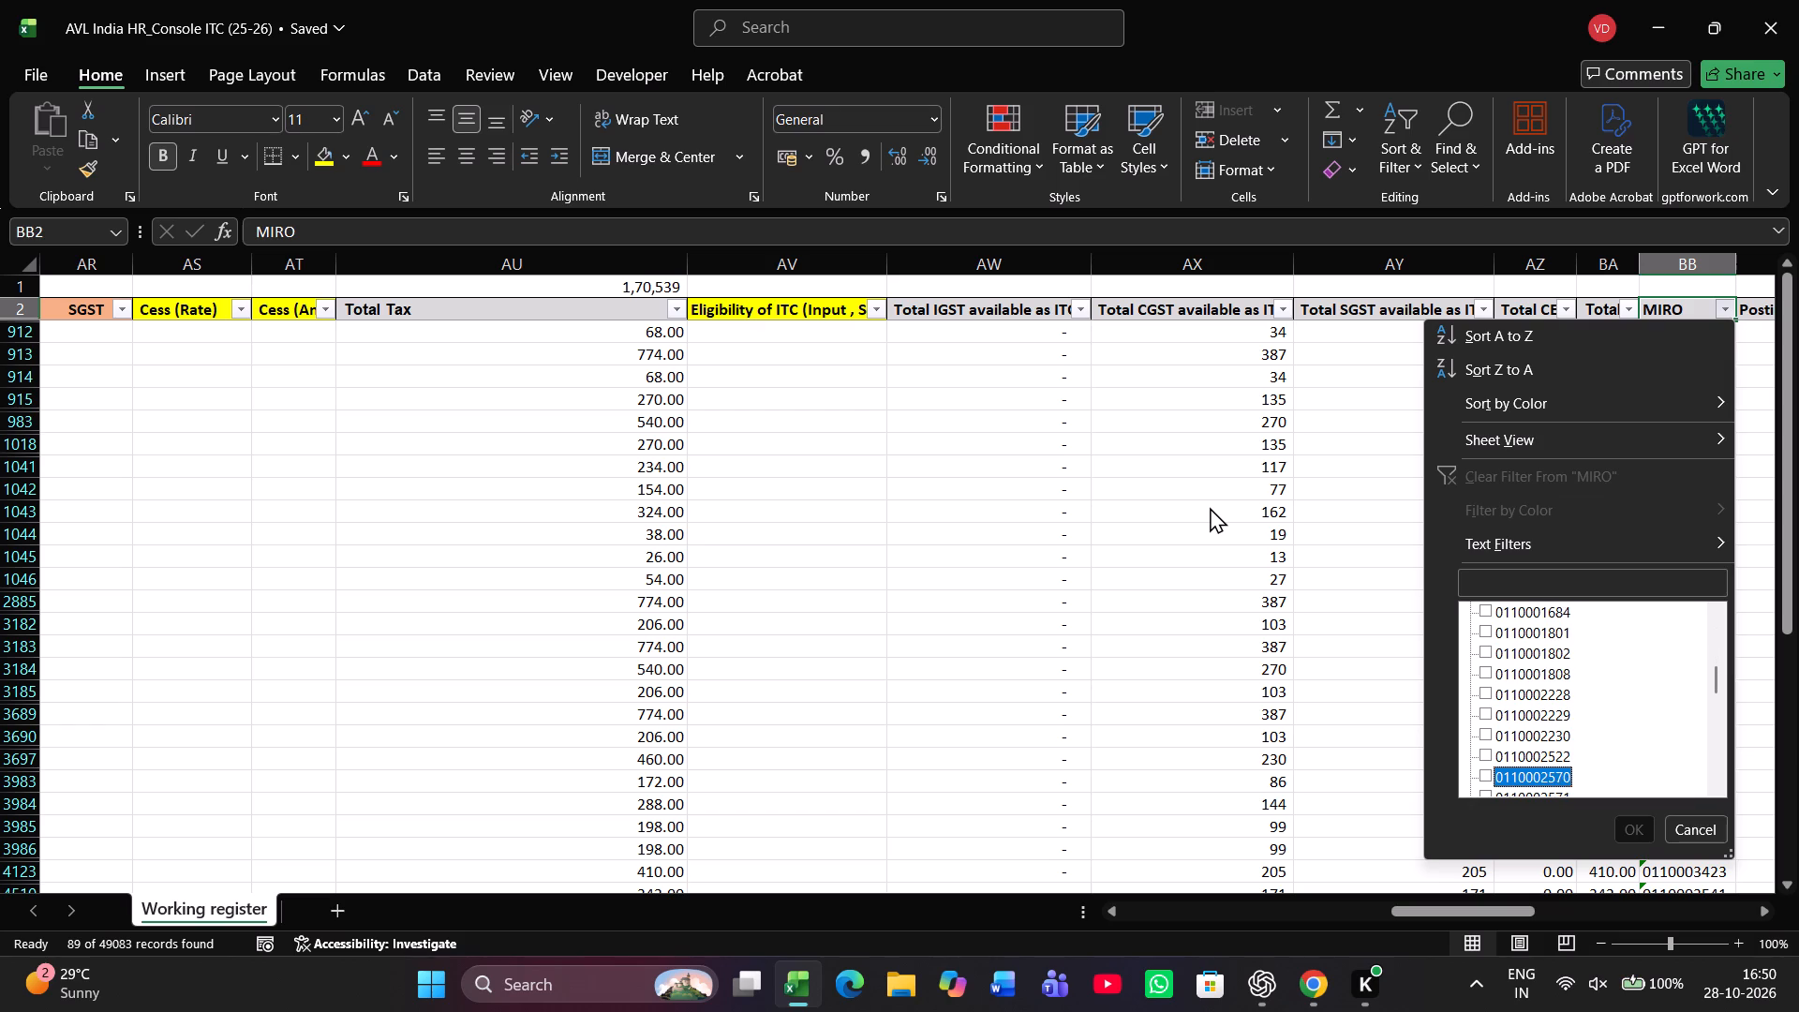
key("Down")
key("Down")
key("Down")
key("Down")
key("Down")
key("Down")
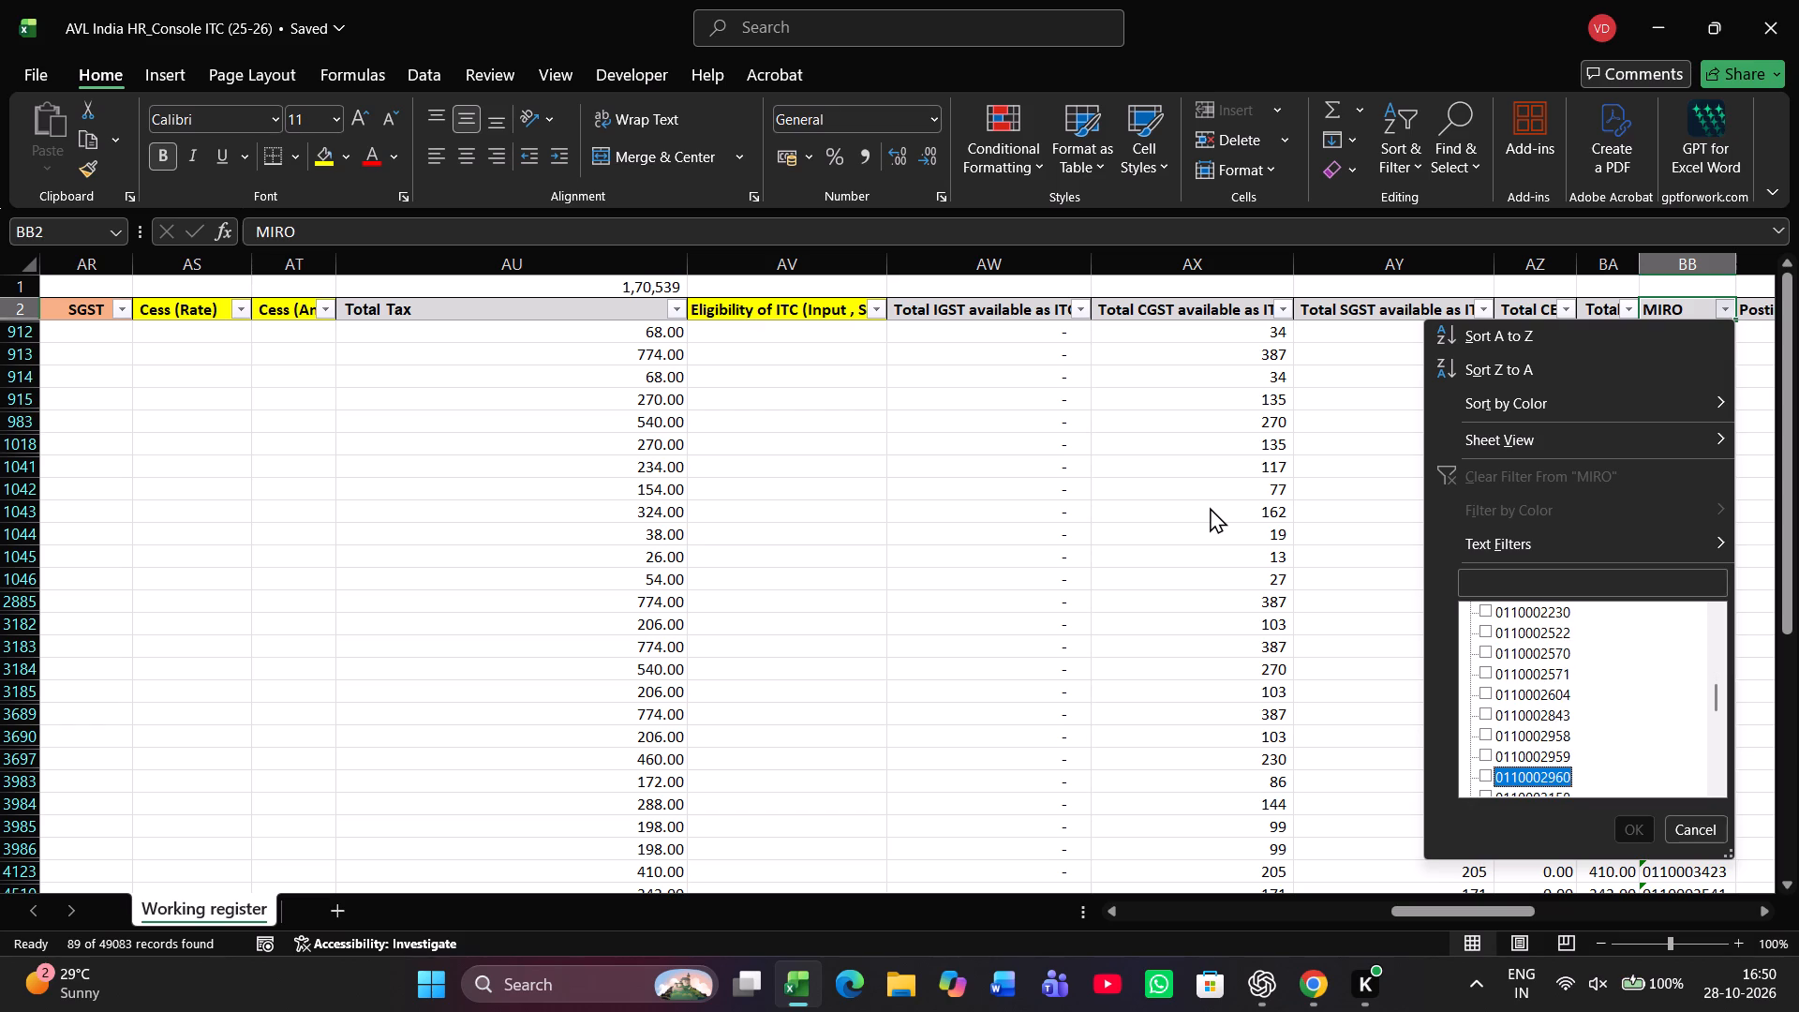
key("Down")
key("Down")
key("Down")
key("Down")
key("Down")
key("Down")
key("Down")
key("Down")
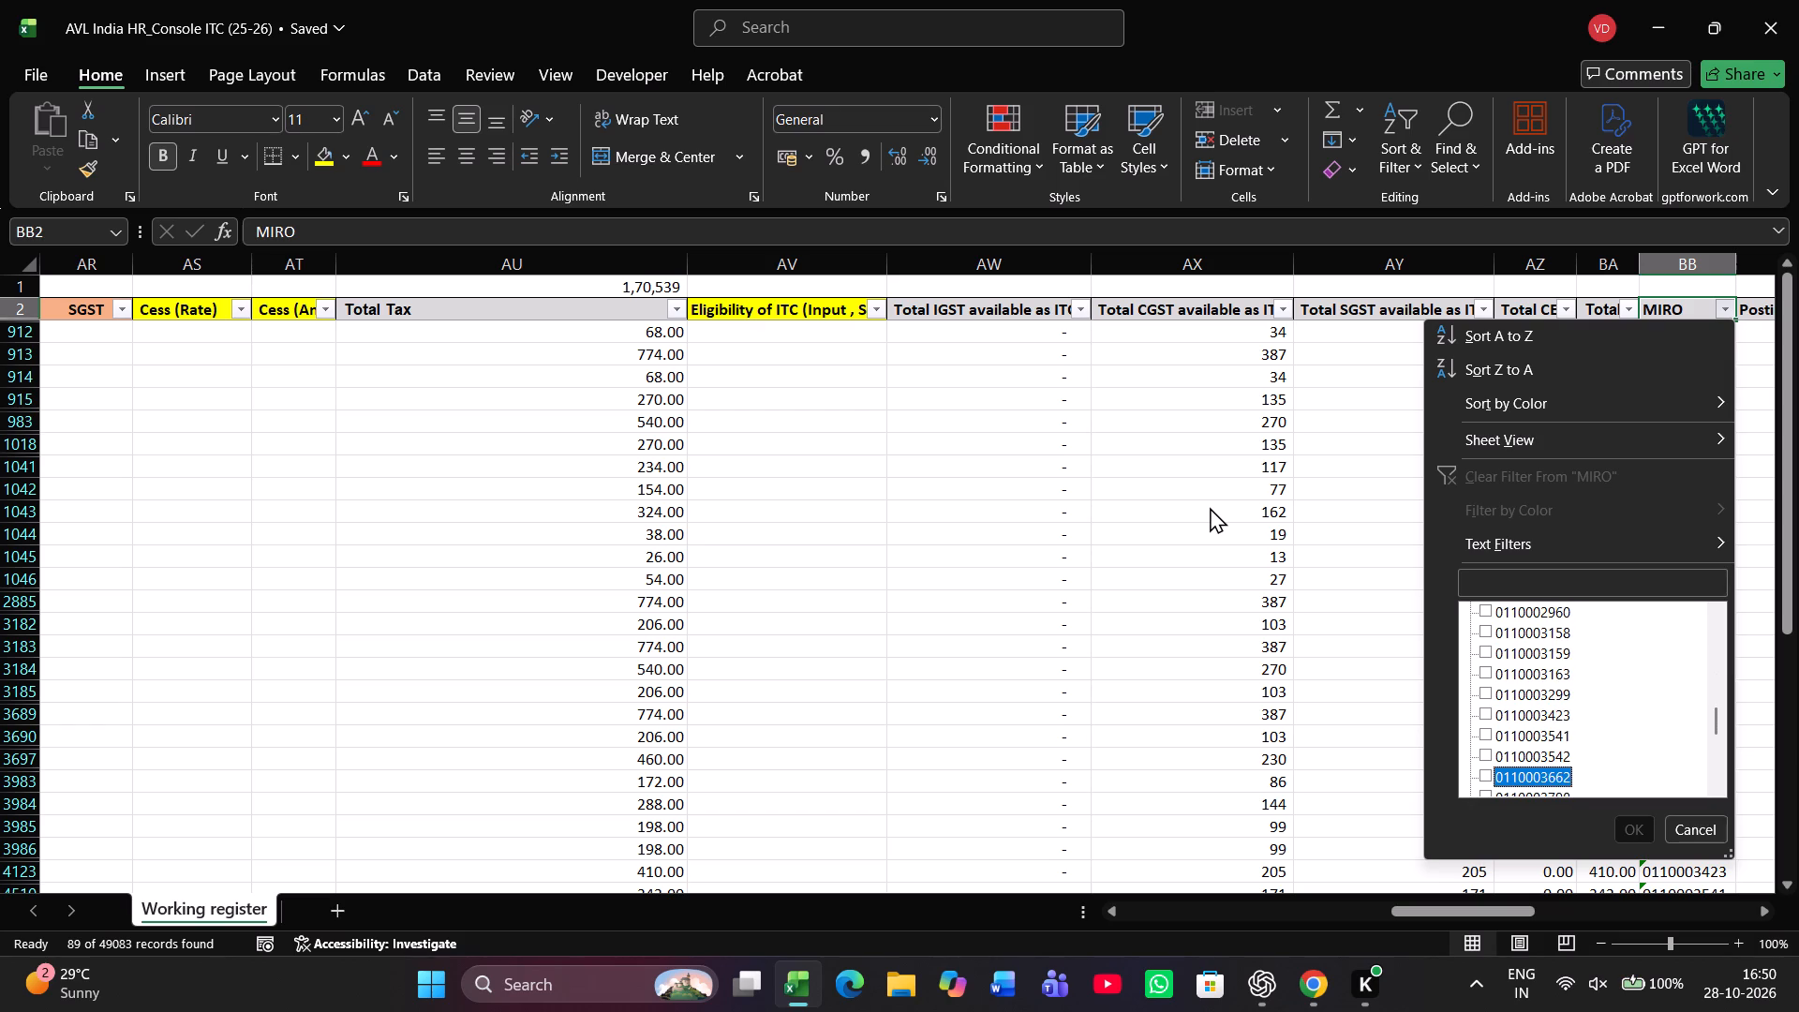
key("Down")
key("Down")
key("Down")
key("Down")
key("Down")
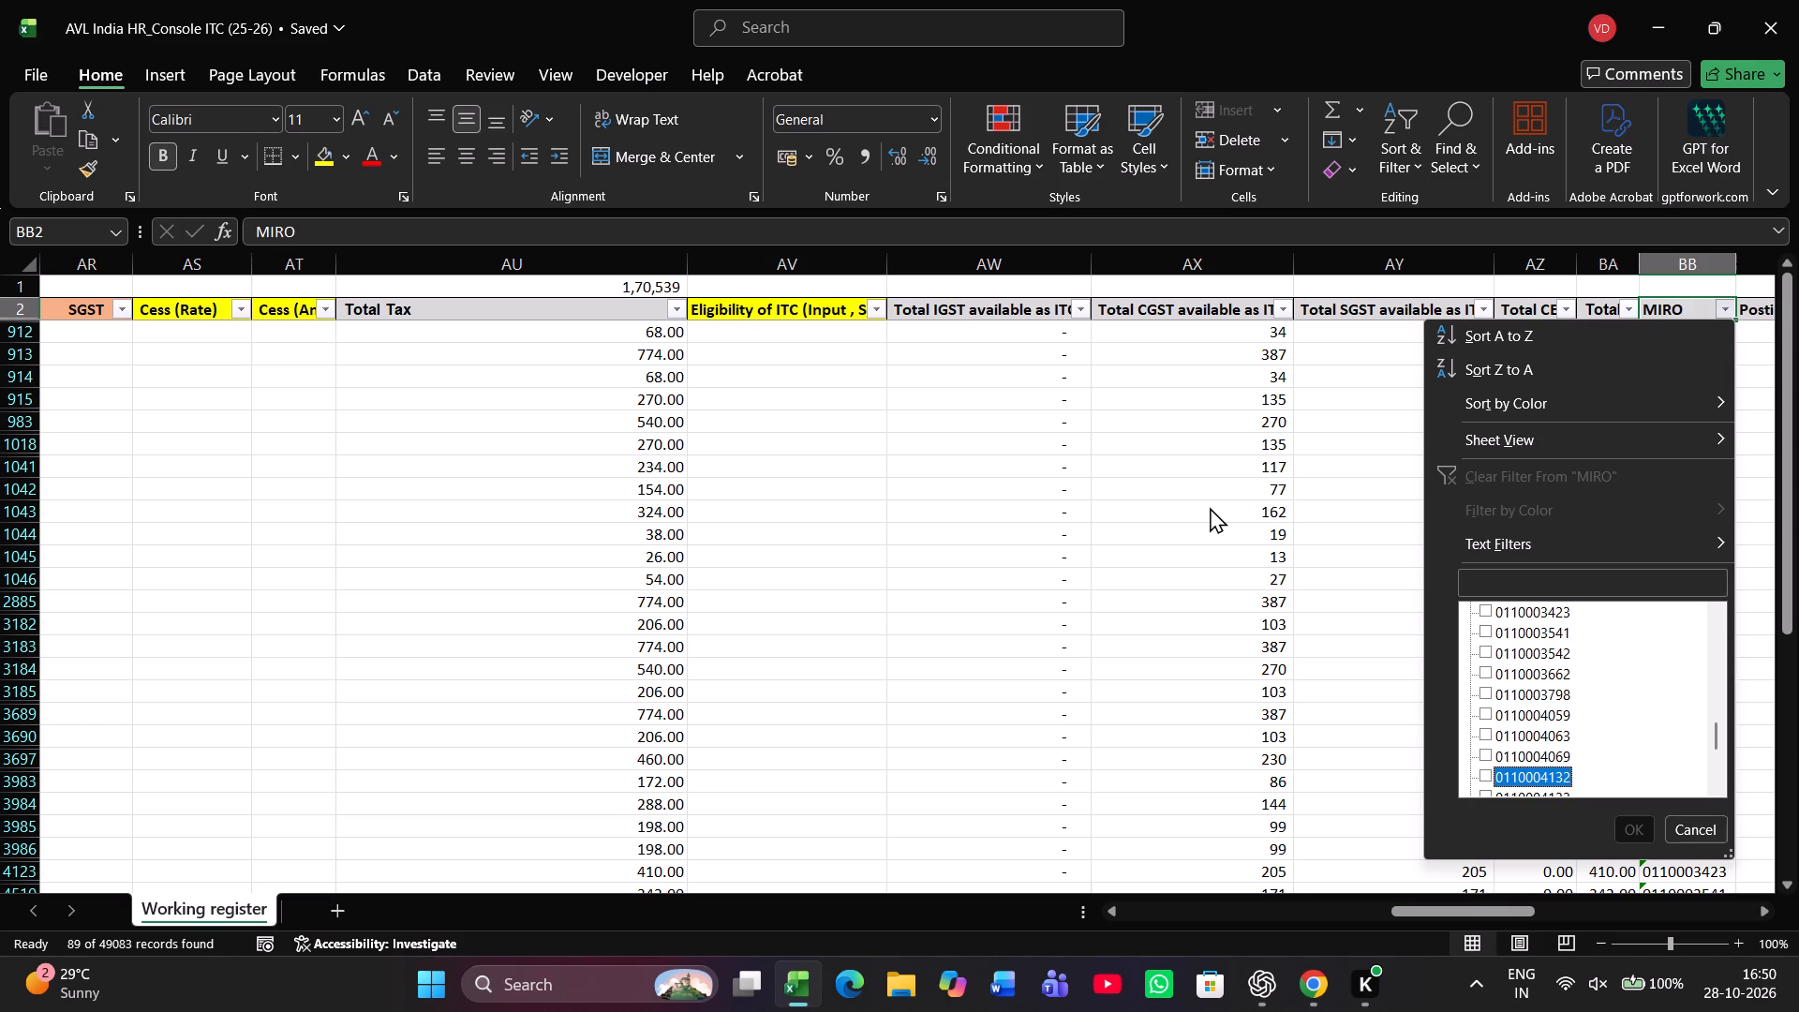
key("Down")
key("Up")
key("Up")
key("Up")
key("Up")
key("Up")
key("Up")
key("Up")
key("Up")
key("Up")
key("Up")
key("Up")
key("Up")
key("Up")
key("Up")
key("Up")
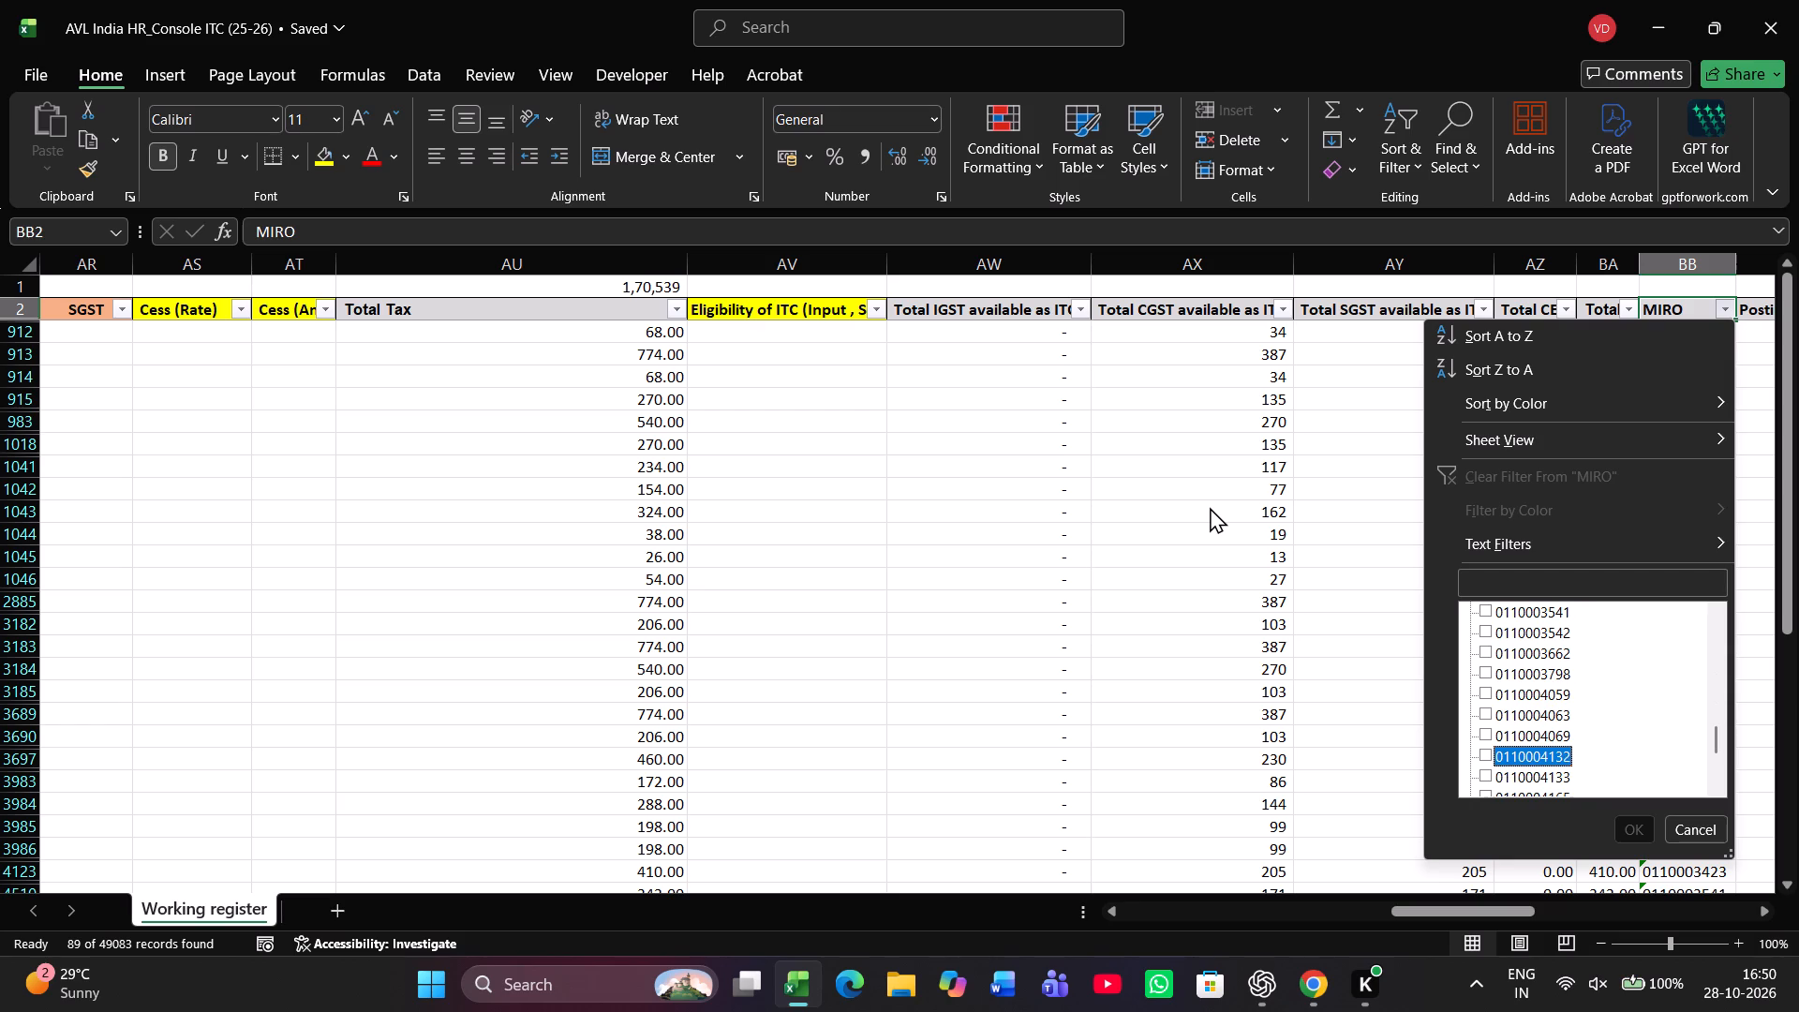
key("Up")
key("Up")
key("Up")
key("Up")
key("Up")
key("Up")
key("Up")
key("Up")
key("Up")
key("Up")
key("Up")
key("Up")
key("Up")
key("Up")
key("Up")
key("Up")
key("Up")
key("Up")
key("Up")
key("Up")
key("Up")
key("Up")
key("Up")
key("Up")
key("Up")
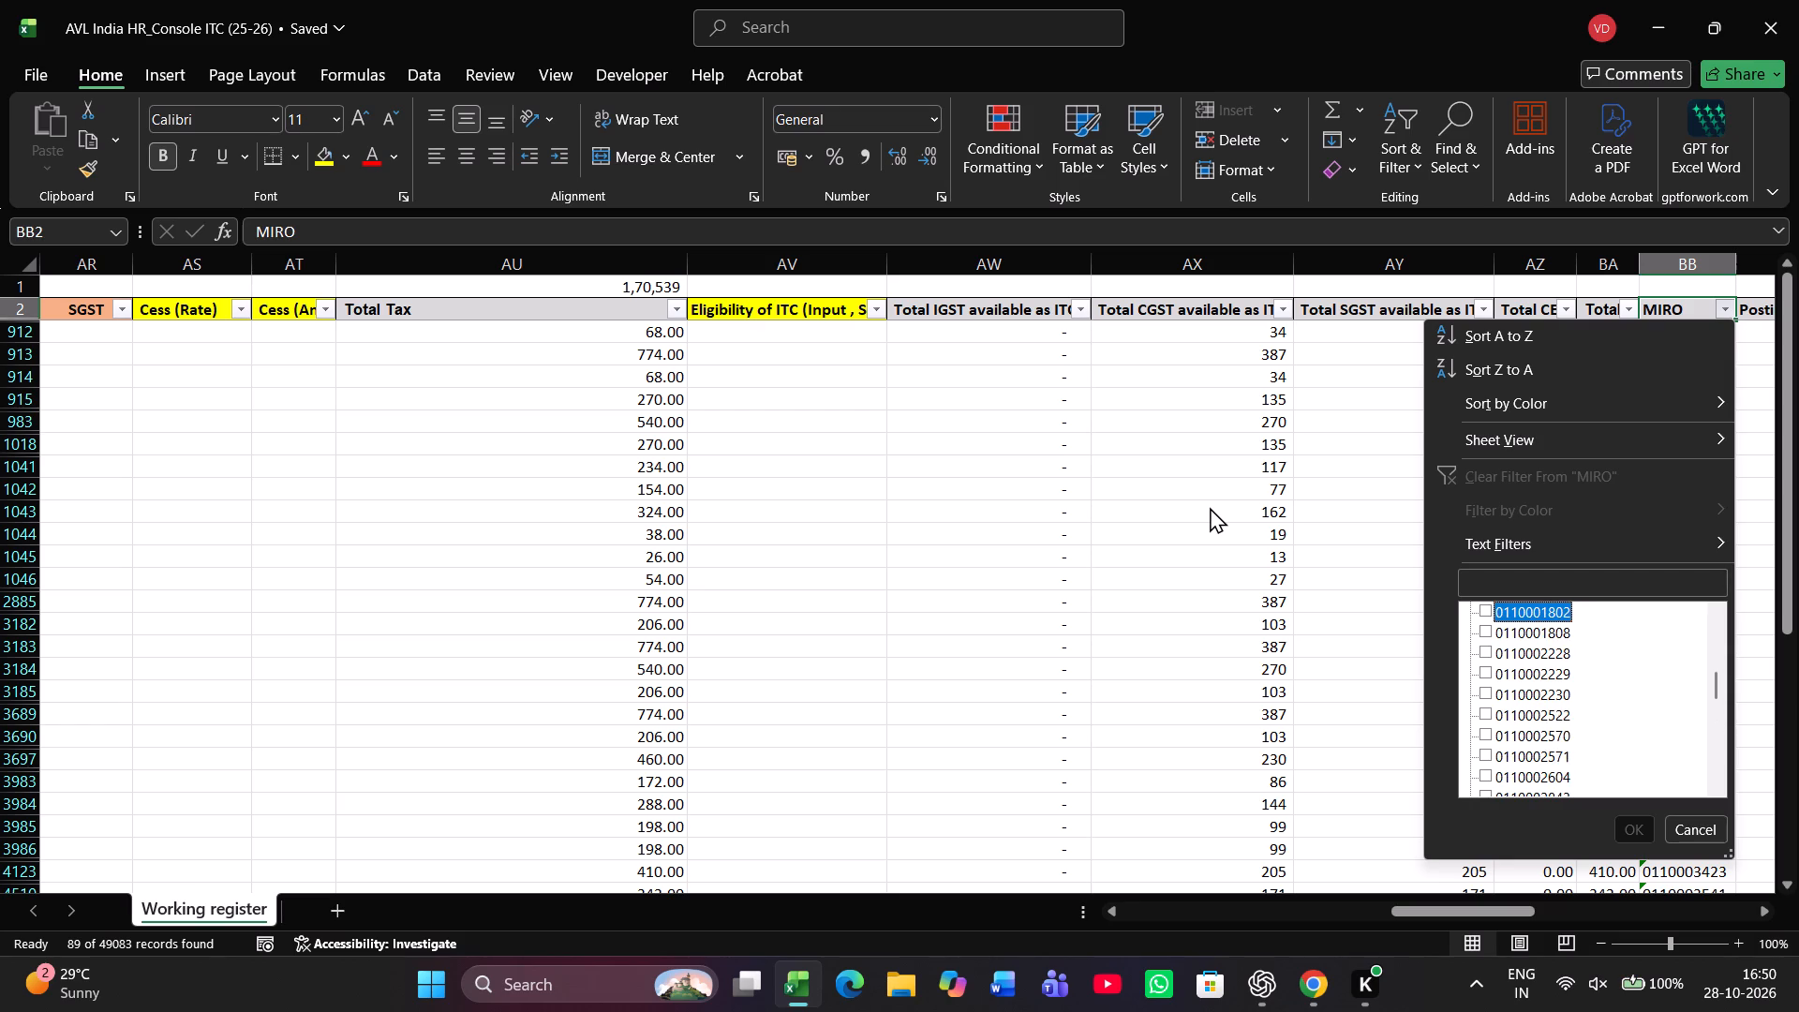
key("Up")
key("Up")
key("Up")
key("Up")
key("Up")
key("Up")
key("Up")
key("Up")
key("Up")
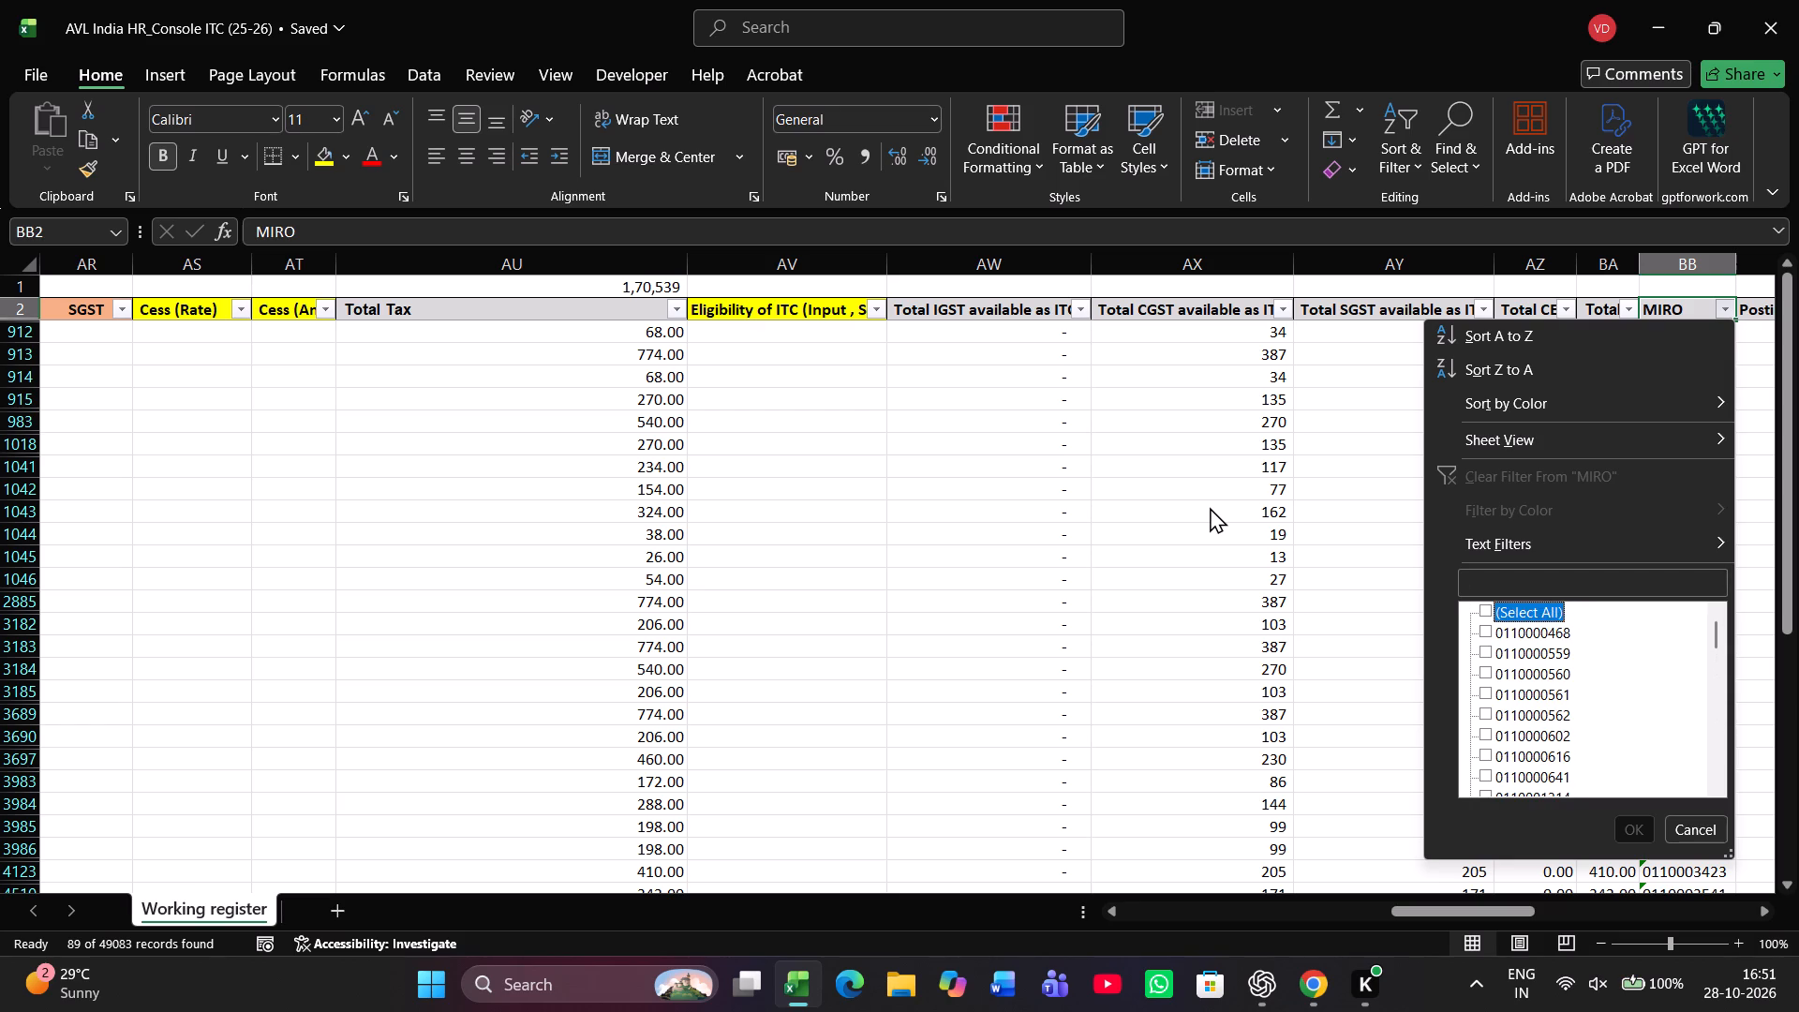
Search the Ag Offset rows' MIRO filter list for 1800 and 18, and close it without applying a filter.
key("Down")
key("Down")
key("Down")
key("Down")
key("Down")
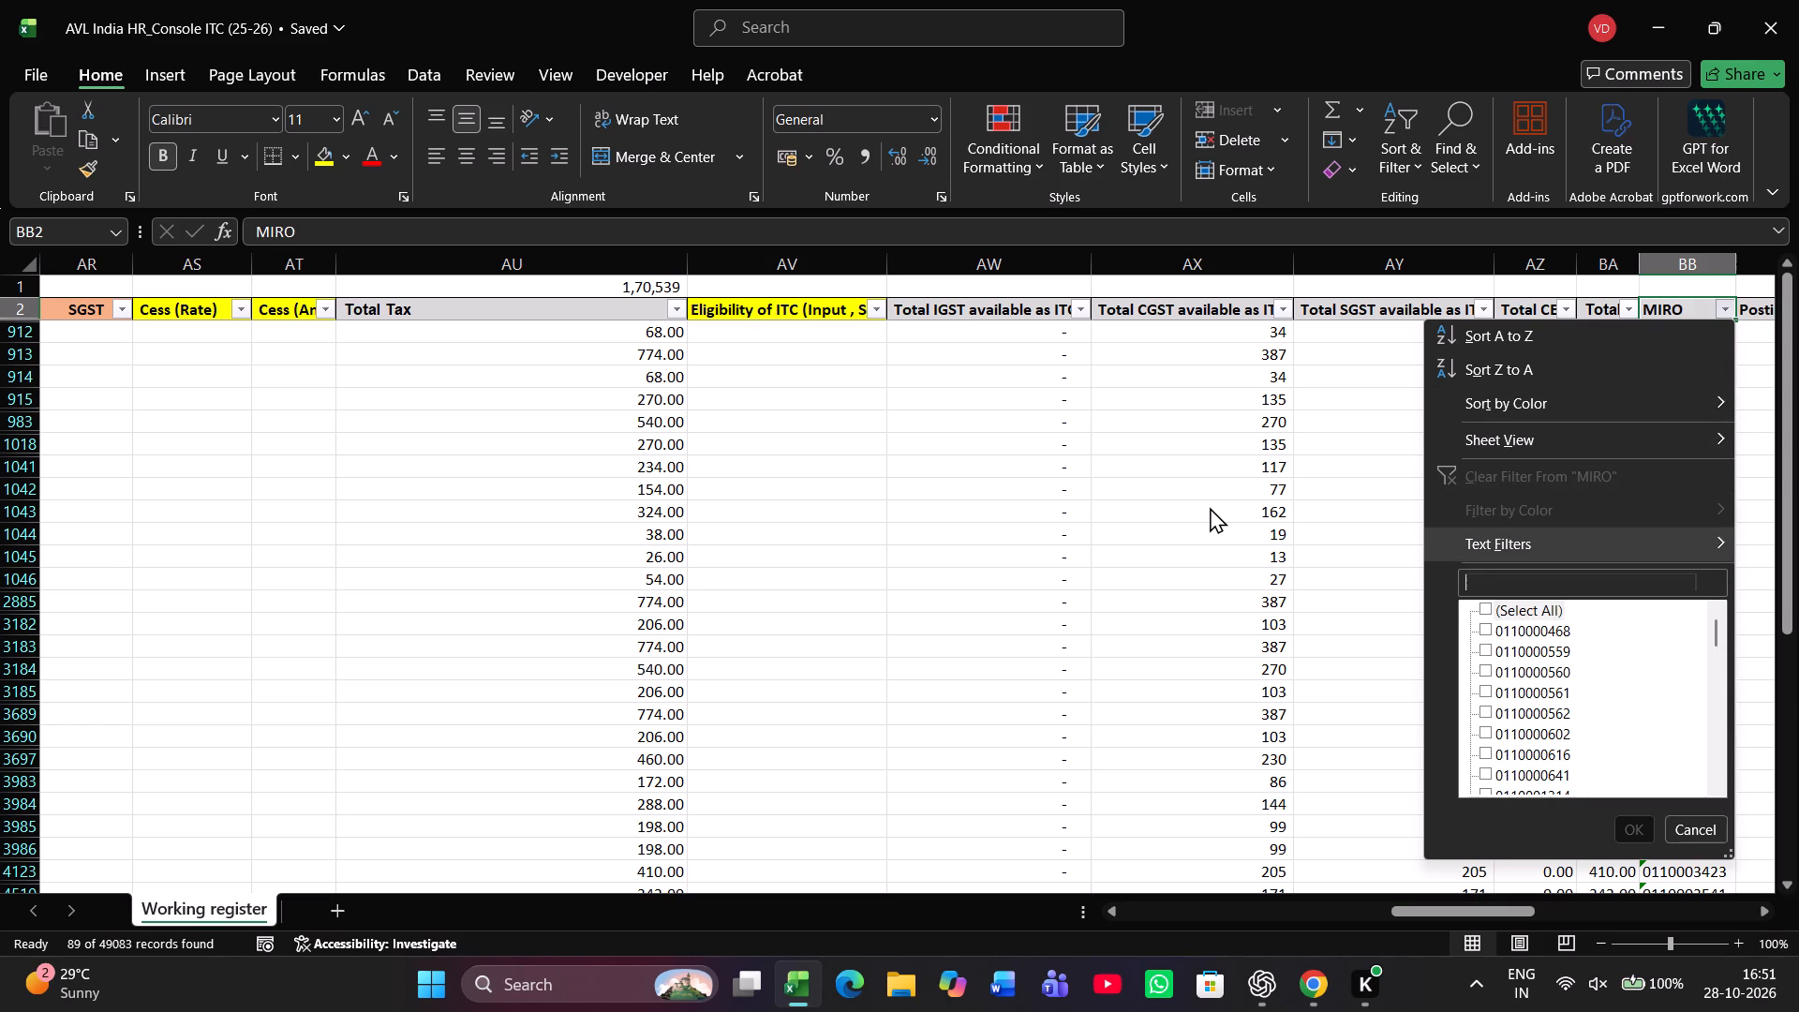
type("1800")
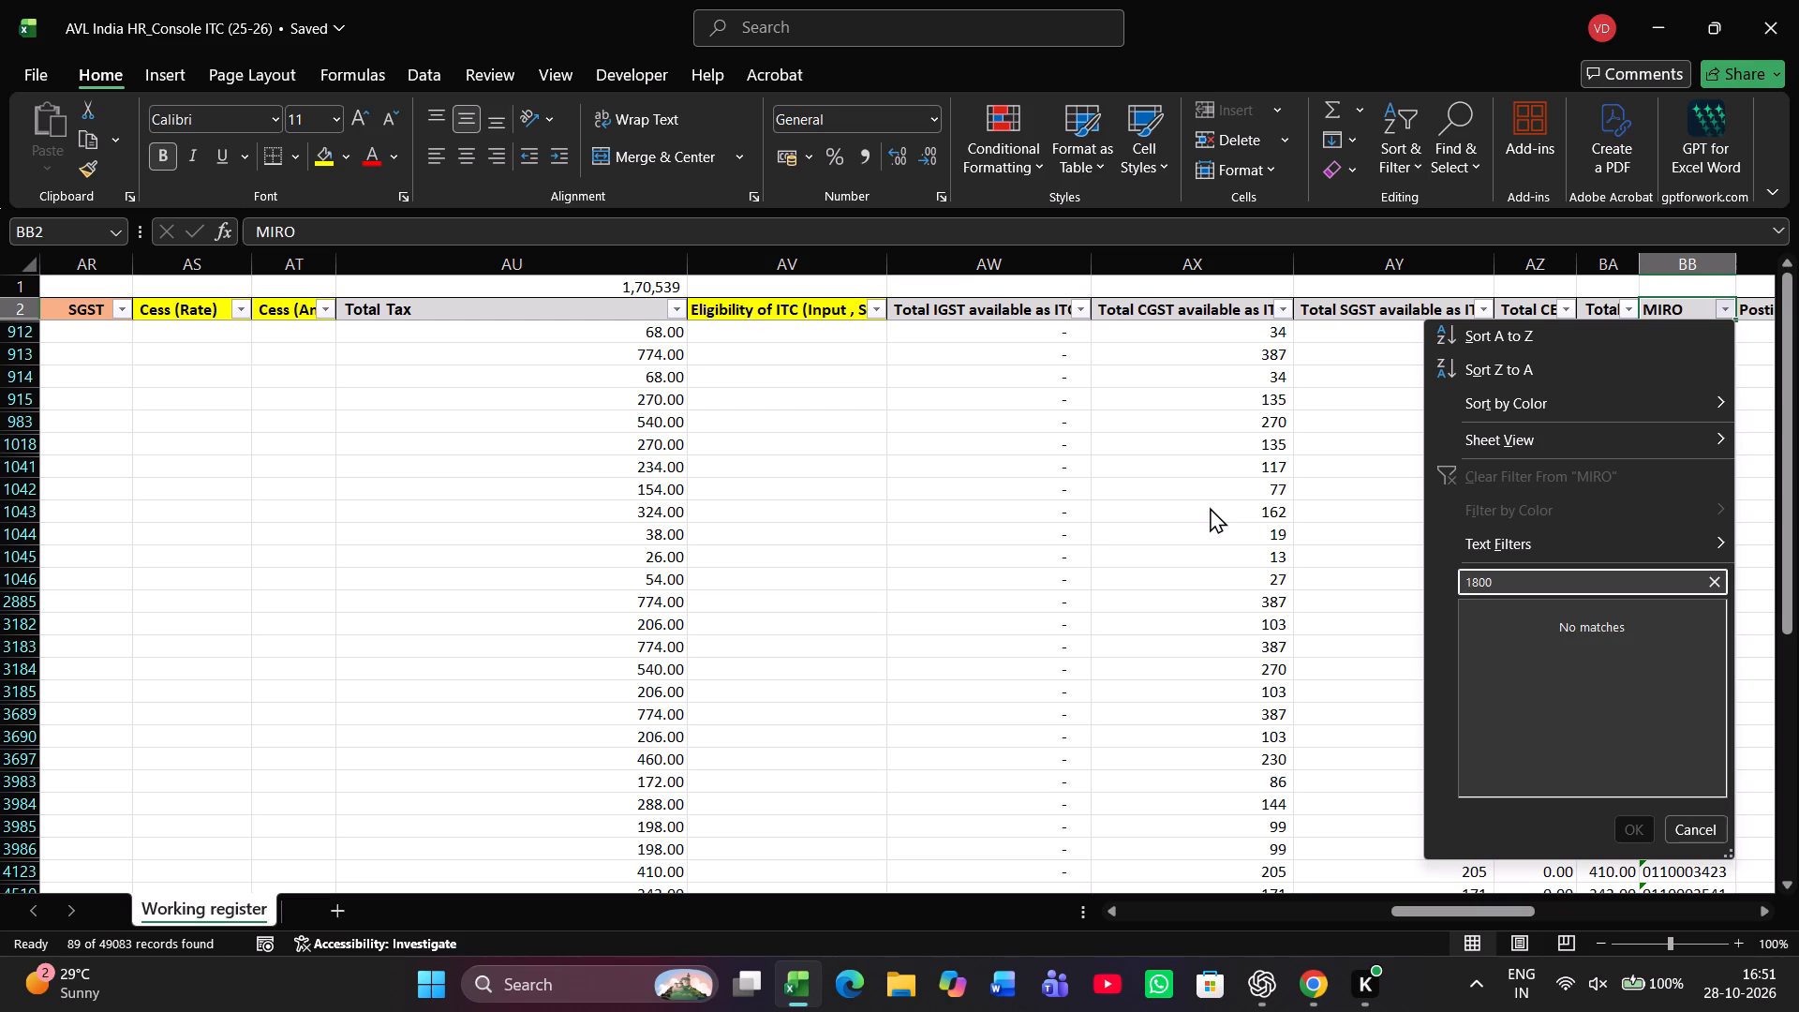
key("BackSpace")
key("BackSpace")
key("BackSpace")
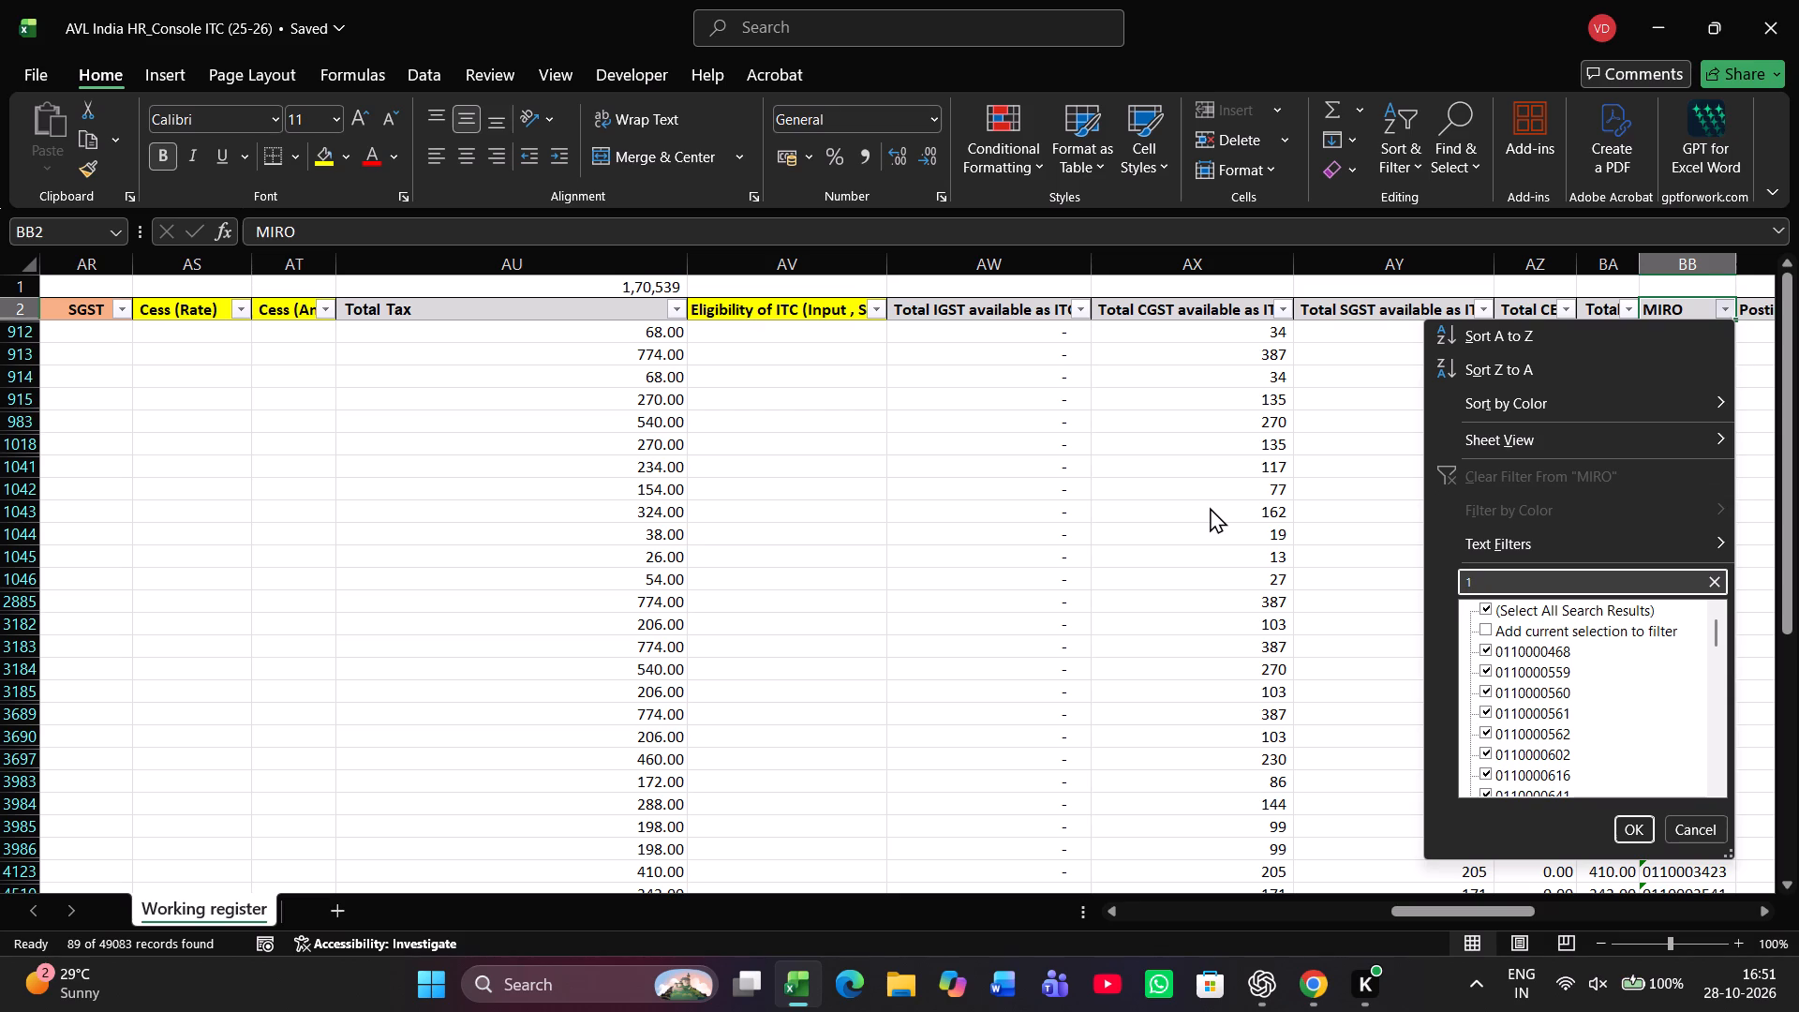
key("8")
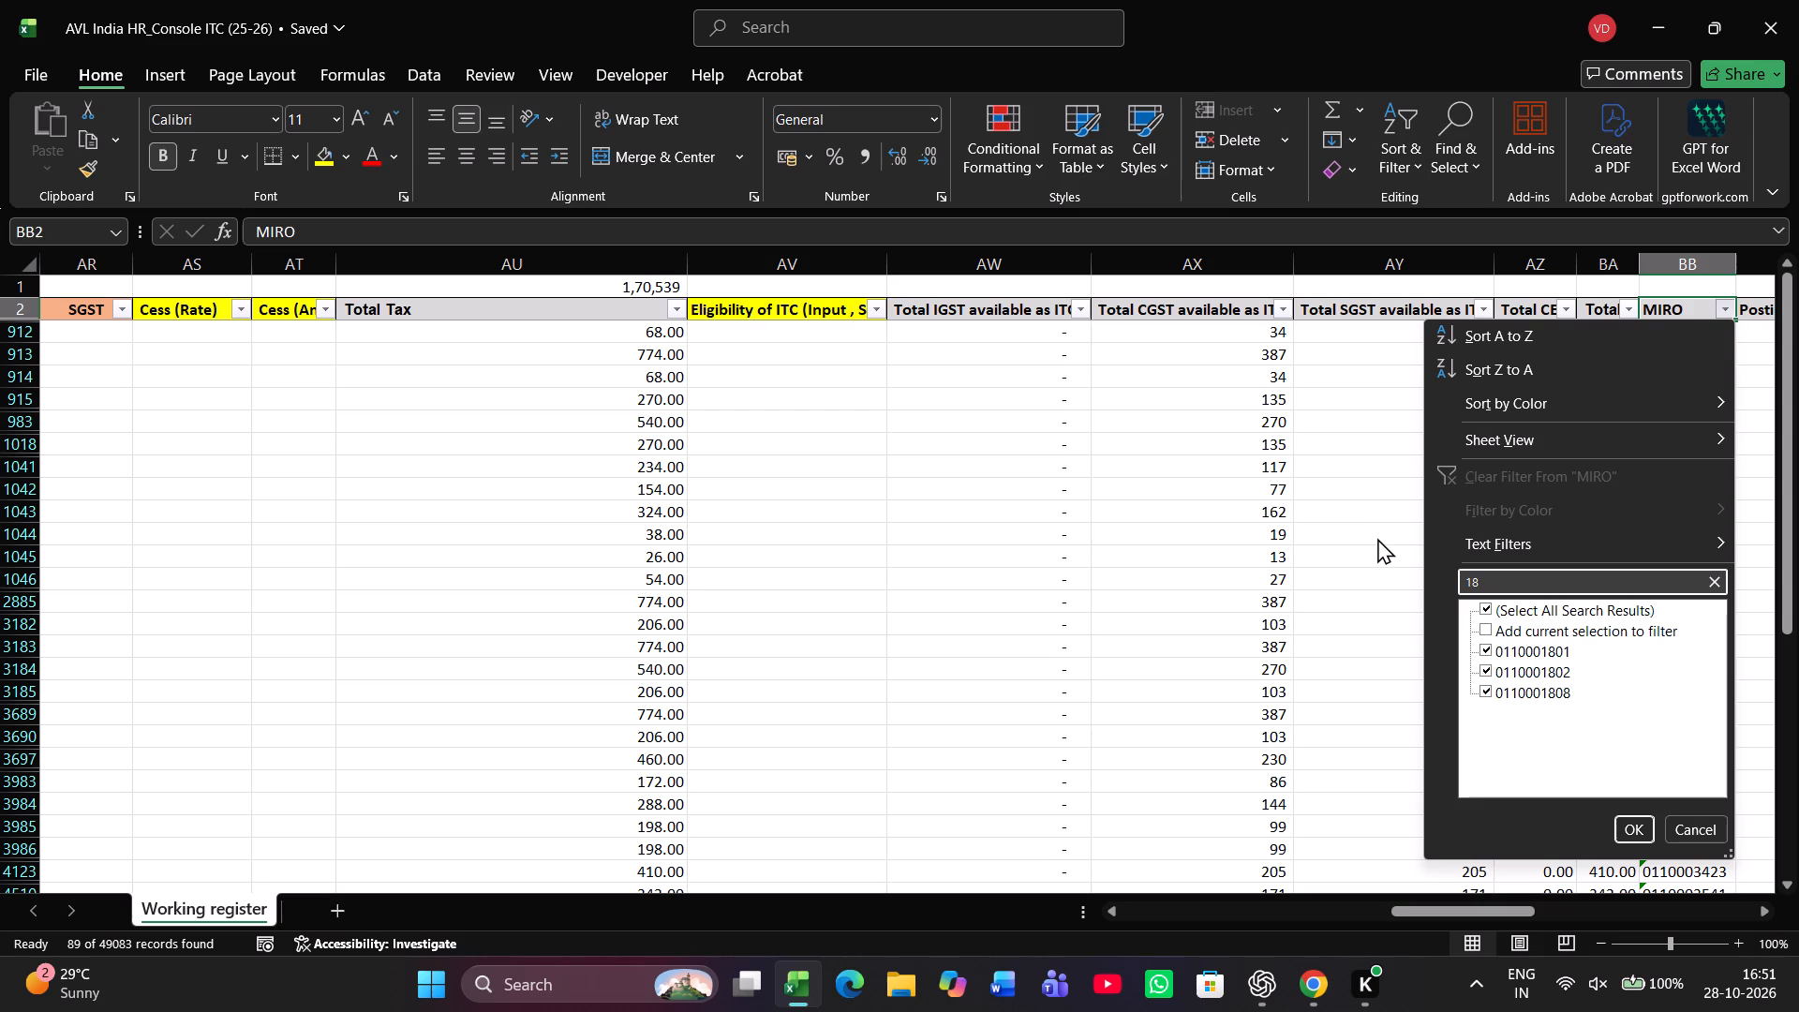
left_click(1717, 583)
left_click(1350, 775)
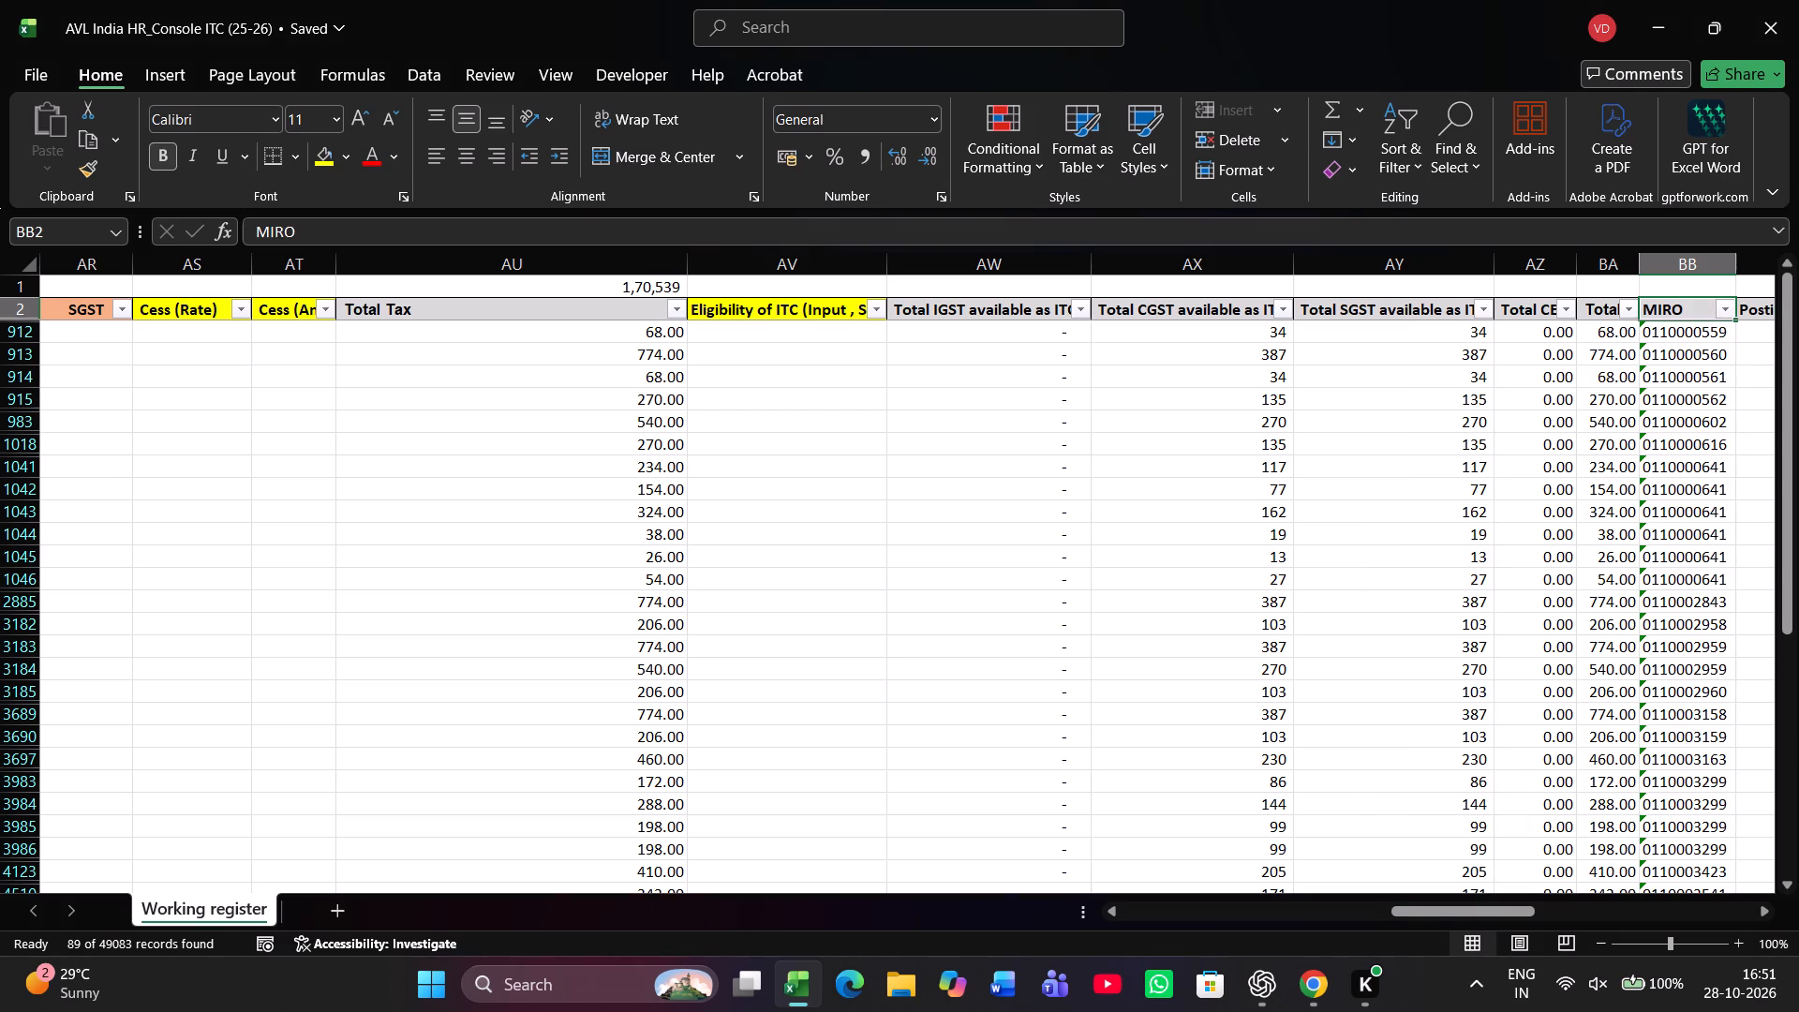
Reset the Name of Vendor filter in column N to select all vendors.
scroll(1603, 662, "down", 2)
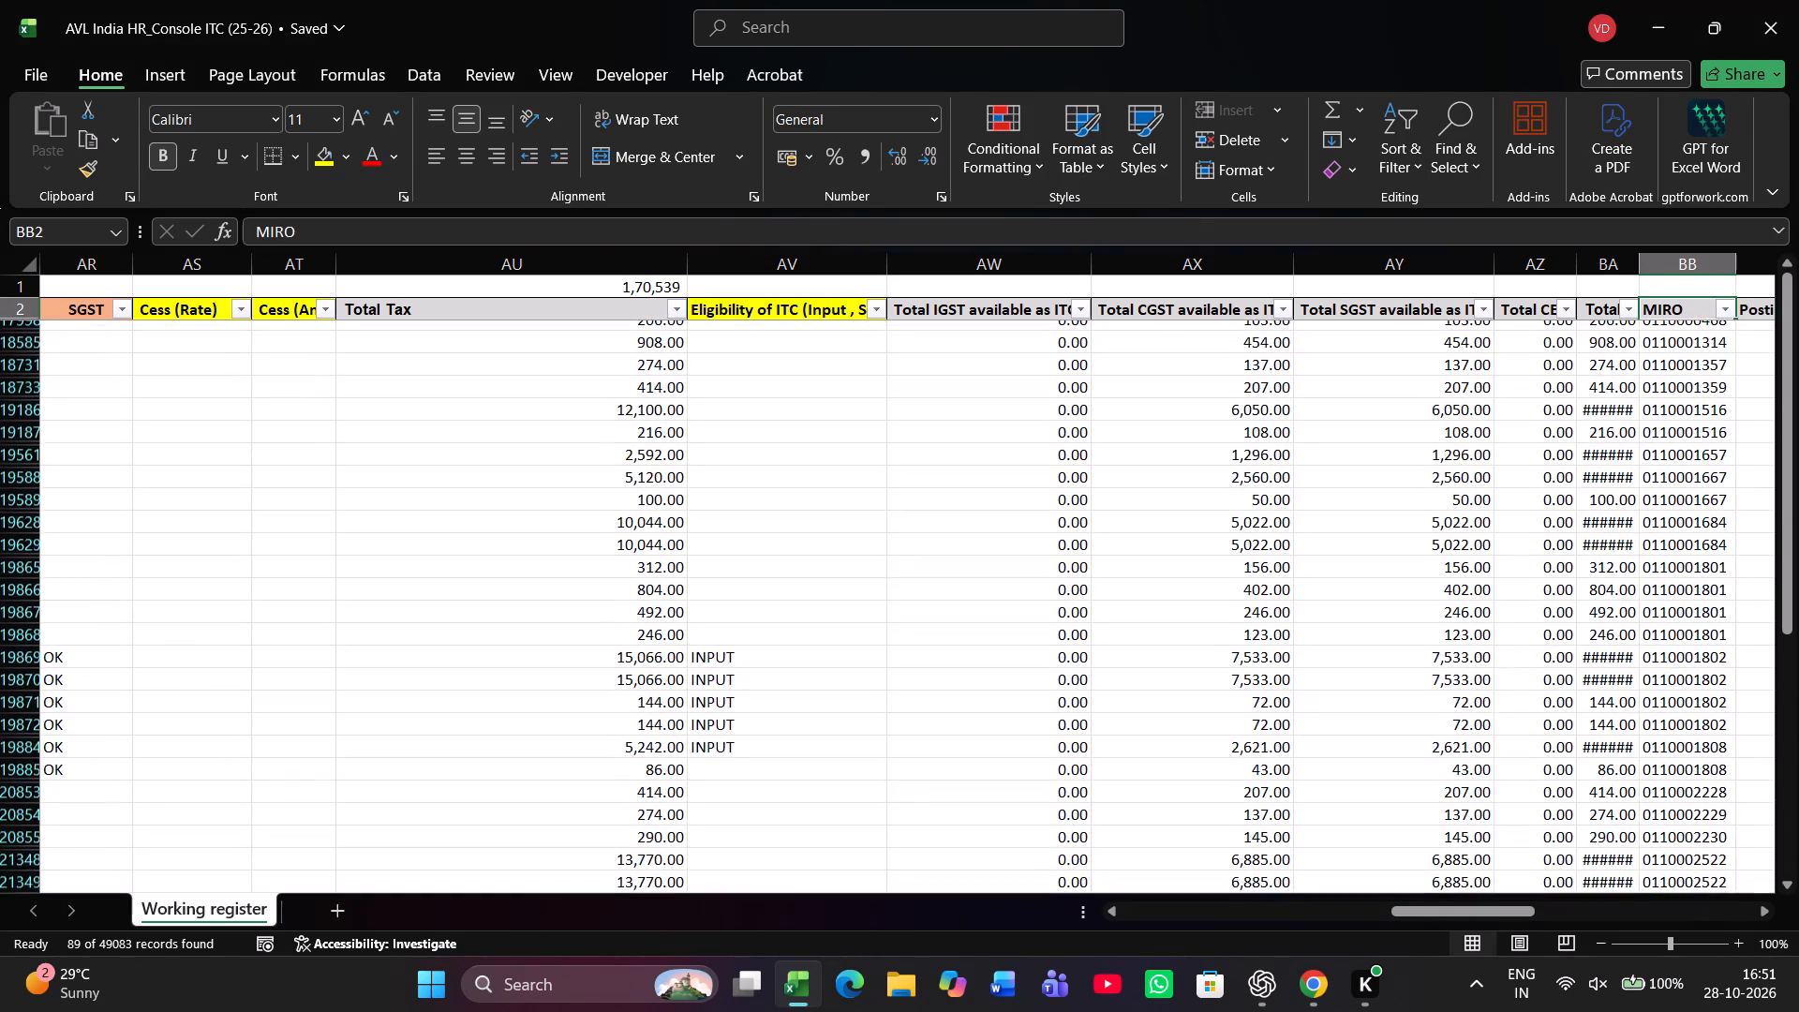
scroll(1603, 662, "down", 1)
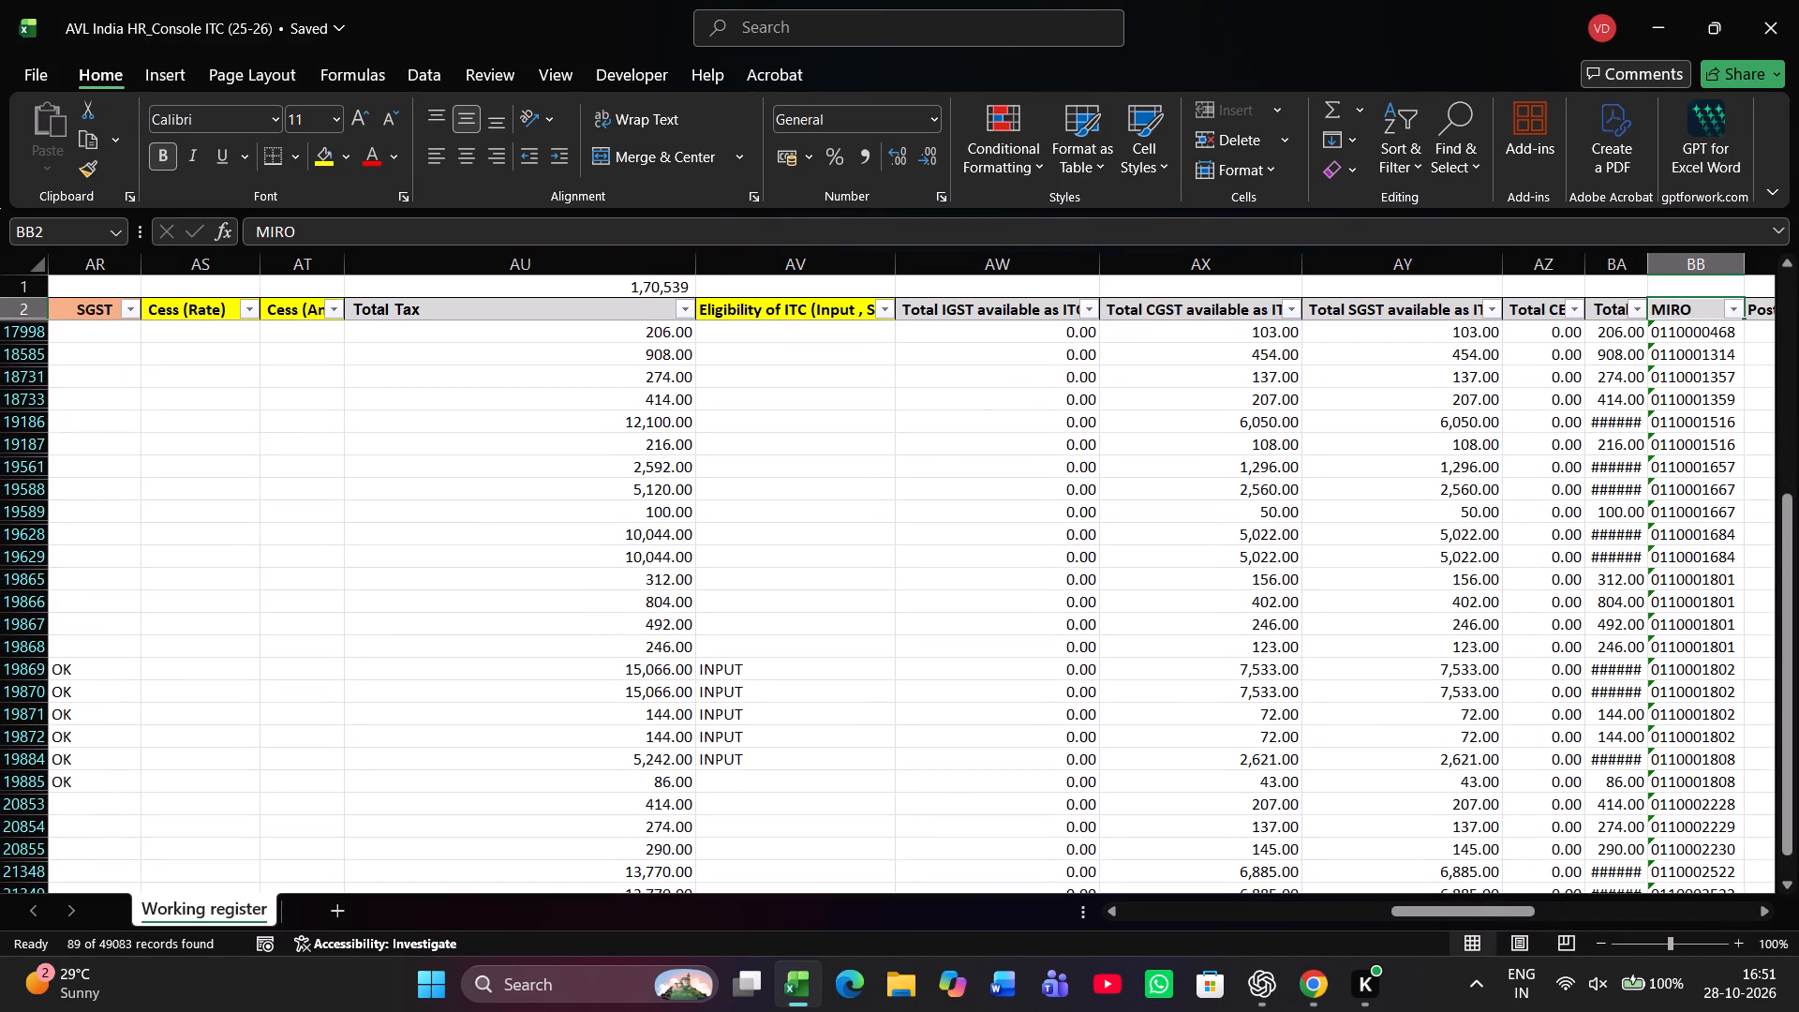
scroll(1712, 733, "down", 5)
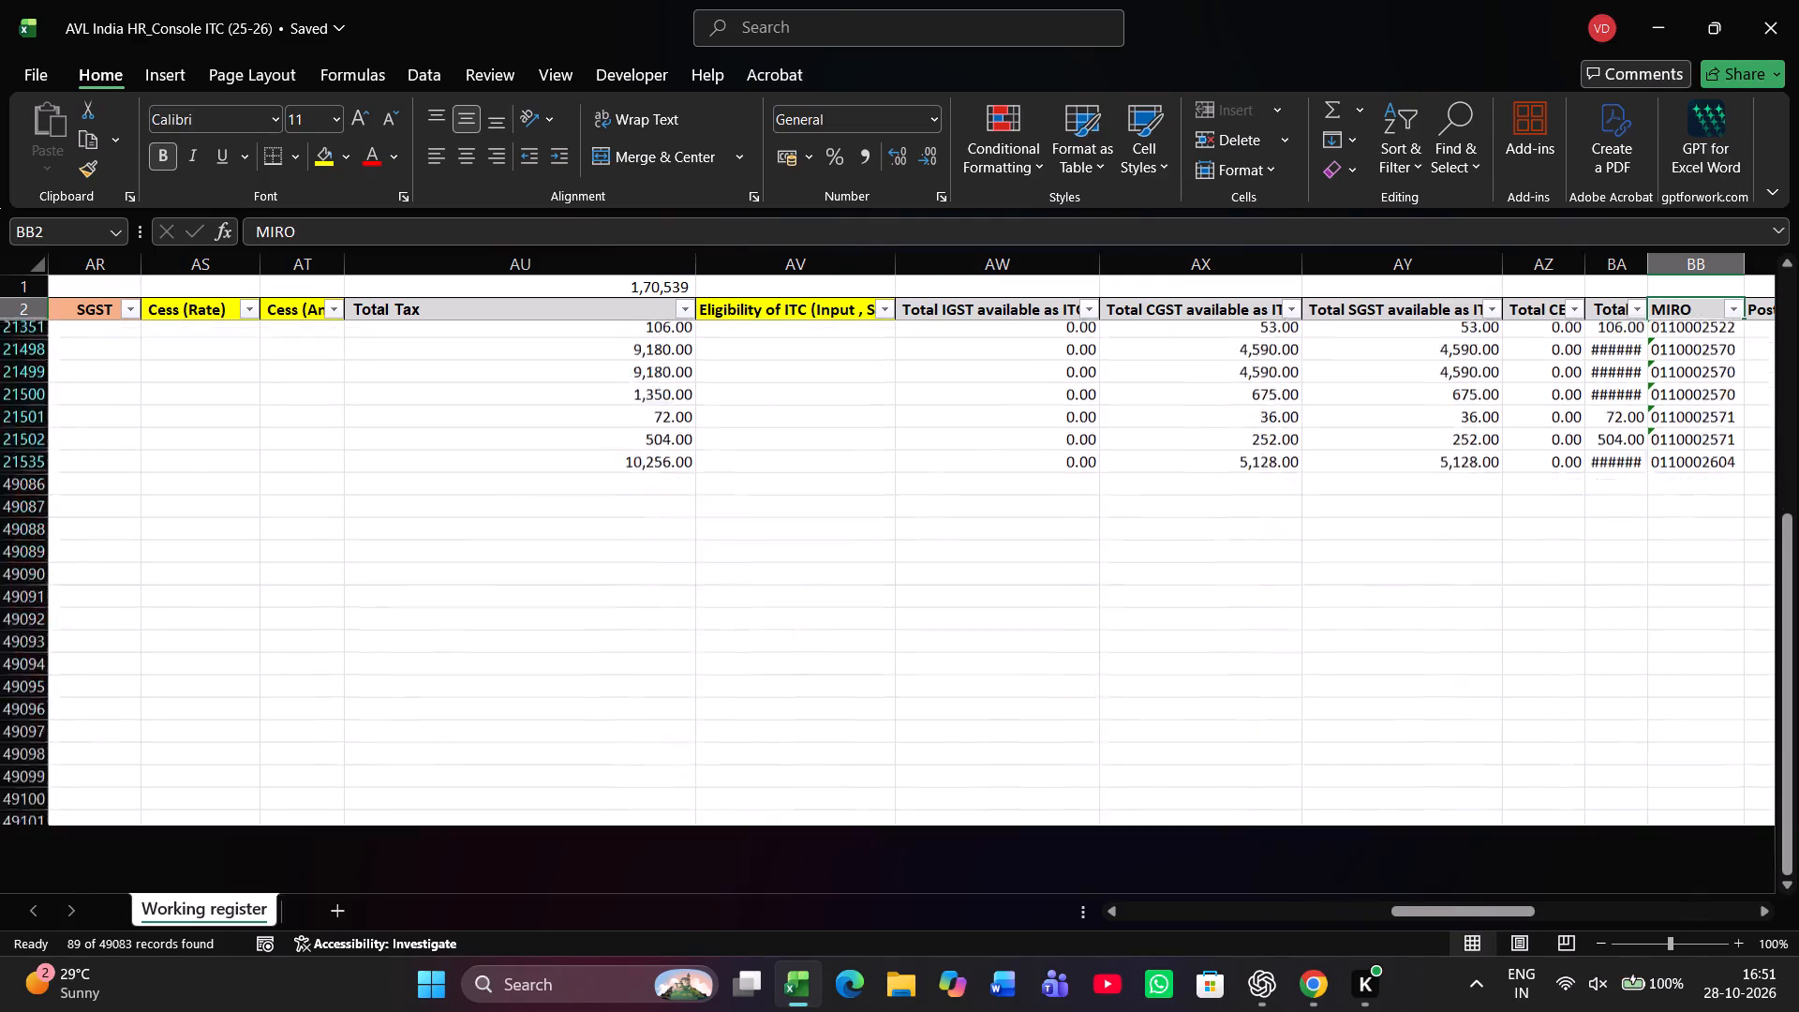
scroll(1712, 733, "up", 4)
scroll(1712, 733, "right", 5)
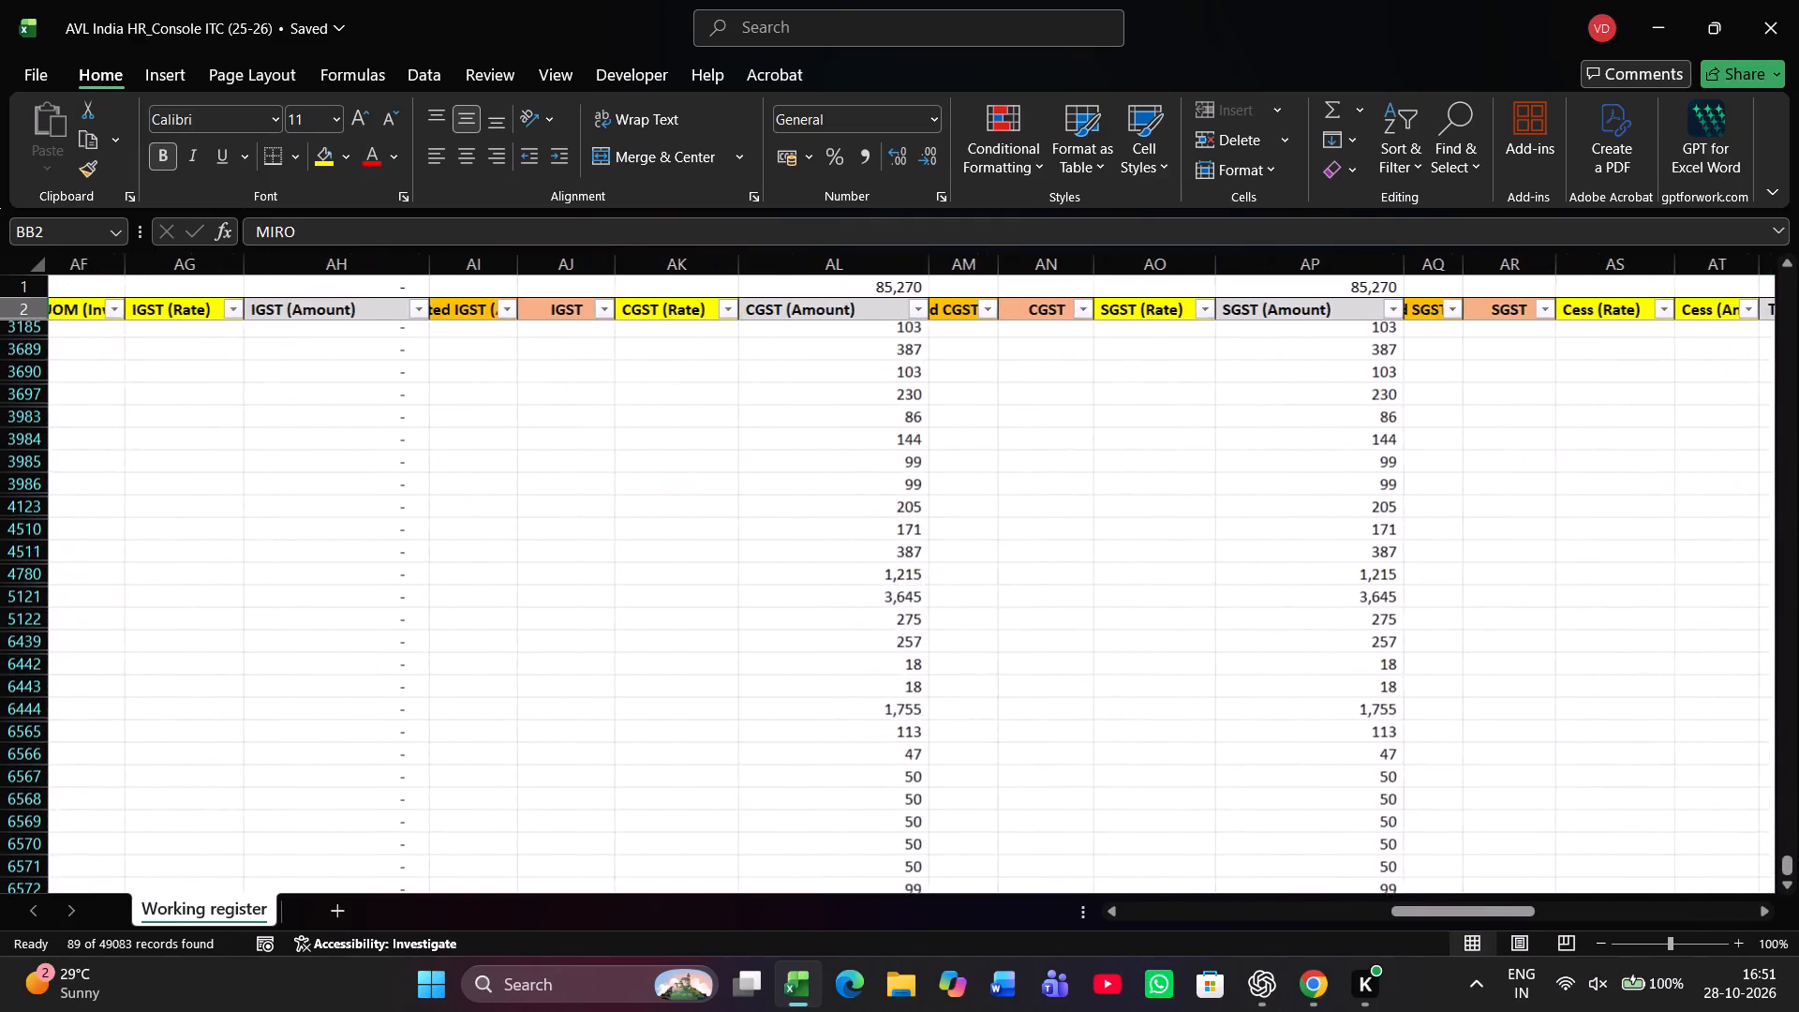
scroll(1712, 733, "right", 5)
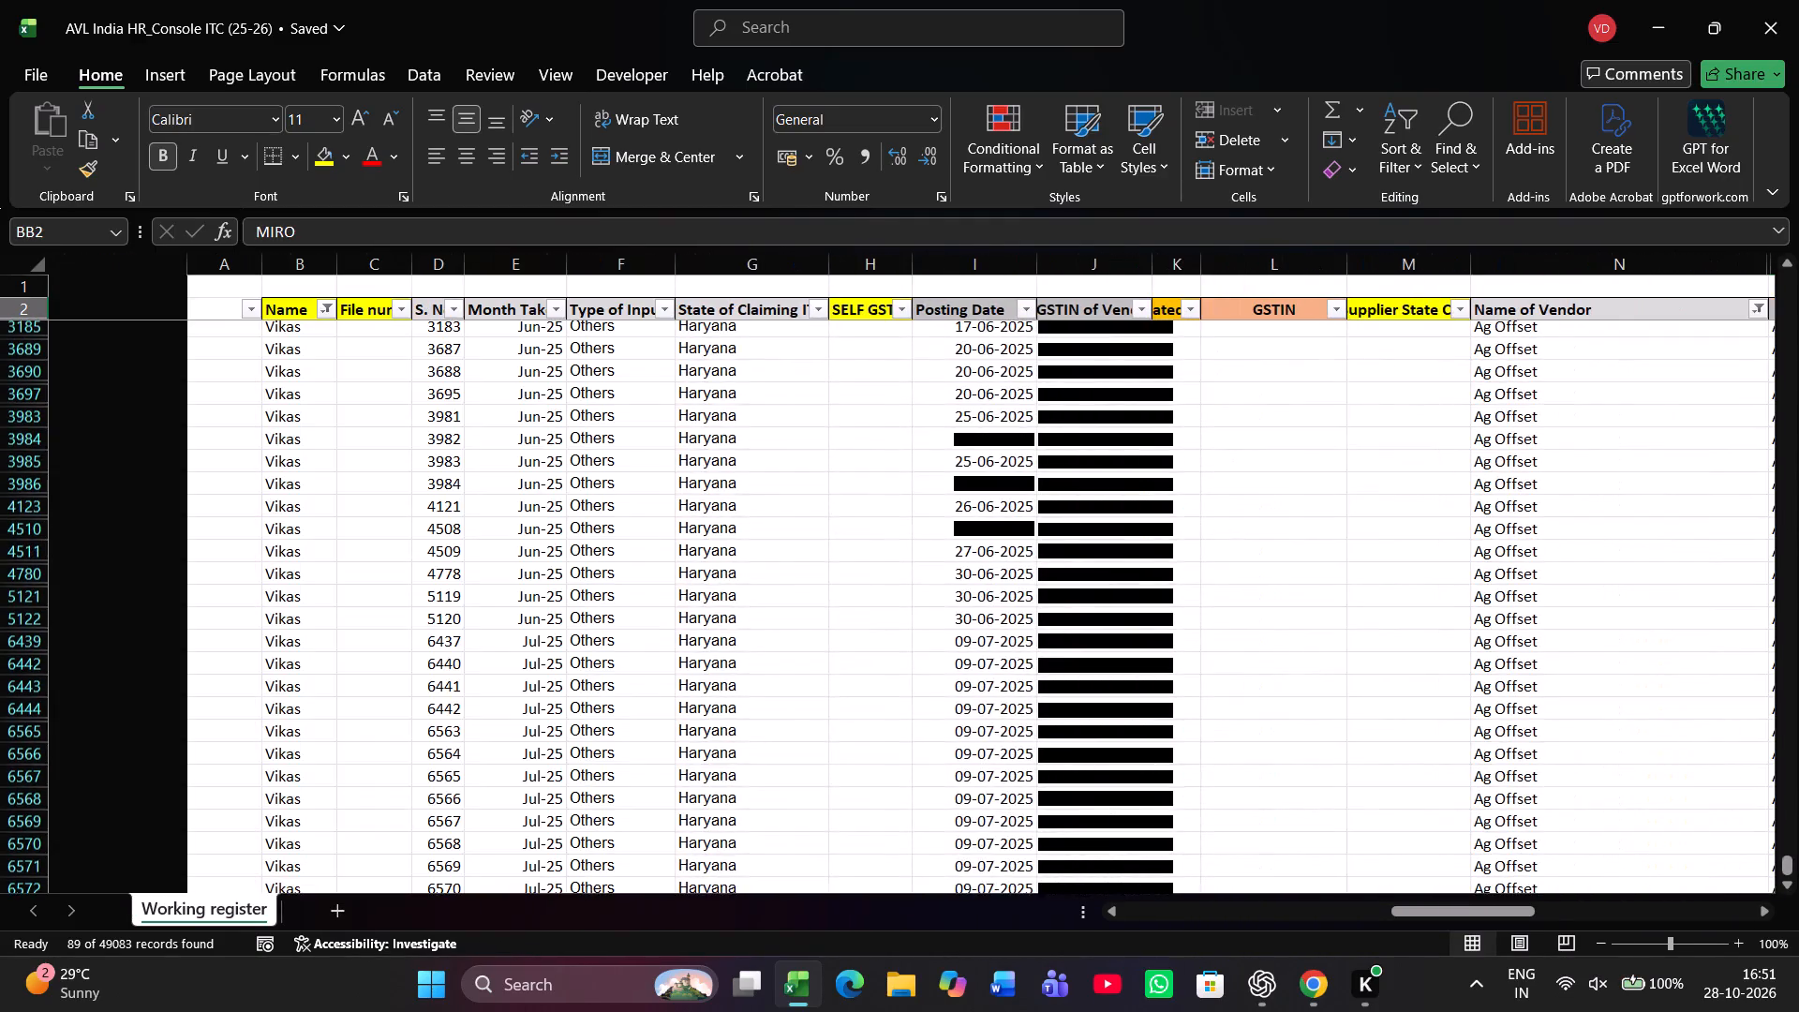
scroll(1712, 733, "up", 3)
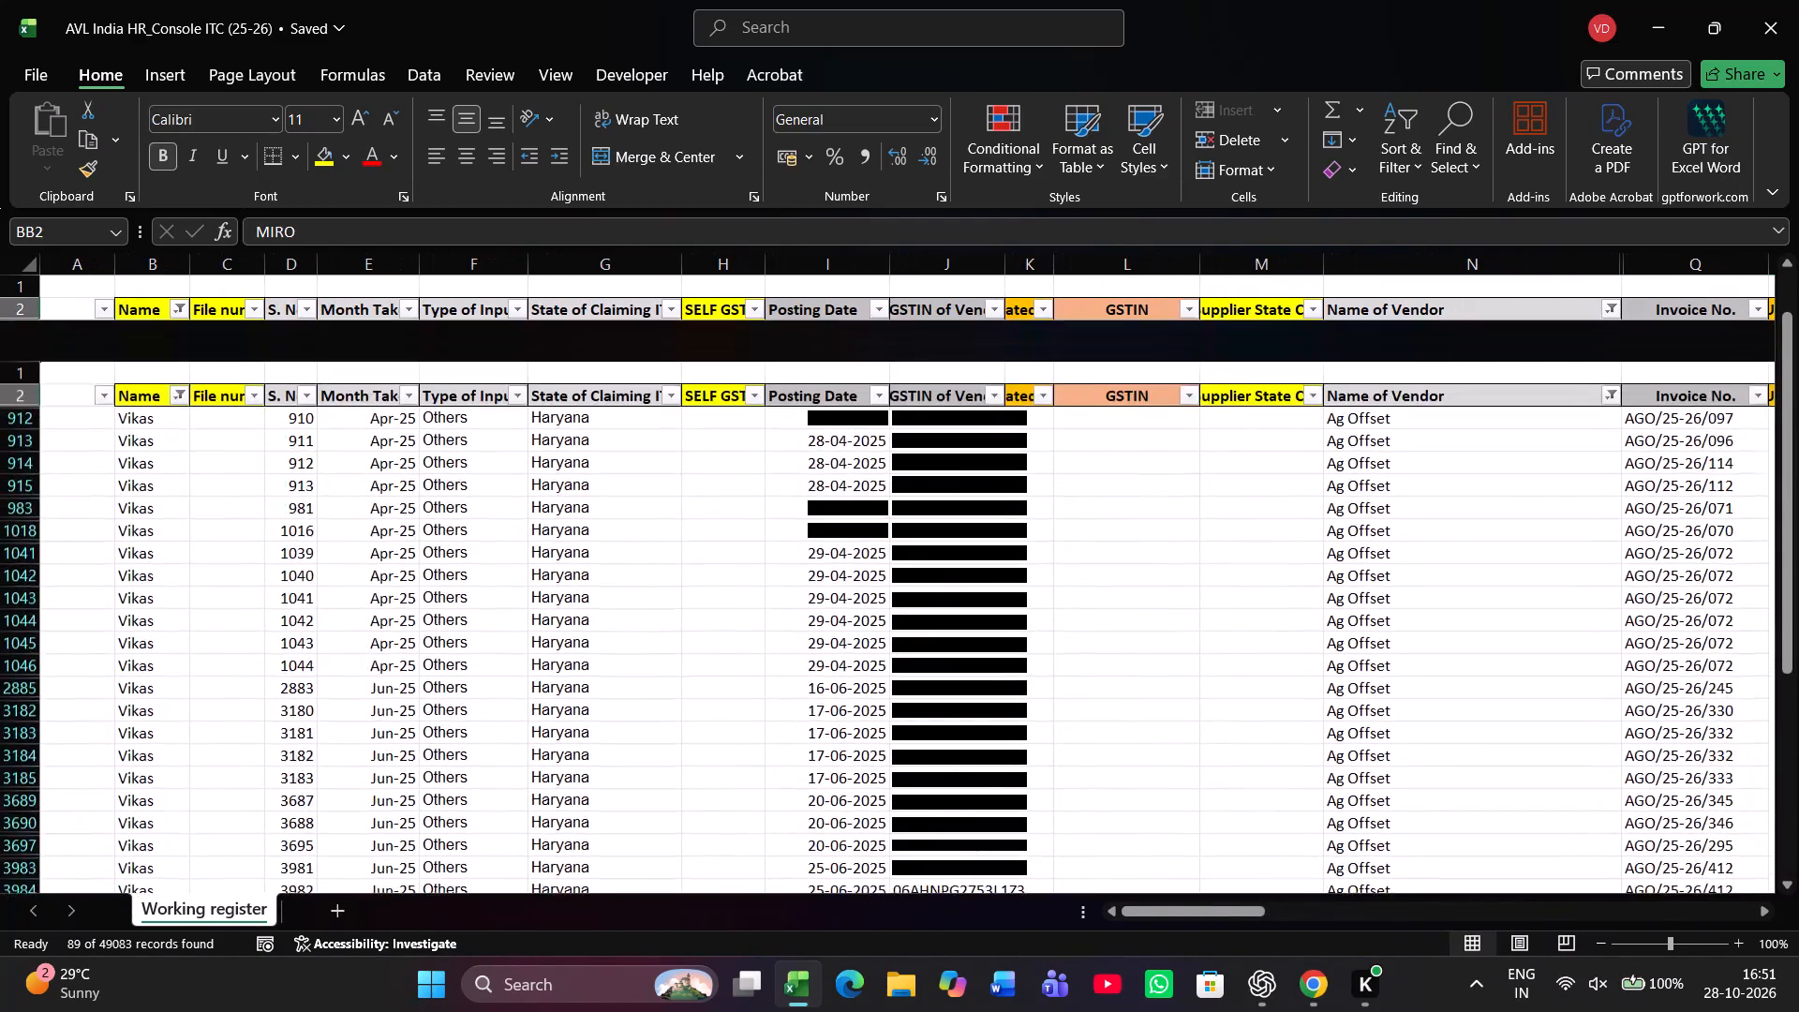
left_click(1610, 305)
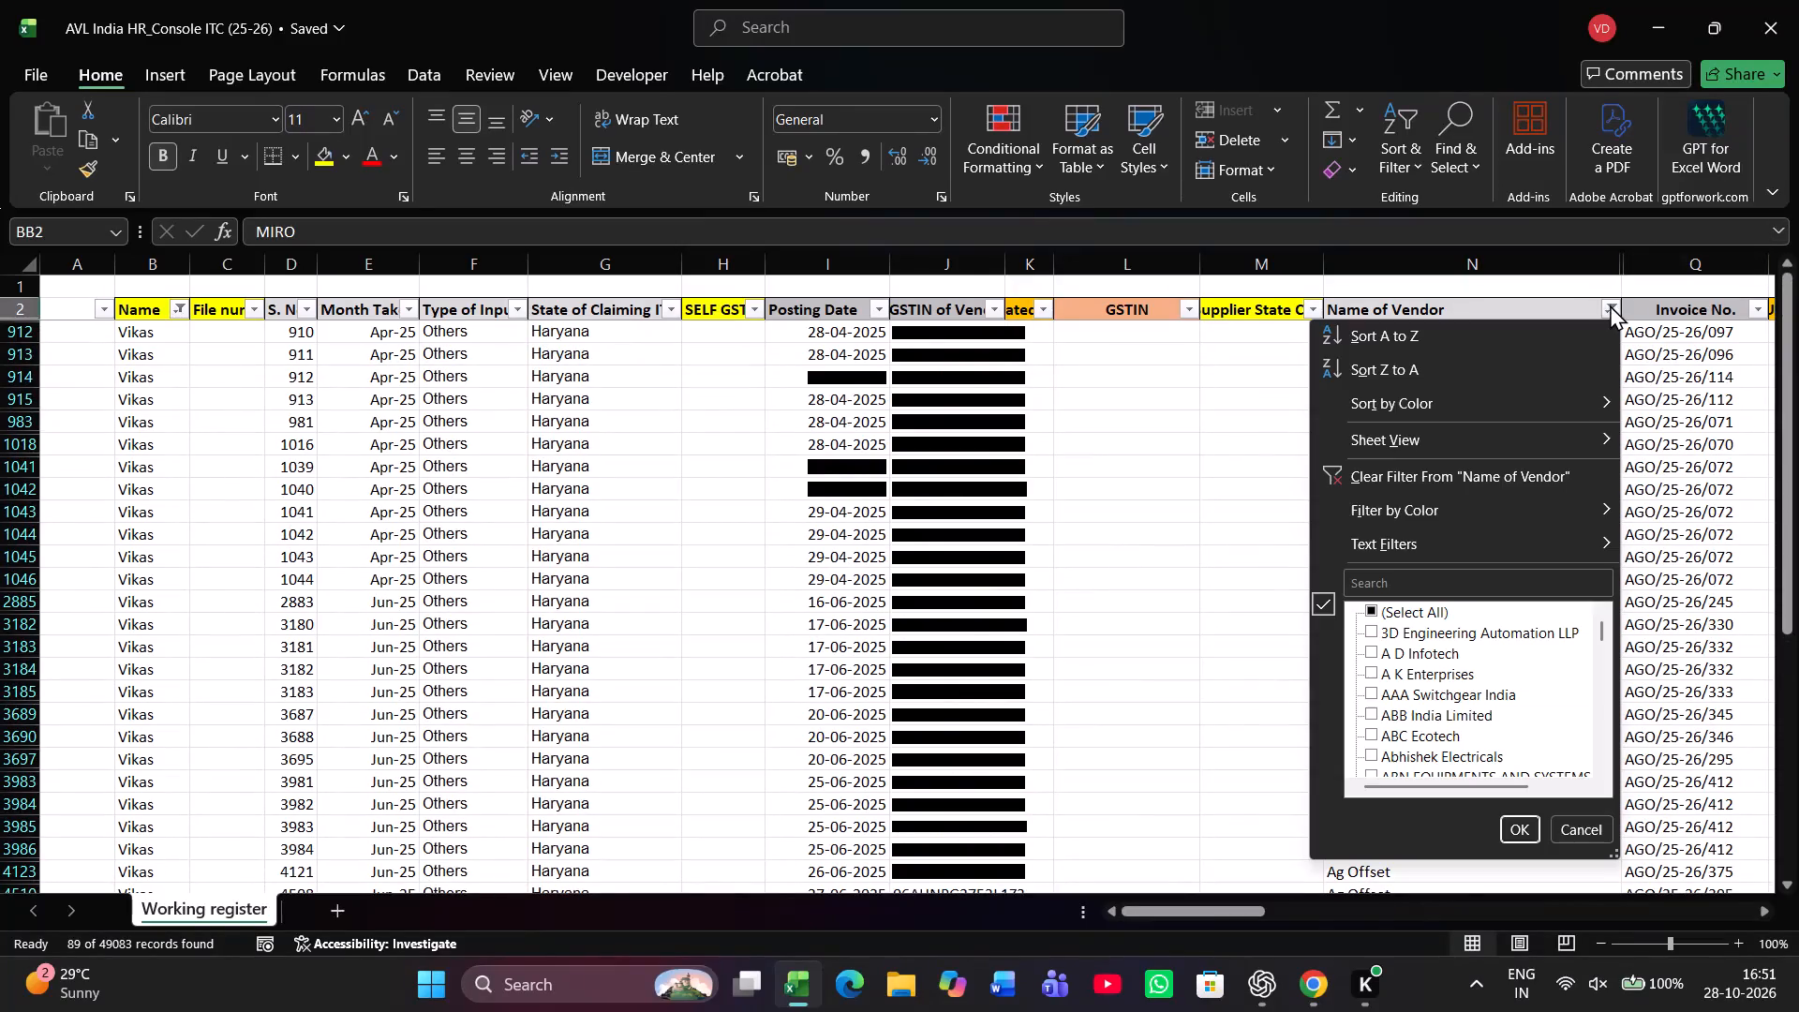
left_click(1379, 603)
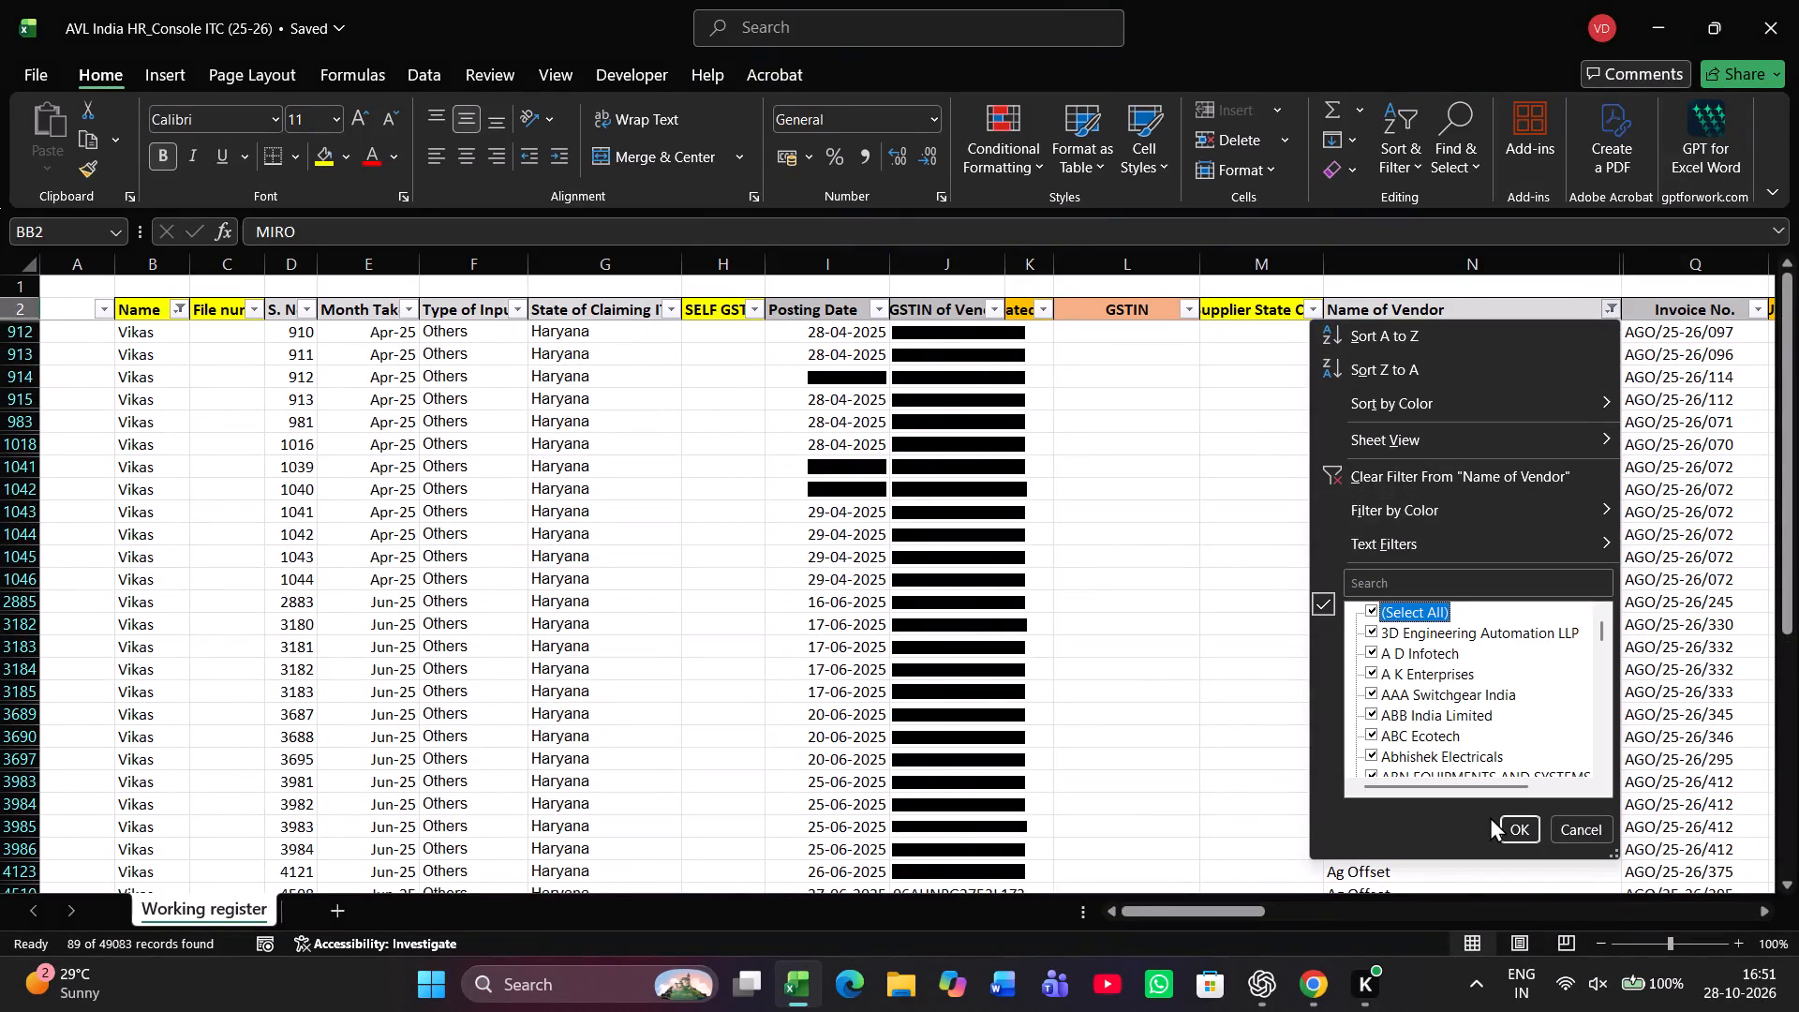
left_click(1535, 834)
scroll(1433, 565, "left", 5)
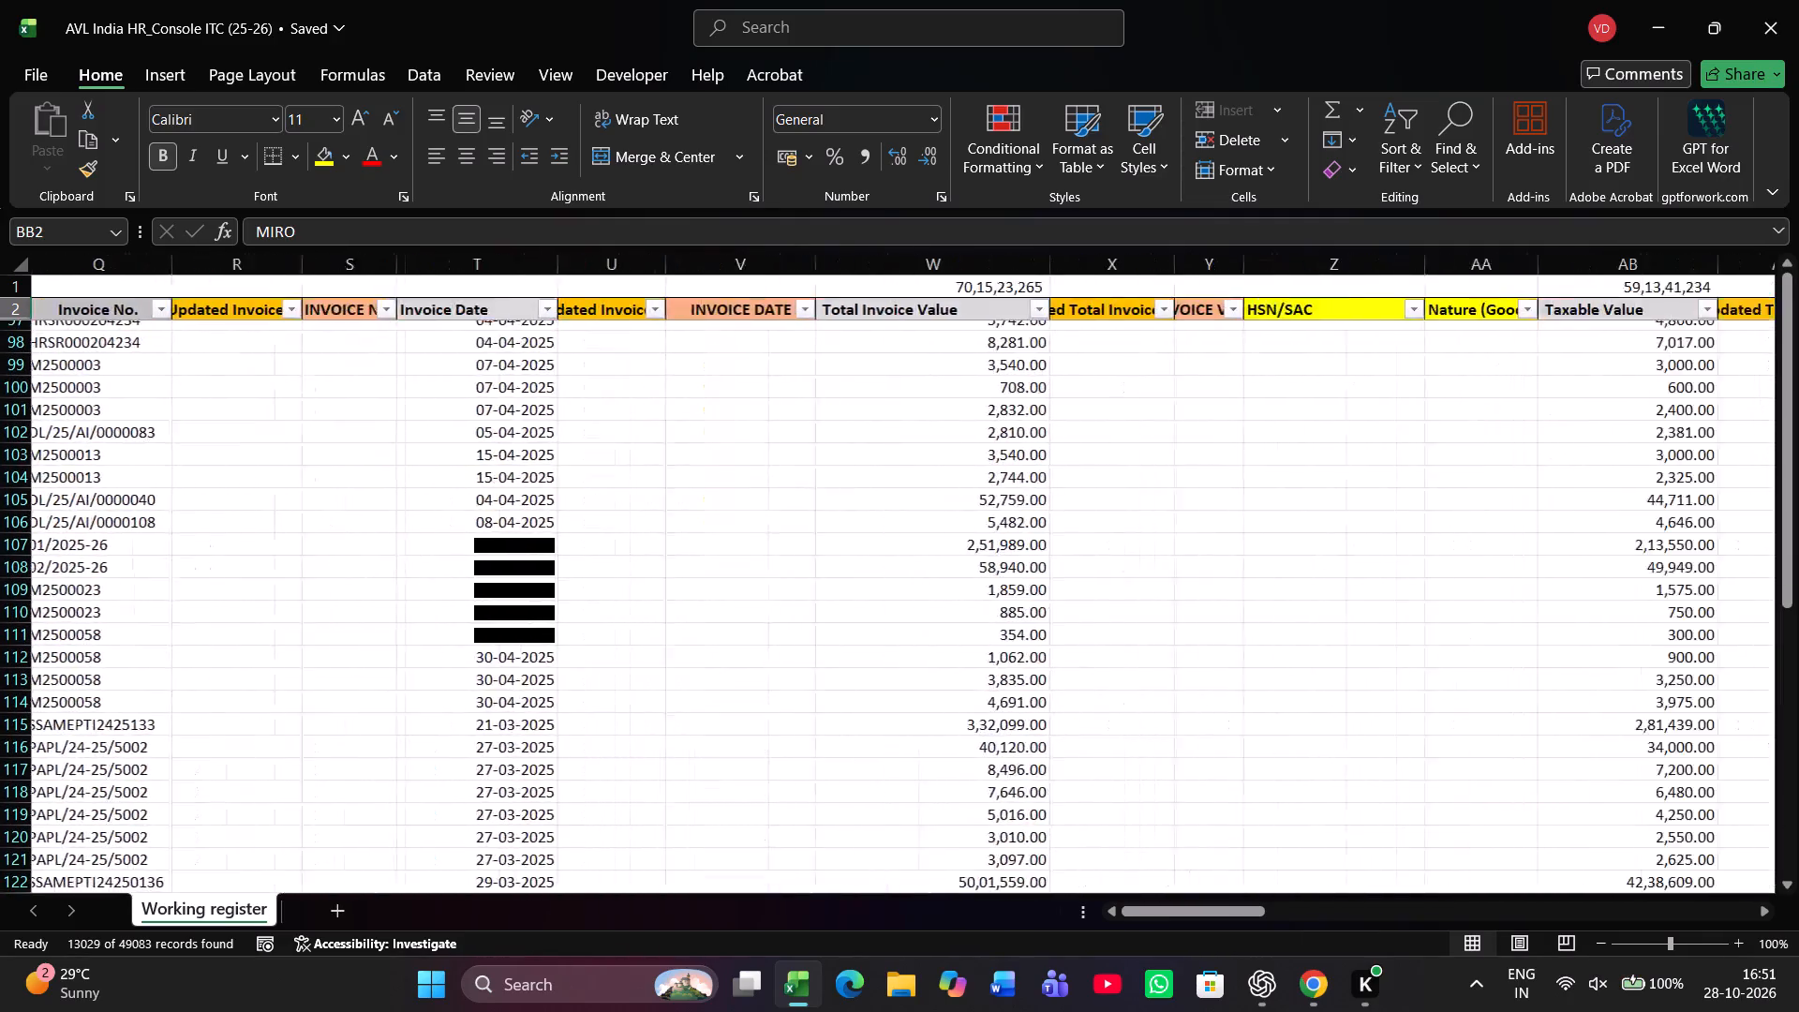
scroll(1433, 565, "left", 6)
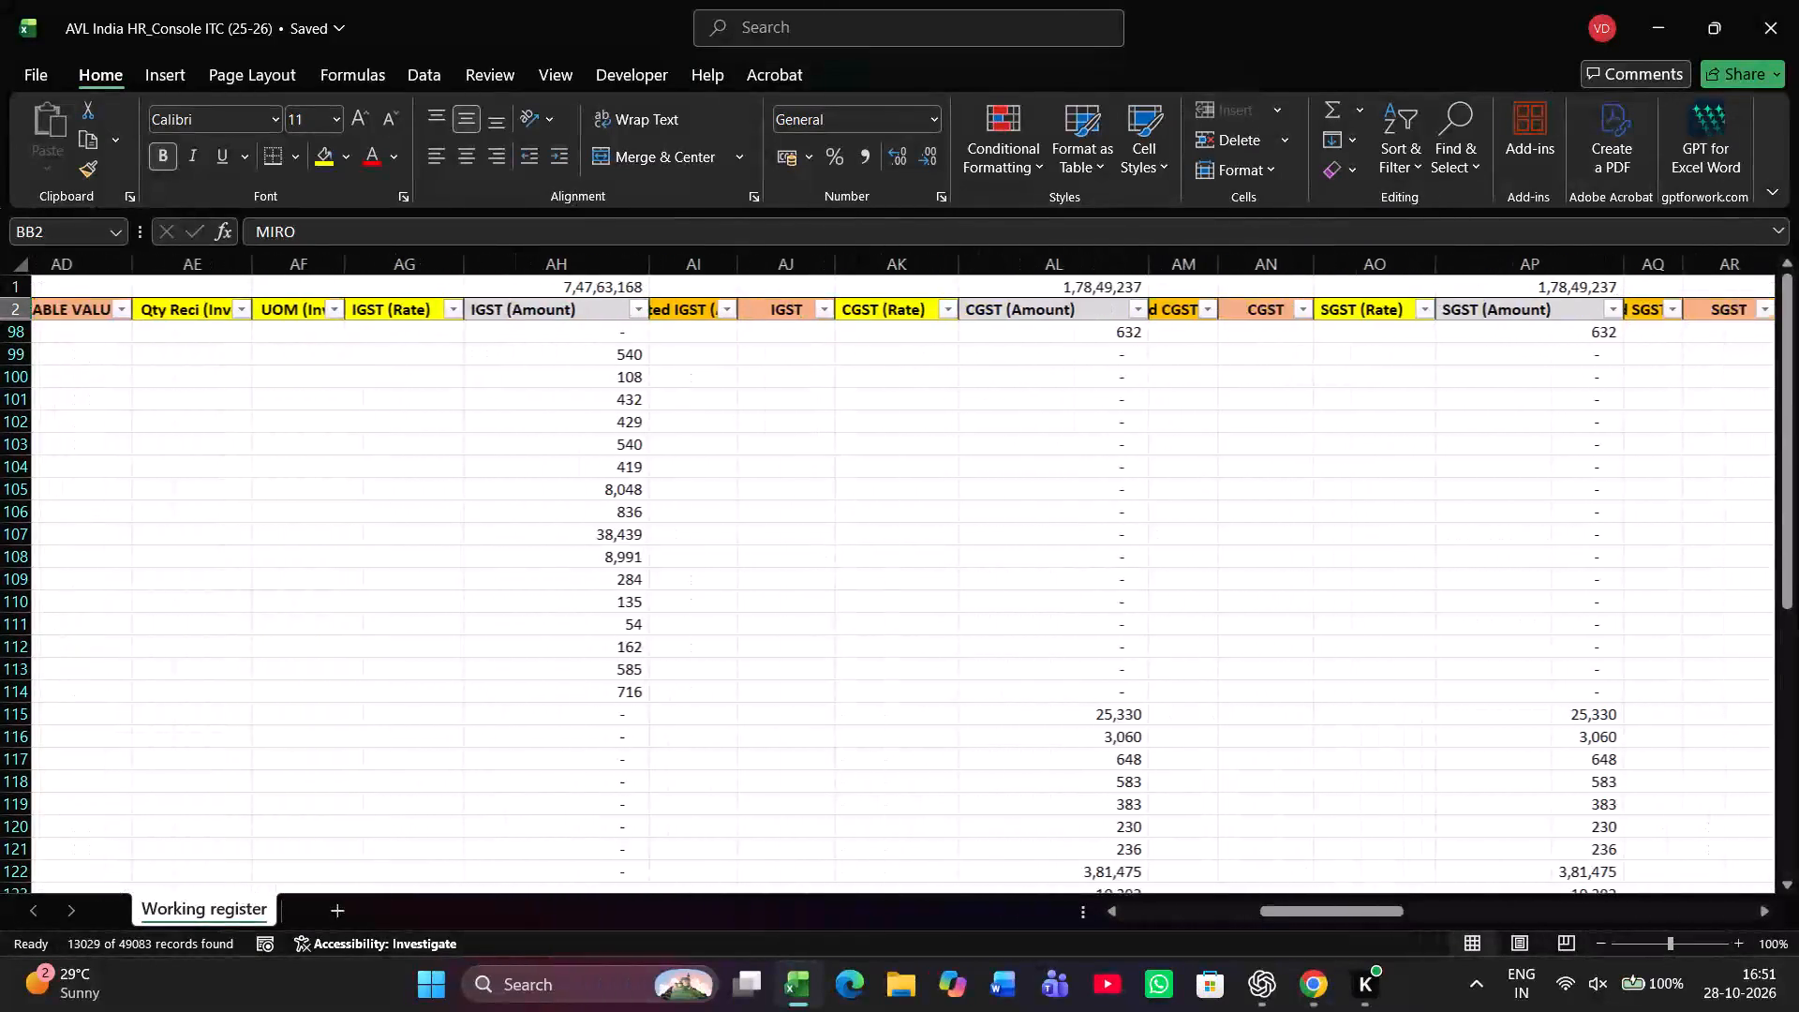
scroll(1433, 565, "left", 3)
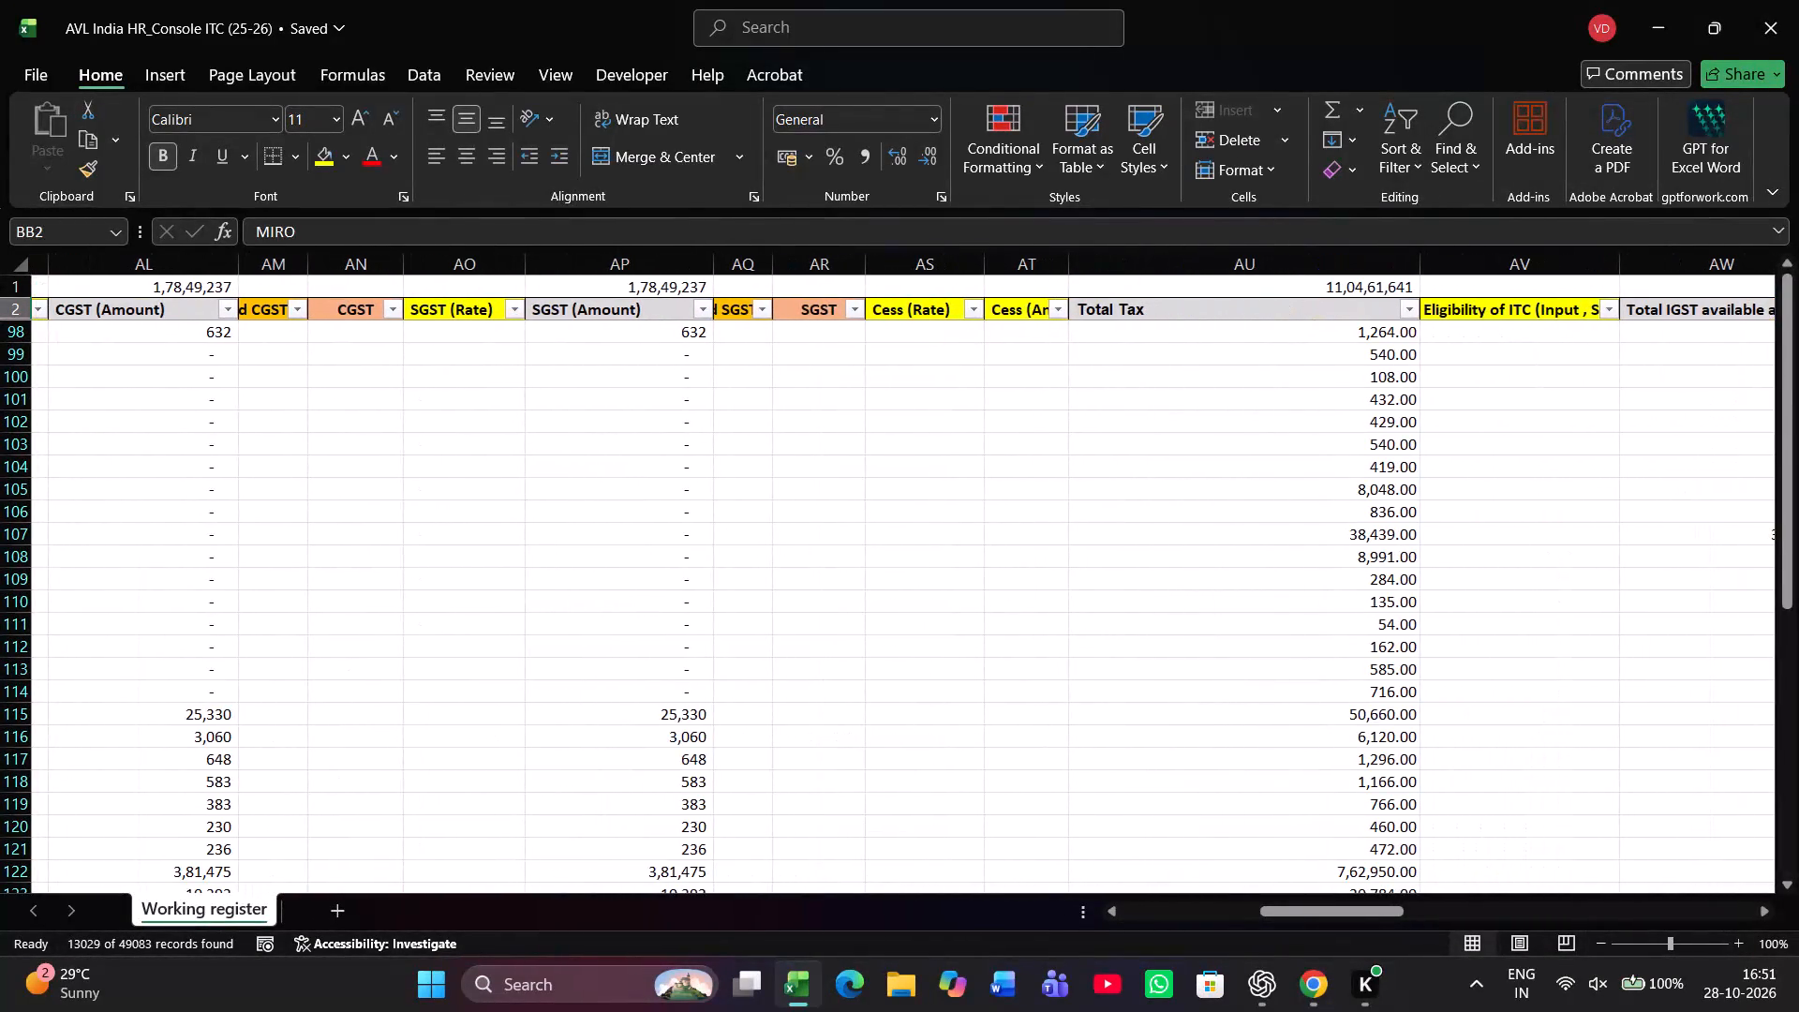
scroll(1433, 565, "left", 3)
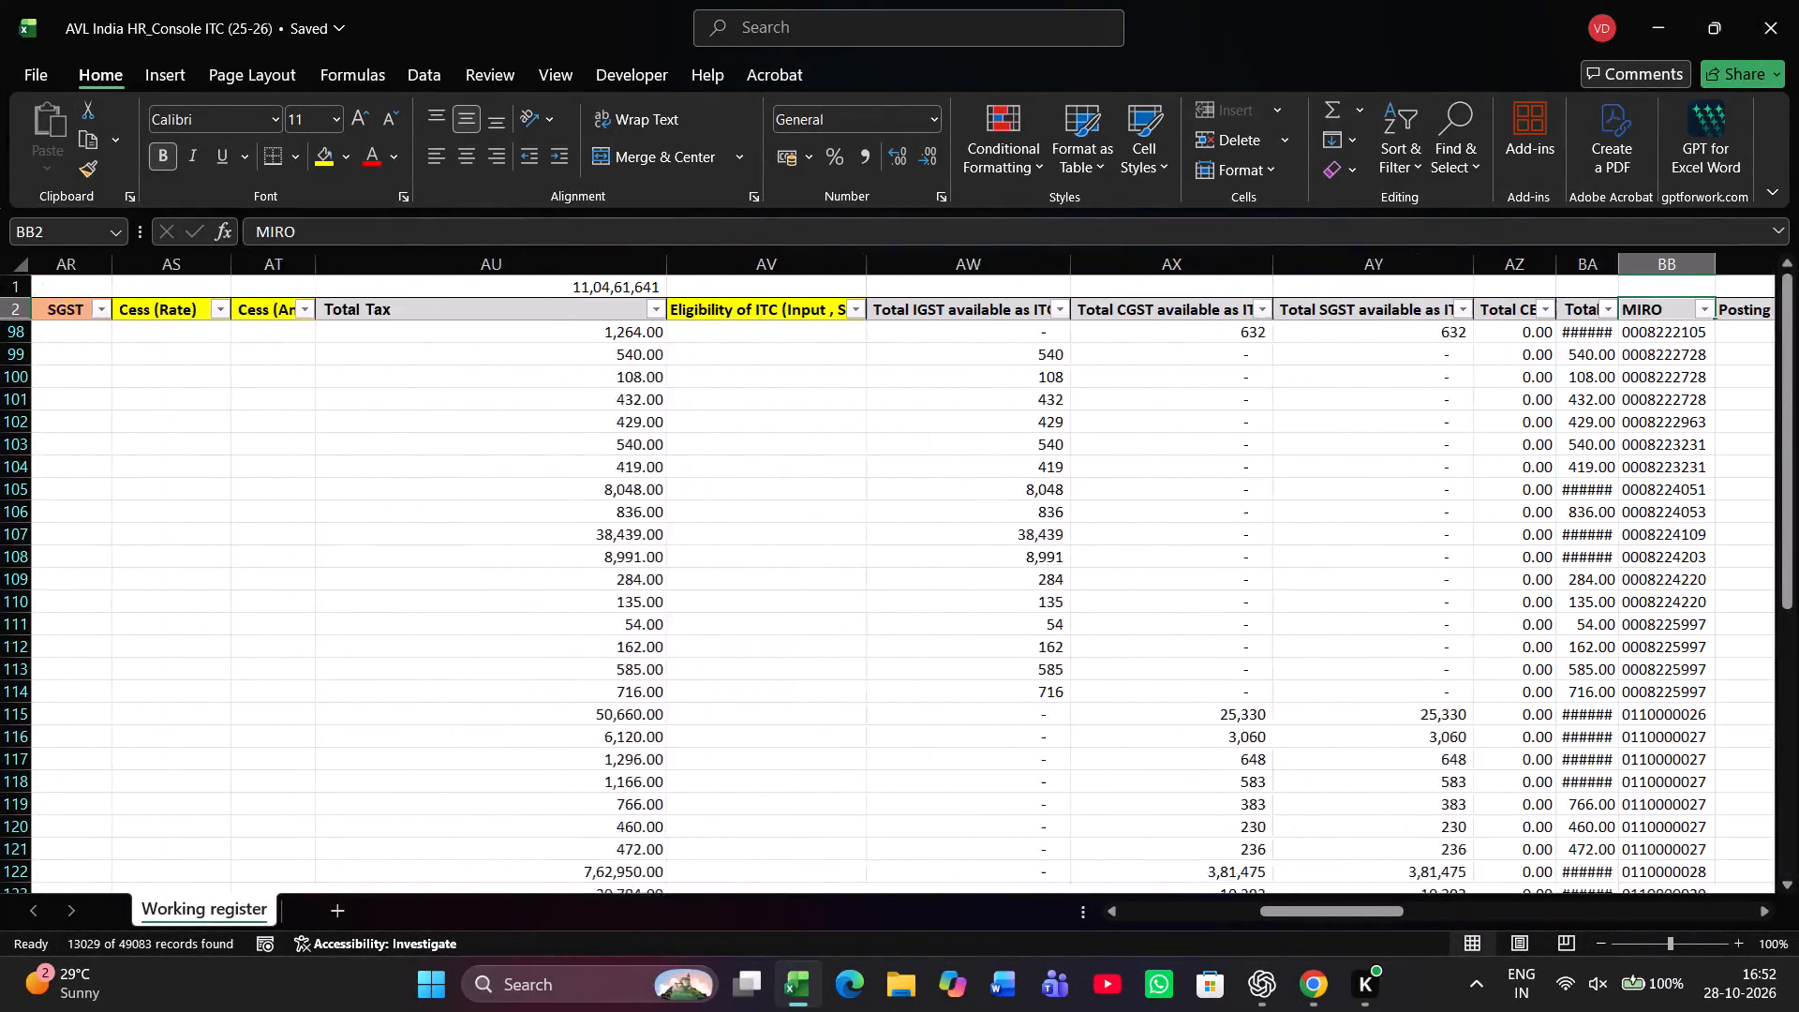
scroll(1433, 565, "right", 1)
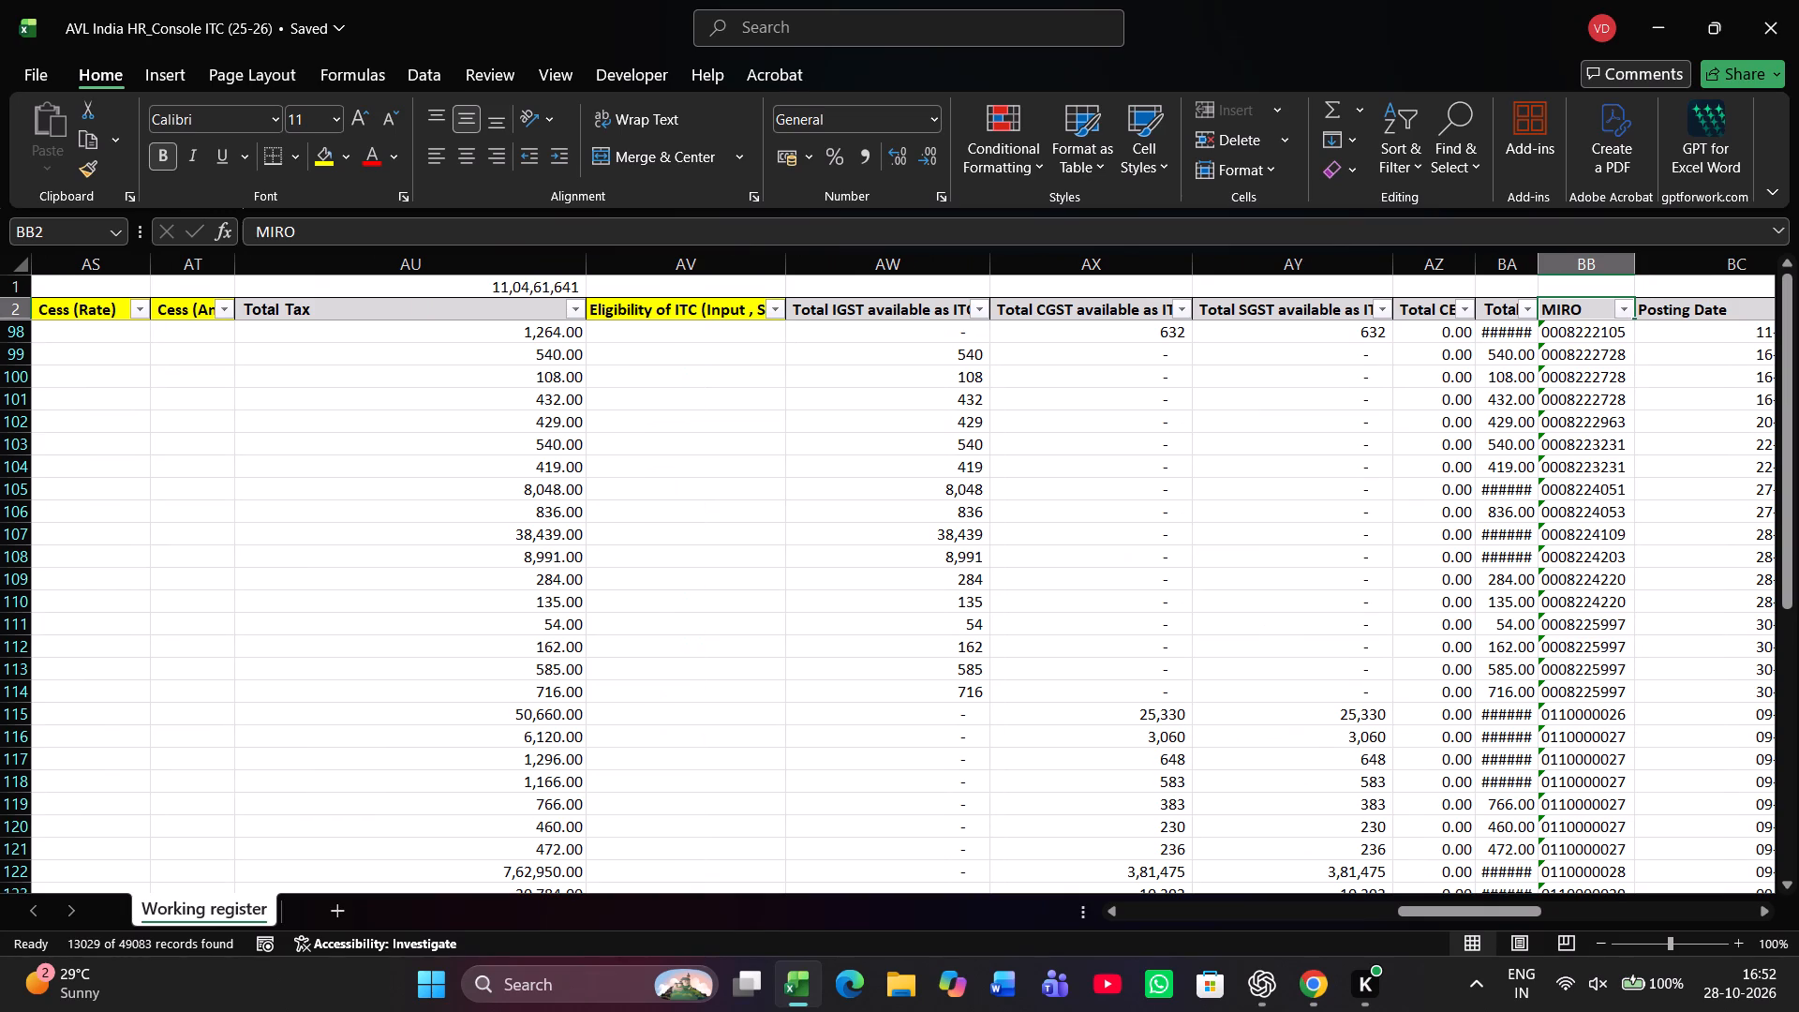
left_click(1617, 309)
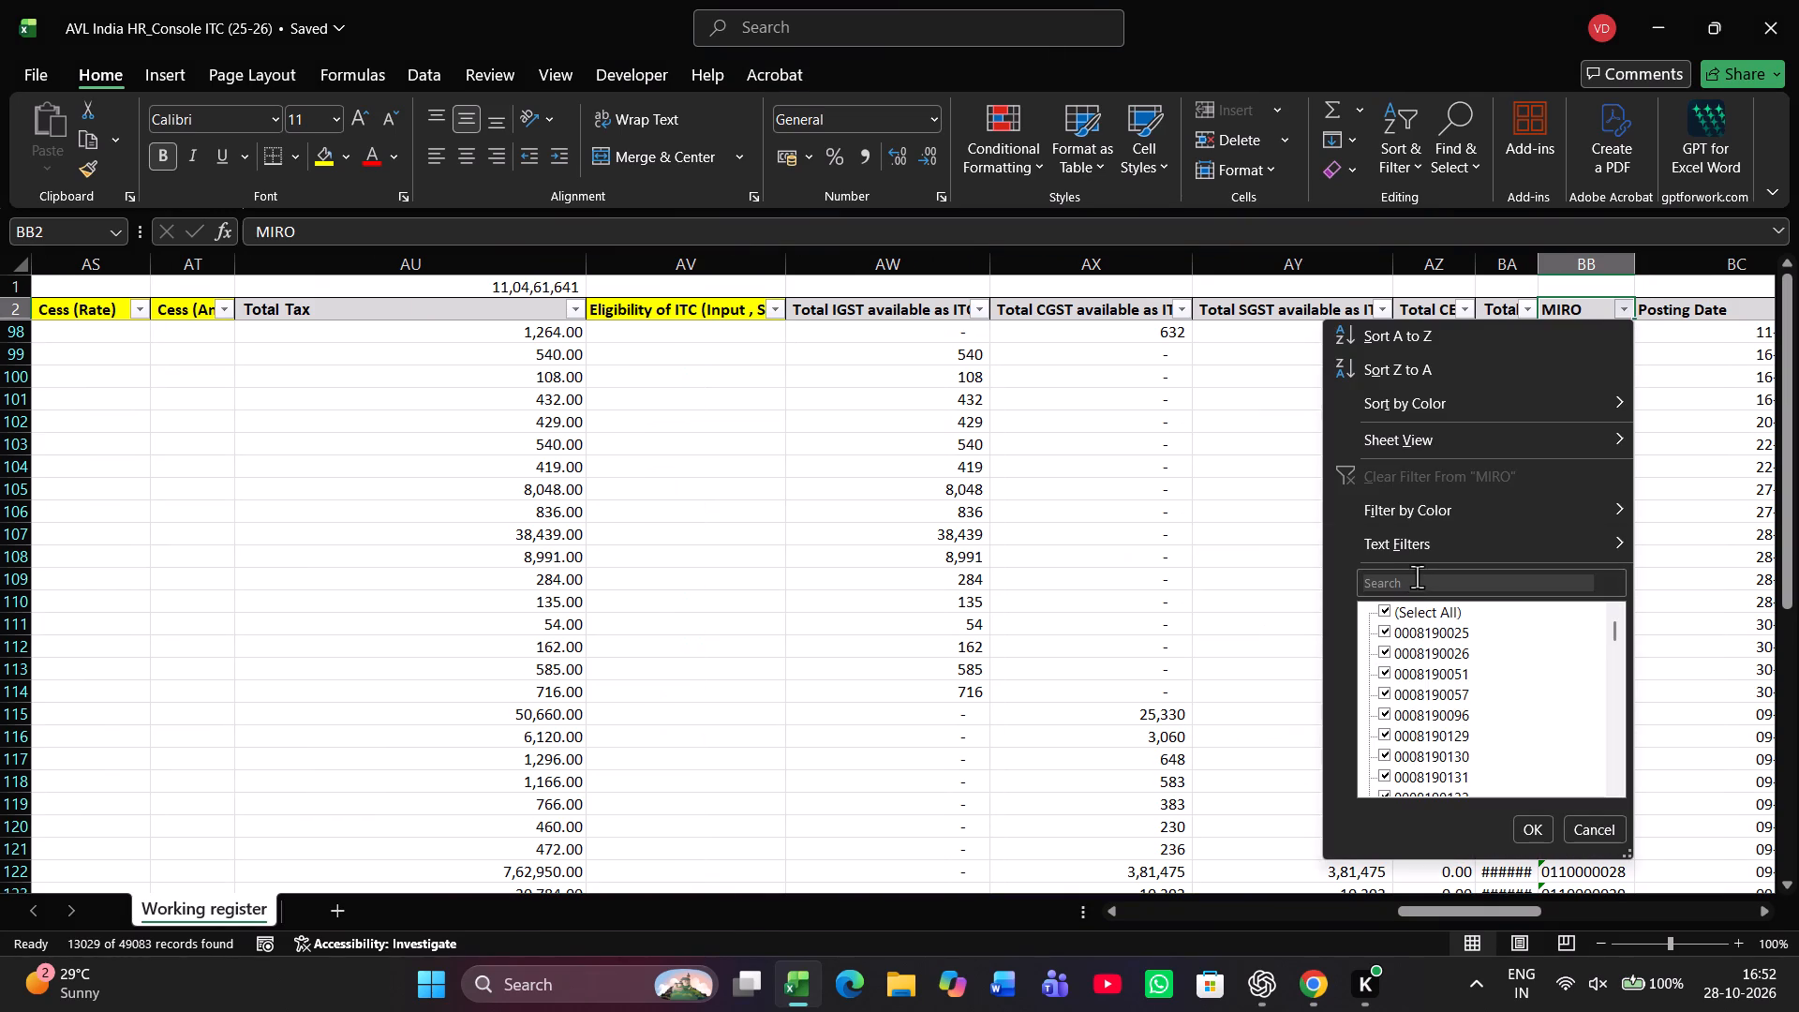
left_click(1420, 574)
type("1800")
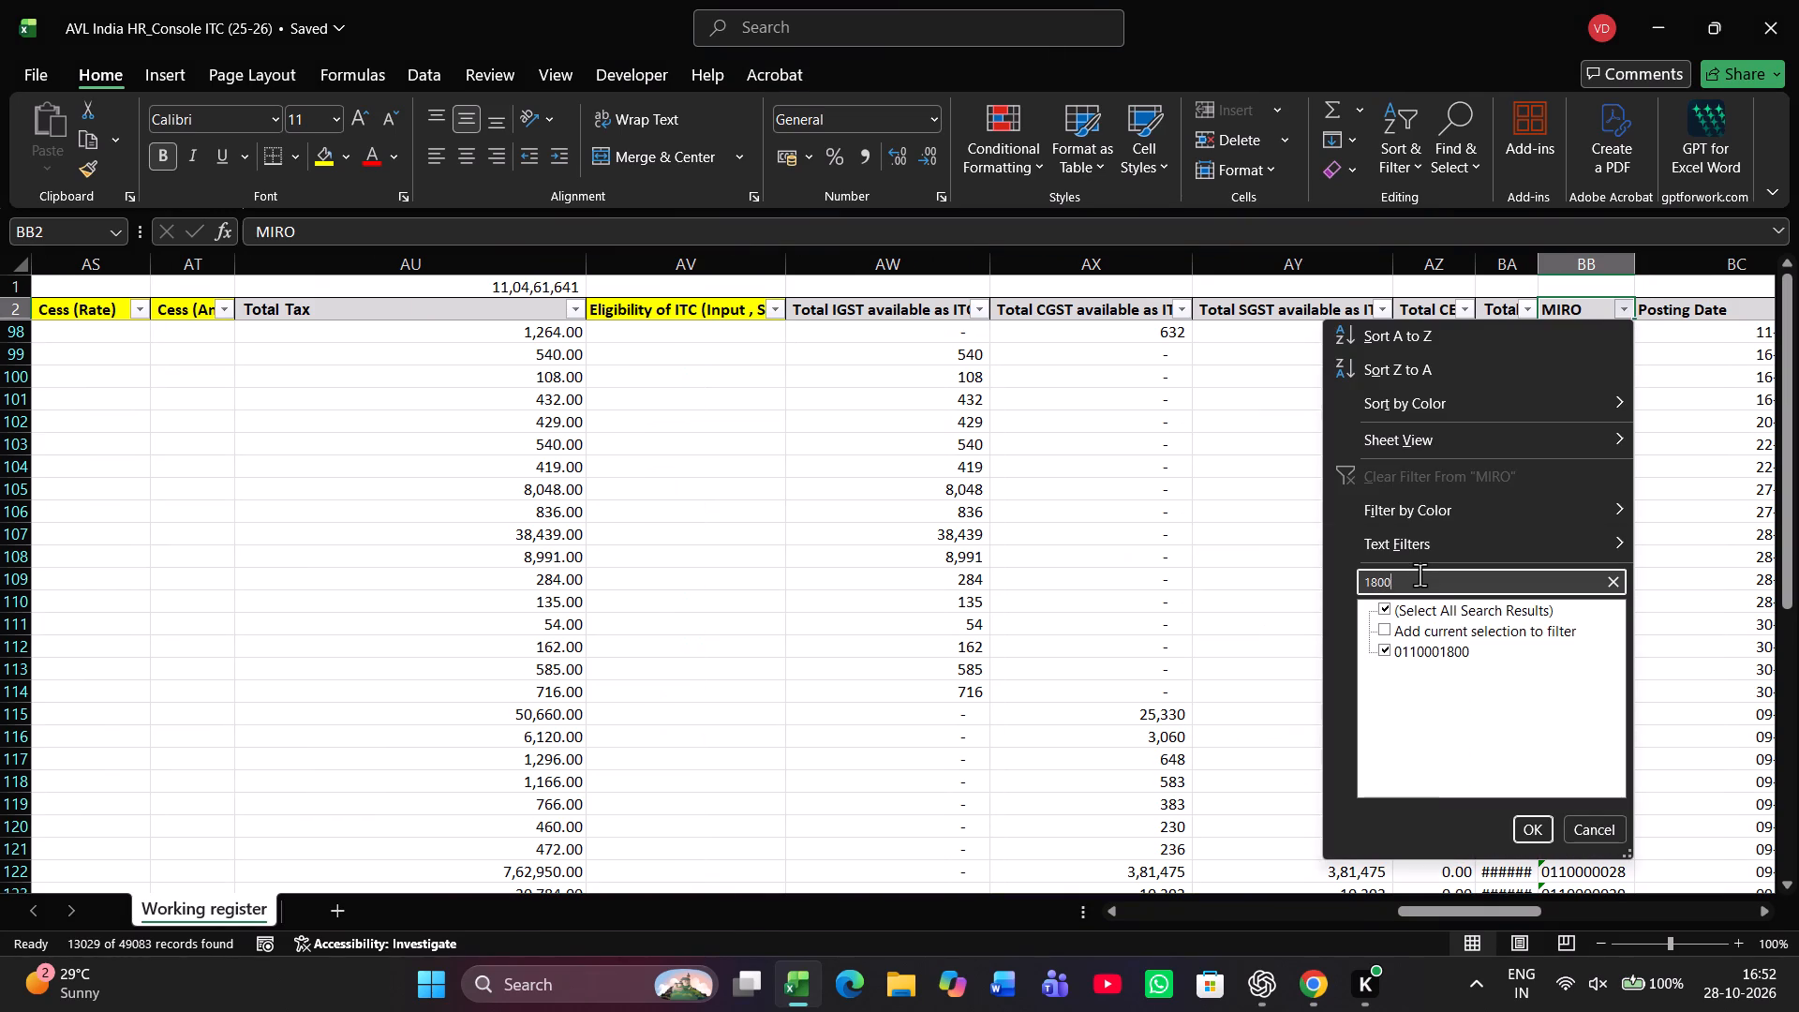
key("Return")
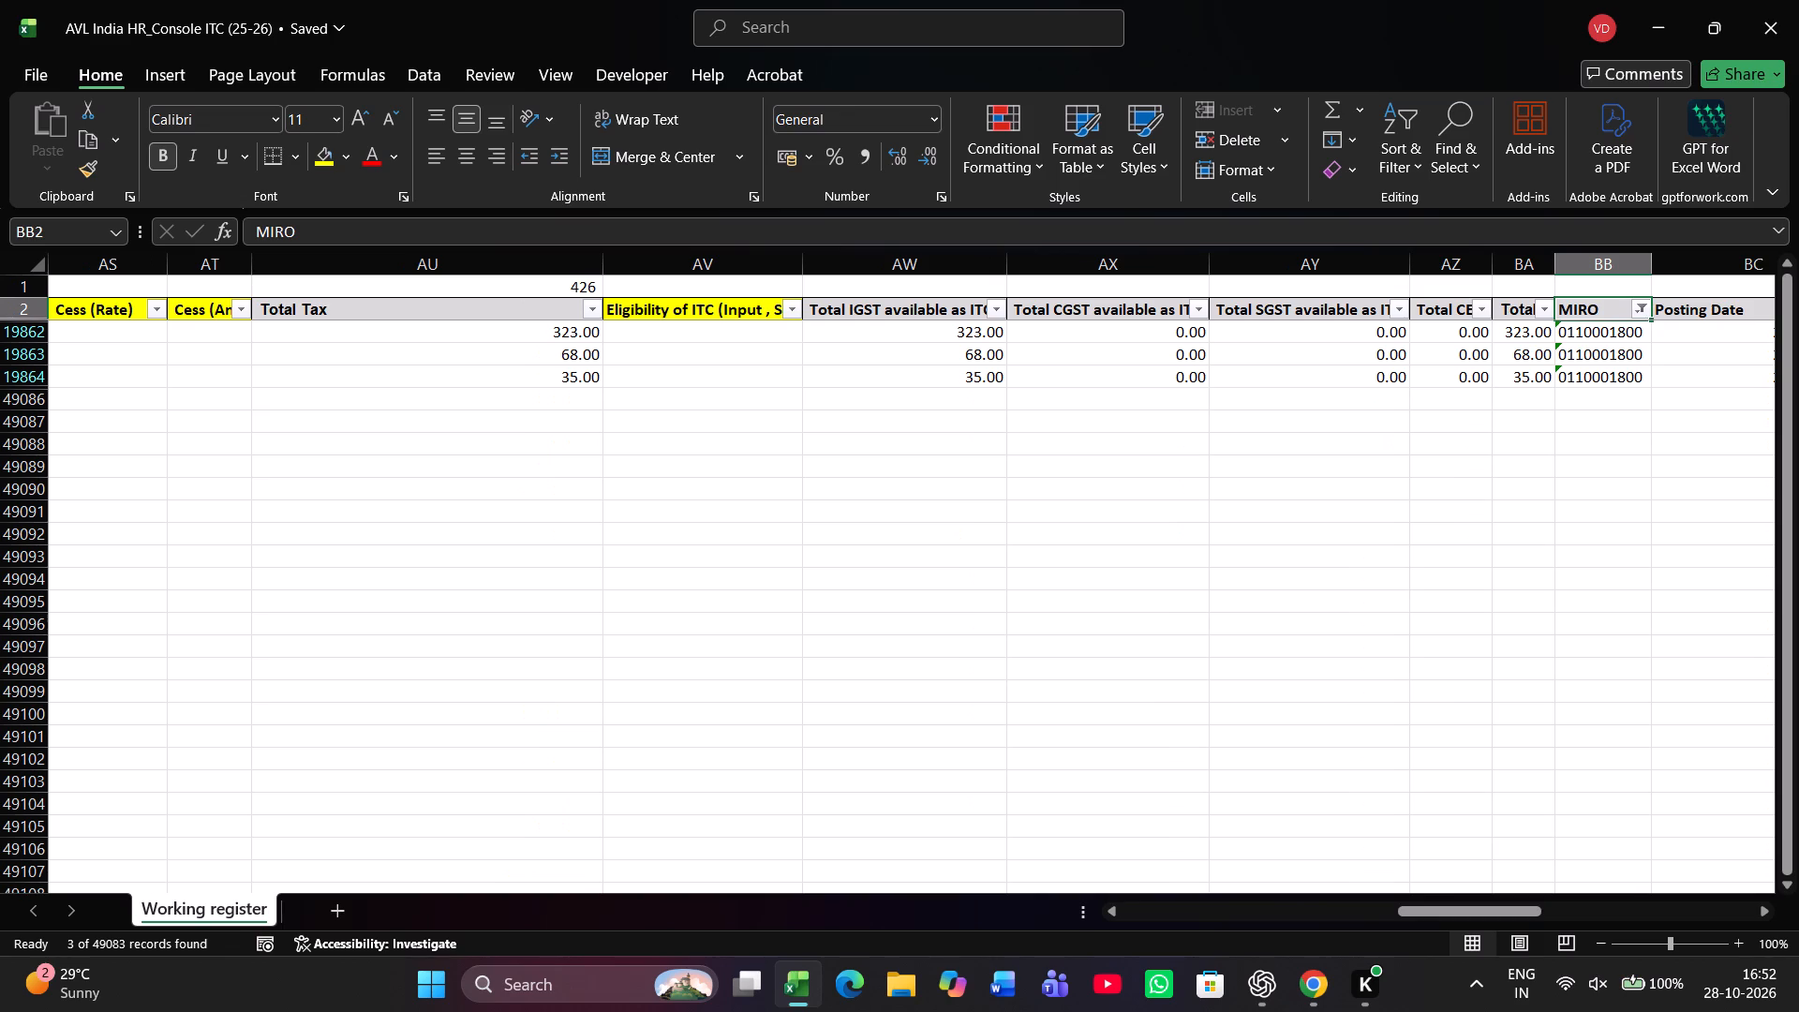
Enter "TAX AMOUNT IS LESS THAN Rs. 5000" under Whether Invoice to be Checked? (column BP) in row 19862, the first filtered row.
scroll(1550, 474, "up", 1)
scroll(1550, 474, "right", 1)
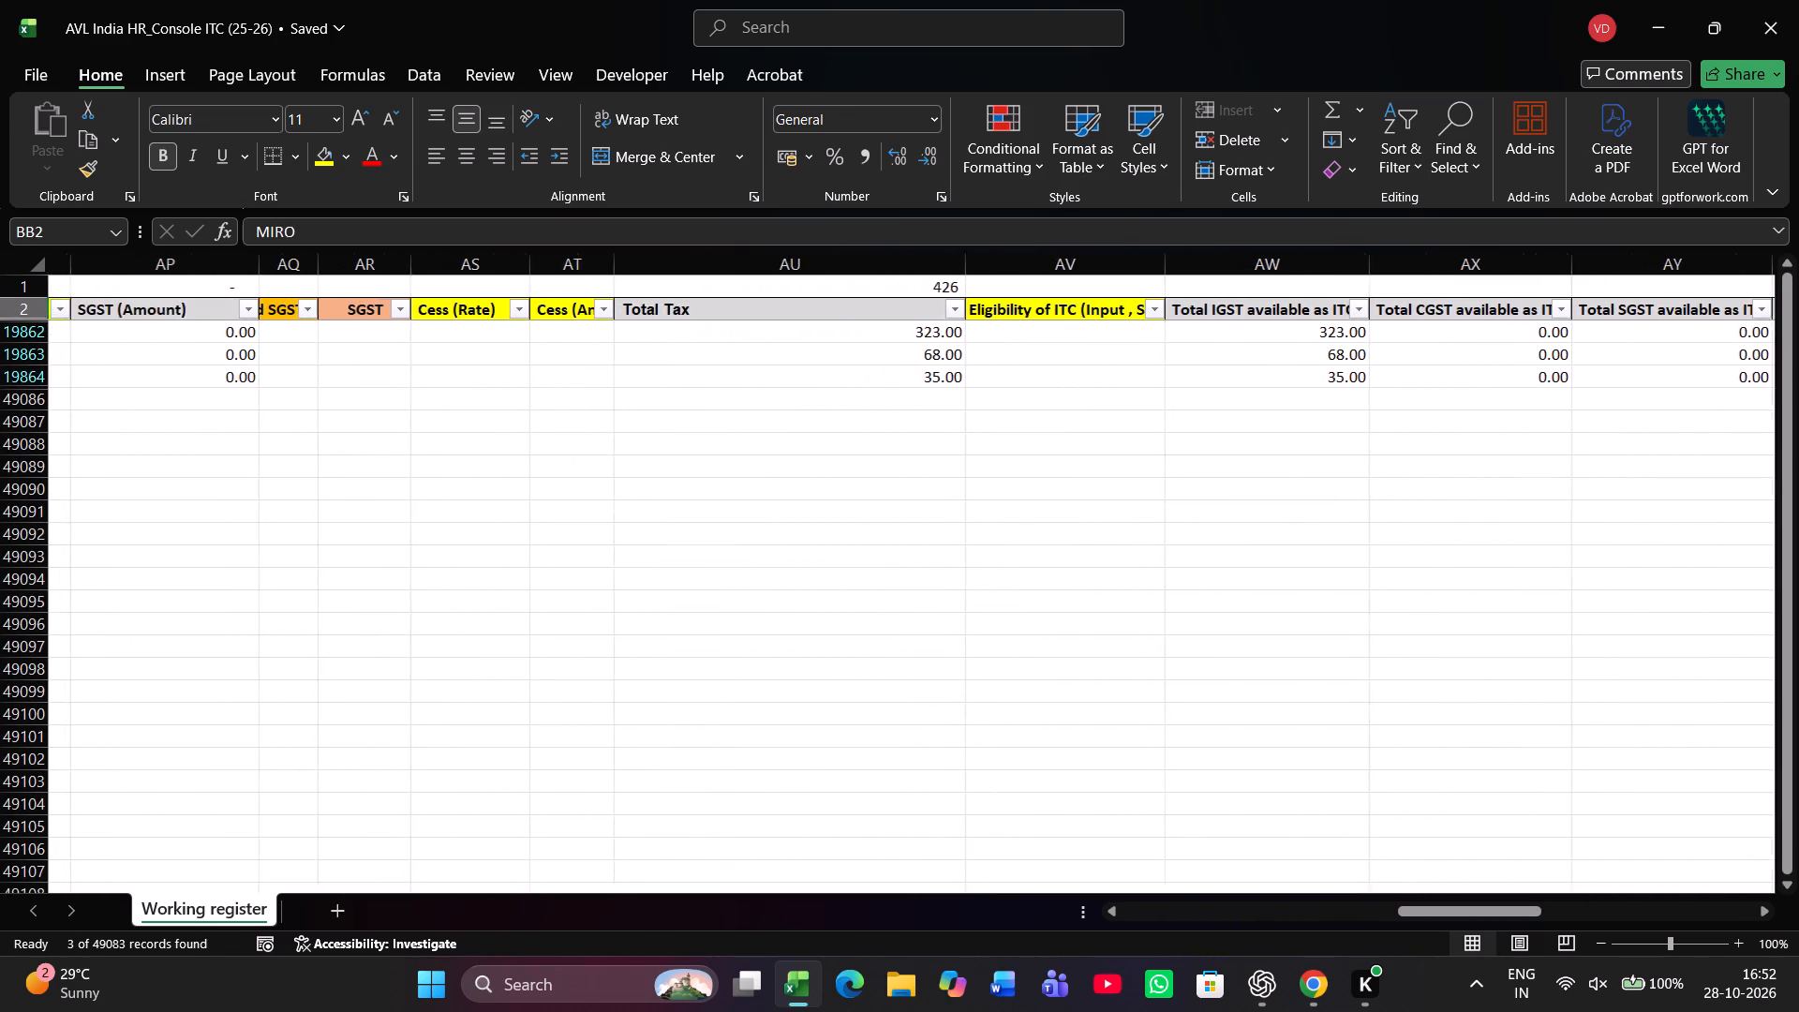
scroll(1550, 474, "left", 6)
scroll(1550, 474, "right", 1)
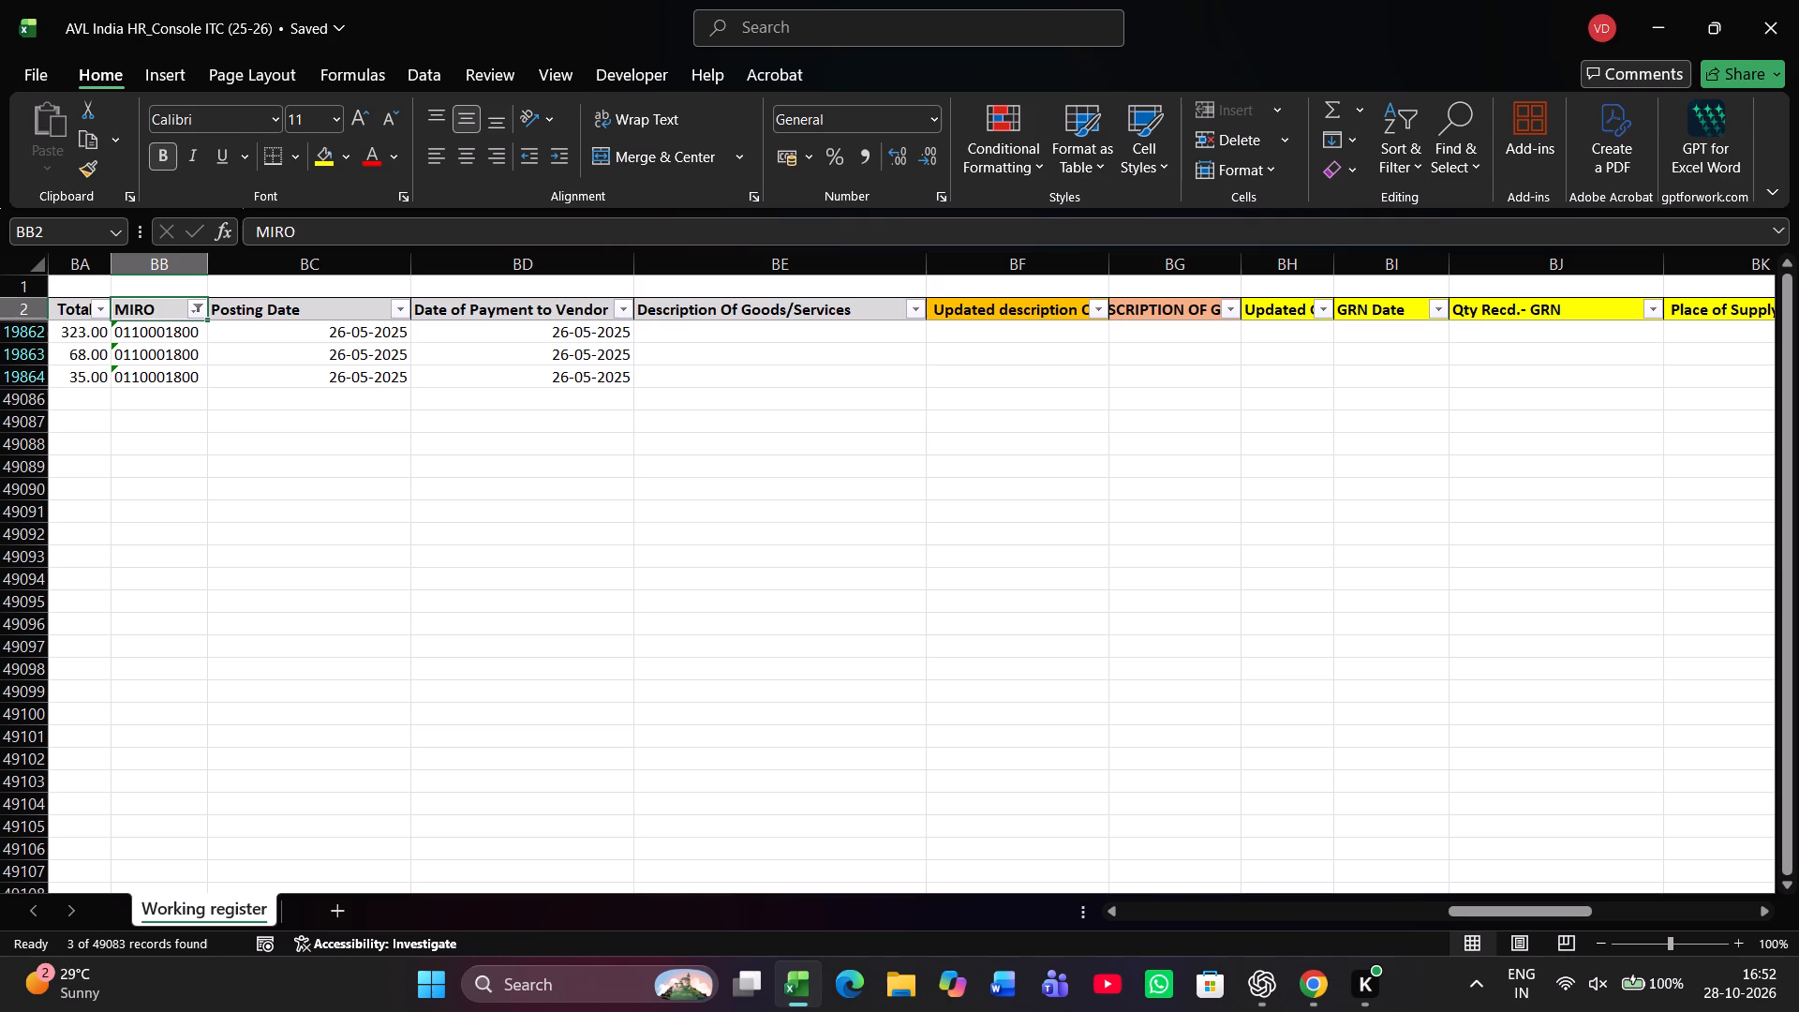
key("Right")
key("Right")
key("Right")
key("Right")
key("Right")
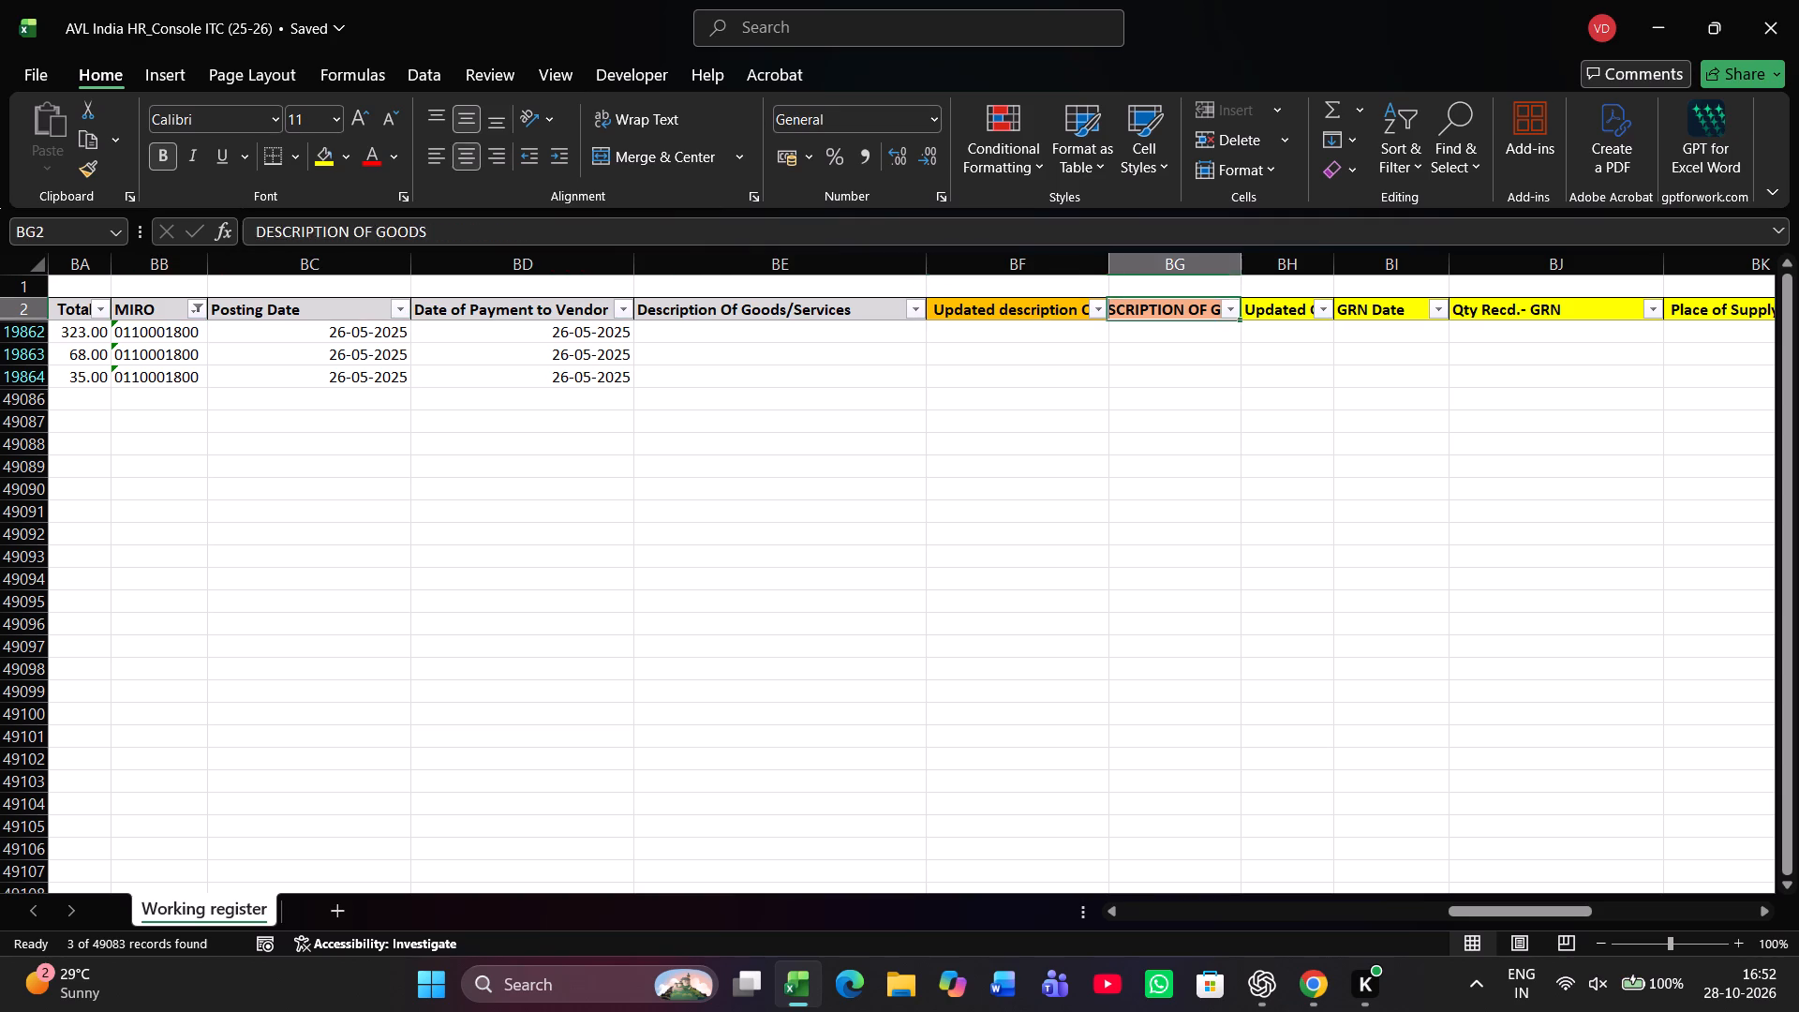
key("Right")
key("Right")
key("Right")
key("Right")
key("Right")
key("Right")
key("Right")
key("Right")
key("Right")
key("Right")
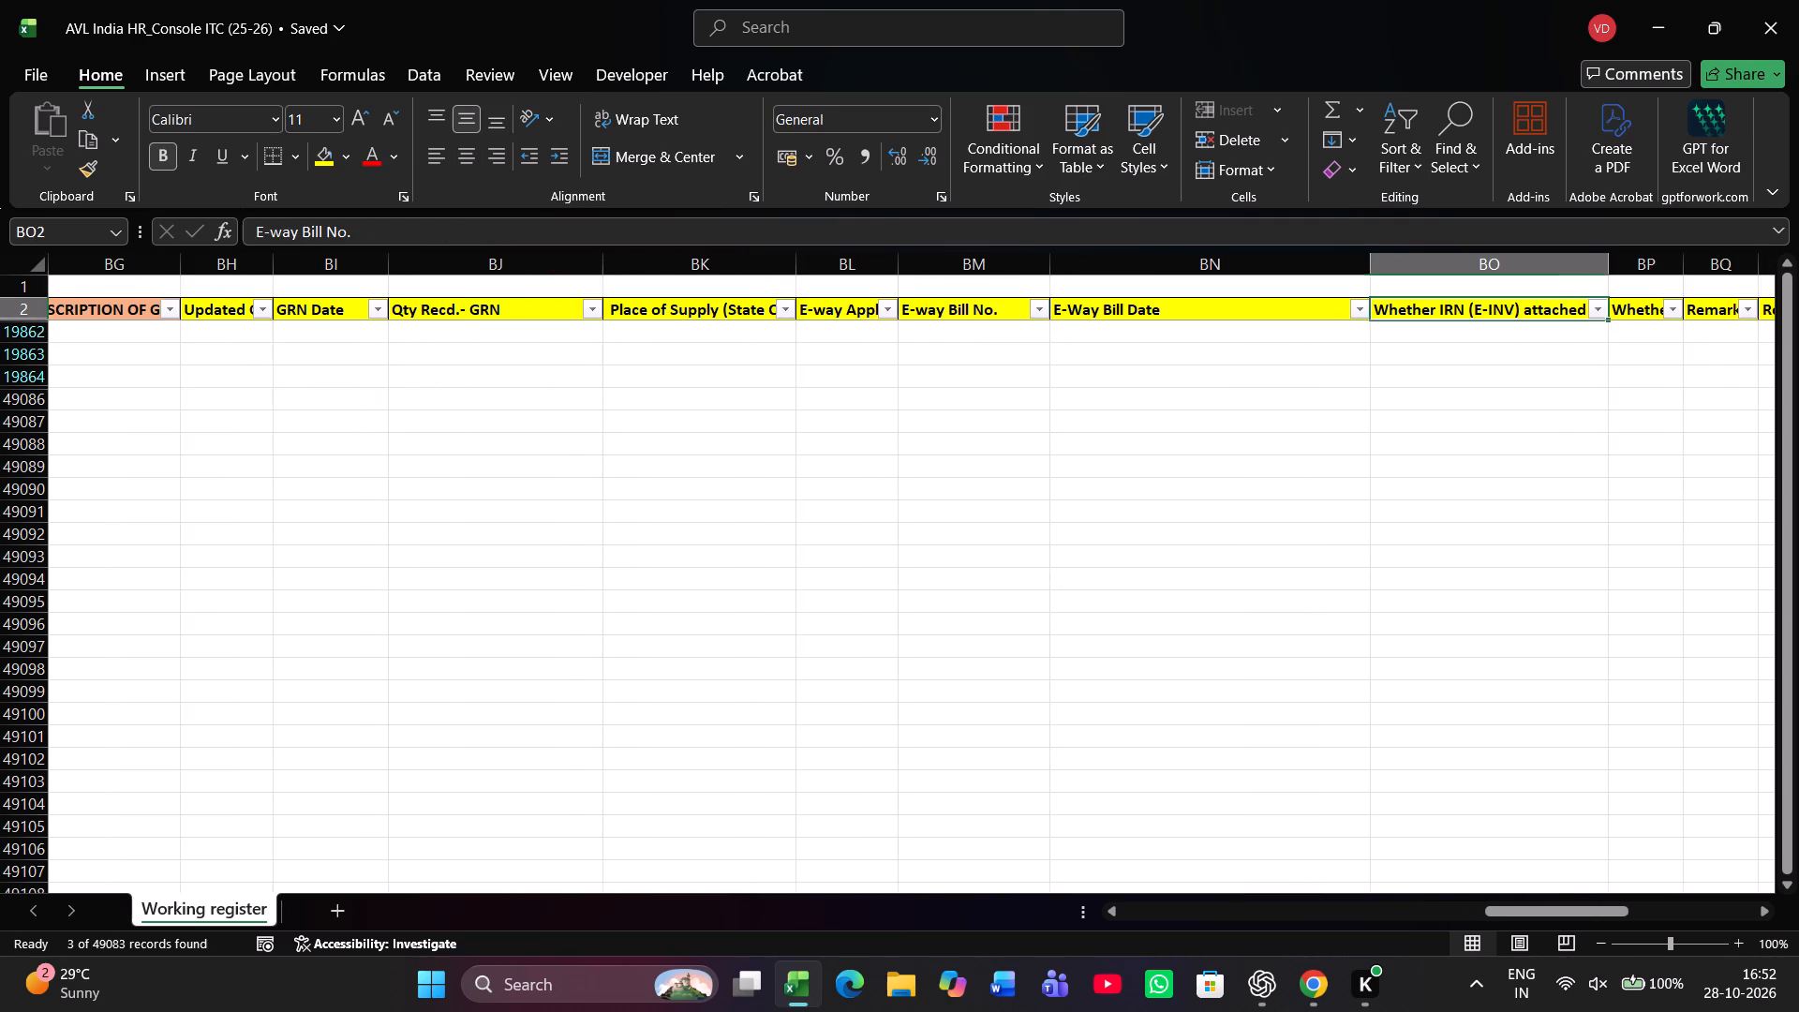
key("Right")
key("Left")
key("Left")
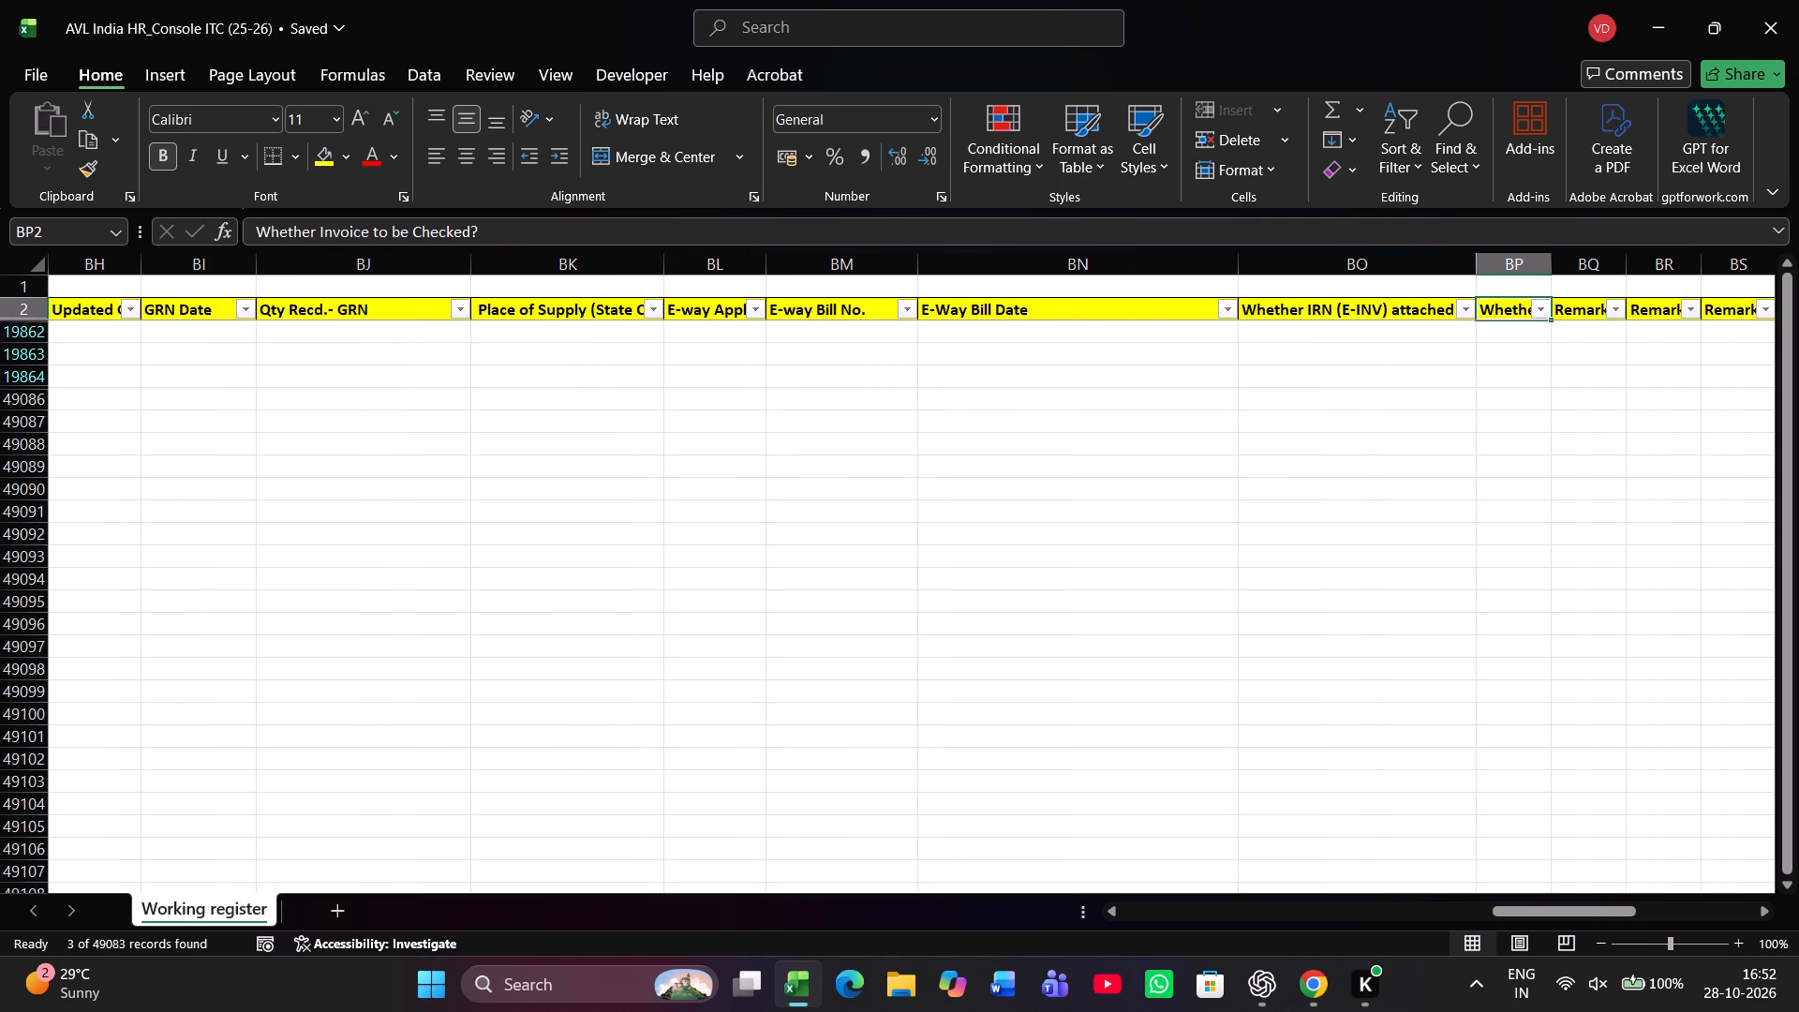
key("Down")
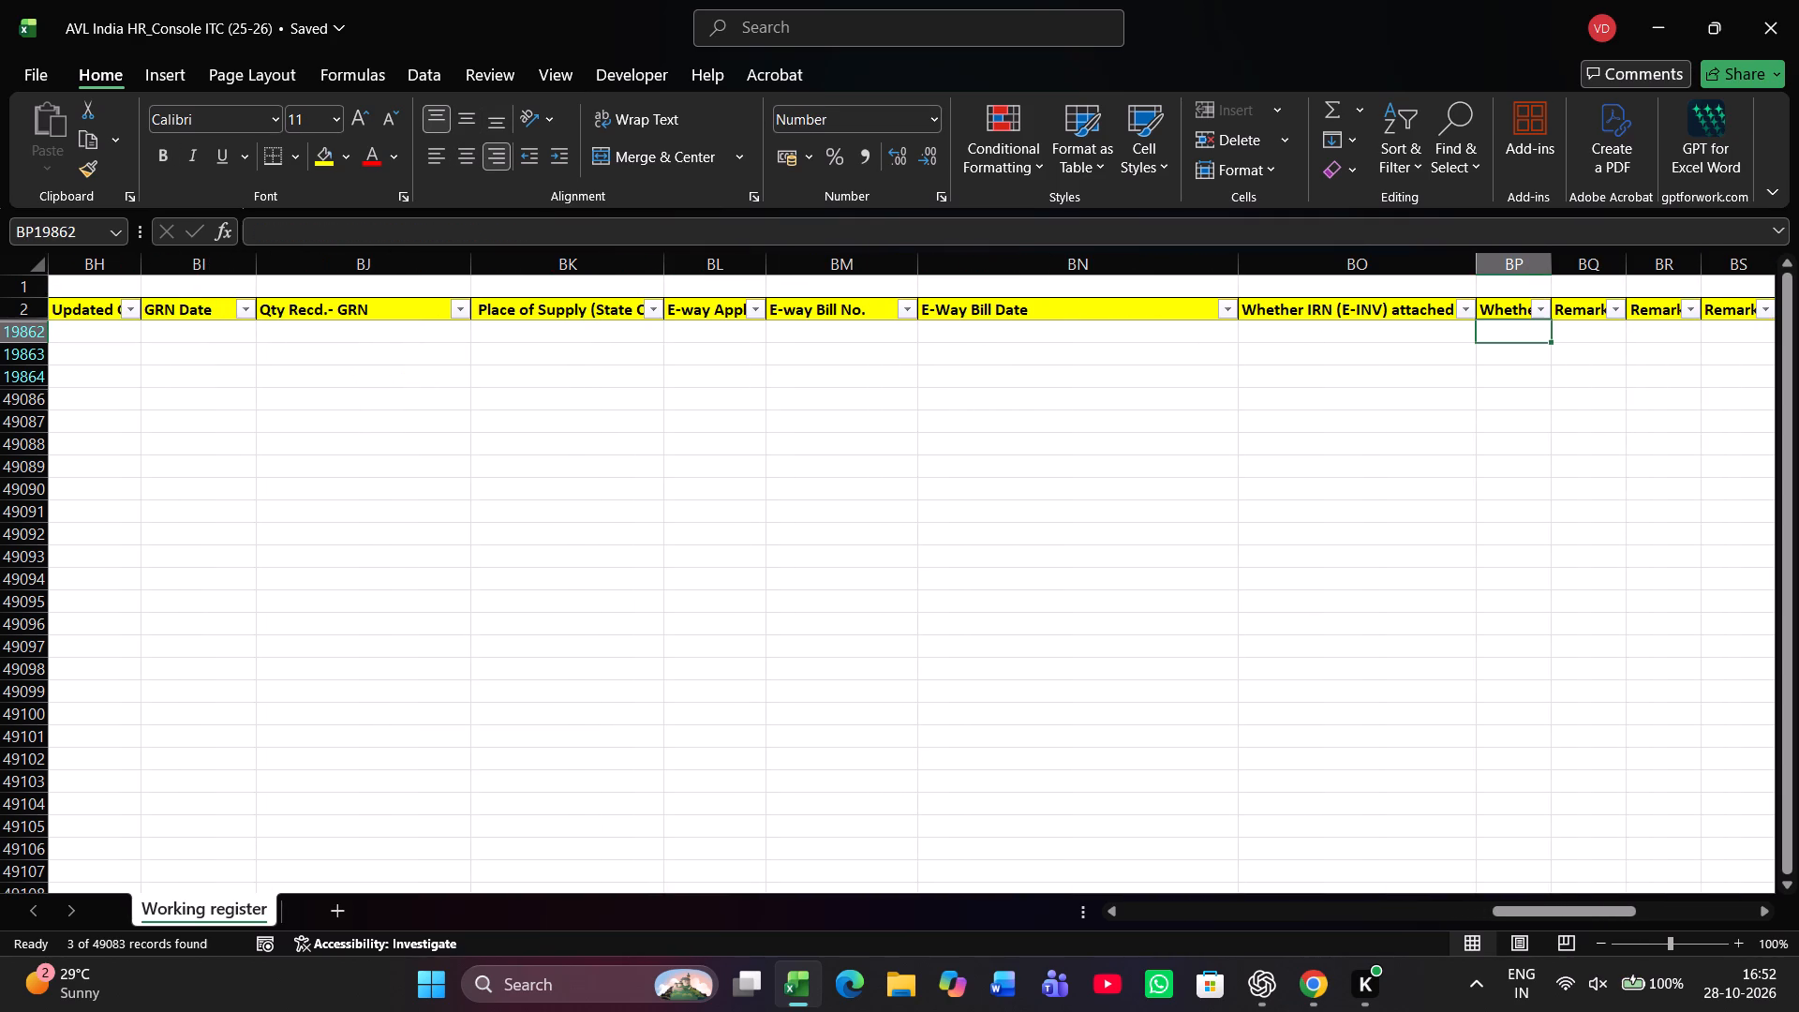
type("TAX AMOUNT")
key("space")
type("IS LESS THAN")
key("space")
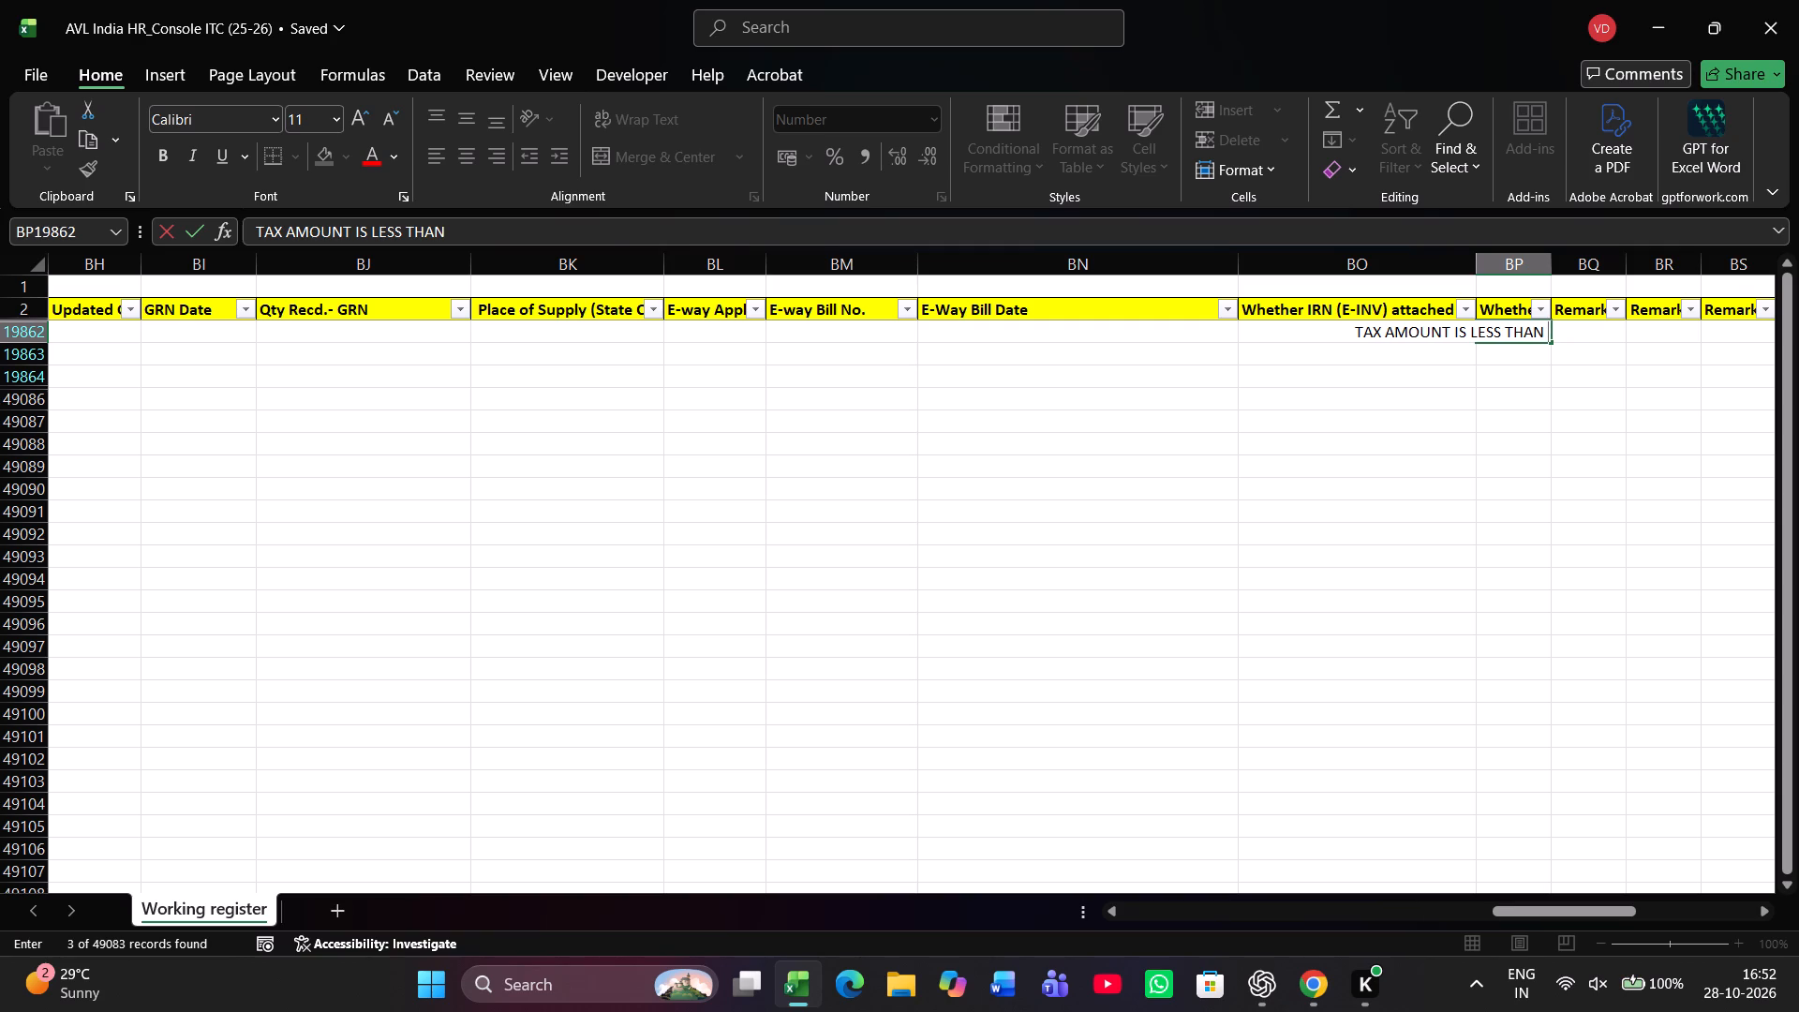
key("r")
type("s. 5000")
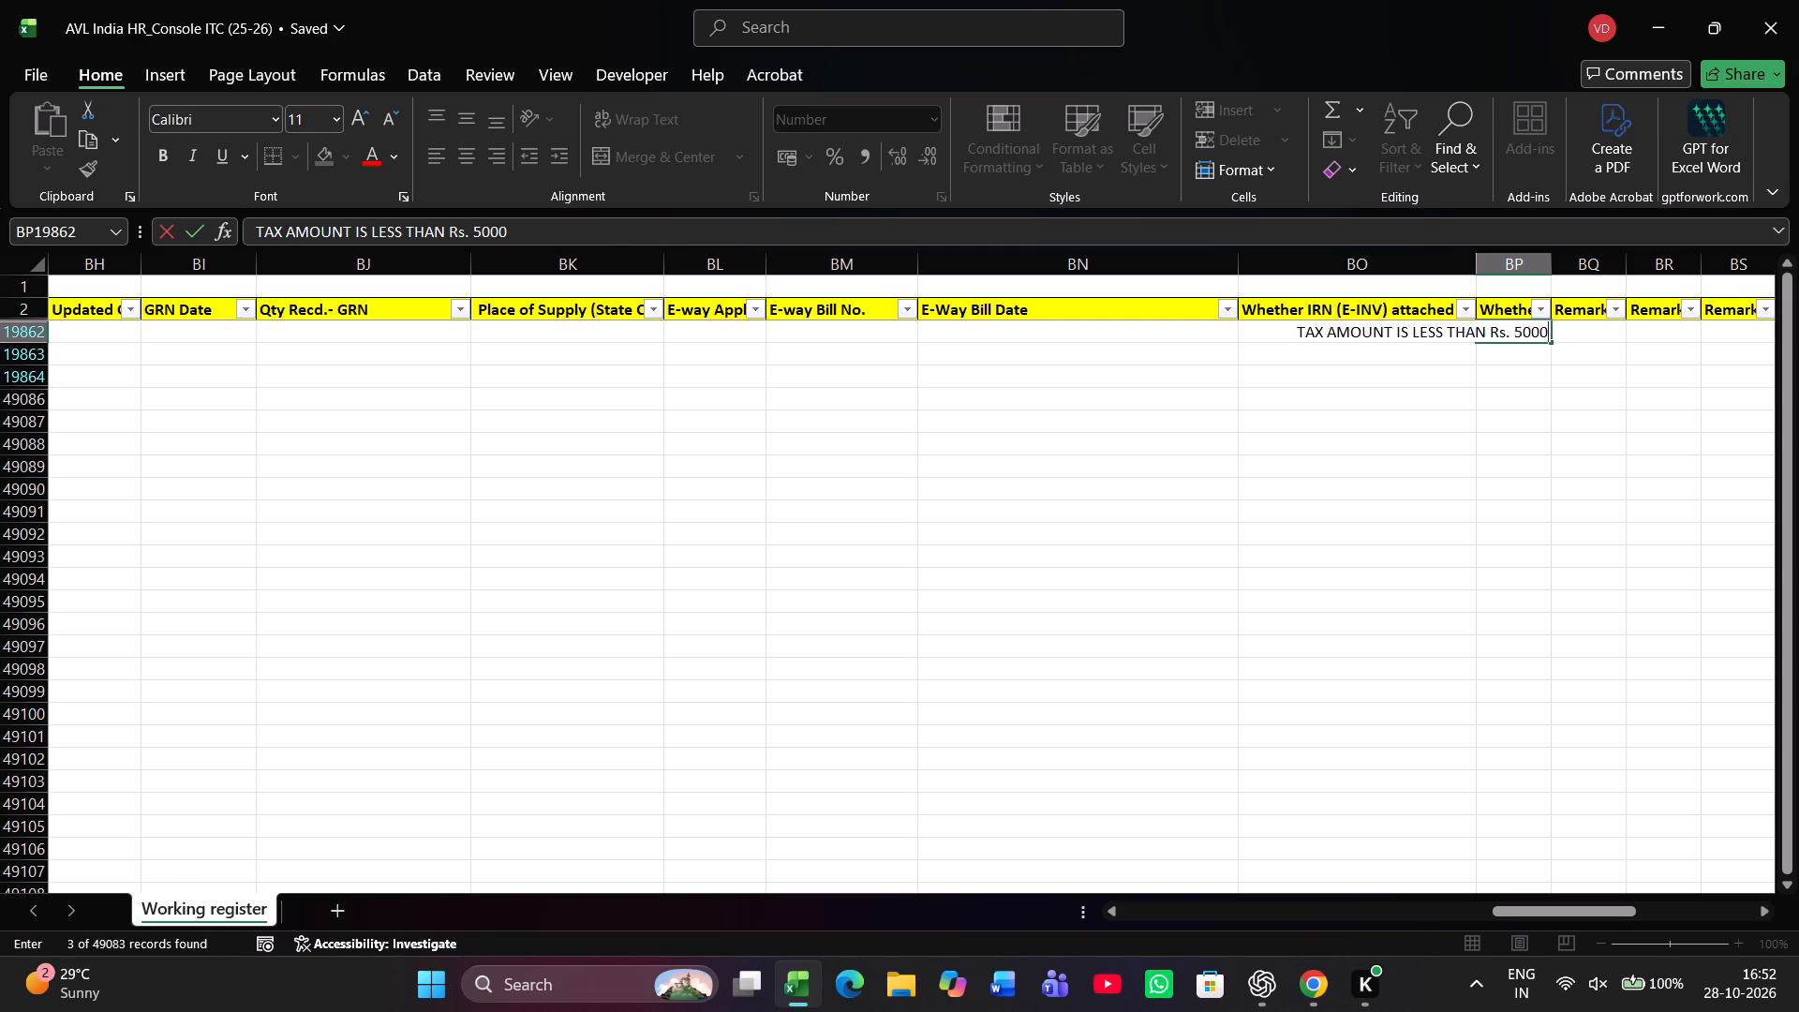
key("Return")
Fill the column BP remark down through row 19864.
key("Down")
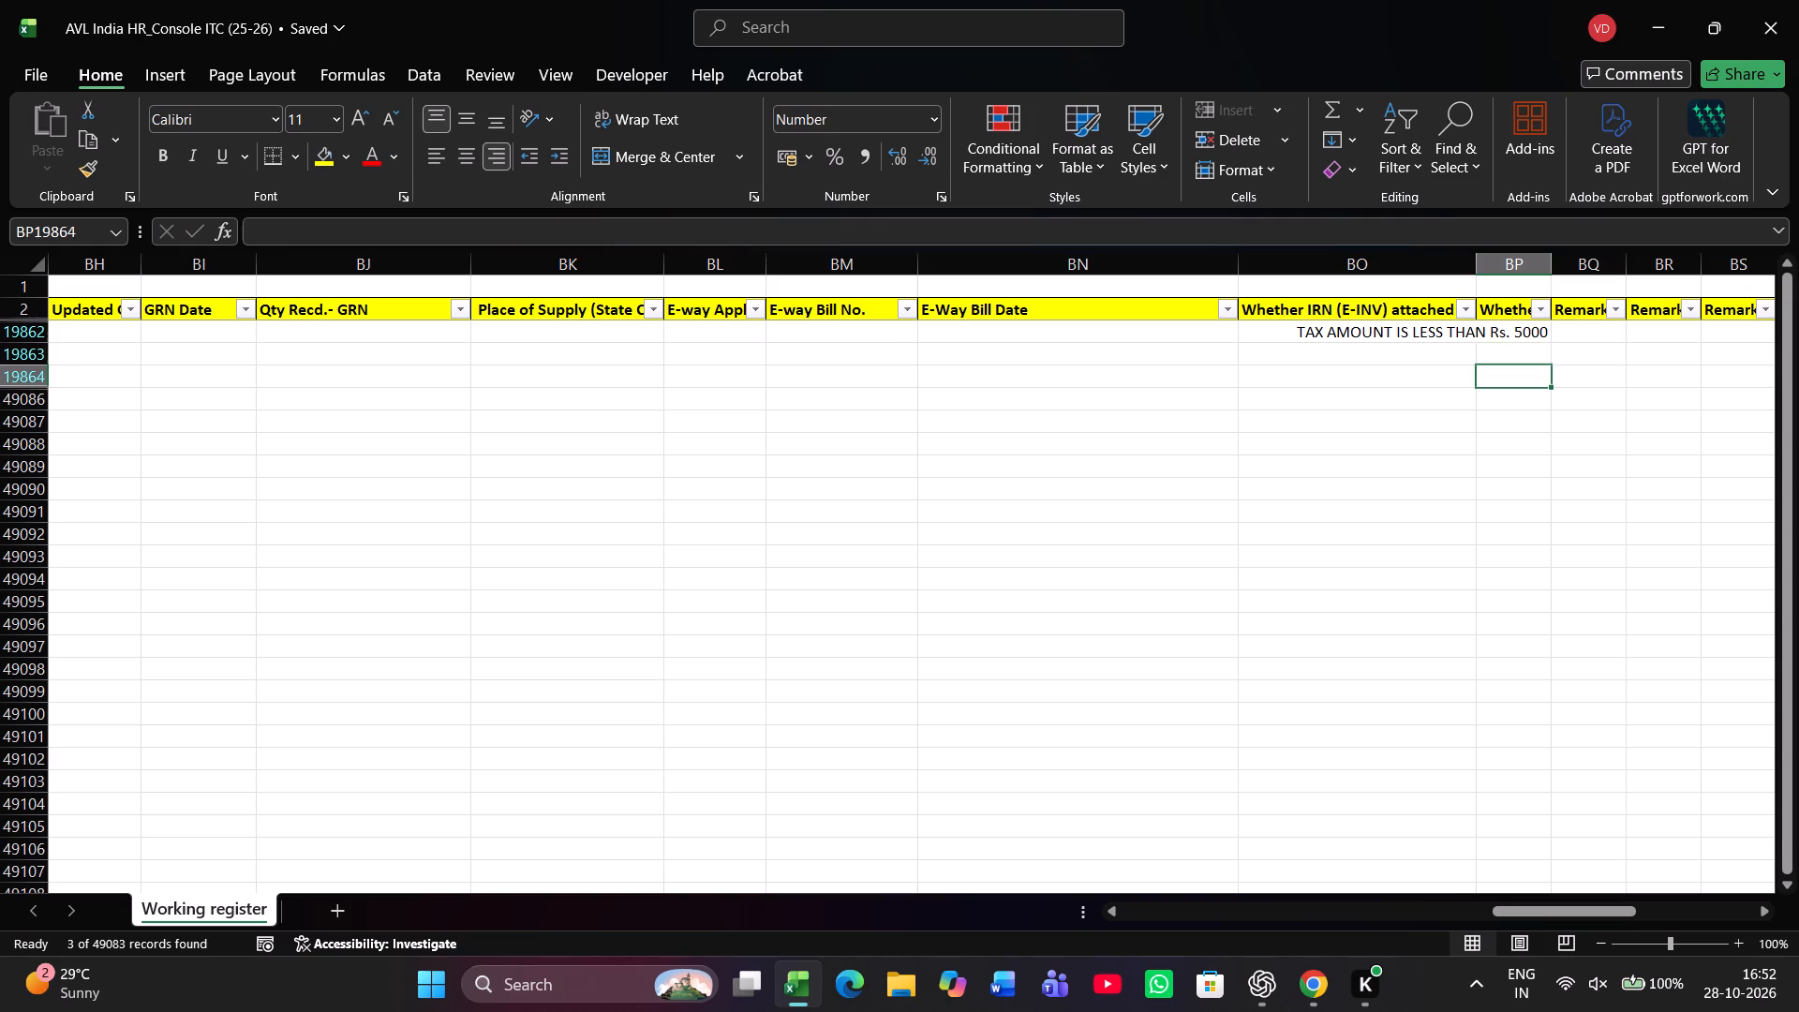
key("ctrl+shift+Up")
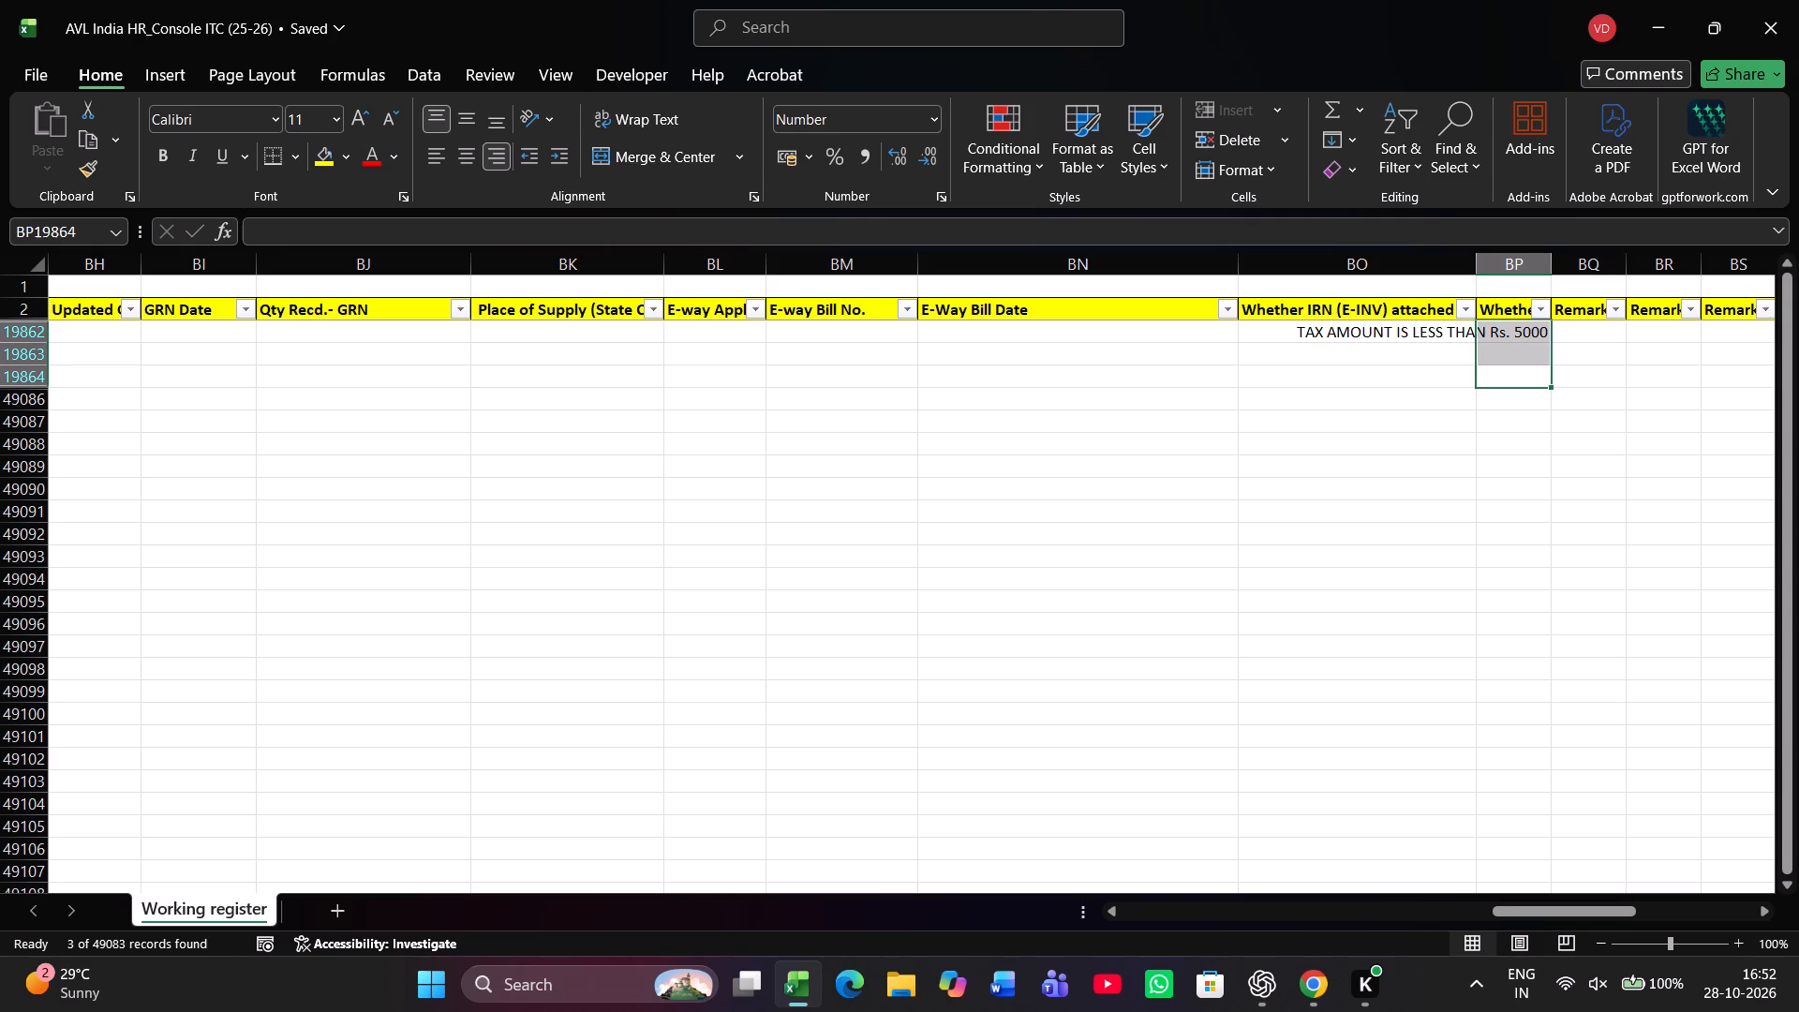
key("ctrl+d")
key("Left")
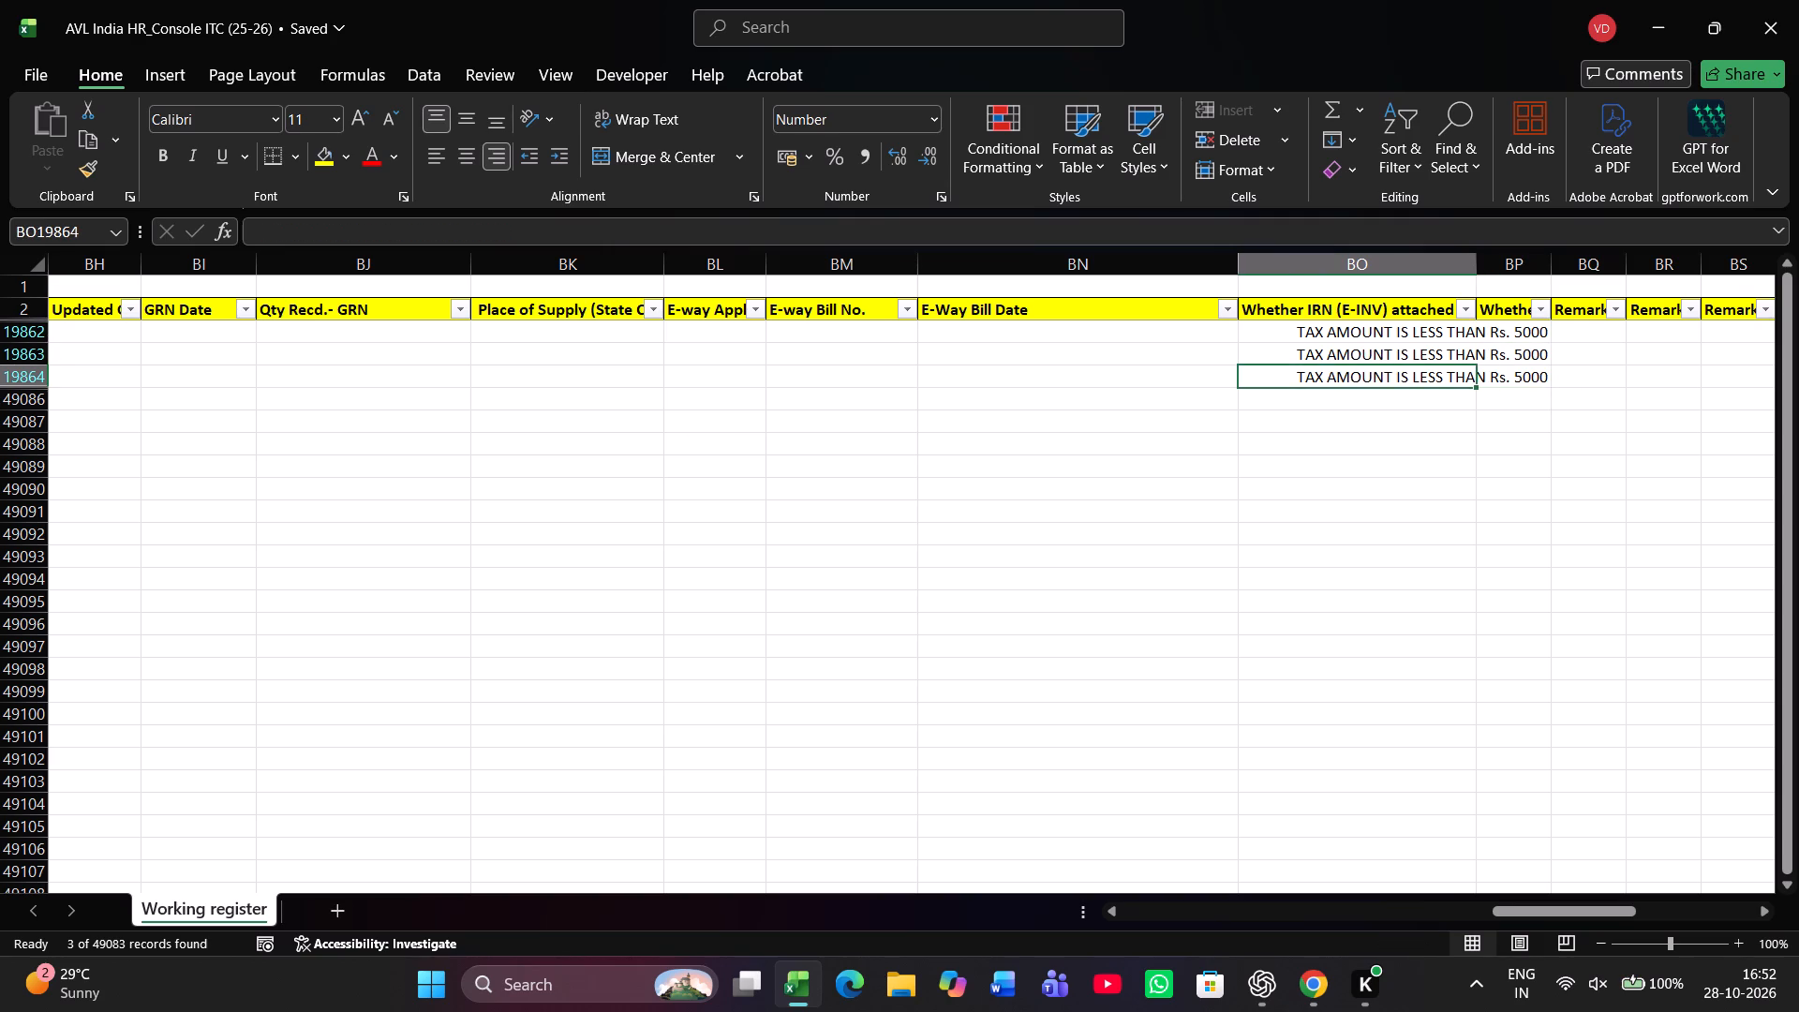
key("Up")
key("Up")
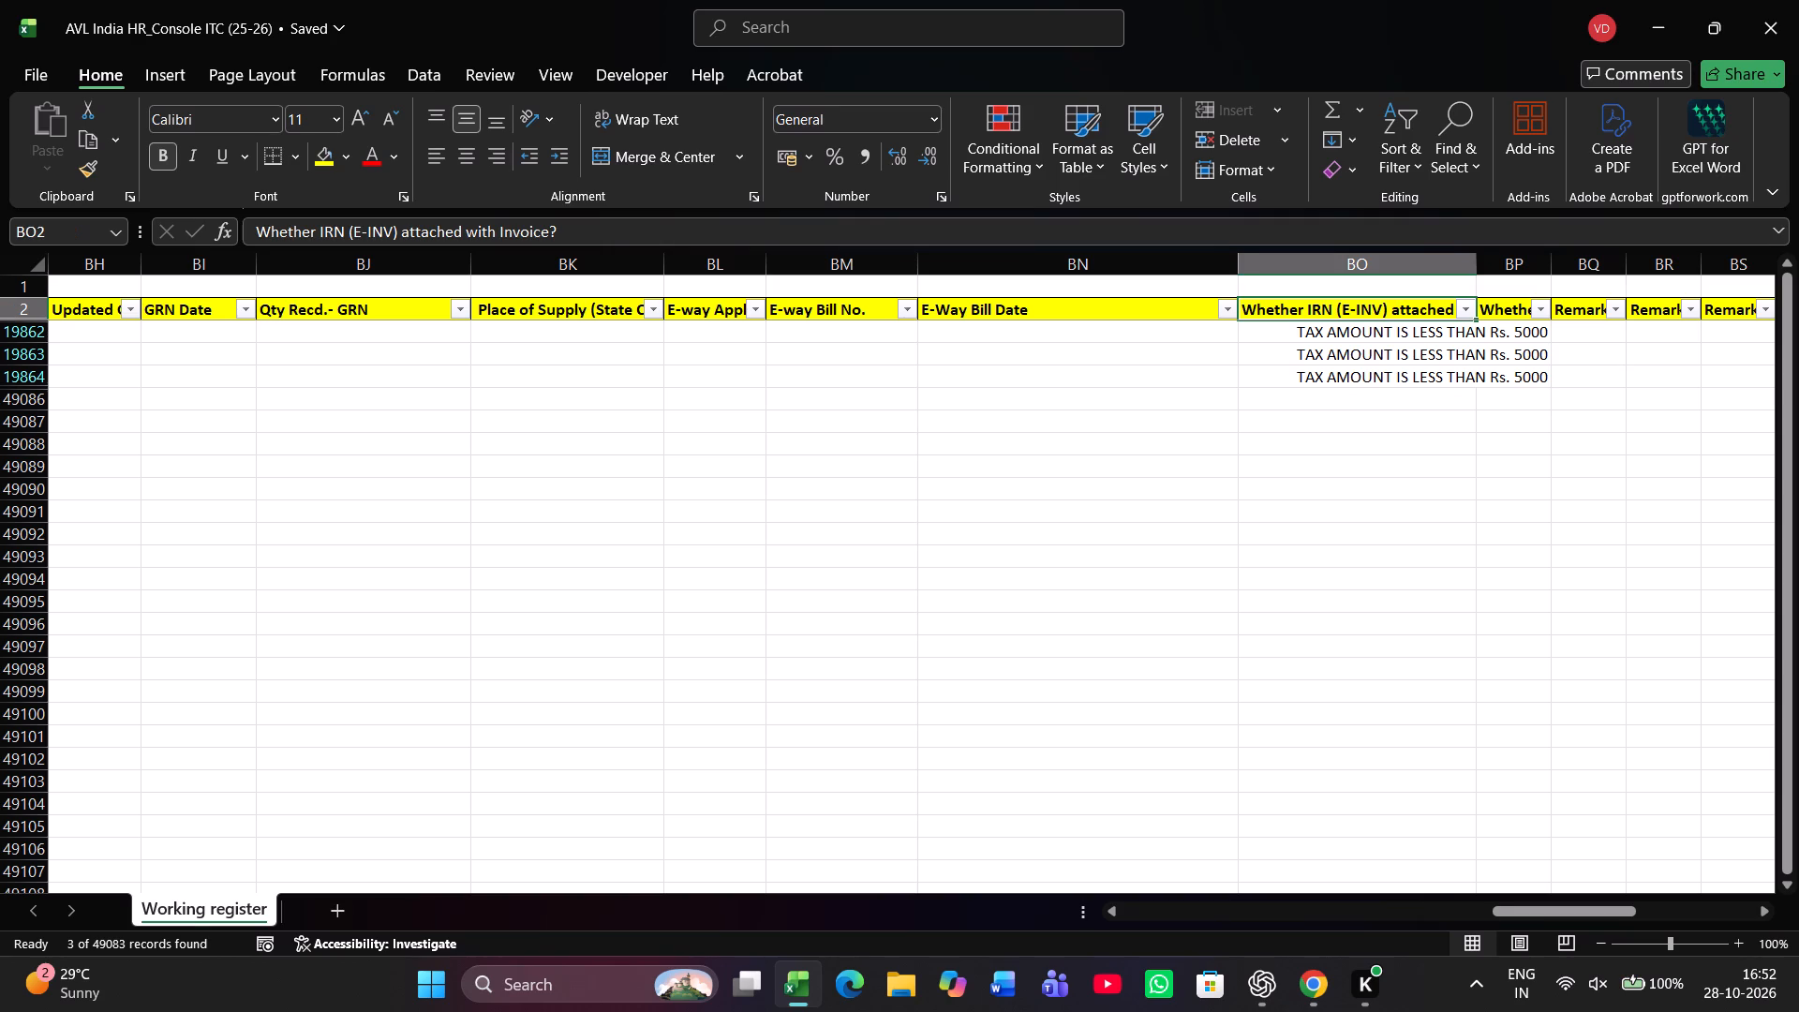
key("Left")
key("Left")
key("Left")
key("Left")
key("Left")
key("Left")
key("Left")
key("Left")
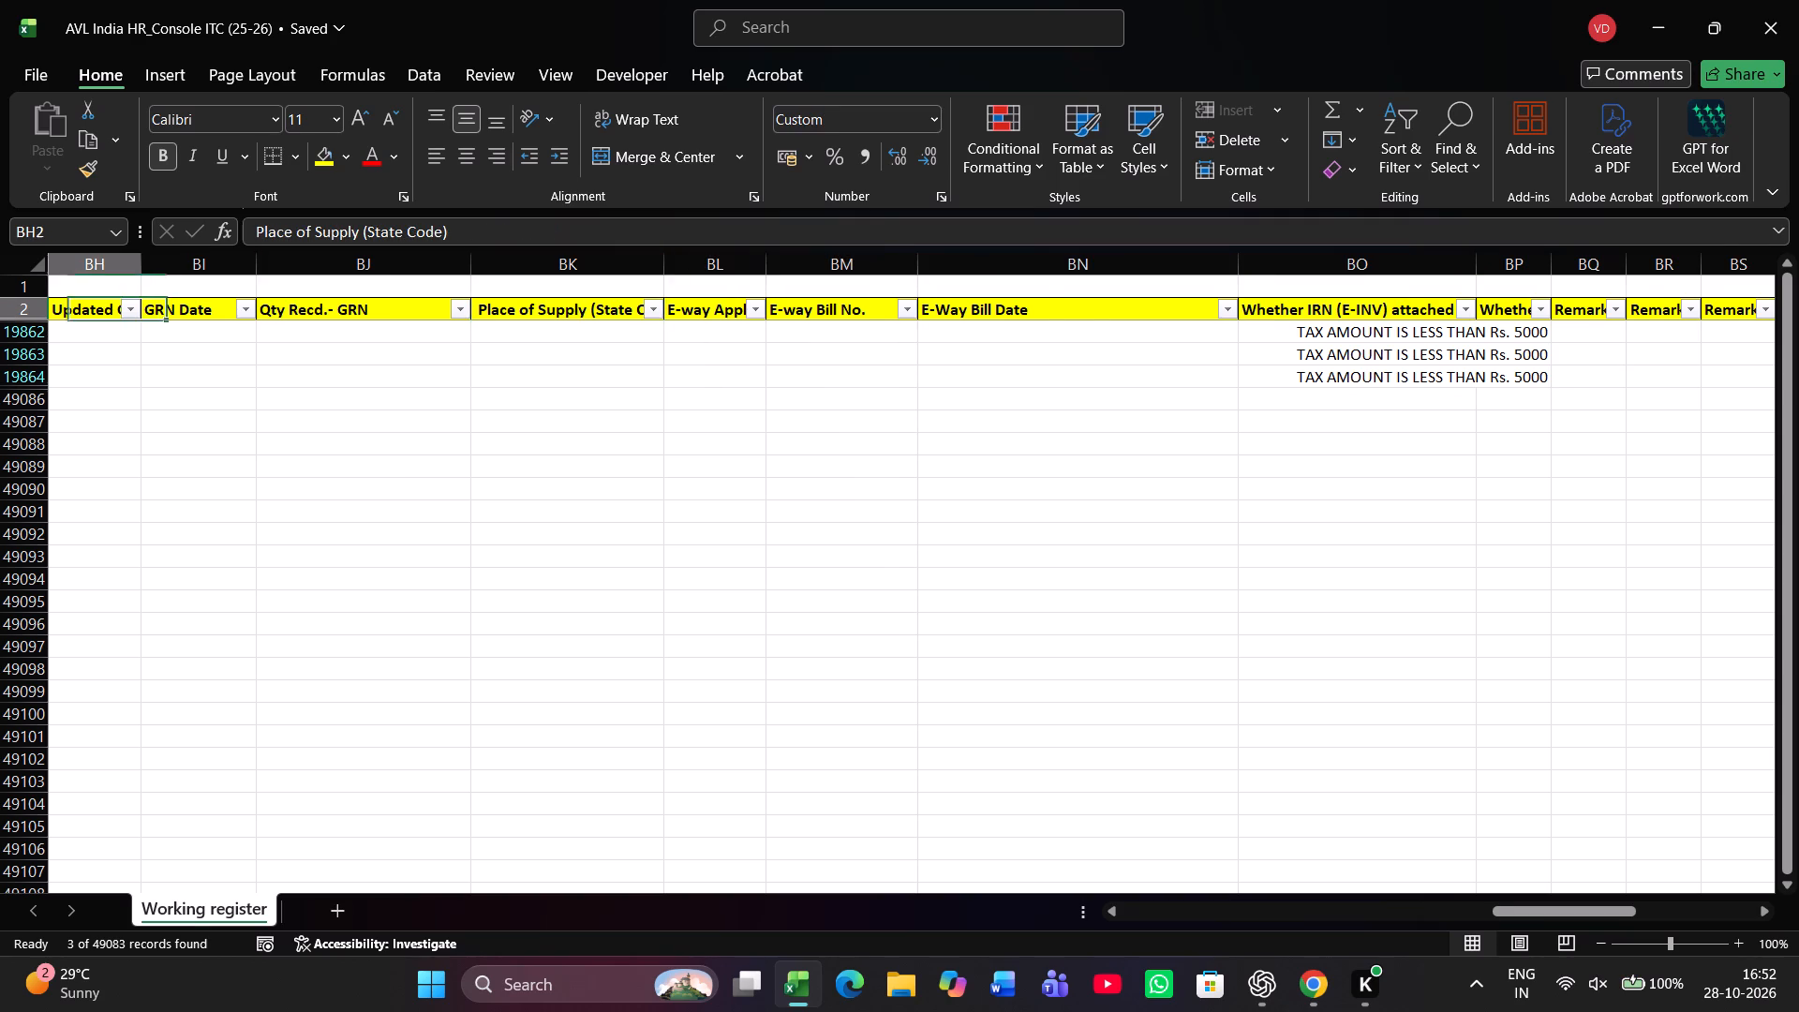
key("Left")
key("Left")
key("Left")
key("Left")
key("Left")
key("Left")
key("Left")
key("Left")
key("Left")
key("Left")
key("Left")
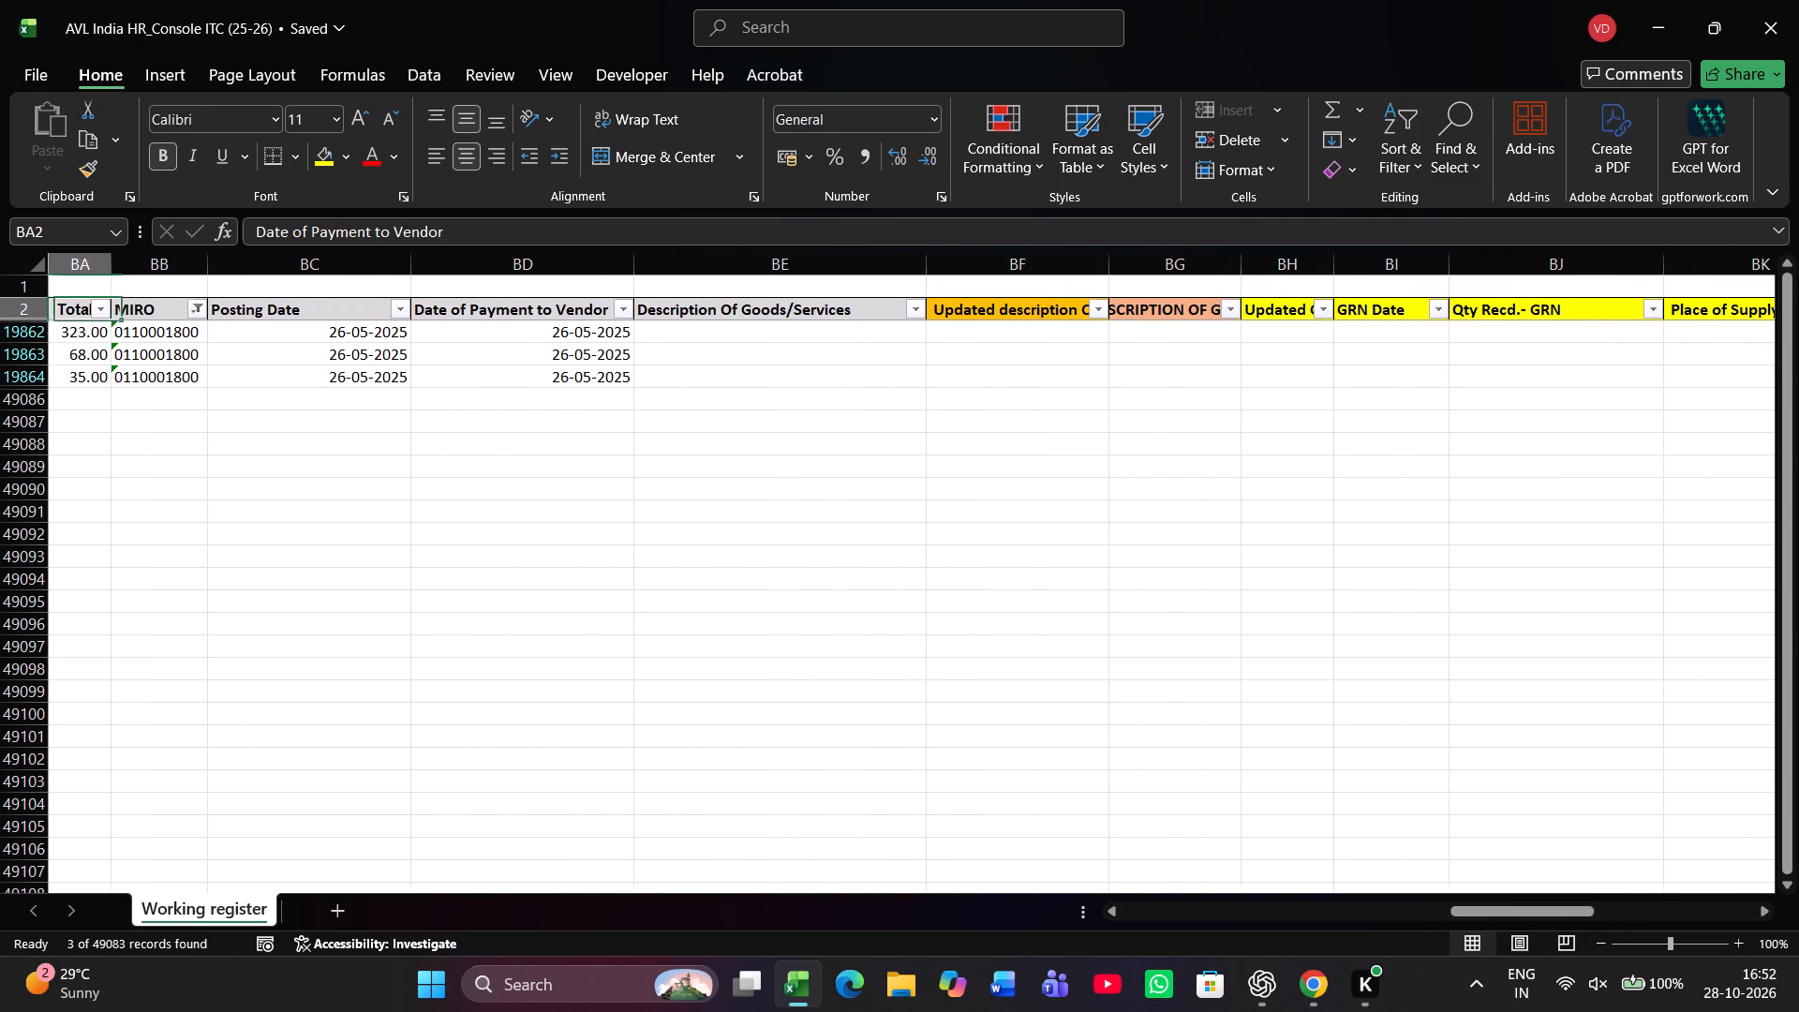
key("Right")
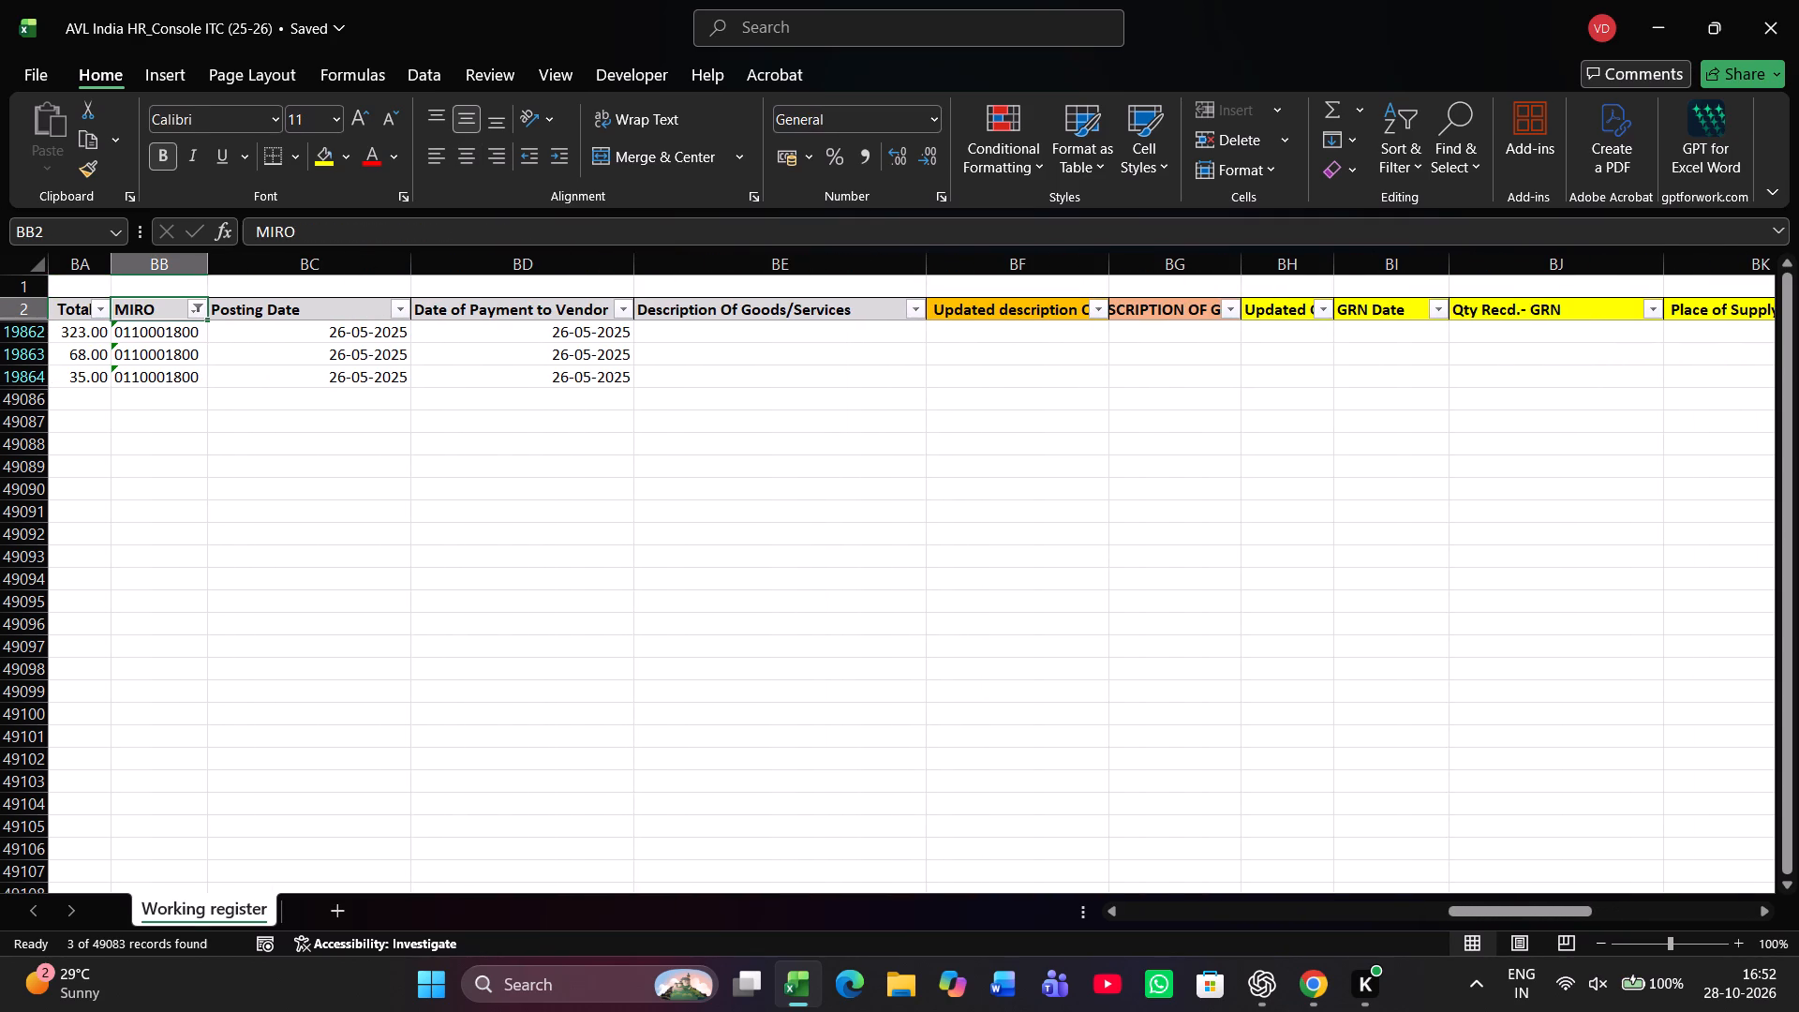
key("alt+Down")
key("Down")
key("Down")
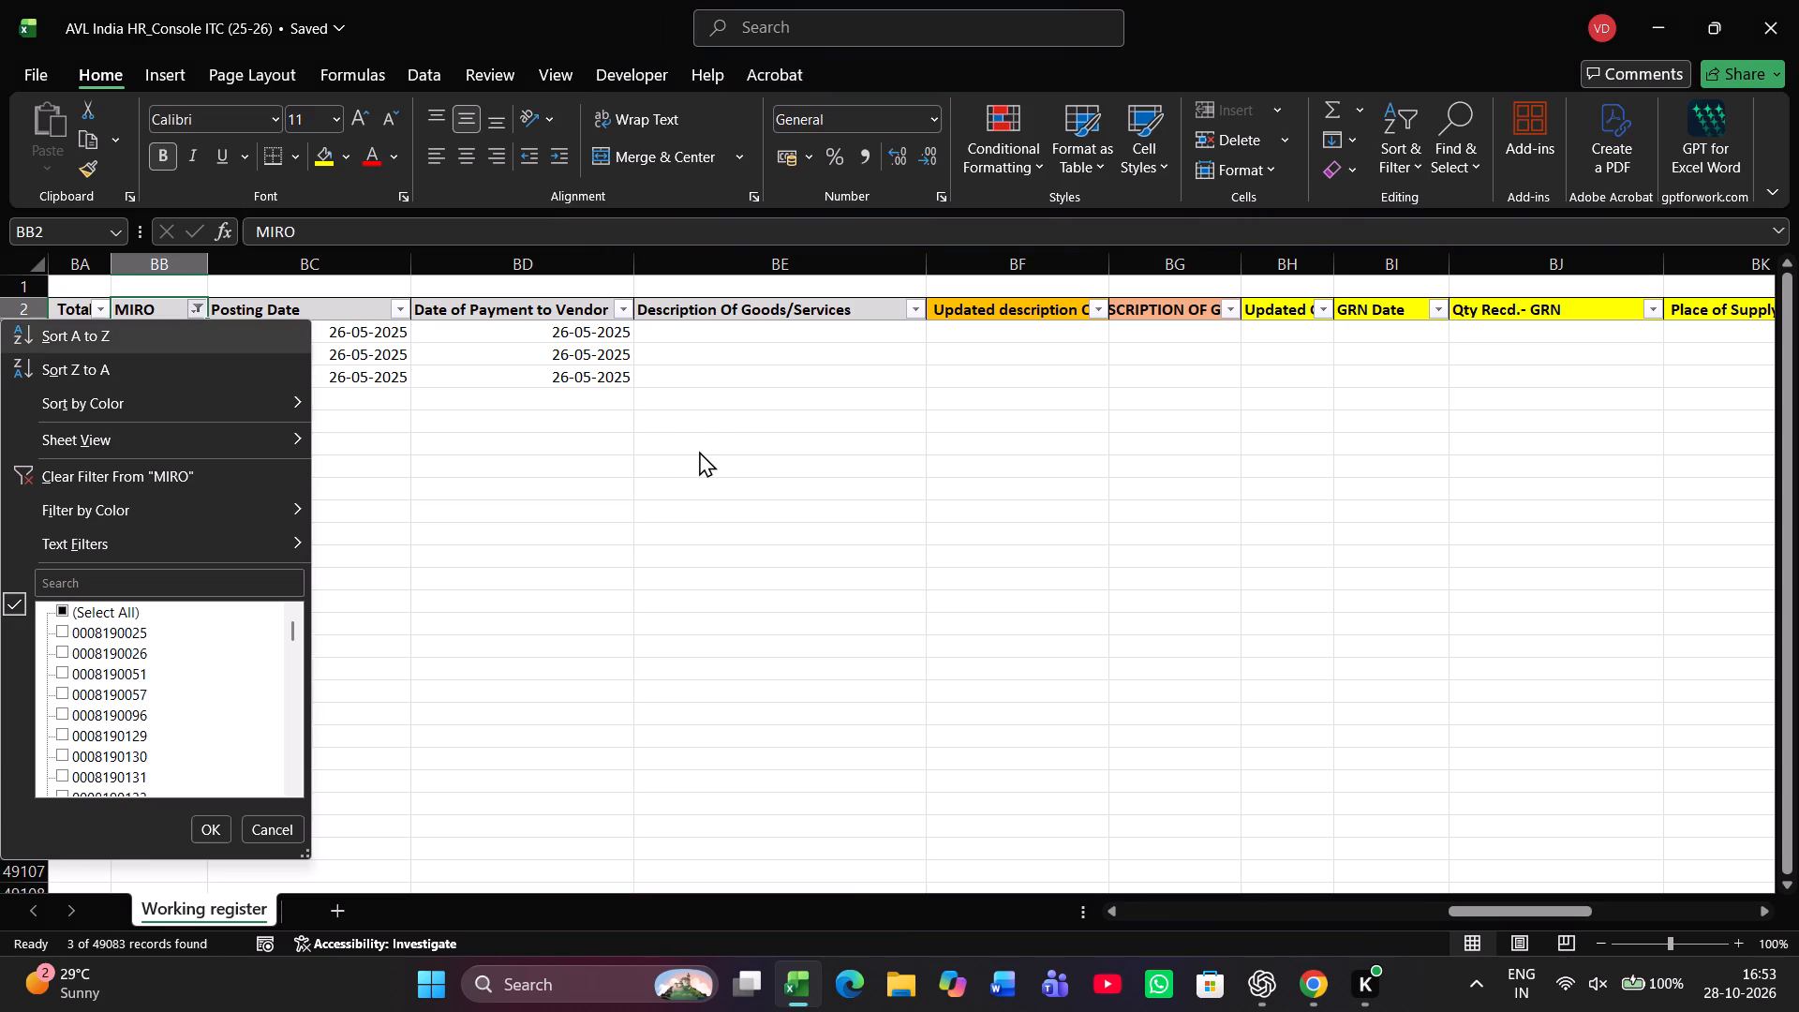
key("Down")
key("Down")
key("Down")
key("Down")
key("Down")
key("Down")
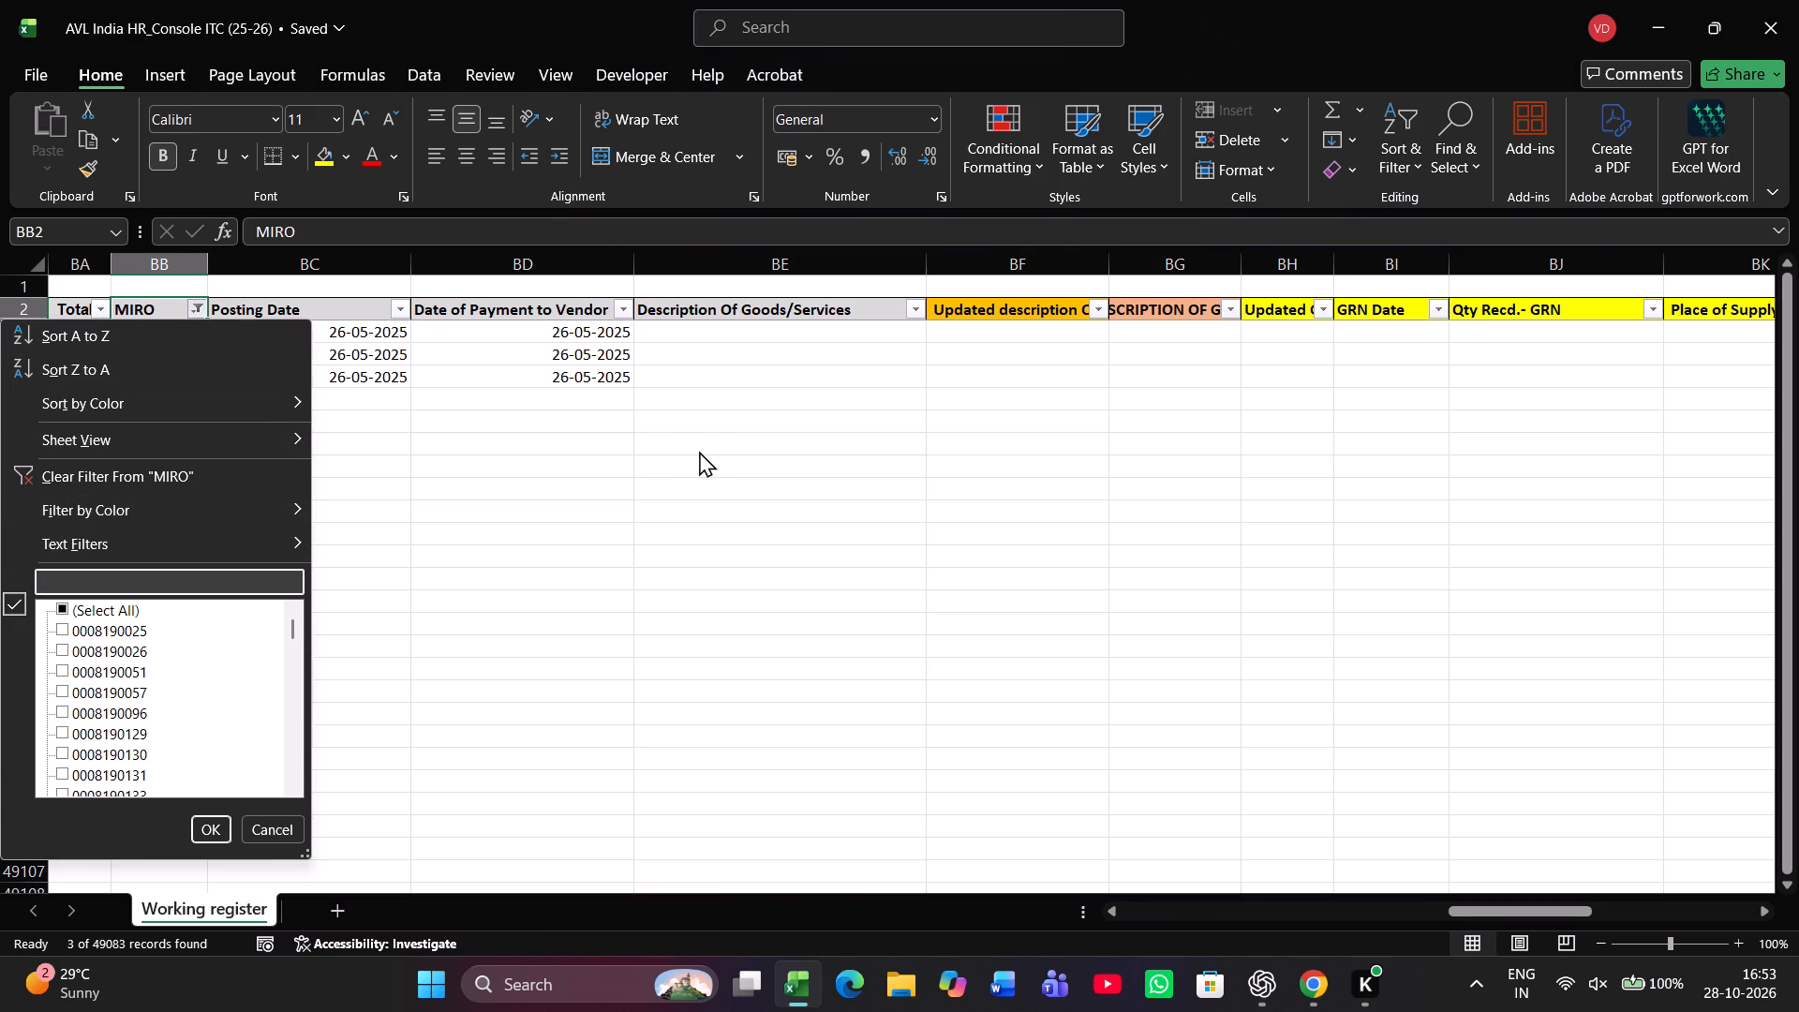
type("1799")
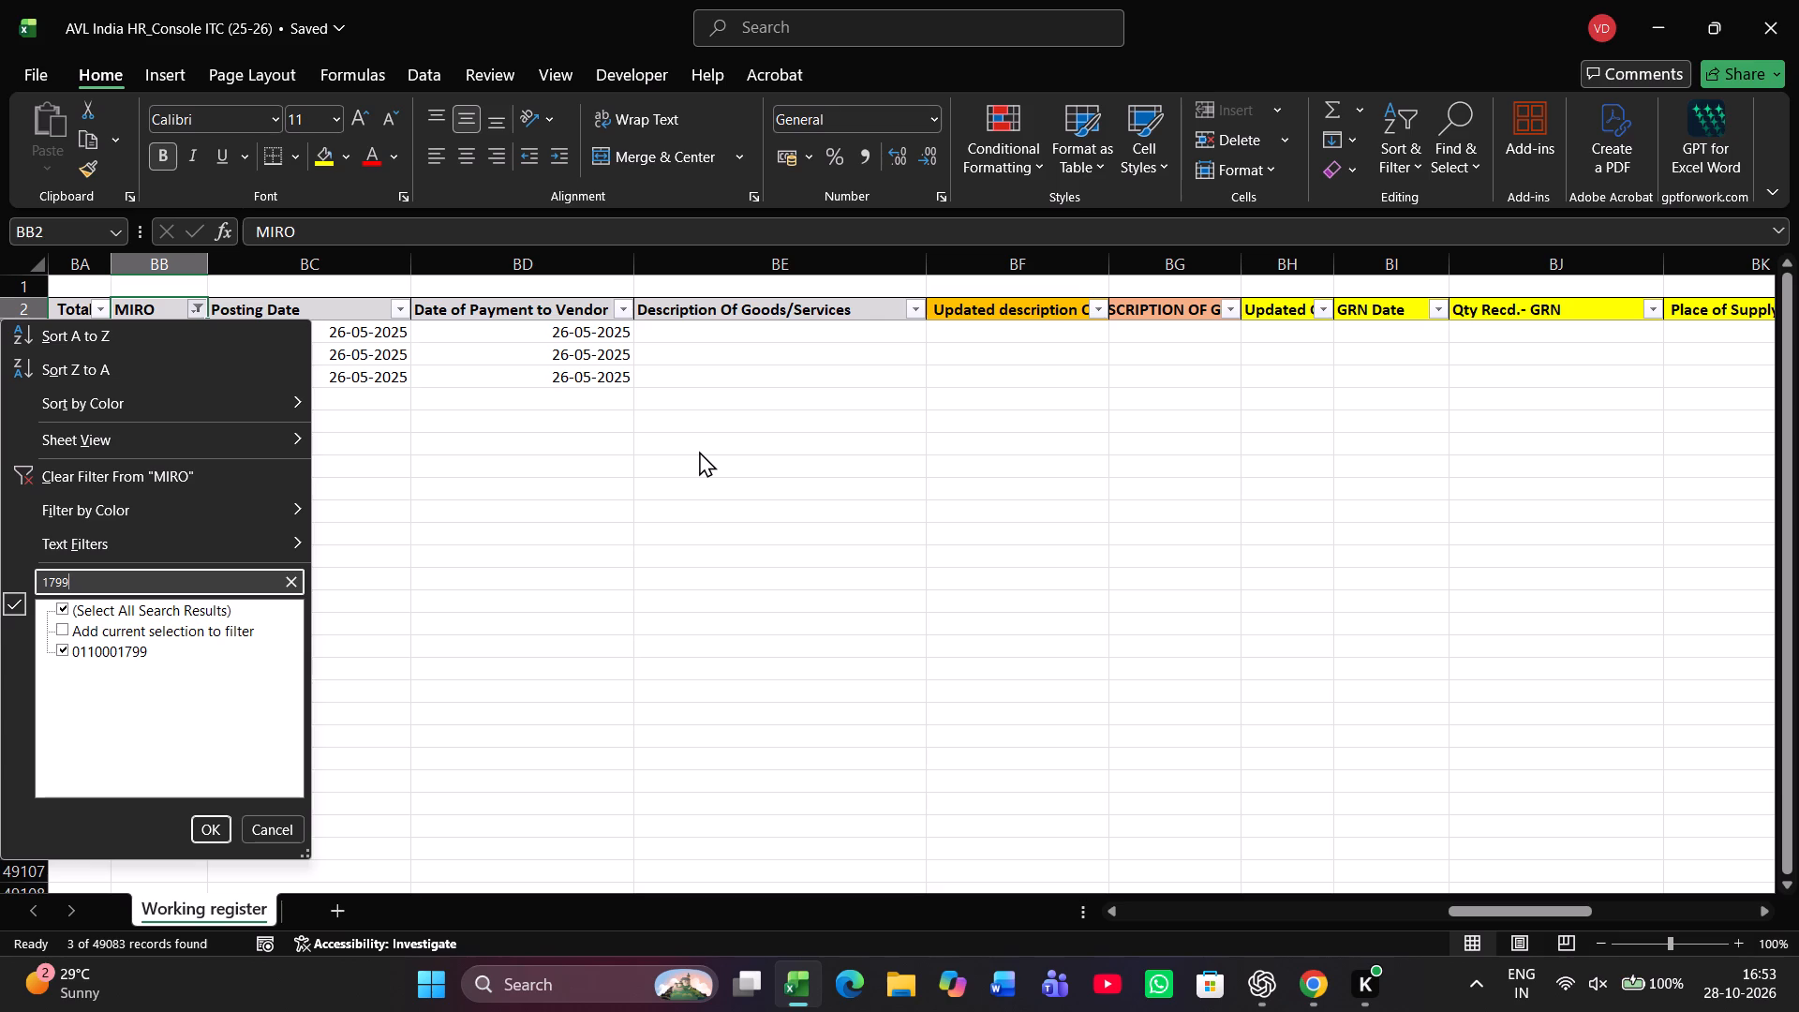
key("Down")
key("Down")
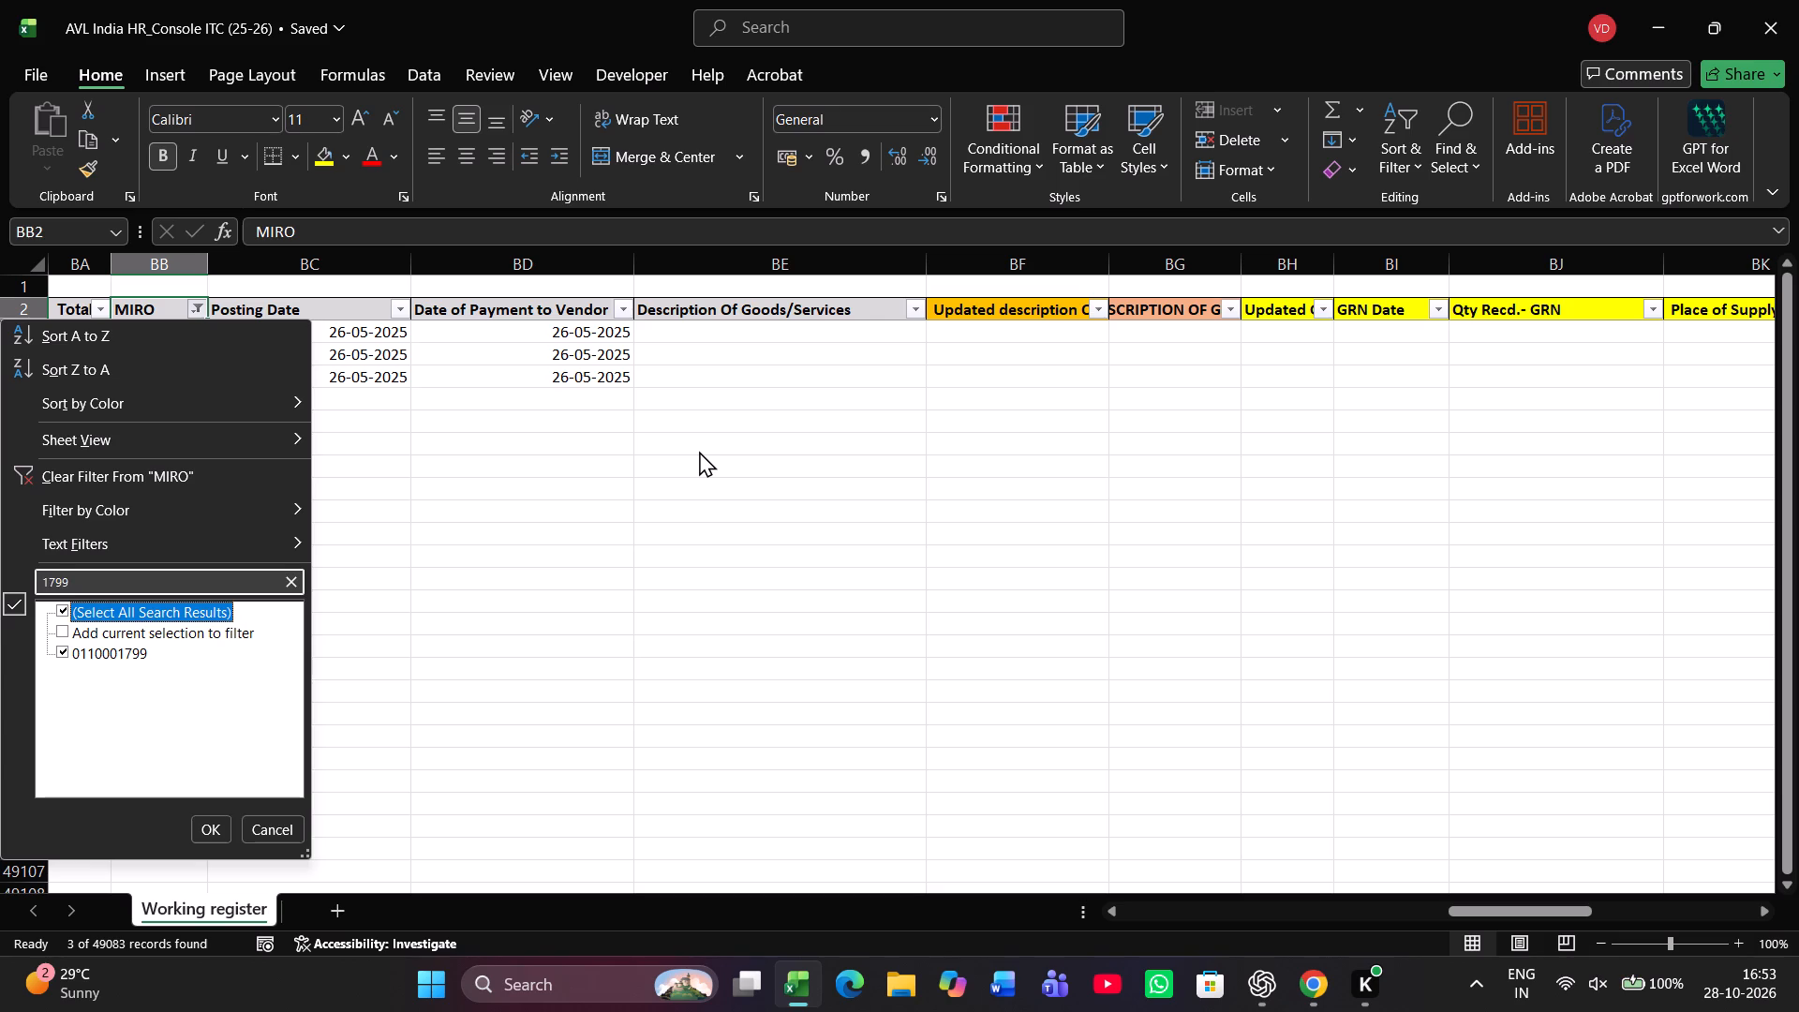
key("space")
key("space")
key("Down")
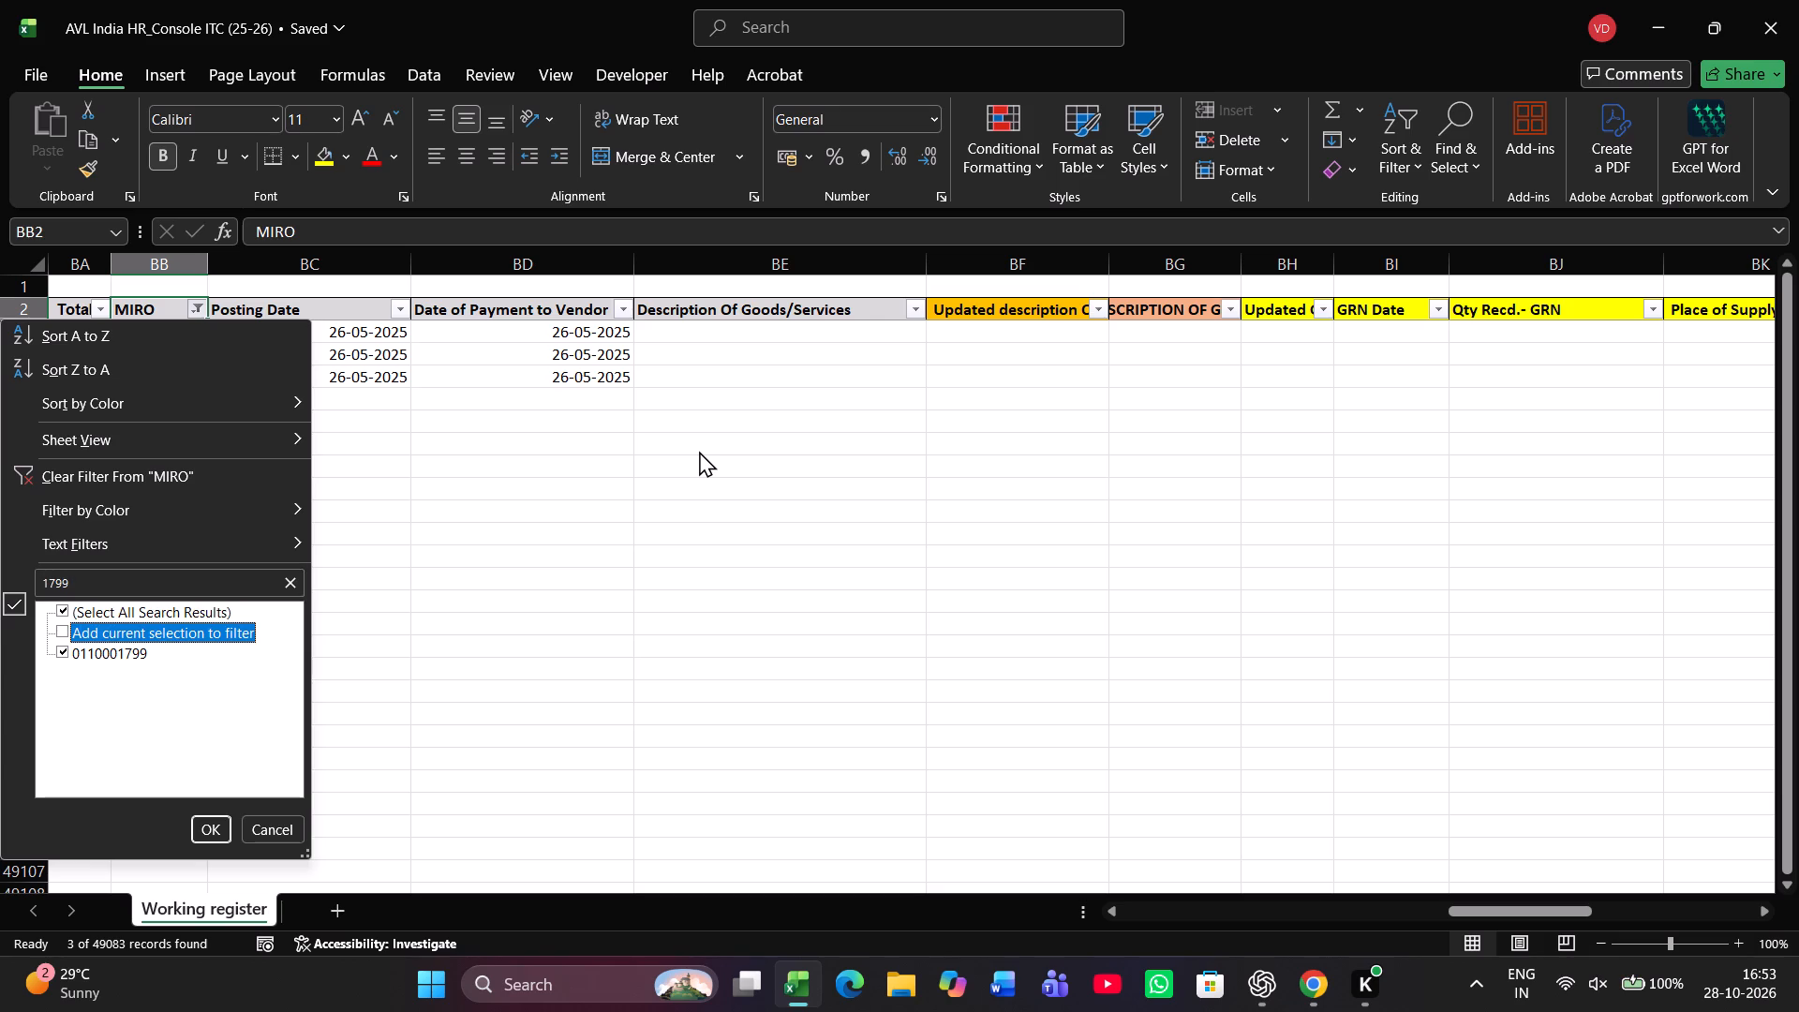
key("Up")
key("space")
key("Down")
key("Down")
key("space")
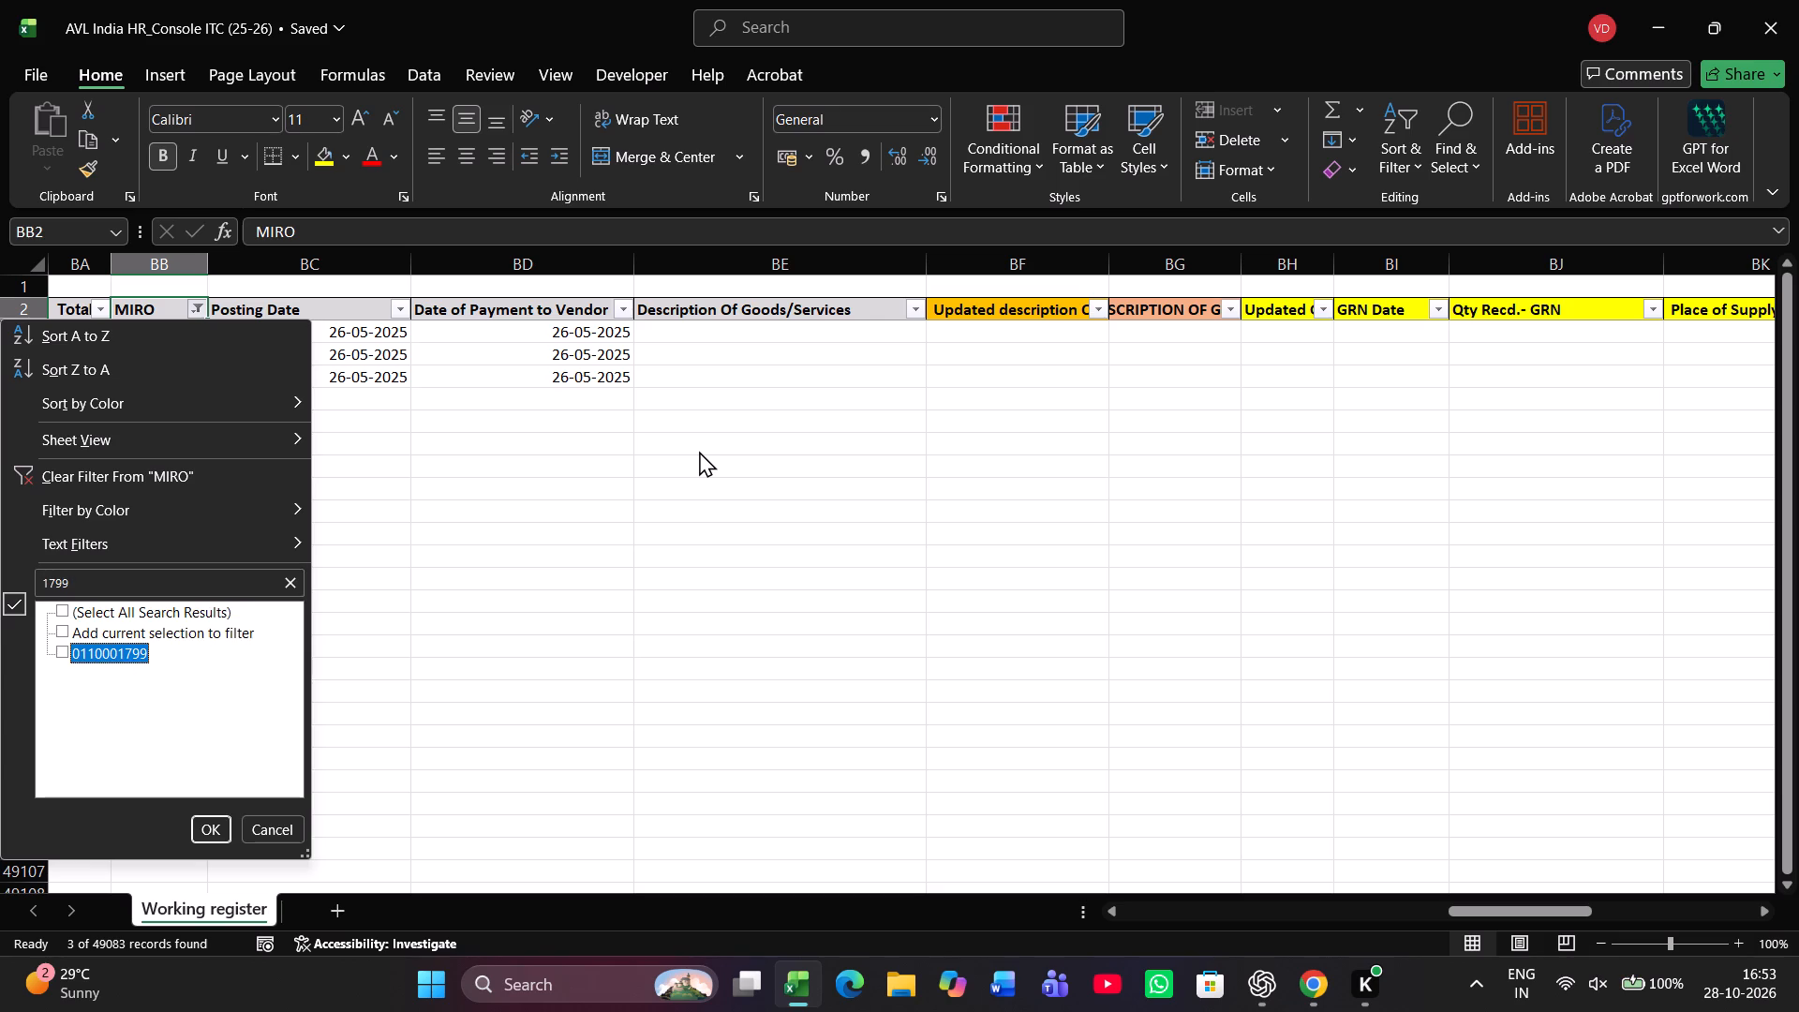
key("Return")
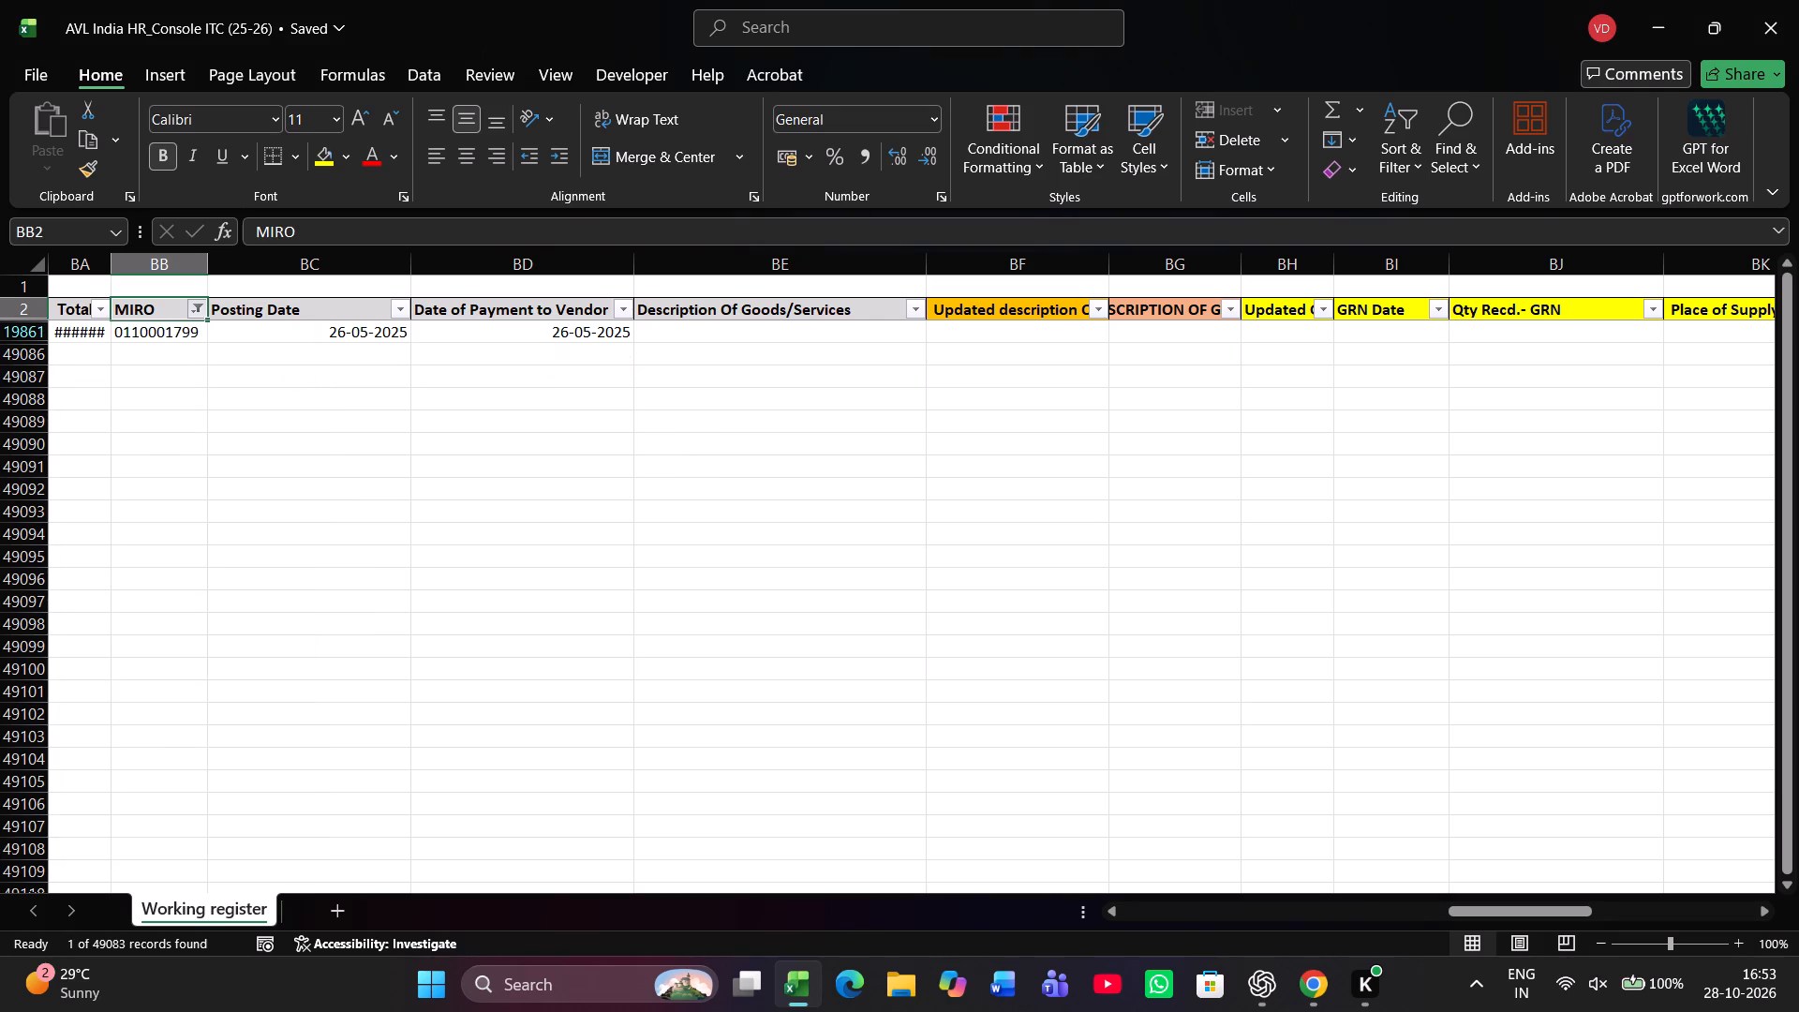
scroll(699, 451, "right", 1)
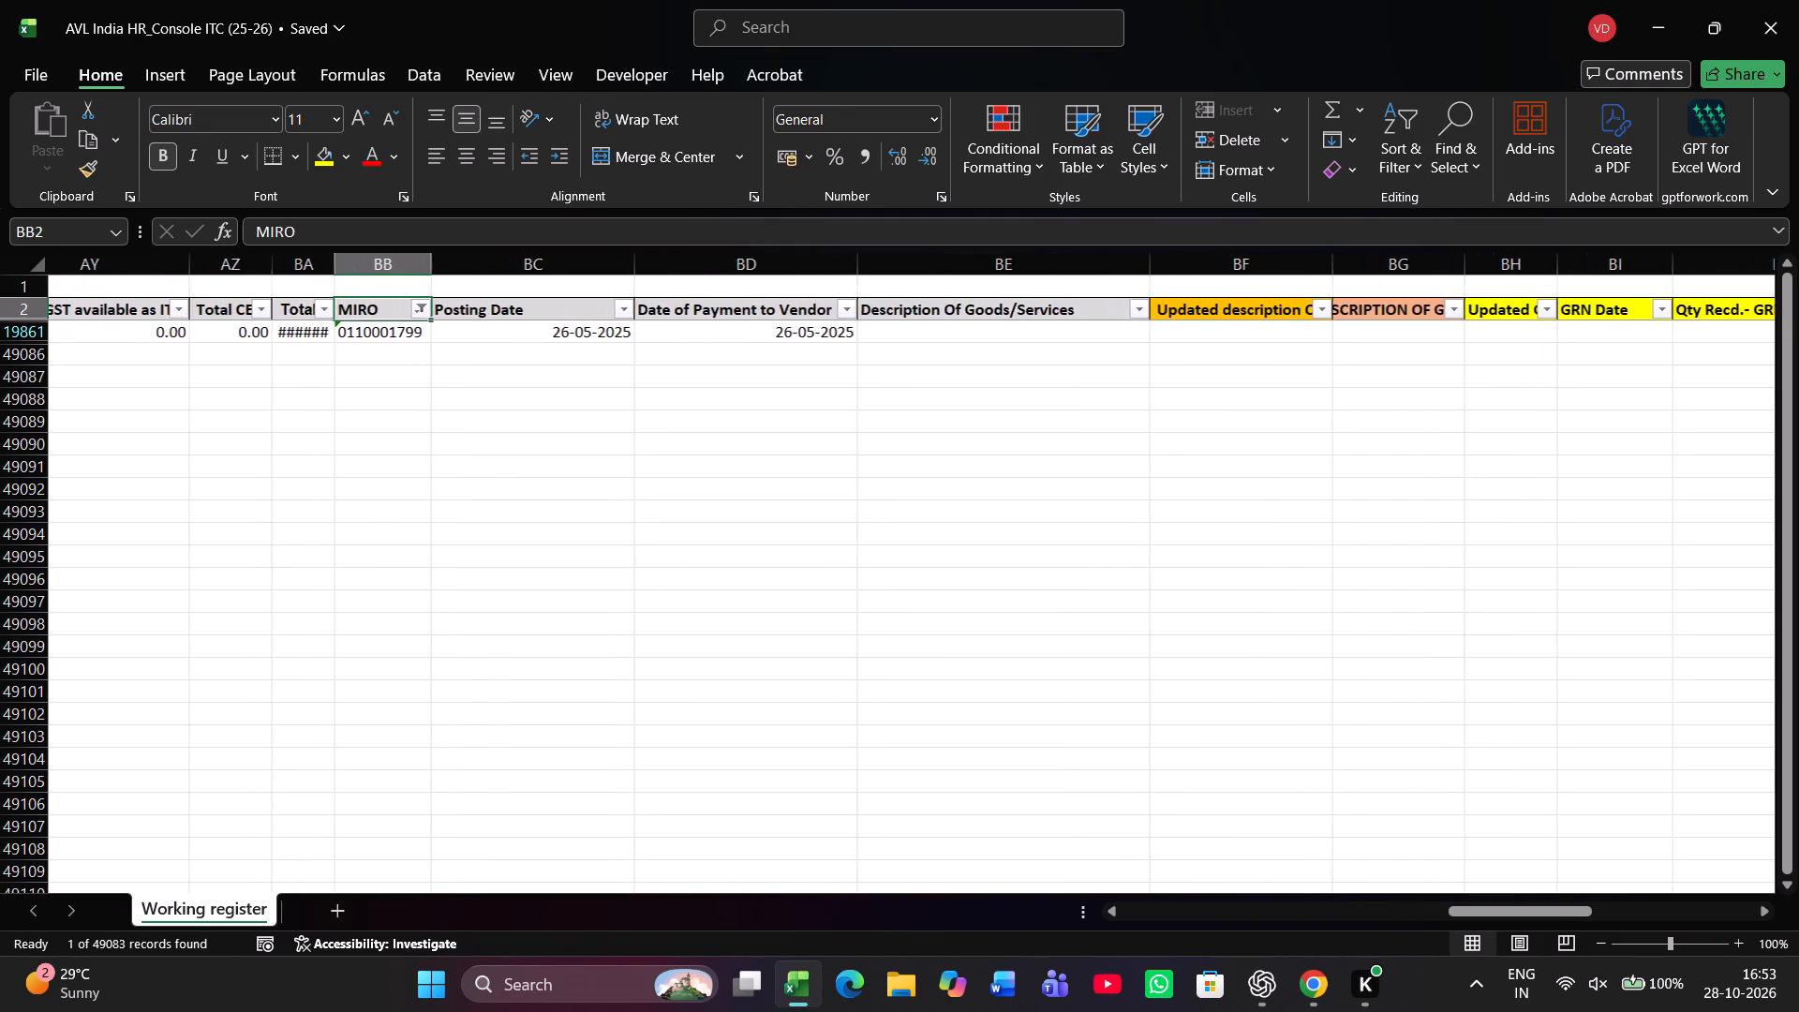
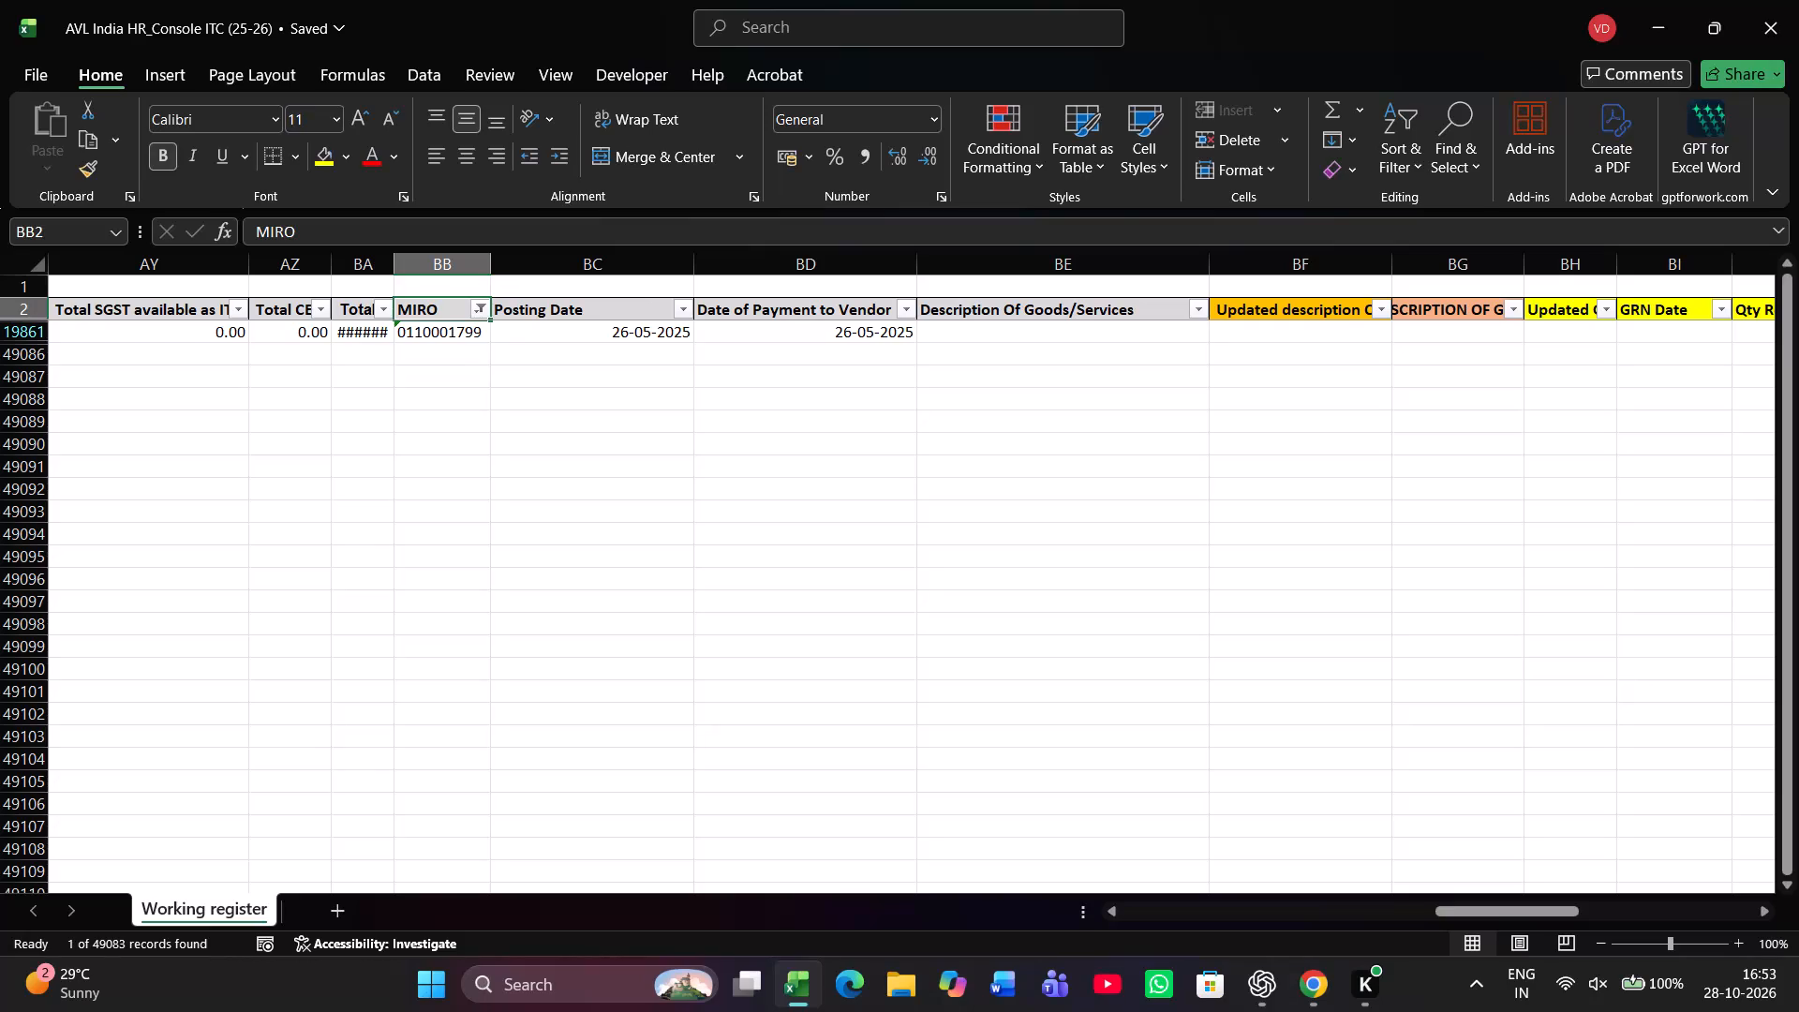
Enter "TAX AMOUNT IS LASS THAN Rs. 5000" under Whether Invoice to be Checked? (column BP) in row 19861.
key("Right")
key("Right")
key("Right")
key("Right")
key("Right")
key("Right")
key("Right")
key("Right")
key("Right")
key("Right")
key("Right")
key("Right")
key("Right")
key("Right")
key("Right")
key("Right")
key("Right")
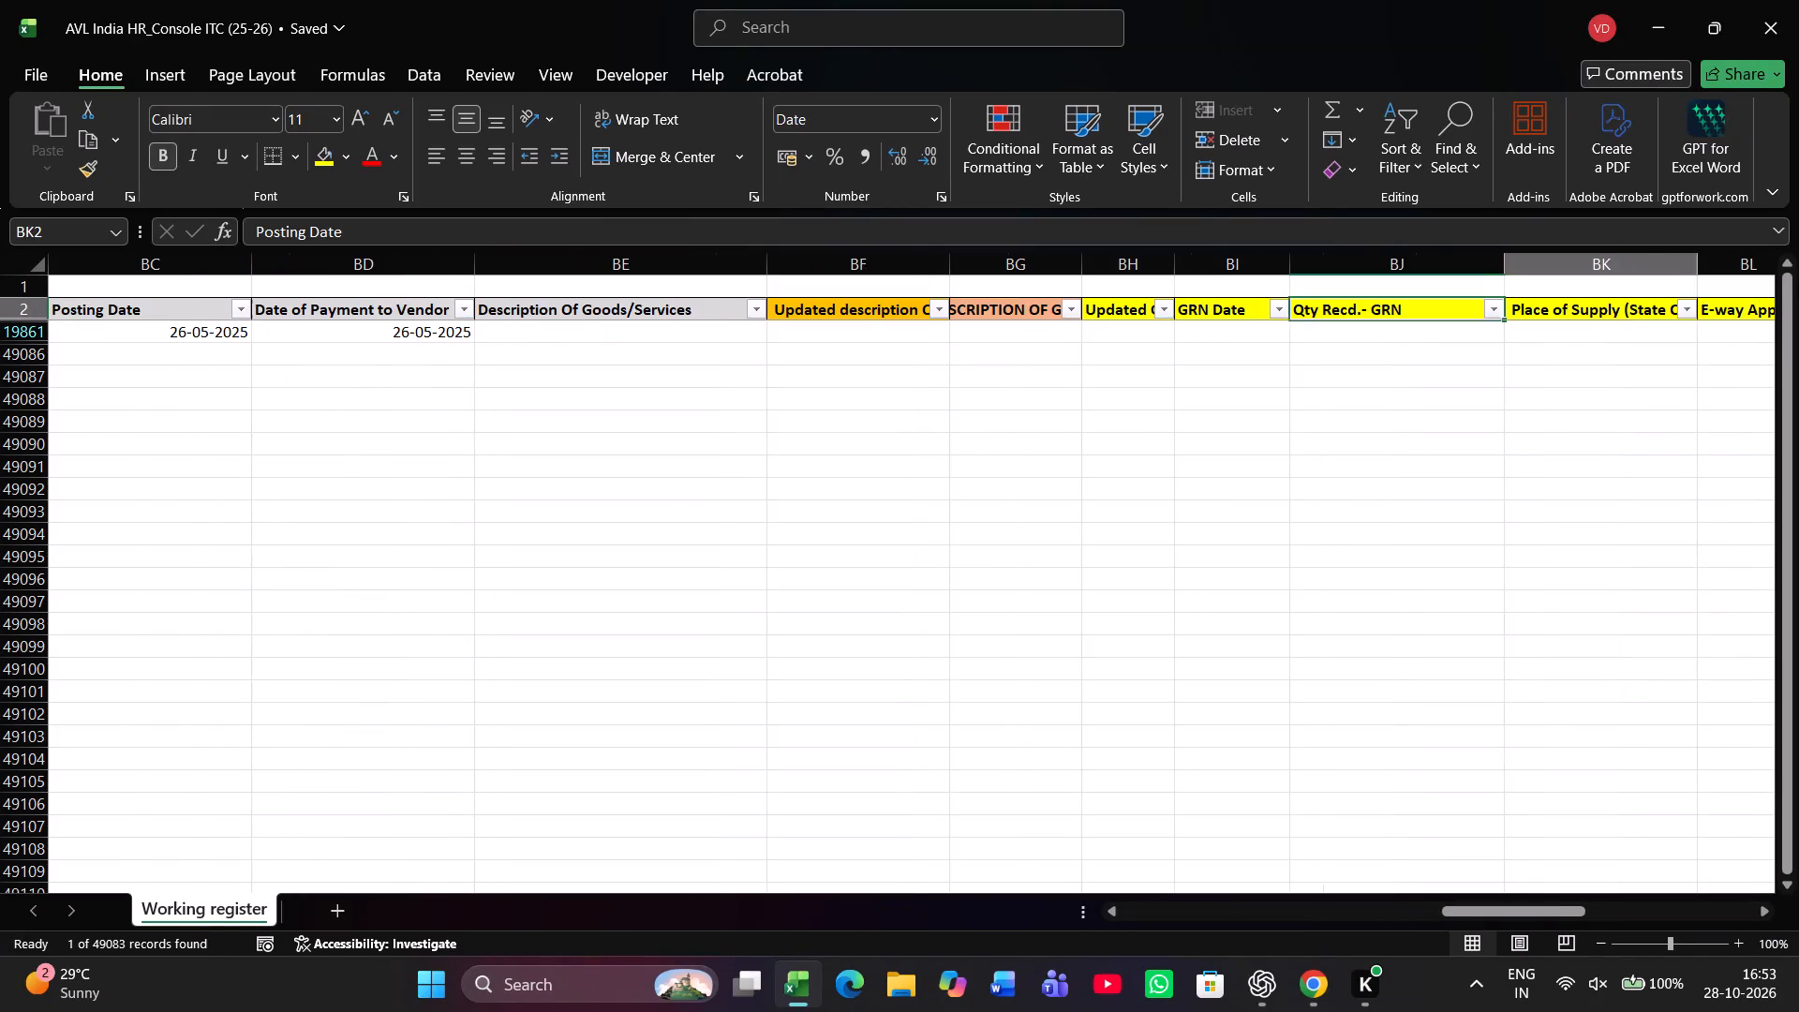
key("Right")
key("Right")
key("Right")
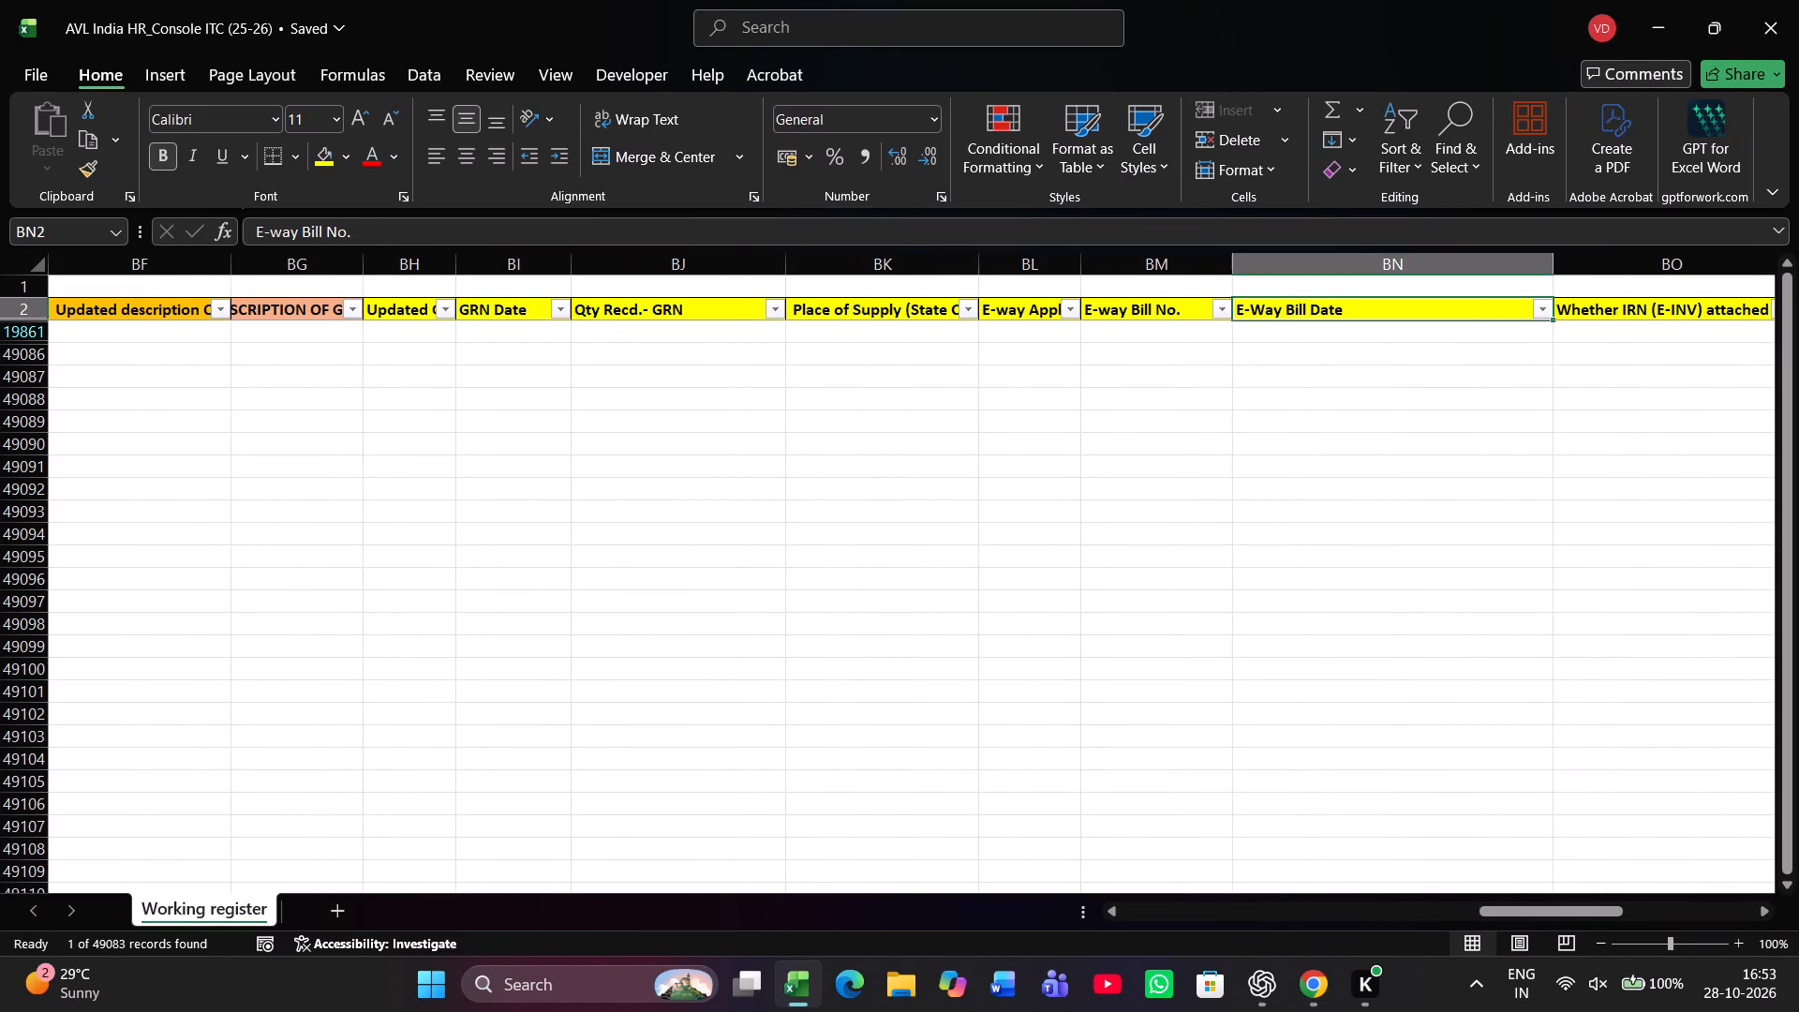
key("Right")
key("Right")
key("Right")
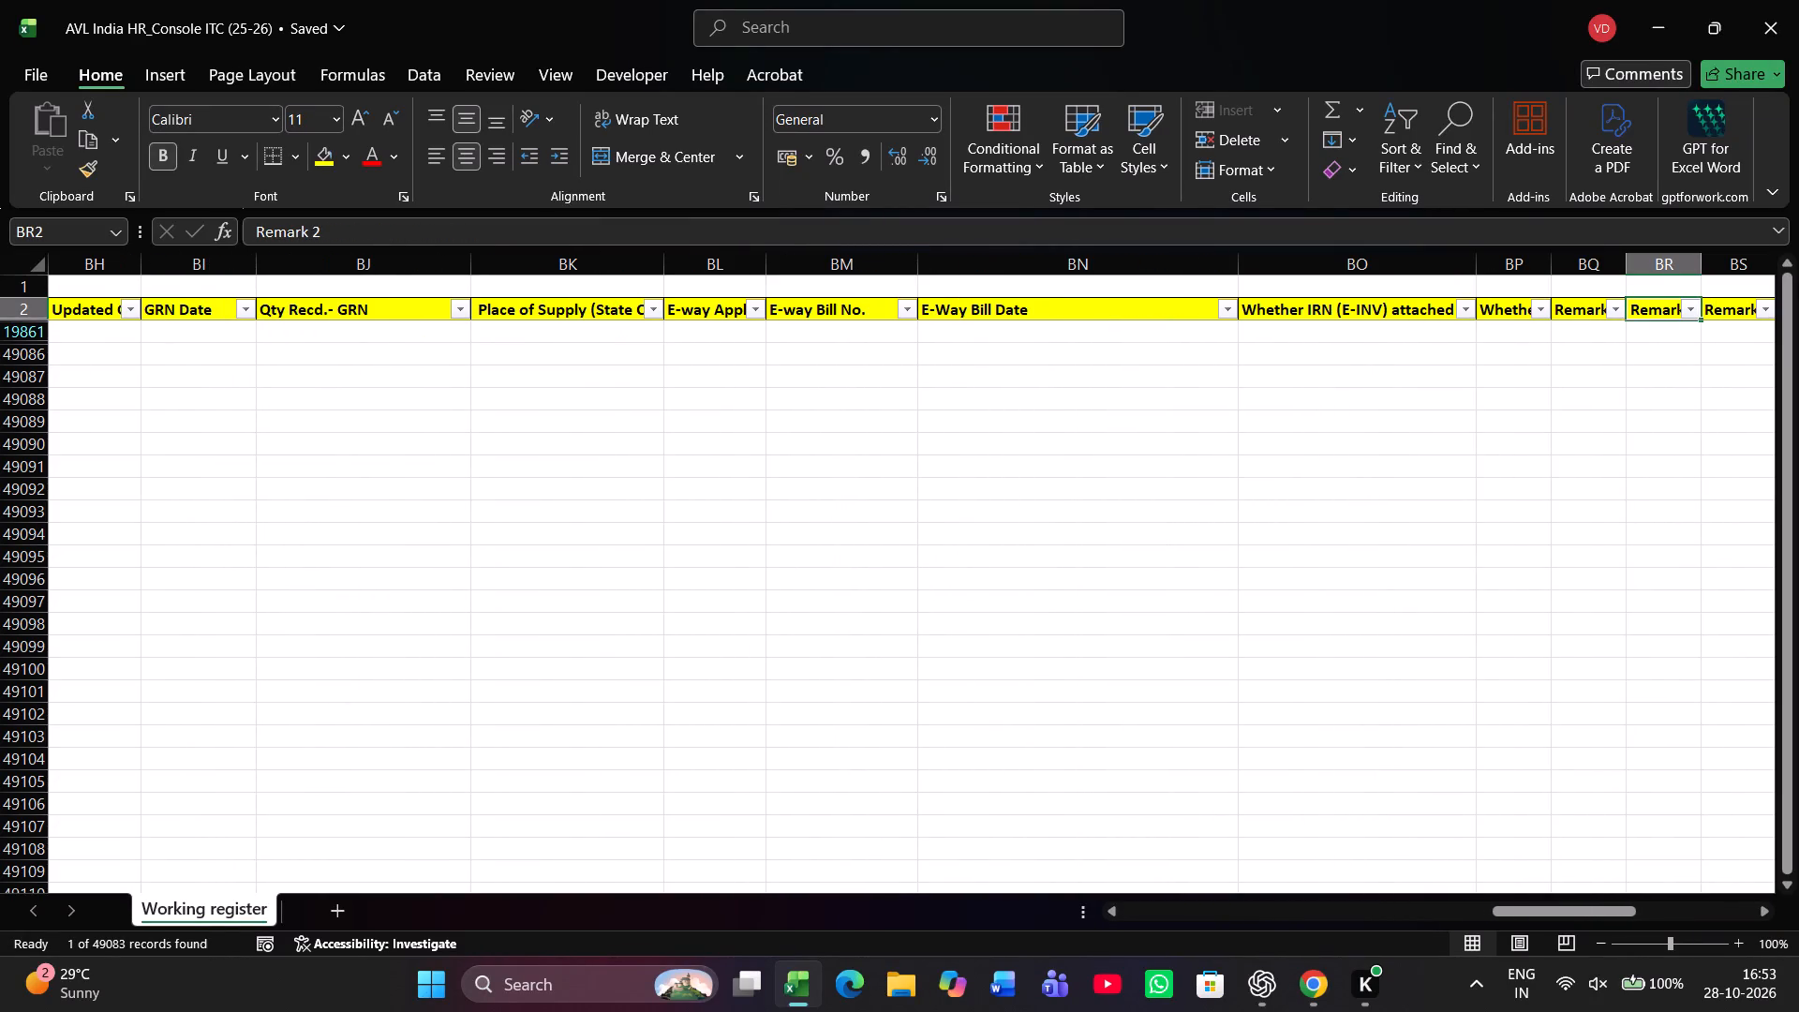
key("Left")
key("Left")
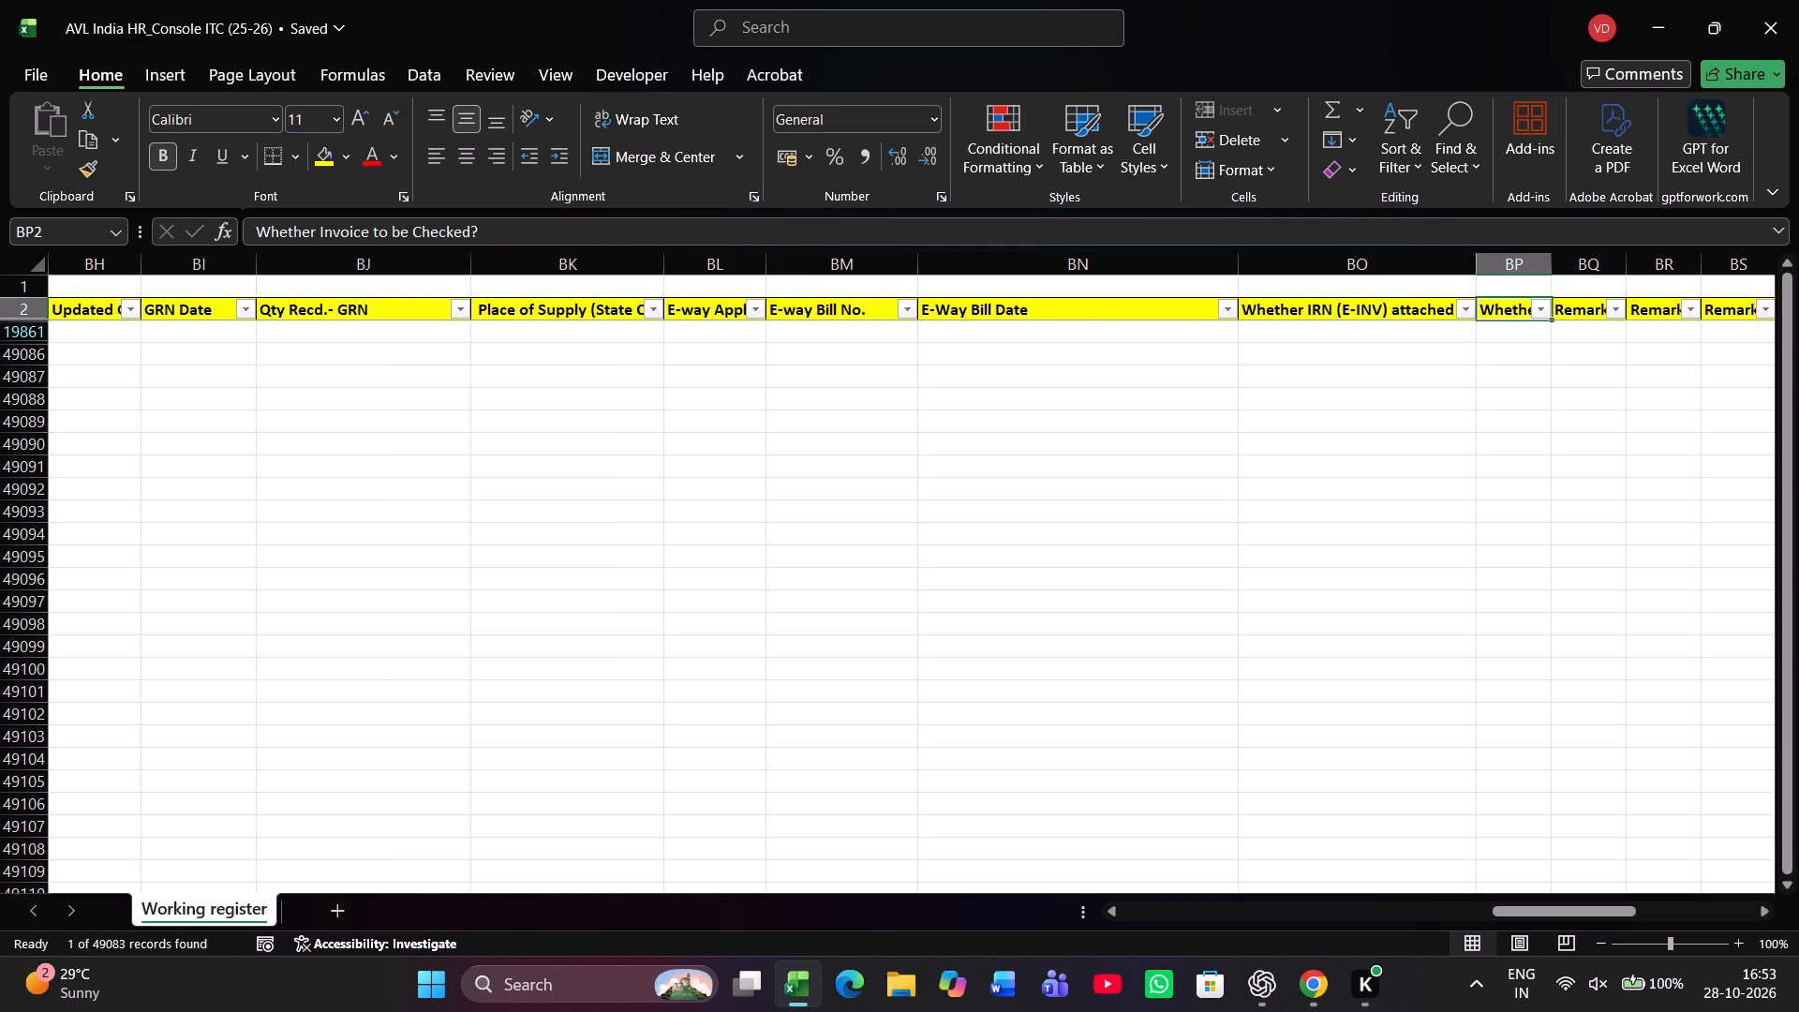
key("alt+Down")
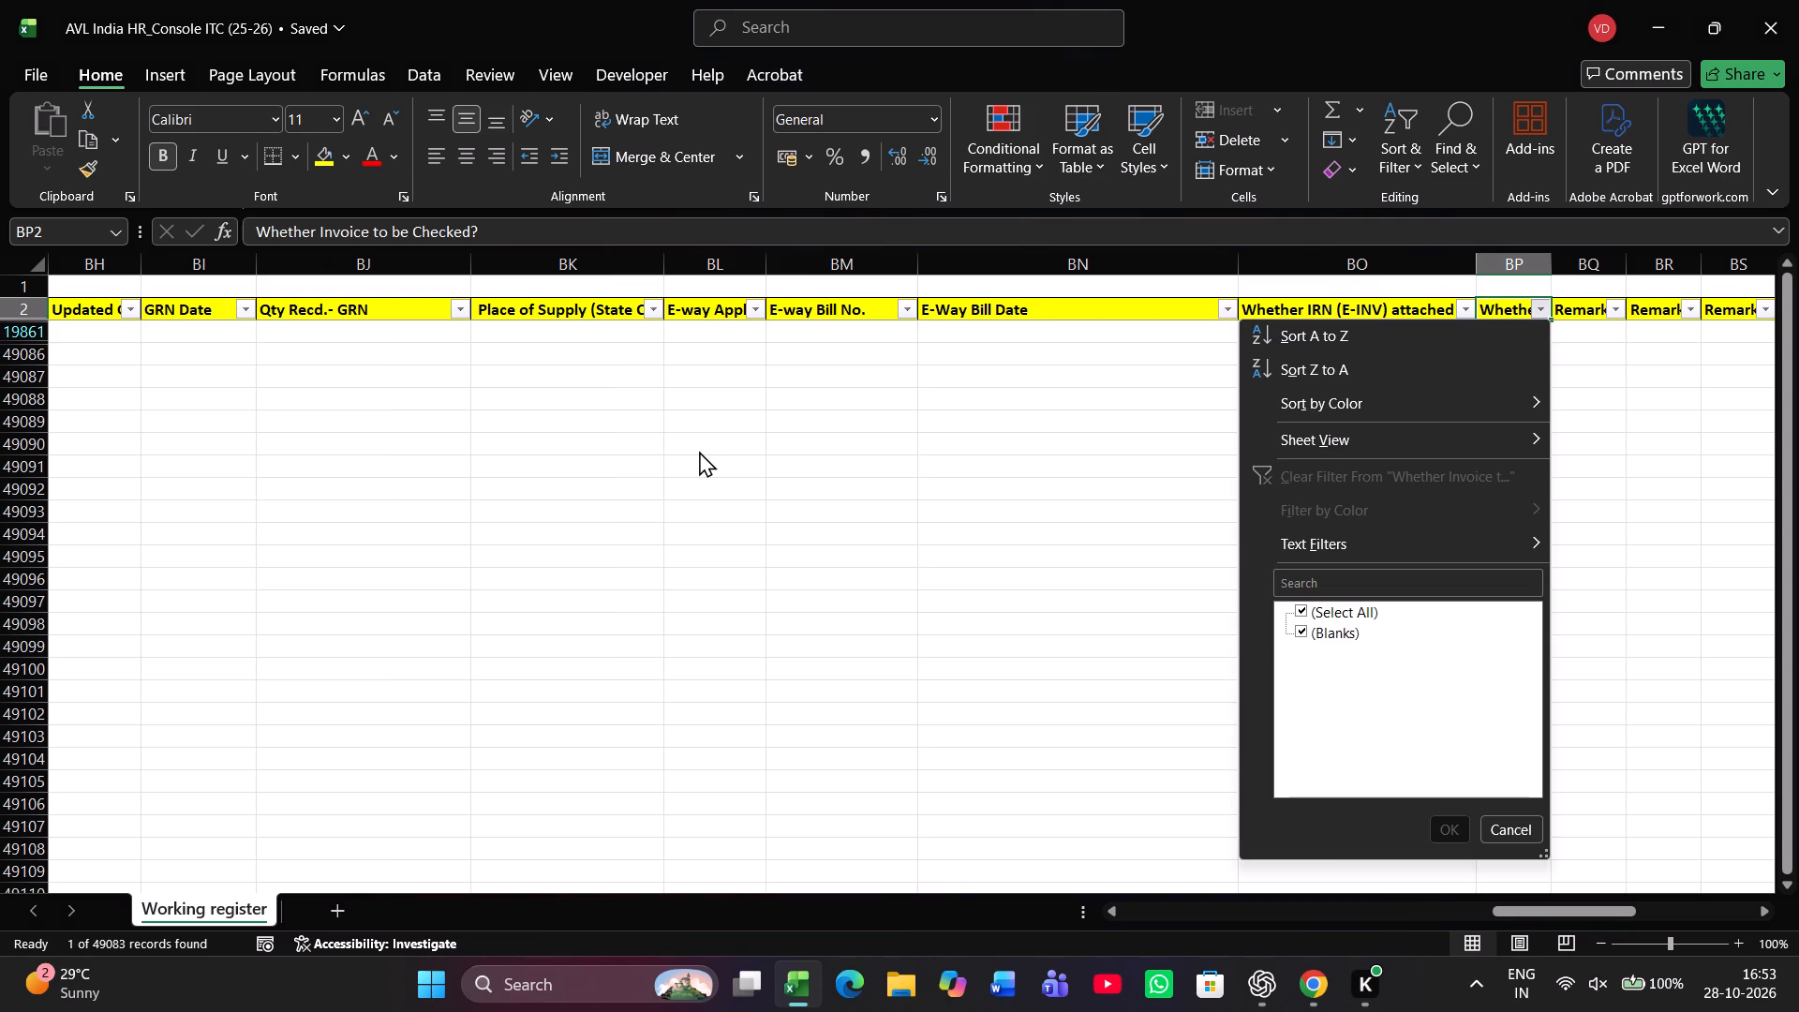
left_click(942, 499)
left_click(1500, 328)
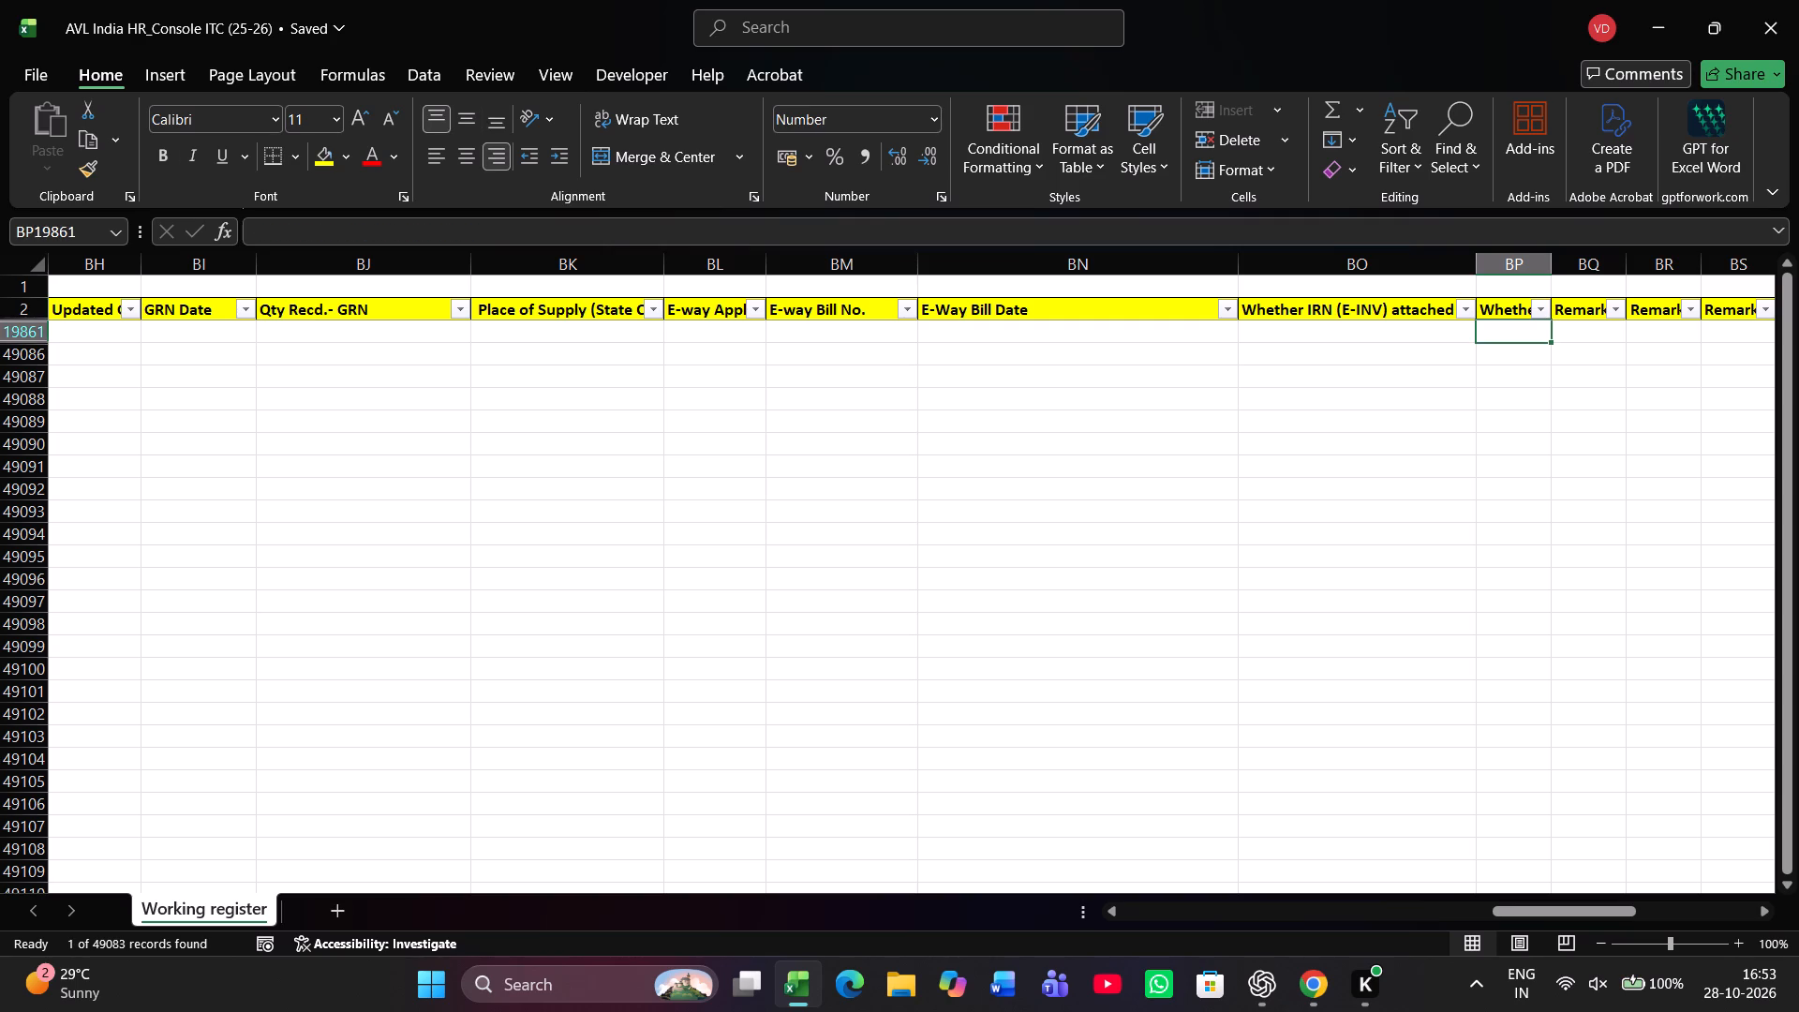
type("TAX")
key("space")
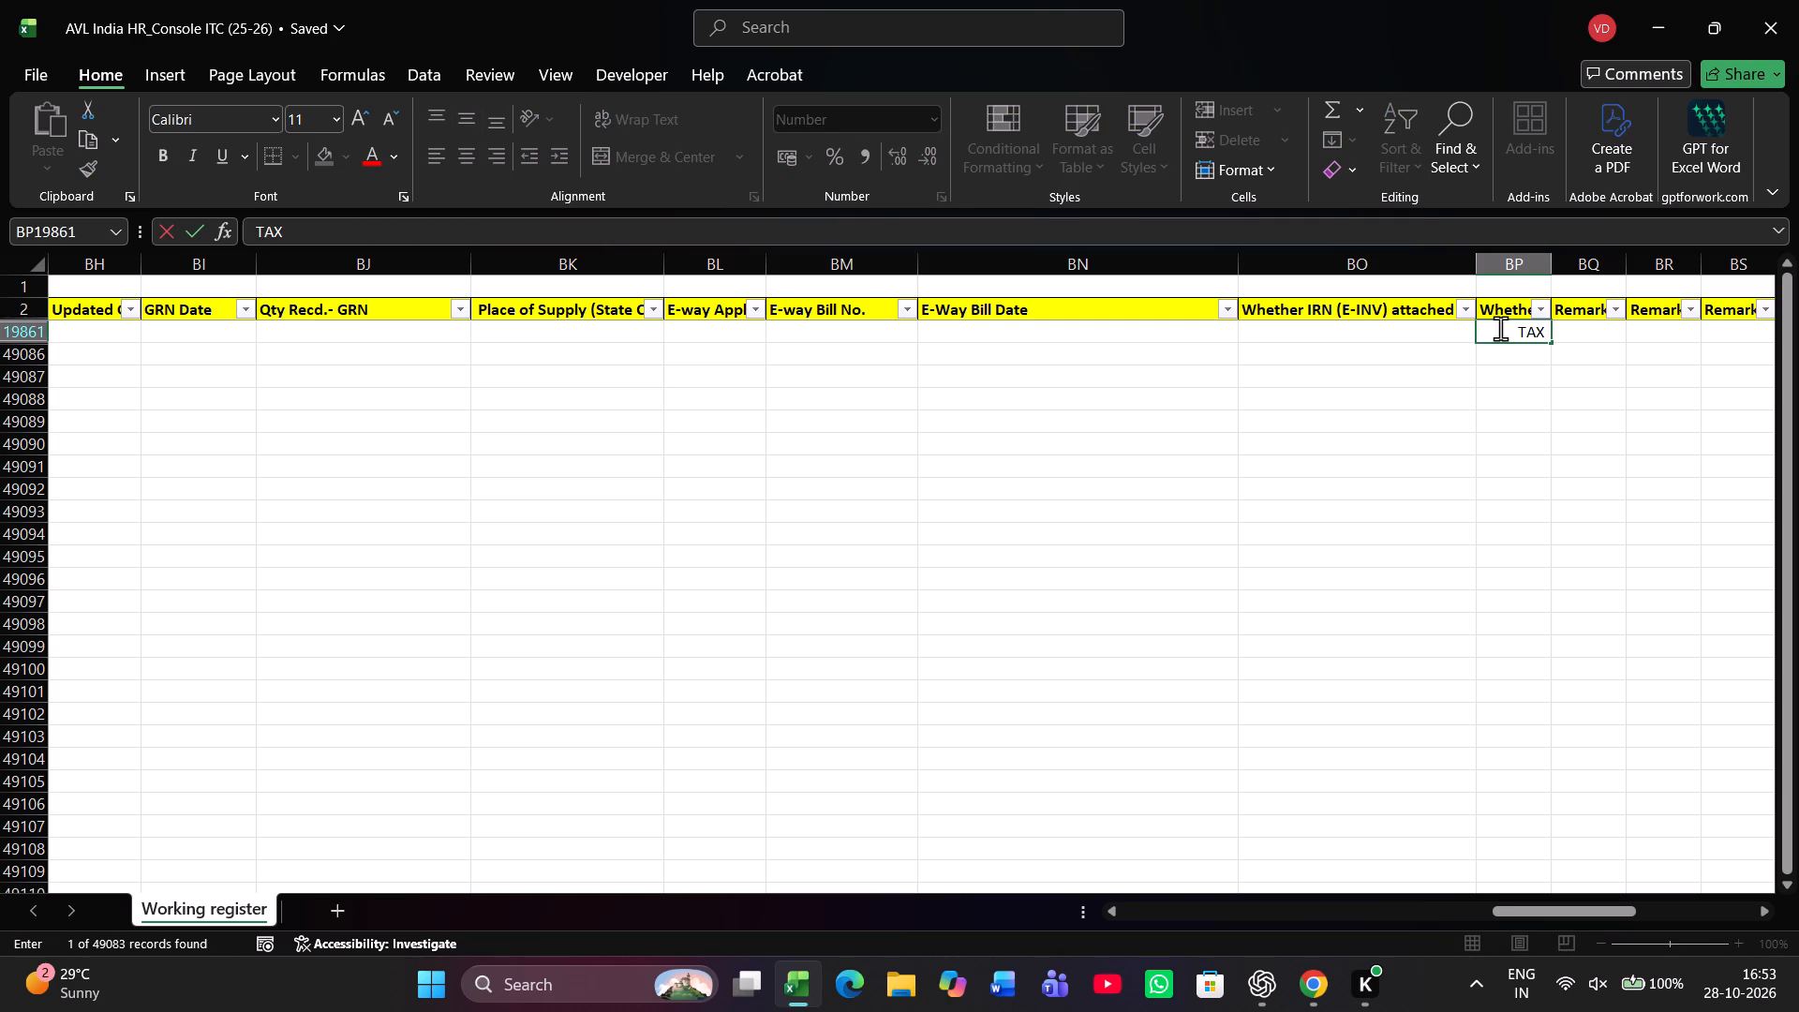
type("AMOUNT")
key("space")
type("IS LASS THAN R")
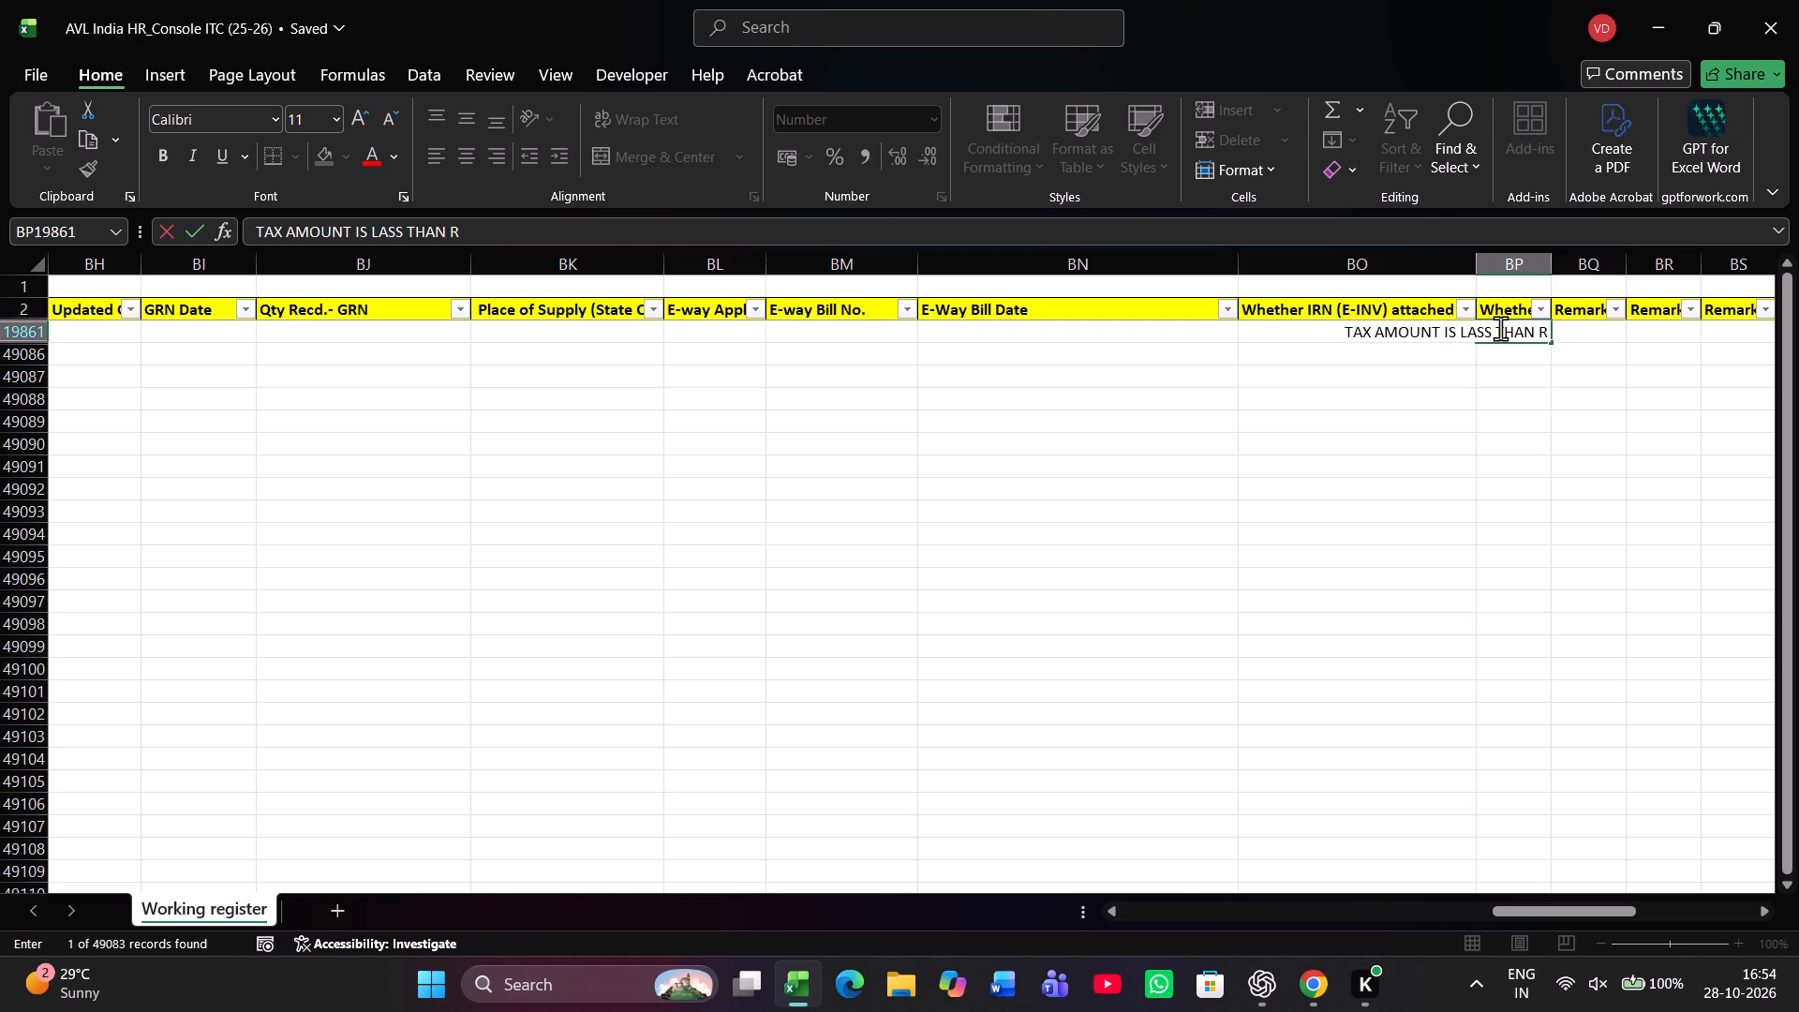
key("shift+s")
type(". 5000")
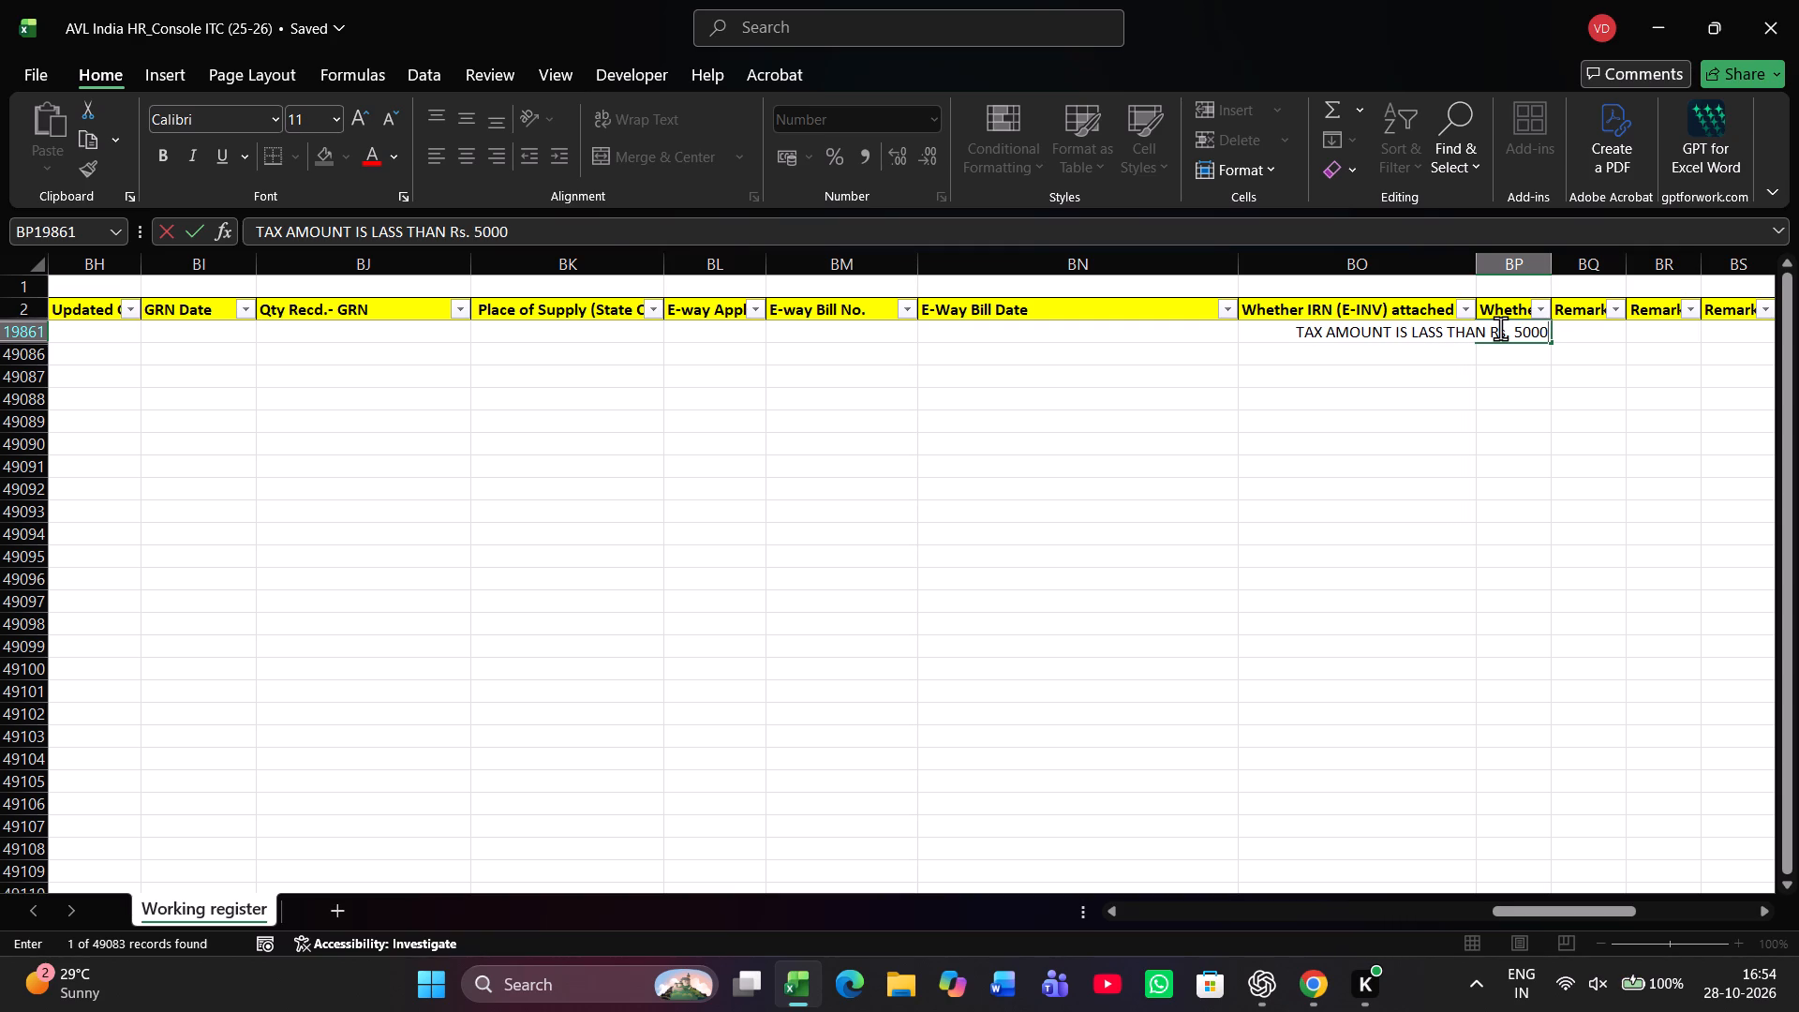
key("Return")
key("Up")
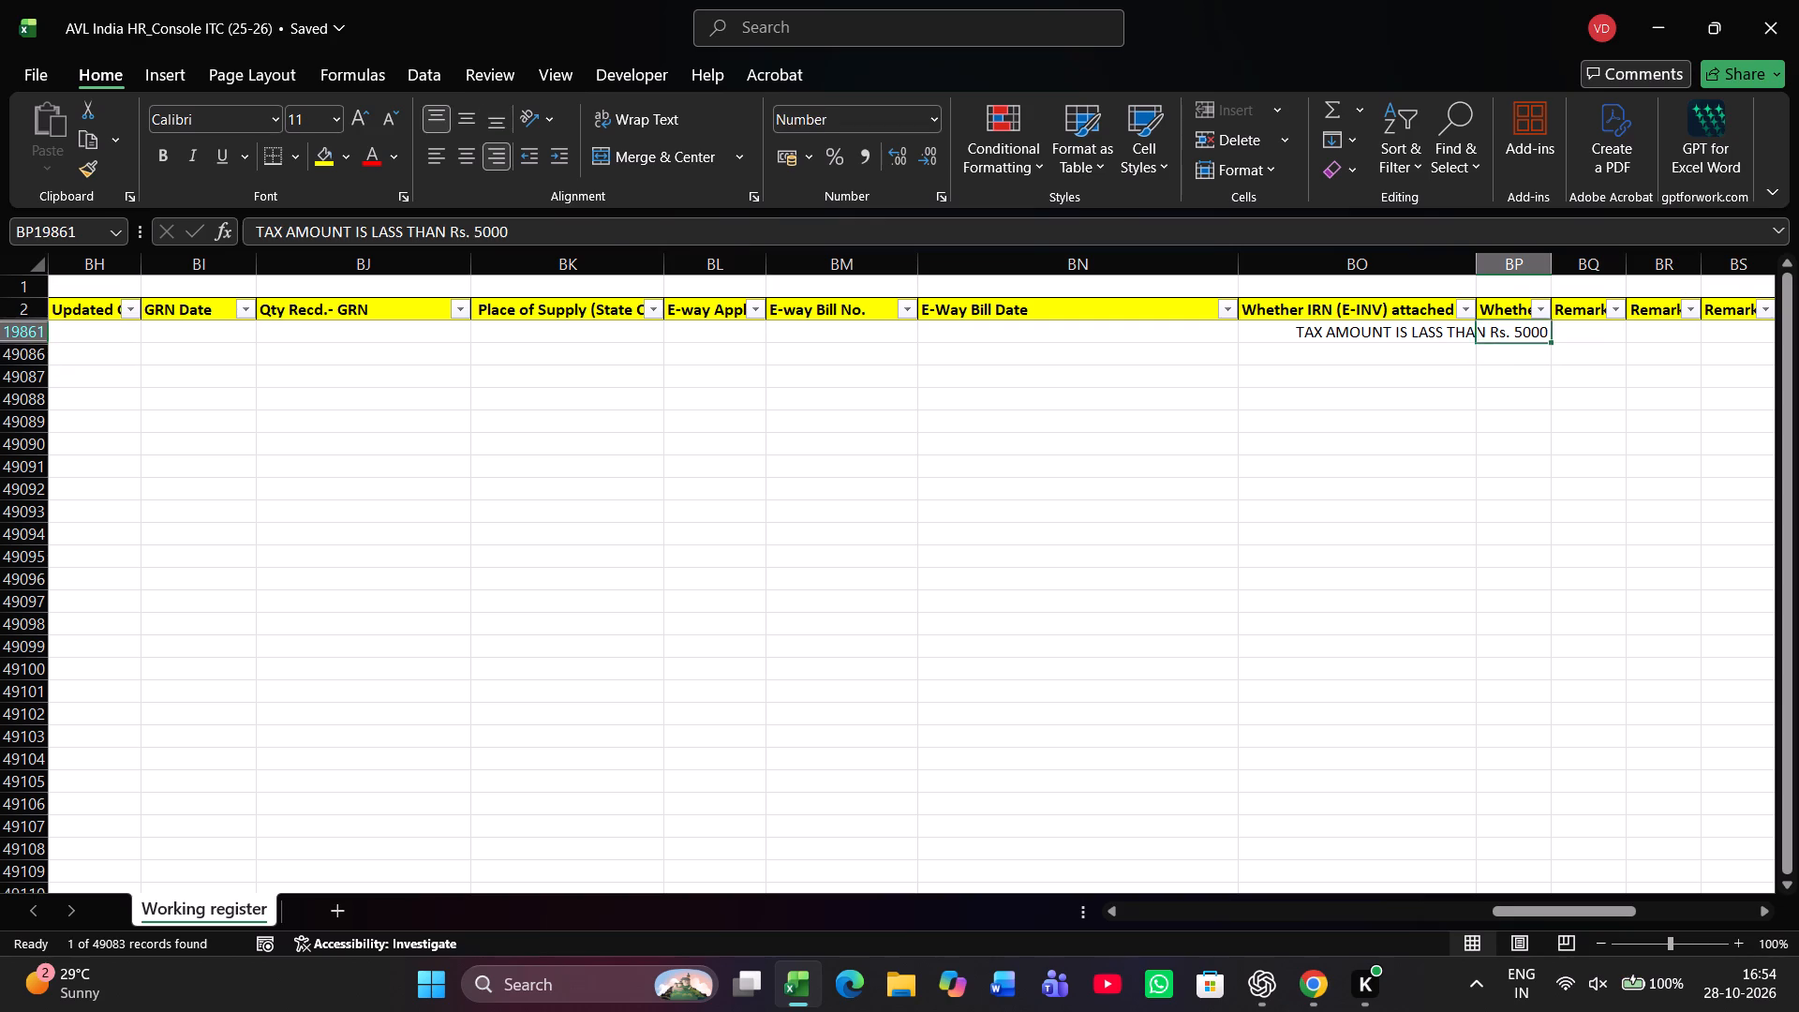
key("Up")
key("Left")
key("Left")
key("Left")
key("Left")
key("Left")
key("Left")
key("Left")
key("Left")
key("Left")
key("Left")
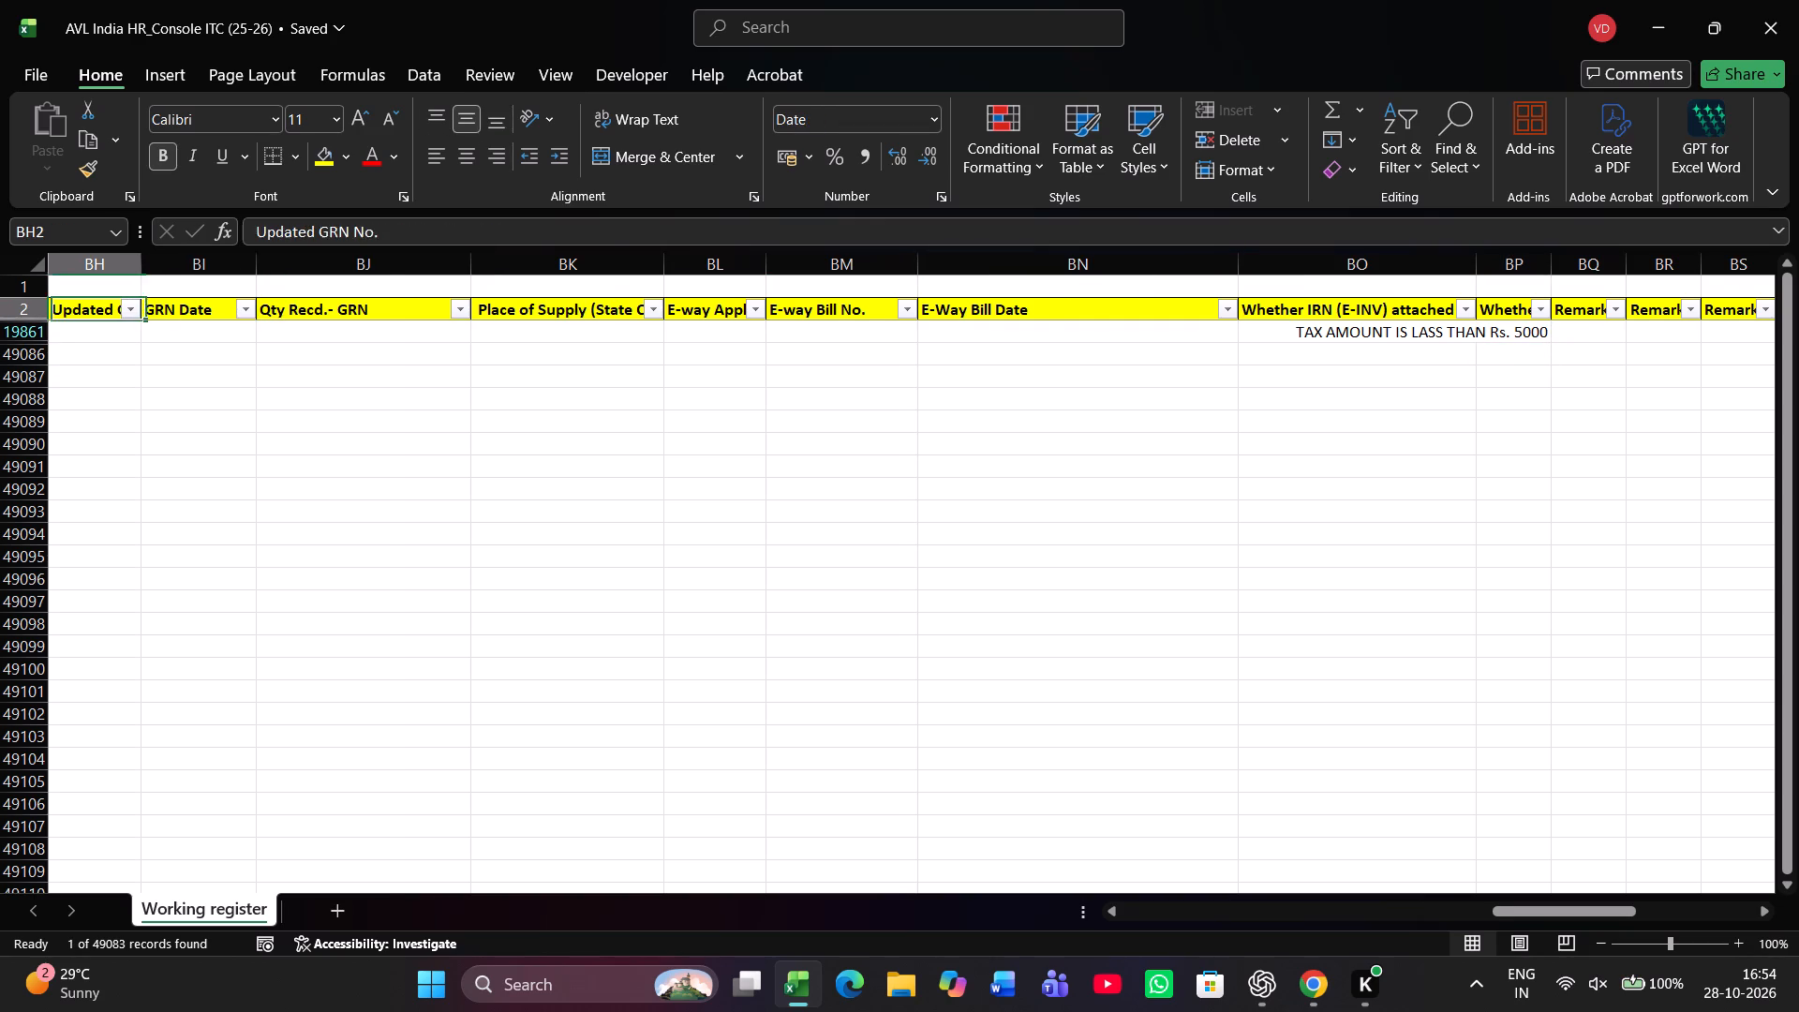
key("Left")
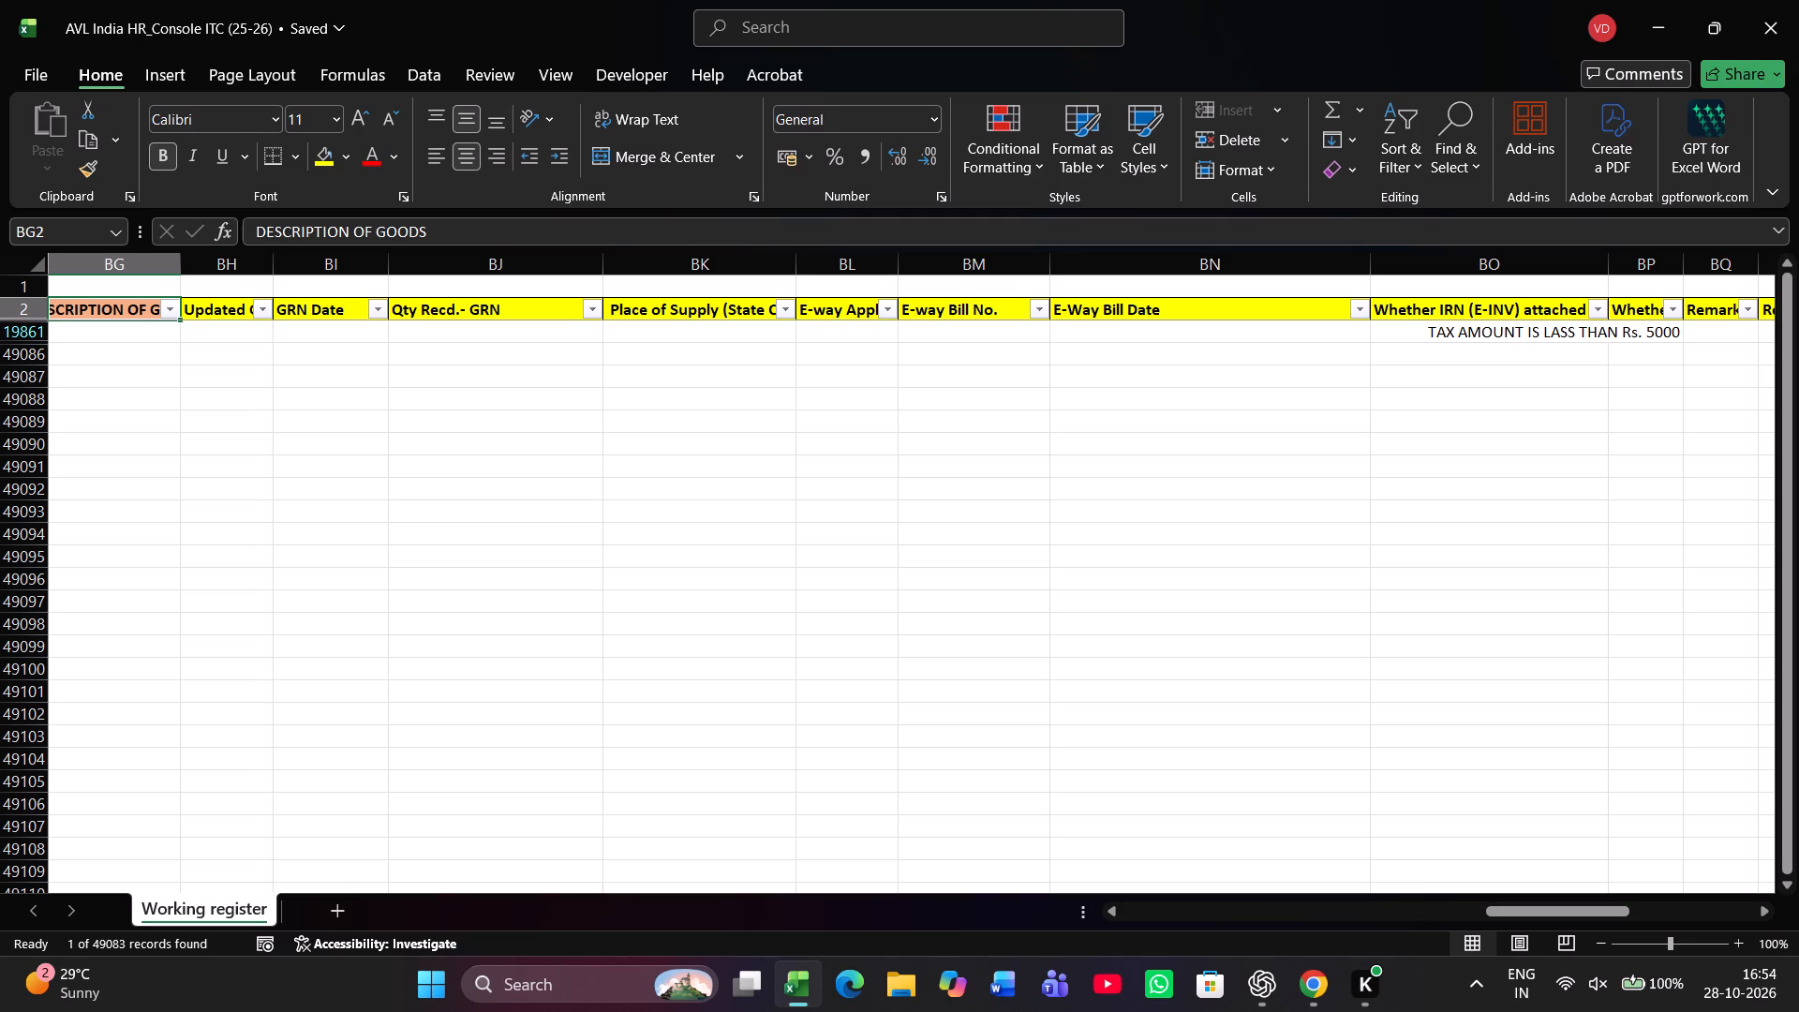
key("Left")
key("Left")
key("Left")
key("Left")
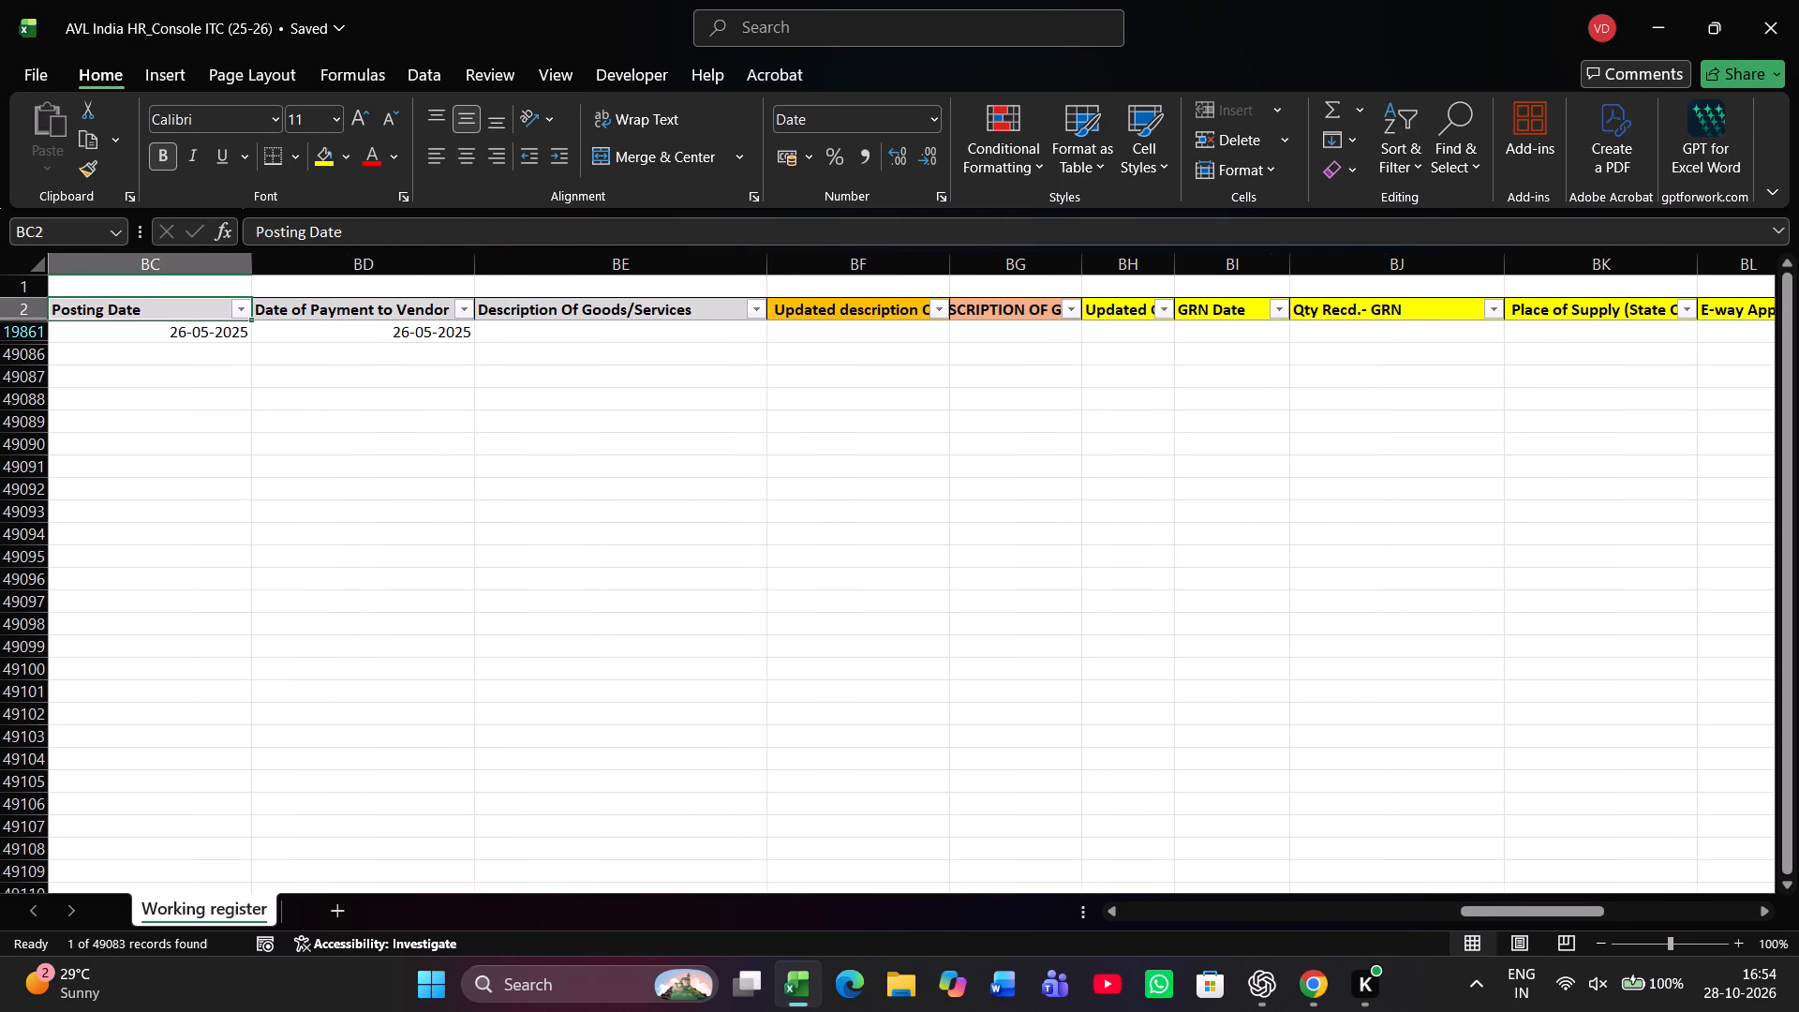
key("Left")
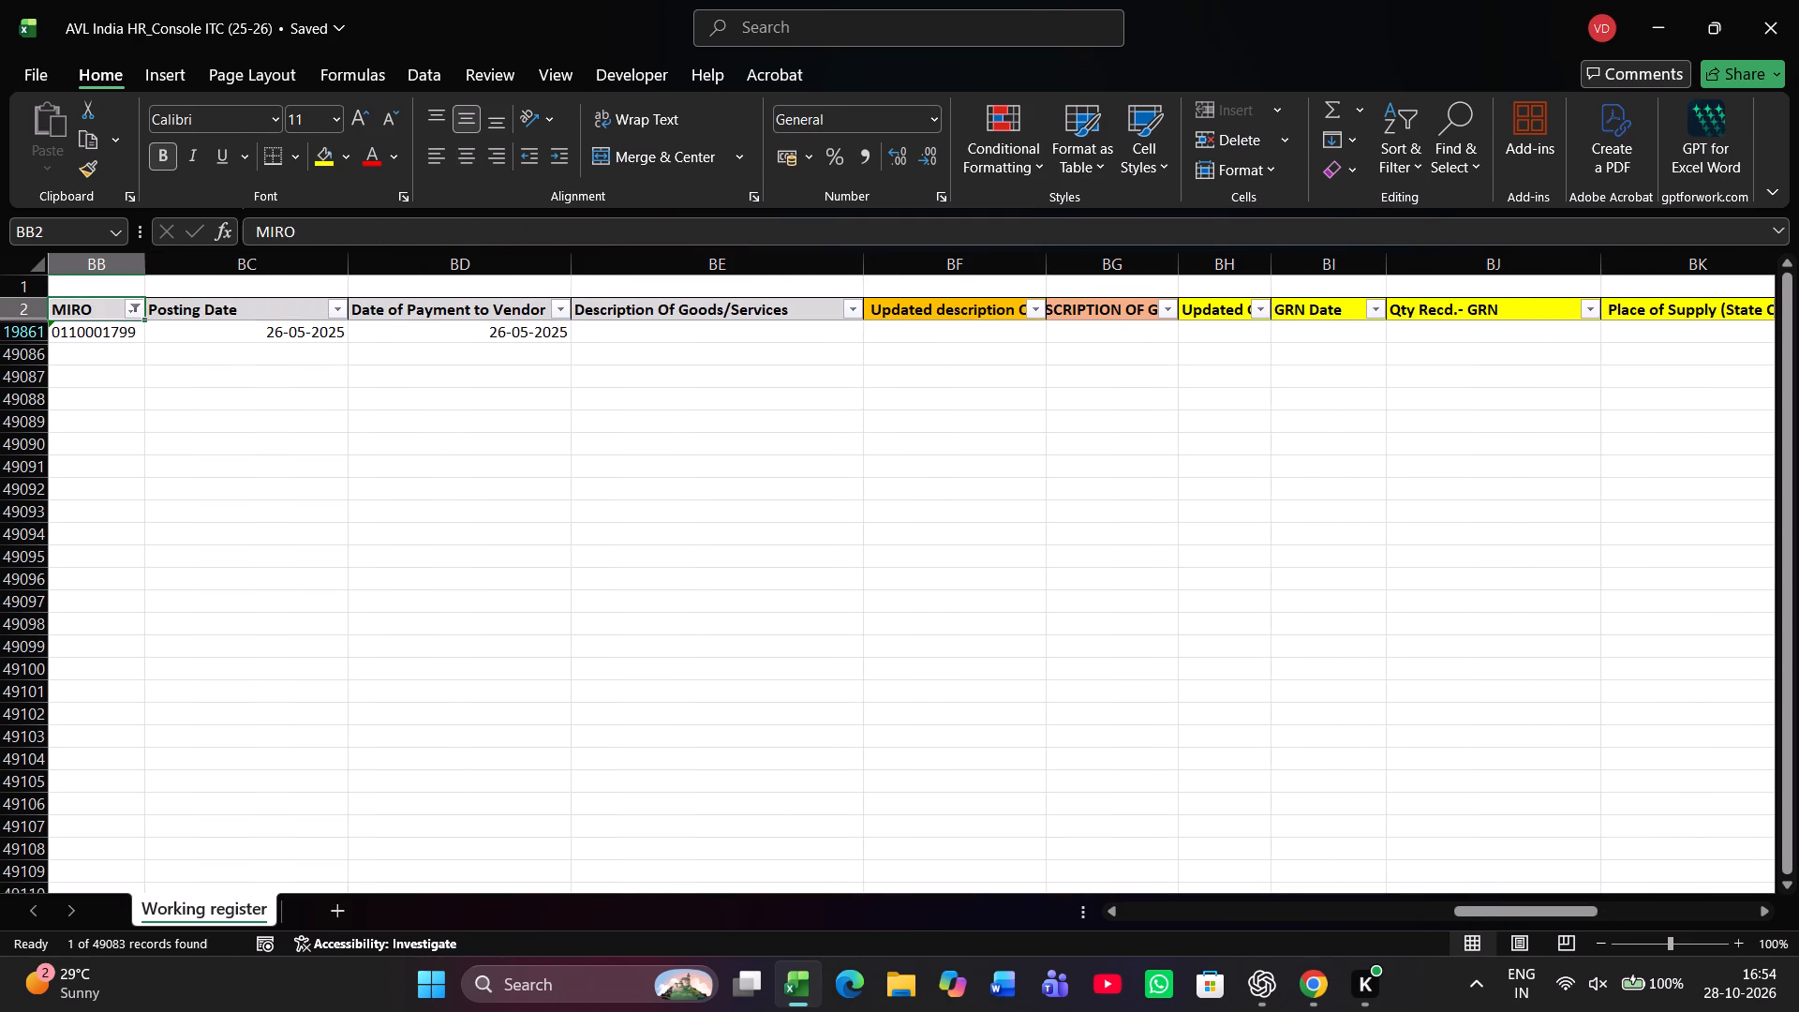
key("Right")
key("Right")
key("Left")
key("Left")
key("alt+Down")
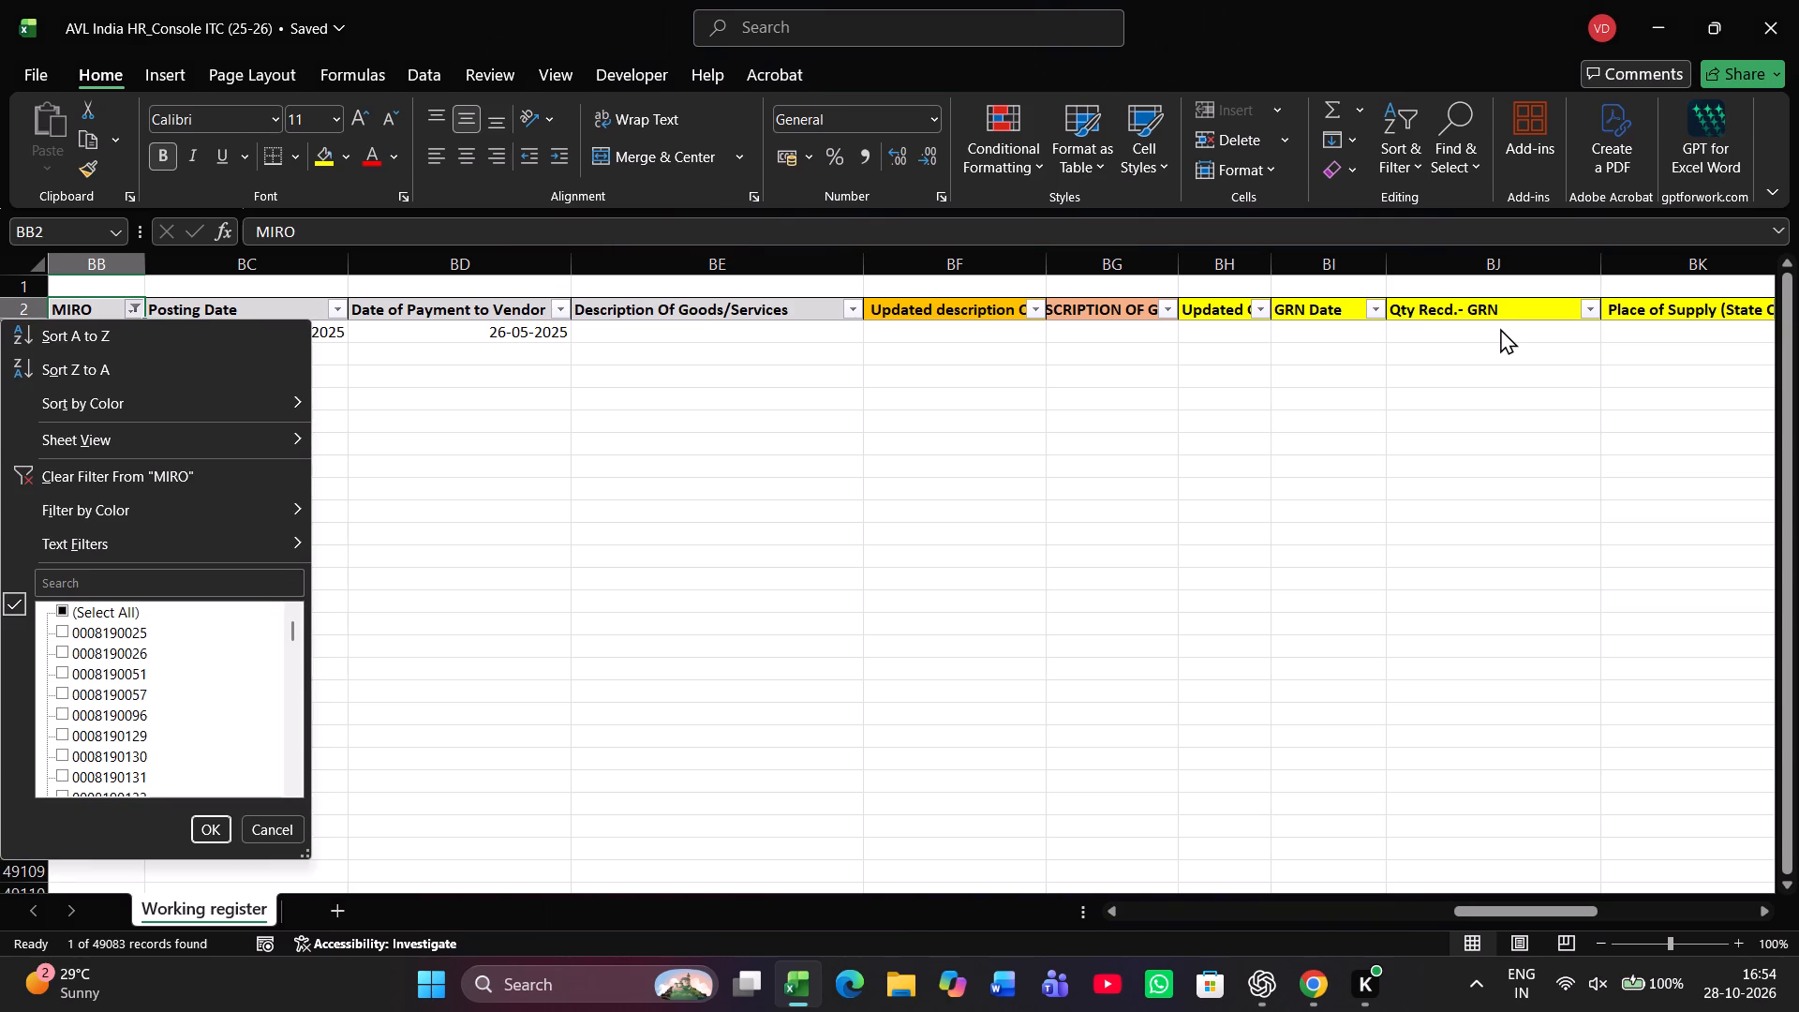
key("Down")
key("Down")
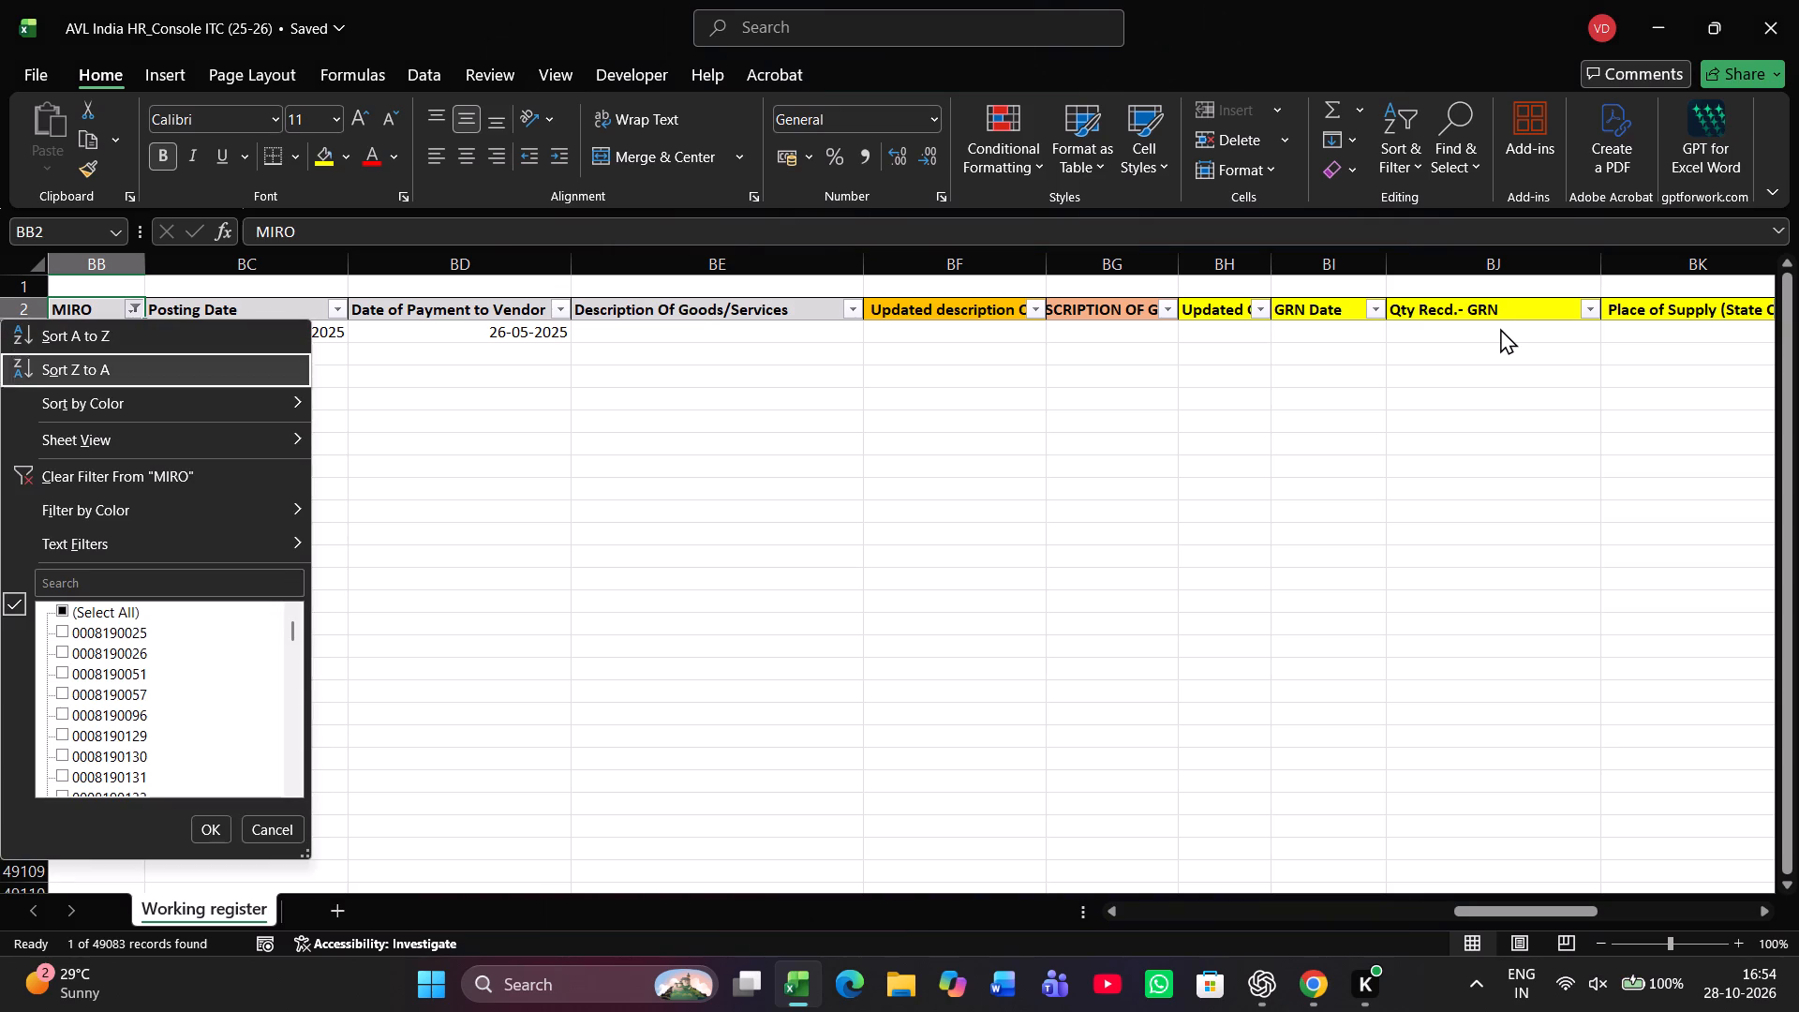
key("Down")
key("Down")
key("Down")
key("Down")
key("Down")
key("Down")
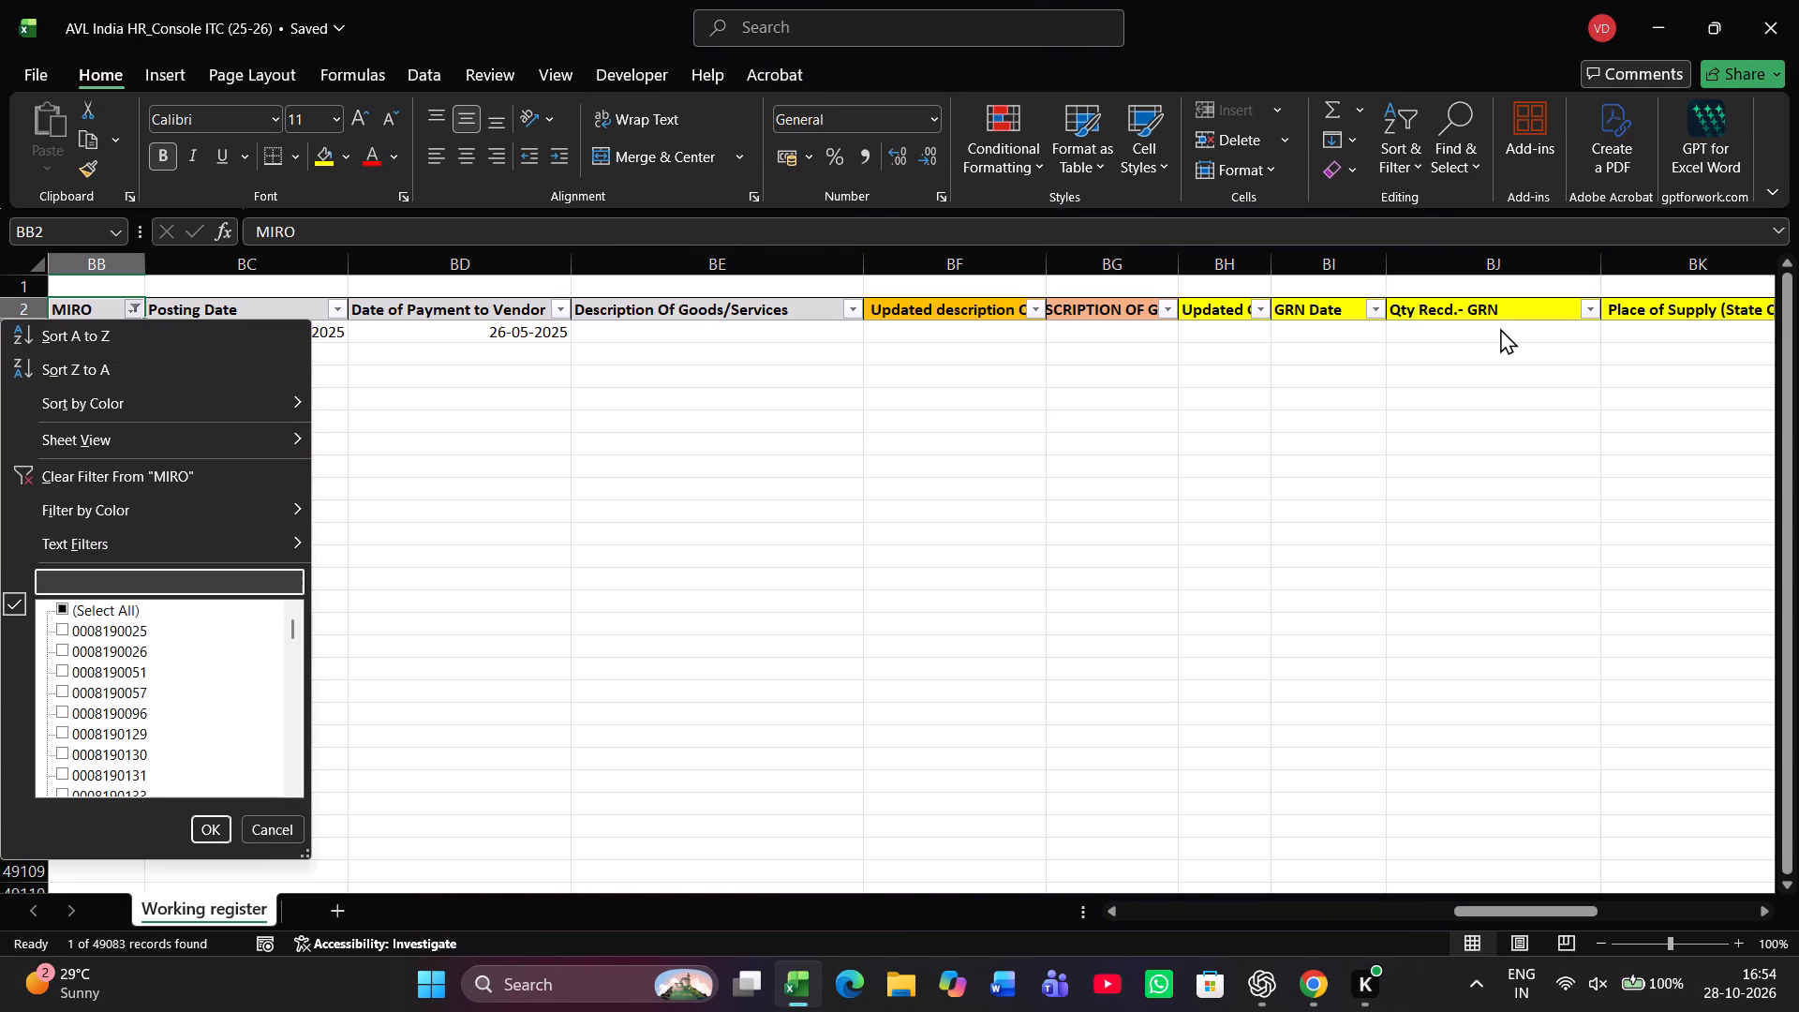
key("Down")
key("space")
key("space")
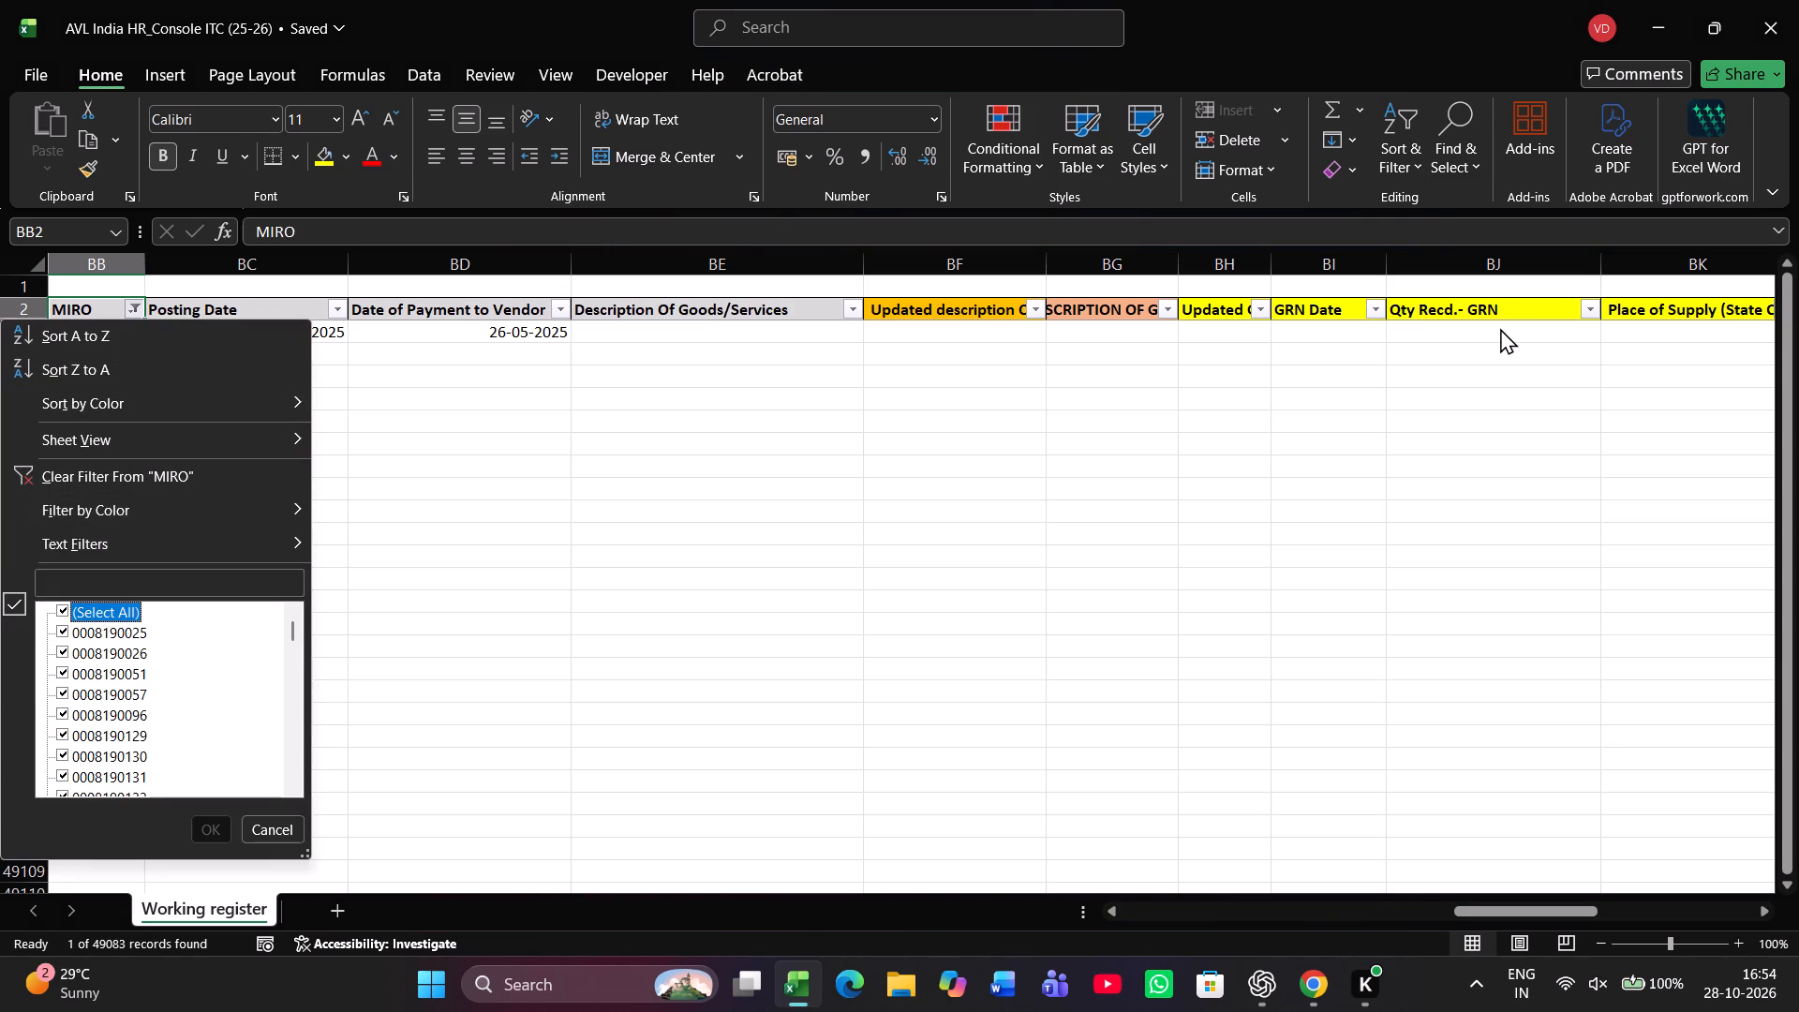
key("Up")
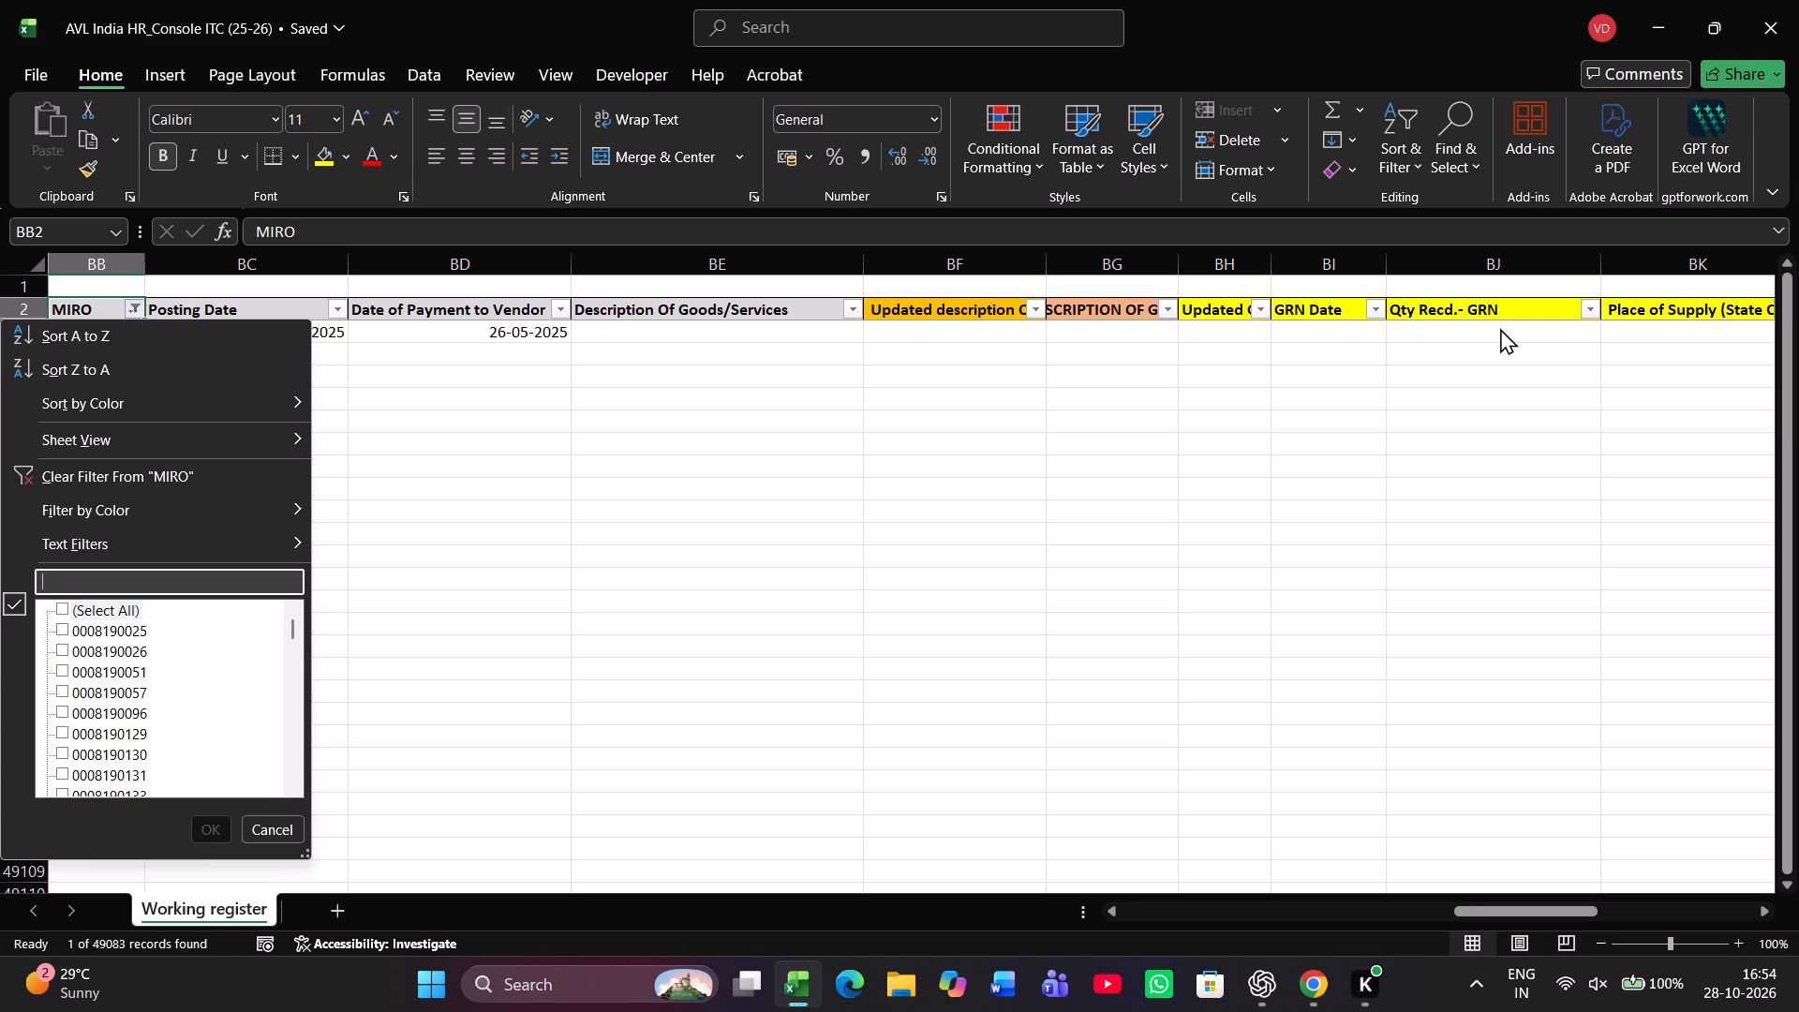
type("1798")
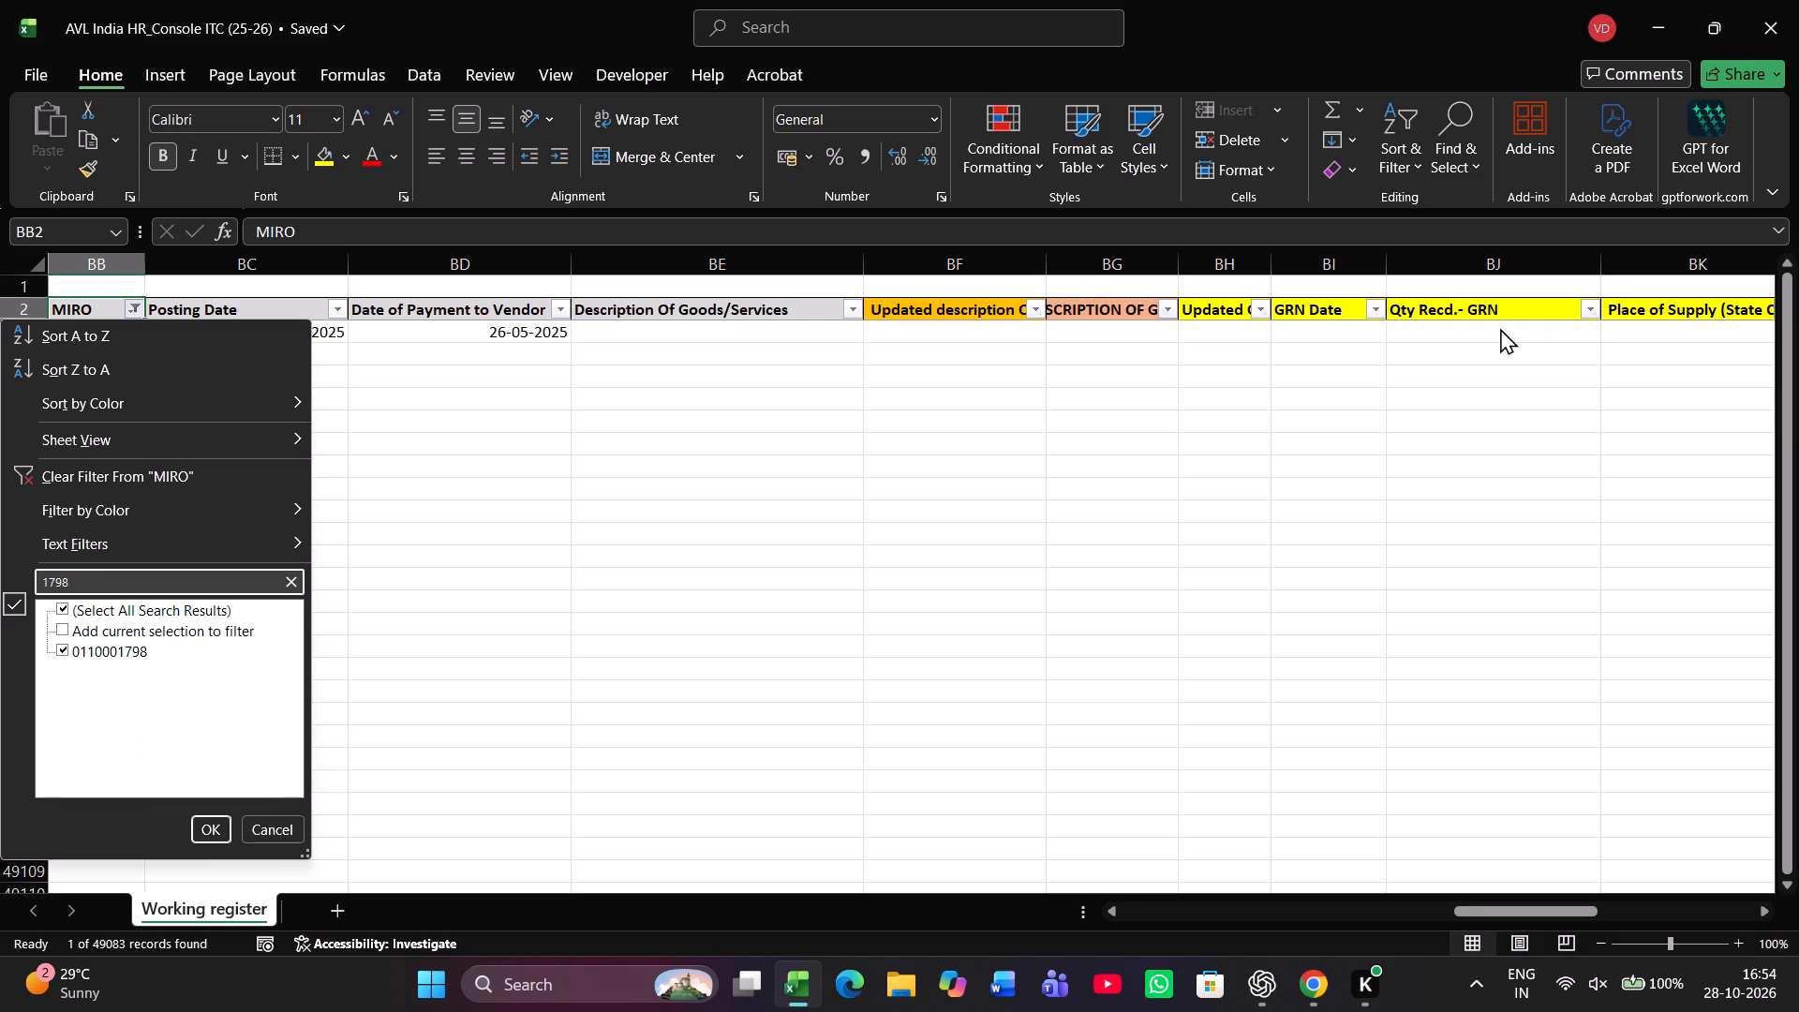
key("Down")
key("Down")
key("space")
key("space")
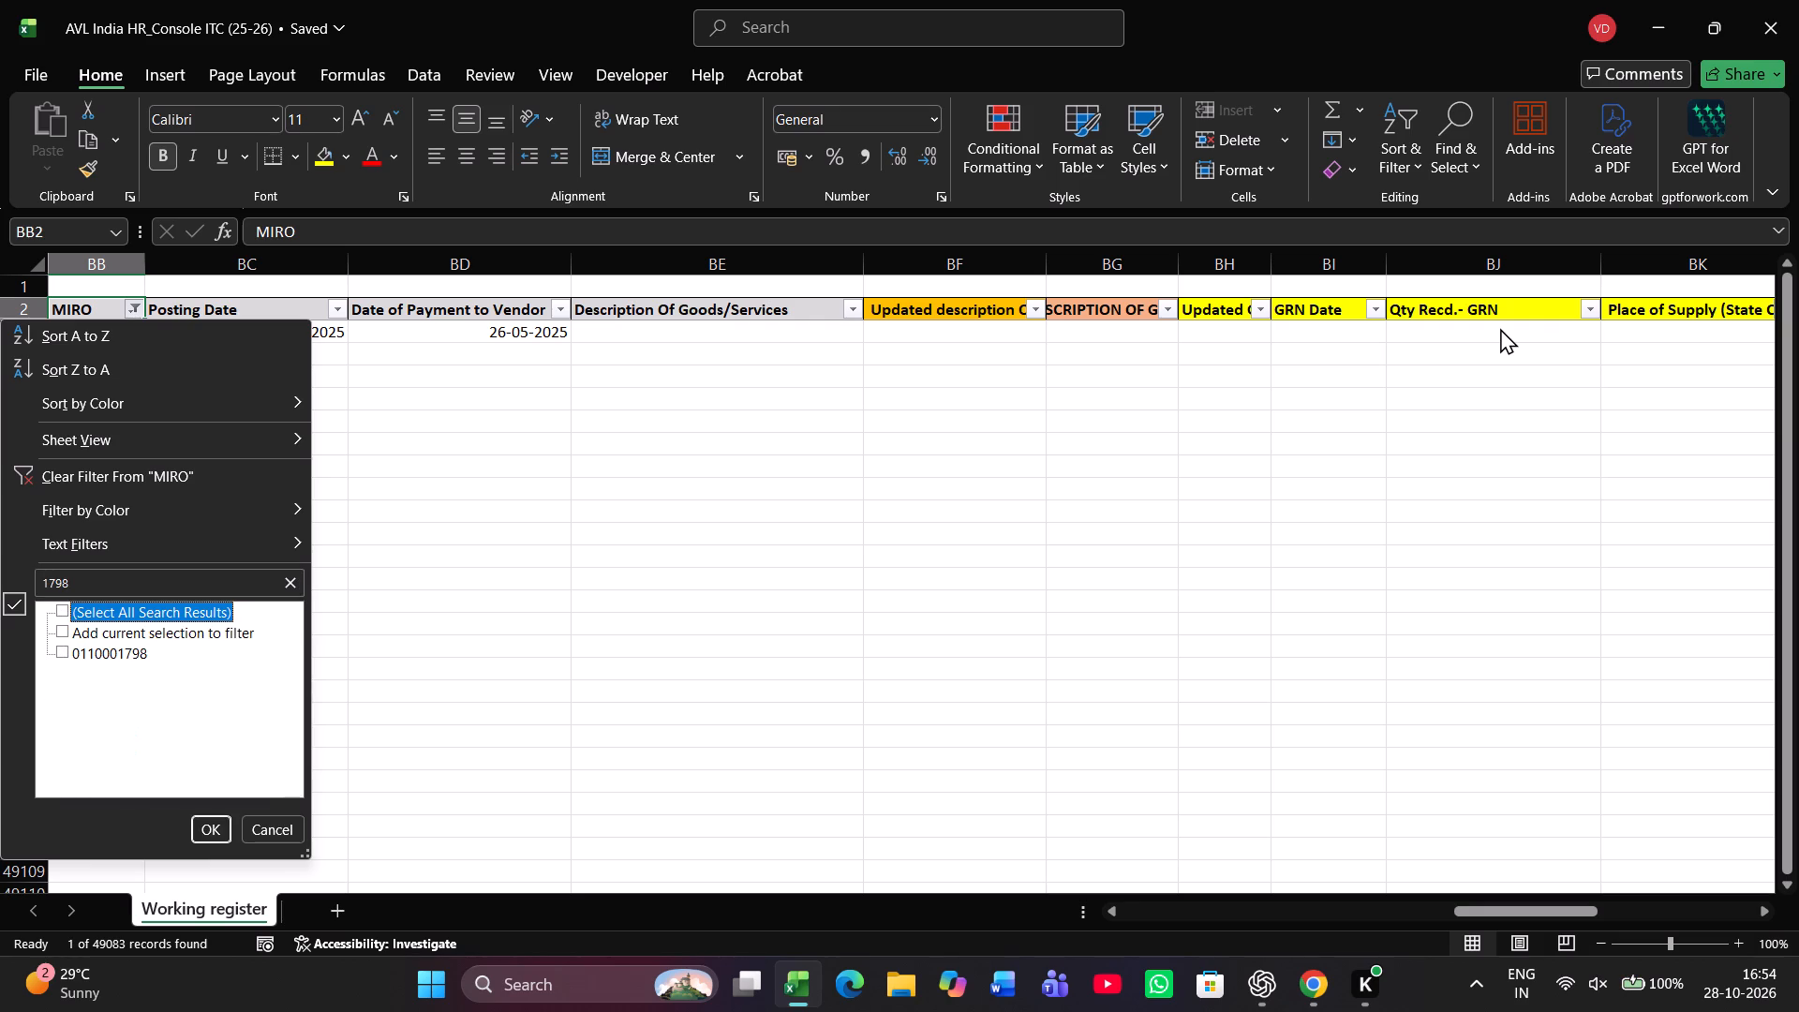
key("space")
key("Down")
key("Down")
key("space")
key("Return")
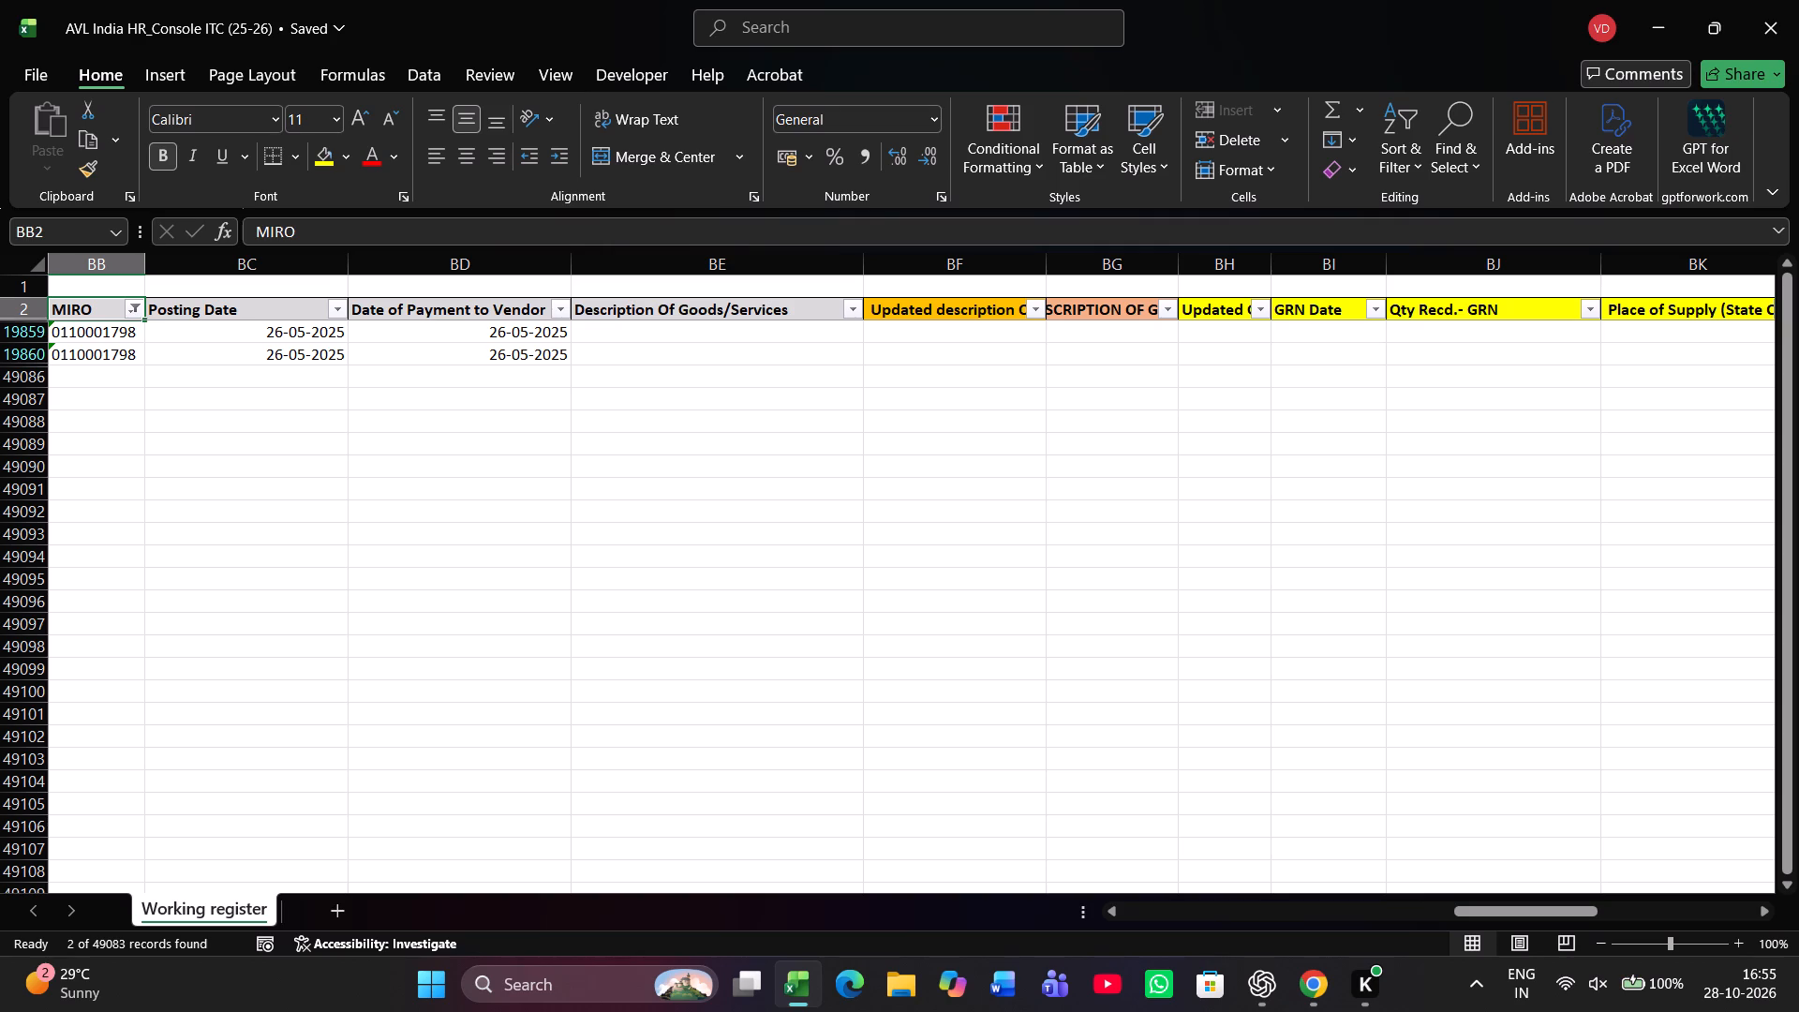
Enter "TAX AMOUNT IS LESS THAN Rs. 5000" under Whether Invoice to be Checked? (column BP) in row 19859, the first filtered row.
key("Right")
key("Right")
key("Right")
key("Right")
key("Right")
key("Right")
key("Right")
key("Right")
key("Right")
key("Right")
key("Right")
key("Right")
key("Right")
key("Right")
key("Right")
key("Right")
key("Right")
key("Right")
key("Right")
key("Right")
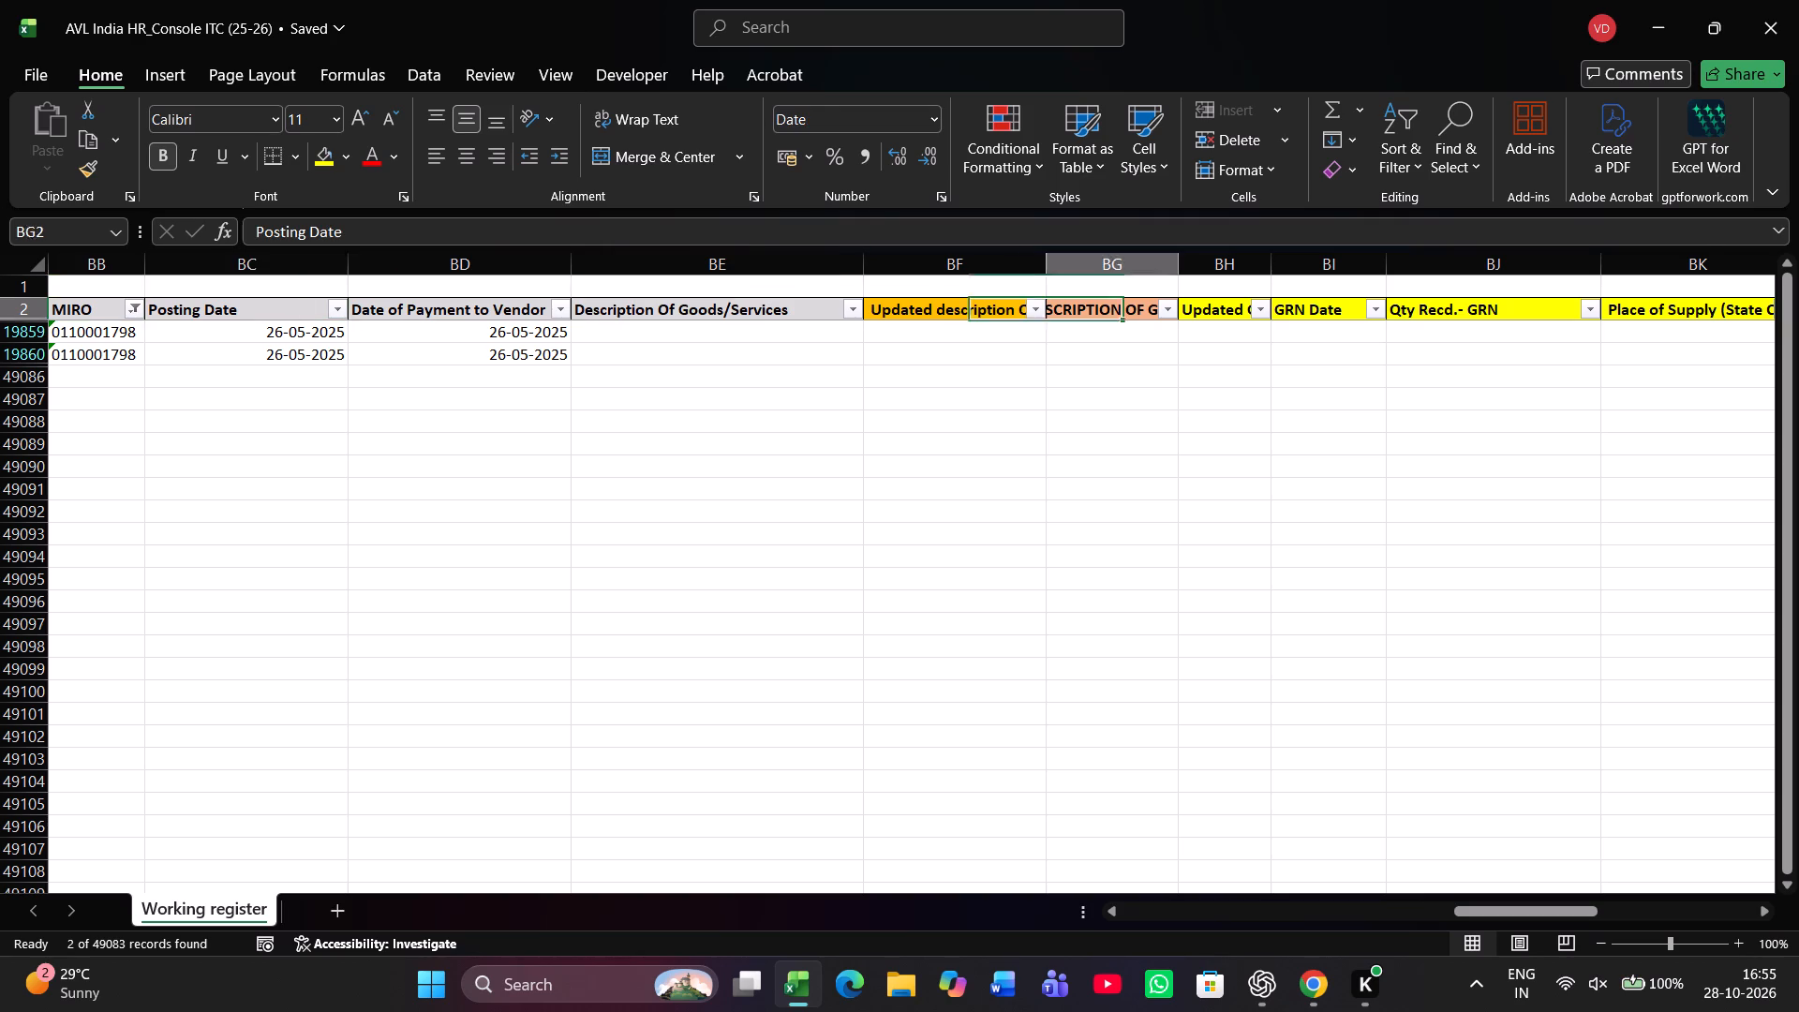
key("Right")
key("Right")
key("Right")
key("Right")
key("Right")
key("Right")
key("Right")
key("Right")
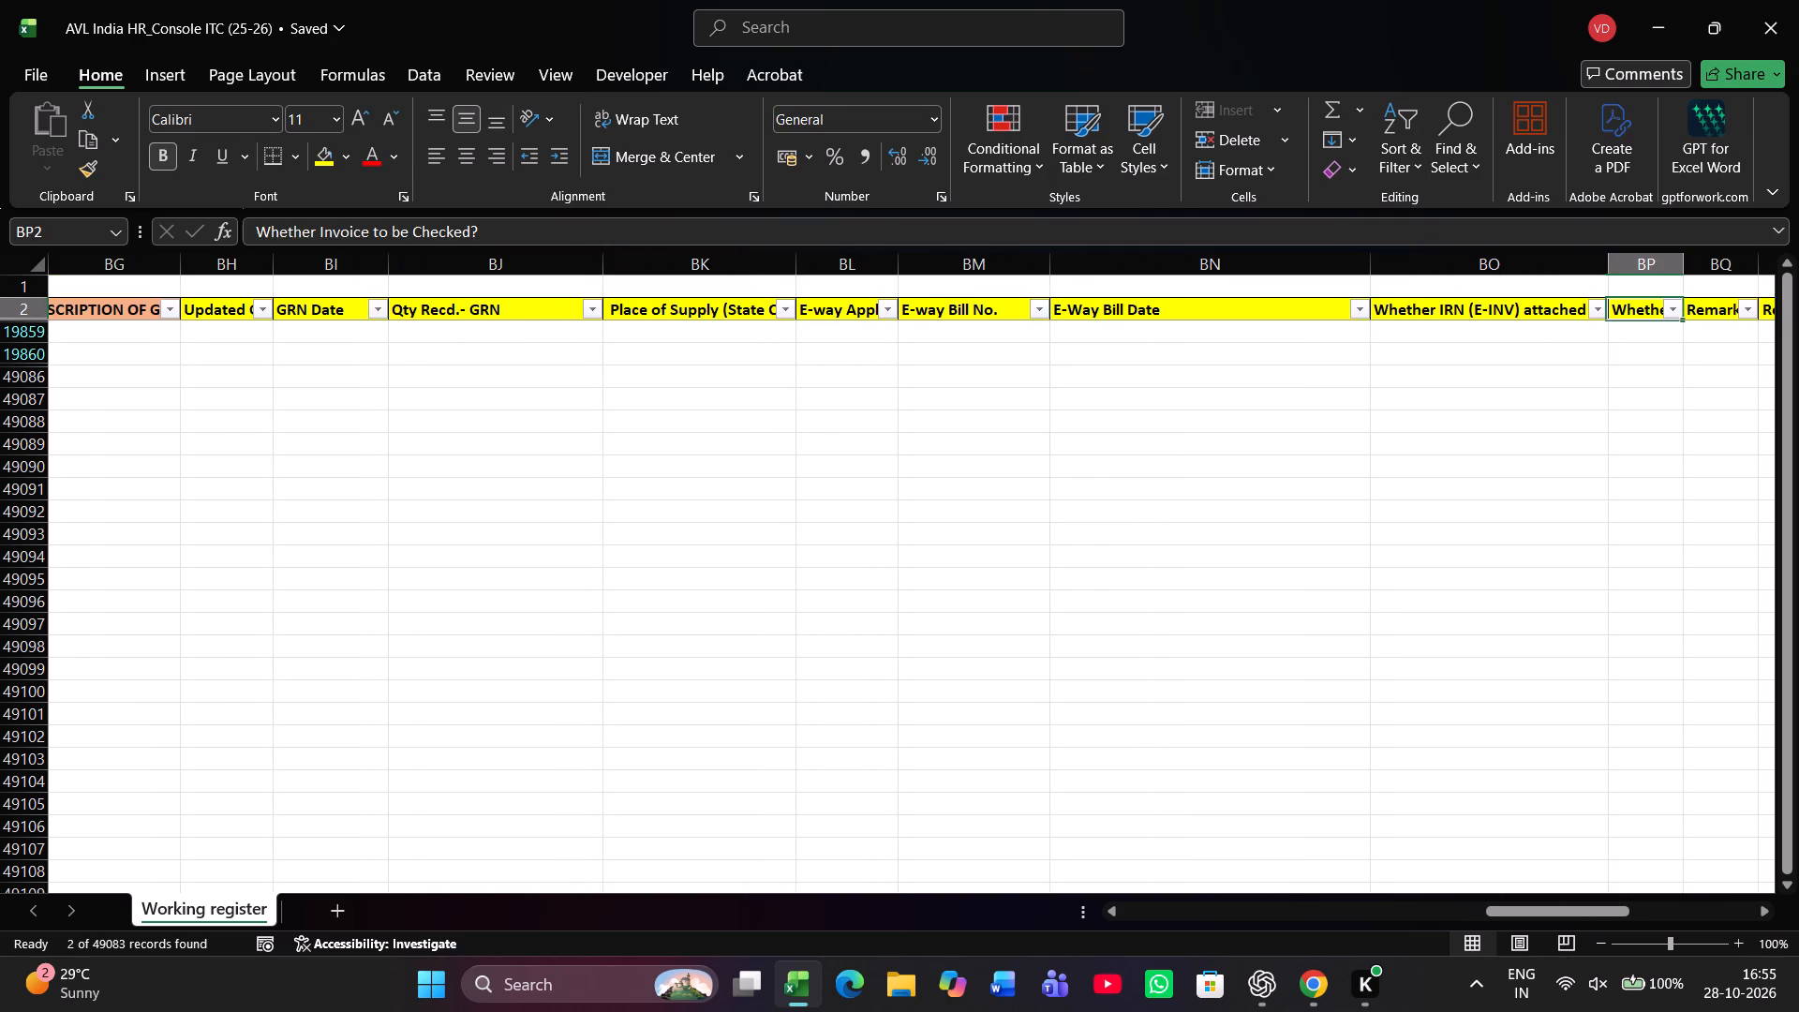
key("Right")
key("Left")
key("Down")
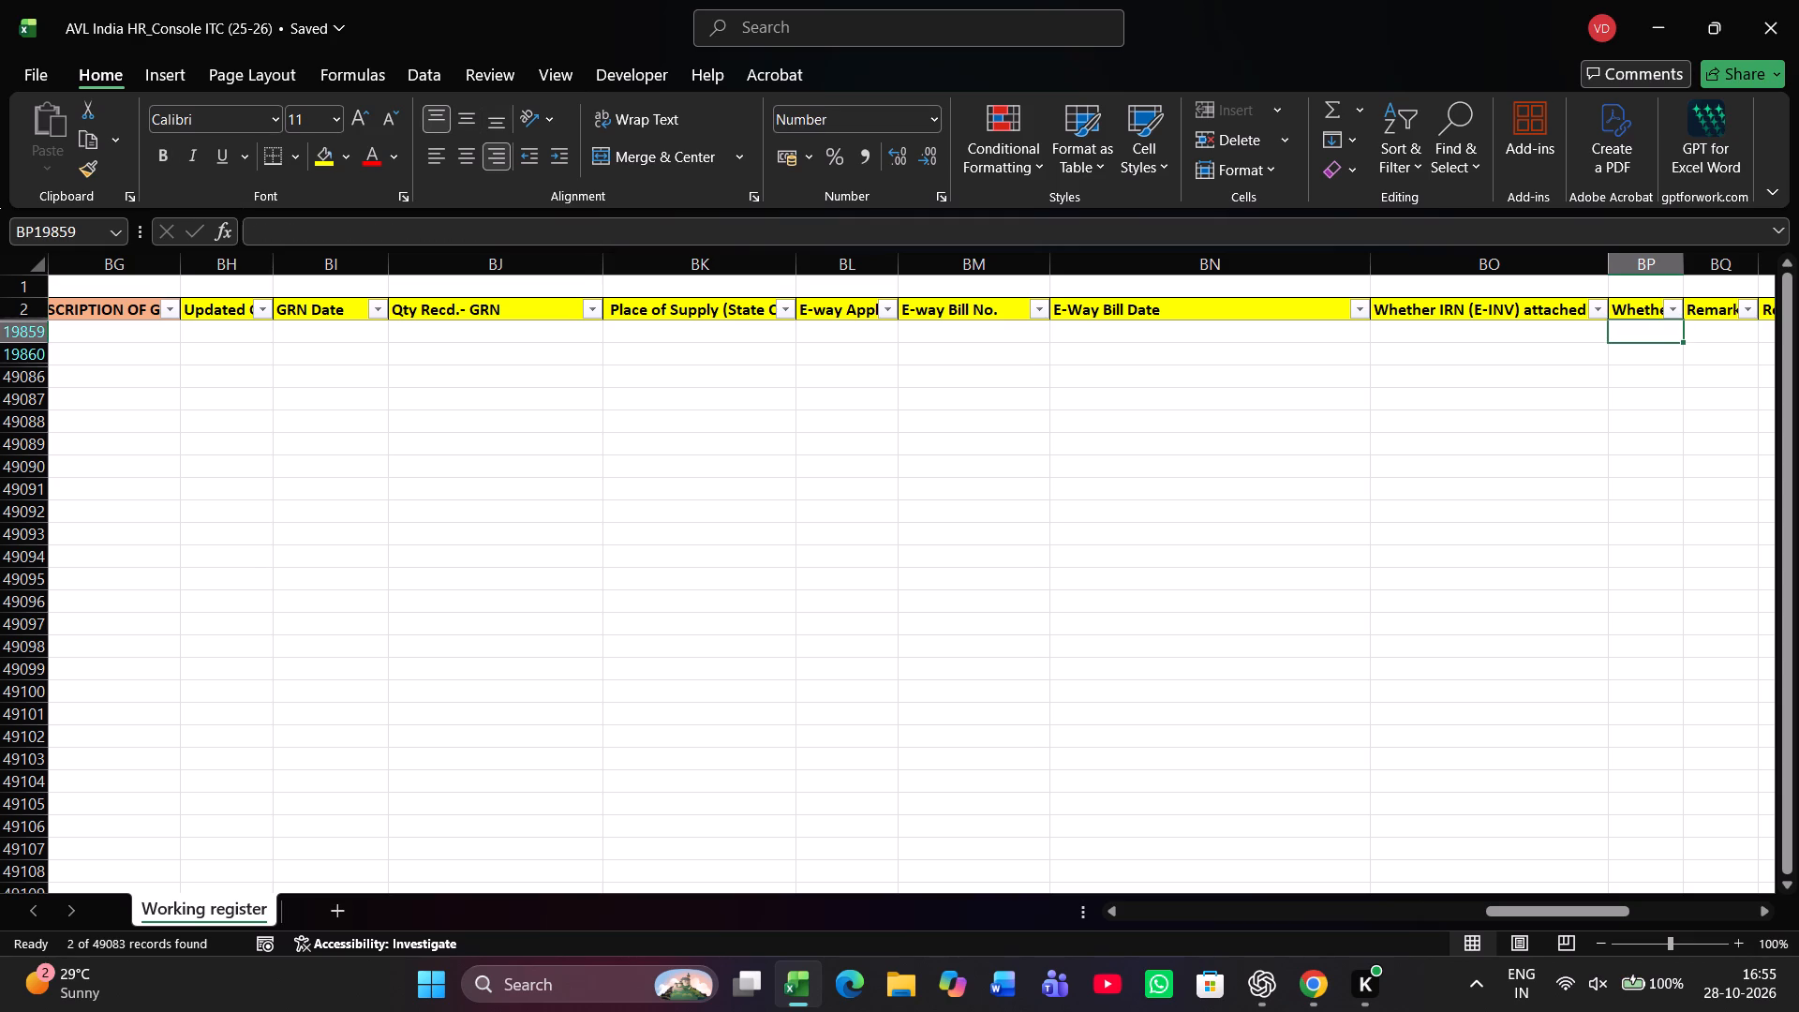
type("TAX AMOUNT IS NOT")
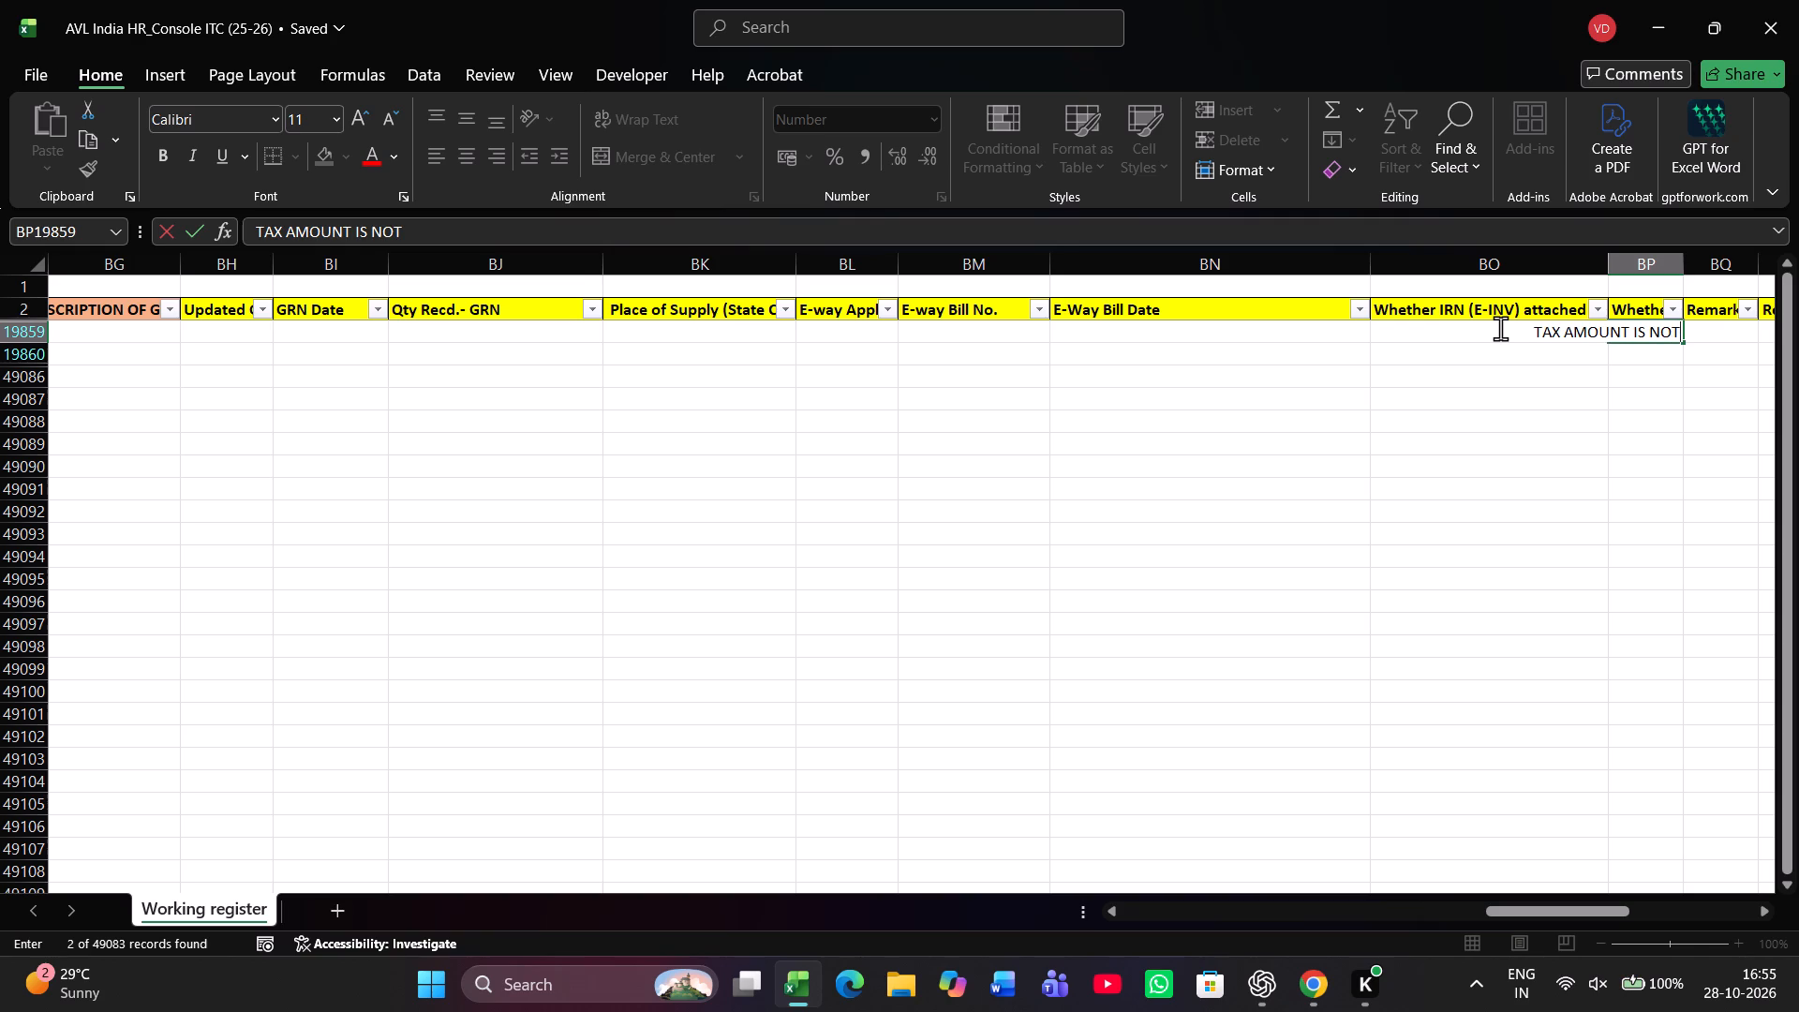
key("space")
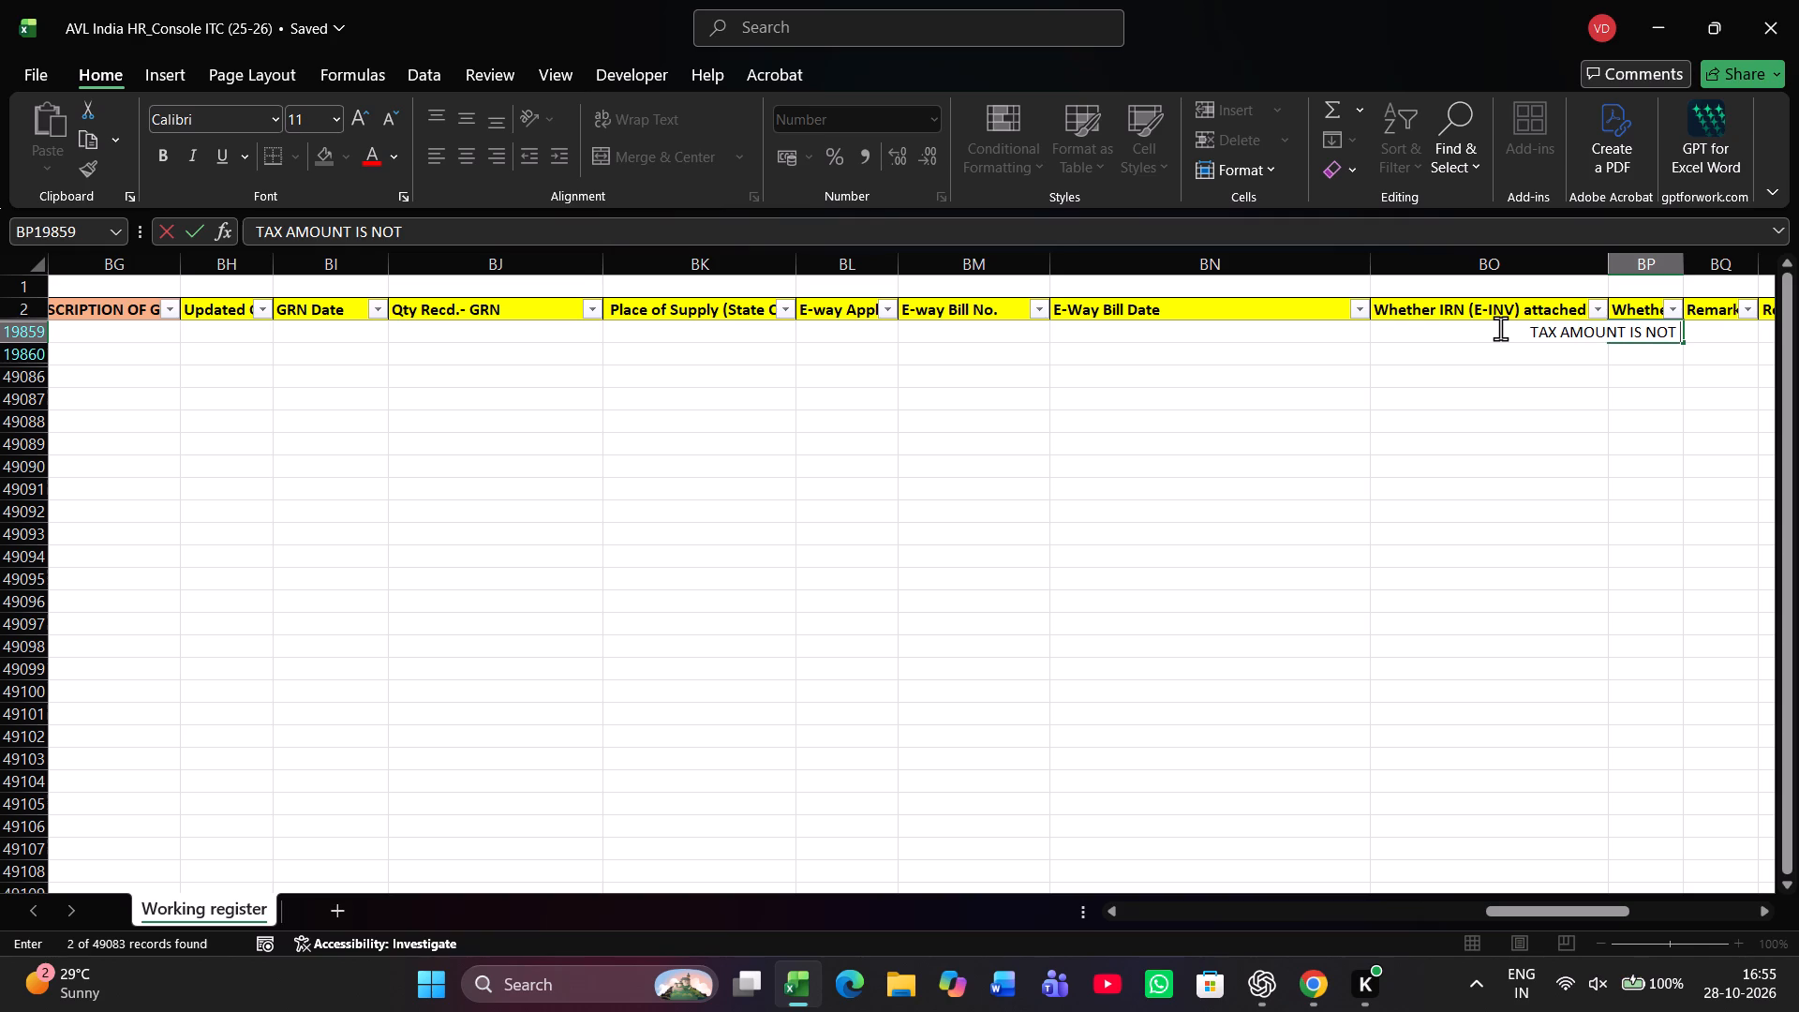
key("BackSpace")
key("BackSpace")
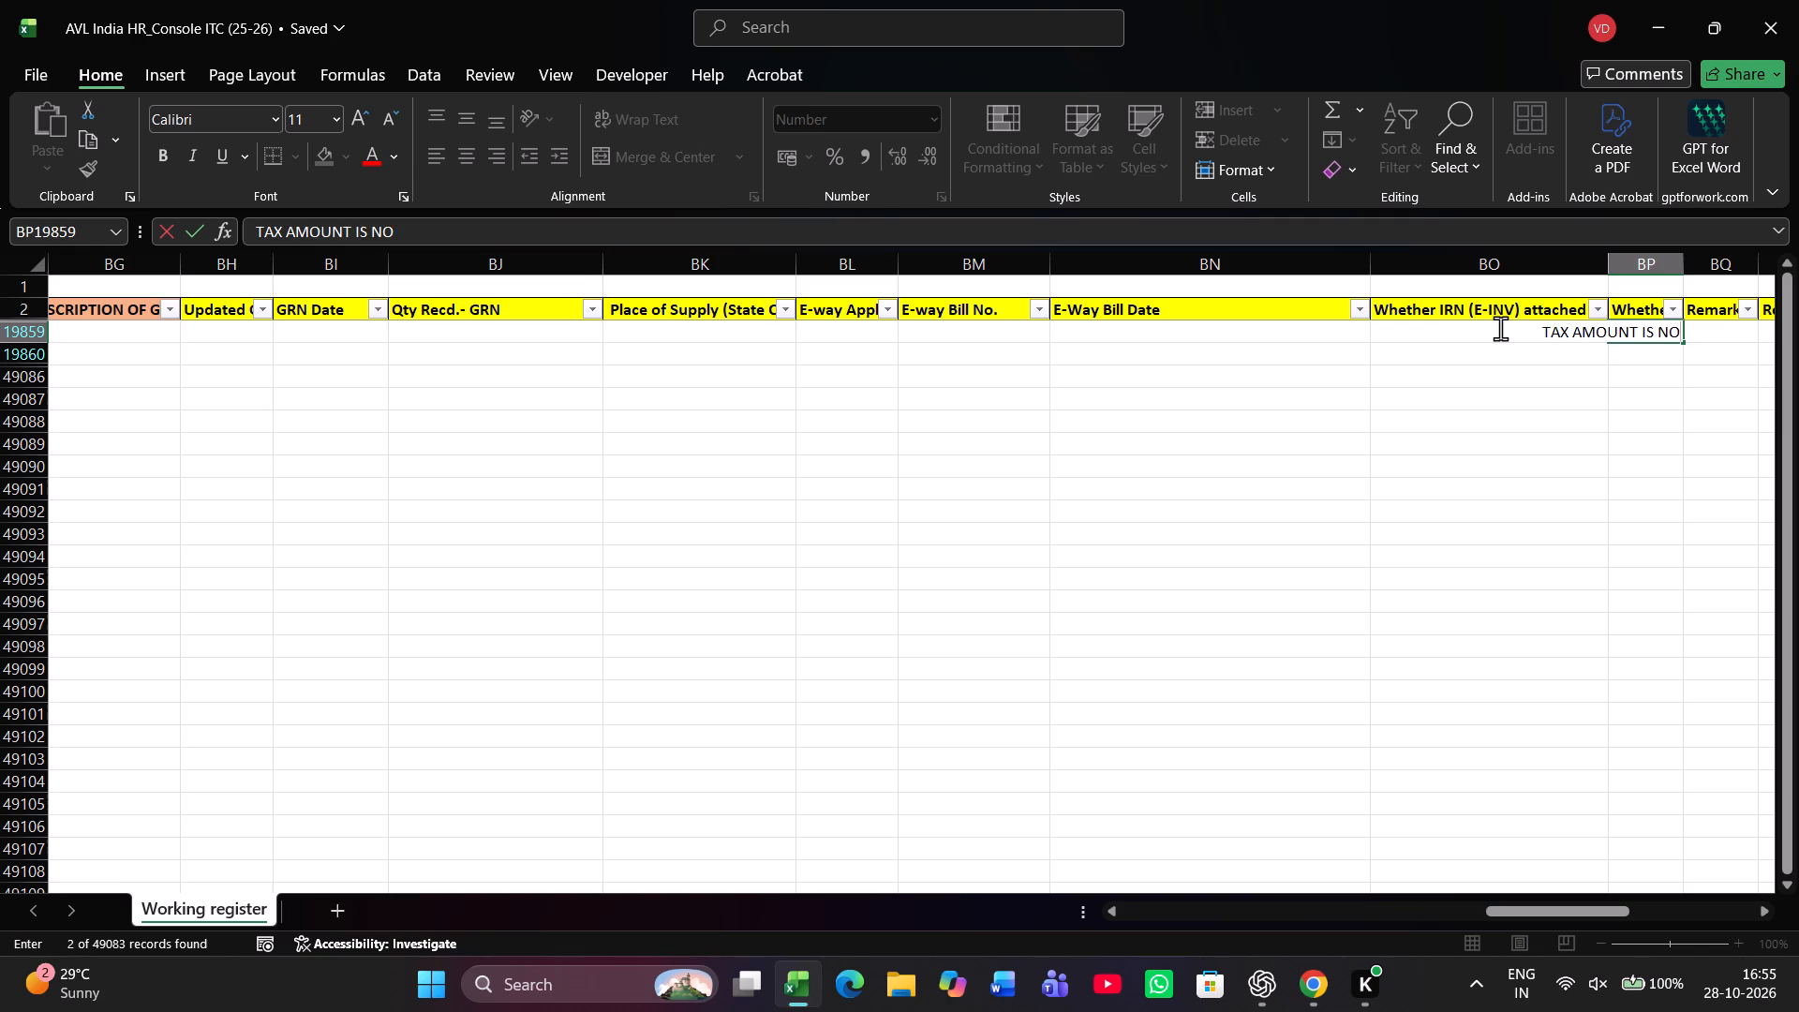
key("BackSpace")
key("BackSpace")
type("LESS THAN R")
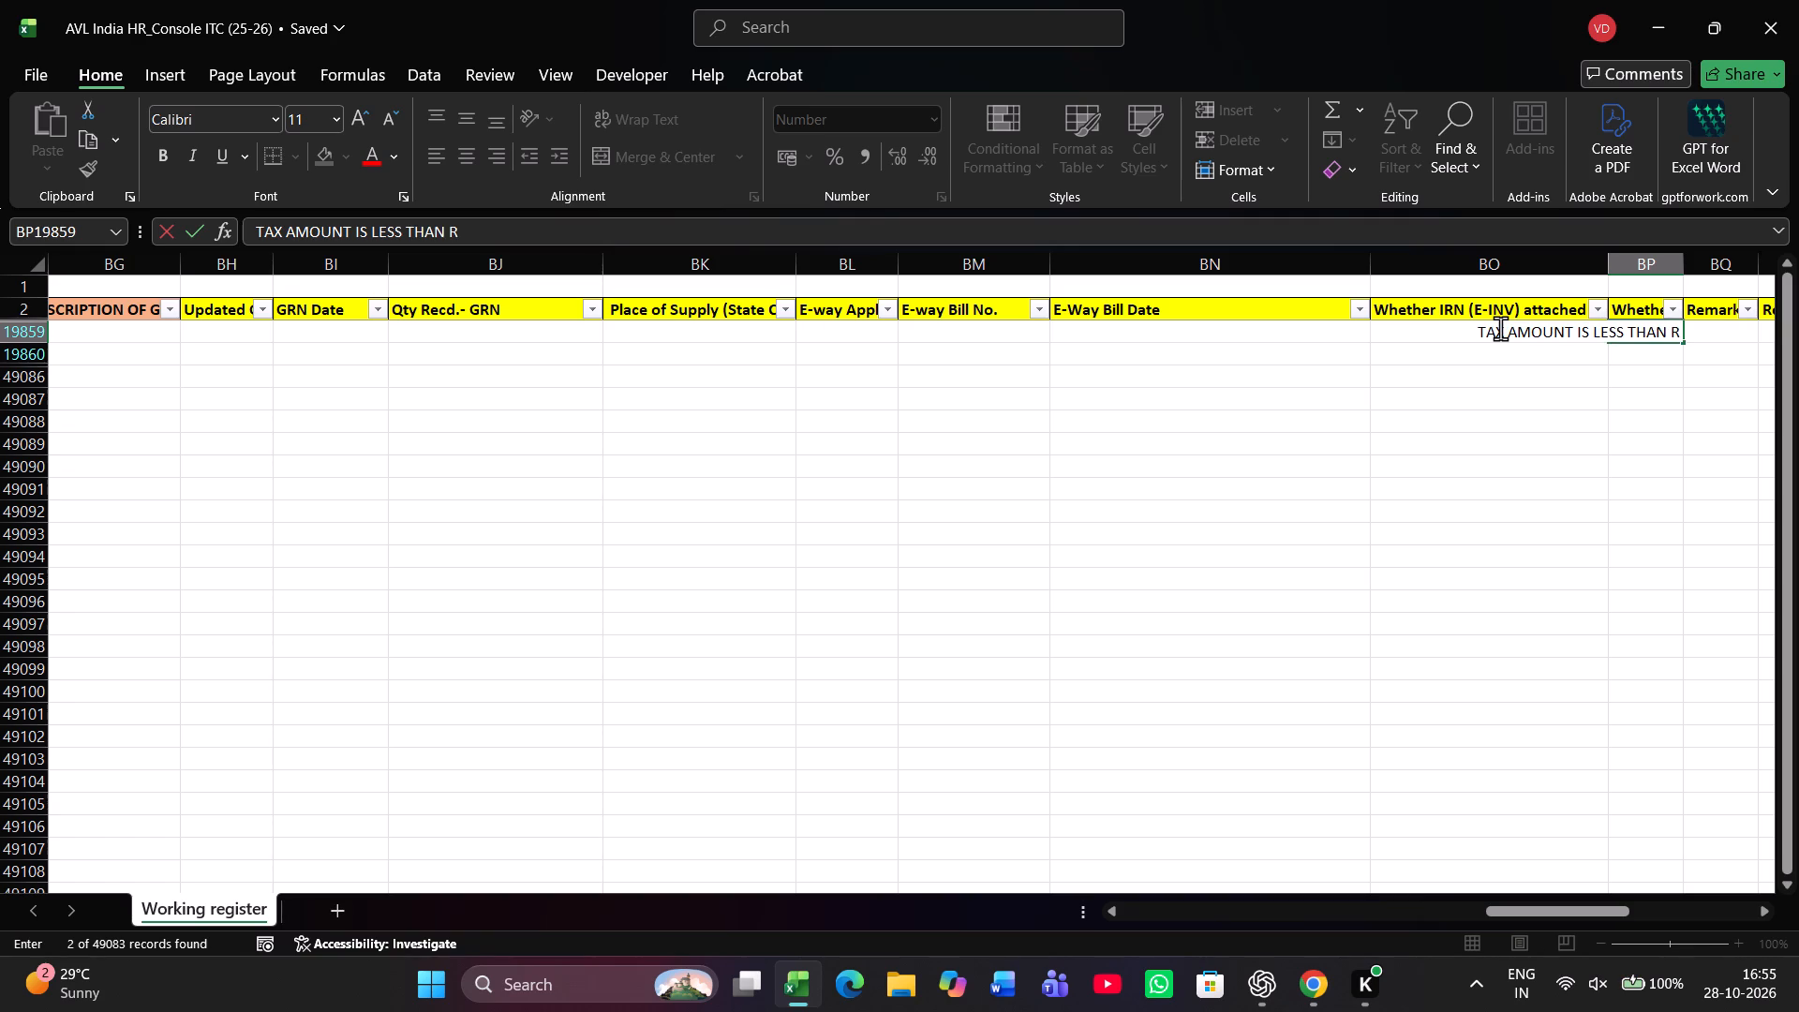
type("s,")
key("space")
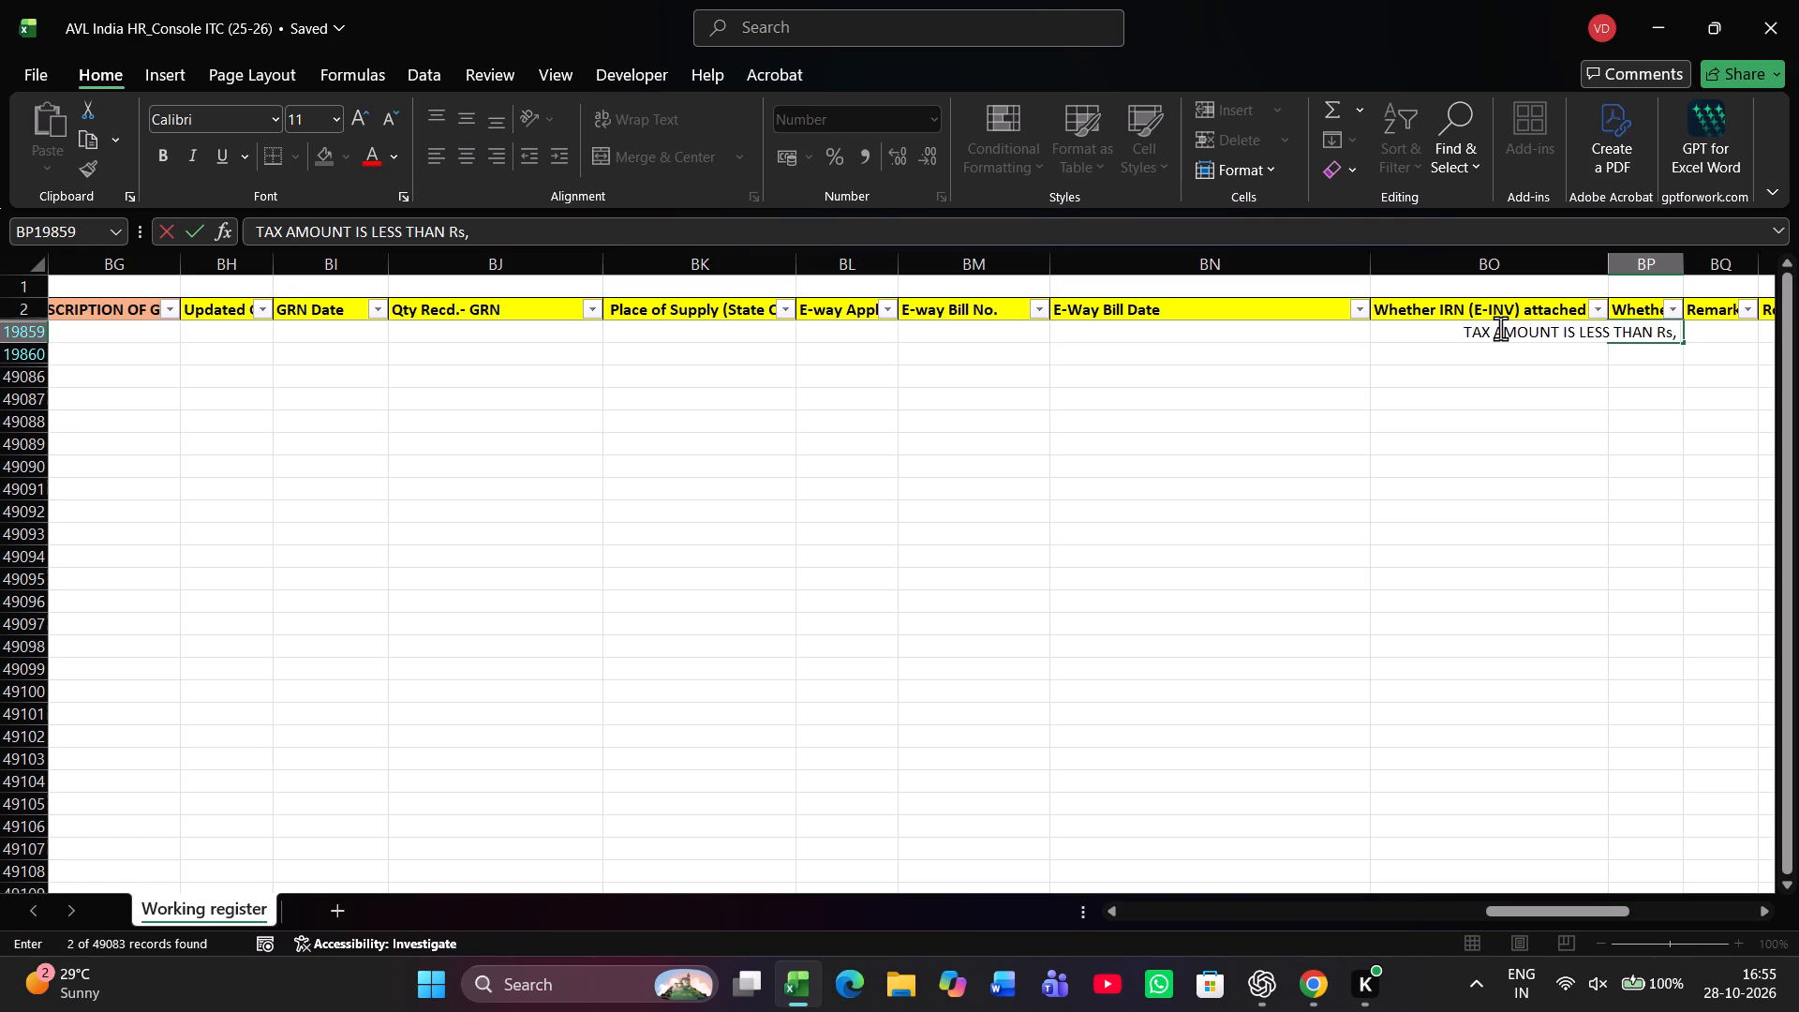
key("BackSpace")
key("BackSpace")
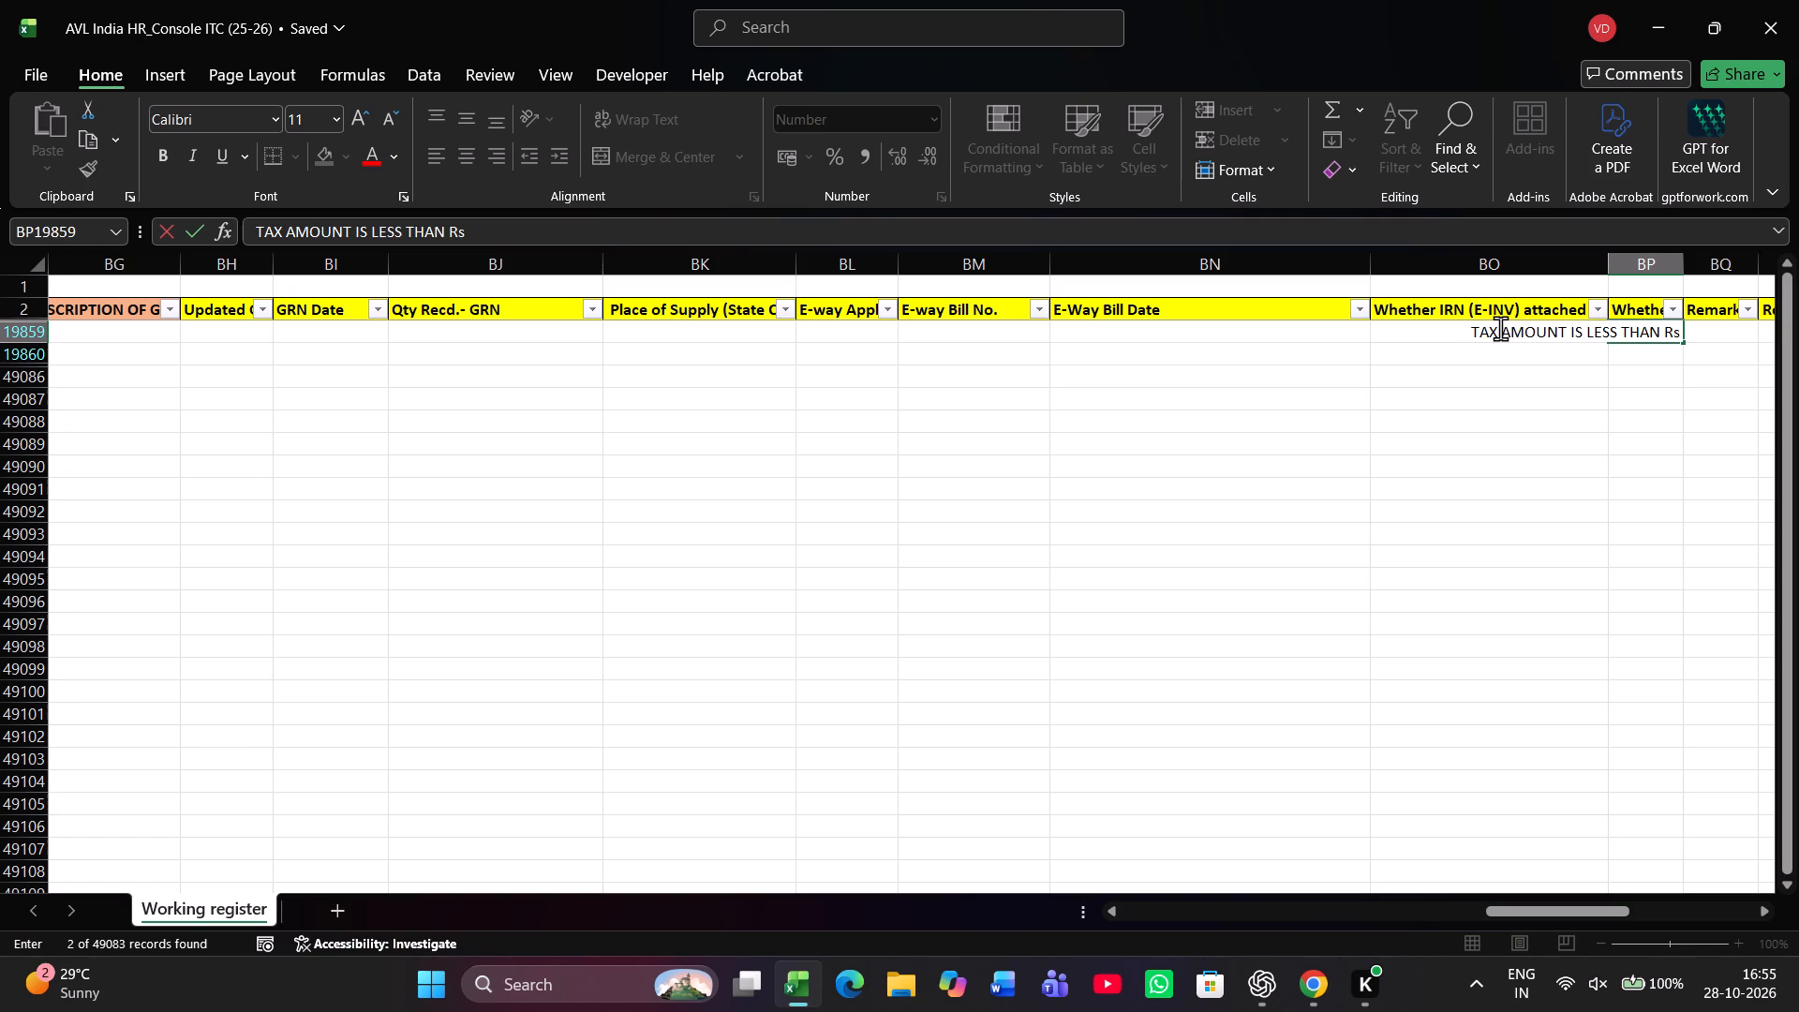
type(". 5000")
key("Return")
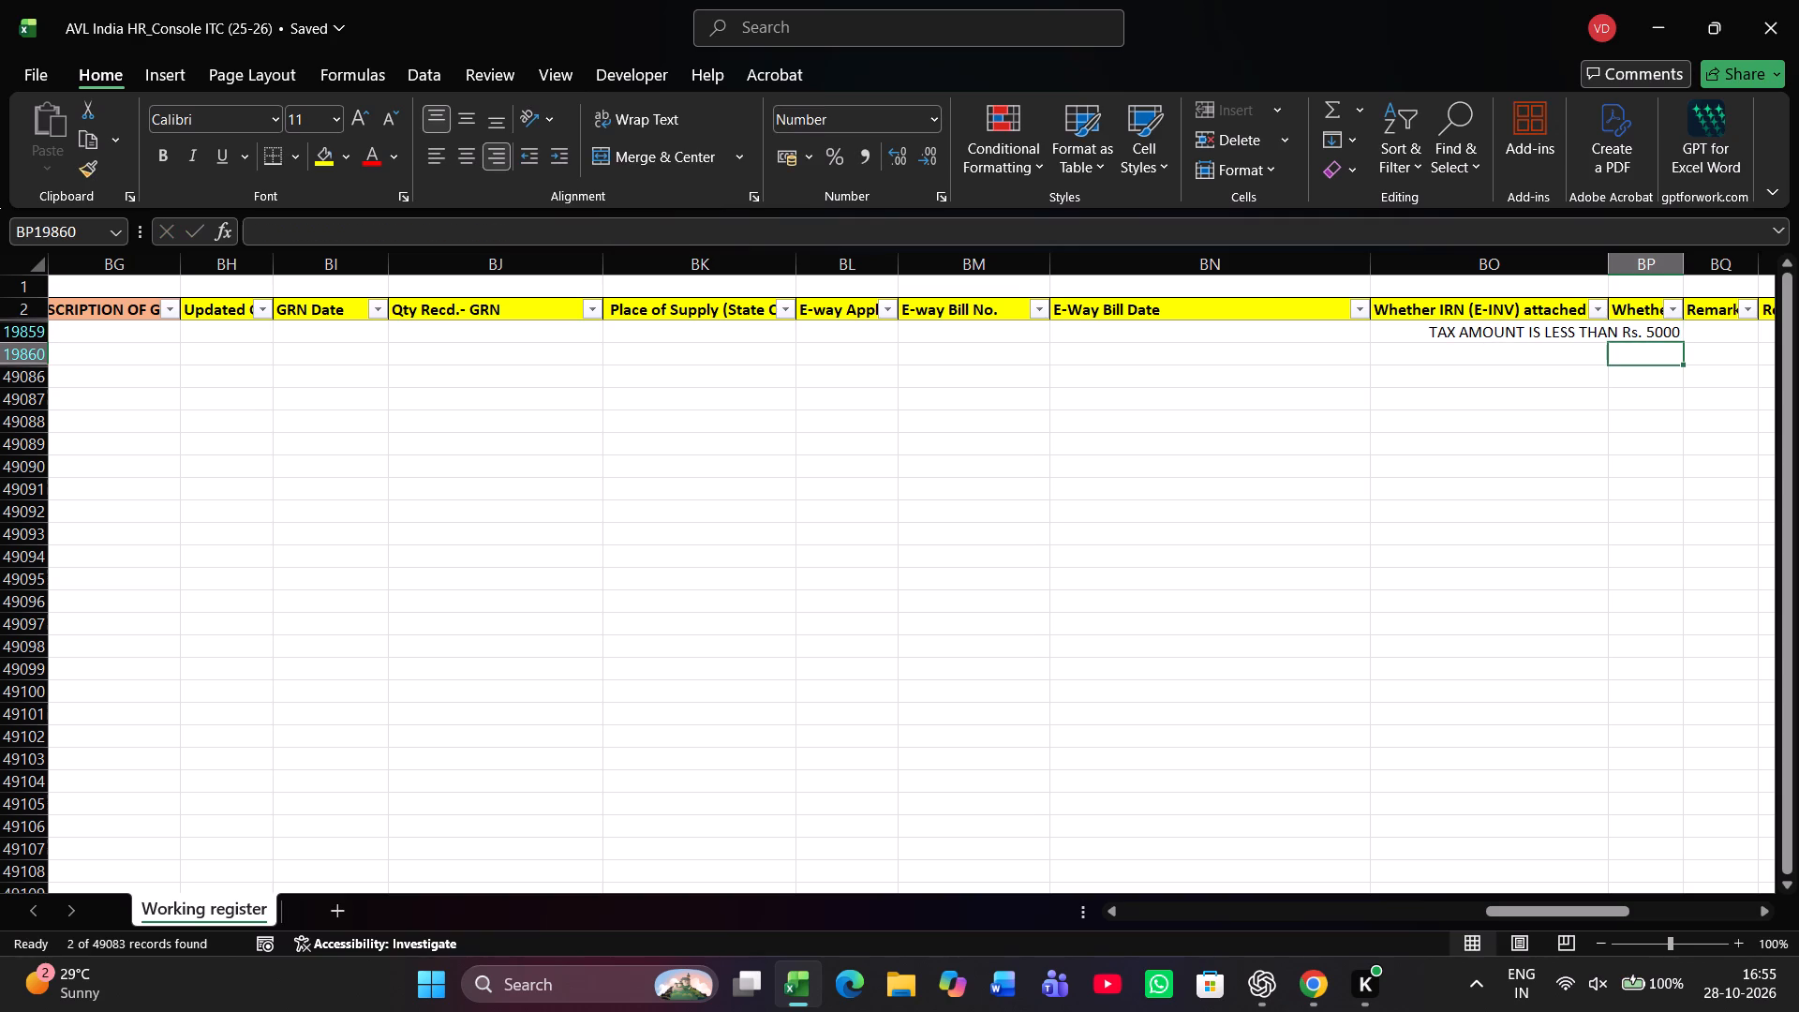
scroll(1500, 328, "right", 7)
scroll(1500, 328, "left", 3)
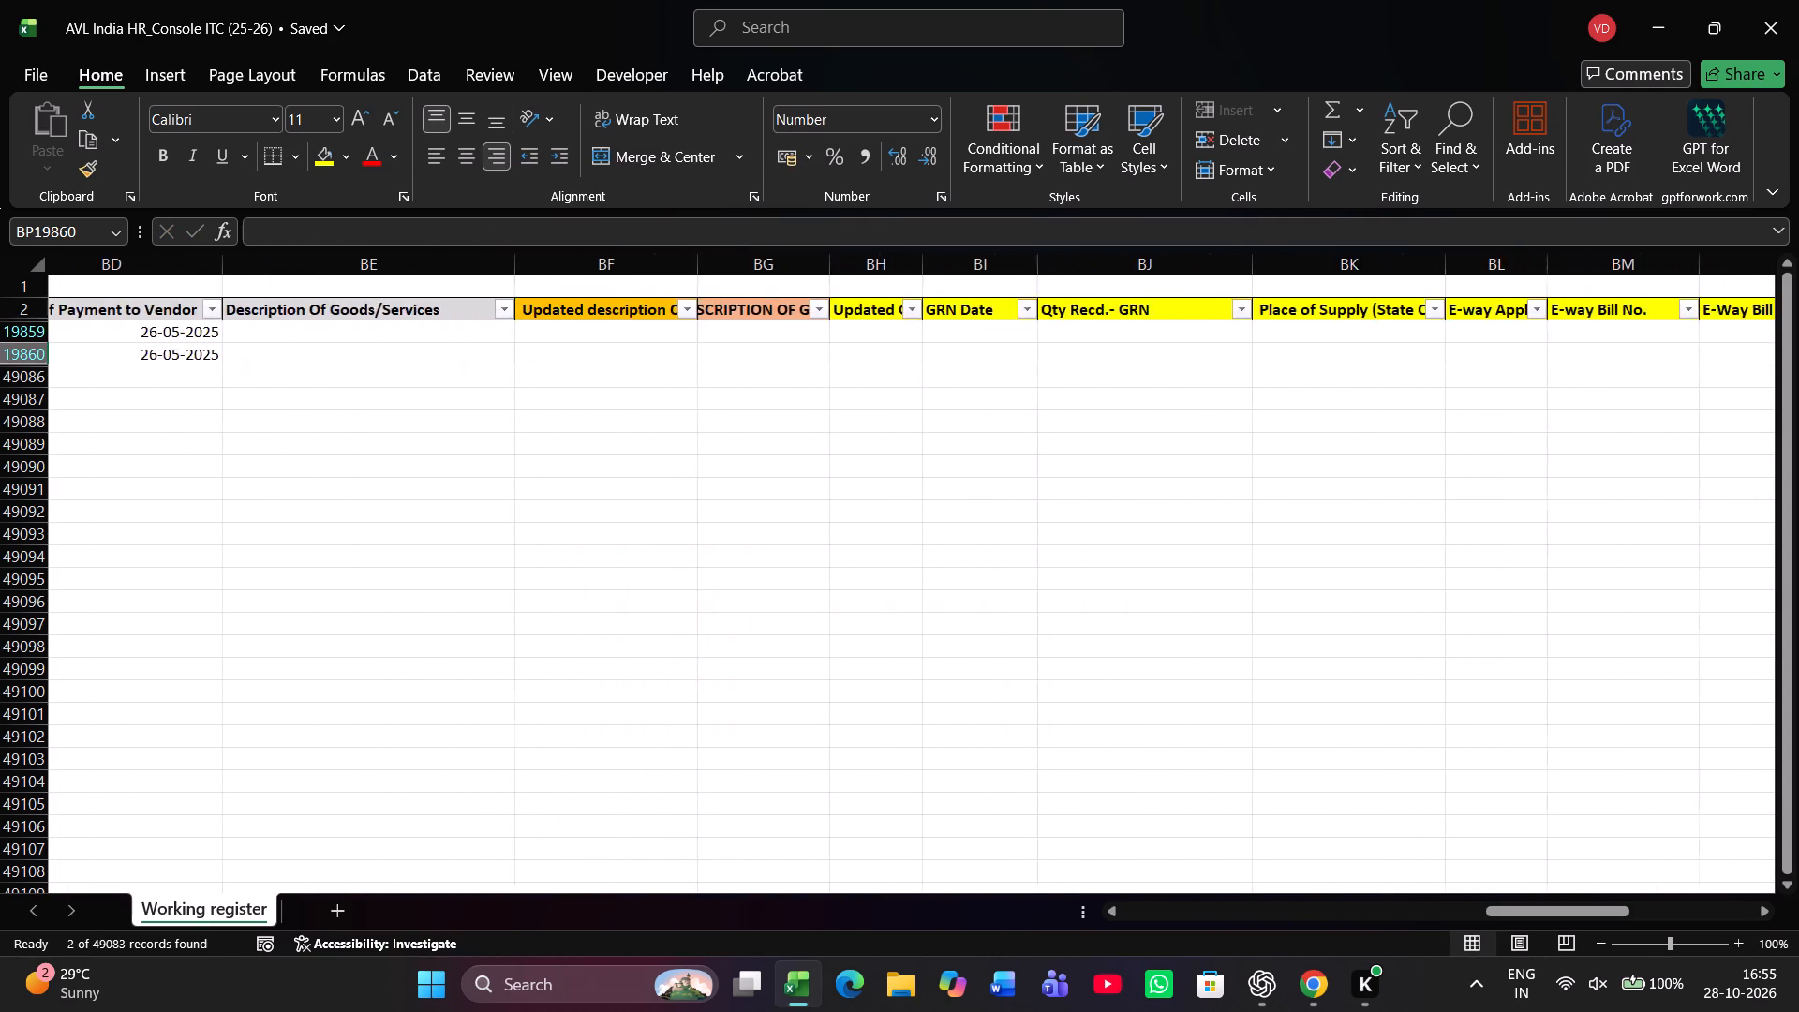
scroll(1276, 329, "left", 1)
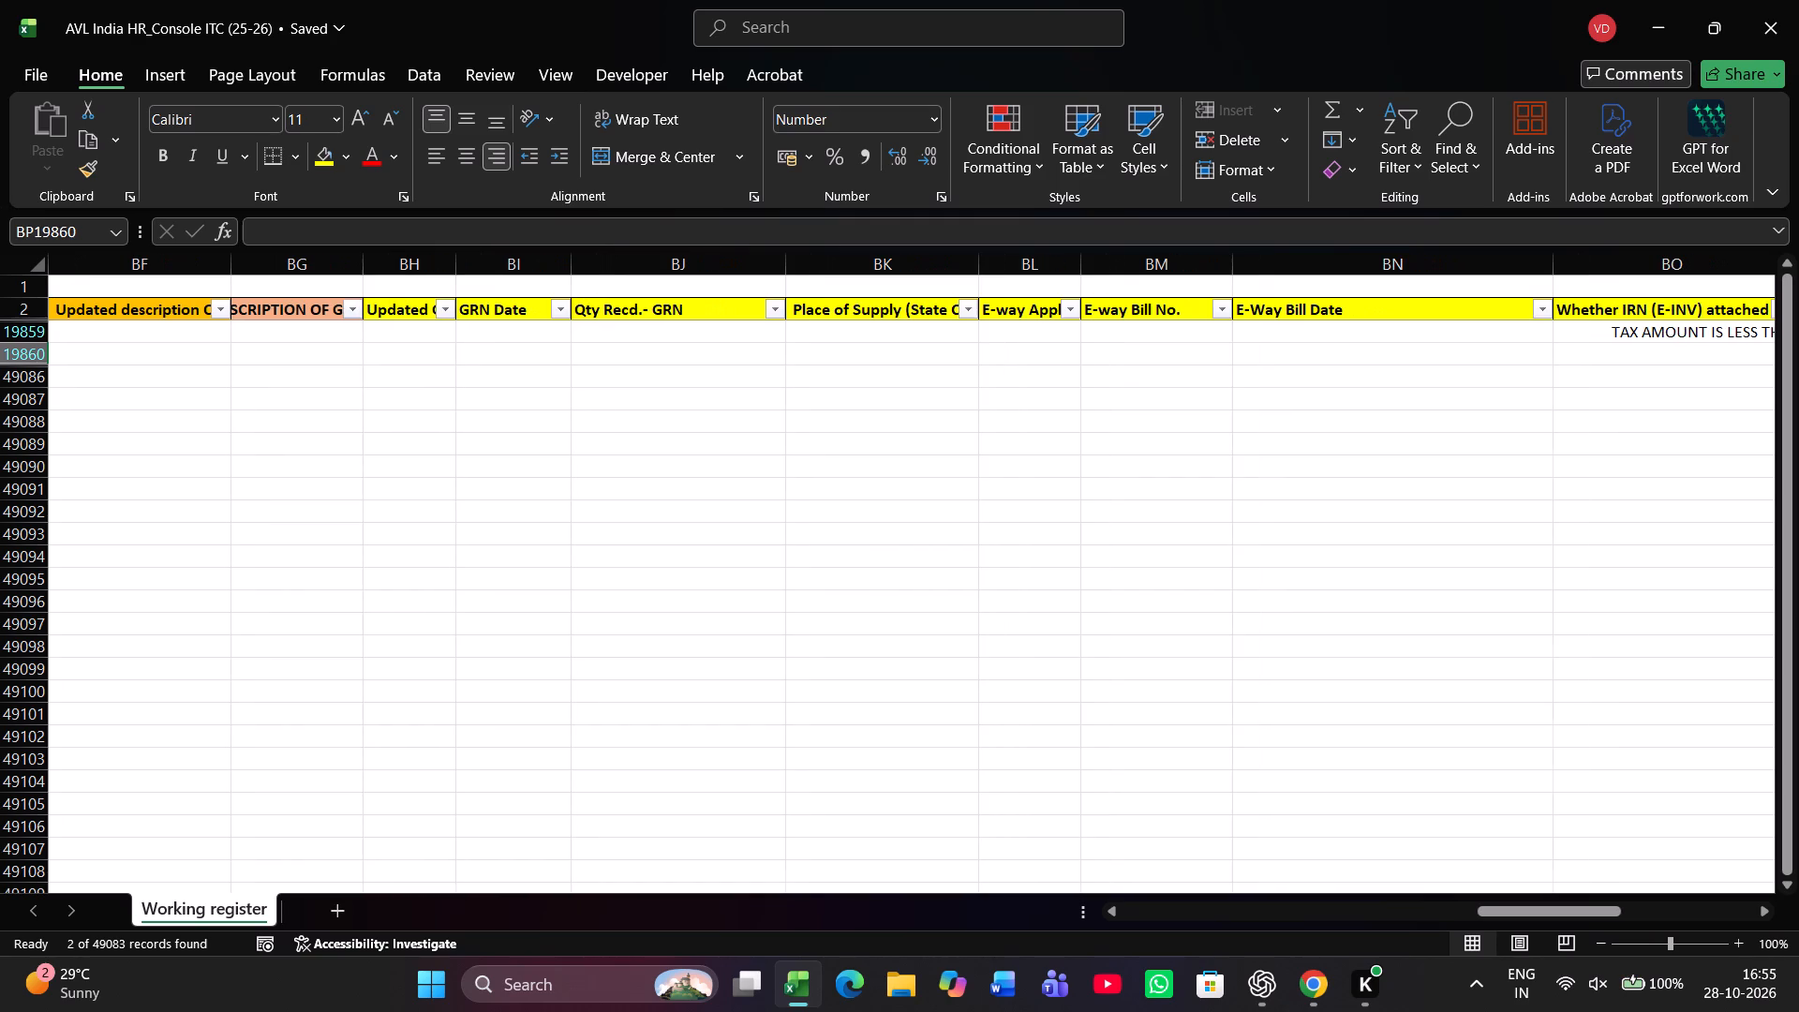
scroll(1675, 346, "left", 2)
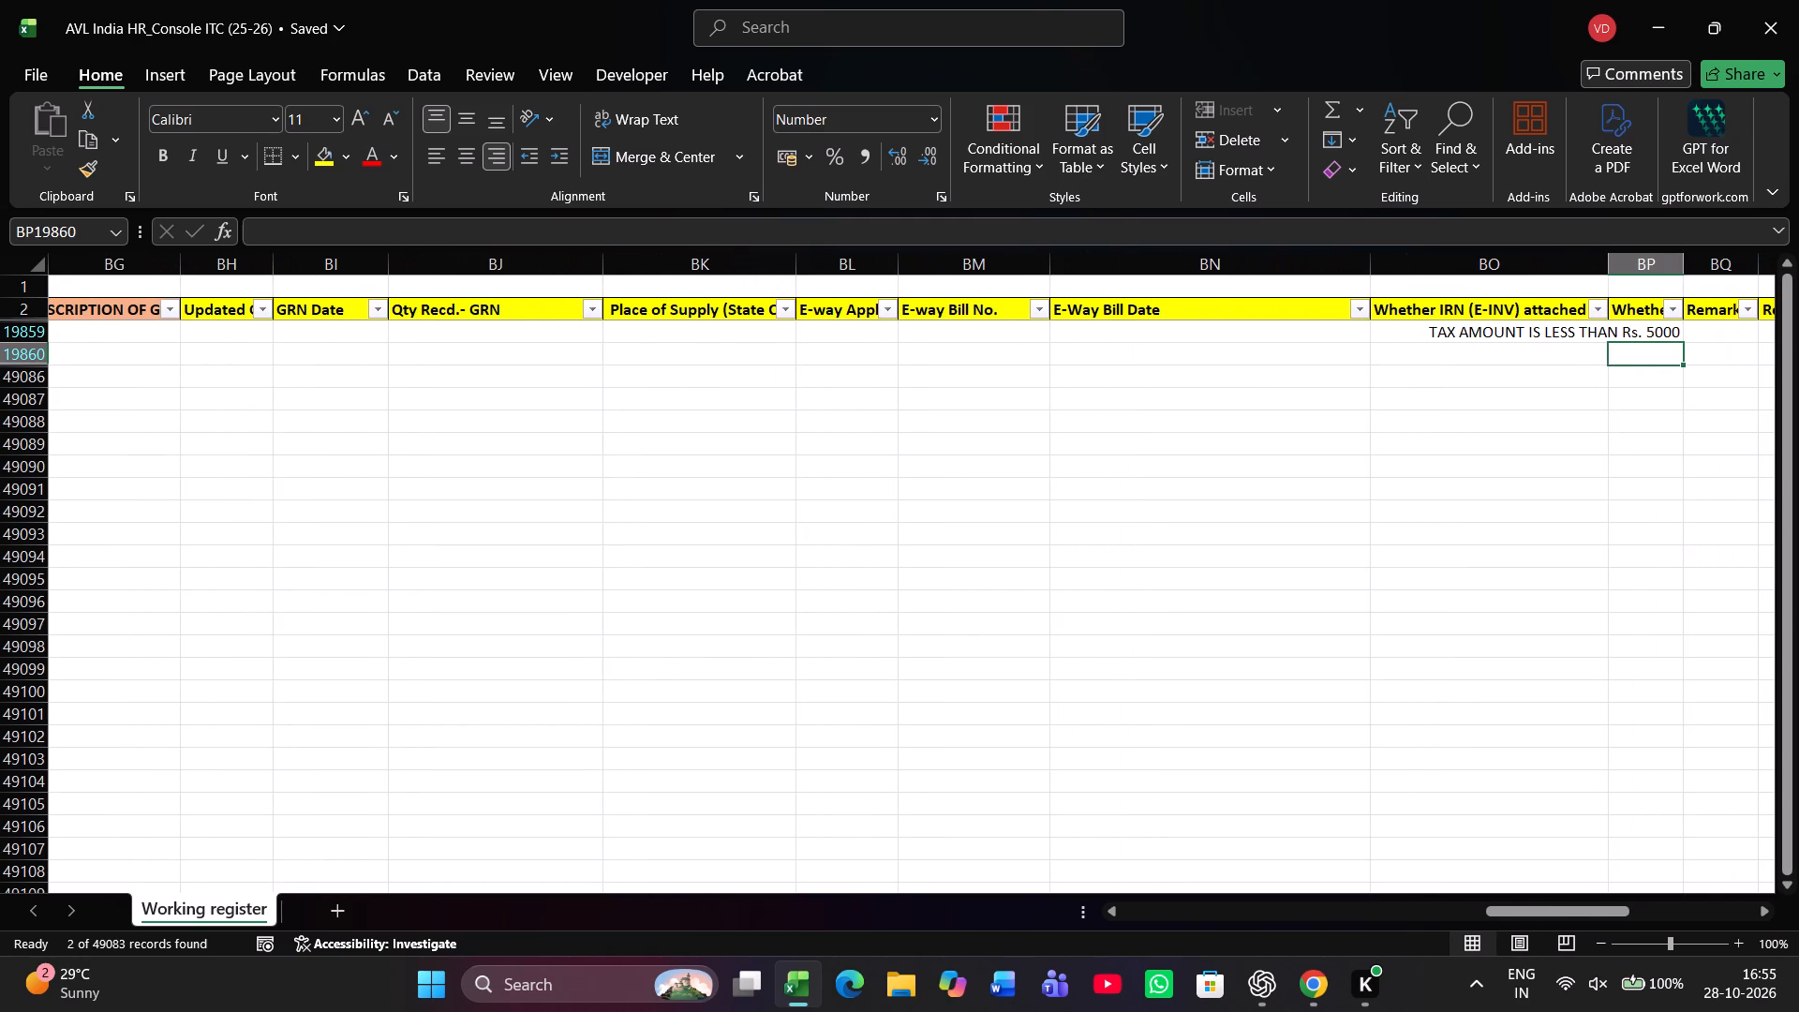
left_click(1668, 333)
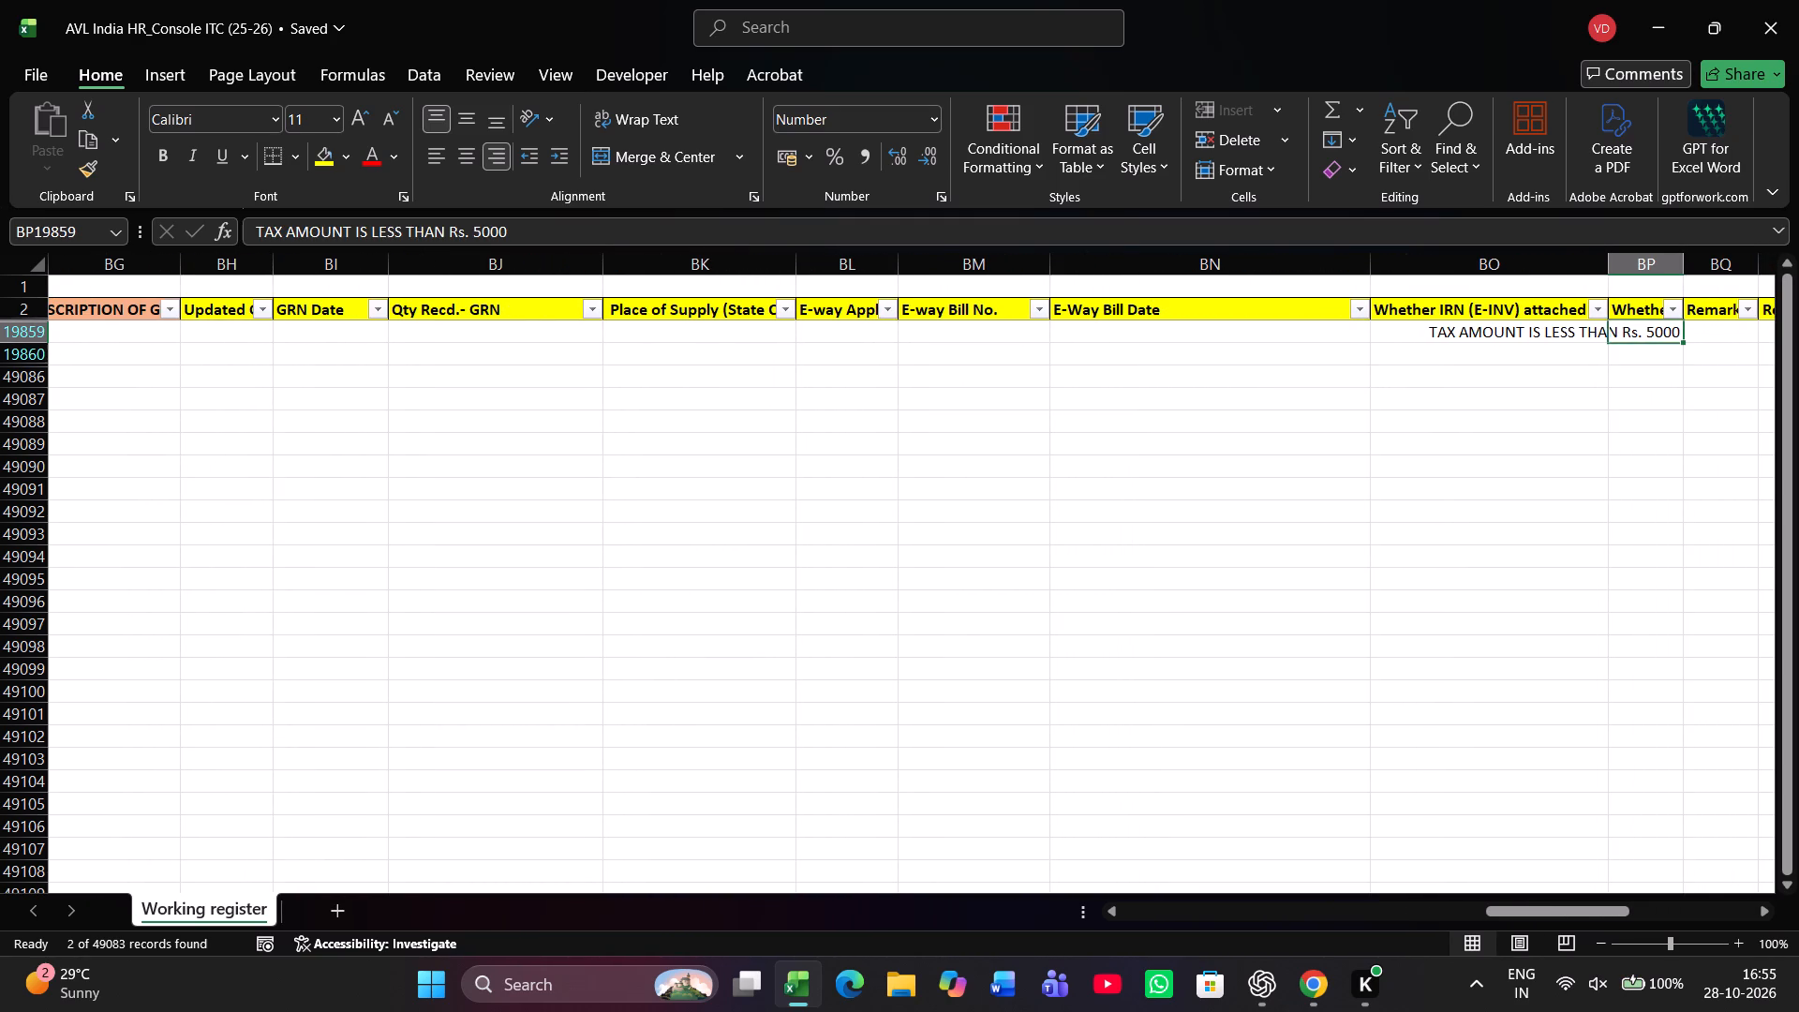
key("ctrl+c")
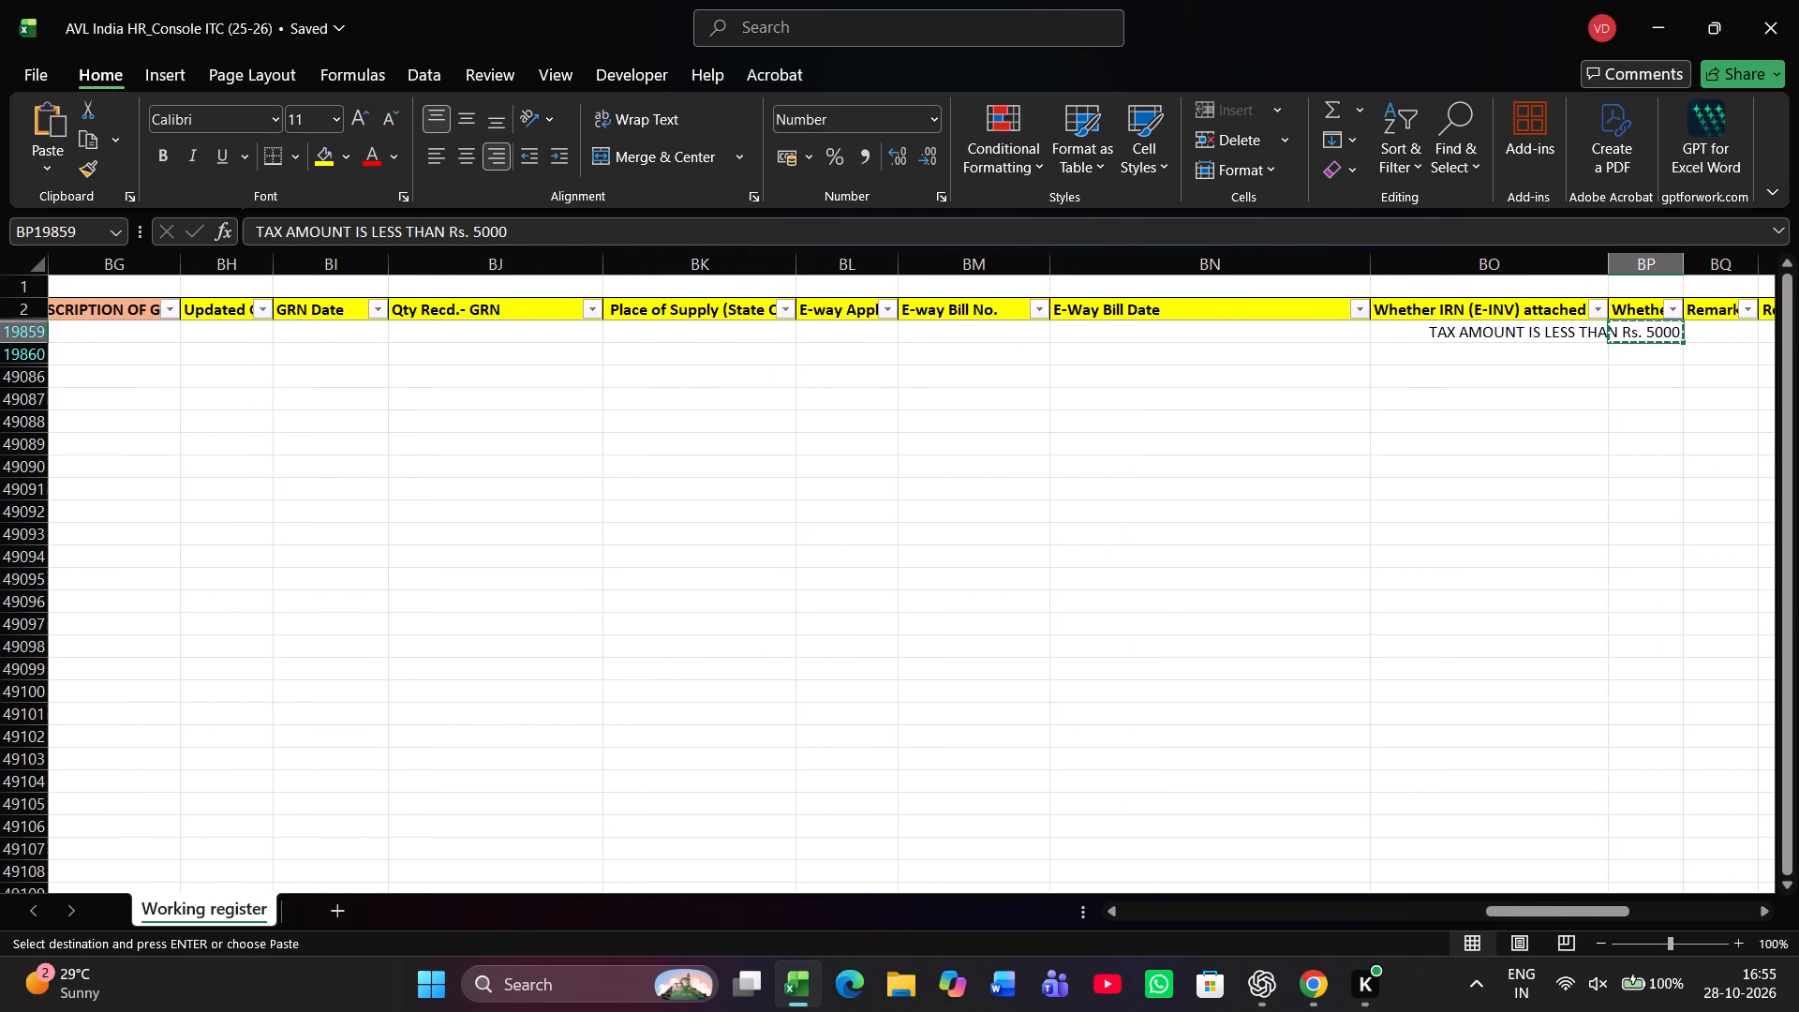
left_click(1643, 355)
key("ctrl+v")
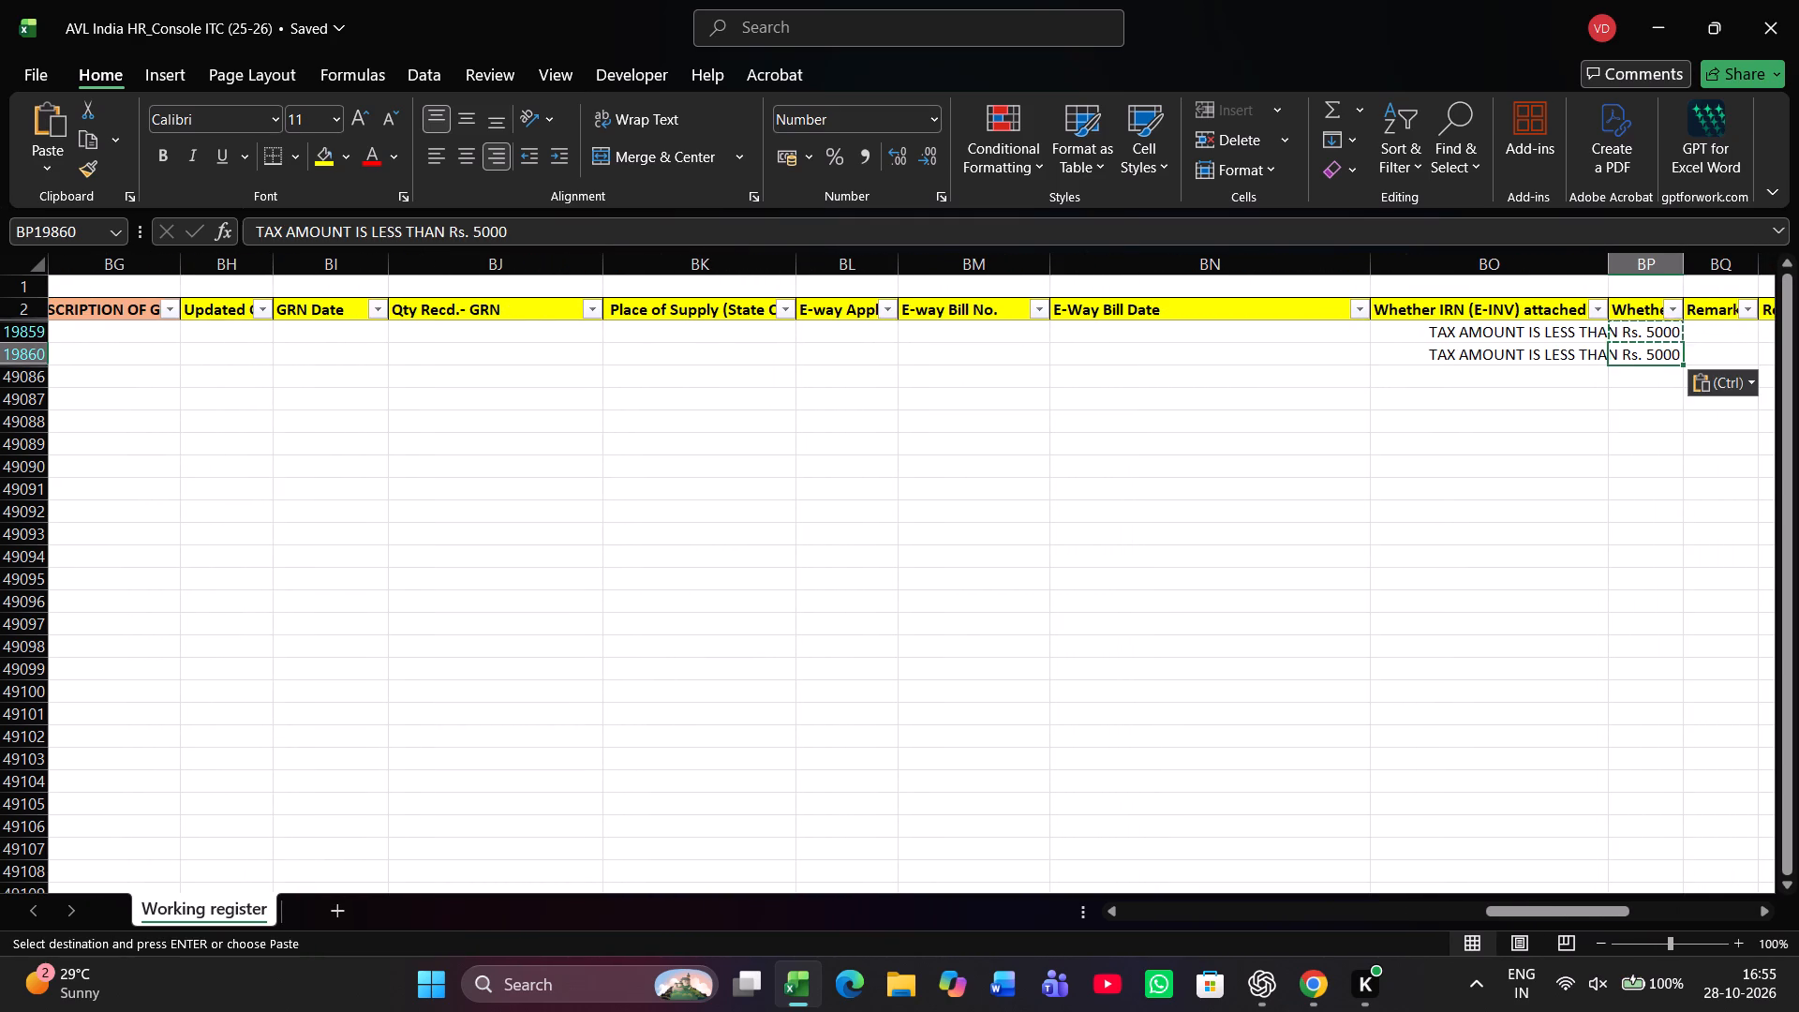
scroll(1643, 355, "right", 4)
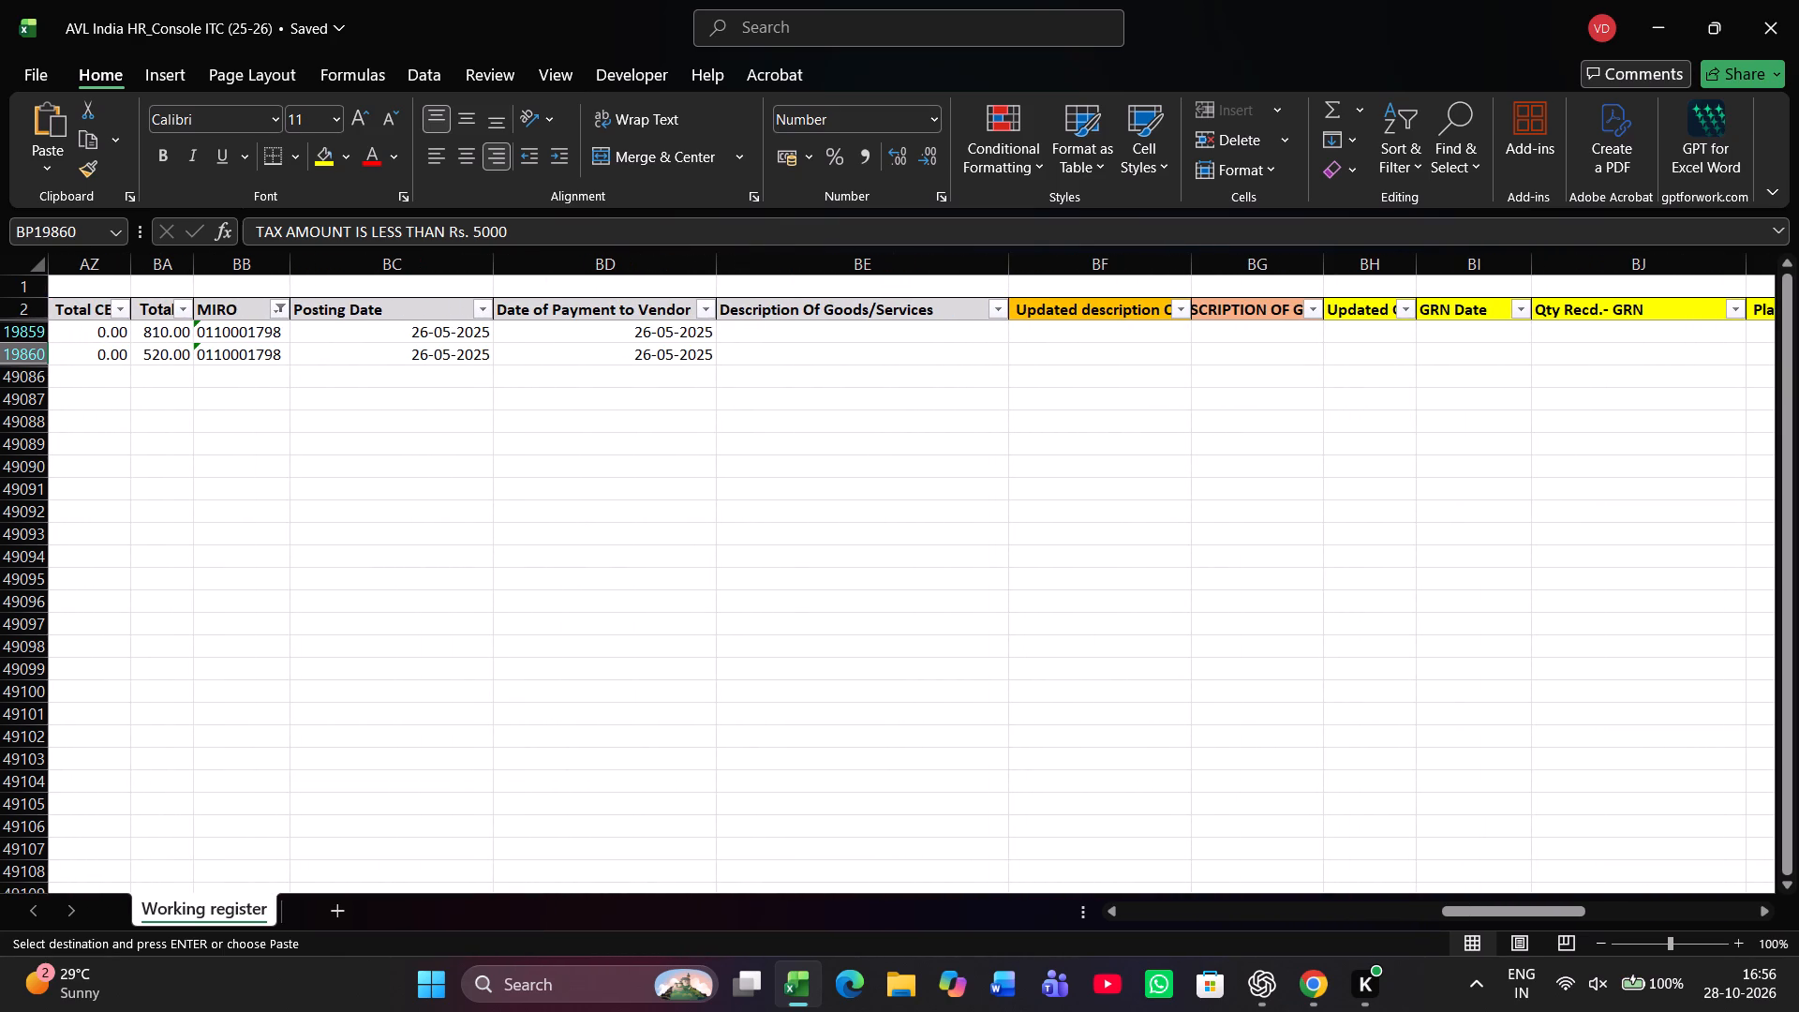
scroll(1033, 513, "right", 2)
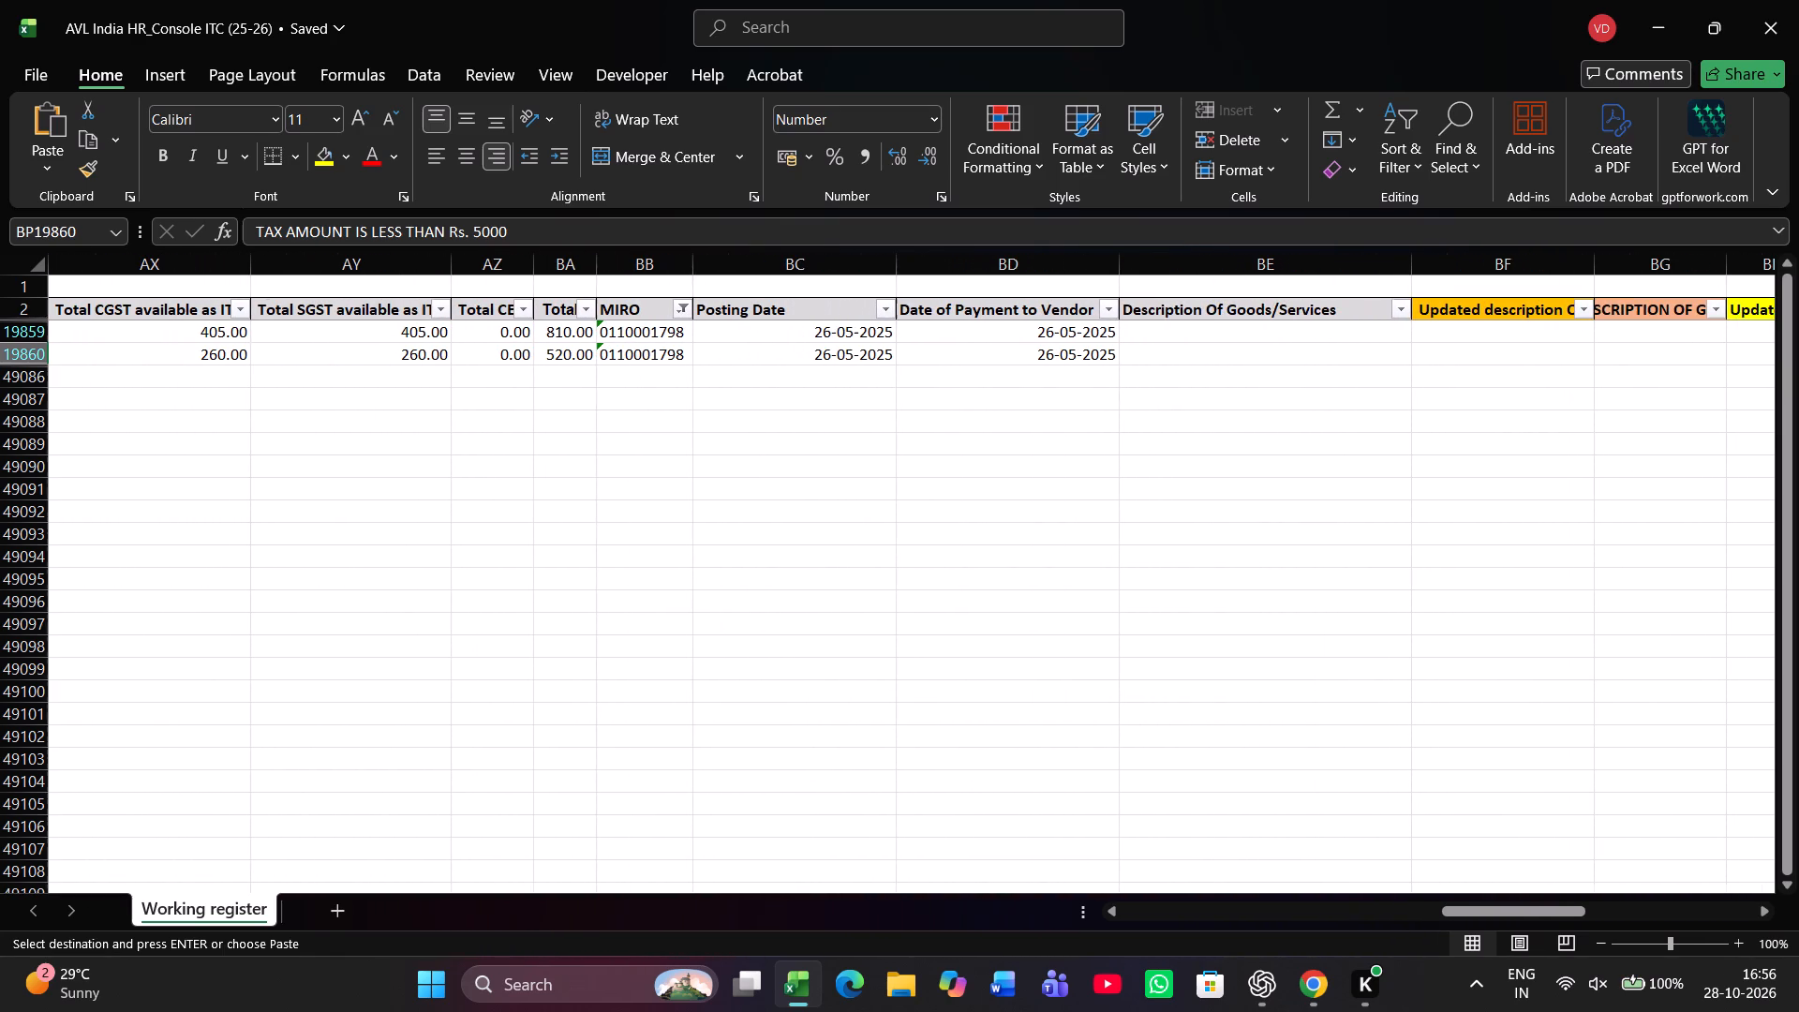
left_click(736, 306)
key("Left")
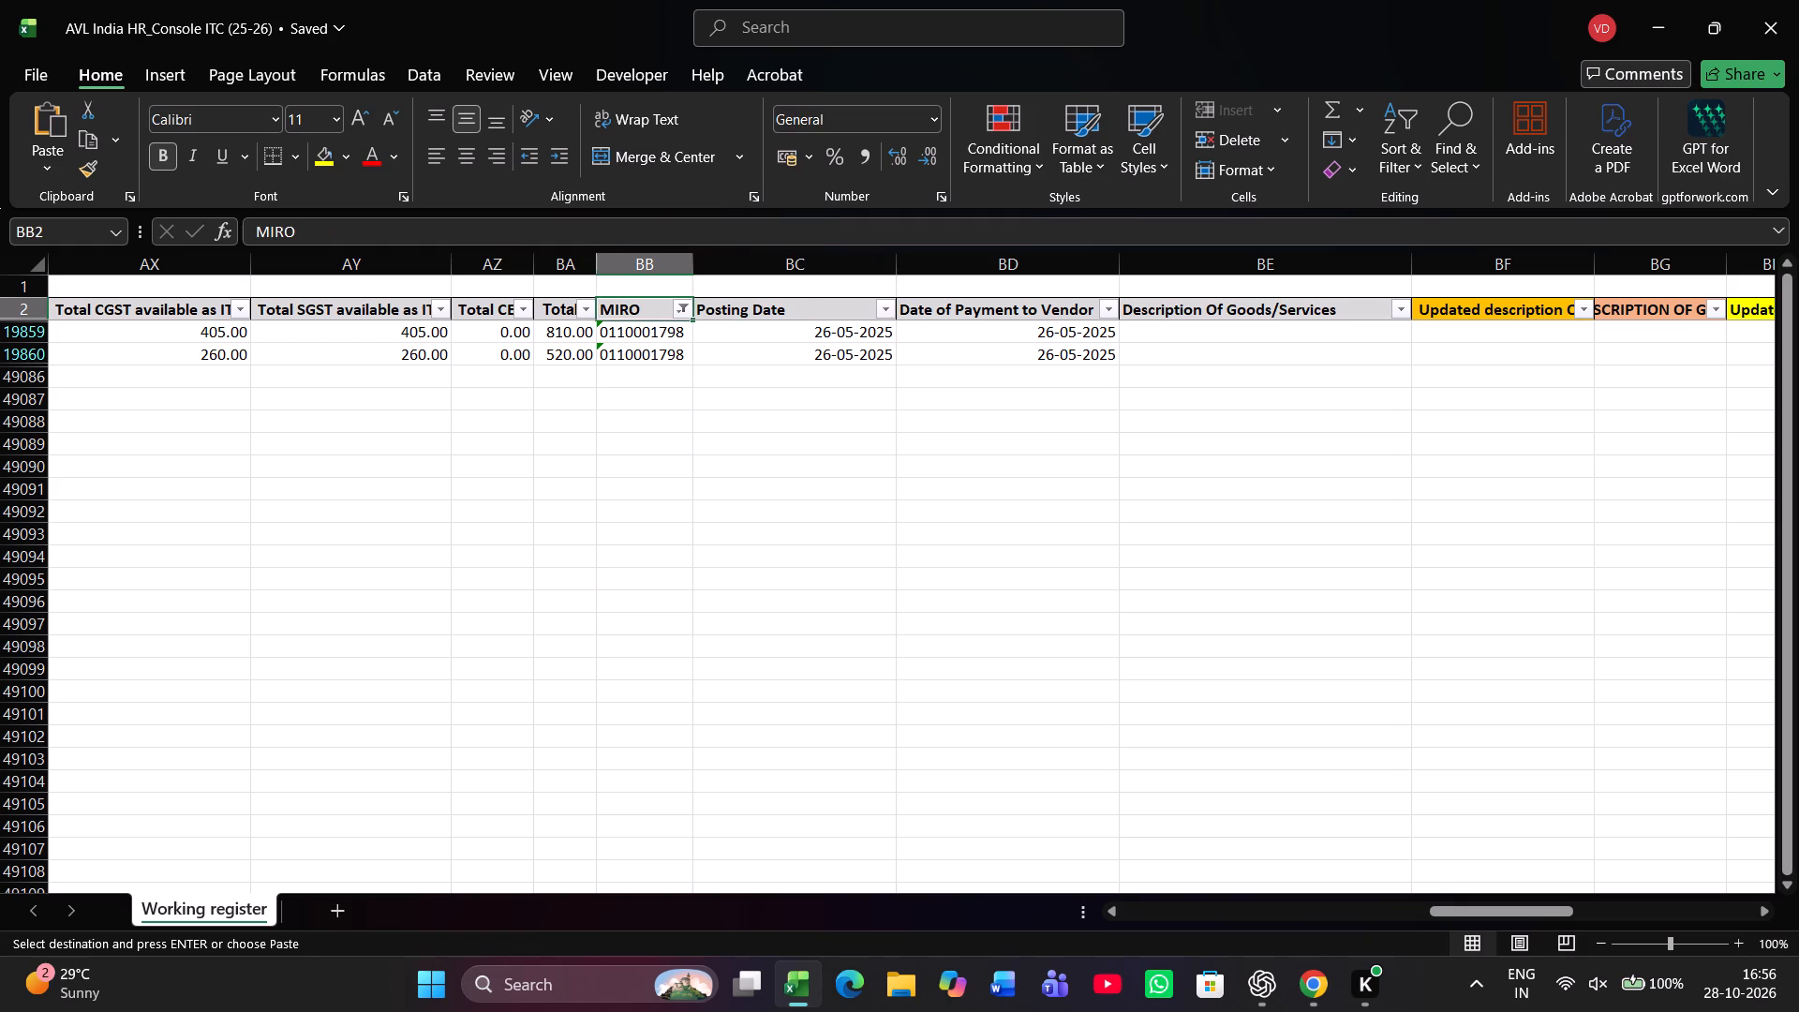
key("alt+Down")
key("Down")
key("Down")
key("Down")
key("Down")
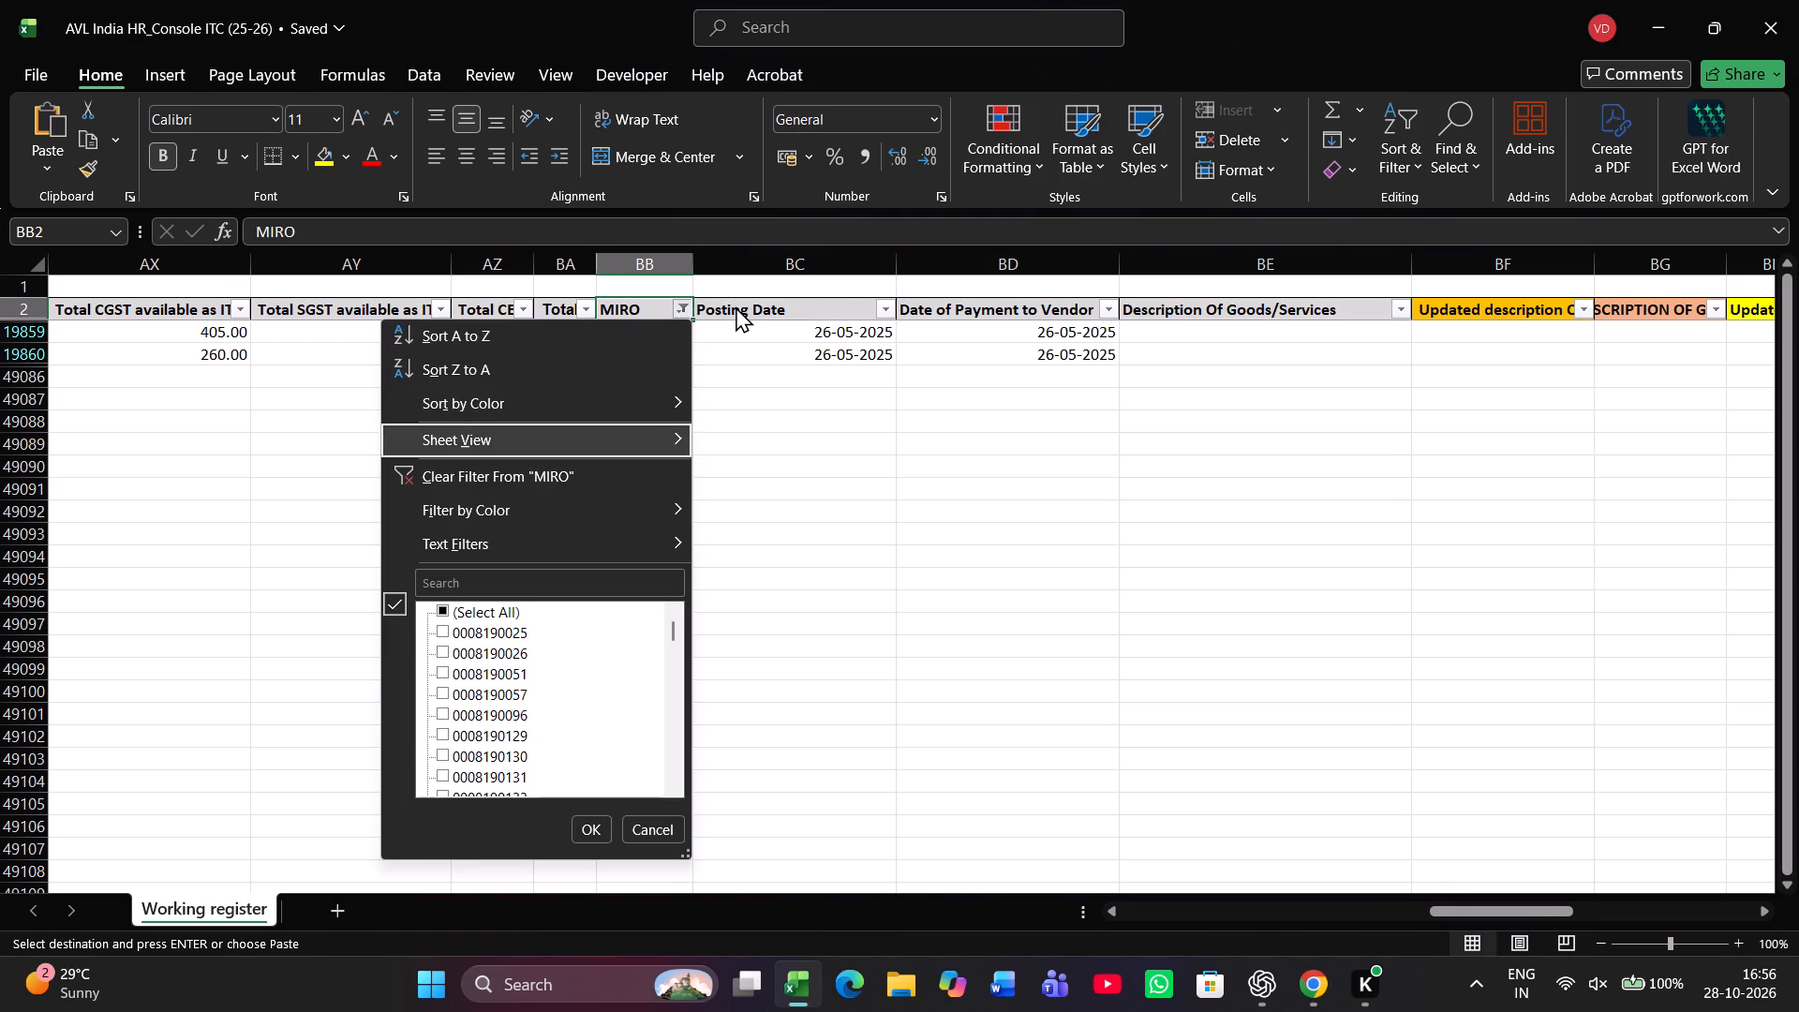
key("Down")
key("Down")
key("Down")
key("Down")
type("1799")
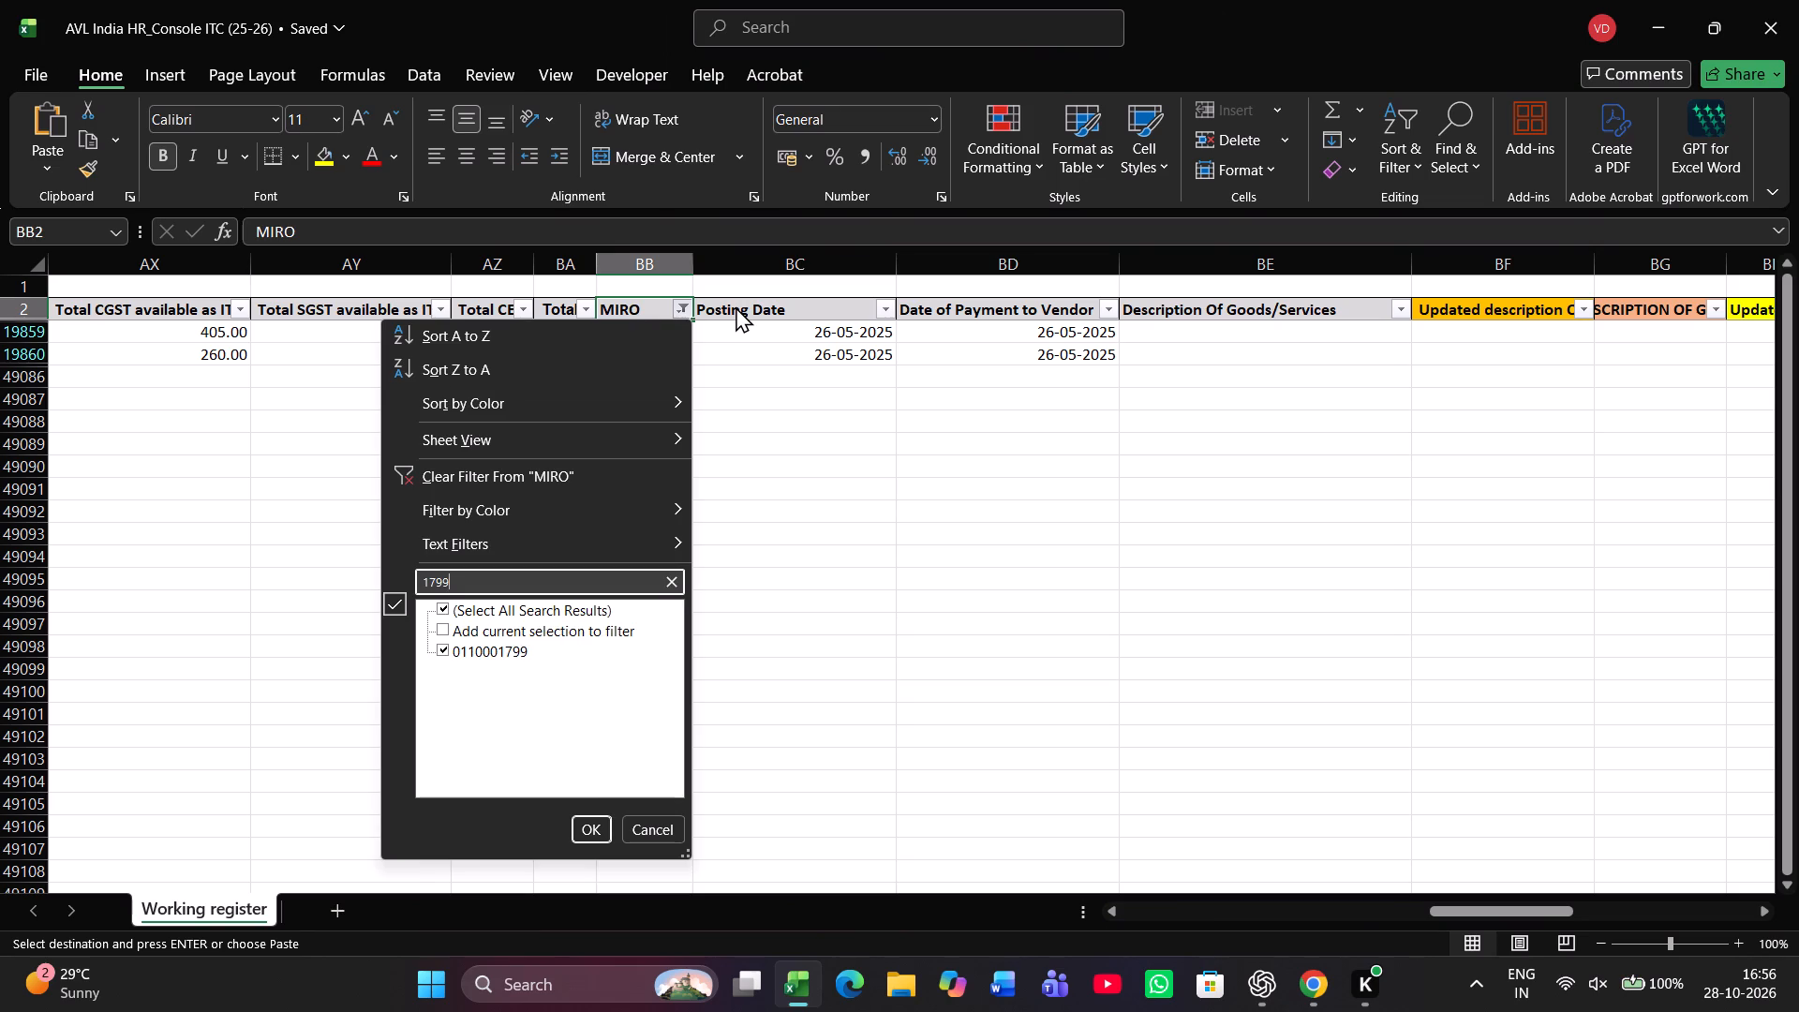
key("Return")
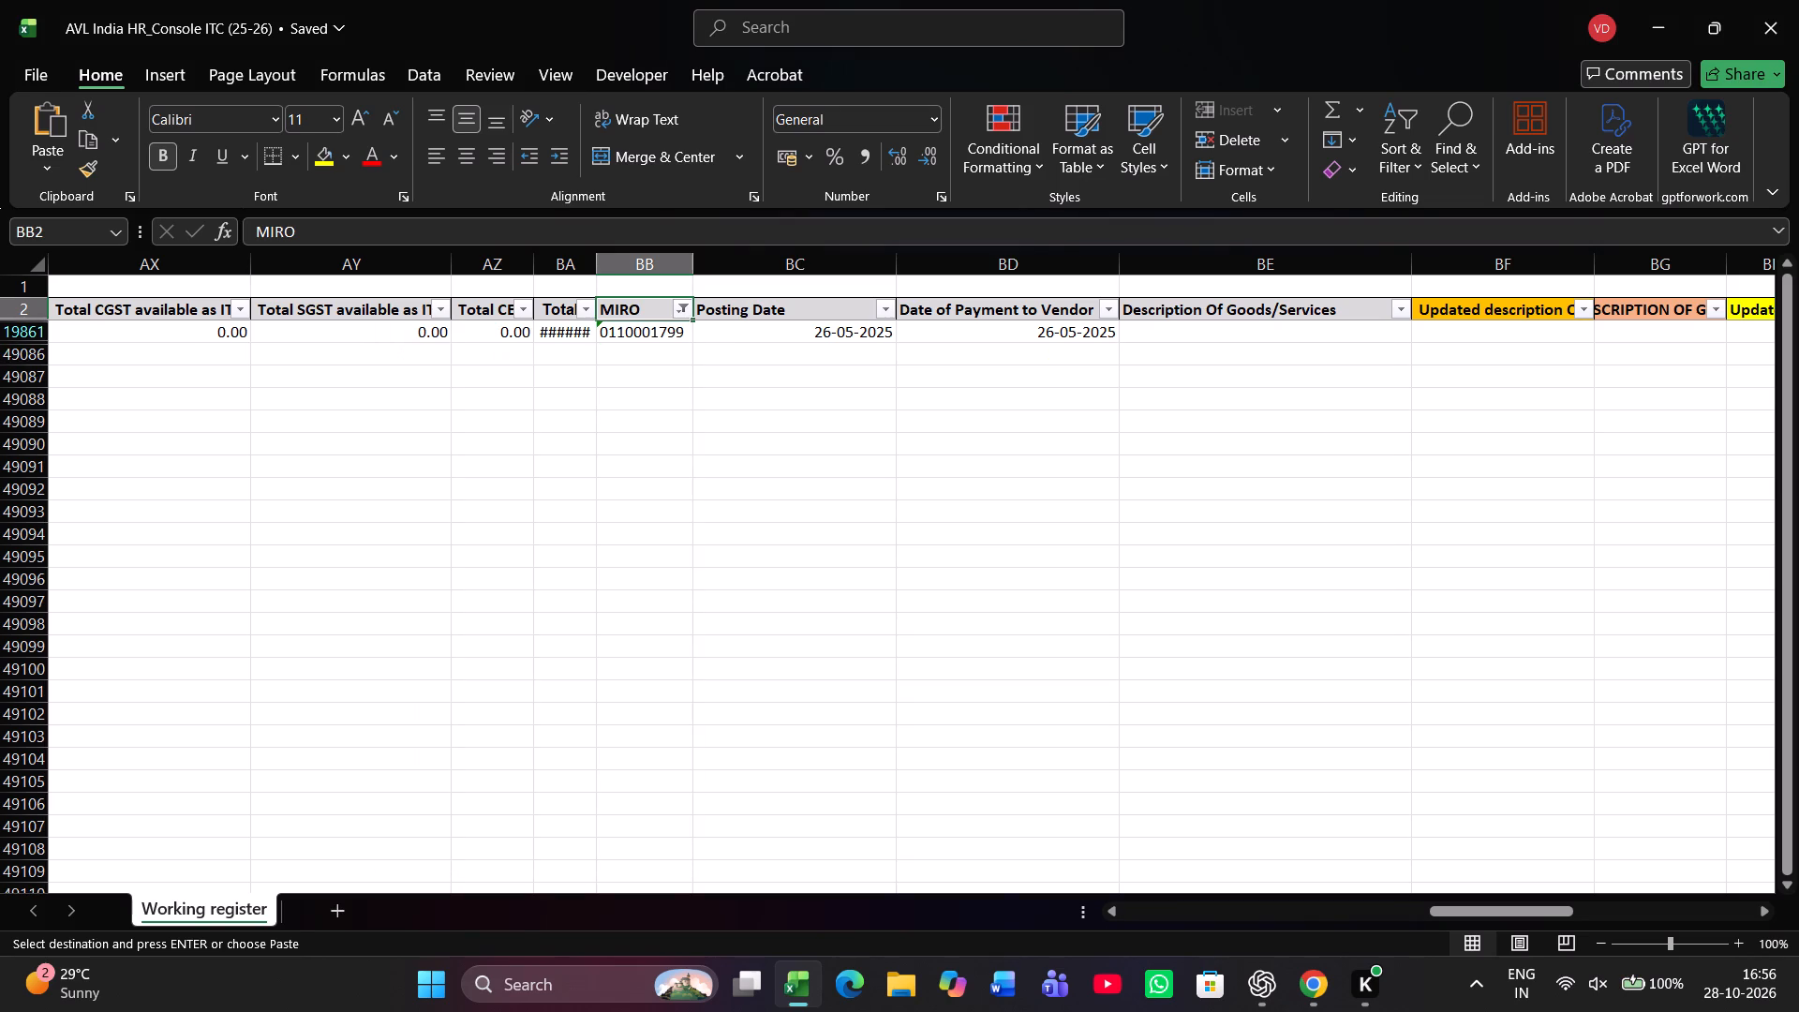
Correct the misspelled remark in column BP of row 19861 to "TAX AMOUNT IS LESS THAN Rs. 5000".
key("Down")
key("Right")
key("Right")
key("Right")
key("Right")
key("Right")
key("Right")
key("Right")
key("Right")
key("Right")
key("Right")
key("Right")
key("Right")
key("Right")
key("Right")
key("Right")
key("Right")
key("Right")
key("Right")
key("Right")
key("Right")
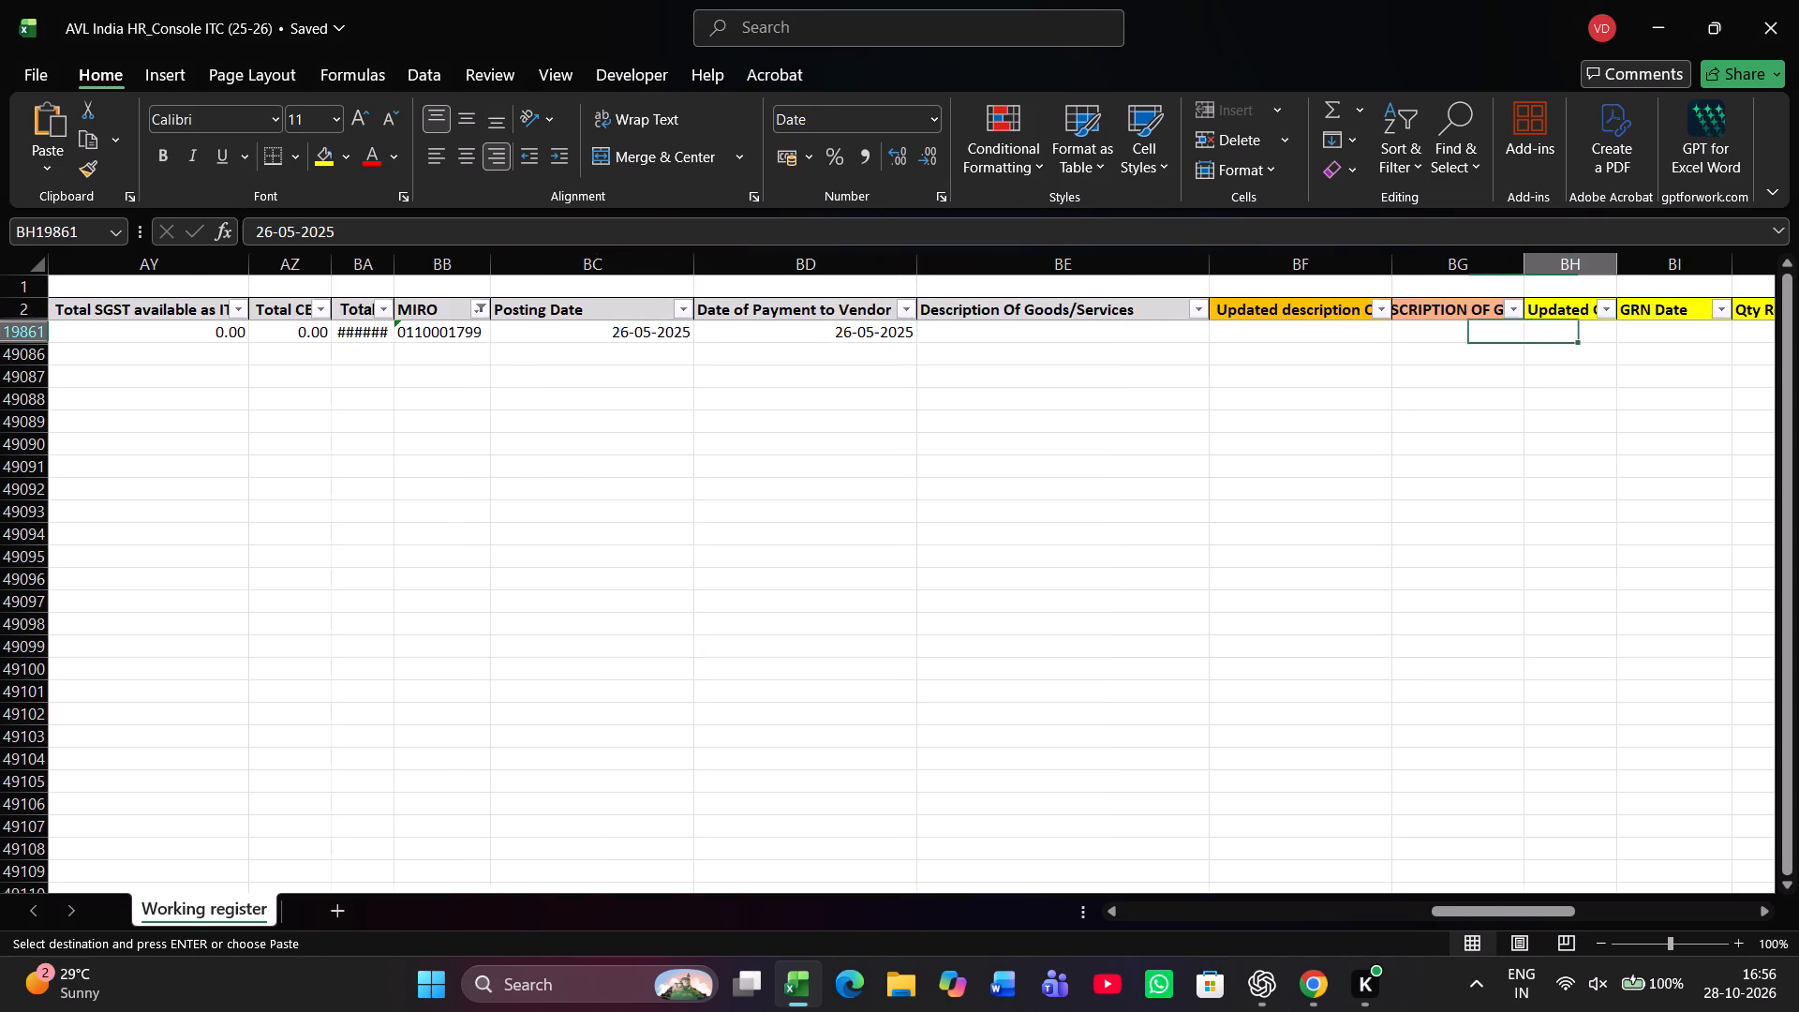
key("Right")
key("Right")
key("Right")
key("Right")
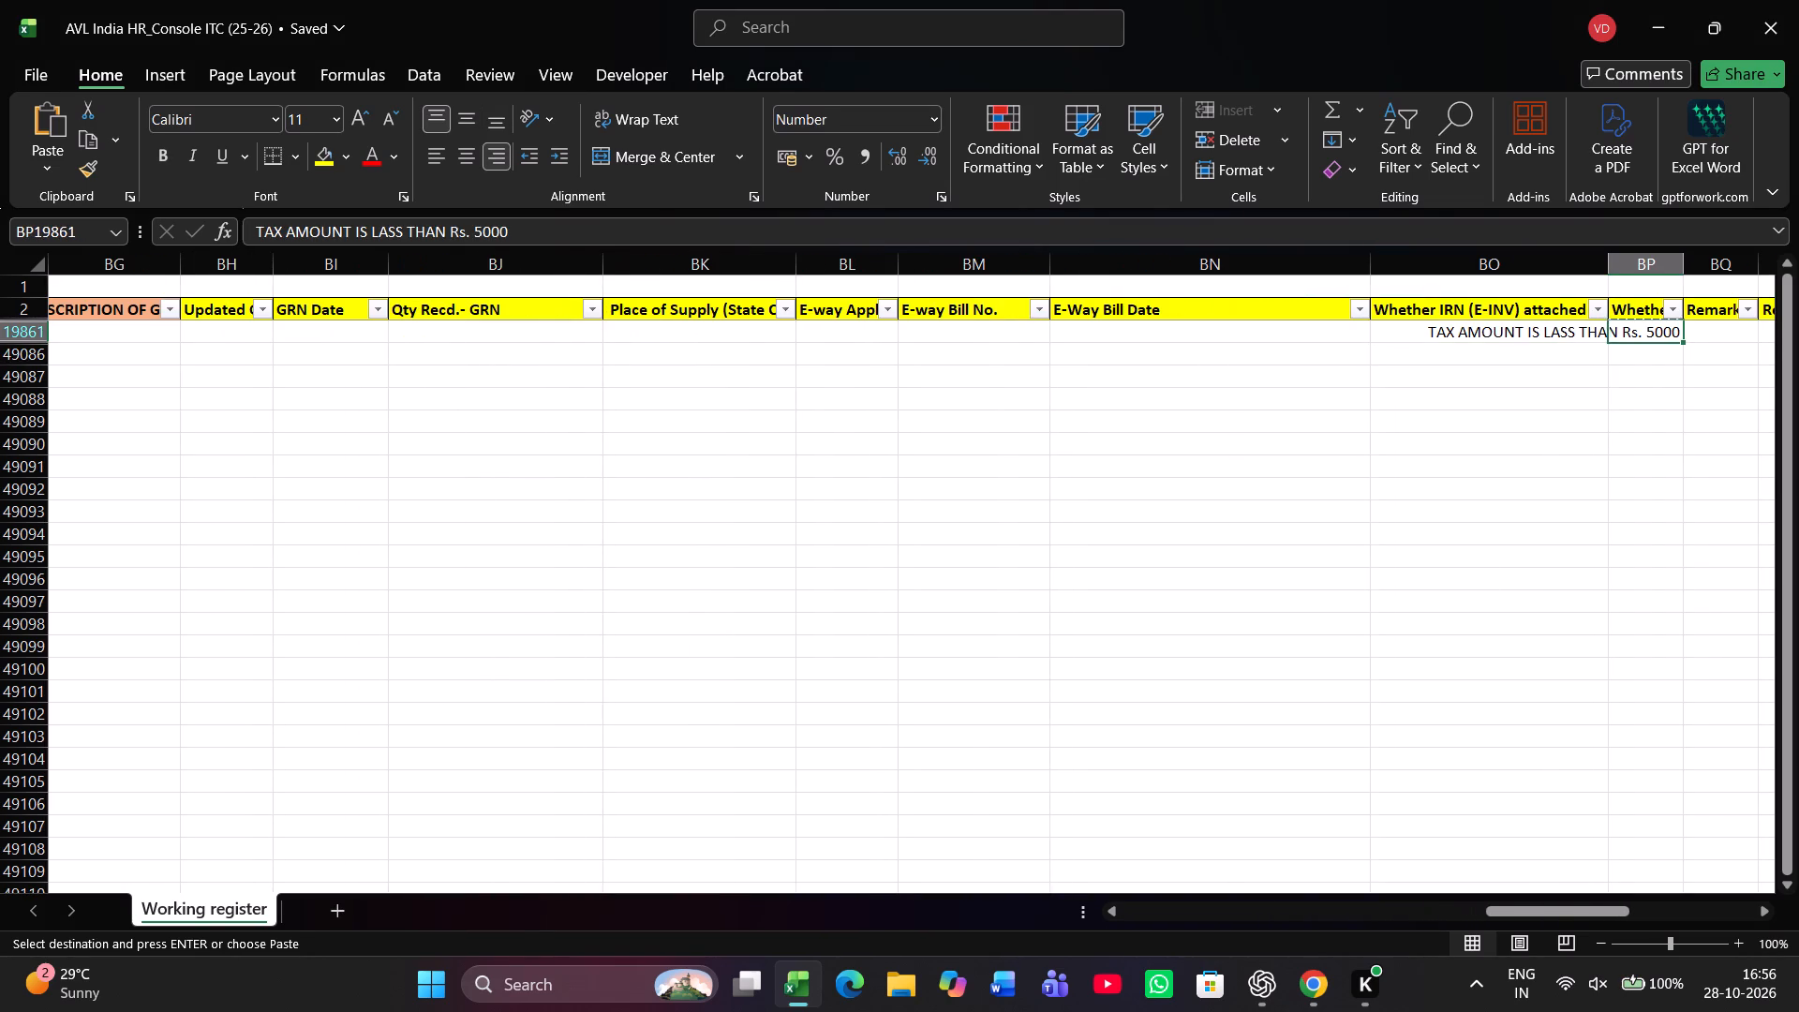
key("Left")
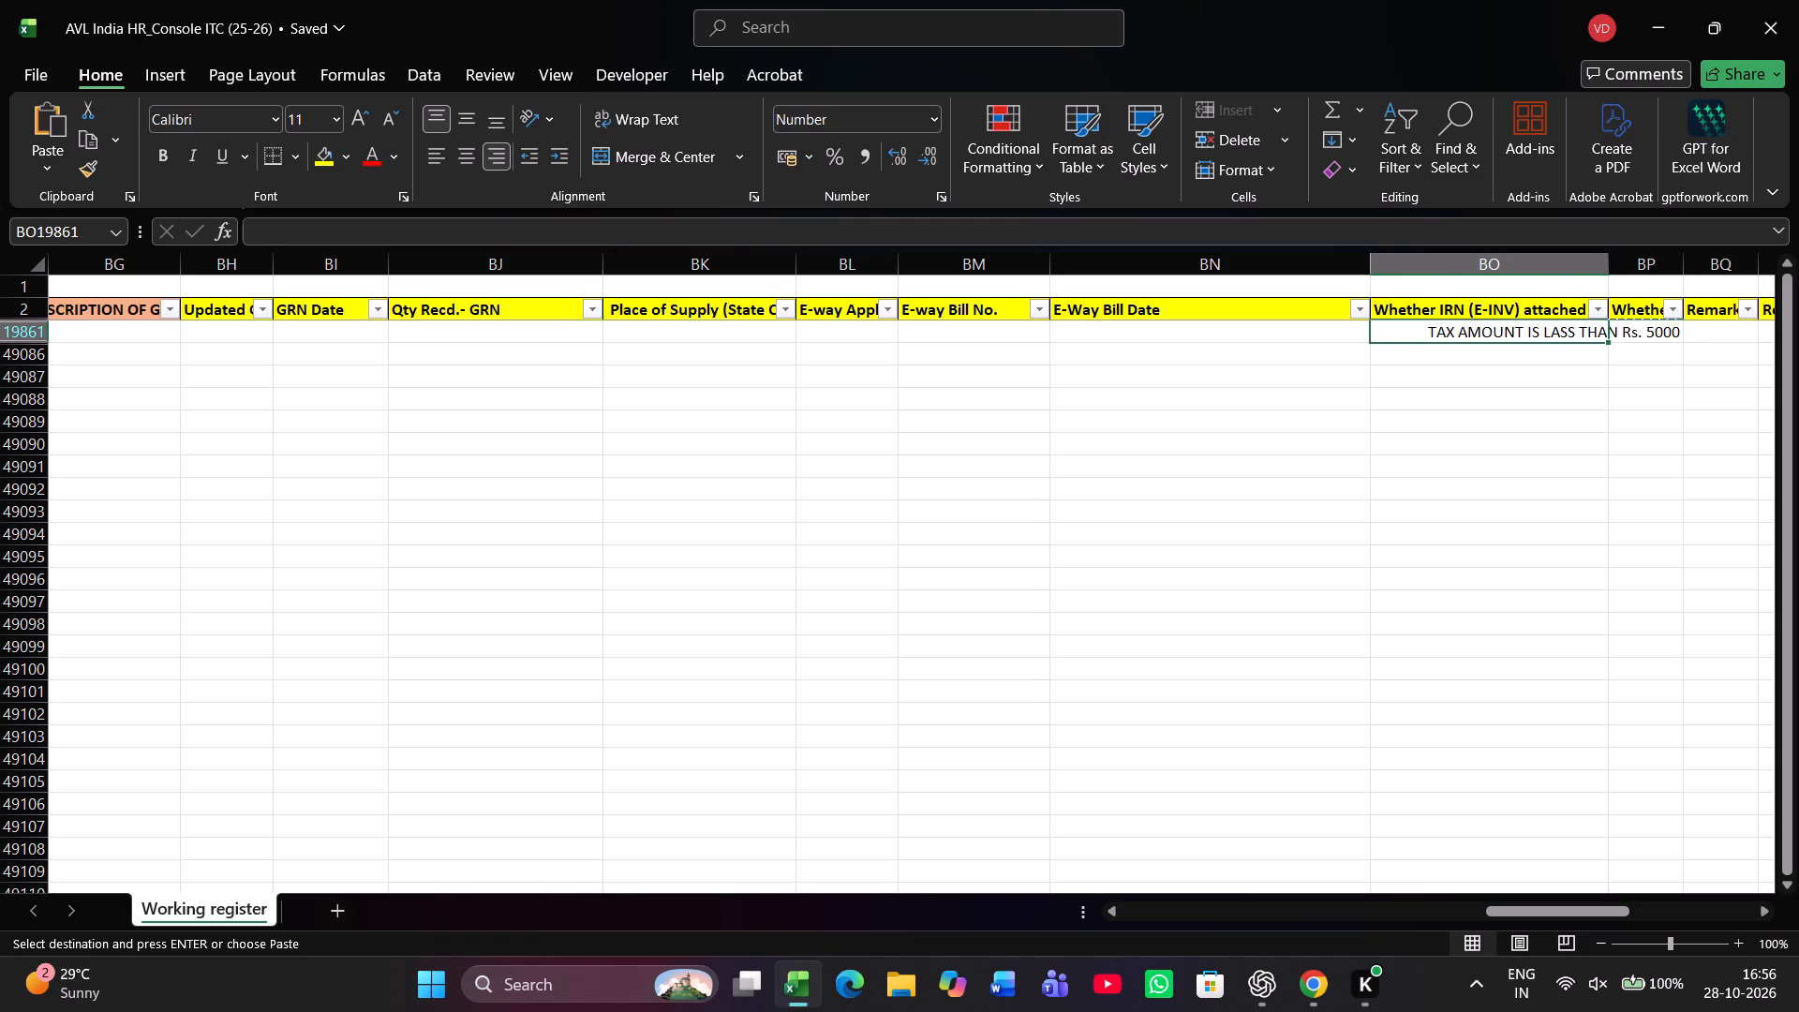
key("Right")
key("F2")
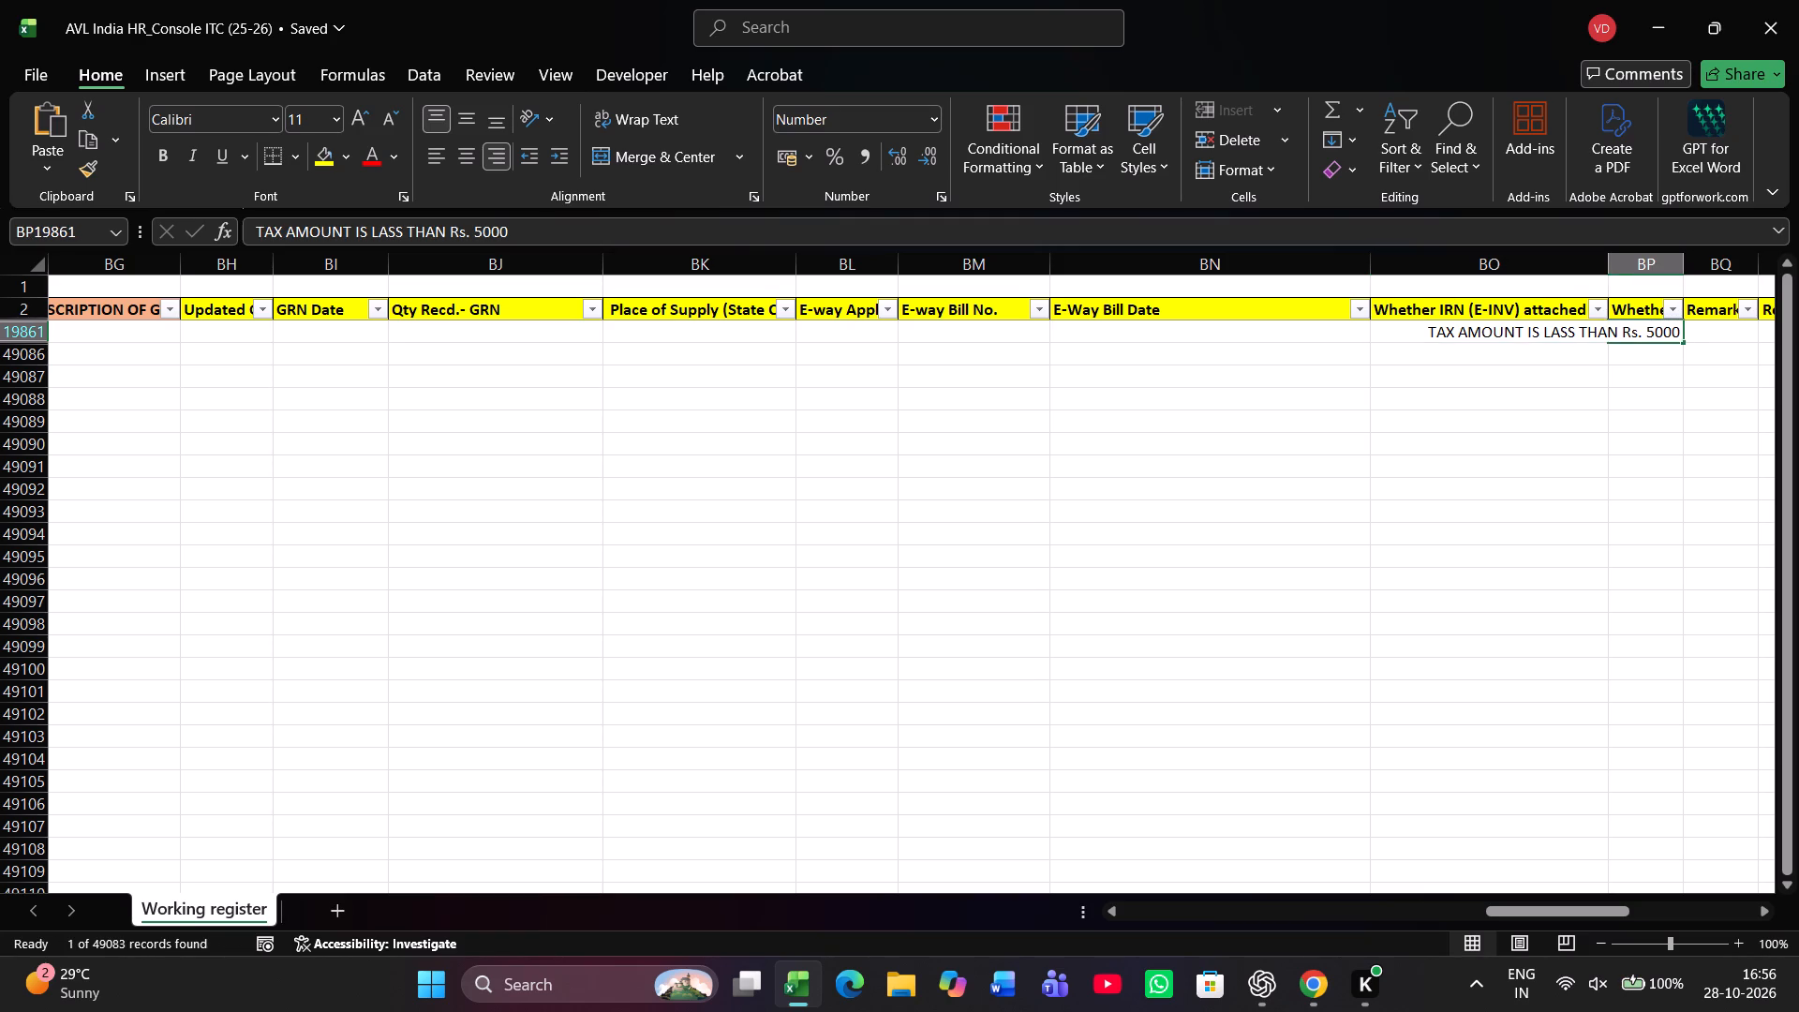
key("Left")
key("Left")
key("Left")
key("Left")
key("Left")
key("Left")
key("Left")
key("Left")
key("Left")
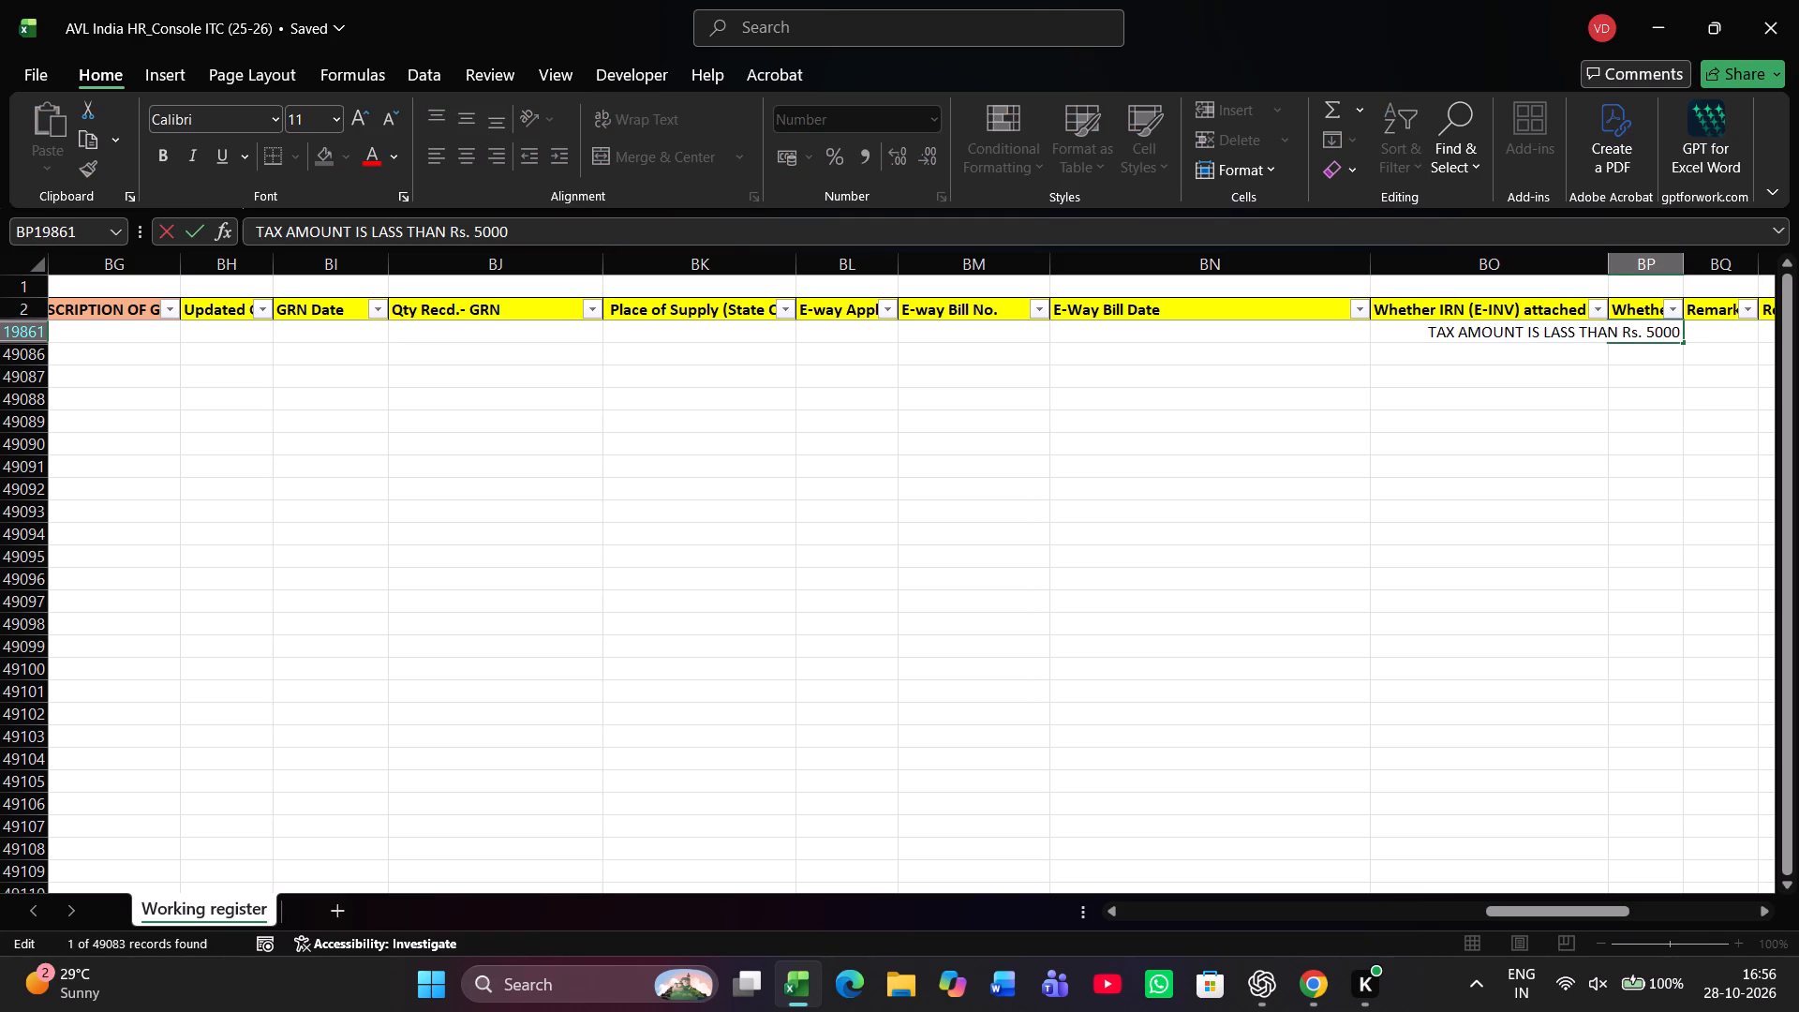
key("Left")
key("Left")
key("Left")
key("Left")
key("Left")
key("Left")
key("Left")
key("BackSpace")
key("e")
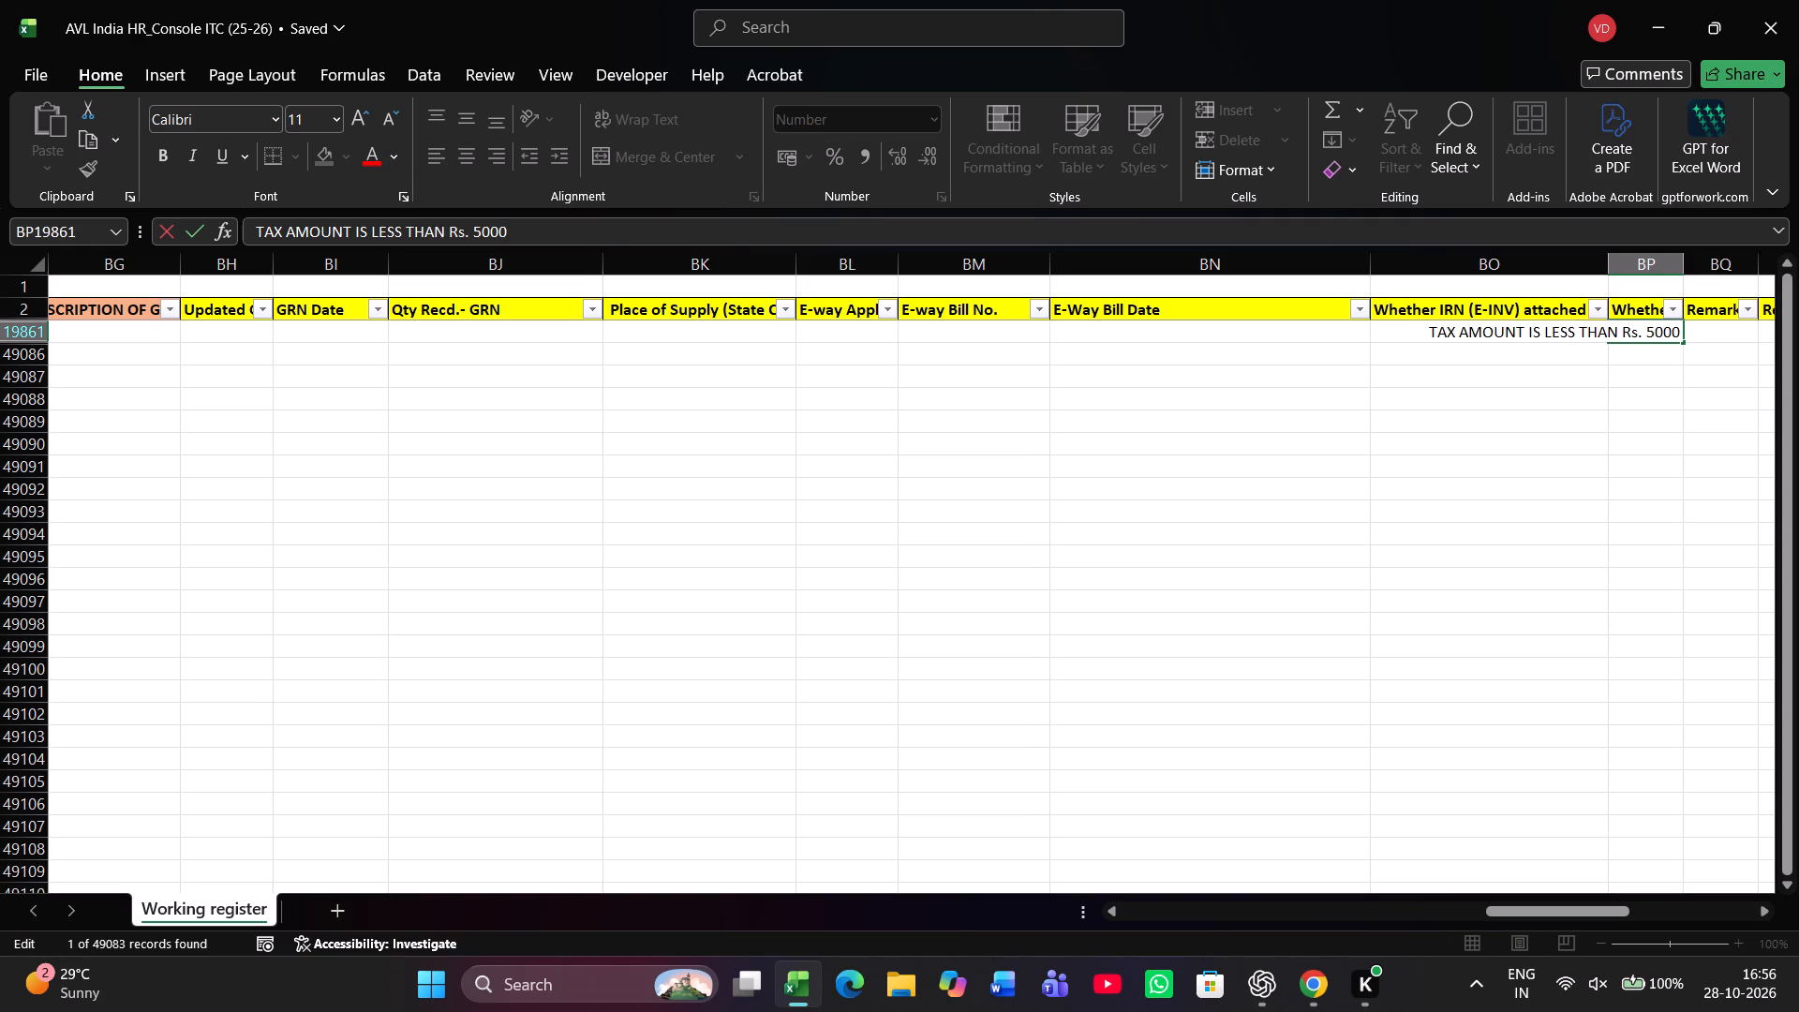
key("Return")
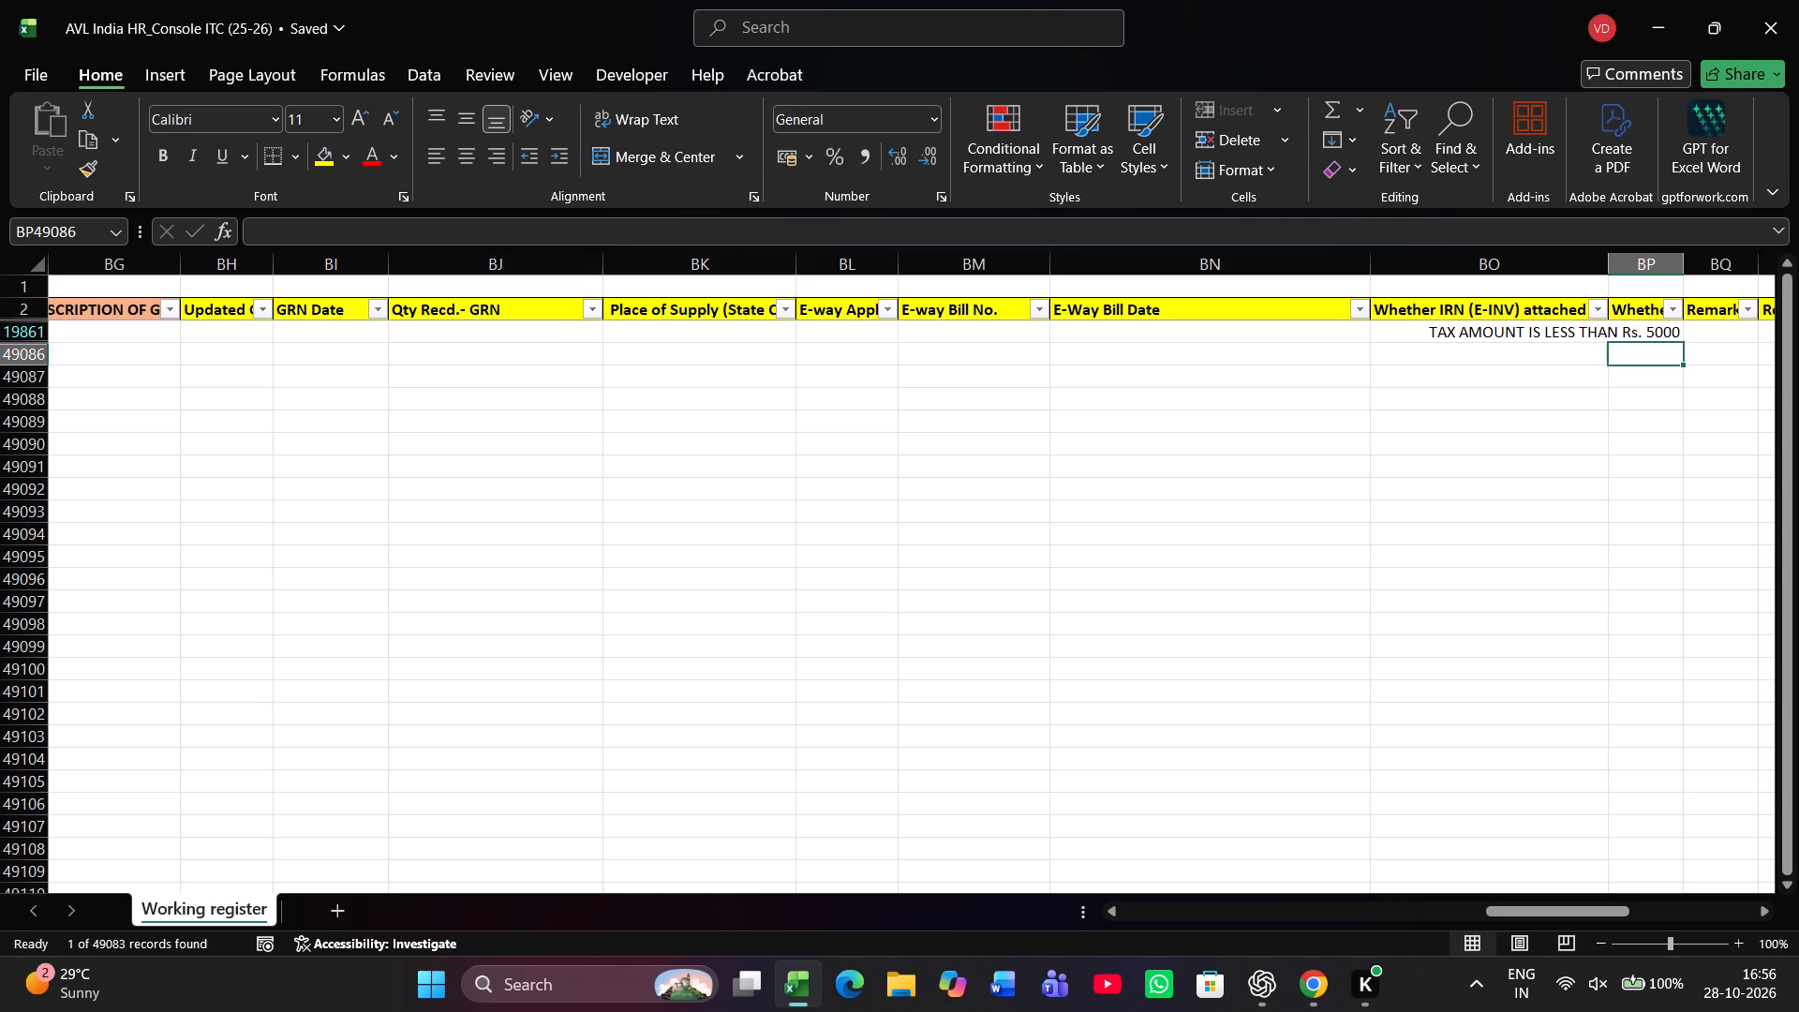
key("Up")
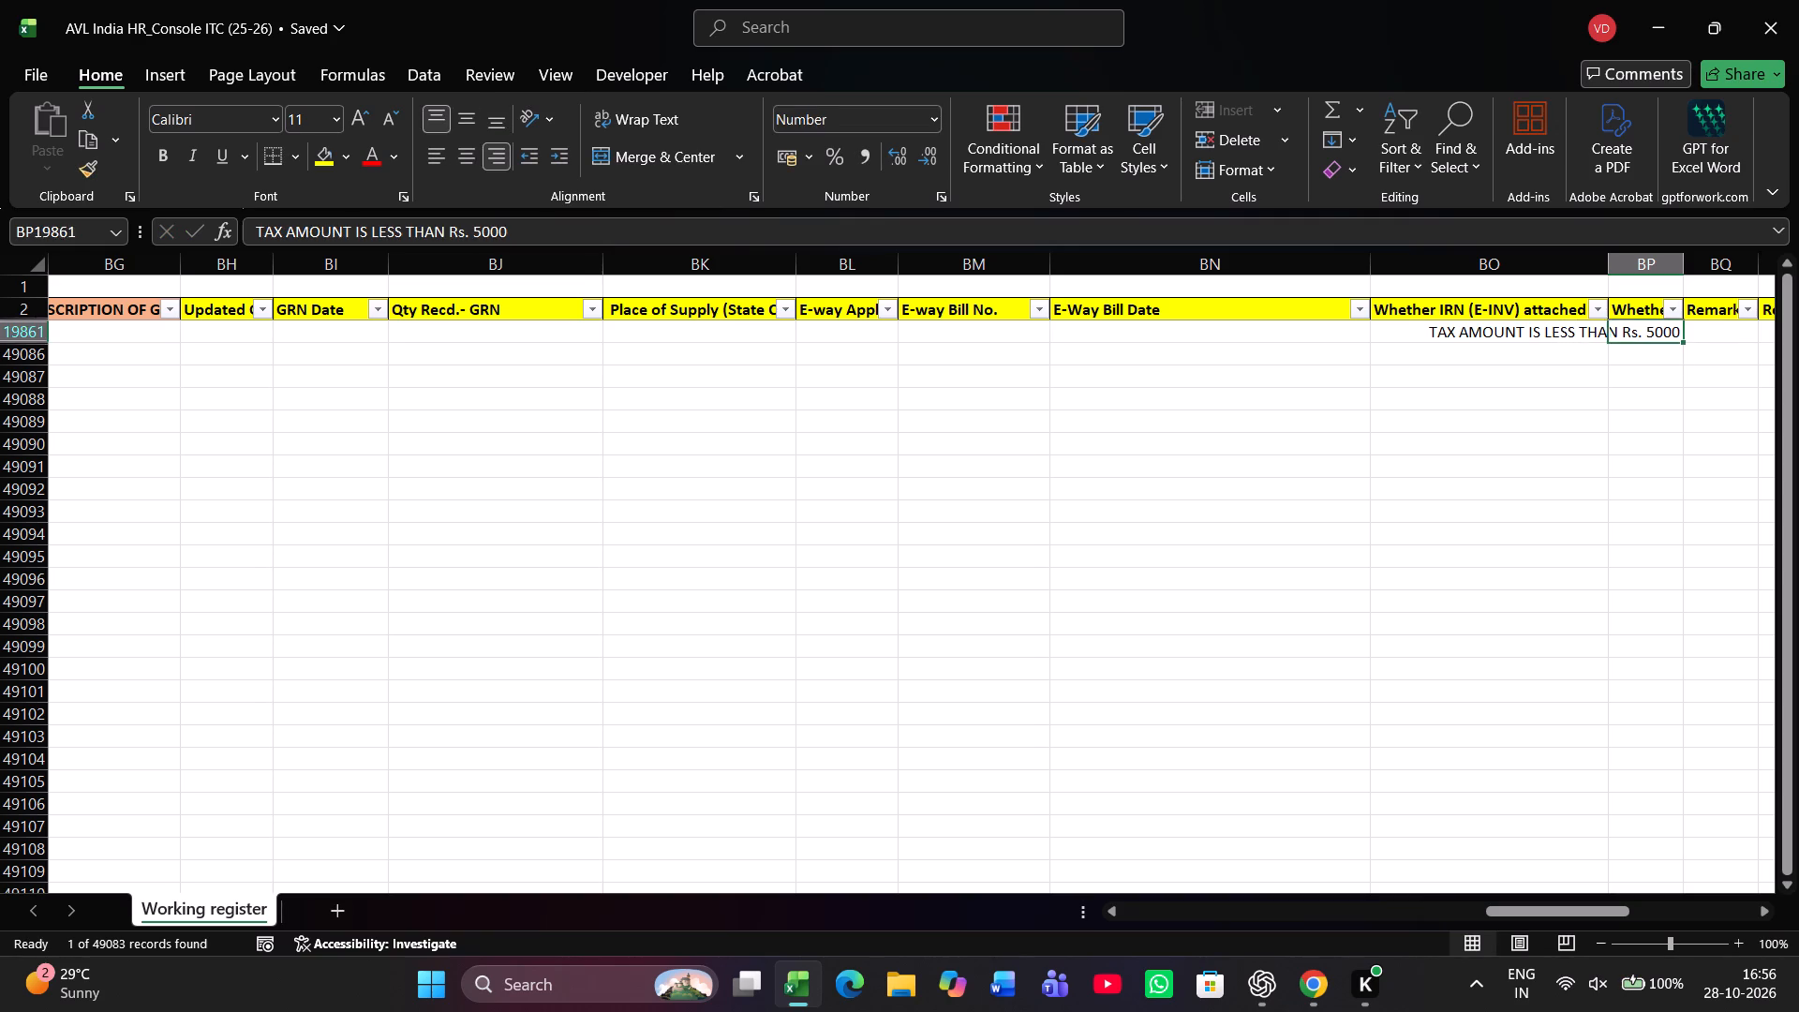
key("Up")
key("Left")
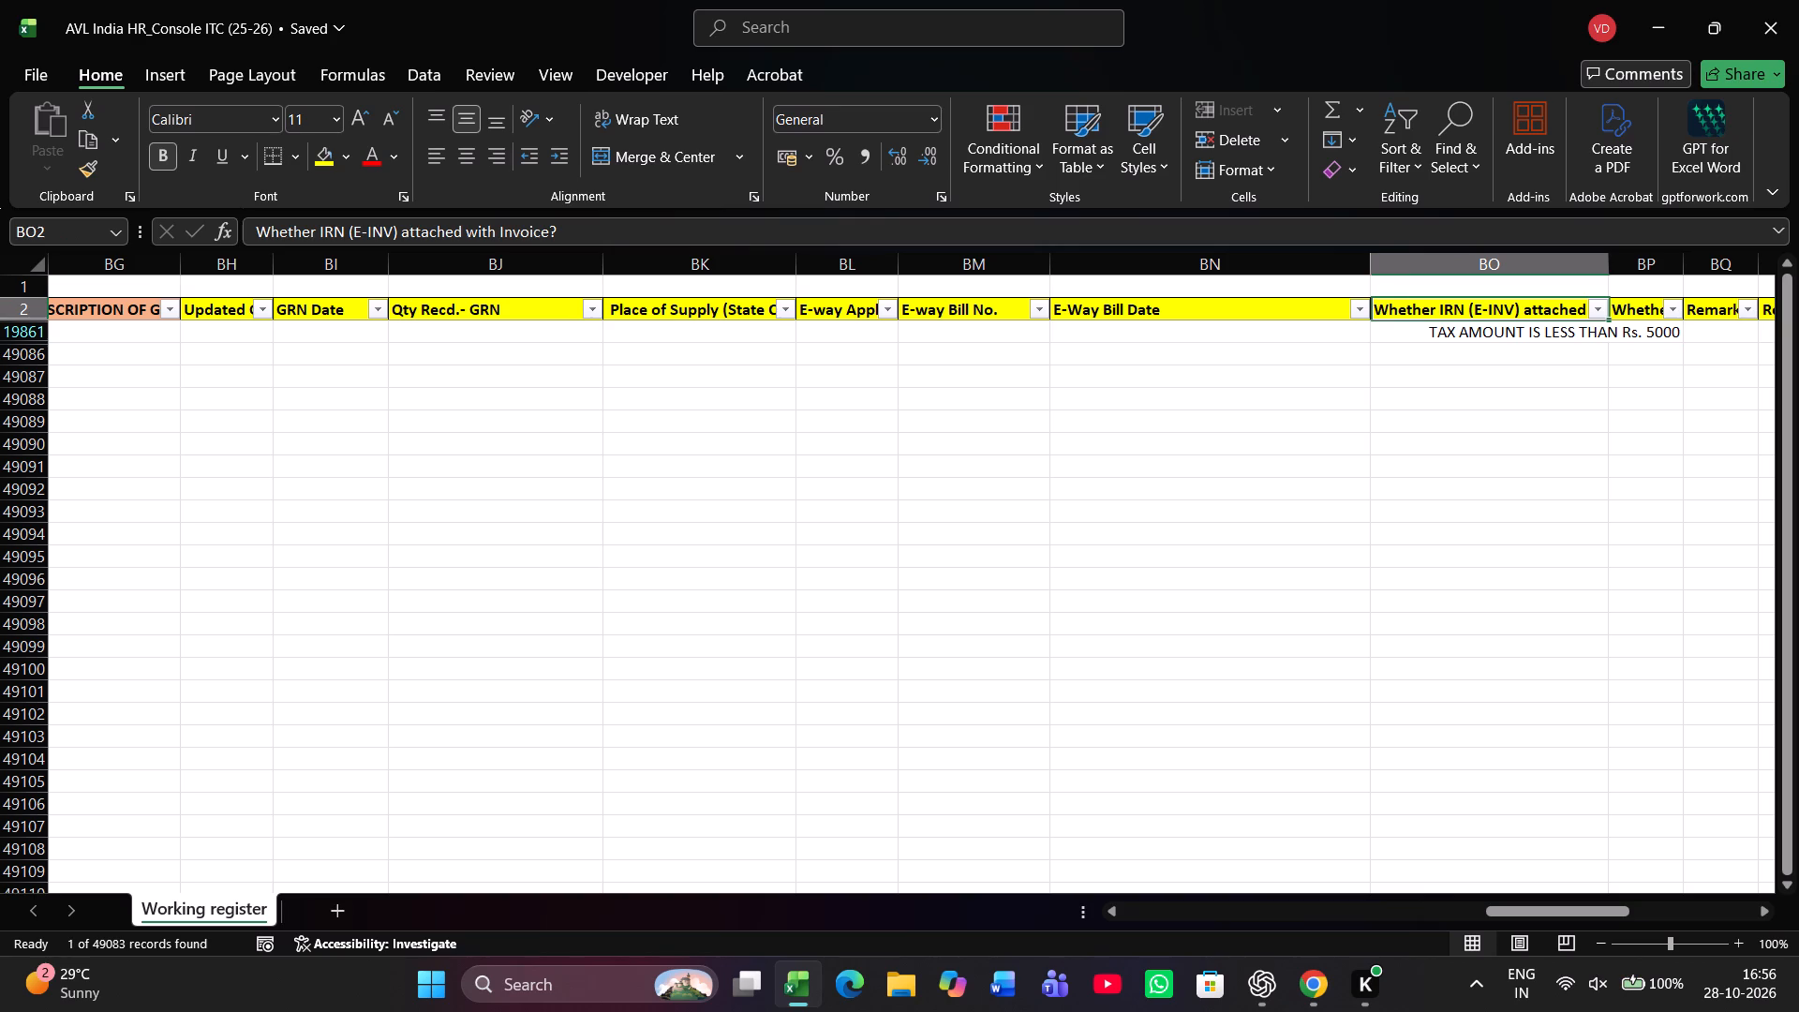
key("Left")
key("Left")
key("Left")
key("Left")
key("Left")
key("Left")
key("Left")
key("Left")
key("Left")
key("Left")
key("Left")
key("Left")
key("Left")
key("Left")
key("Left")
key("Left")
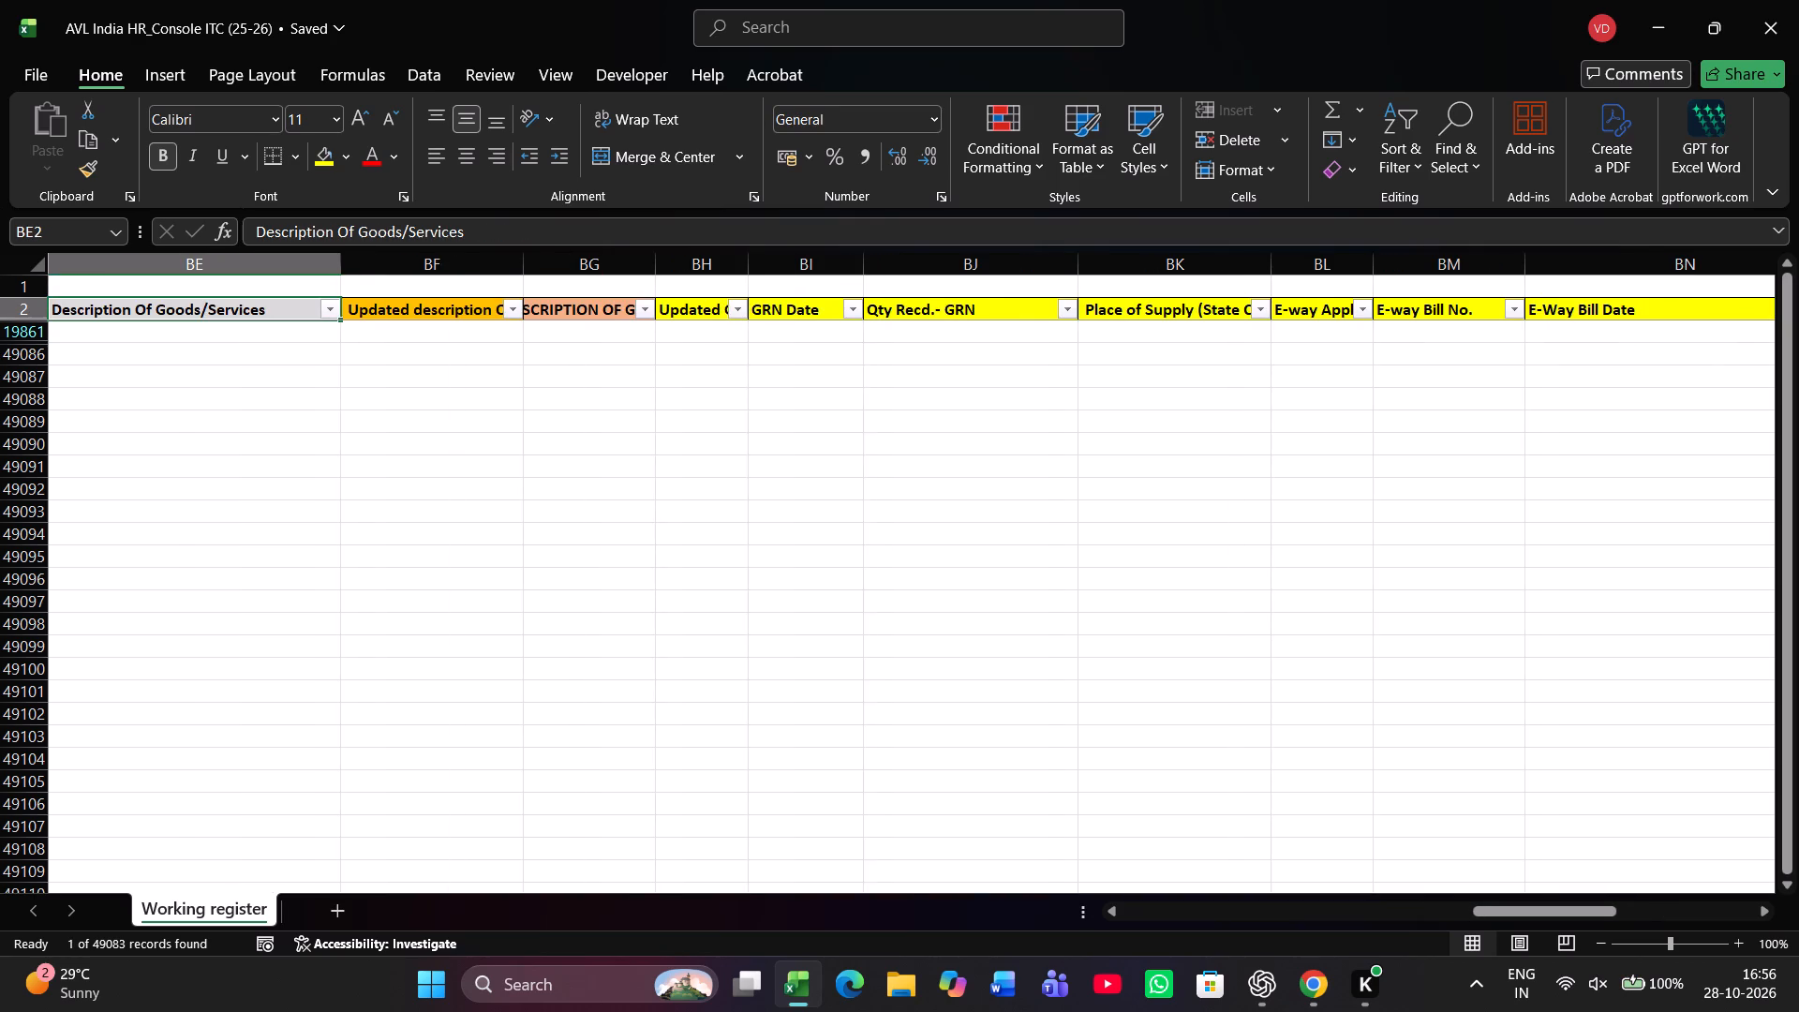
key("Left")
key("Left")
key("Left")
key("Left")
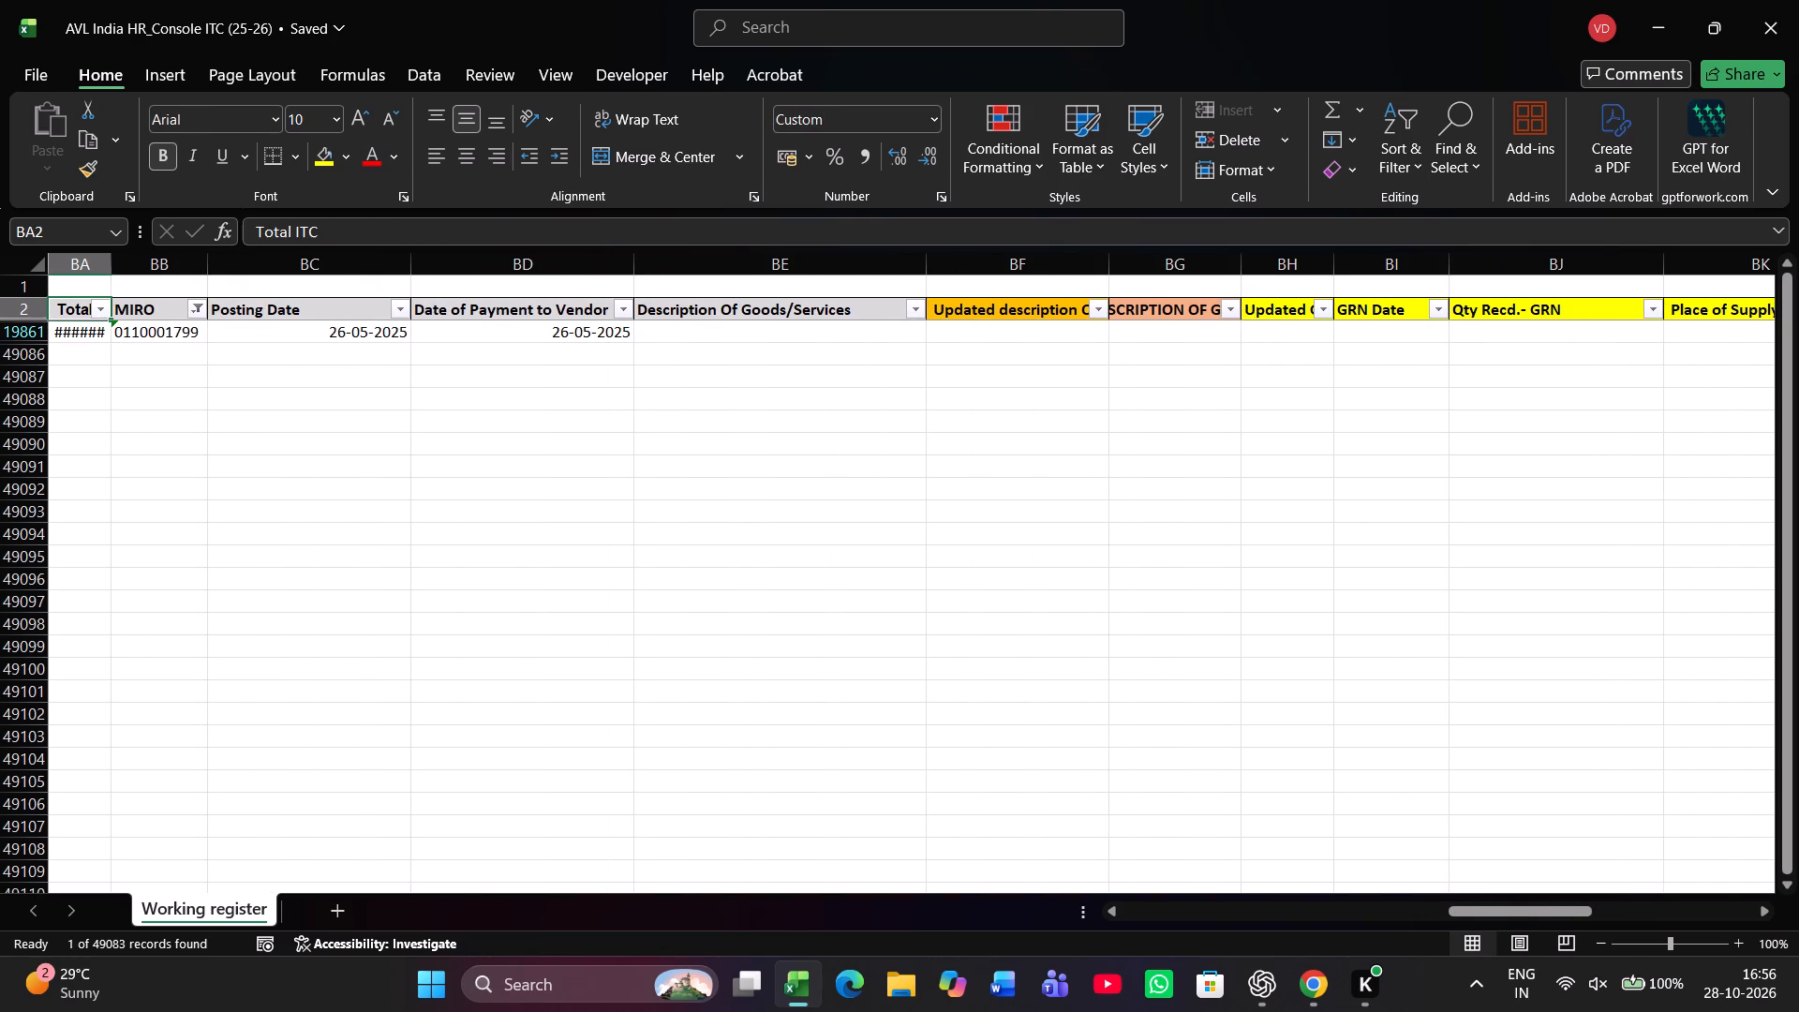
key("Right")
key("alt+Down")
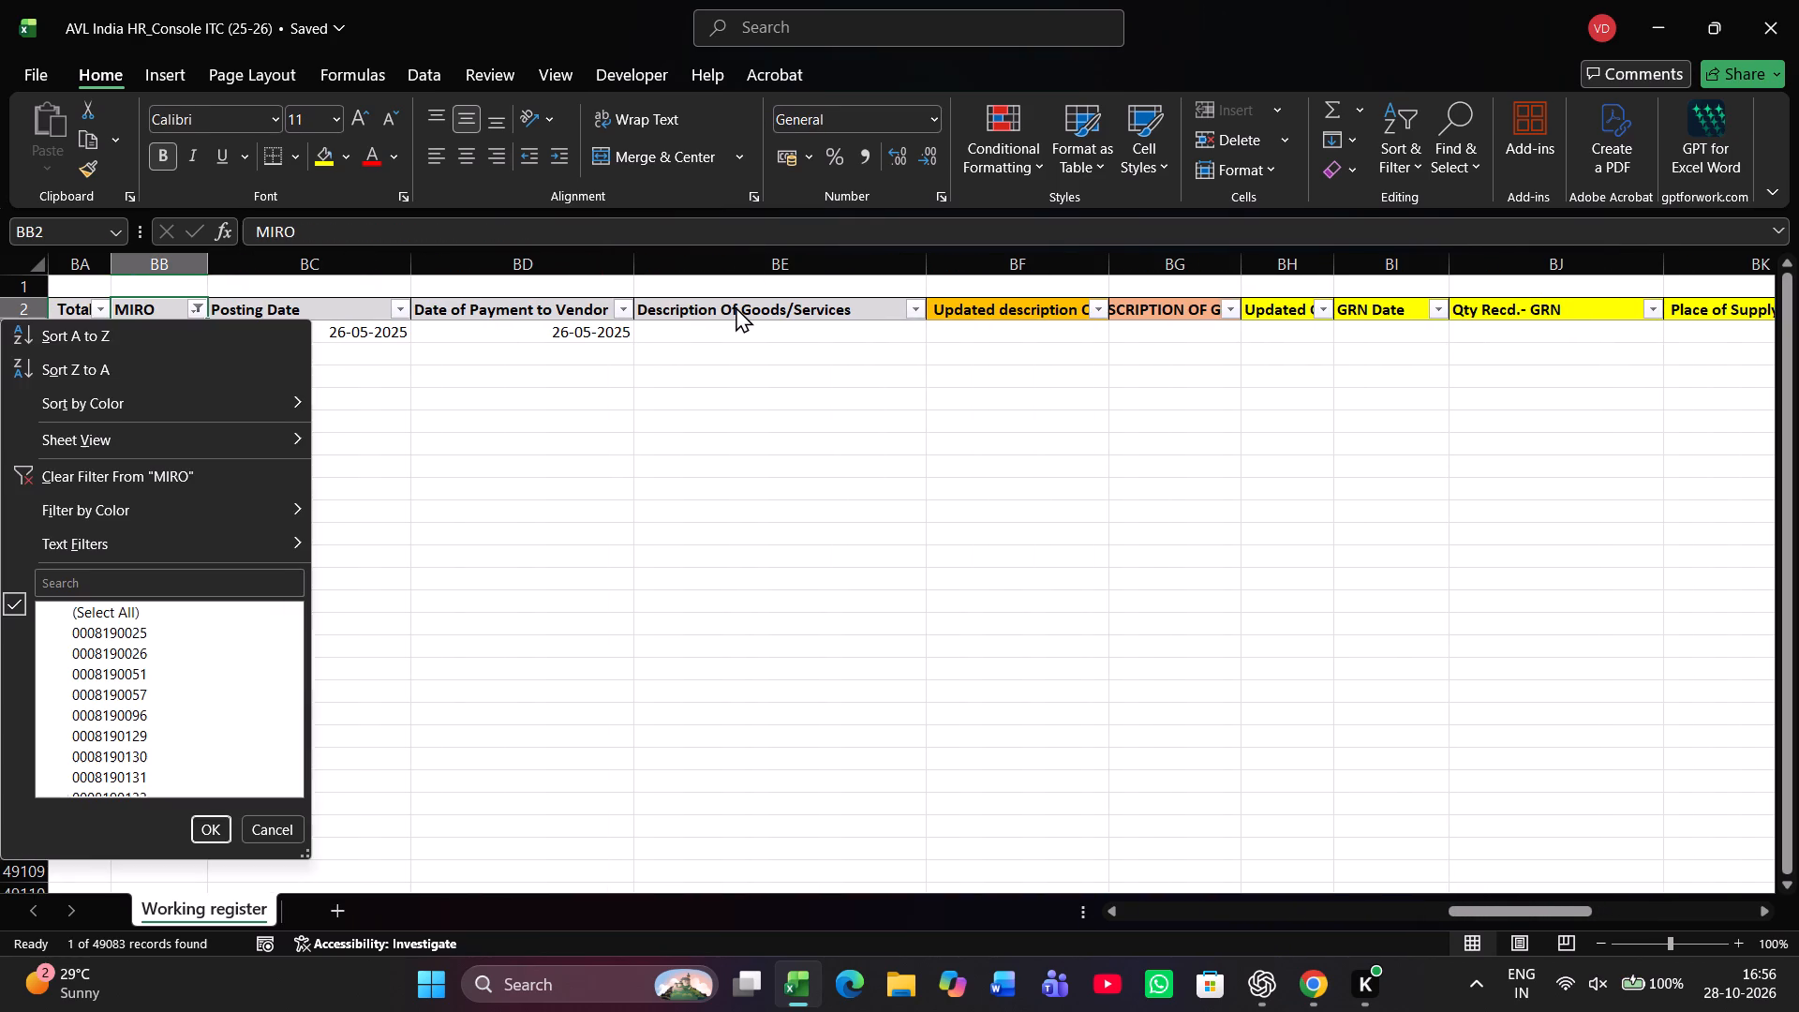
key("Down")
key("Down")
key("Down")
key("Down")
key("Down")
key("Down")
key("Down")
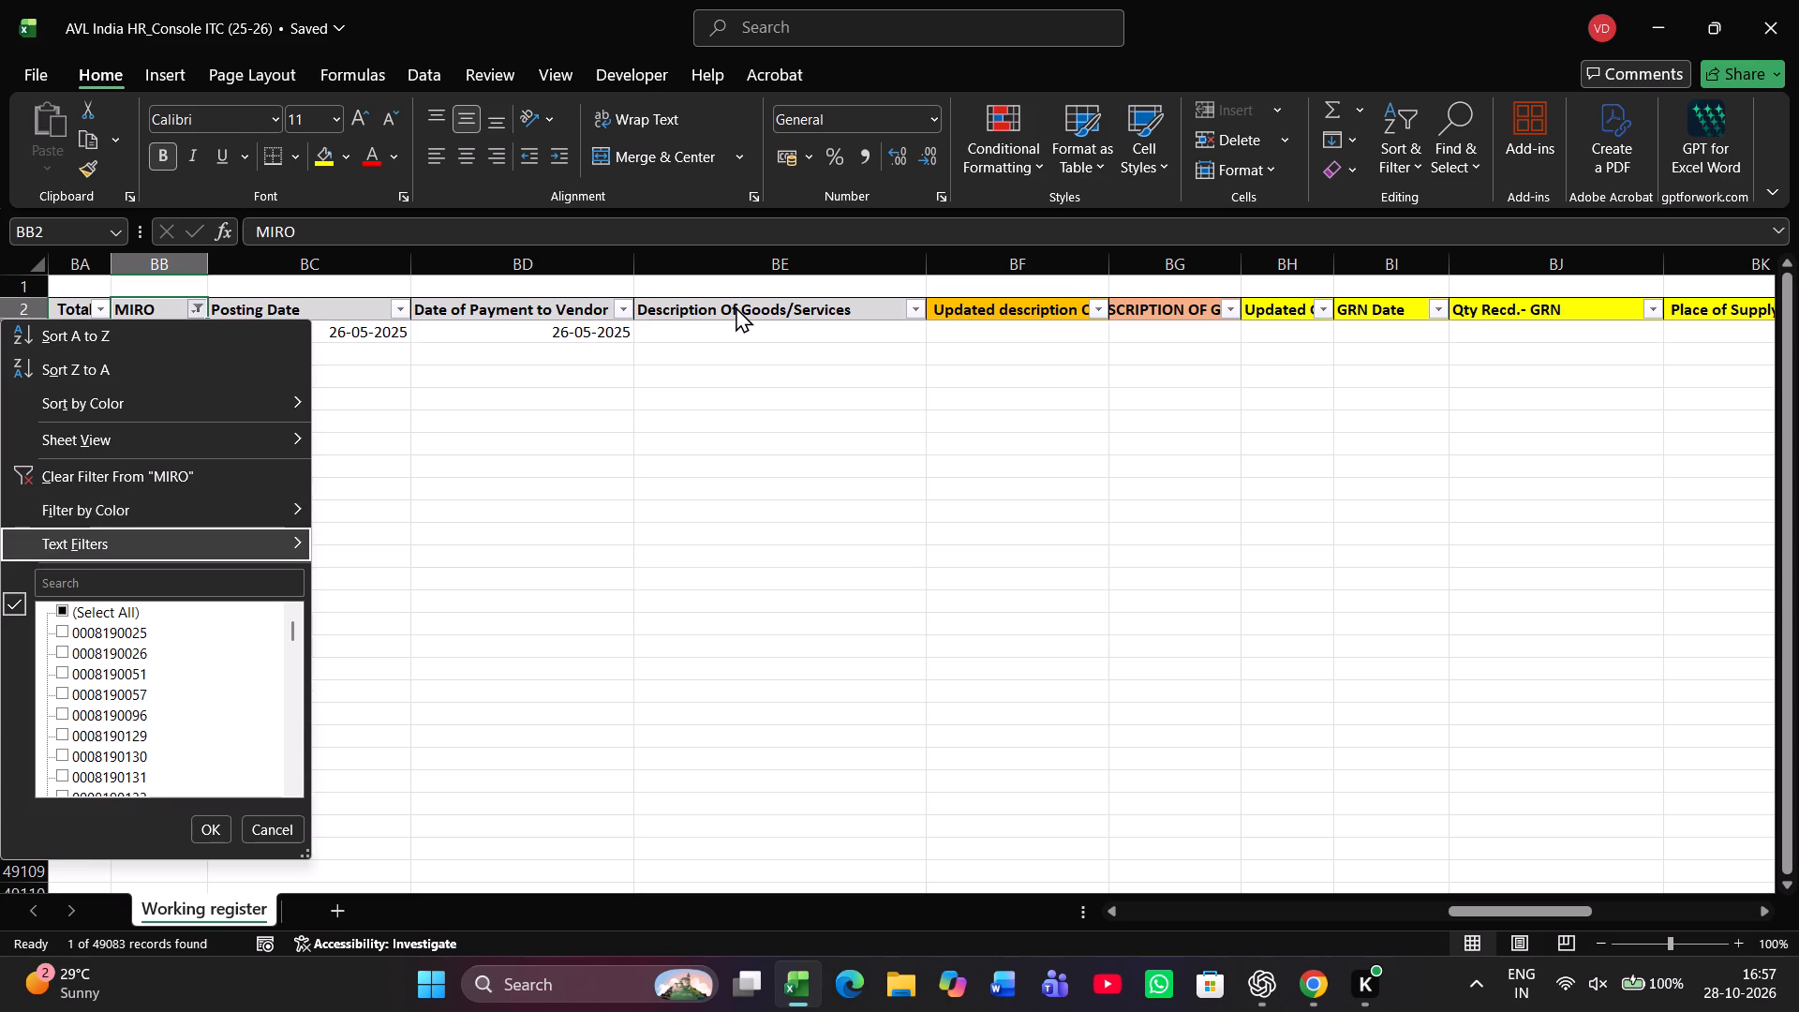
key("Down")
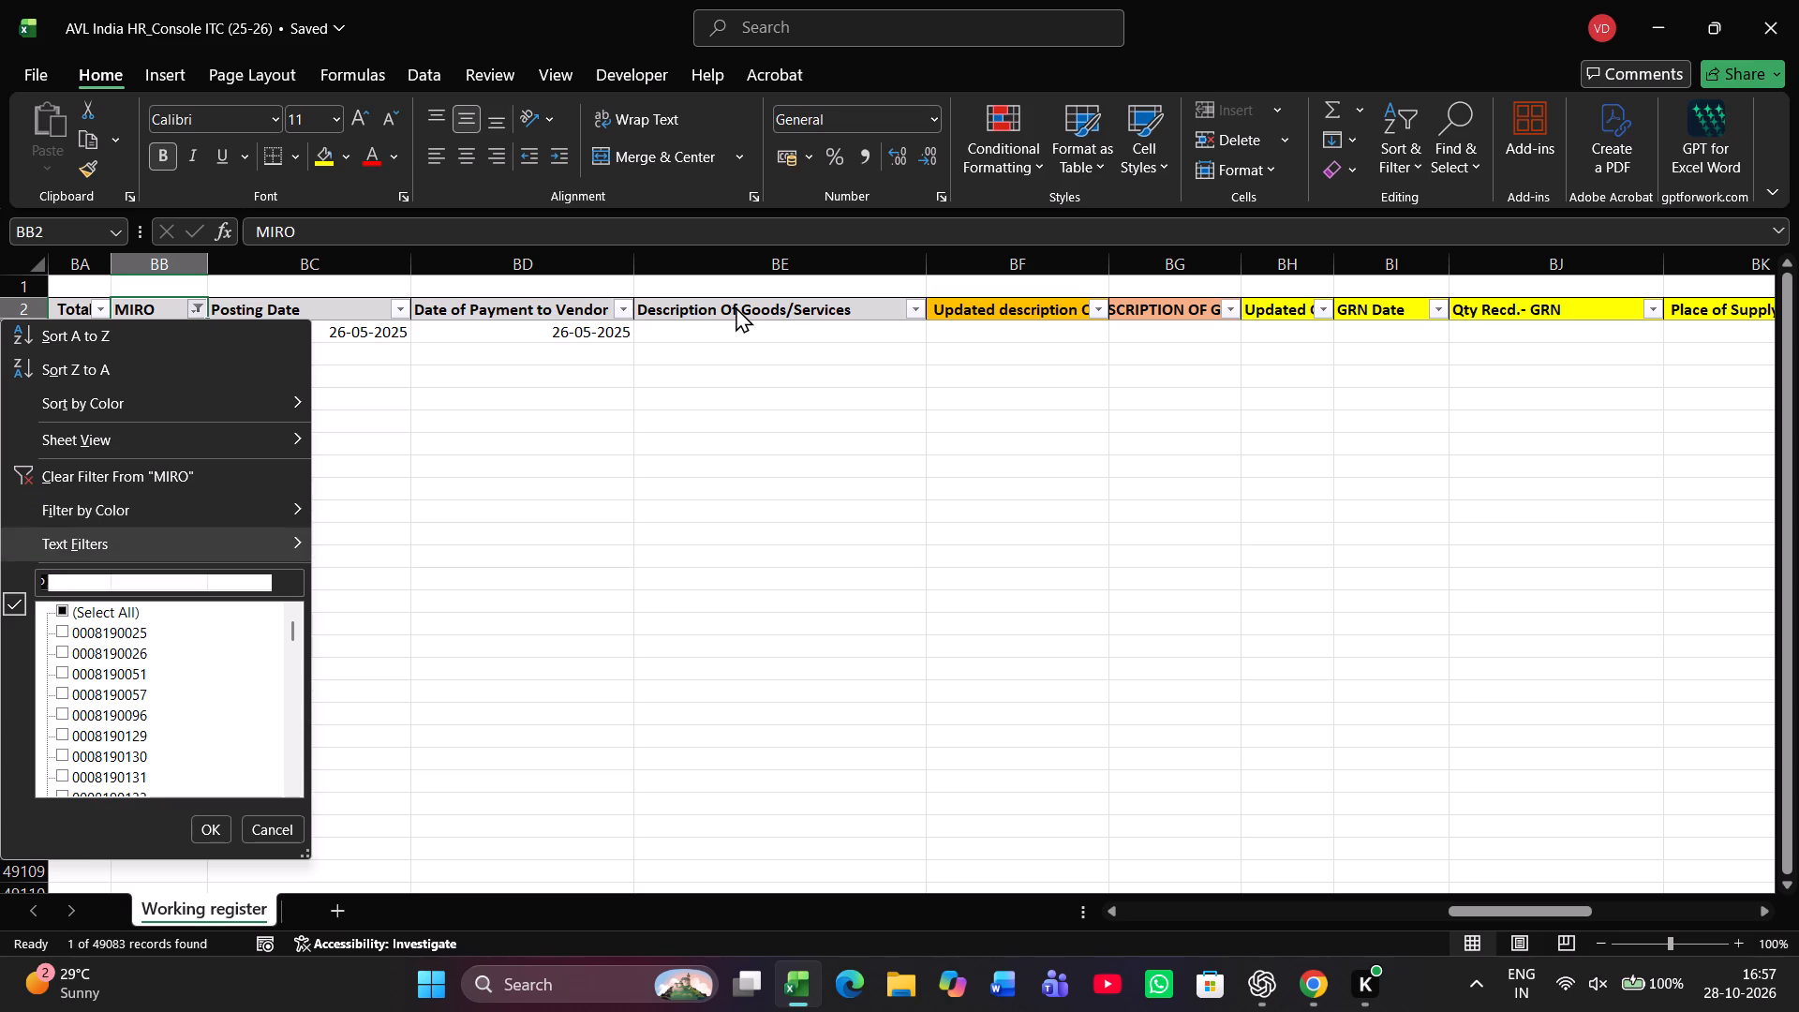
type("1797")
key("Return")
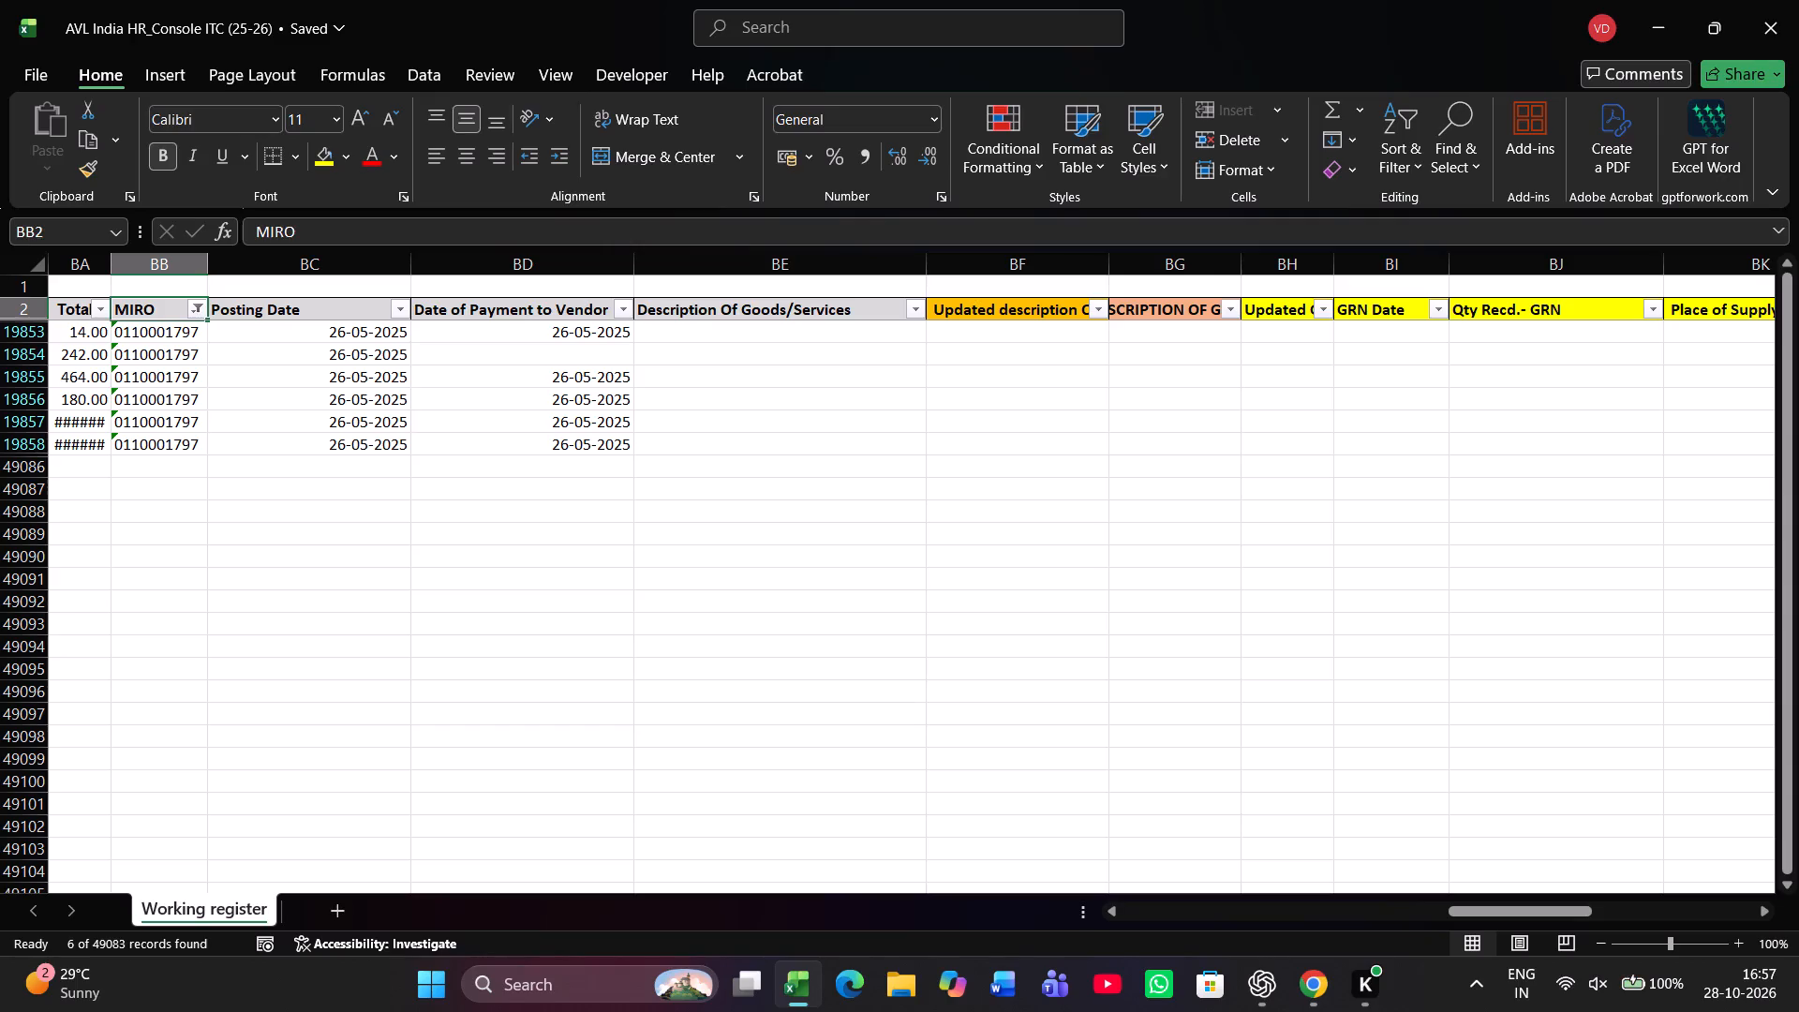
key("Left")
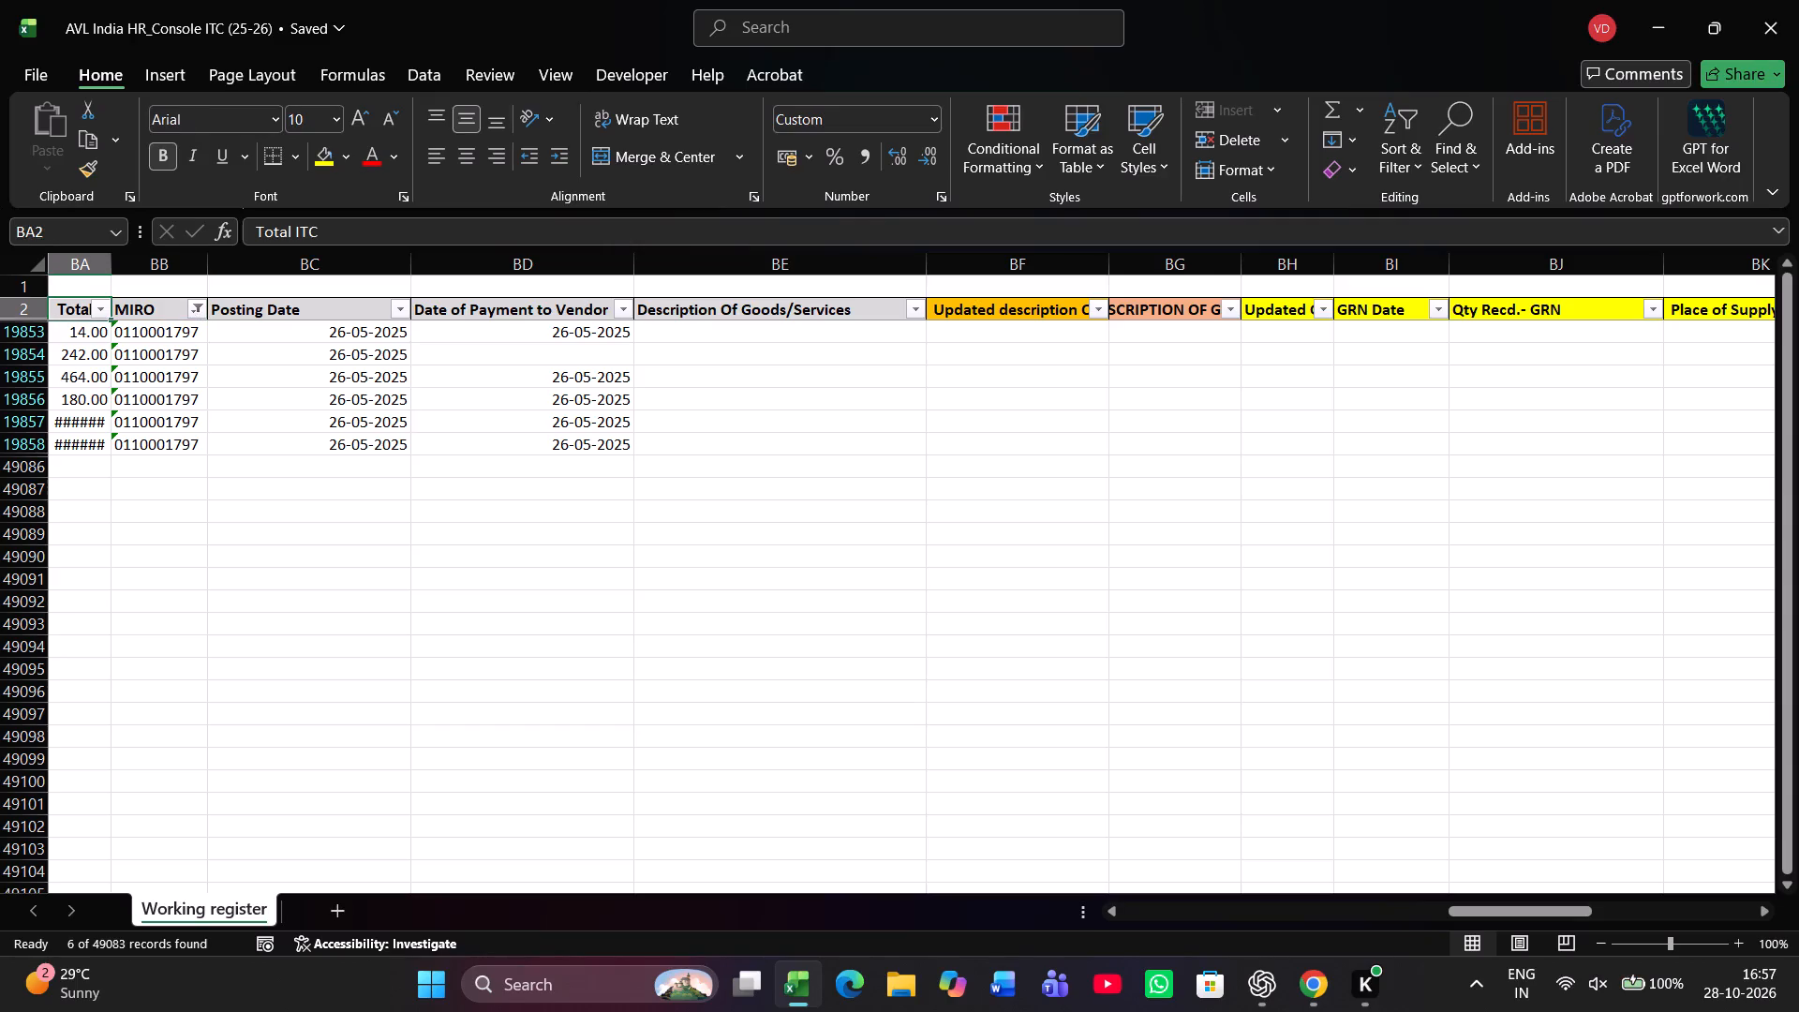
key("ctrl+Left")
key("Right")
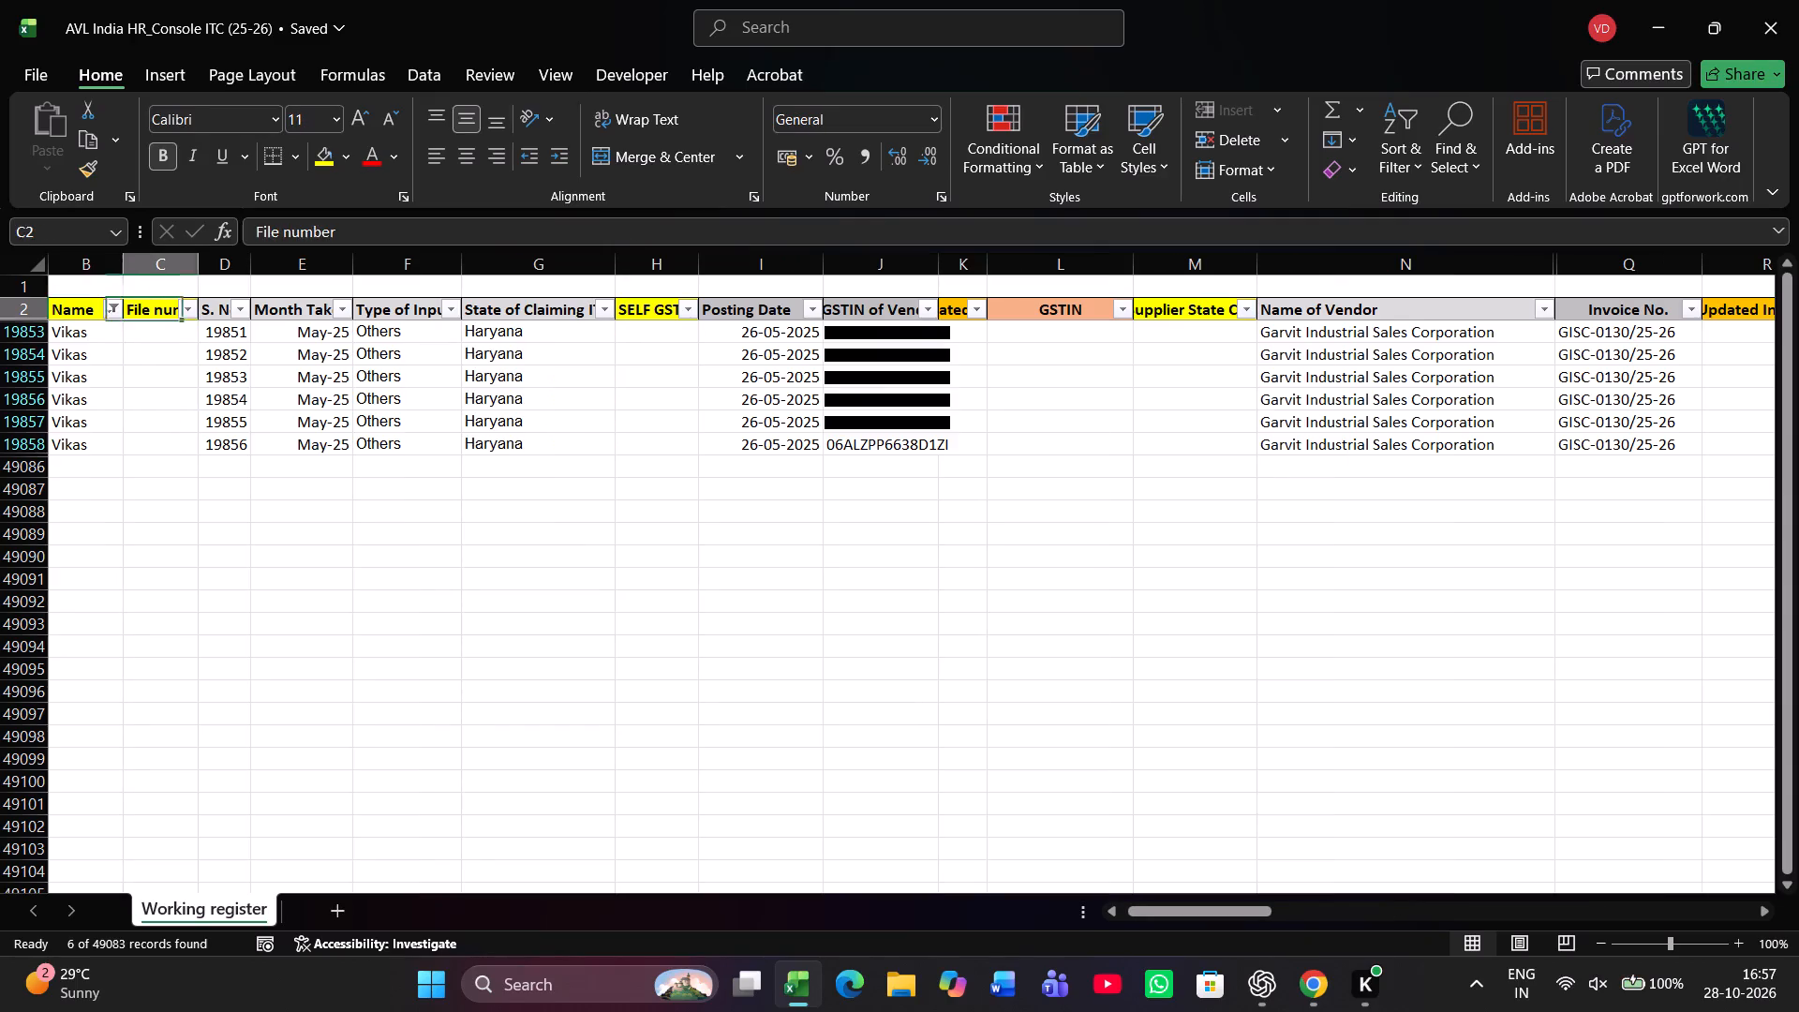
key("Down")
type("26")
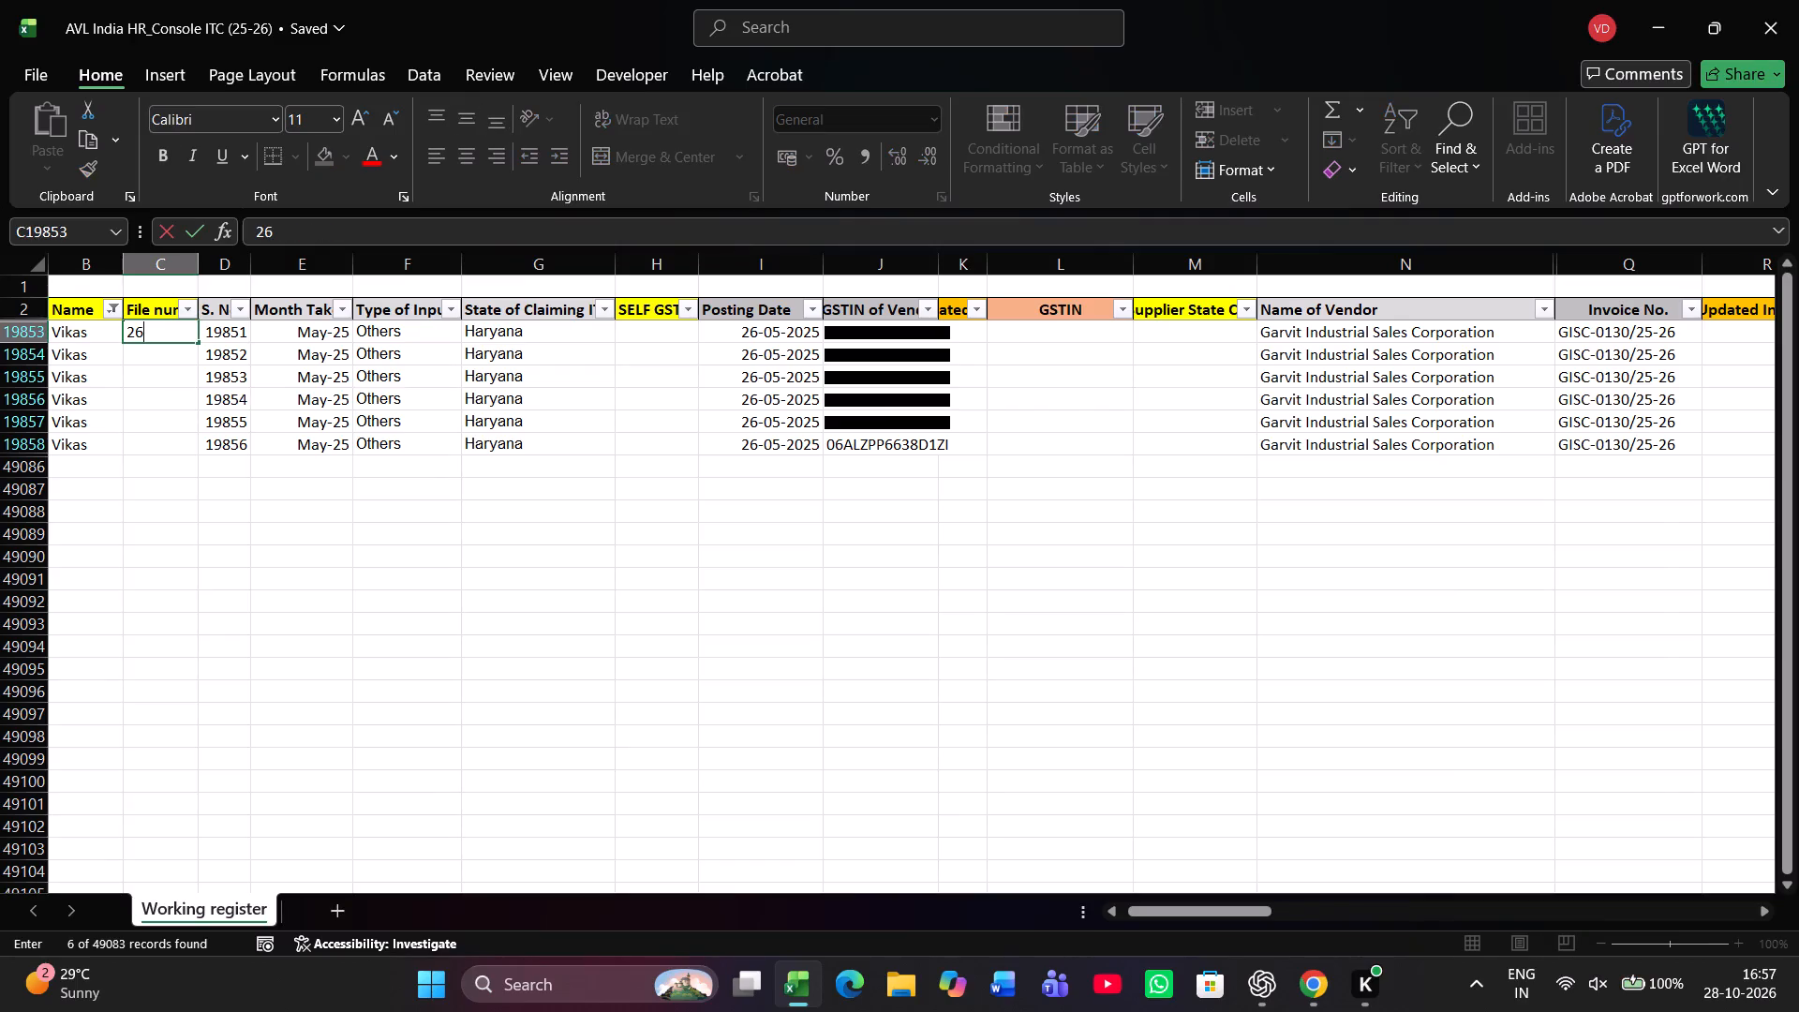
key("Left")
key("Right")
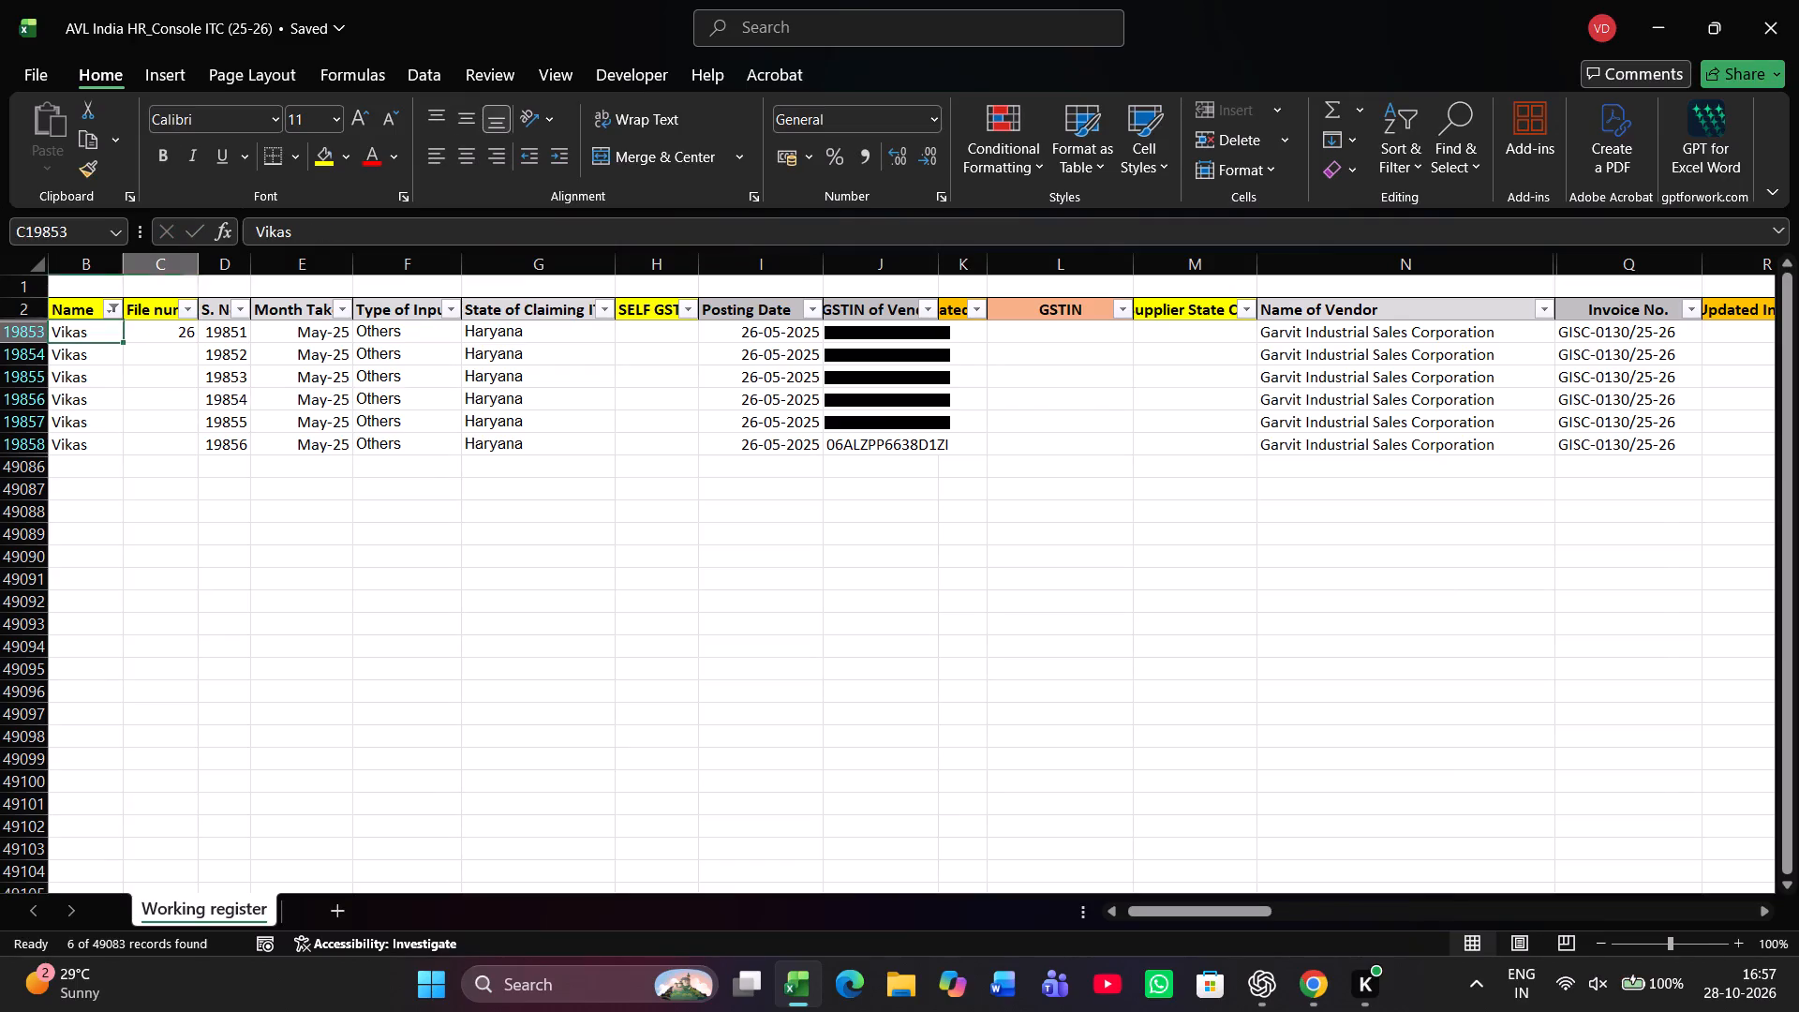
key("Right")
key("Right")
key("Right")
key("Right")
key("Right")
key("Right")
key("Right")
key("Right")
key("Right")
key("Right")
key("Right")
key("Right")
key("Right")
key("Right")
key("Right")
key("Right")
key("Right")
key("Right")
key("Right")
key("Right")
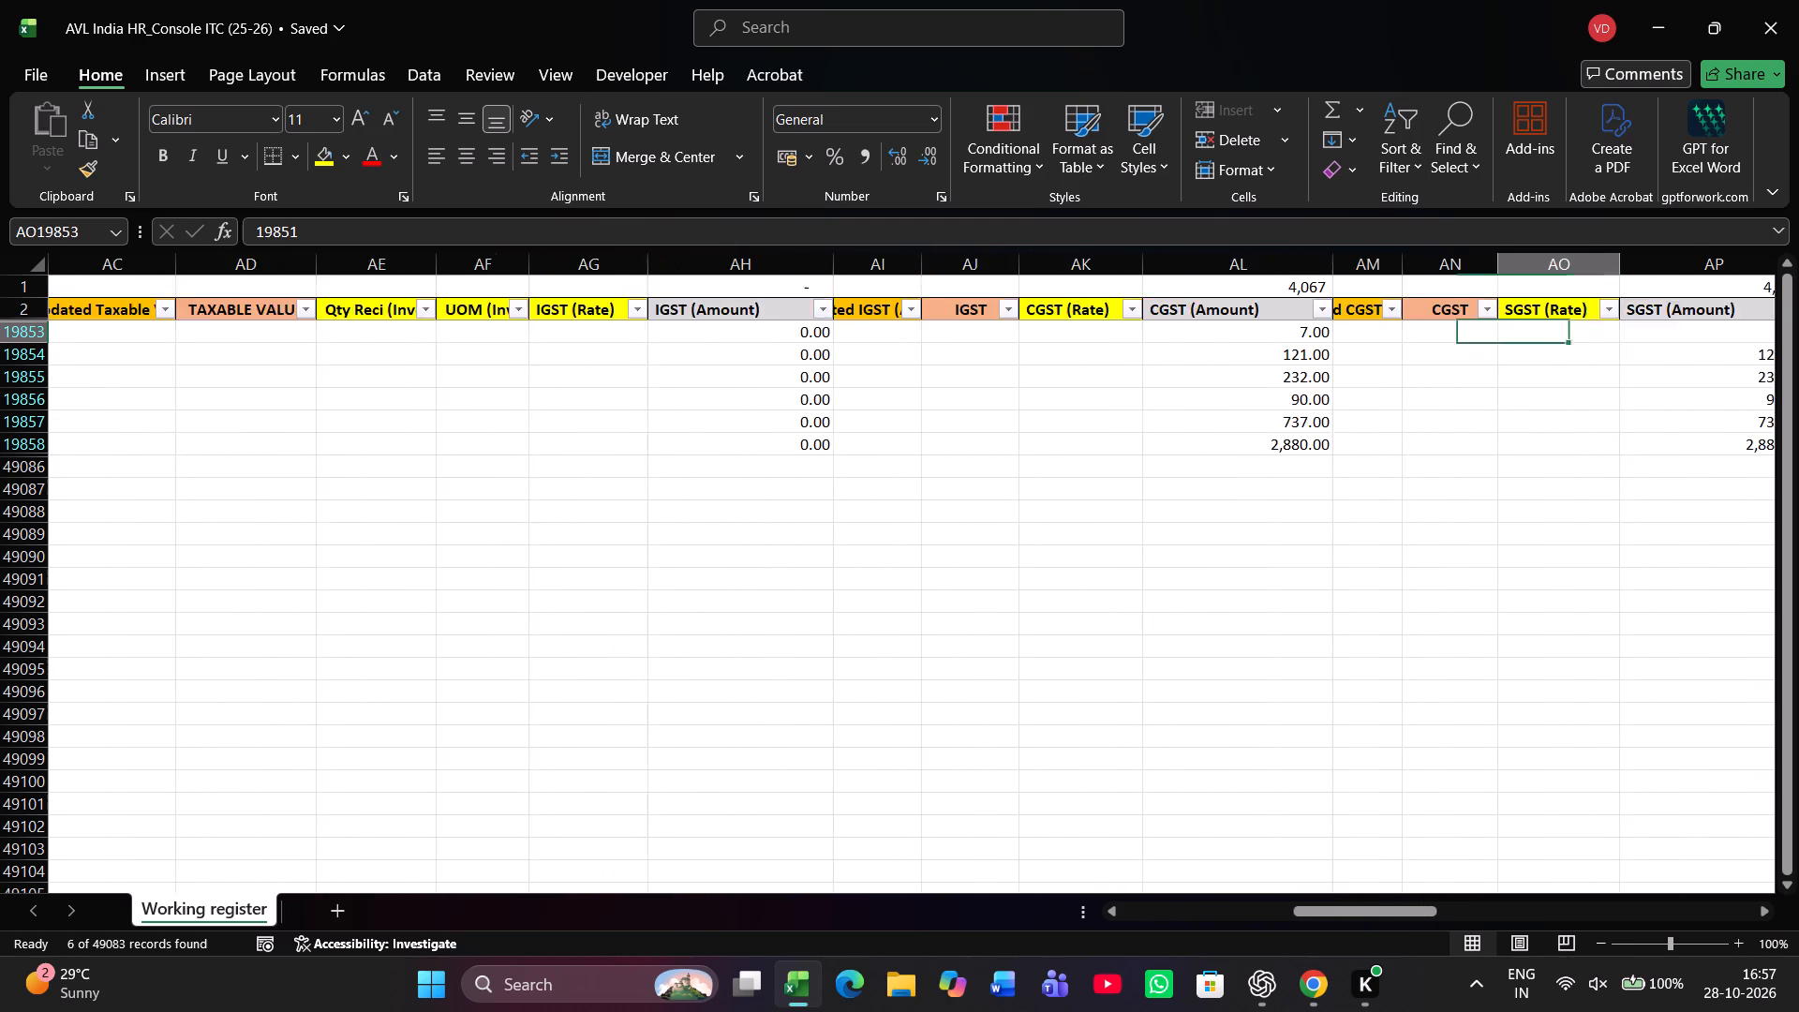
key("Right")
key("Right")
key("Right")
key("Right")
key("Right")
key("Right")
key("Right")
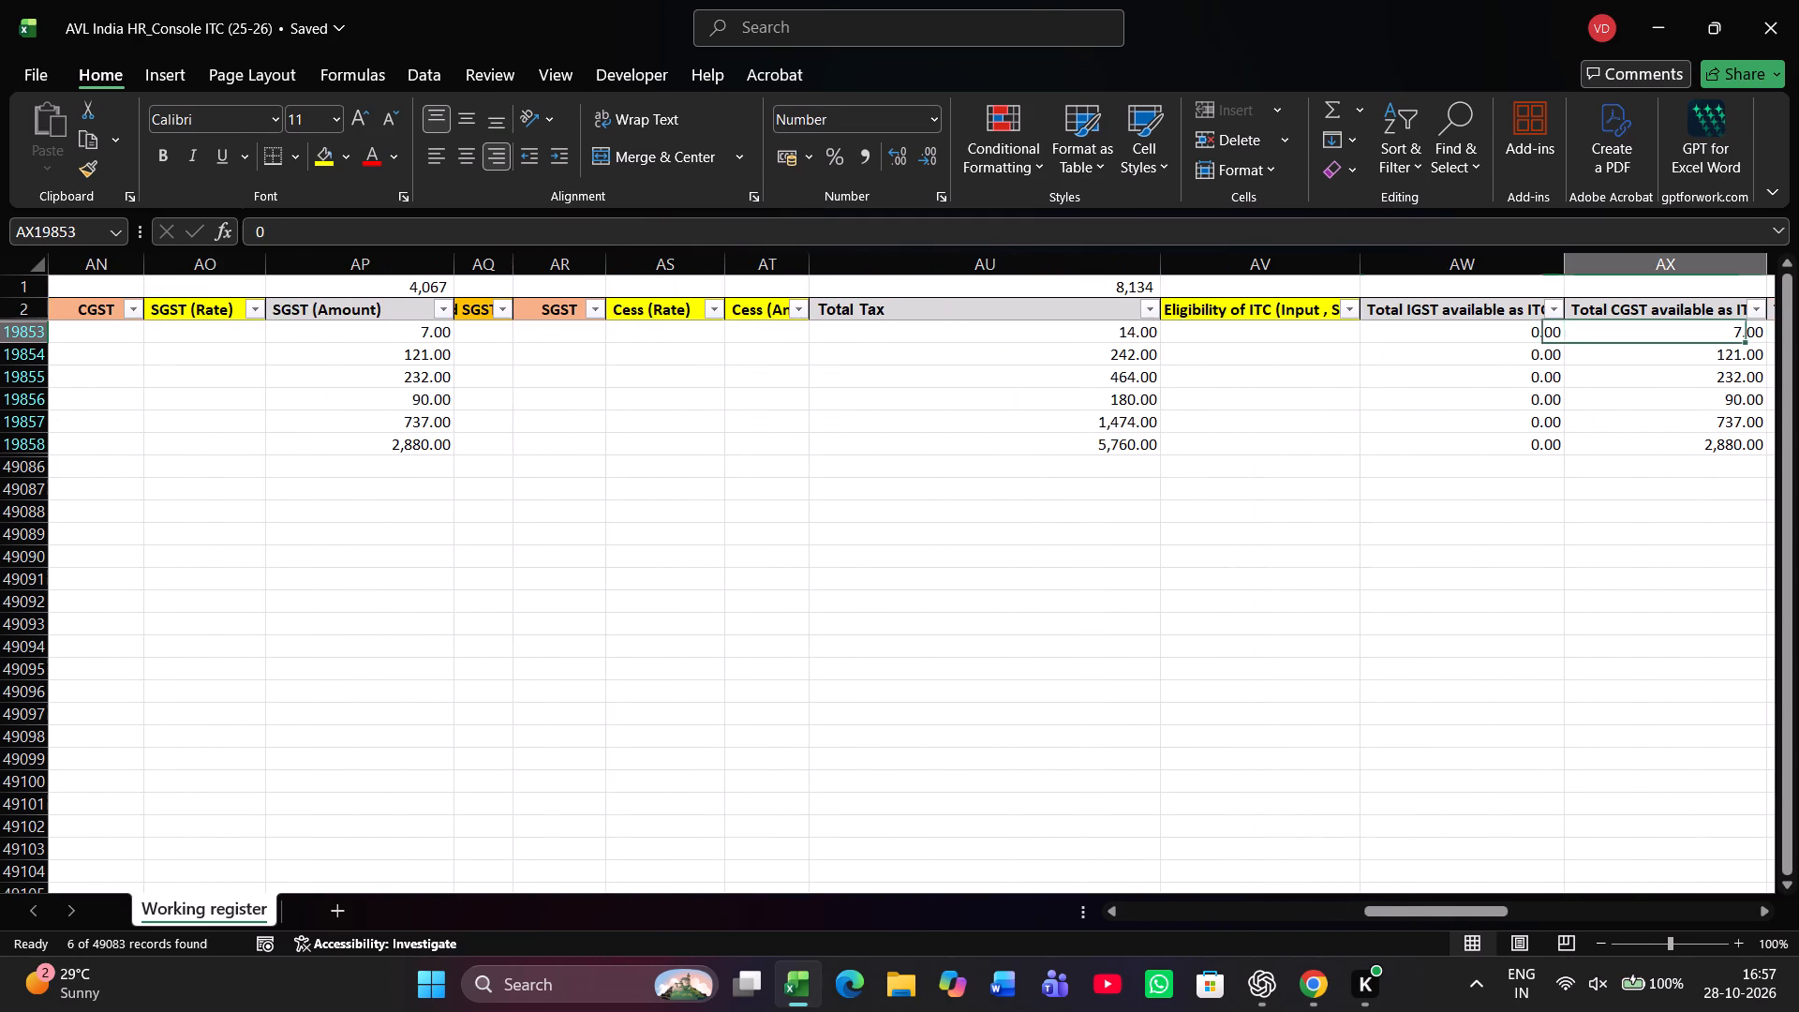
key("Right")
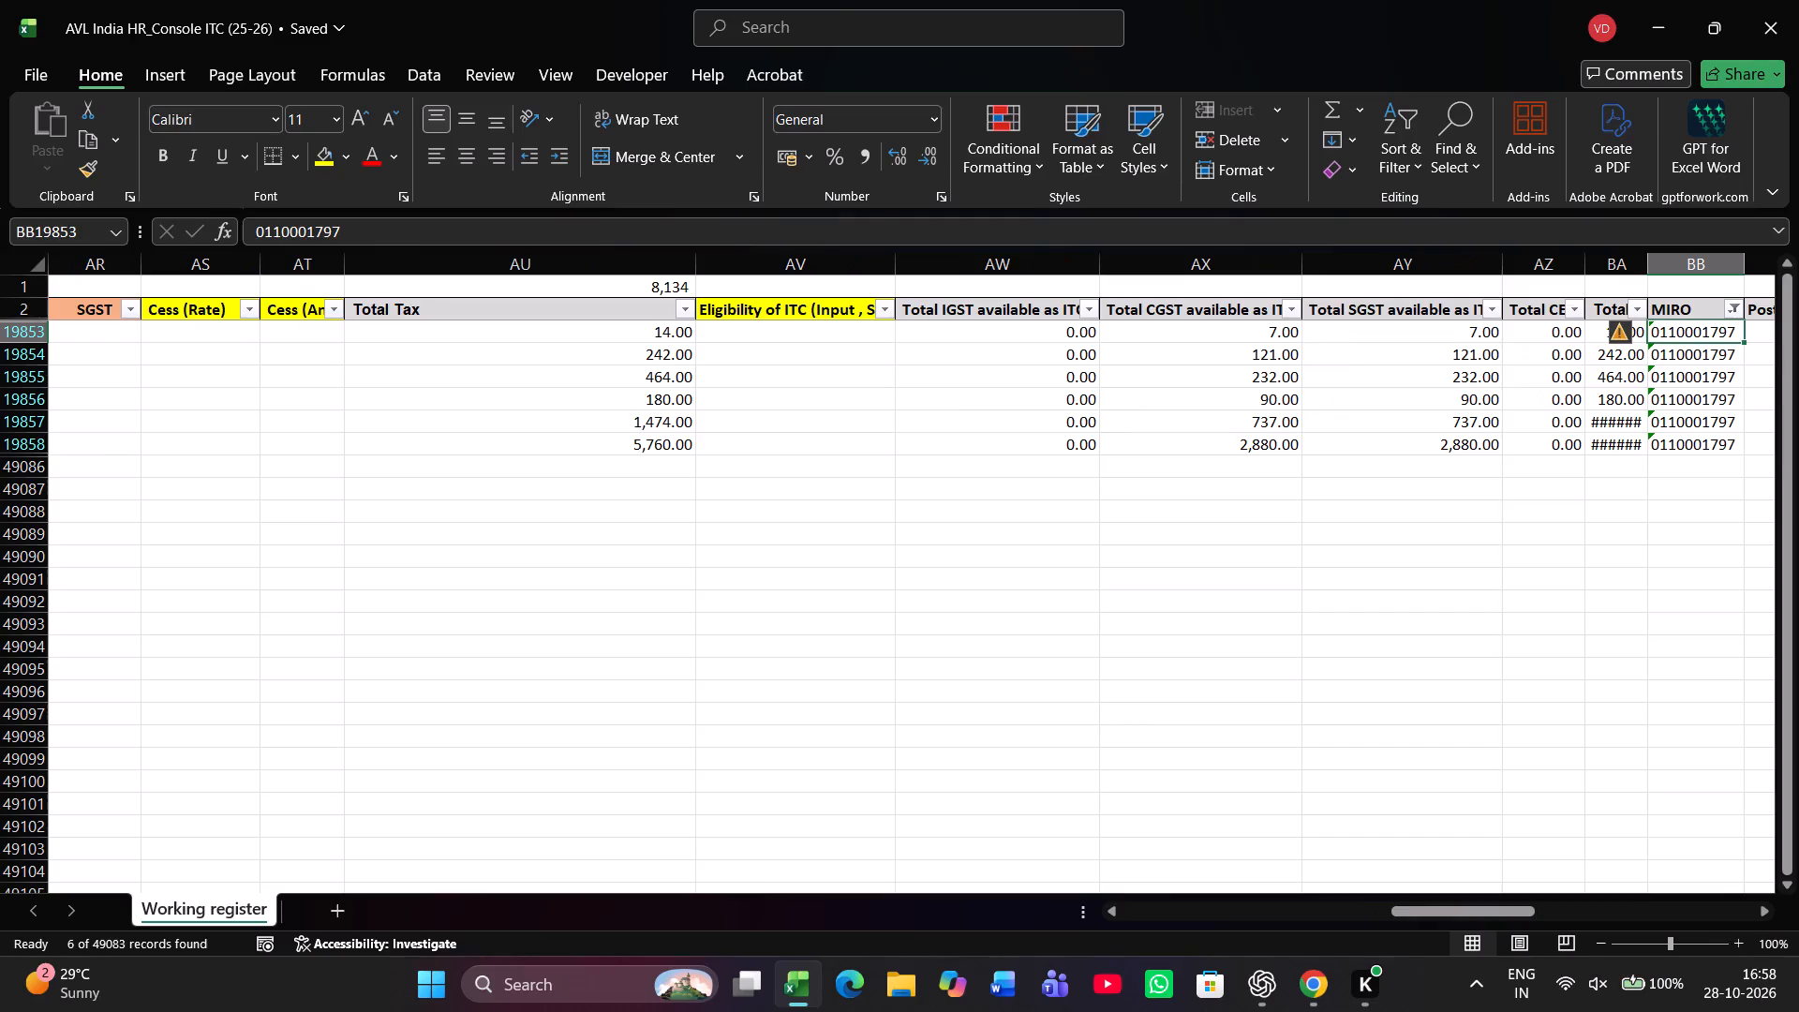
key("ctrl+Left")
key("ctrl+Left")
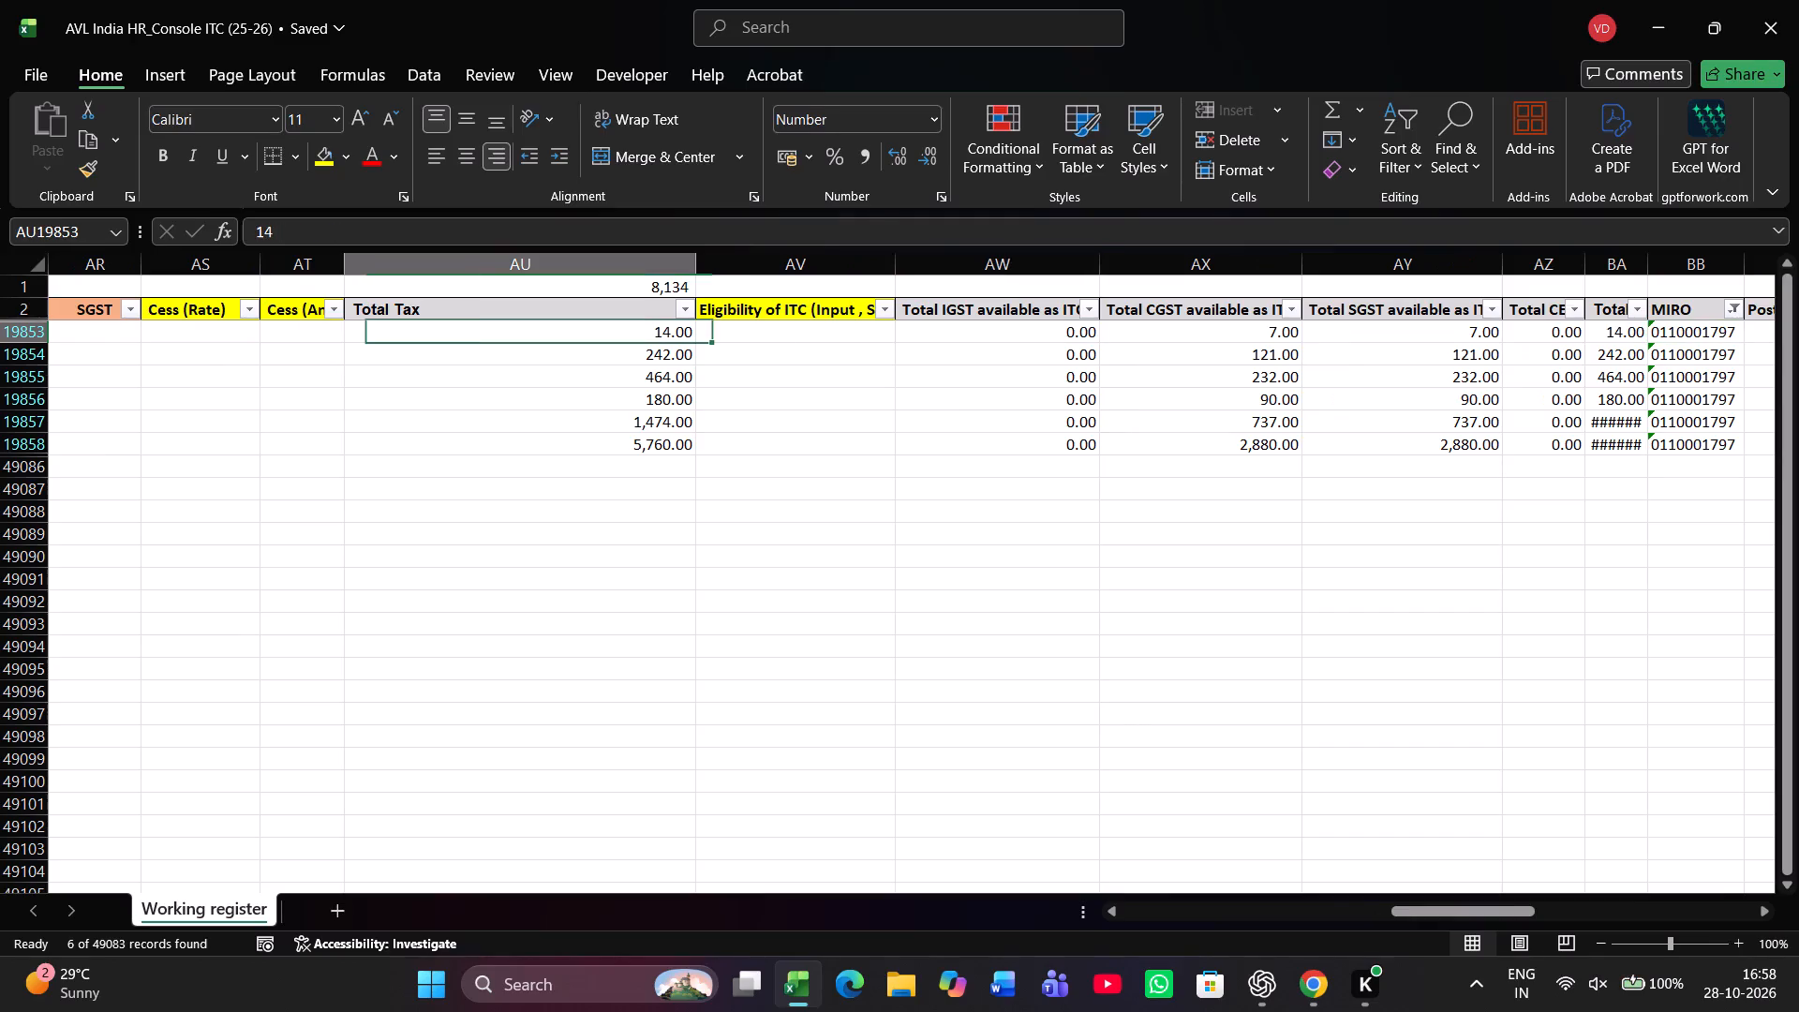
key("ctrl+Left")
key("ctrl+Left")
key("Up")
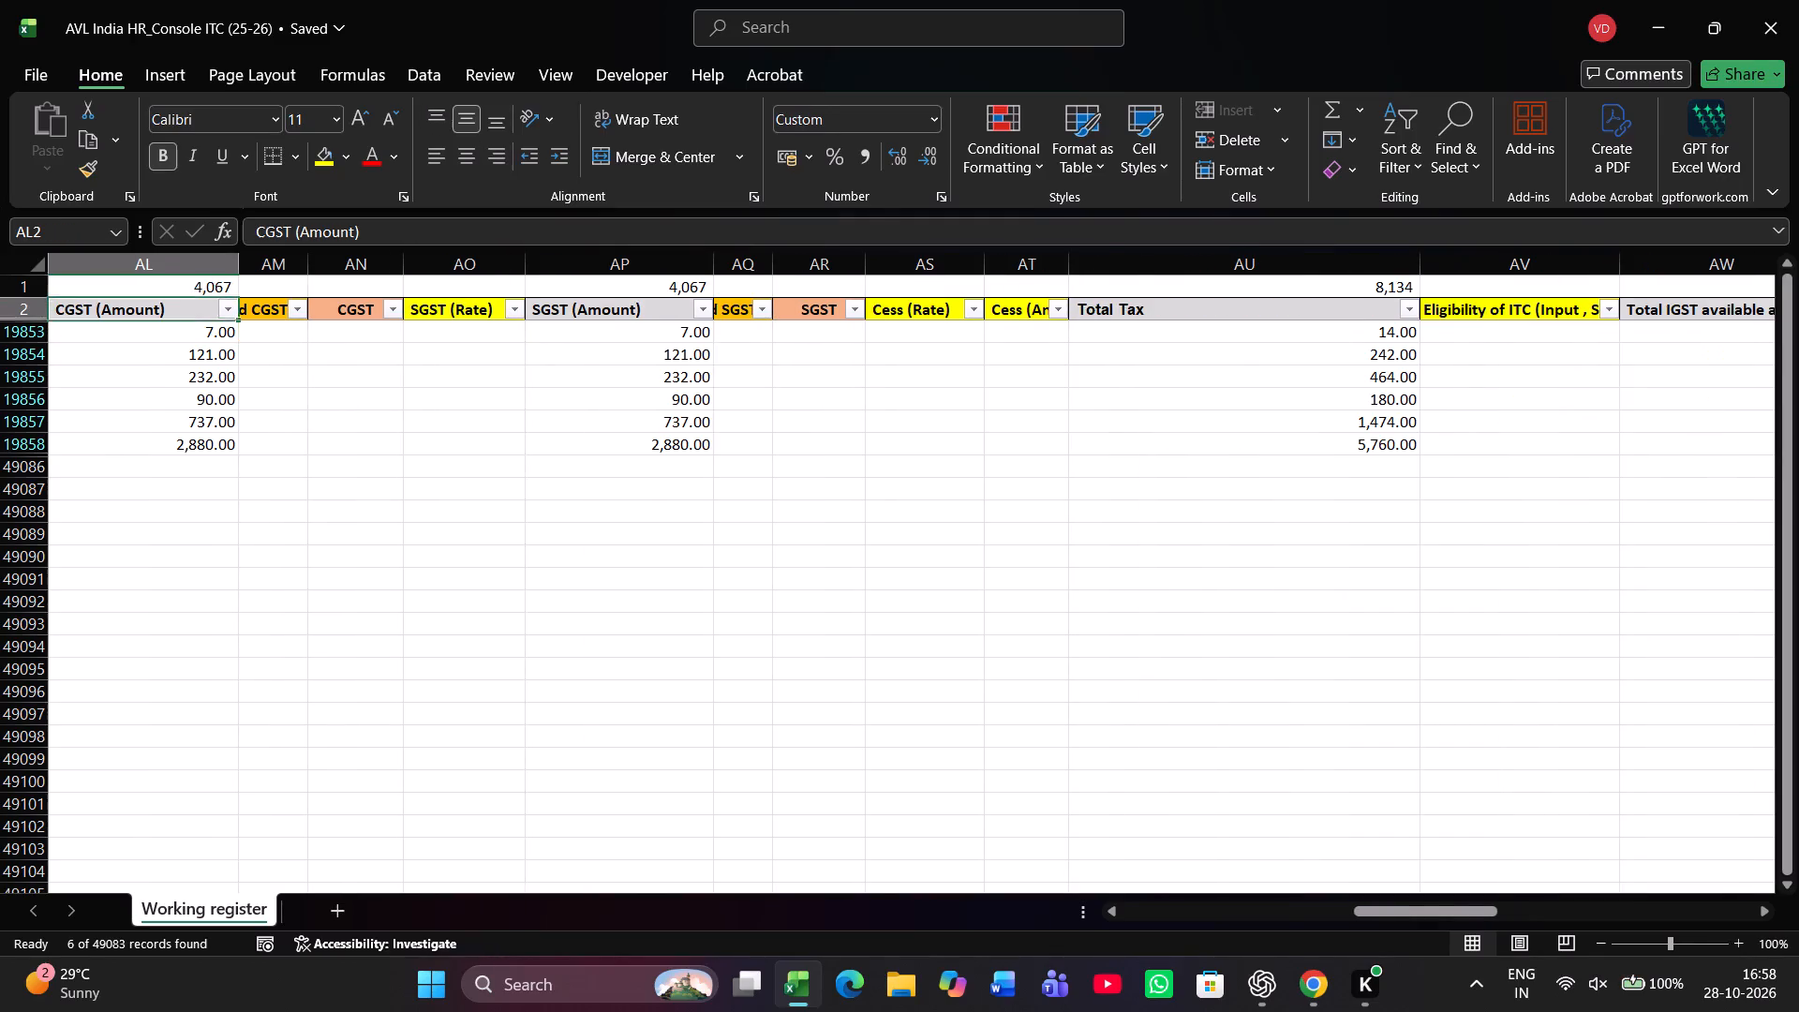
Fill file number 26 down column C from row 19853 to row 19858.
key("ctrl+Left")
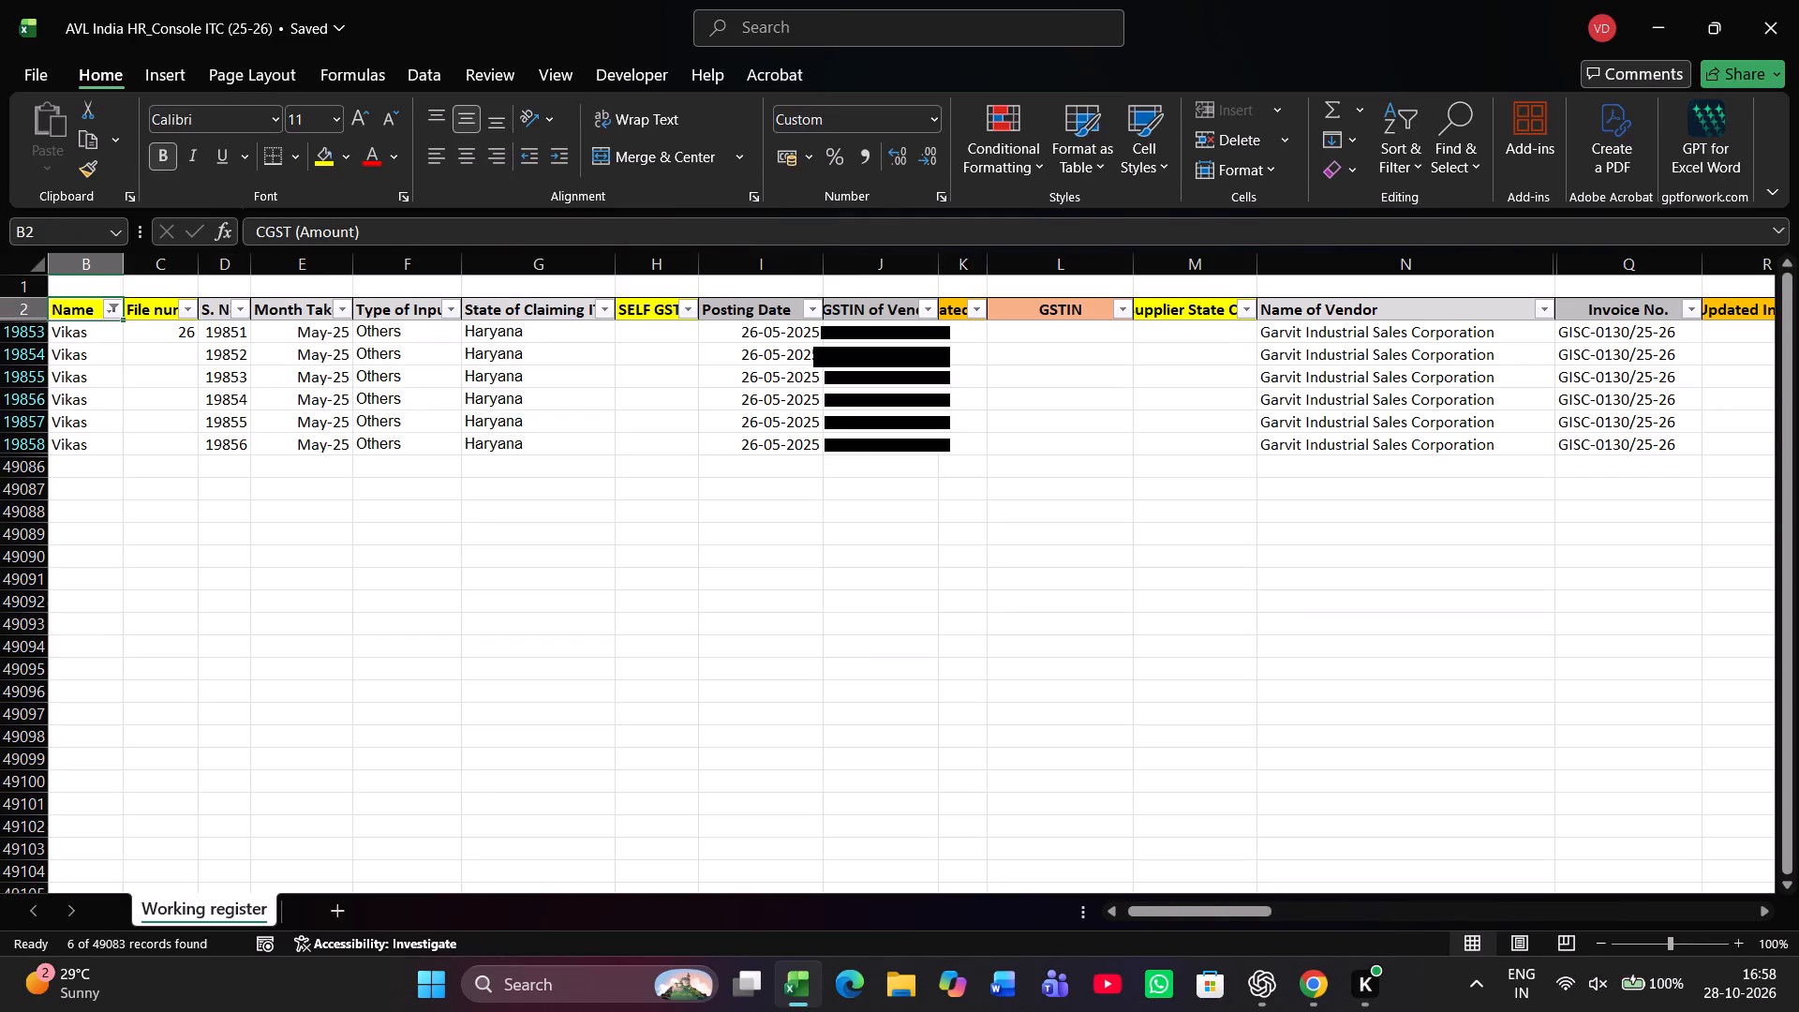
key("Right")
key("Down")
key("Left")
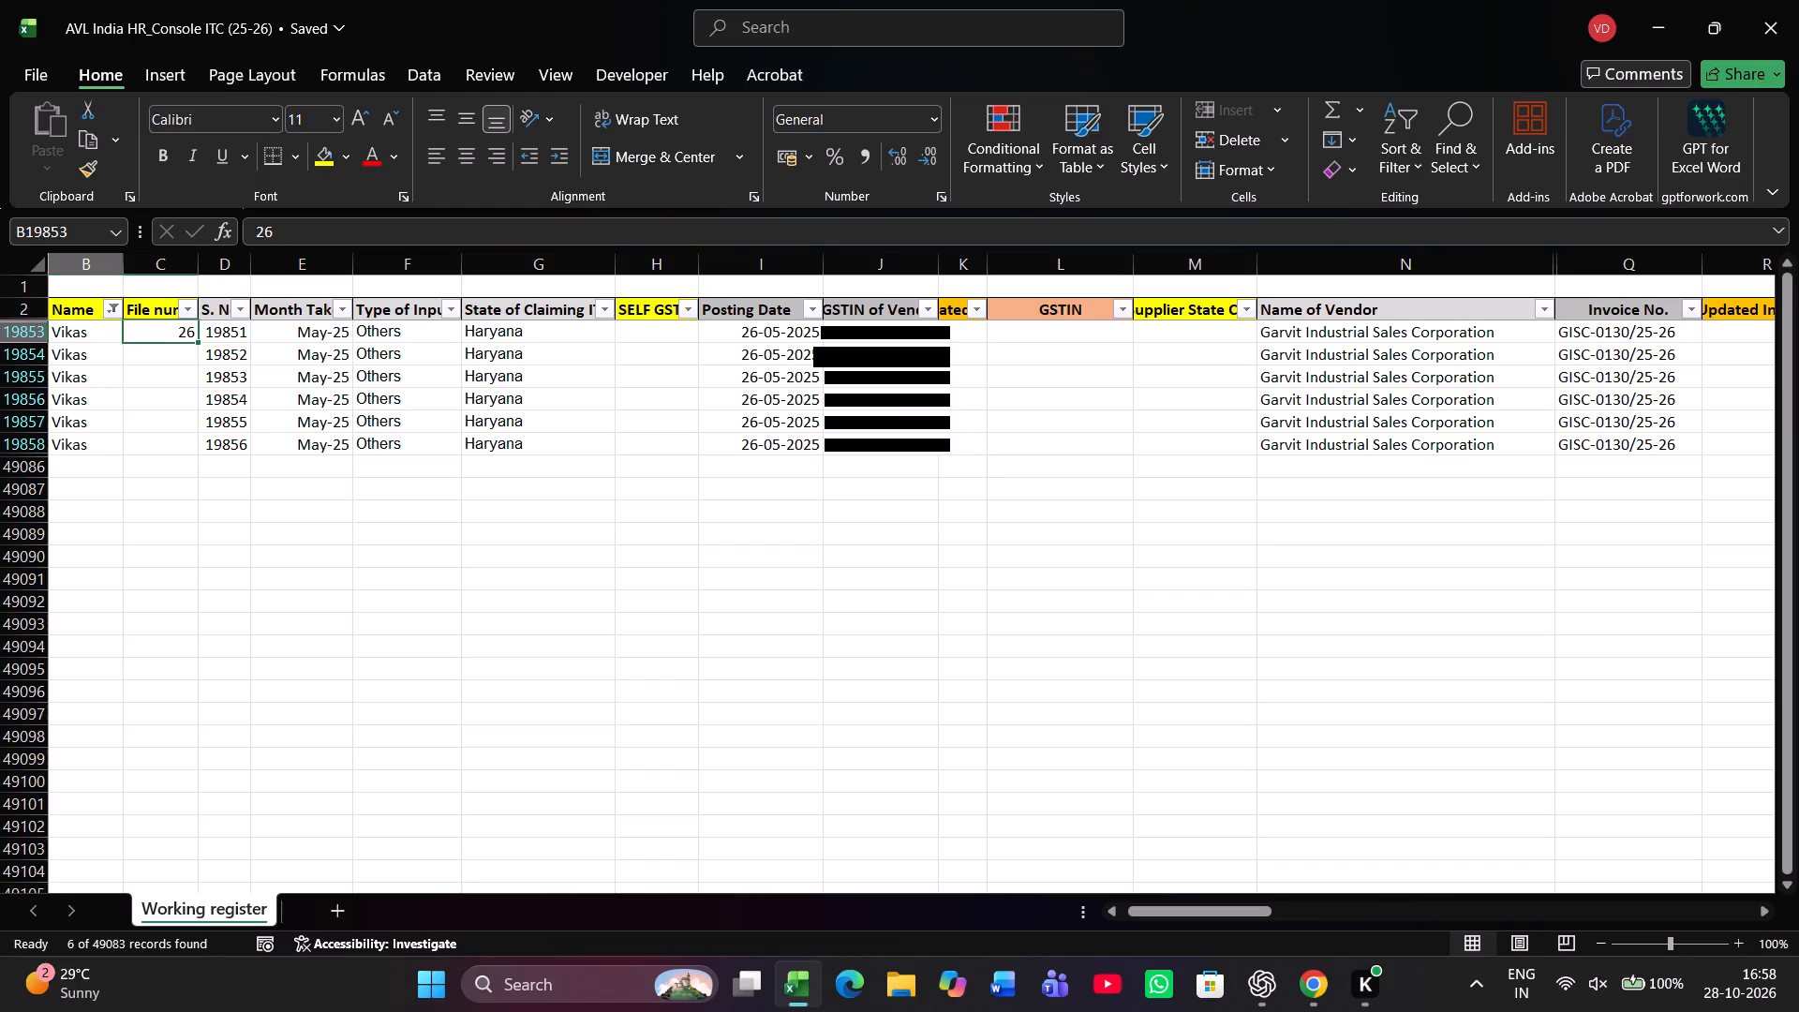
key("ctrl+Down")
key("Right")
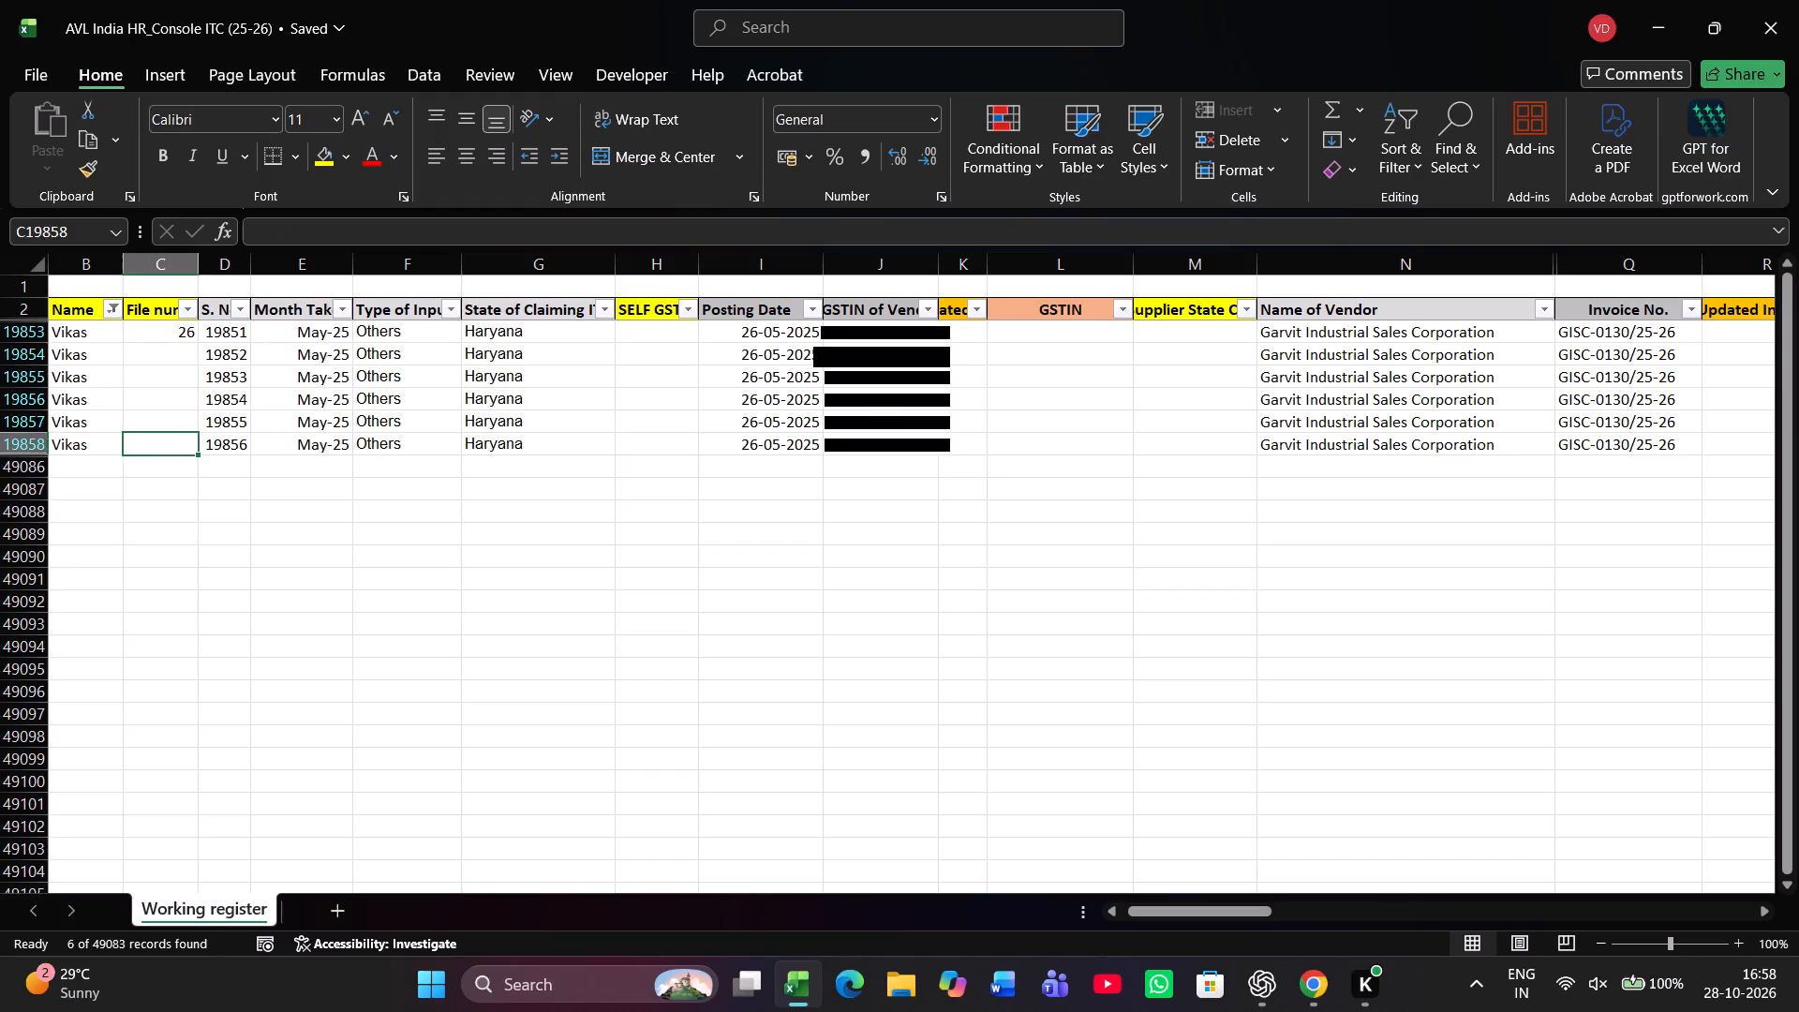
key("ctrl+shift+Up")
key("ctrl+d")
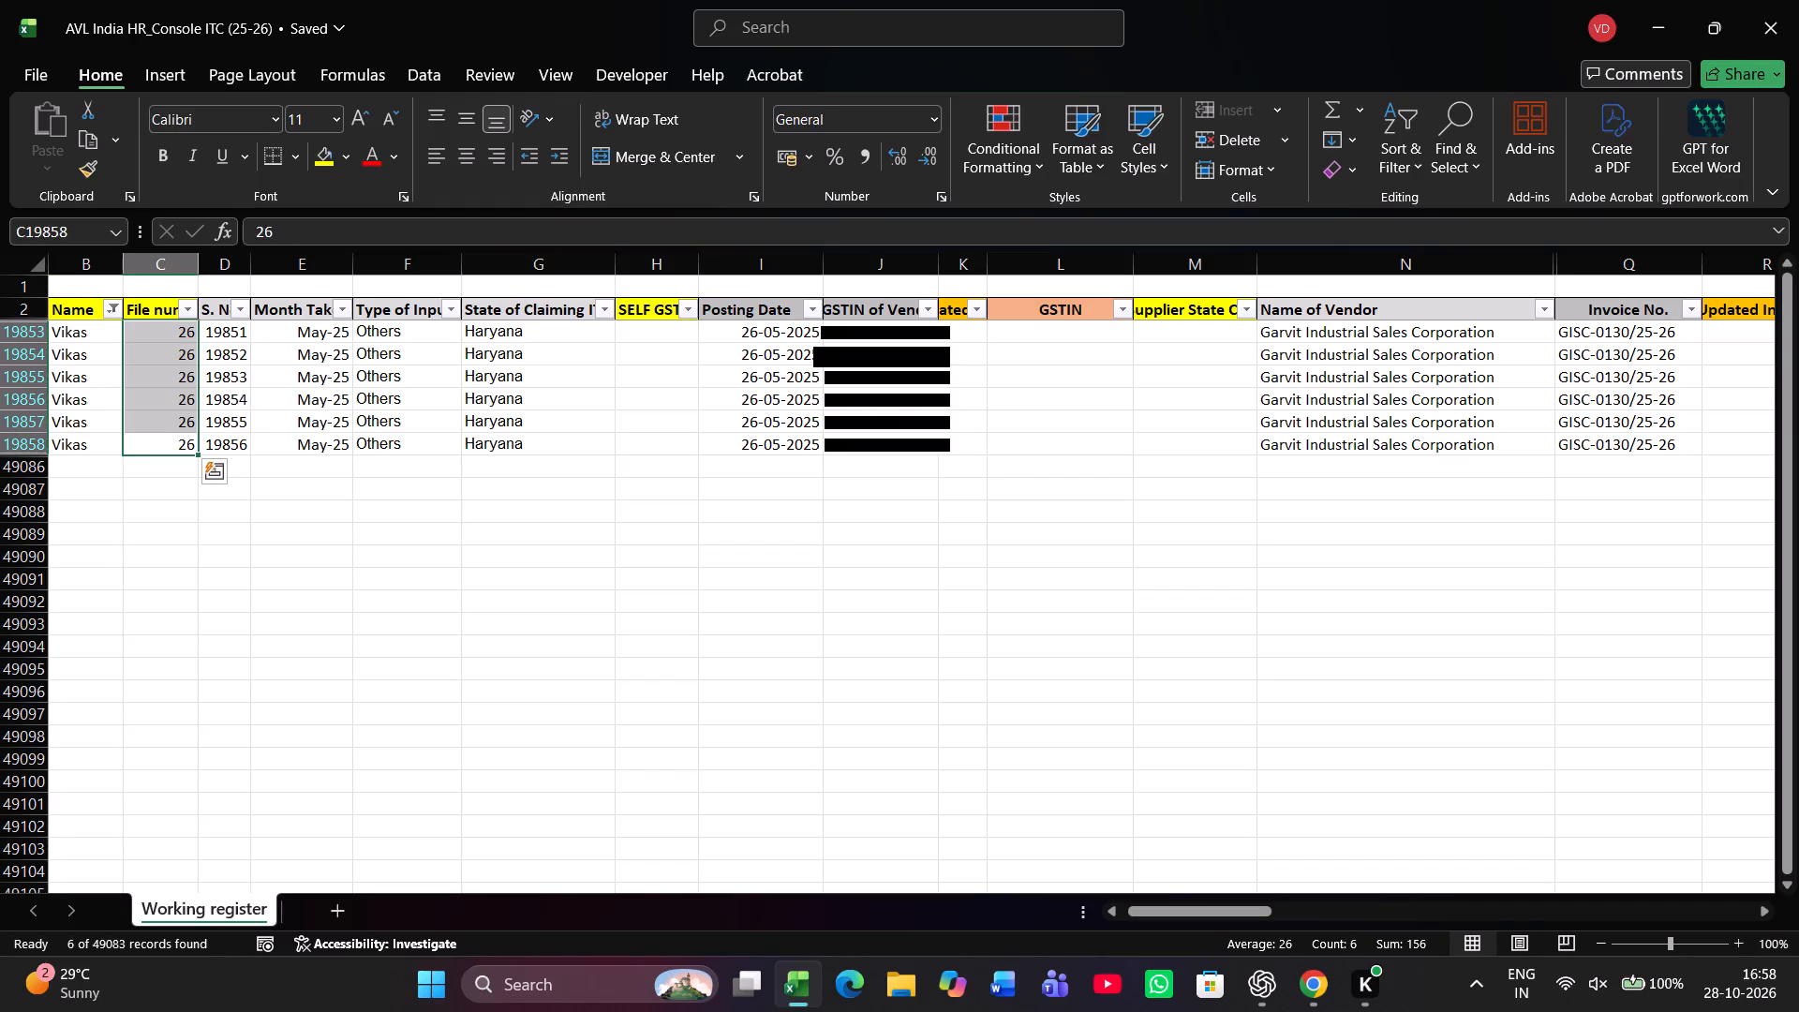
key("Right")
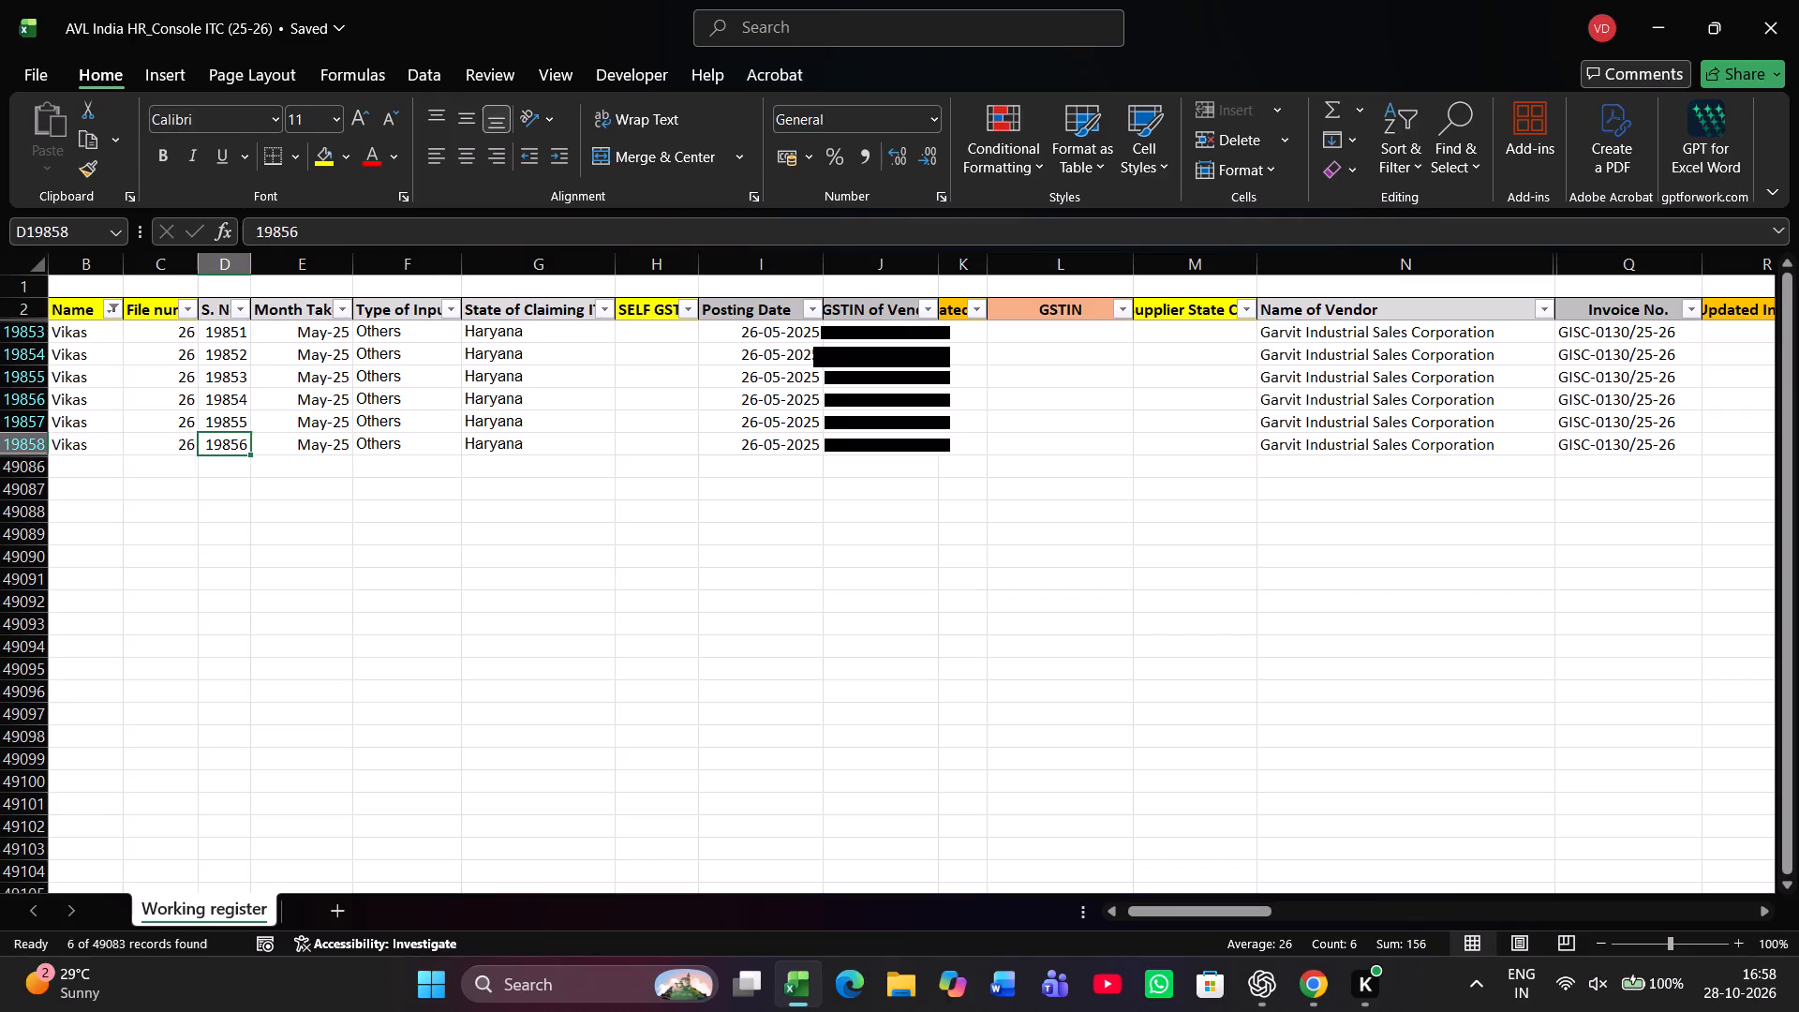
key("ctrl+Up")
key("Right")
key("Right")
key("Right")
key("Right")
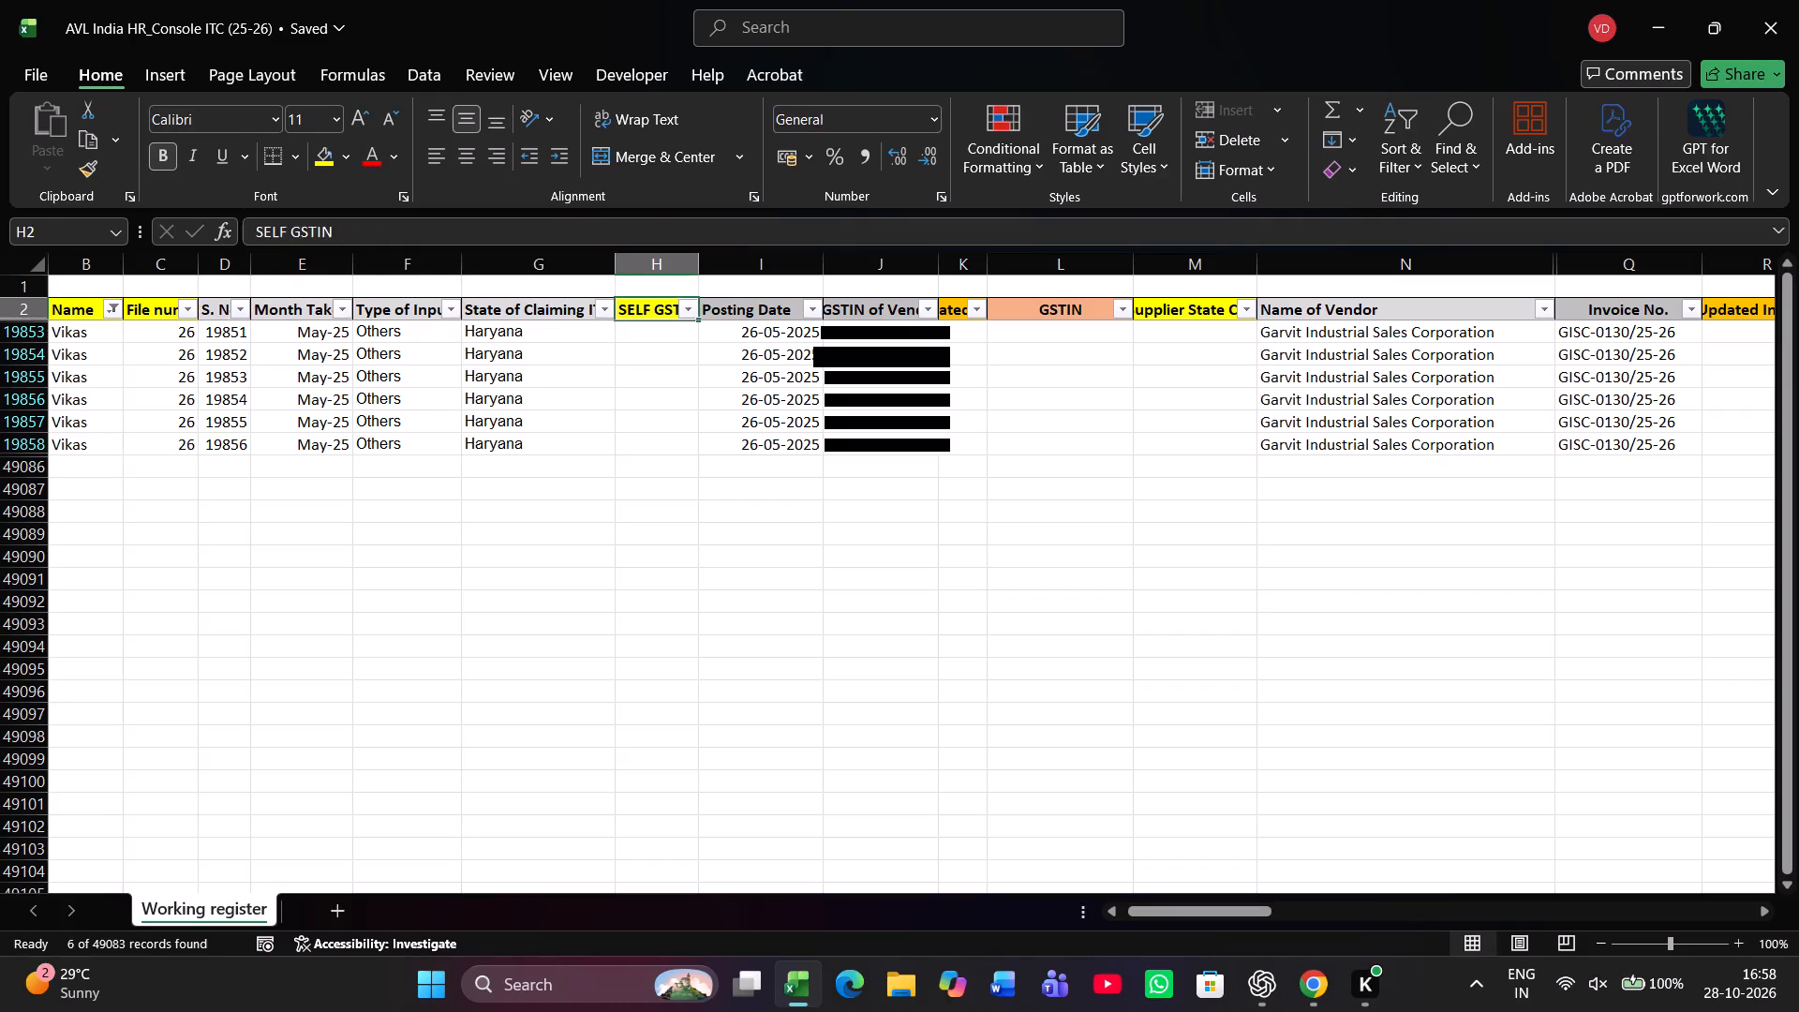
key("Down")
type("06")
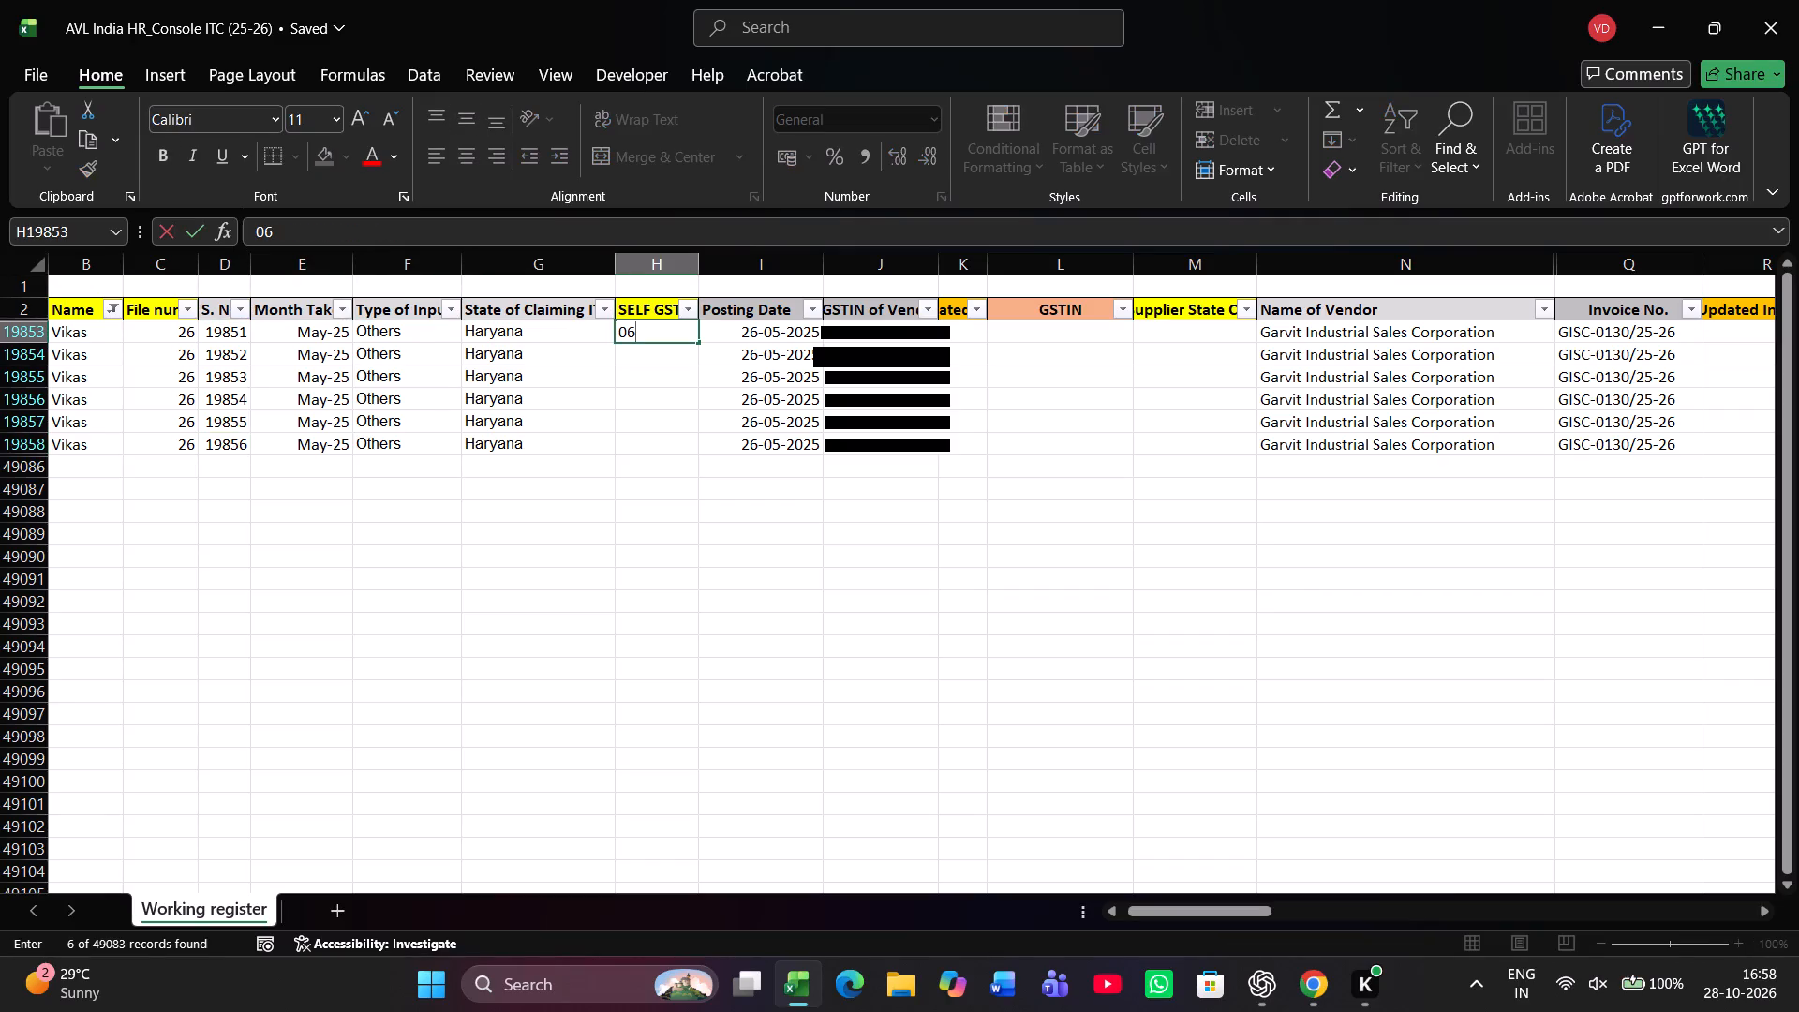
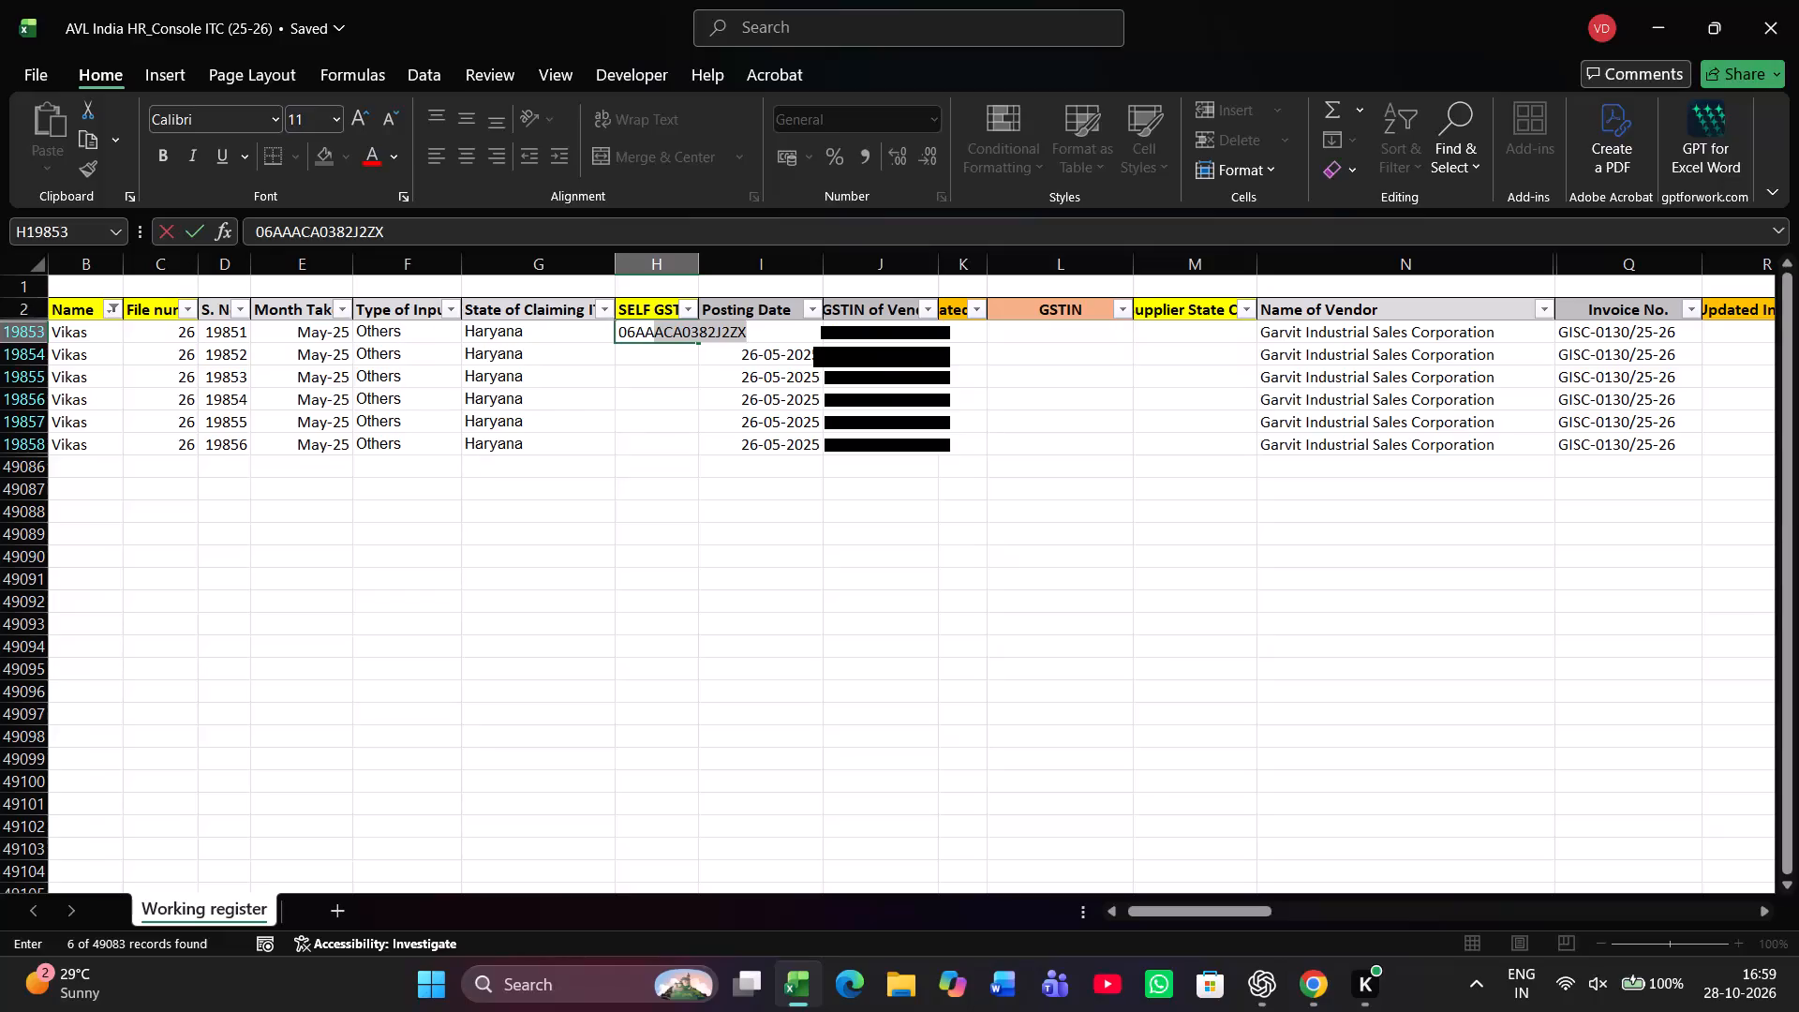
Fill the SELF GSTIN from row 19853 down column H to row 19858.
key("Return")
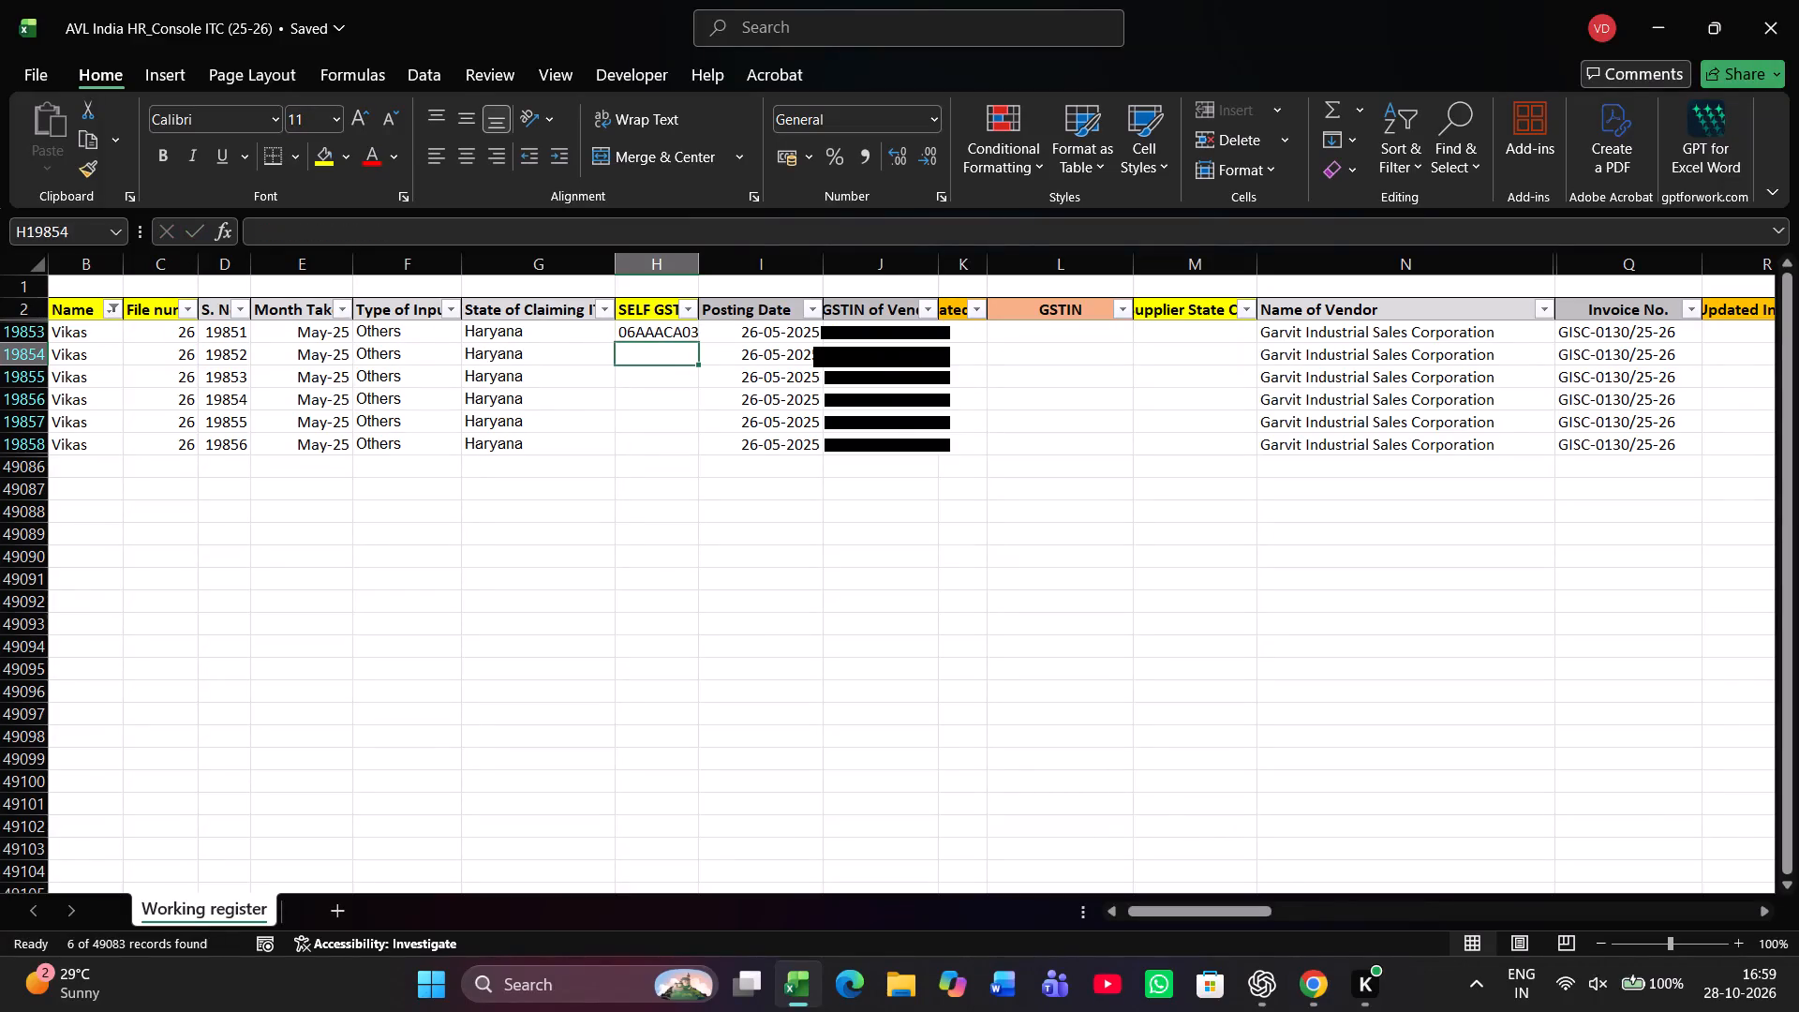
key("Right")
key("ctrl+Down")
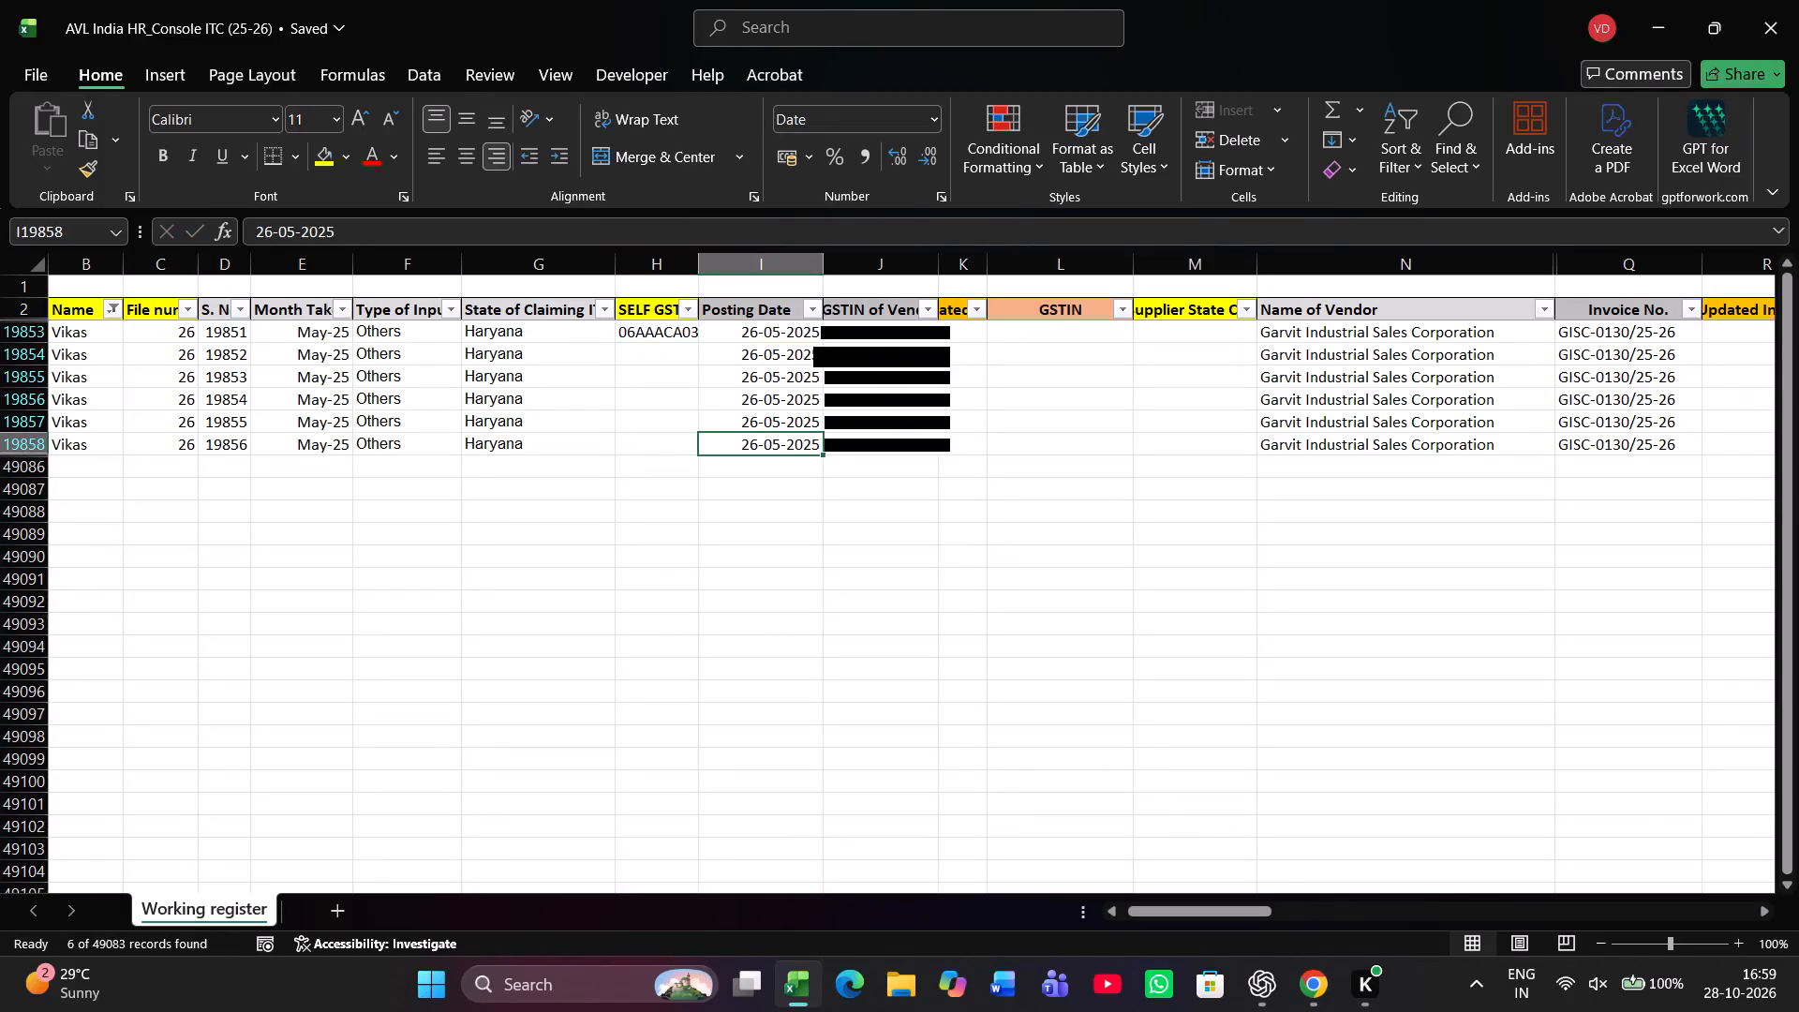
key("Left")
key("ctrl+shift+Up")
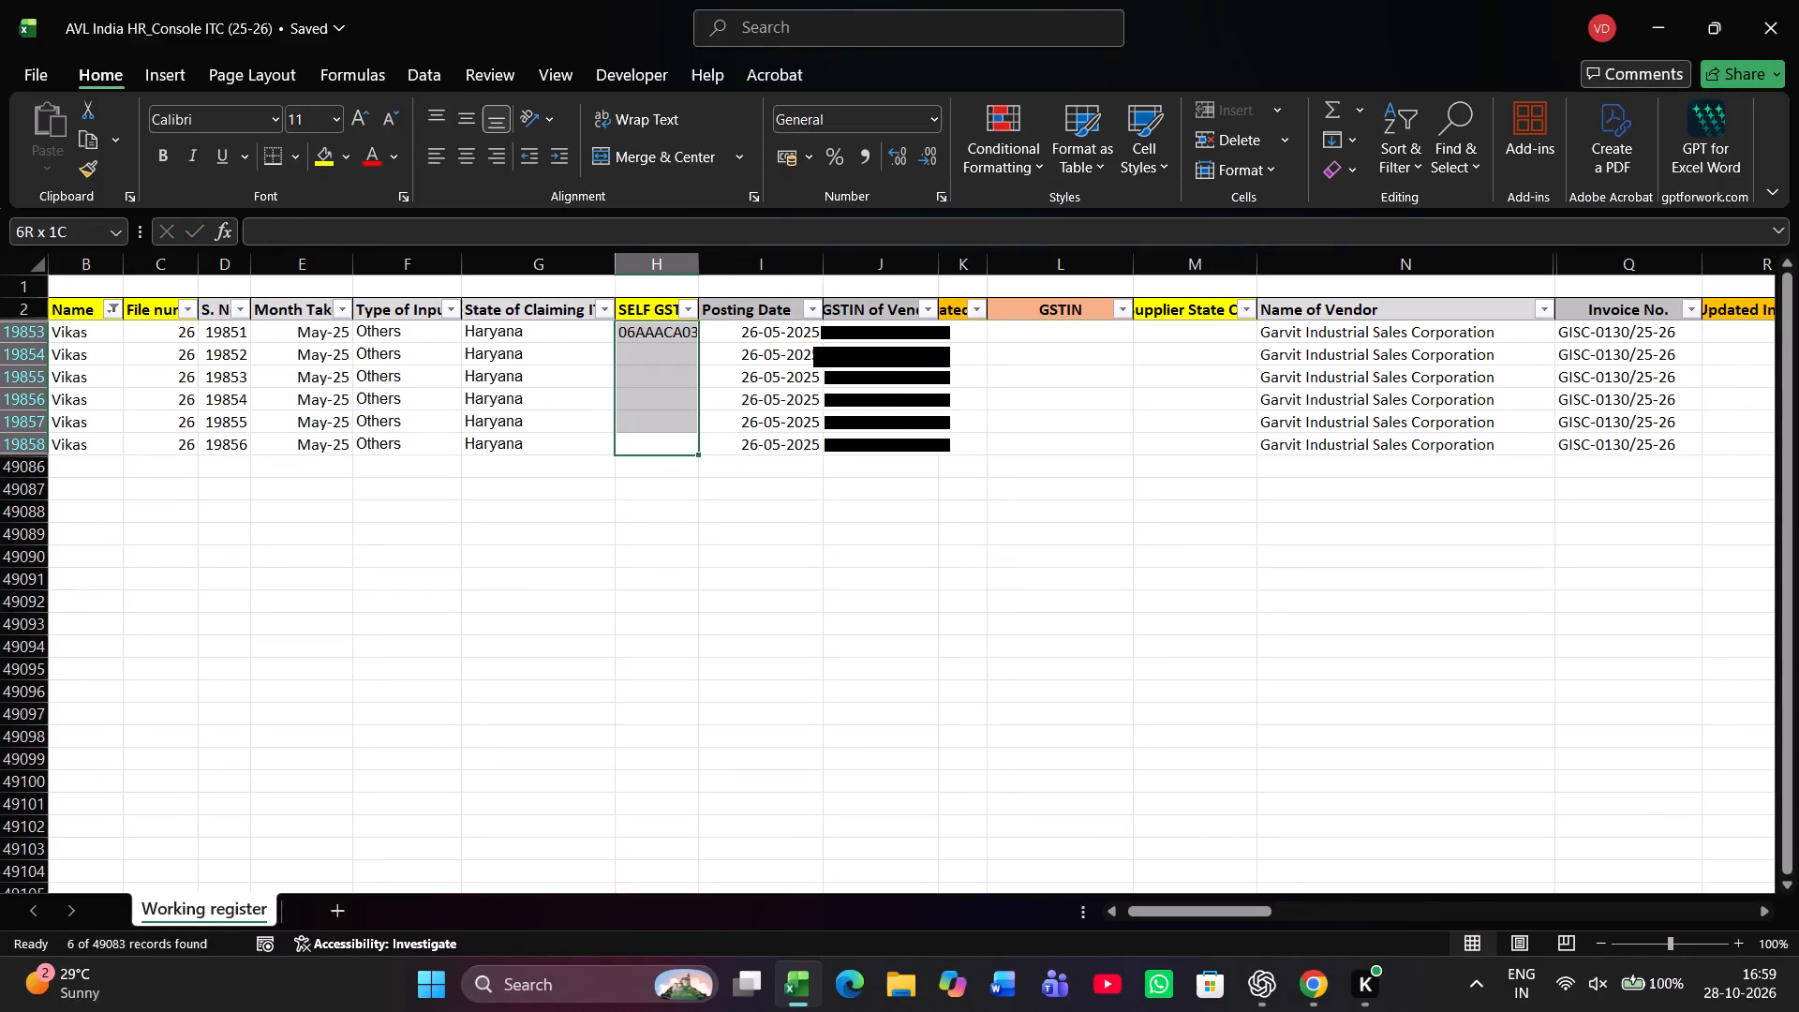
key("ctrl+d")
key("Right")
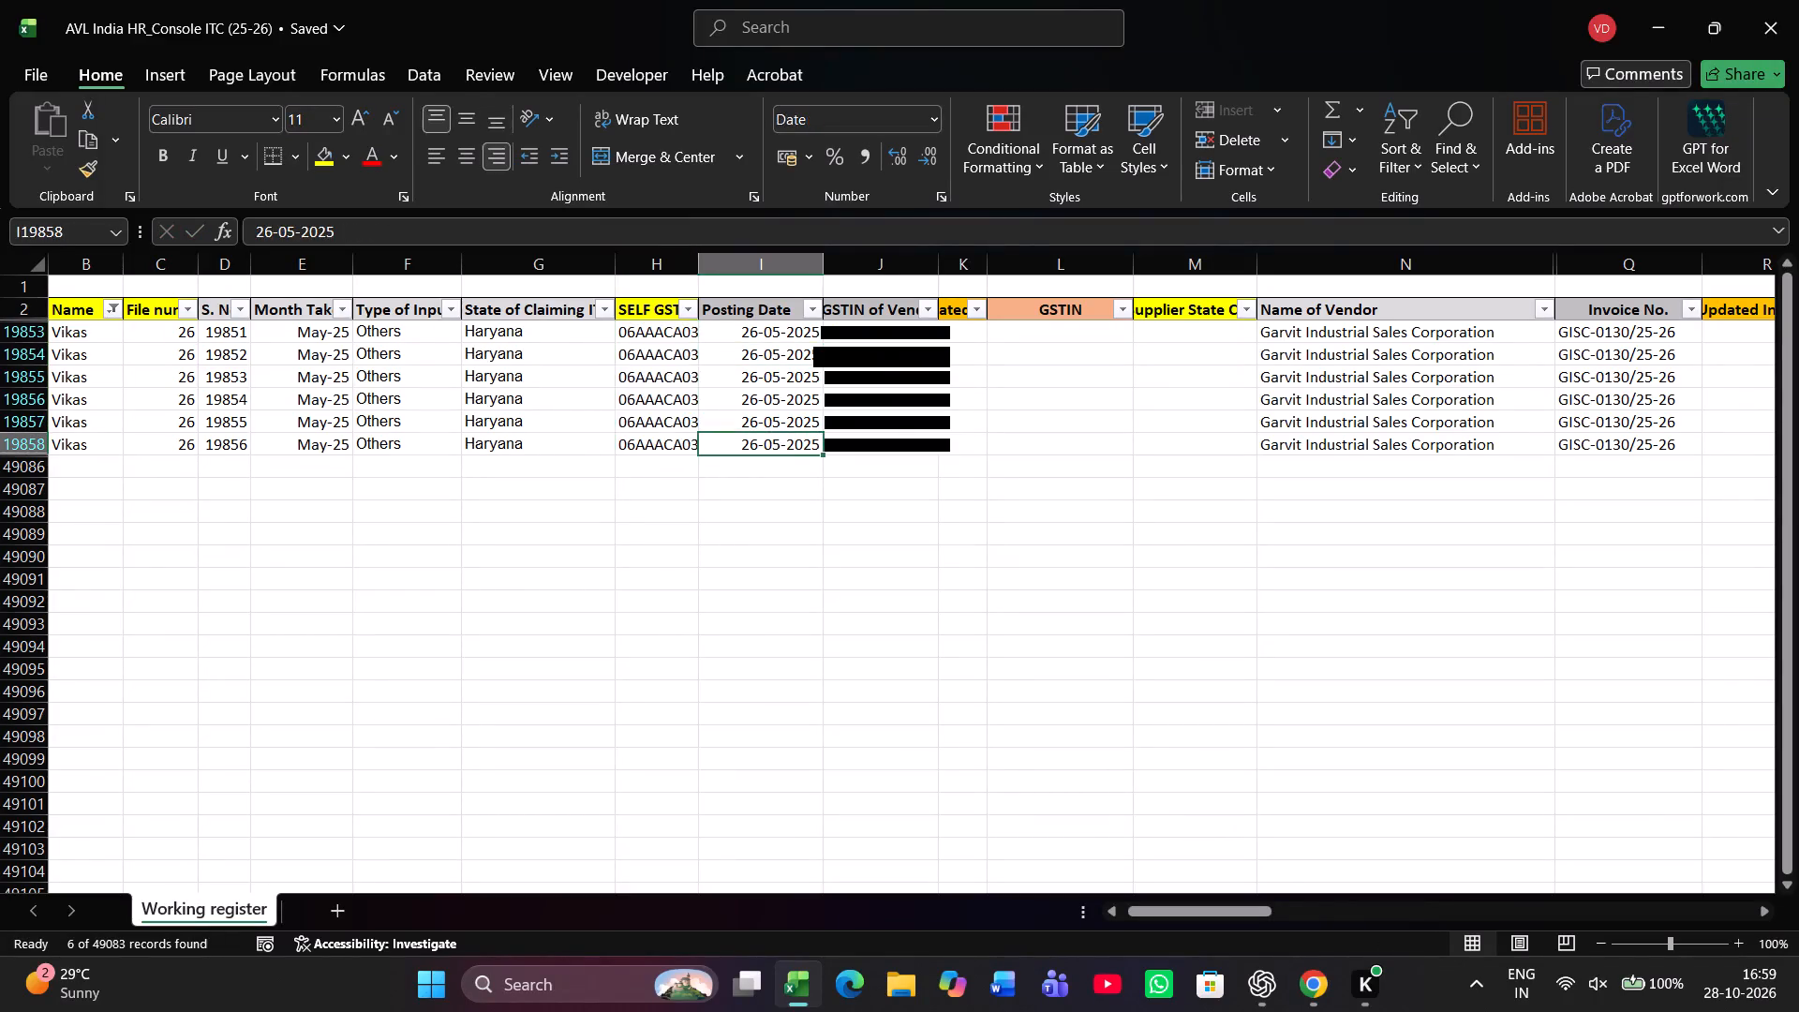
key("Right")
key("Right")
key("Up")
key("Up")
key("Up")
key("Up")
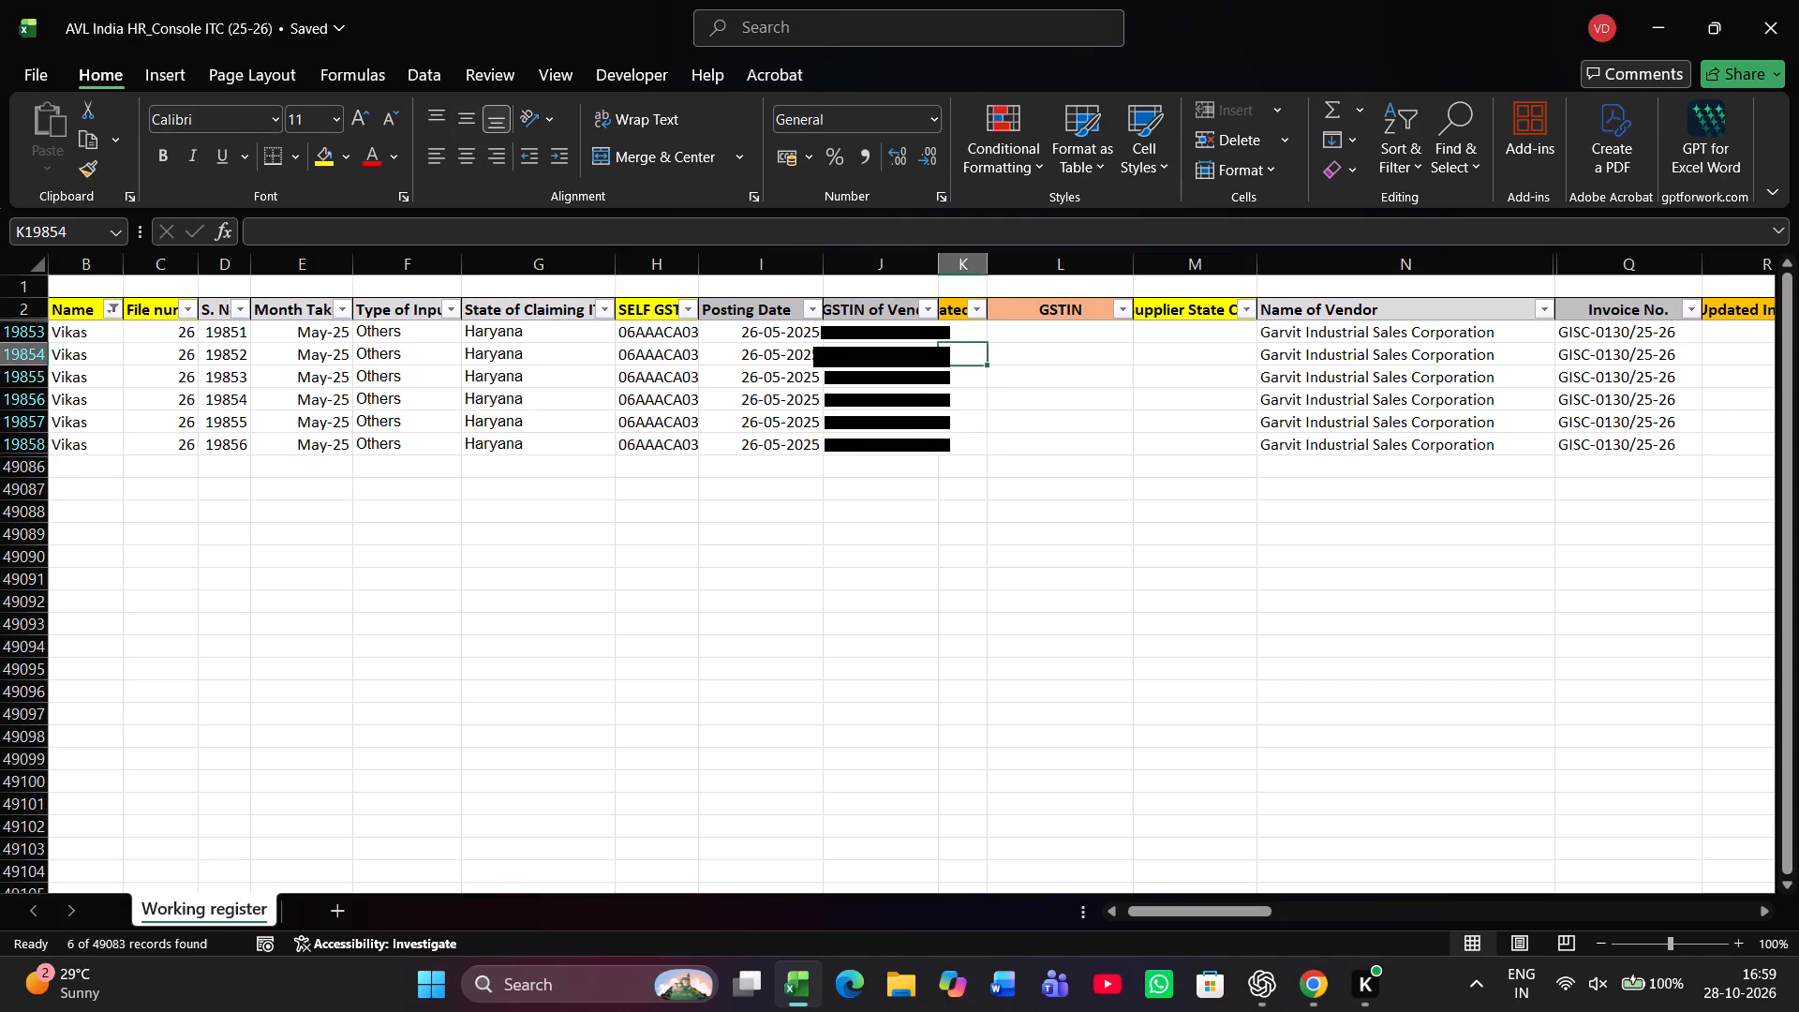
key("Up")
key("Left")
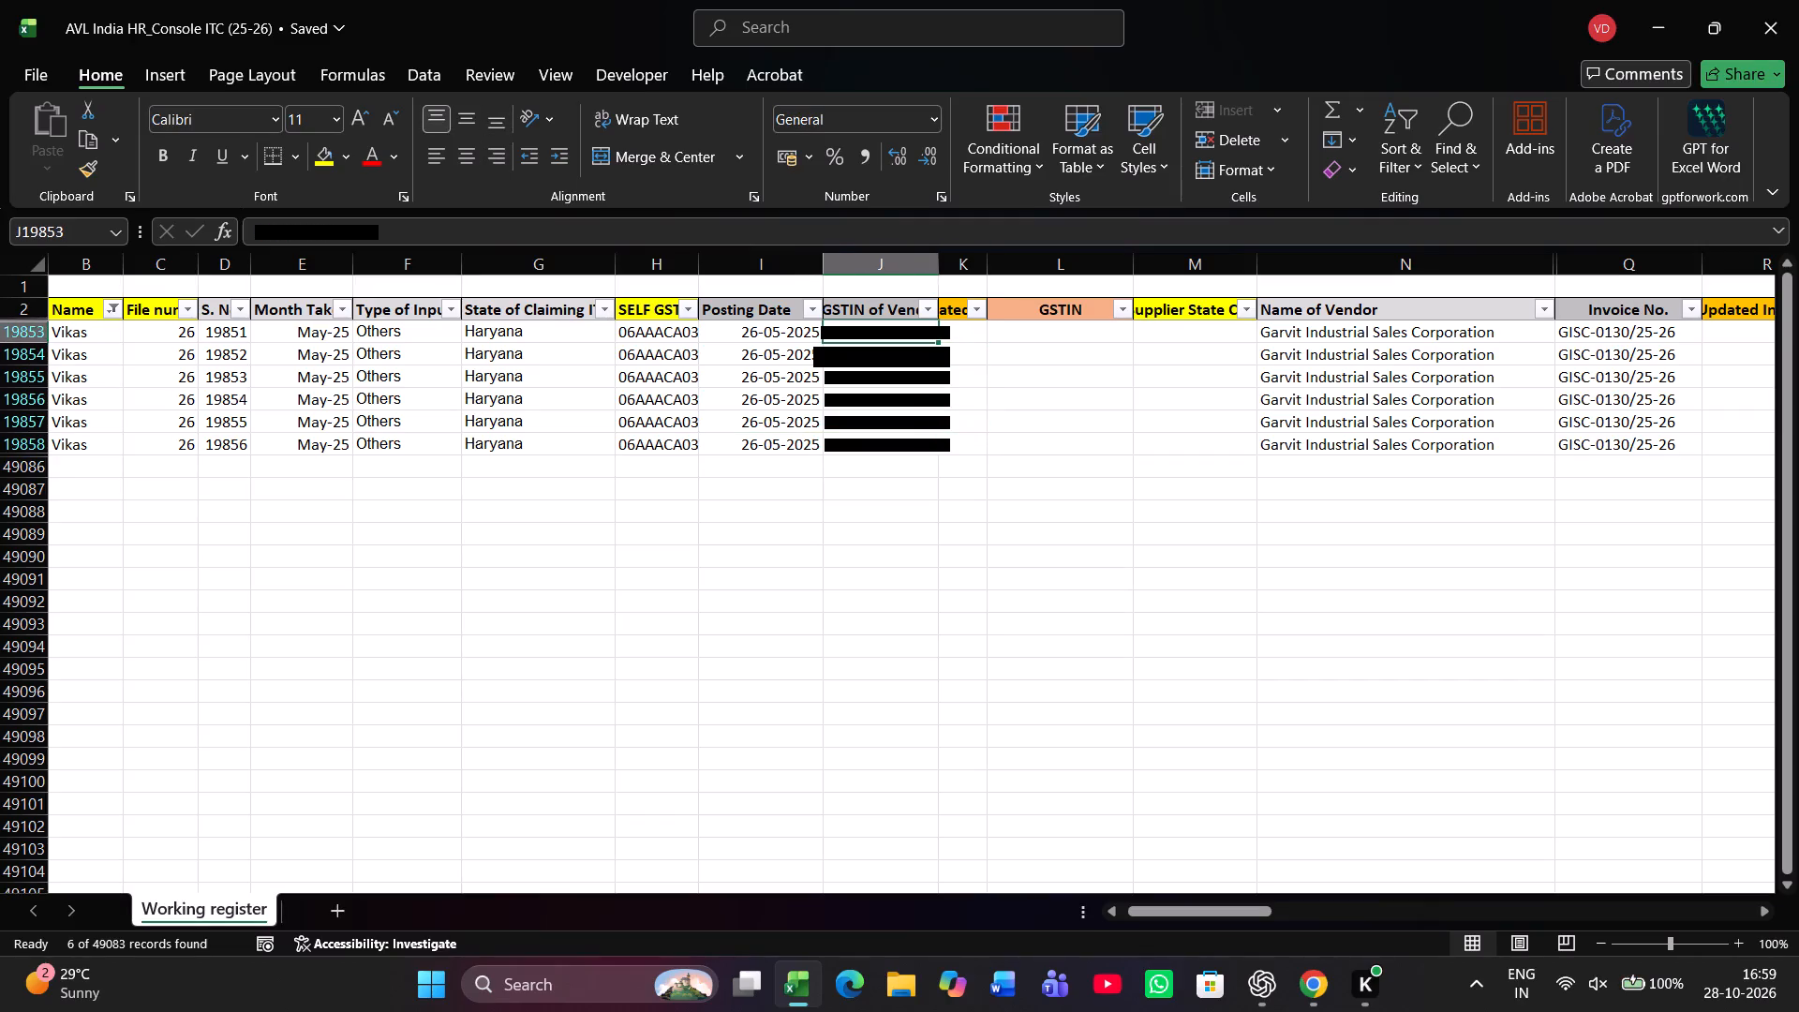
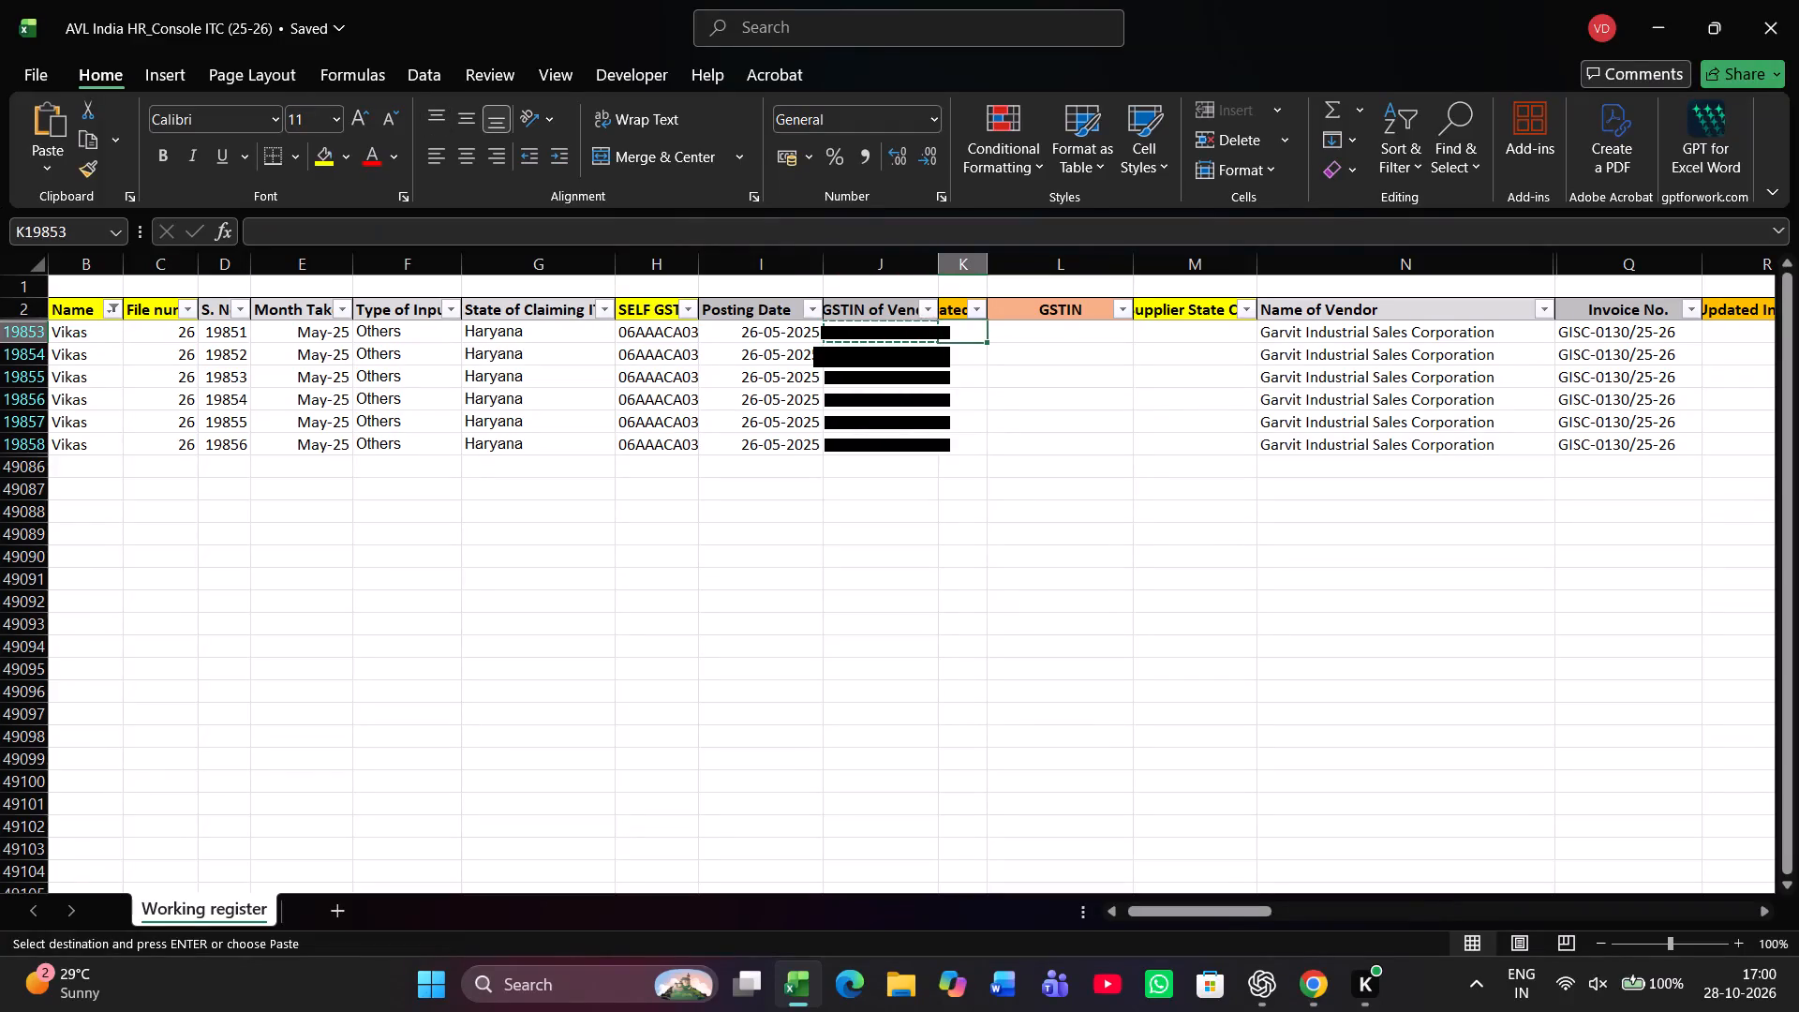
Paste the copied vendor GSTIN into the updated GSTIN column K at row 19853 and fill it down to row 19858.
key("ctrl+v")
key("Left")
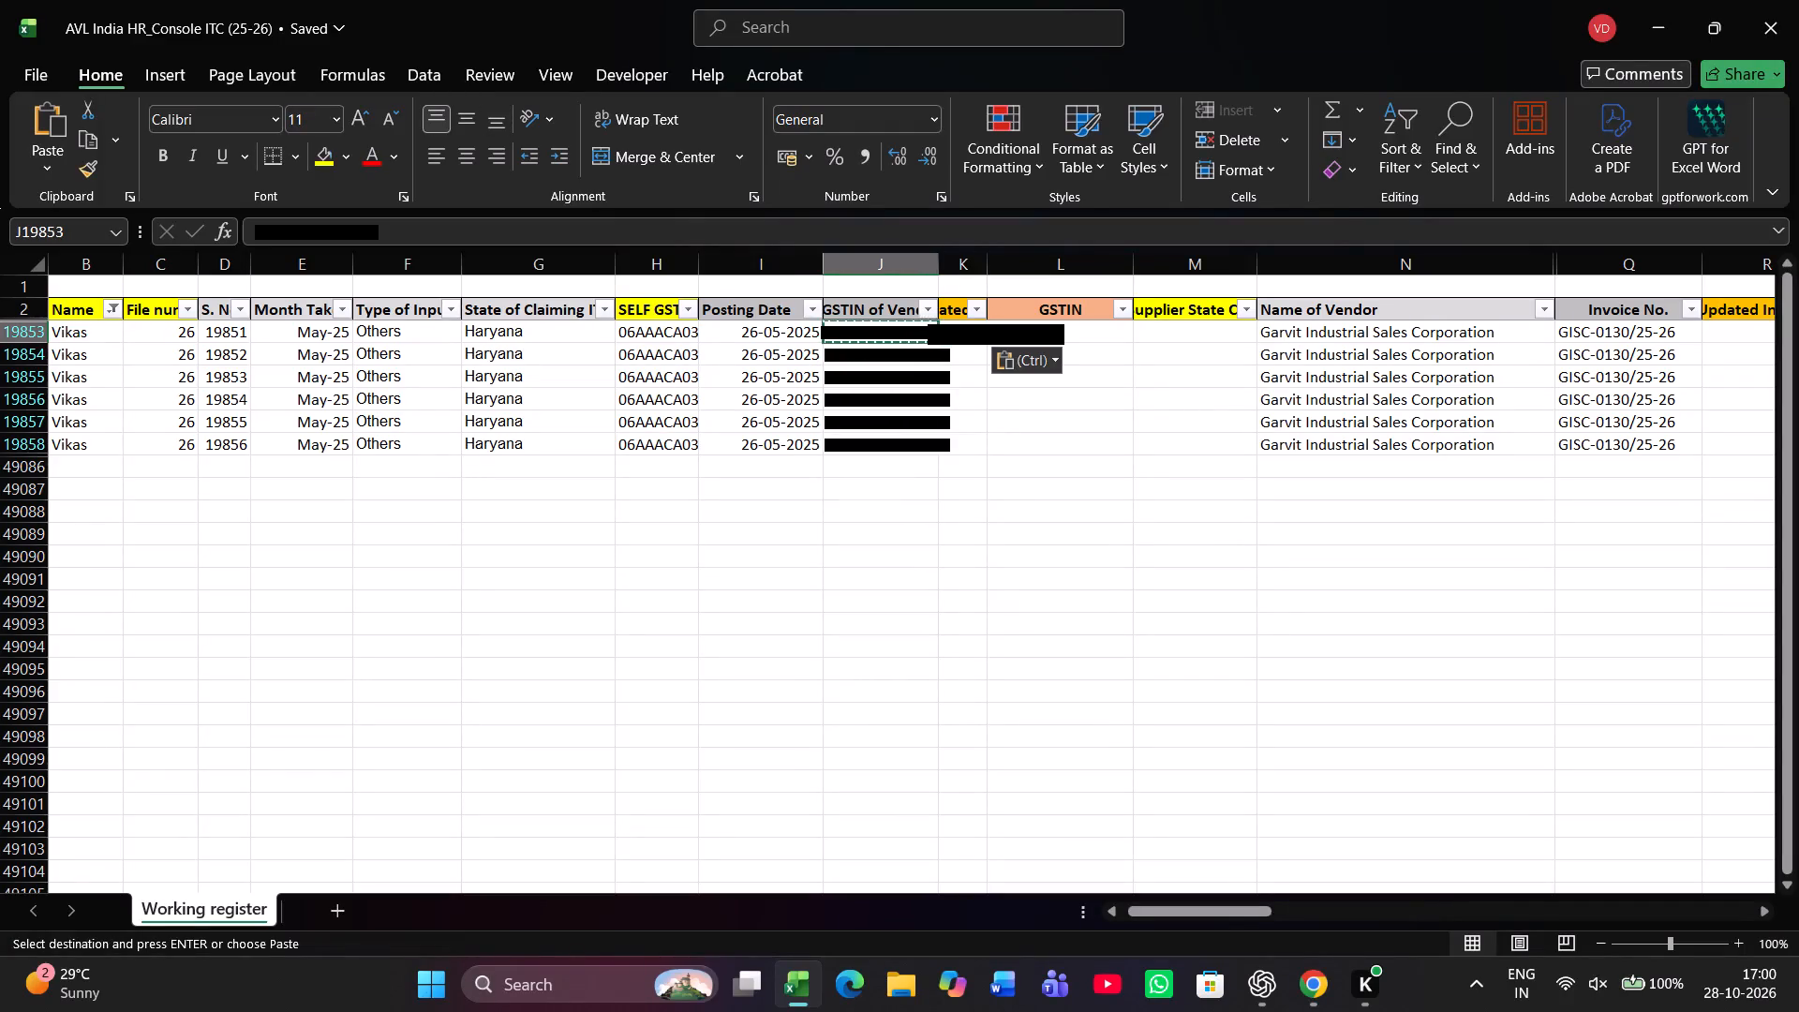
key("ctrl+Down")
key("ctrl+Right")
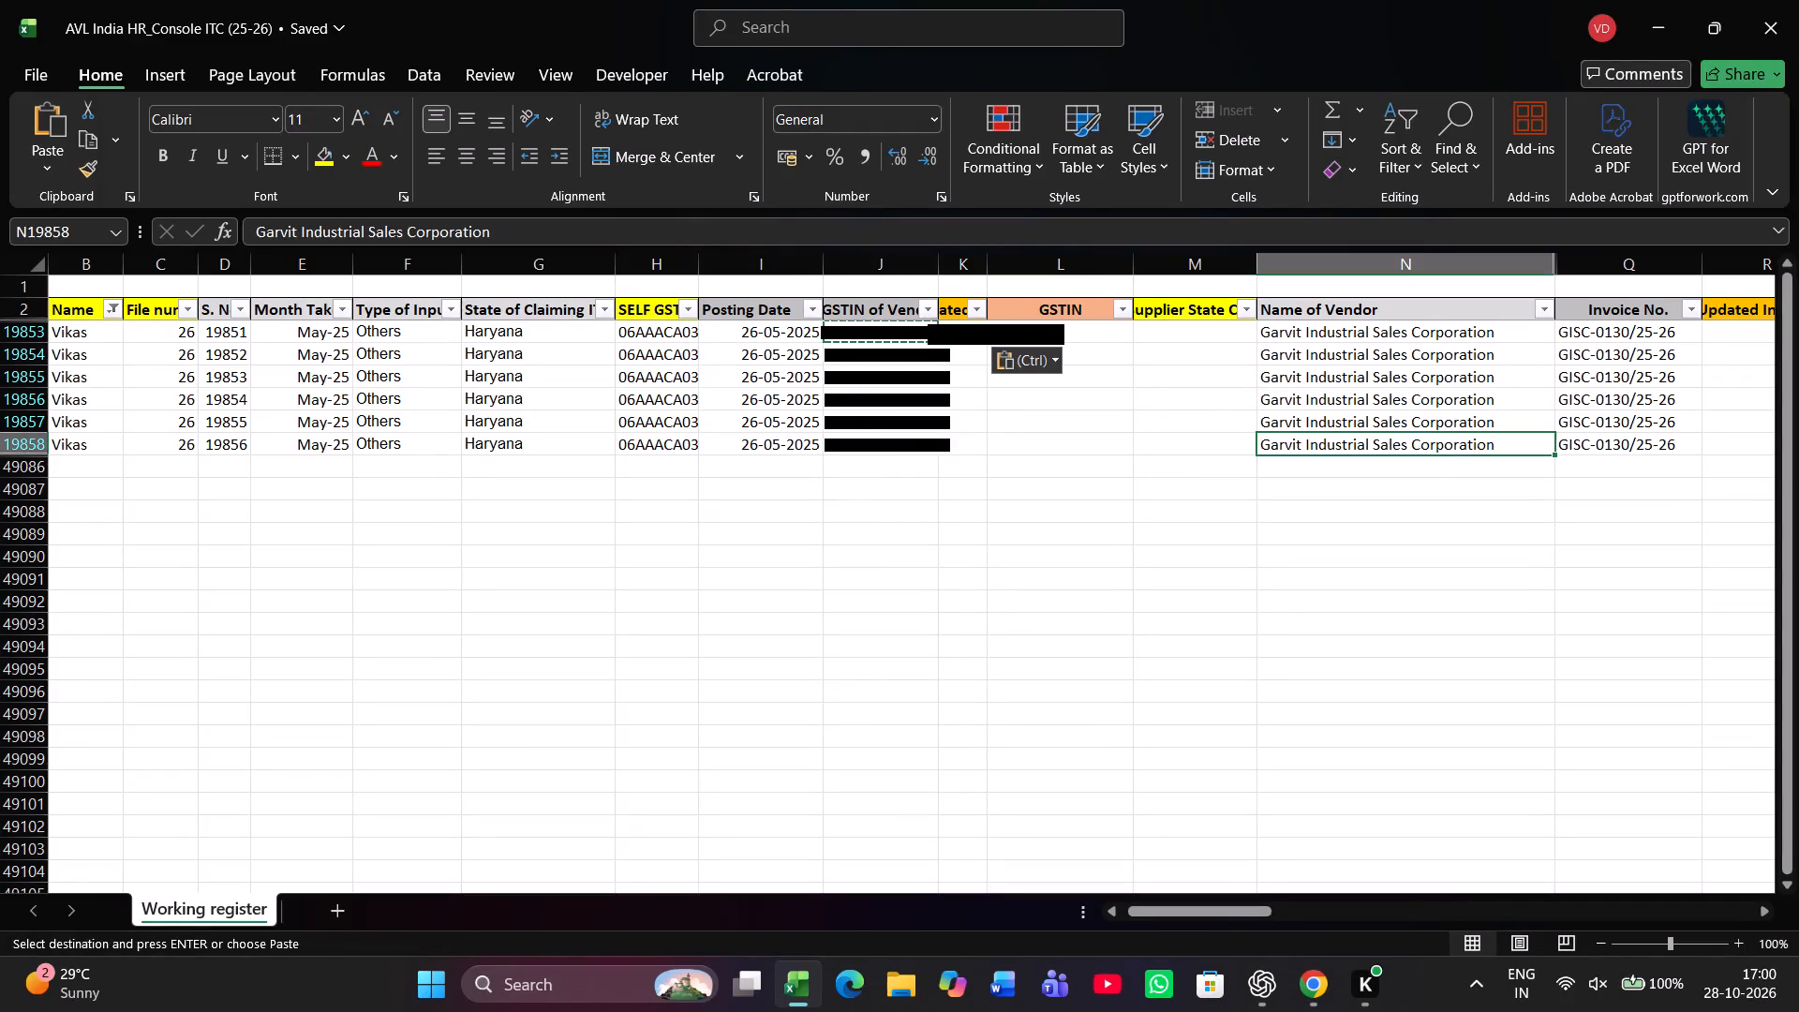
key("ctrl+Left")
key("Right")
key("ctrl+shift+Up")
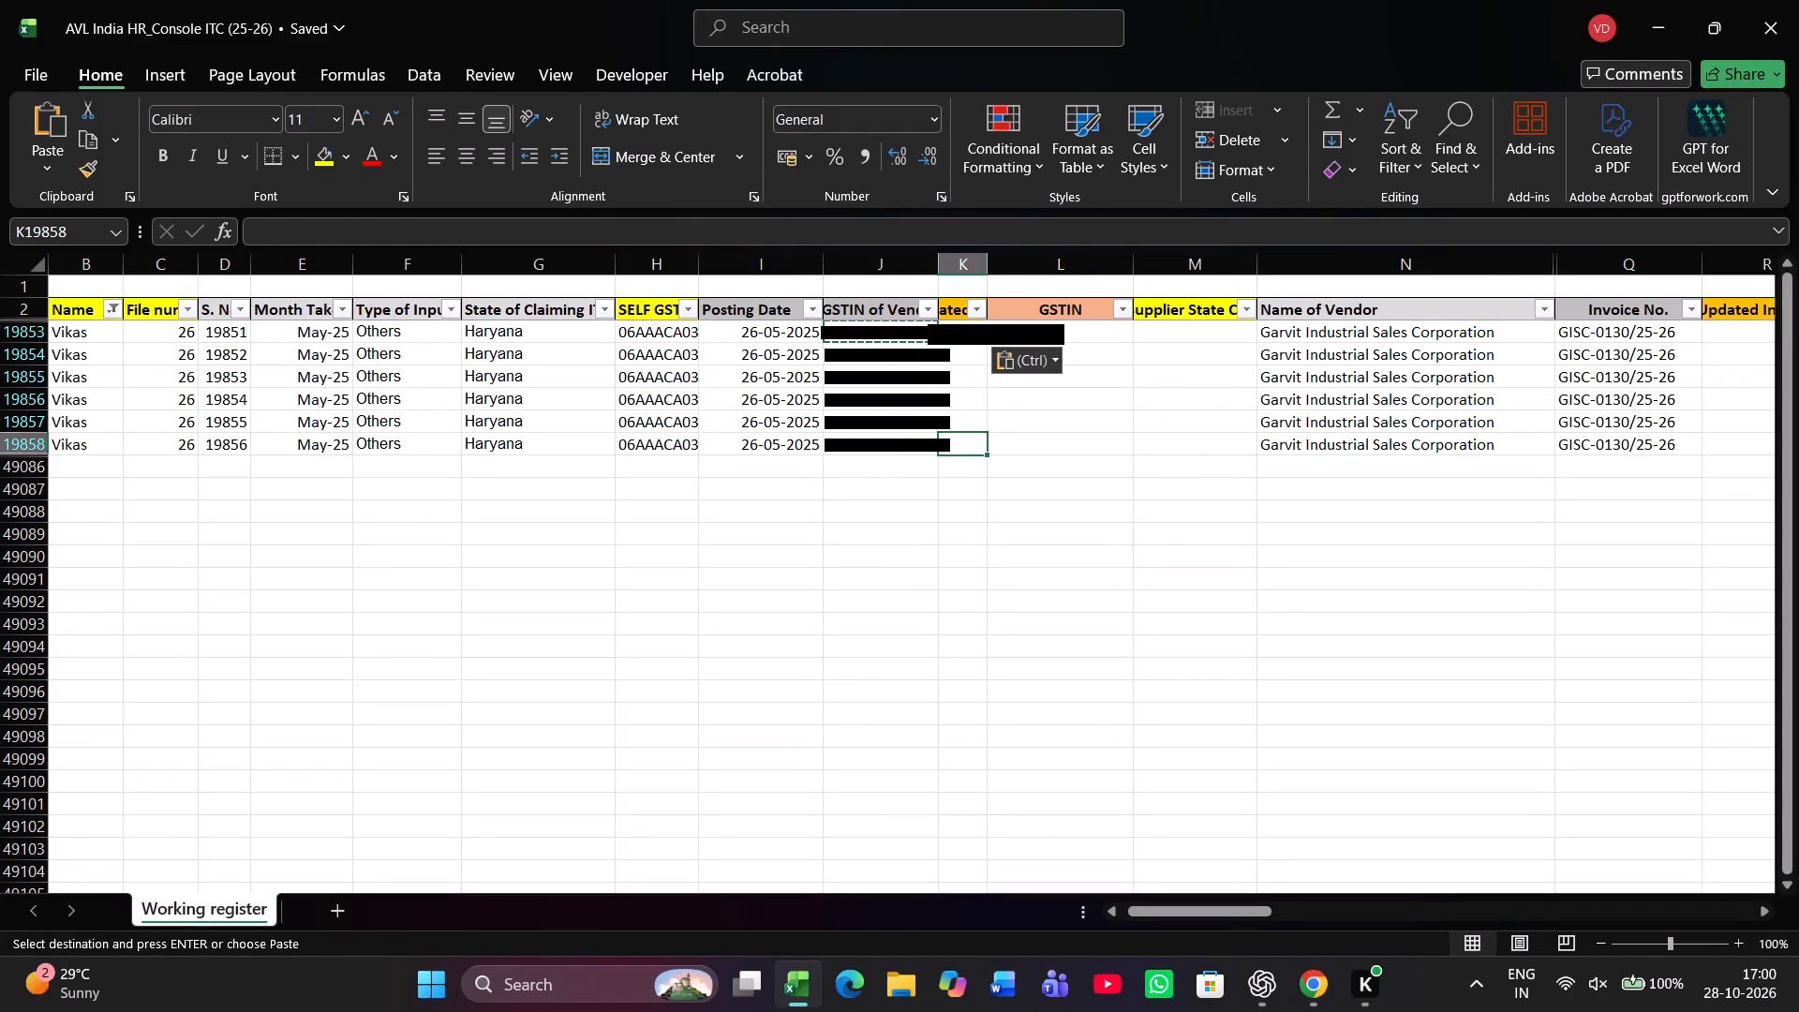
key("ctrl+d")
Mark the GSTIN check (column L) as OK and enter 06 as the supplier state code (column M) in row 19853.
key("Right")
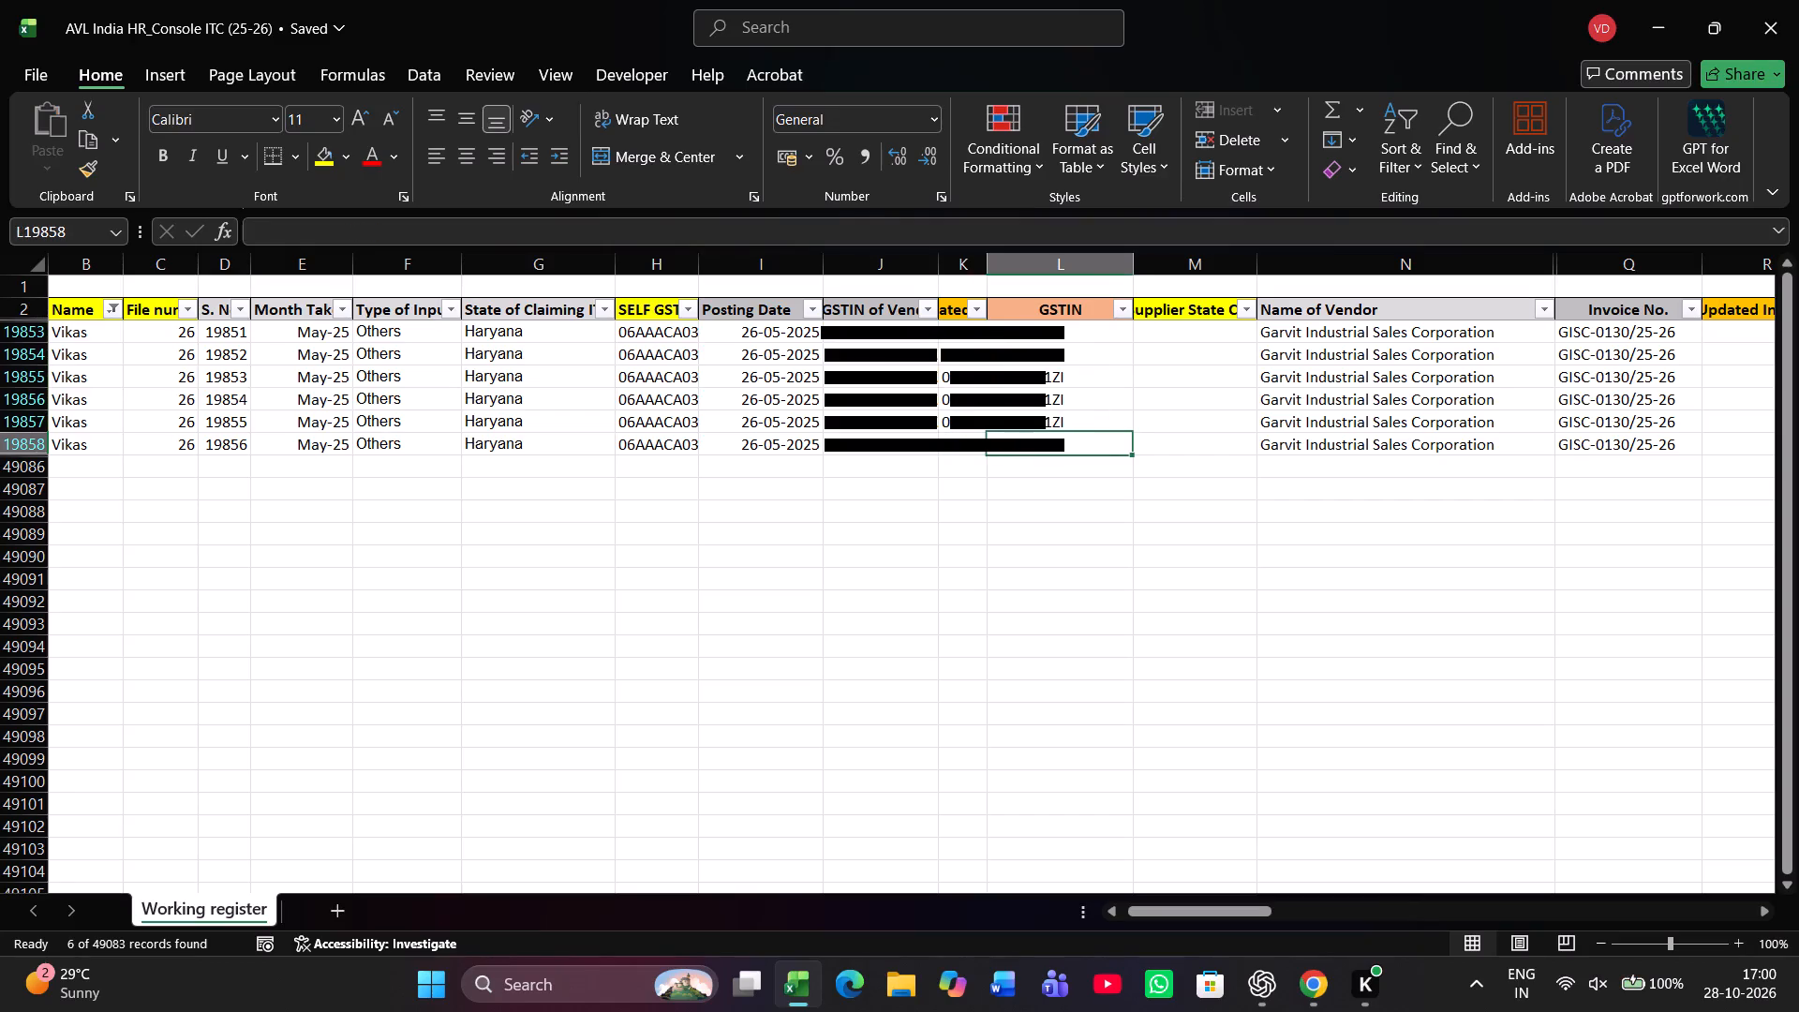
key("Up")
key("Up")
key("Up")
key("Up")
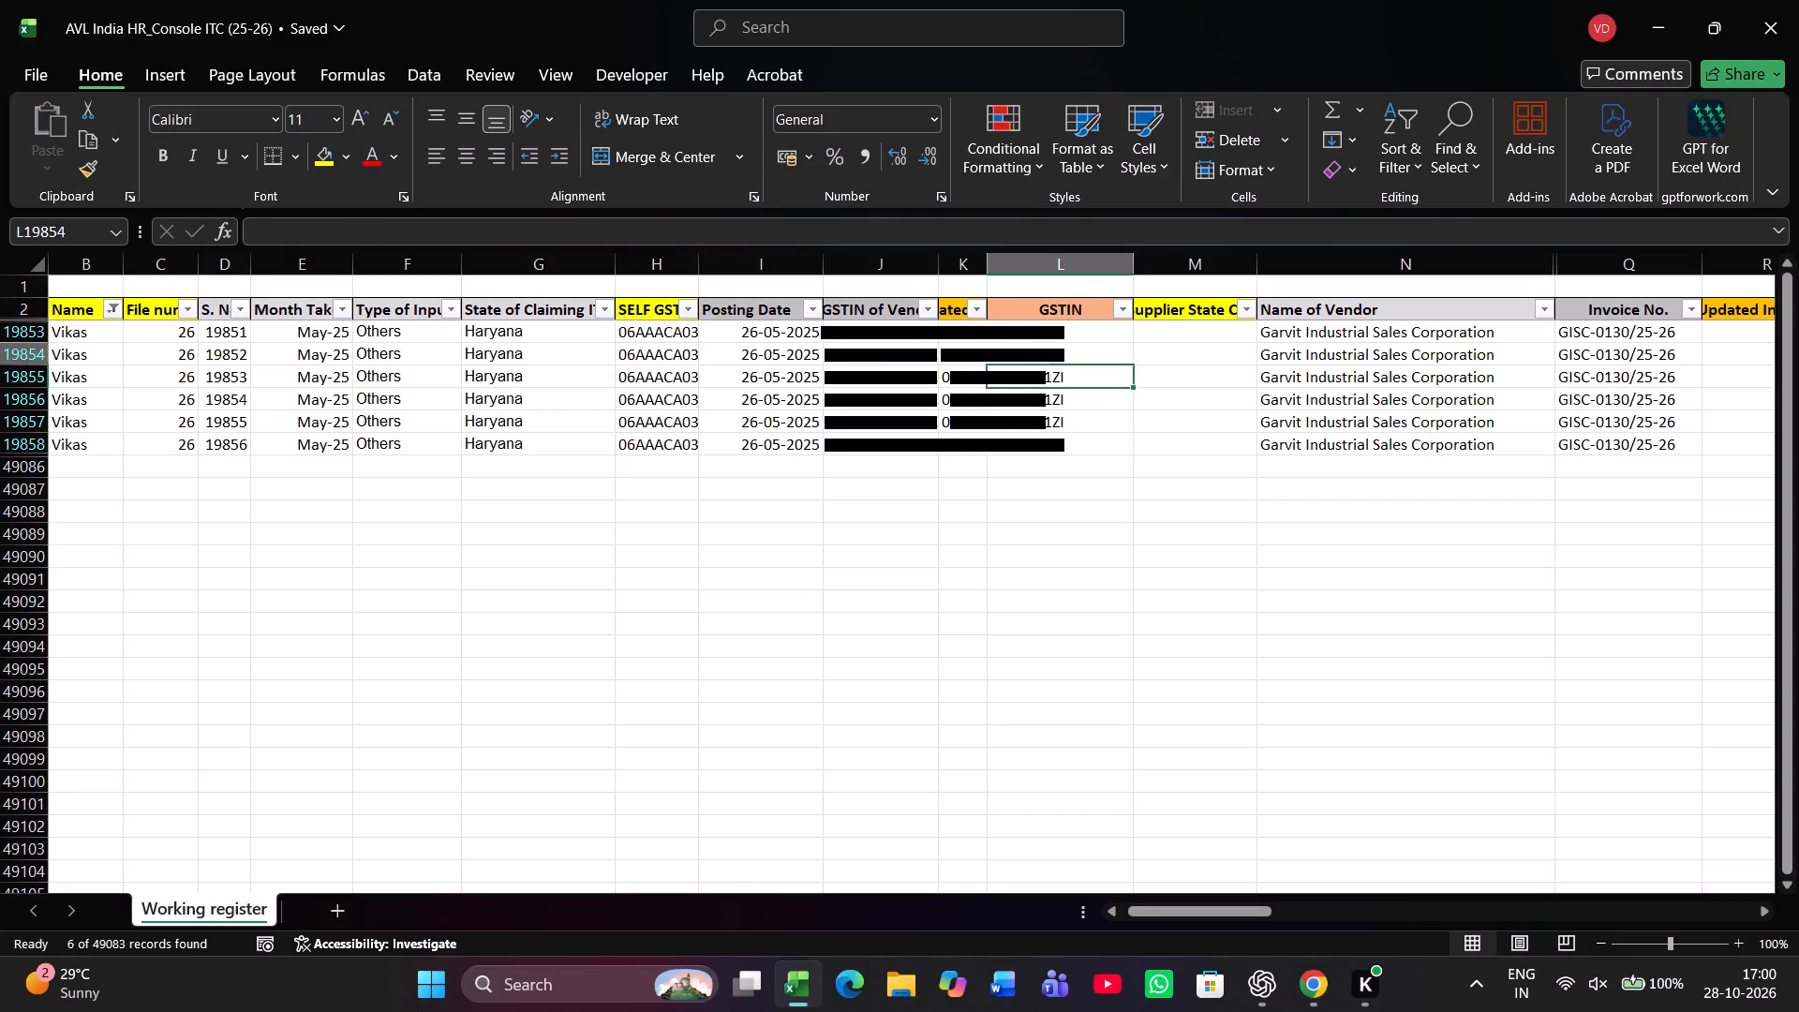
key("Up")
type("OK")
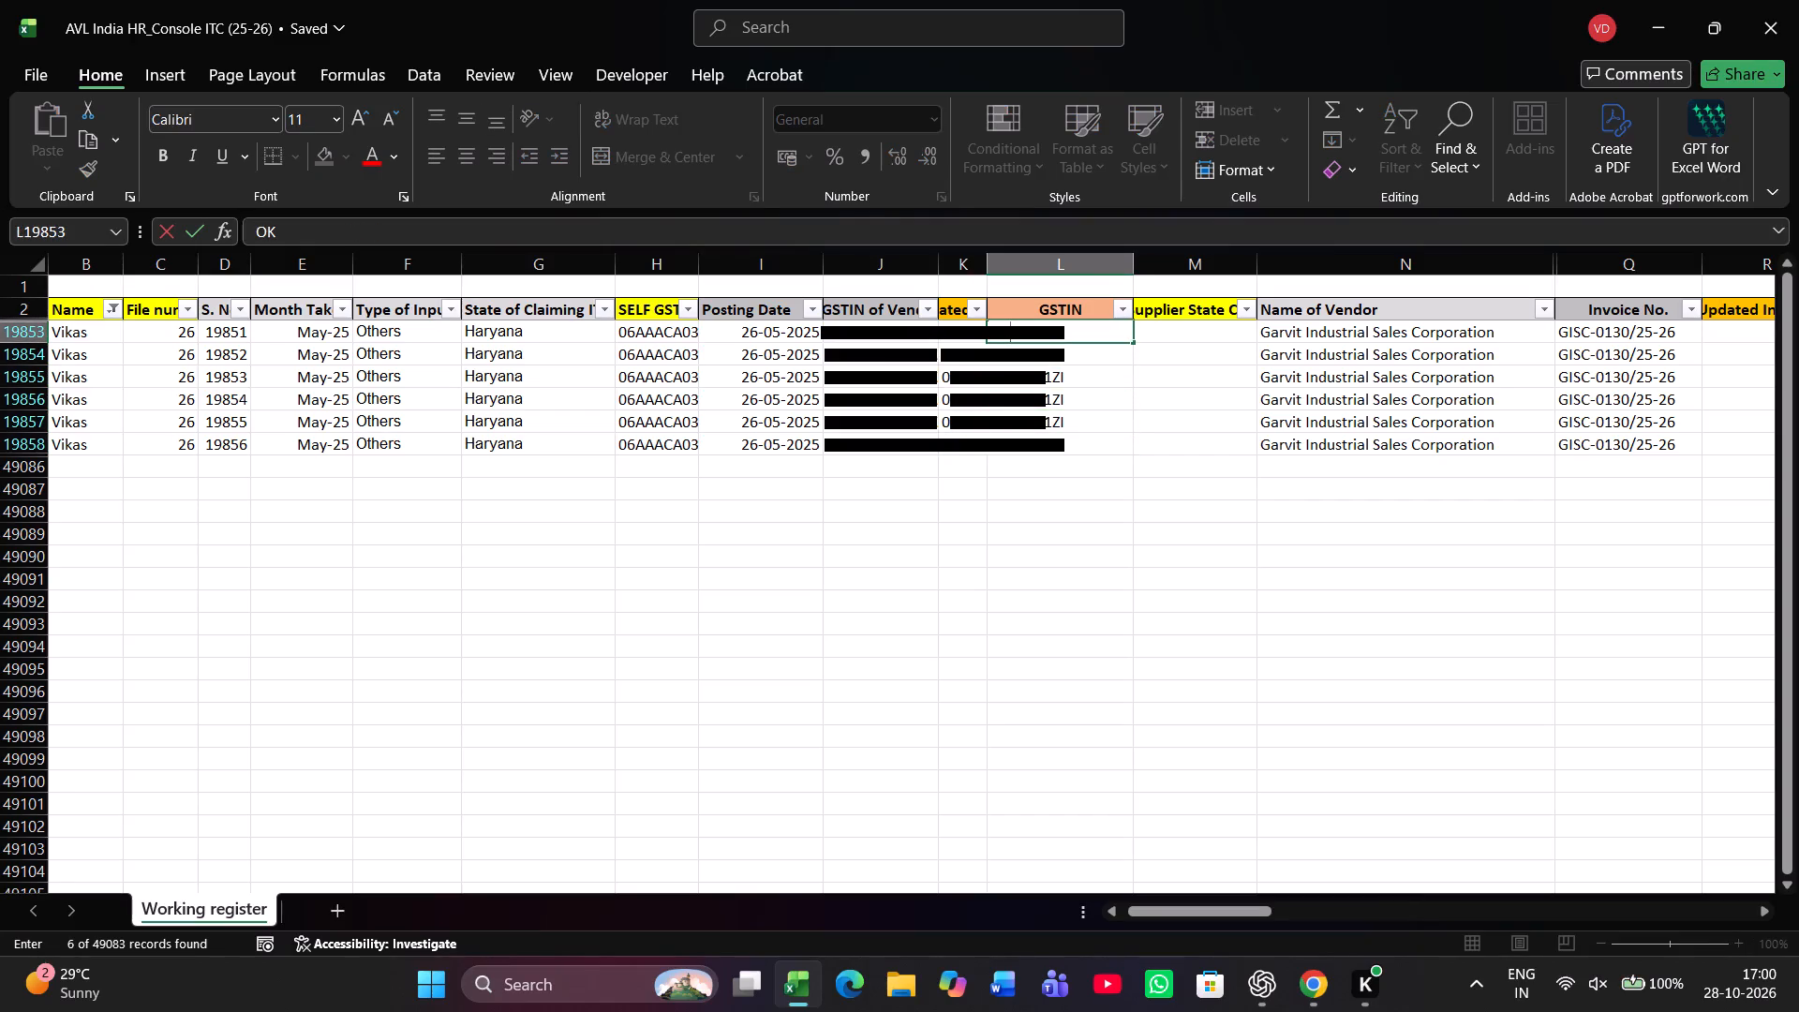
key("Right")
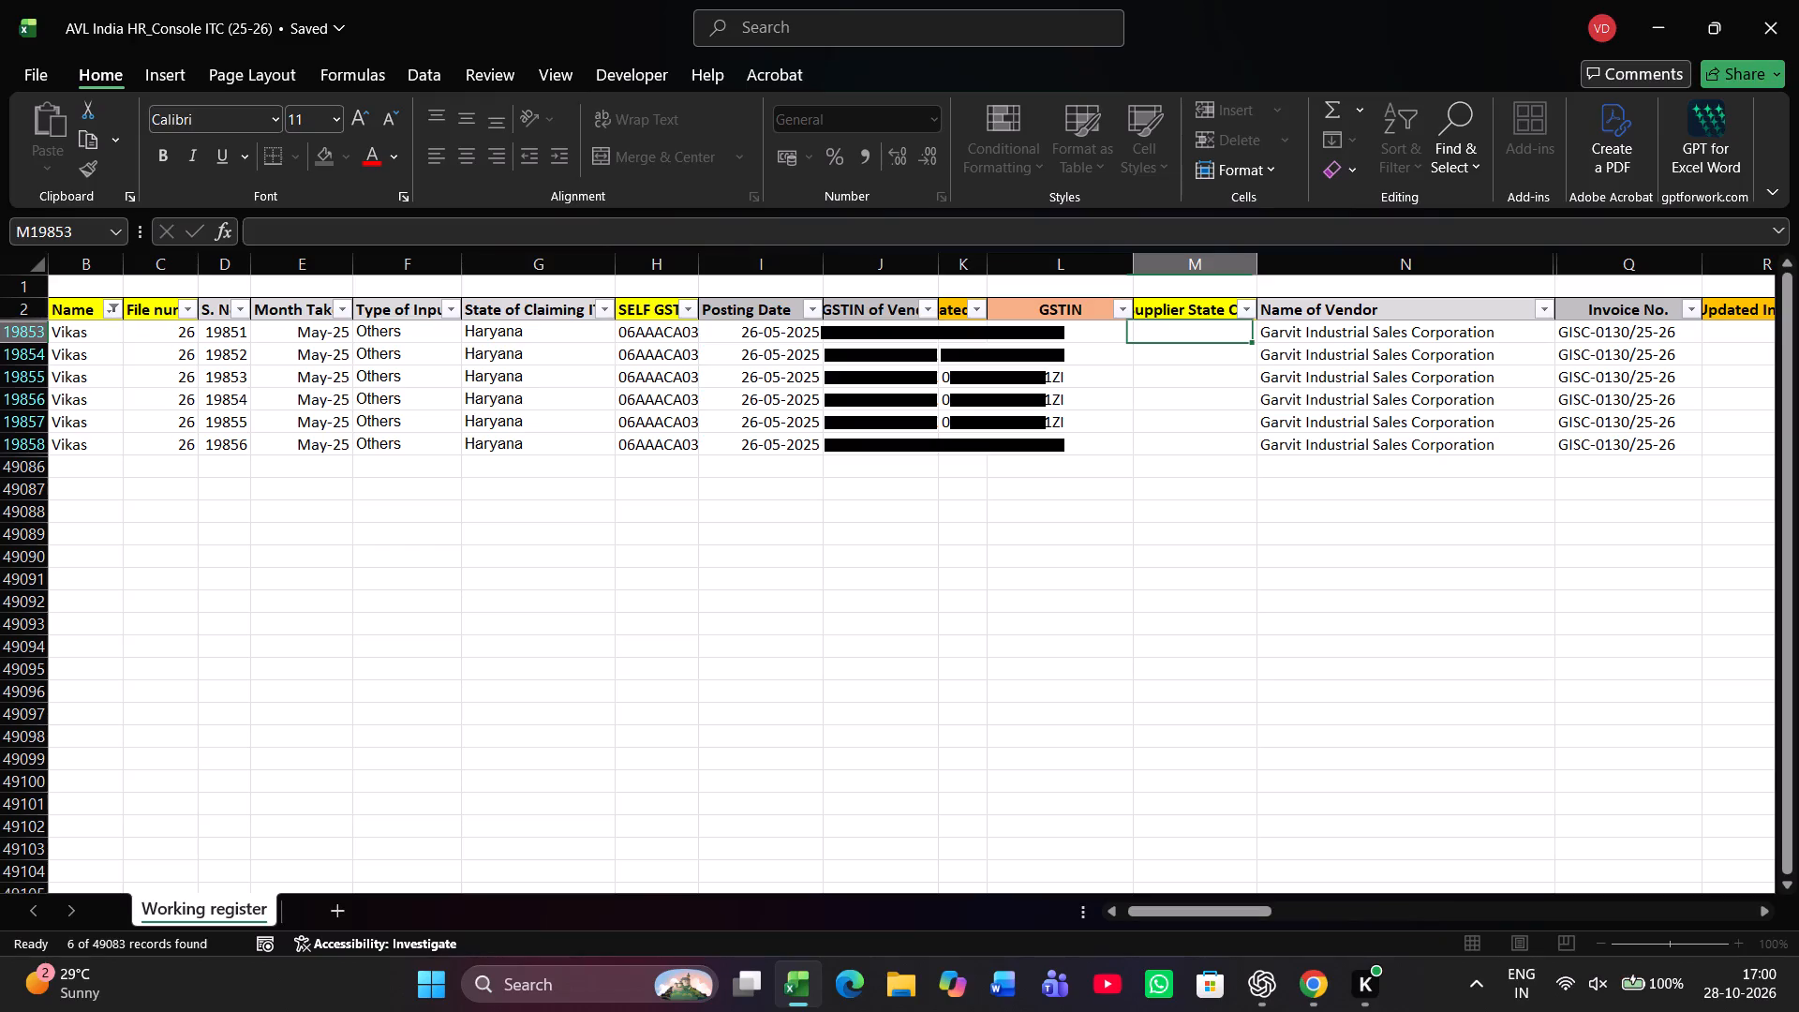
type("06")
Fill the GSTIN check and supplier state code from row 19853 down columns L and M to row 19858.
key("Right")
key("ctrl+Down")
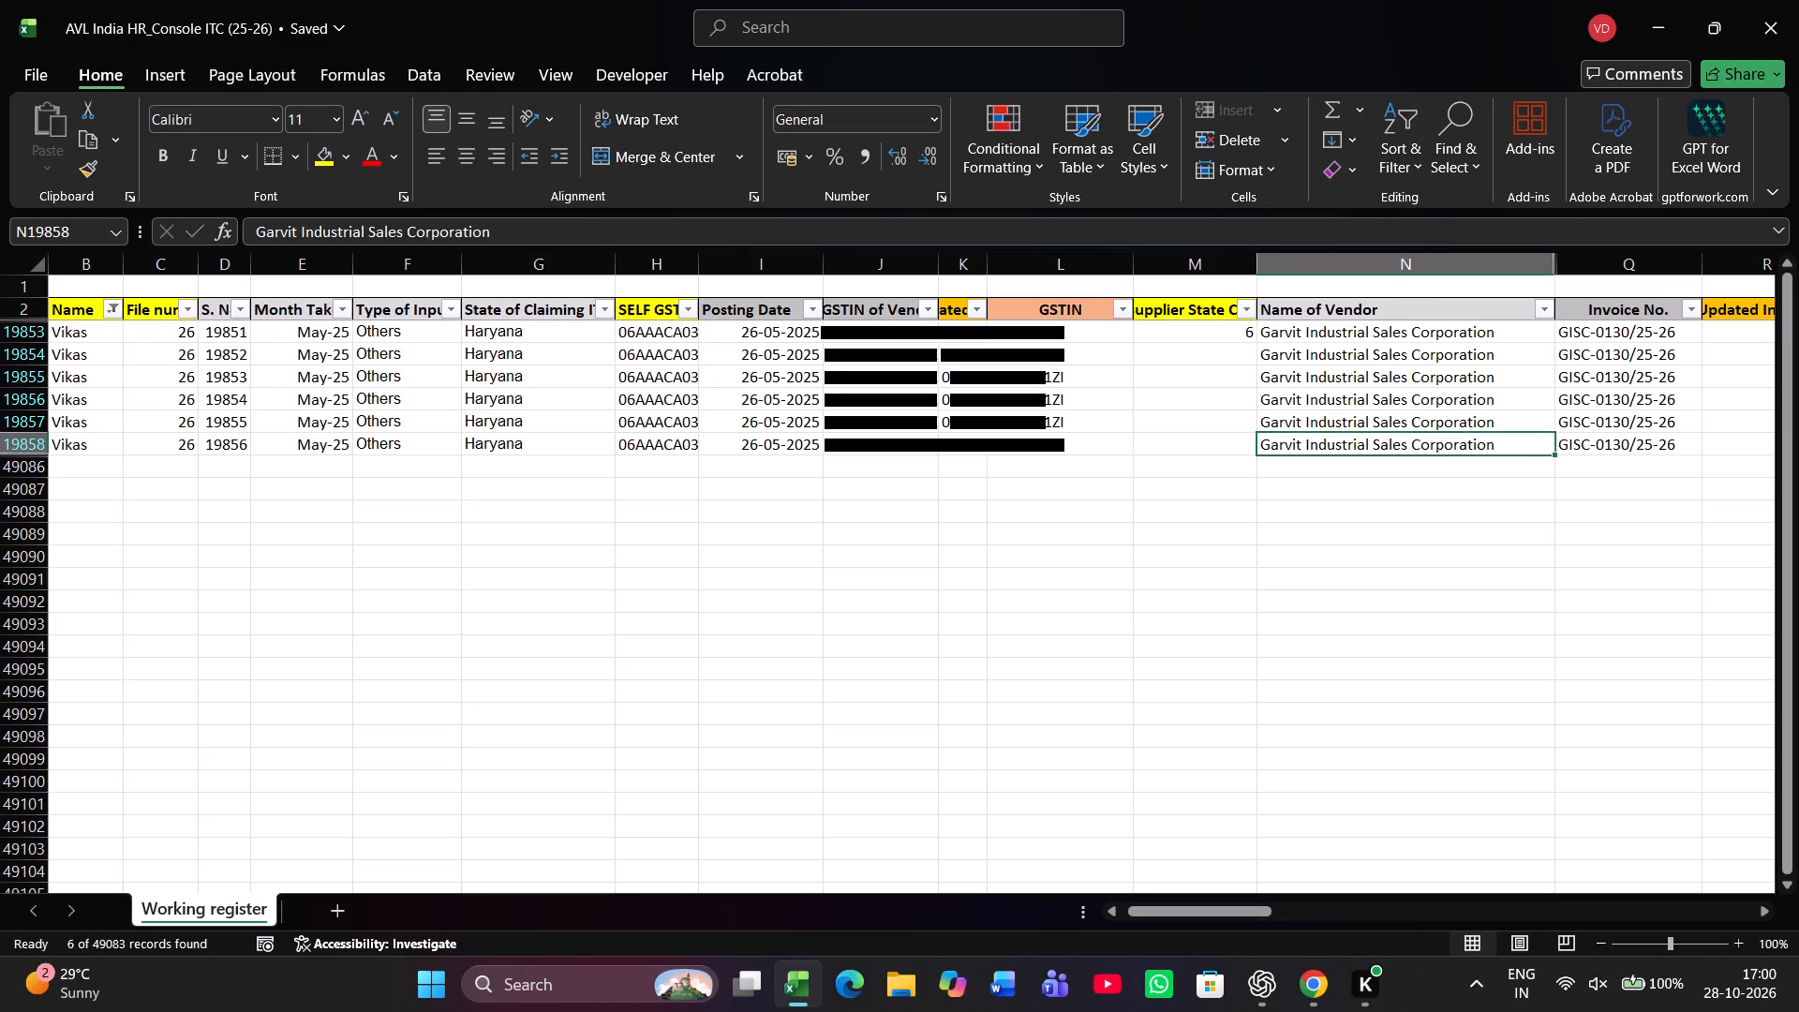
key("Left")
key("ctrl+shift+Up")
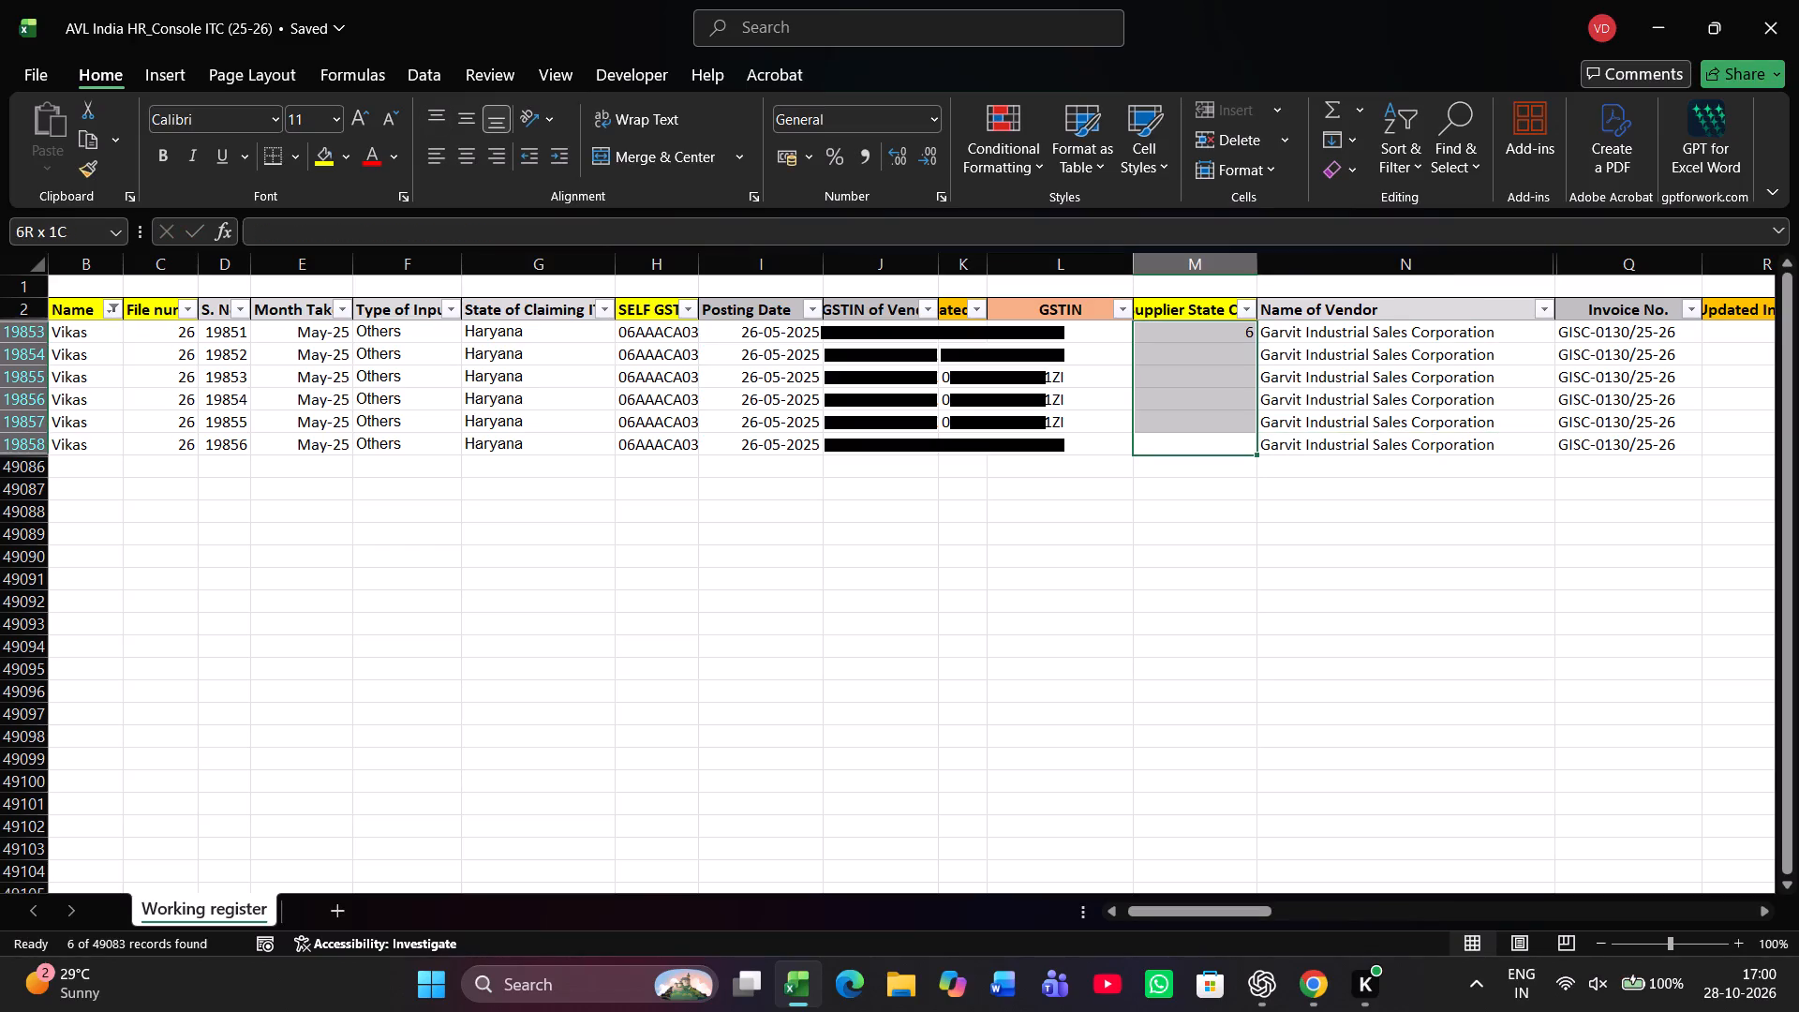
key("shift+Left")
key("ctrl+d")
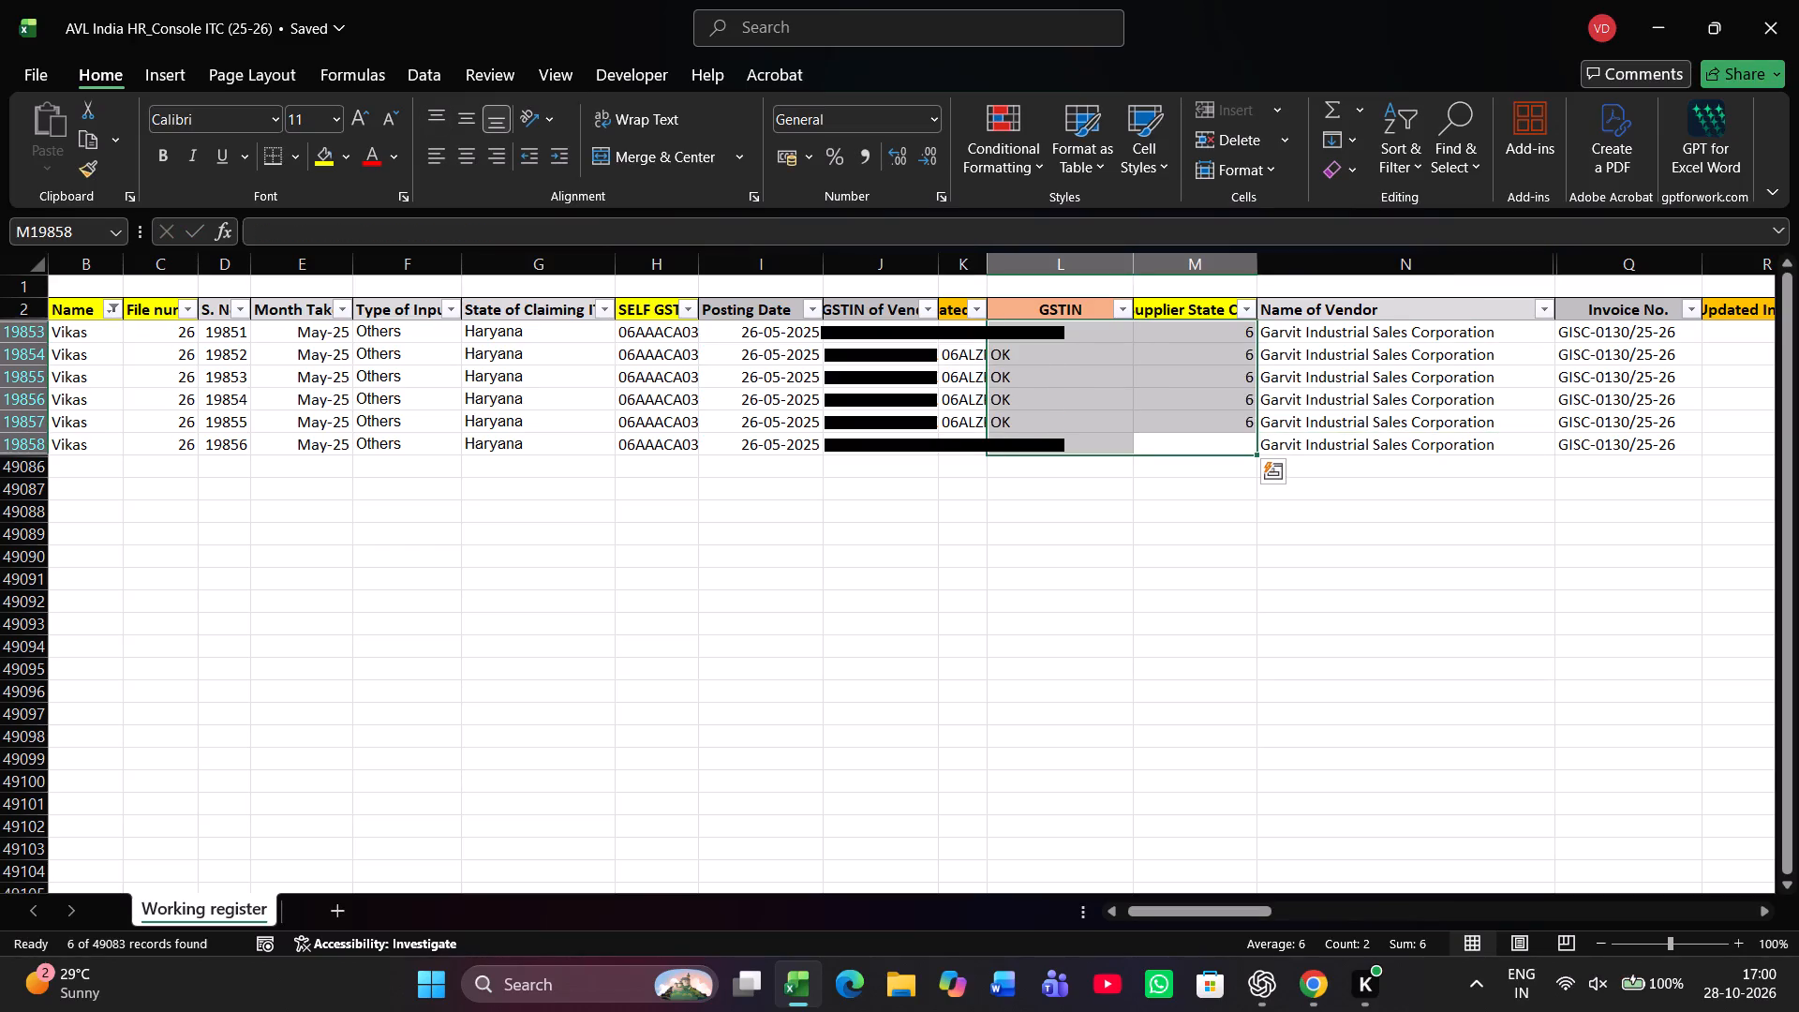
Copy the Invoice No. in row 19853 into the updated invoice number column R and mark its check in column S as OK.
key("Right")
key("Right")
key("Right")
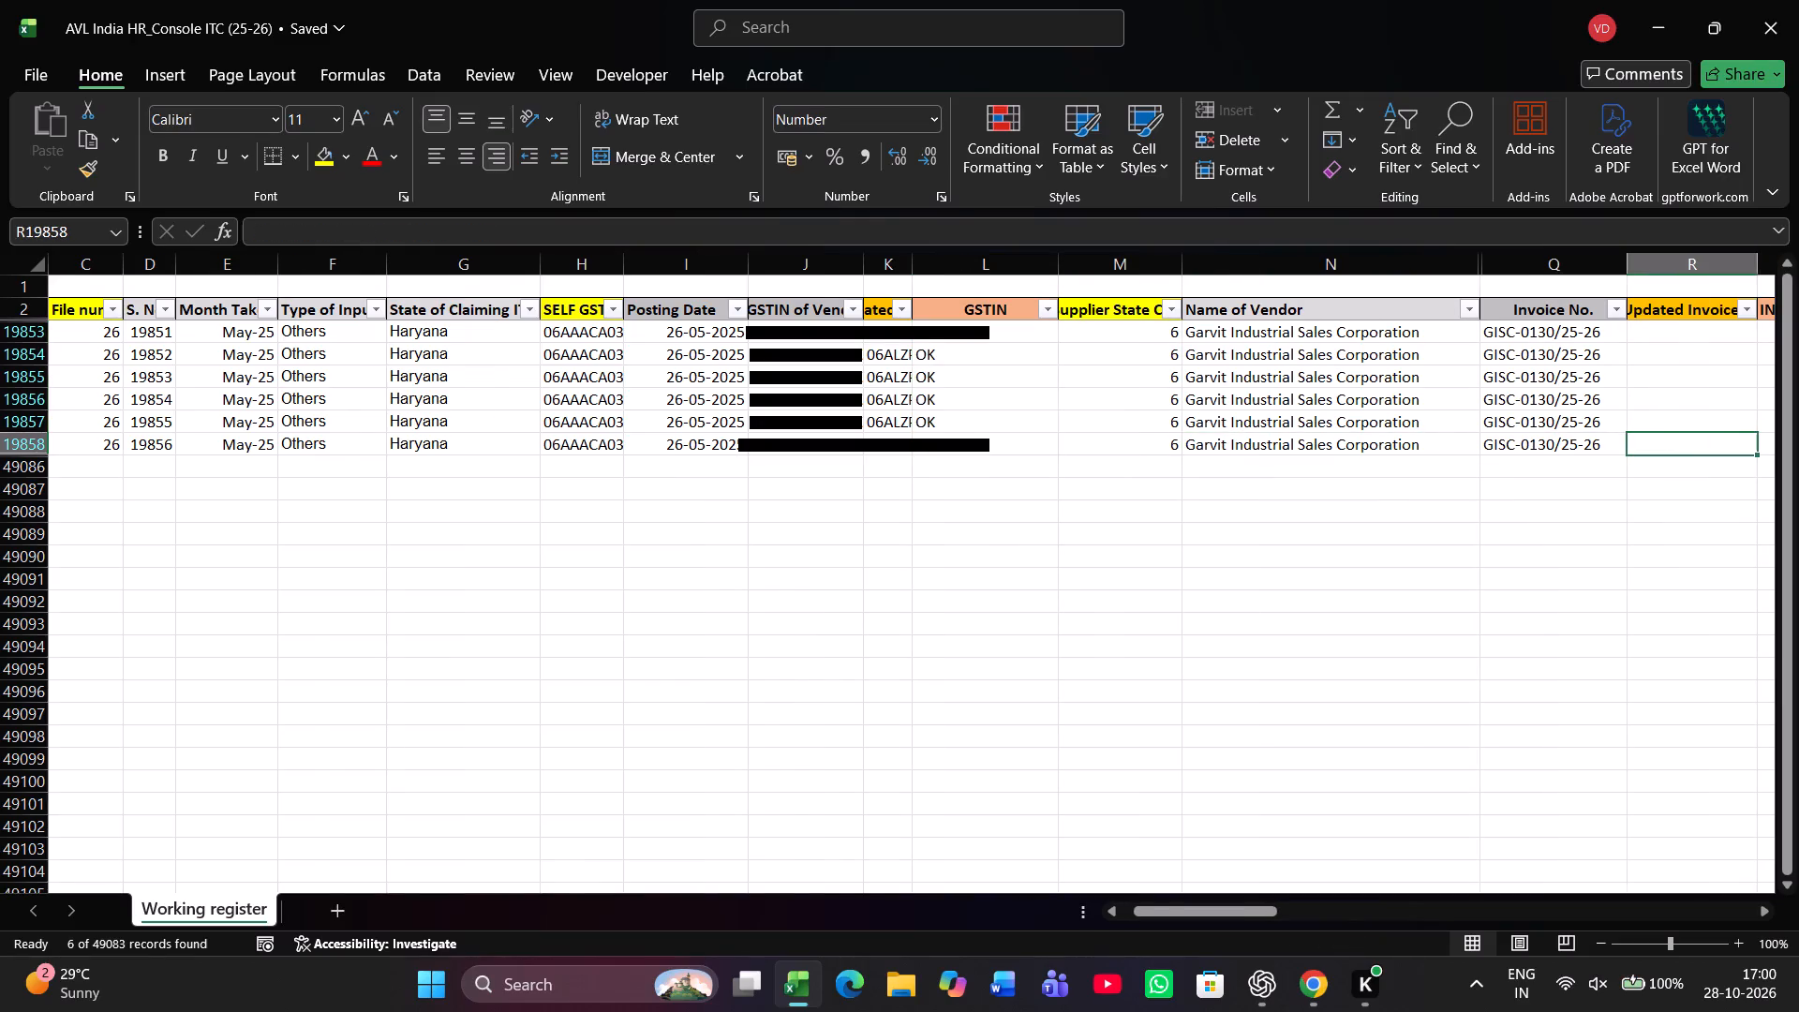
key("Up")
key("Up")
key("Up")
key("Up")
key("Up")
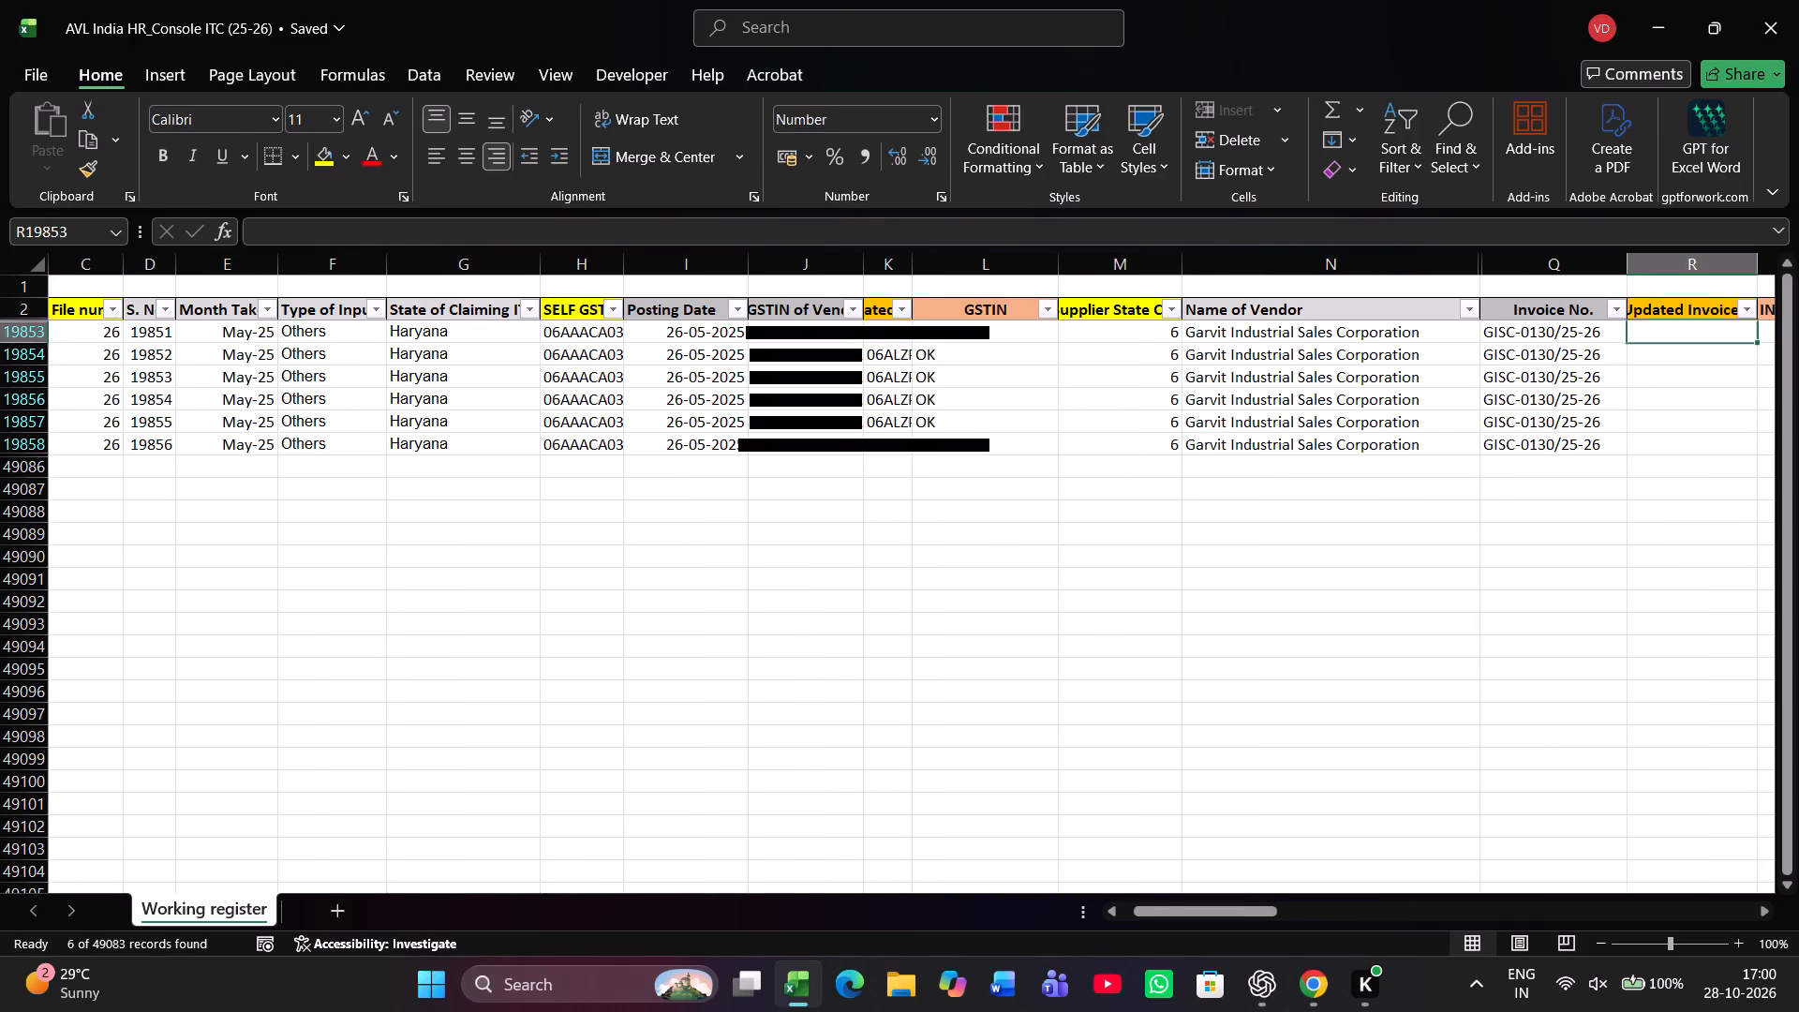
key("Left")
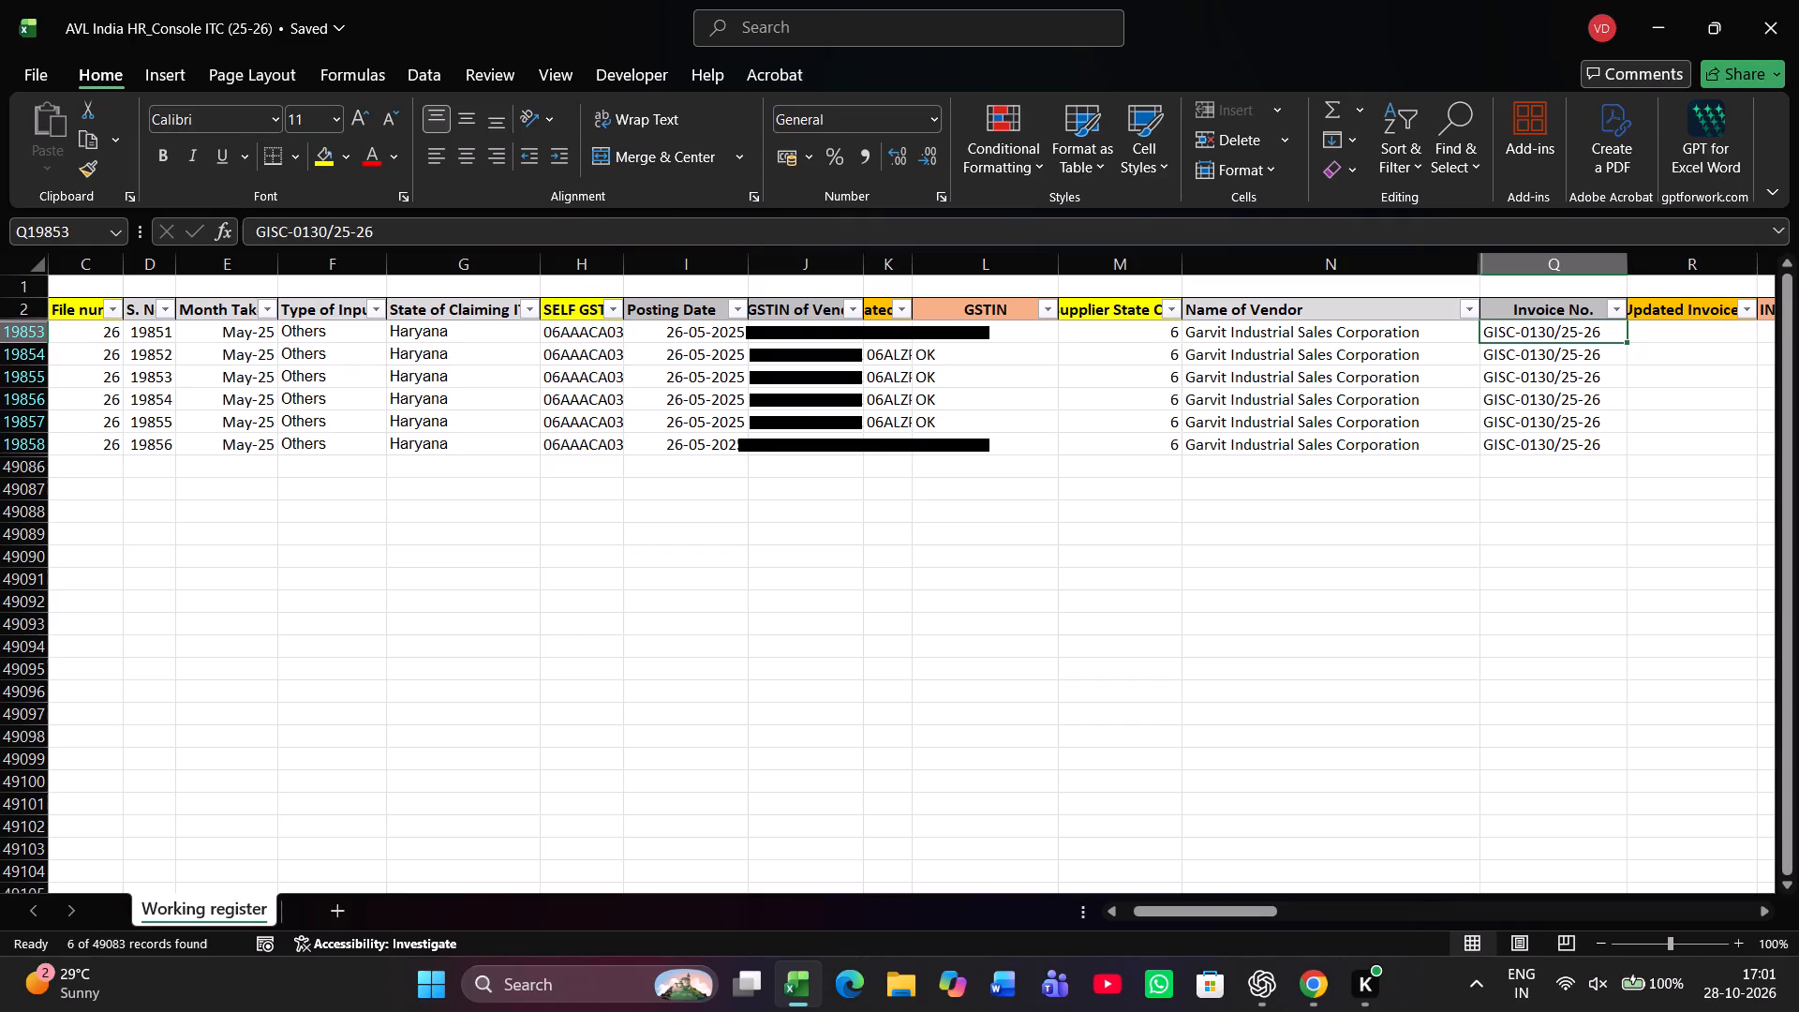
key("ctrl+c")
key("Right")
key("ctrl+v")
key("Right")
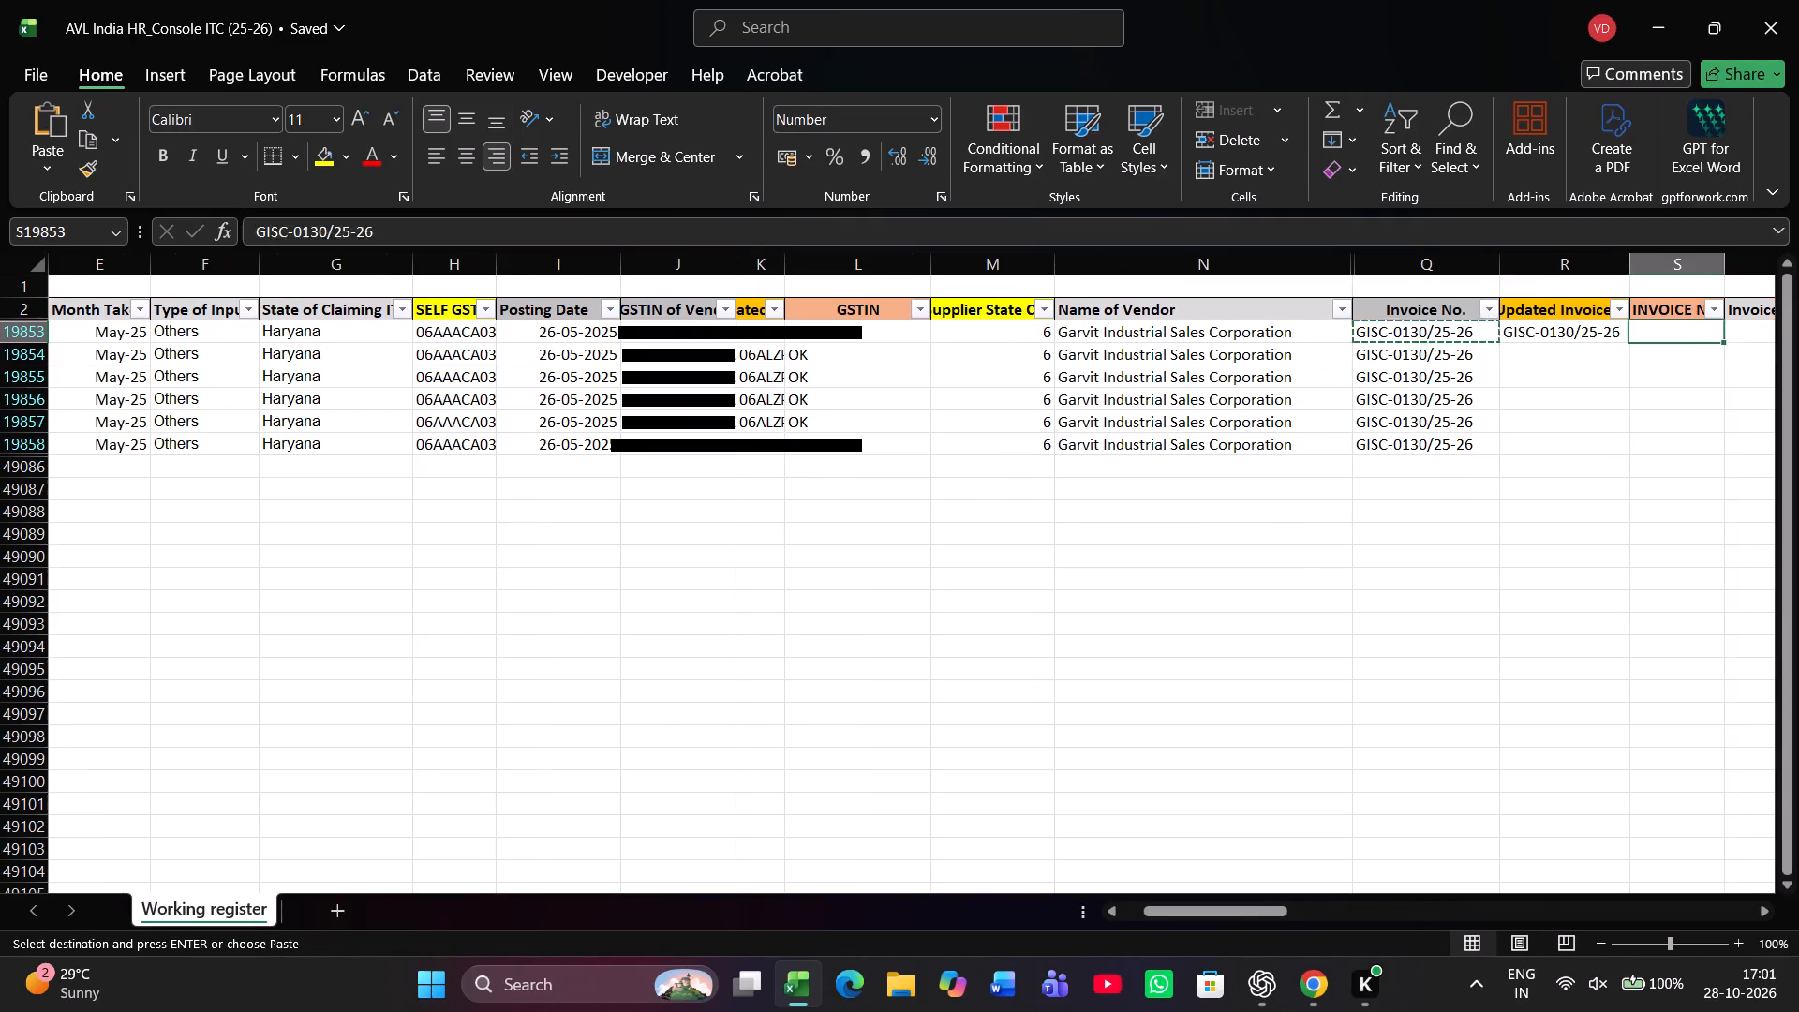
type("OK")
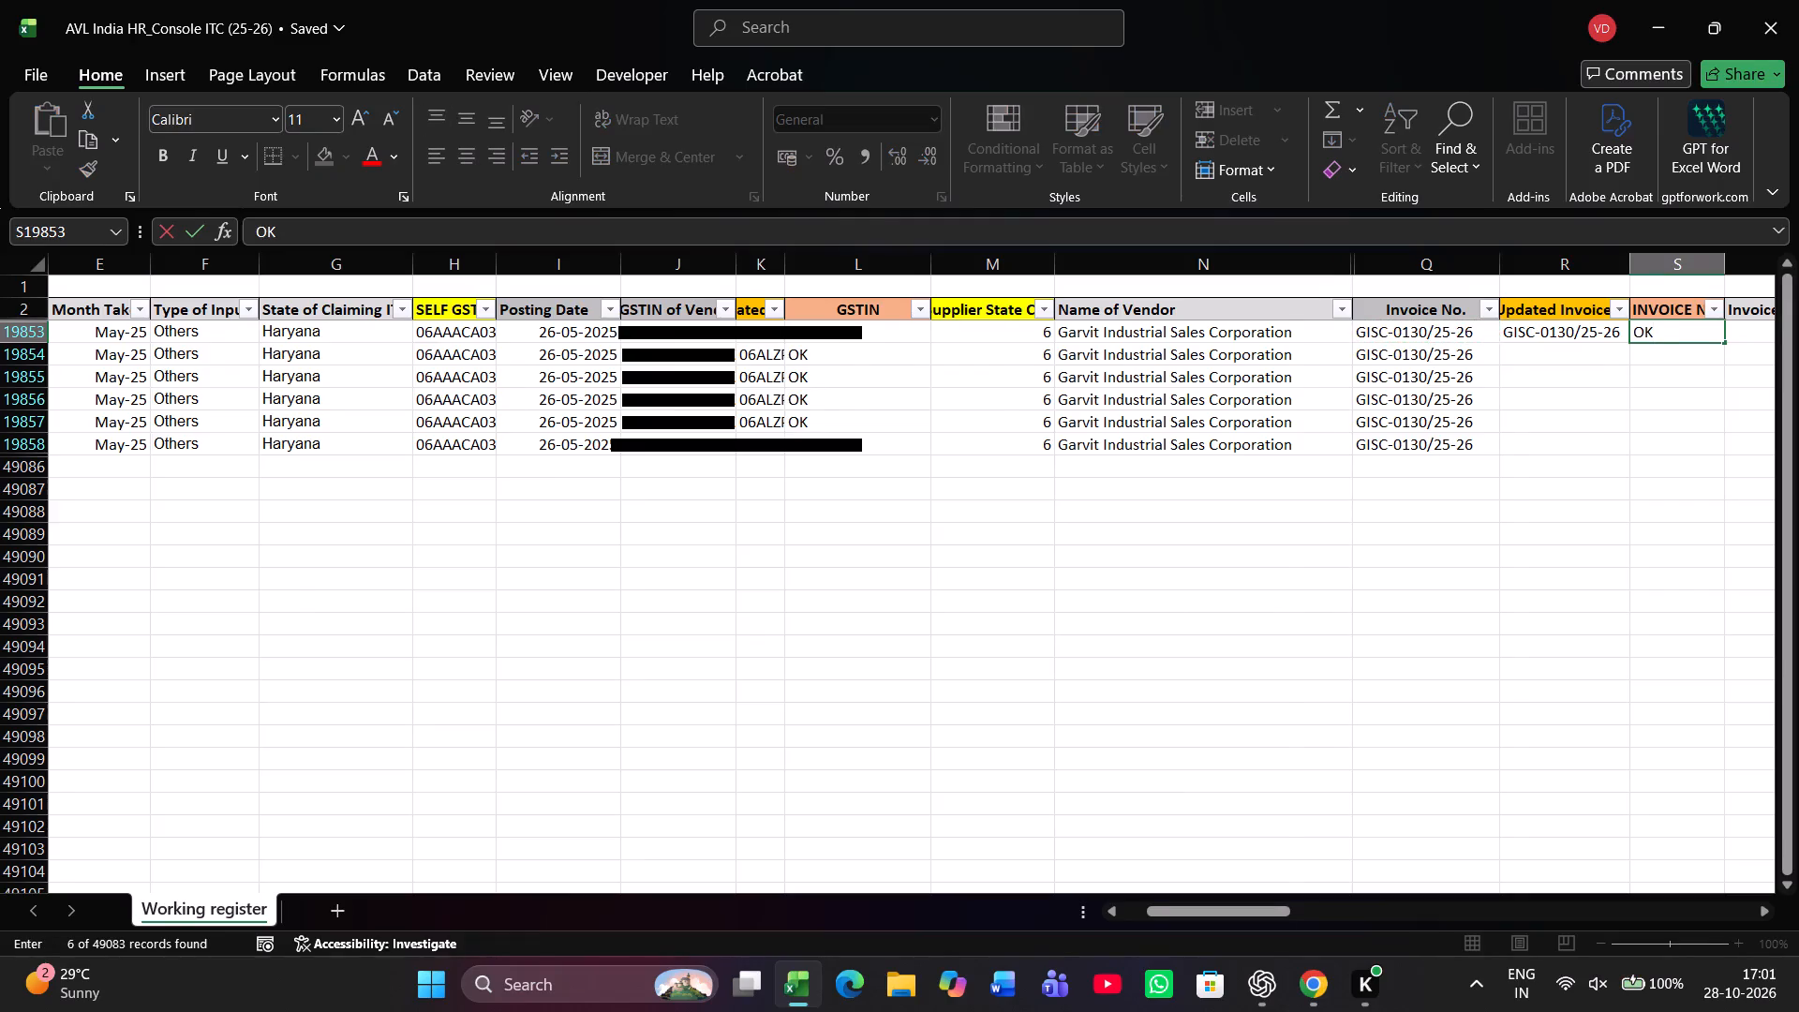
Fill the updated invoice number and its check from row 19853 down columns R and S to row 19858.
key("Right")
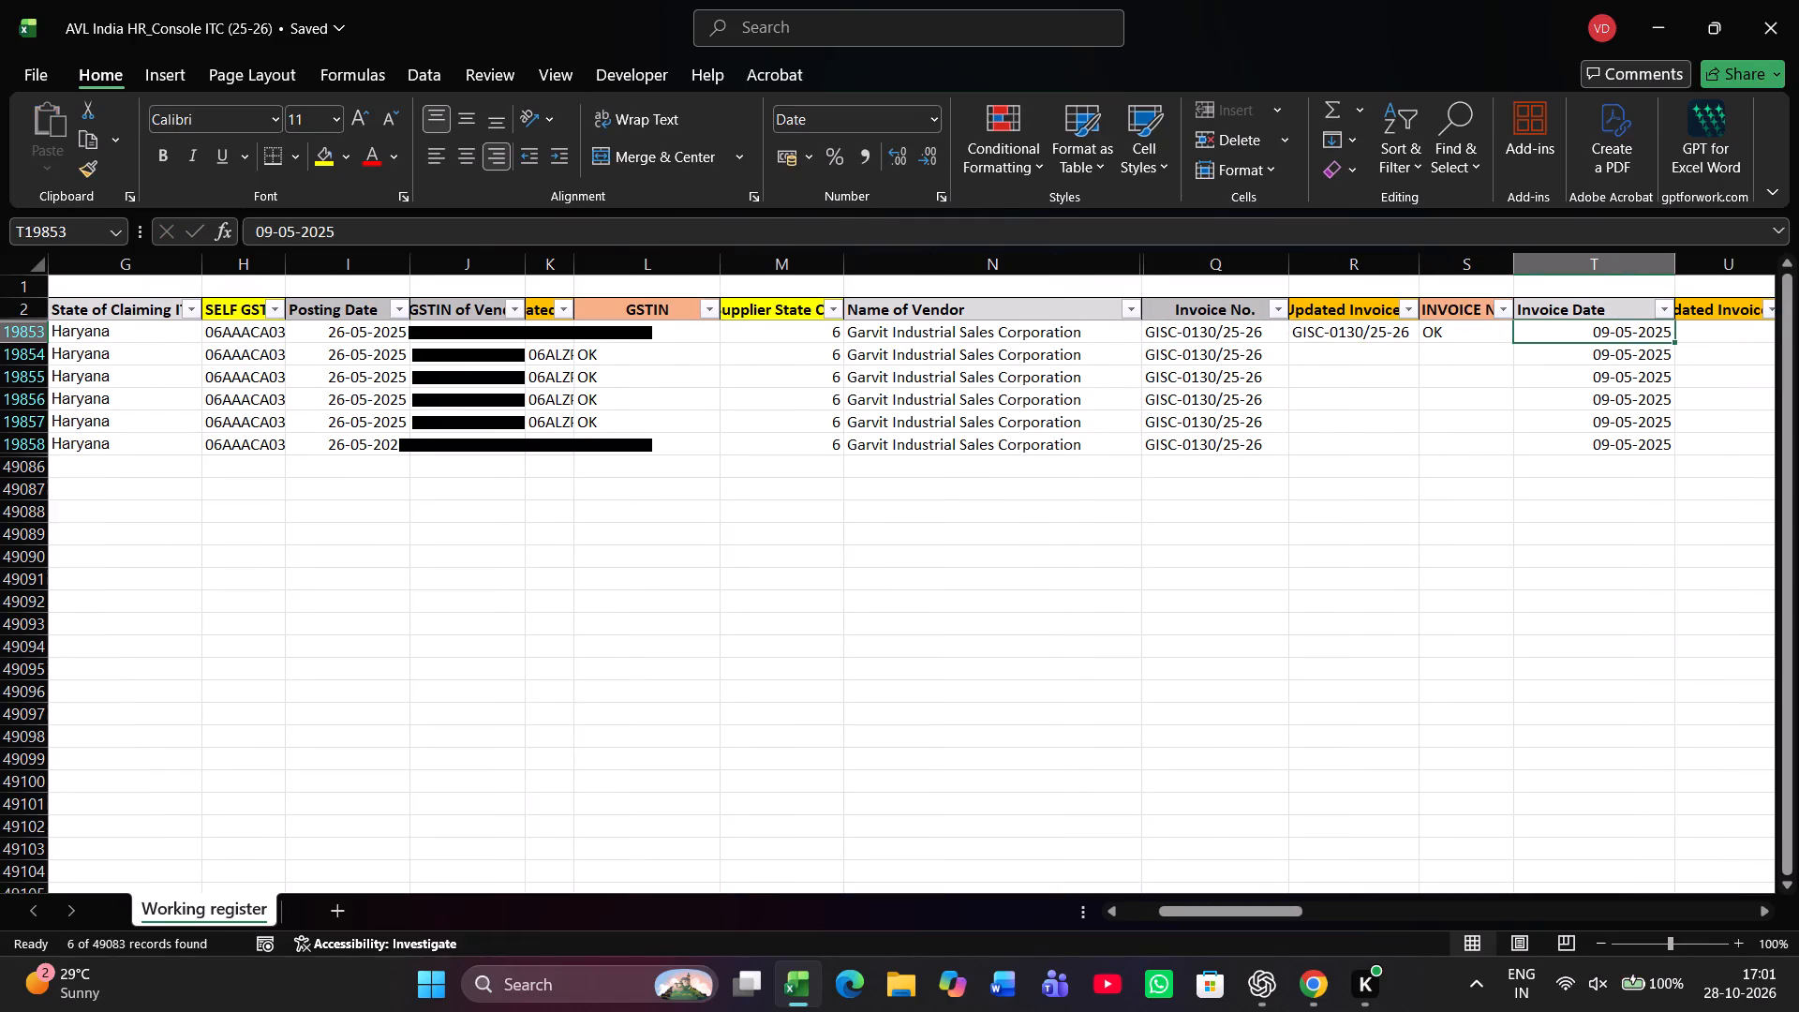
key("ctrl+Down")
key("Left")
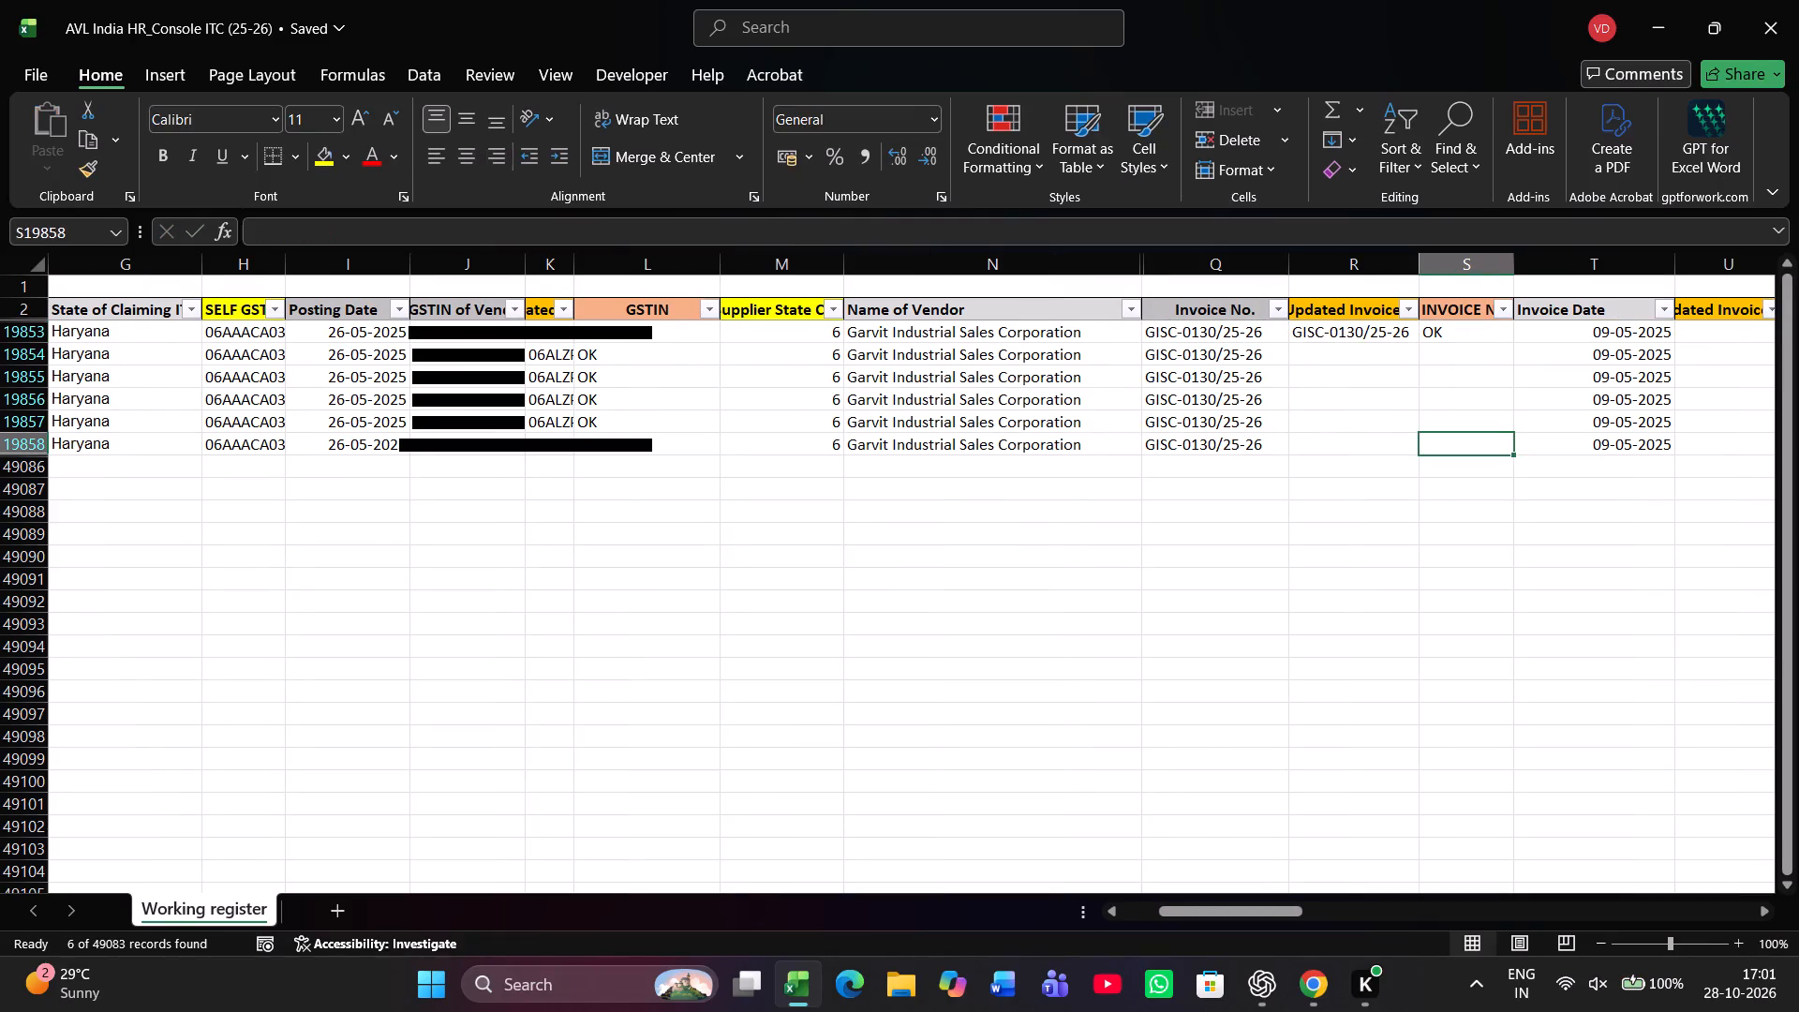
key("ctrl+shift+Up")
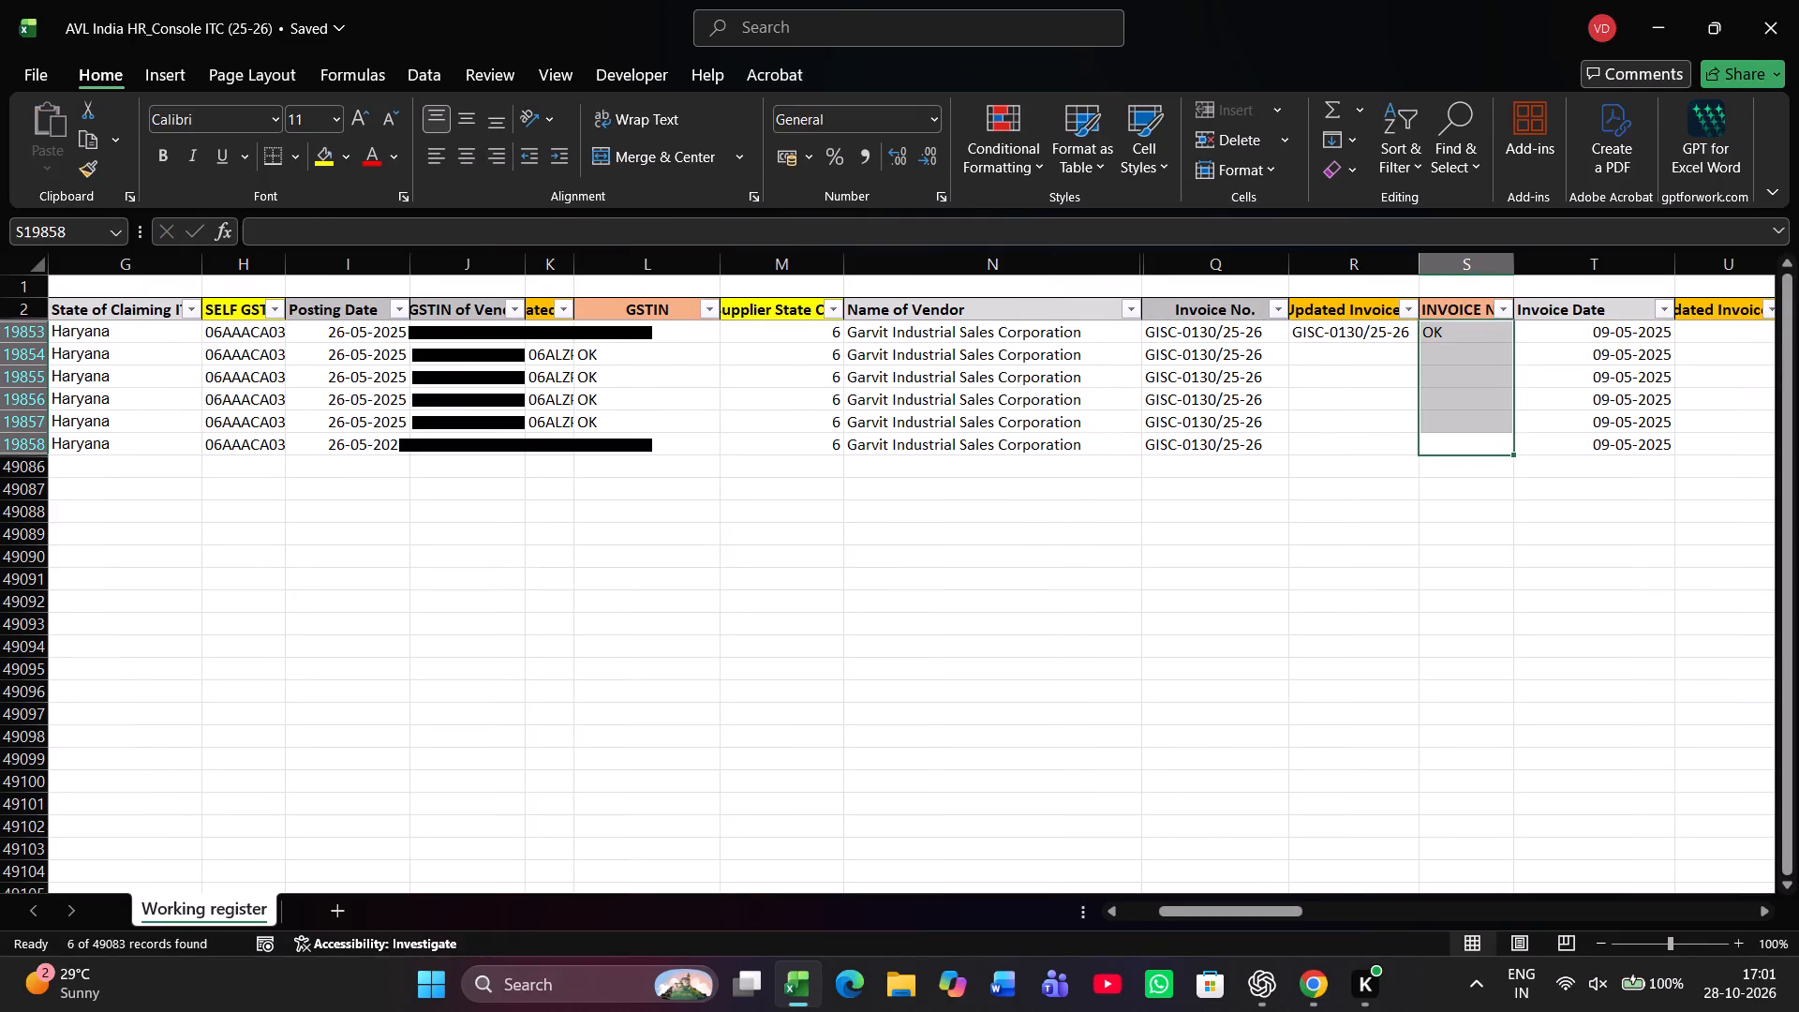
key("shift+Left")
key("ctrl+d")
Copy the Invoice Date in row 19853 into Updated Invoice Date (column U) and mark the INVOICE DATE check as OK.
key("Right")
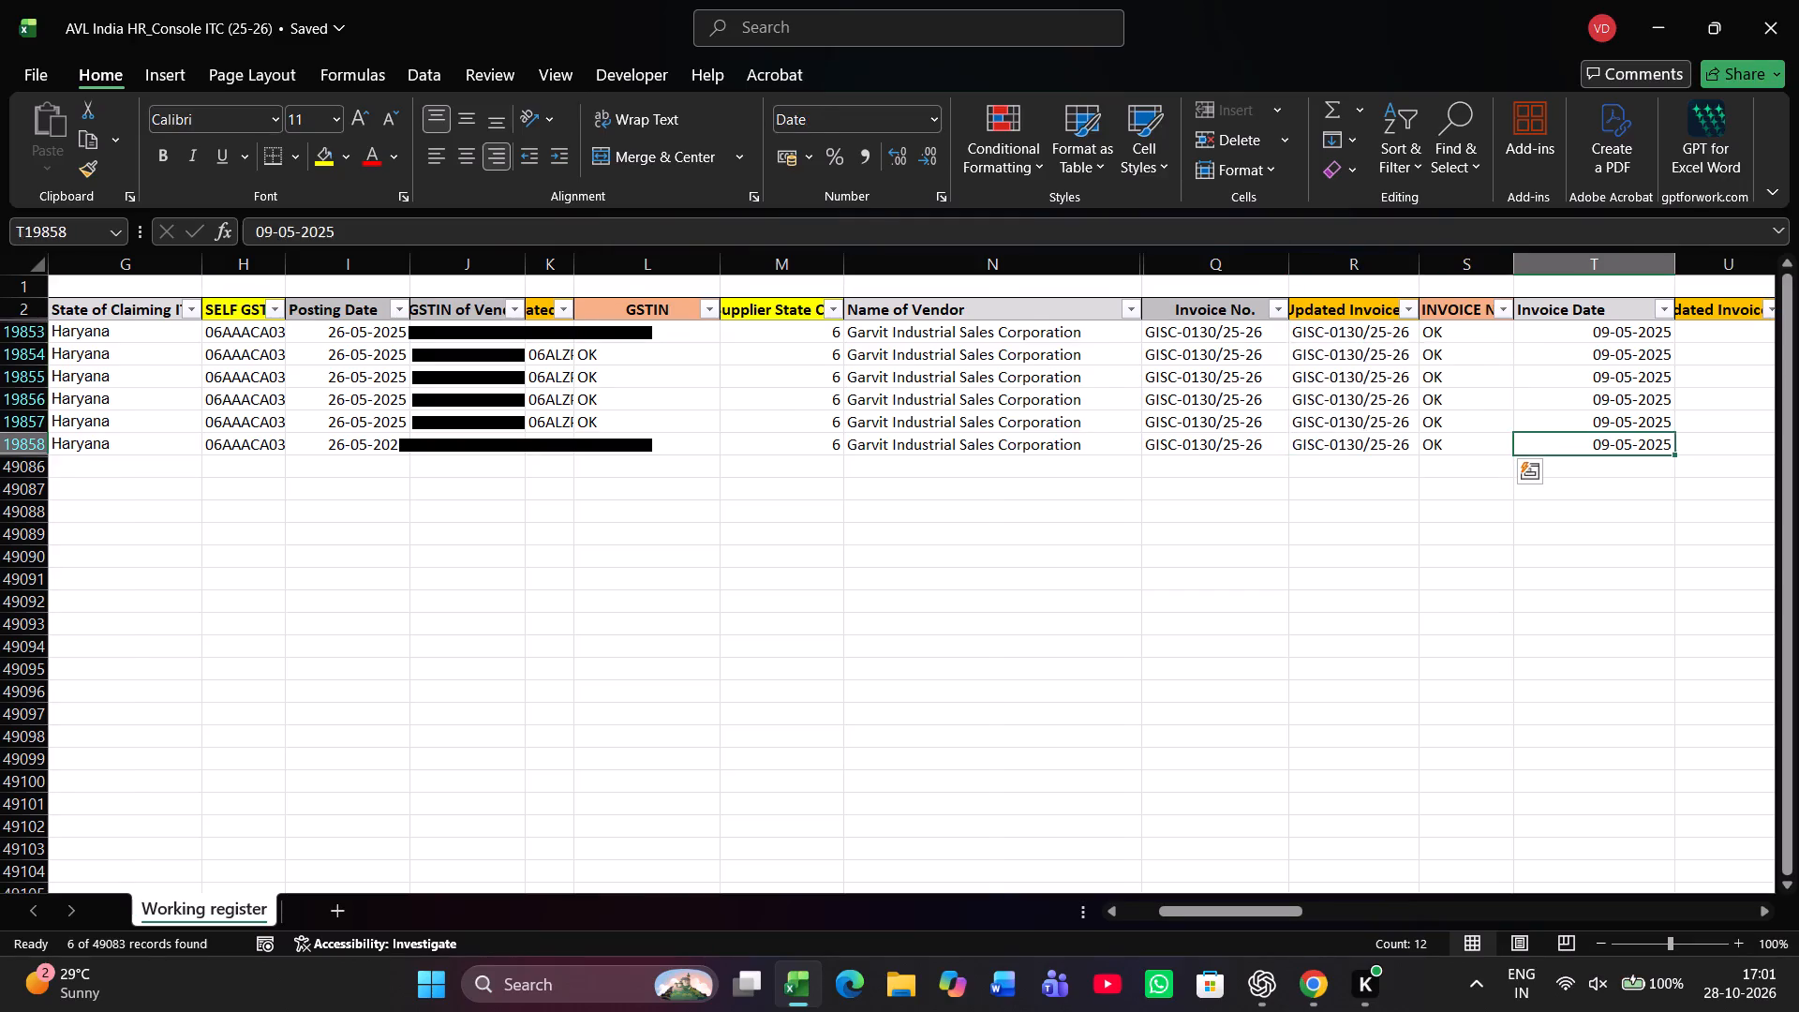
key("Right")
key("Up")
key("Up")
key("Up")
key("Up")
key("Up")
key("Up")
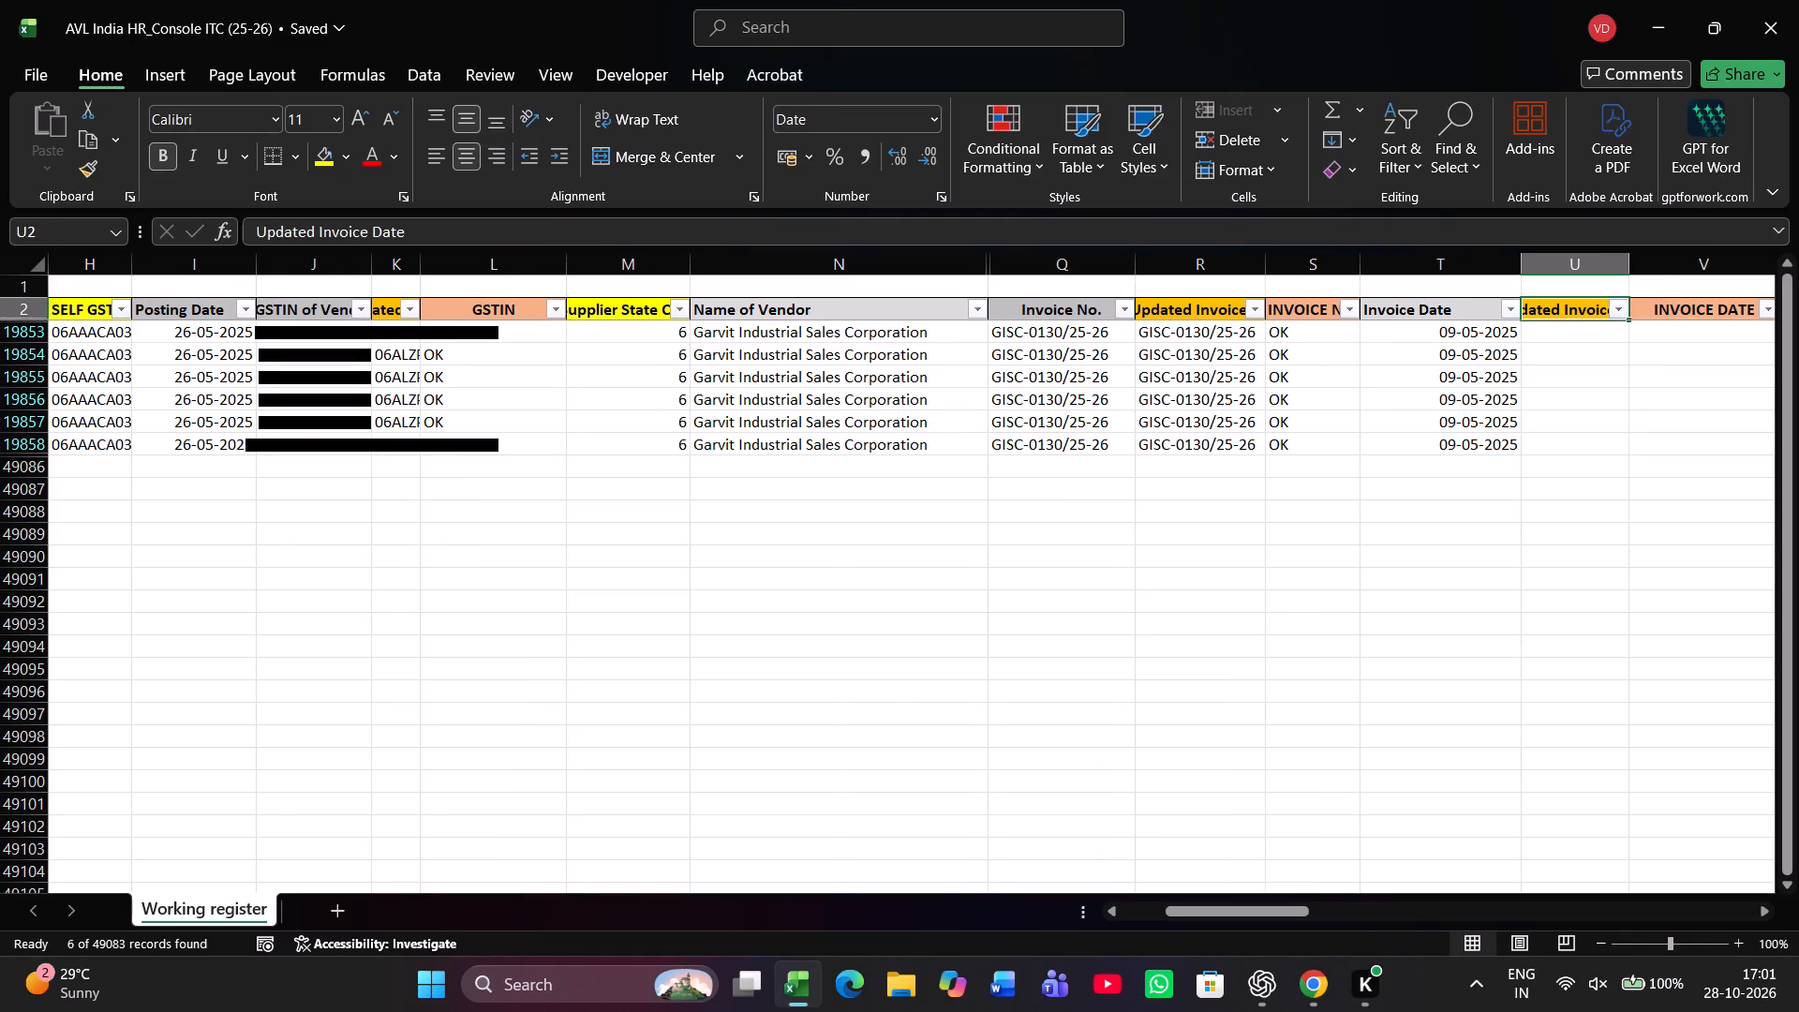
key("Down")
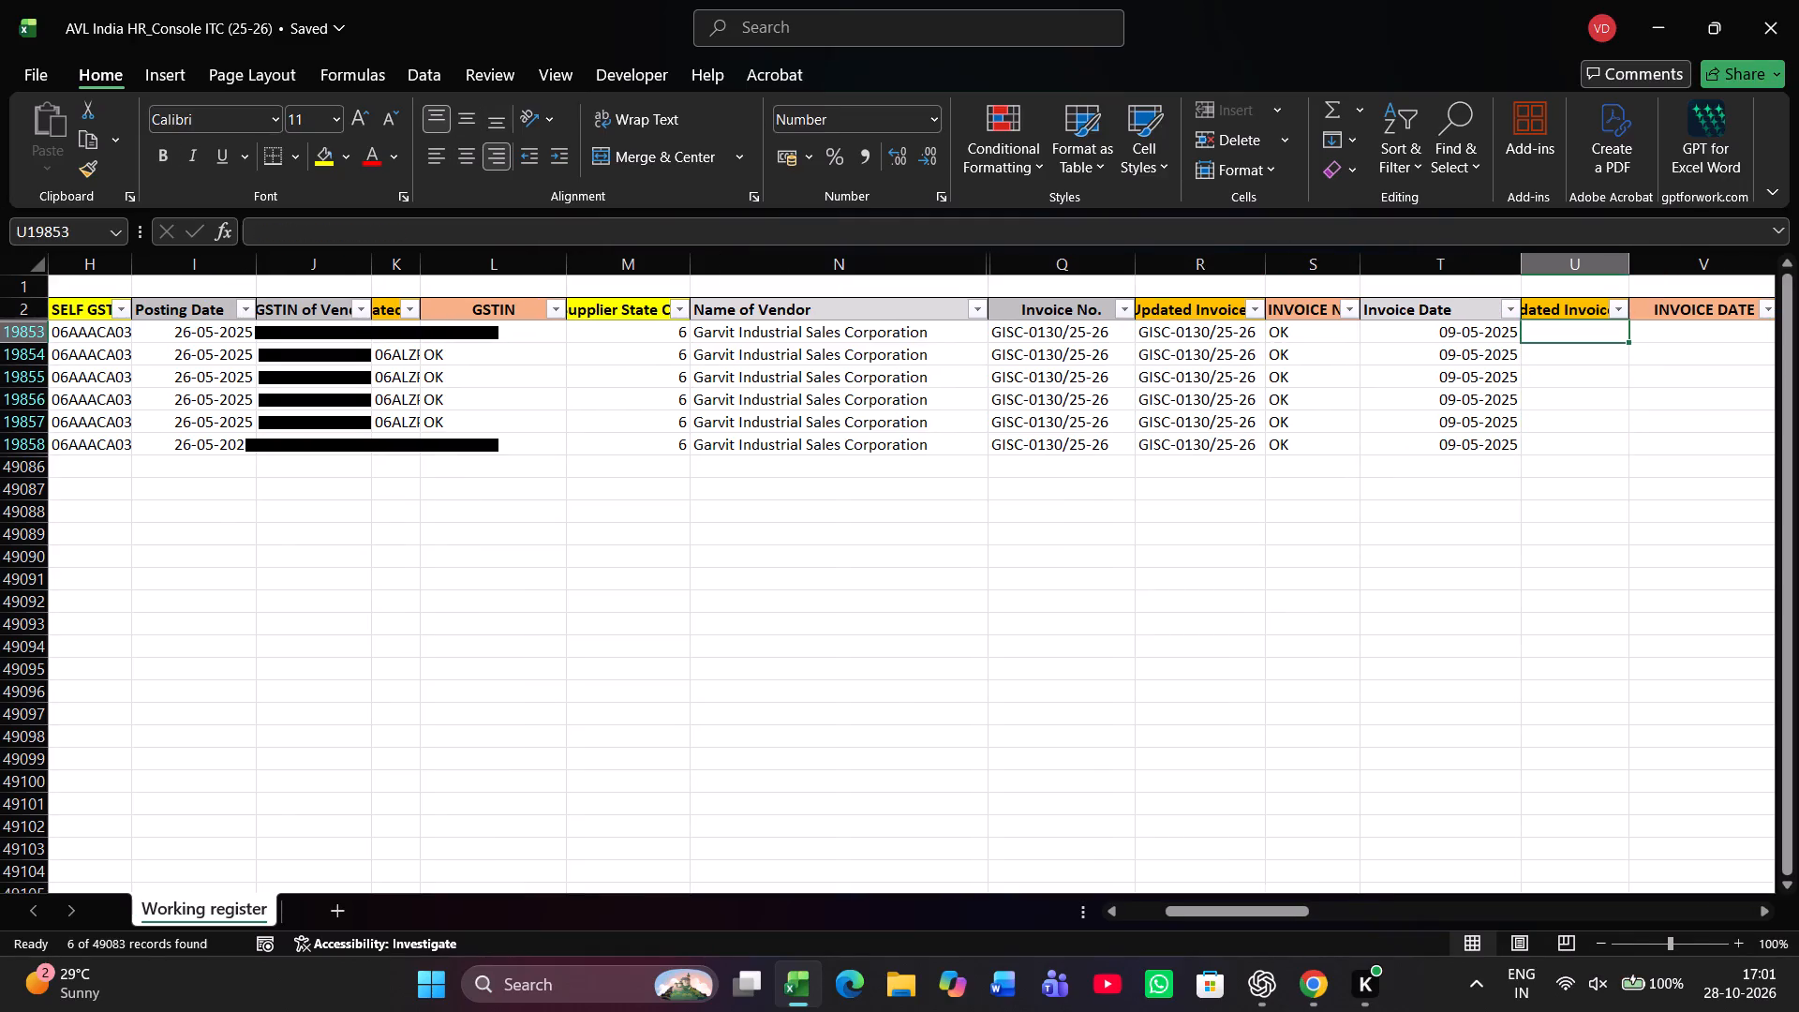
key("Left")
key("ctrl+c")
key("Right")
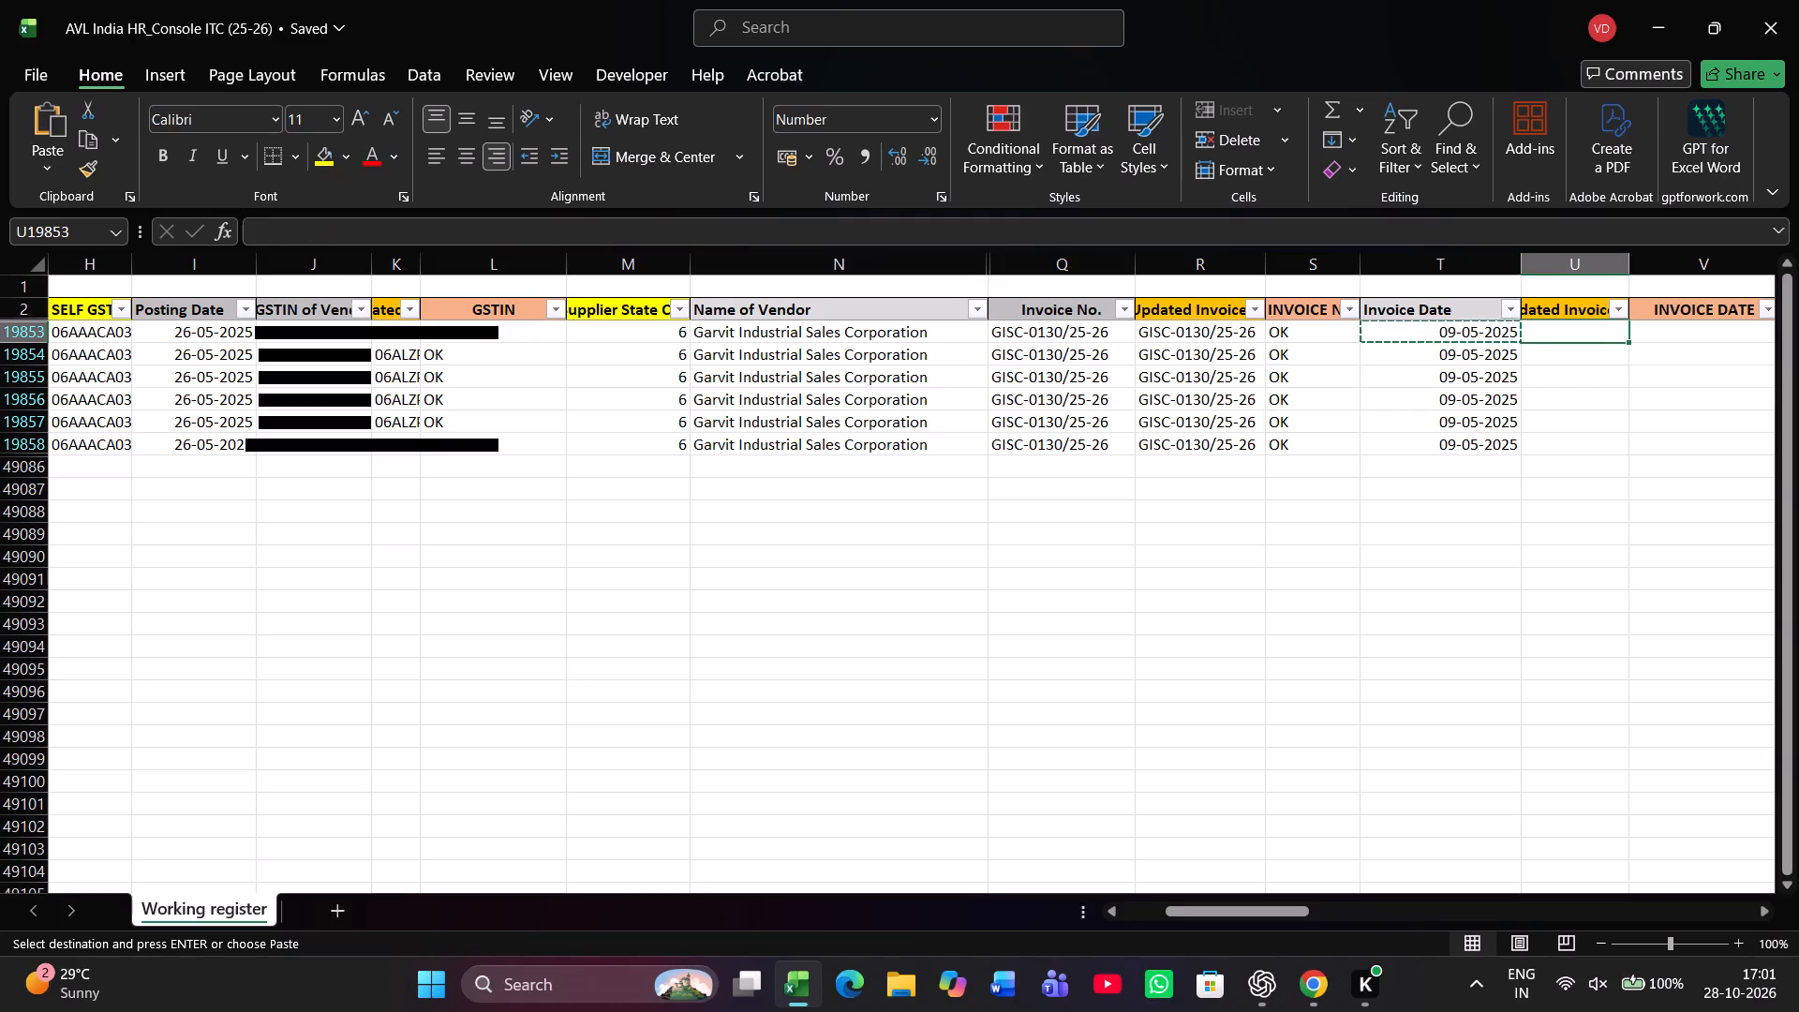
key("ctrl+v")
key("Right")
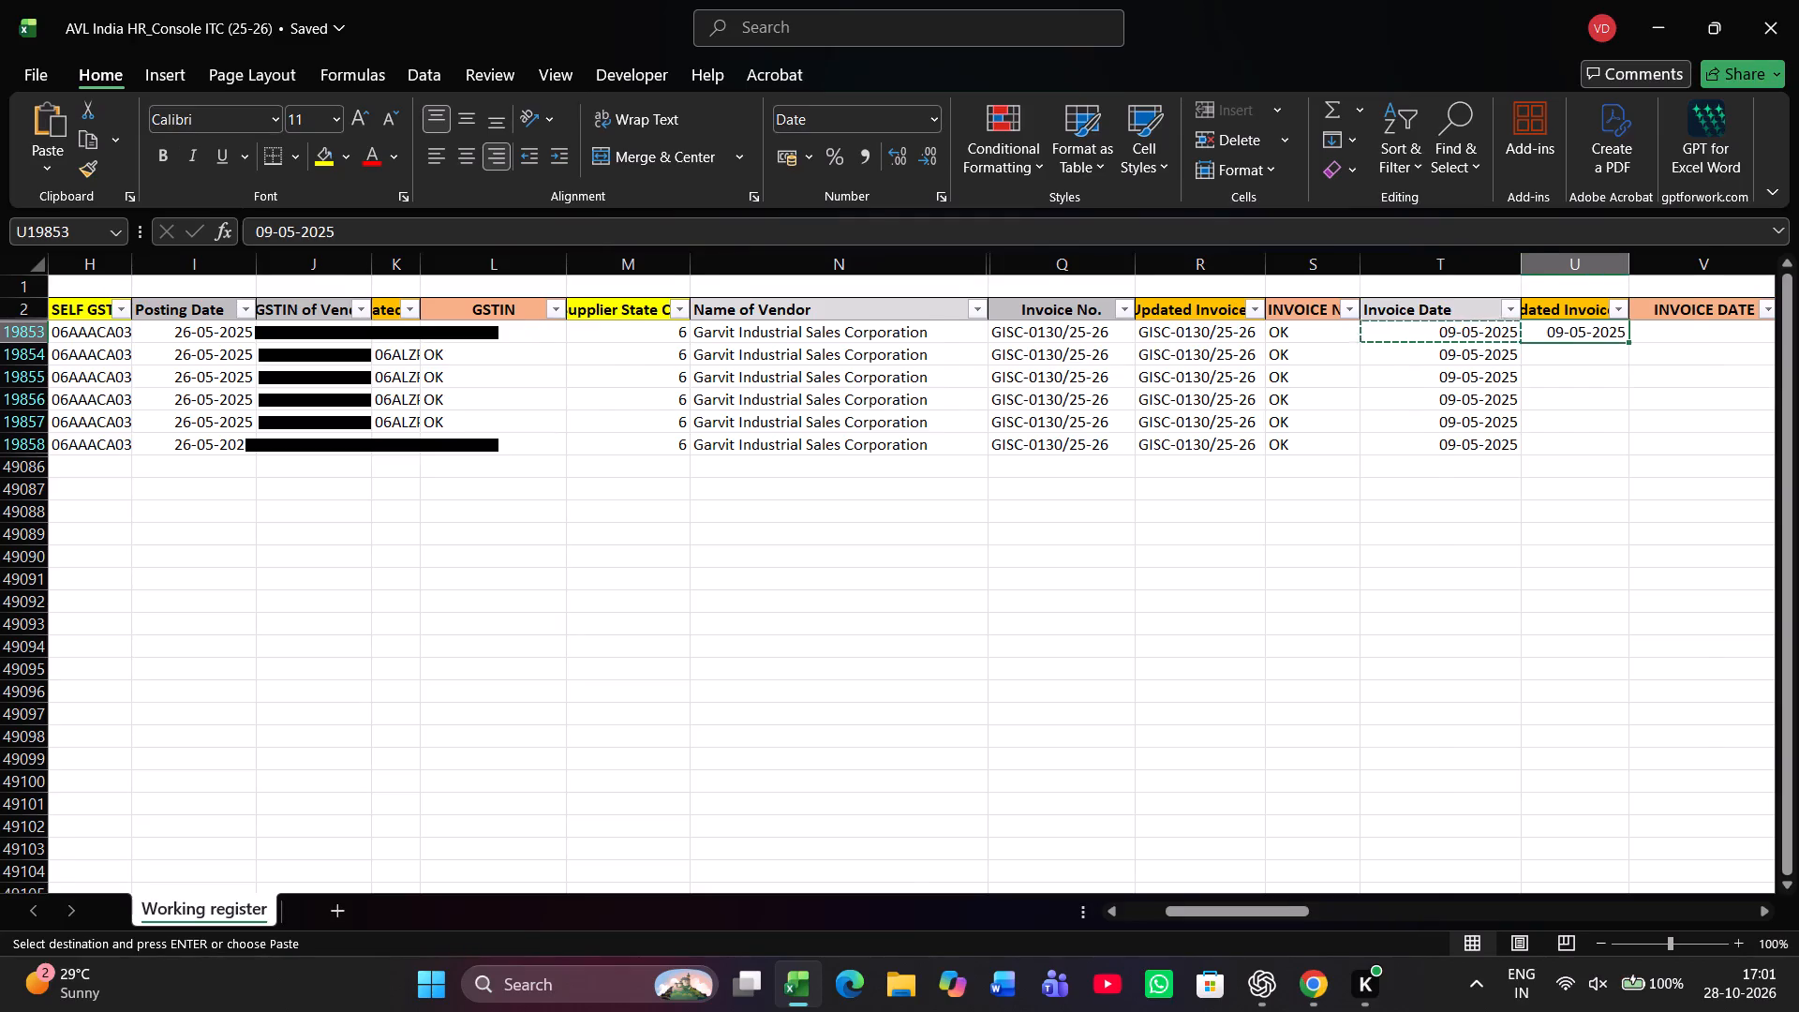
type("OK")
Fill the updated invoice date and its check from row 19853 down columns U and V to row 19858.
key("Right")
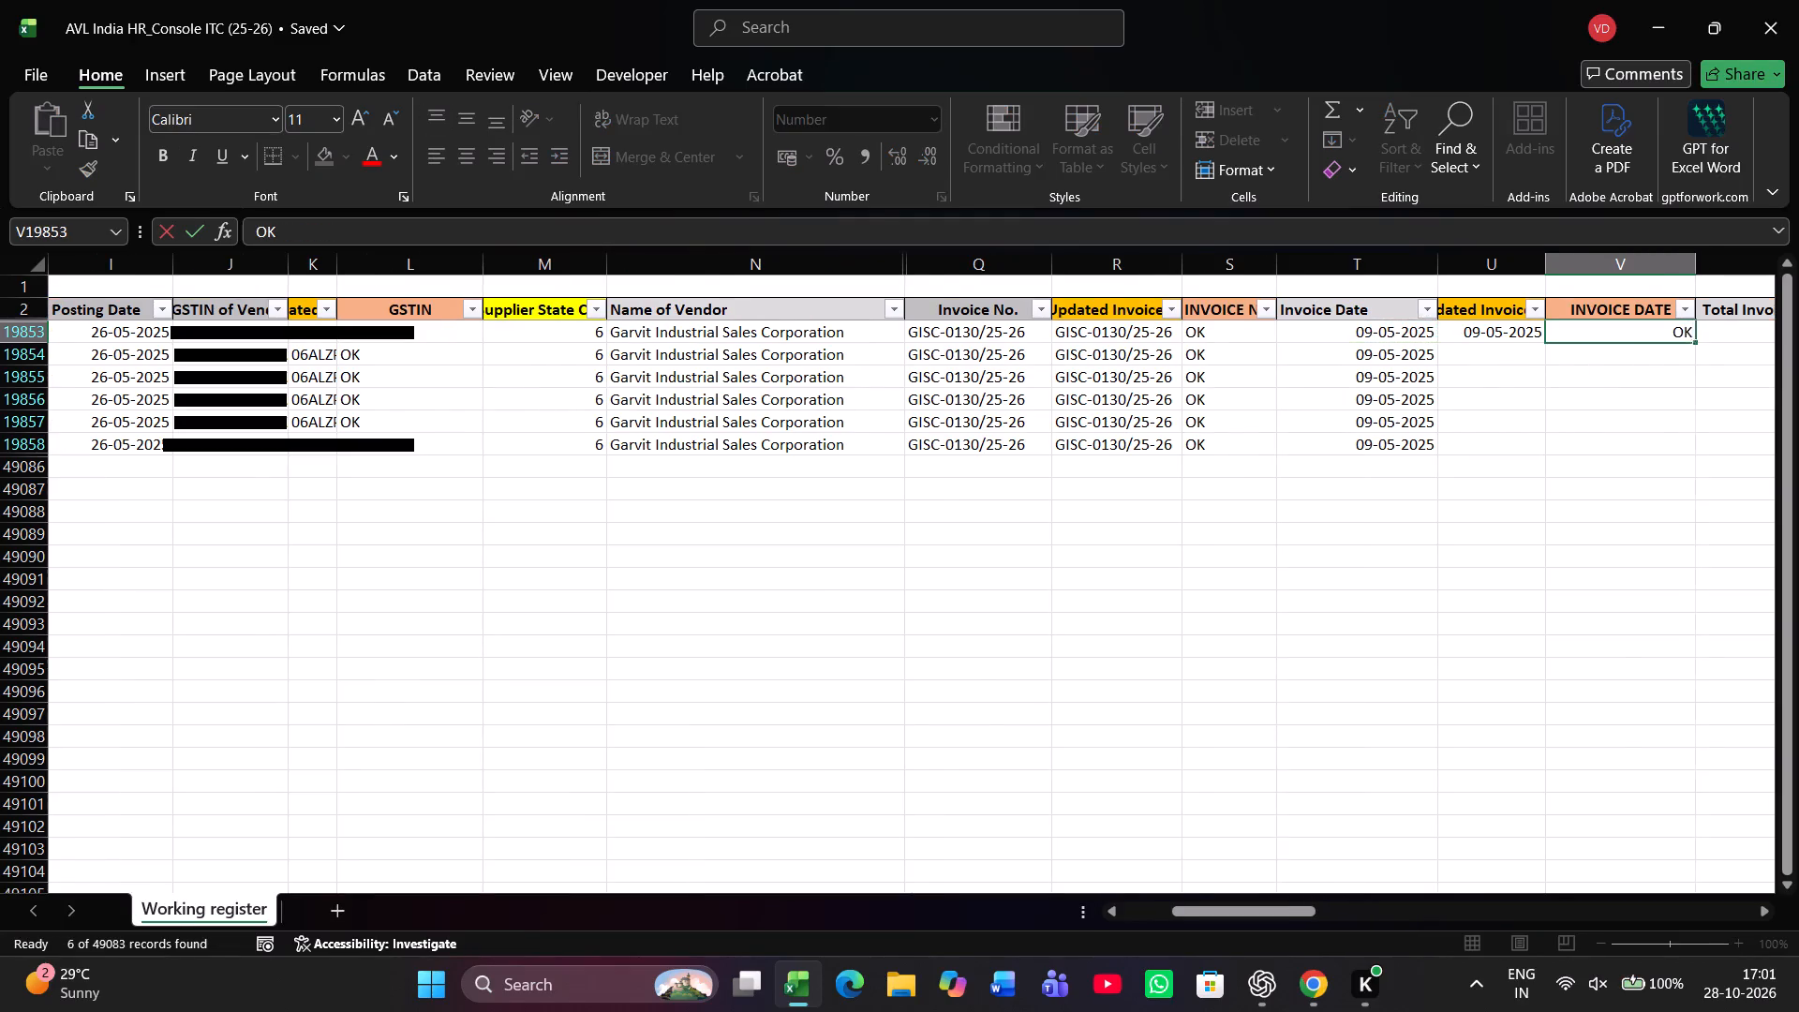
key("Left")
key("Left")
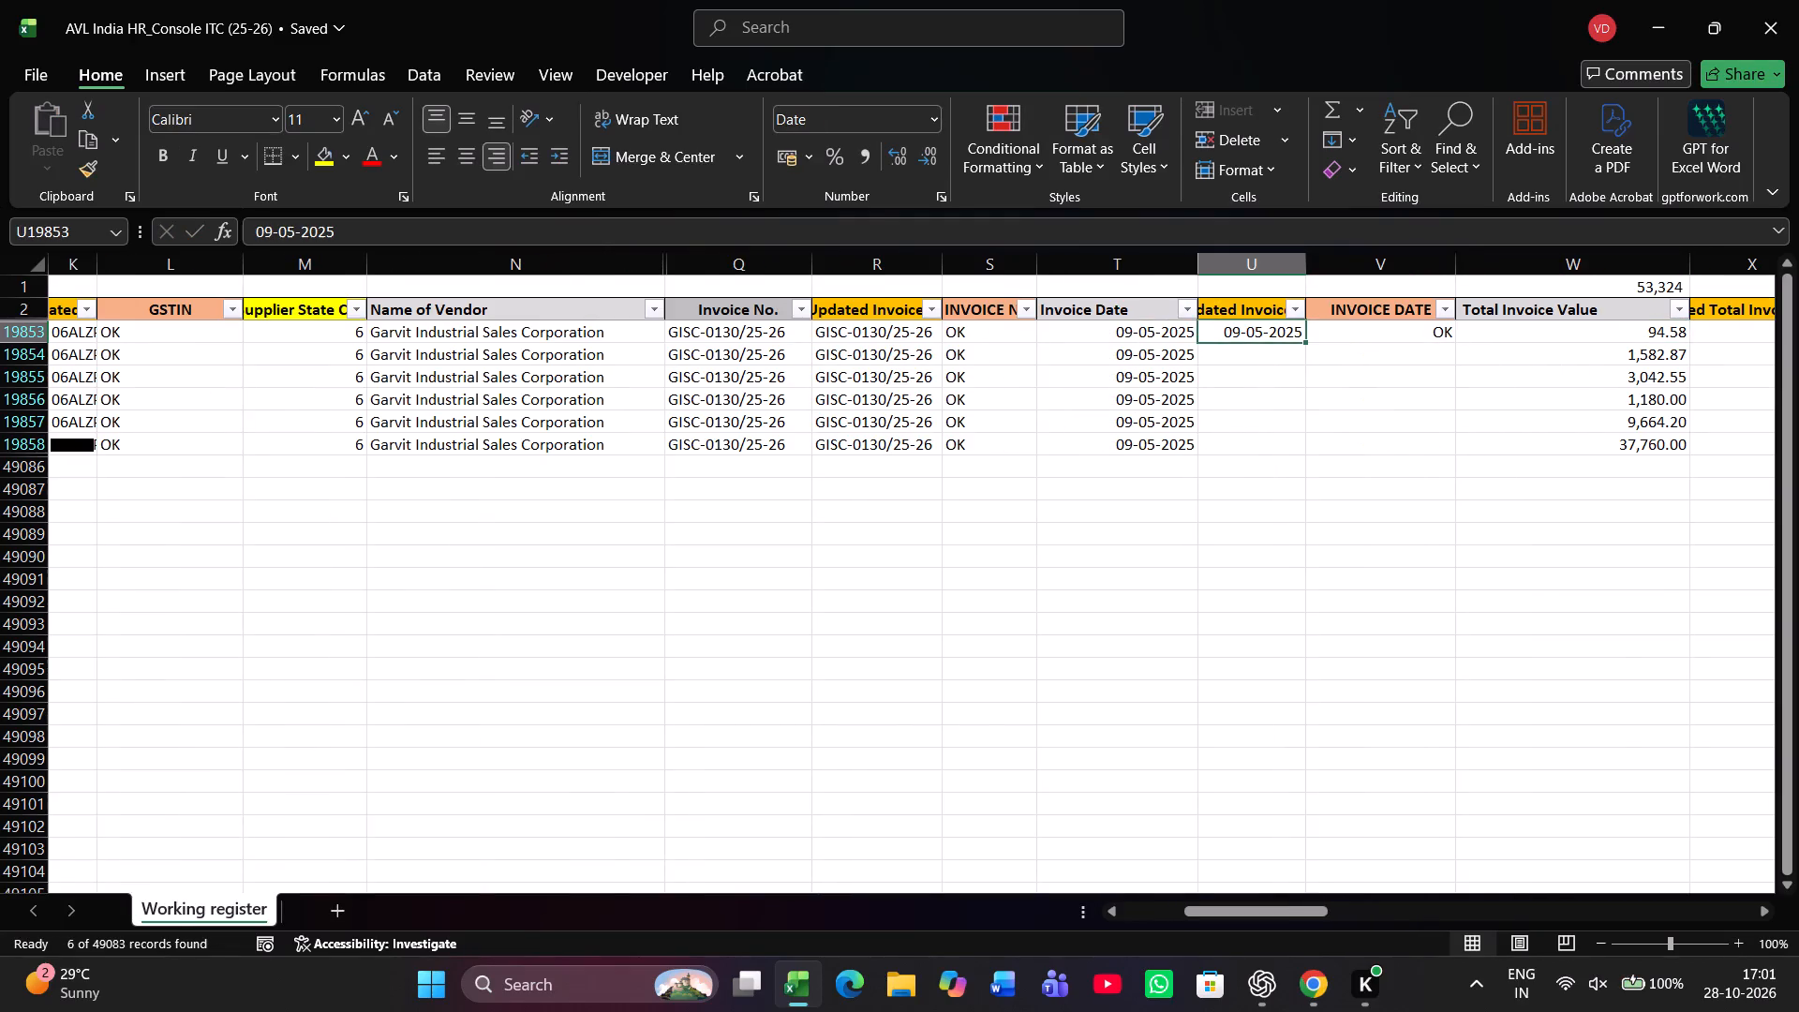
key("Left")
key("ctrl+Down")
key("Right")
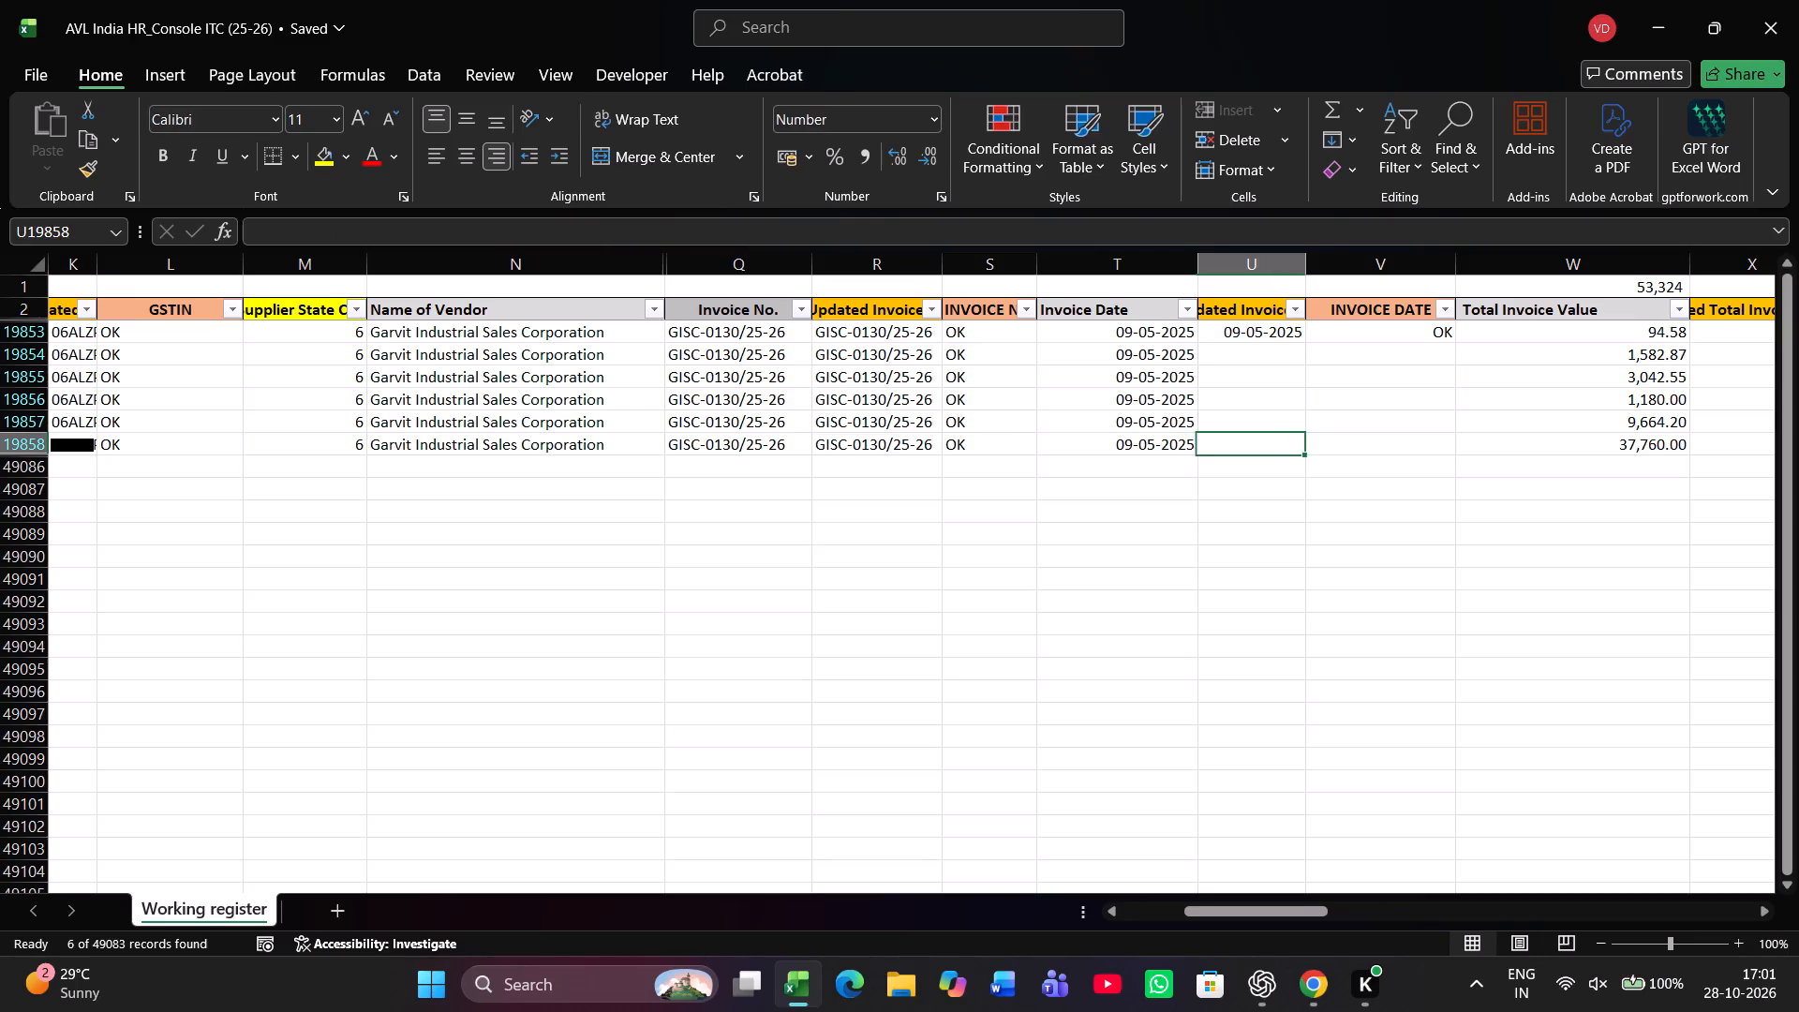
key("ctrl+shift+Up")
key("shift+Right")
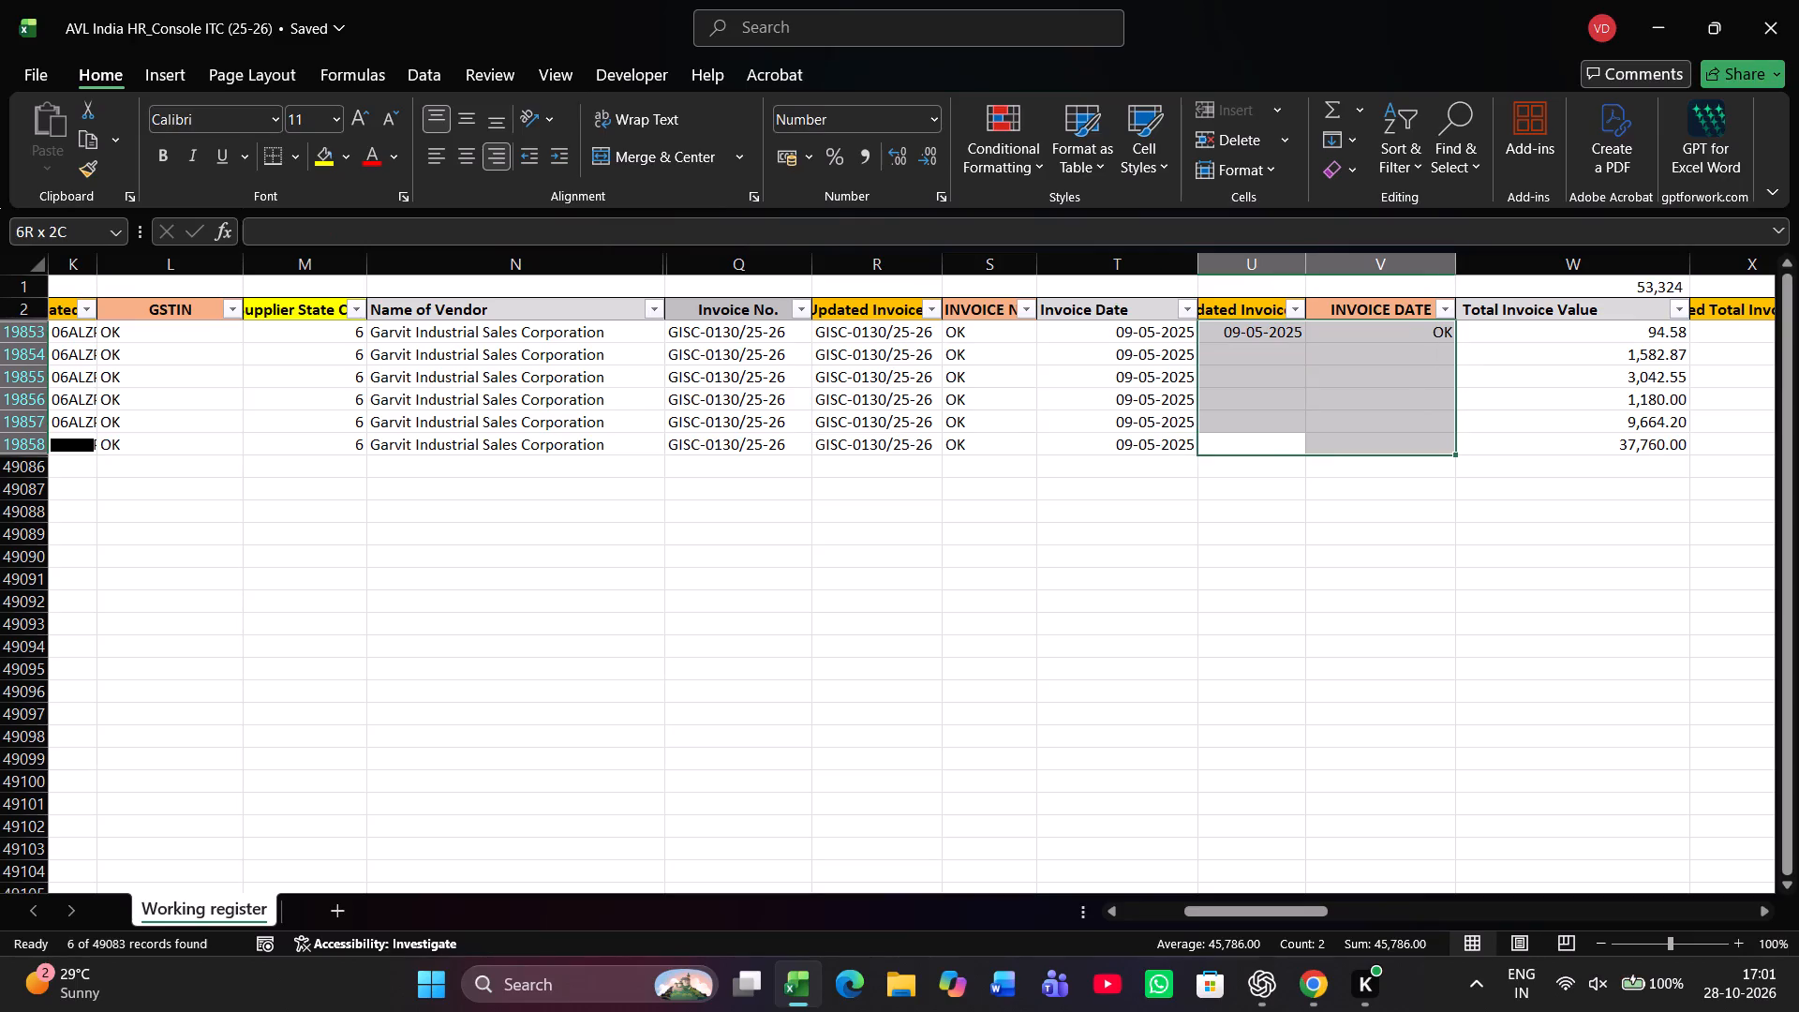
key("ctrl+d")
Enter 53324 as the updated total invoice value in row 19853 (column X) and go to the invoice value check cell in column Y.
key("Right")
key("Right")
key("Right")
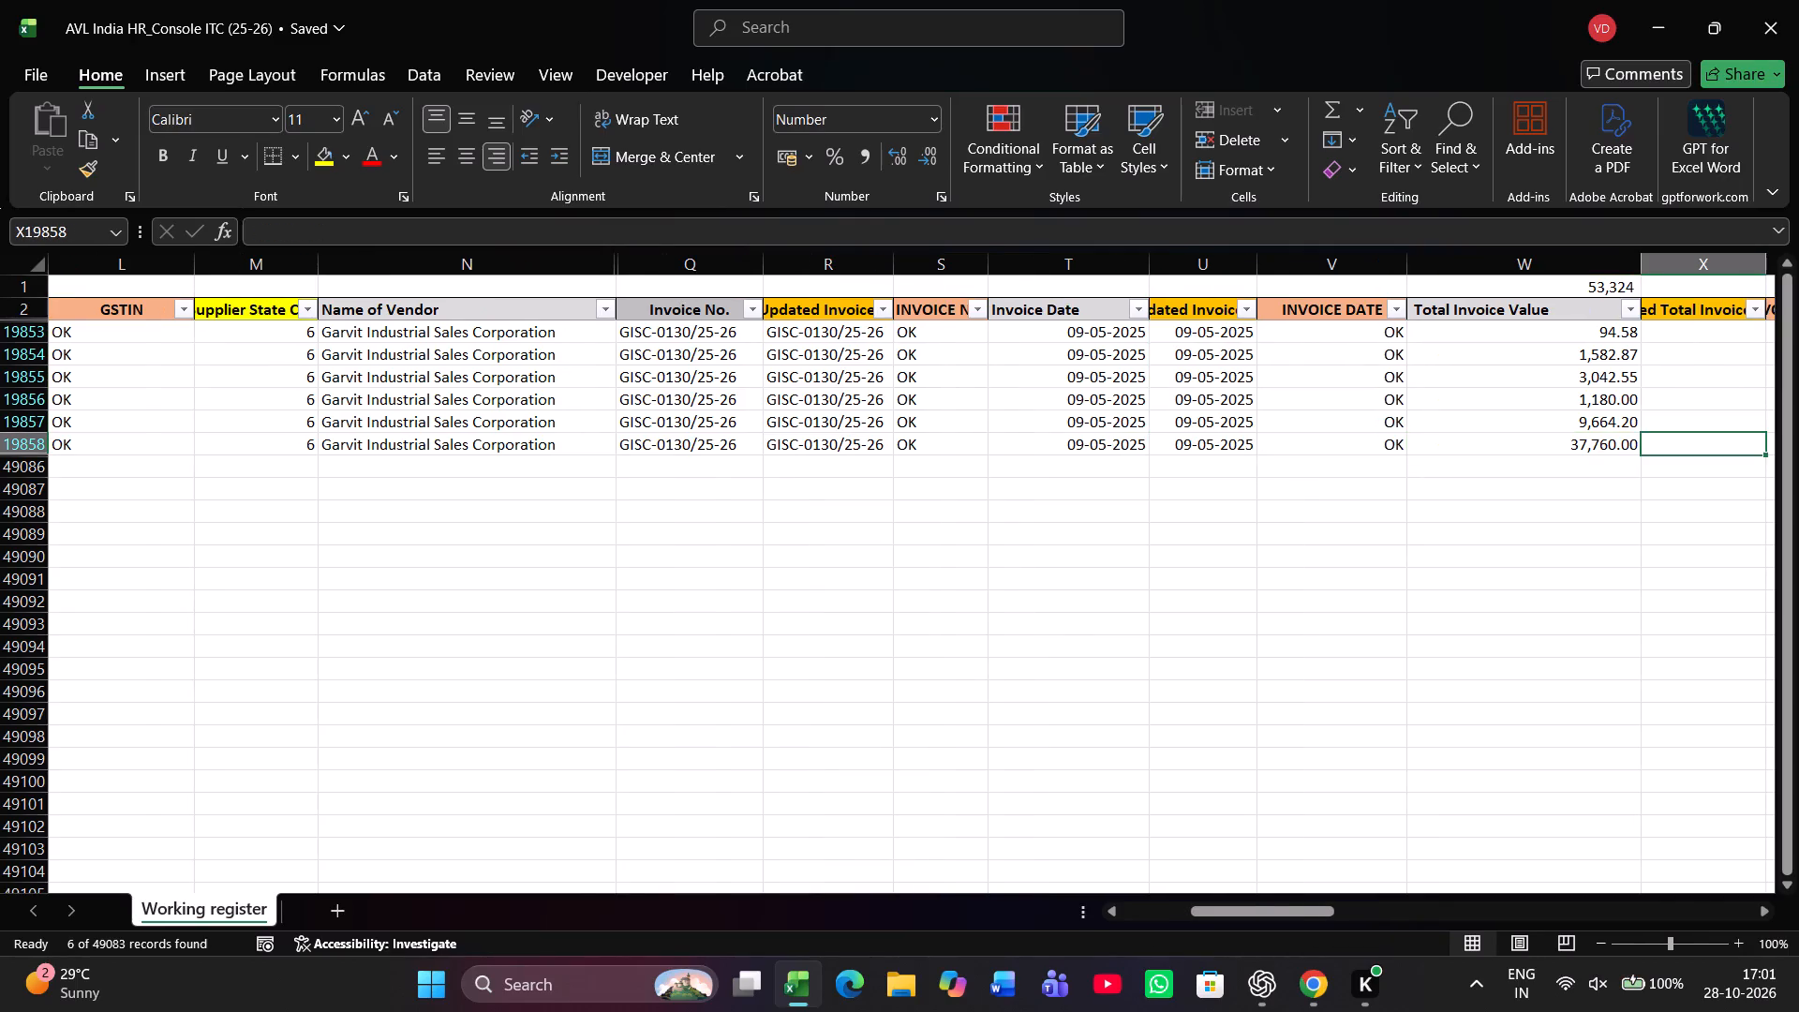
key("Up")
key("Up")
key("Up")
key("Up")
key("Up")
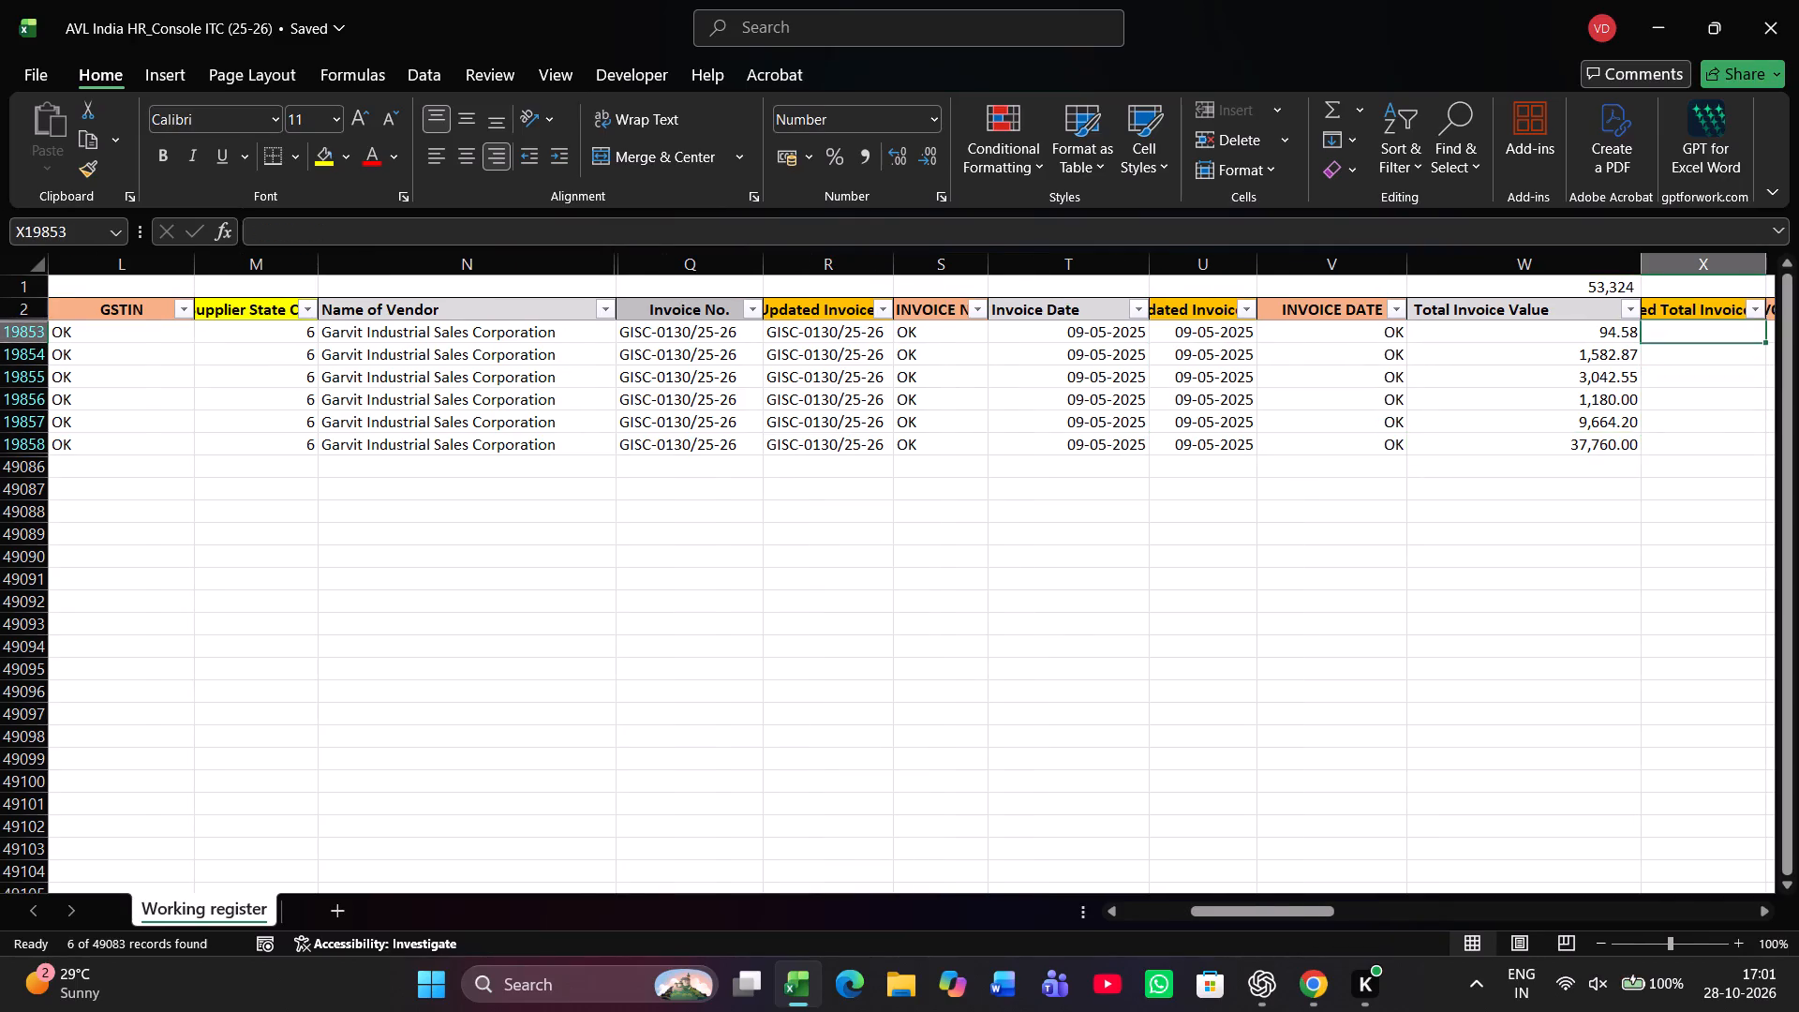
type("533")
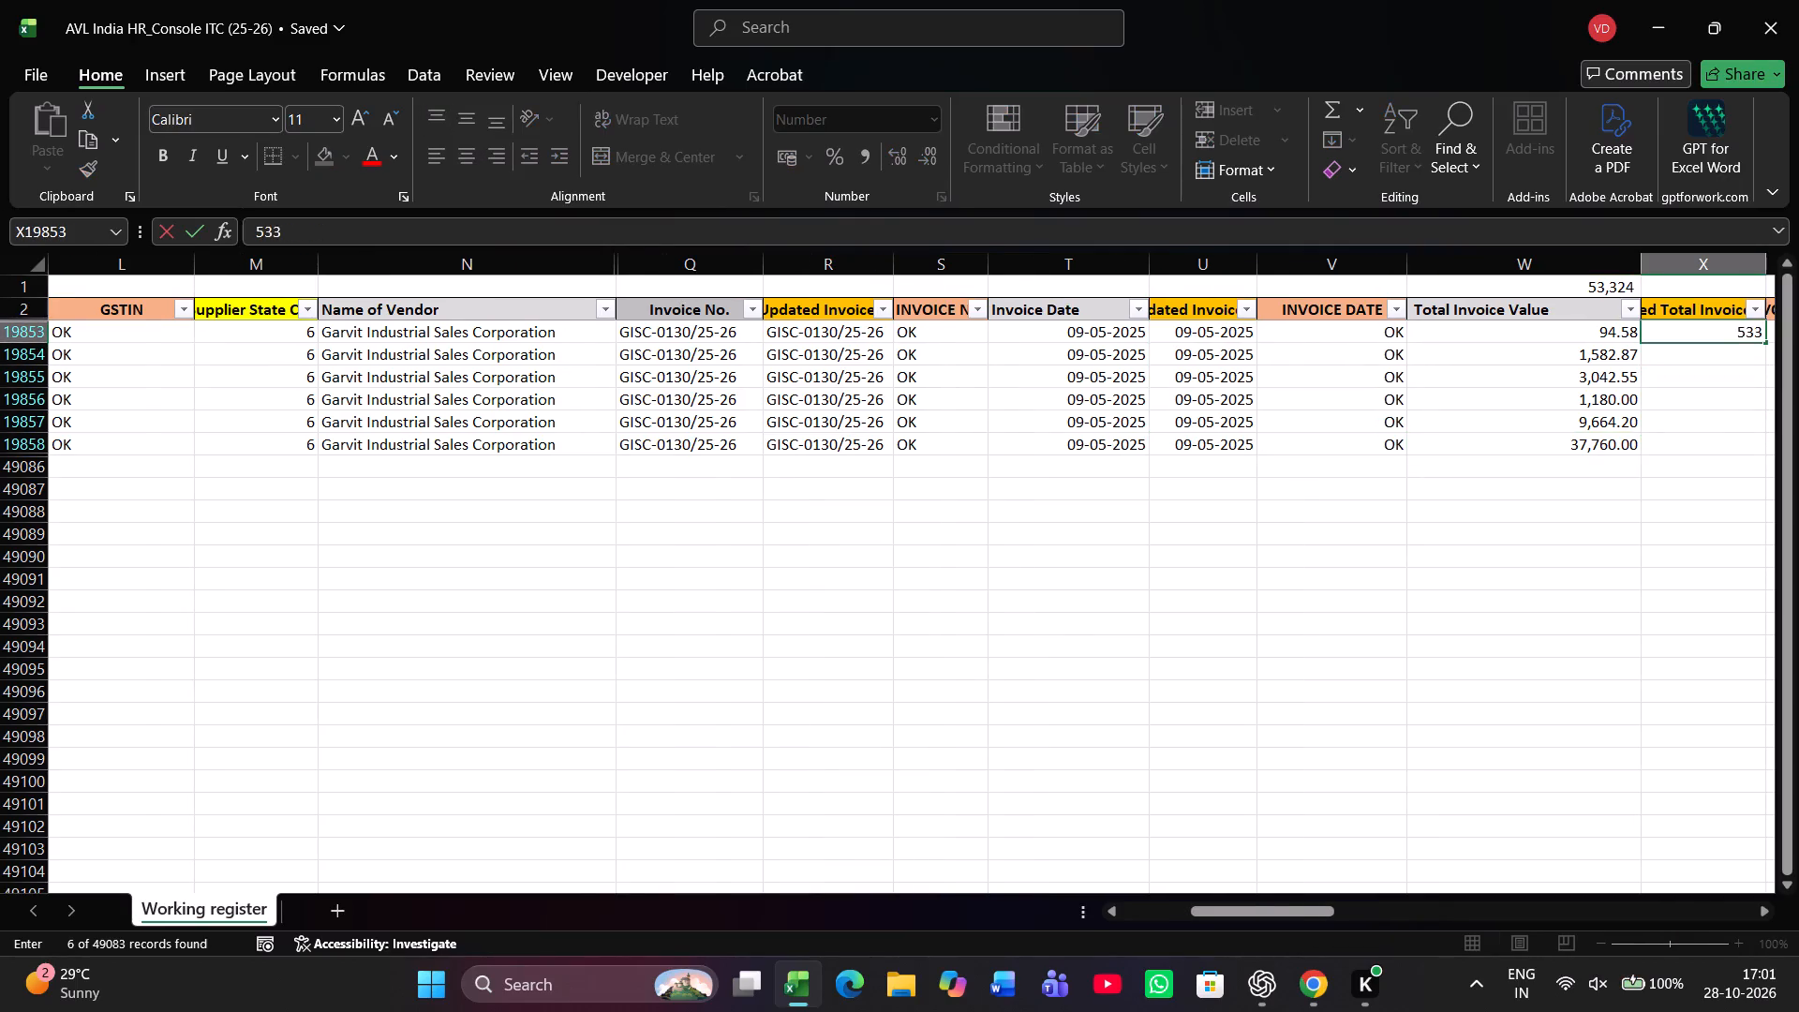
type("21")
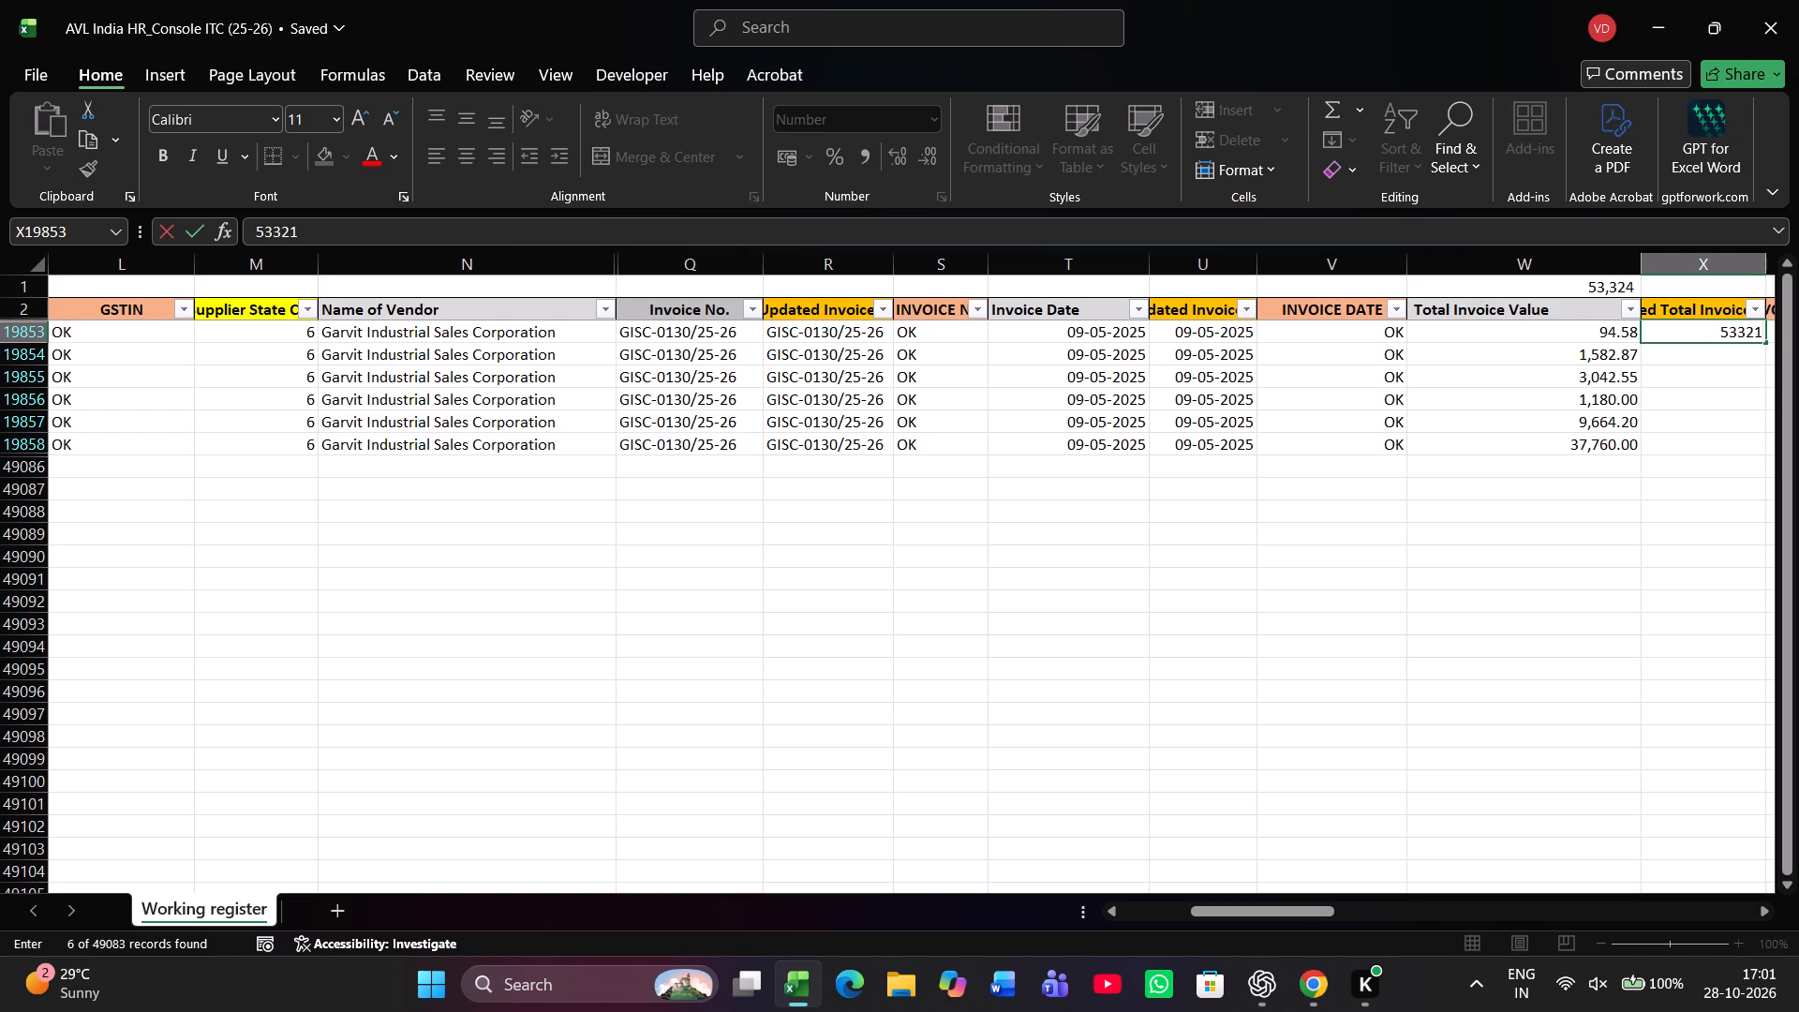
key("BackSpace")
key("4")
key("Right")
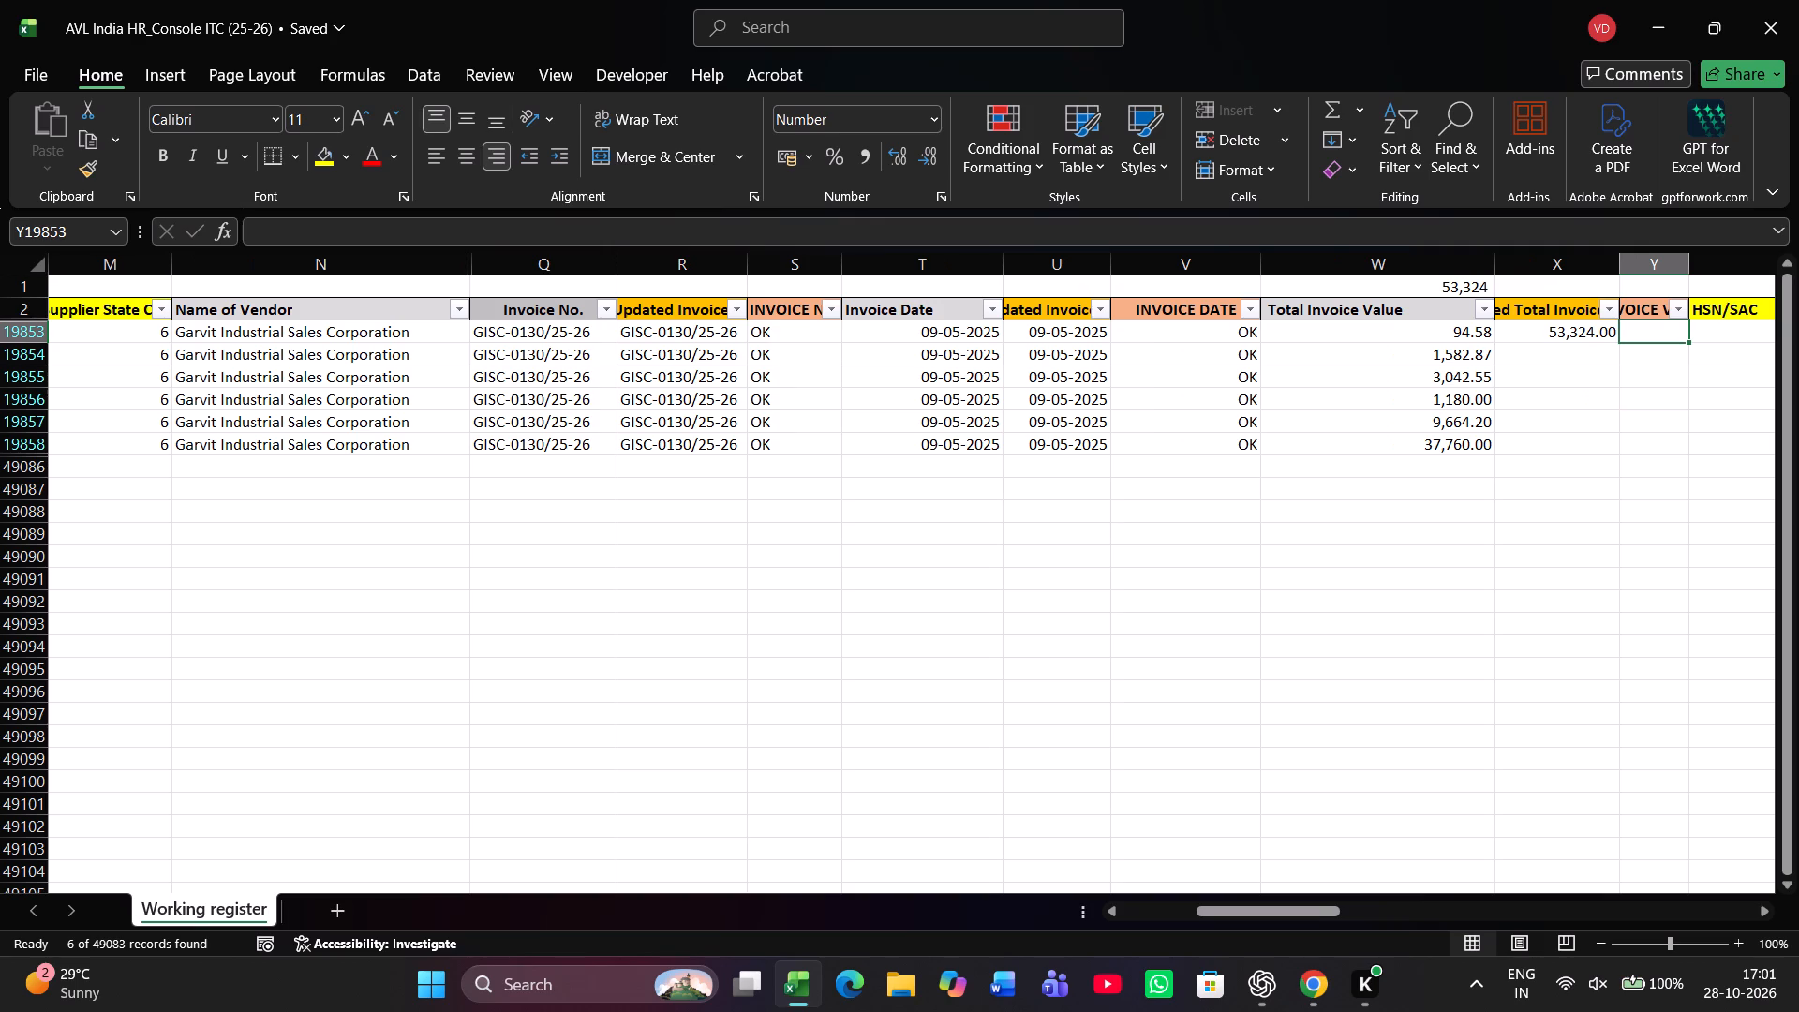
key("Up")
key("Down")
In row 19853, mark the invoice value check as OK, enter HSN/SAC 72107000 and set the nature to GOODS.
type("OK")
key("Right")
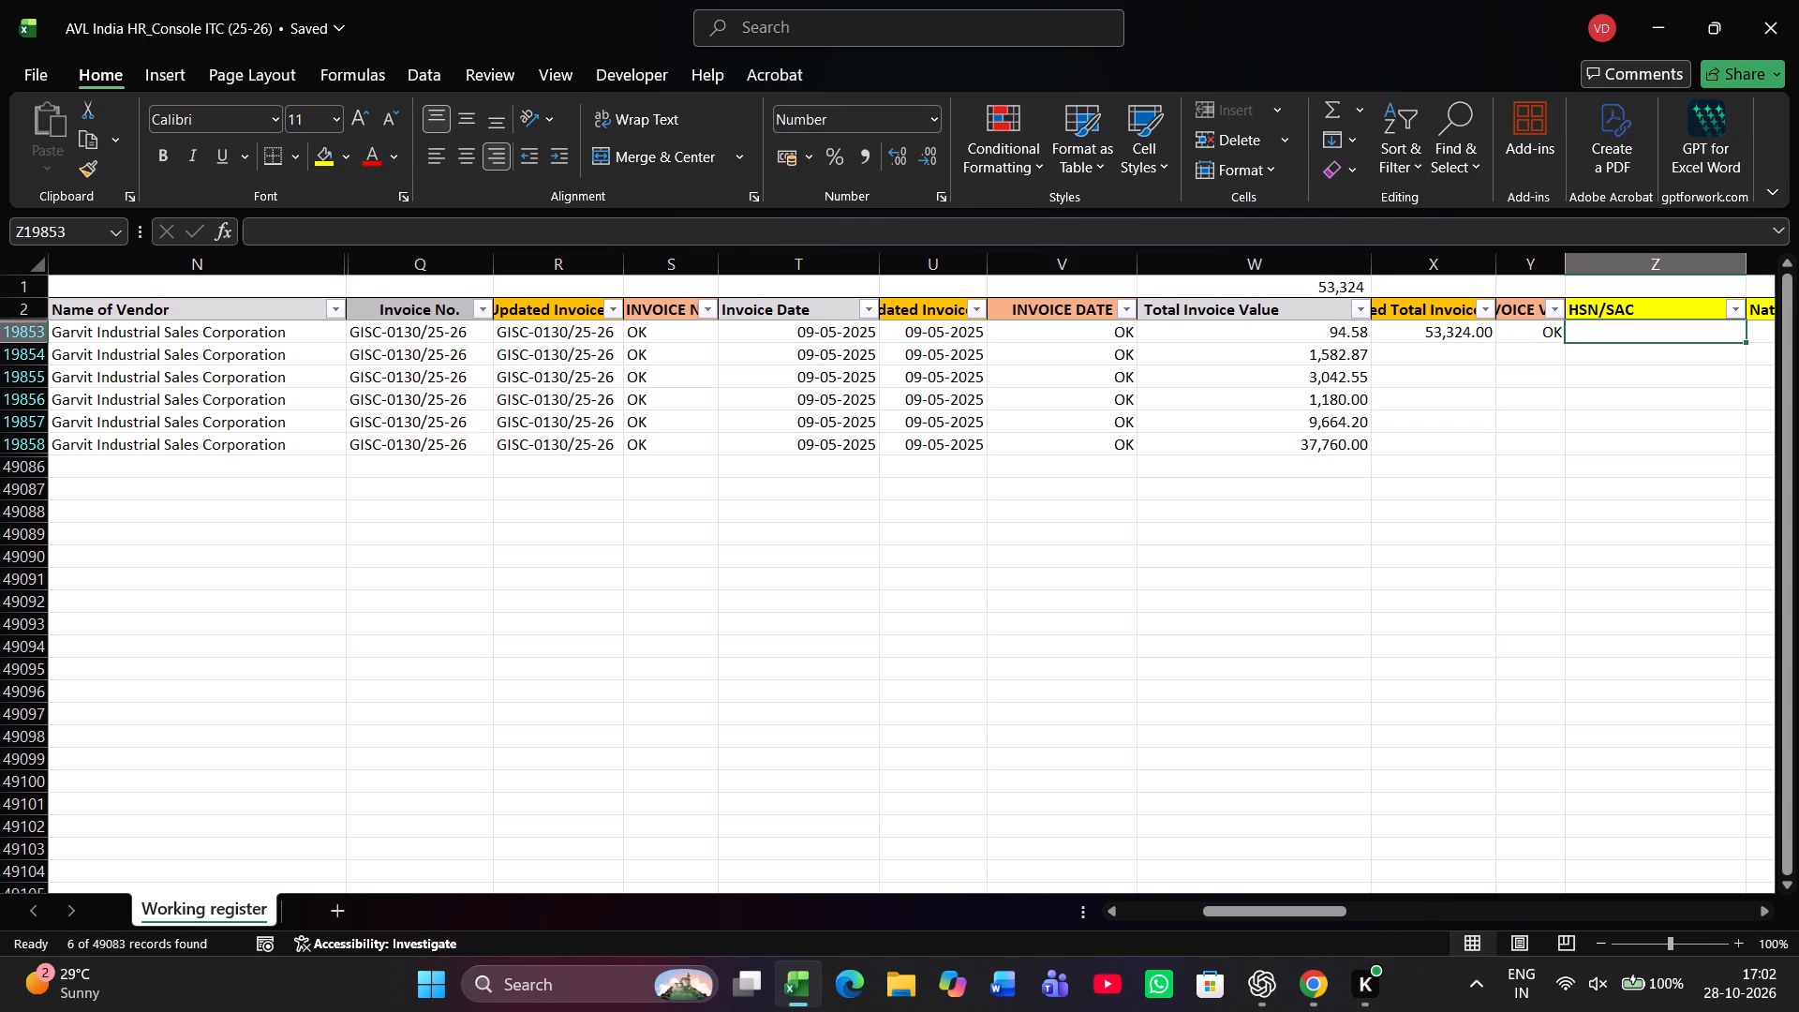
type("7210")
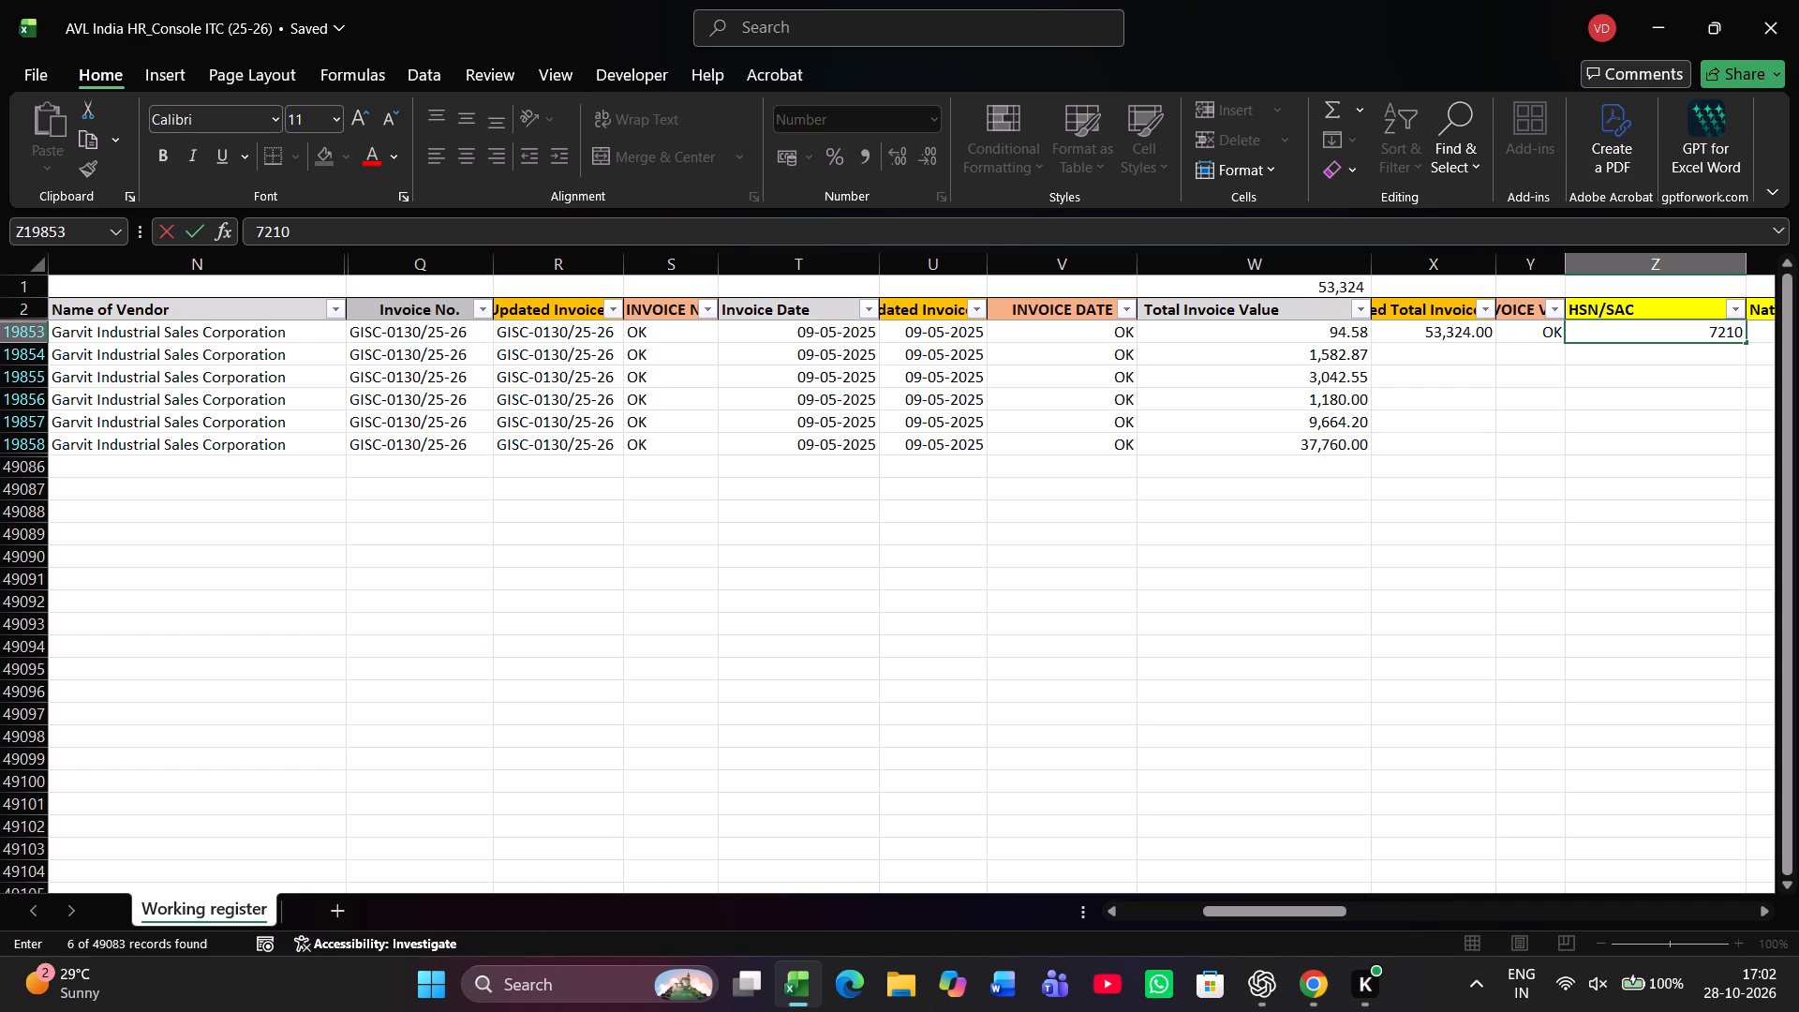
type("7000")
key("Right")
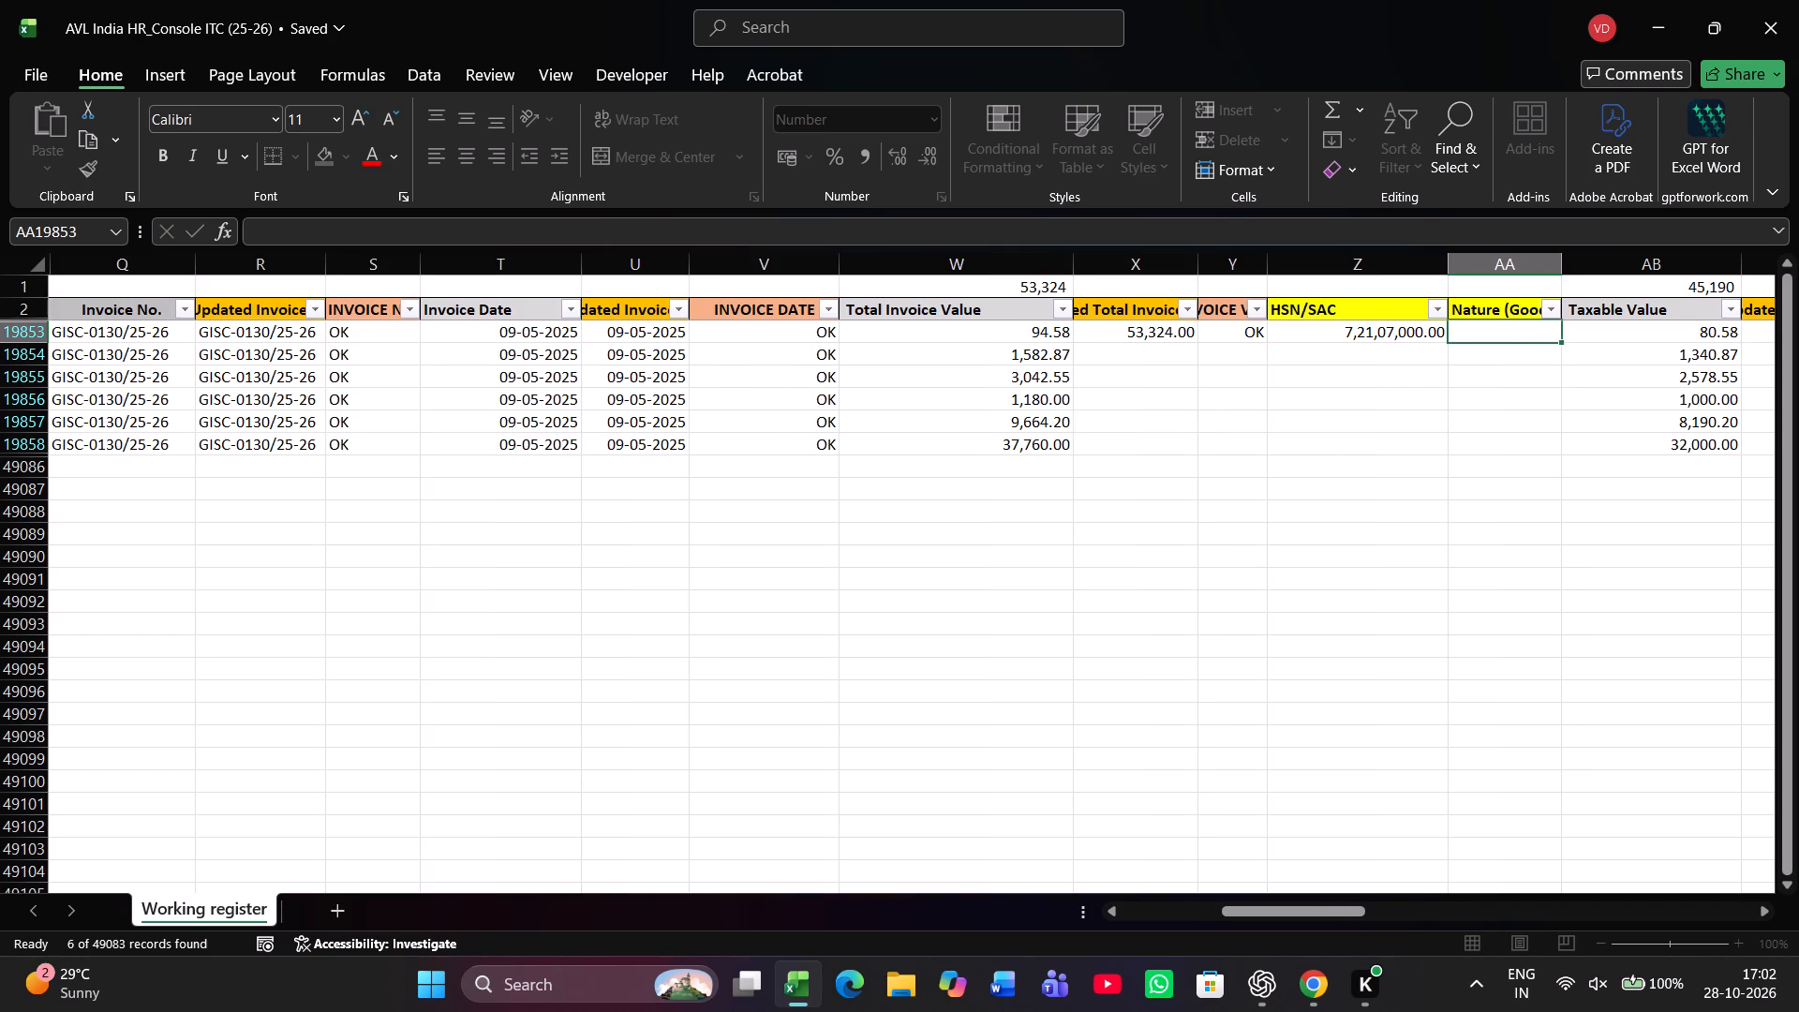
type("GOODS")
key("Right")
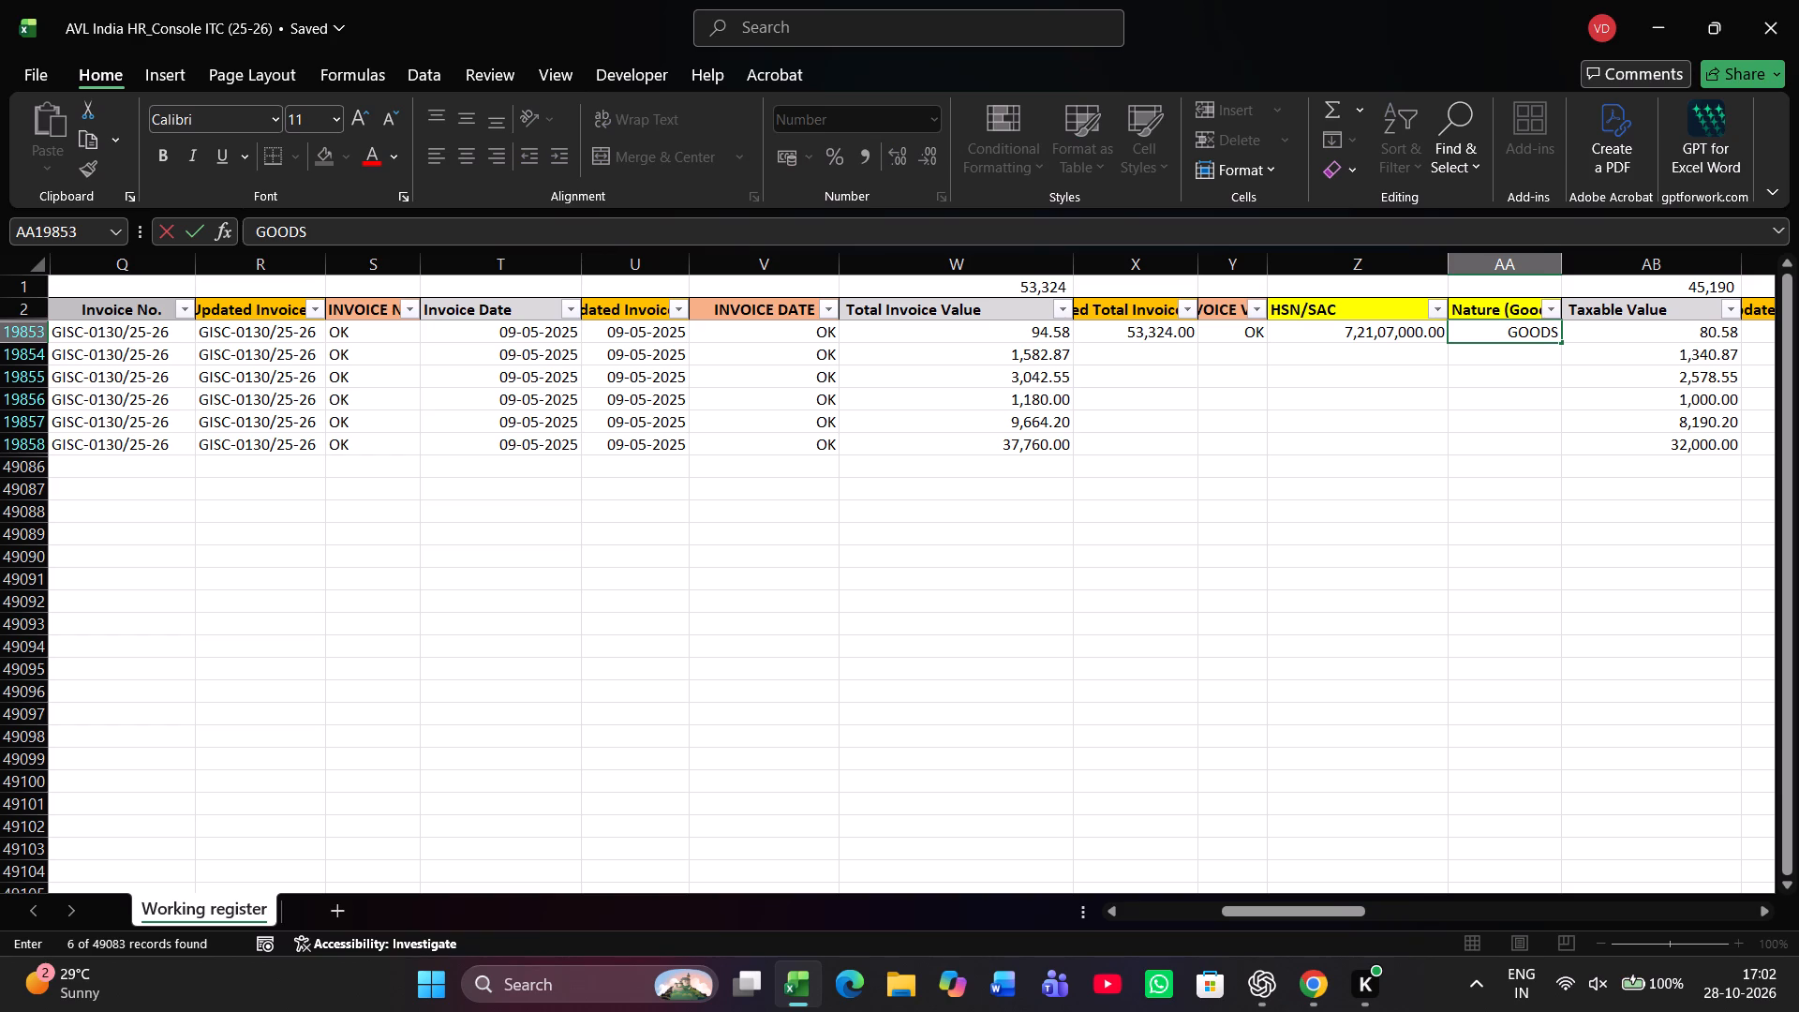
Fill the updated total invoice value, its check, HSN/SAC and nature from row 19853 down columns X to AA to row 19858.
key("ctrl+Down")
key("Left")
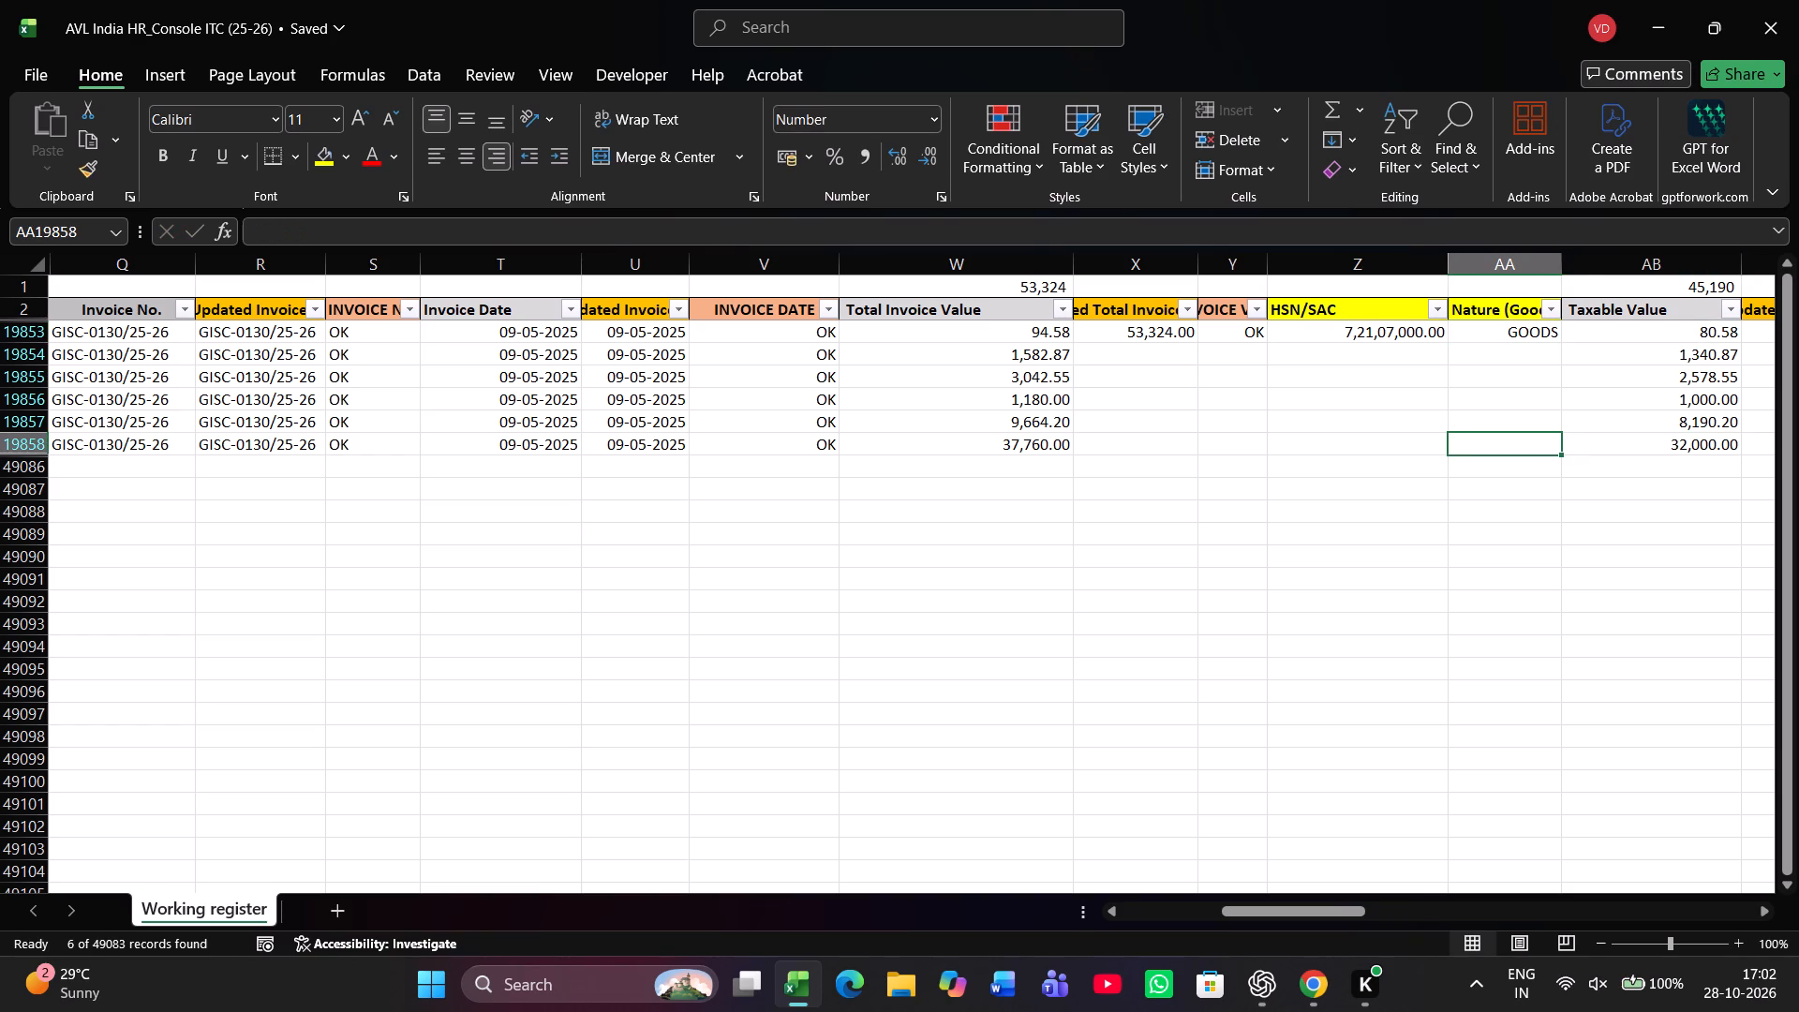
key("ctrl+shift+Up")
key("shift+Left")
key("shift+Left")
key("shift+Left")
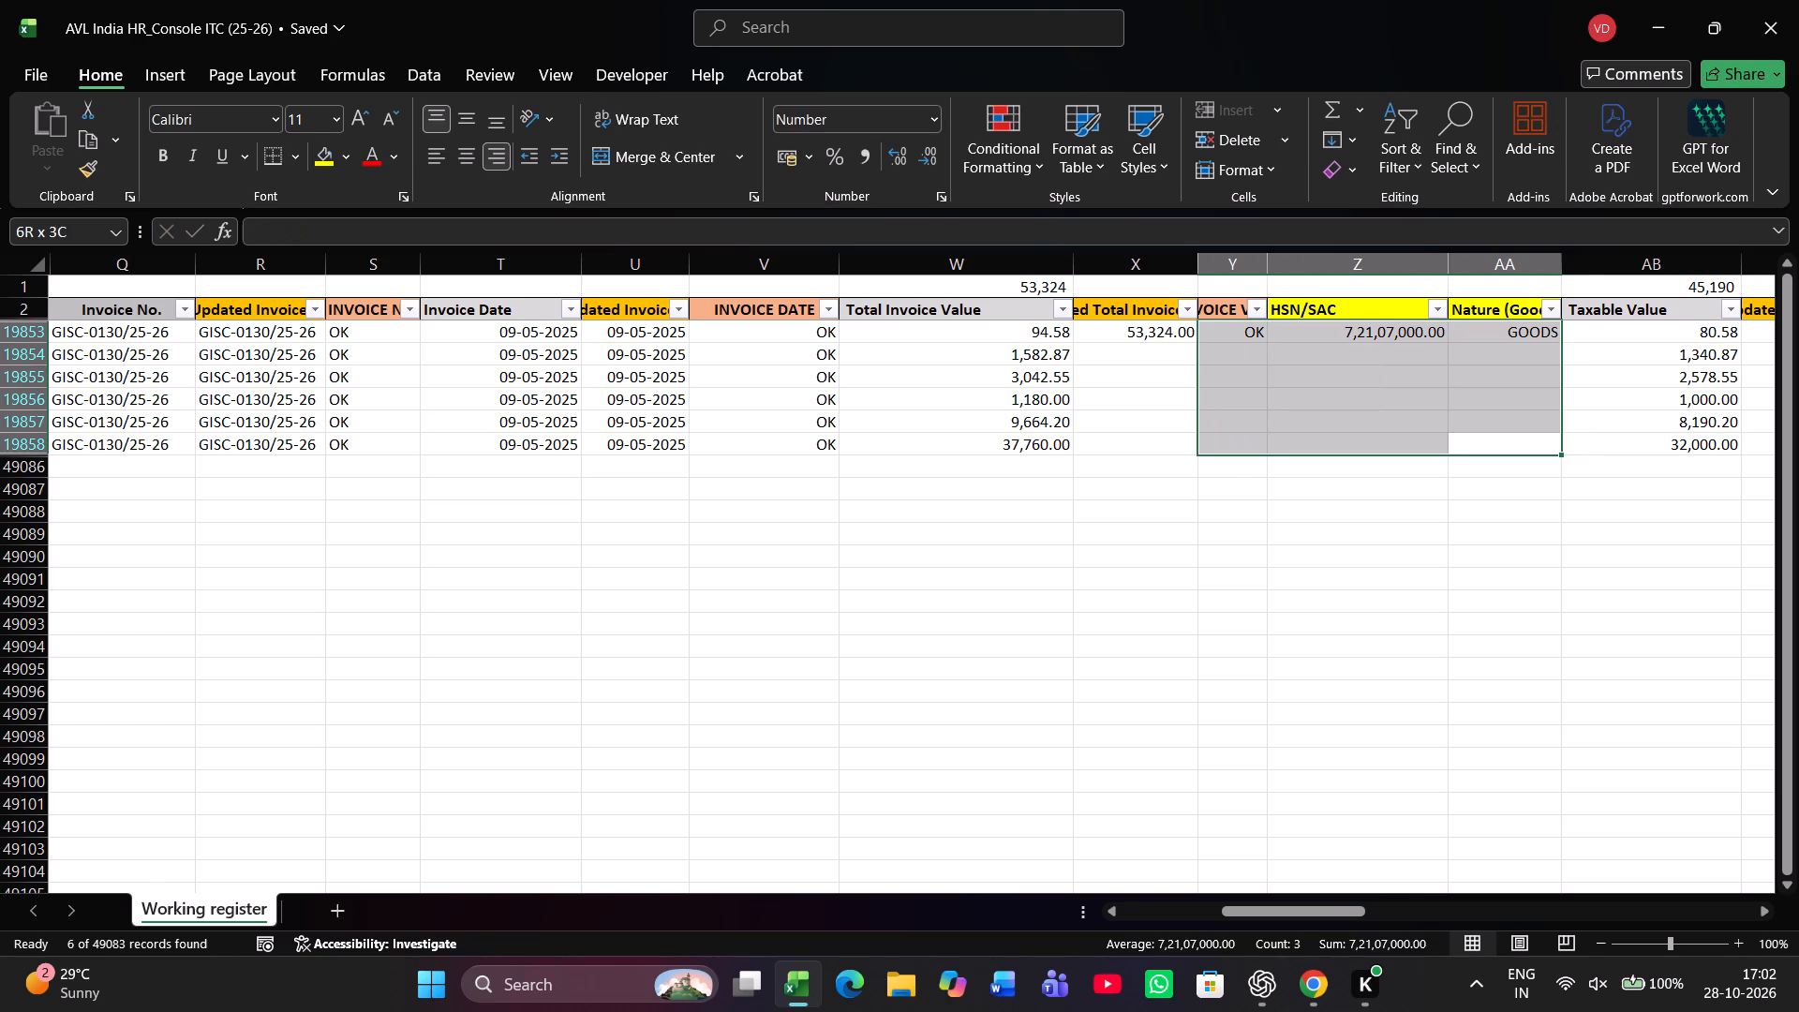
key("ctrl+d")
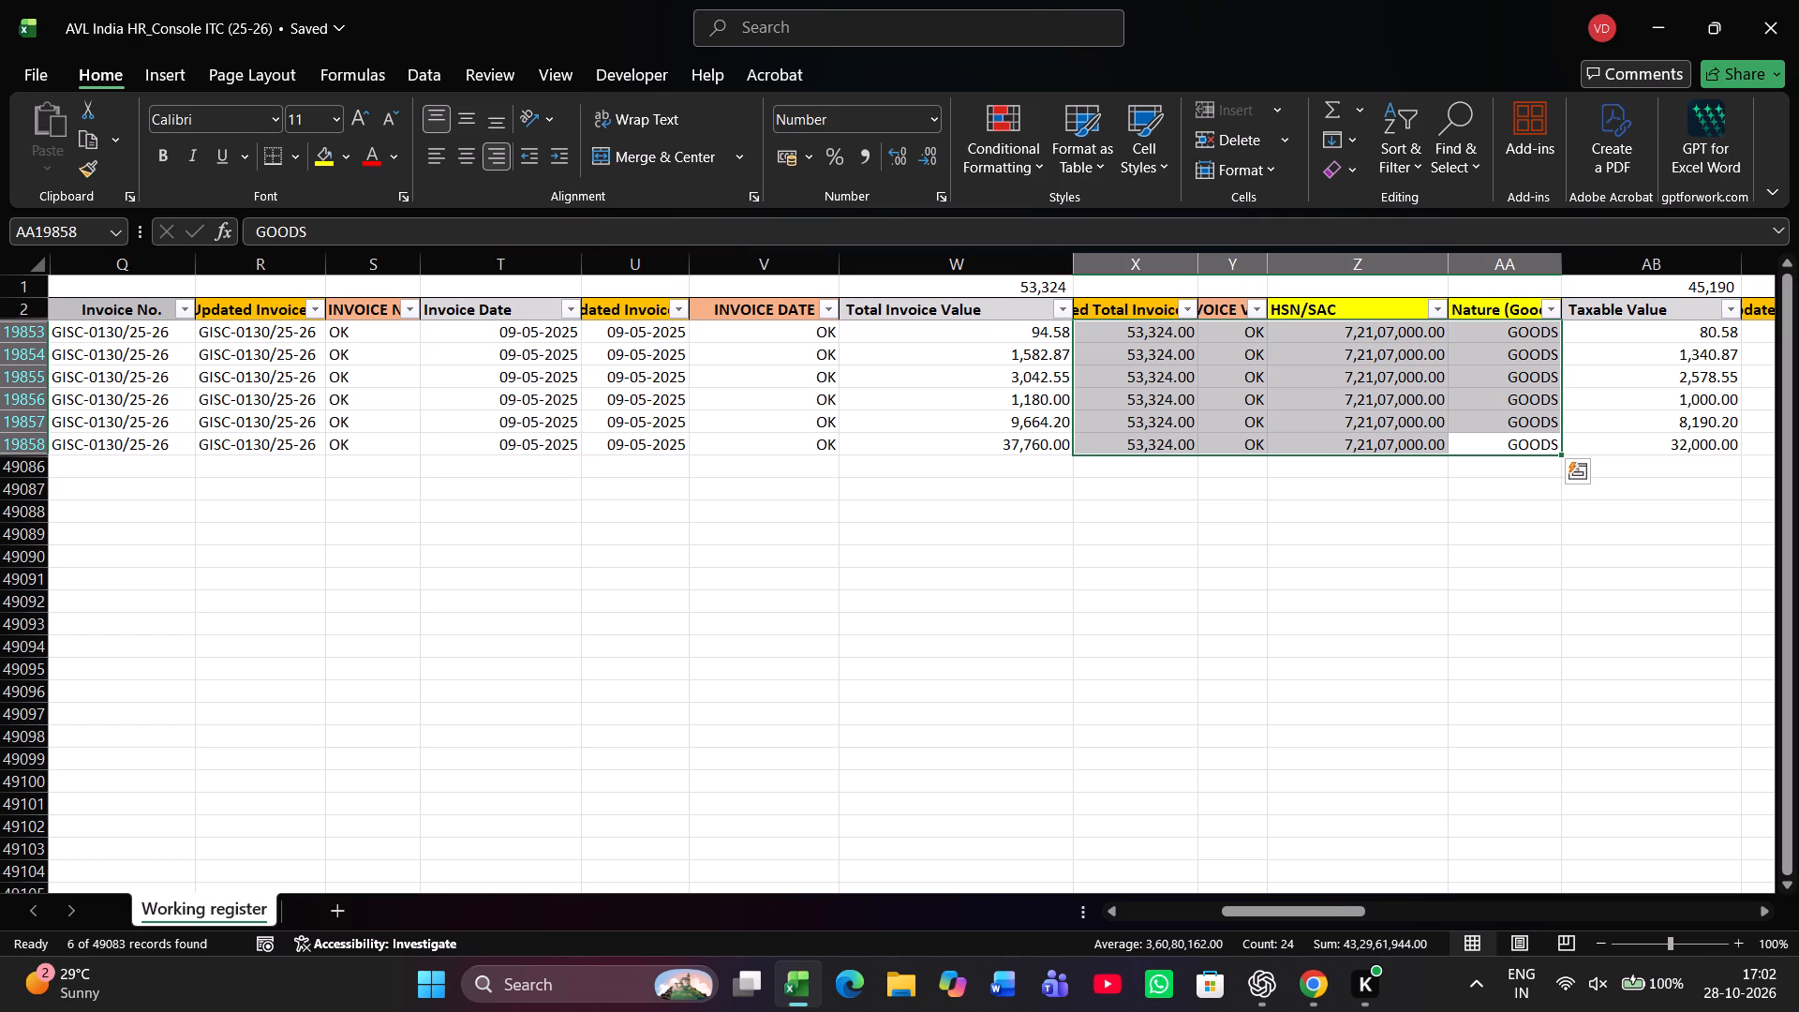
Format the whole HSN/SAC column (Z) with the General number format.
left_click(1372, 261)
right_click(1372, 261)
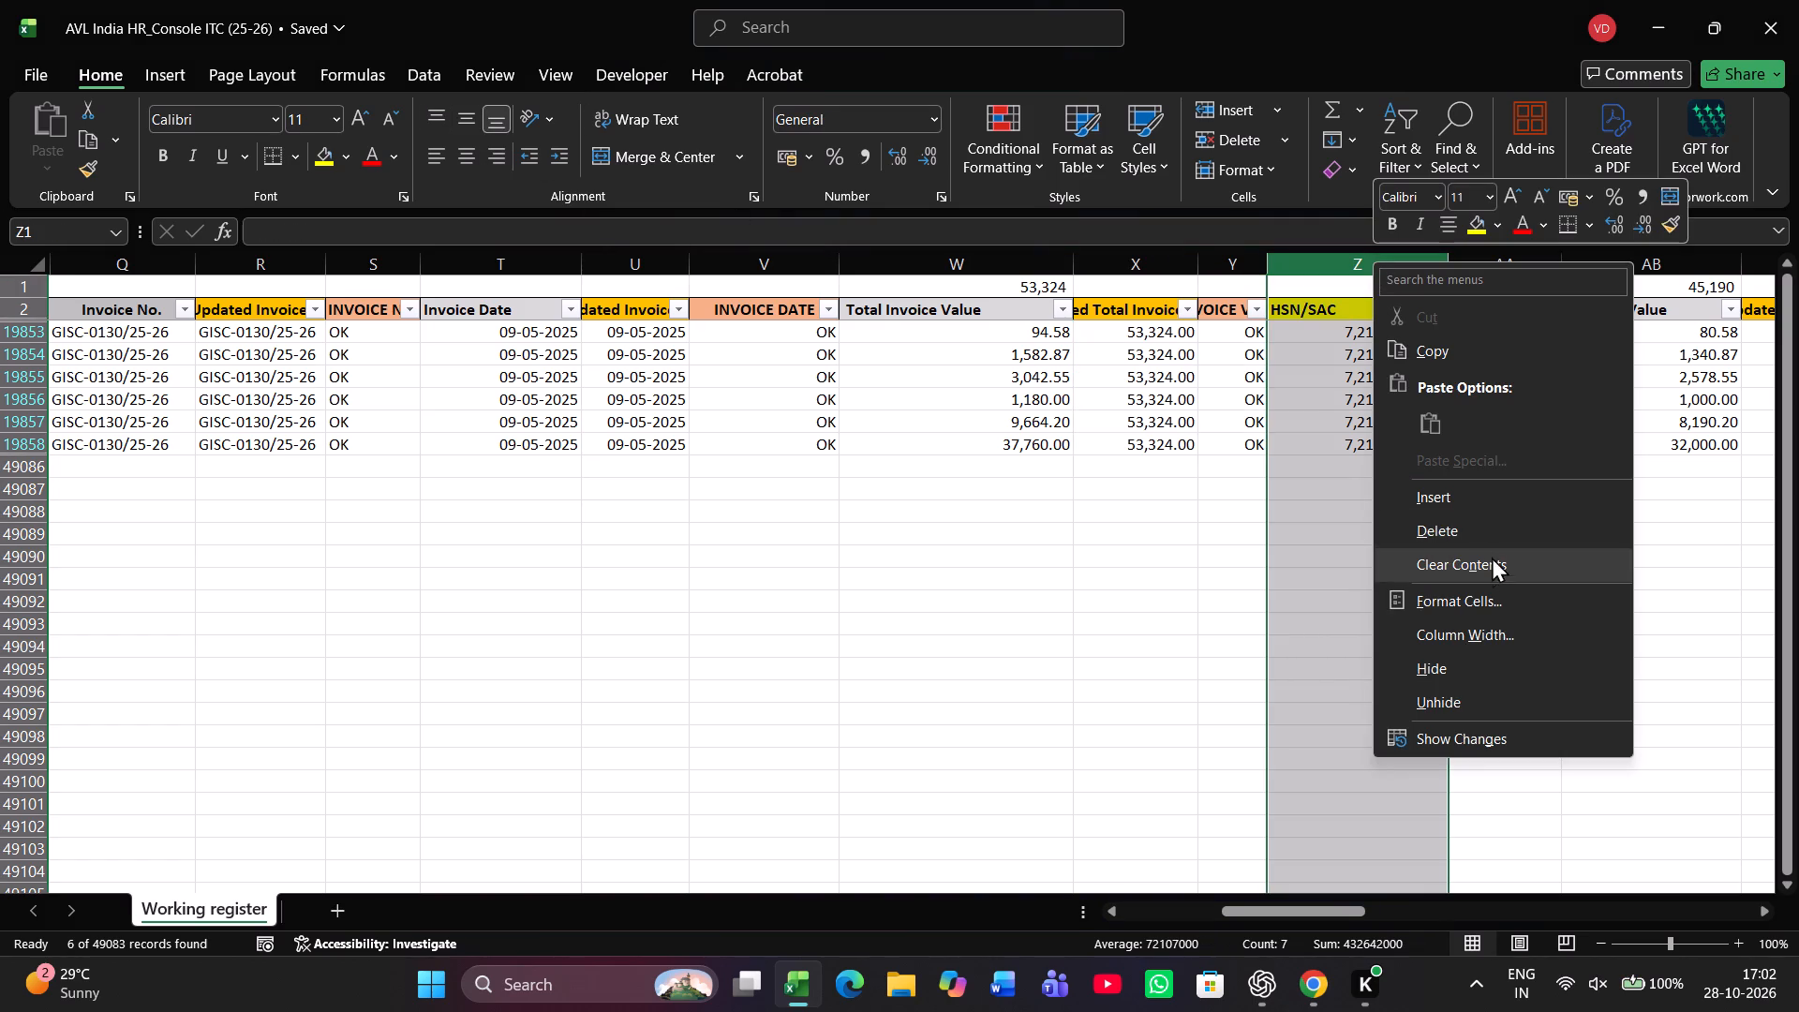
left_click(1471, 594)
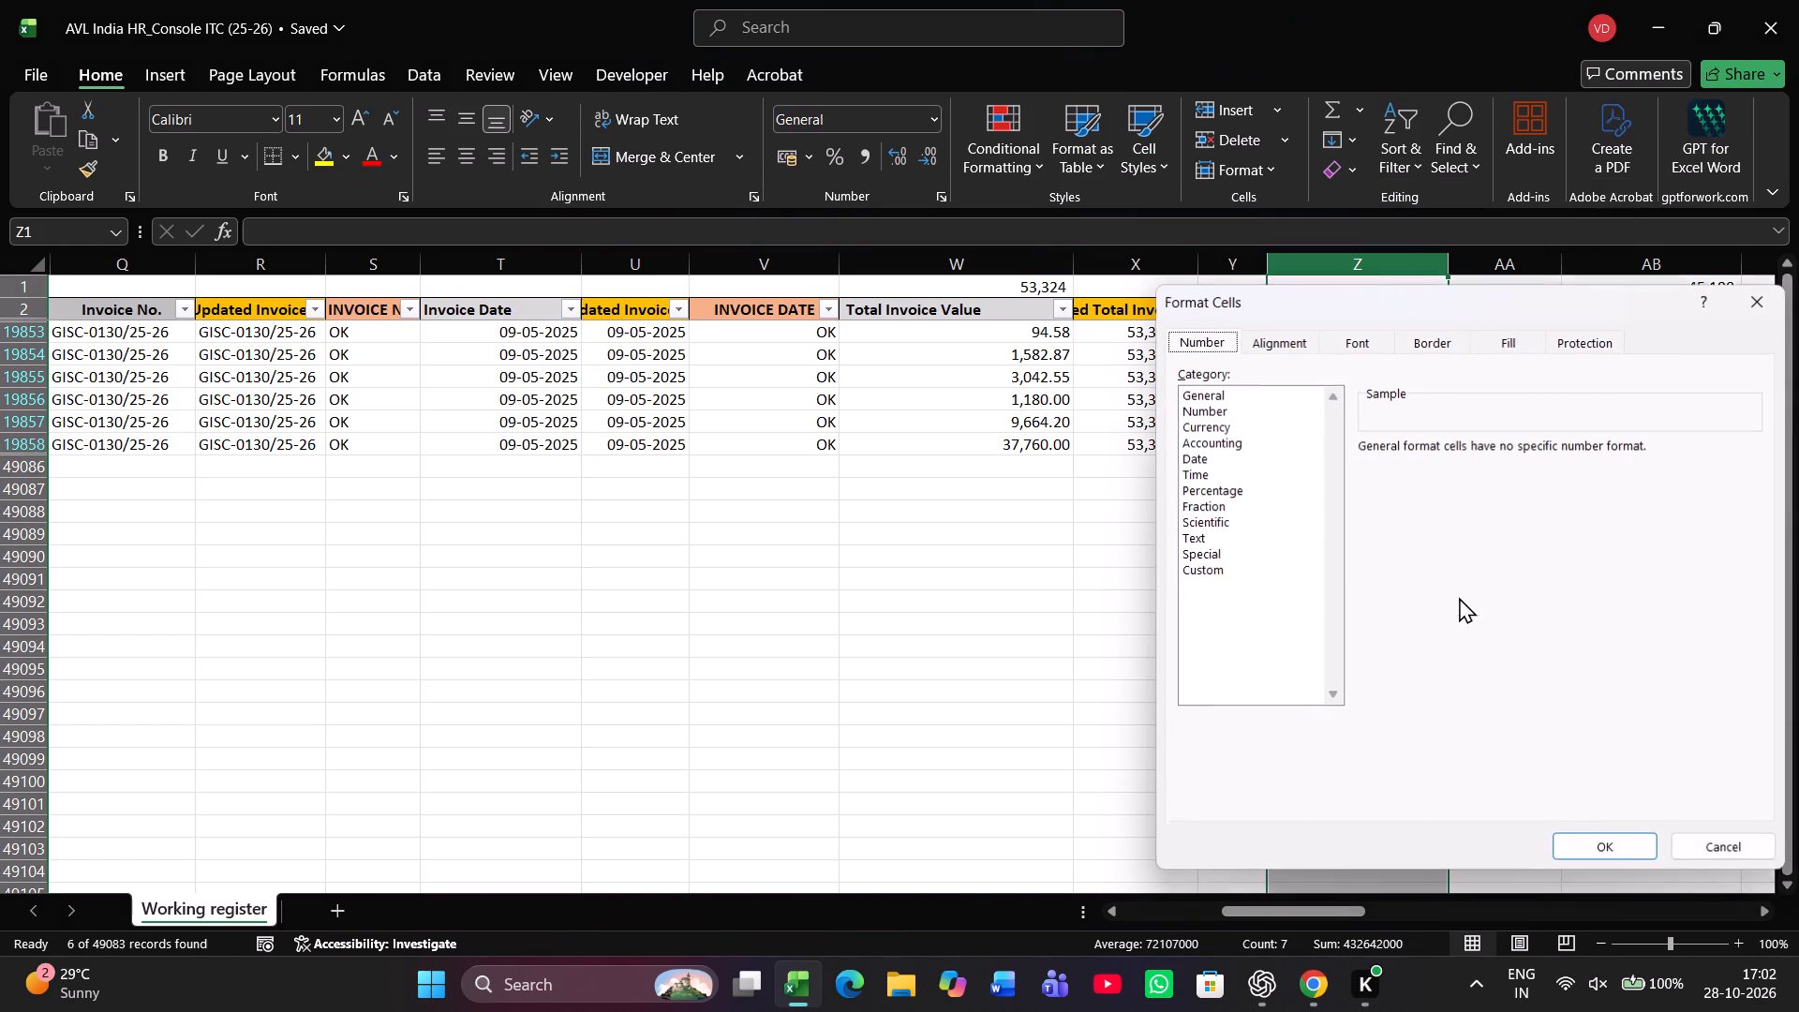
left_click(1230, 389)
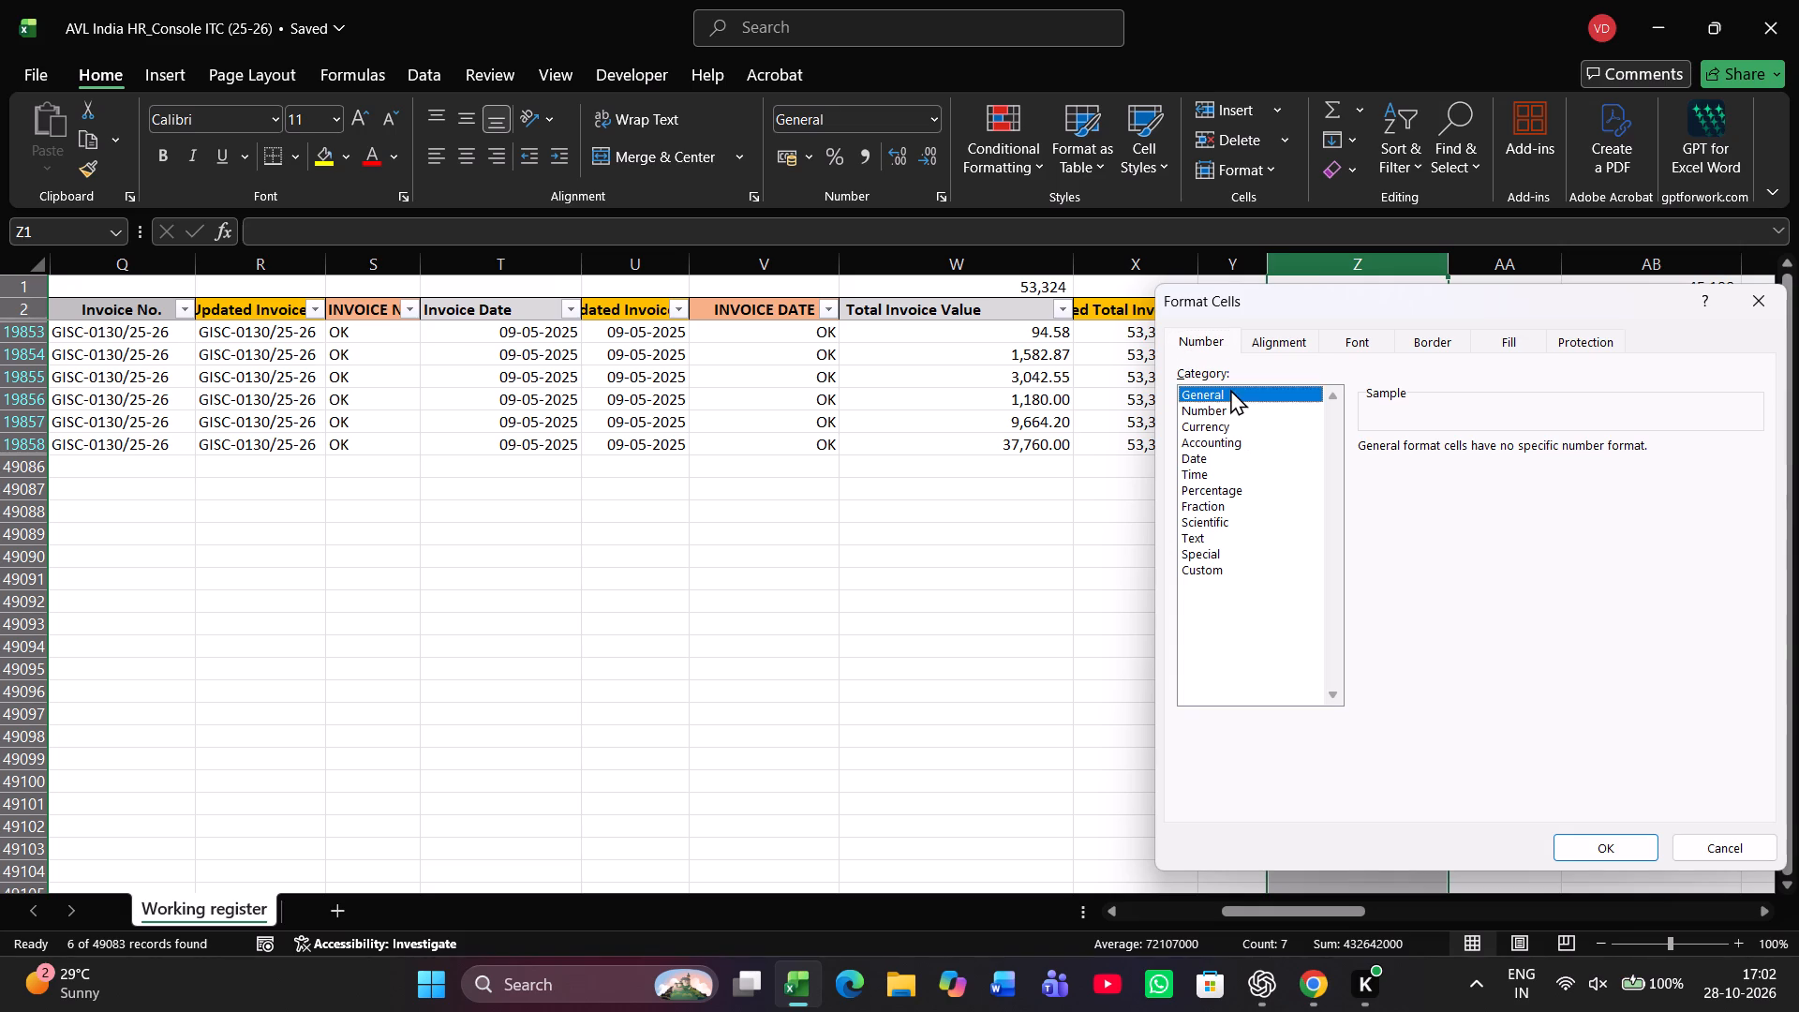
left_click(1581, 851)
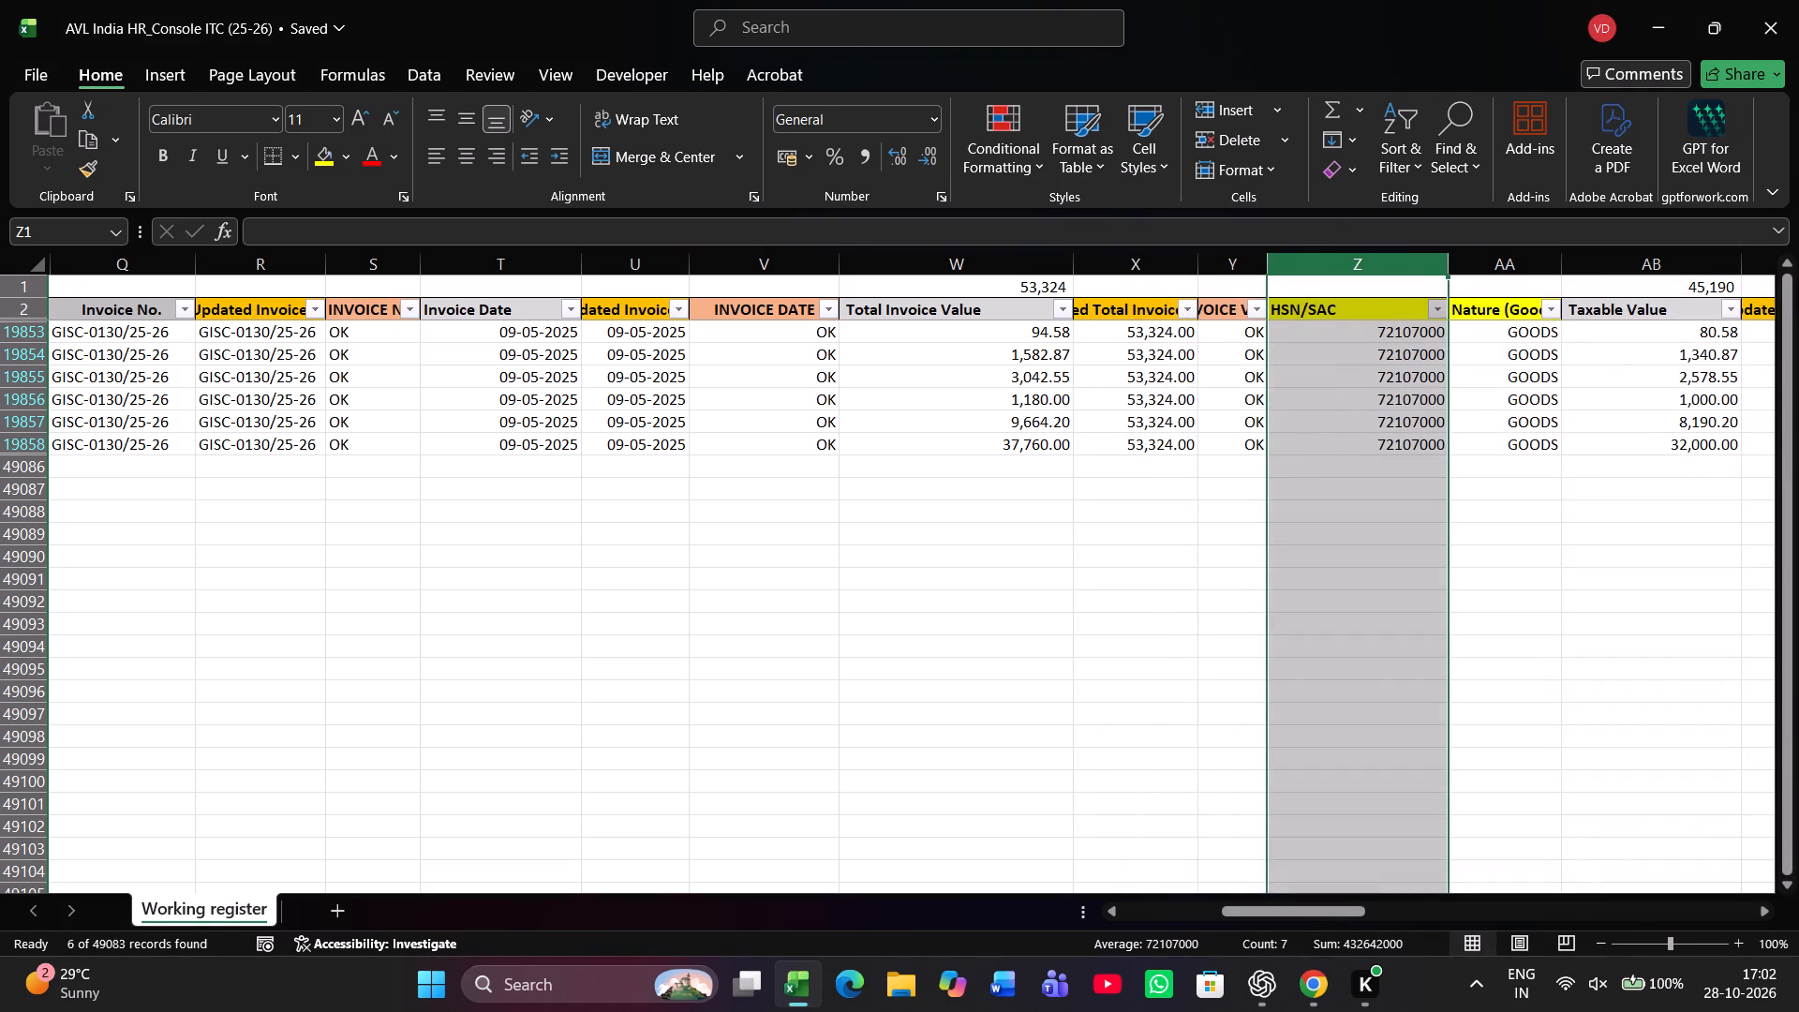
Change HSN/SAC to 73181500 in row 19856 and 72166900 in row 19857, and go to Updated Taxable Value in row 19853.
scroll(1464, 645, "left", 2)
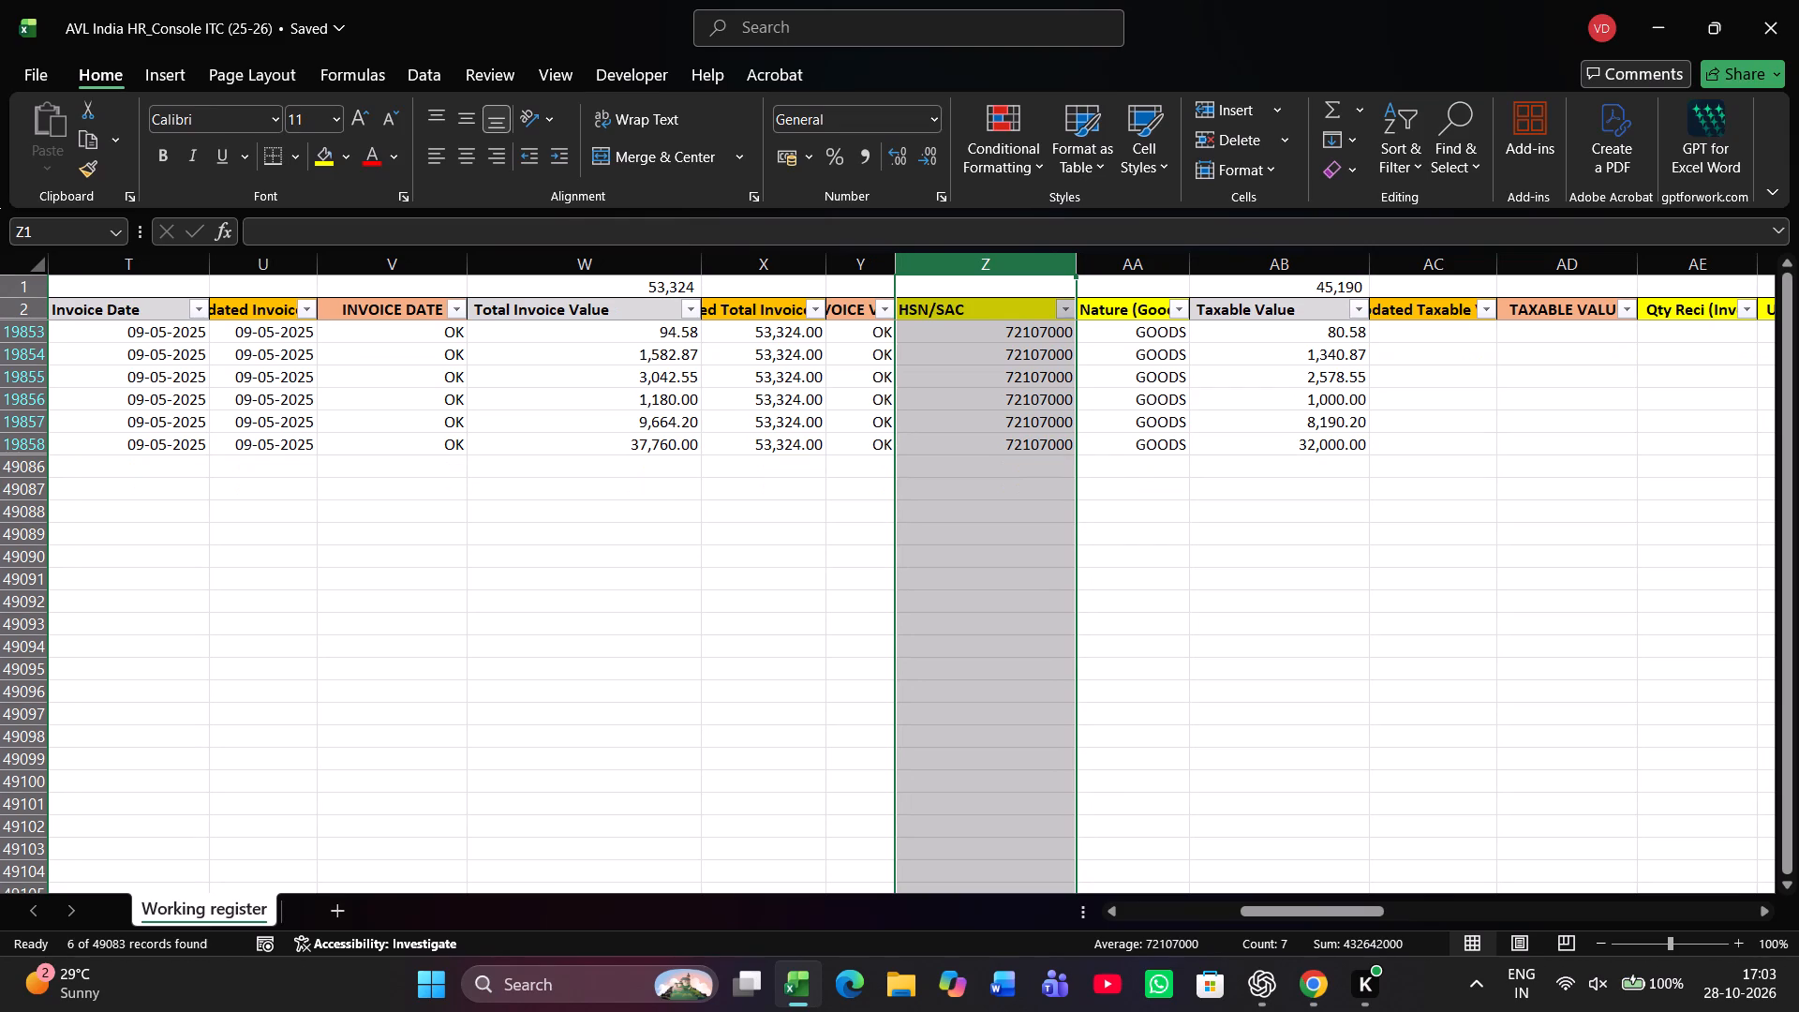
left_click(1293, 641)
left_click(1014, 398)
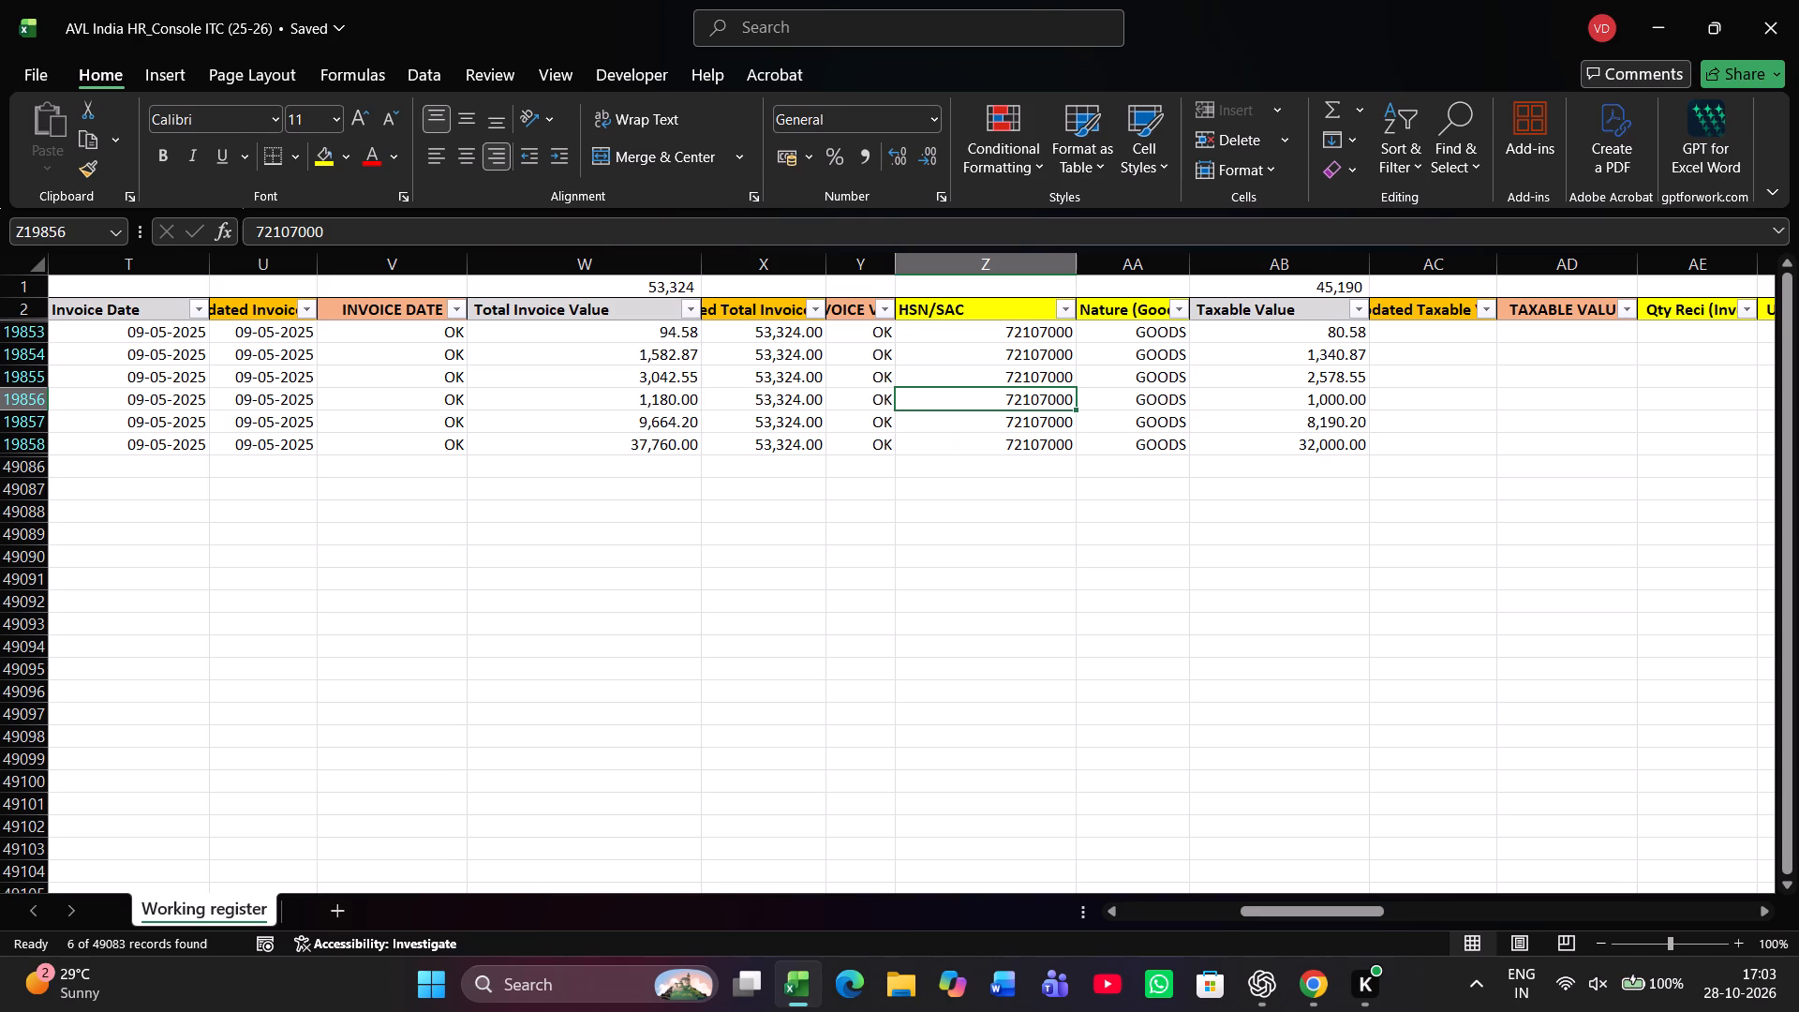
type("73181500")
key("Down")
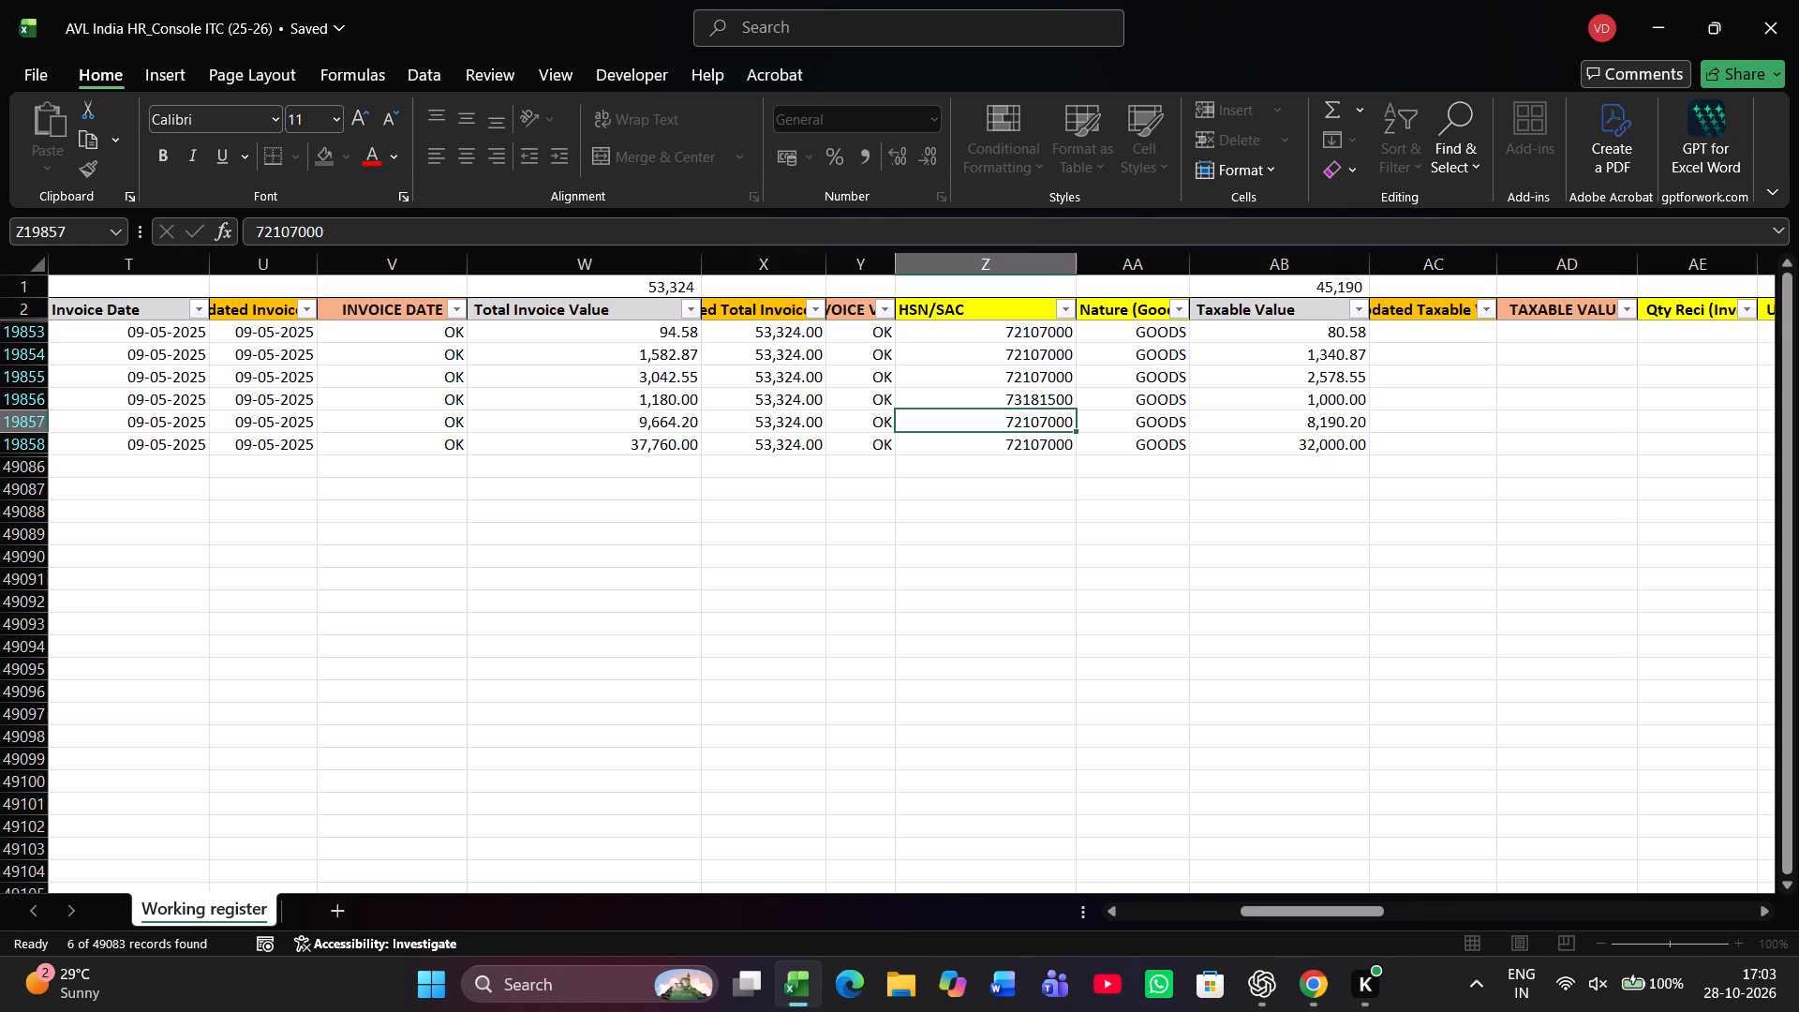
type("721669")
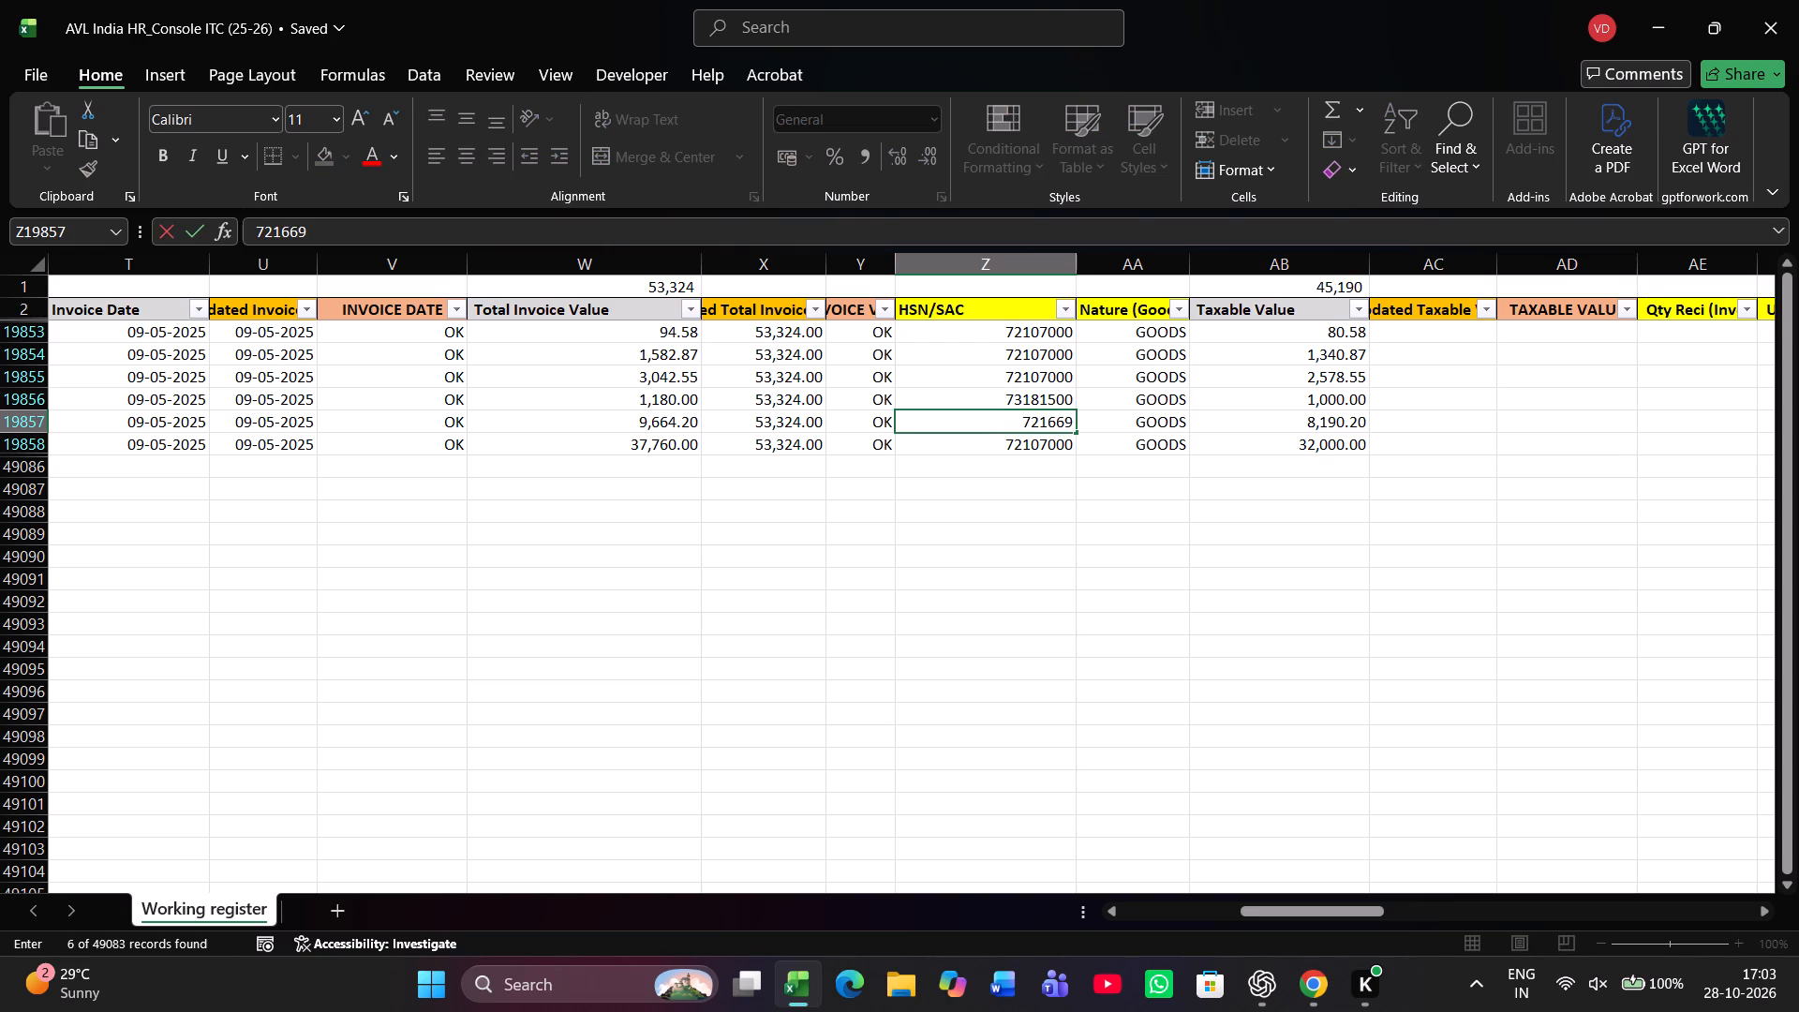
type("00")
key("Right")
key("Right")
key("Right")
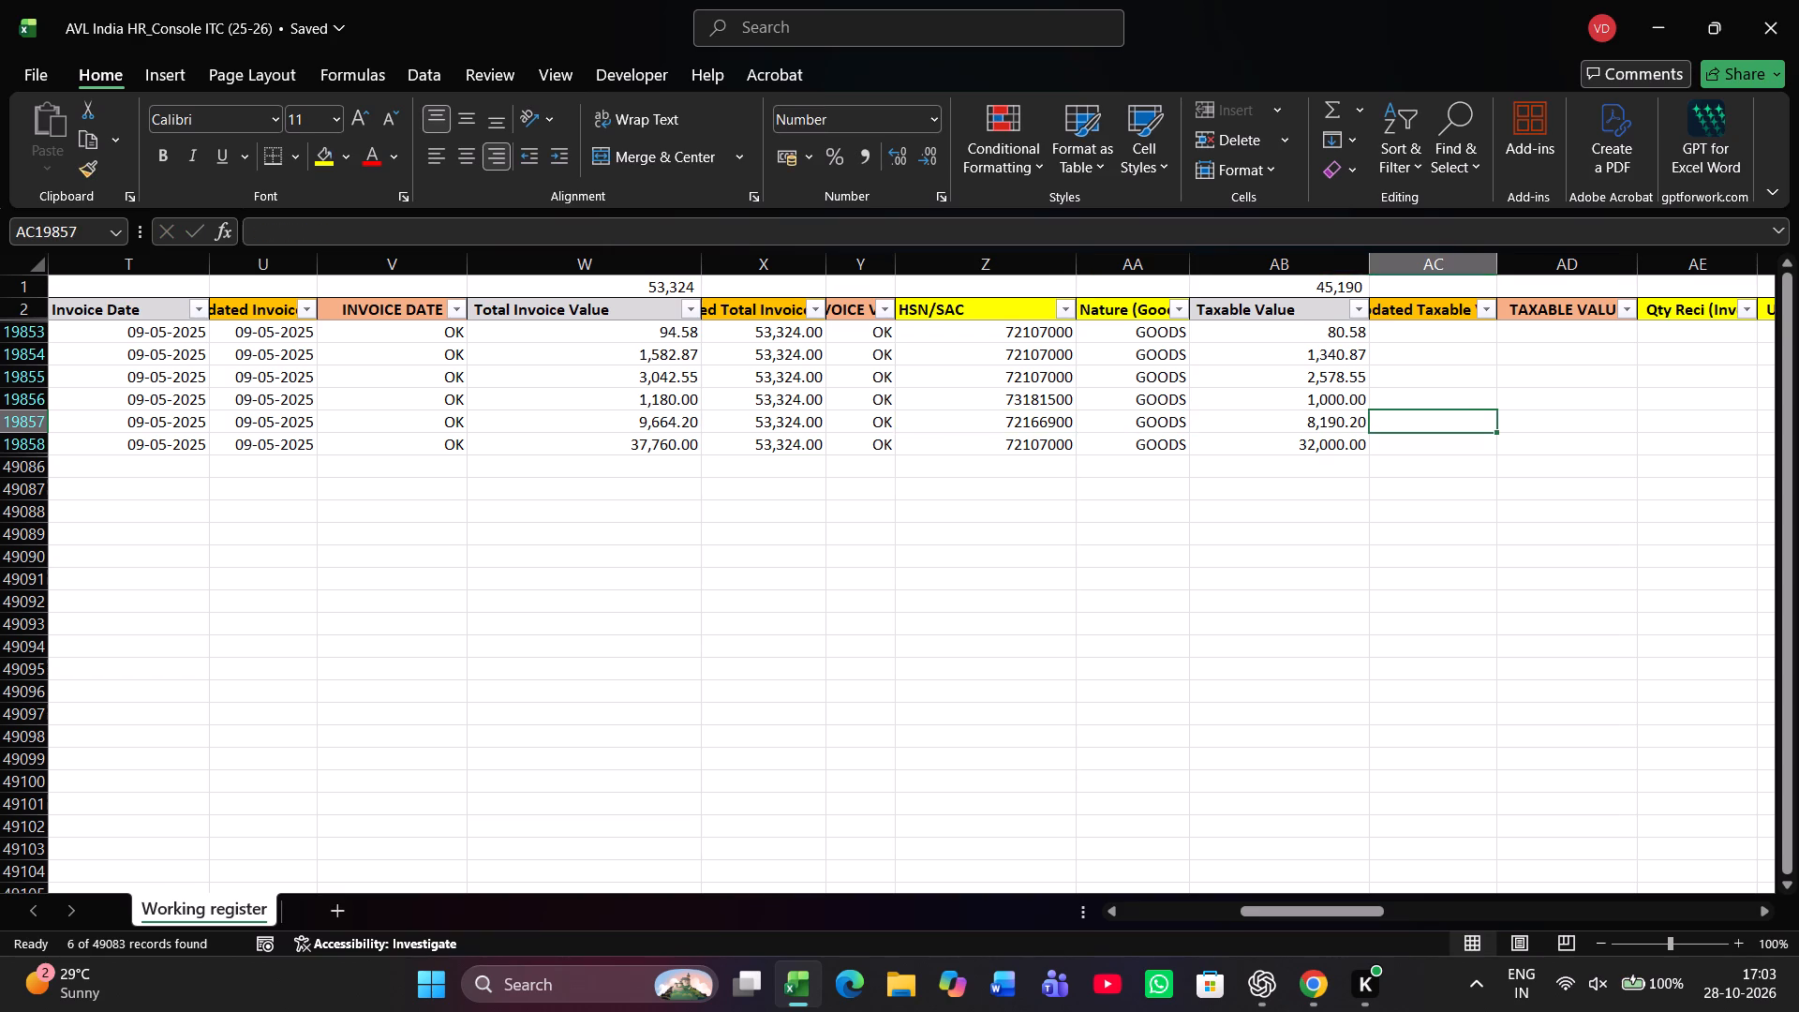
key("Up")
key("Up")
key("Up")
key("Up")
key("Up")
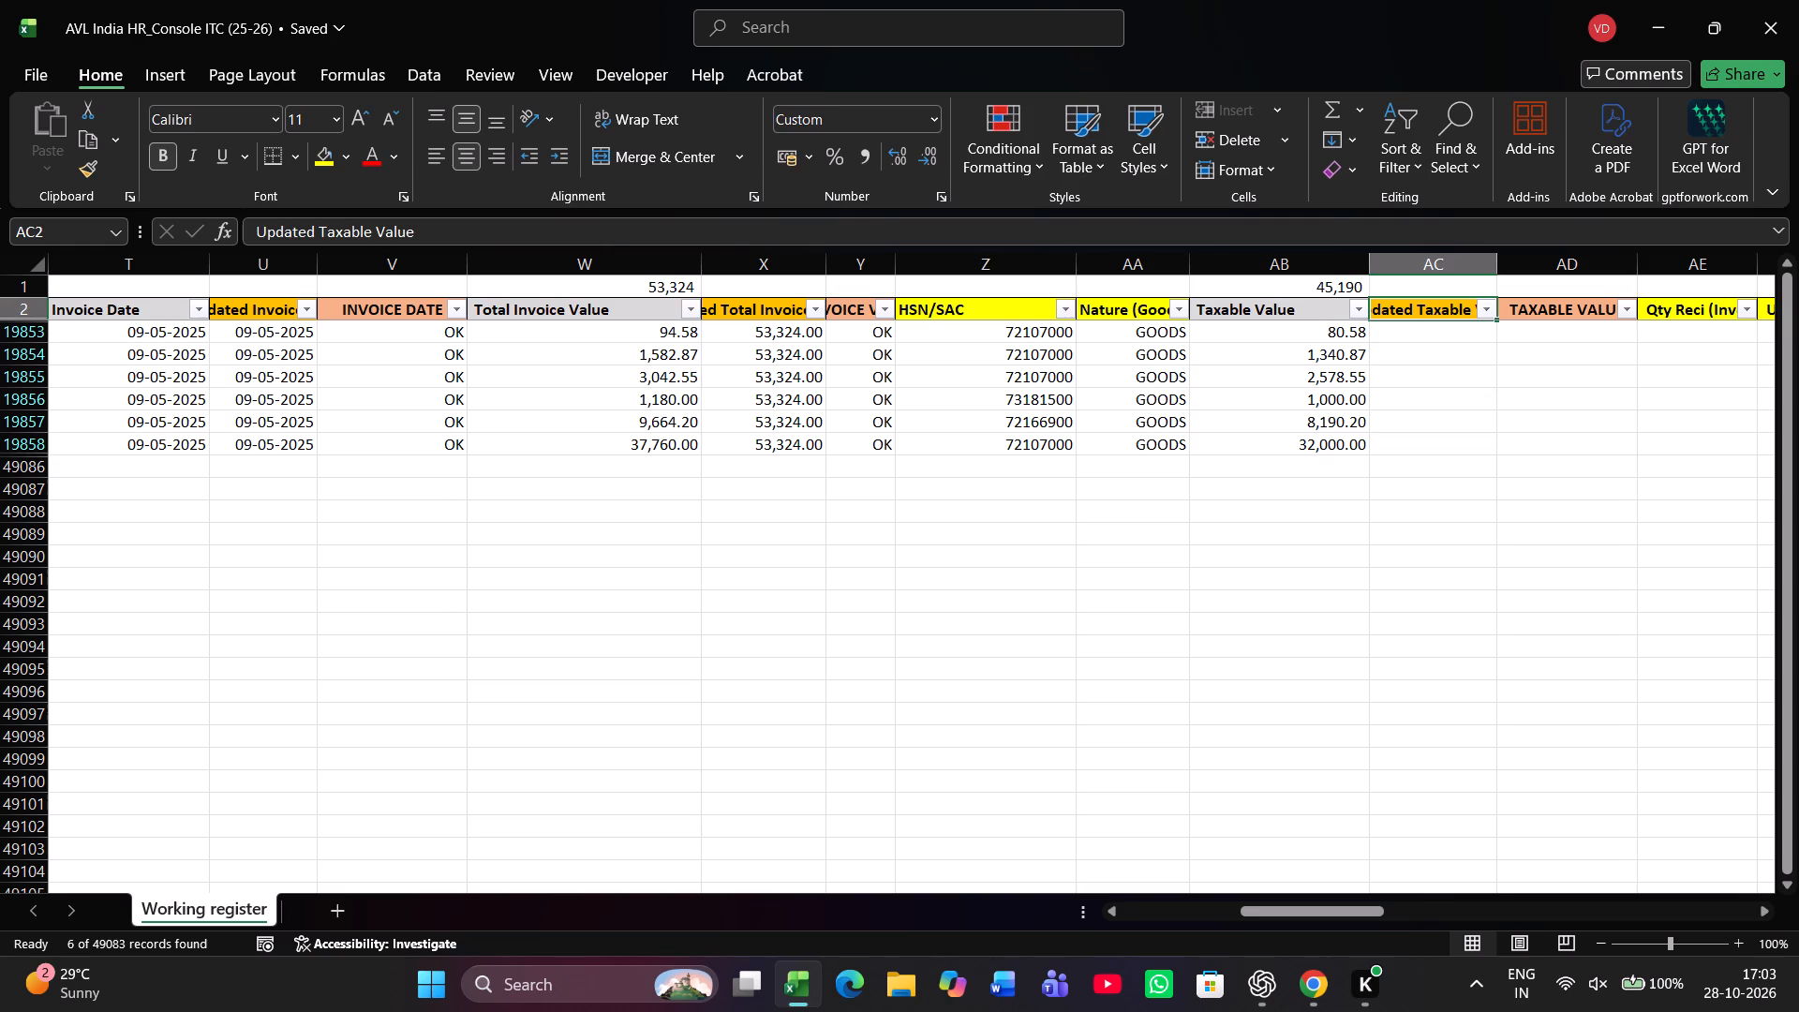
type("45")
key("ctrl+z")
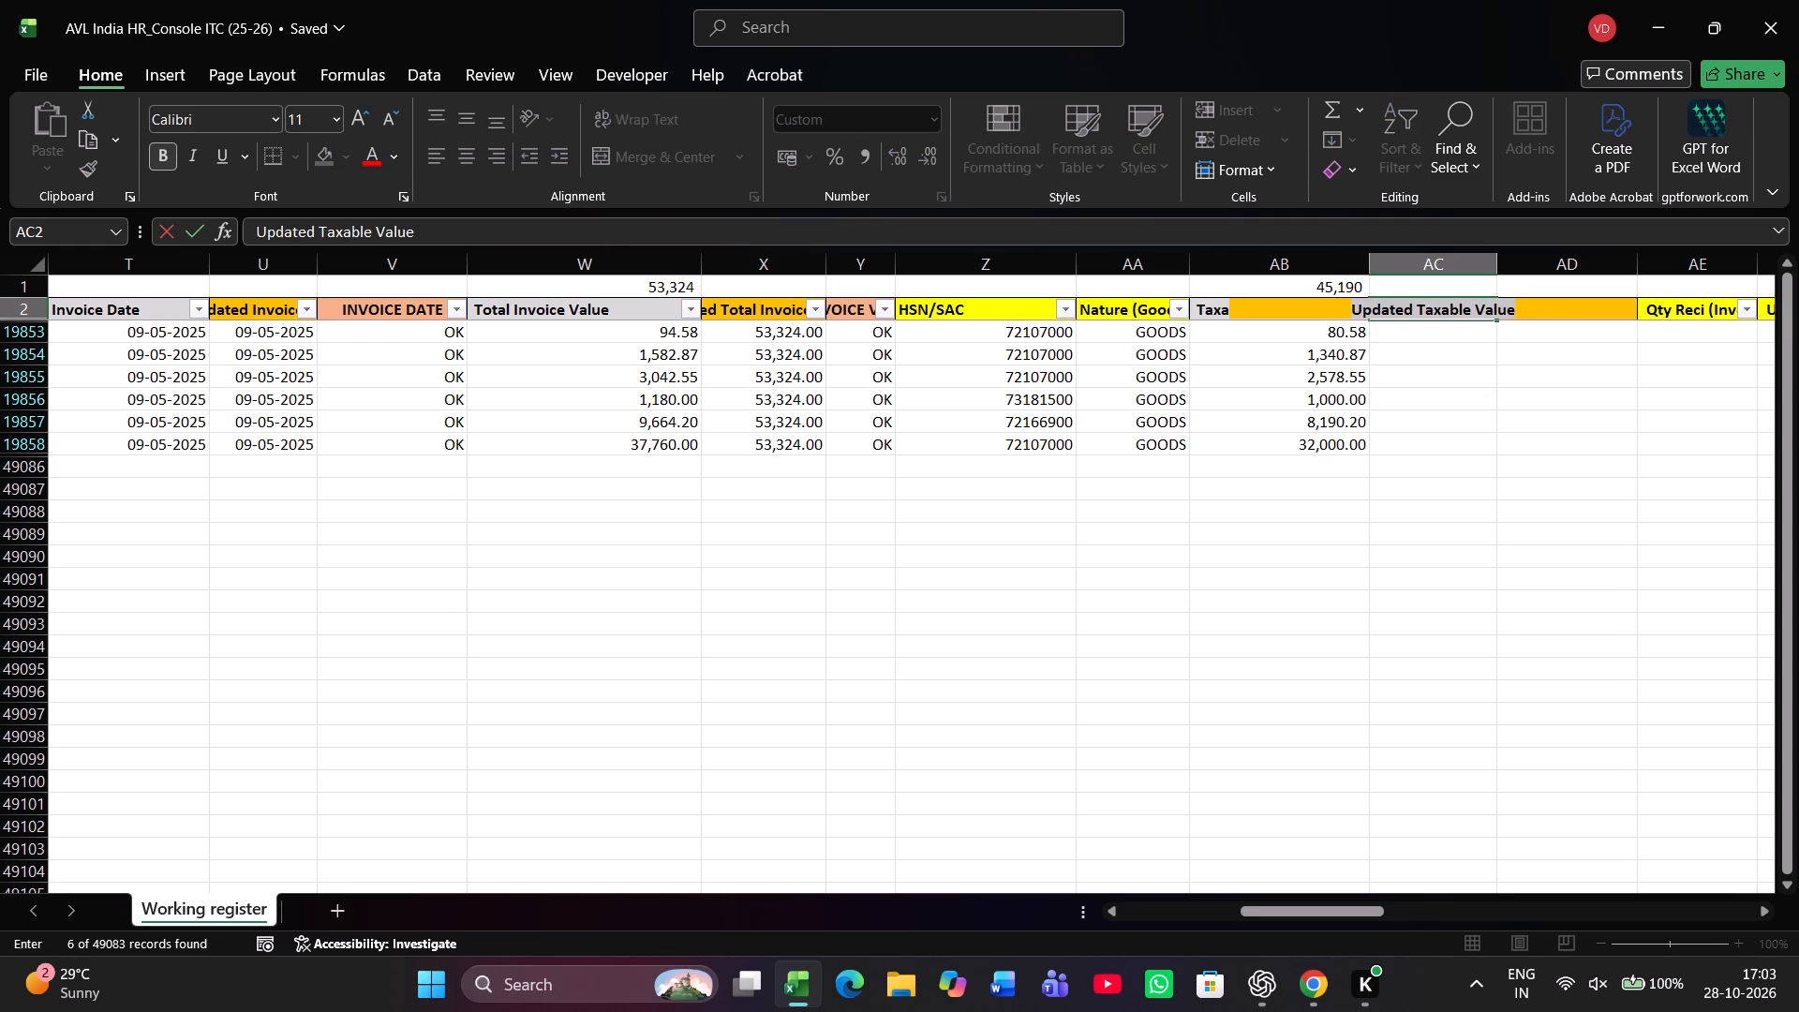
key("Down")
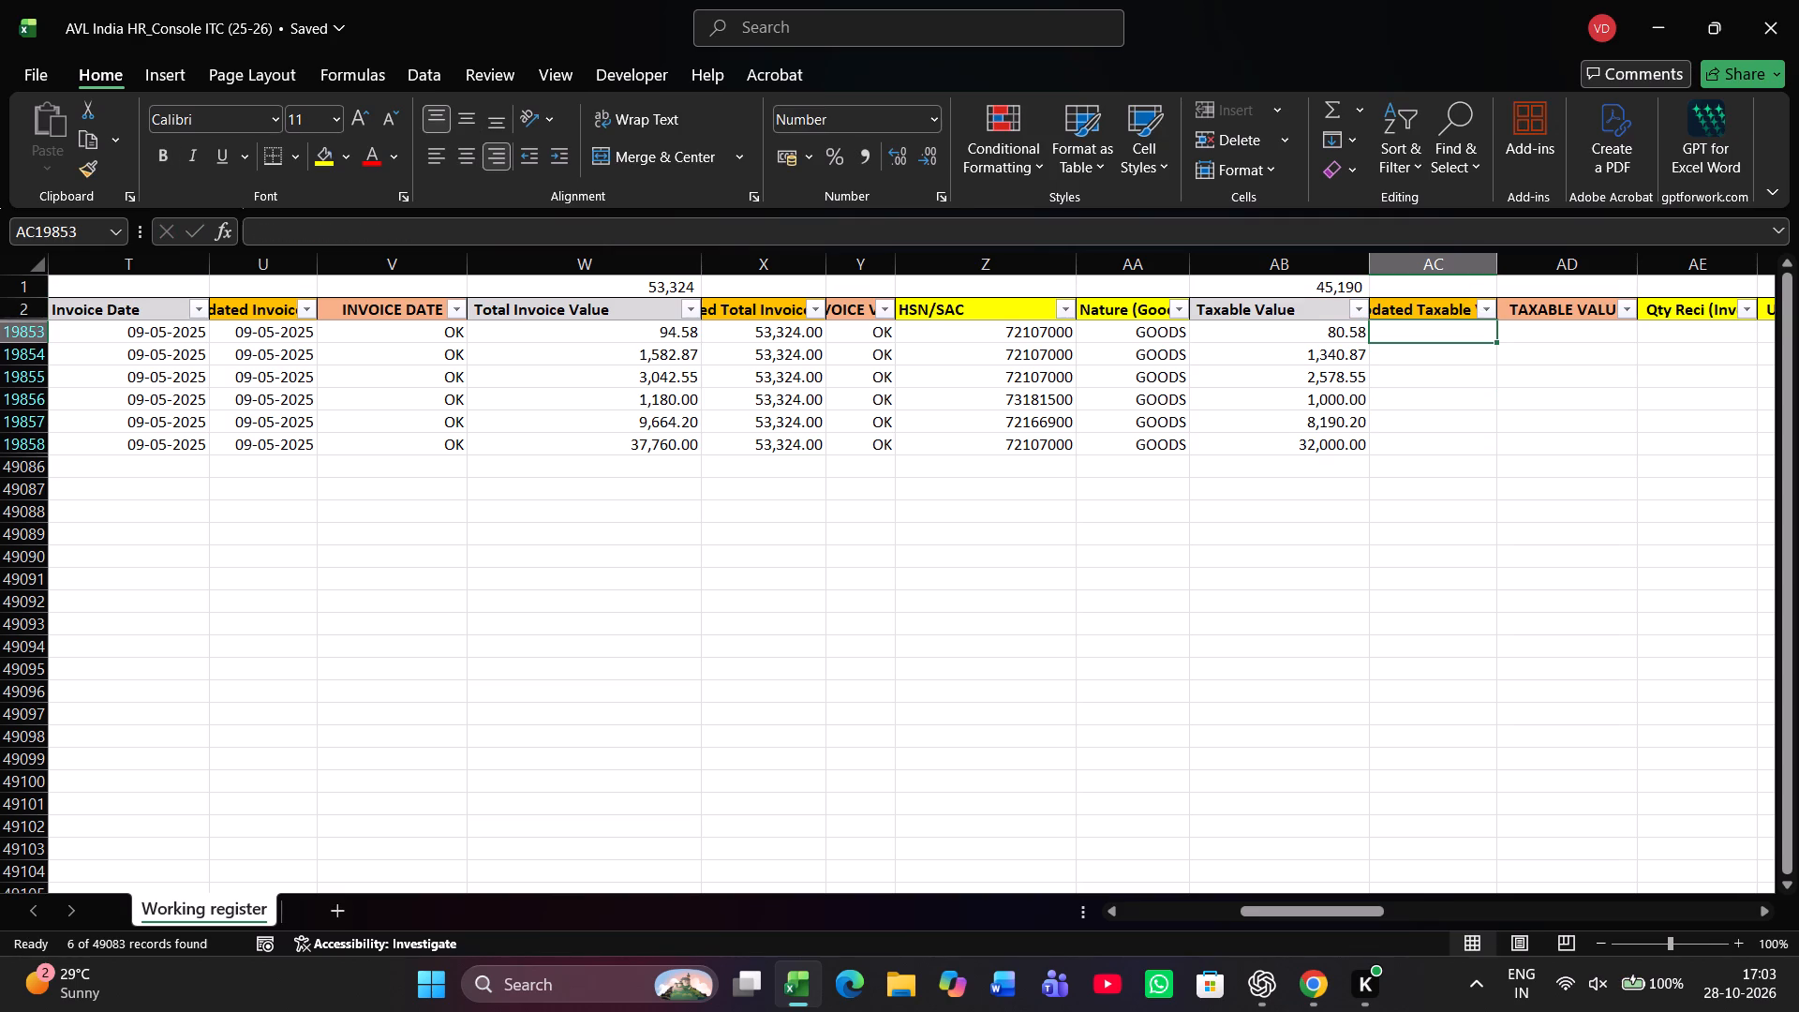
In row 19853, enter 45190 as Updated Taxable Value, mark its check OK, and set the received quantity to 240 and UOM to PCS.
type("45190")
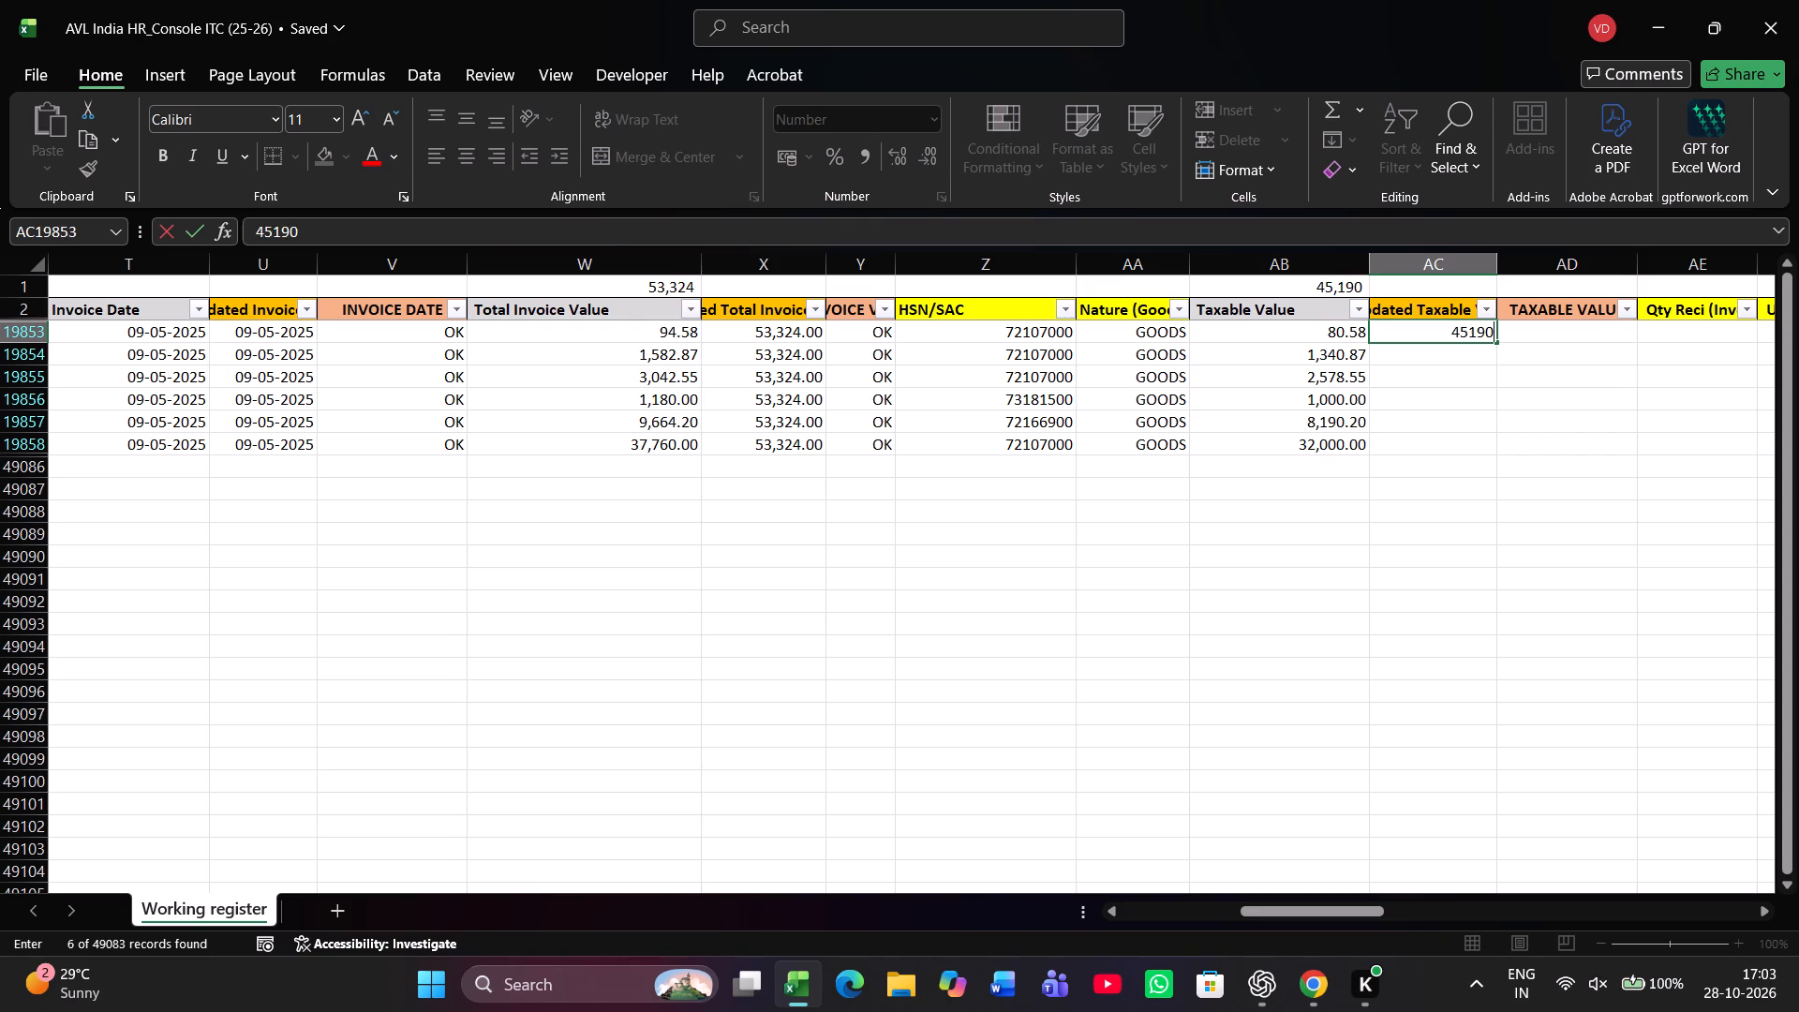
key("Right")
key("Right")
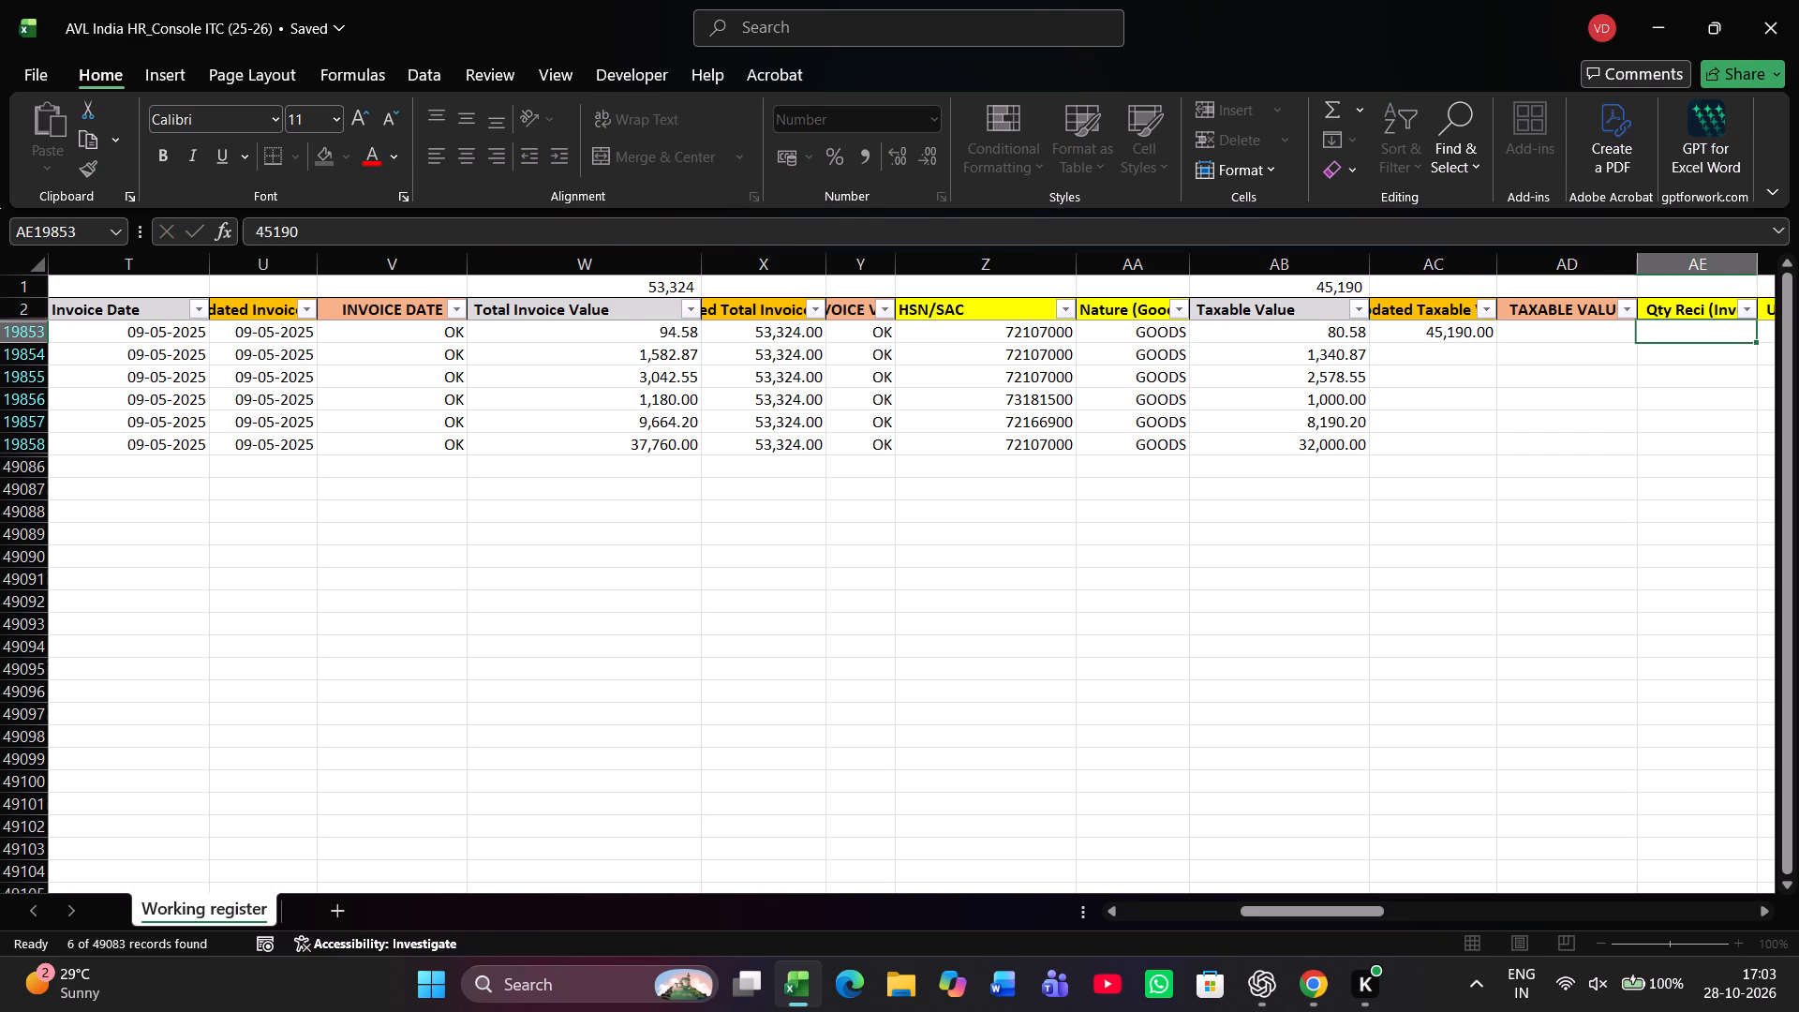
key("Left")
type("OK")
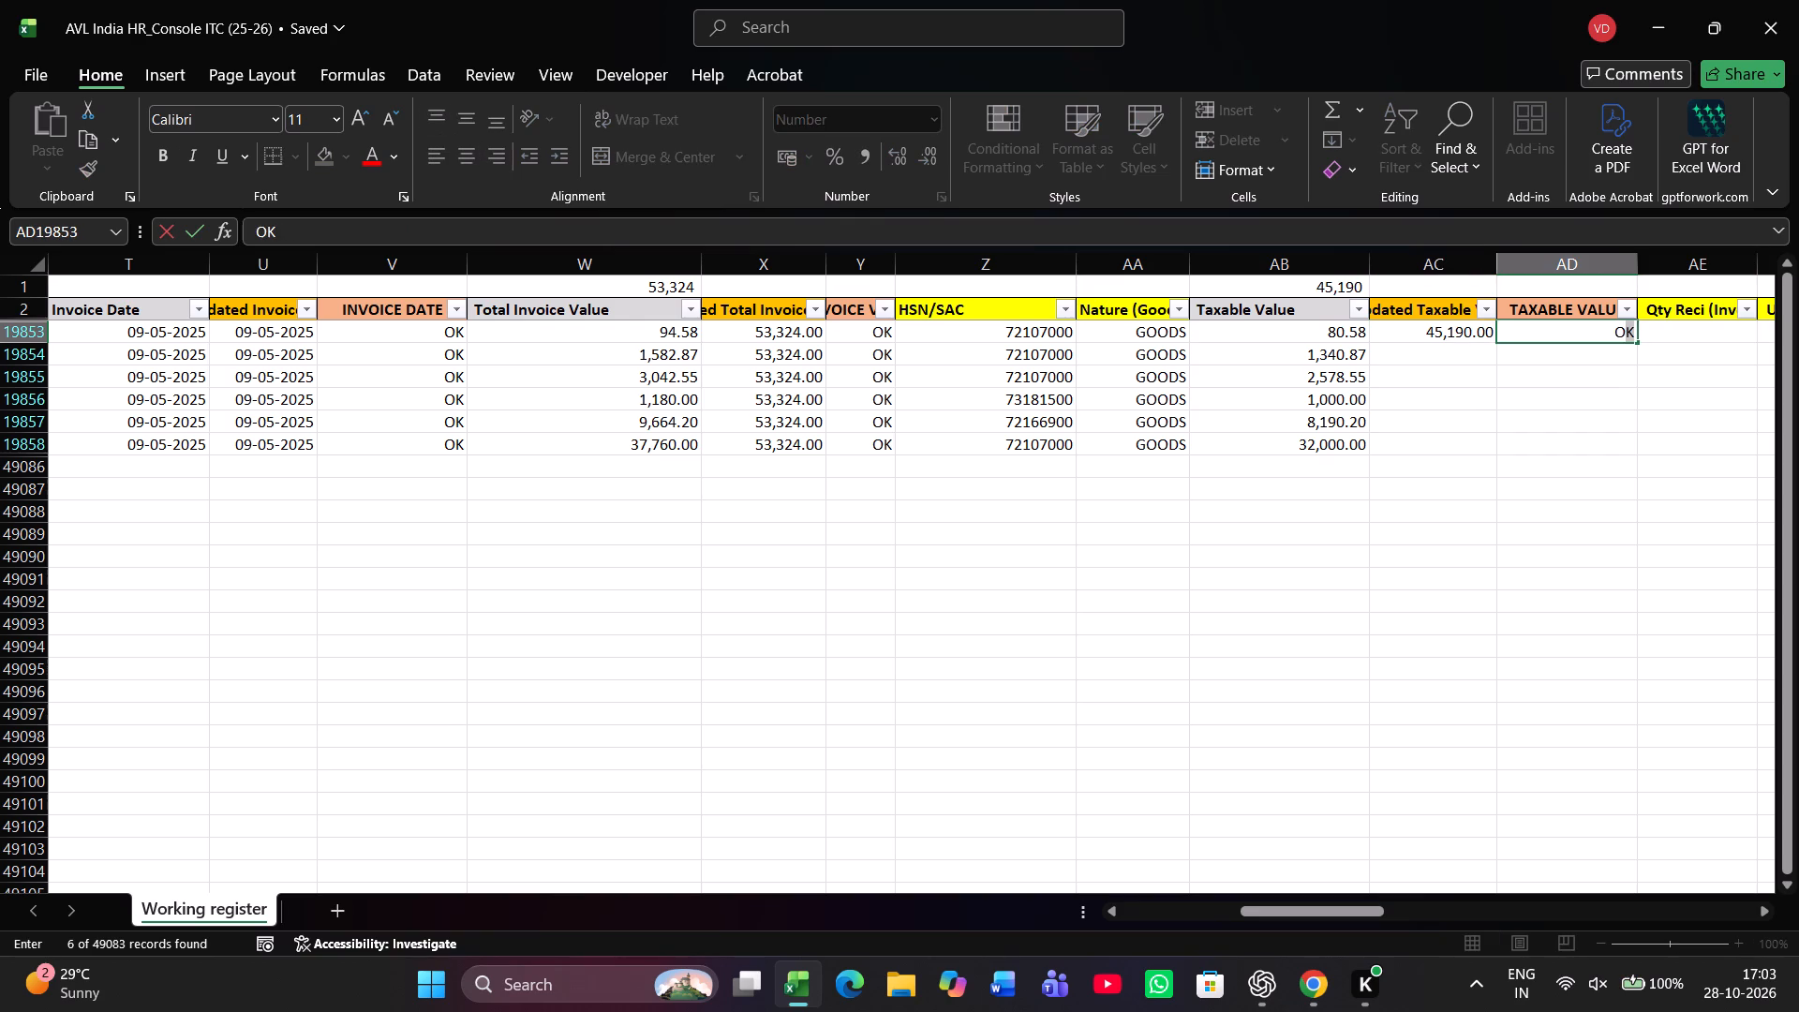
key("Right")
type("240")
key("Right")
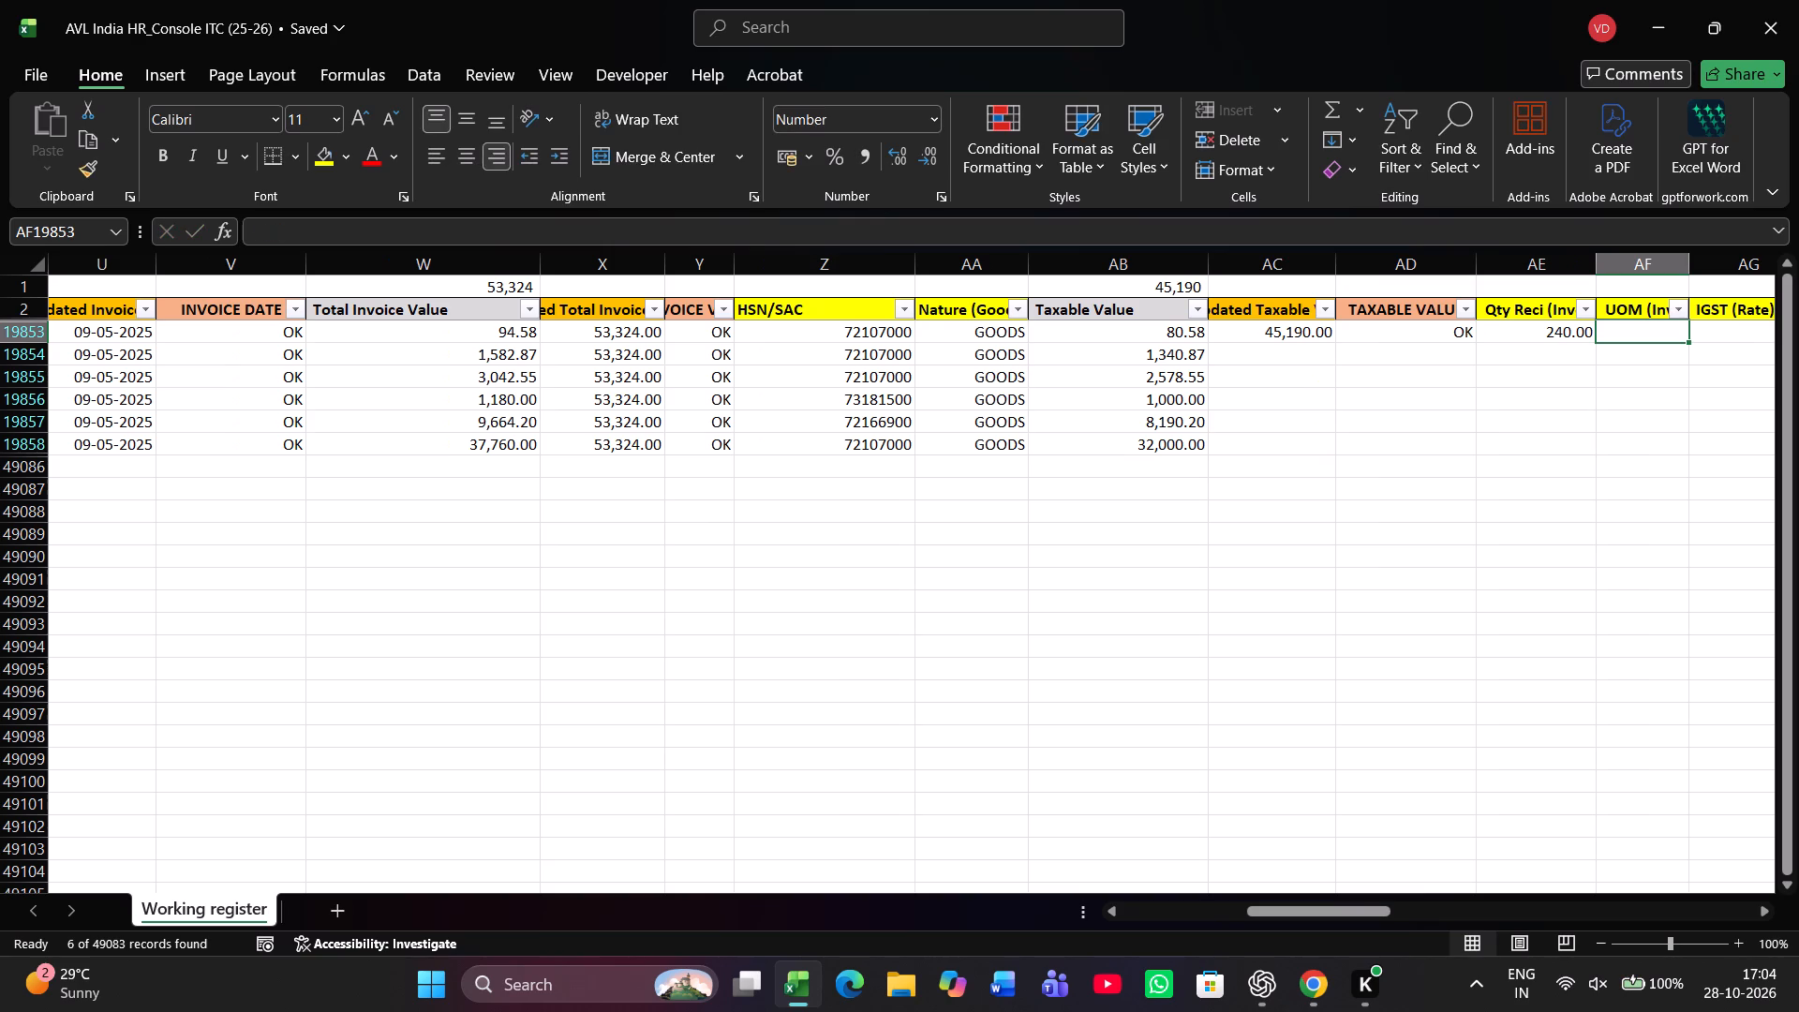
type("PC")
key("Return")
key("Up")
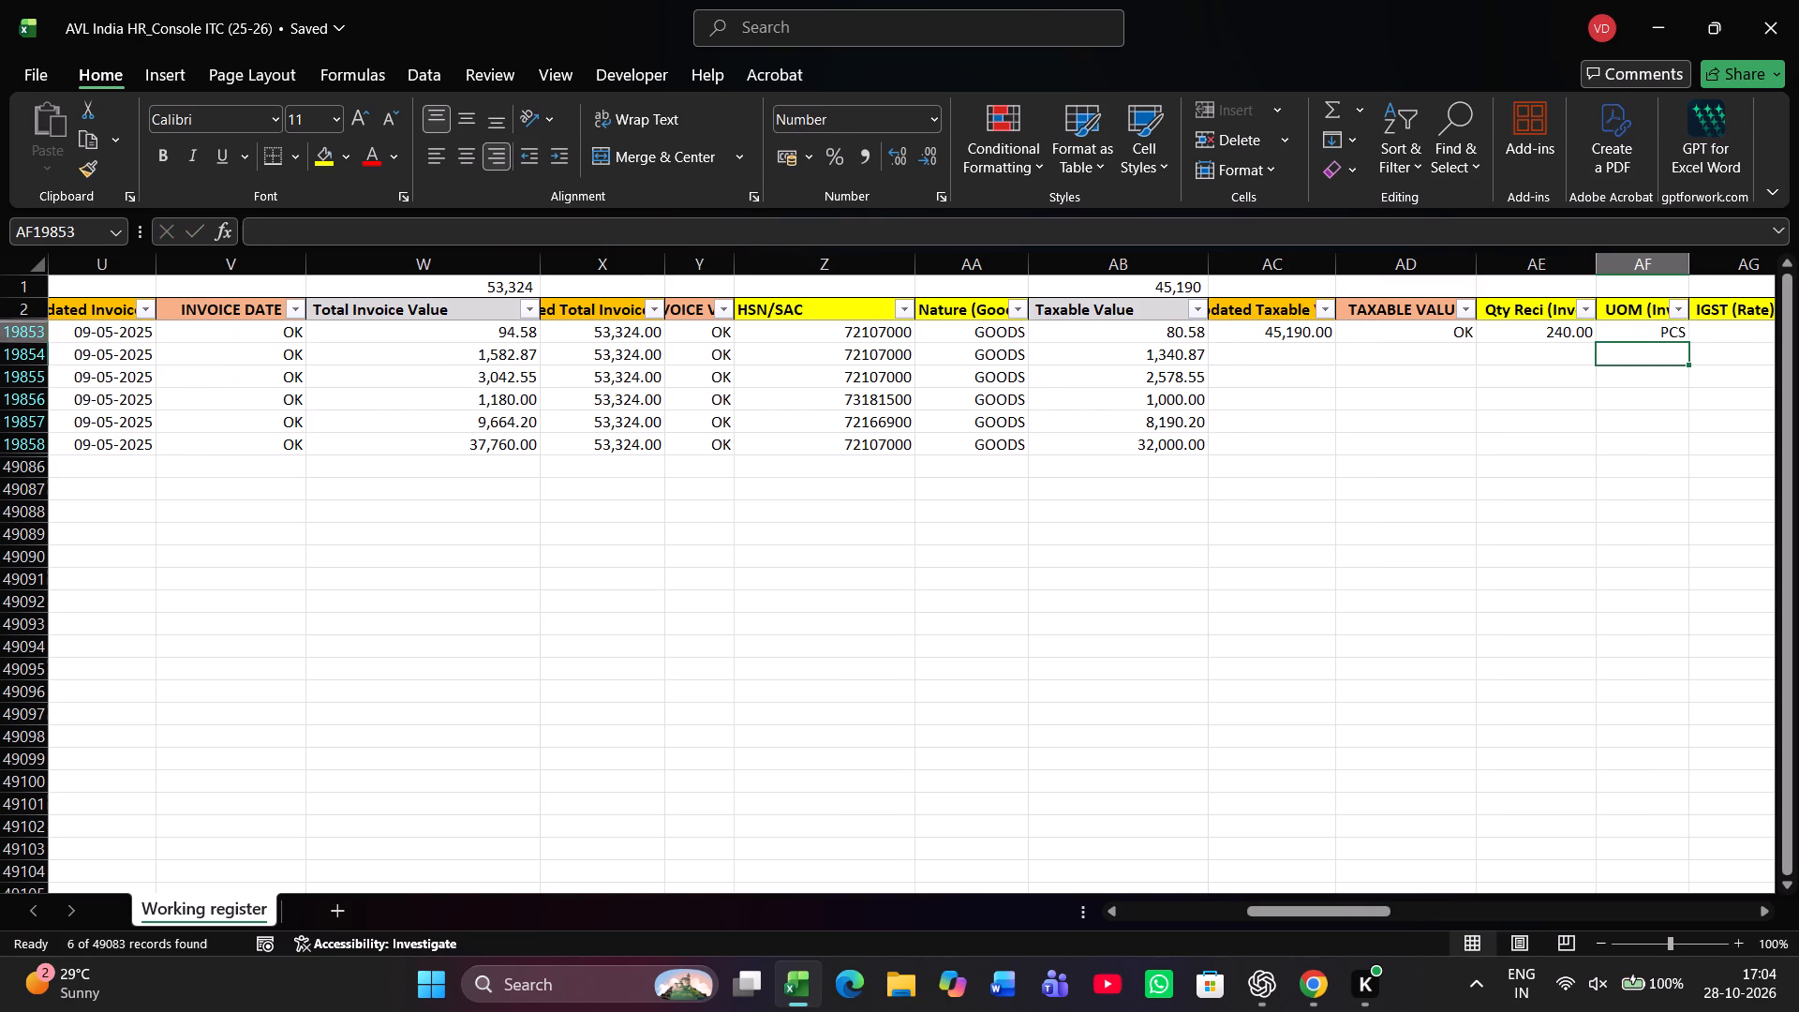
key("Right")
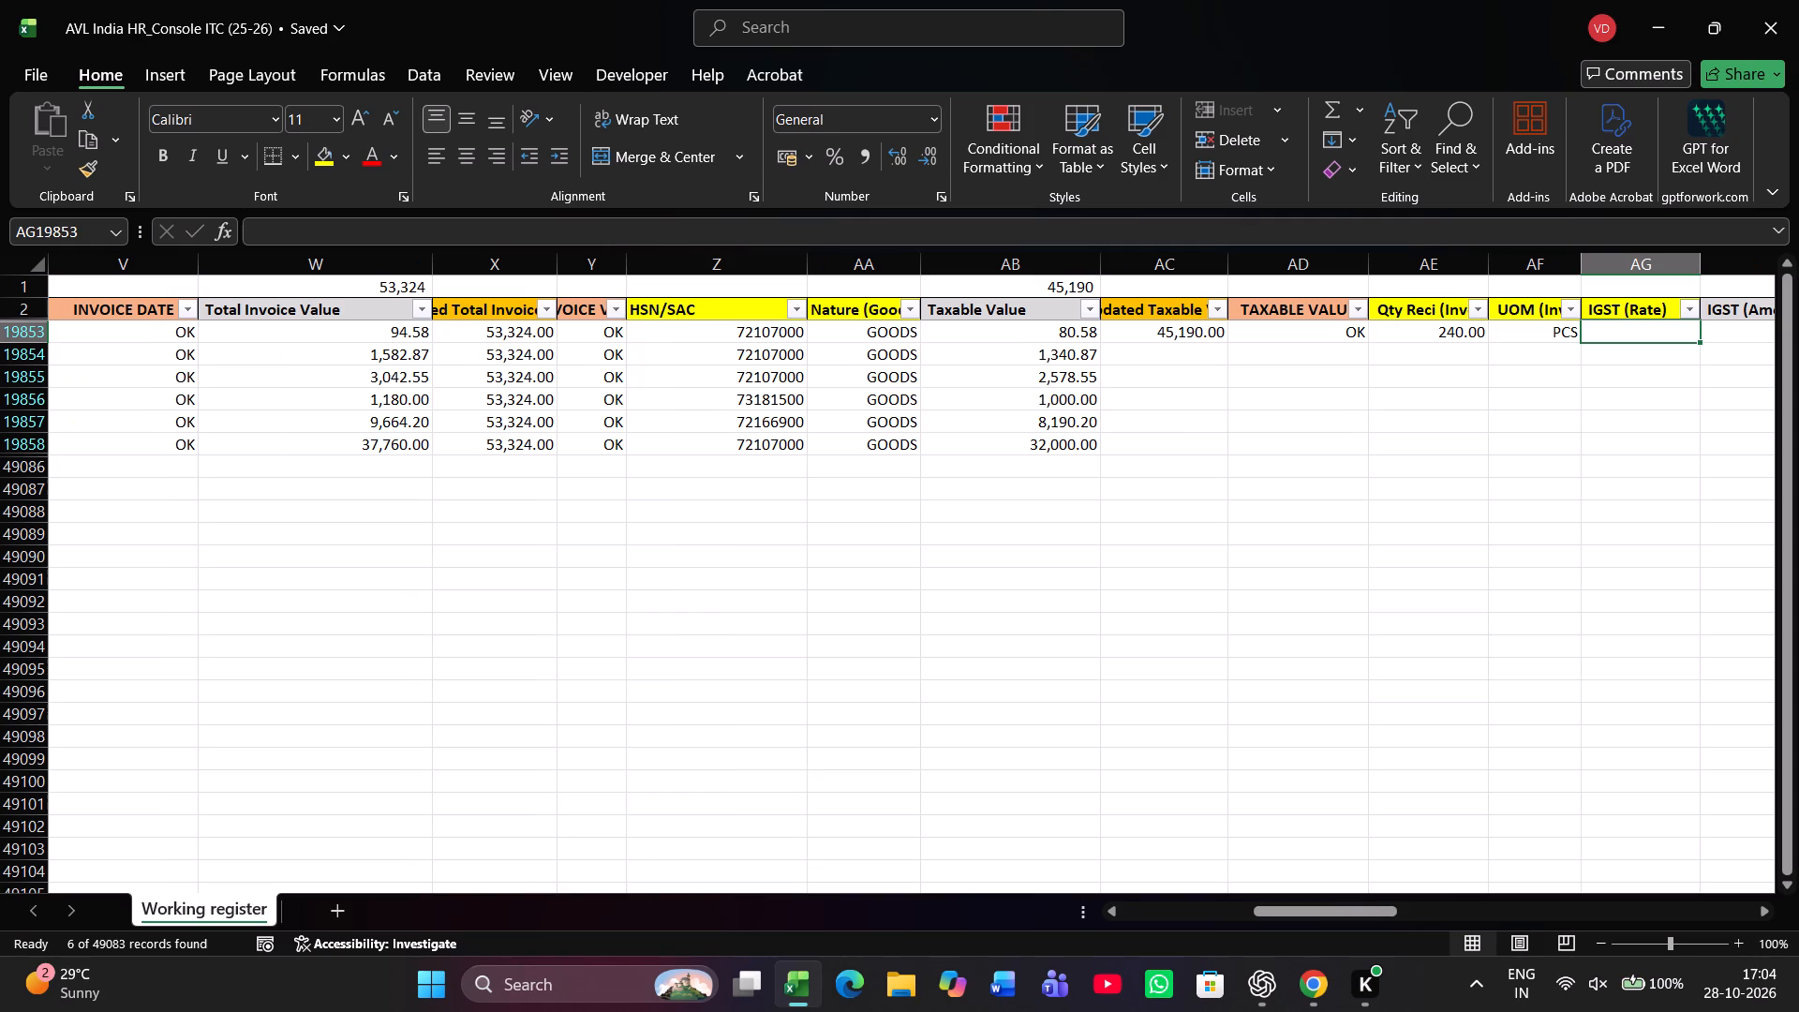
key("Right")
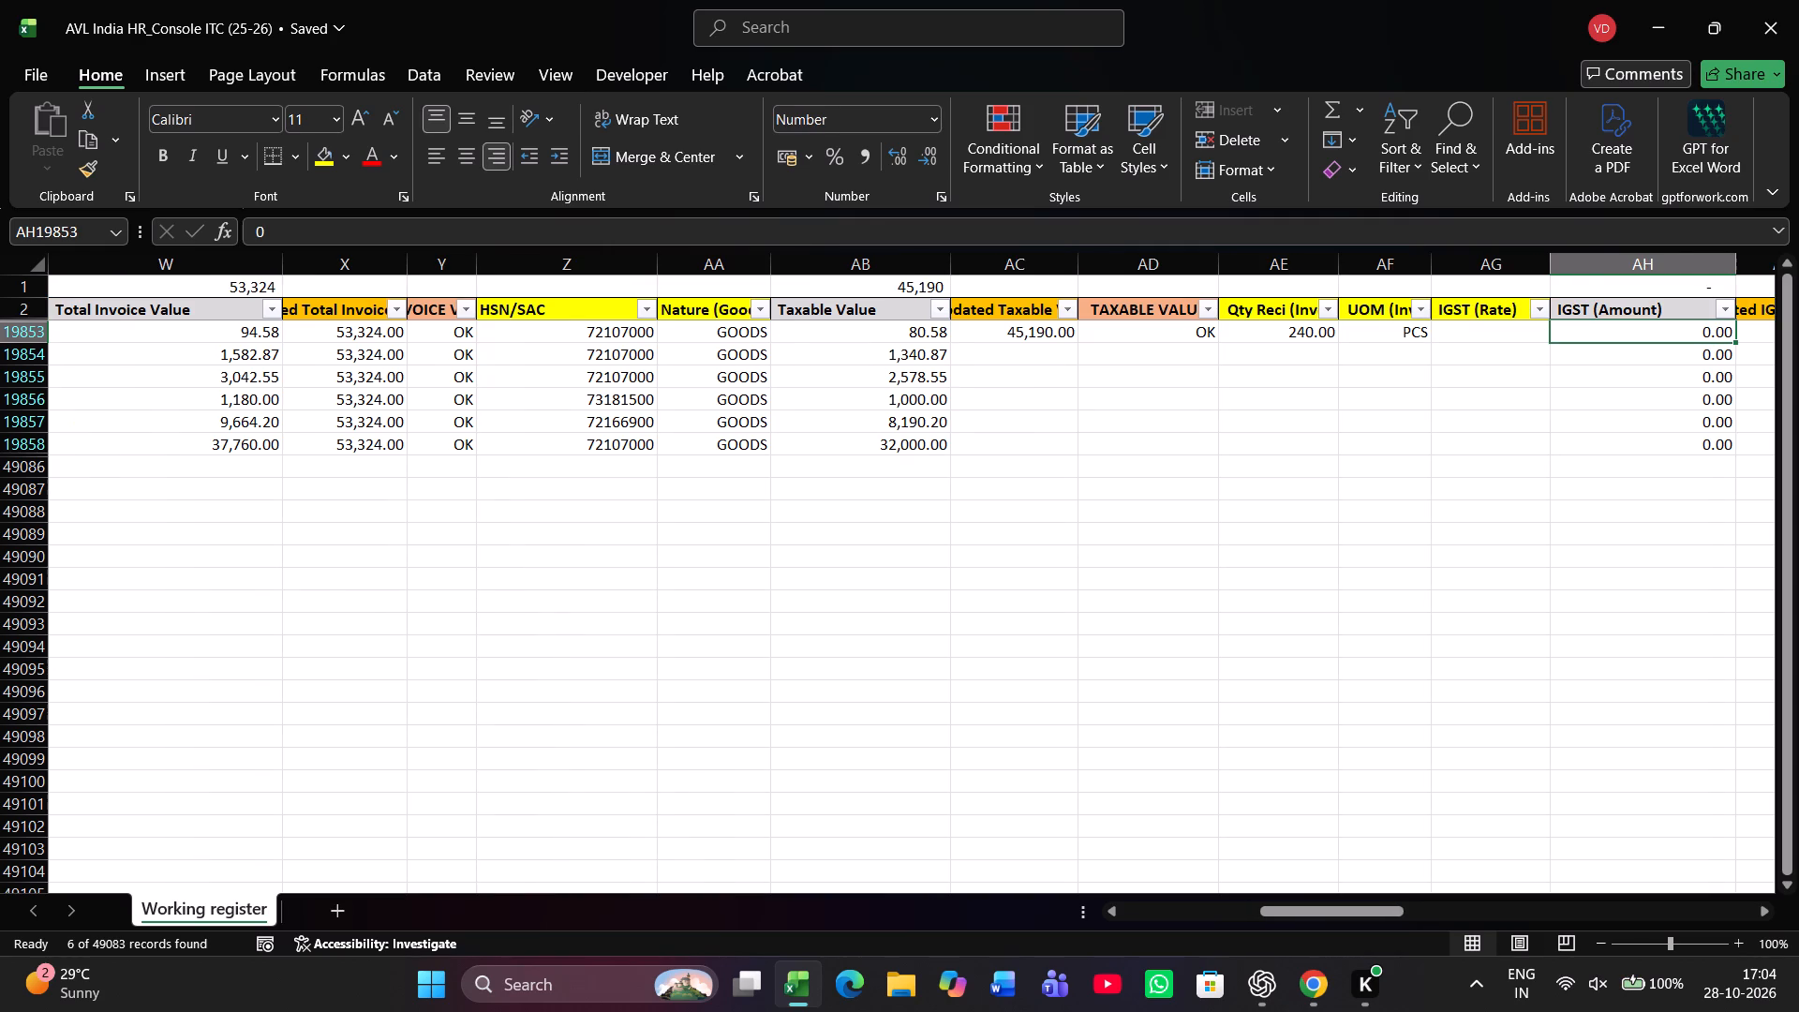
Fill the updated taxable value, its check, quantity and UOM from row 19853 down columns AC to AF to row 19858.
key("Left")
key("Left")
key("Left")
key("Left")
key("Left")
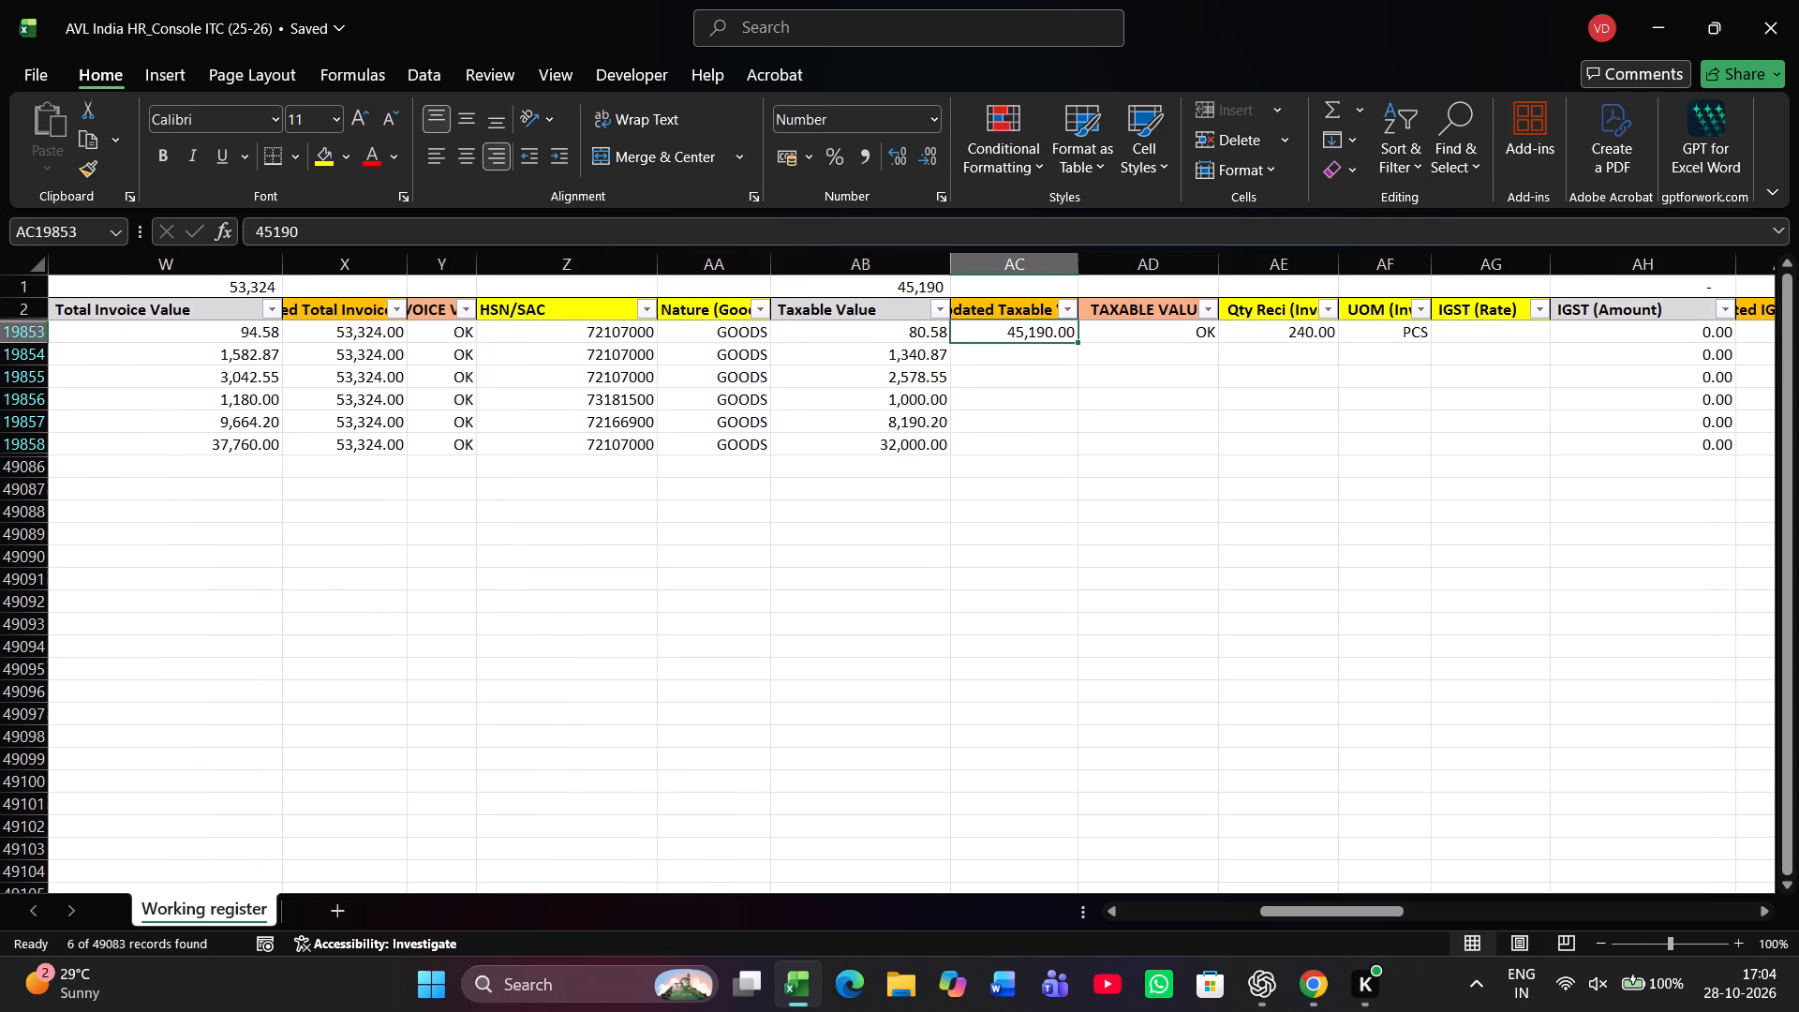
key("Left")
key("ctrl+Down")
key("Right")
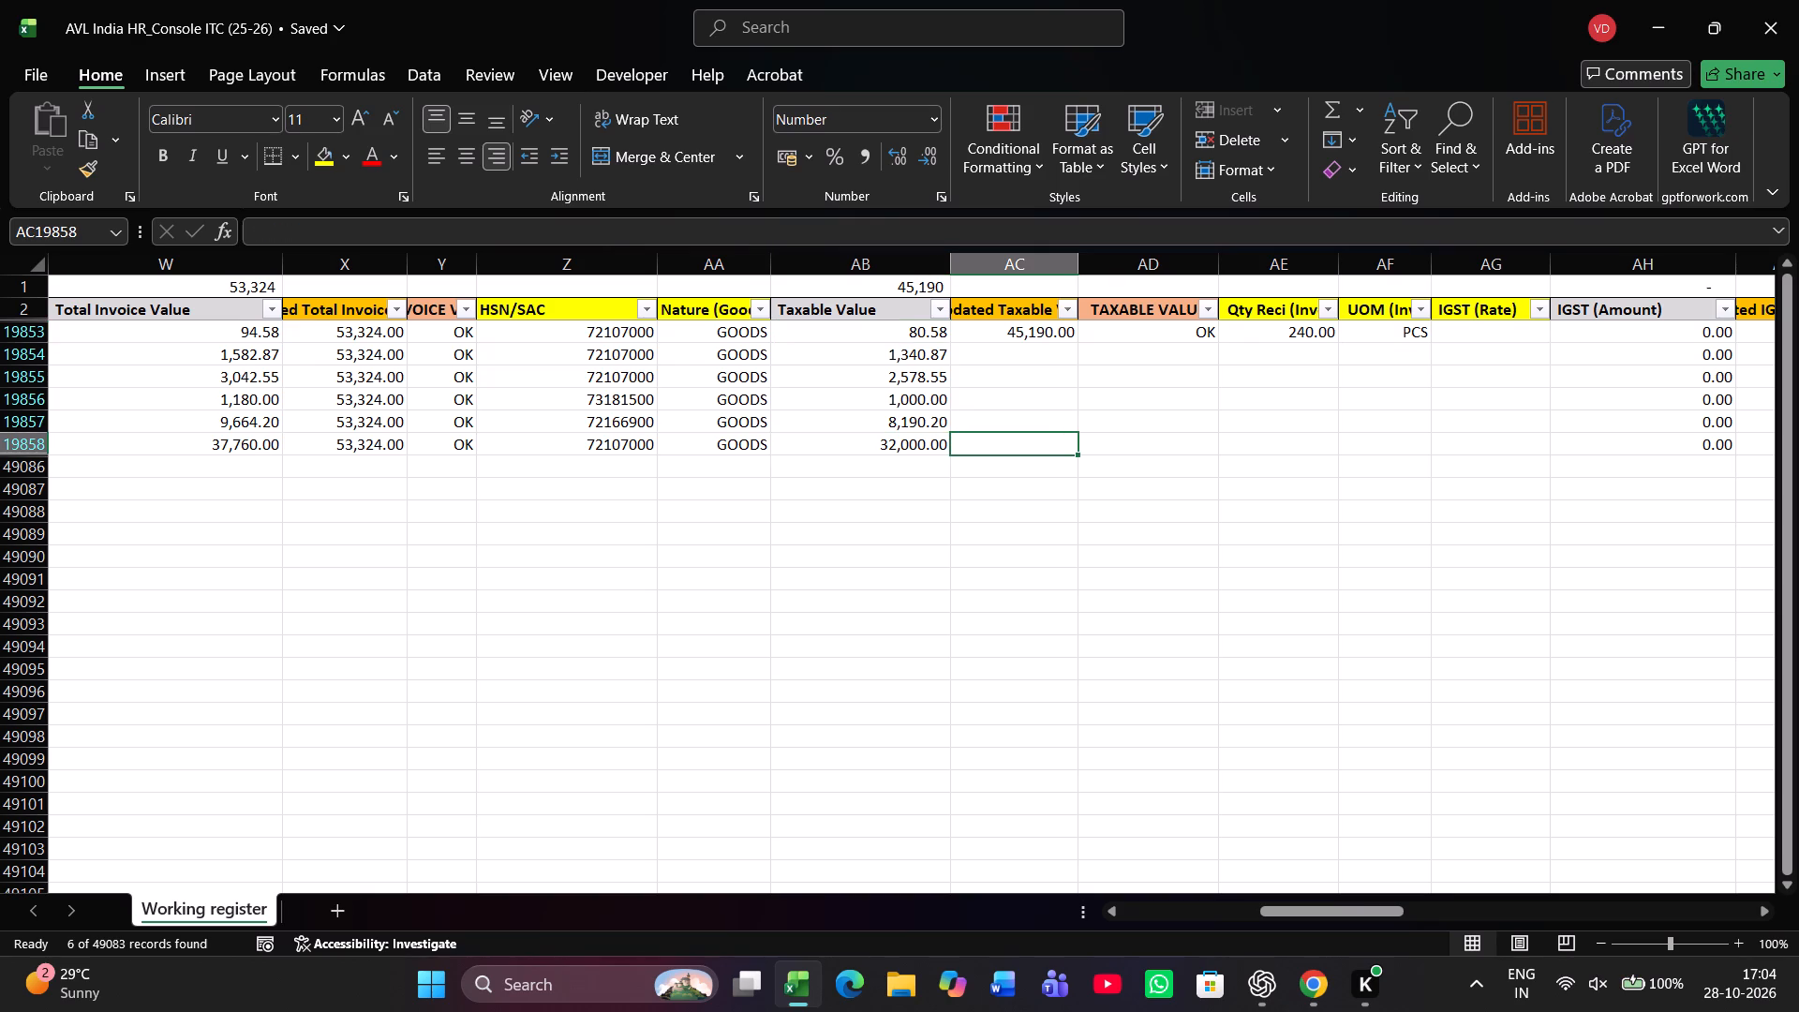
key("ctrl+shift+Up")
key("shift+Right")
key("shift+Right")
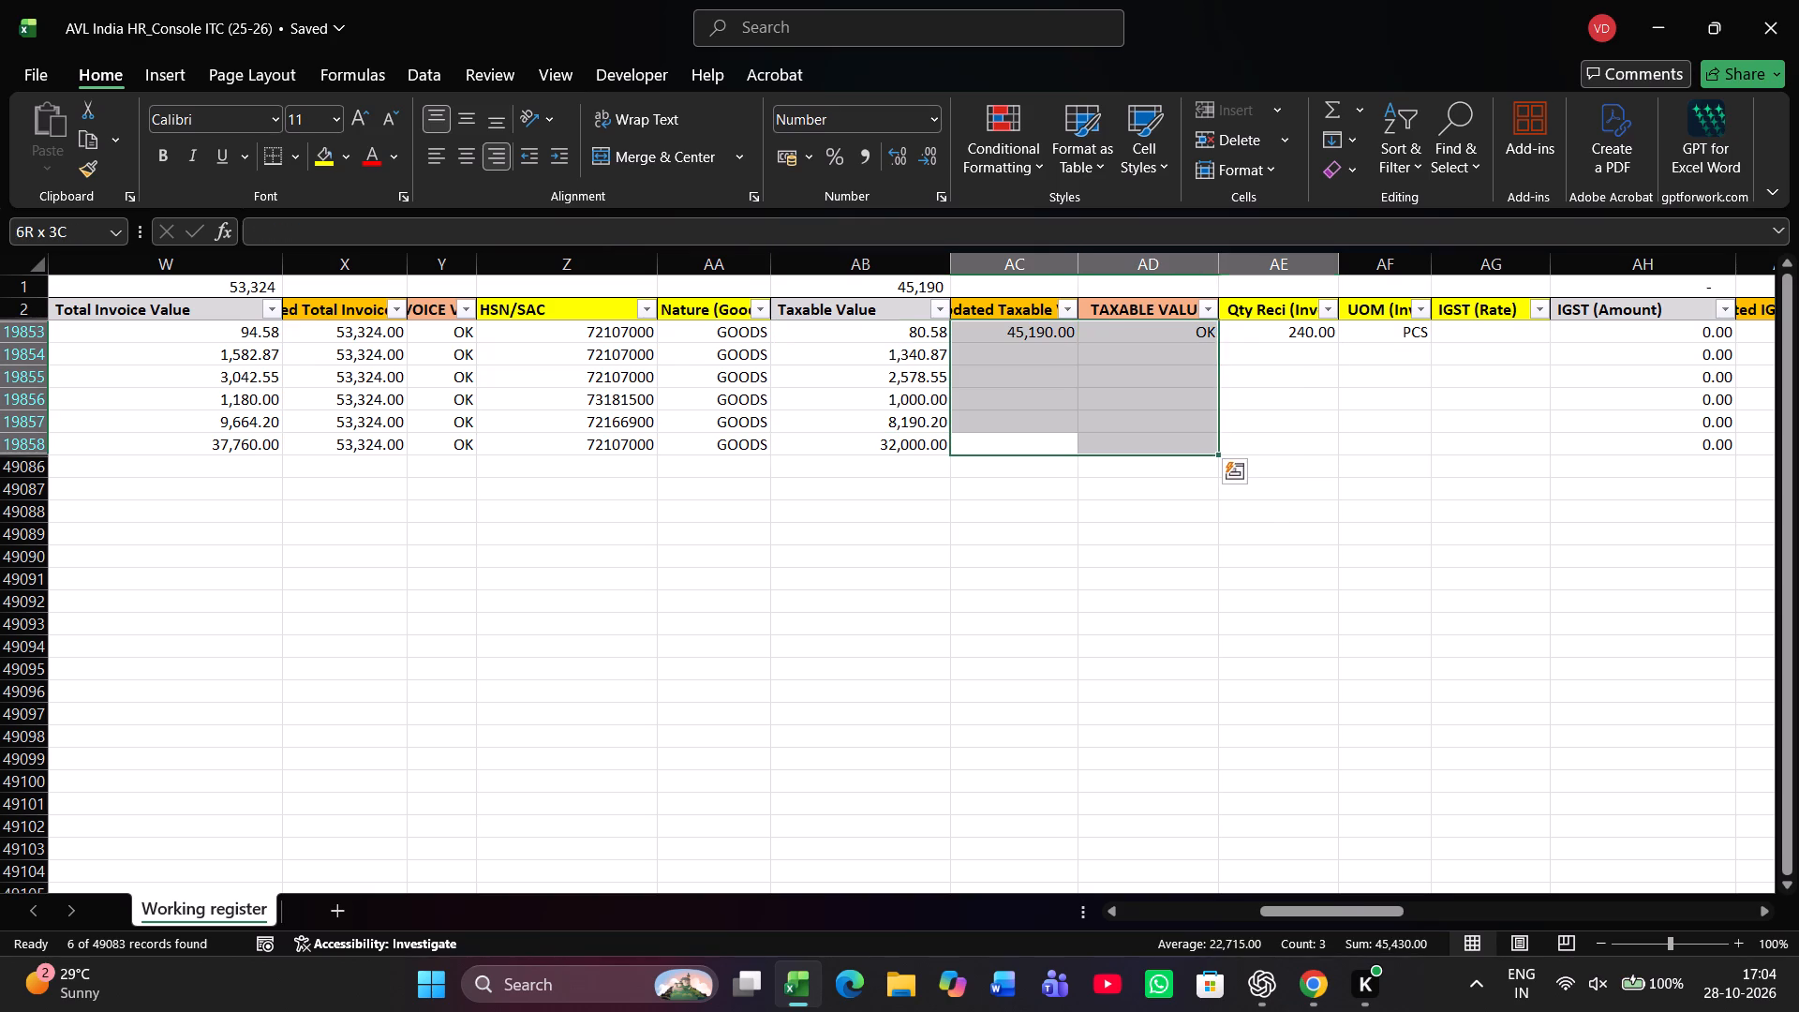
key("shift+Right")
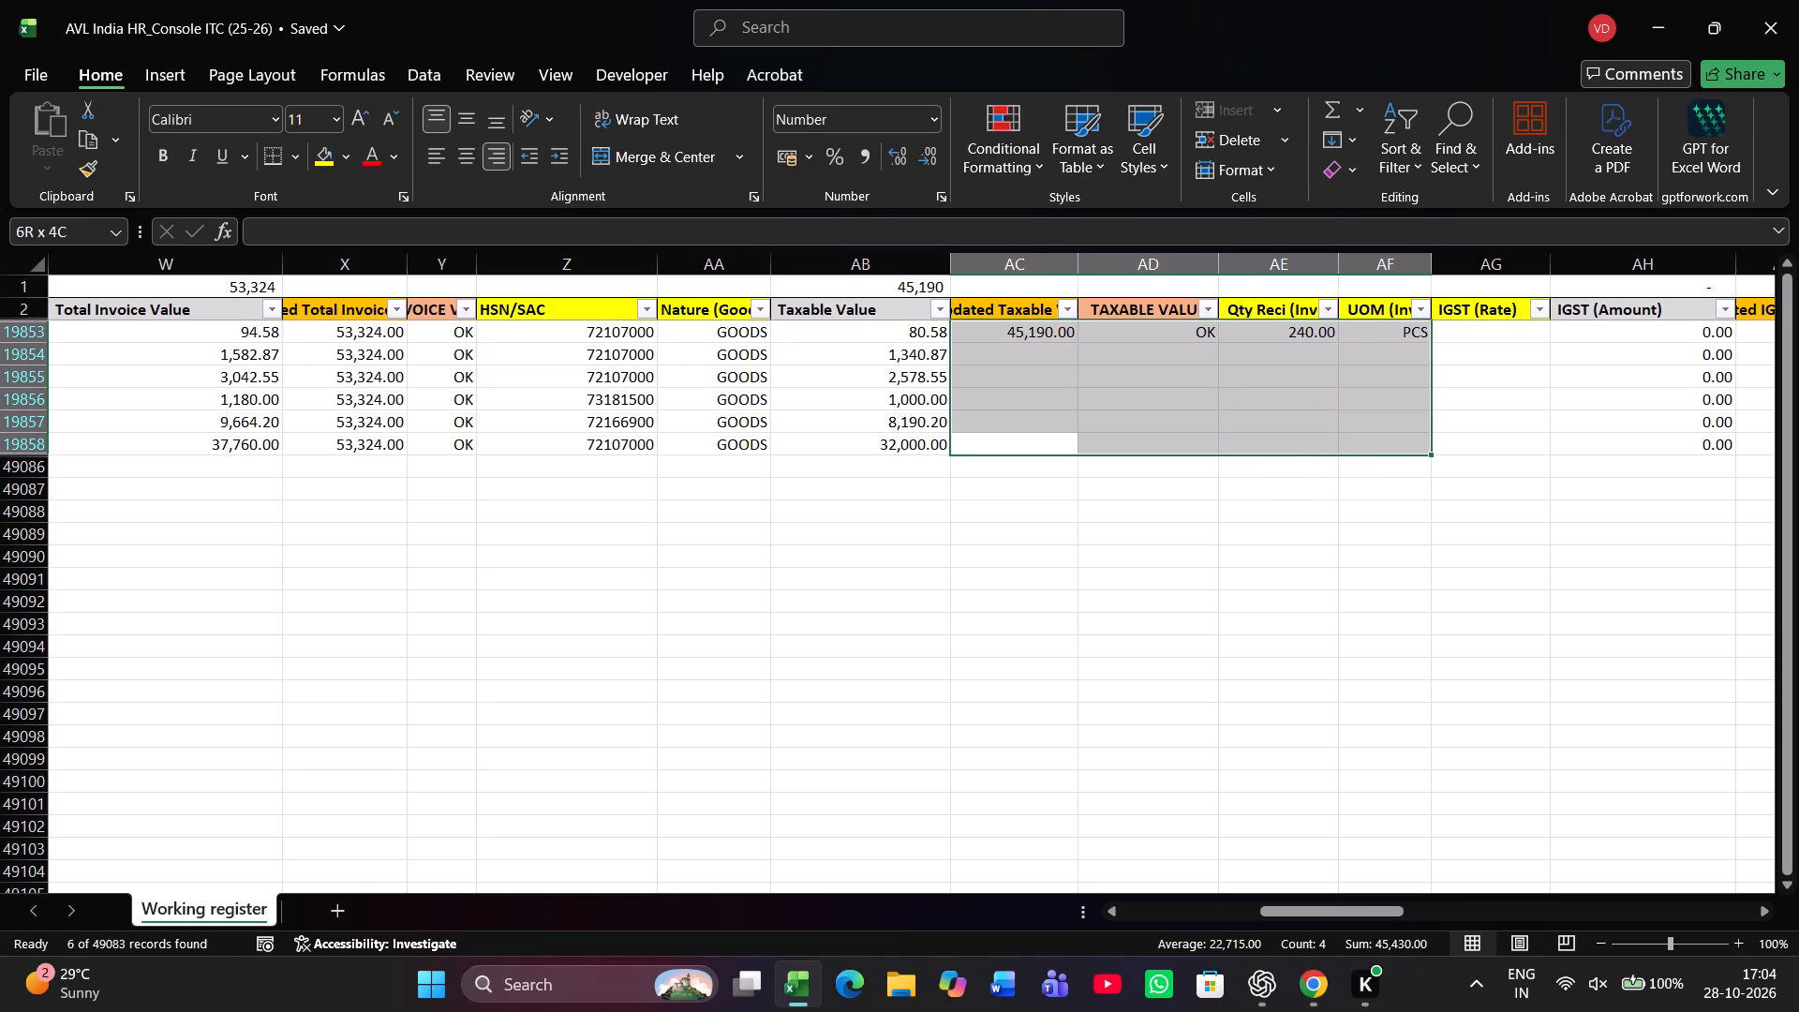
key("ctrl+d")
Enter 9 as the CGST rate in row 19853.
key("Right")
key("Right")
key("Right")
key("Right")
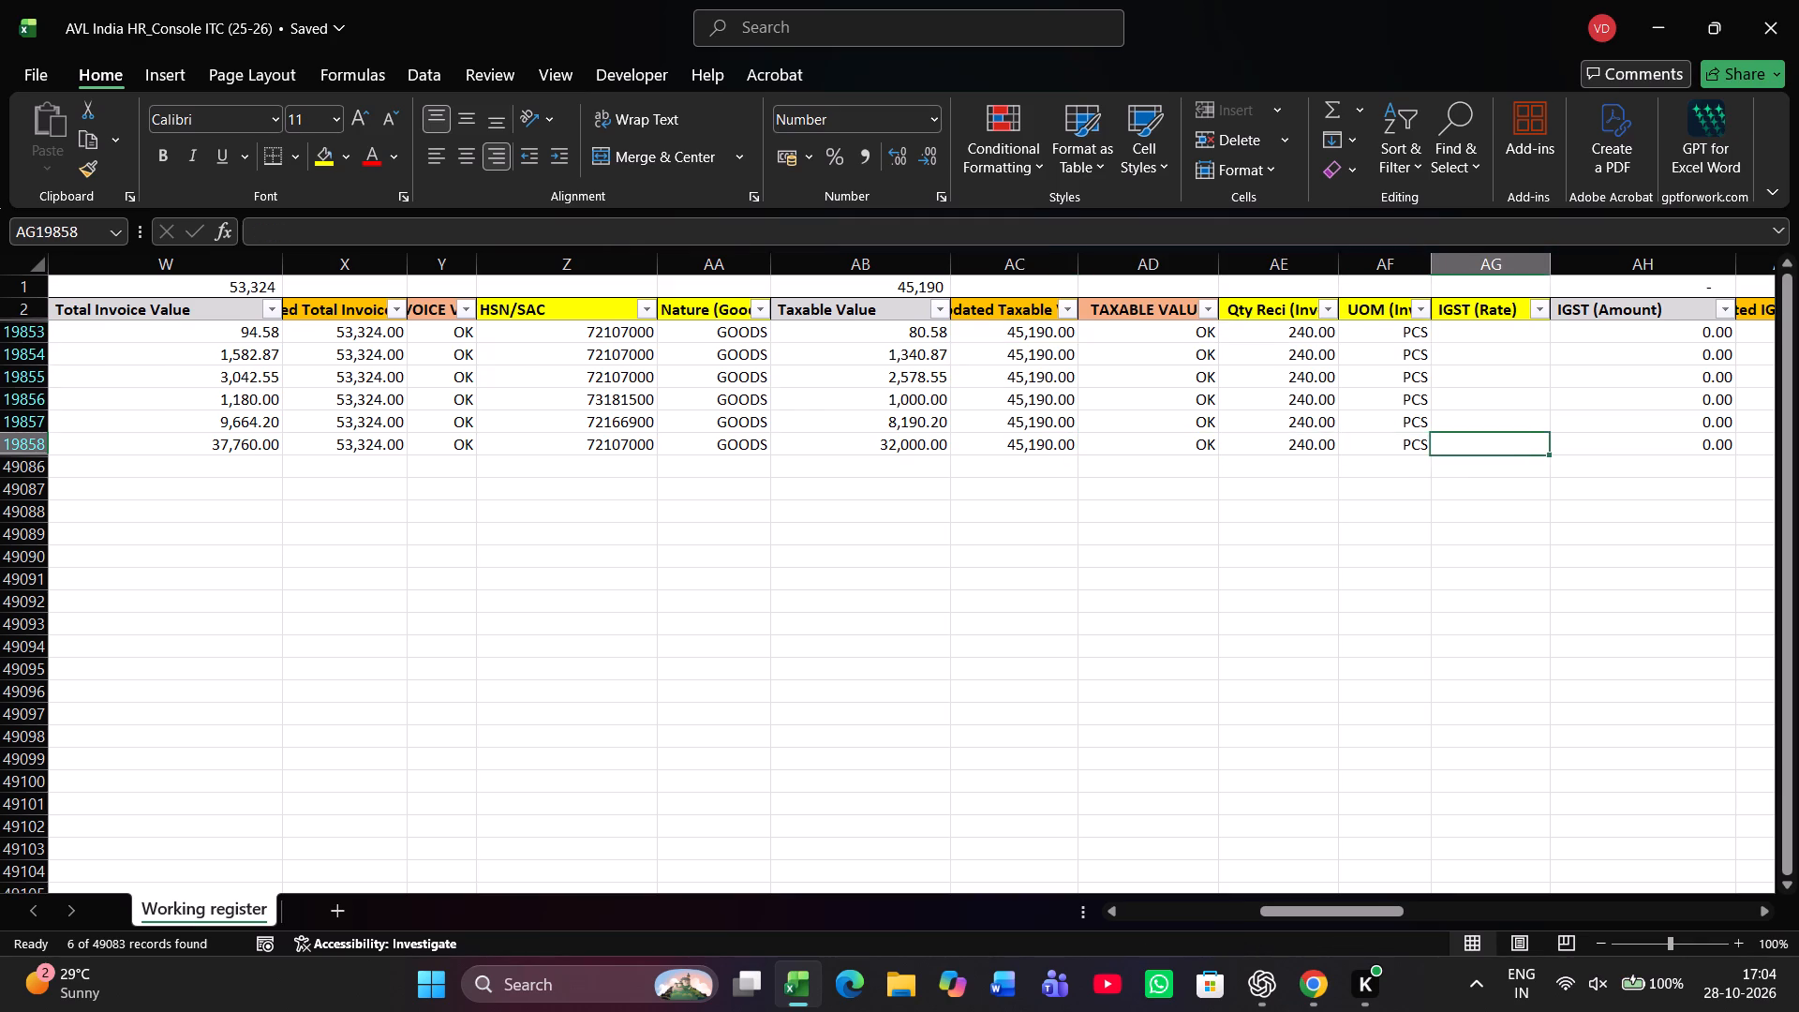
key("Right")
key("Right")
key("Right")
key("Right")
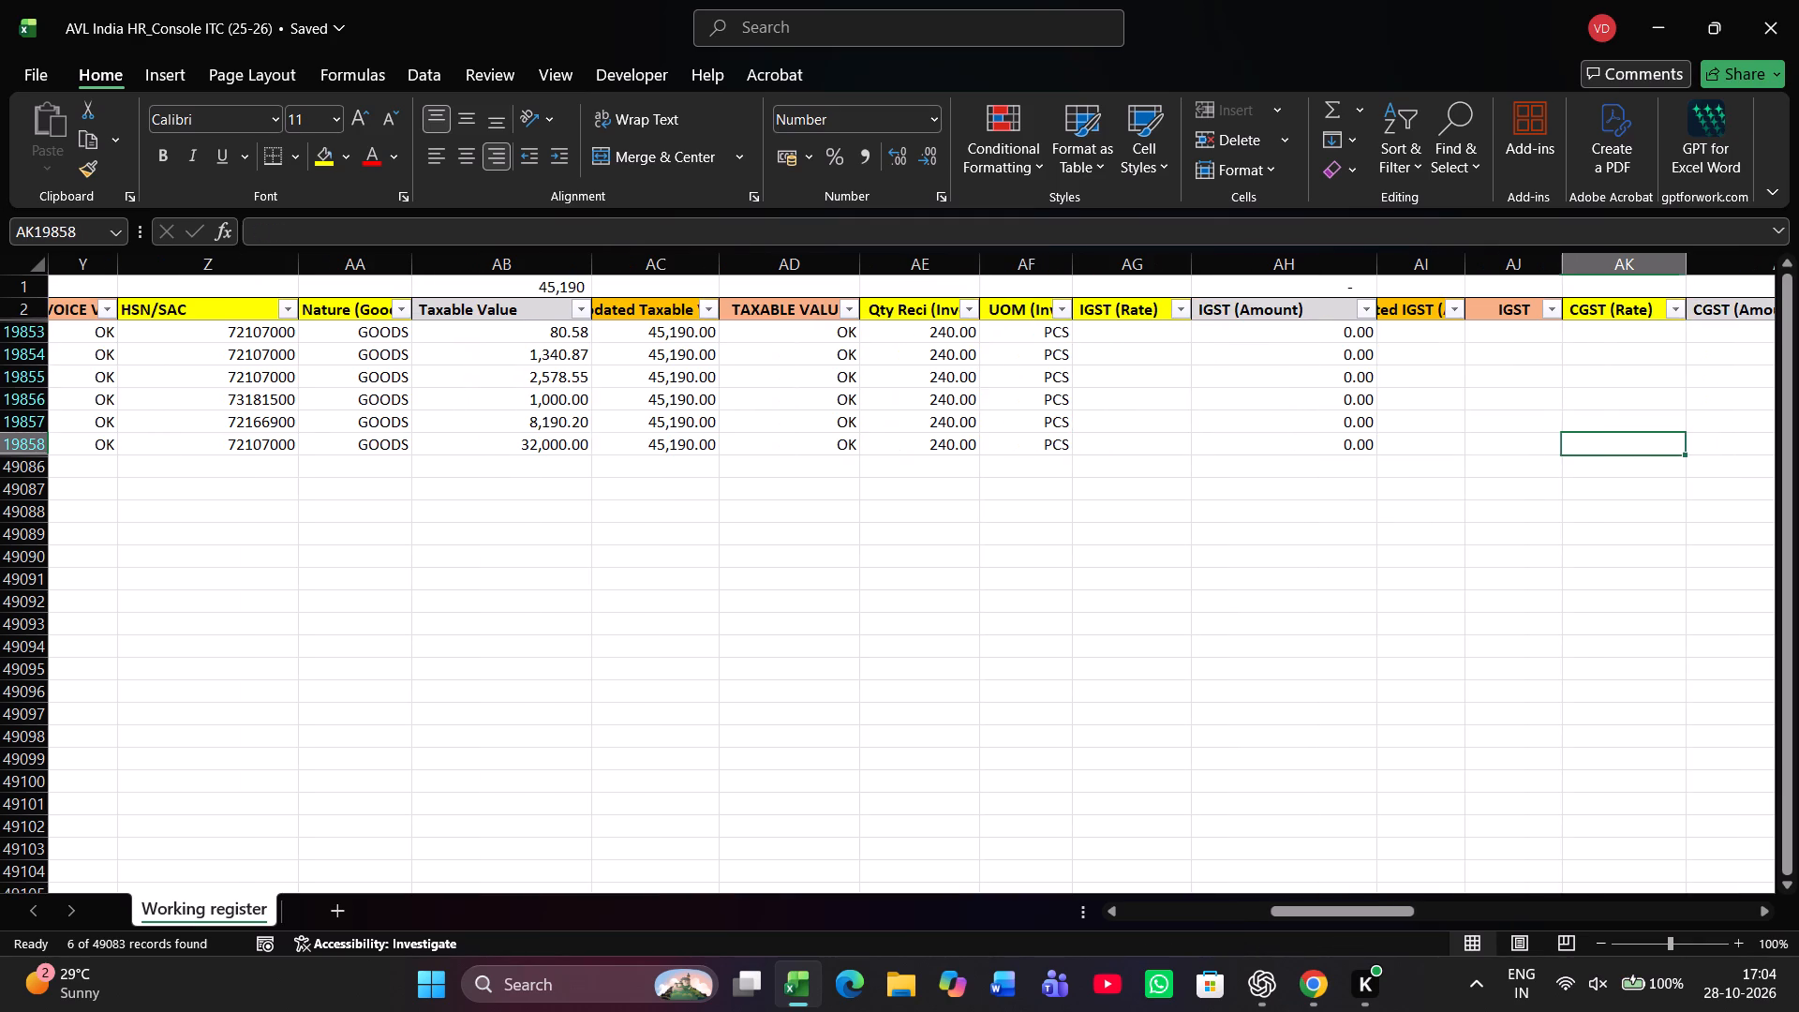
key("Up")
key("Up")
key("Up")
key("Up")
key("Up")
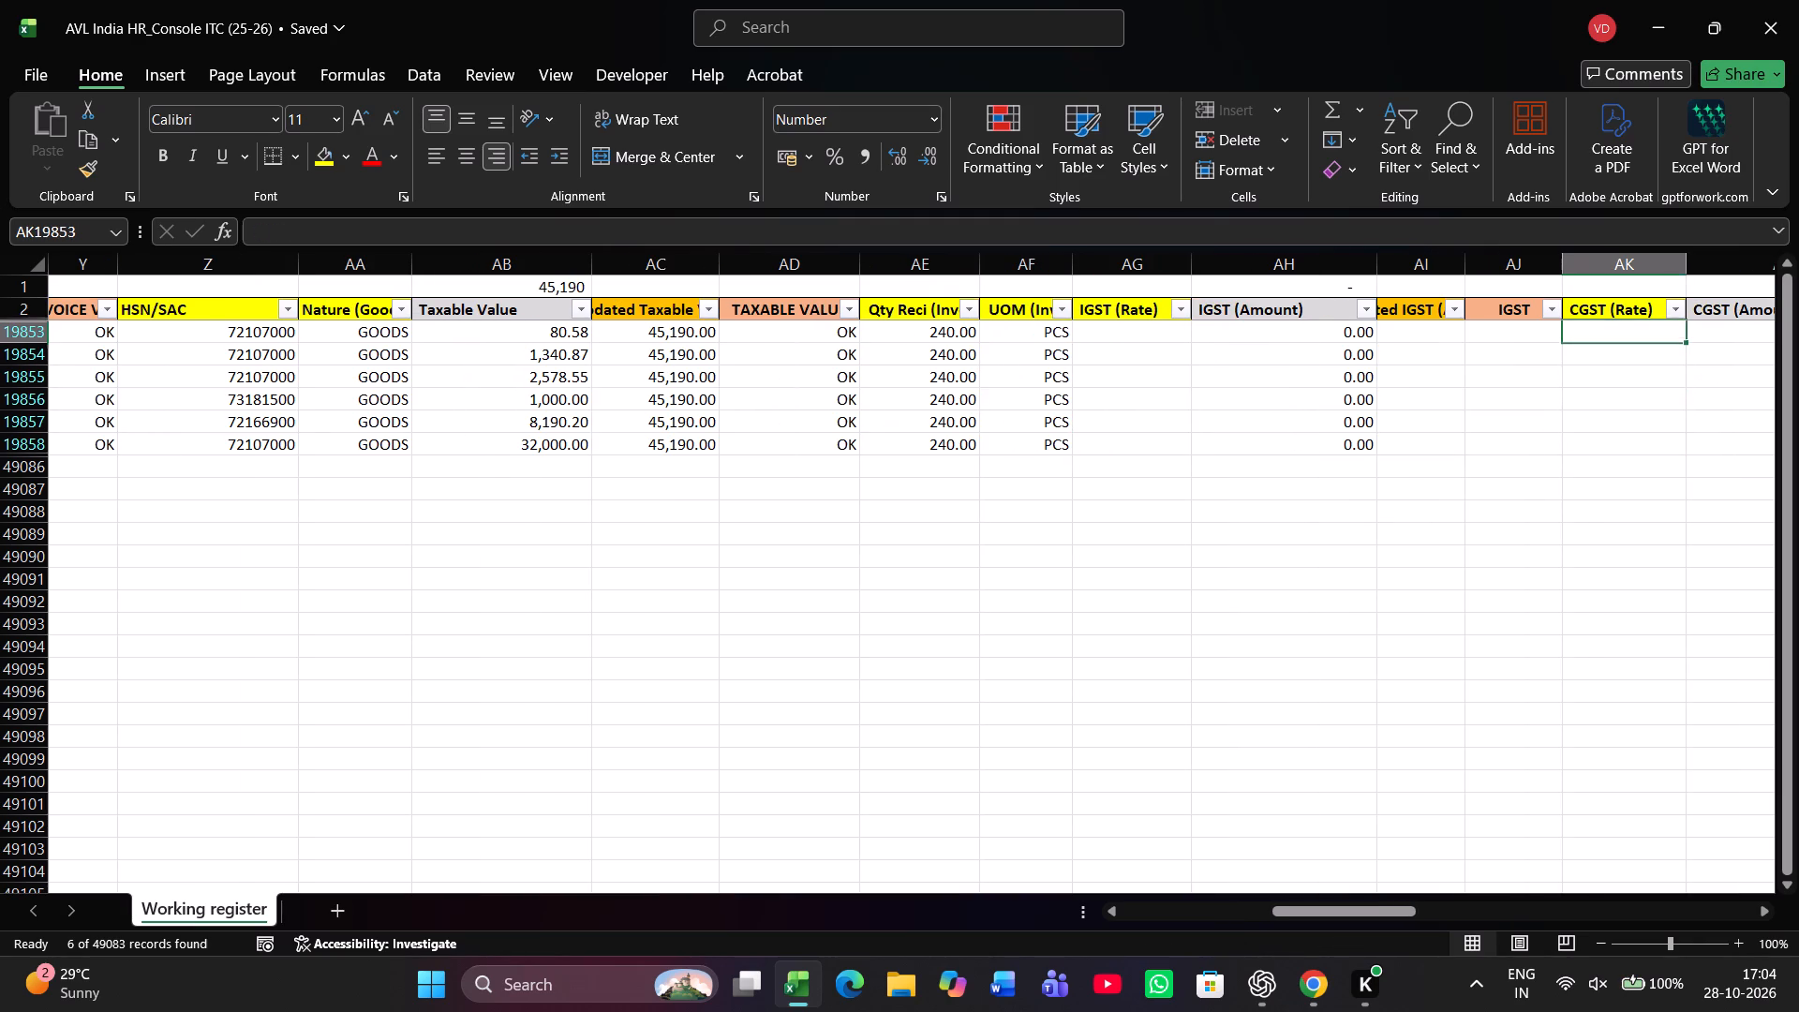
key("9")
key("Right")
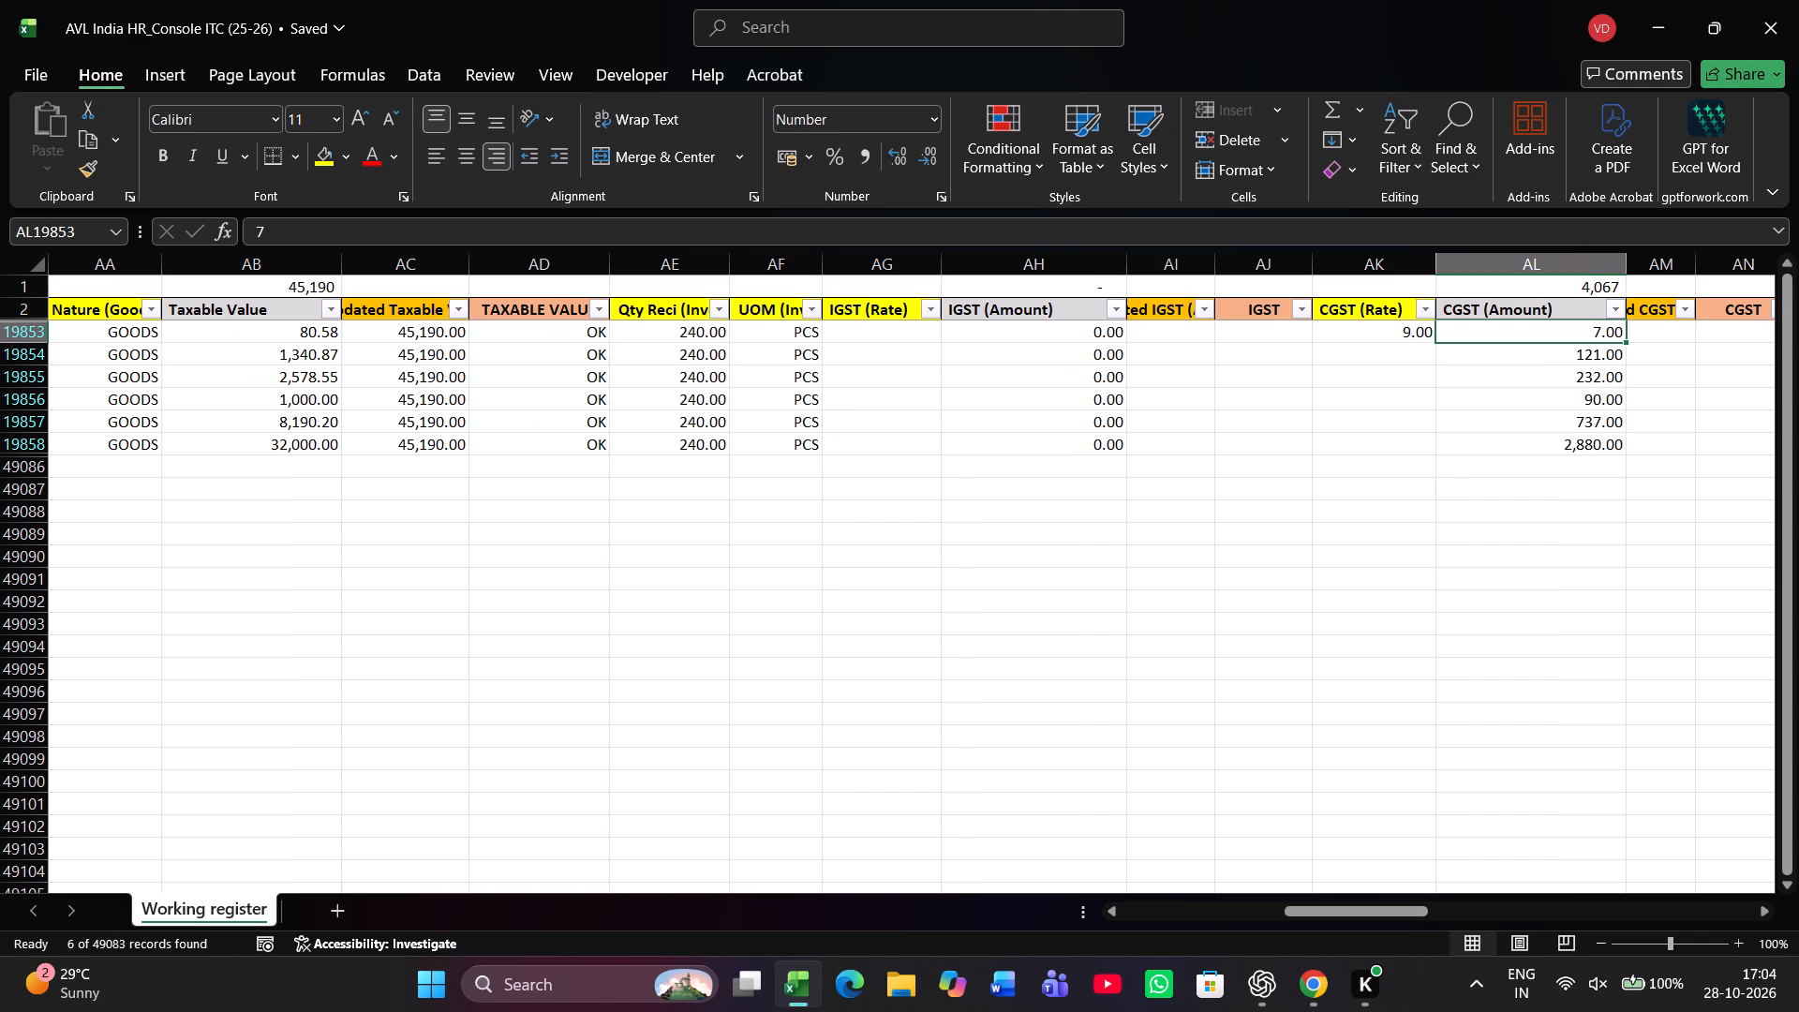
Fill the CGST rate from row 19853 down column AK to row 19858.
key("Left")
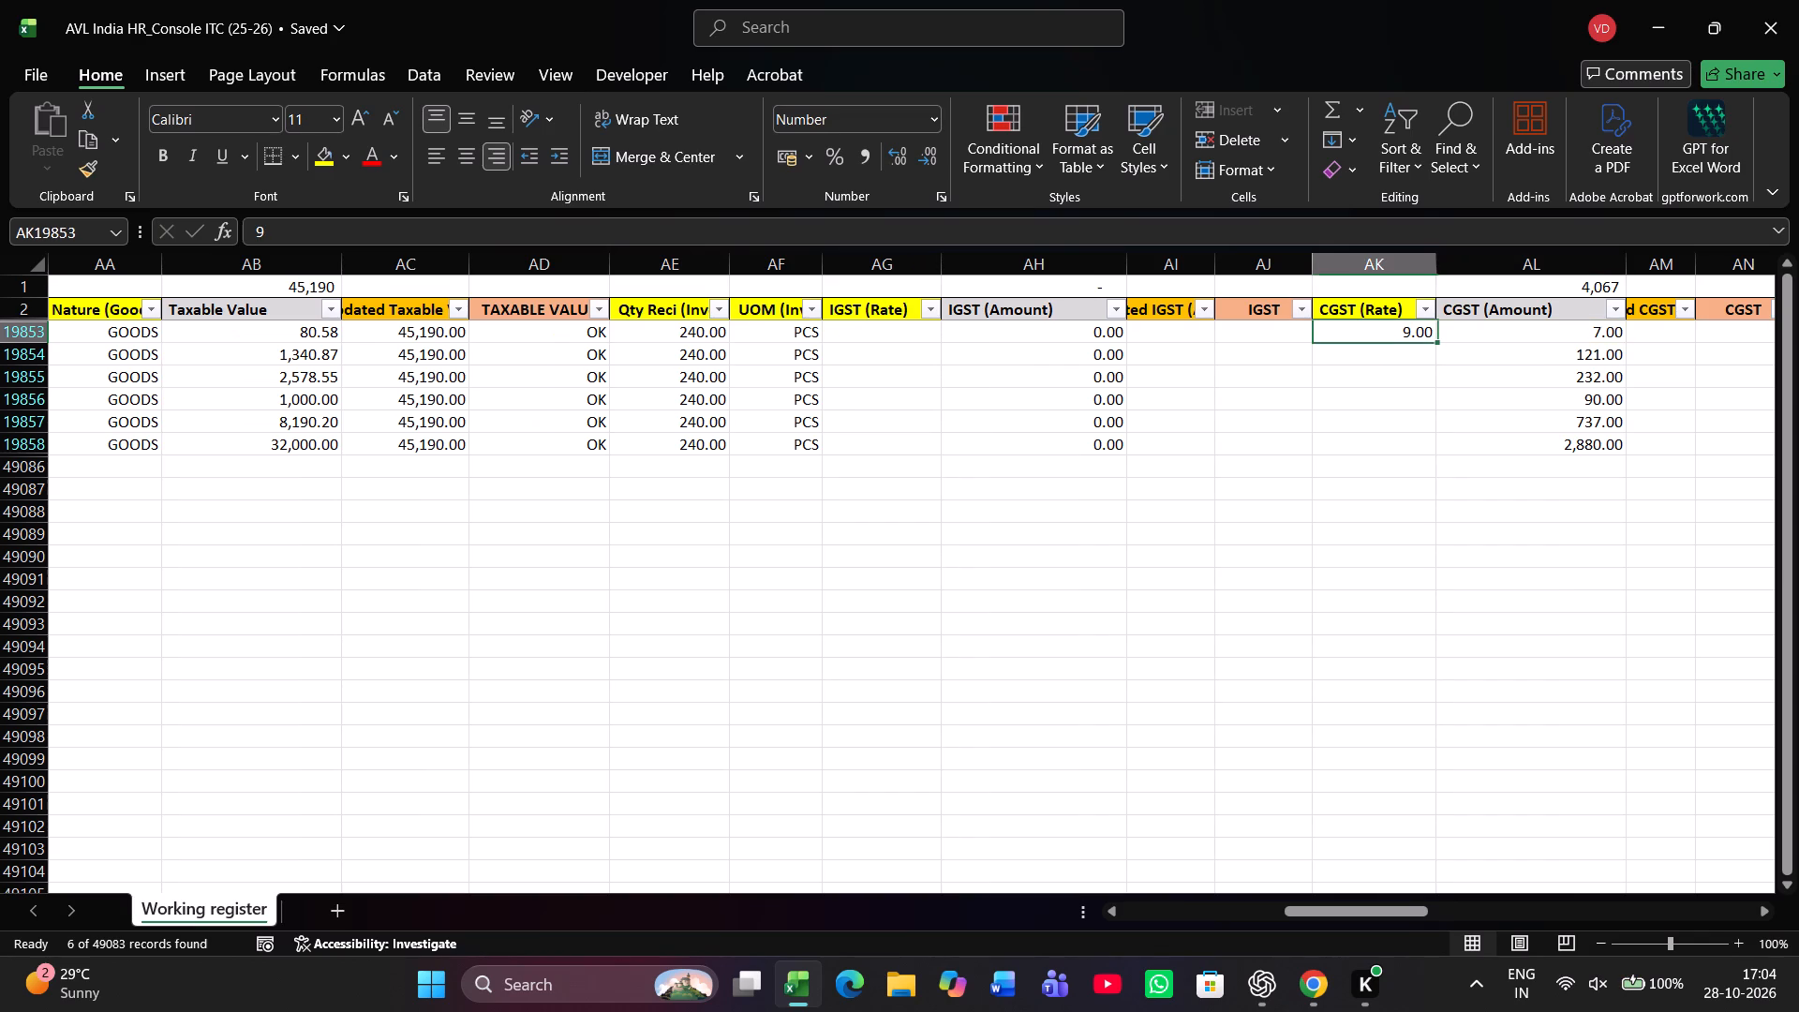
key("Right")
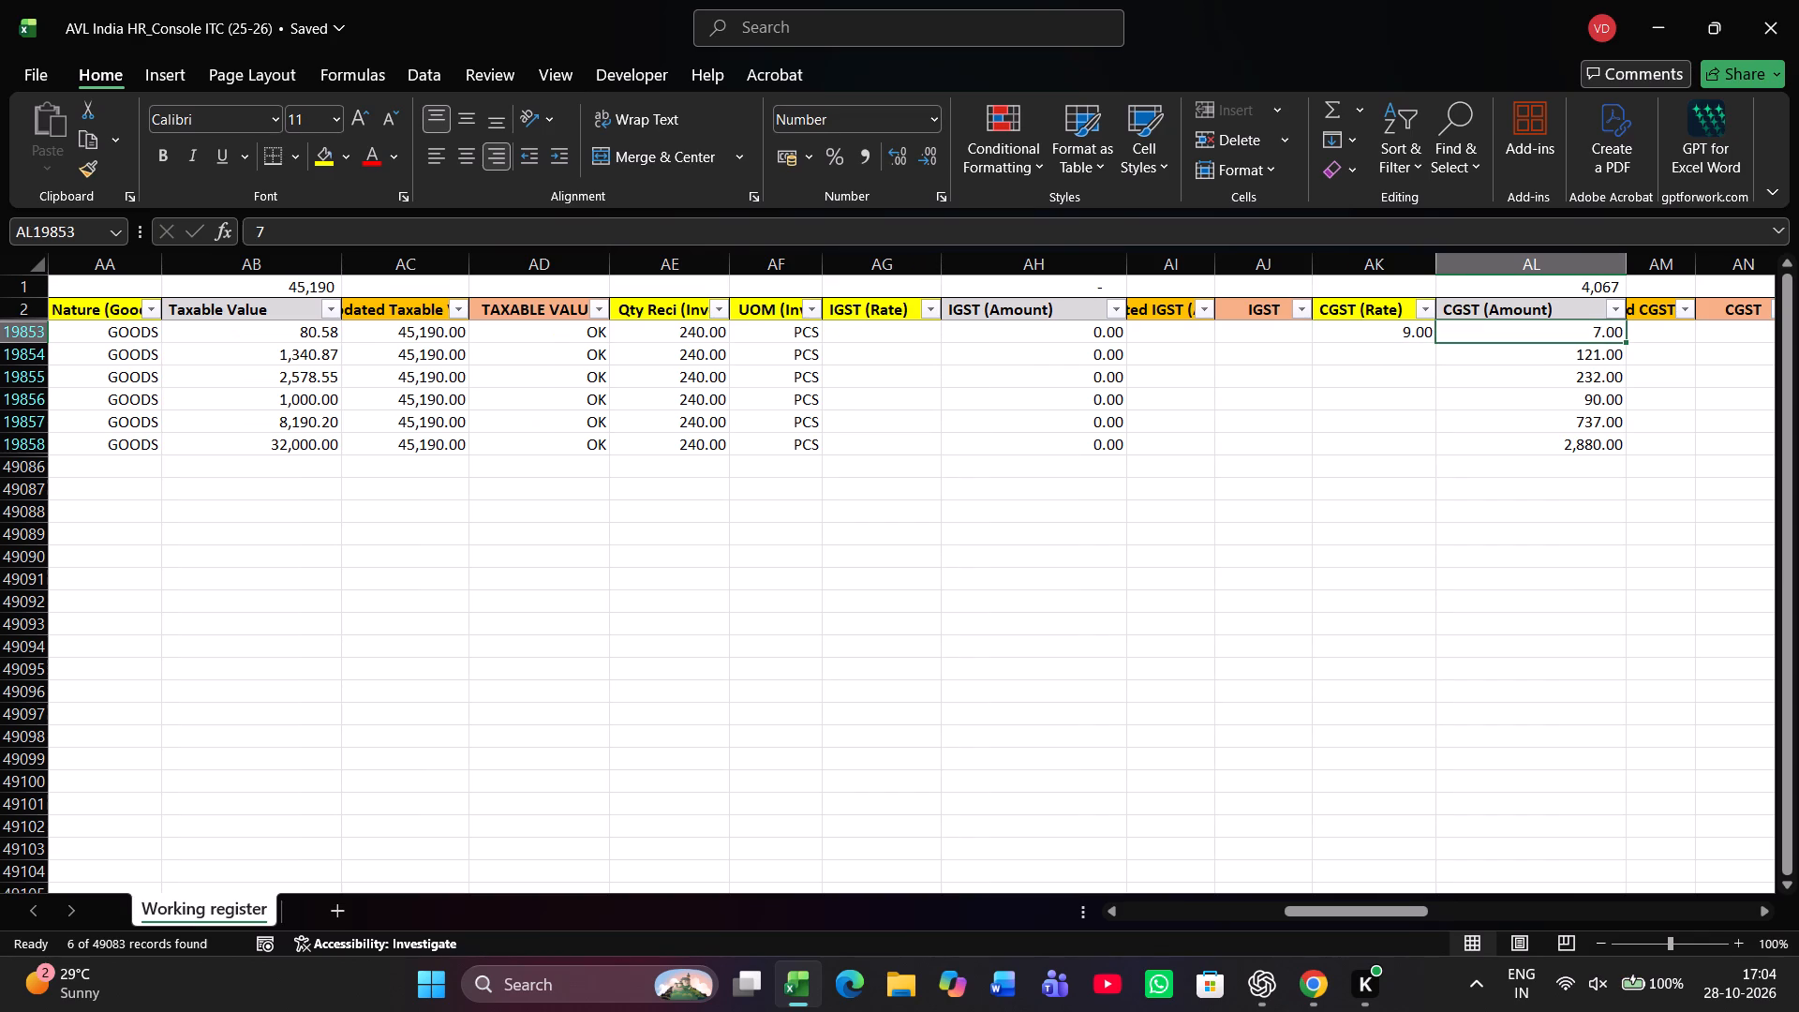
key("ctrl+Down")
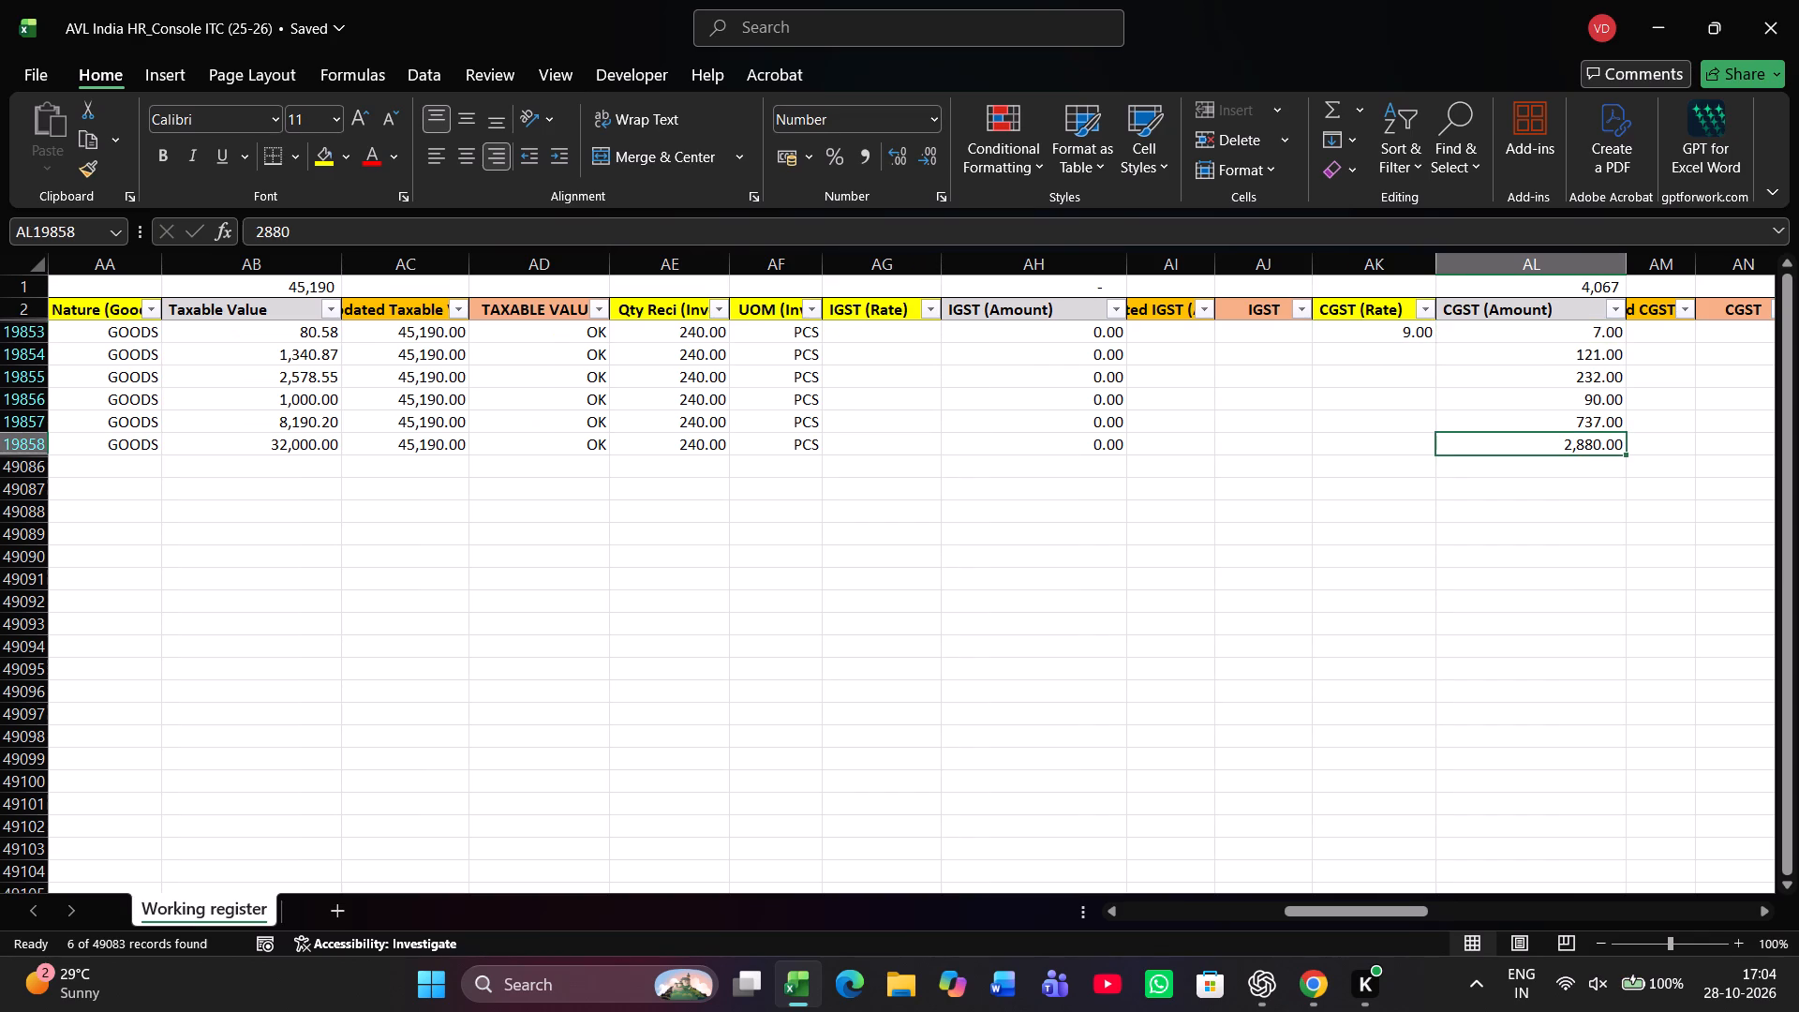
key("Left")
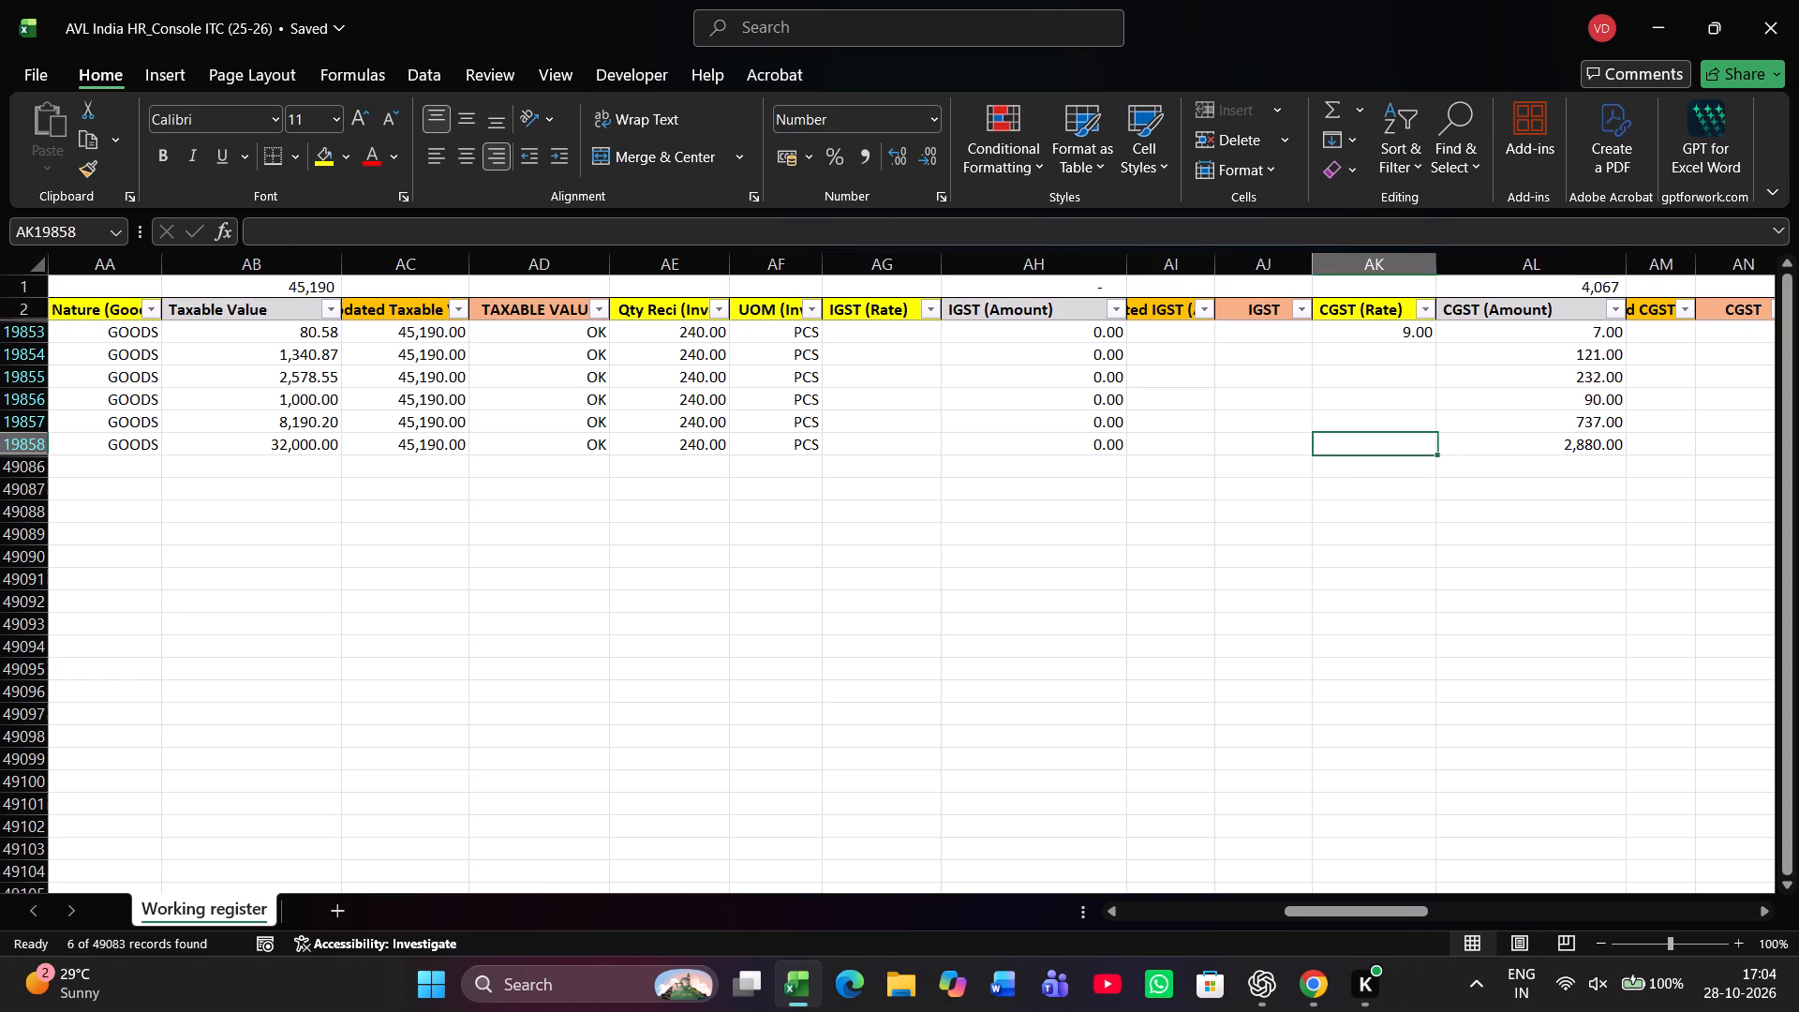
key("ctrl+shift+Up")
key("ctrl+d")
In row 19853, enter 4067 as the updated CGST amount, mark its check OK, and set the SGST rate to 9.
key("Right")
key("Right")
key("Right")
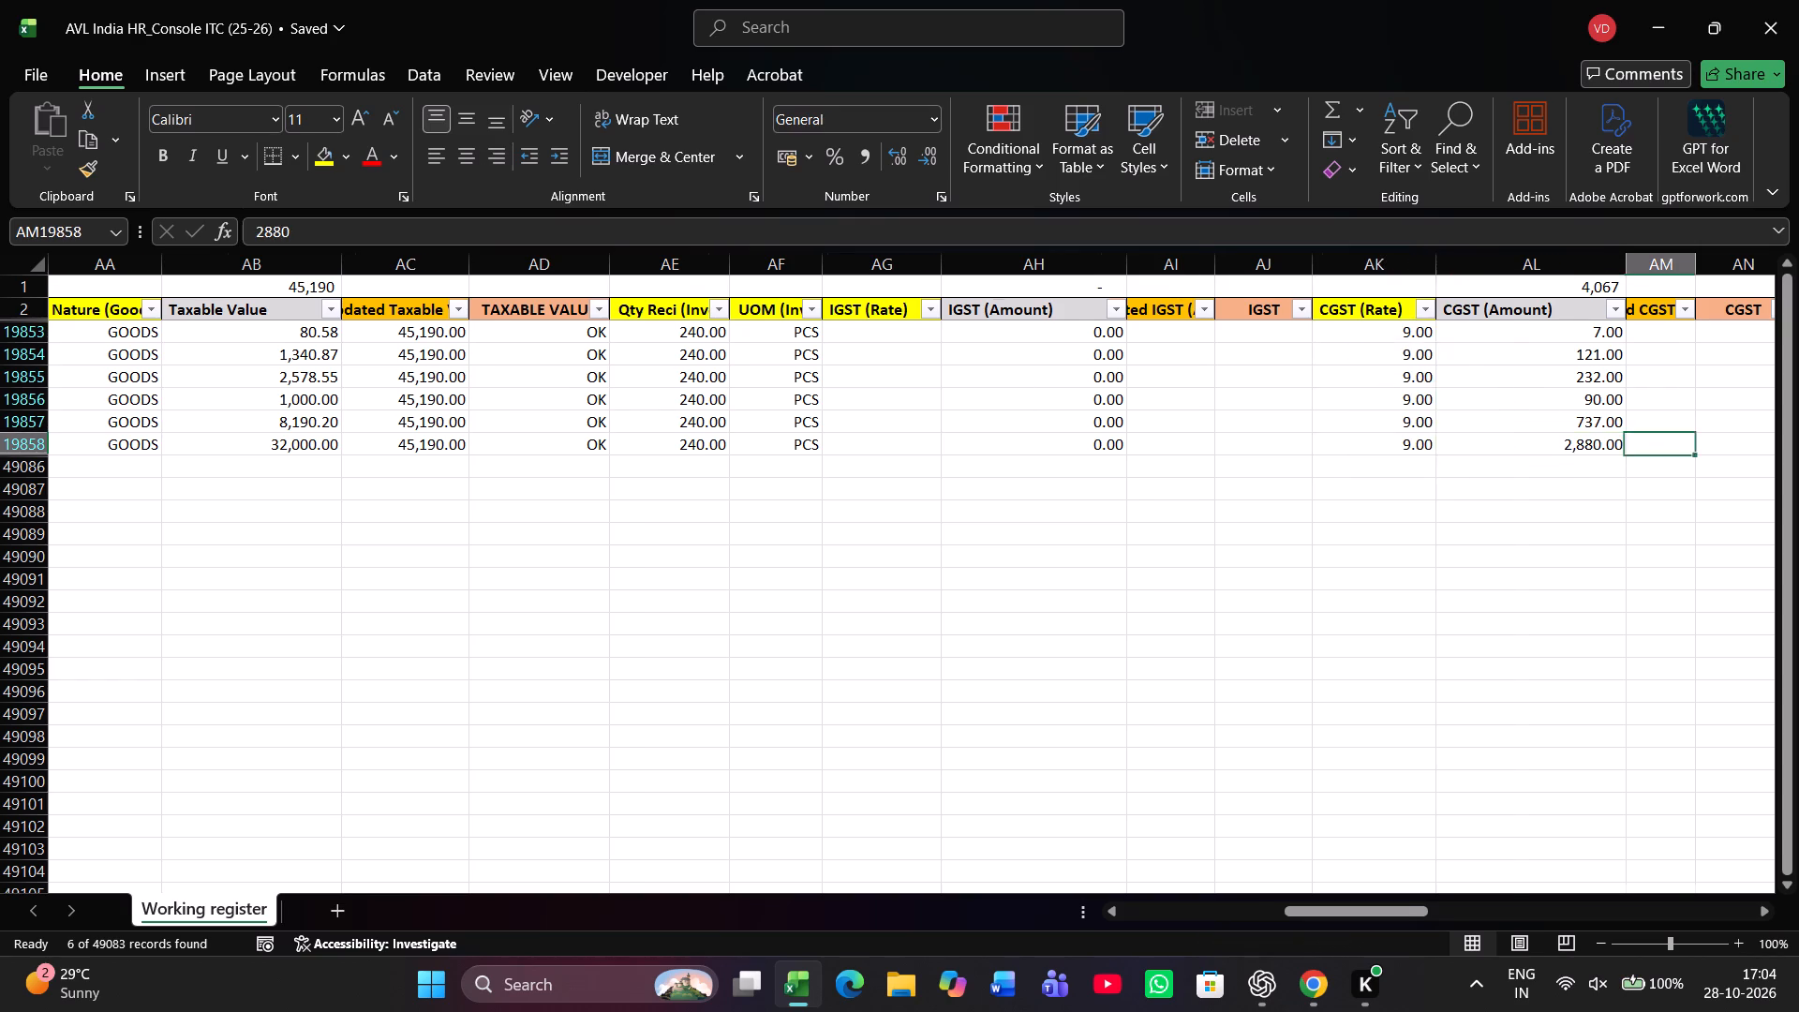
key("Right")
key("Up")
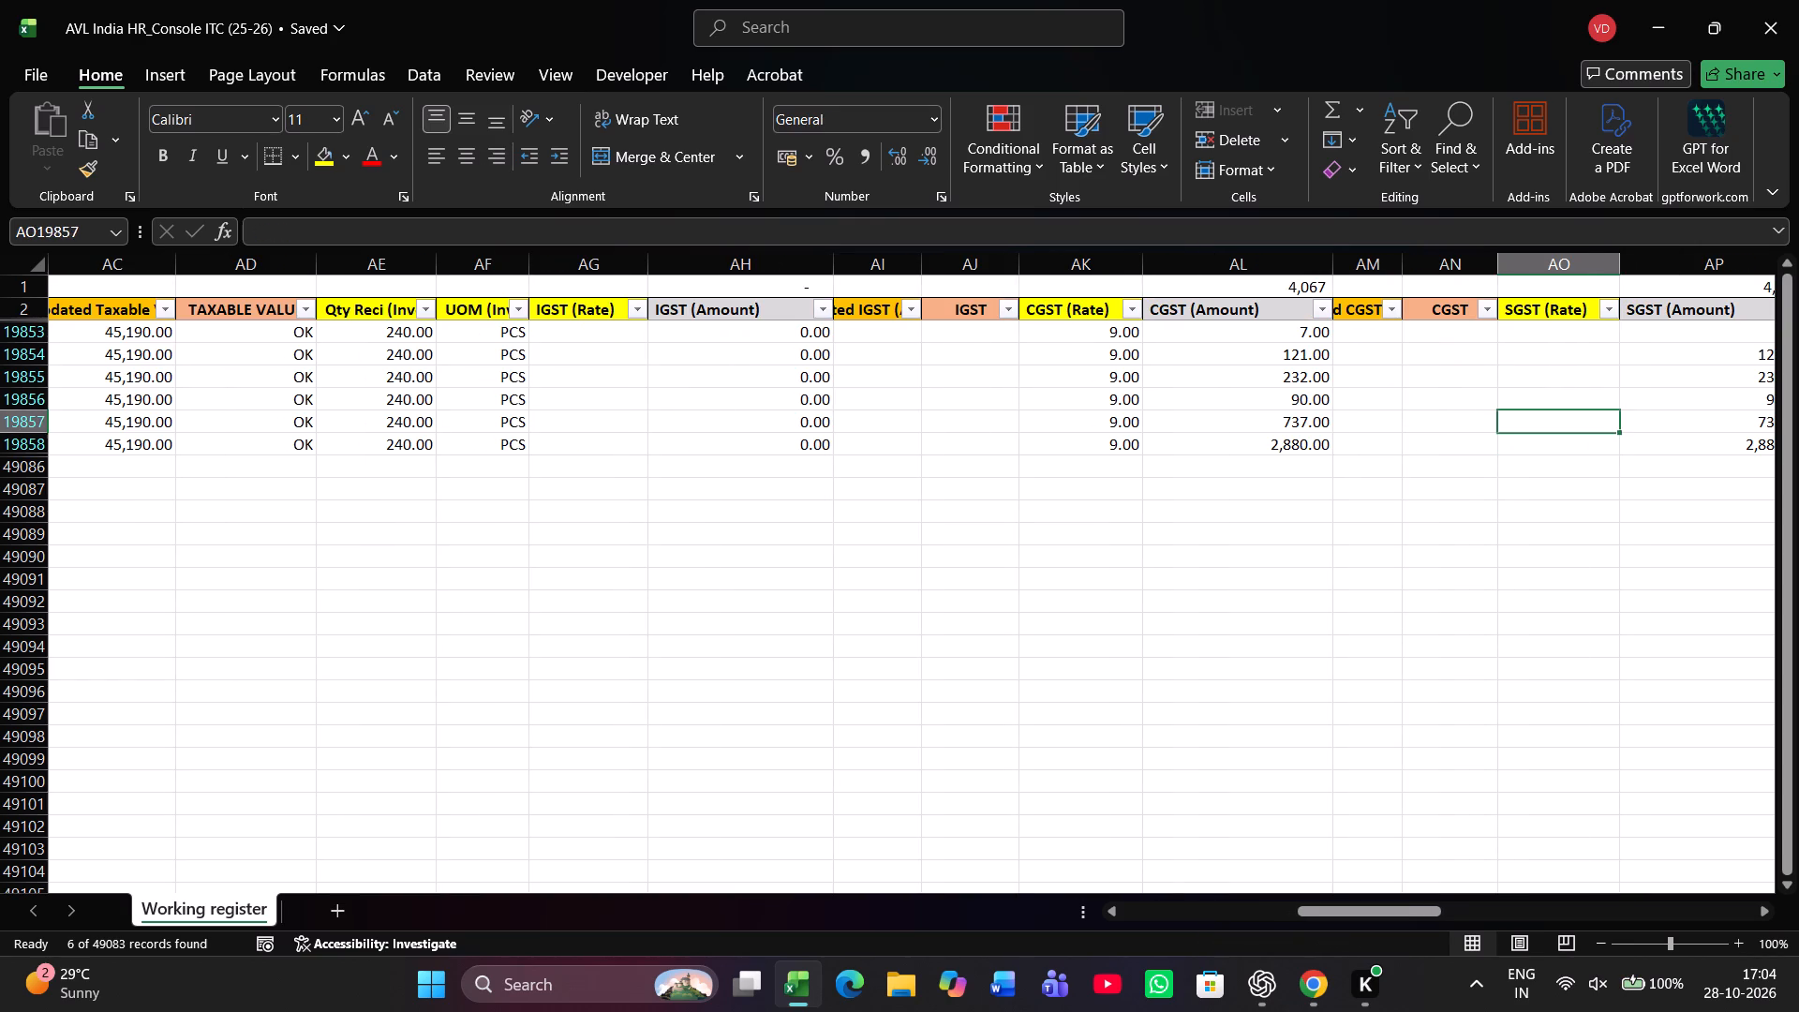
key("Up")
key("Up")
key("Up")
key("Up")
key("Up")
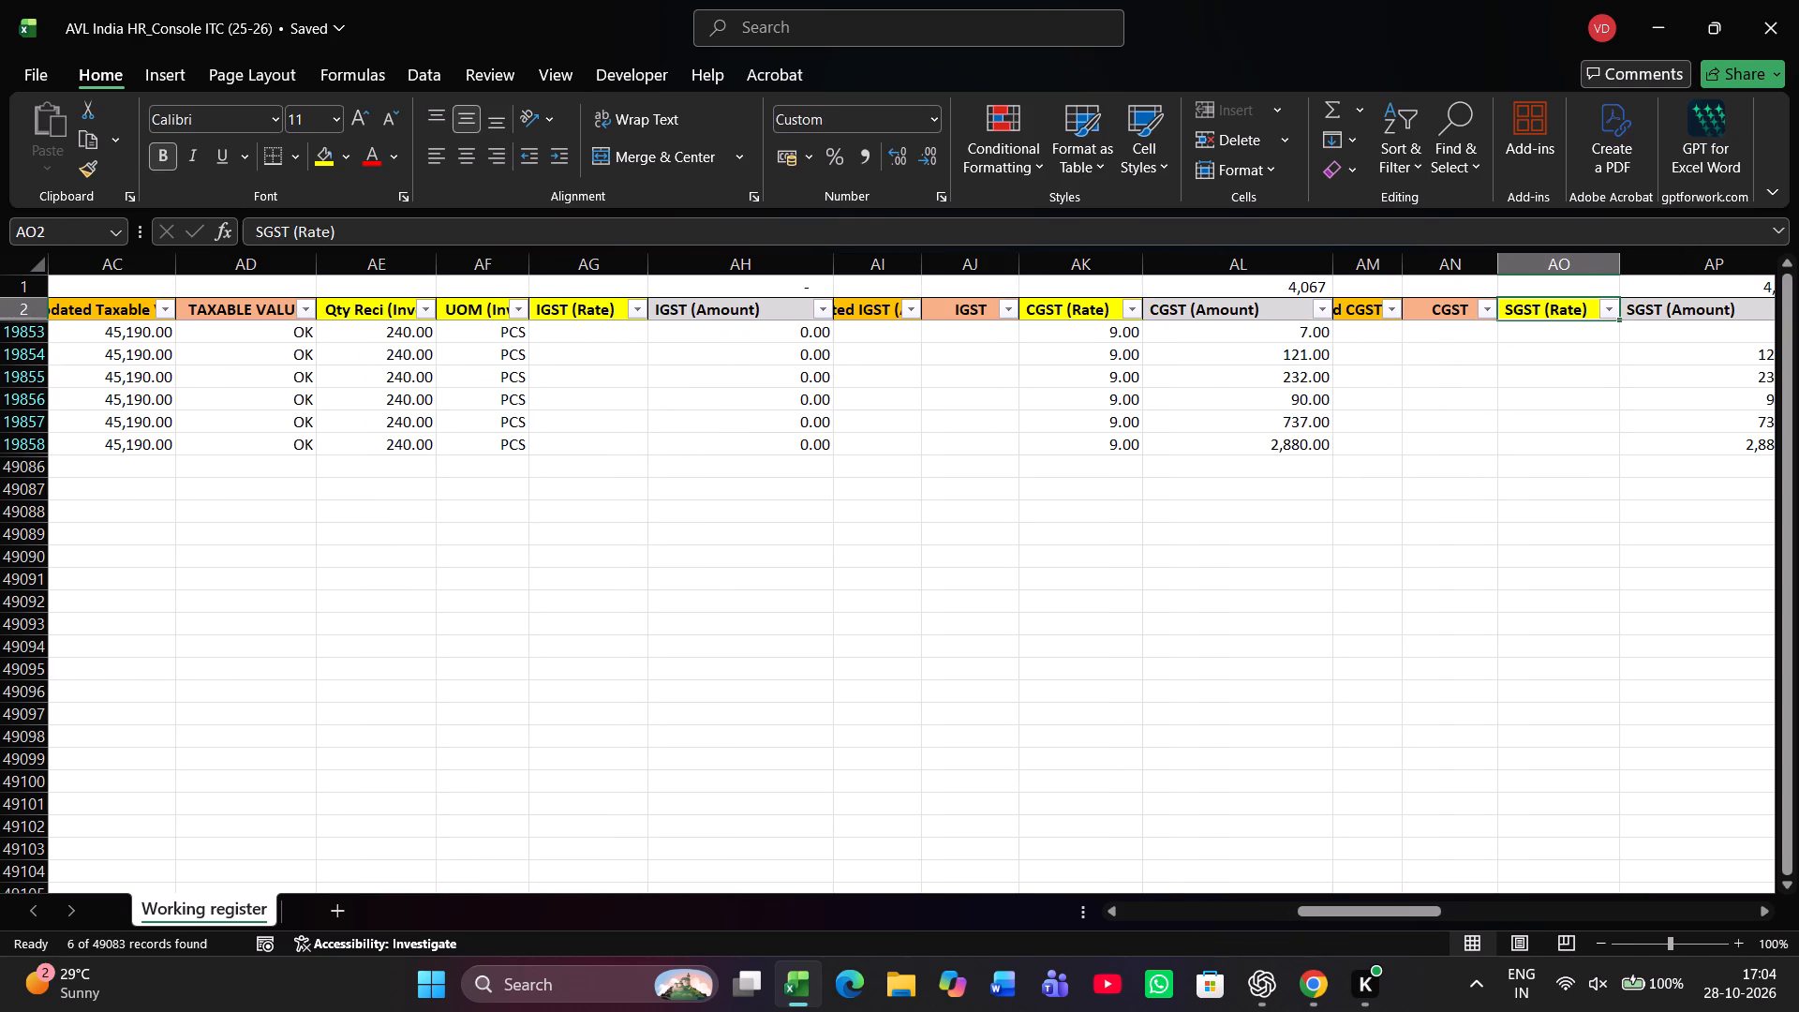
key("Down")
key("Left")
key("Left")
key("Left")
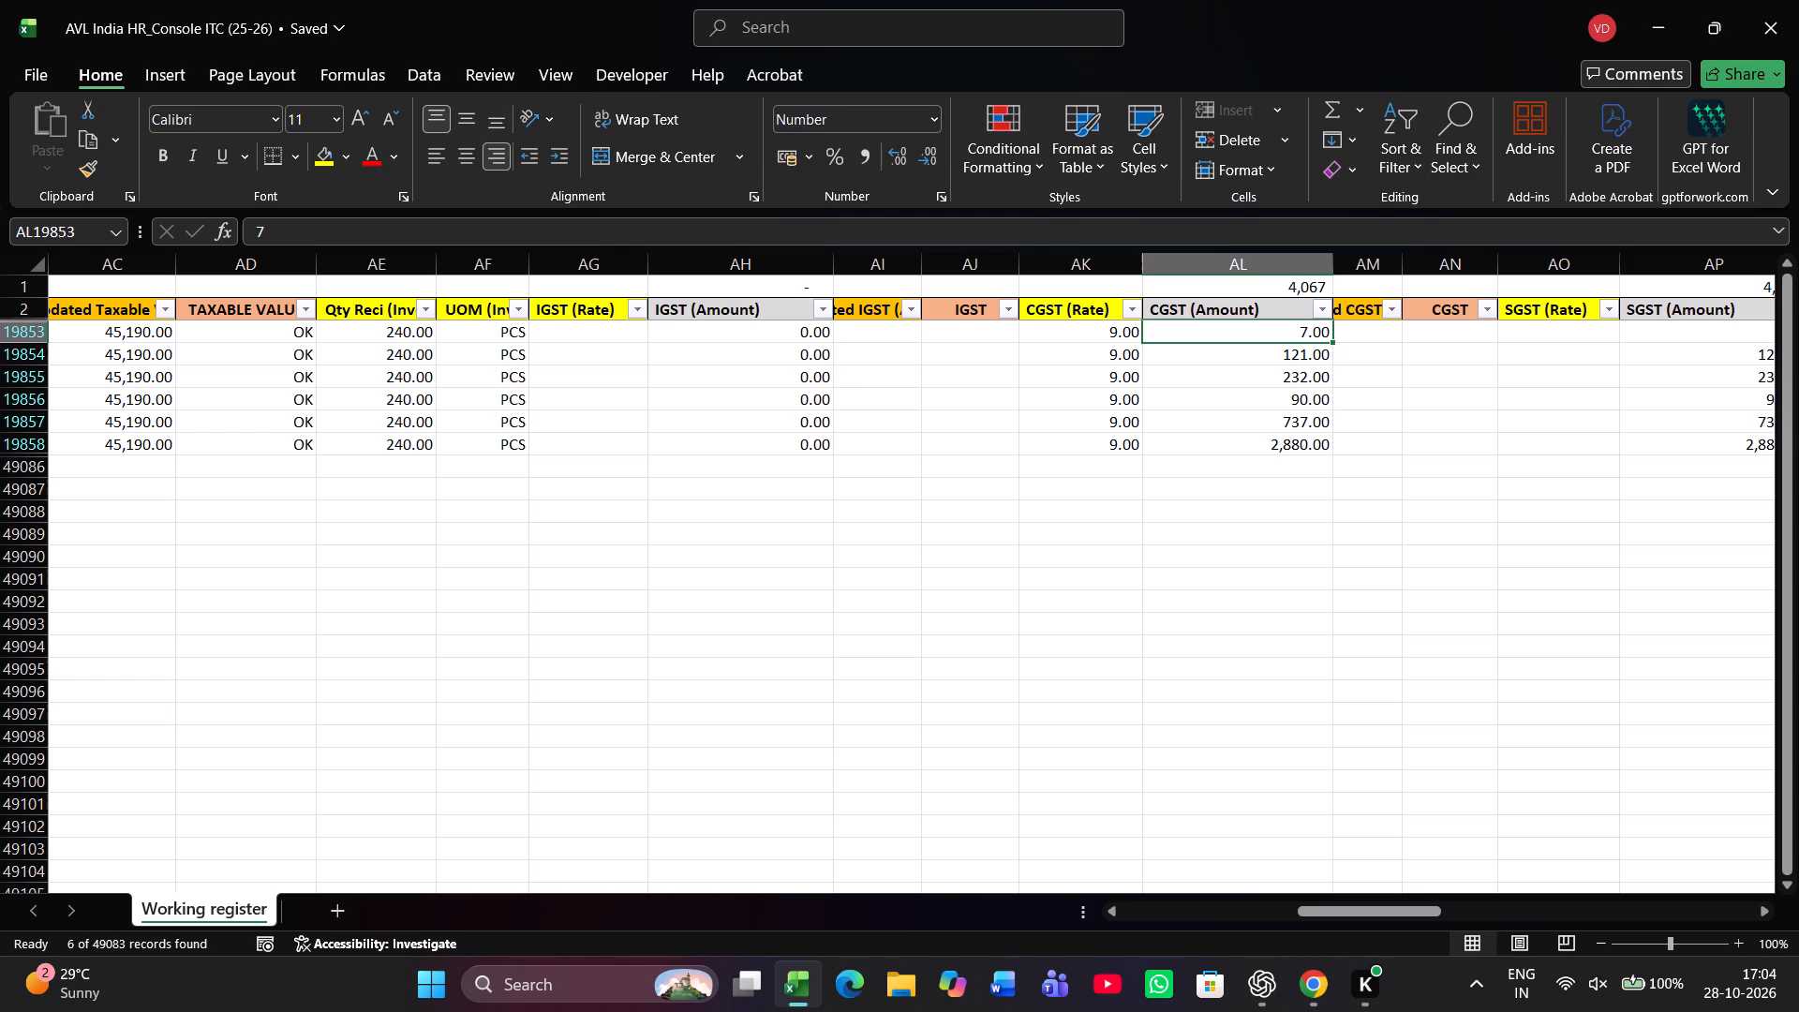
key("Right")
key("Right")
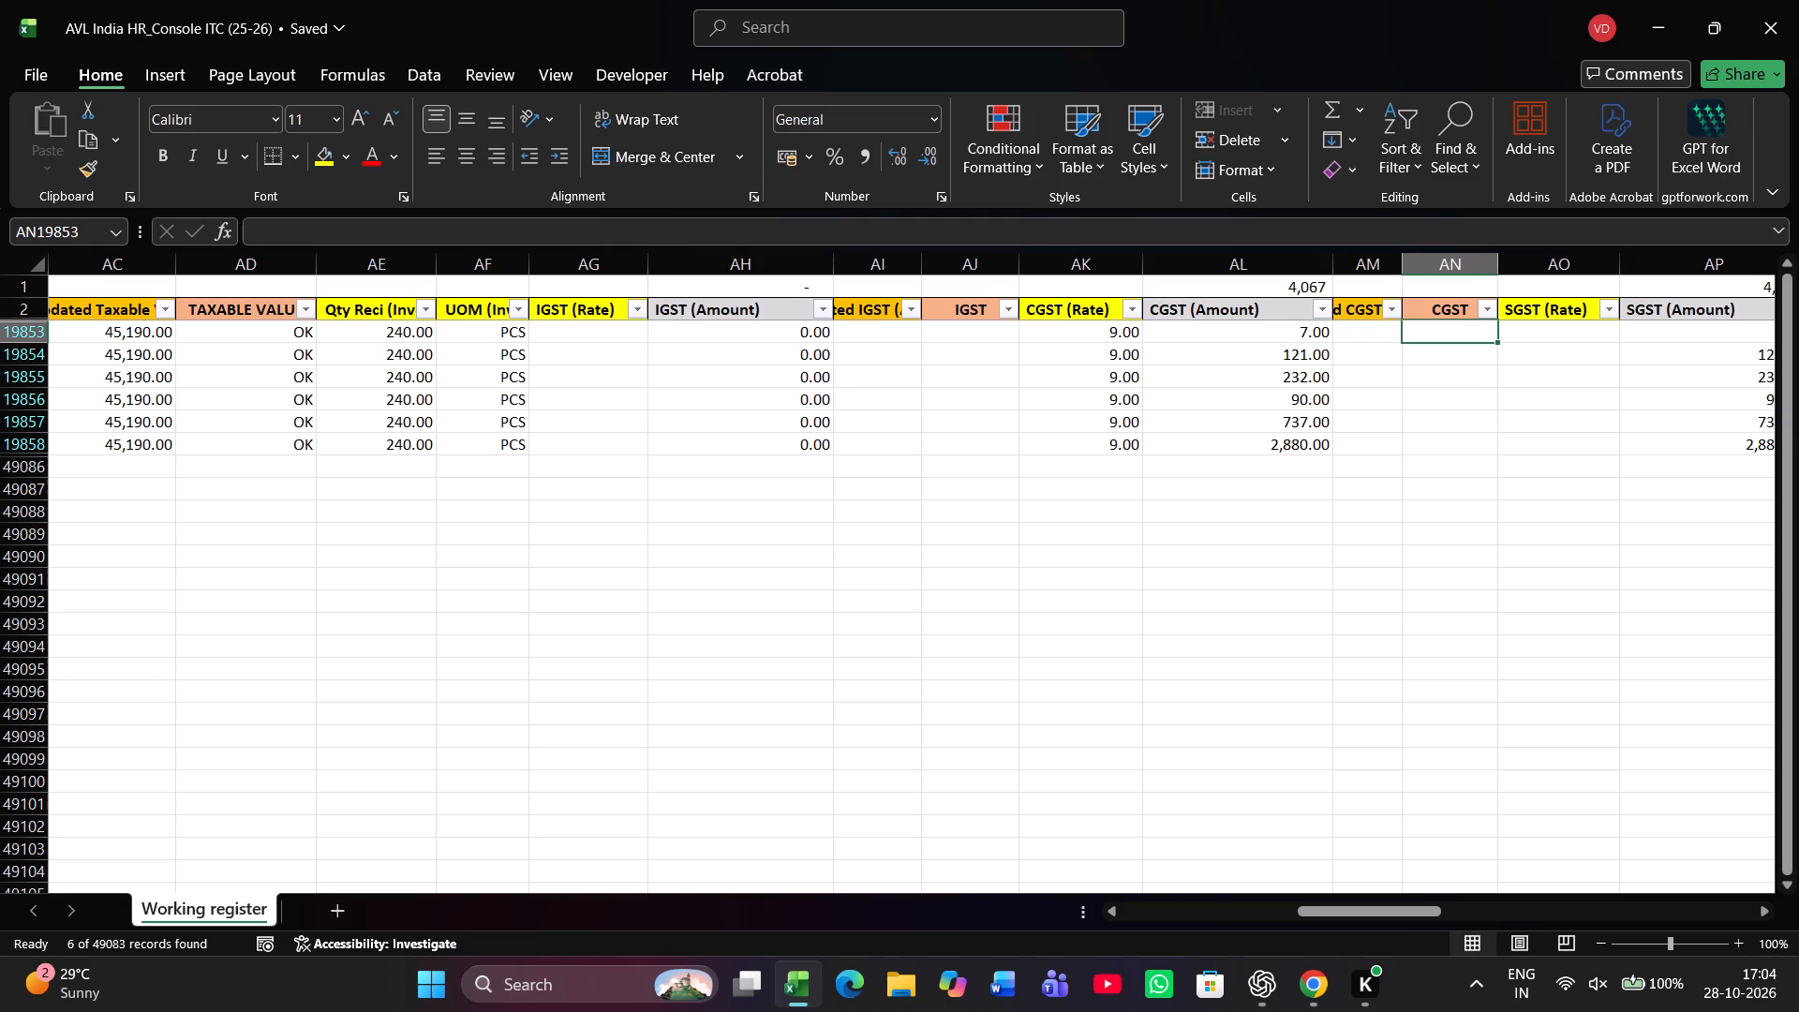
key("Left")
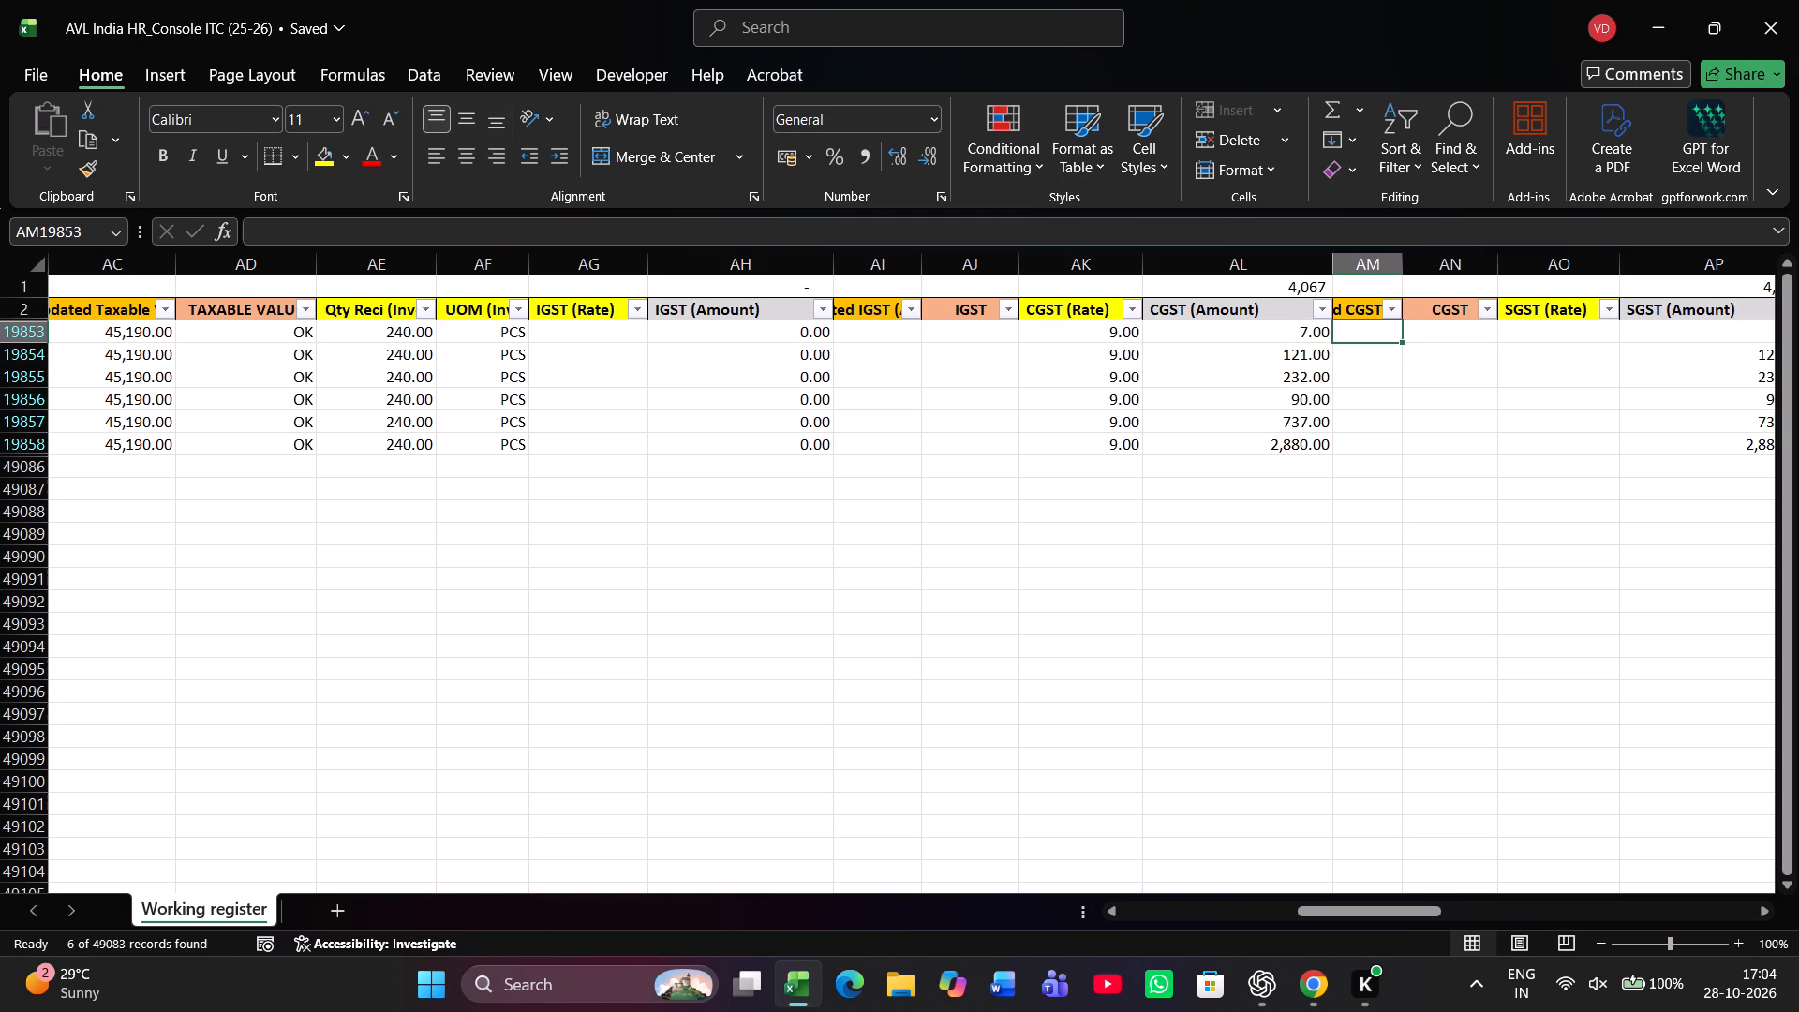
type("4067")
key("Right")
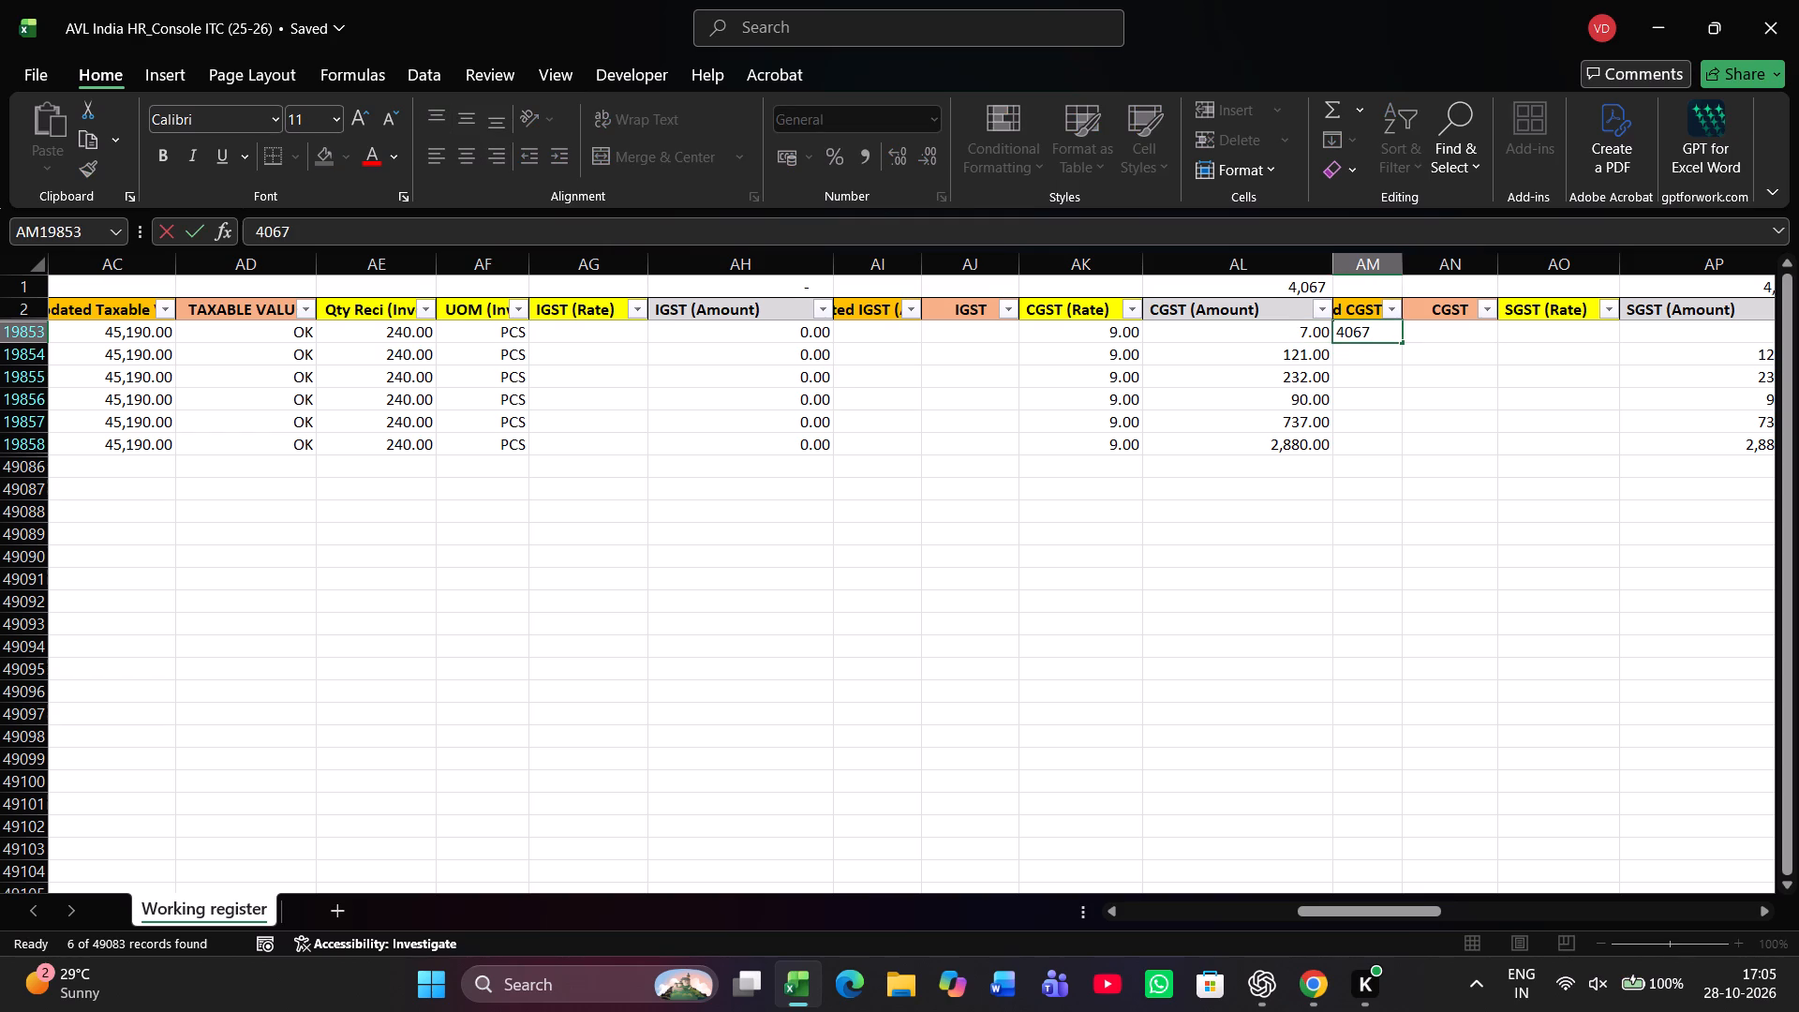
type("OK")
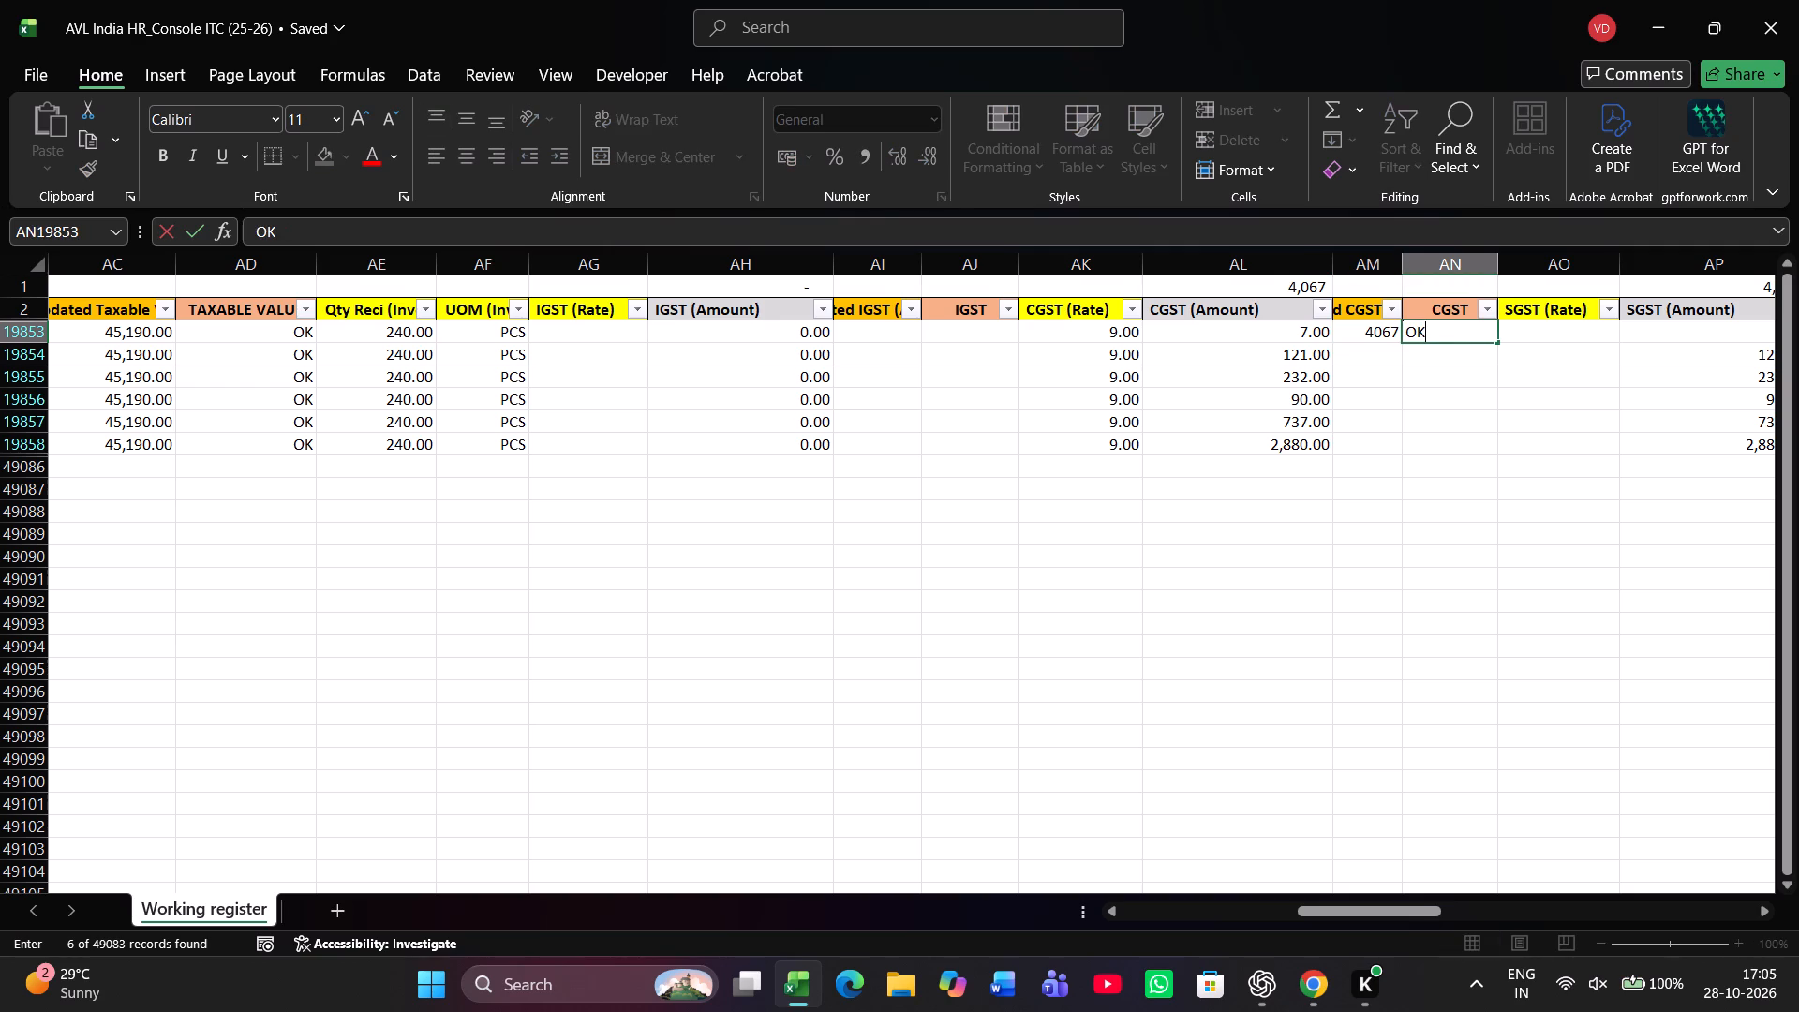
key("Right")
key("9")
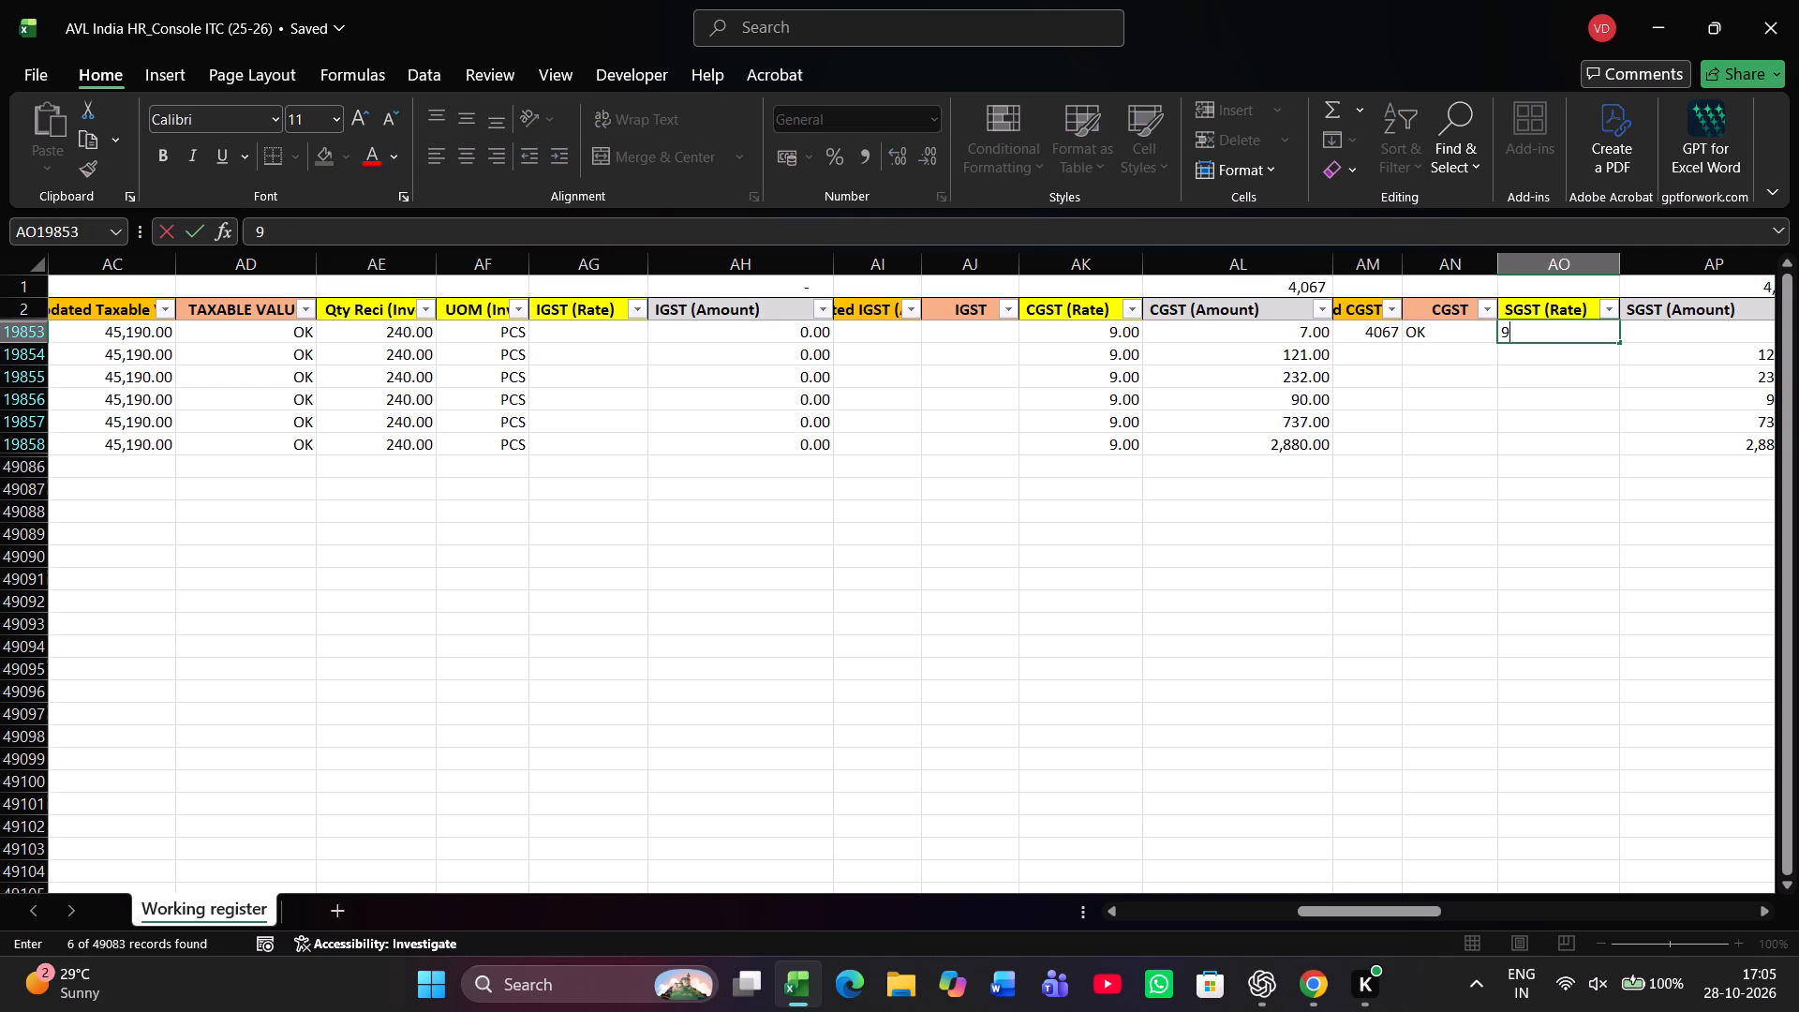
key("Right")
Fill the updated CGST amount, its check and the SGST rate from row 19853 down columns AM to AO to row 19858.
key("ctrl+Down")
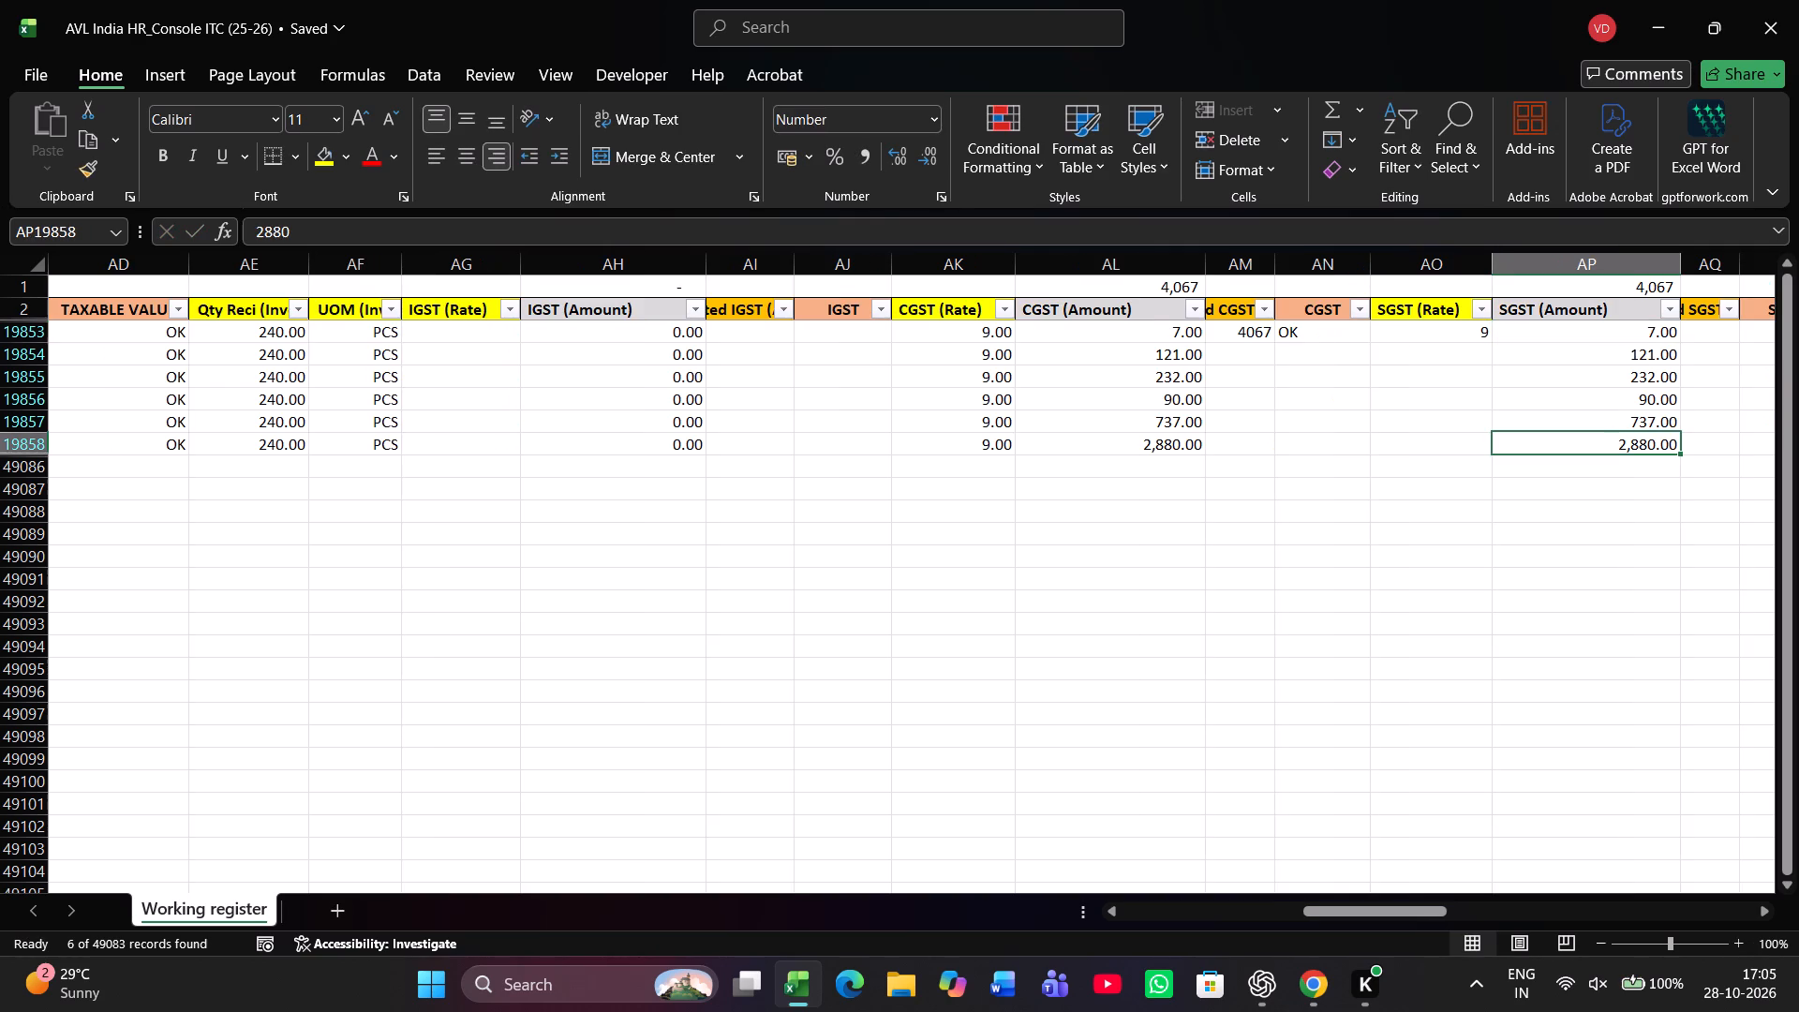
key("Left")
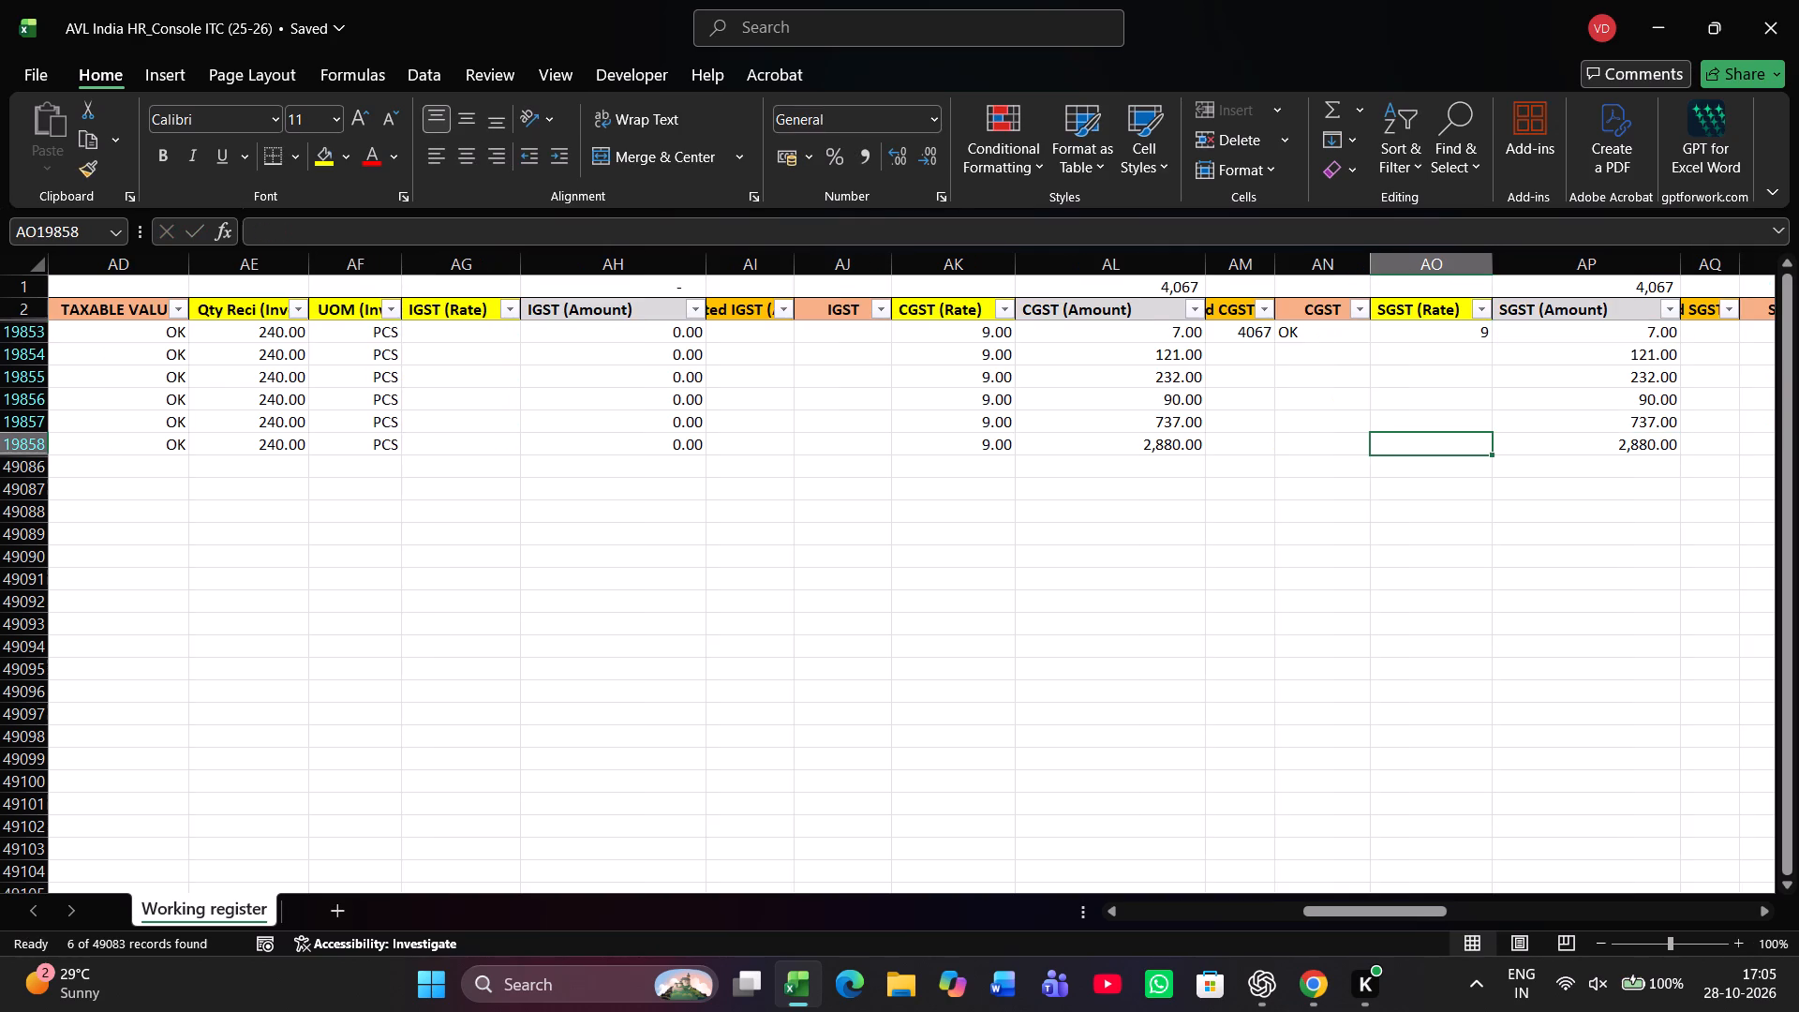
key("ctrl+shift+Up")
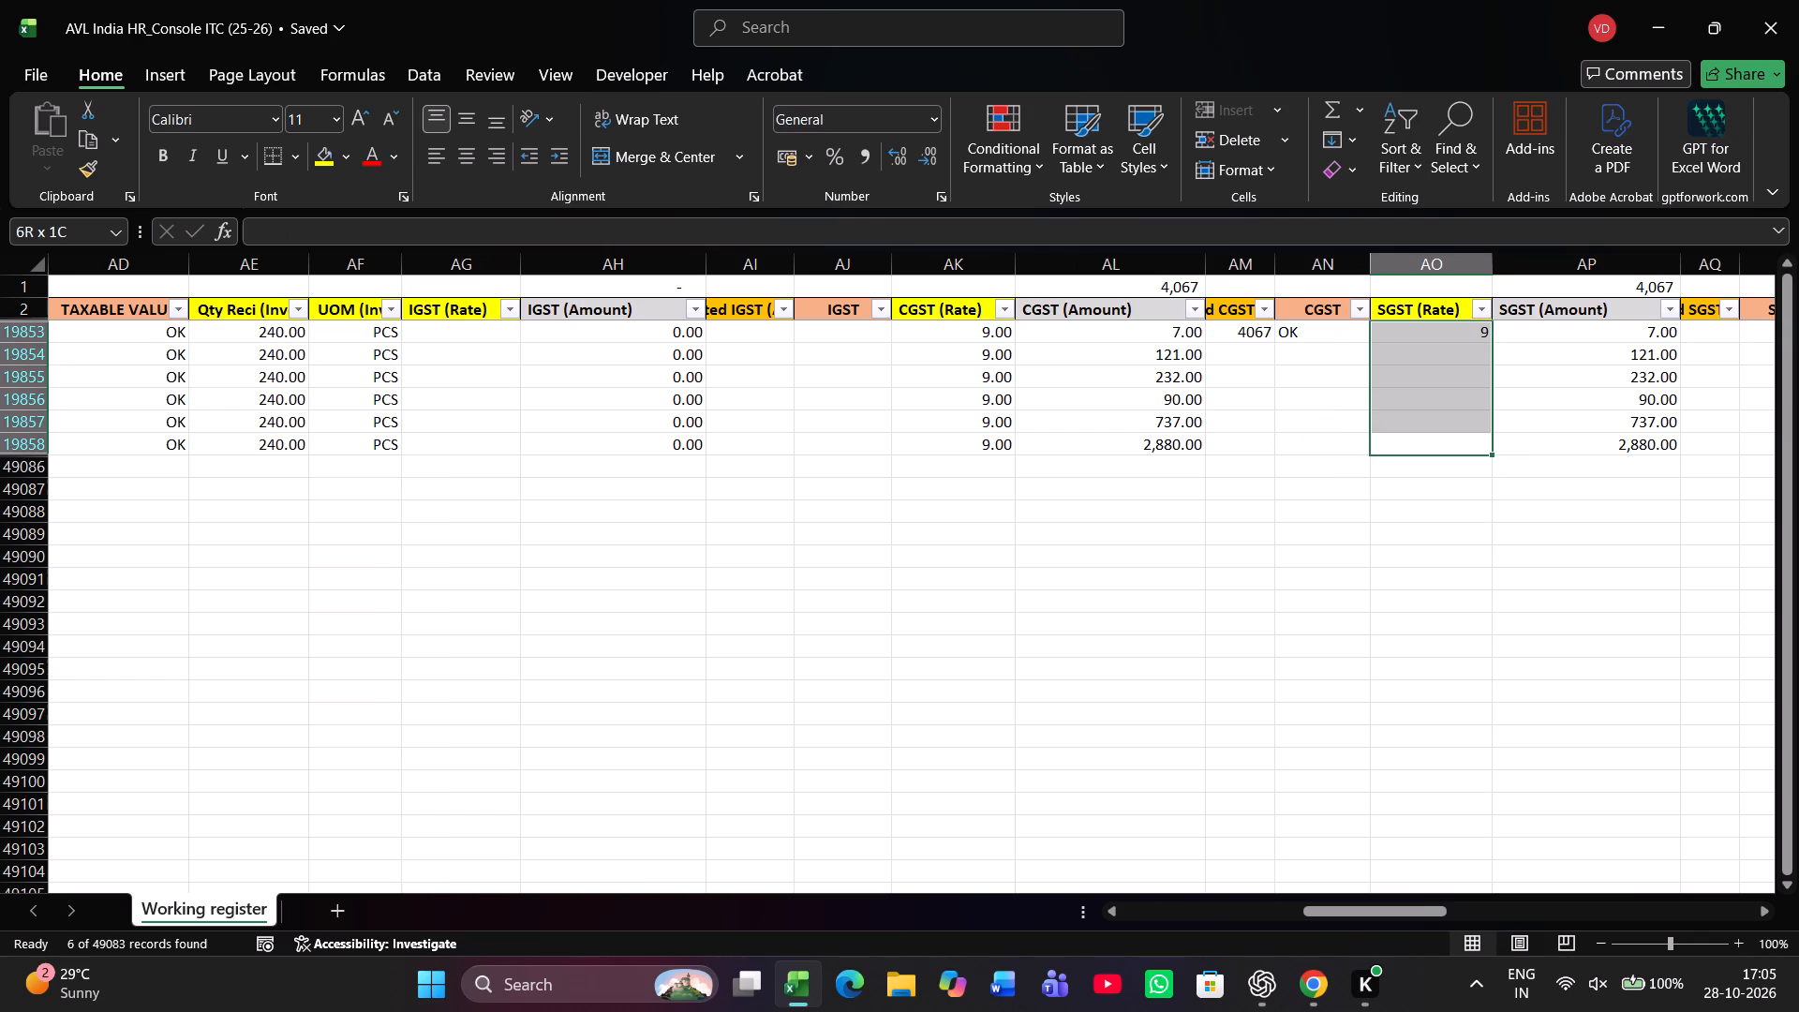
key("ctrl+d")
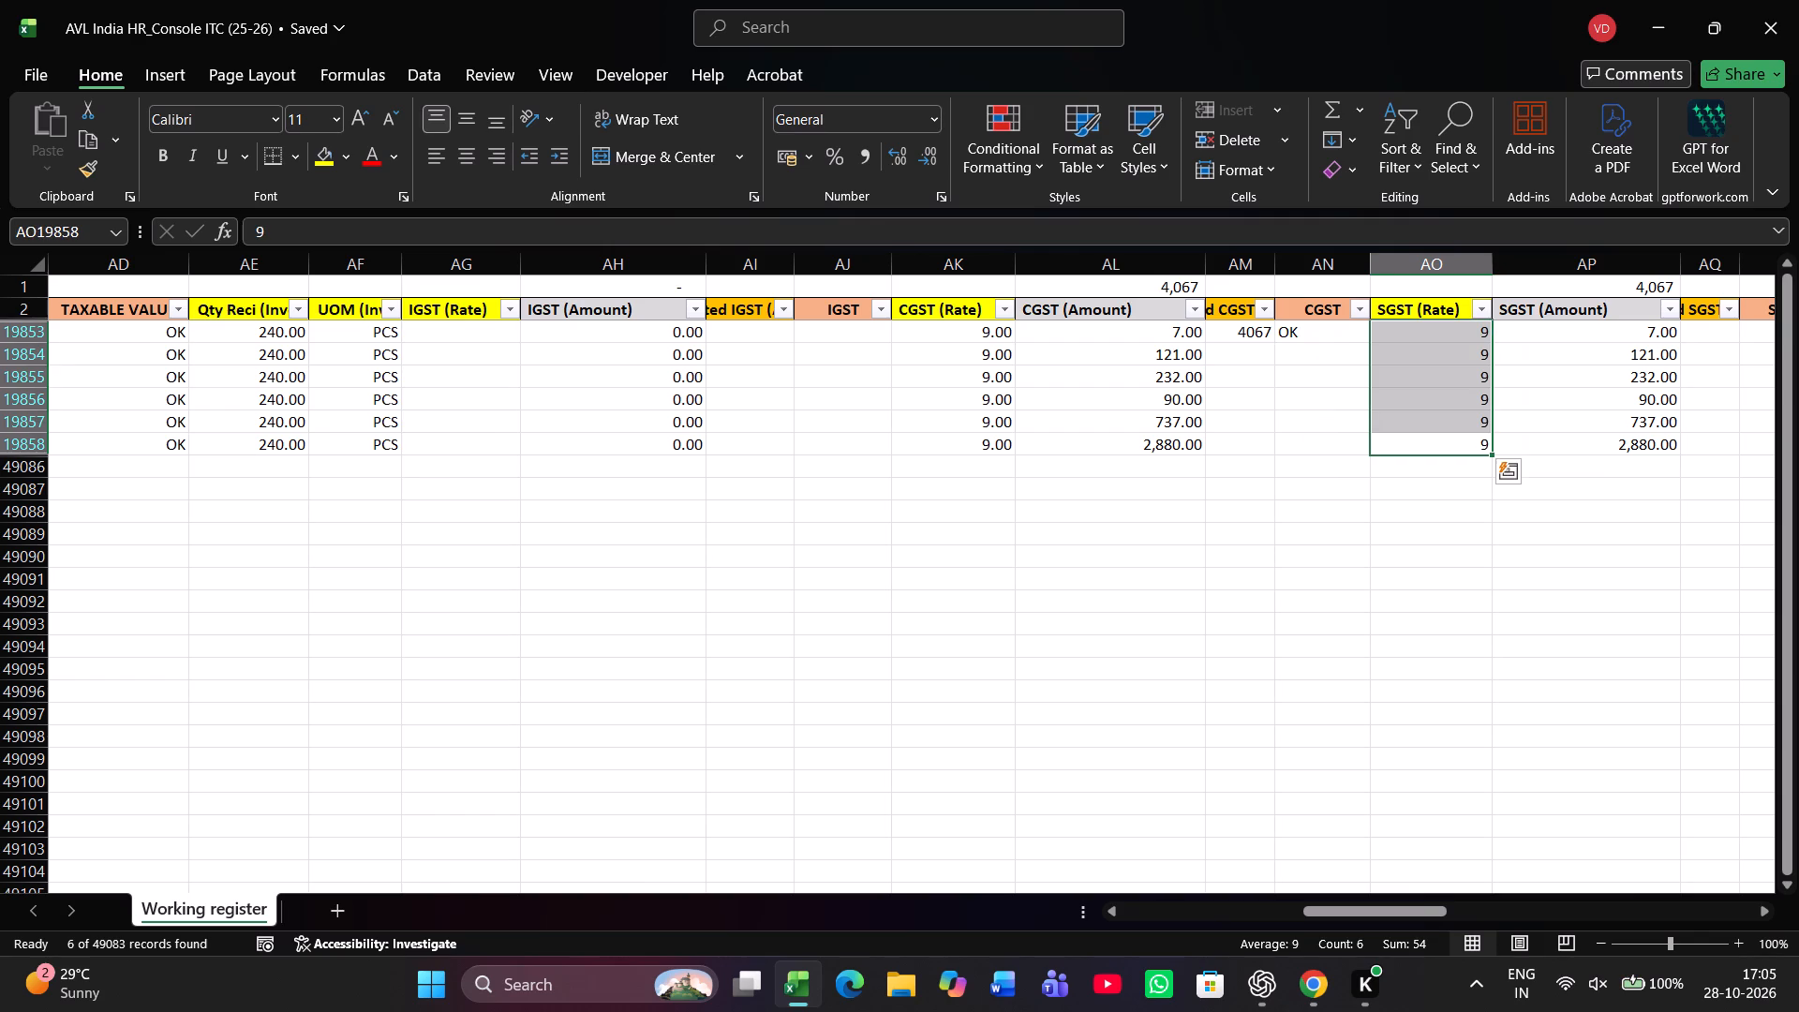
key("shift+Left")
key("shift+Left")
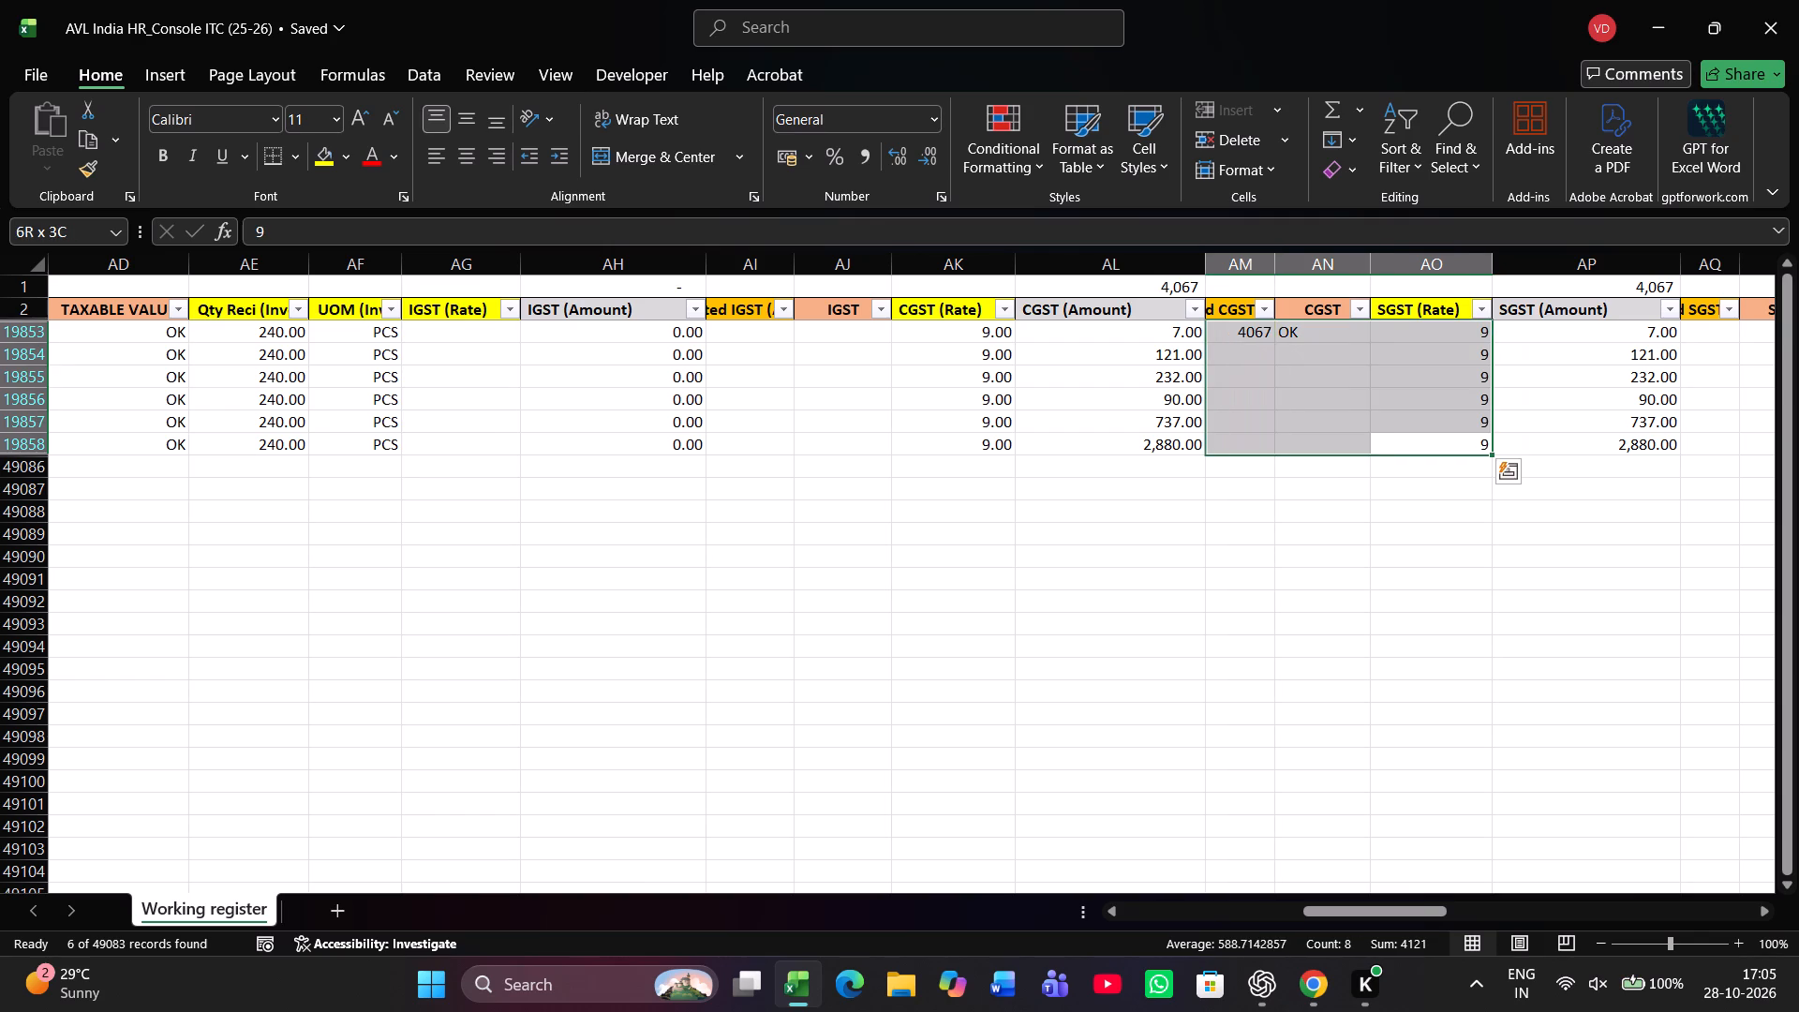
key("ctrl+d")
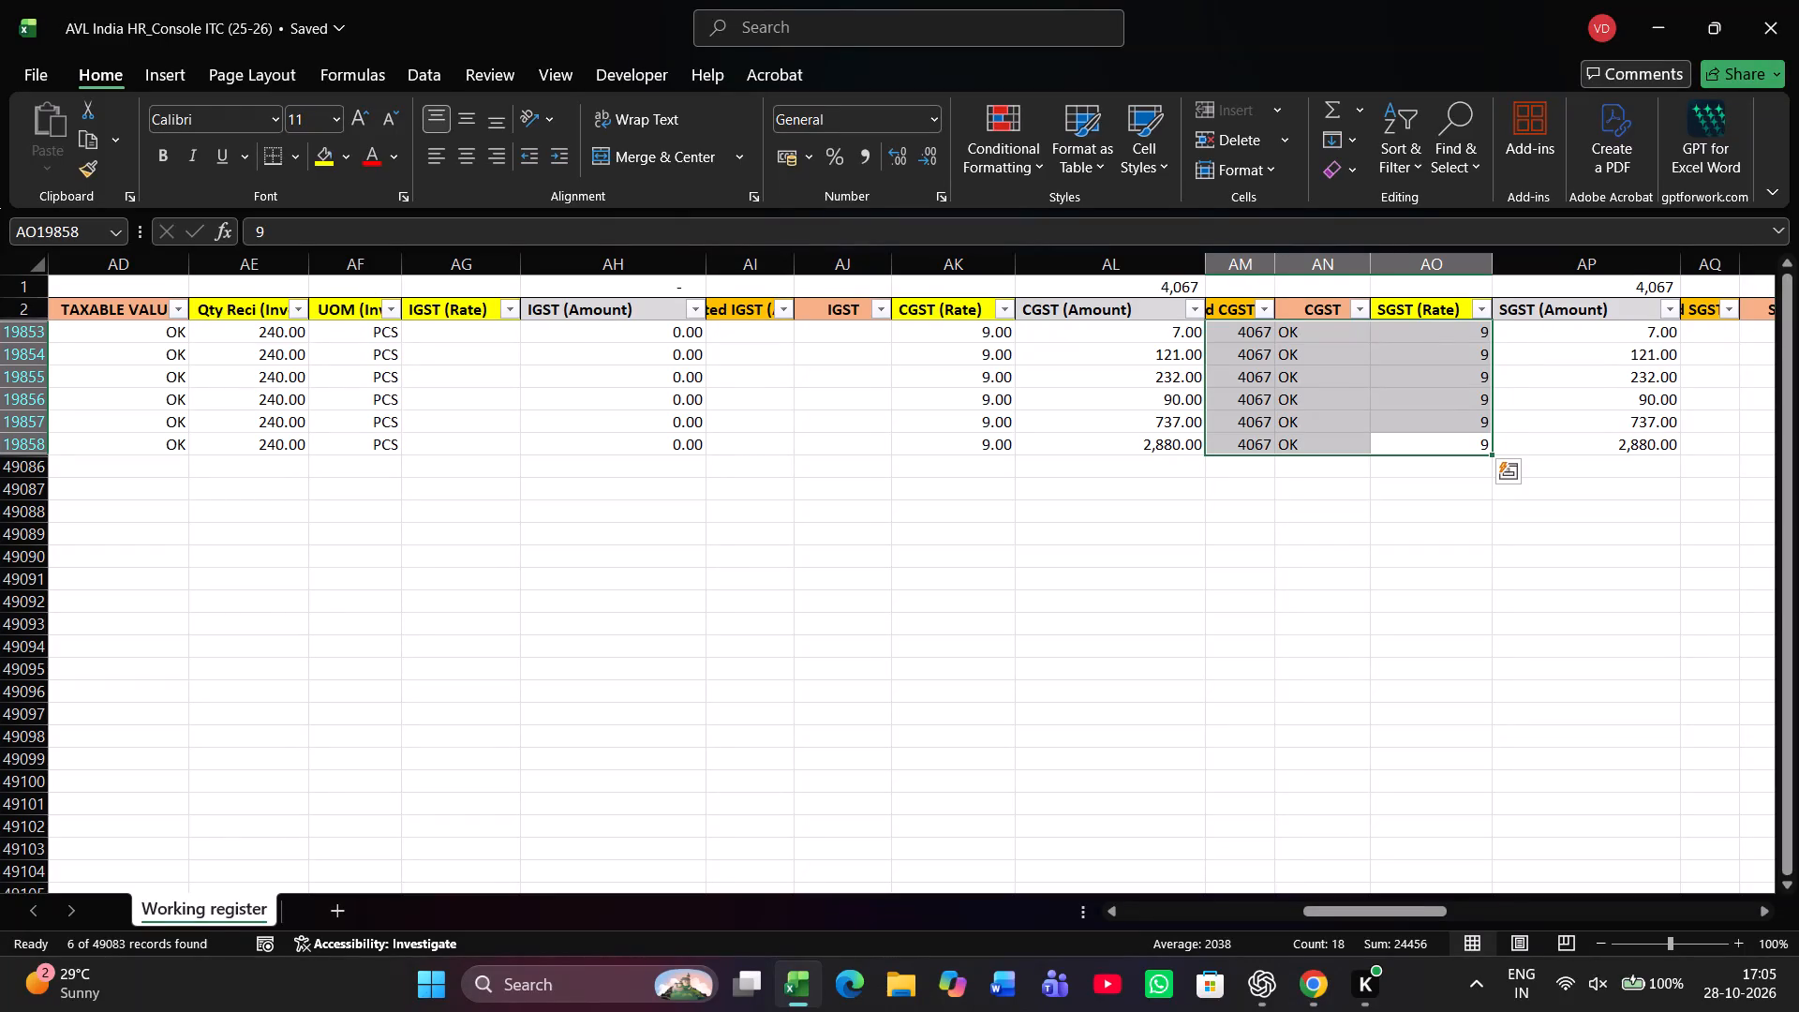
In row 19853, enter 4067 as the updated SGST amount and mark its check OK.
key("Right")
key("Right")
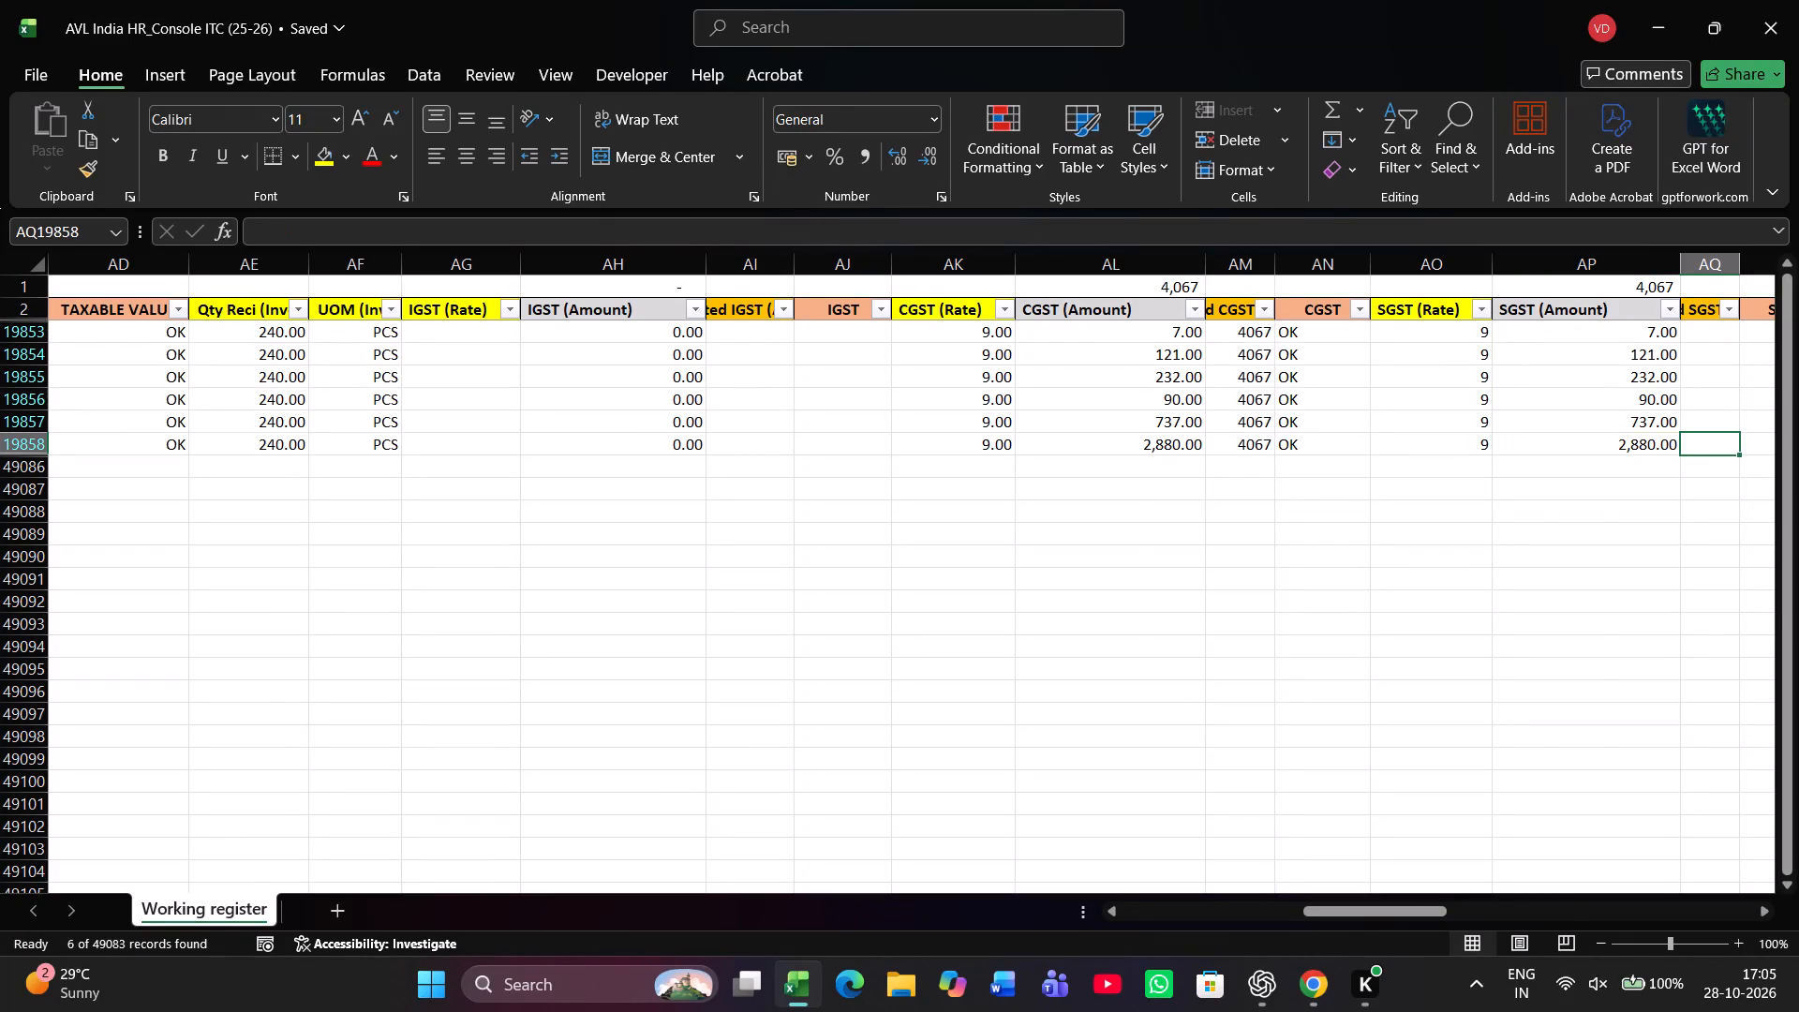
key("Right")
key("Right")
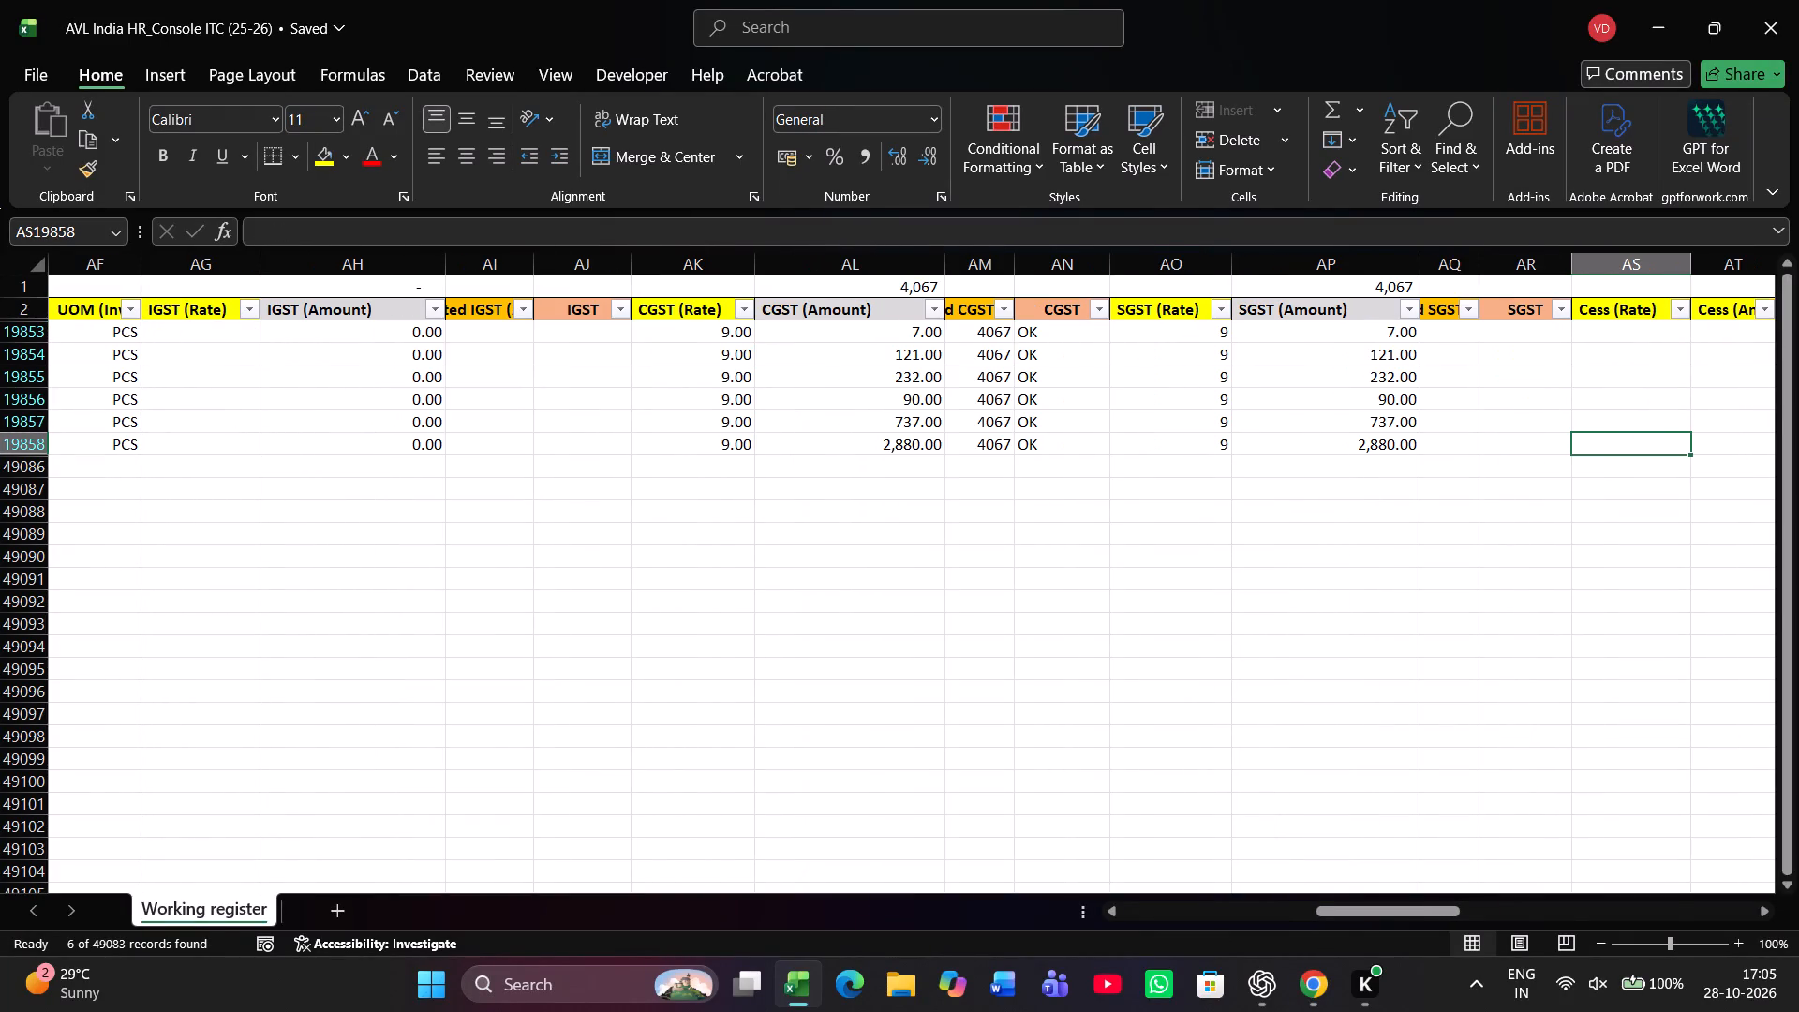
key("Left")
key("Left")
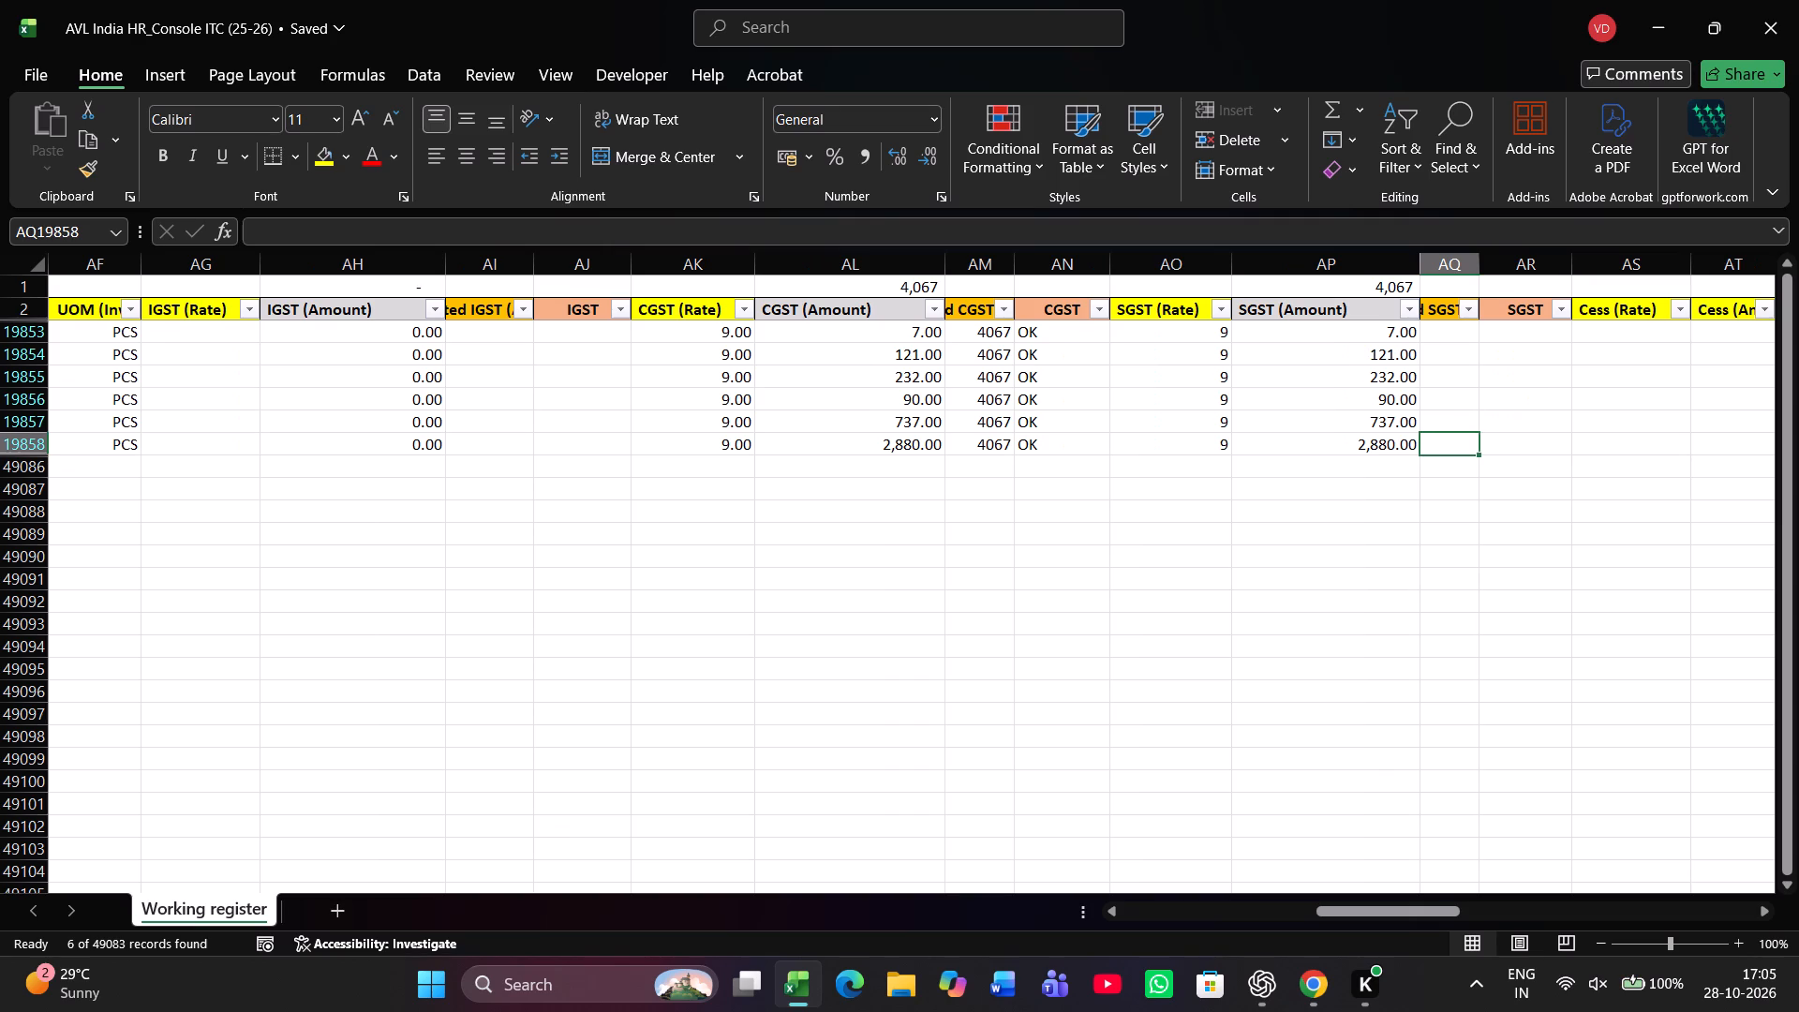
key("Up")
key("Up")
key("Up")
key("Up")
key("Up")
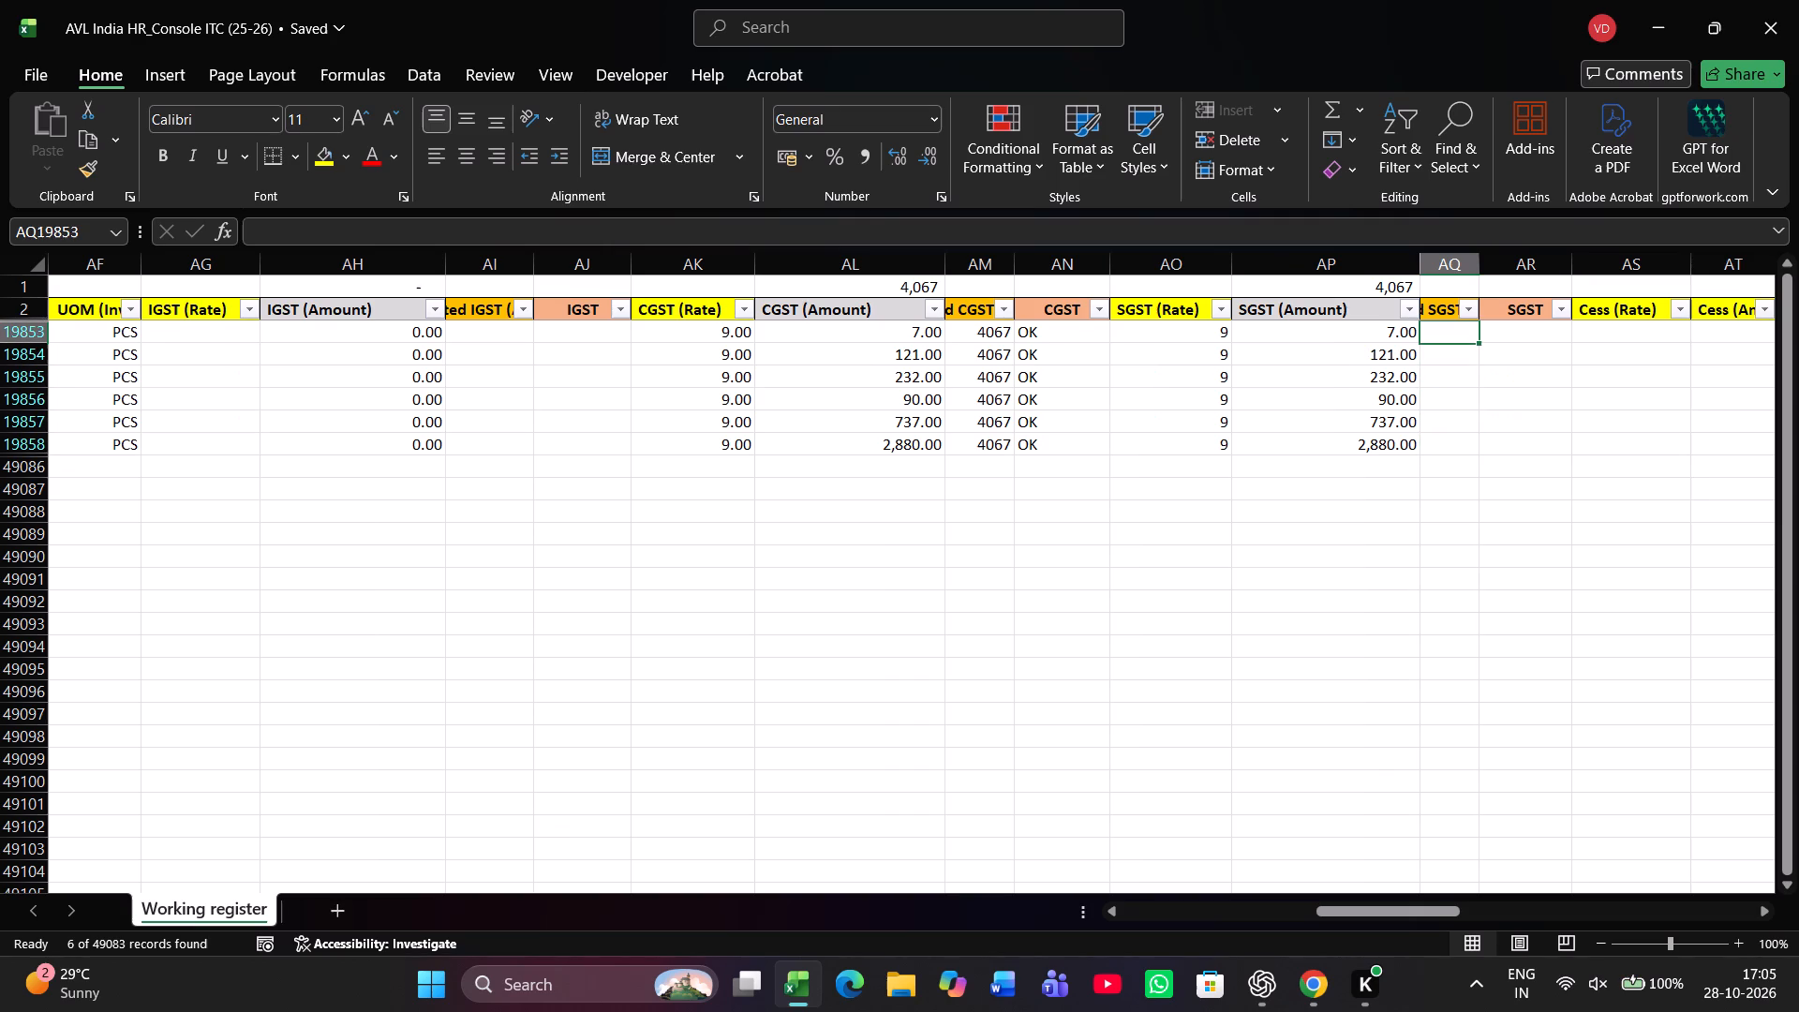
type("4067")
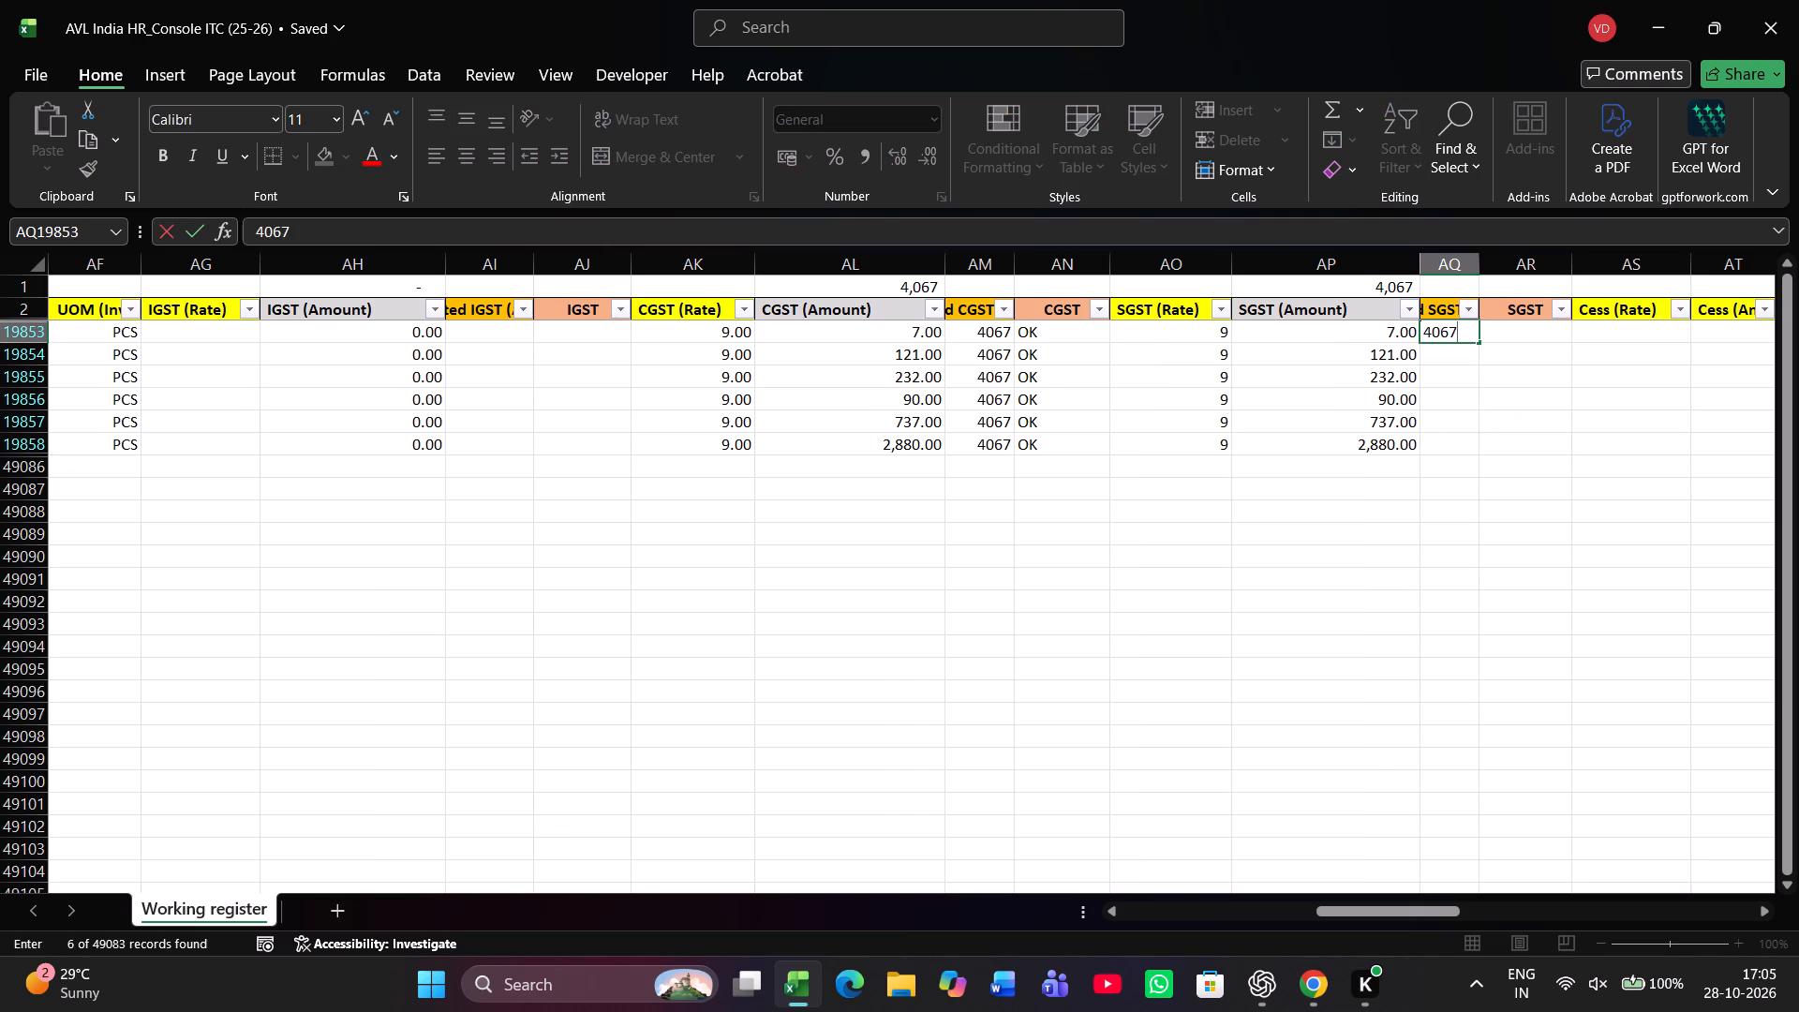
key("Right")
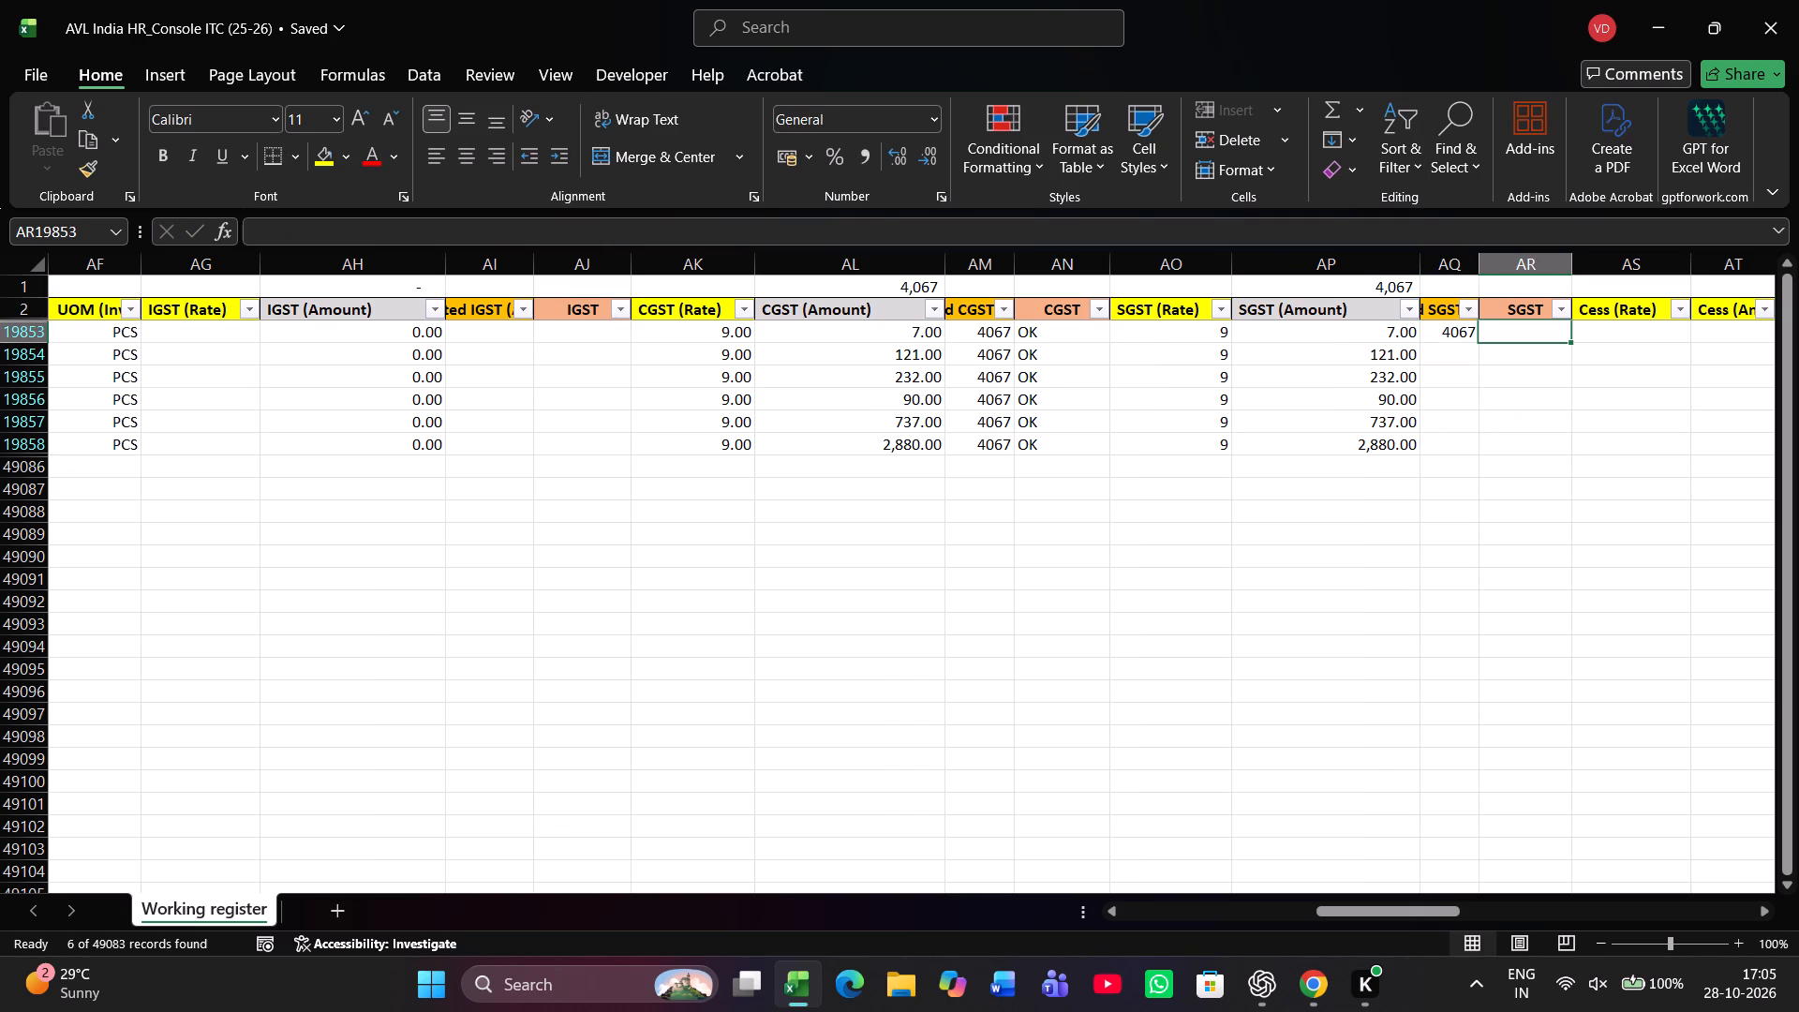
type("OK")
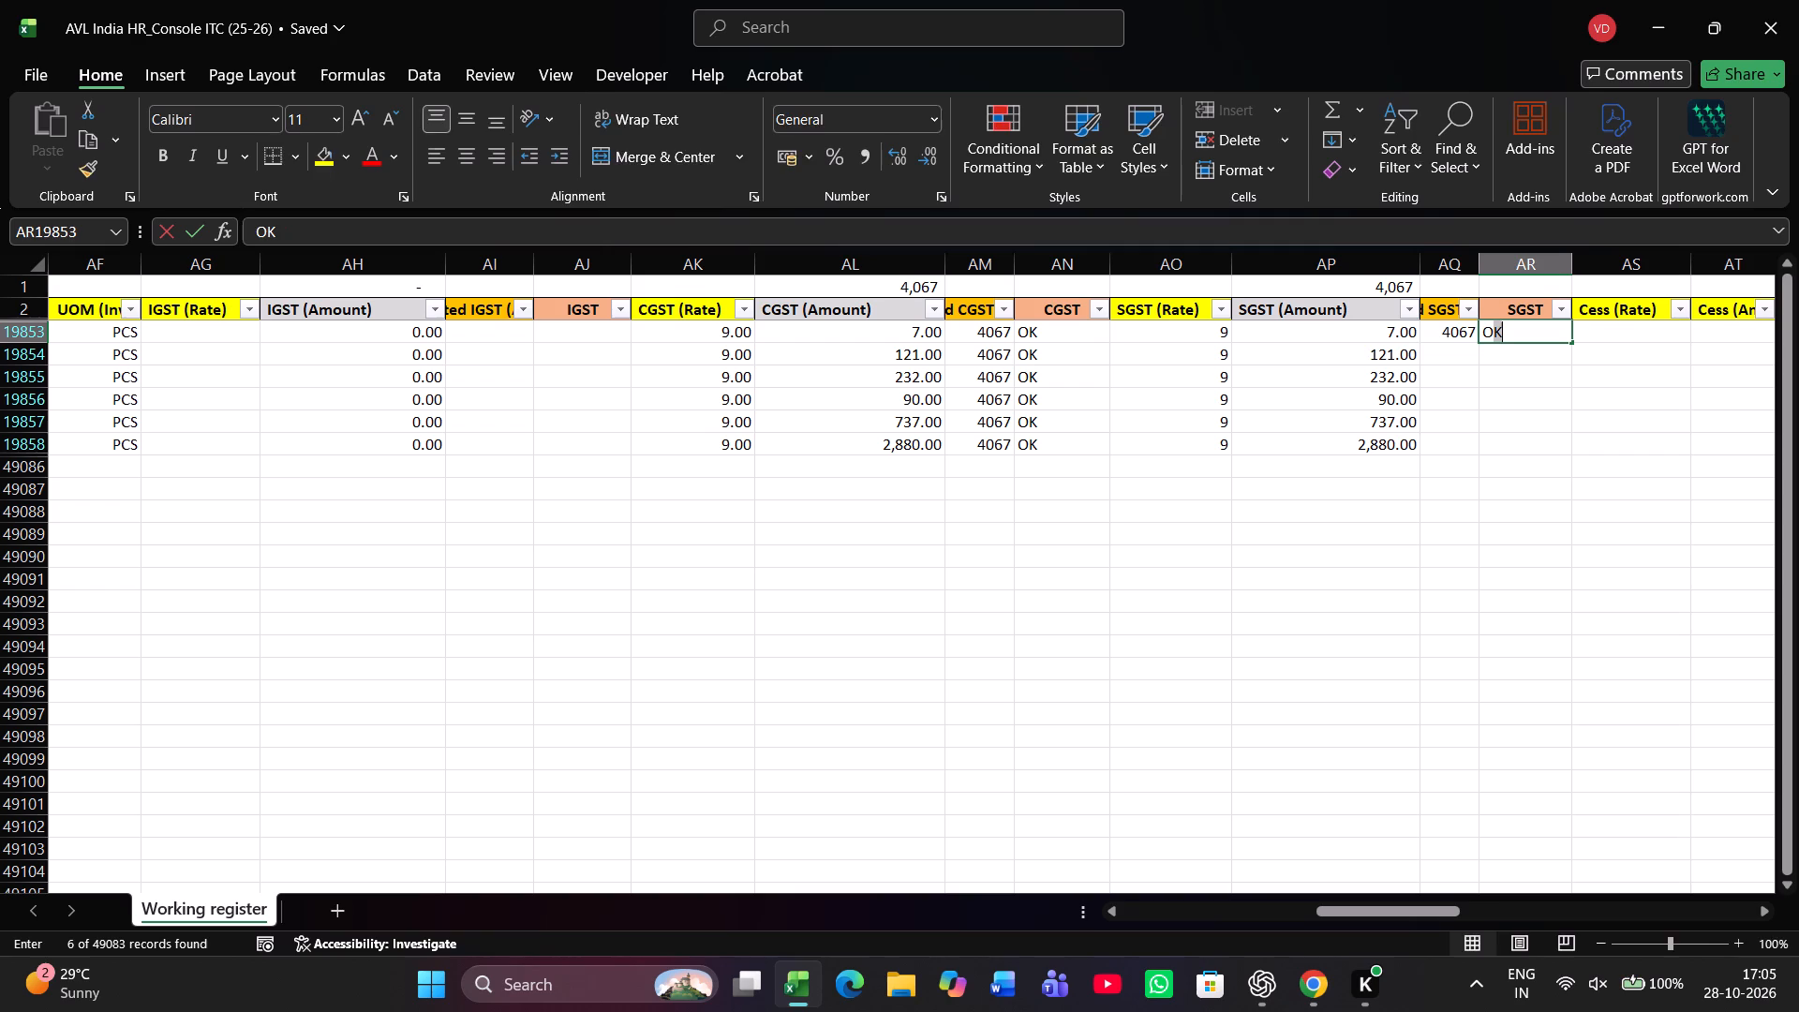
key("Left")
Fill the updated SGST amount and its check from row 19853 down columns AQ and AR to row 19858.
key("Left")
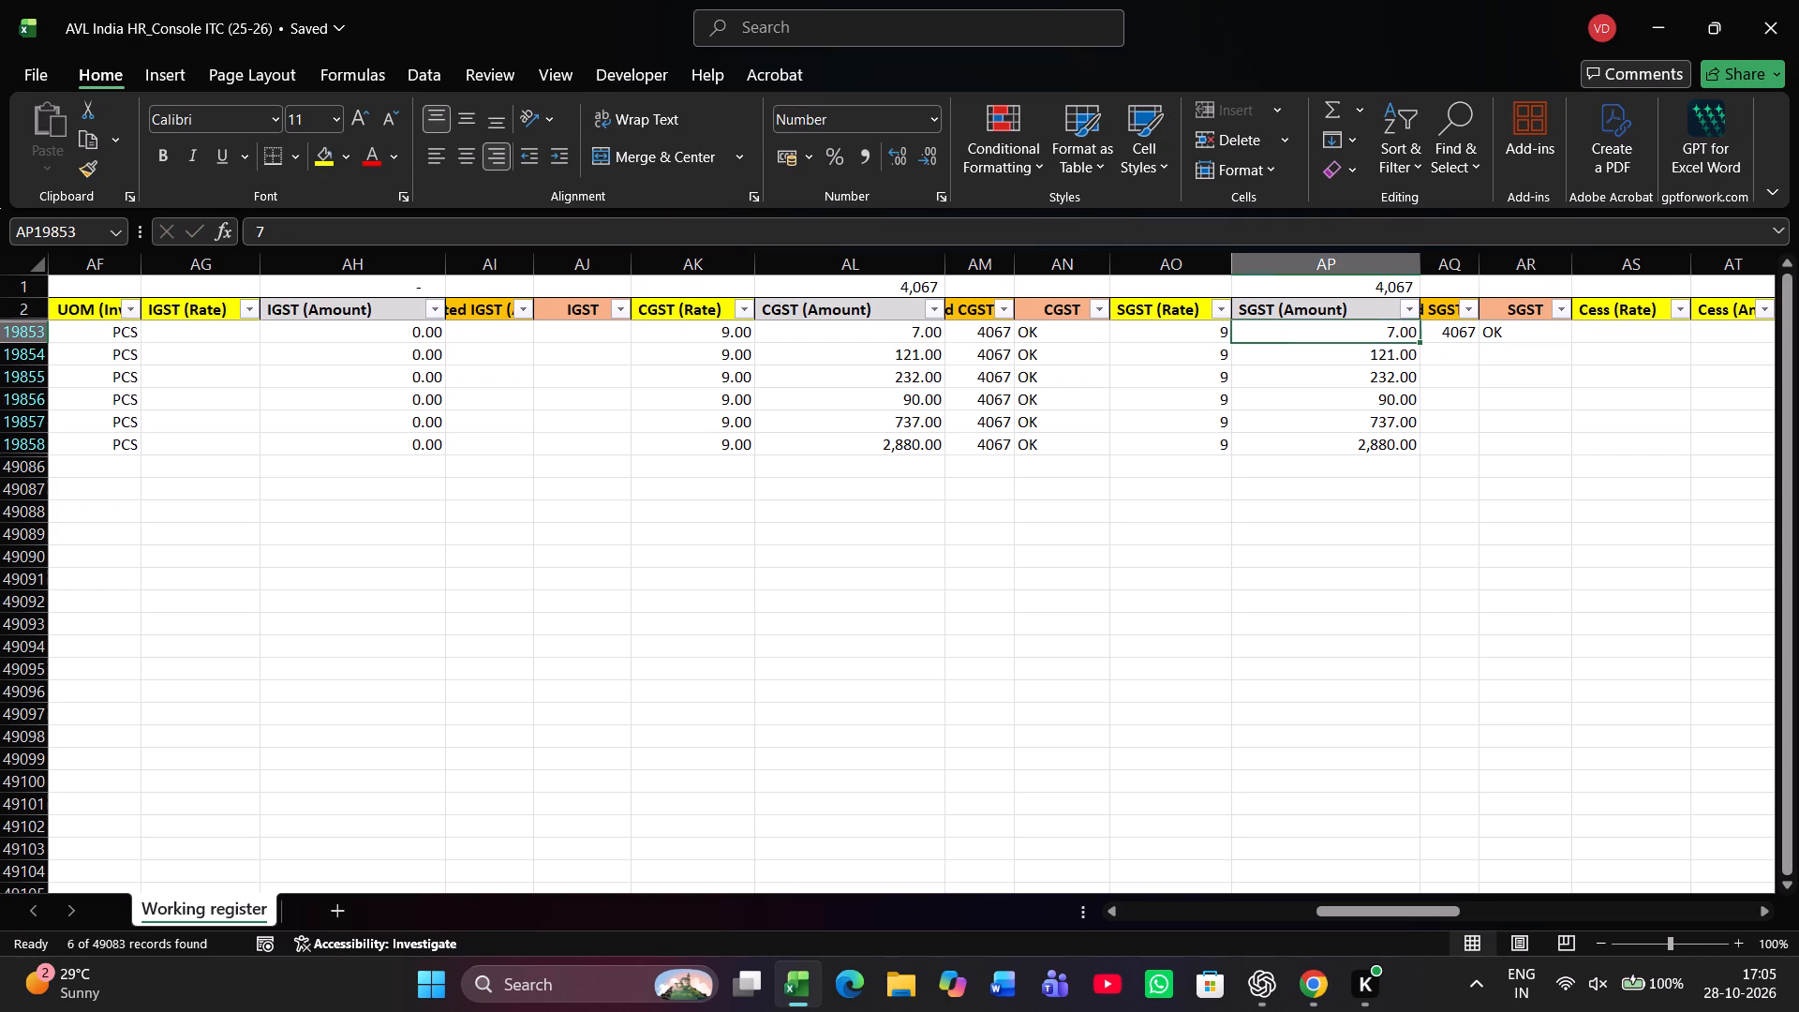
key("ctrl+Down")
key("Right")
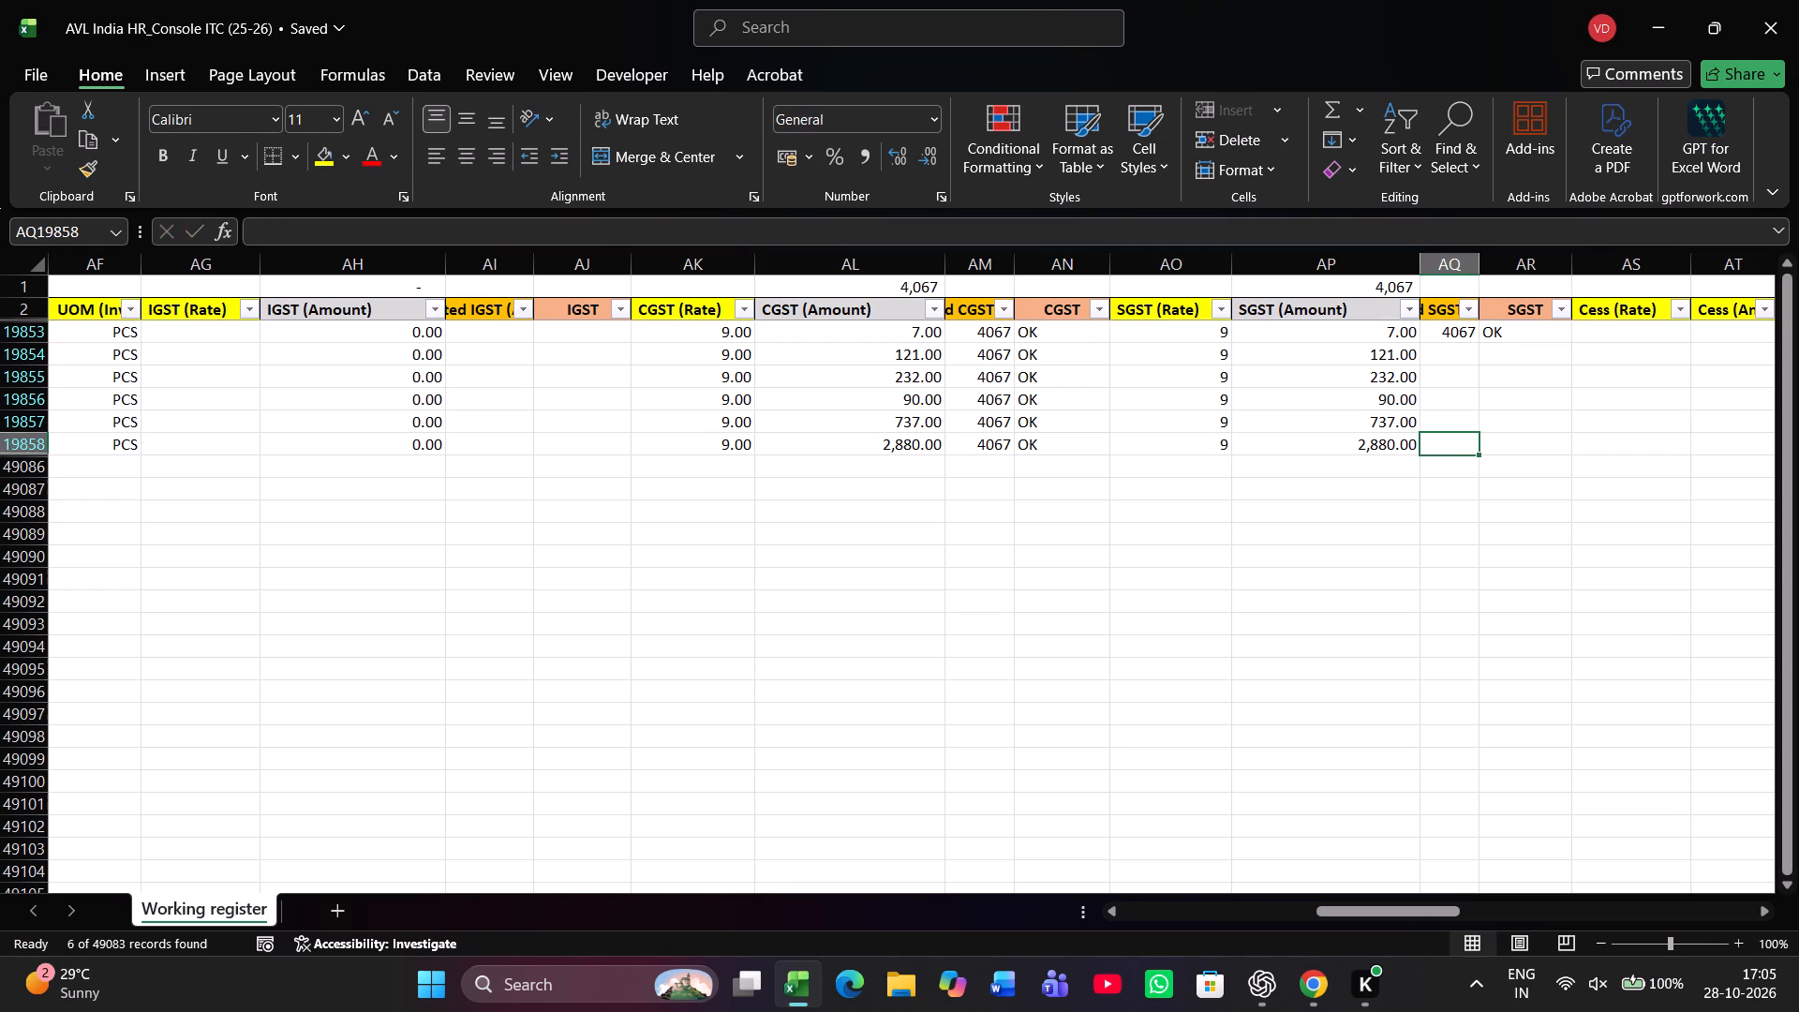
key("ctrl+shift+Up")
key("shift+Right")
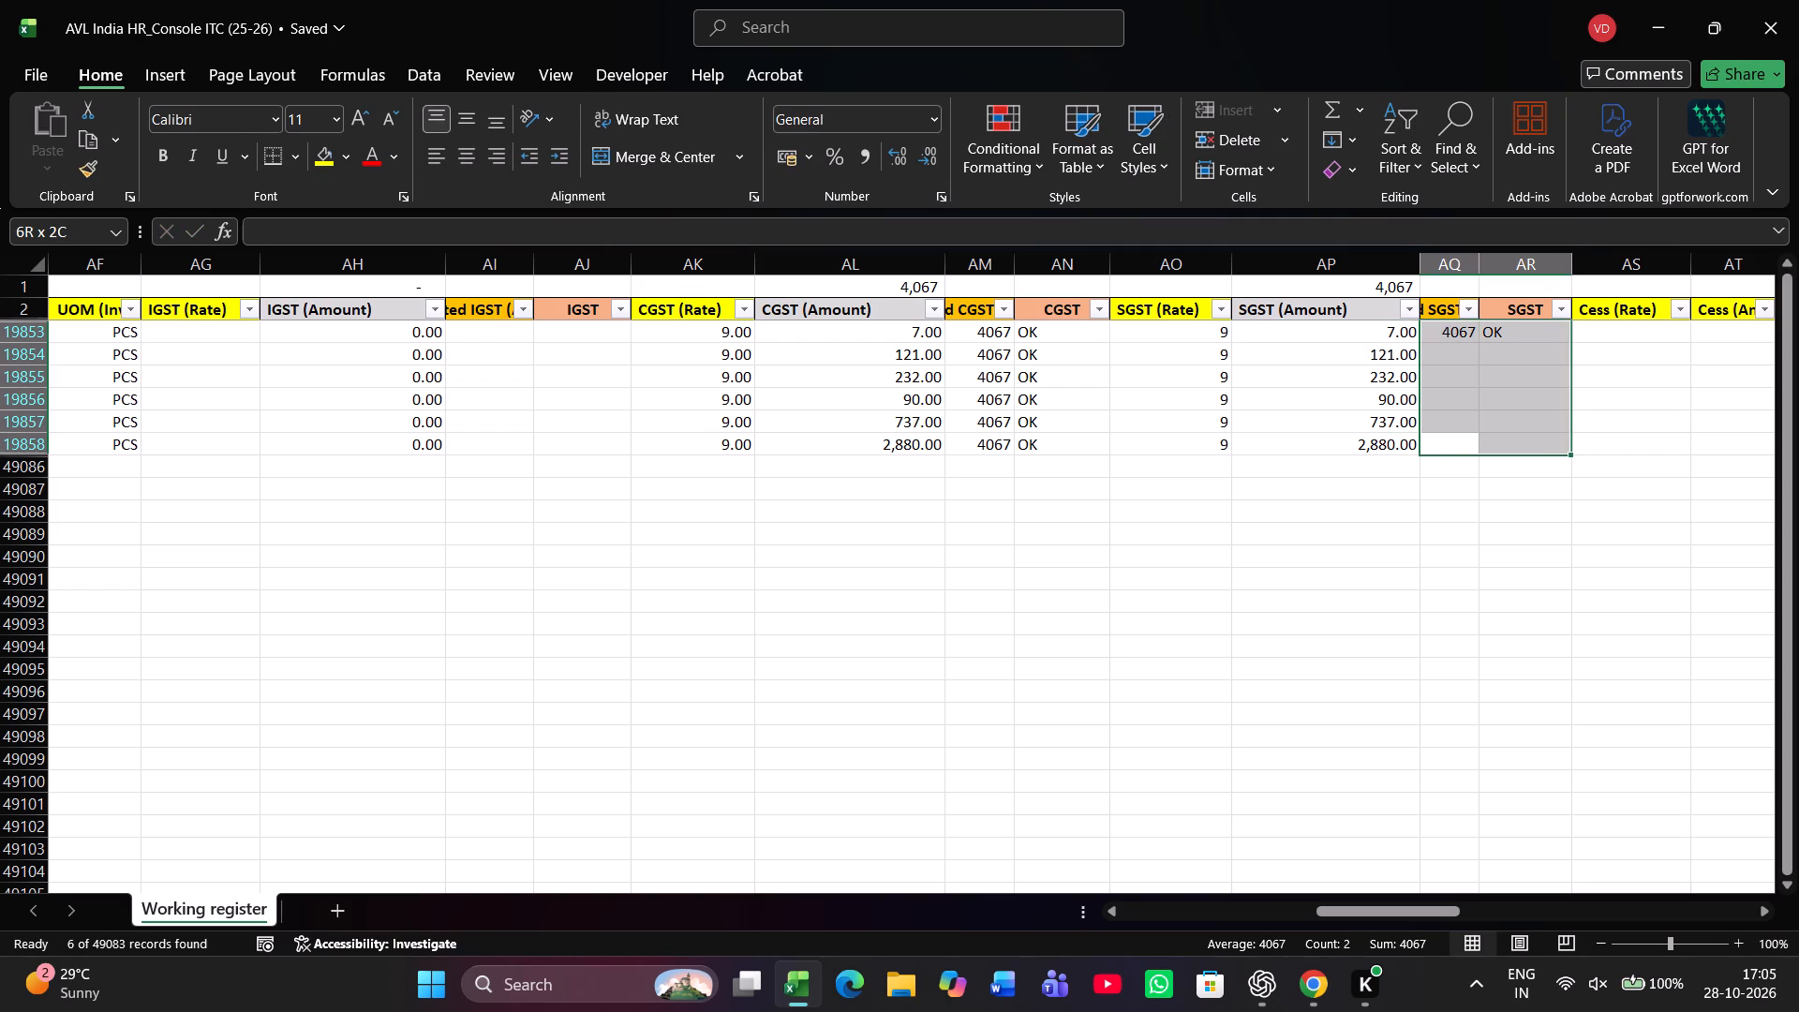
key("ctrl+d")
In row 19853, enter INPUT as the eligibility of ITC in column AV.
key("Right")
key("Right")
key("Right")
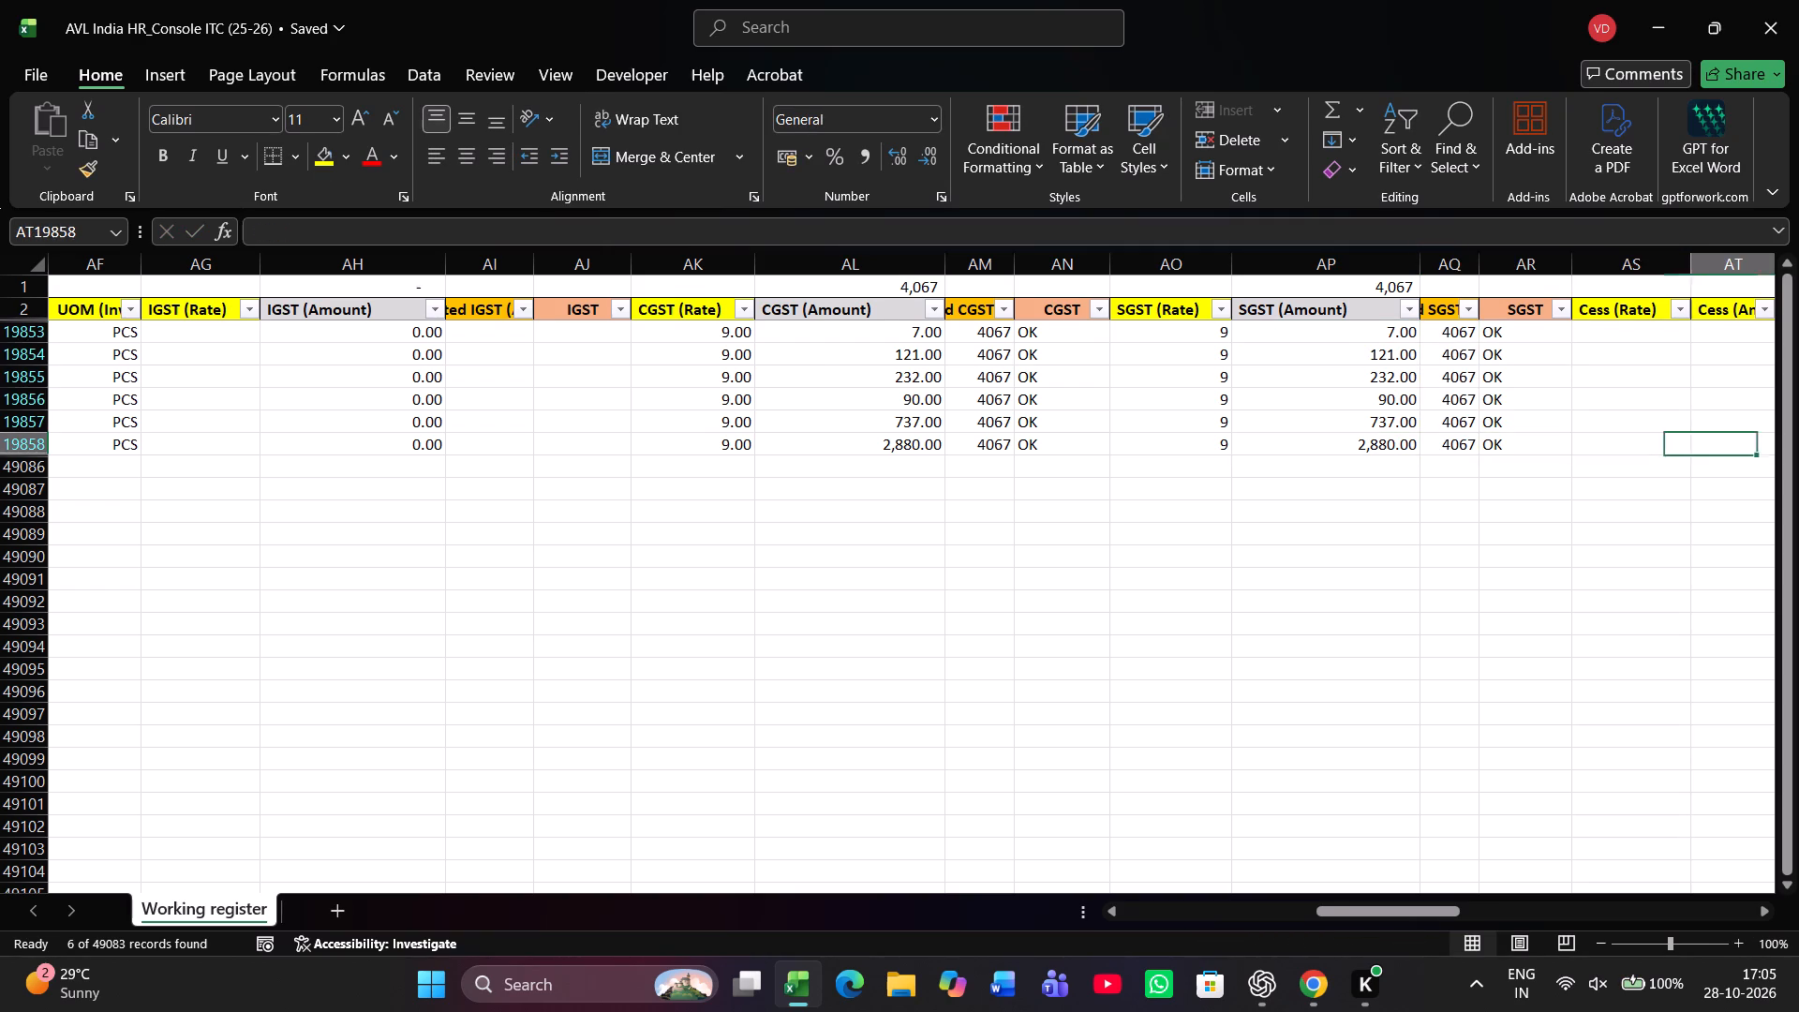
key("Right")
key("Right")
key("Right")
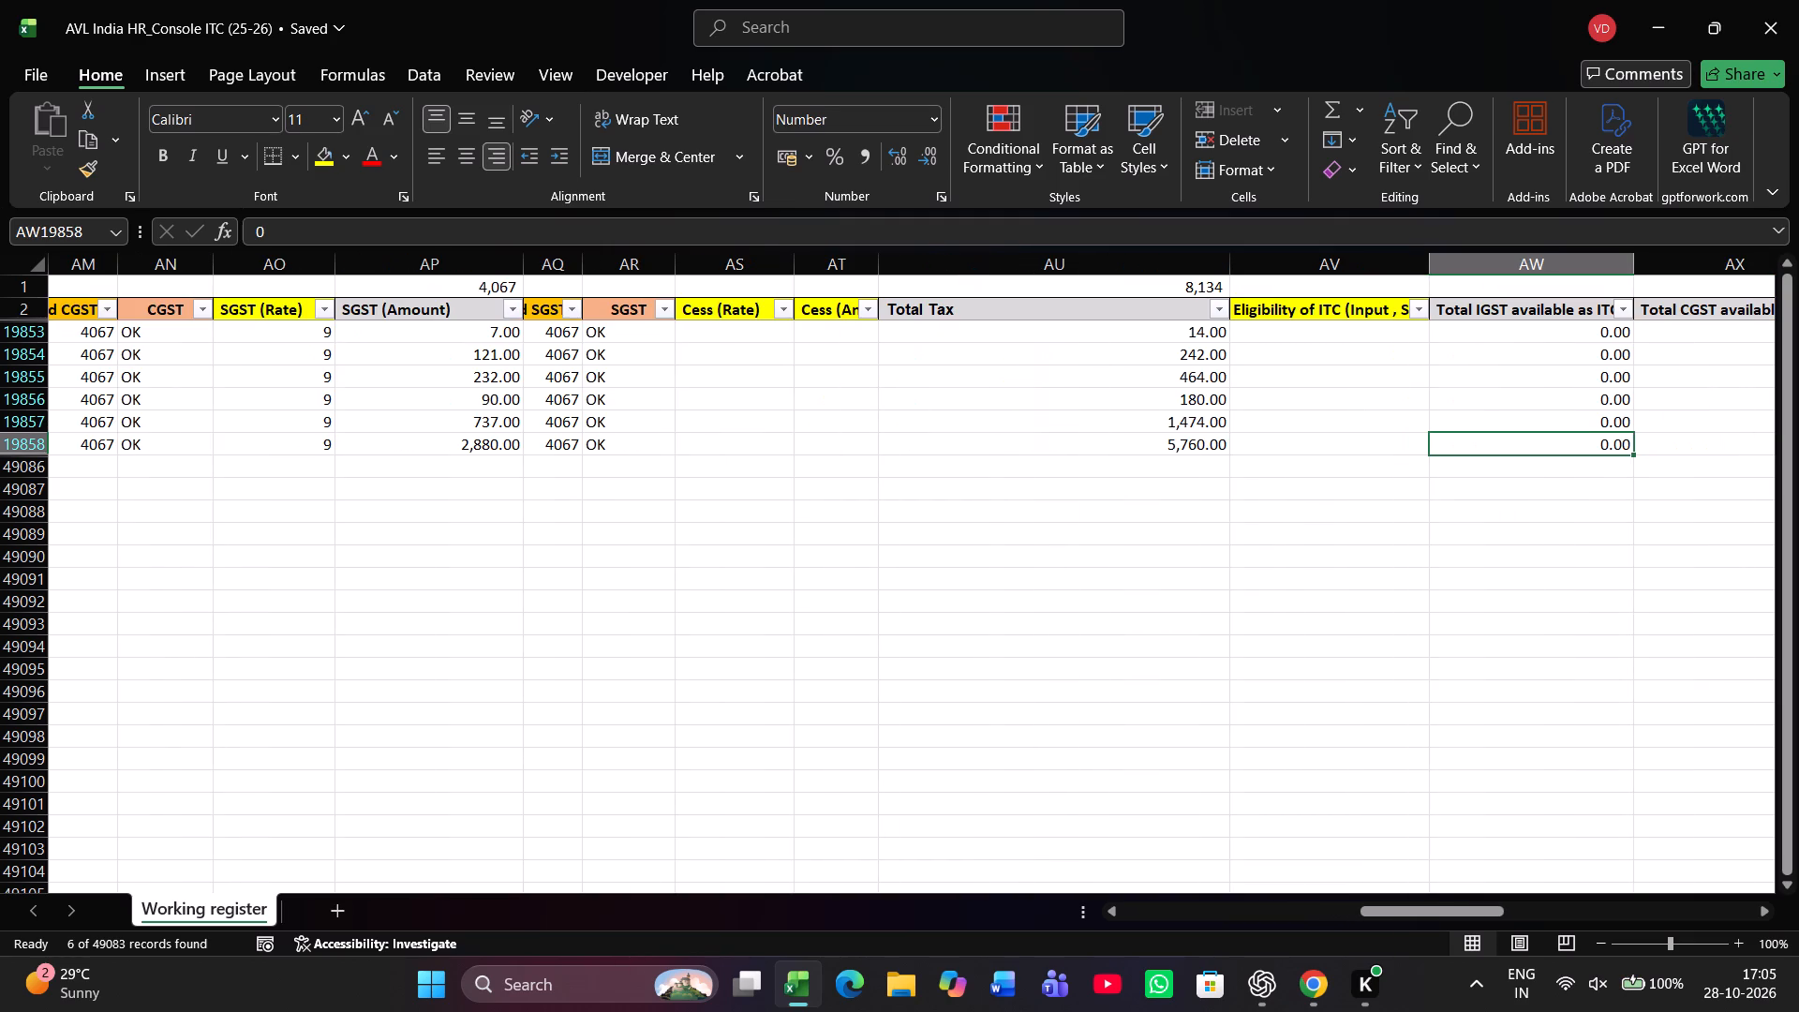
key("Up")
key("Up")
key("Up")
key("Up")
key("Up")
key("Left")
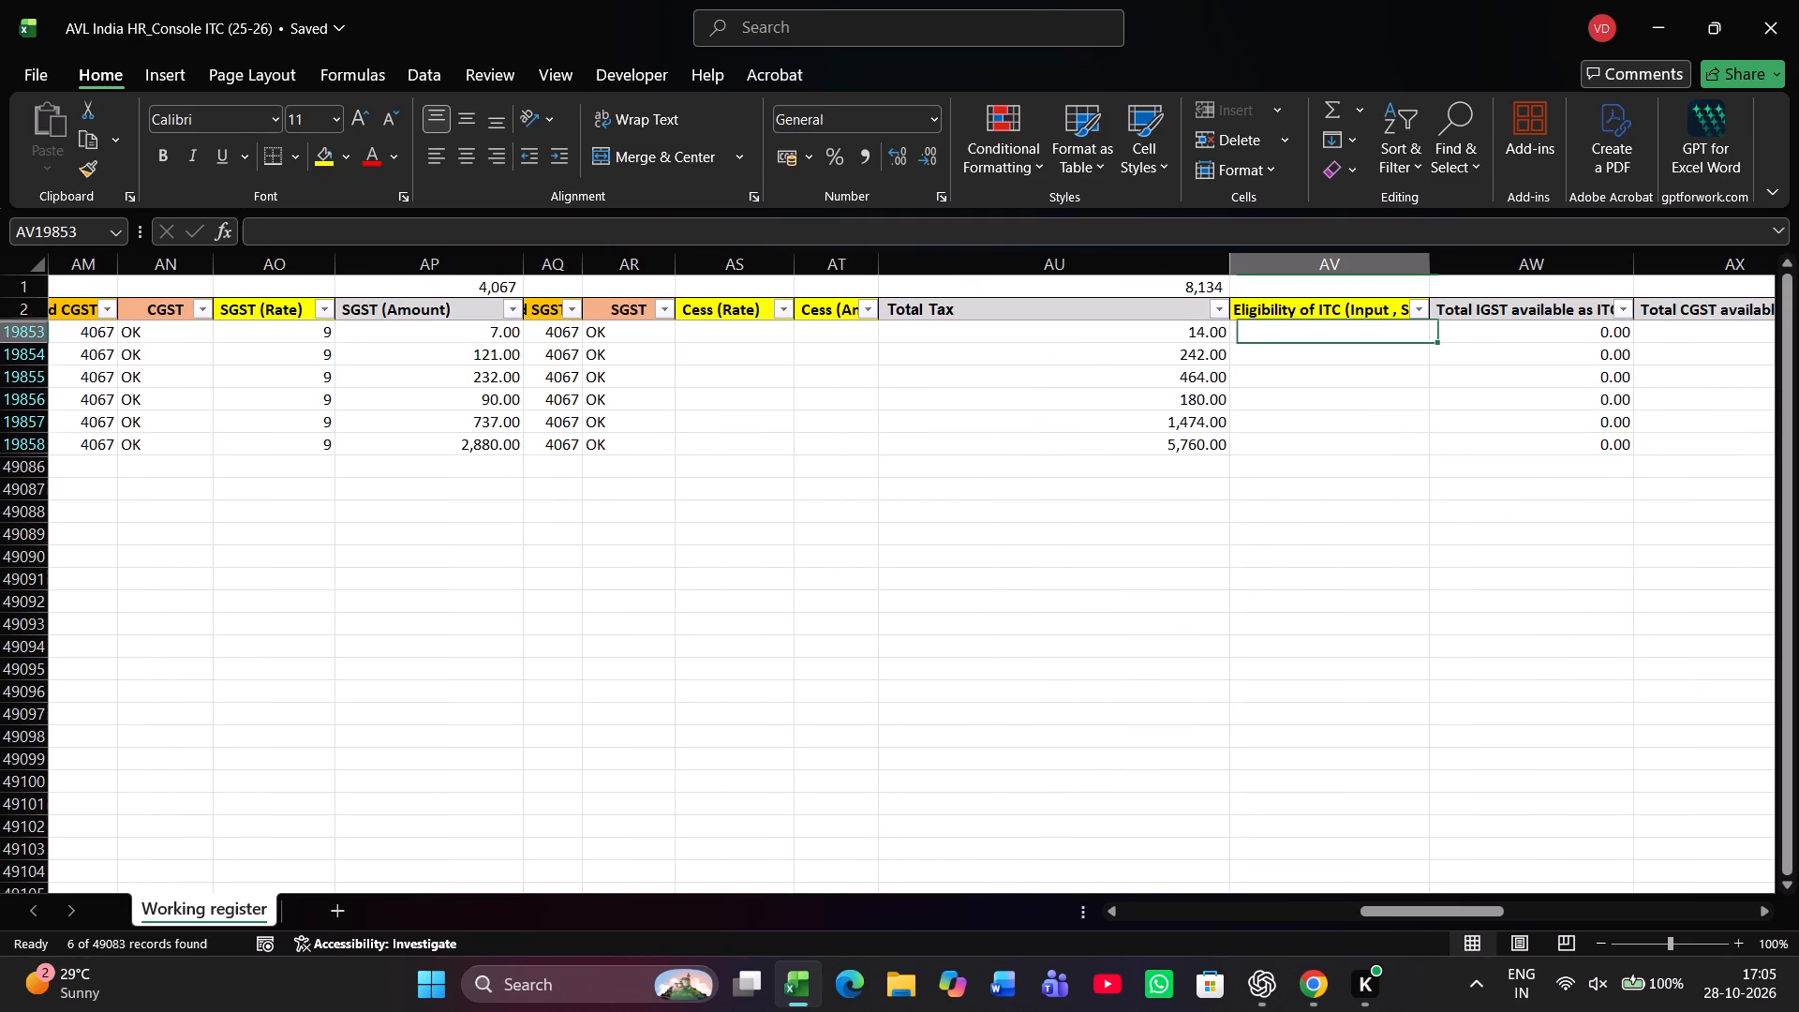
type("INPUT")
key("Left")
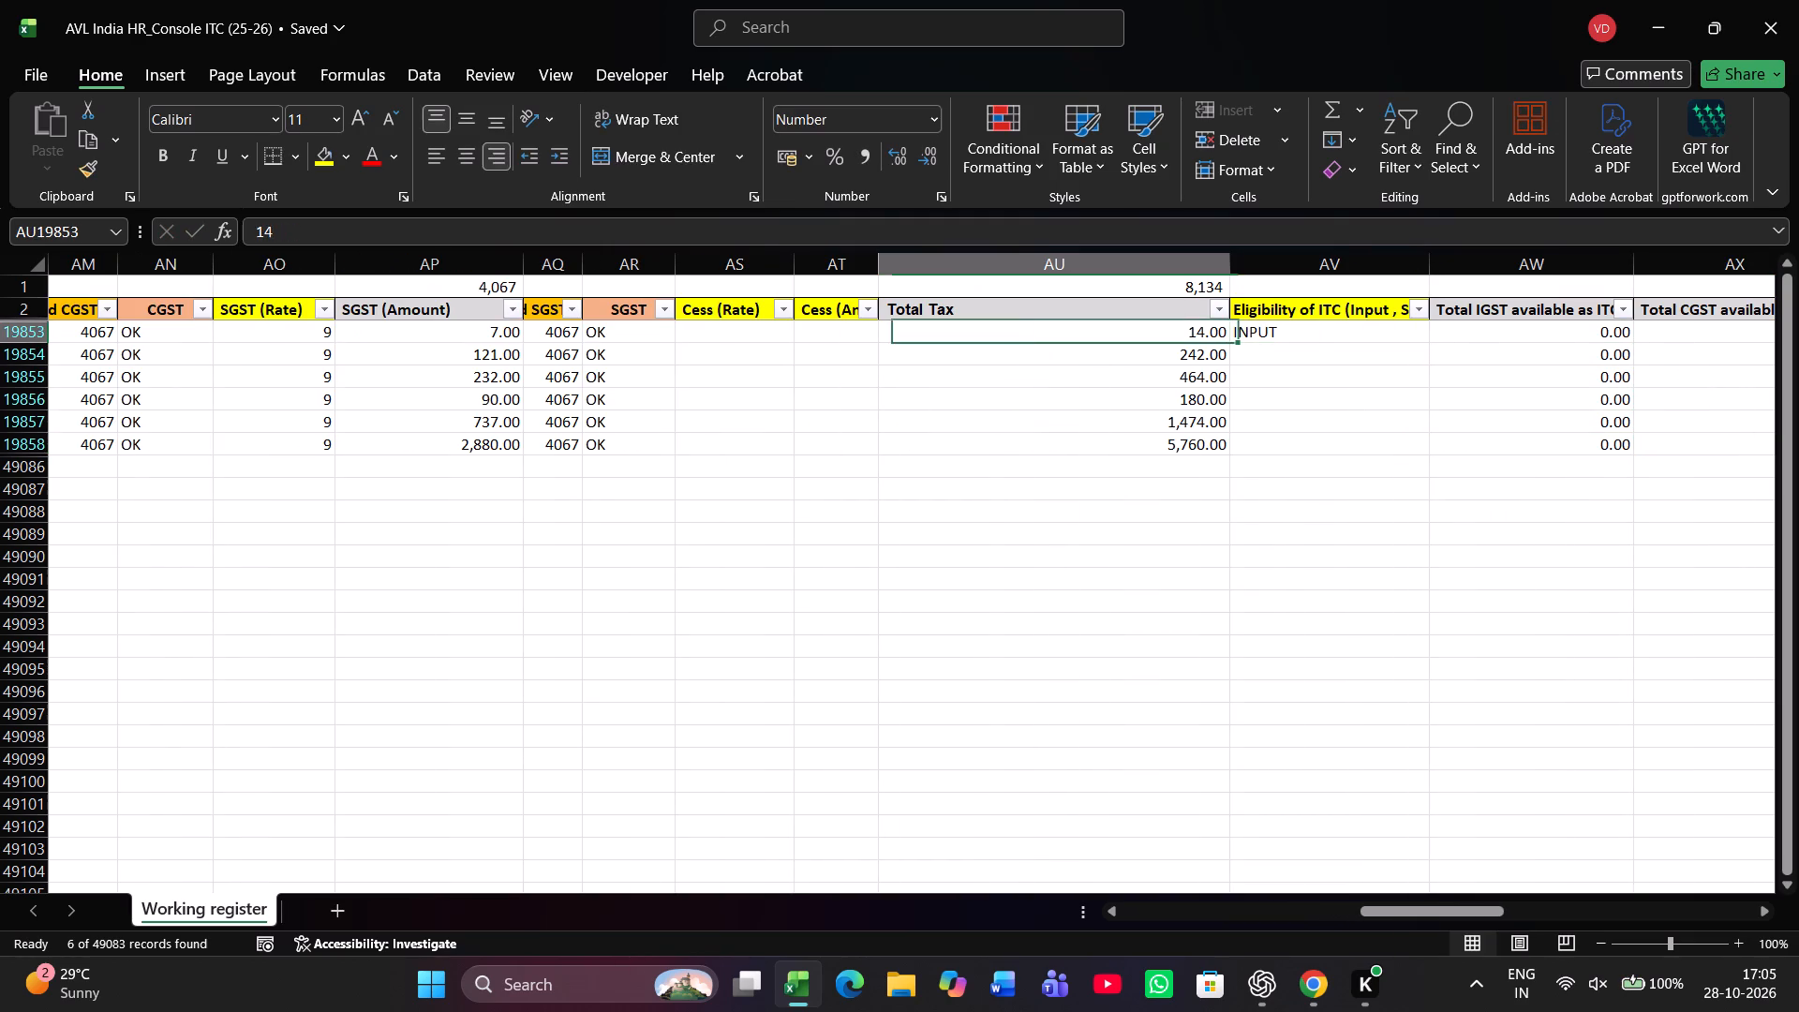
Fill the ITC eligibility from row 19853 down column AV to row 19858.
key("ctrl+Down")
key("Right")
key("ctrl+shift+Up")
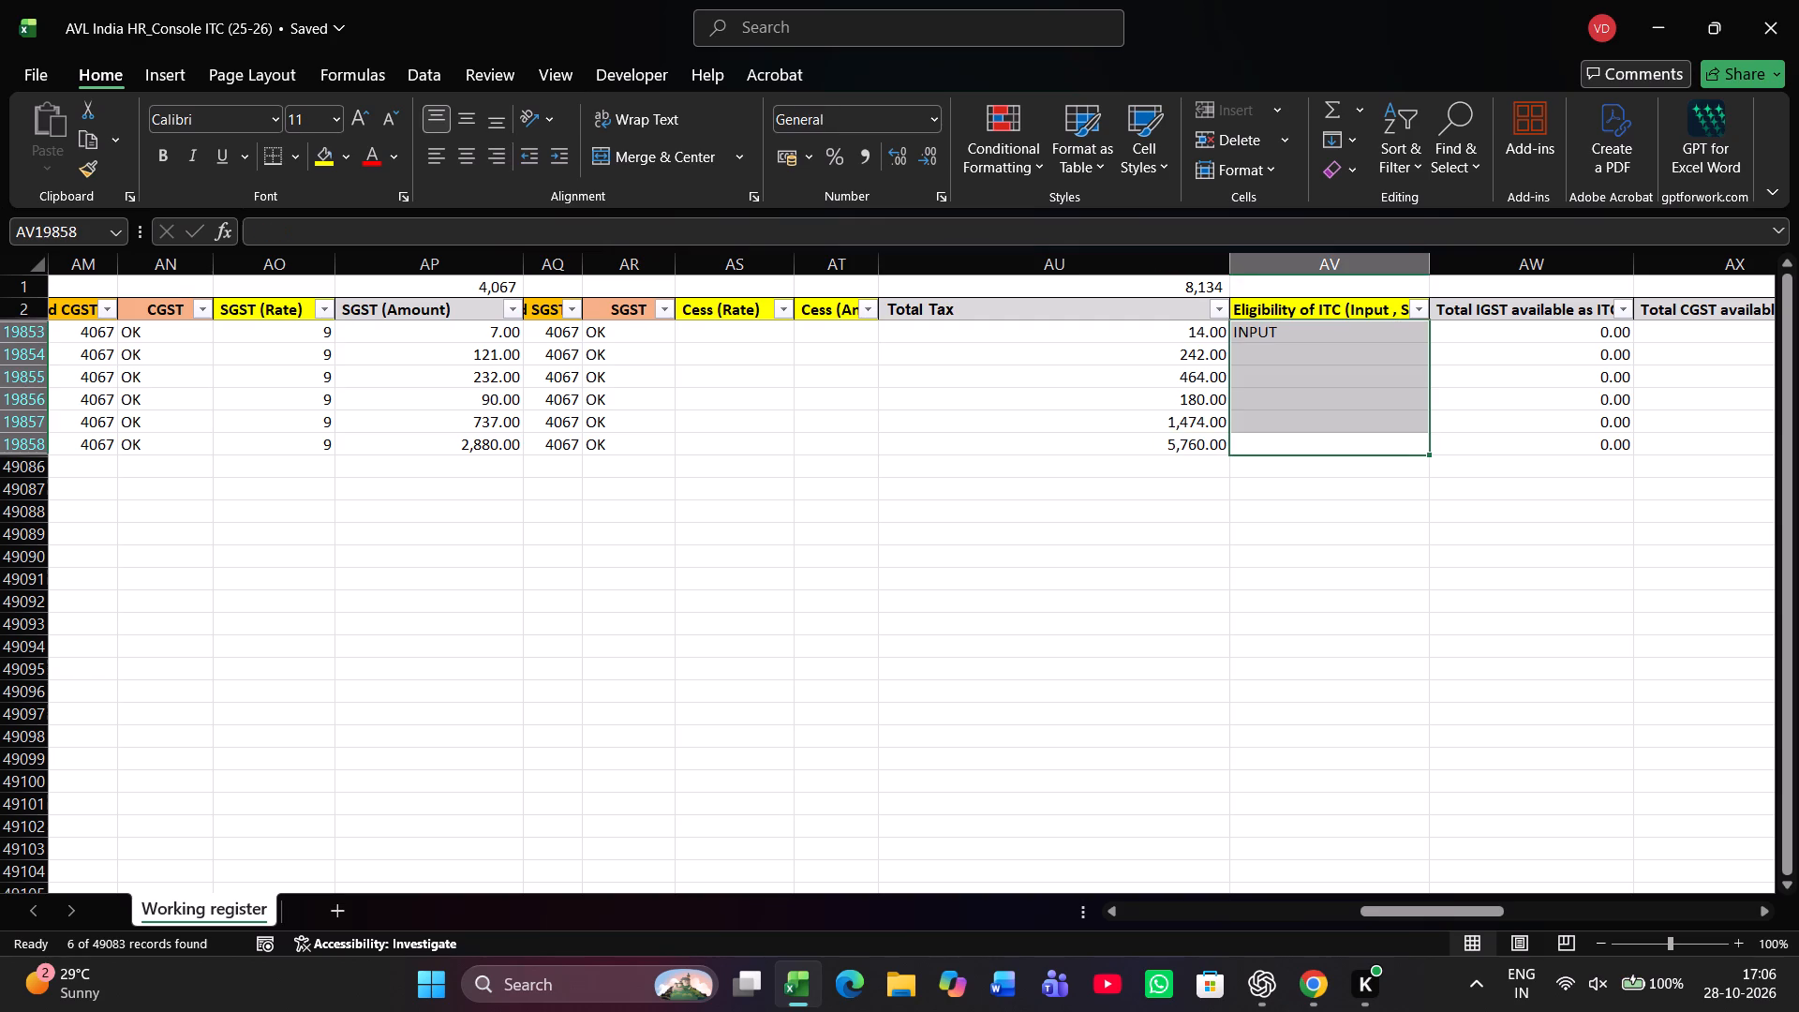
key("ctrl+d")
In row 19858, enter GC PROFILE SHEET BLUE as the updated description in column BF.
key("Right")
key("Right")
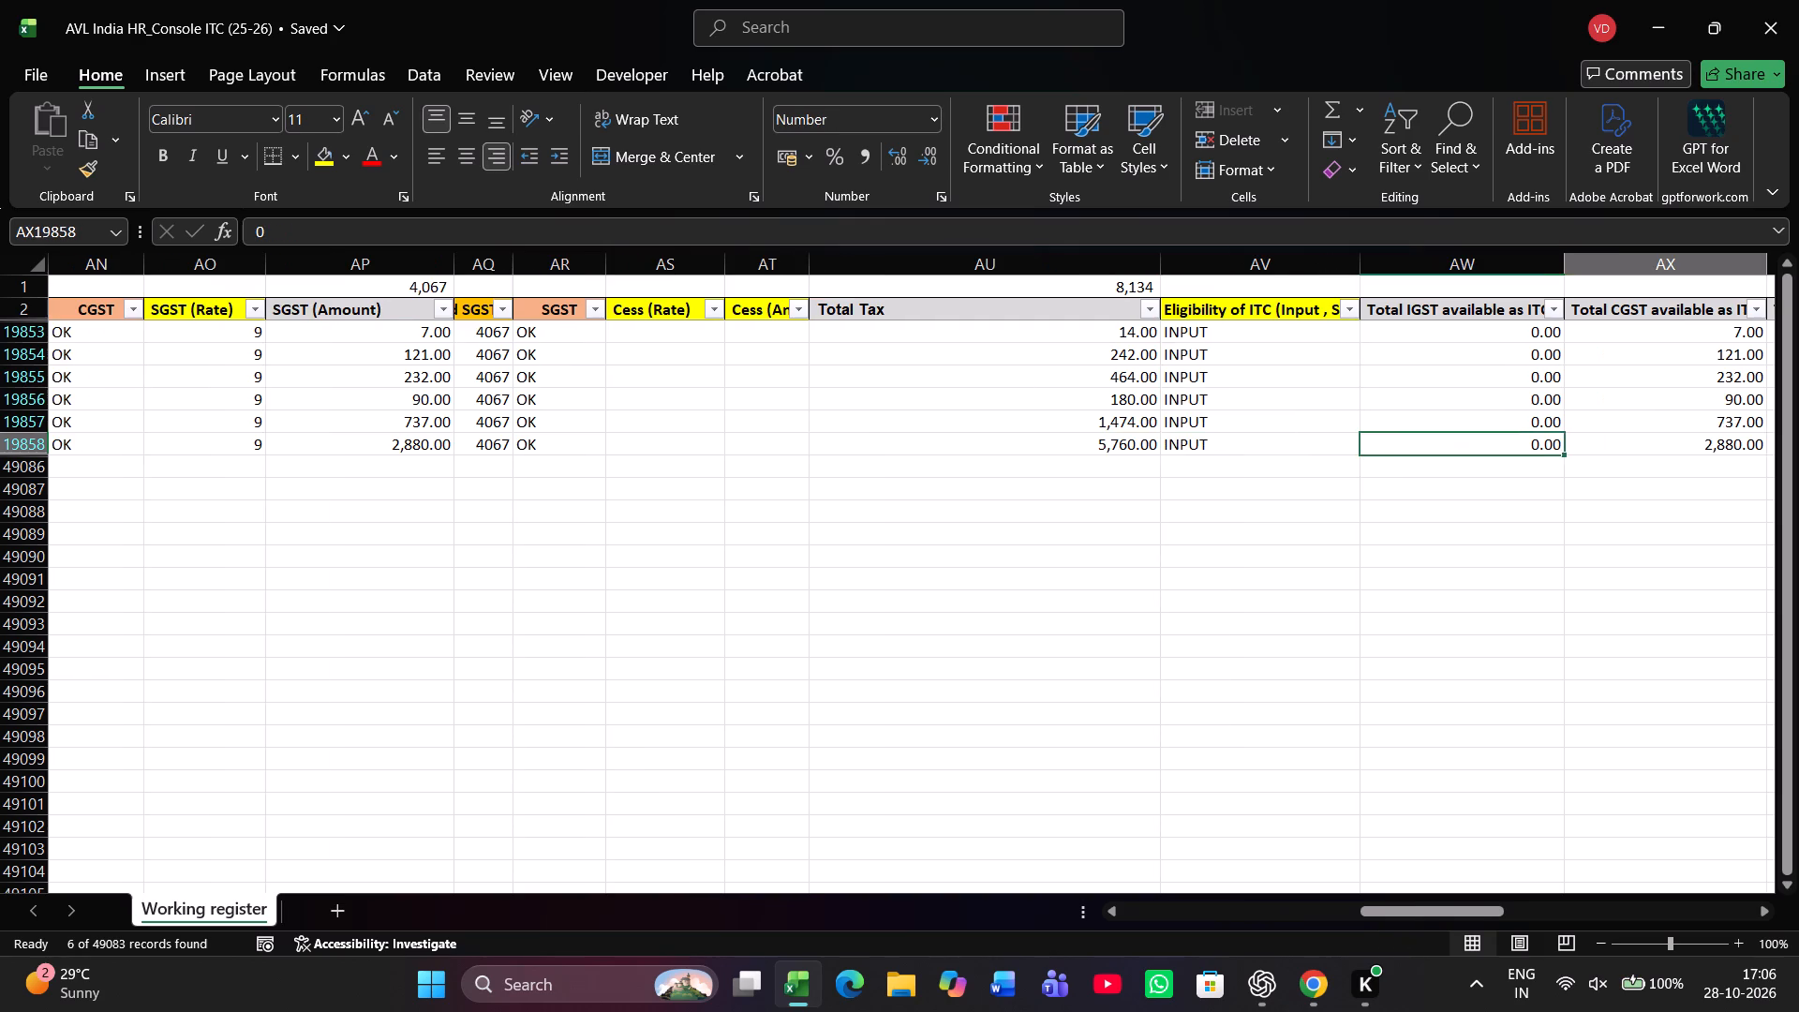
key("Right")
key("Right")
key("Right")
key("Right")
key("Right")
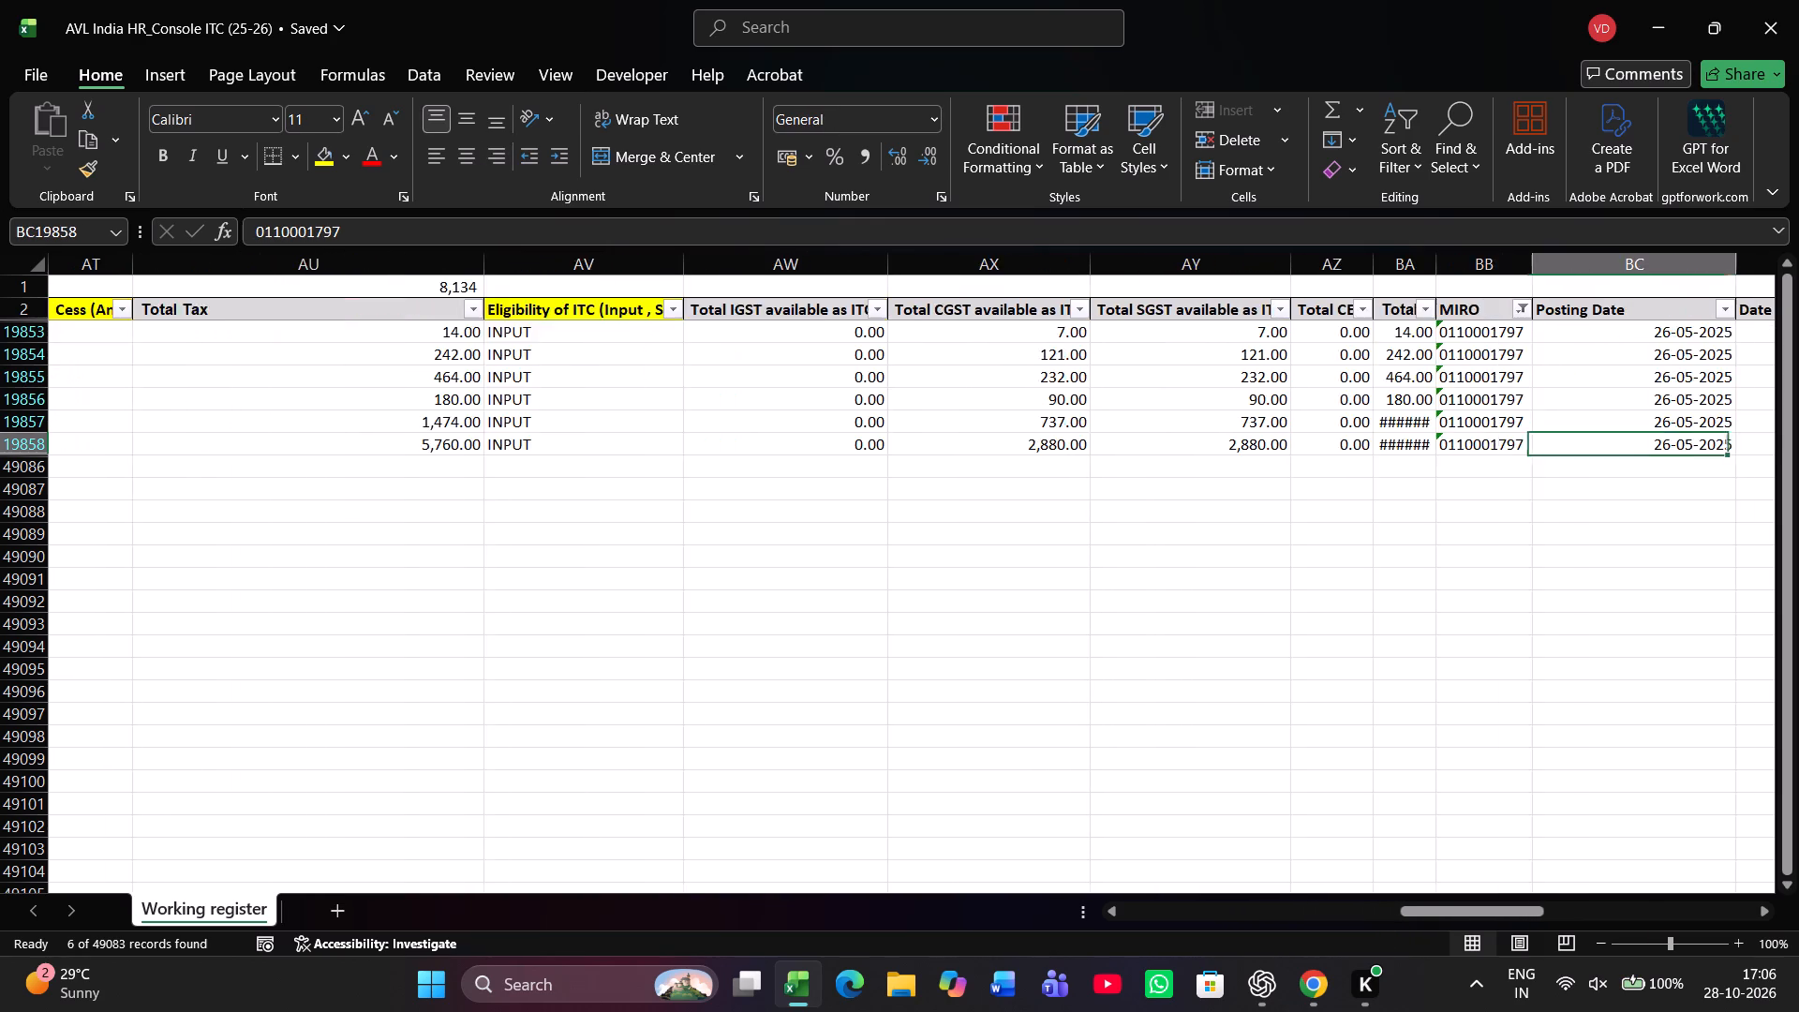
key("Right")
key("Right")
key("Right")
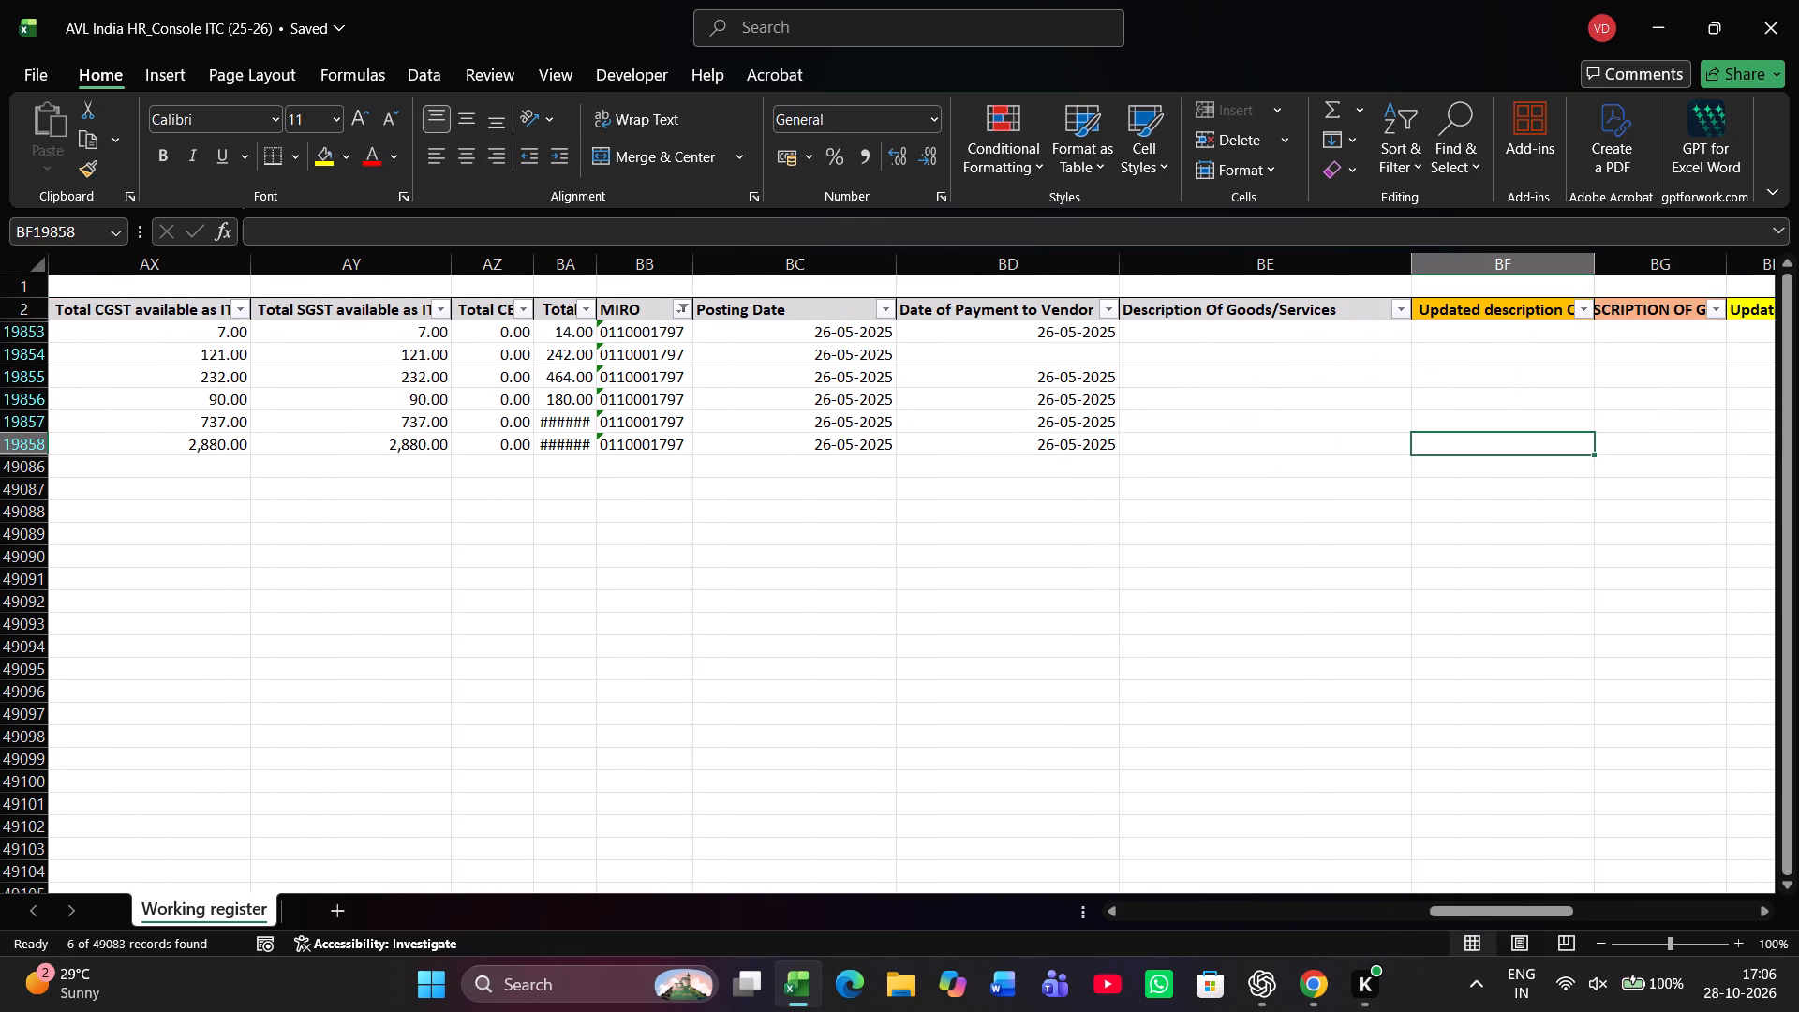
key("Up")
key("Up")
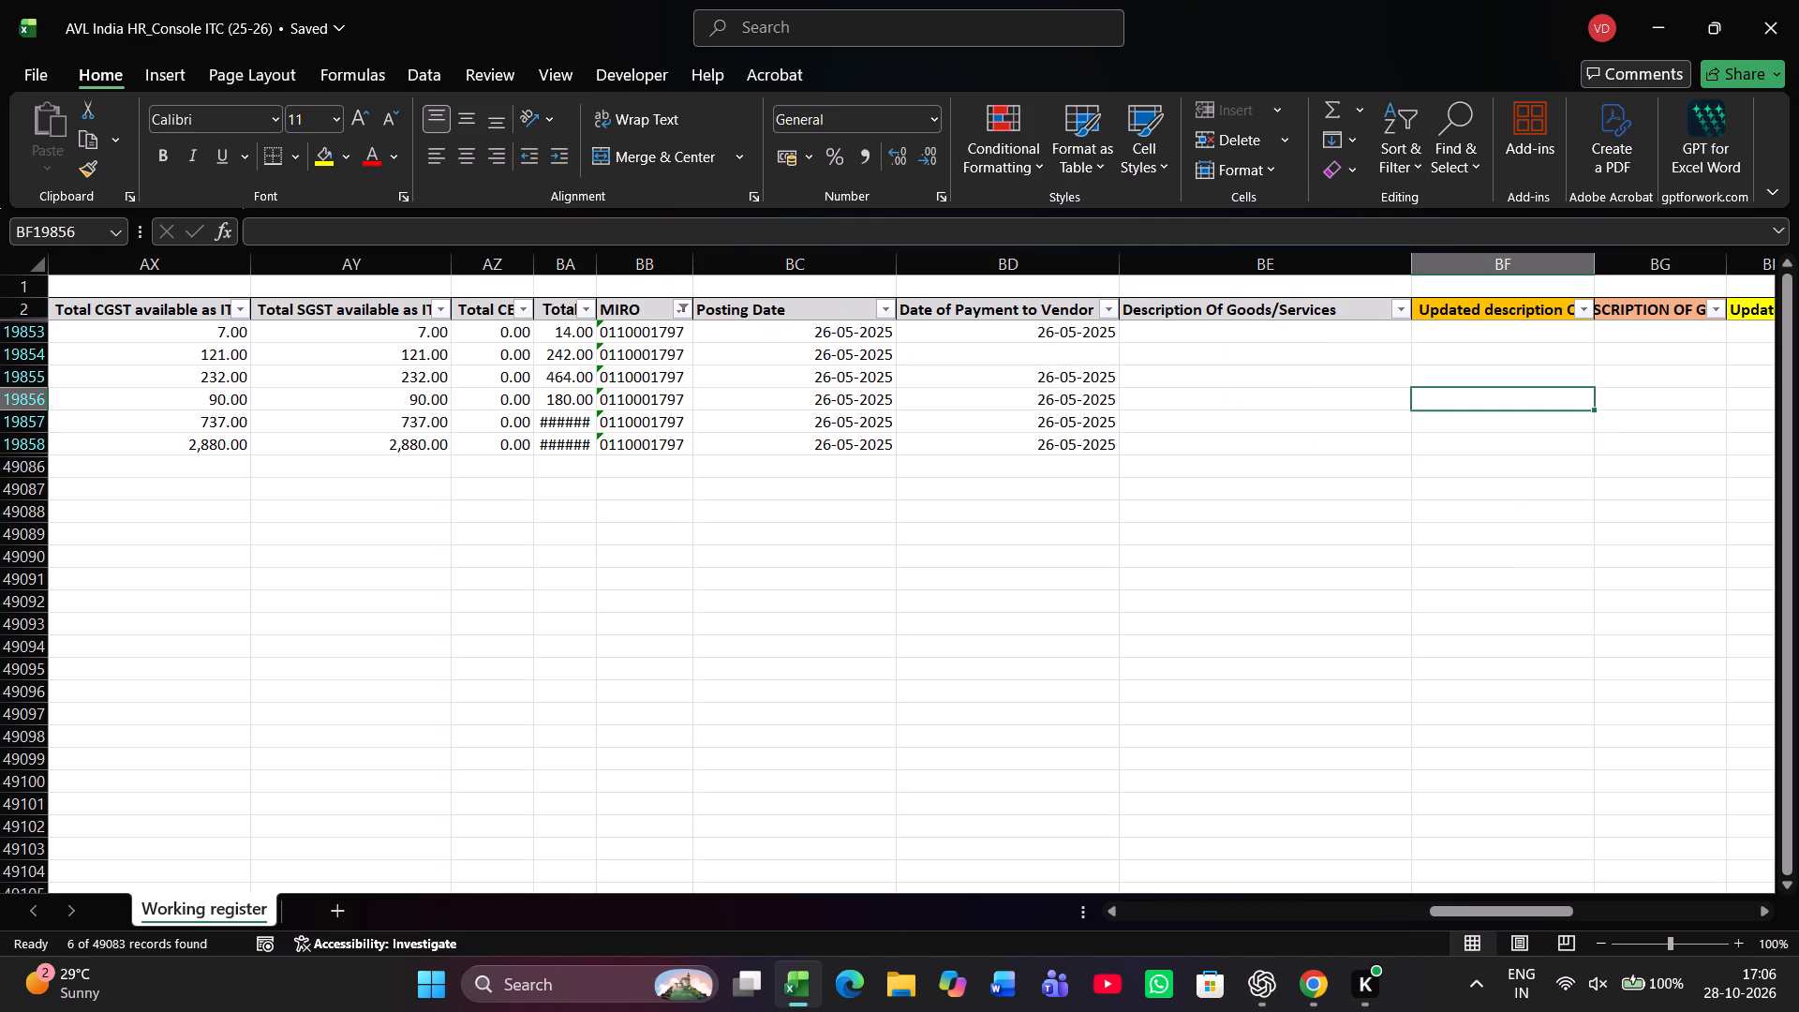
key("Up")
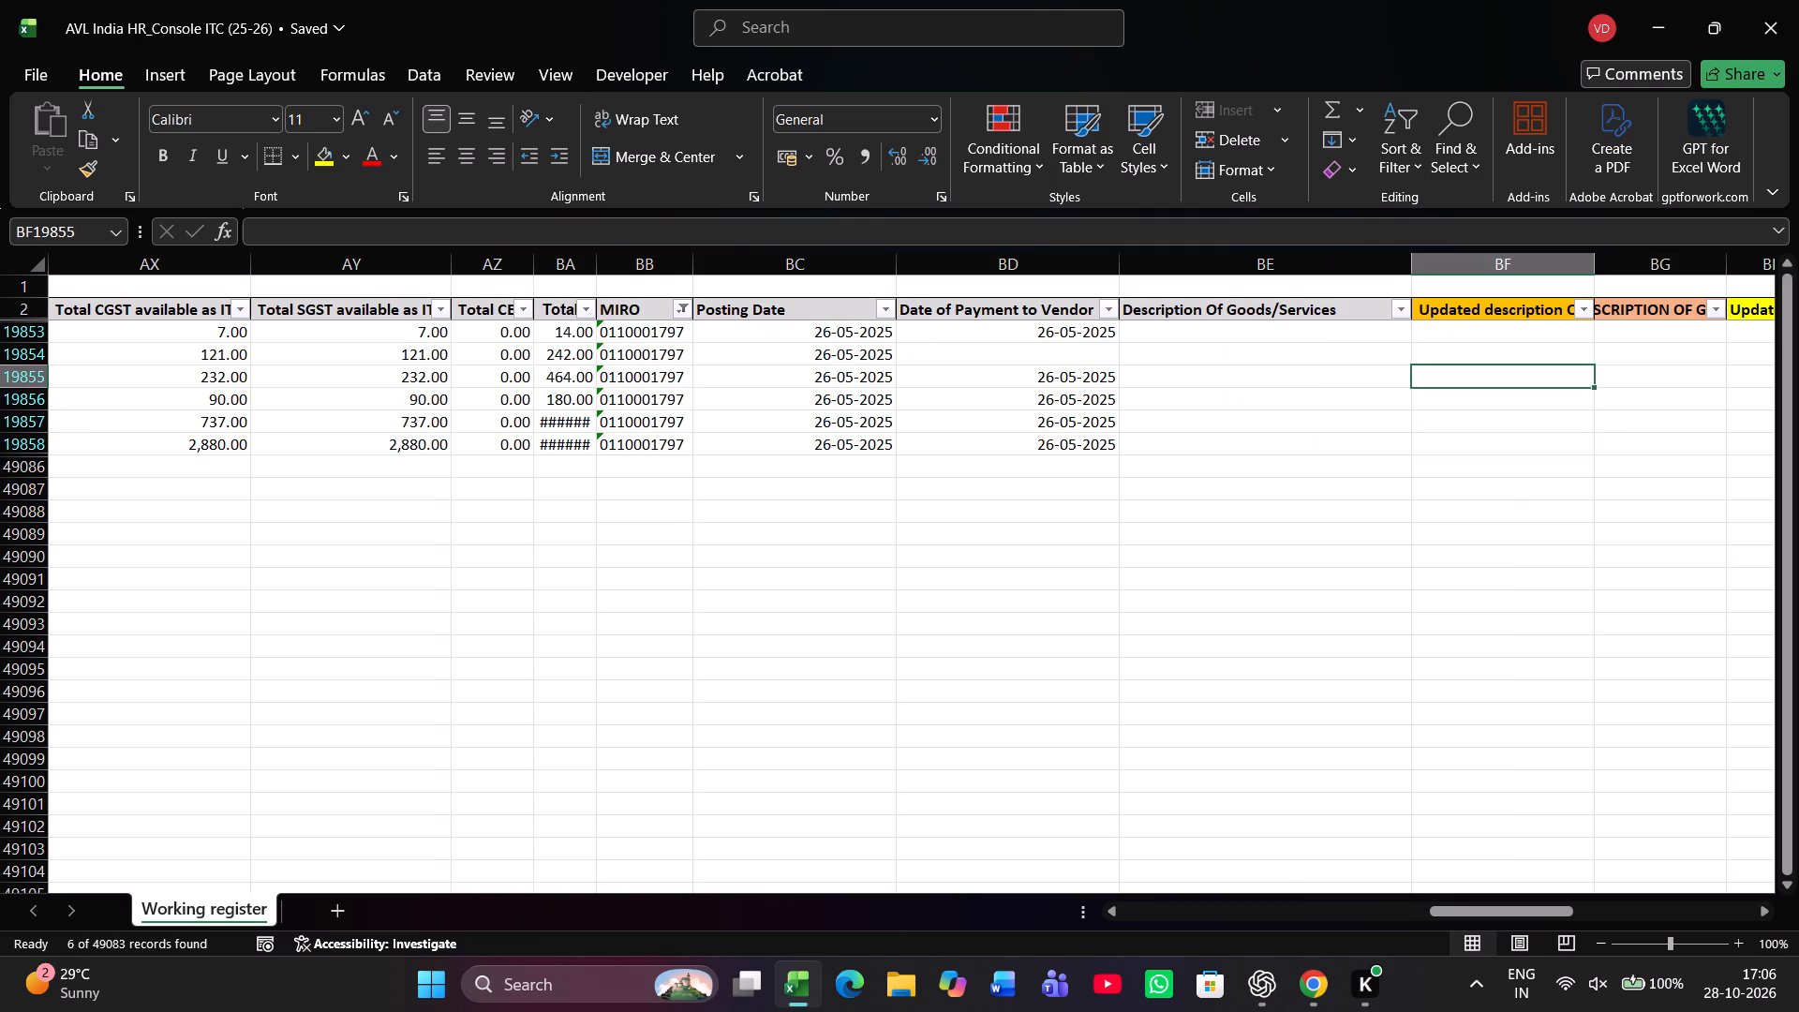
key("Down")
key("Down")
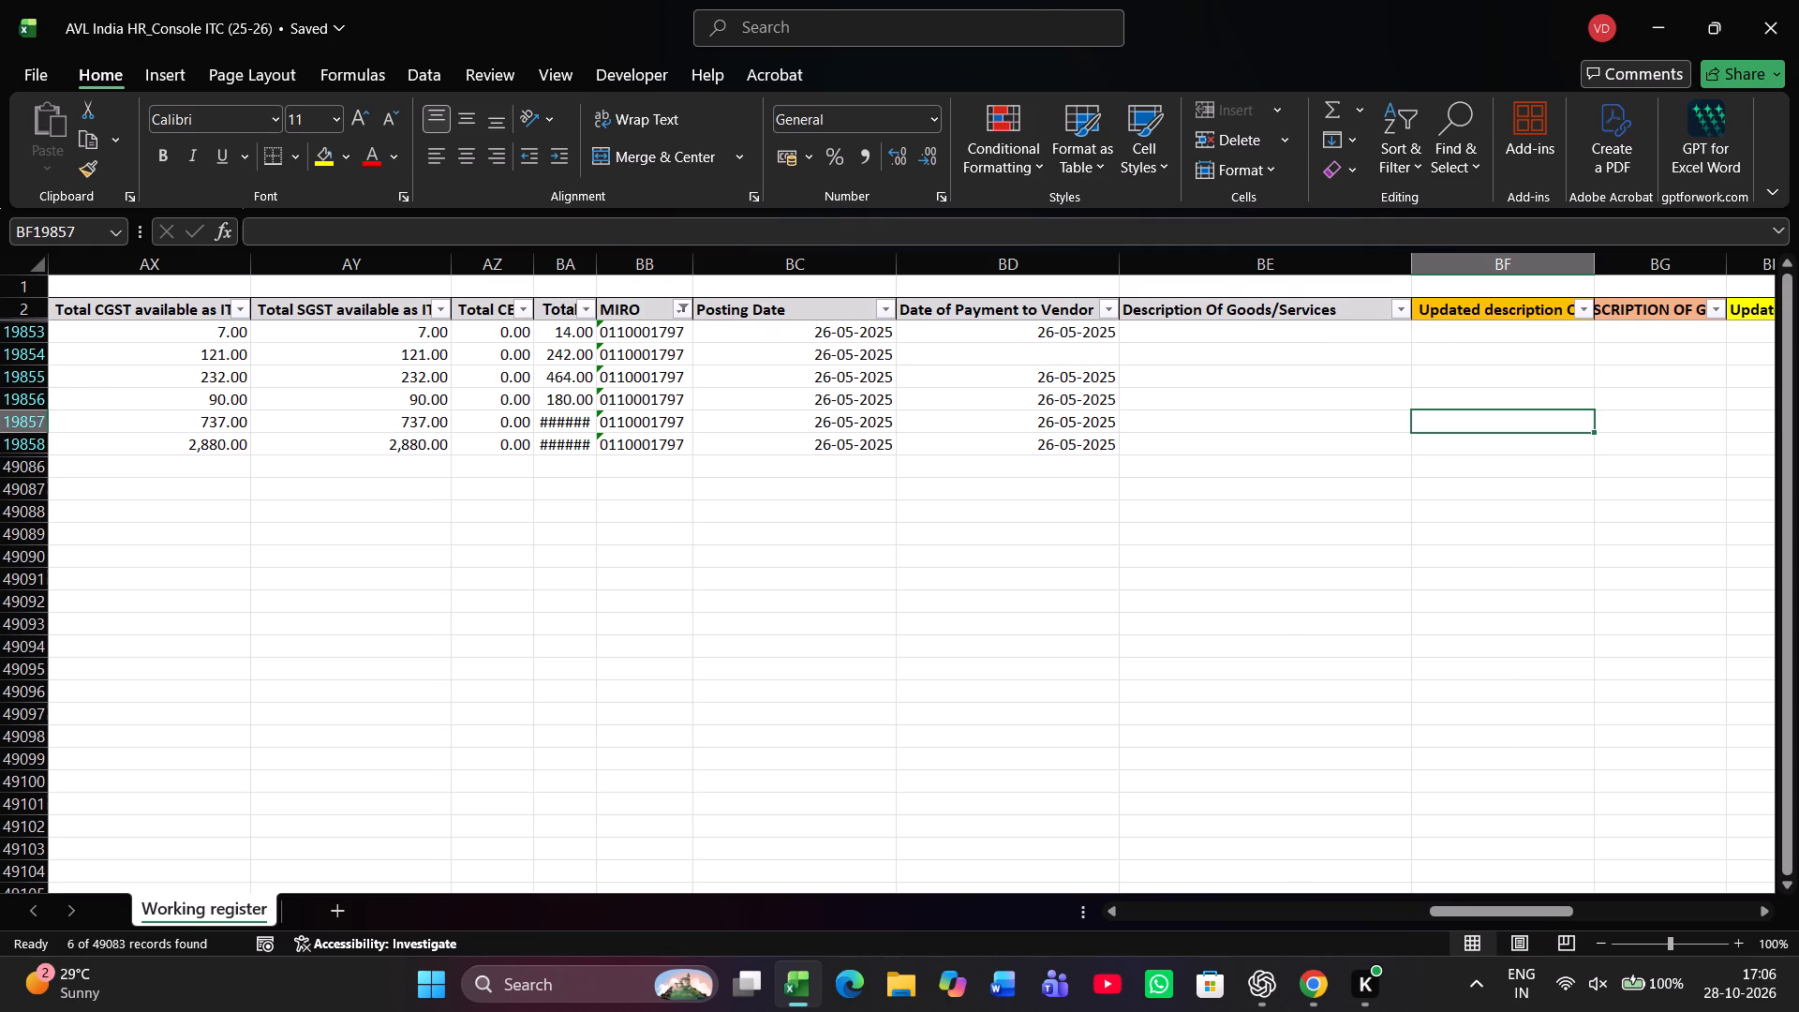
key("Down")
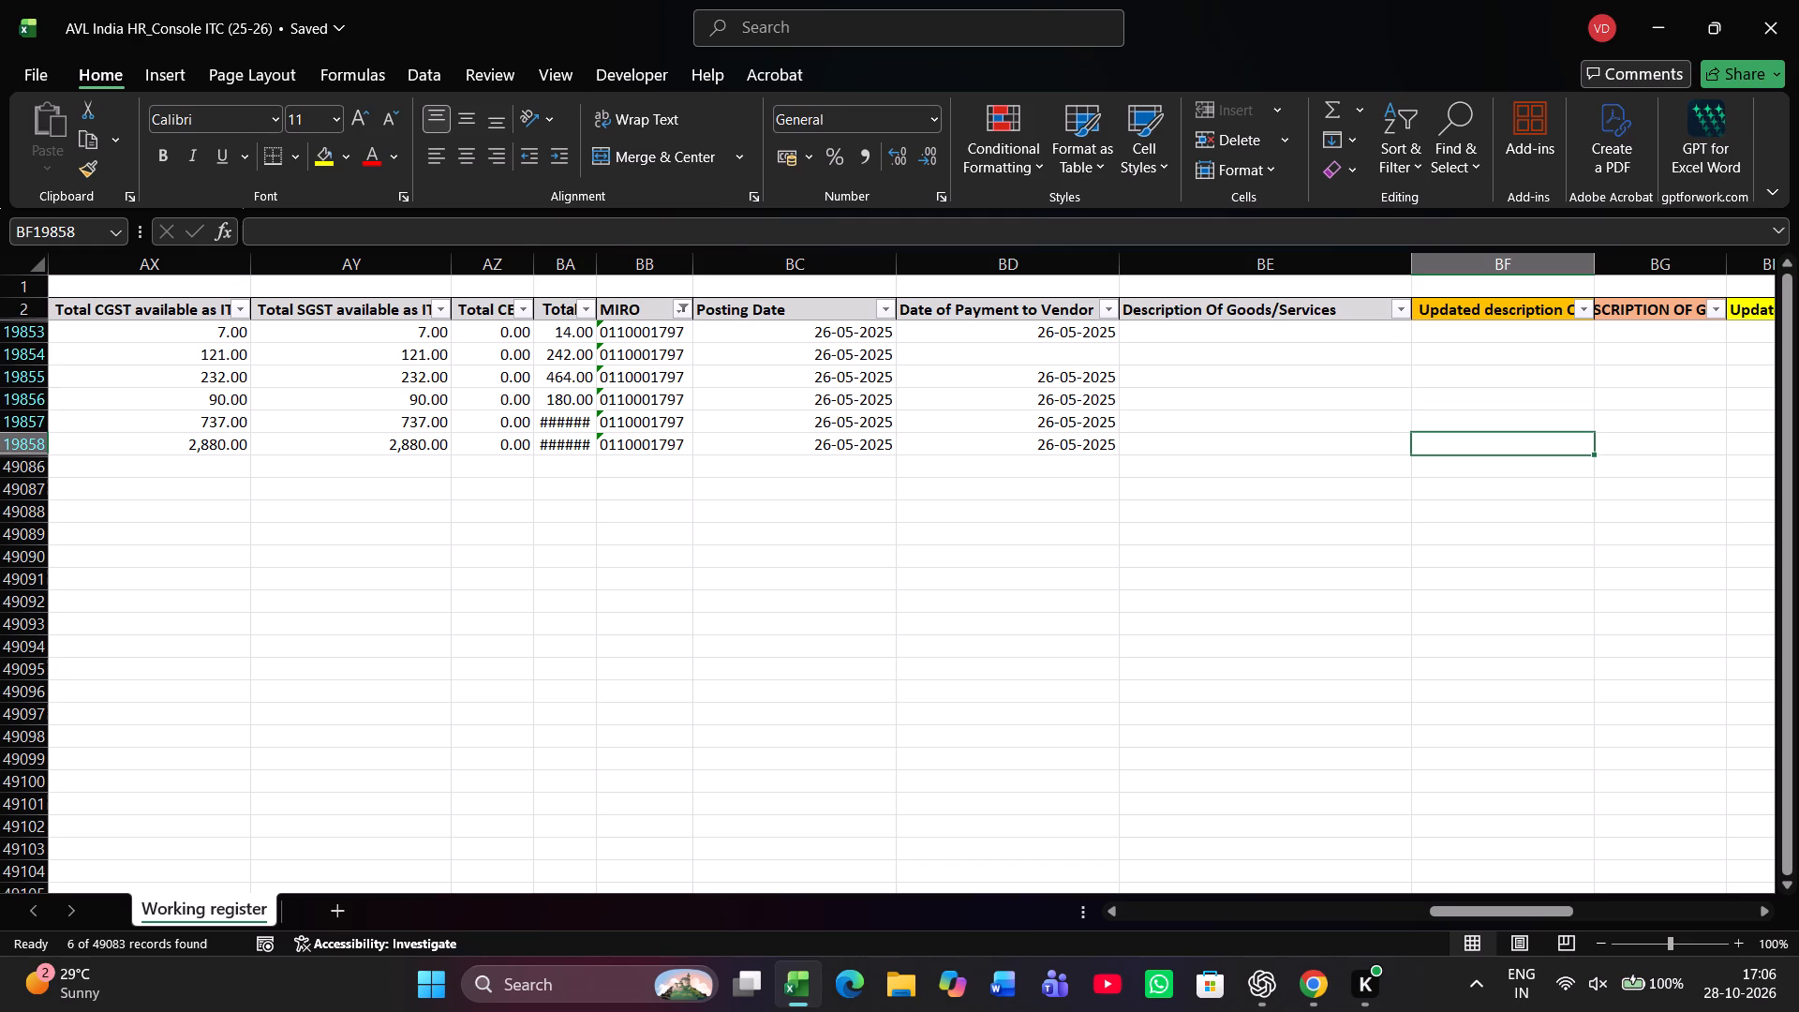
type("GC PROFILE SHEET")
key("space")
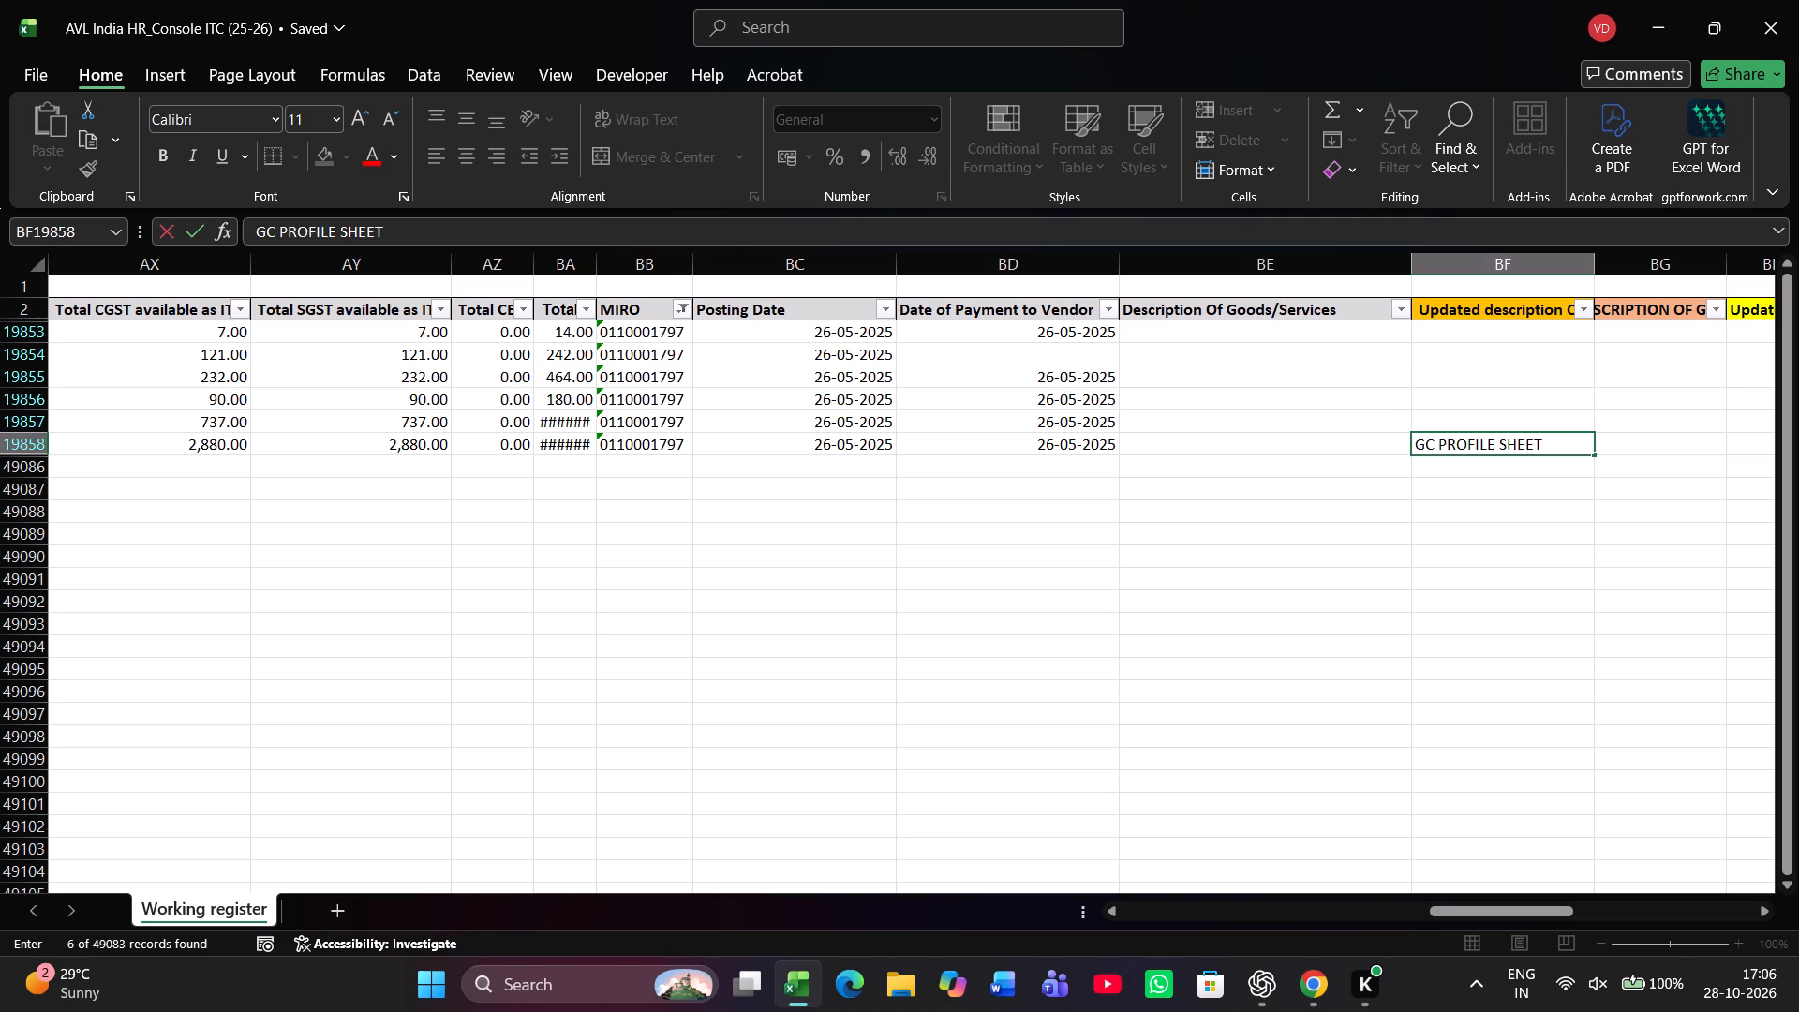
type("BLUE")
key("Up")
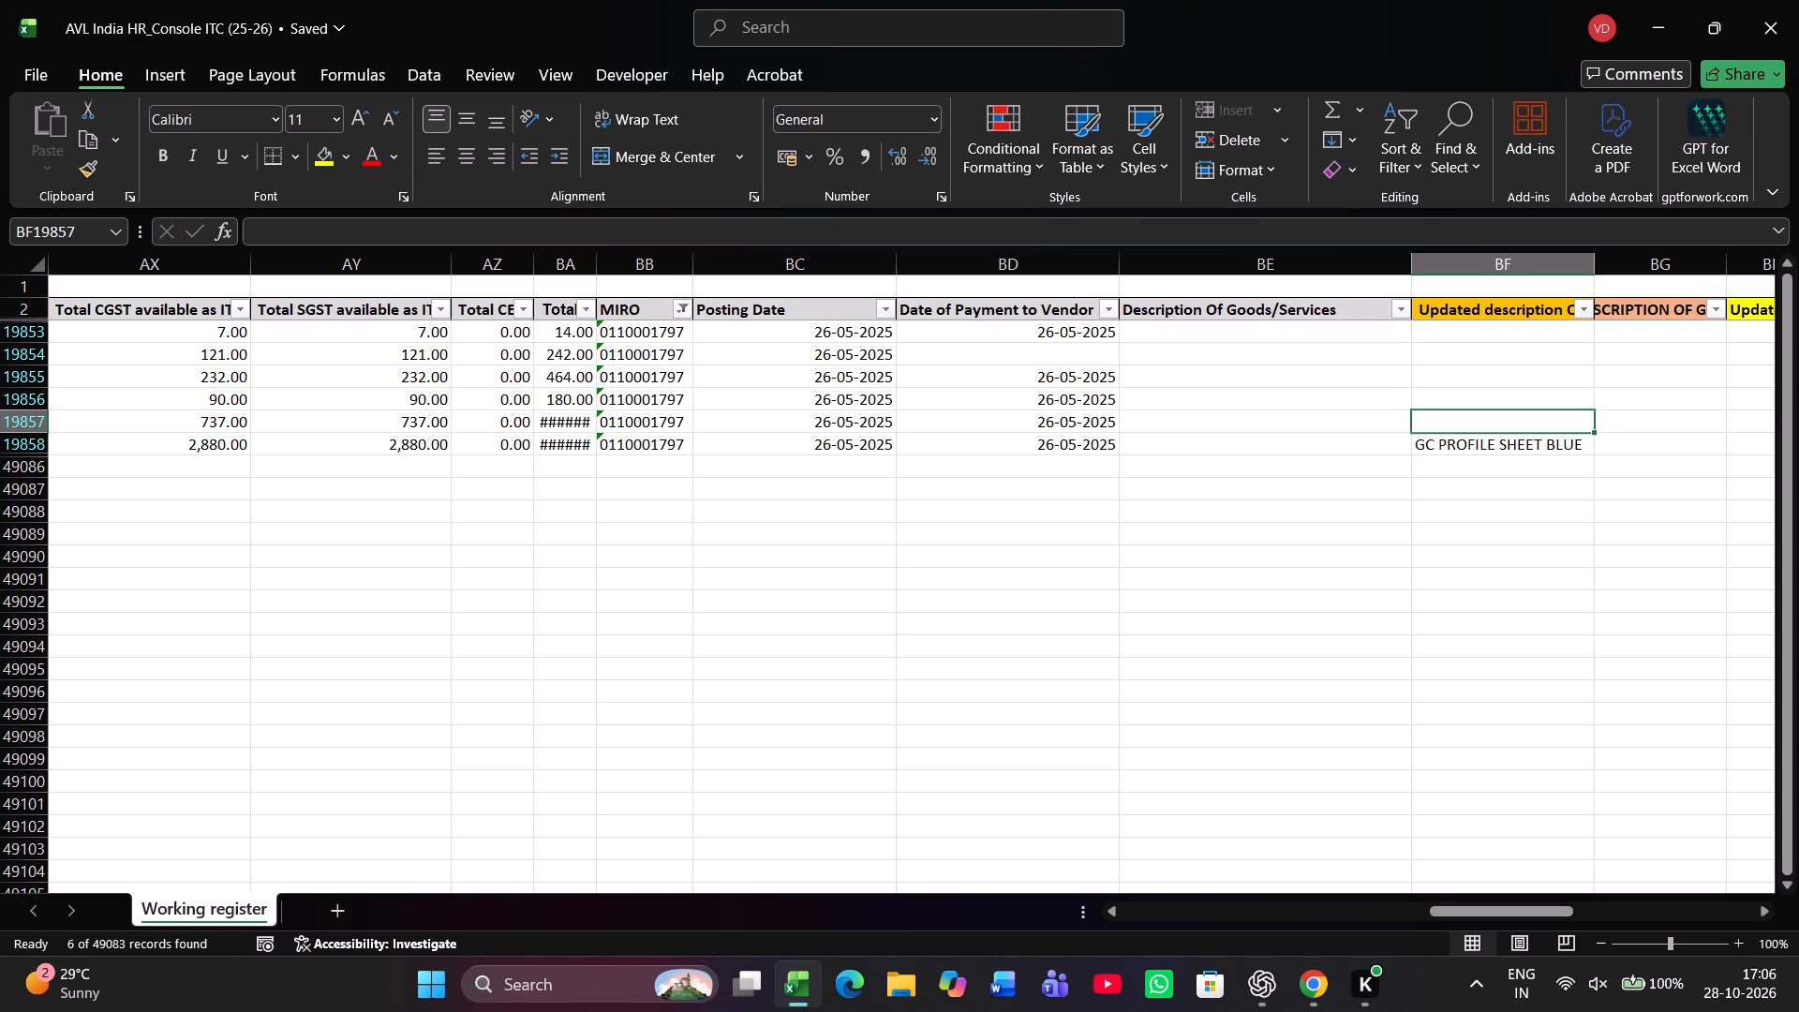
In column BF, enter the updated descriptions MS ANGLE in row 19857 and SELF DRIVING SCREW in row 19856.
type("MS ANGLE")
key("Up")
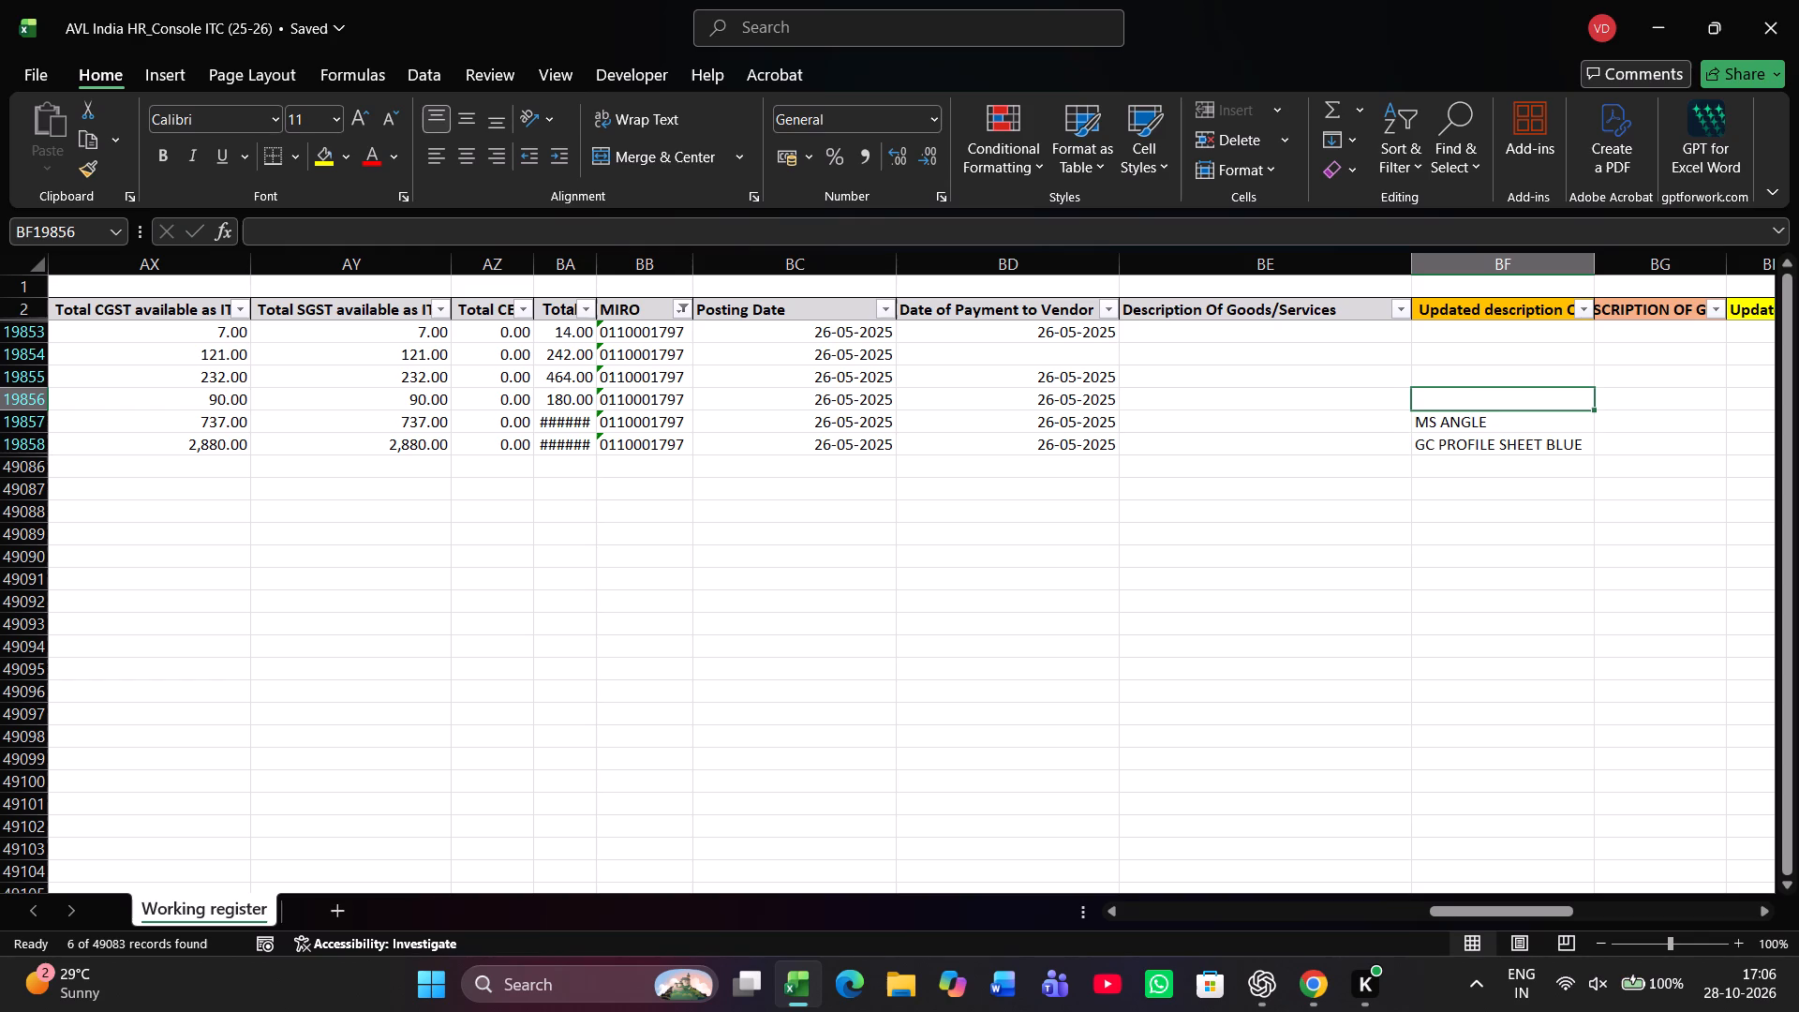
type("SELFD")
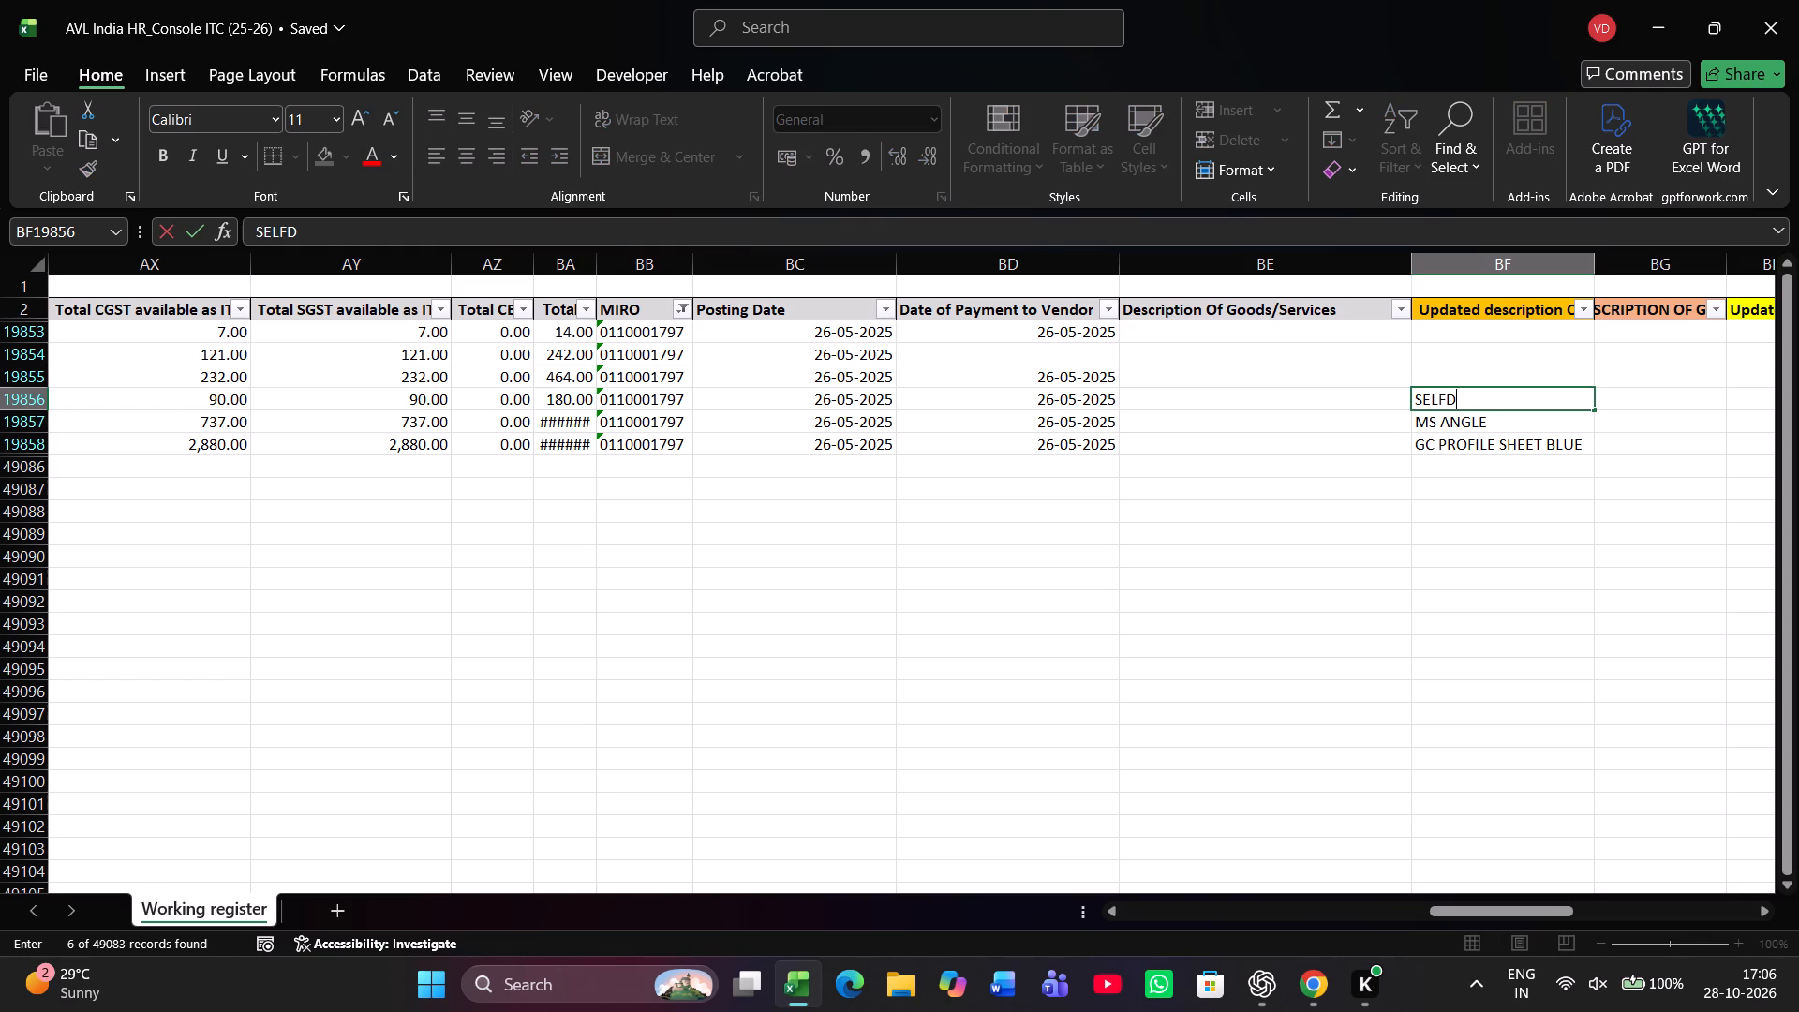
key("BackSpace")
key("space")
type("DRIVING SCREW")
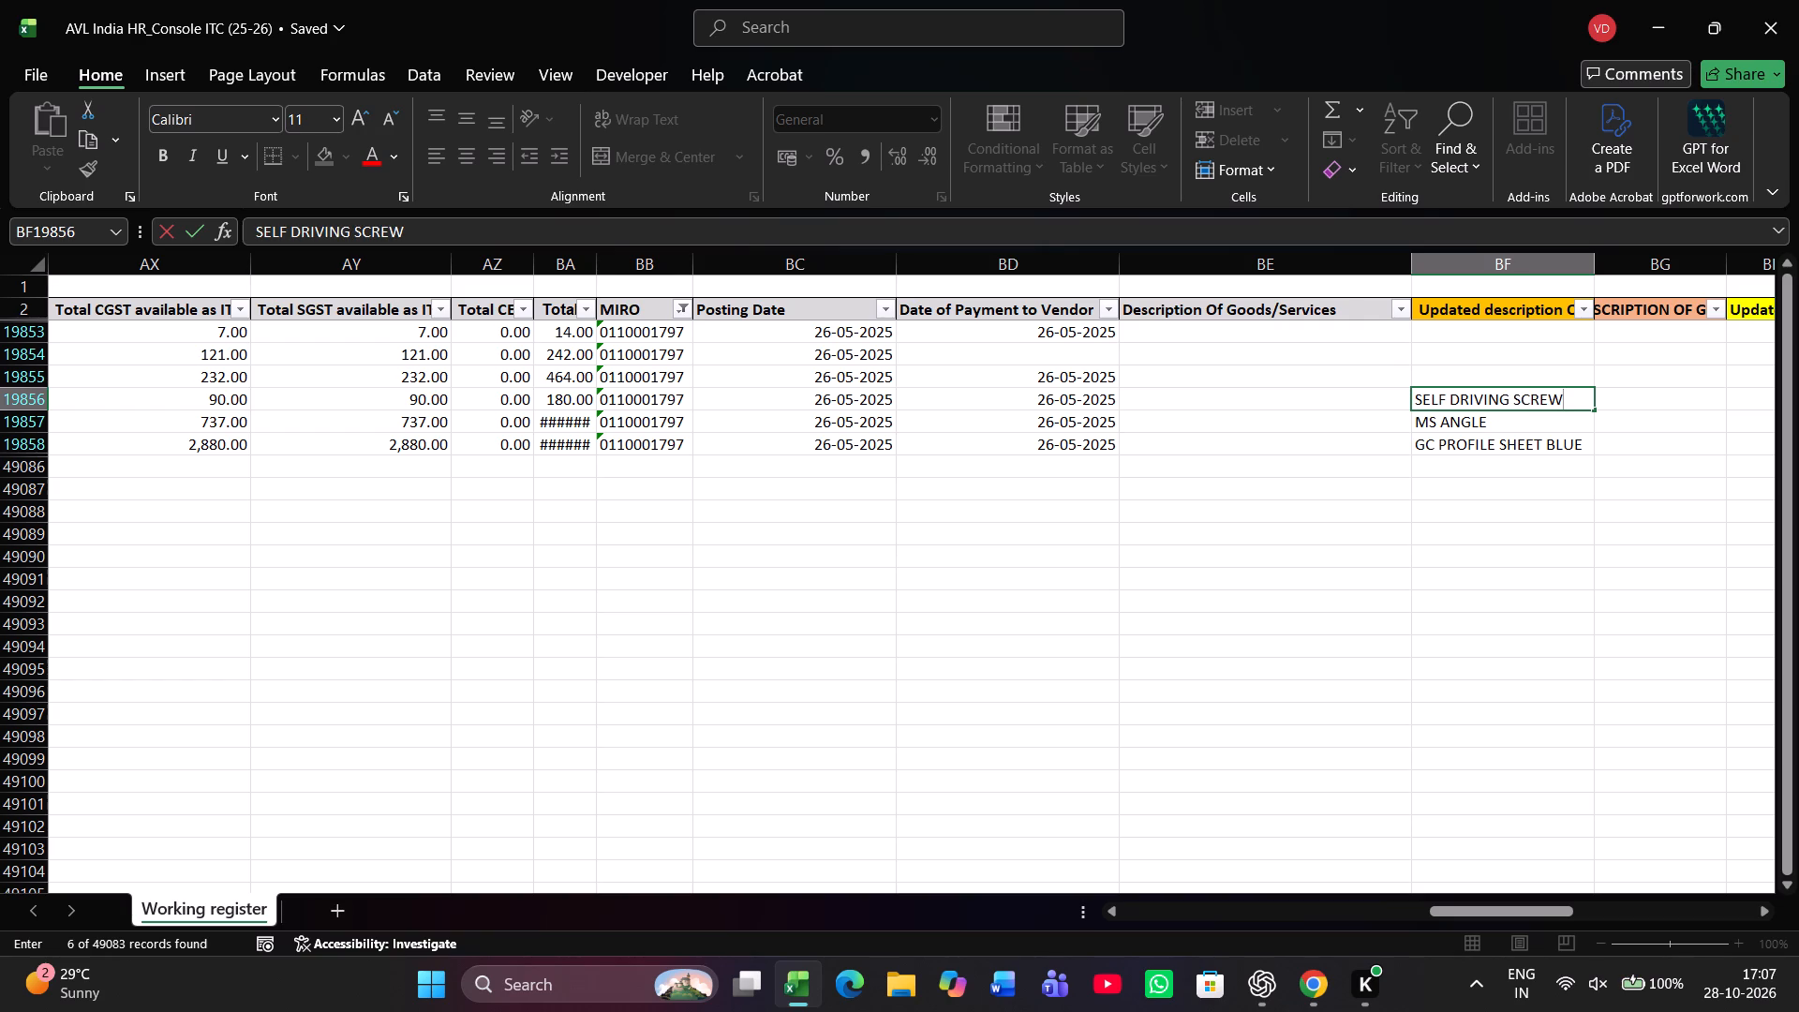
key("ctrl+c")
key("Up")
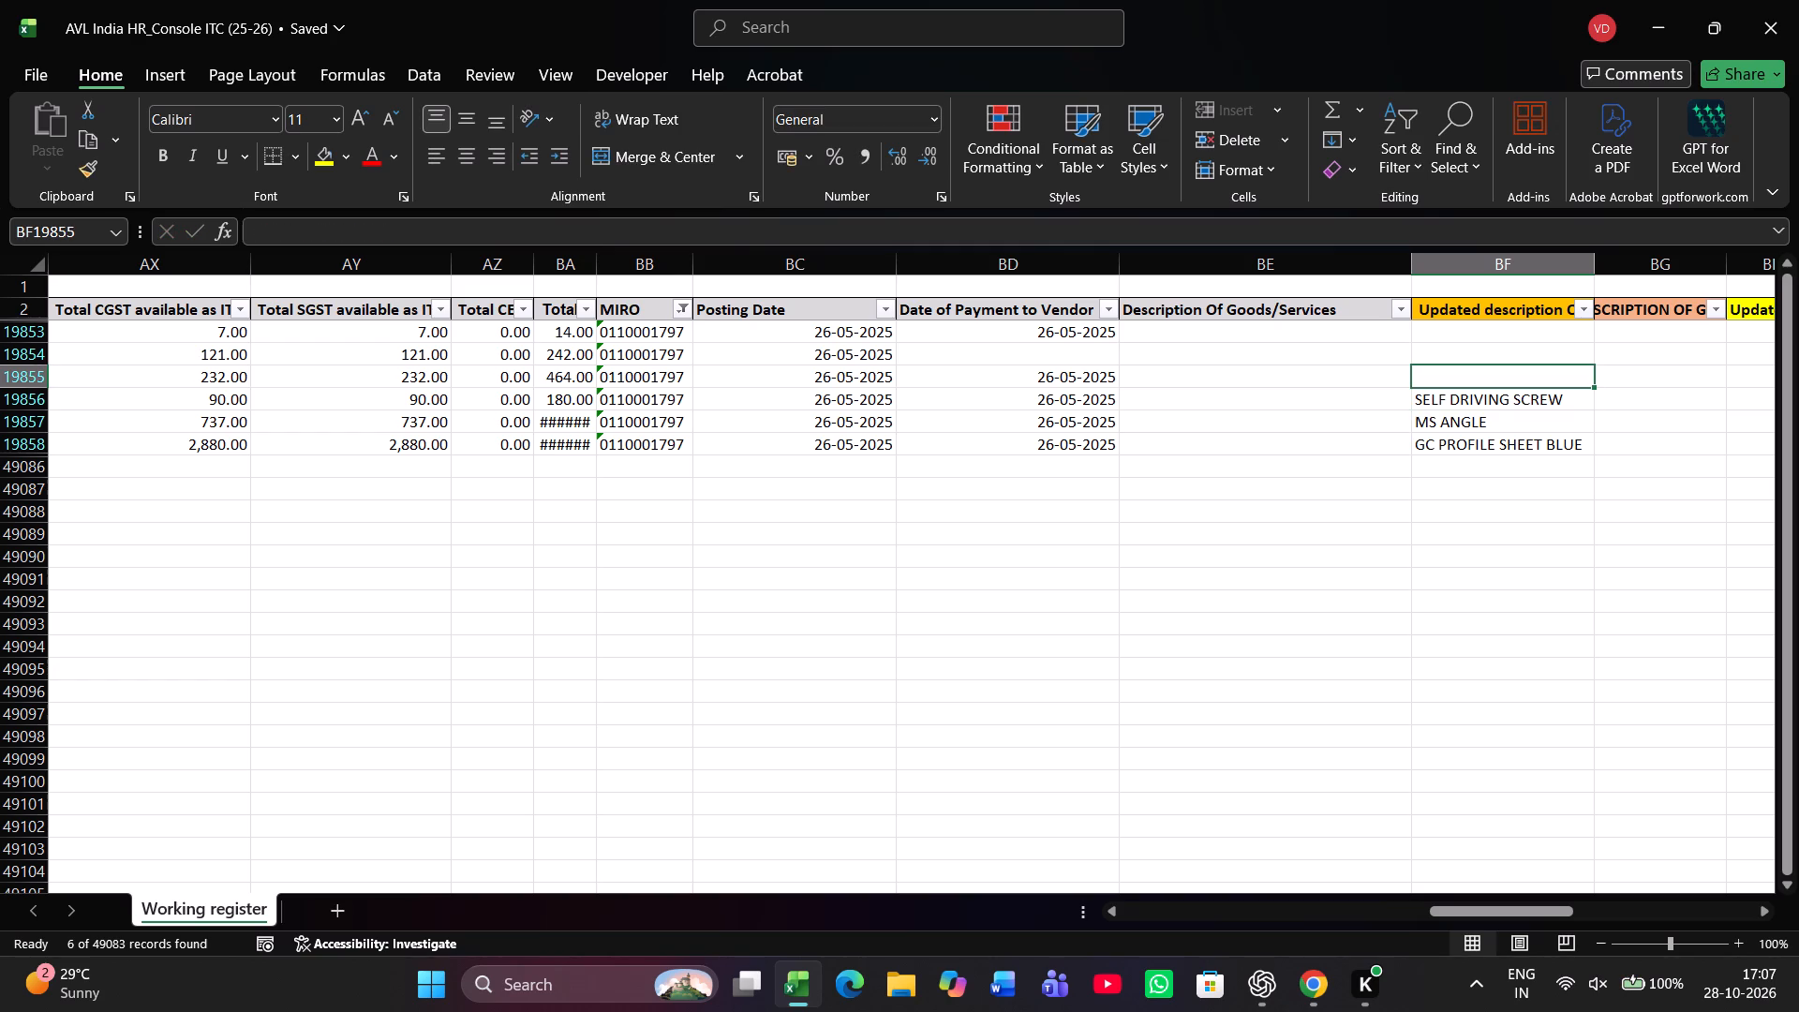
Copy the updated description from row 19856 in column BF into rows 19855, 19854 and 19853.
key("ctrl+v")
key("Down")
key("ctrl+c")
key("Up")
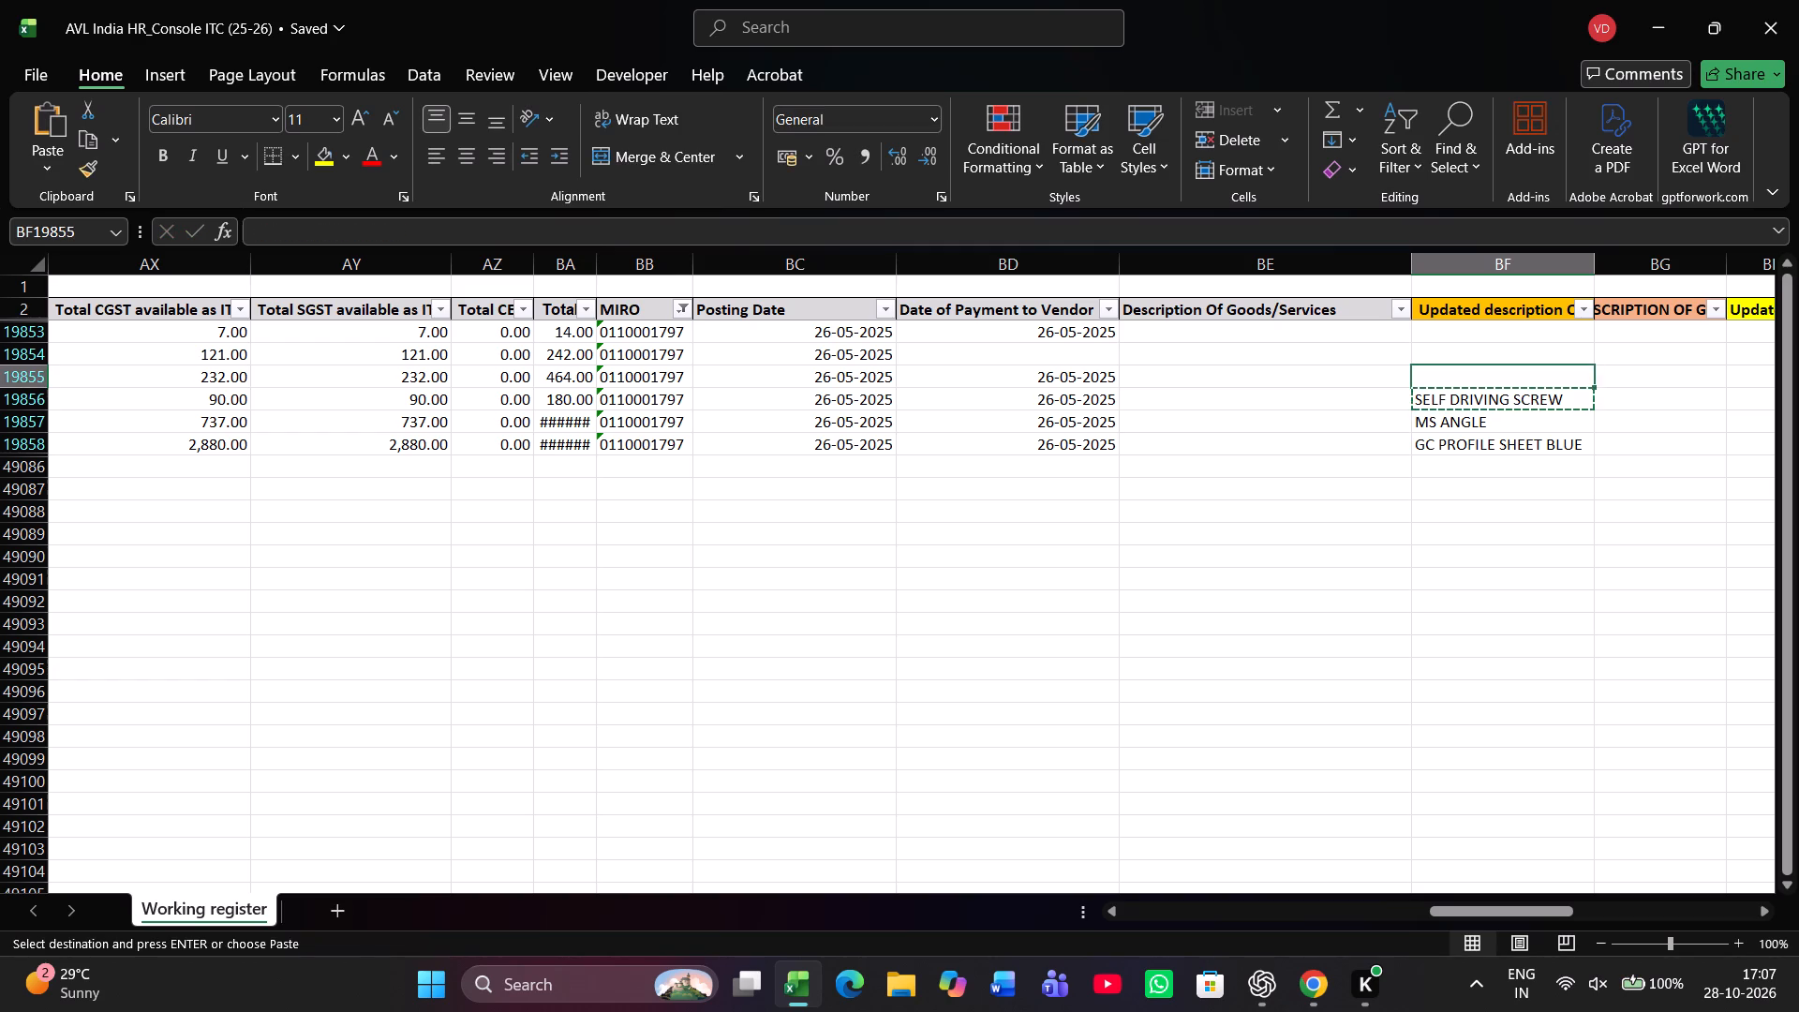
key("ctrl+v")
key("Up")
key("ctrl+v")
key("Up")
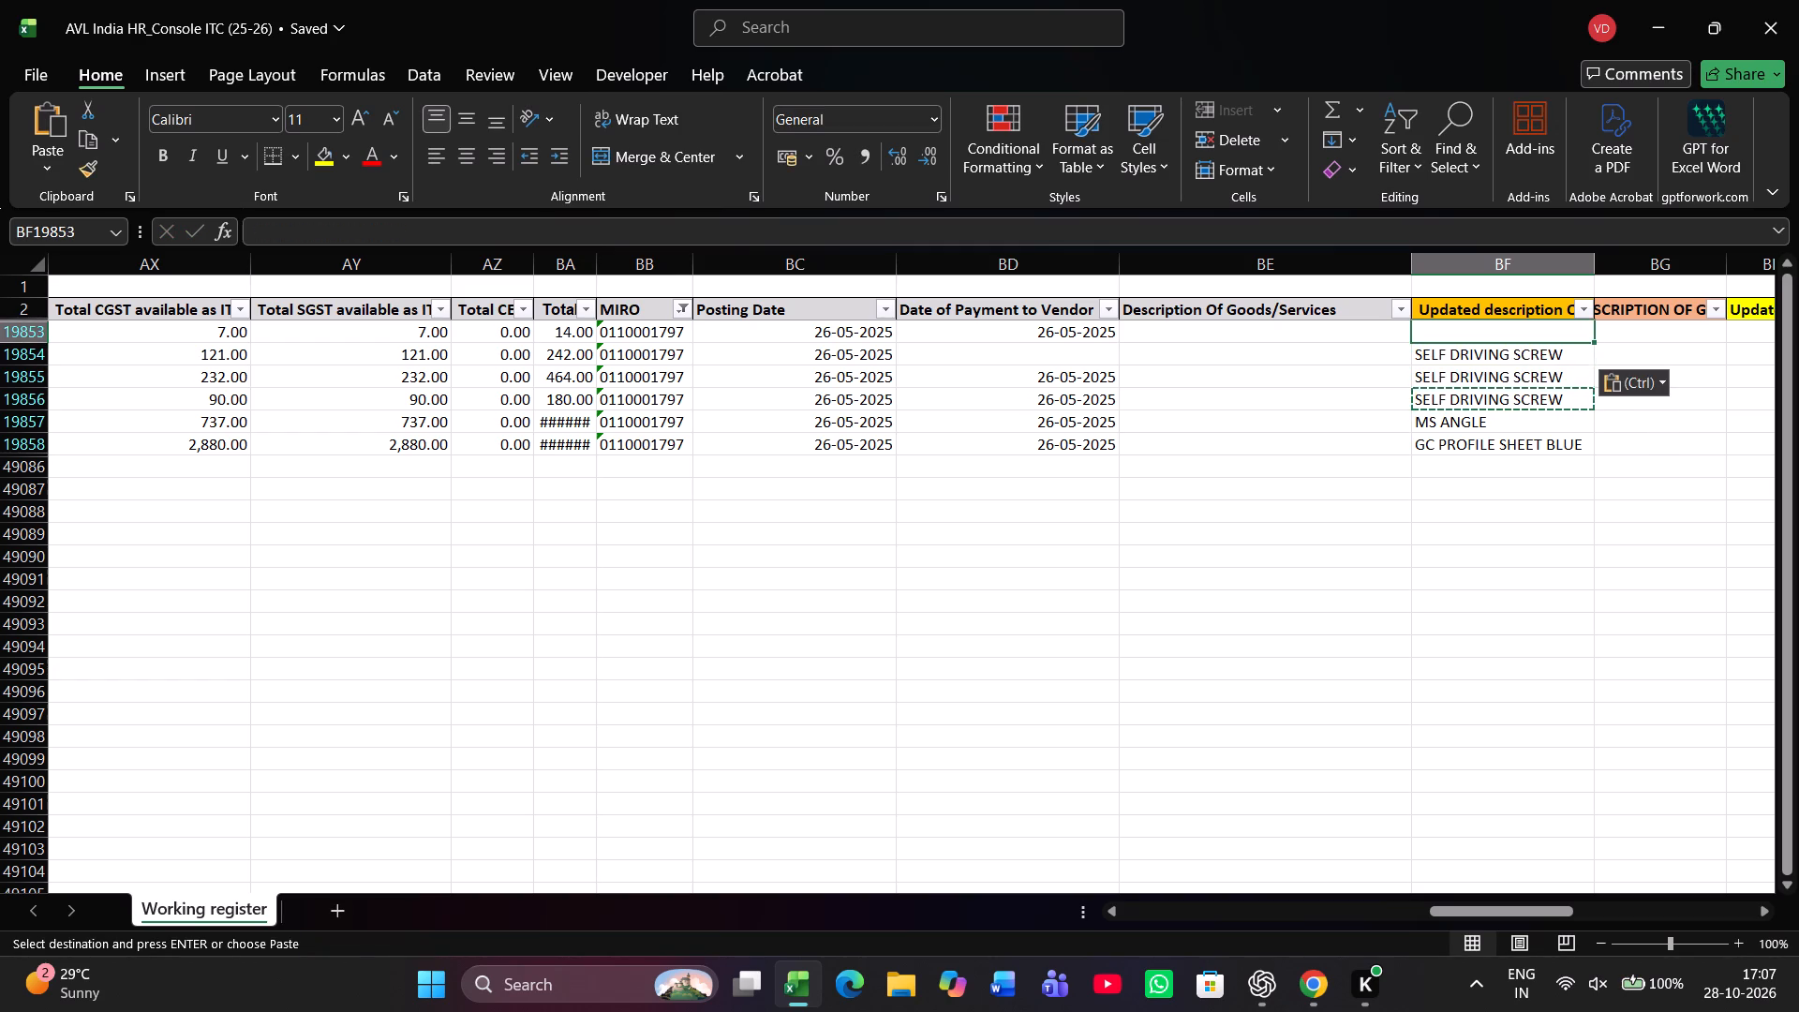
key("ctrl+v")
In row 19853, mark the description check in column BG as NOT IN PR.
key("Right")
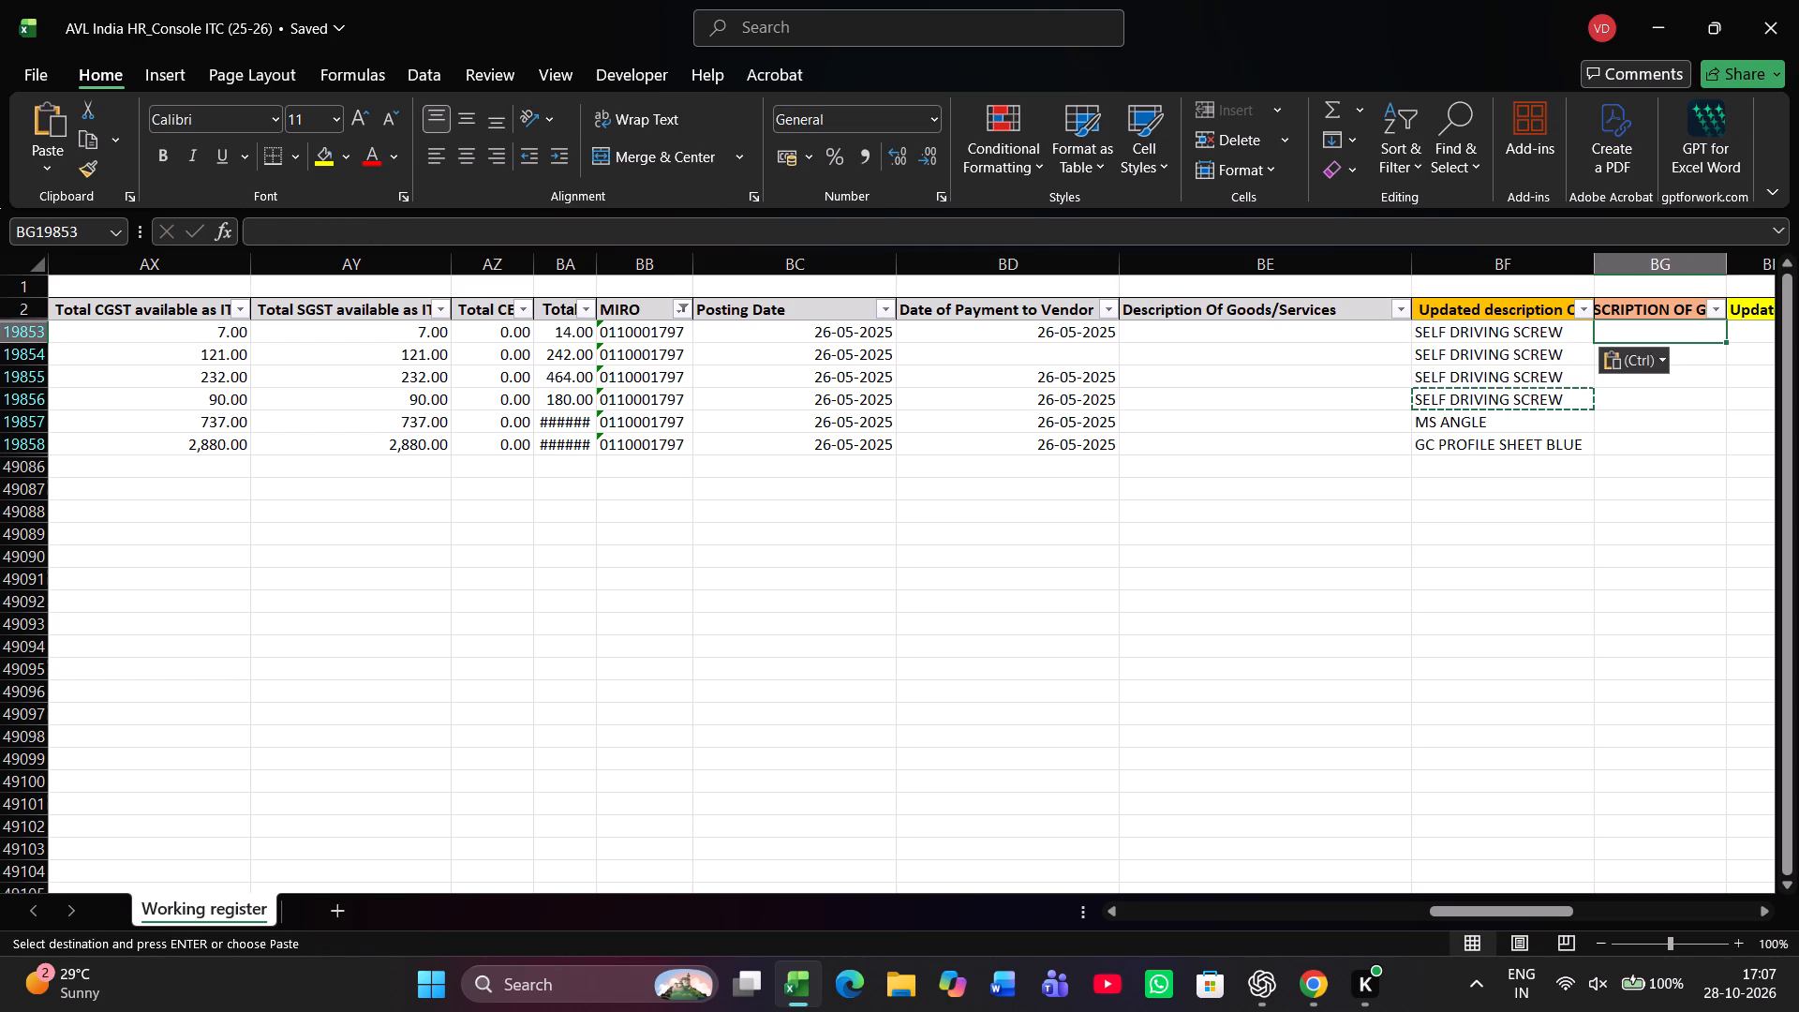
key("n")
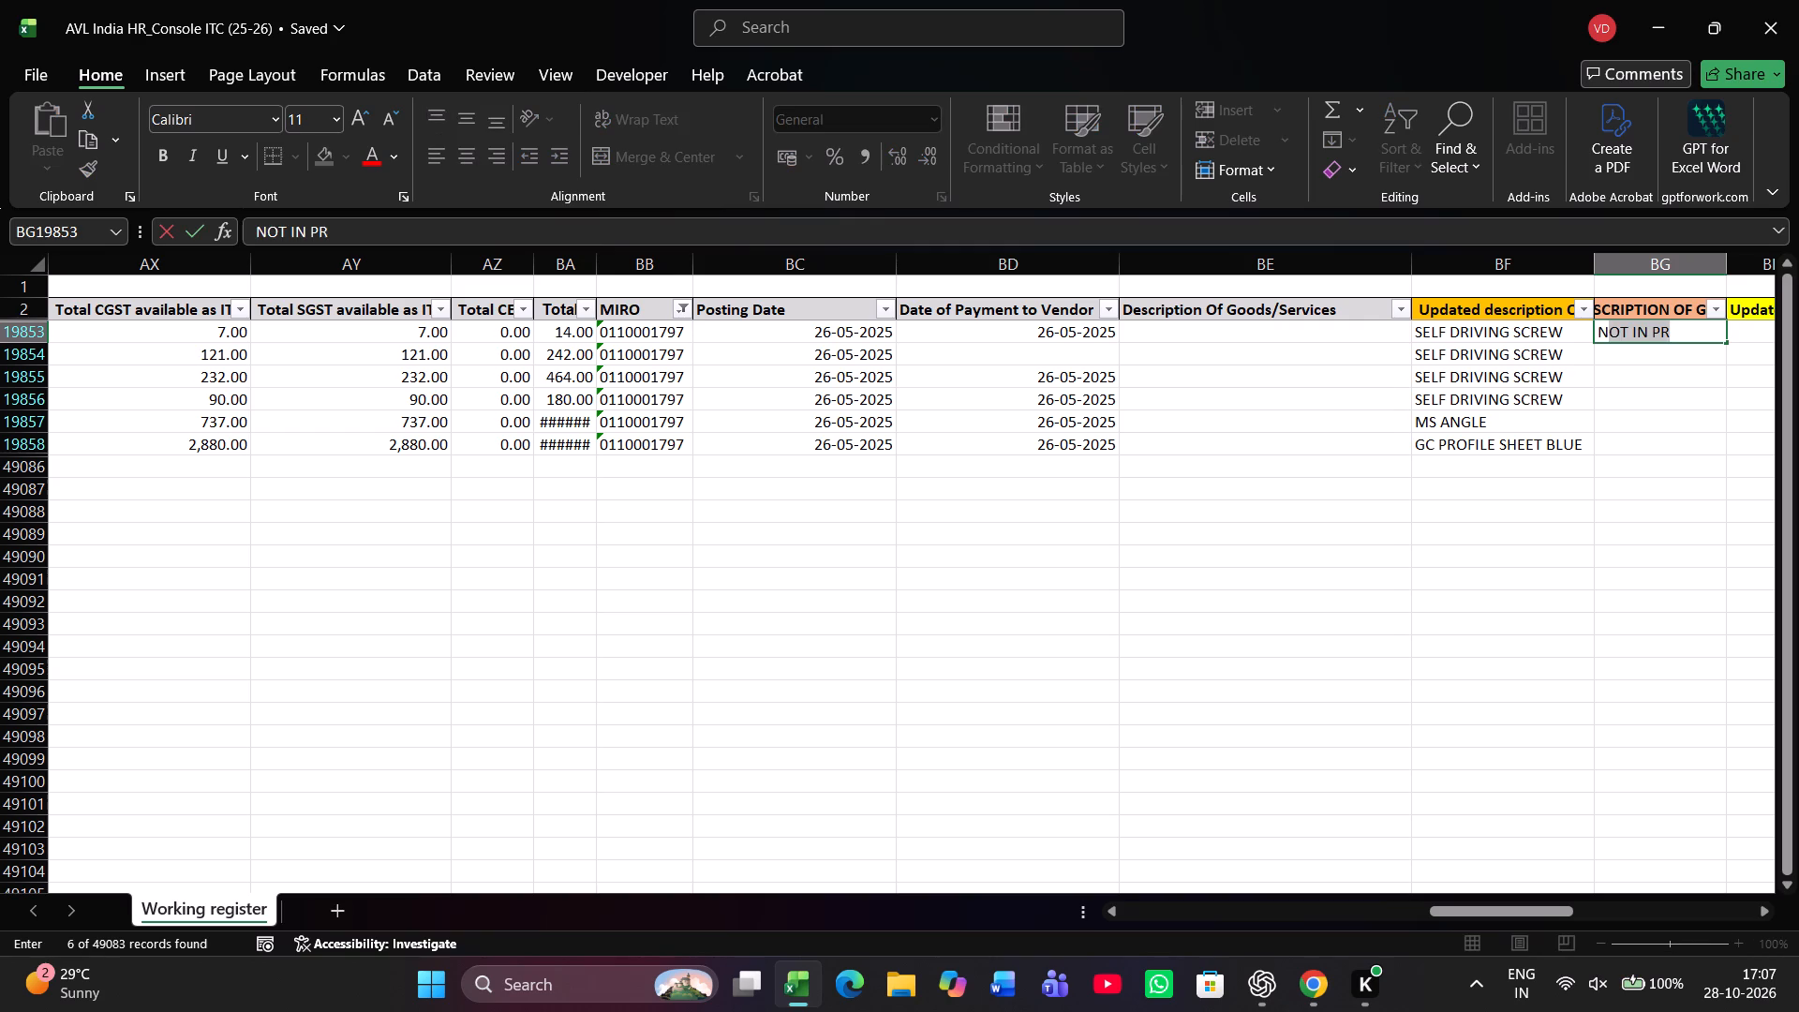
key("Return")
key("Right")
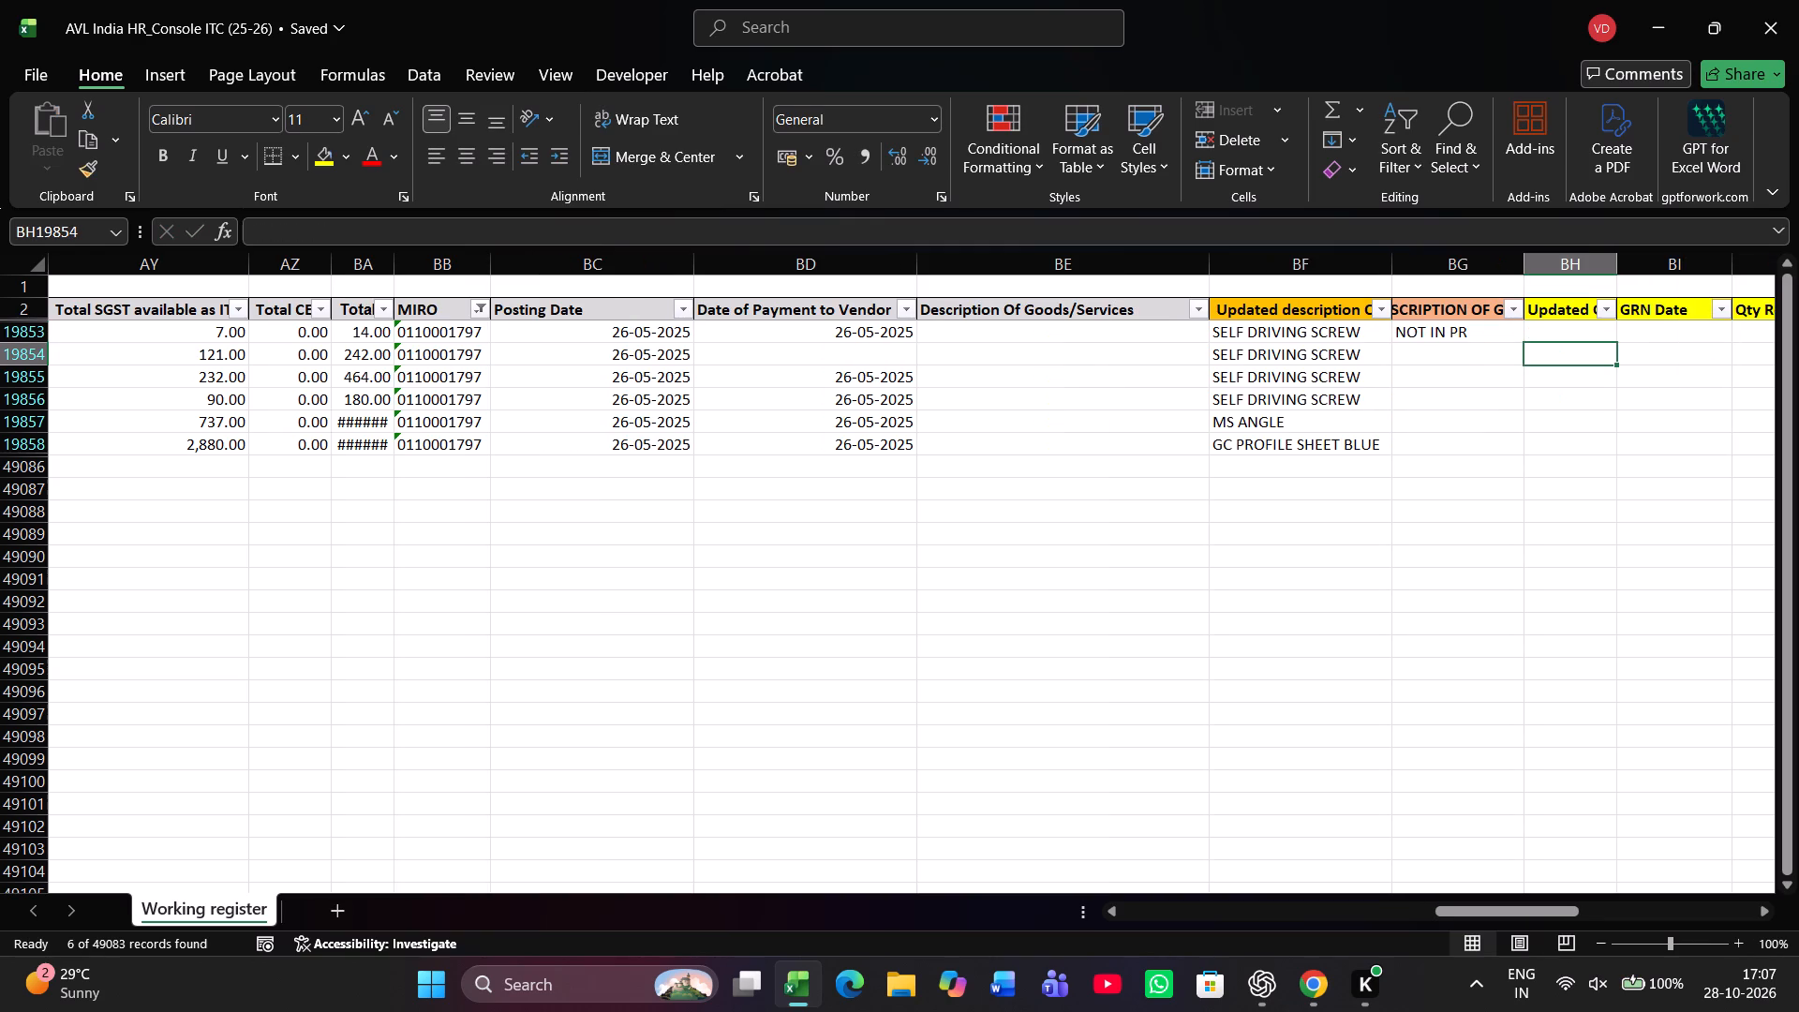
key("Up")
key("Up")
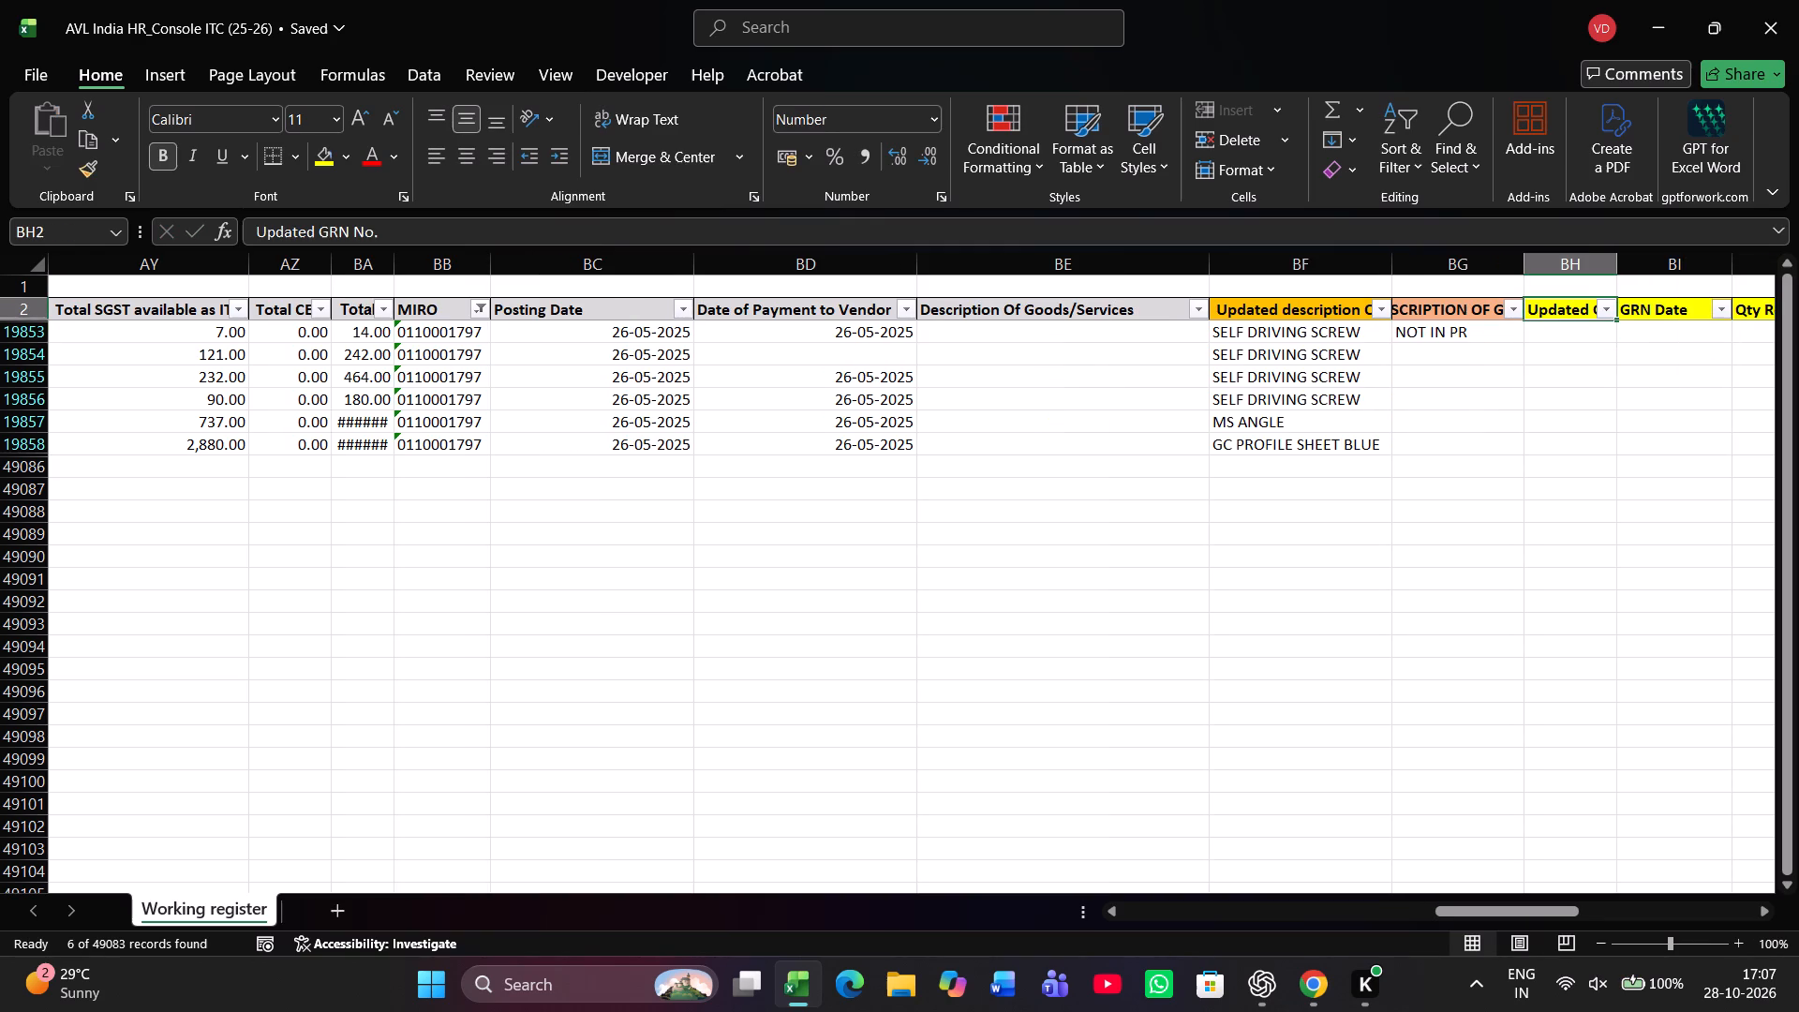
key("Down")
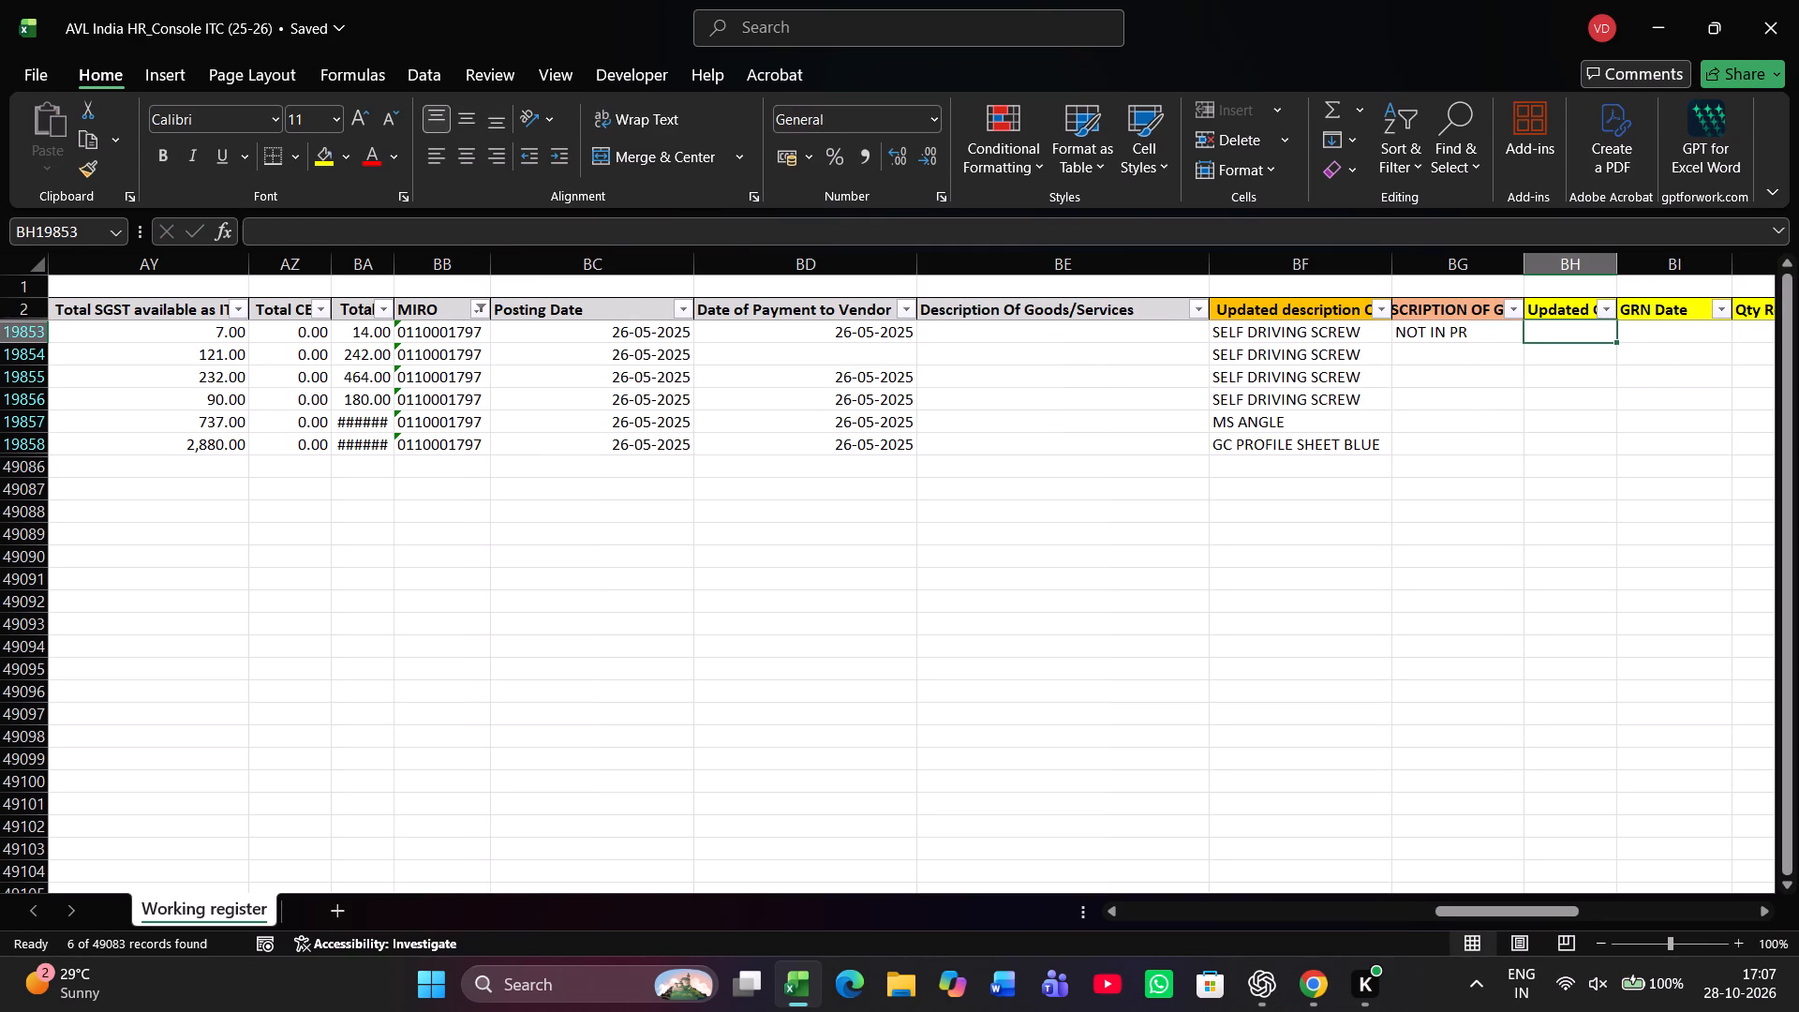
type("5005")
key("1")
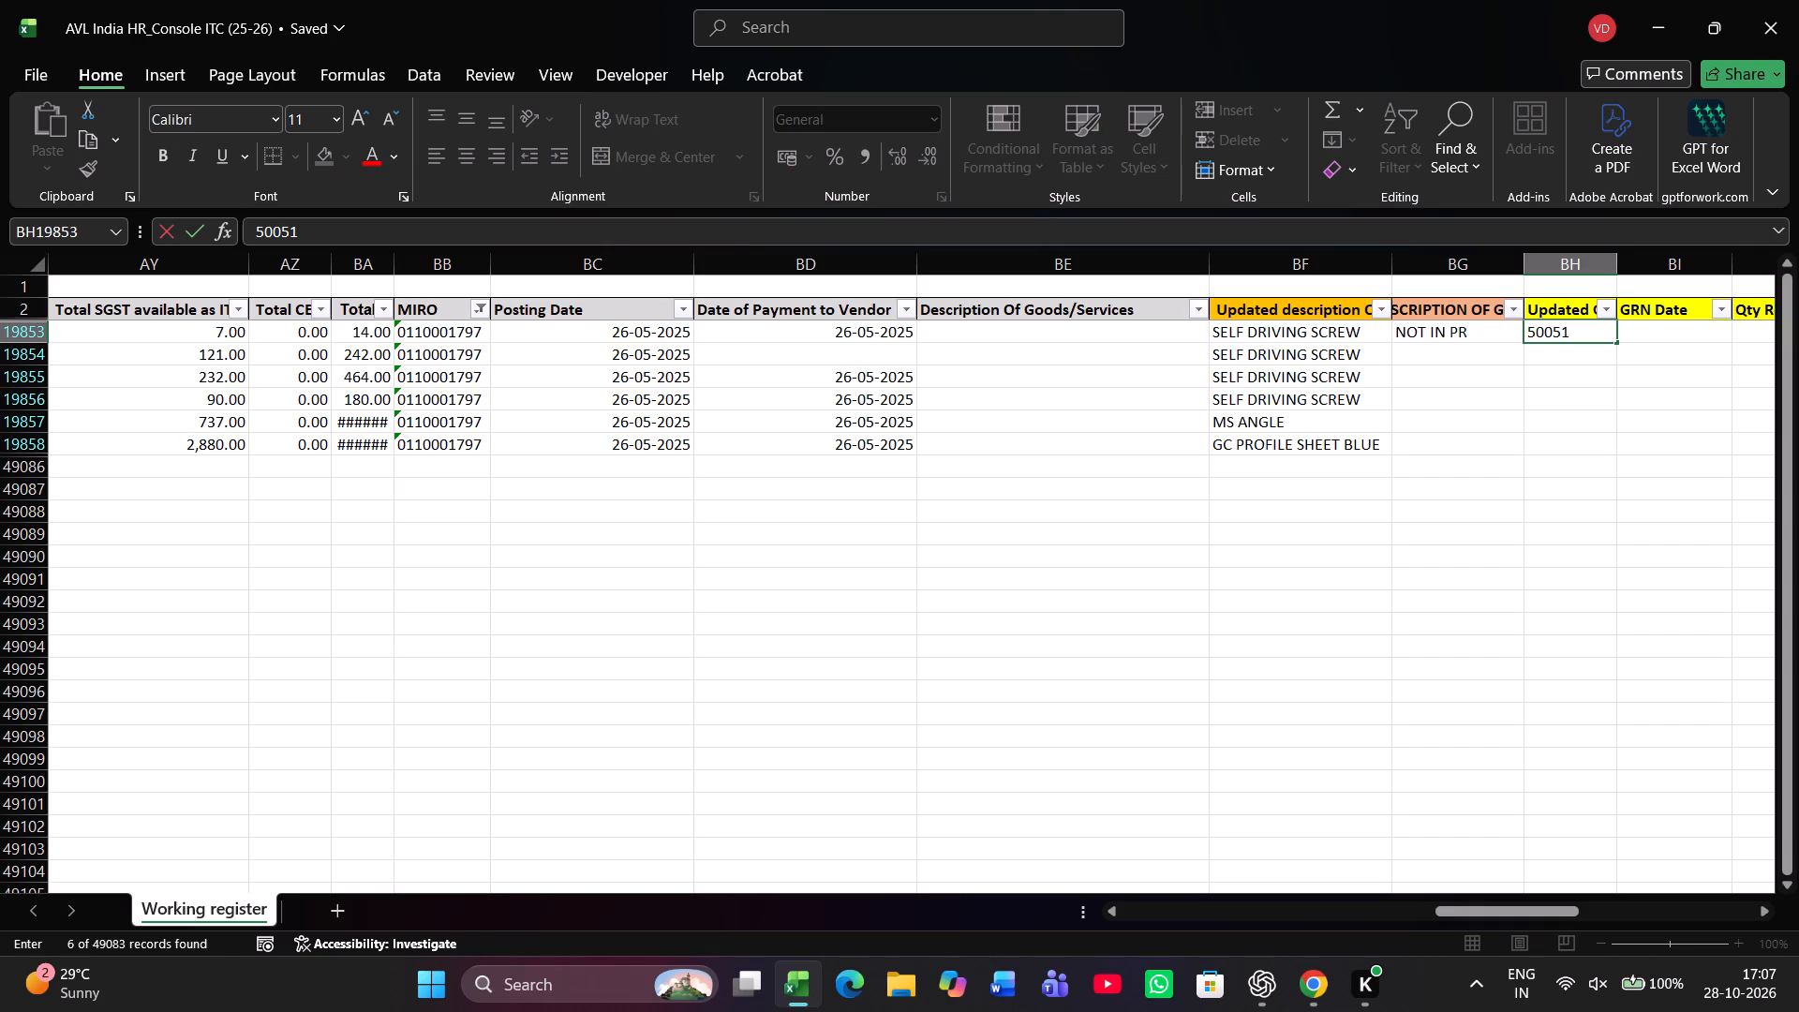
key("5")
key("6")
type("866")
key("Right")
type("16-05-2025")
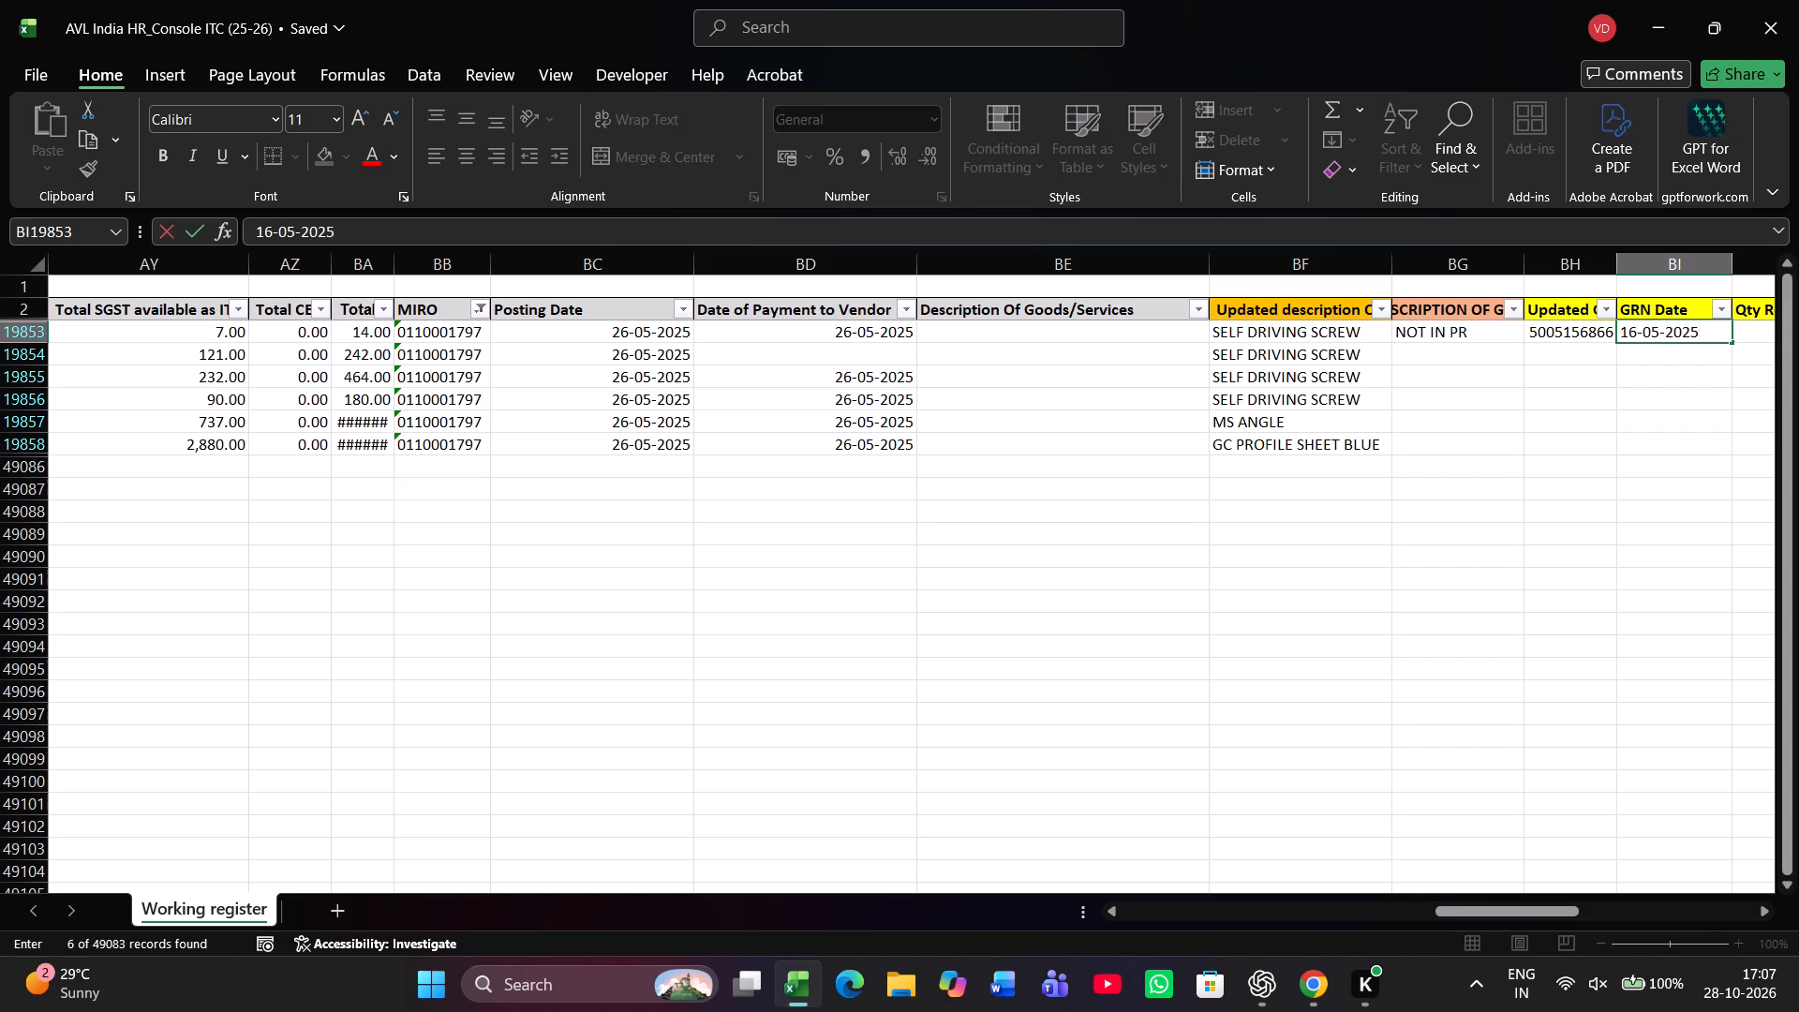
Format the whole GRN Date column BI as a date using the *14-03-2012 type.
right_click(1699, 263)
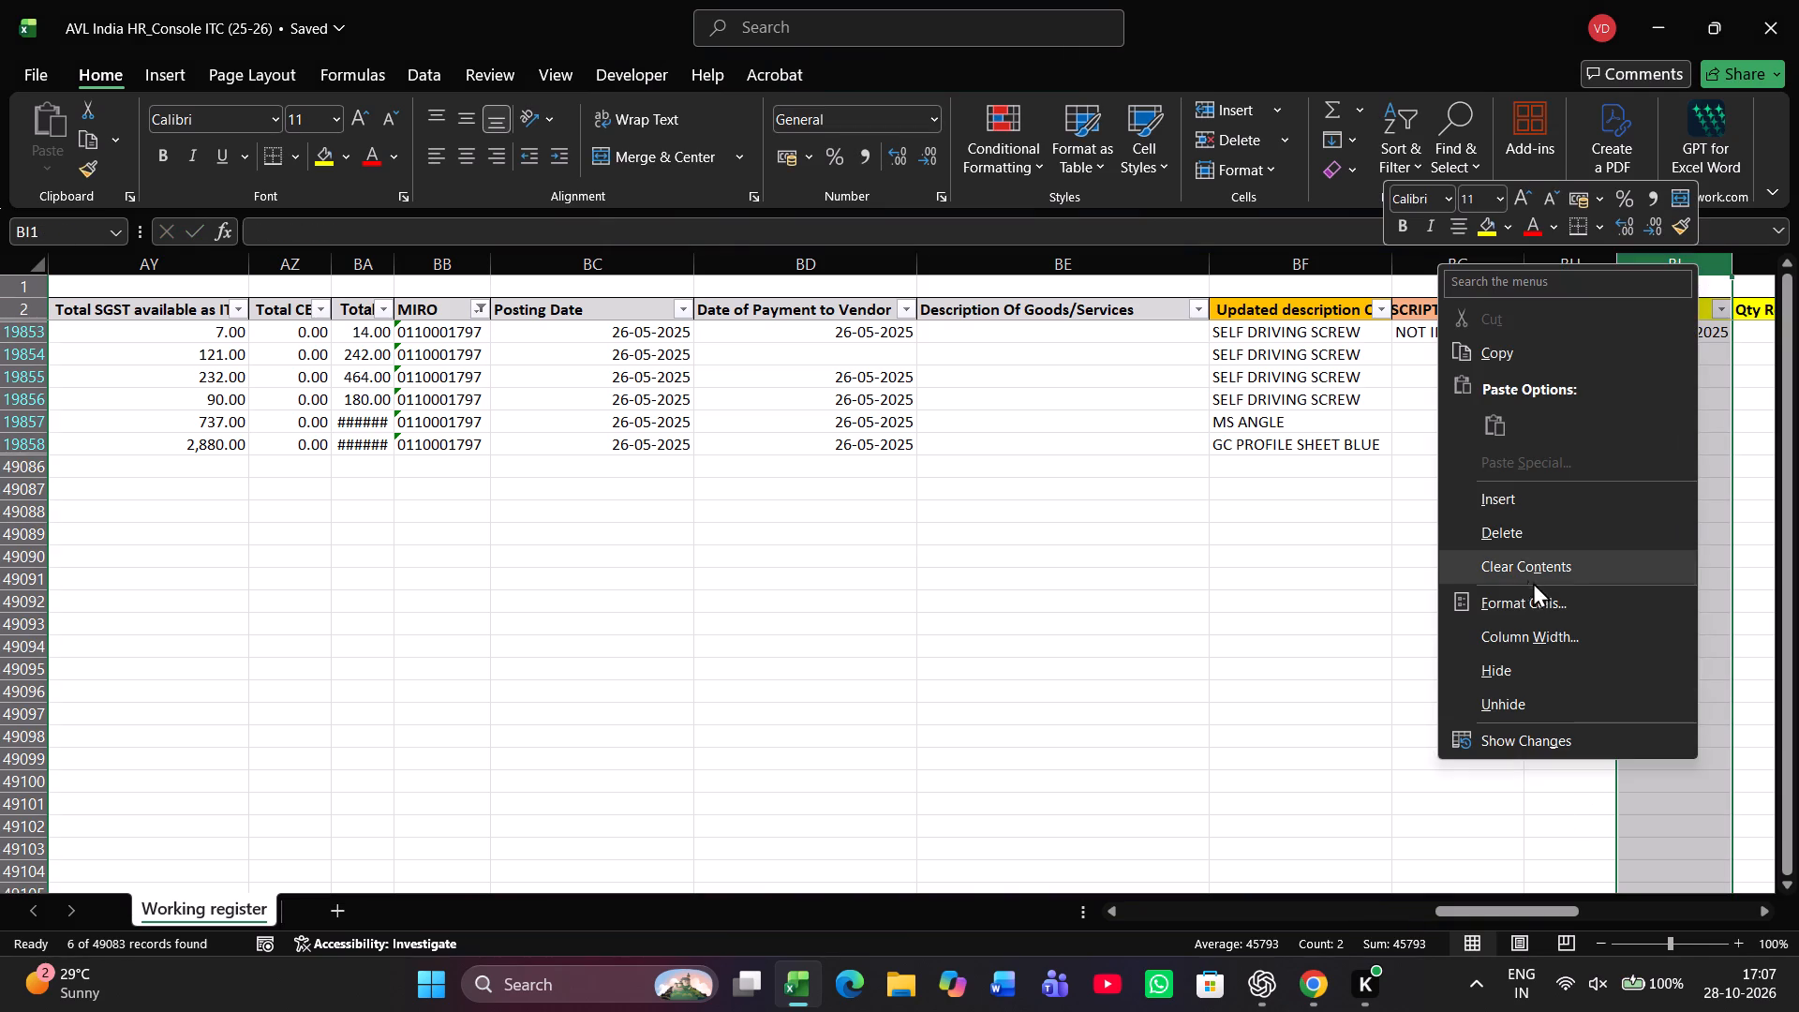
left_click(1535, 593)
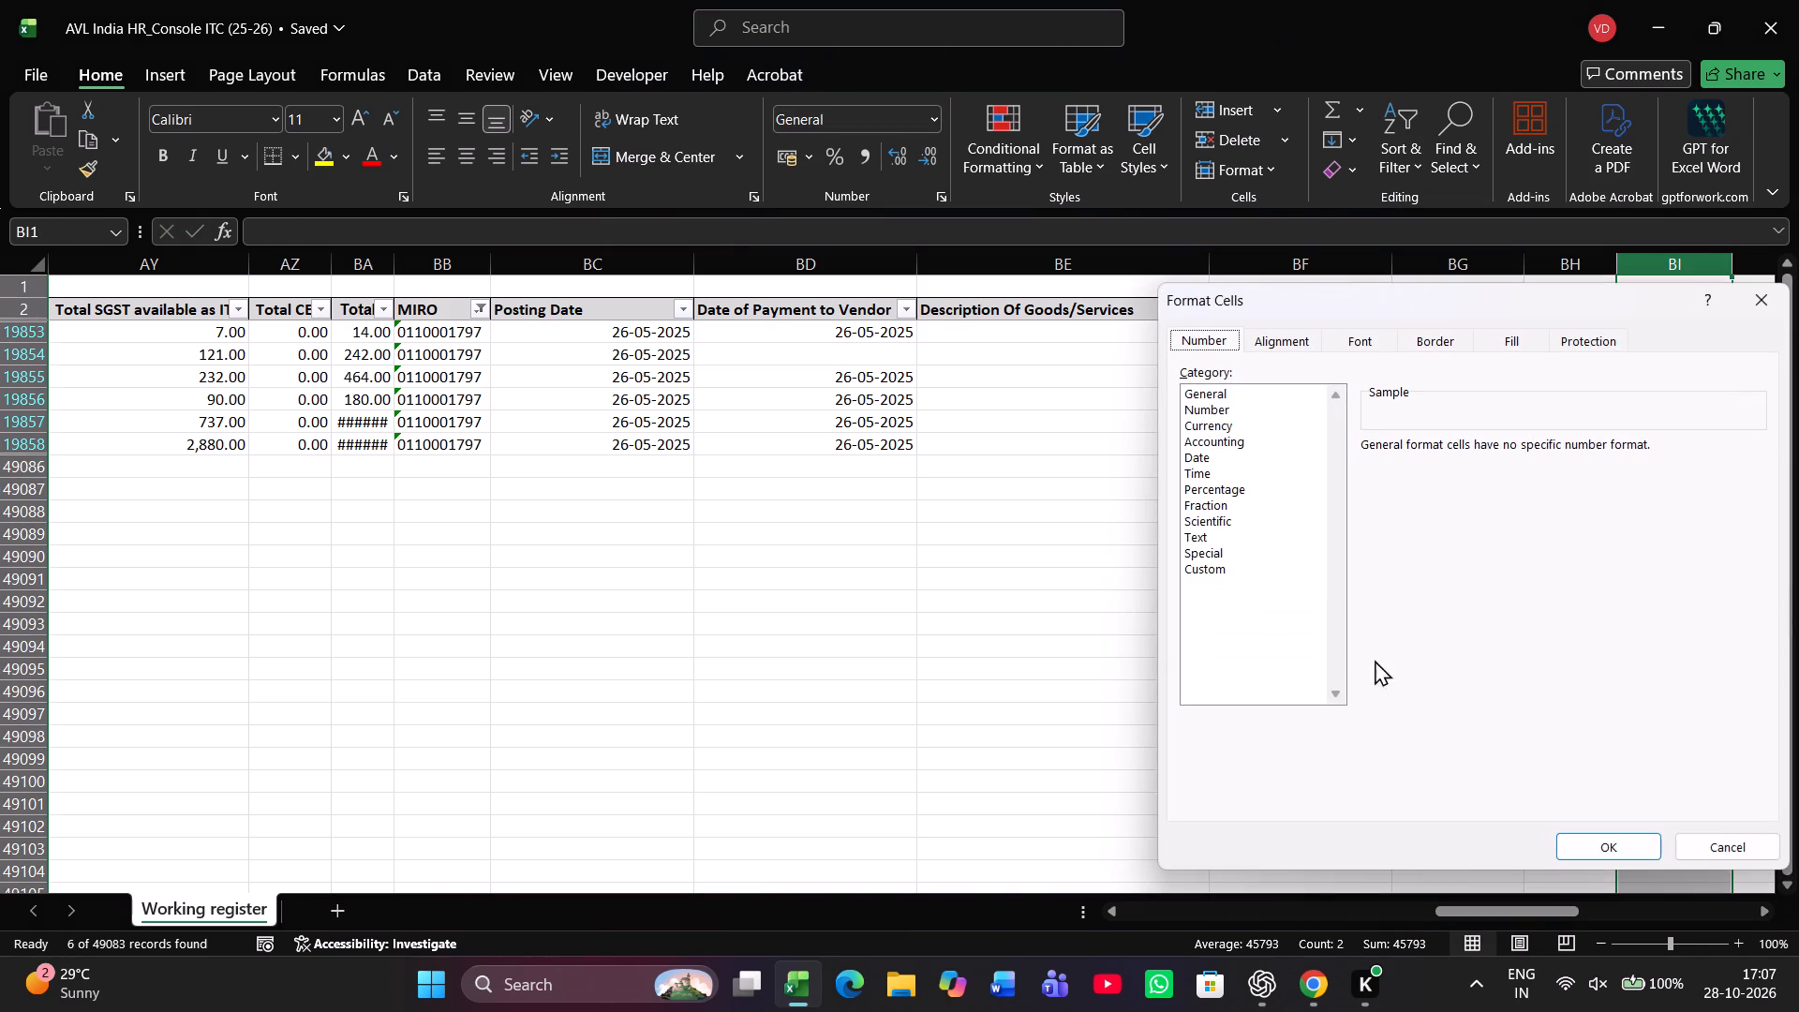
left_click(1213, 449)
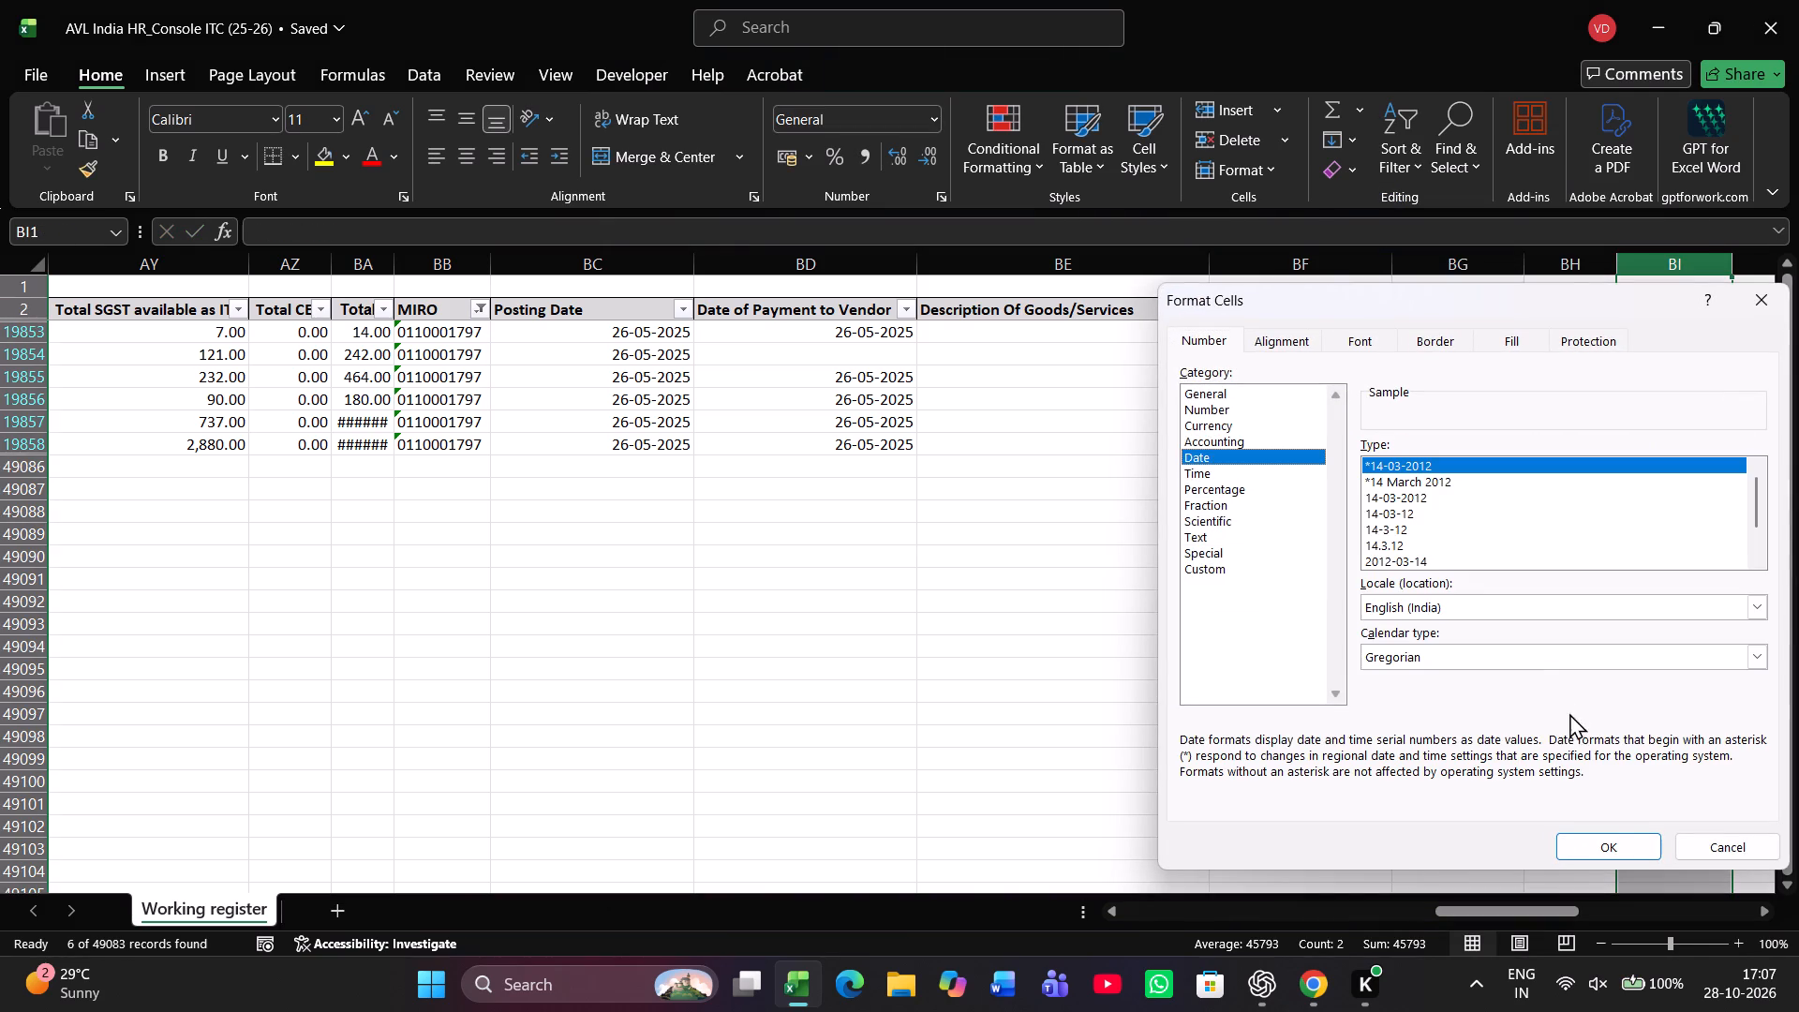
key("Return")
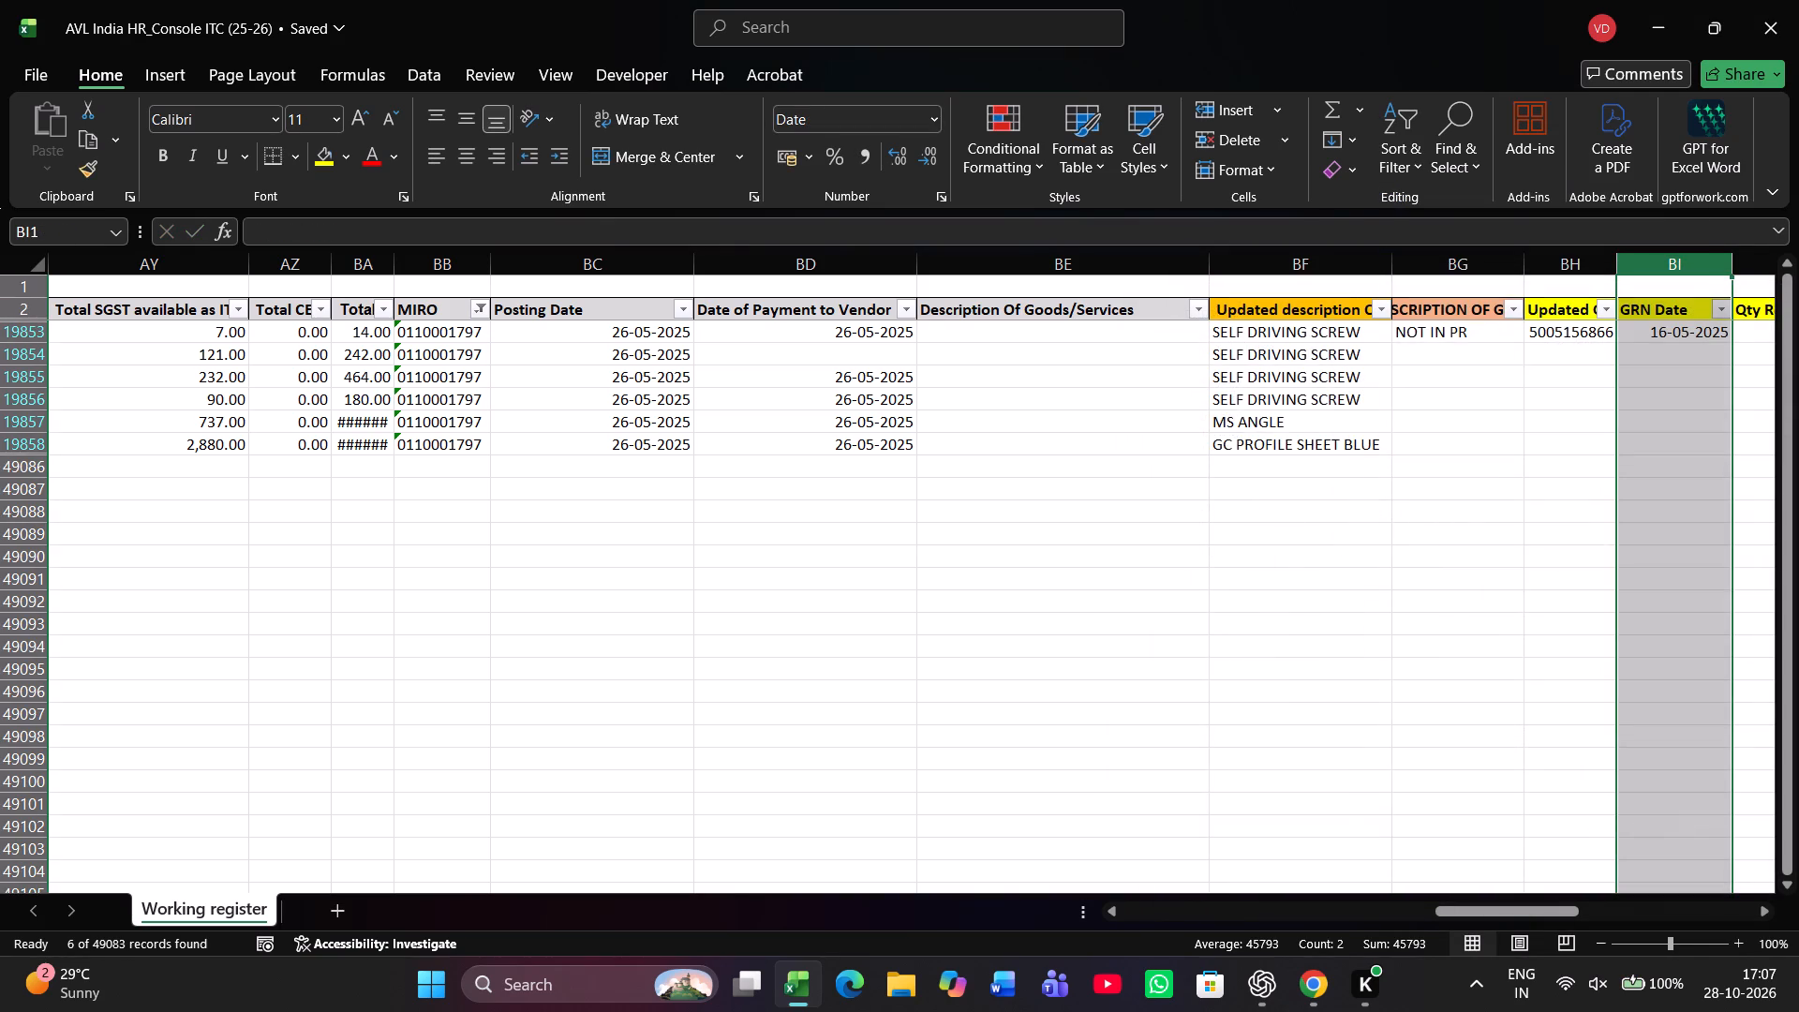
In row 19853, enter 240 as the GRN received quantity and 06 as the place of supply state code.
scroll(1606, 813, "left", 1)
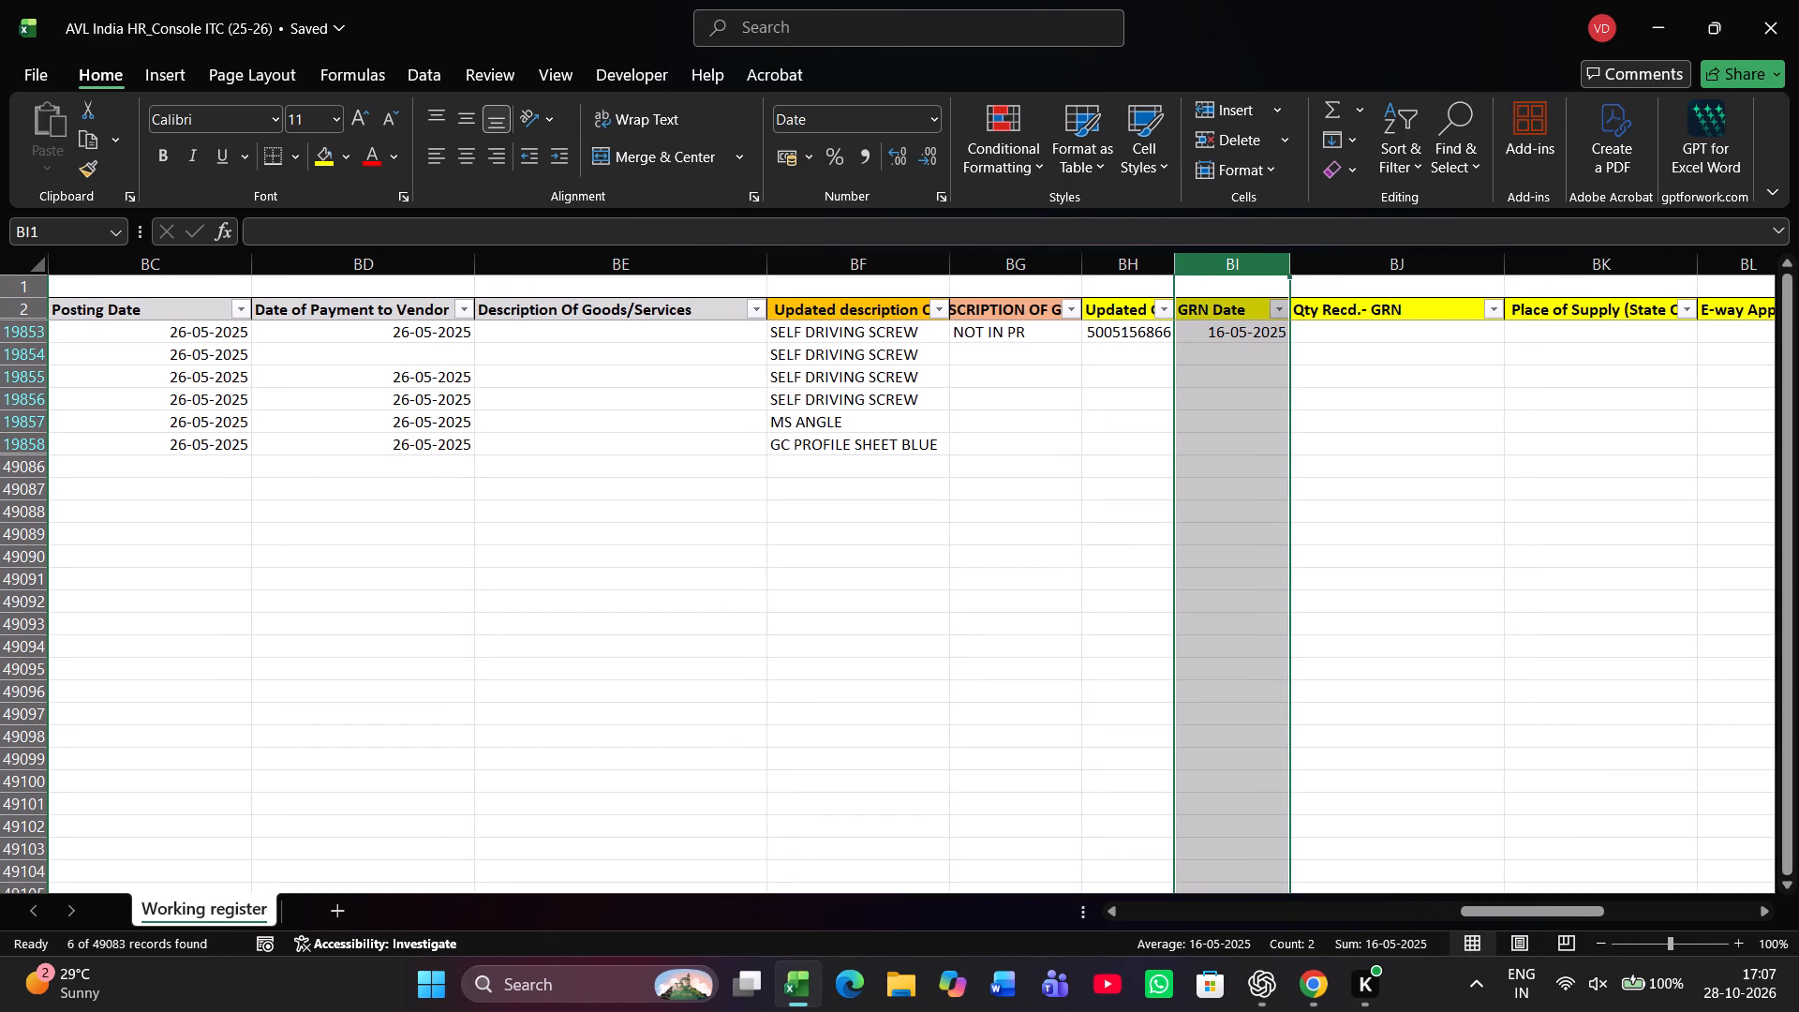
left_click(1390, 335)
type("240")
key("Right")
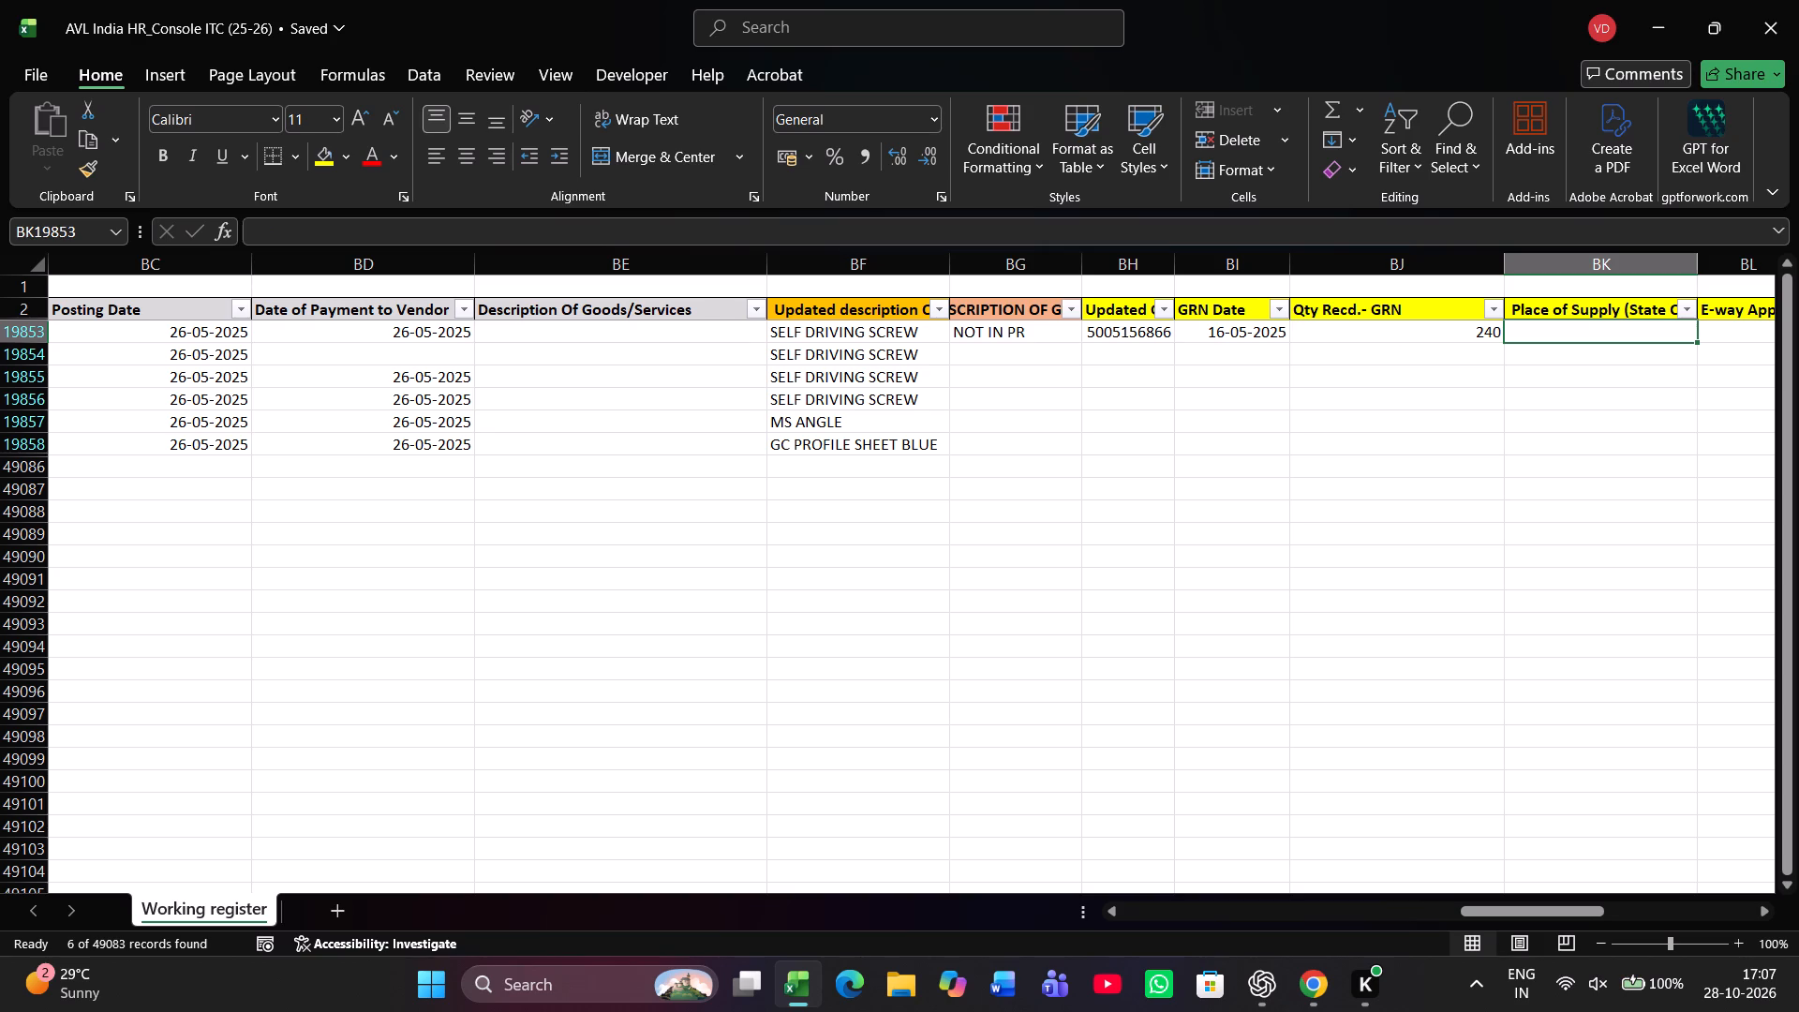
type("06")
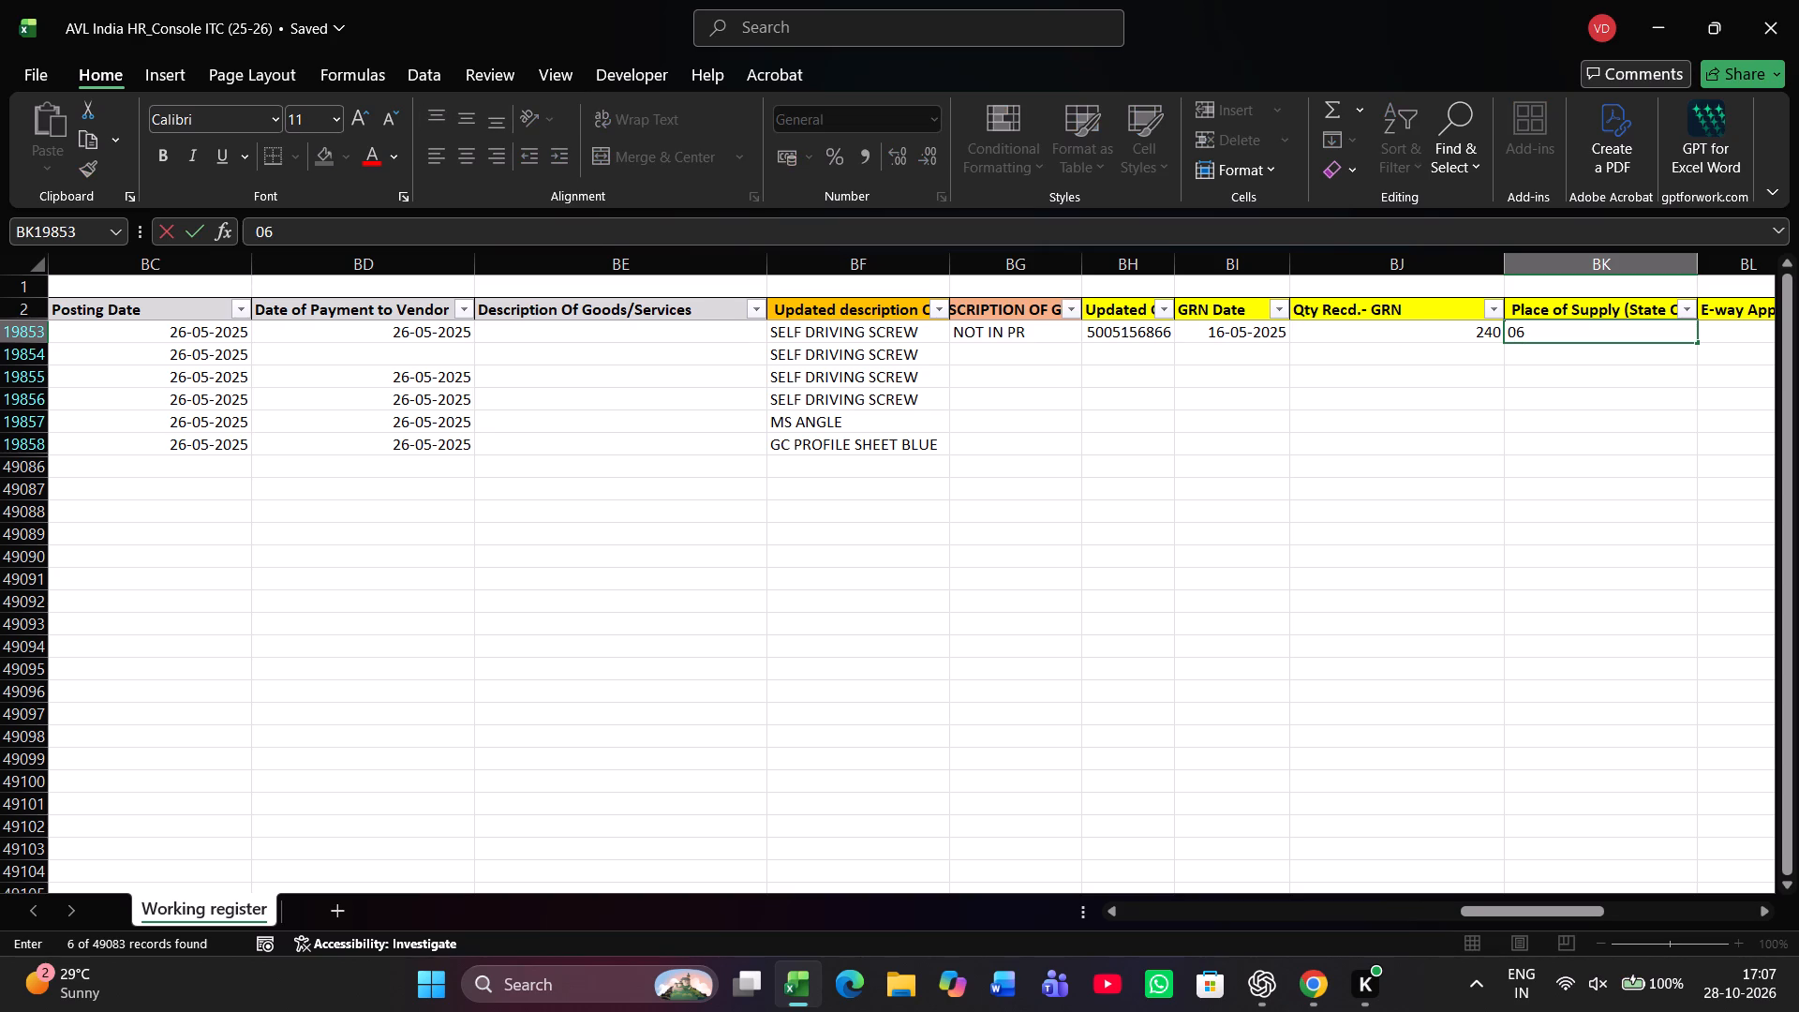
key("Right")
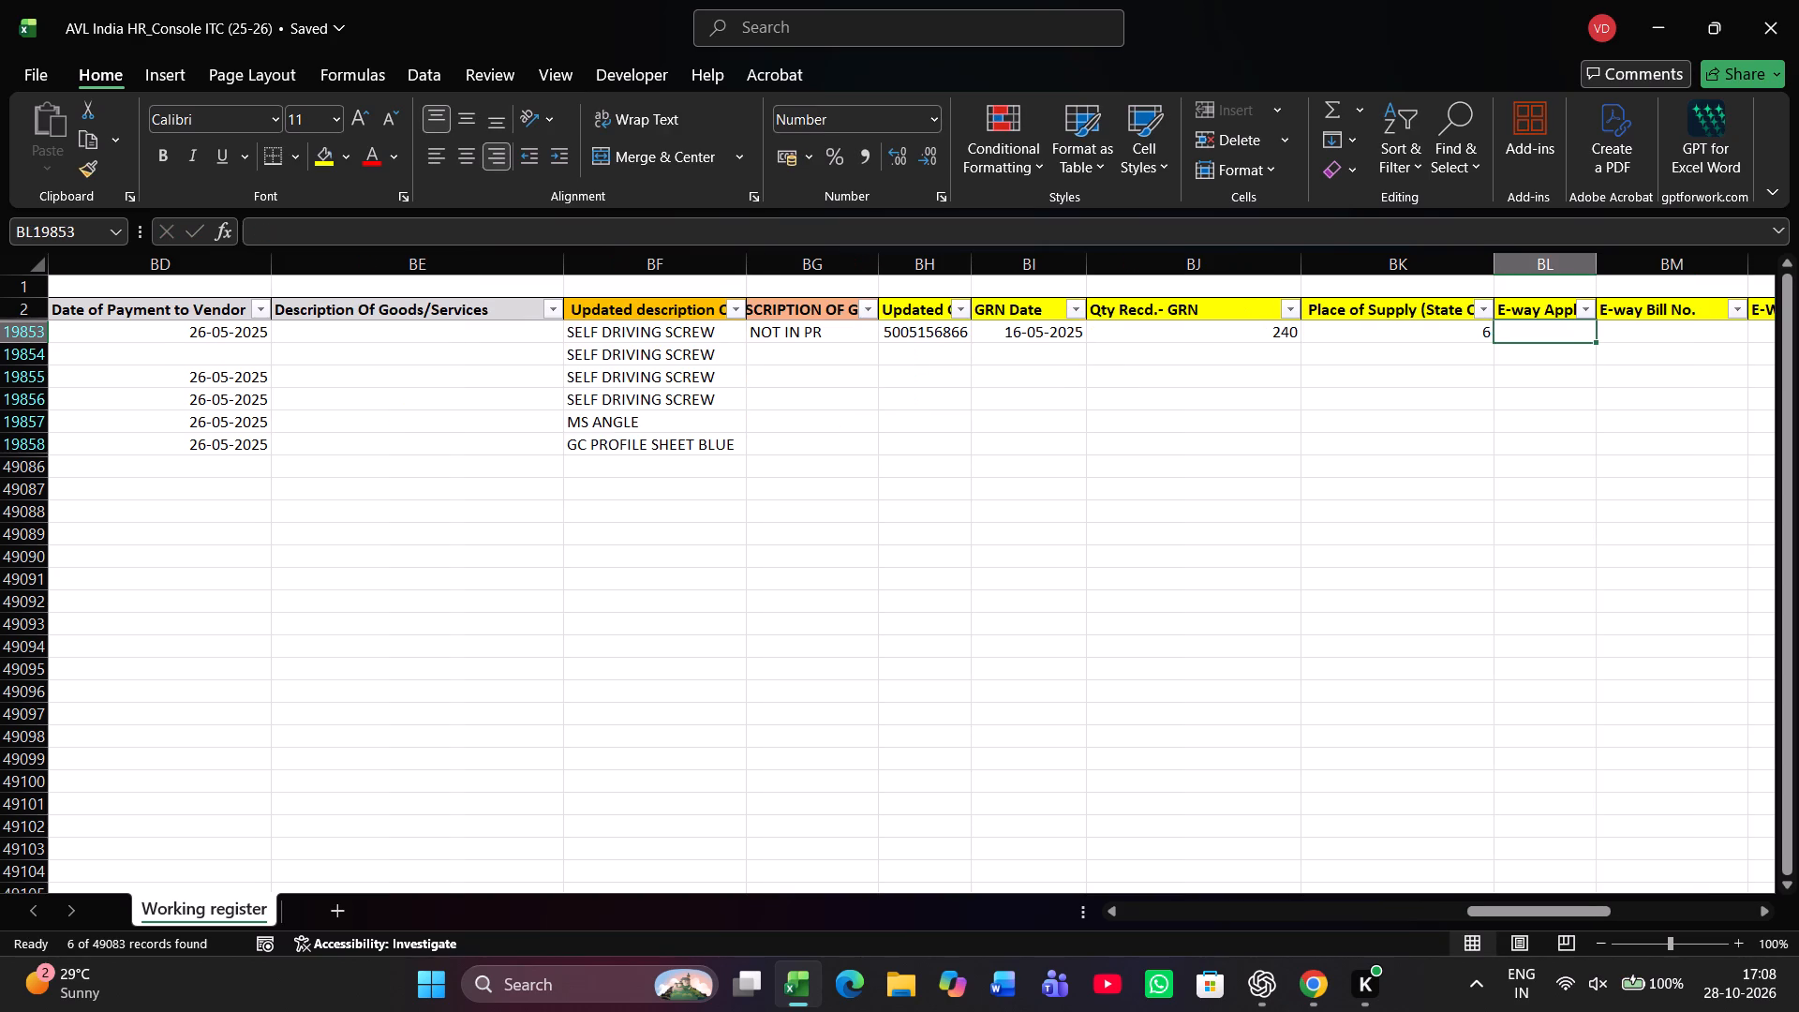
In row 19853, mark the e-way applicability in column BL as NO.
type("YES")
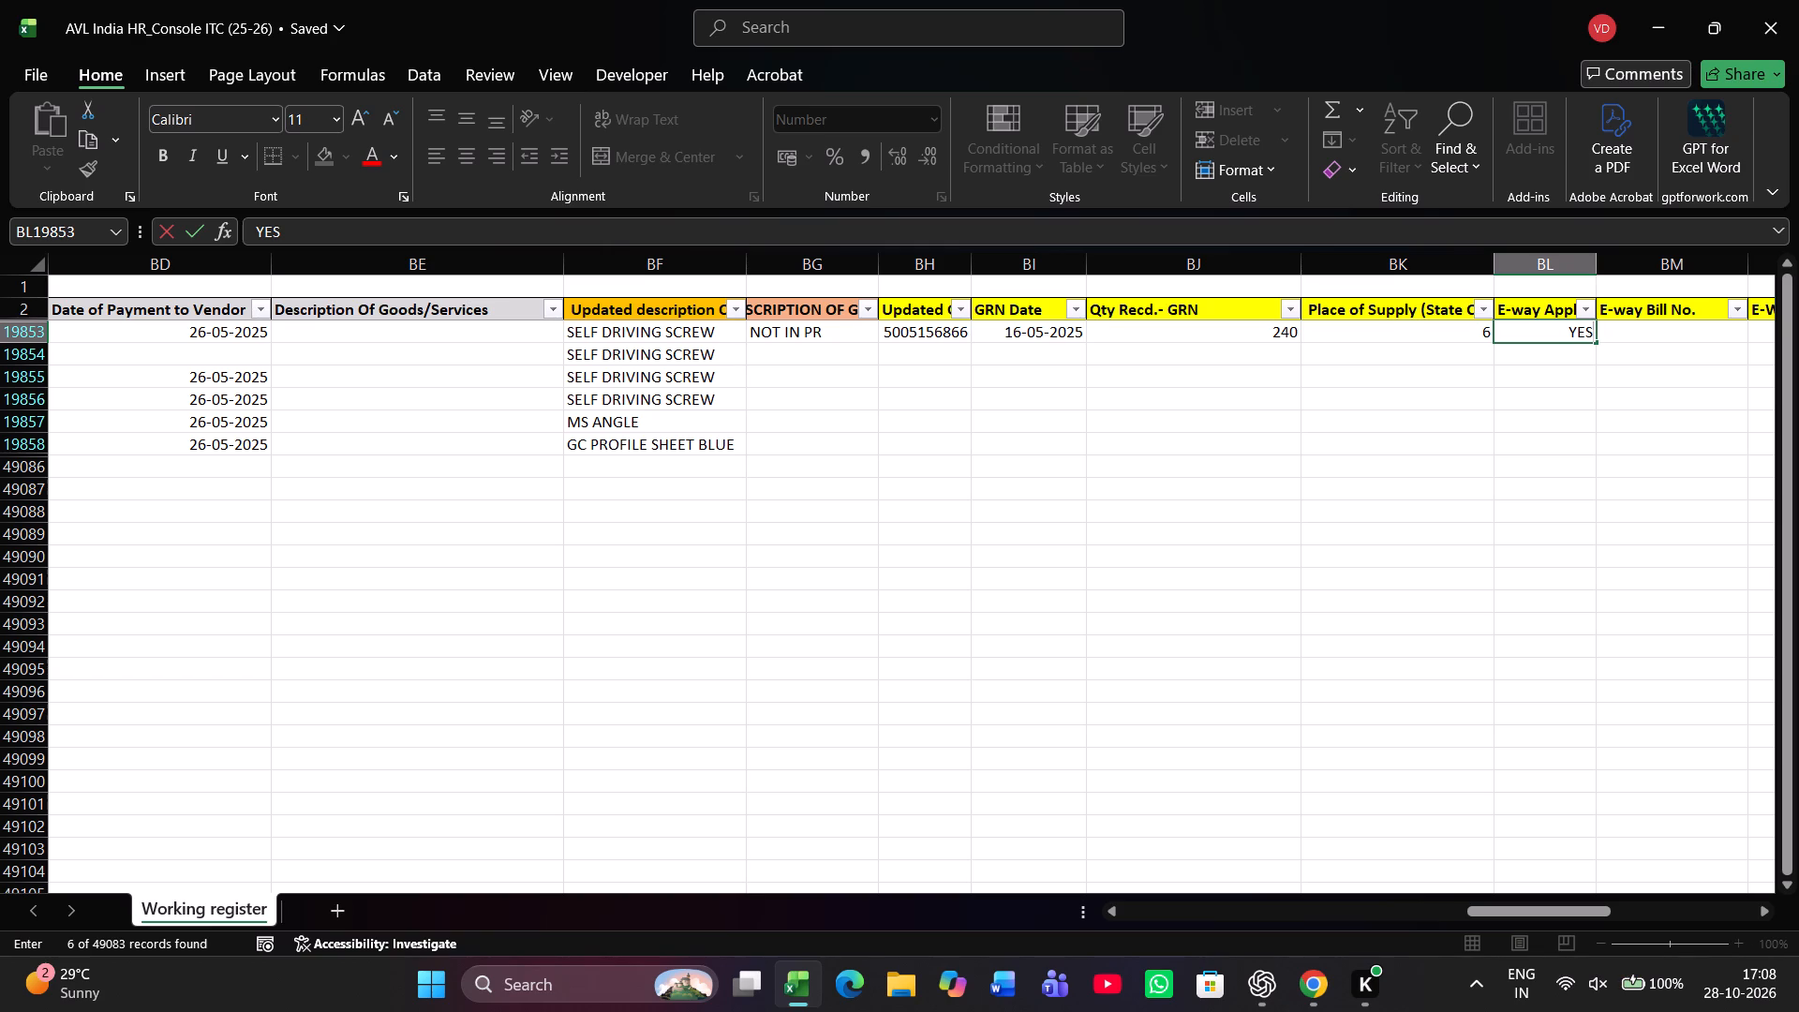
key("BackSpace")
key("BackSpace")
key("BackSpace")
type("NO")
key("Right")
In row 19853, enter YES for IRN (E-INV) attached in column BO and YES in column BP.
key("Right")
key("Right")
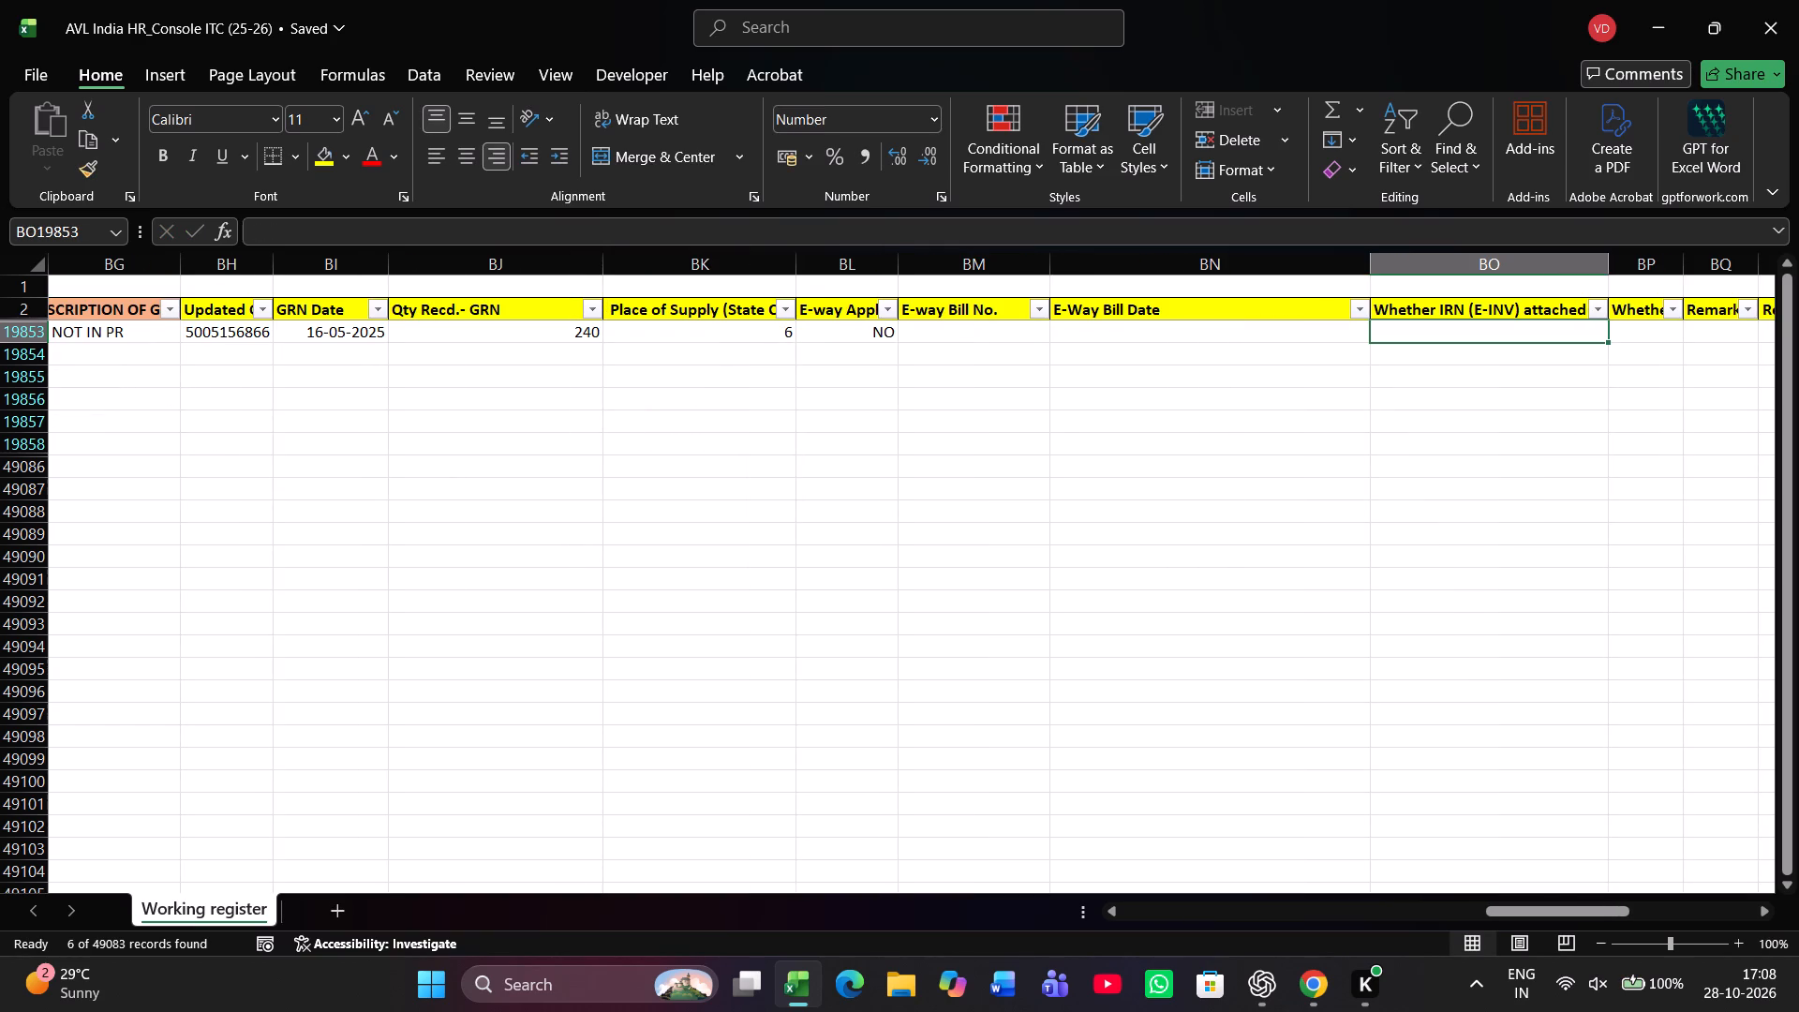
type("YES")
key("Right")
type("YES")
key("ctrl+Left")
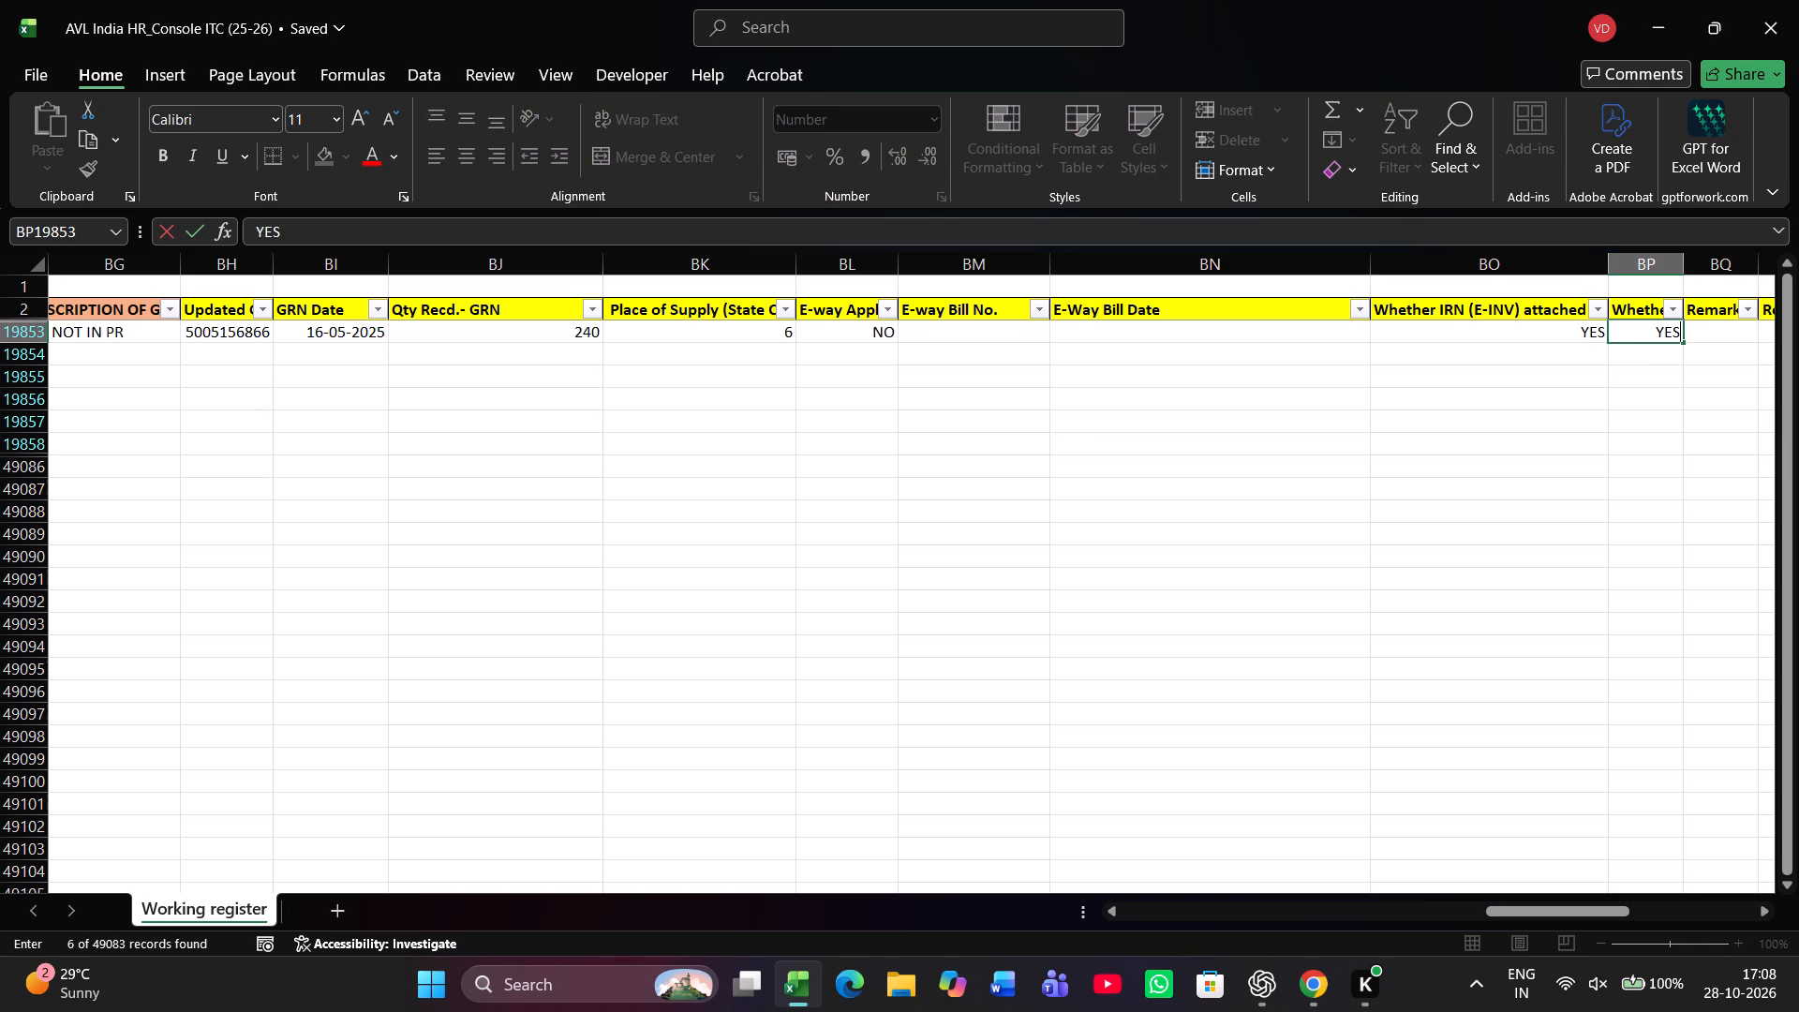
Fill the row 19853 entries in columns BG through BP down to row 19858.
key("ctrl+Left")
key("ctrl+Left")
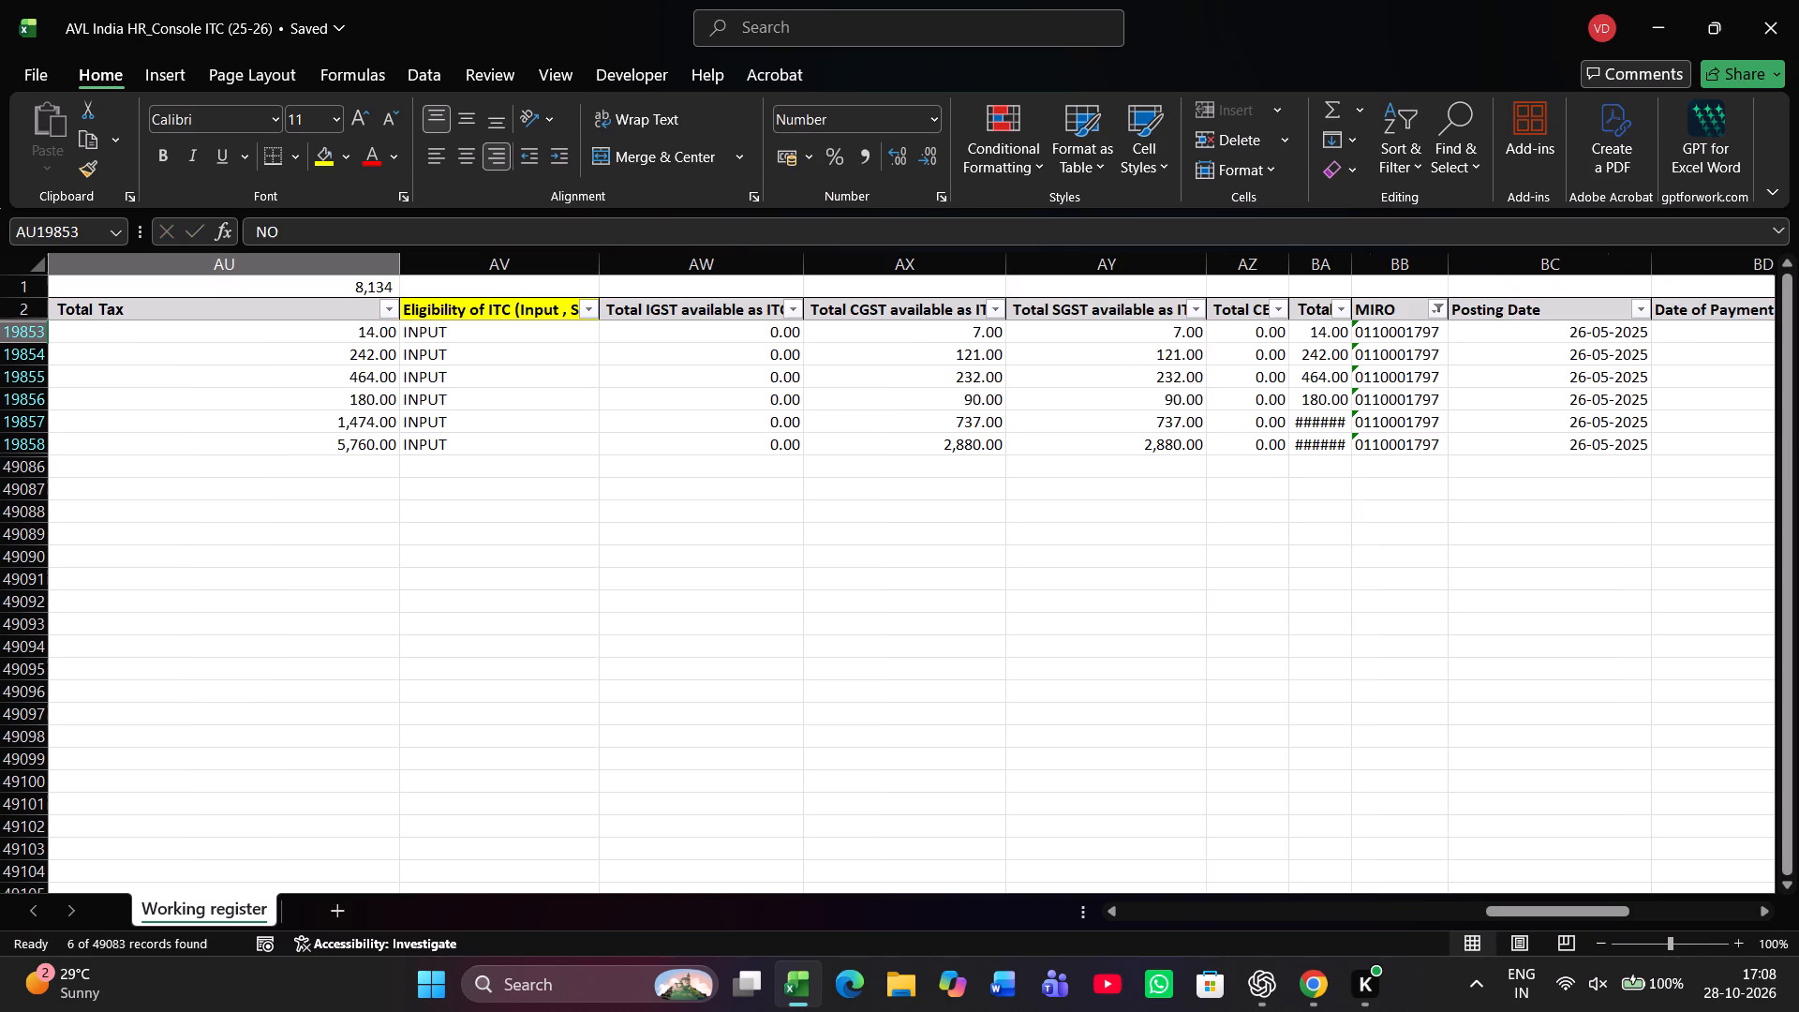
key("Right")
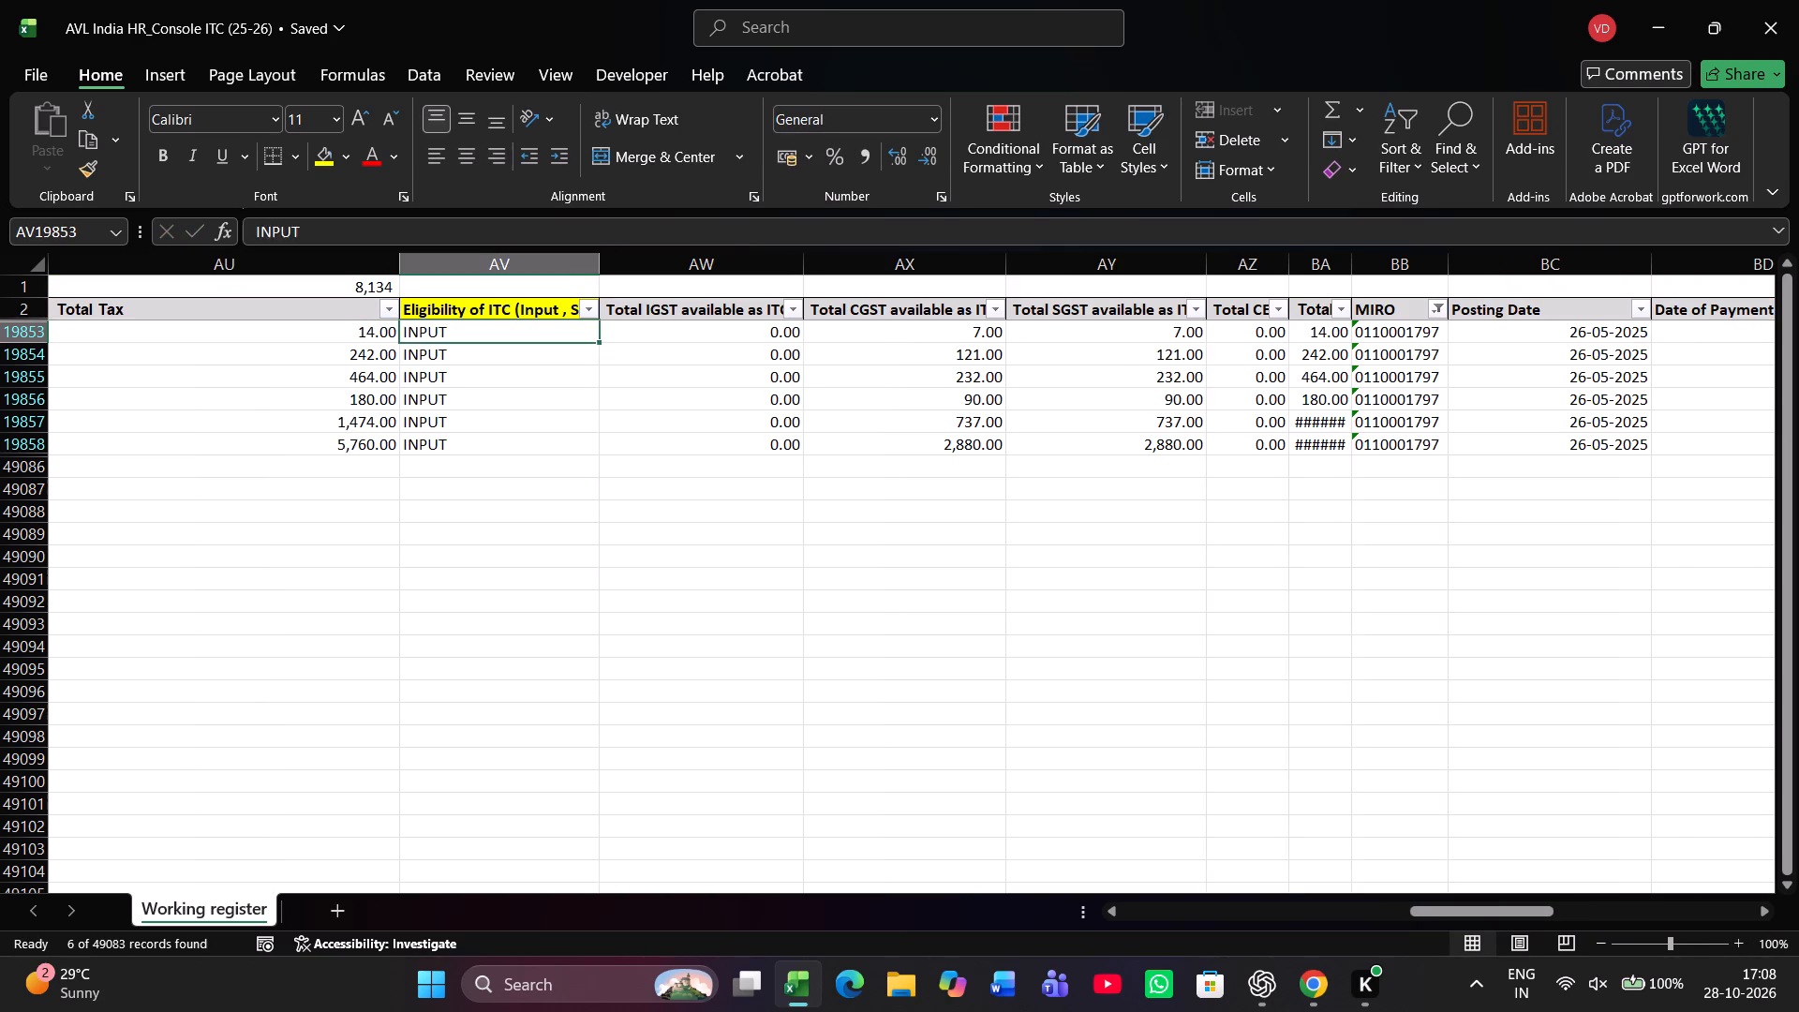
key("Right")
key("Right")
key("Right")
key("Right")
key("Right")
key("Right")
key("Right")
key("Right")
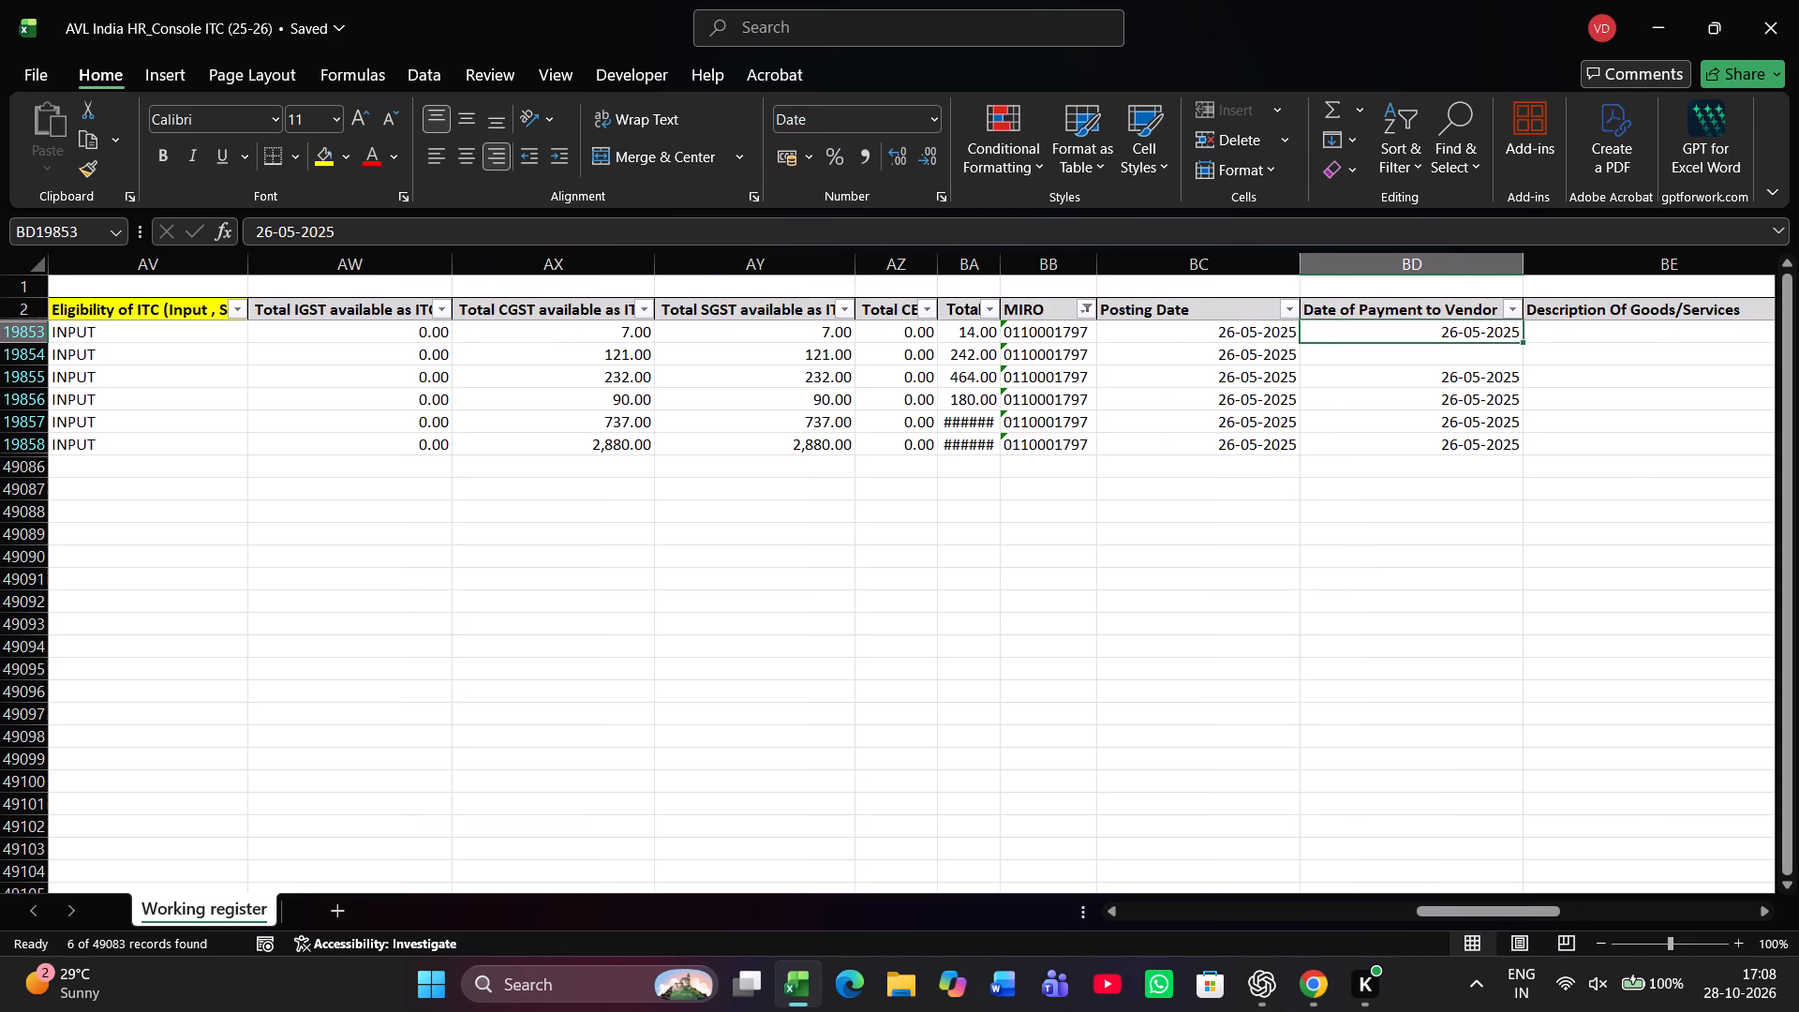
key("Right")
key("Right")
key("Right")
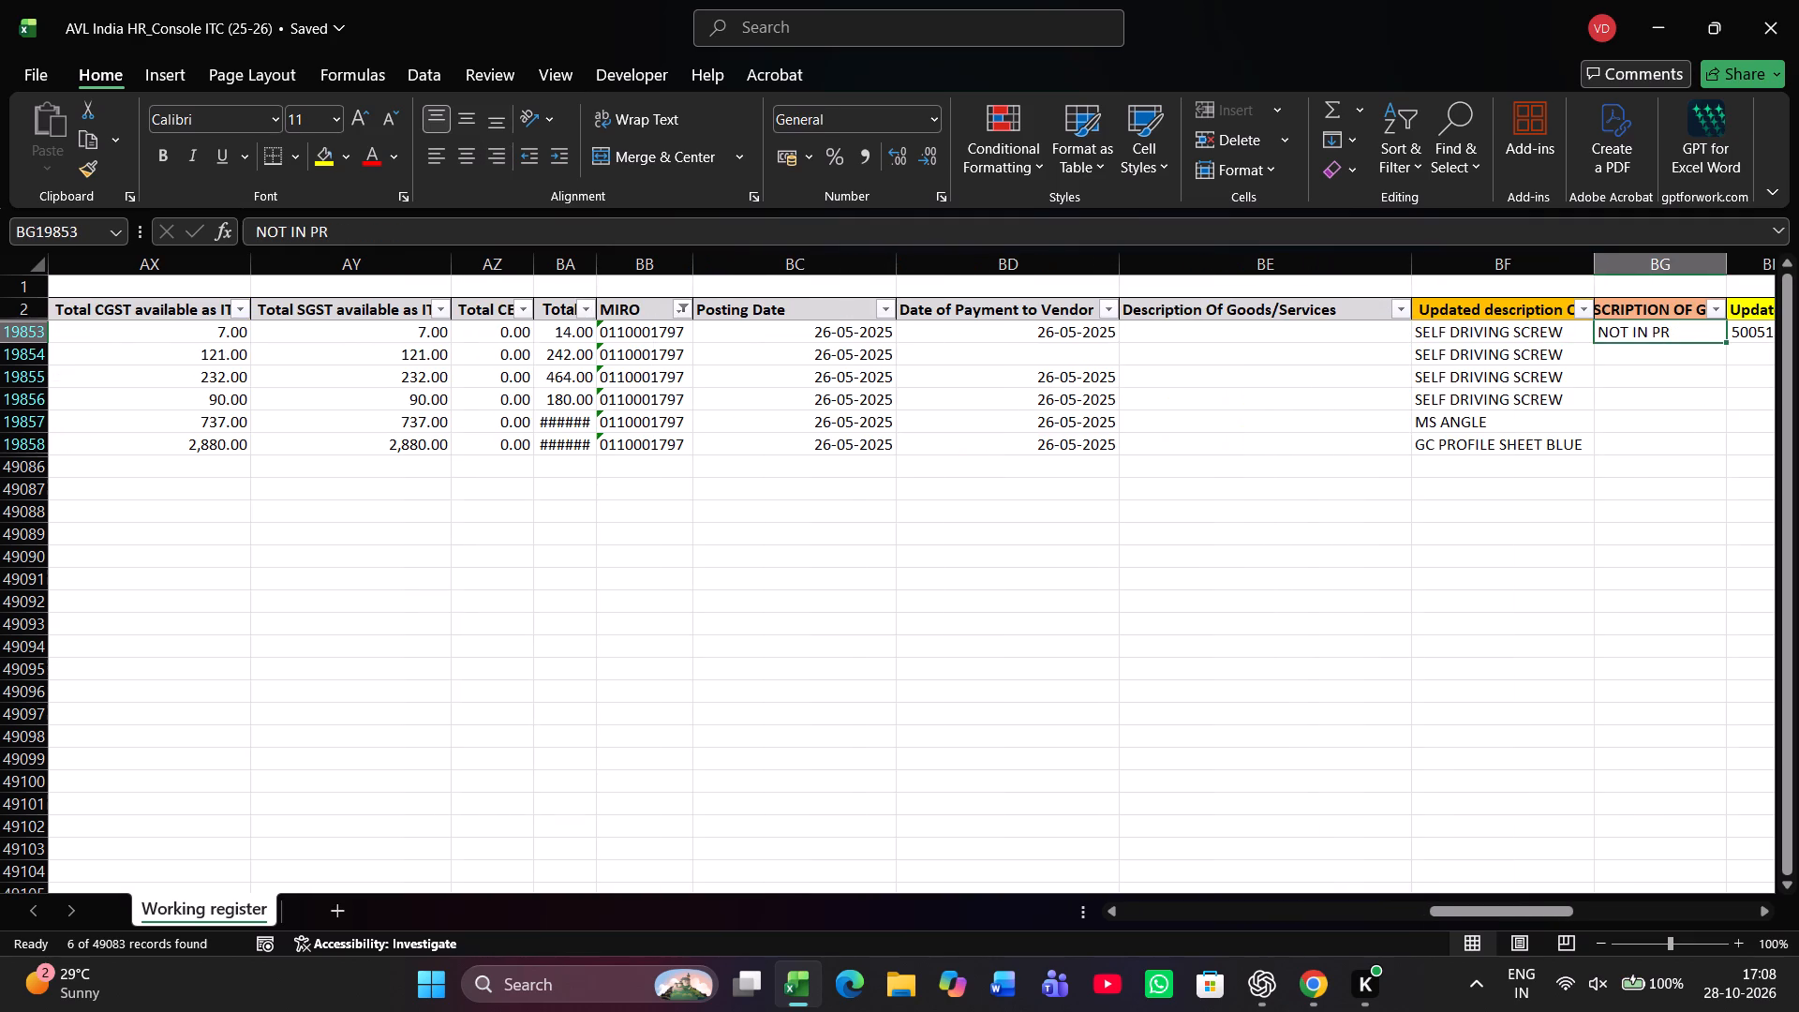
key("Left")
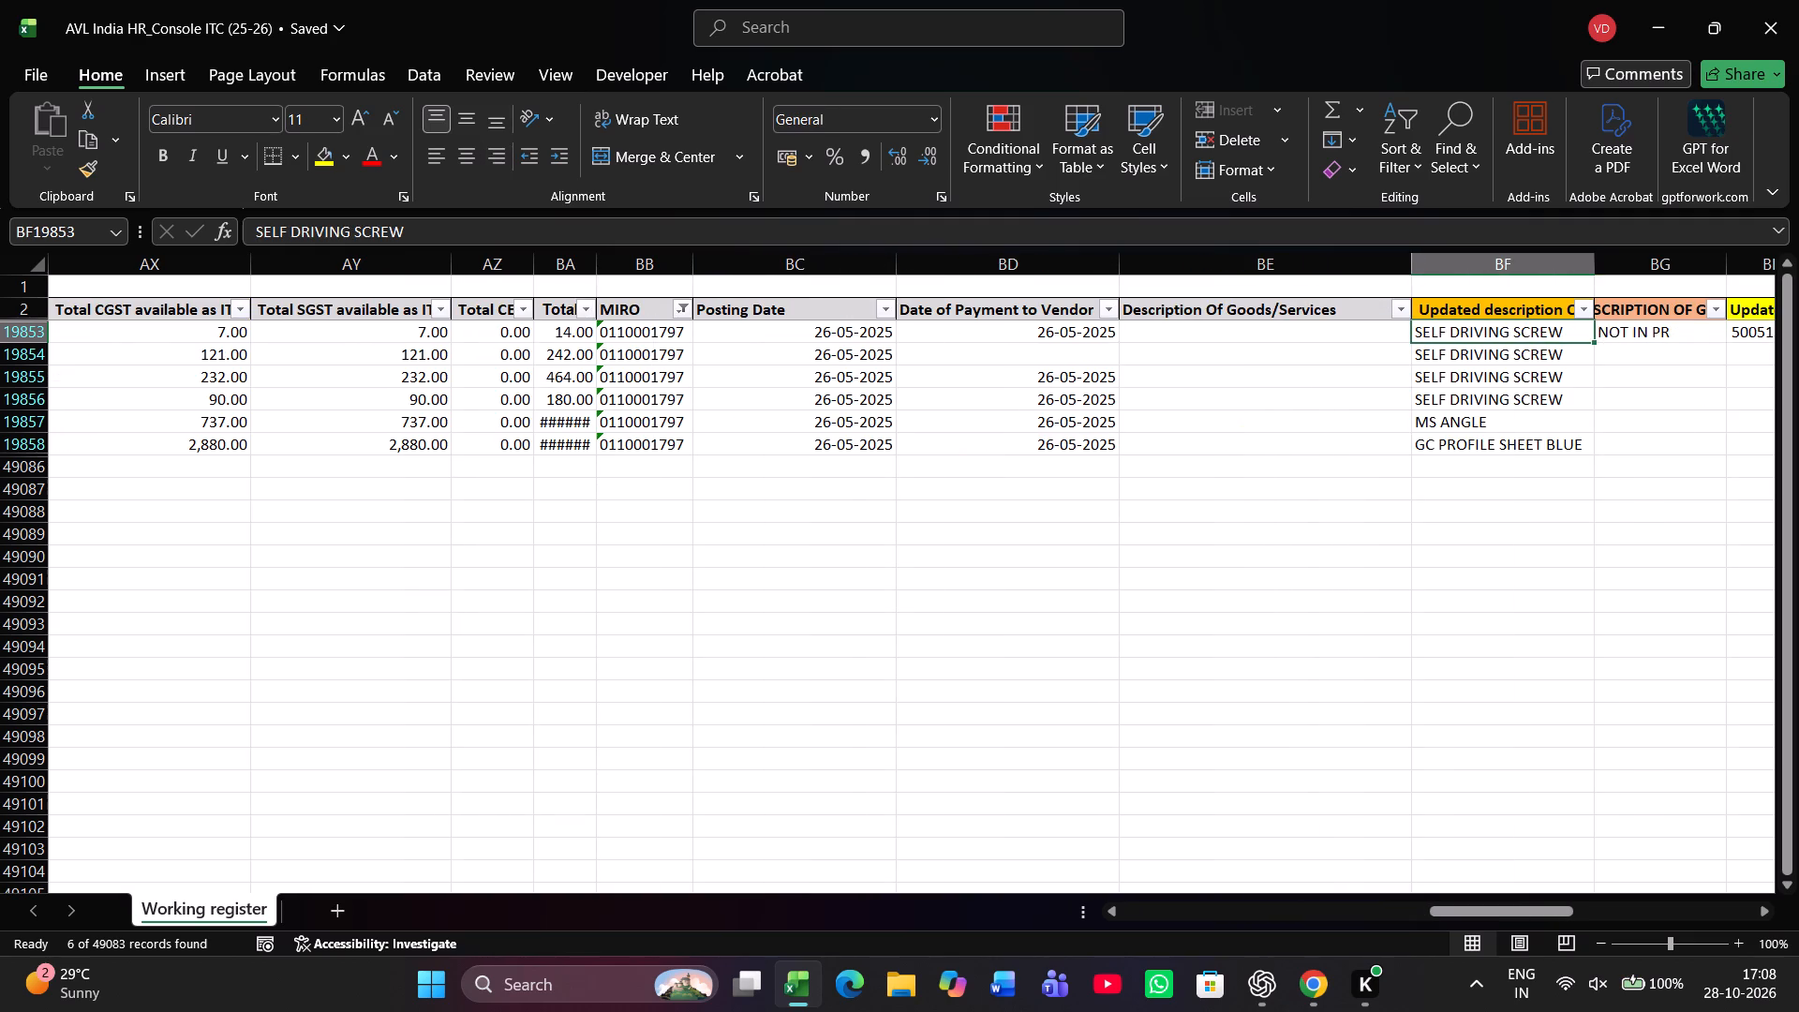
key("ctrl+Down")
key("Right")
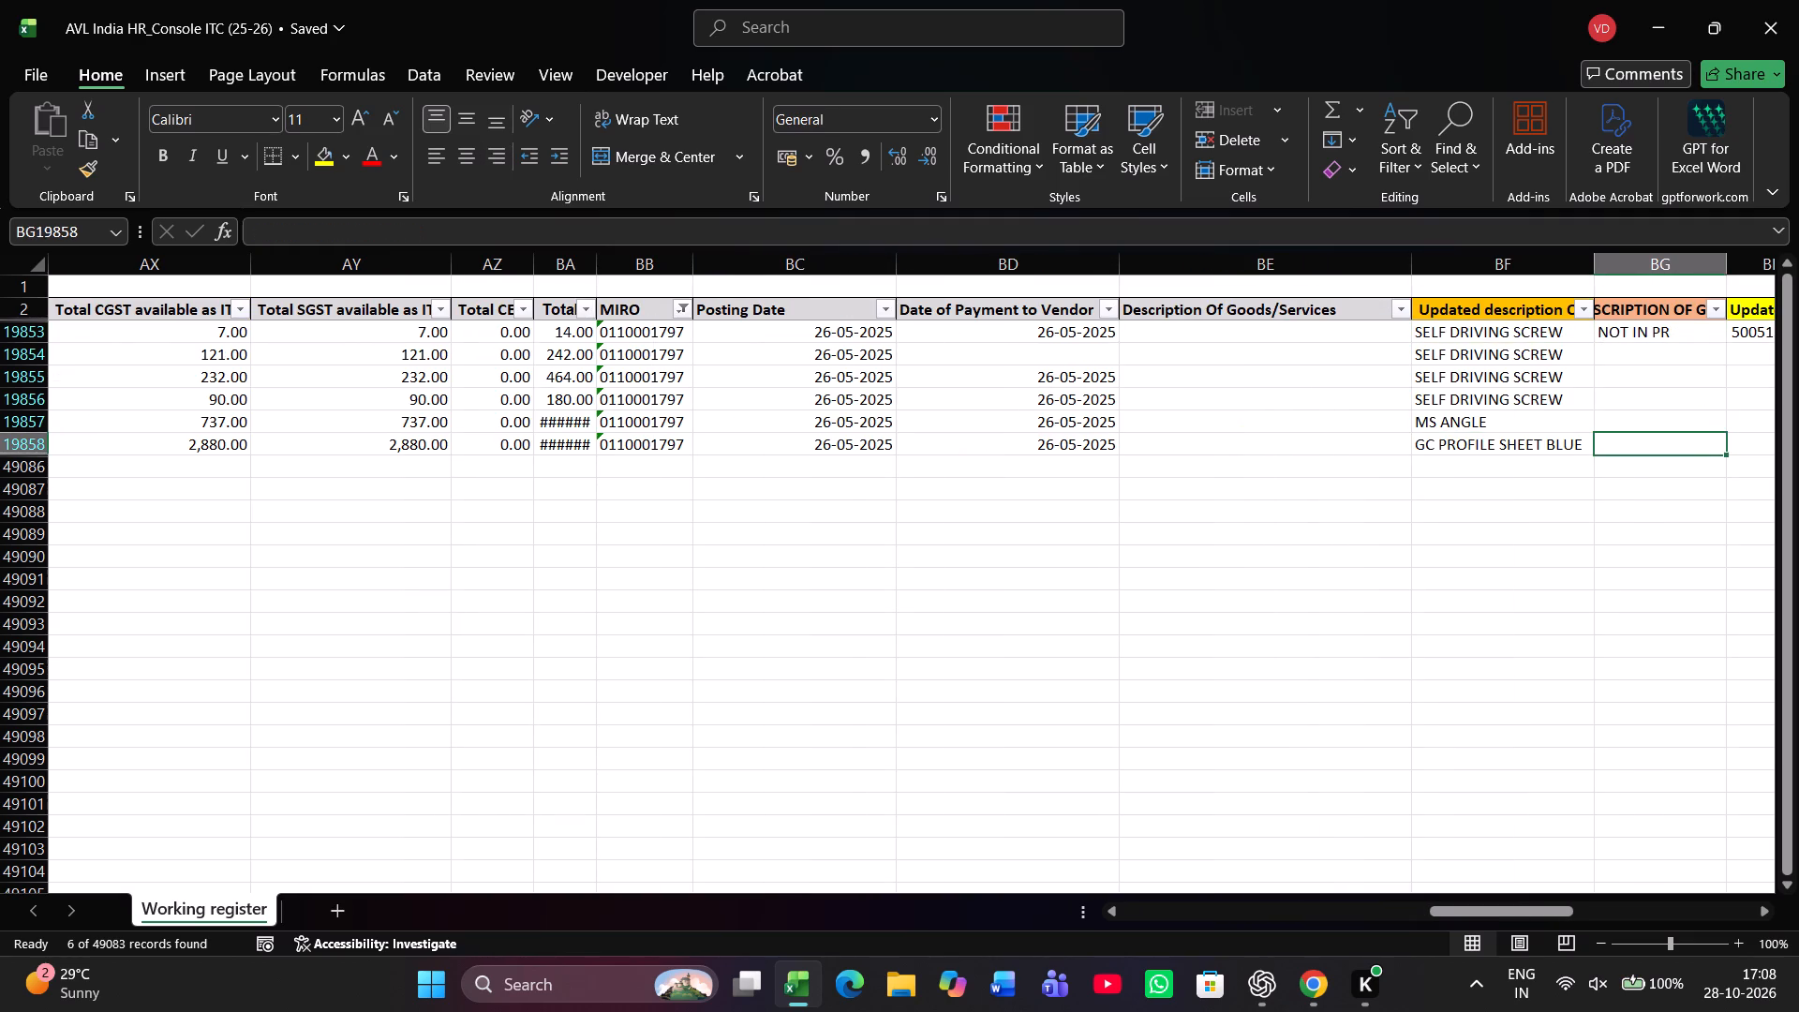
key("ctrl+shift+Up")
key("shift+Right")
key("shift+Right")
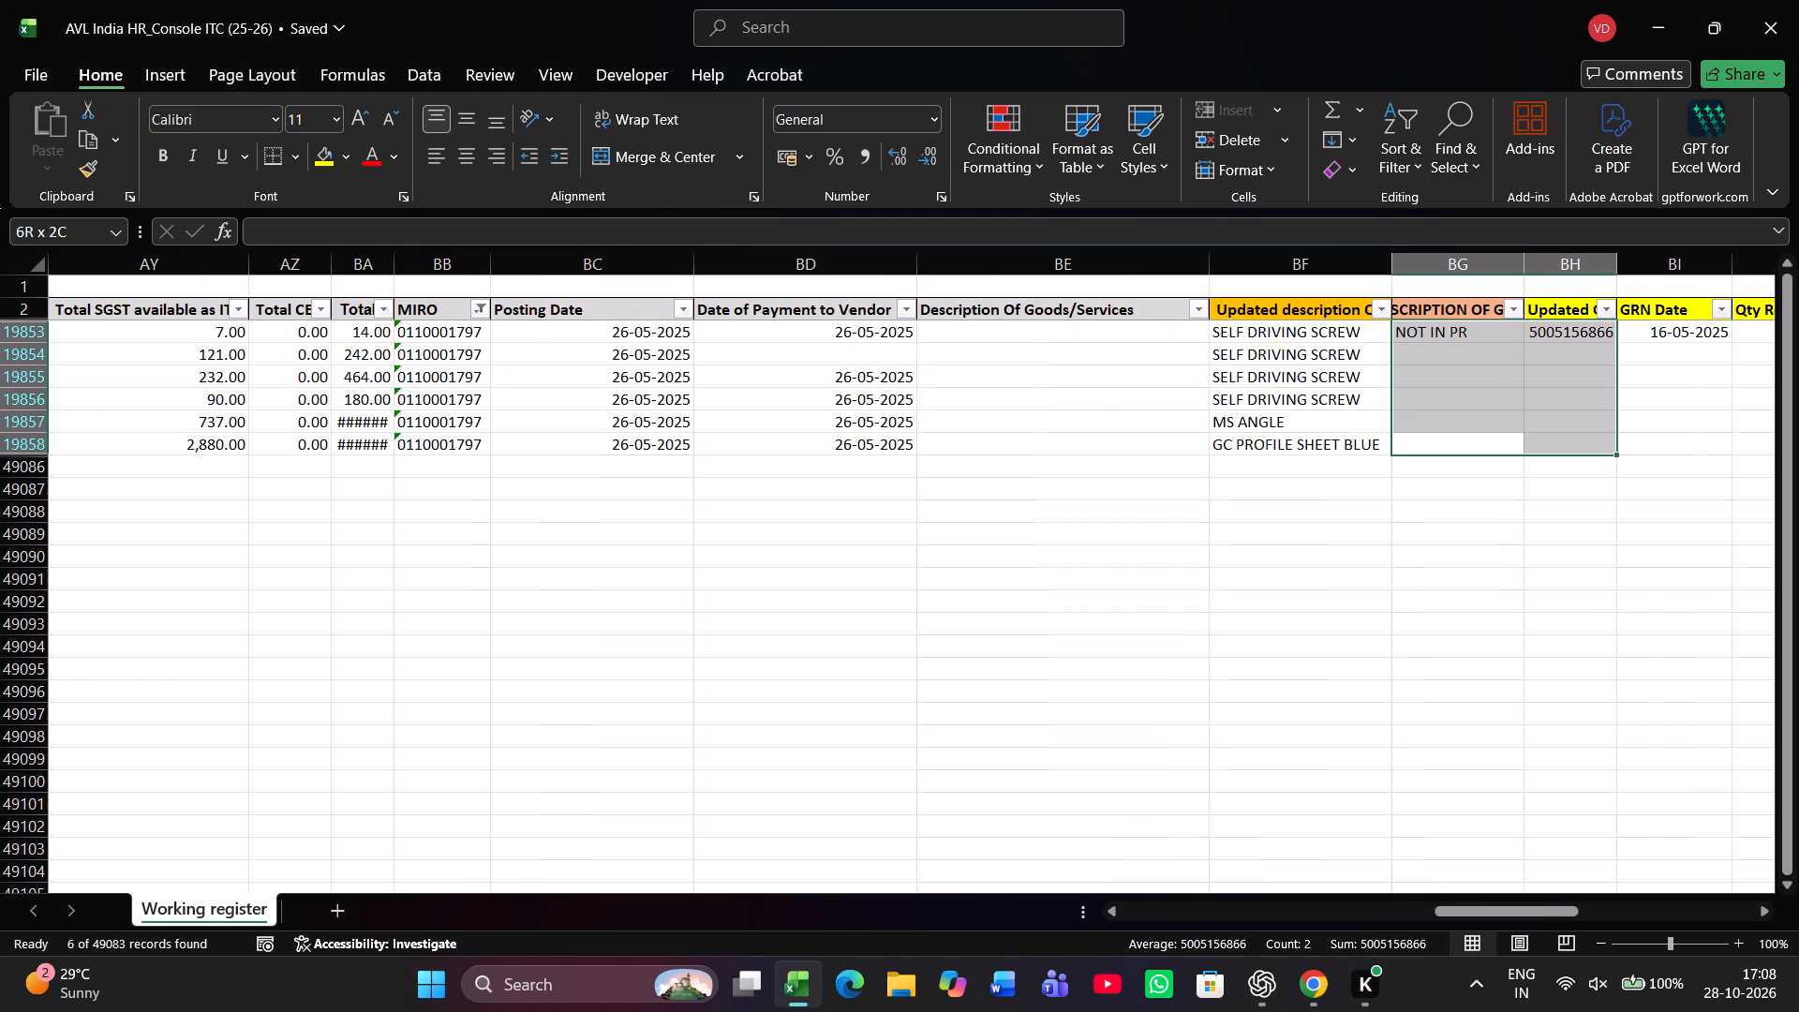
key("shift+Right")
key("shift+Right")
key("shift+Right")
key("shift+Right")
key("shift+Right")
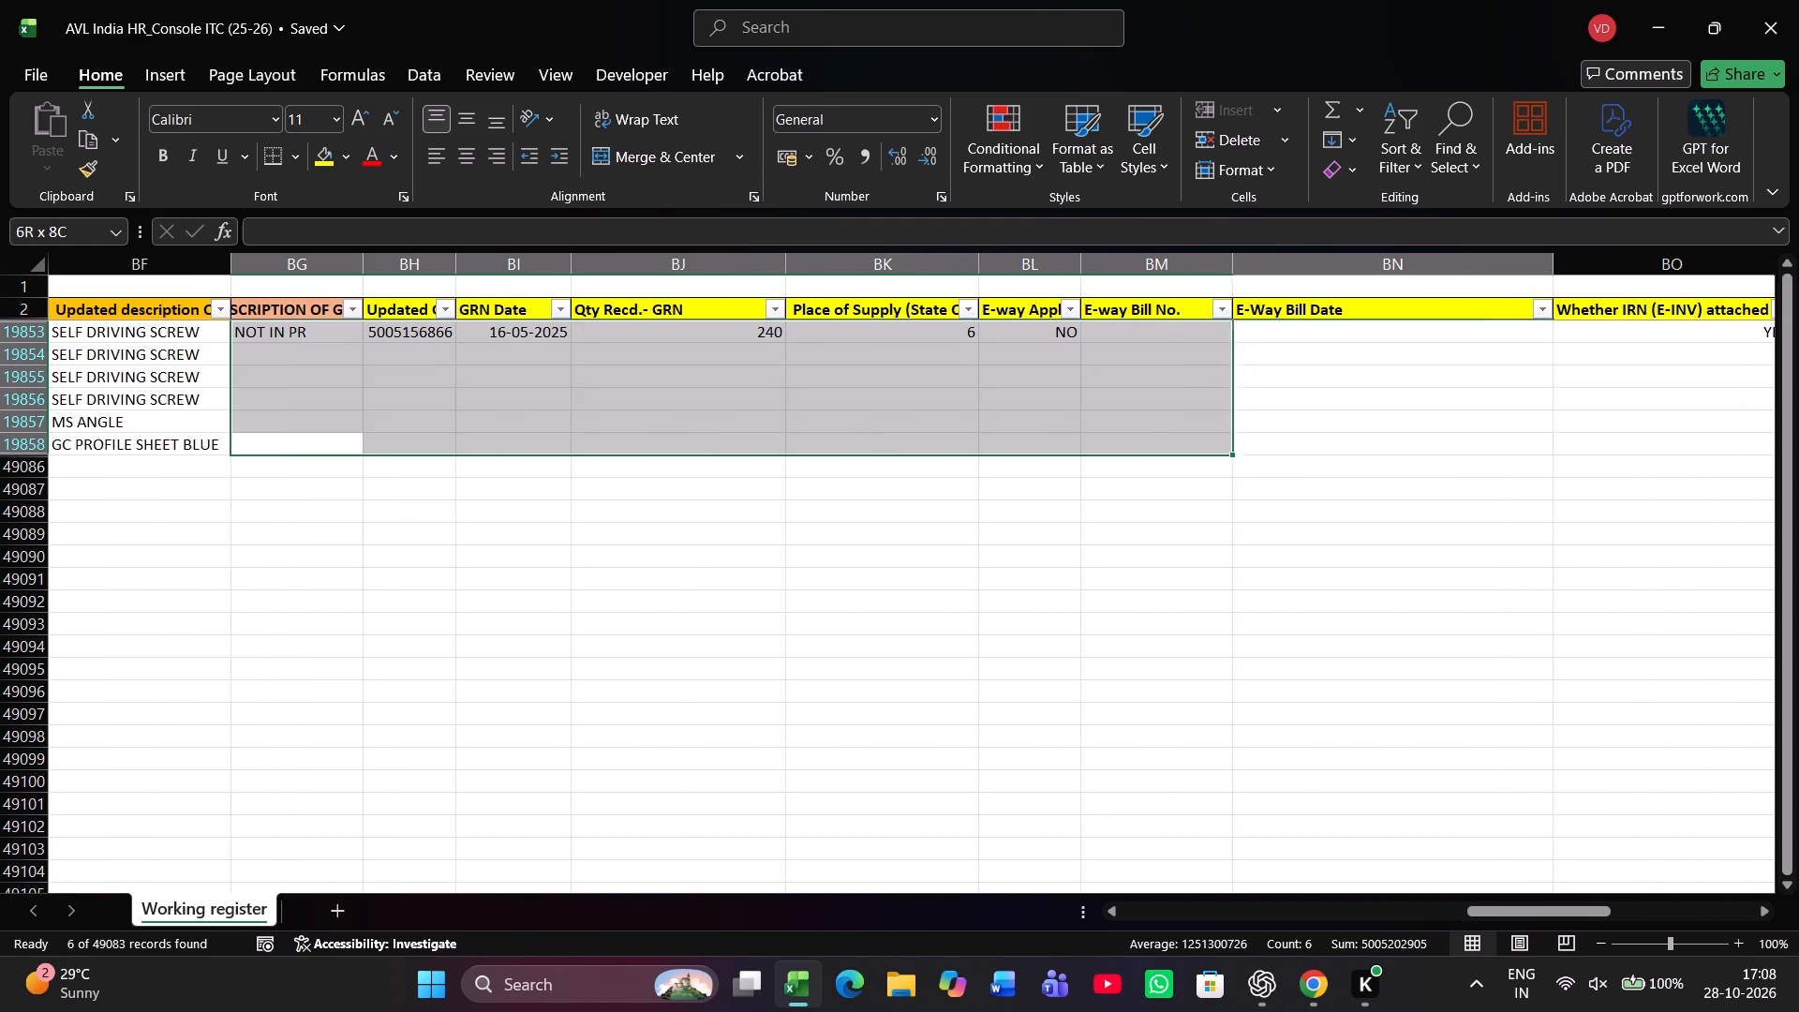
key("shift+Right")
key("shift+Right")
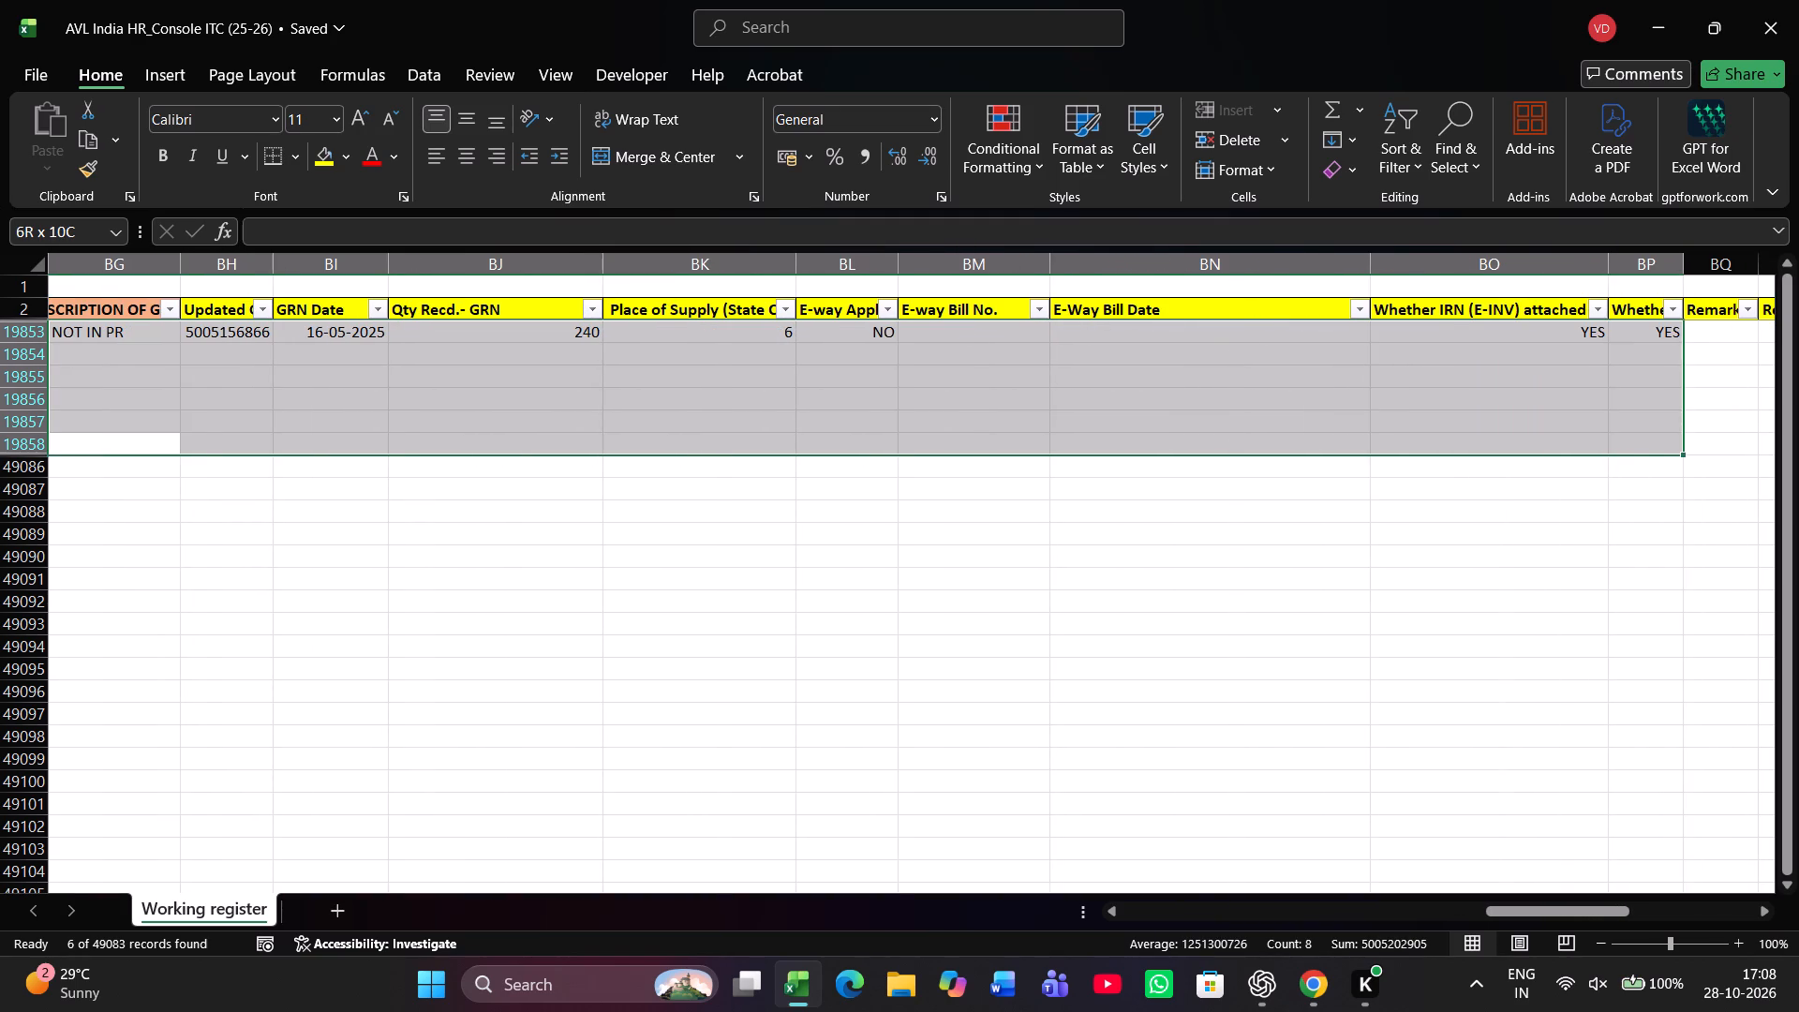
key("ctrl+d")
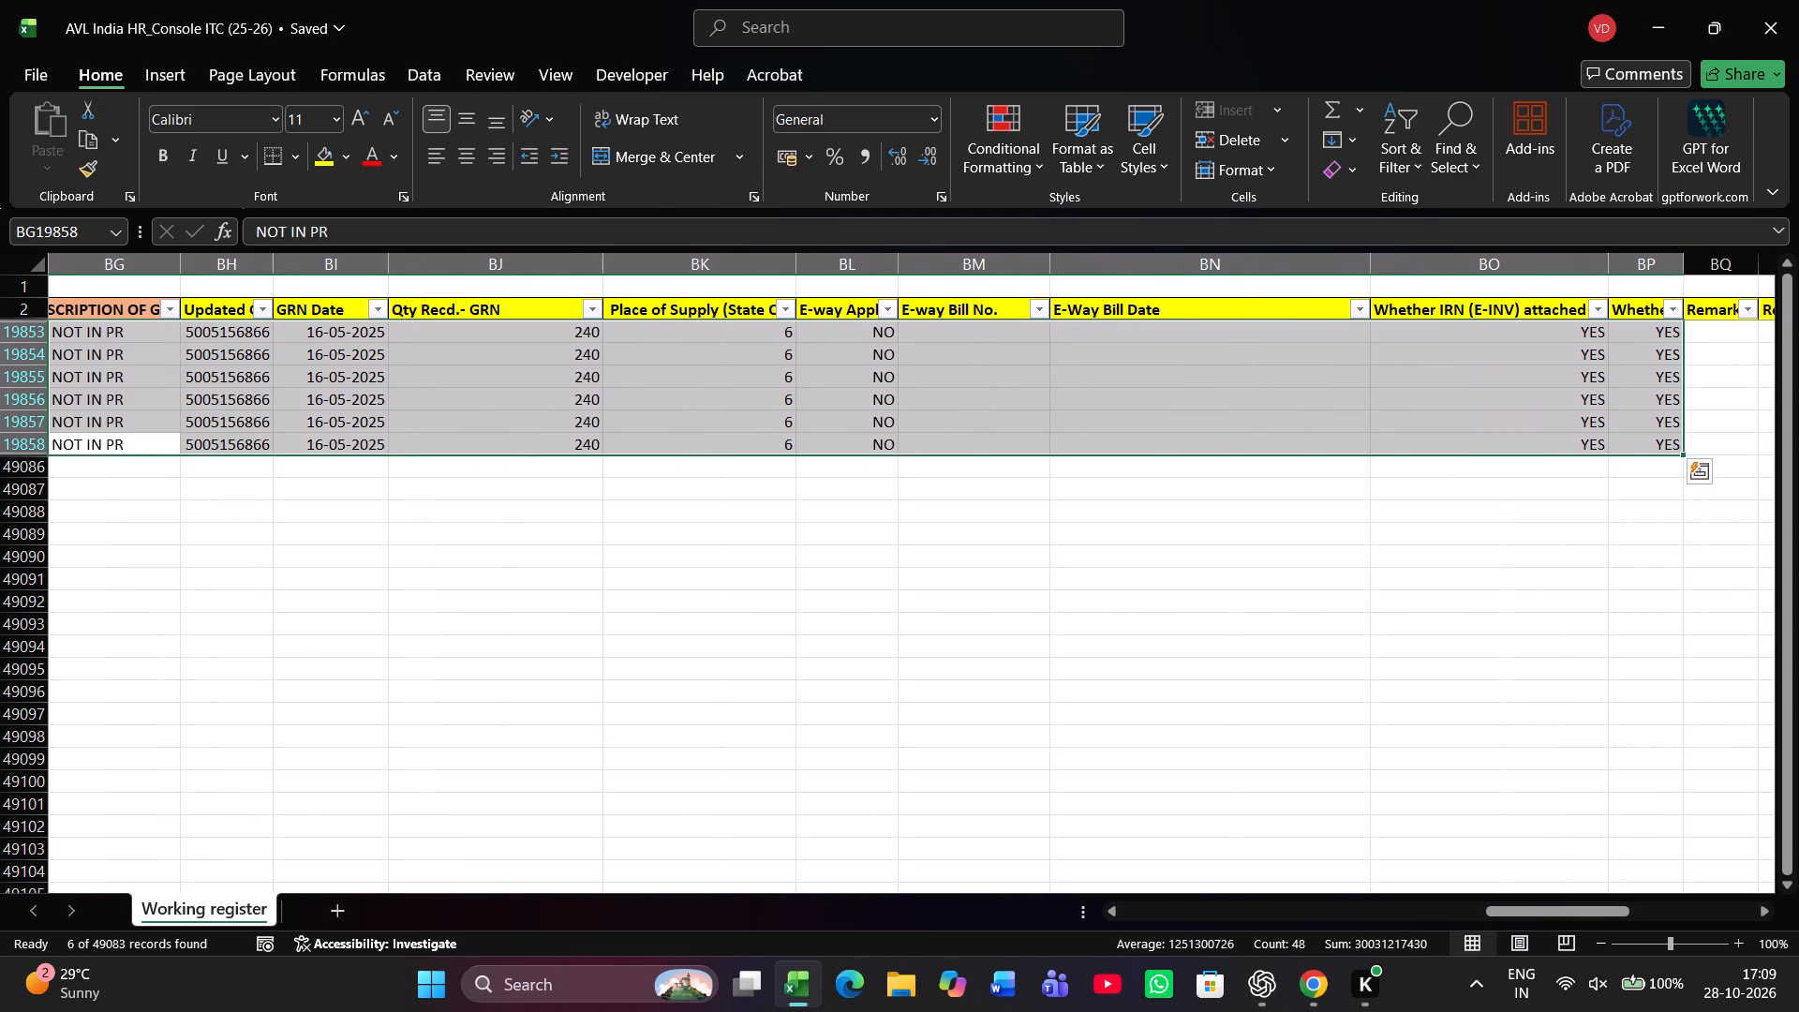
Review row 19858 from the description check through the remarks columns and back to the Total CGST available as ITC column.
key("Right")
key("Right")
key("Right")
key("Right")
key("Right")
key("Right")
key("Right")
key("Right")
key("Right")
key("Right")
key("Right")
key("Right")
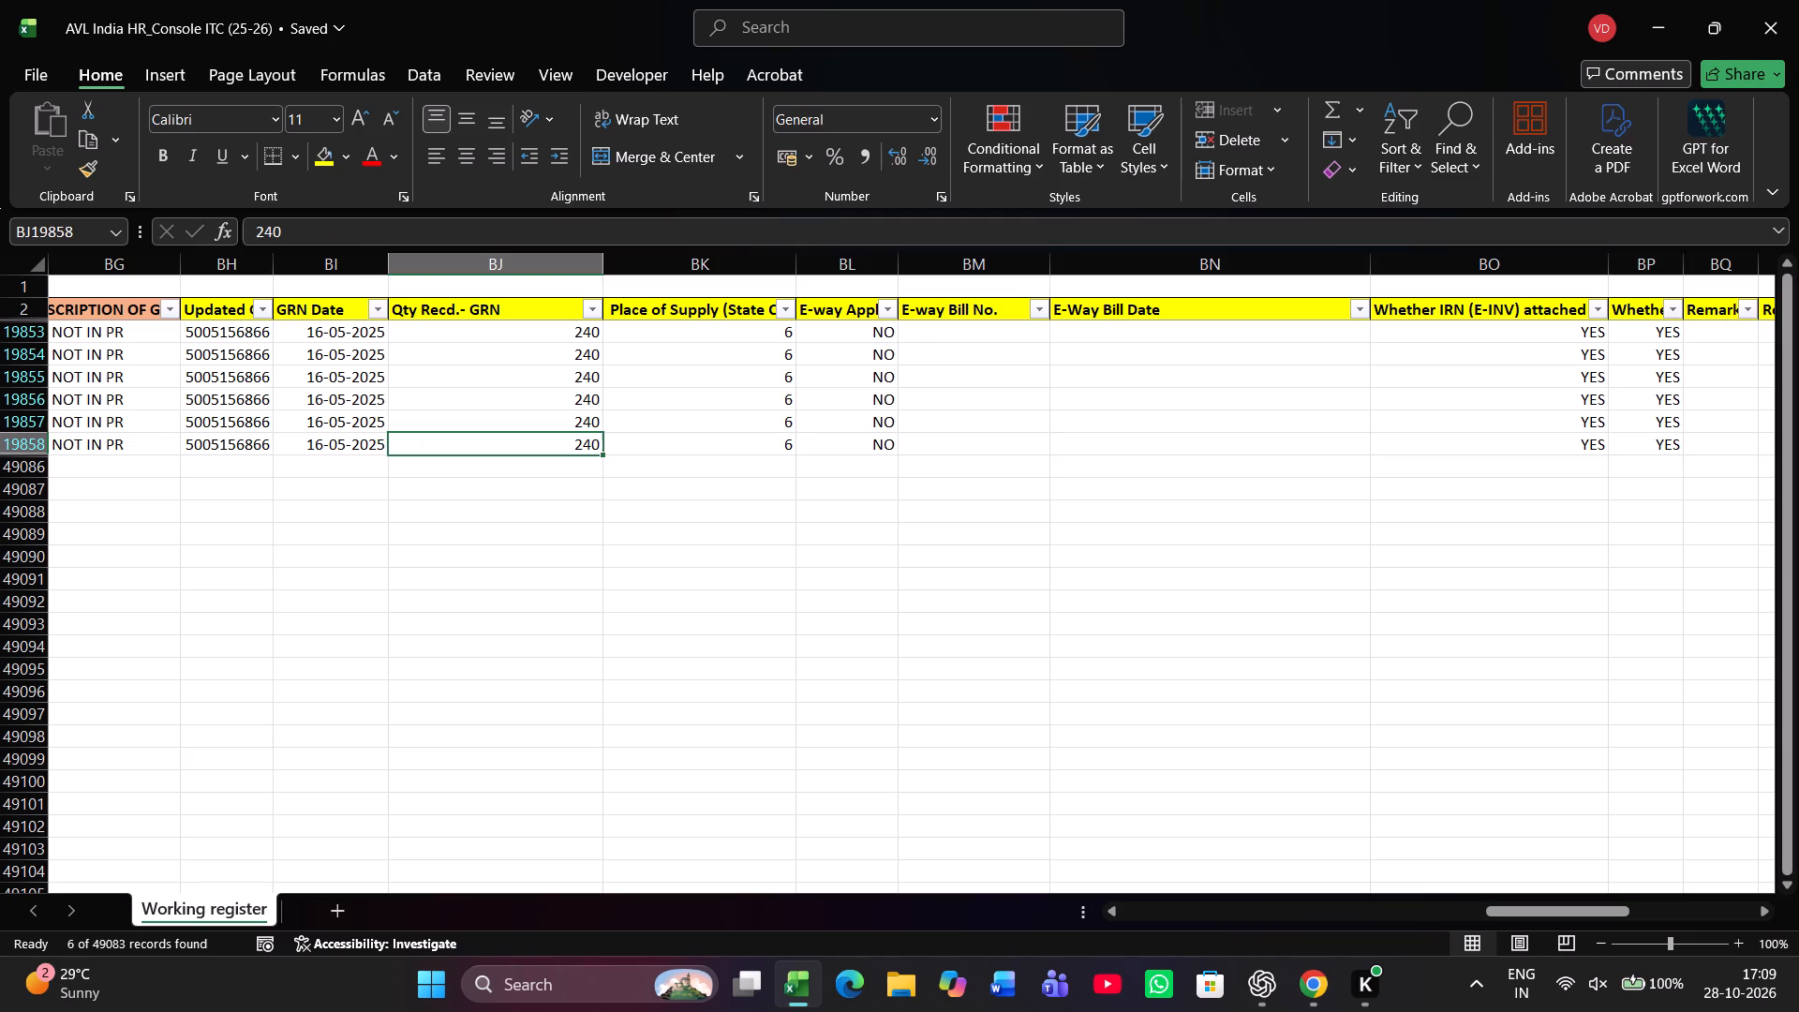
key("Right")
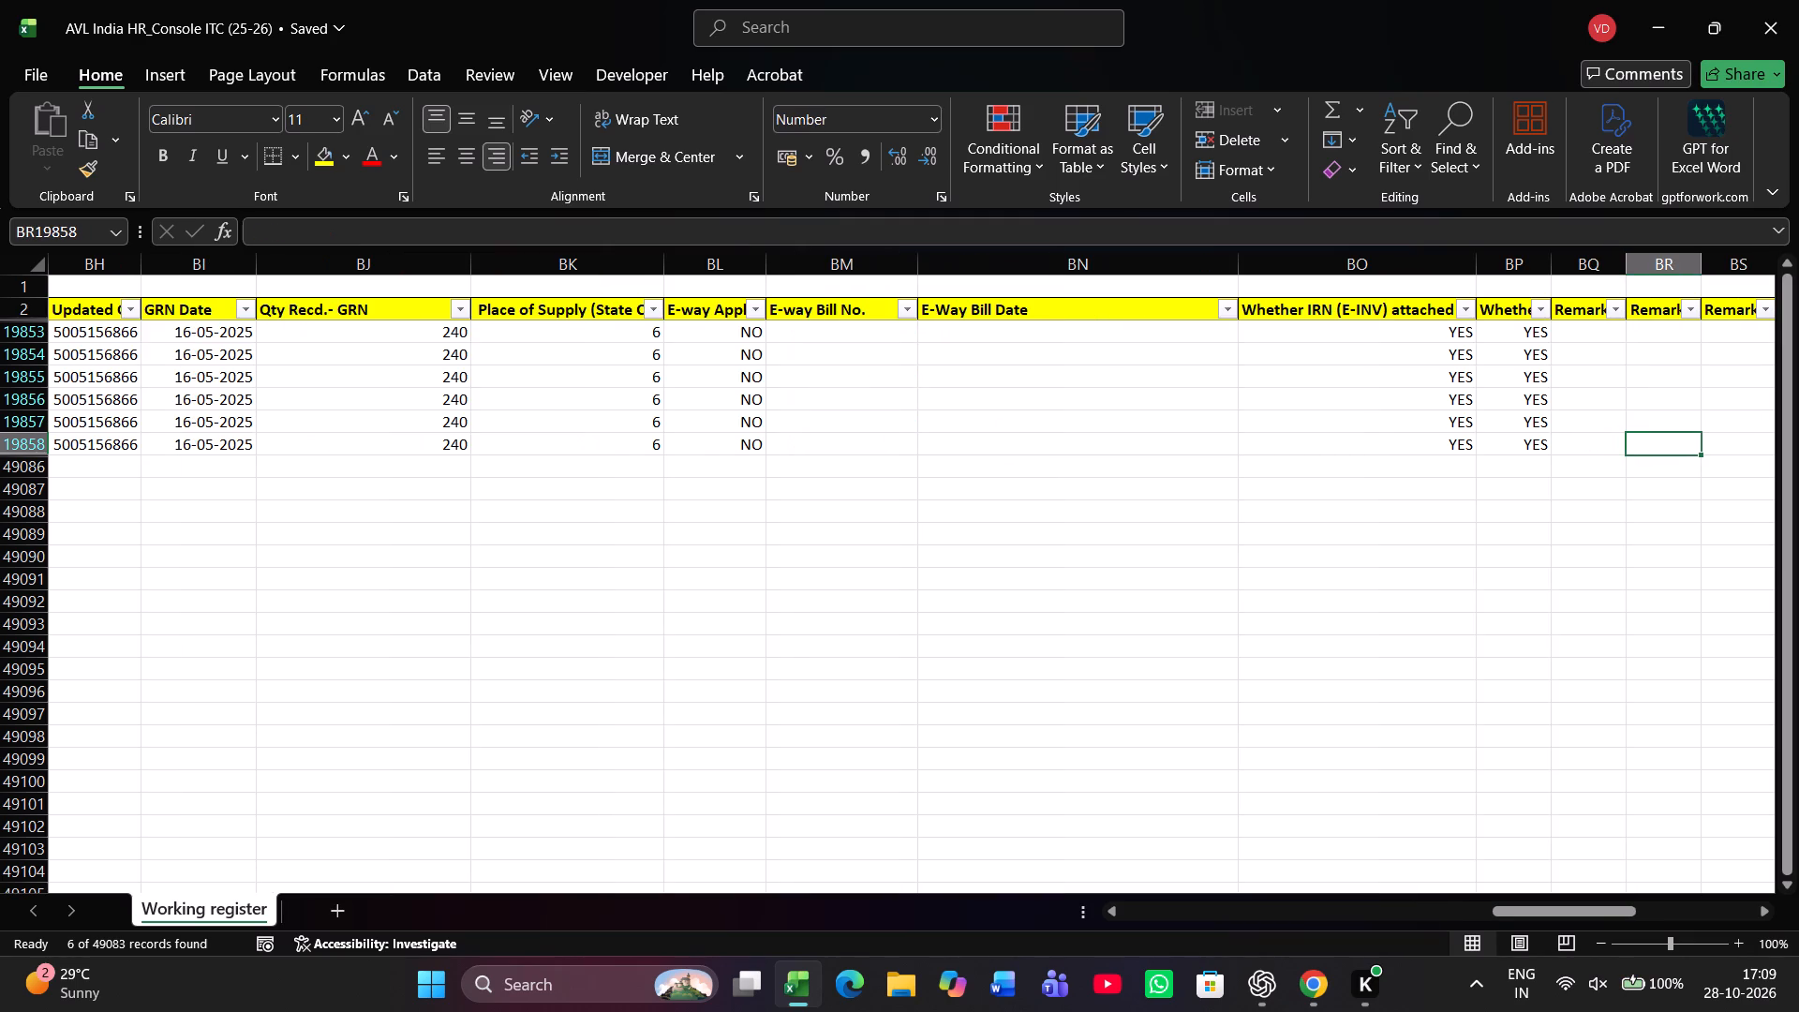
key("Right")
key("Left")
key("Left")
key("Left")
key("Left")
key("Left")
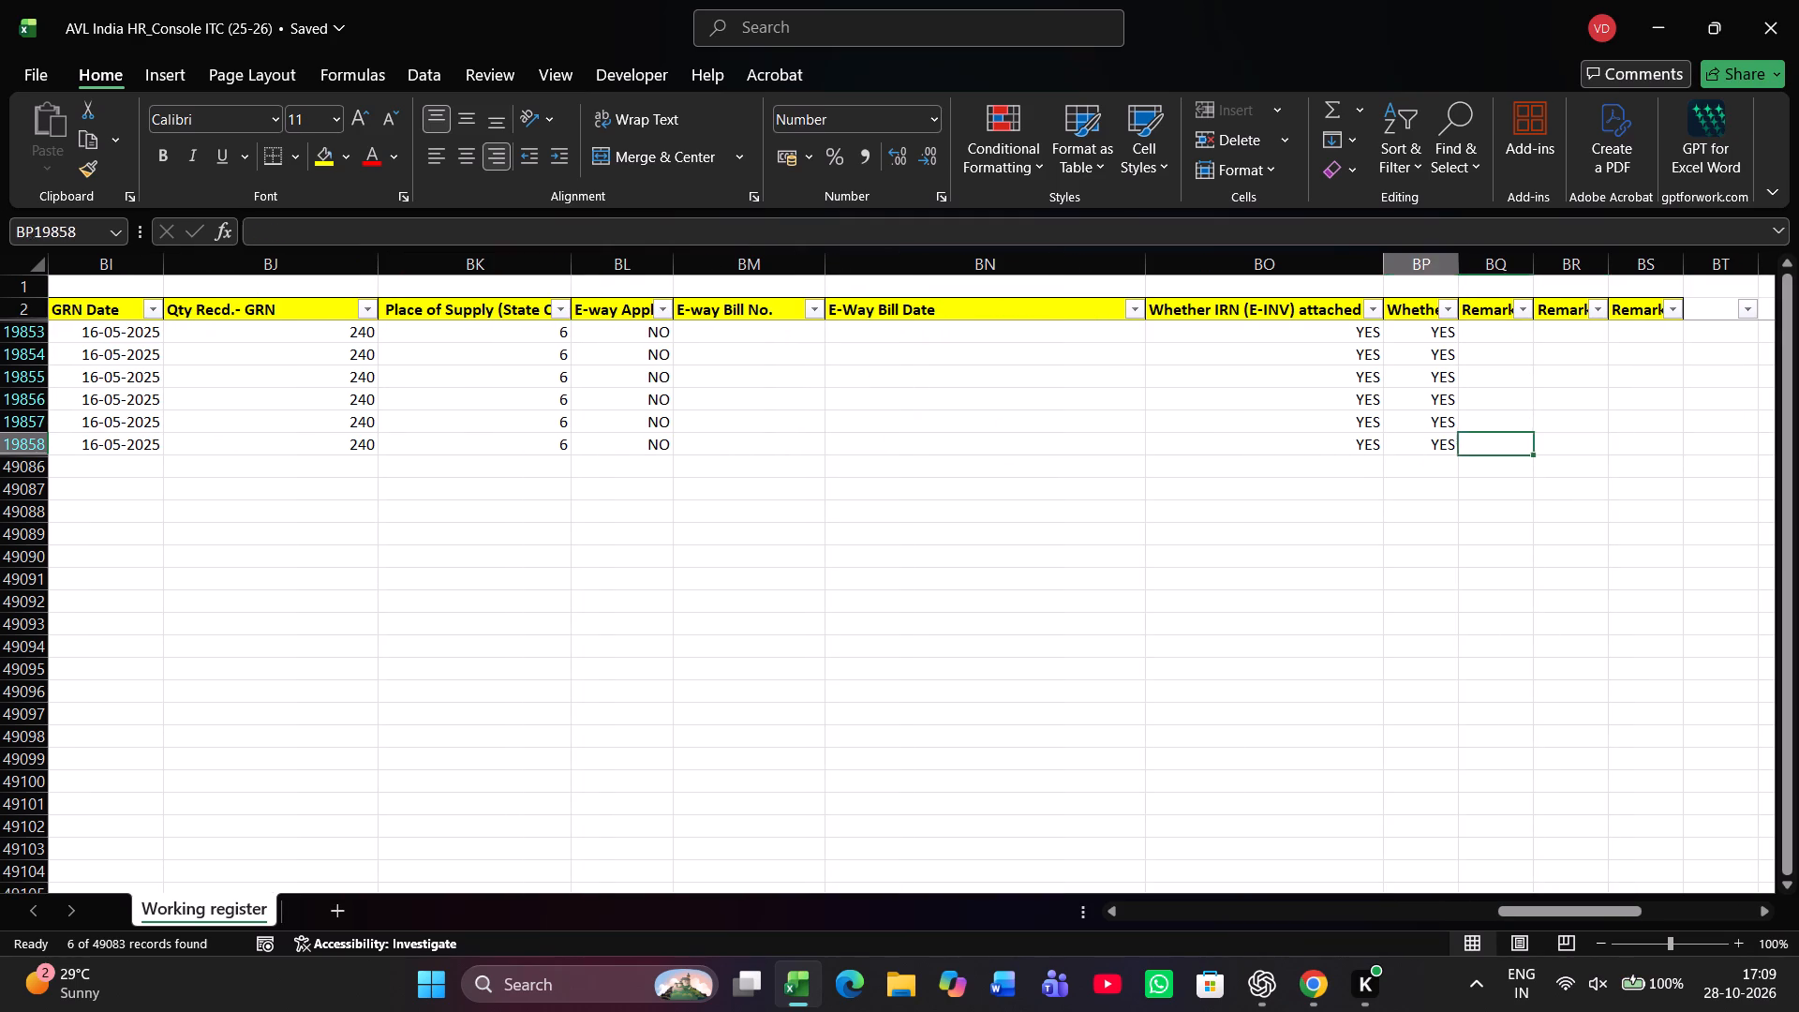
key("Left")
key("Left")
key("Left")
key("Left")
key("Left")
key("Left")
key("Left")
key("Left")
key("Left")
key("Left")
key("Left")
key("Left")
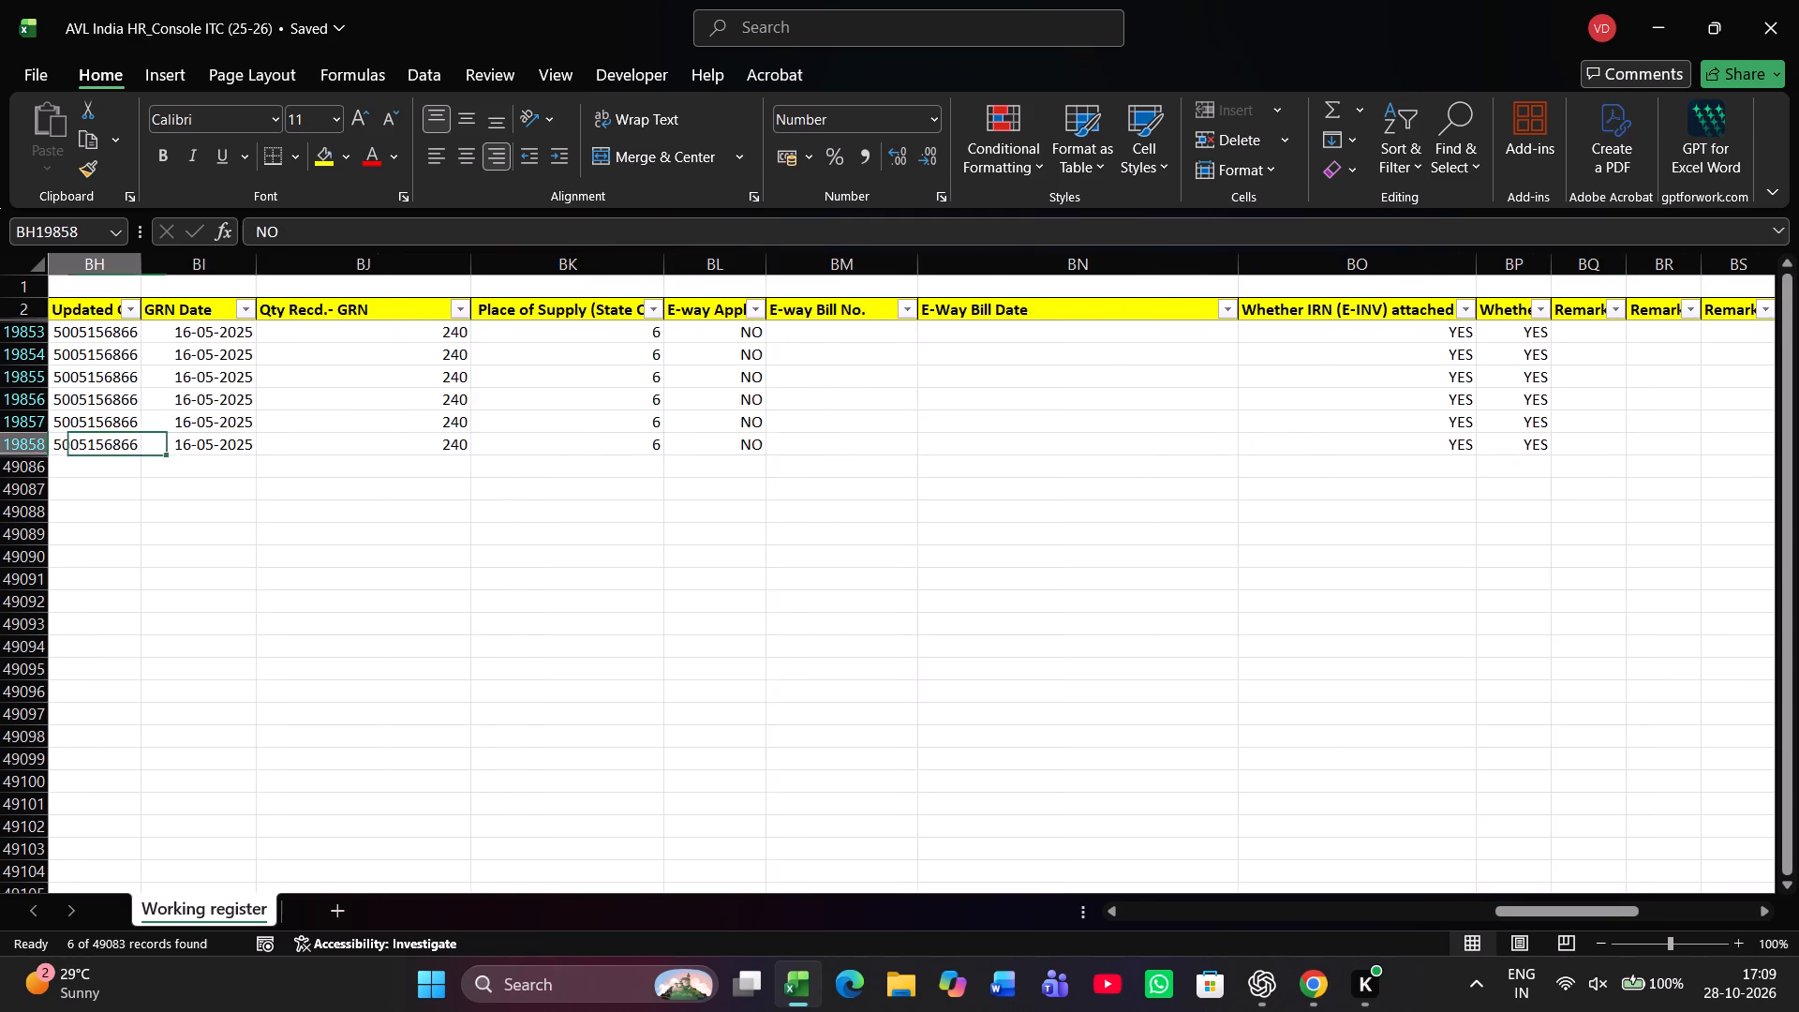
key("Left")
key("Left")
key("Left")
key("Left")
key("Left")
key("Left")
key("Left")
key("Left")
key("Left")
key("Left")
key("Left")
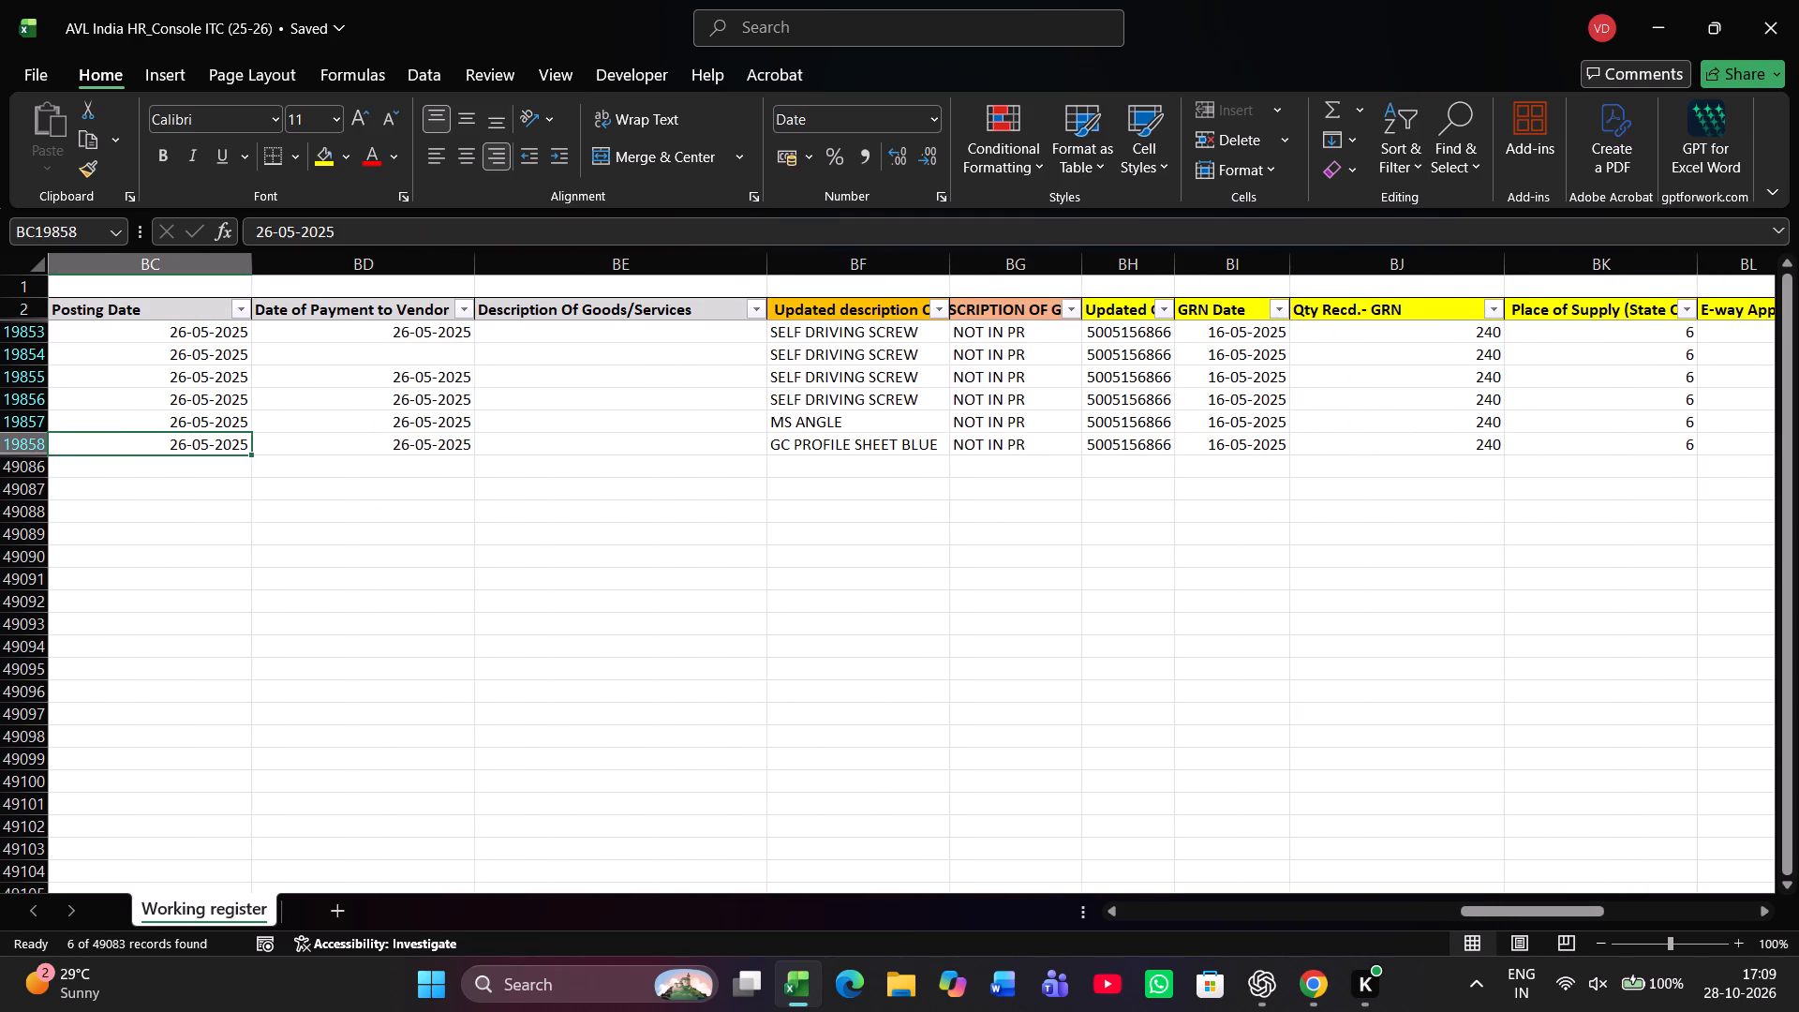
key("Left")
key("Left")
key("Left")
key("Left")
key("Left")
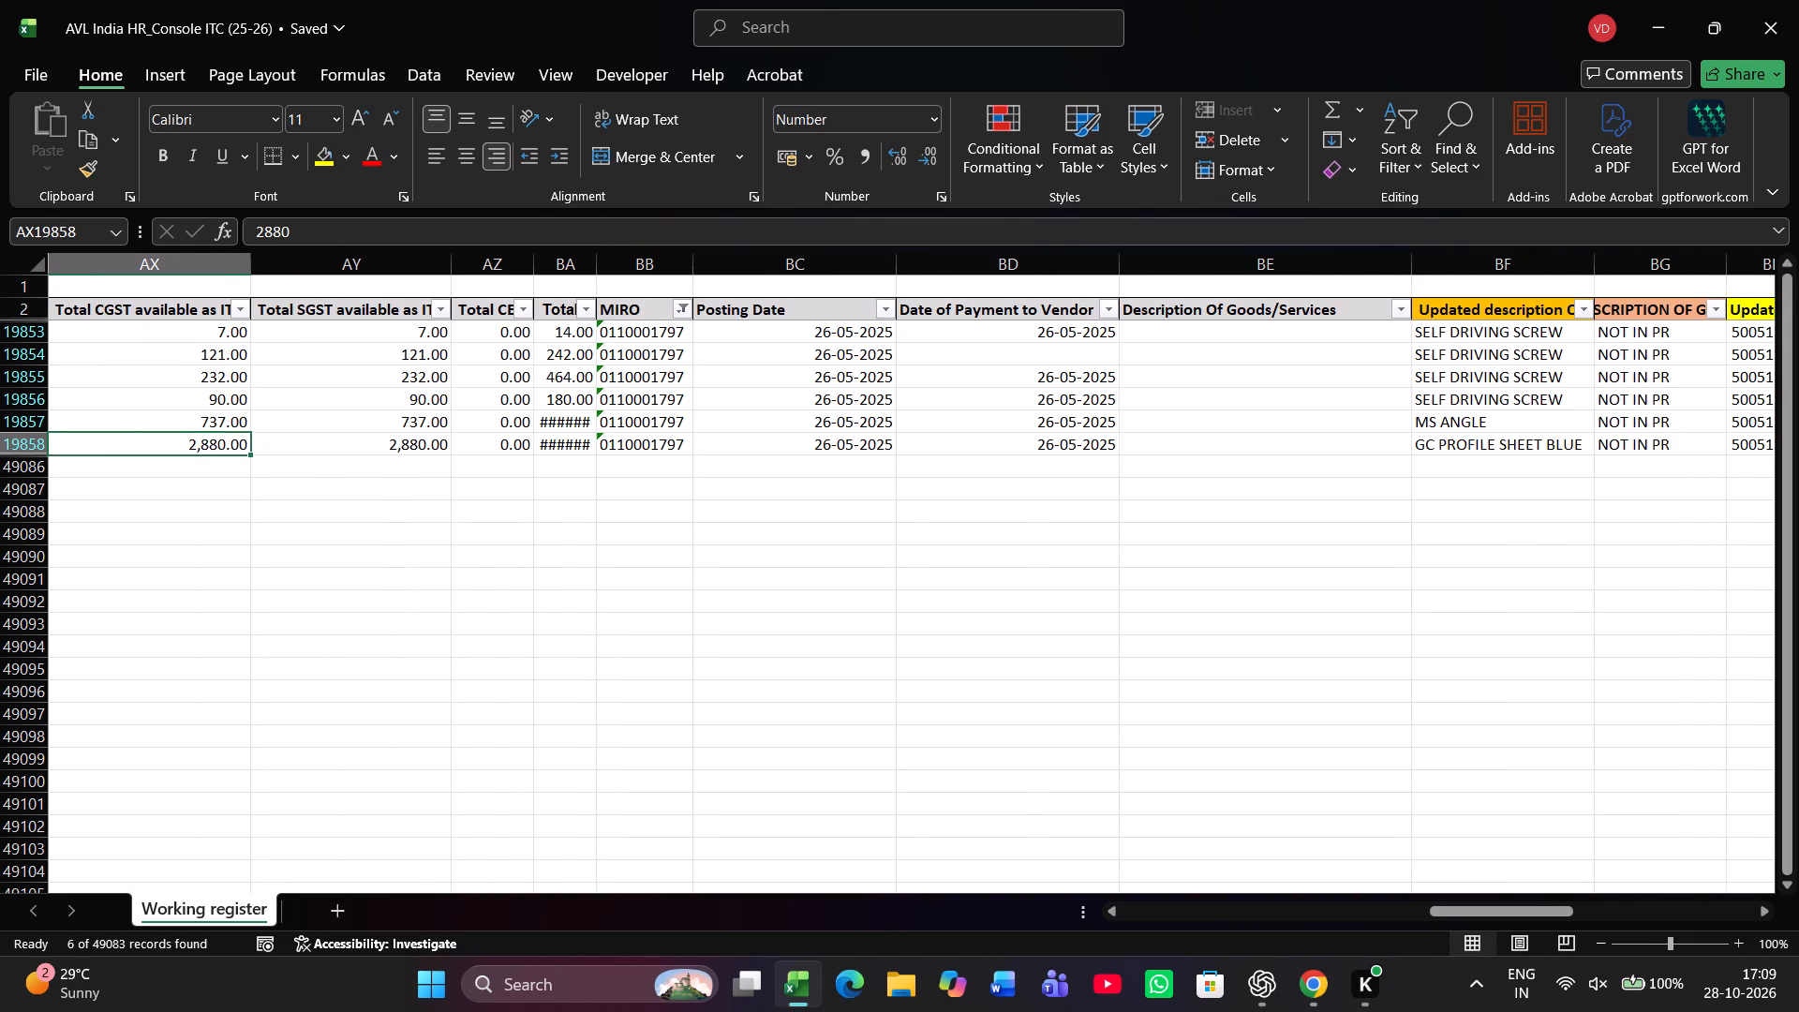
Examine the posting date and vendor payment date entries in row 19854.
key("Up")
key("Up")
key("Up")
key("Up")
key("Up")
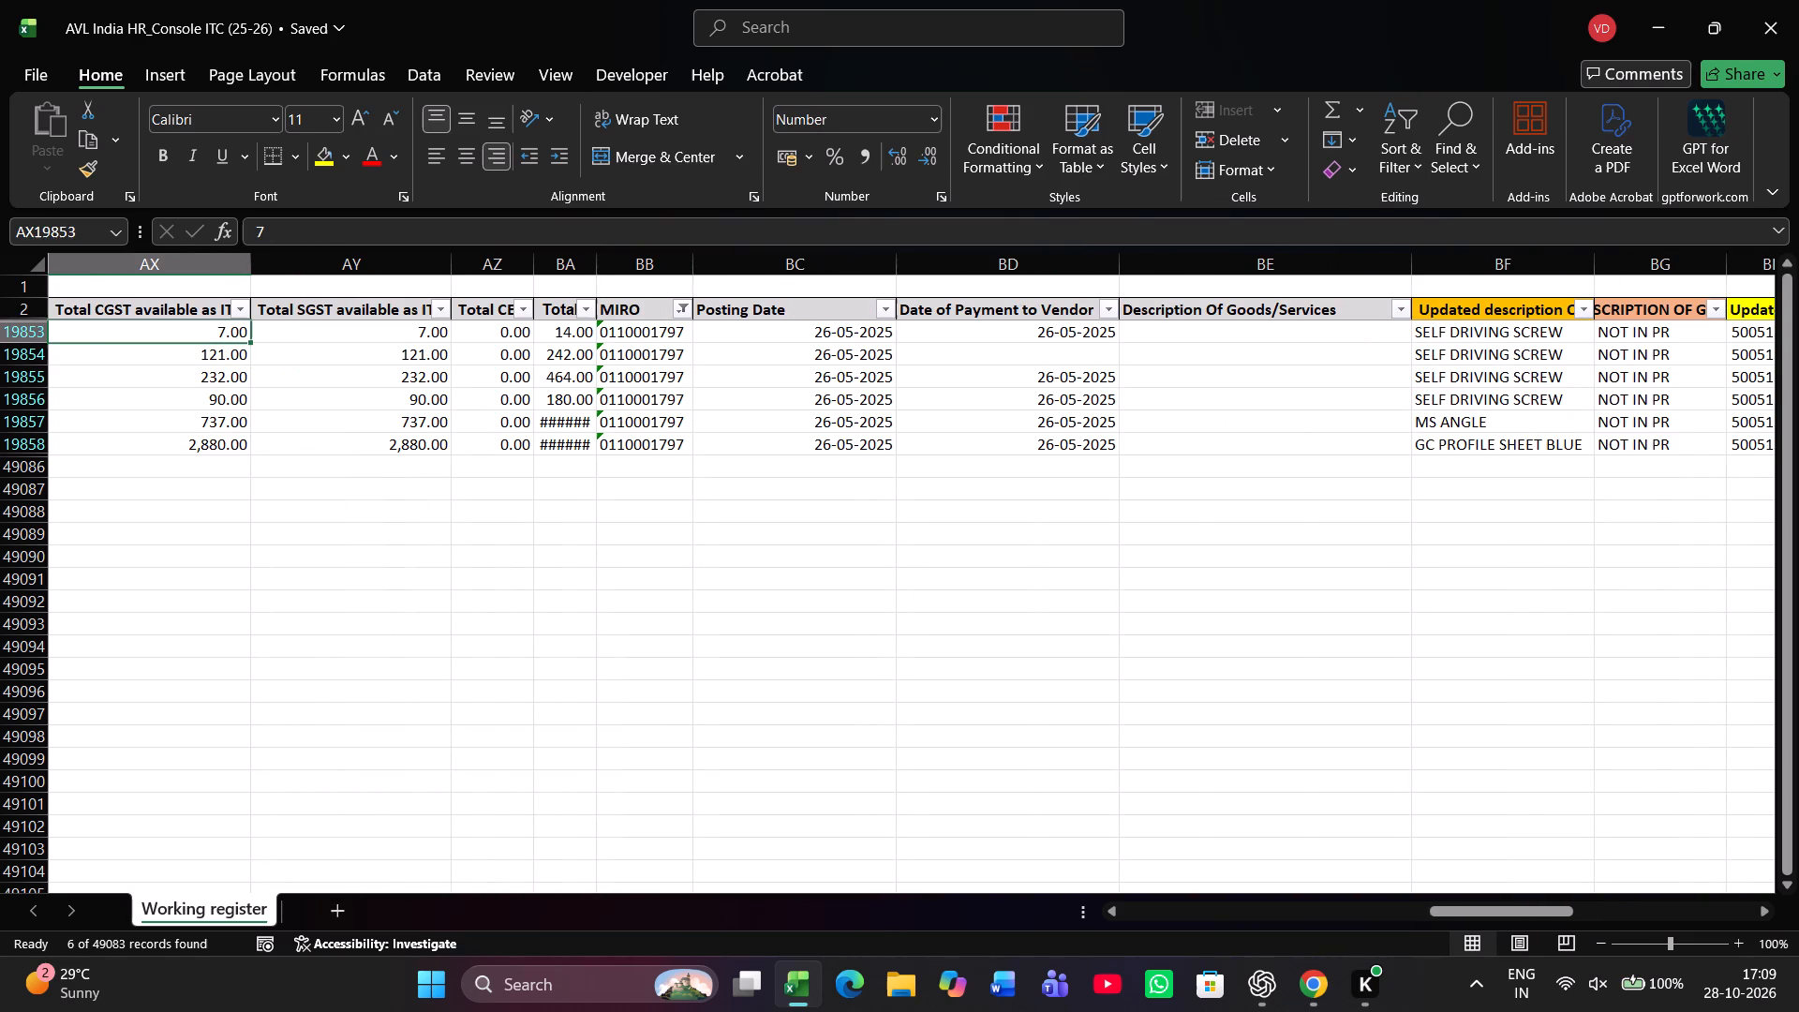
key("Down")
key("Right")
key("Right")
key("Right")
key("Right")
key("Right")
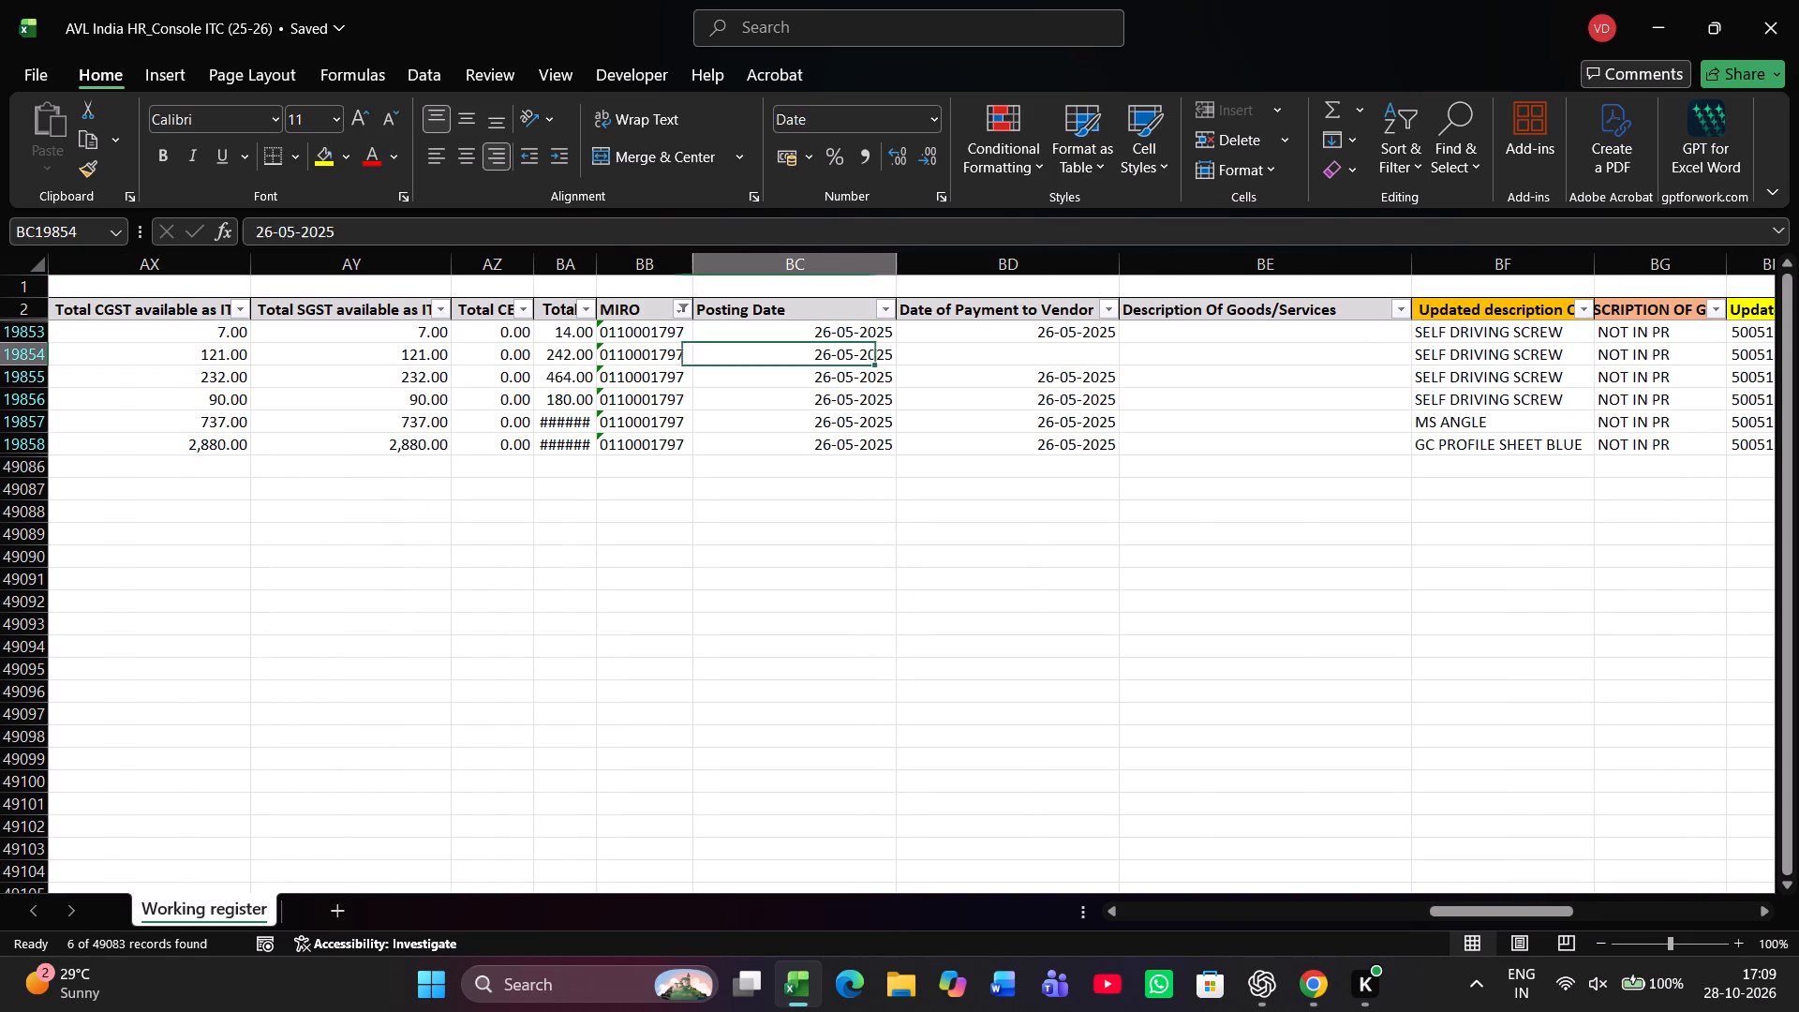
key("Right")
key("Right")
key("Left")
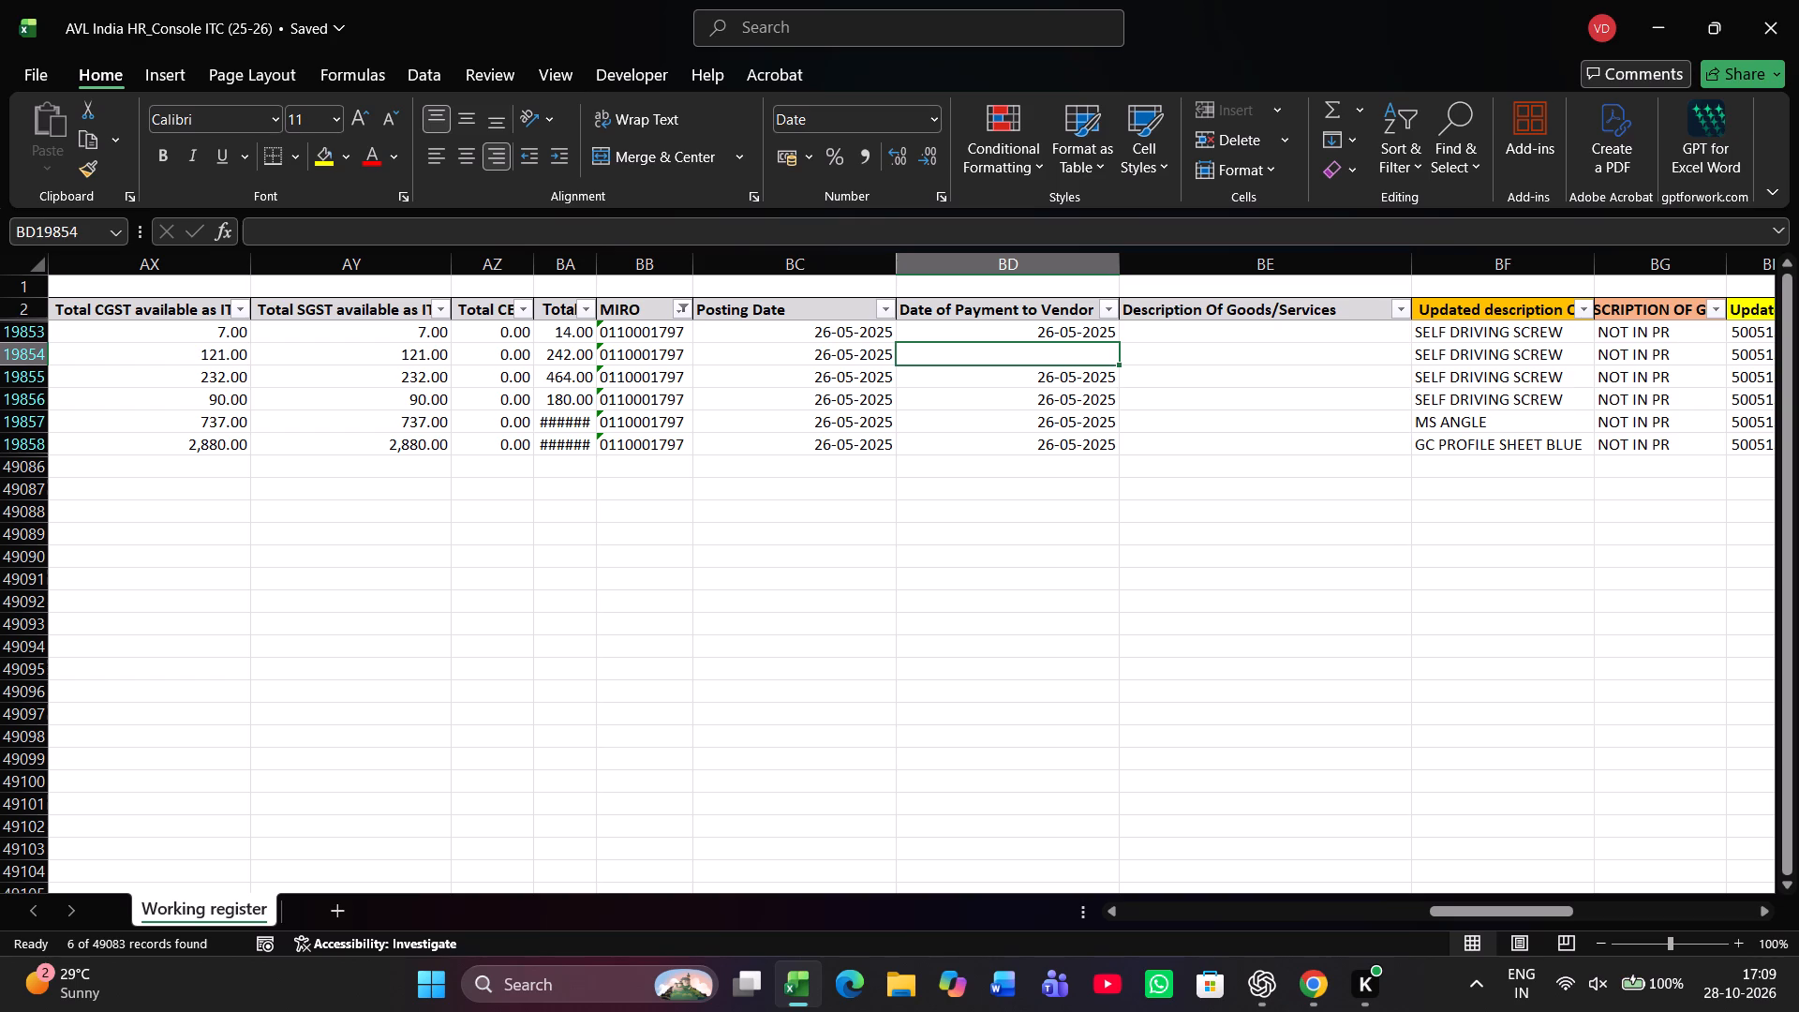
key("Left")
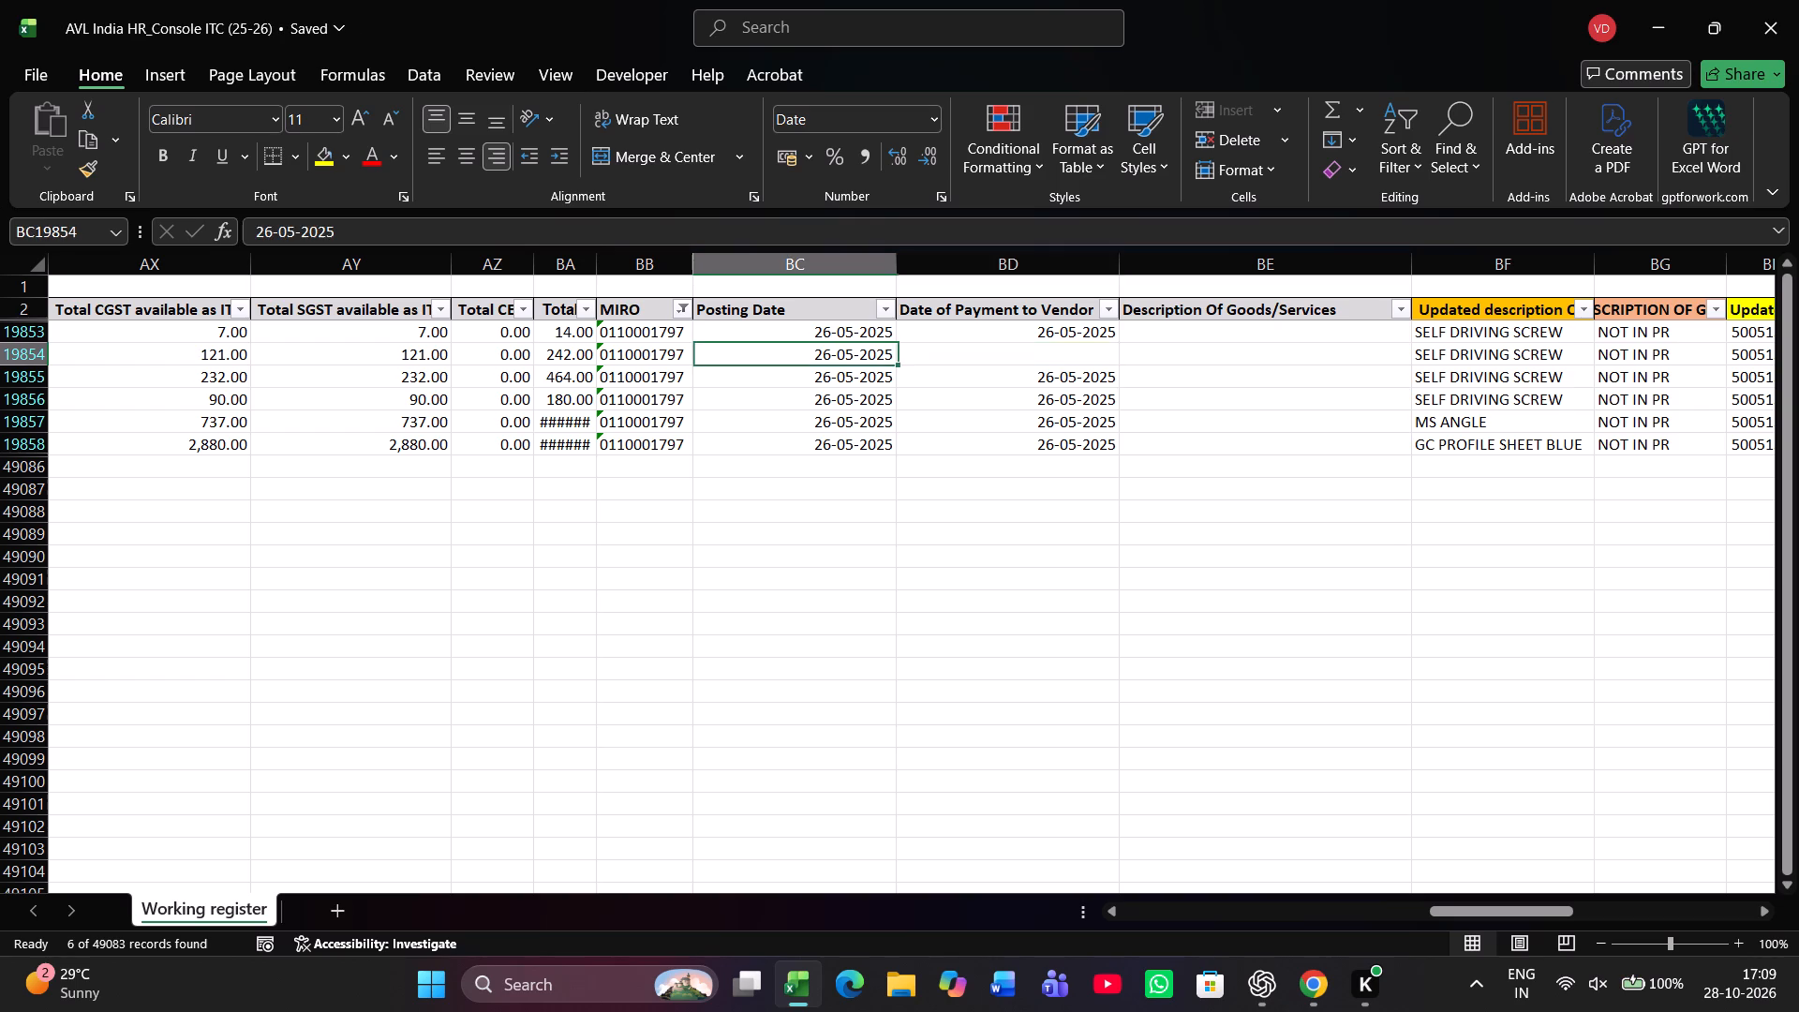
key("Left")
key("Left")
key("Left")
key("Left")
key("Left")
key("Left")
key("Left")
key("Left")
key("Left")
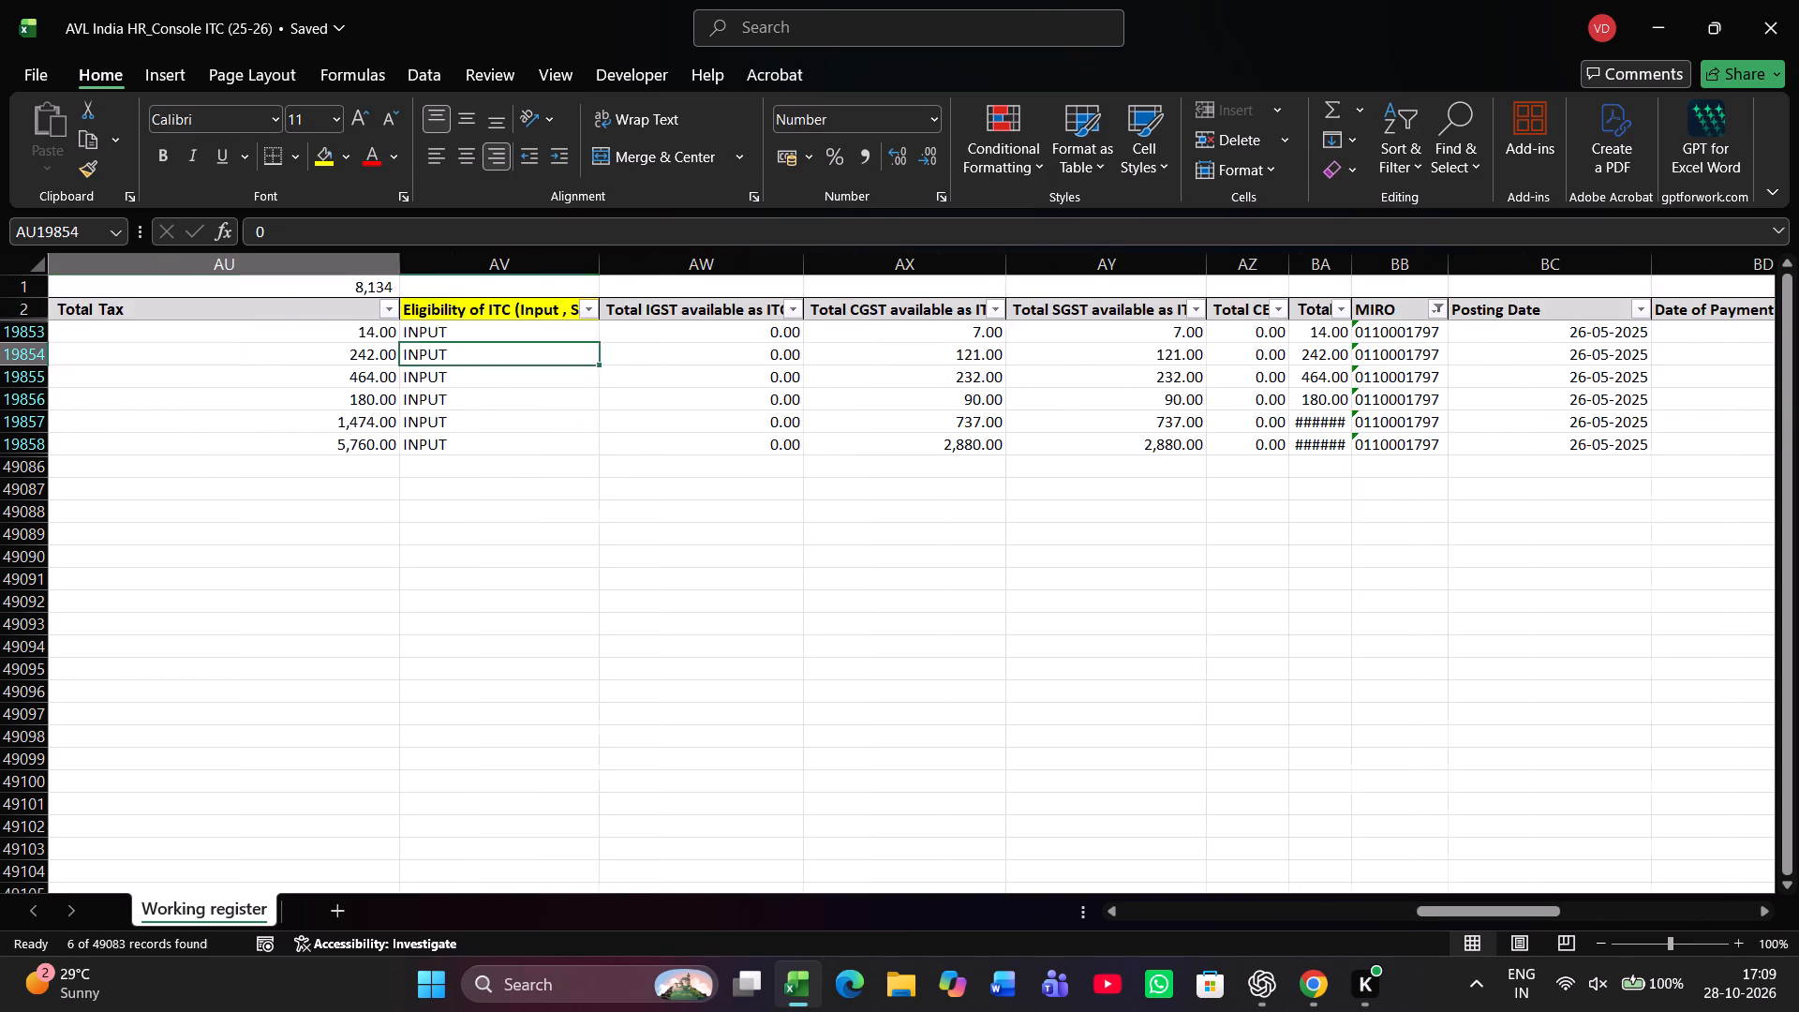
key("Left")
key("Left")
key("Left")
key("Left")
key("Left")
key("Left")
key("Left")
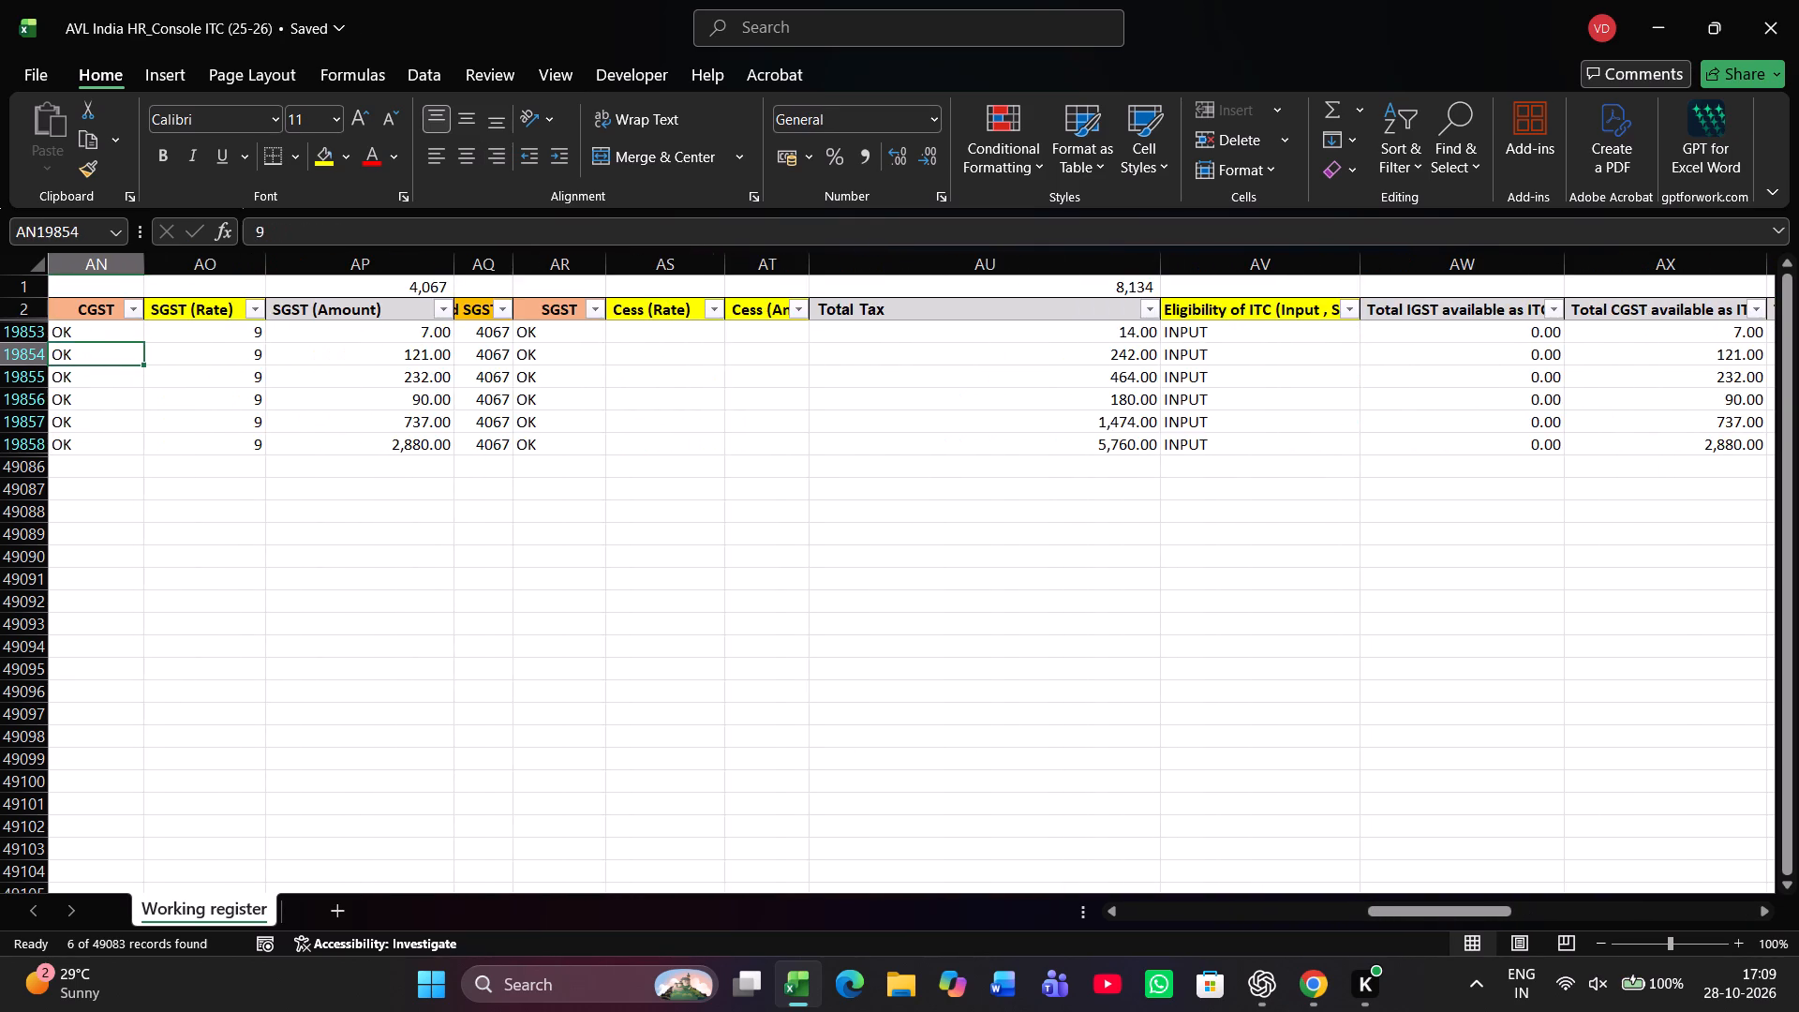
key("Left")
key("Left")
key("Left")
key("Left")
key("Left")
key("Left")
key("Left")
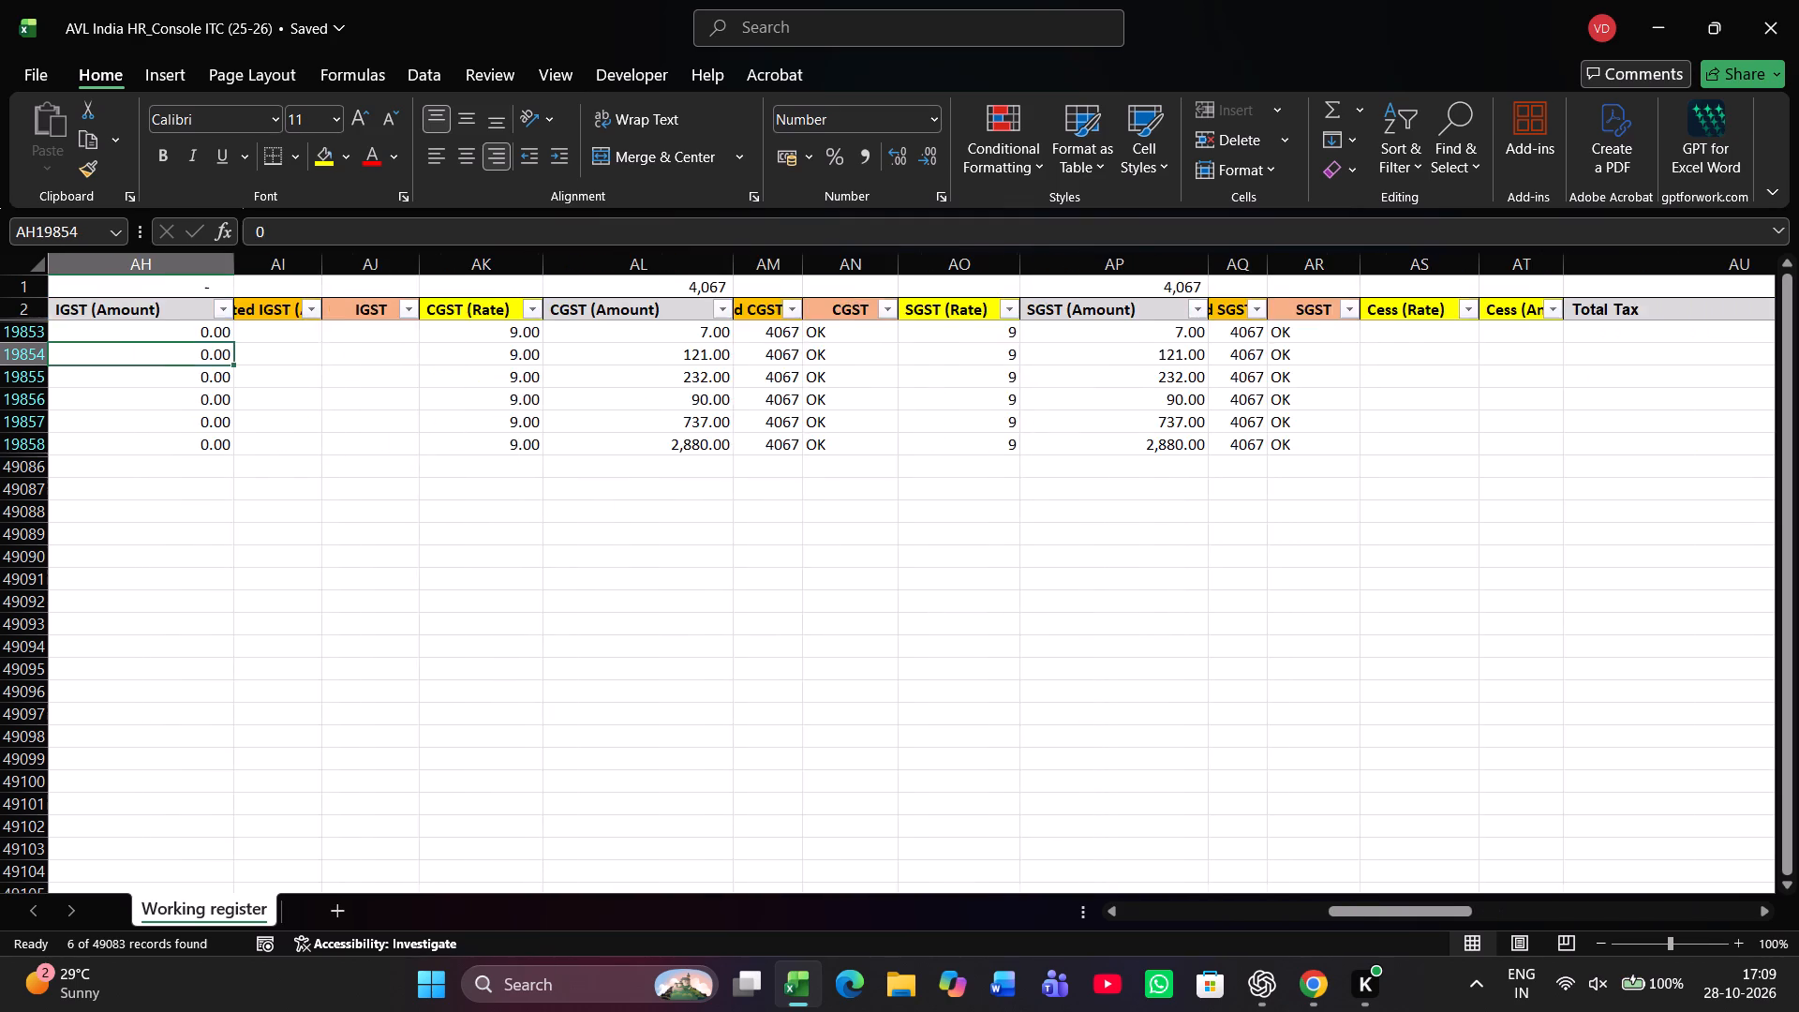
key("Left")
key("Left")
key("Left")
key("Left")
key("Left")
key("Left")
key("Left")
key("Left")
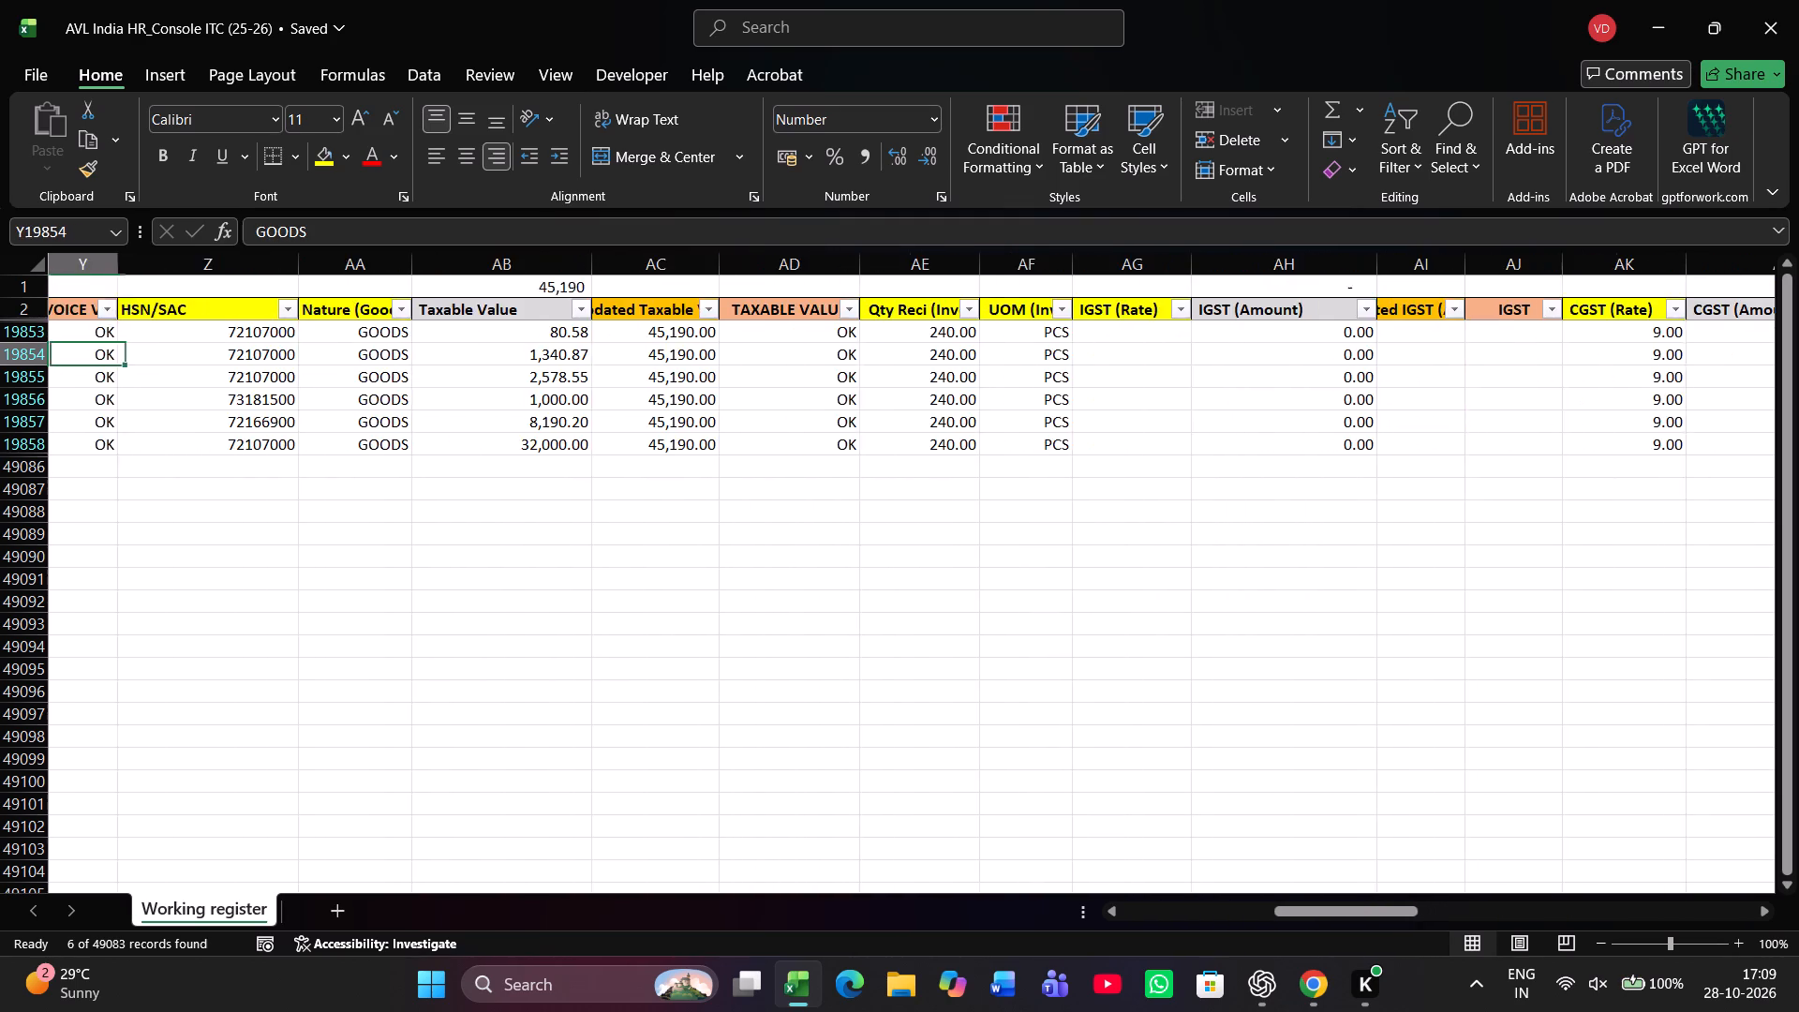
key("Left")
key("Left")
key("Left")
key("Up")
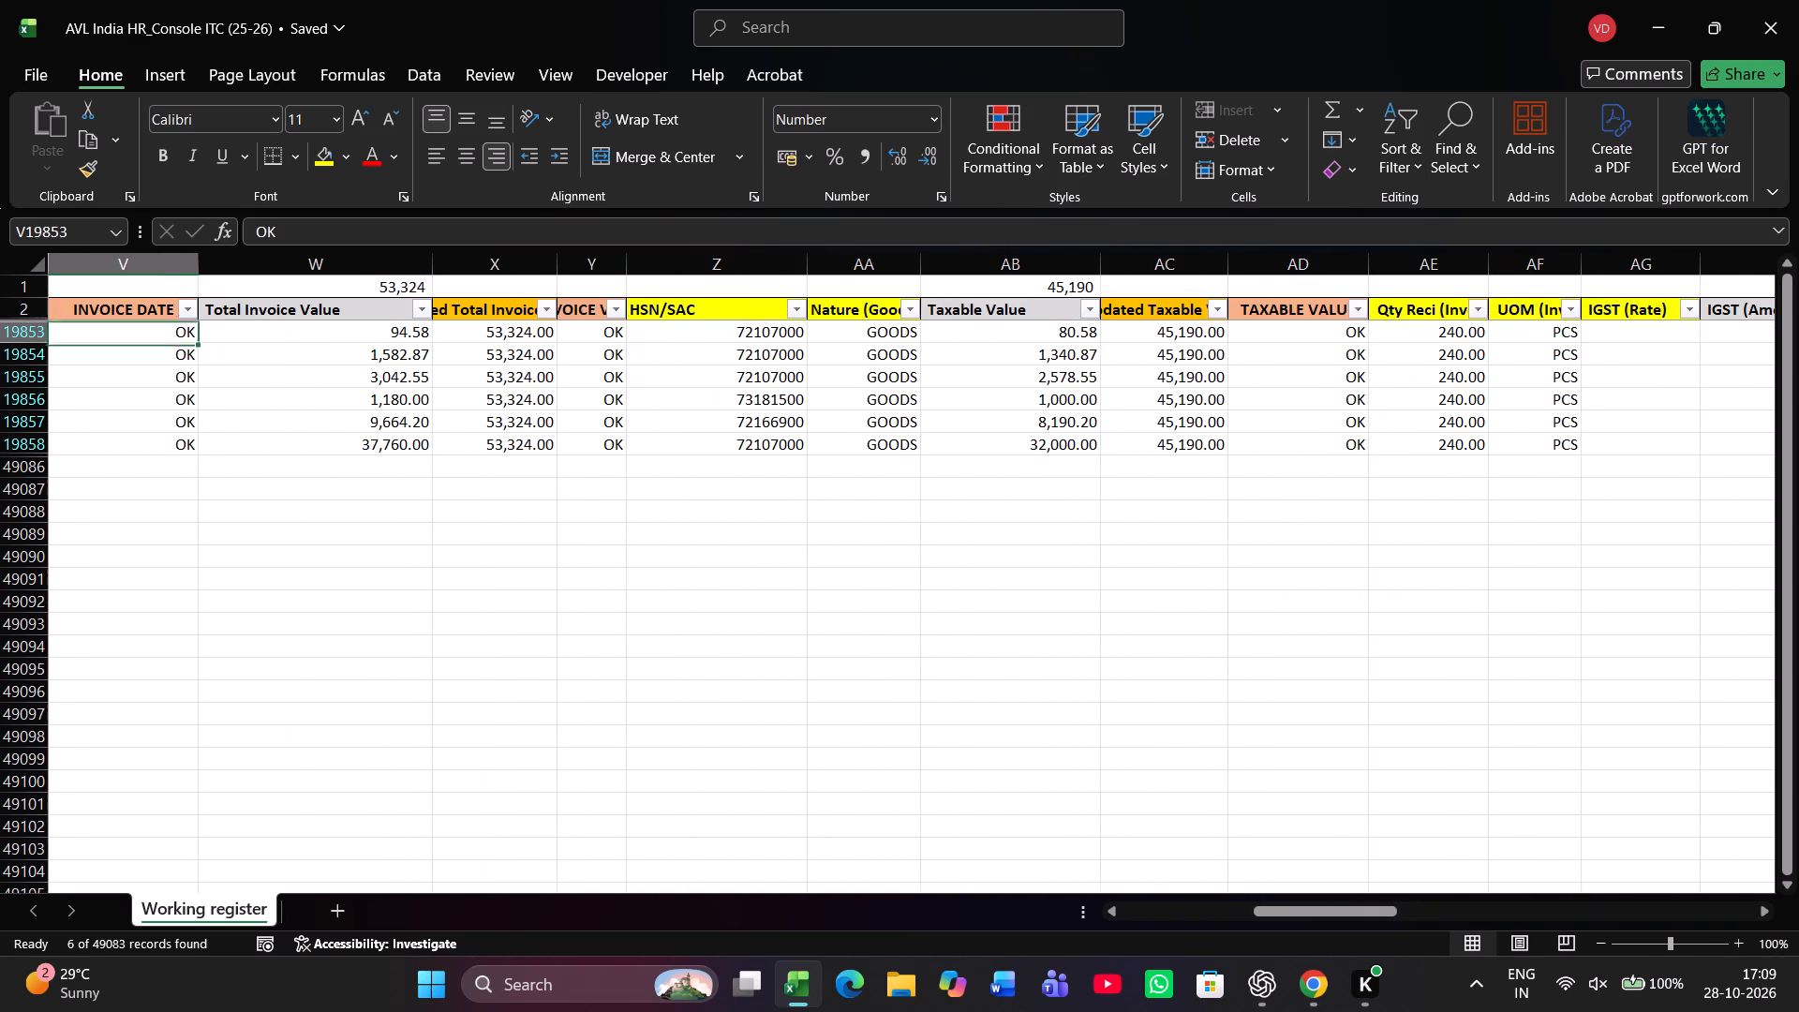
key("Up")
key("Right")
key("Right")
key("Right")
key("Right")
key("Right")
key("Right")
key("Right")
key("Right")
key("Right")
key("Right")
key("Right")
key("Right")
key("Right")
key("Right")
key("Right")
key("Right")
key("Right")
key("Right")
key("Right")
key("Right")
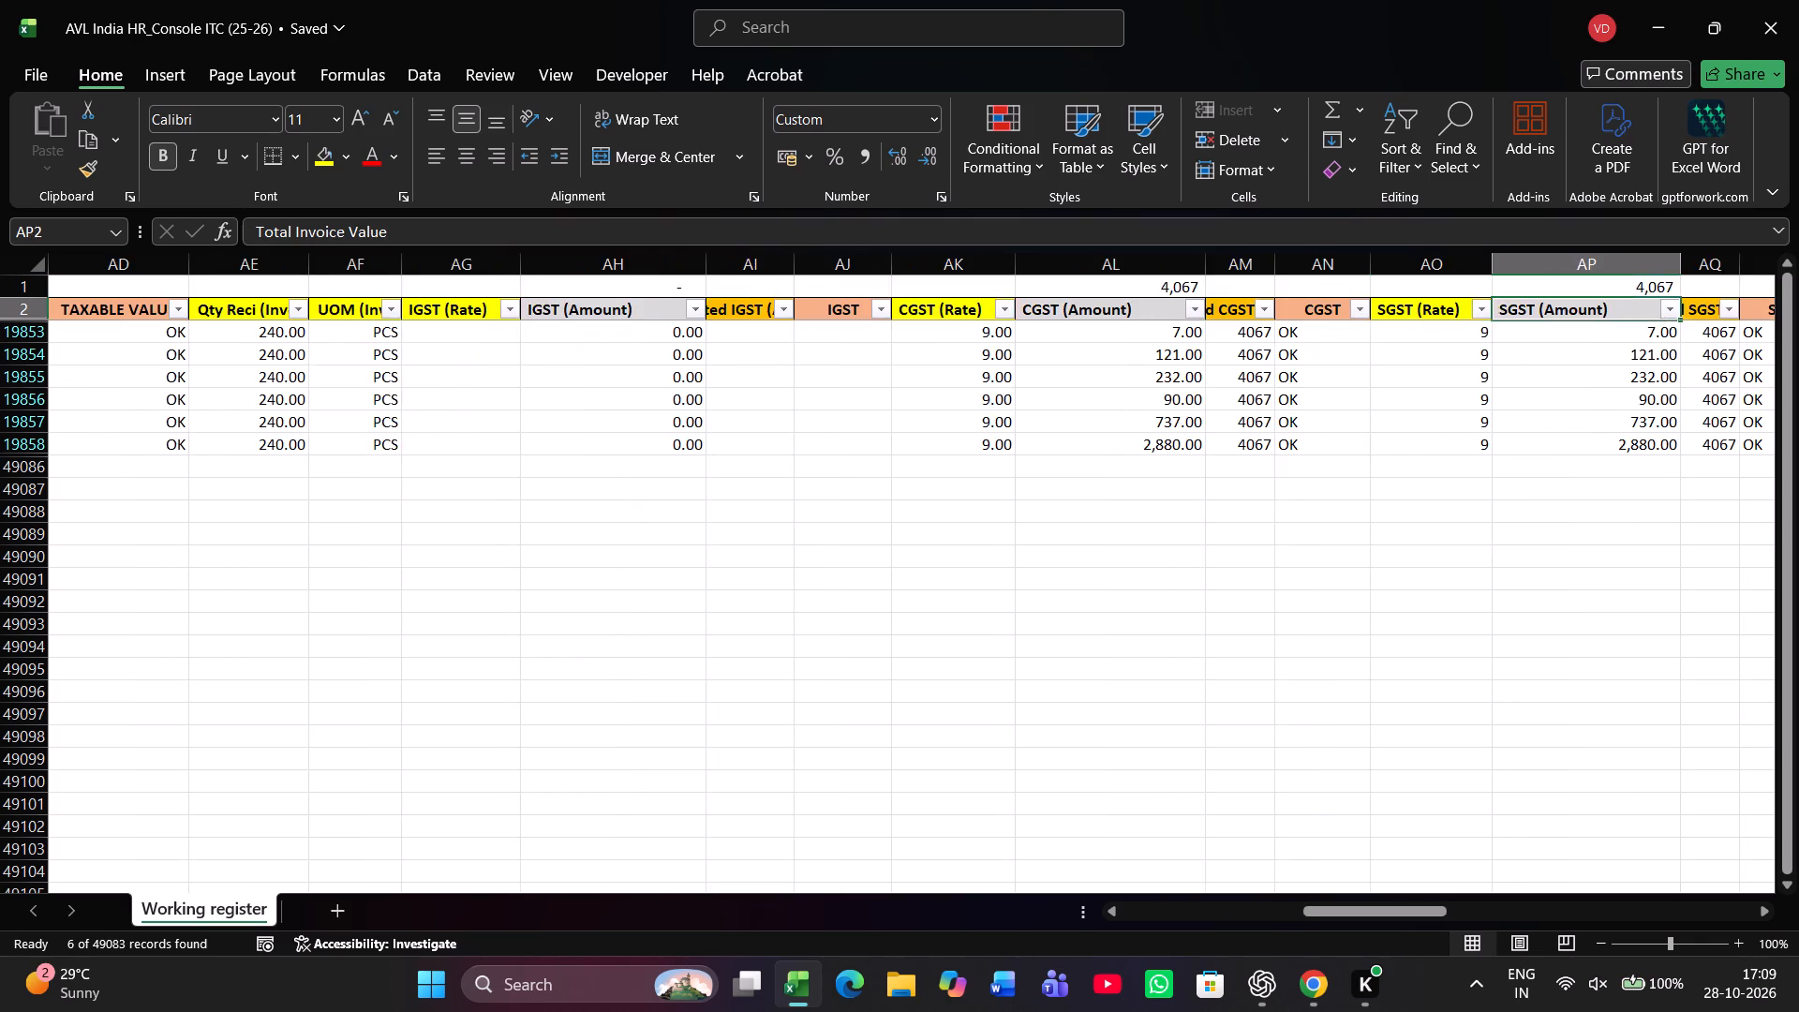
key("Right")
key("Right")
key("Right")
key("Right")
key("Right")
key("Right")
key("Right")
key("Right")
key("Right")
key("Right")
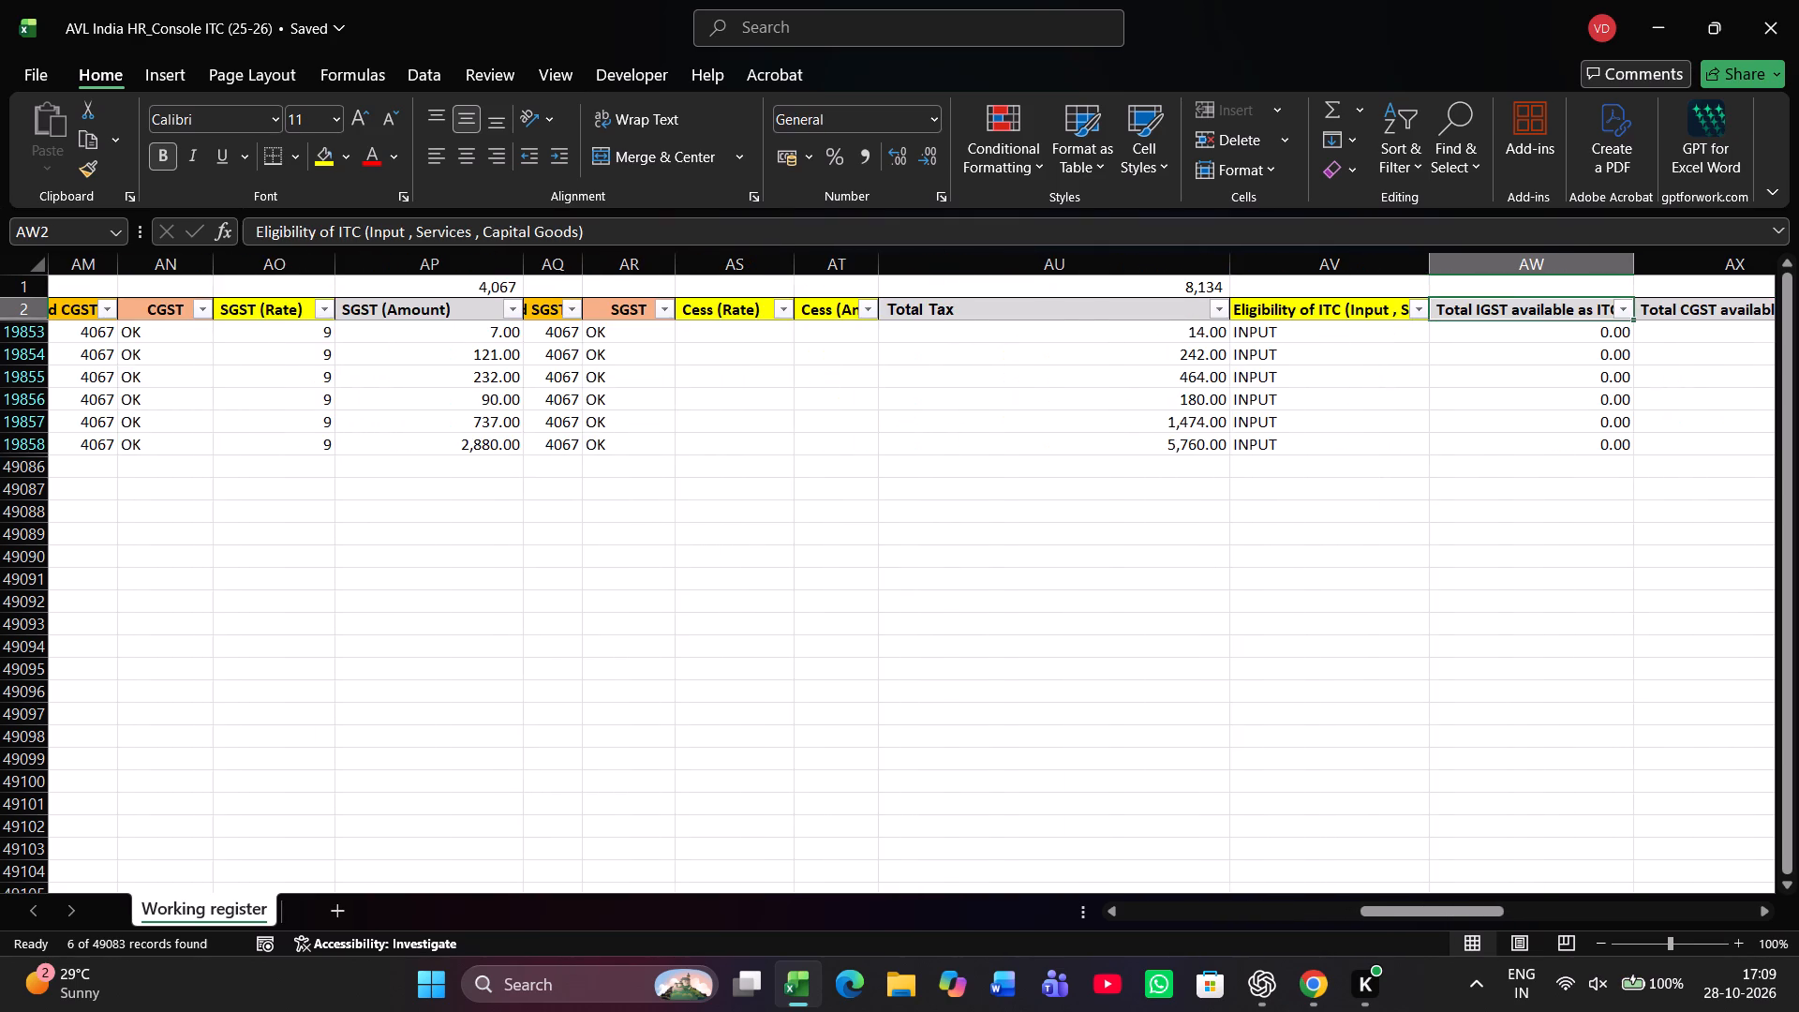
key("Right")
key("Right")
key("Right")
key("Right")
key("Right")
key("Right")
key("Right")
key("Right")
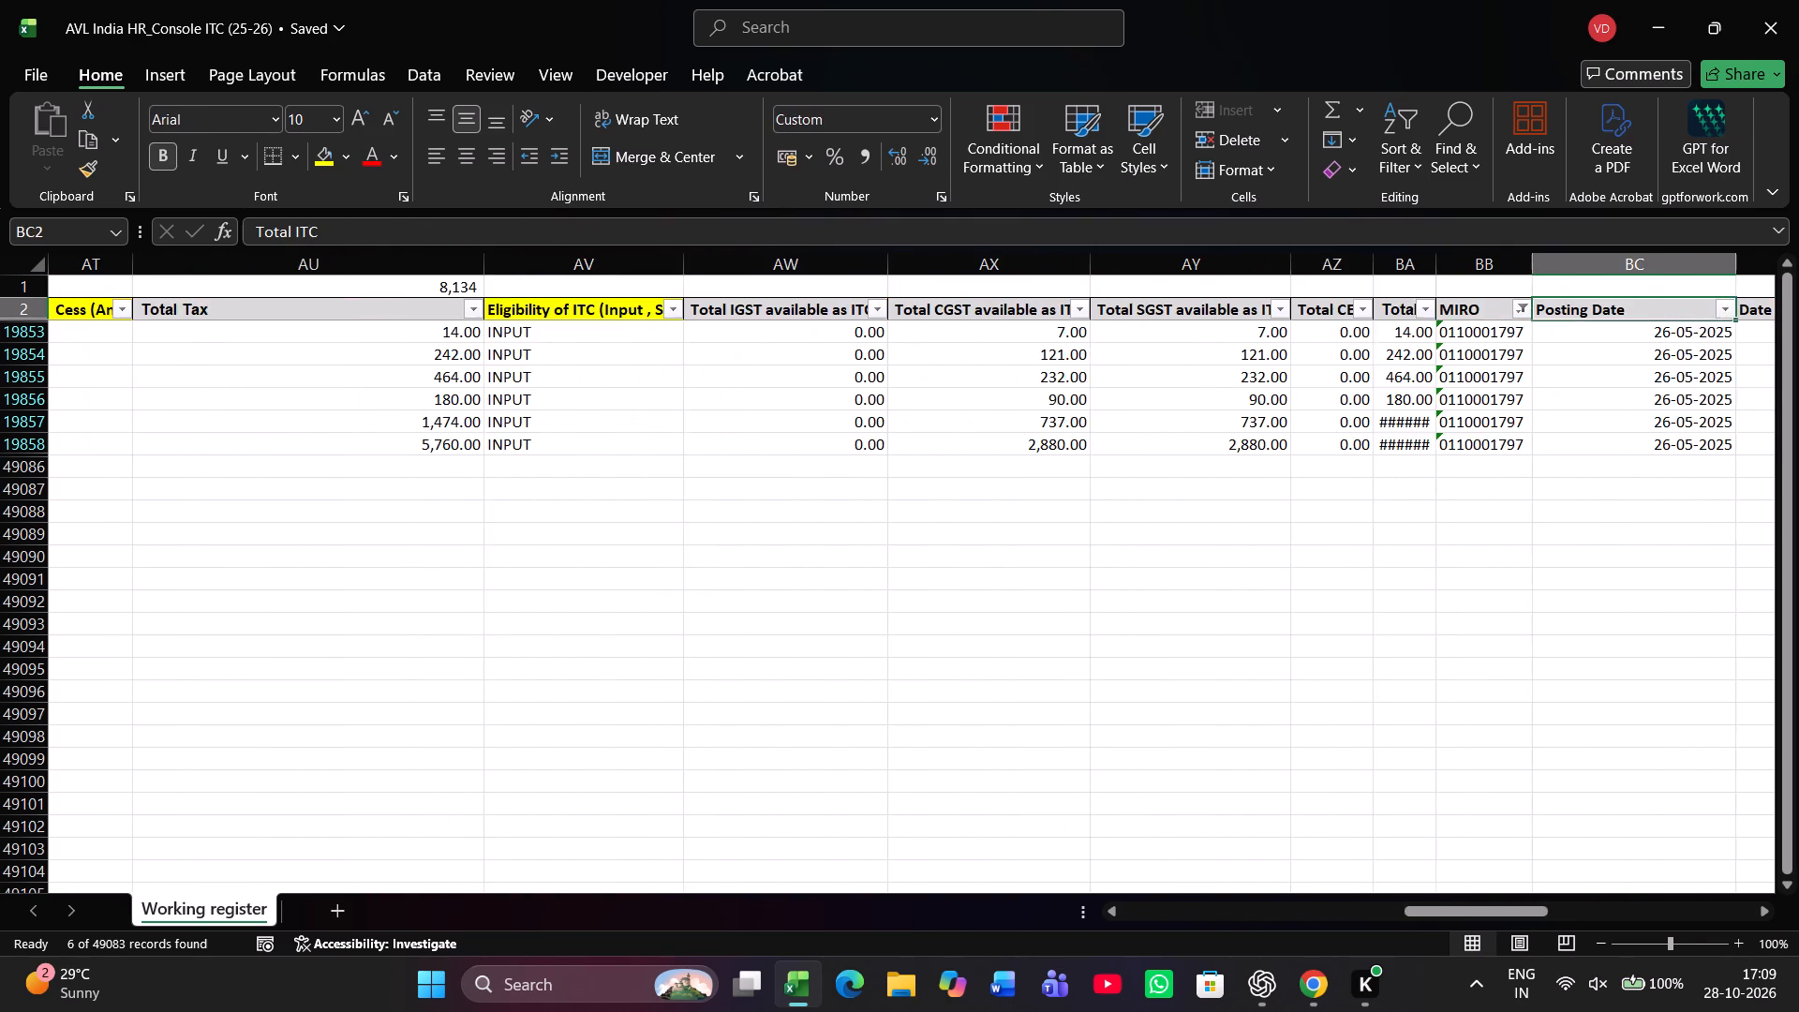
key("Right")
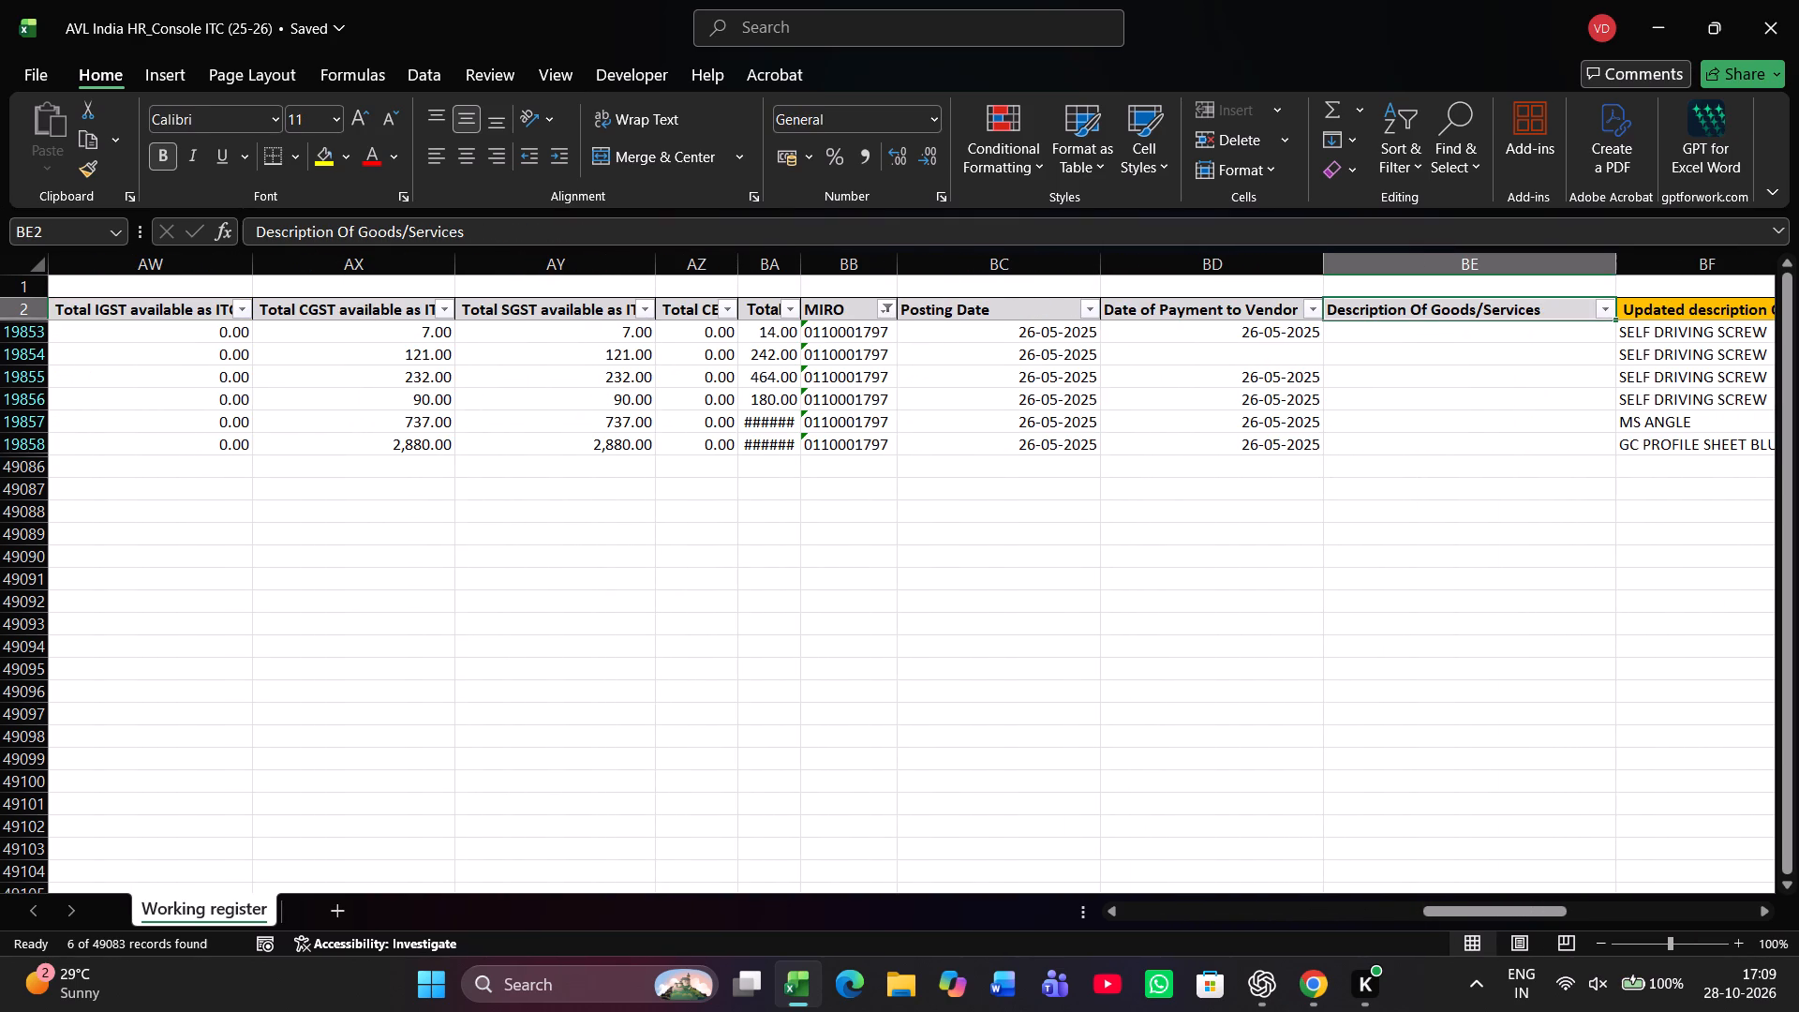
key("Right")
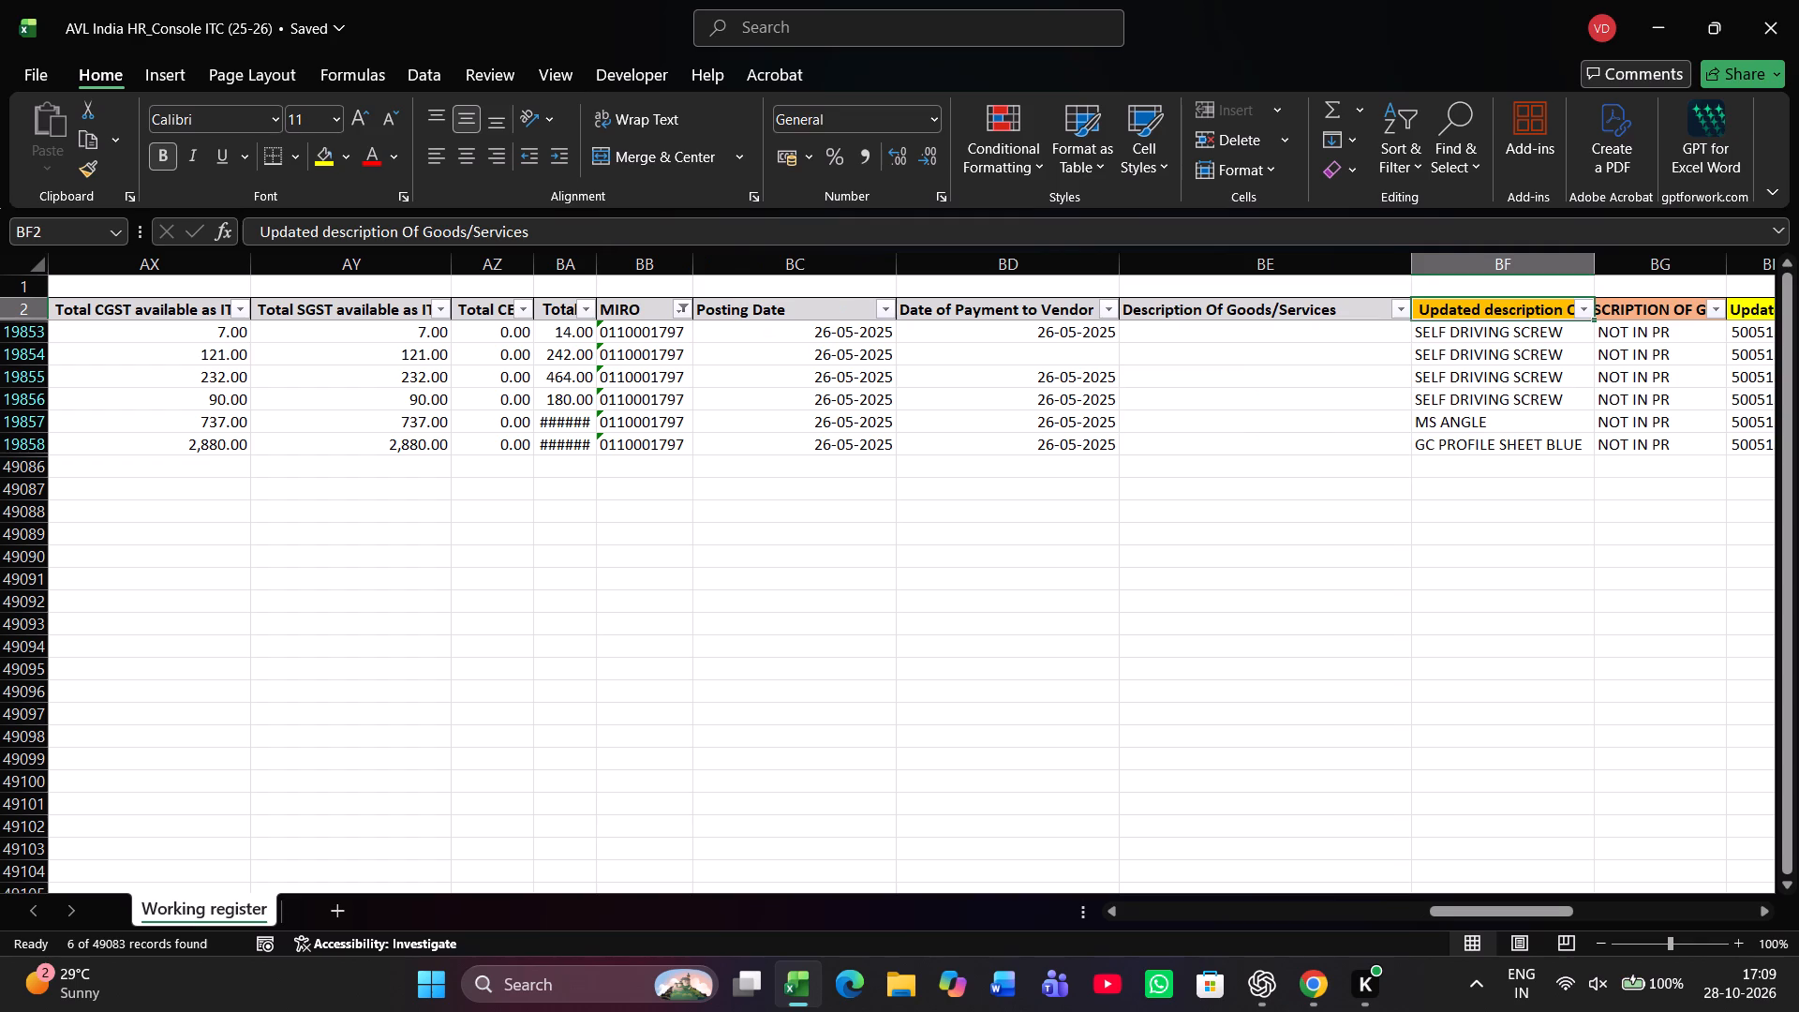
key("Left")
key("Left")
key("Left")
key("Left")
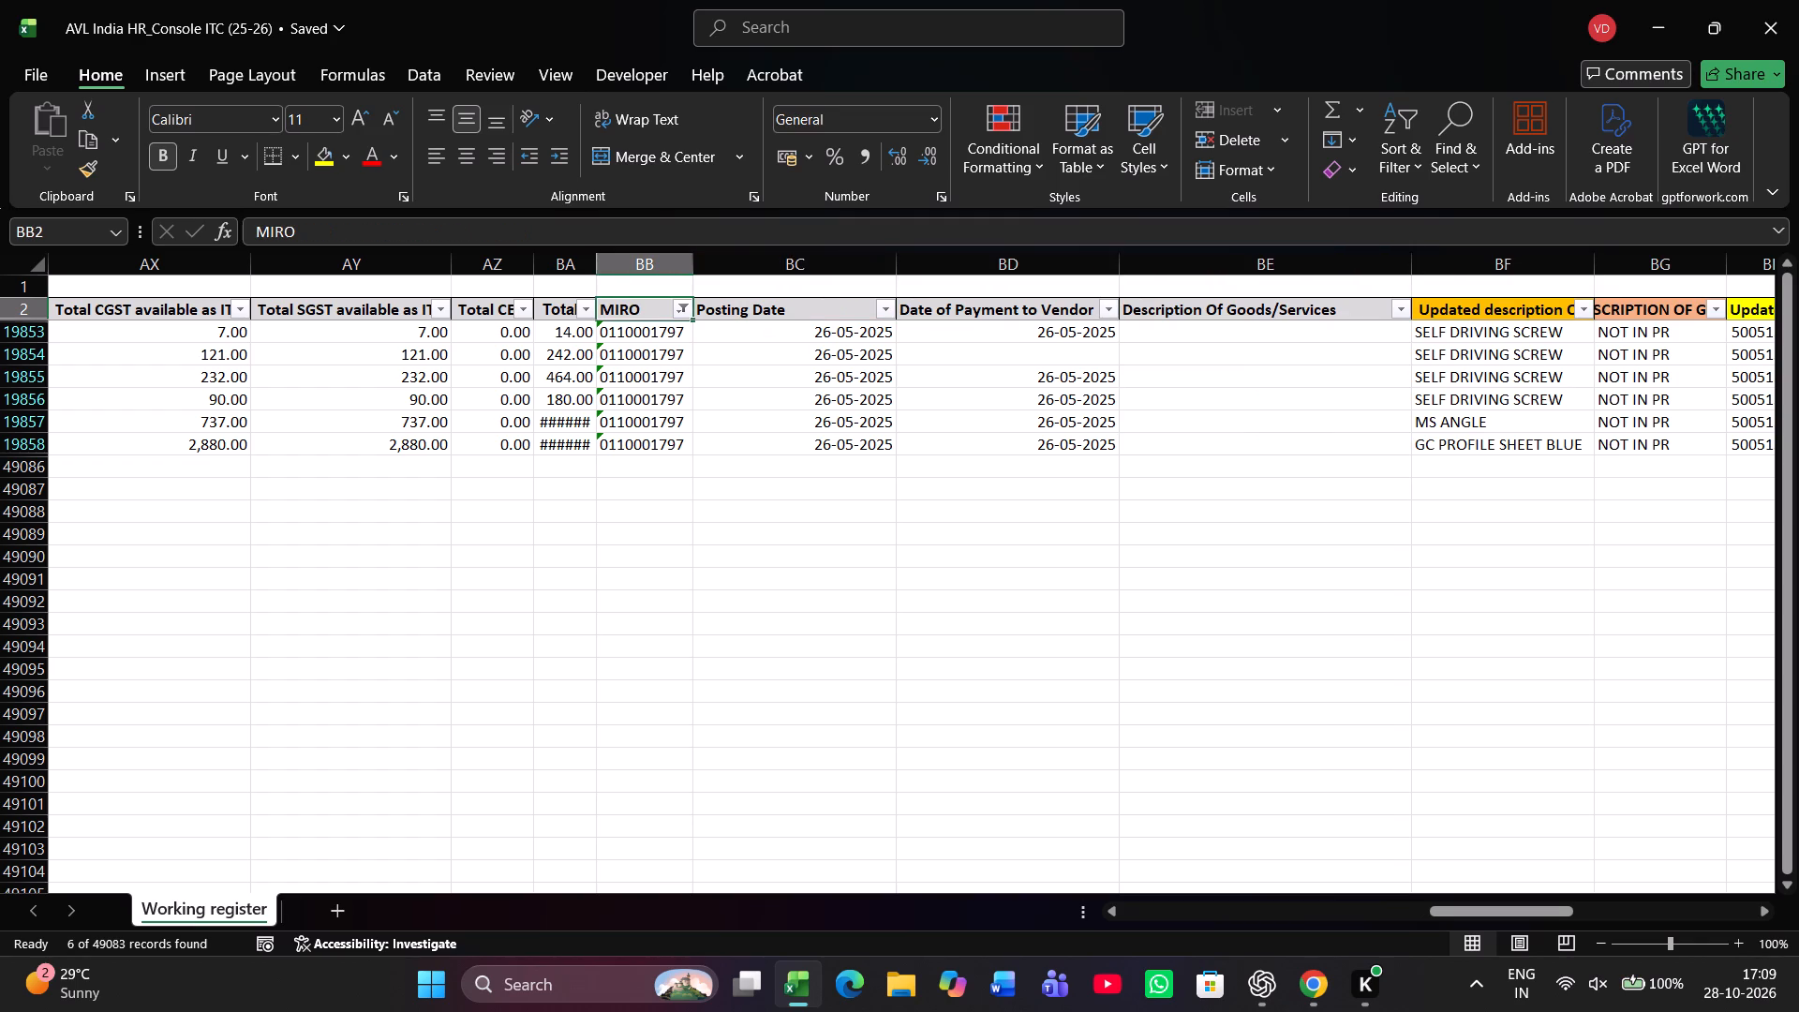
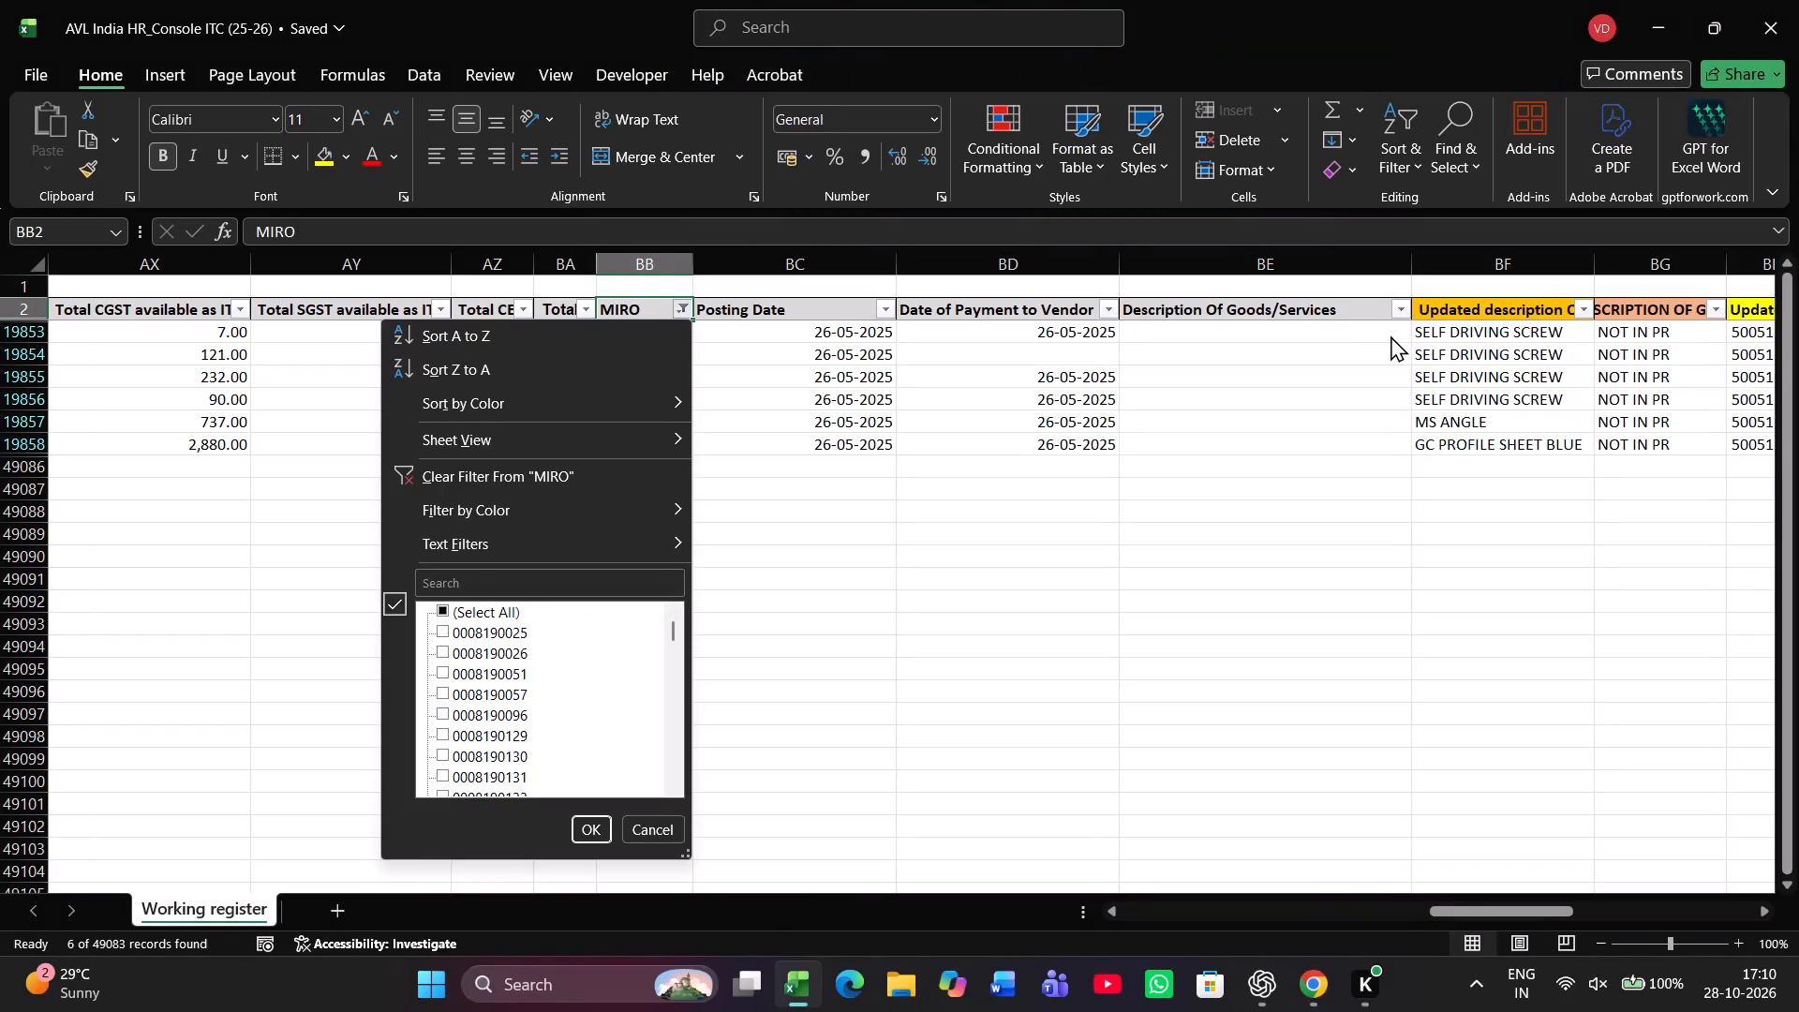
key("Down")
key("Down")
key("Down")
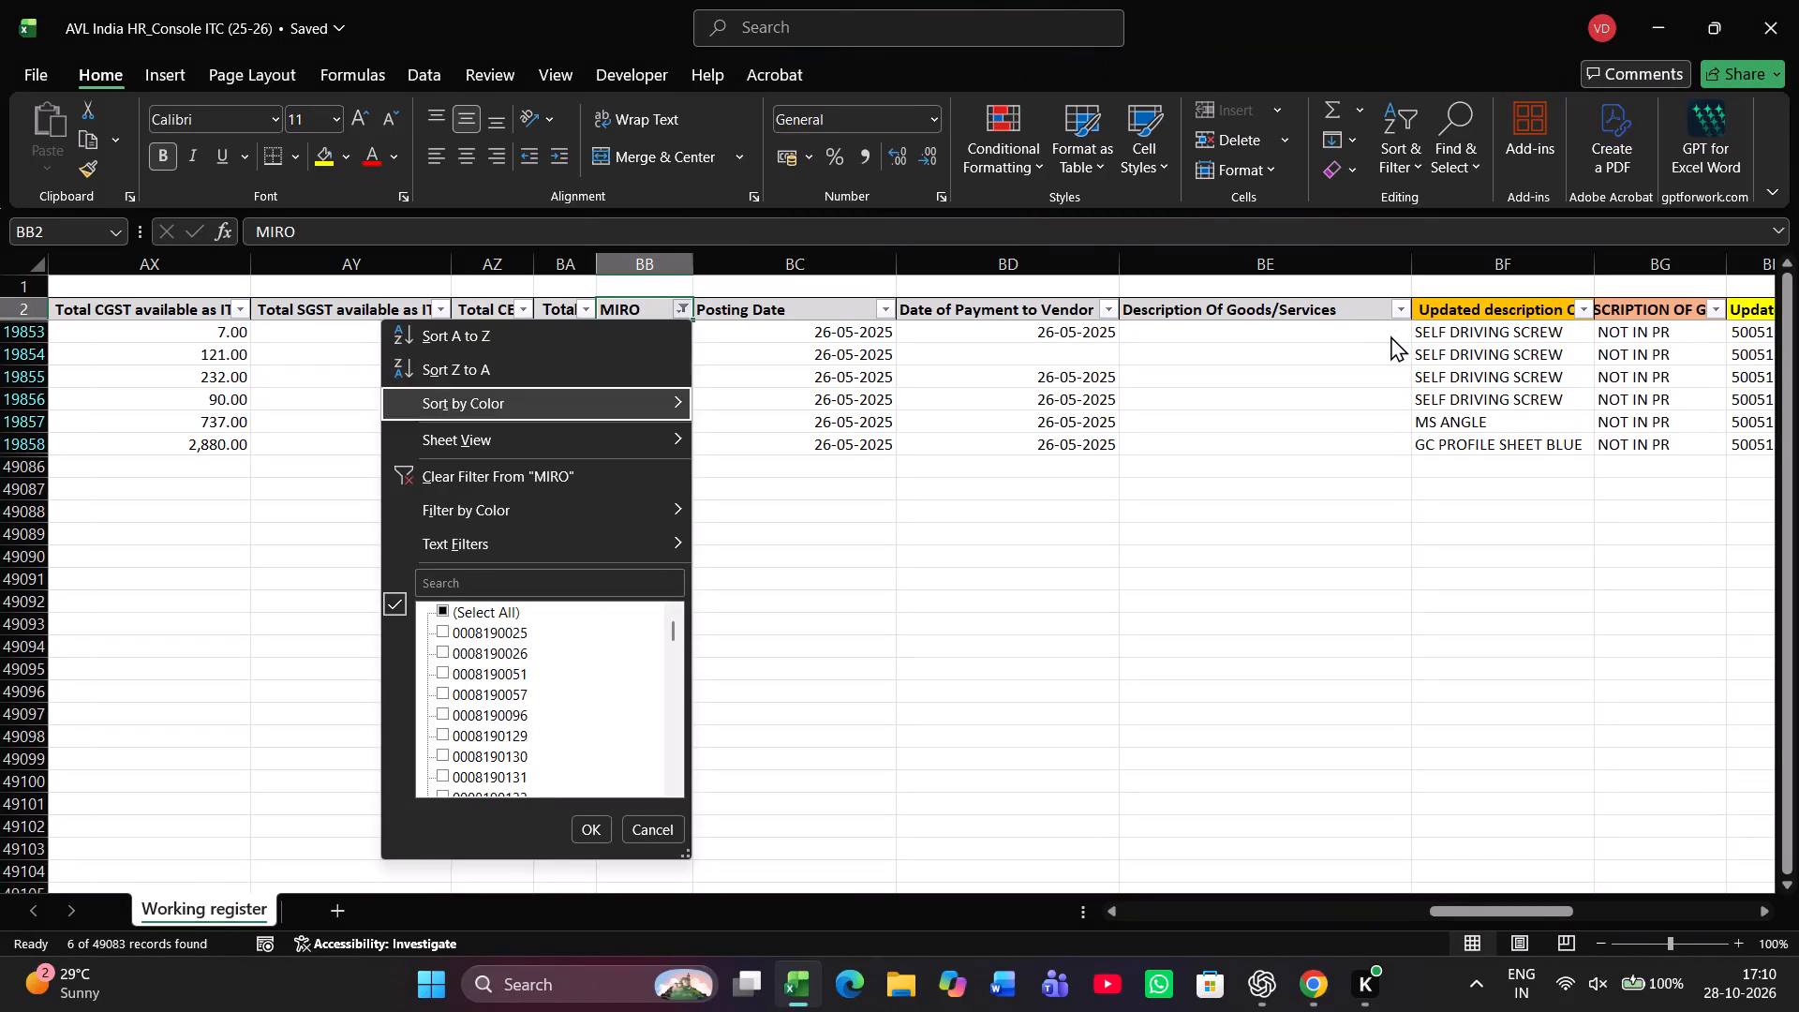
key("Down")
key("Down")
key("Down")
key("Down")
key("Down")
key("Down")
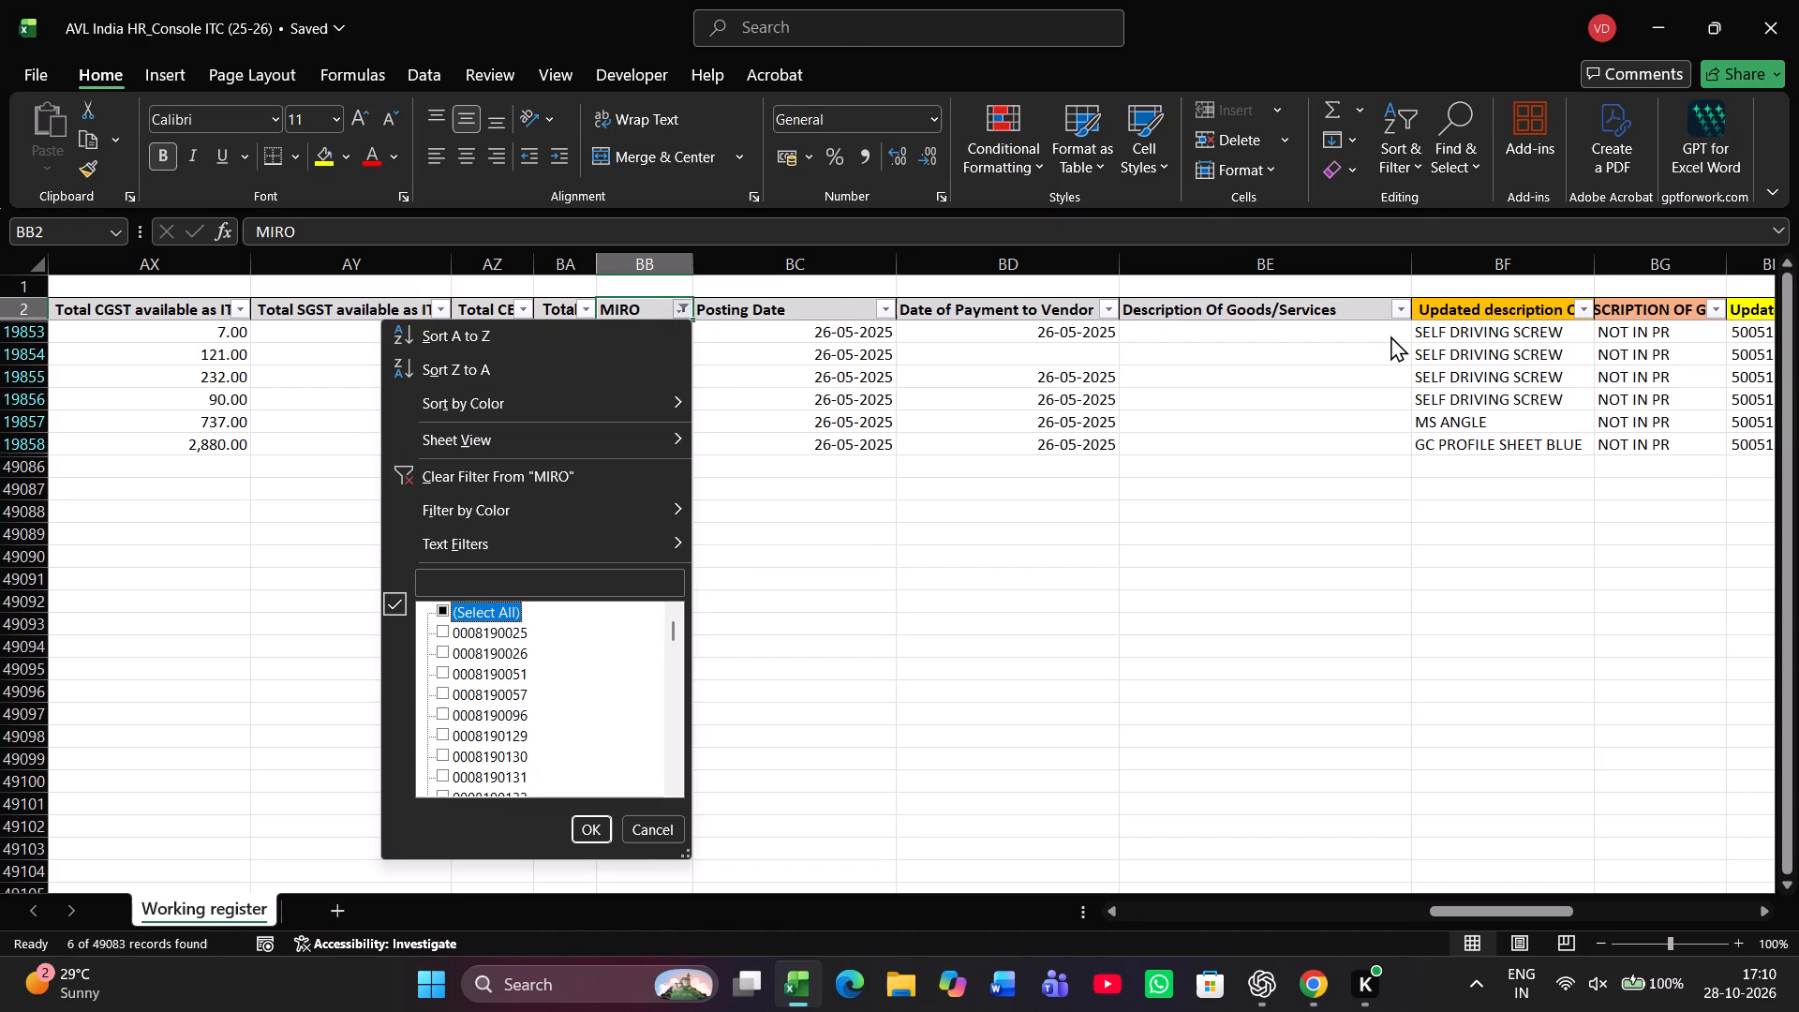
key("Up")
type("1796")
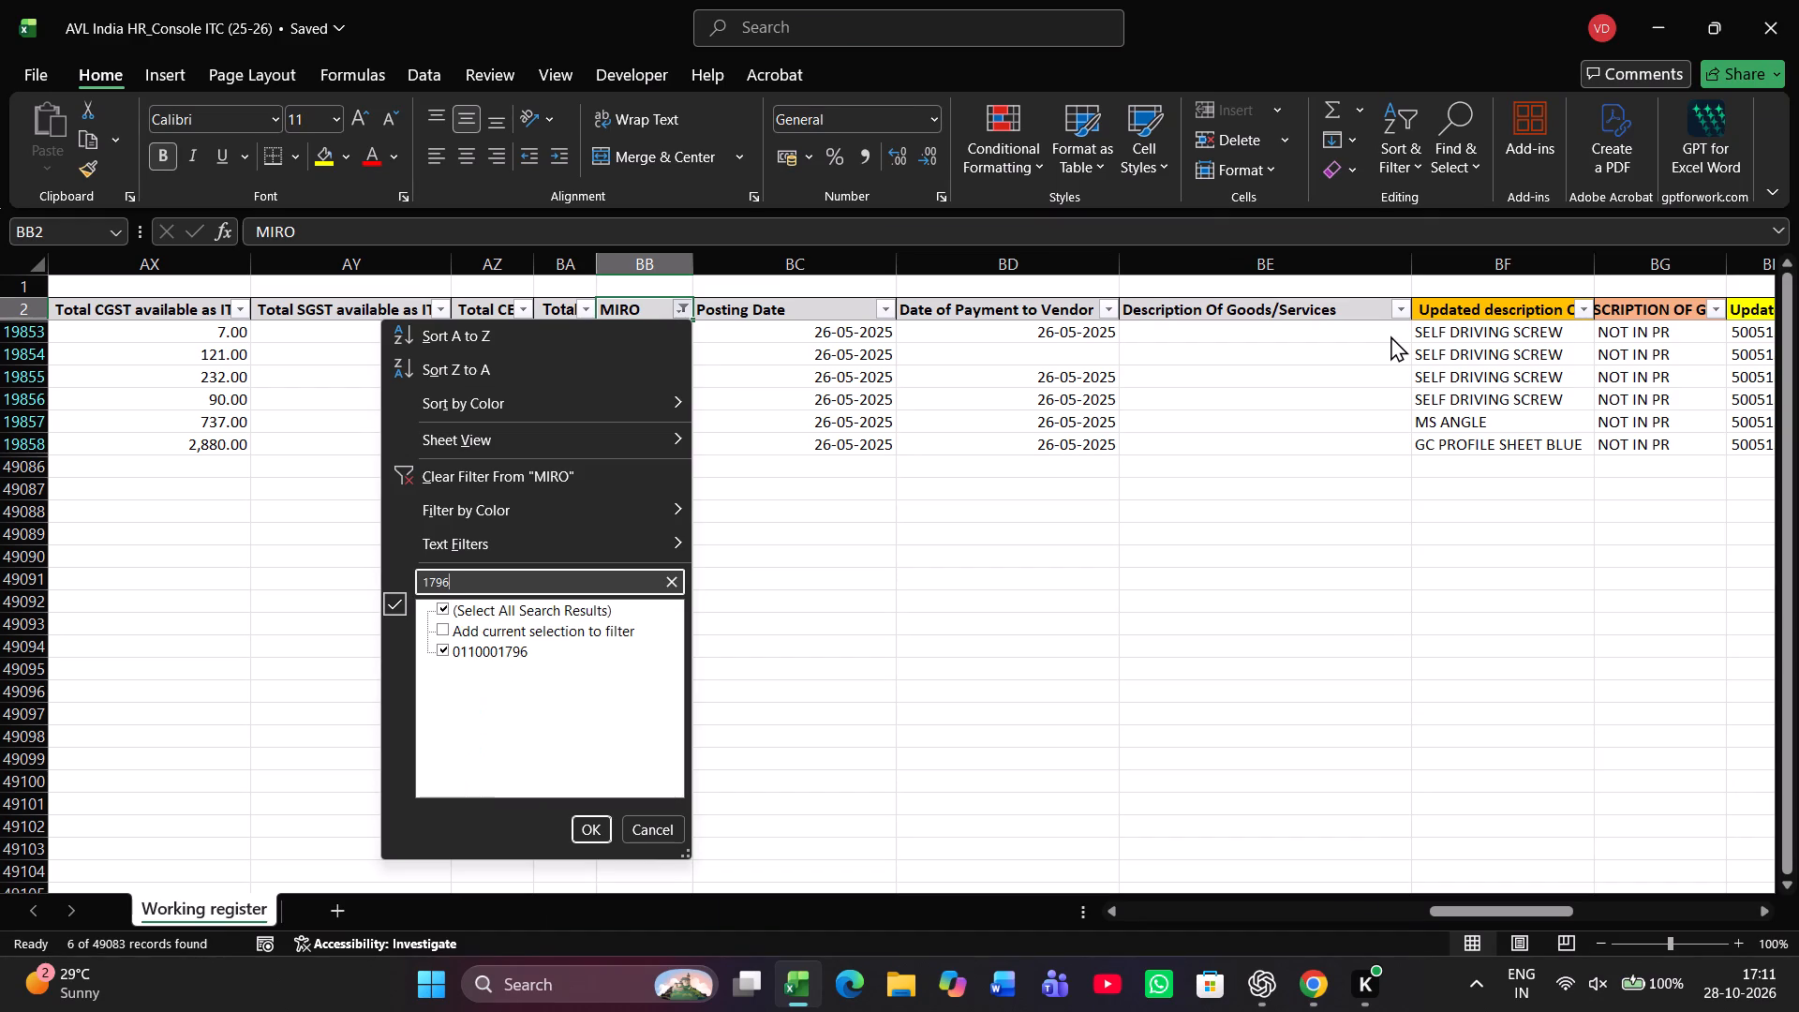
key("Return")
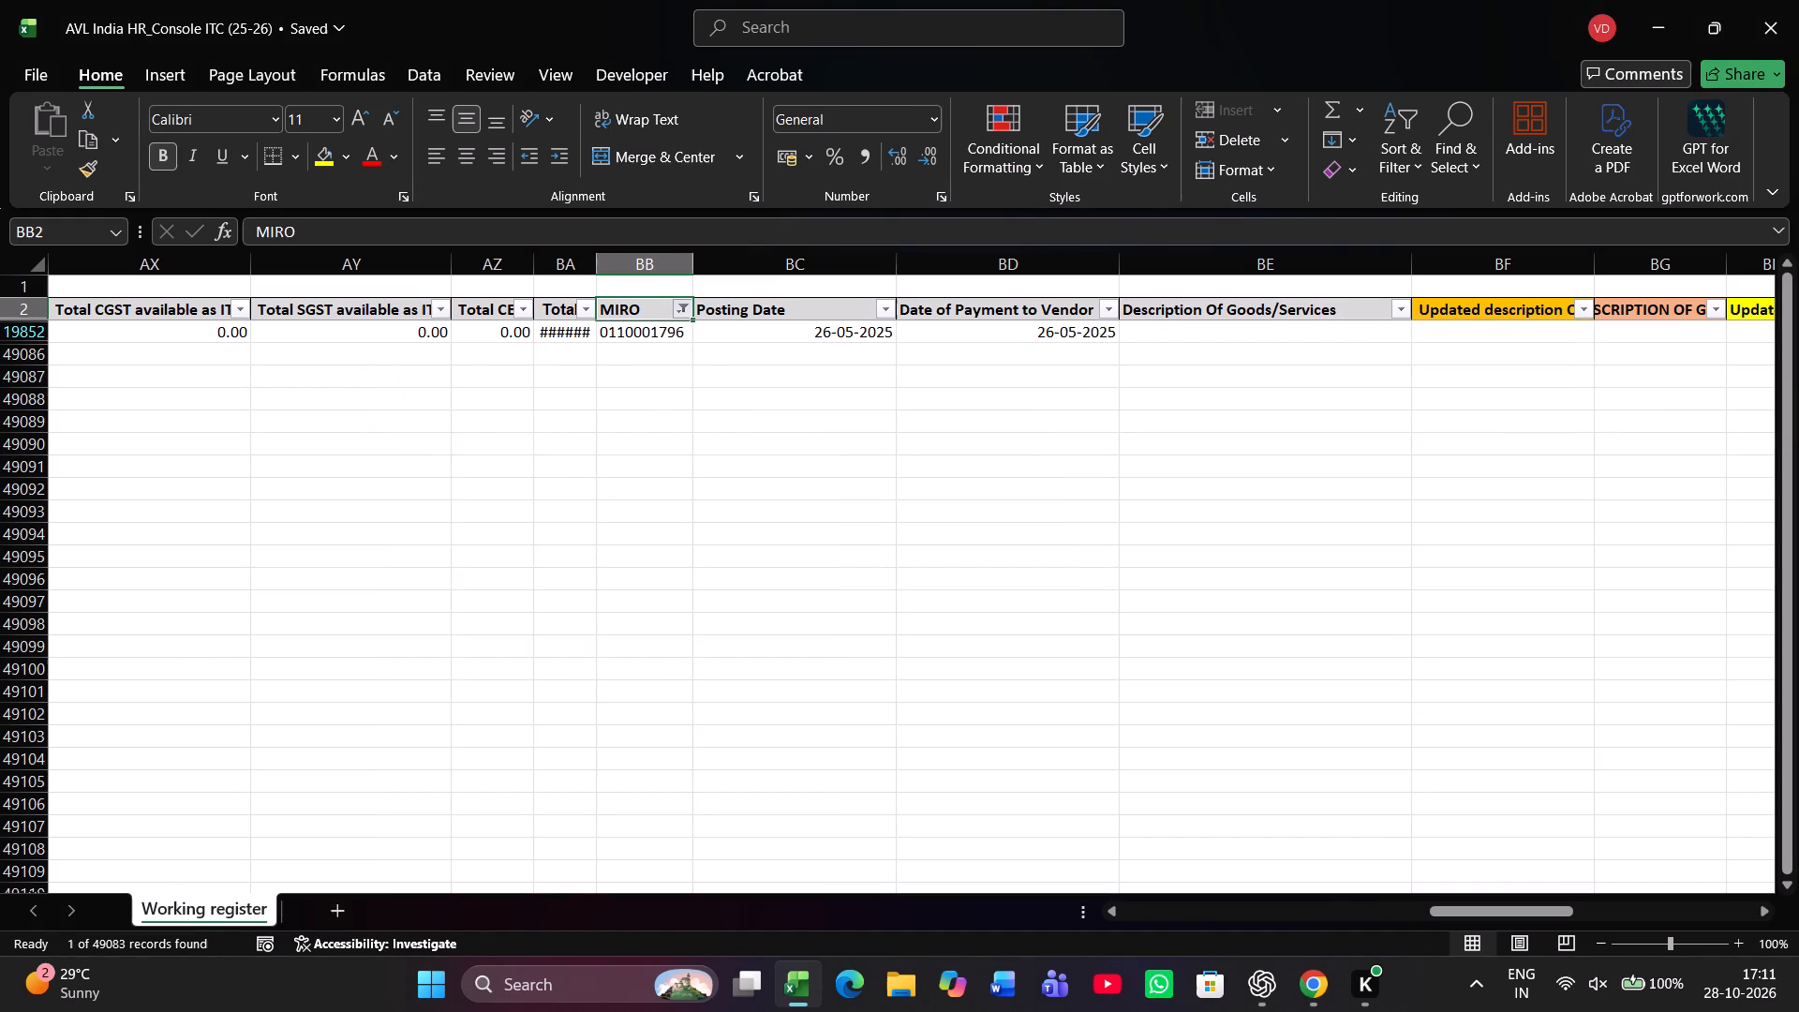
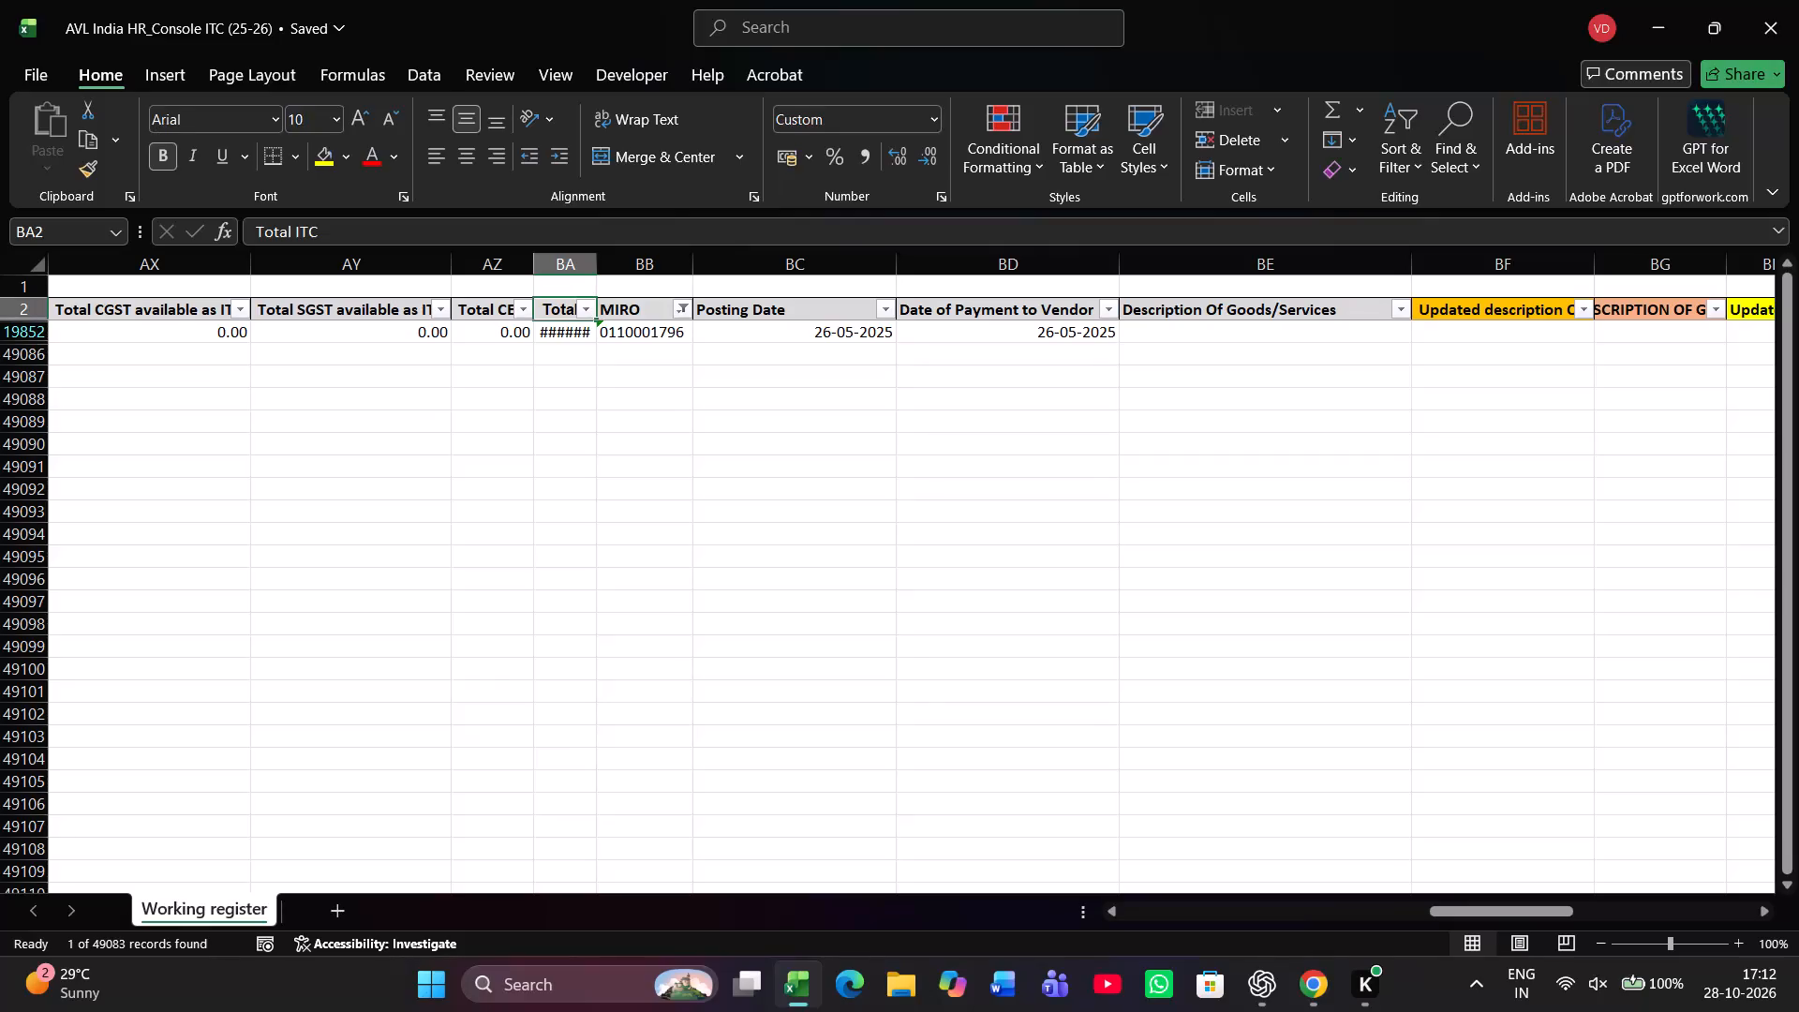
key("Down")
key("ctrl+Left")
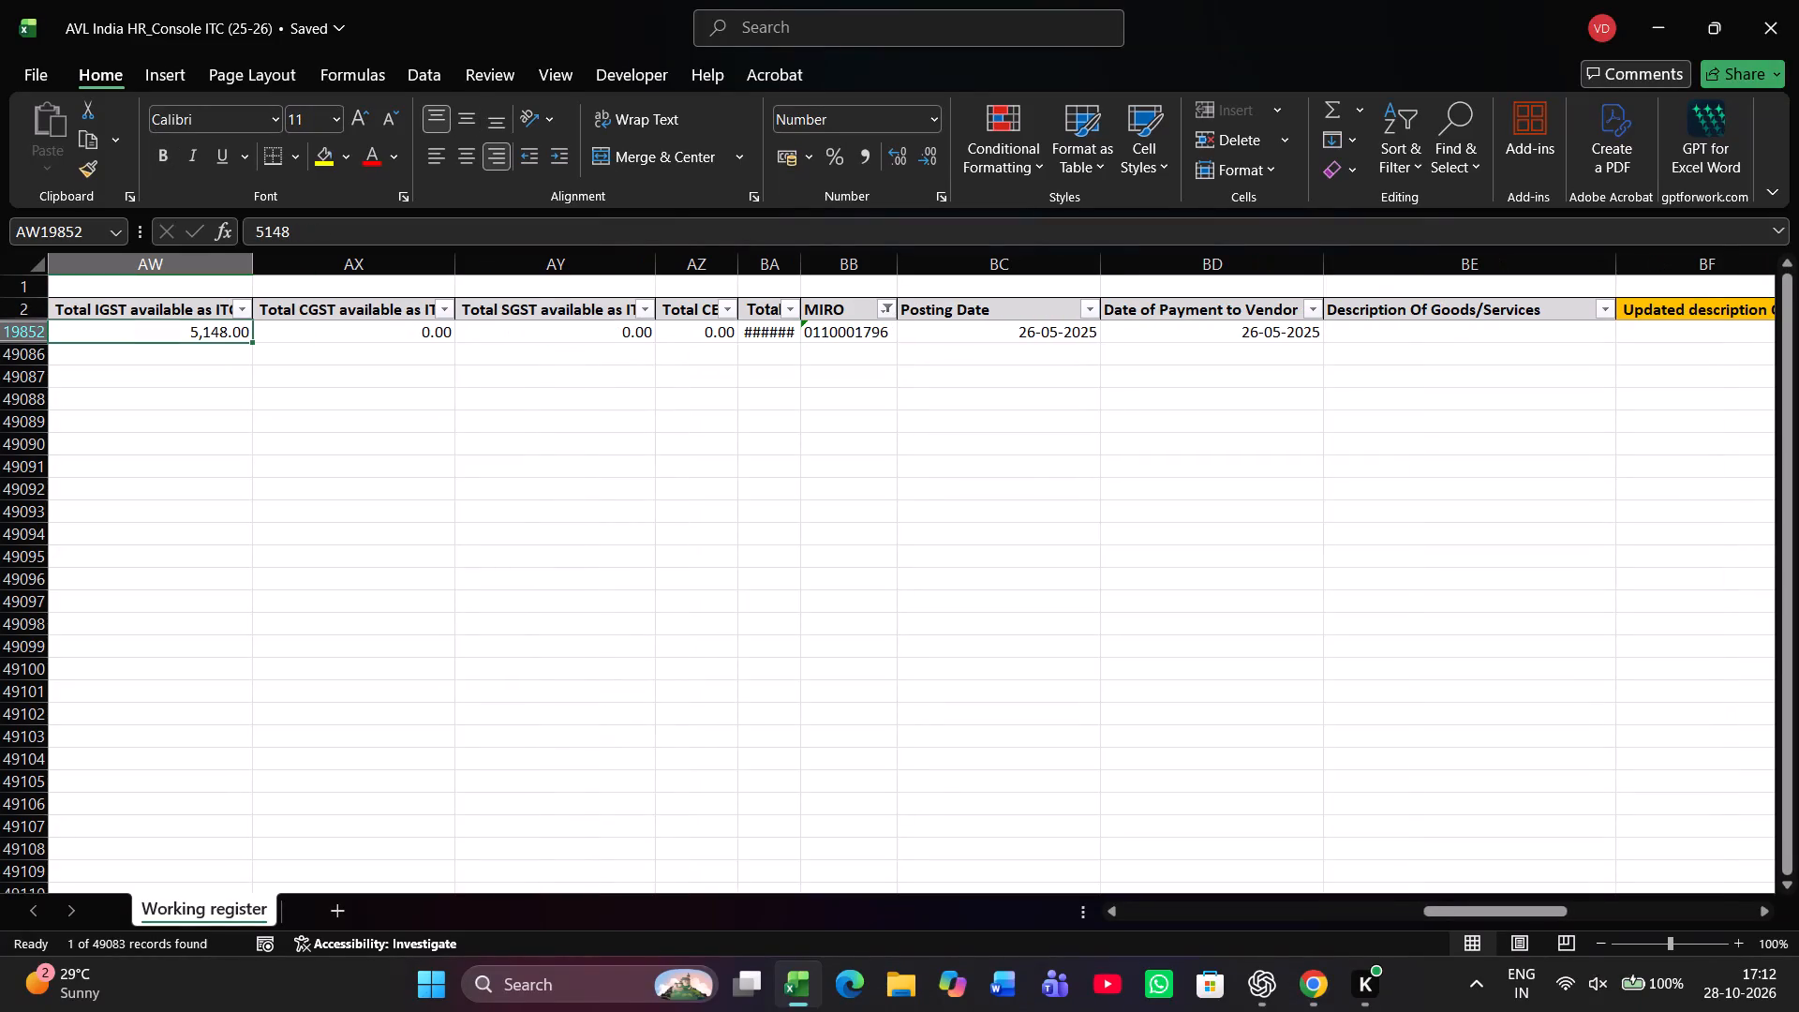
key("ctrl+Left")
key("ctrl+Left")
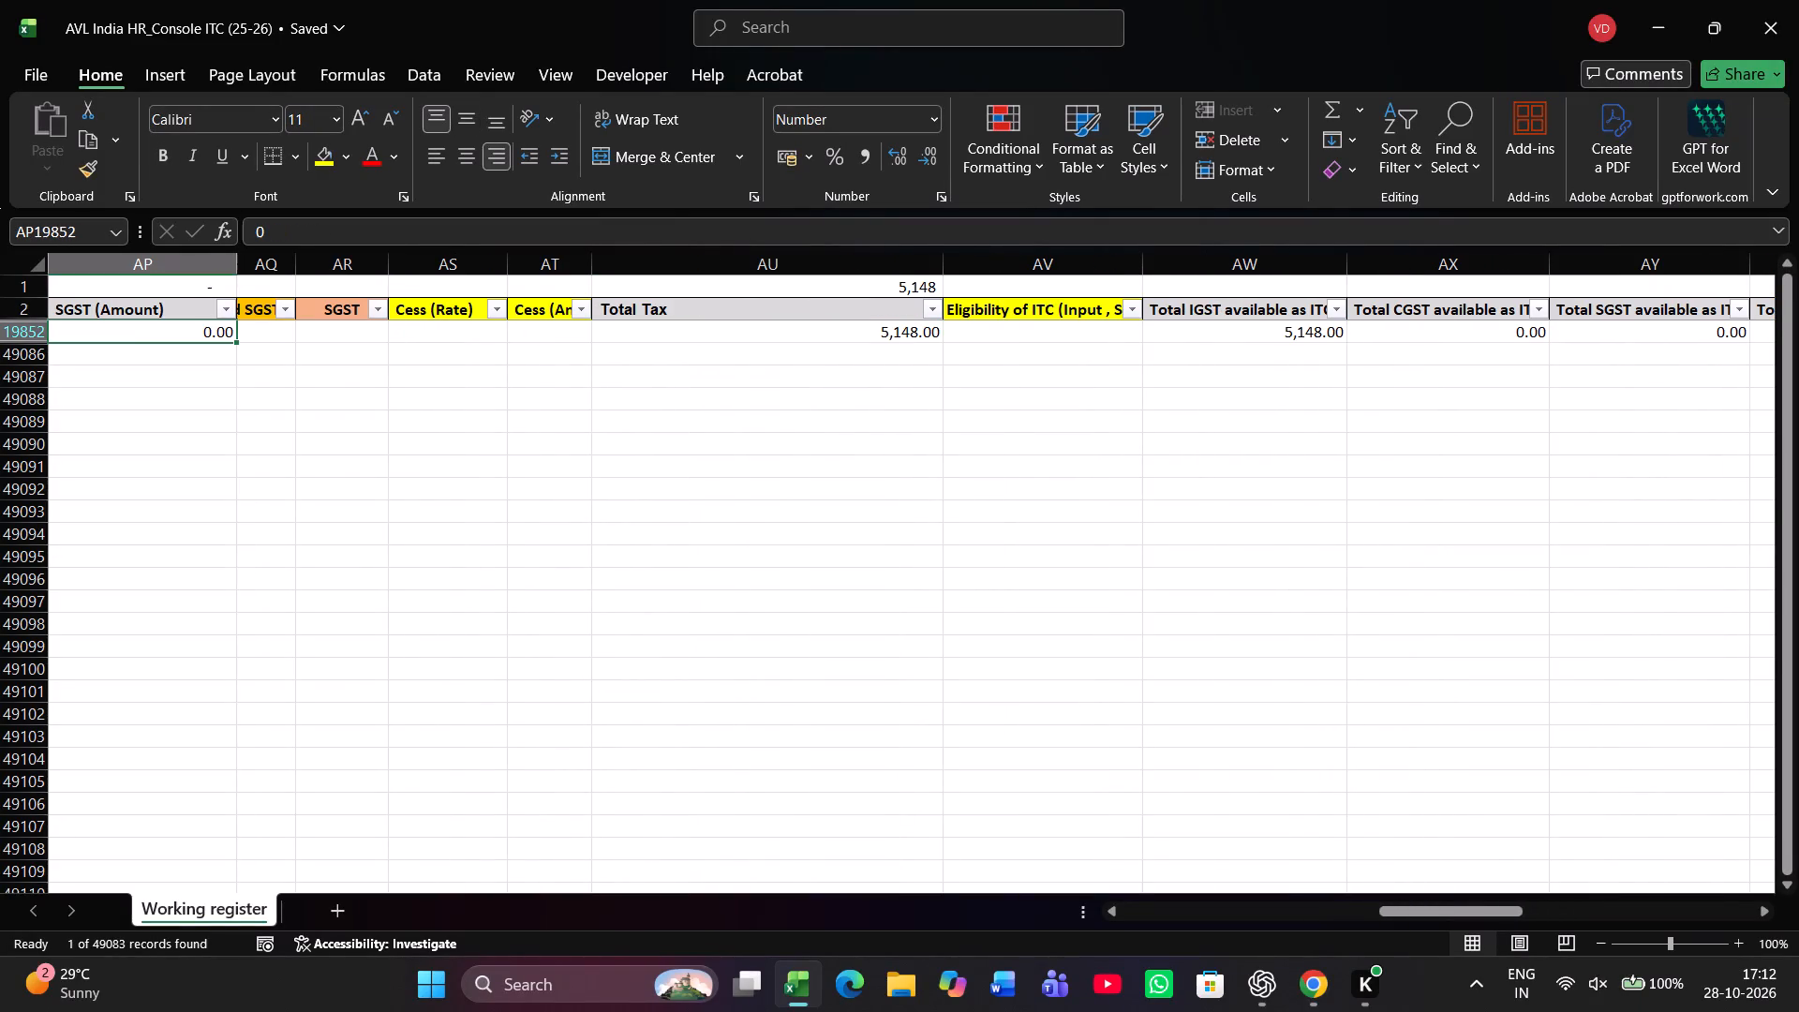
key("Up")
key("ctrl+Left")
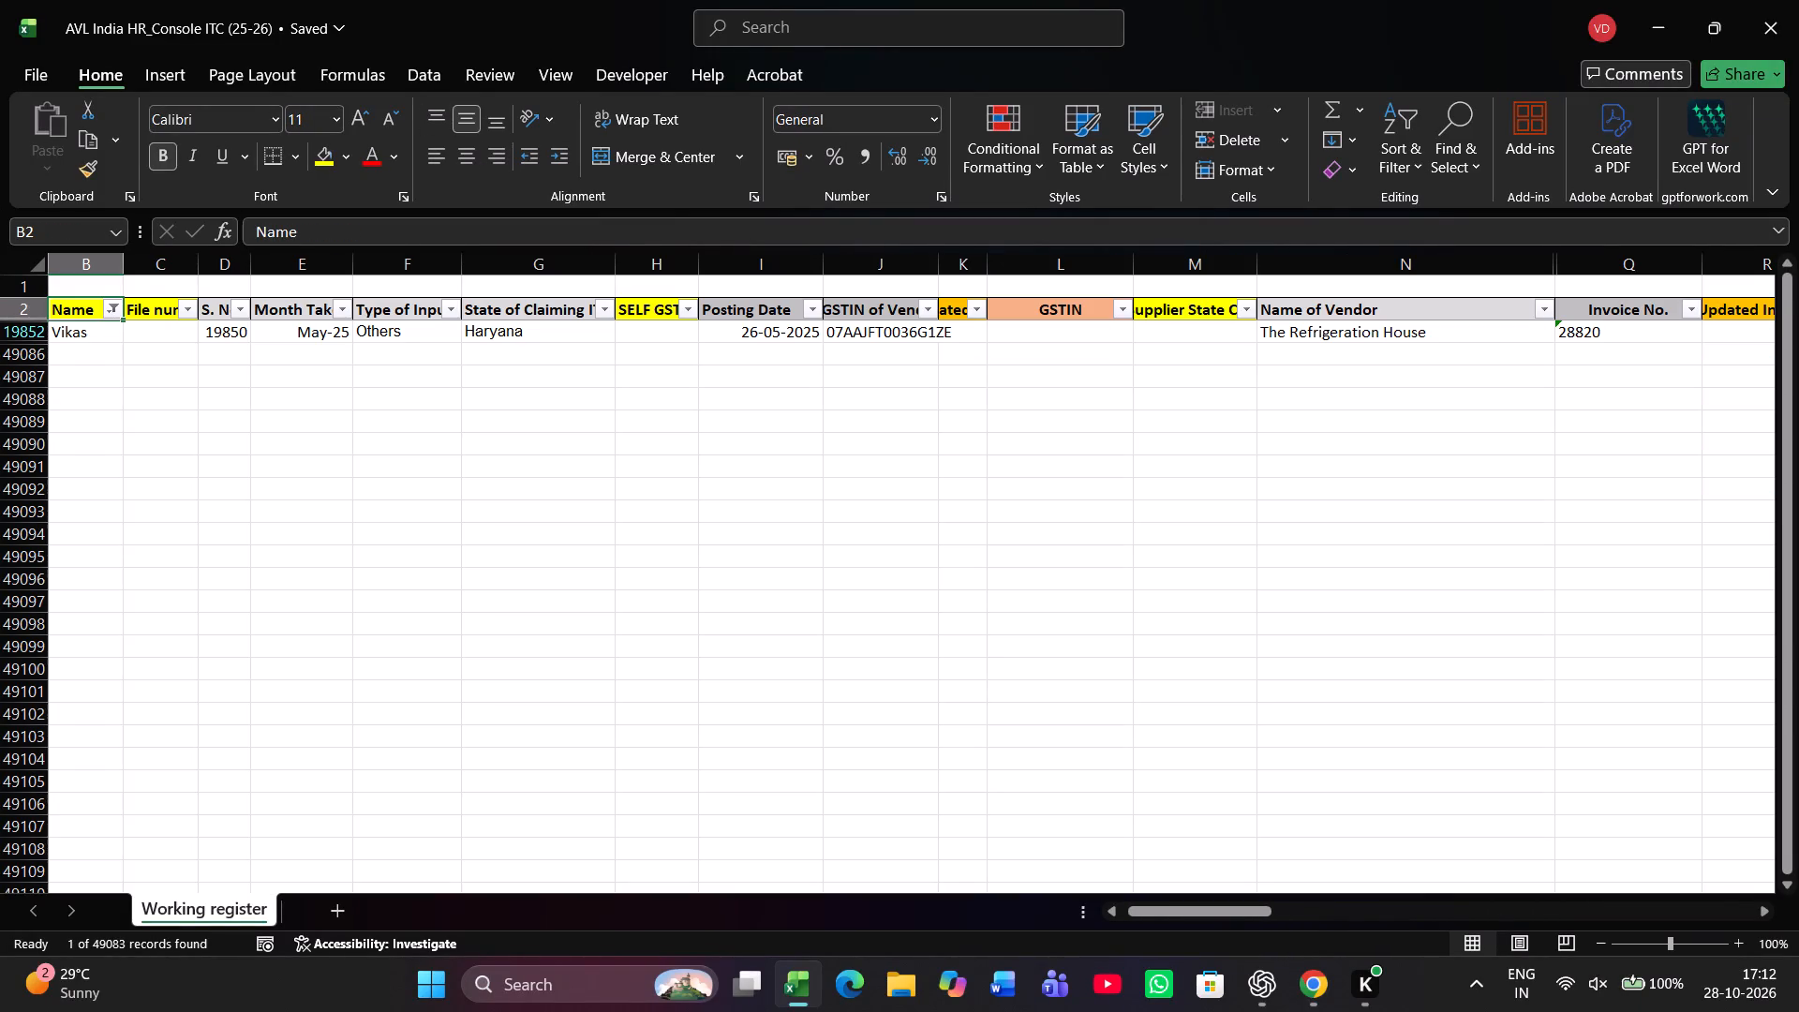
key("Down")
key("Right")
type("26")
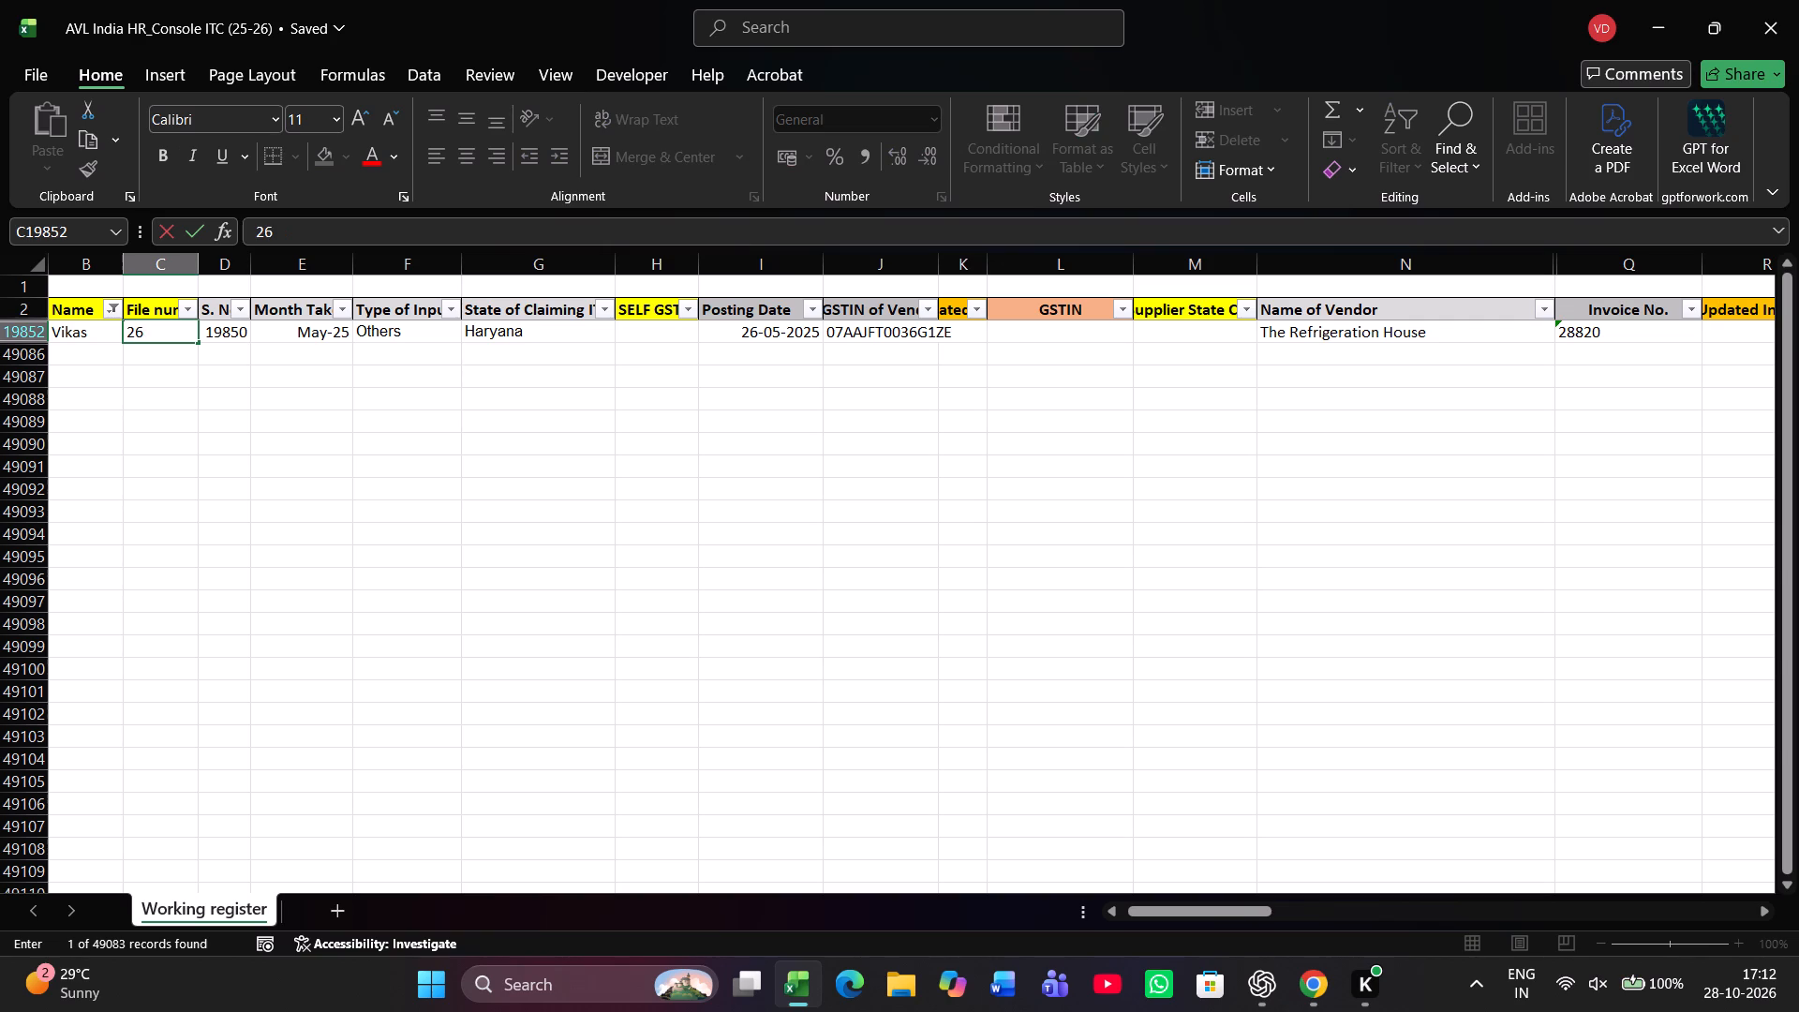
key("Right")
Fill the record's SELF GST cell with the company's own Haryana GSTIN beginning 06AA.
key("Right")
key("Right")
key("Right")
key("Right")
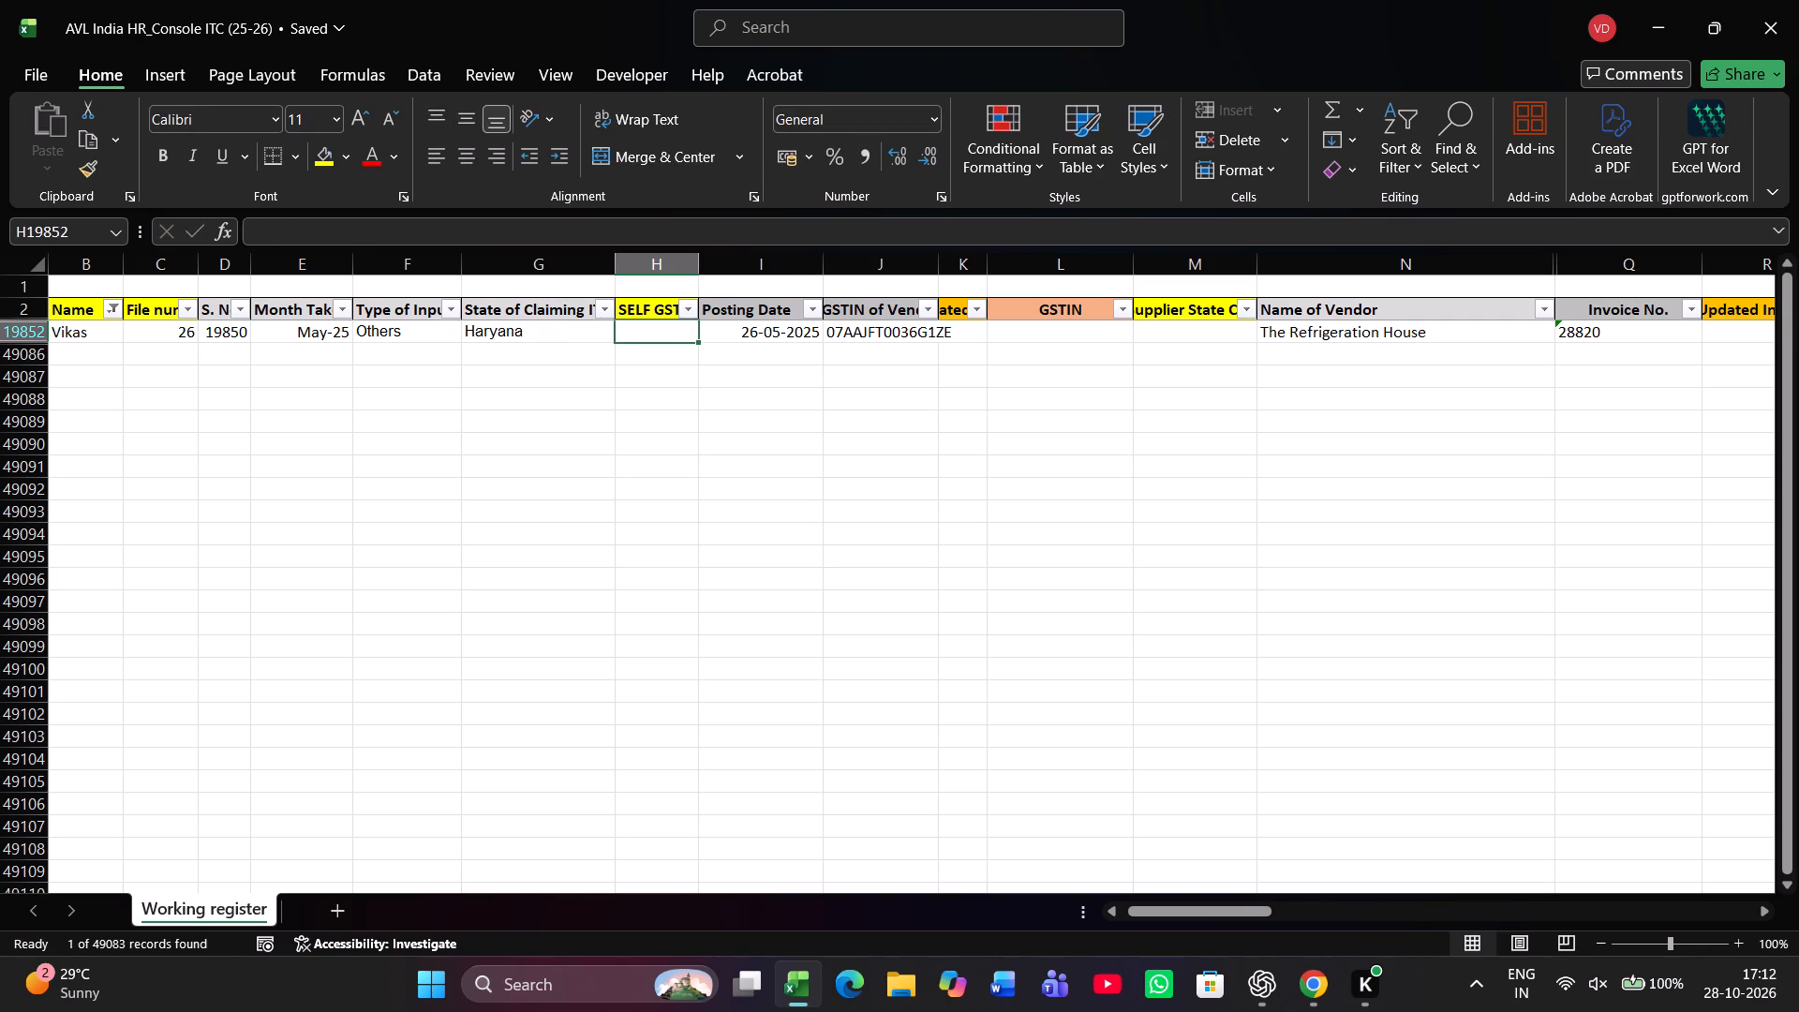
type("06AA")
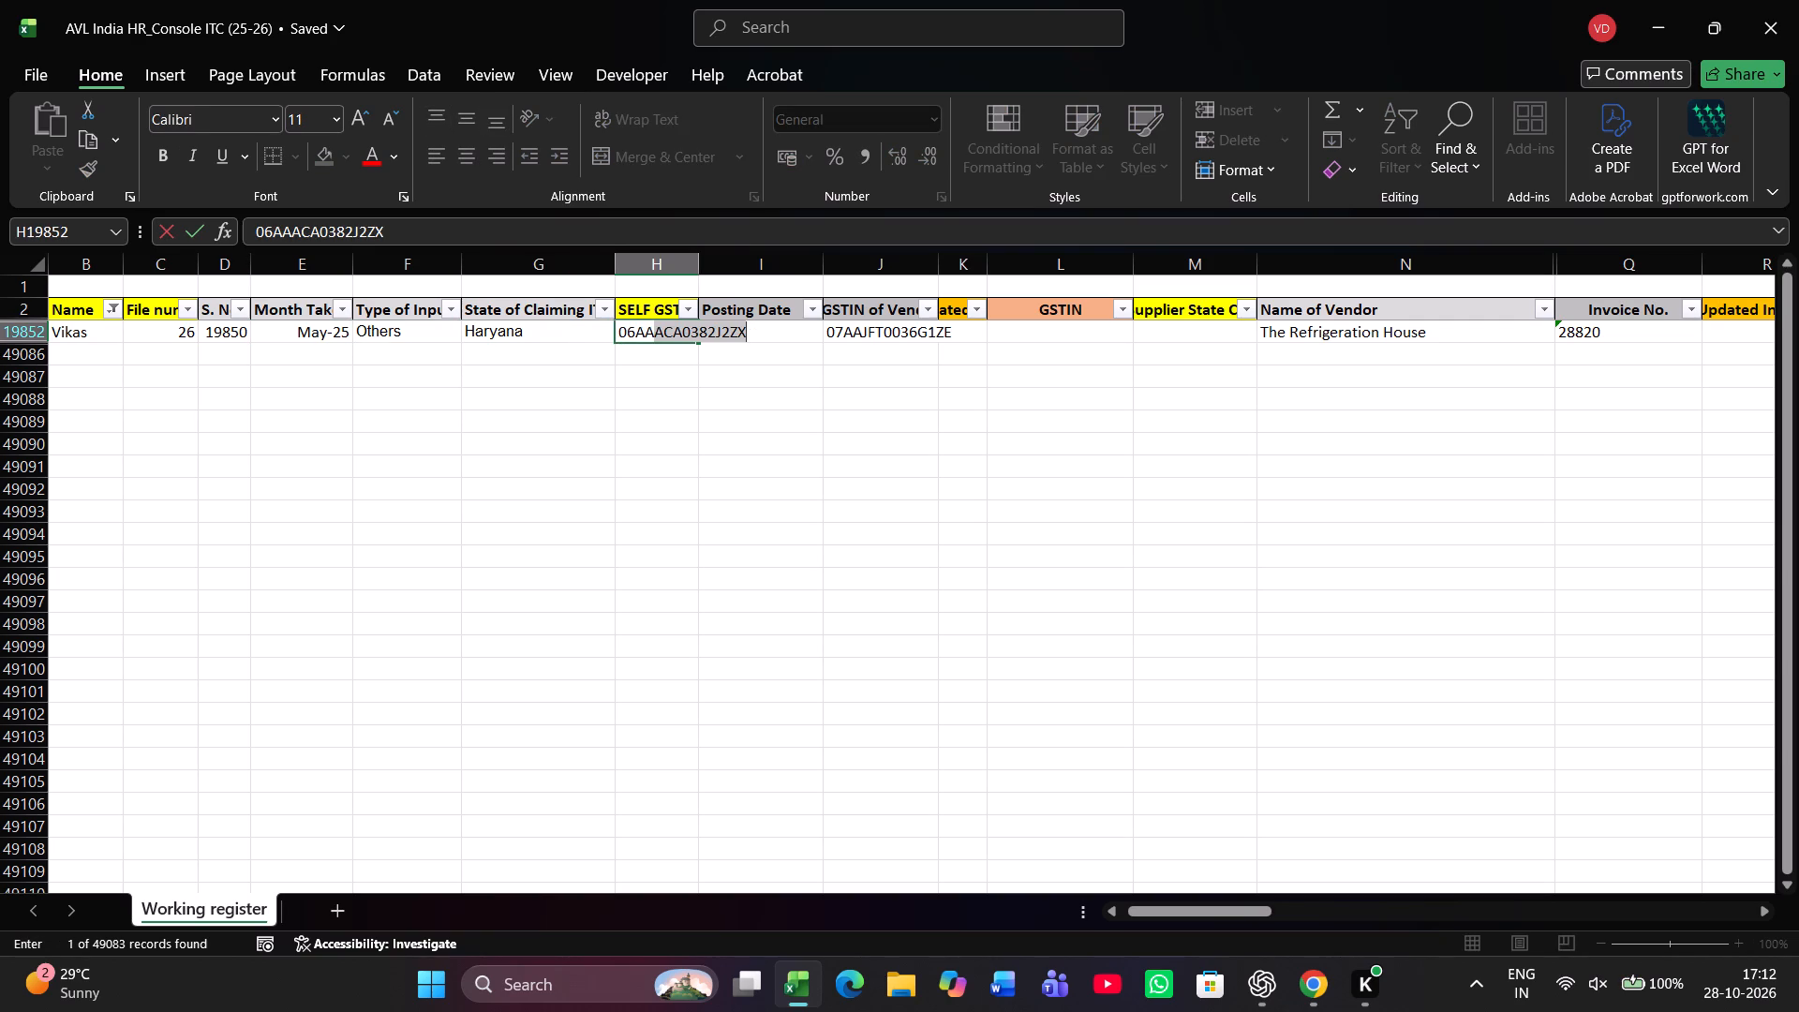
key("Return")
Copy the vendor's GSTIN into the record's updated GSTIN column and mark the GSTIN check as OK.
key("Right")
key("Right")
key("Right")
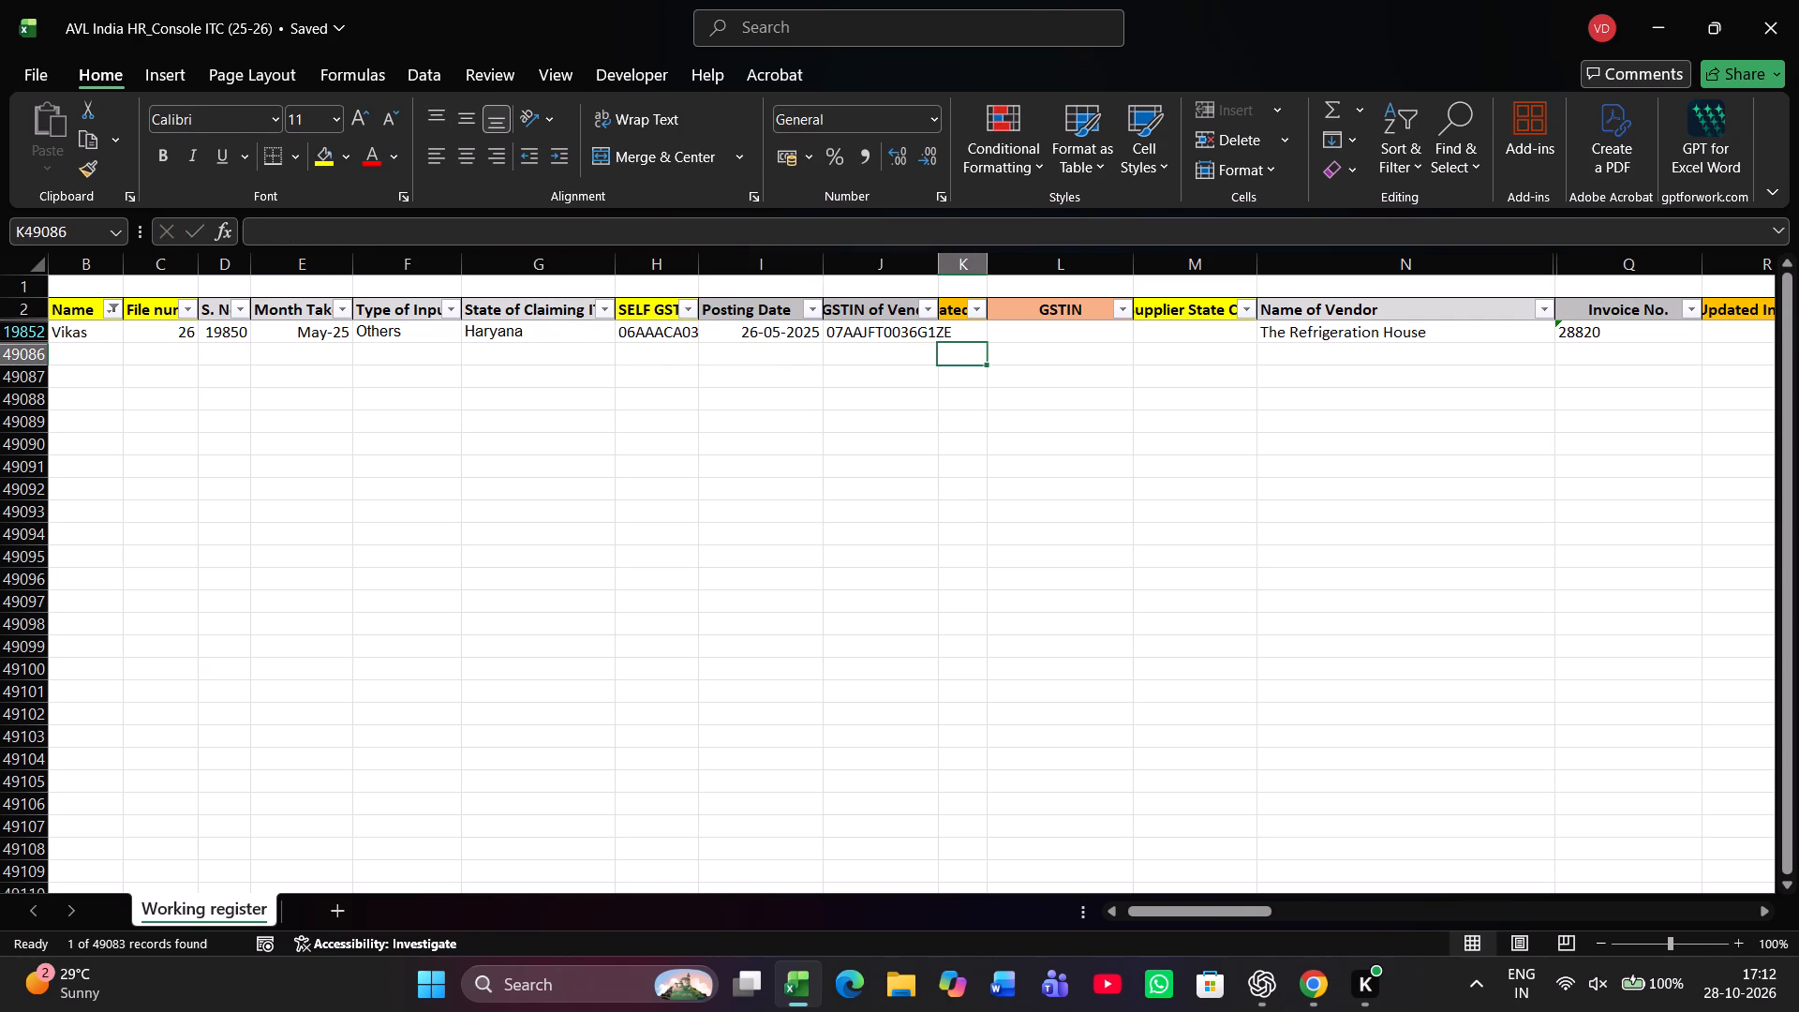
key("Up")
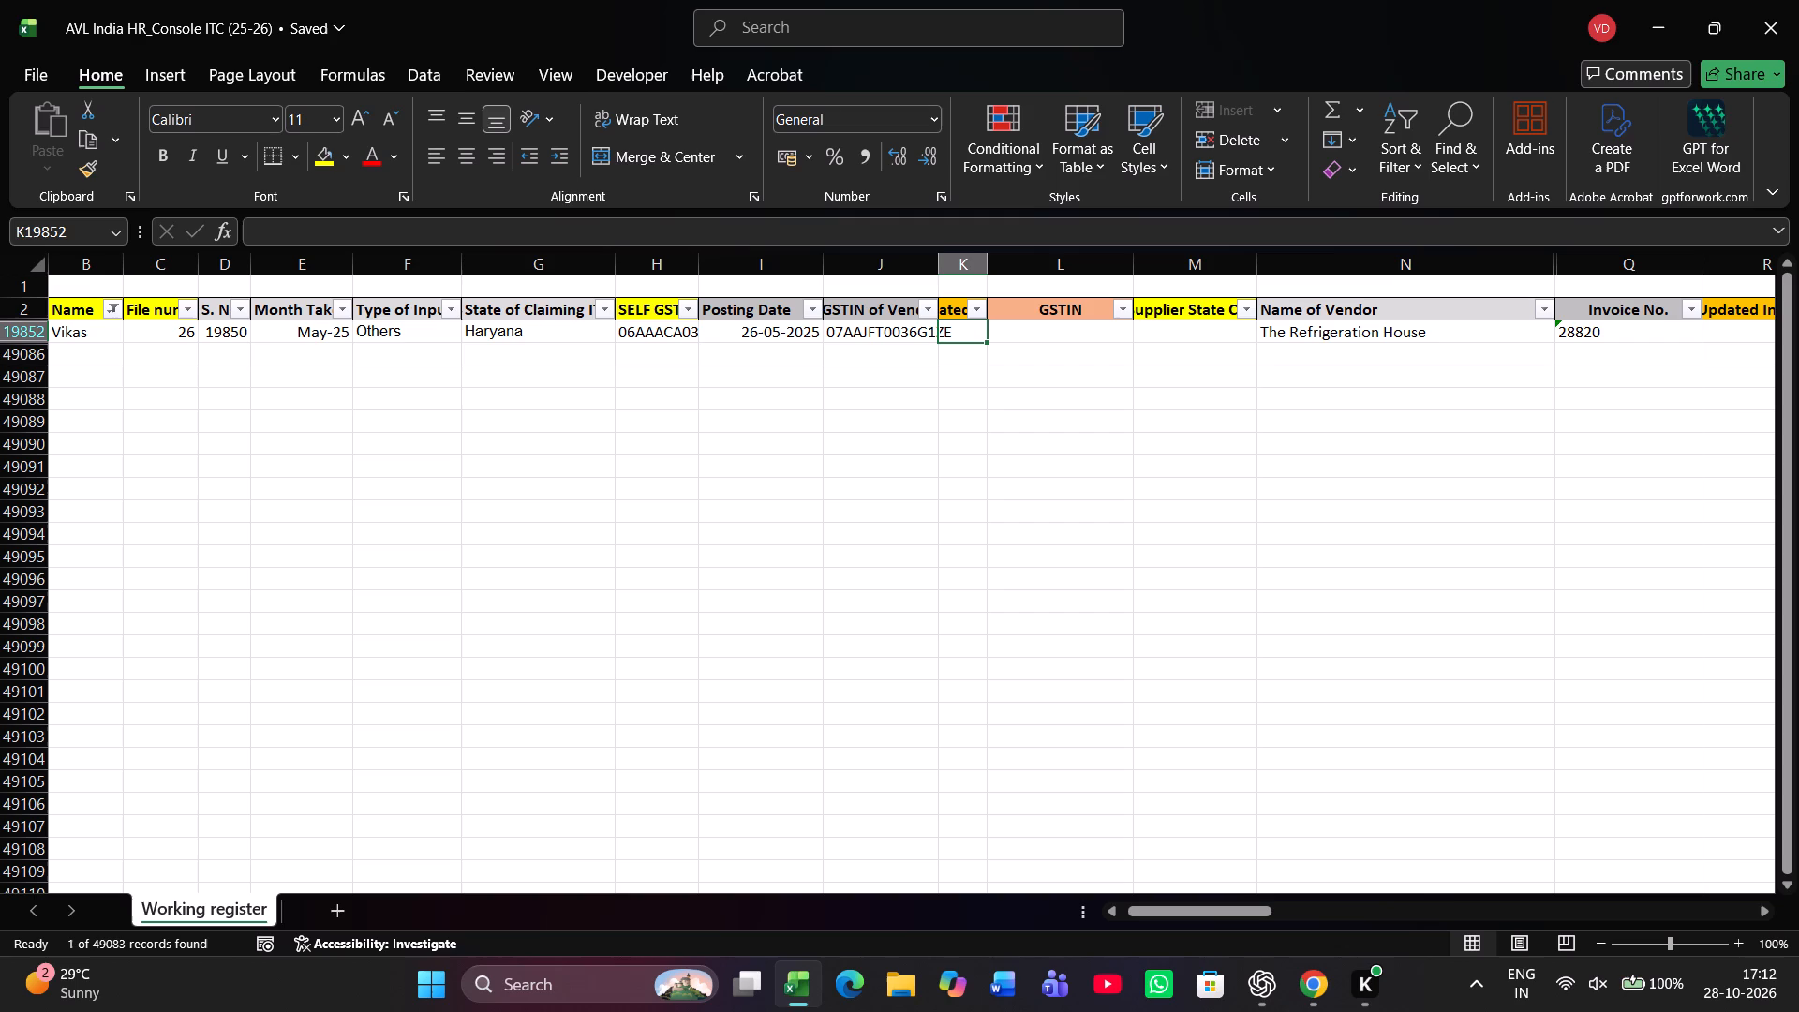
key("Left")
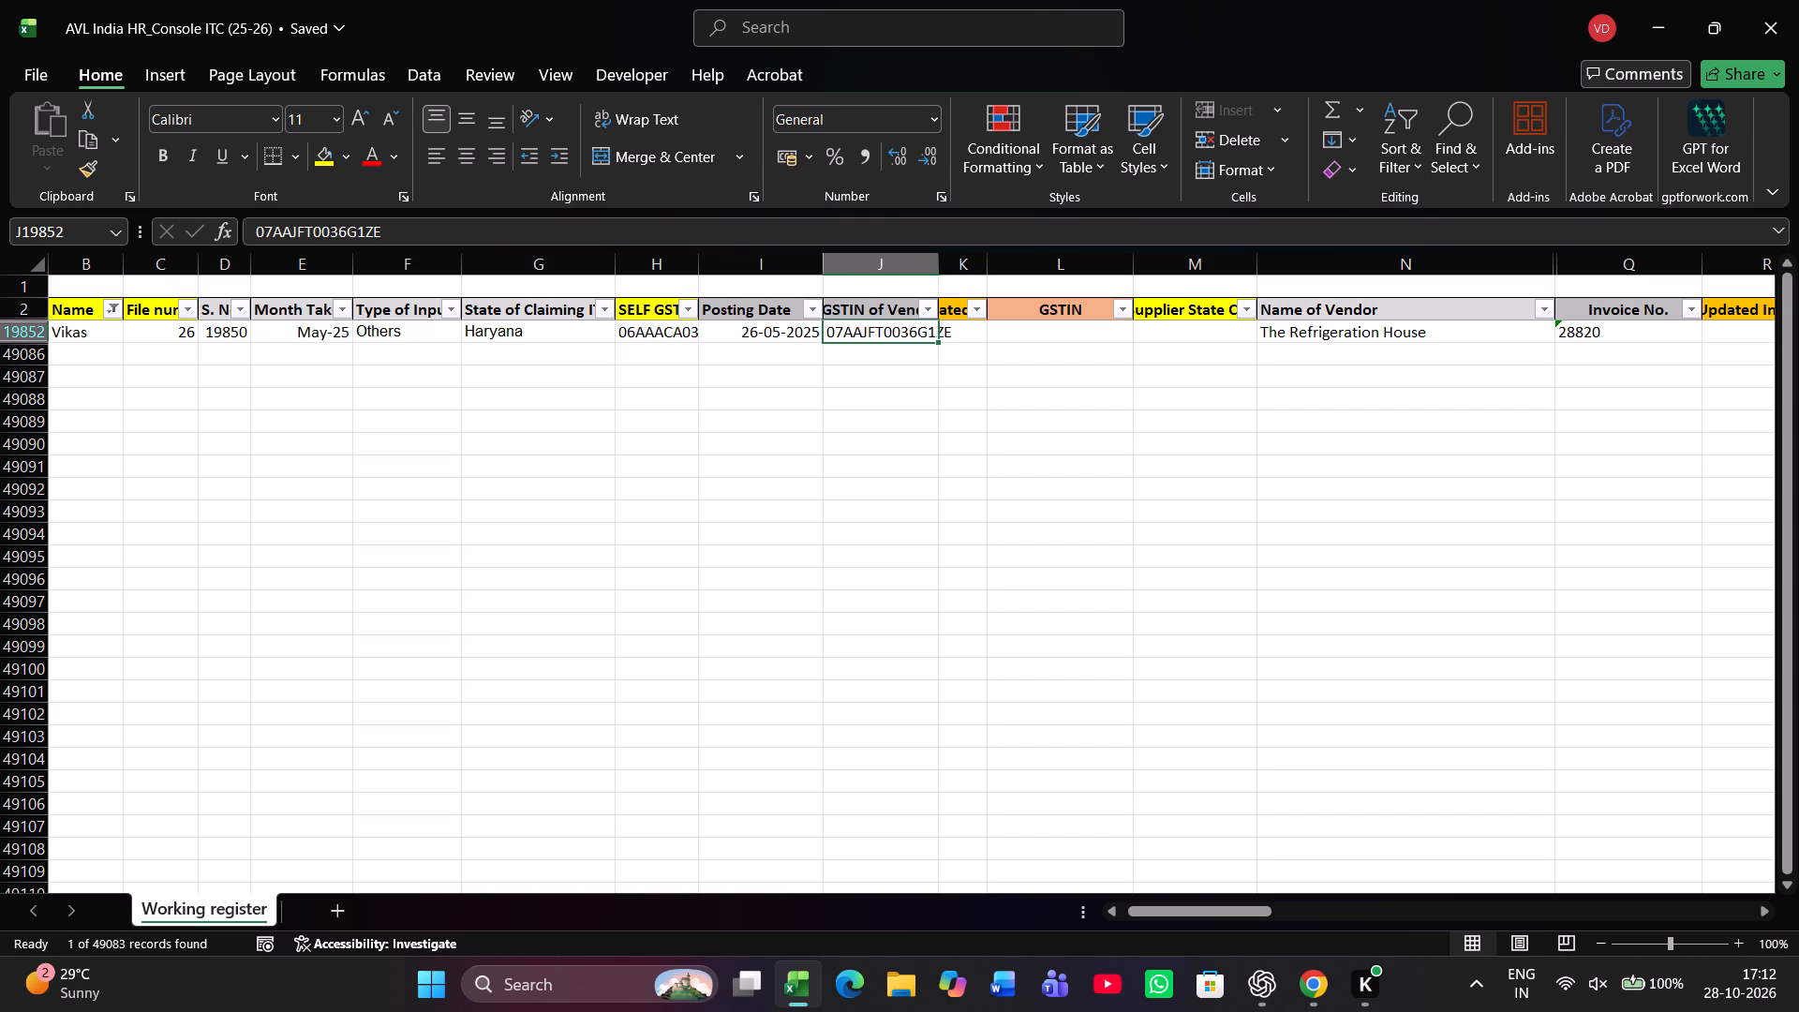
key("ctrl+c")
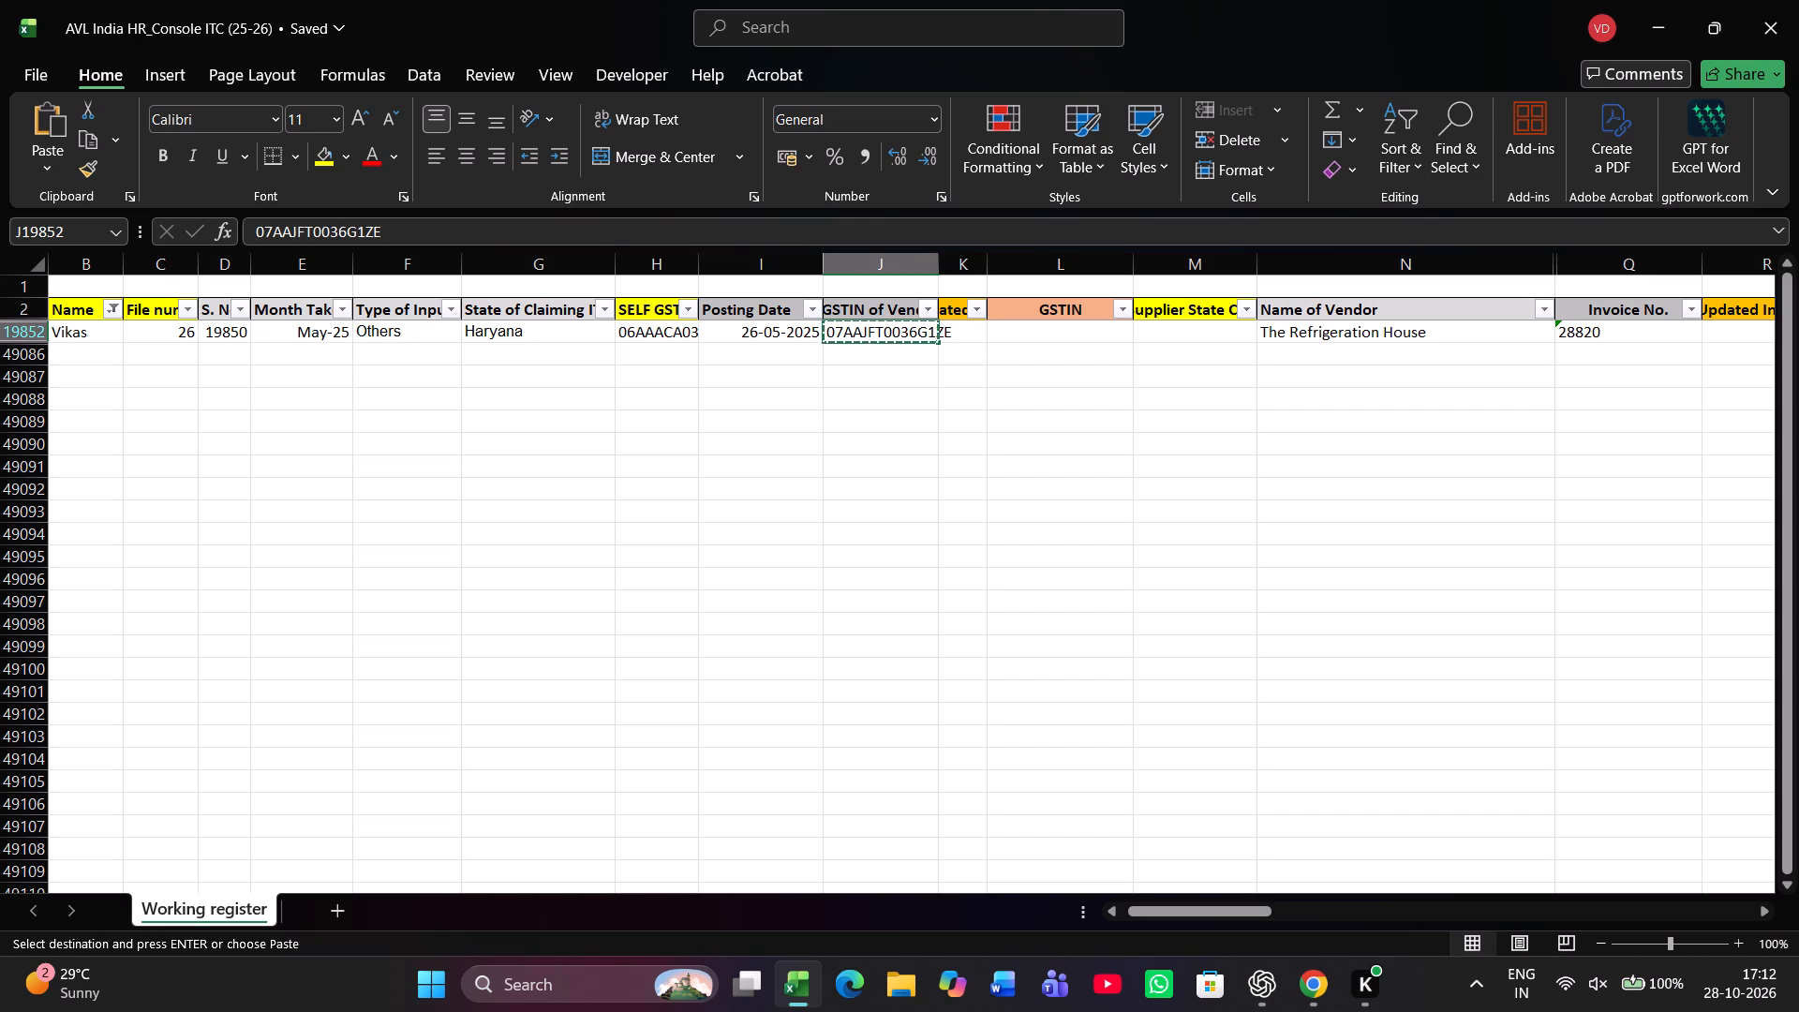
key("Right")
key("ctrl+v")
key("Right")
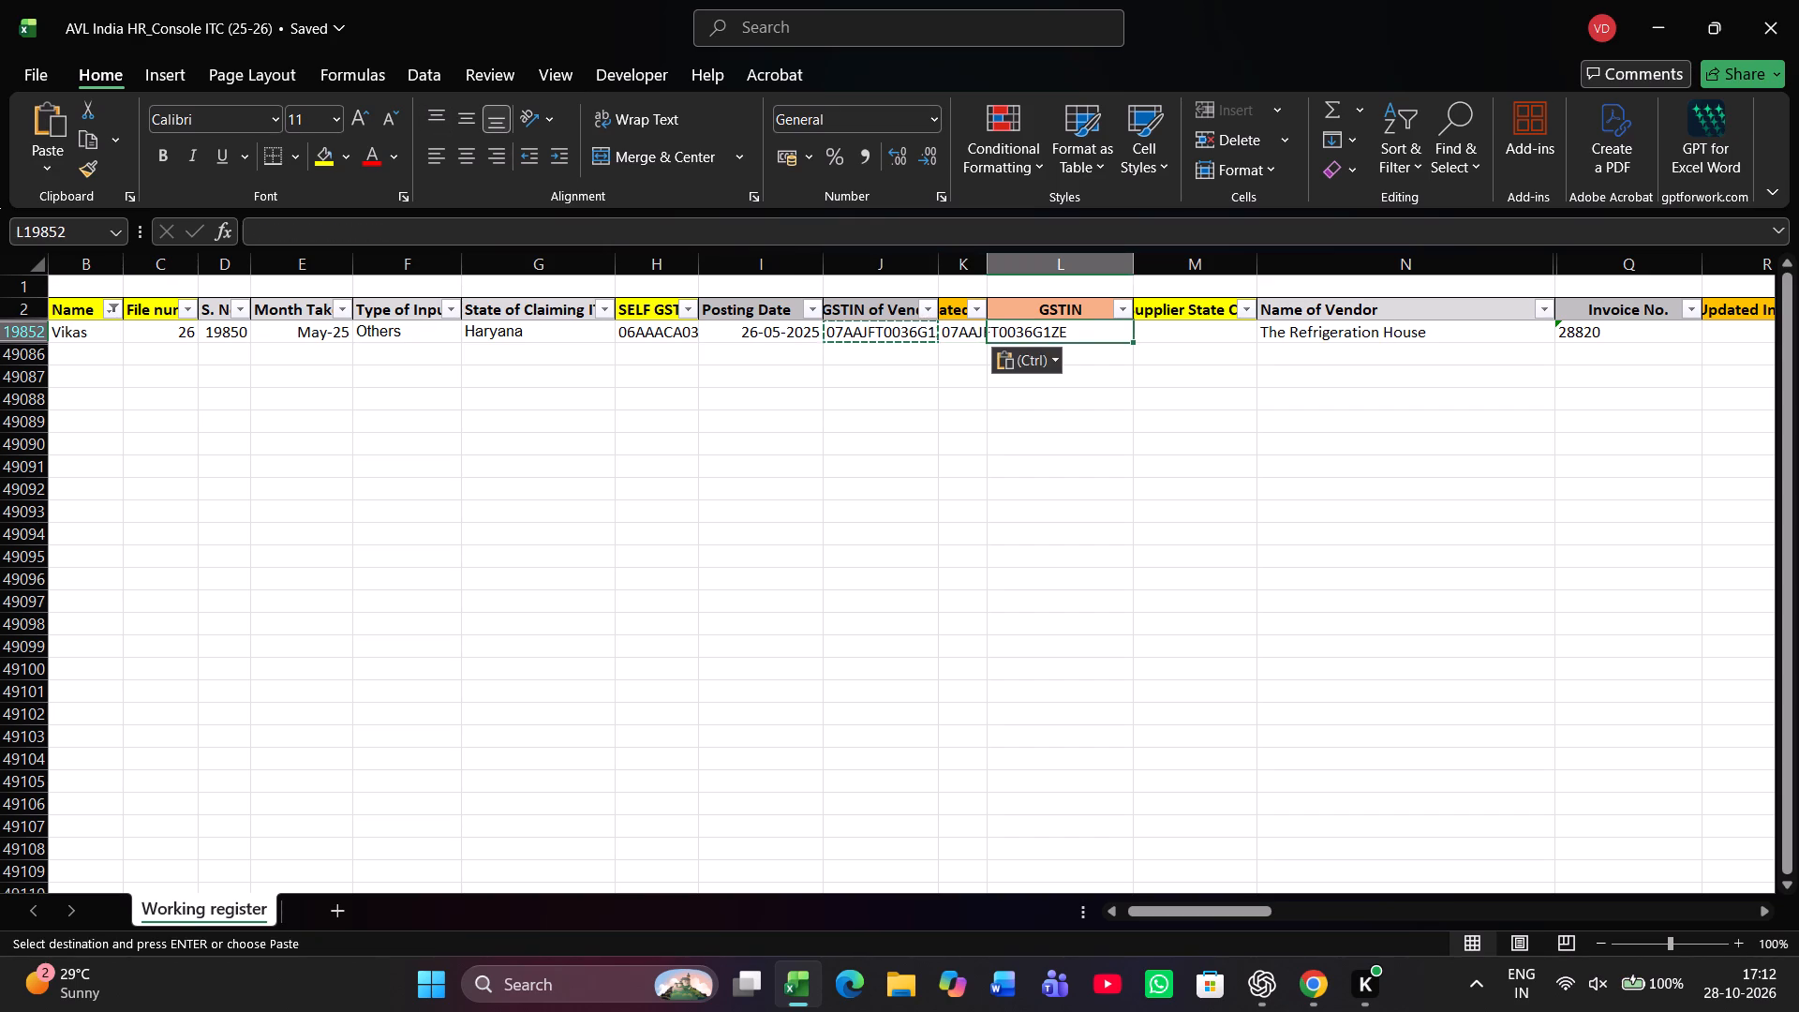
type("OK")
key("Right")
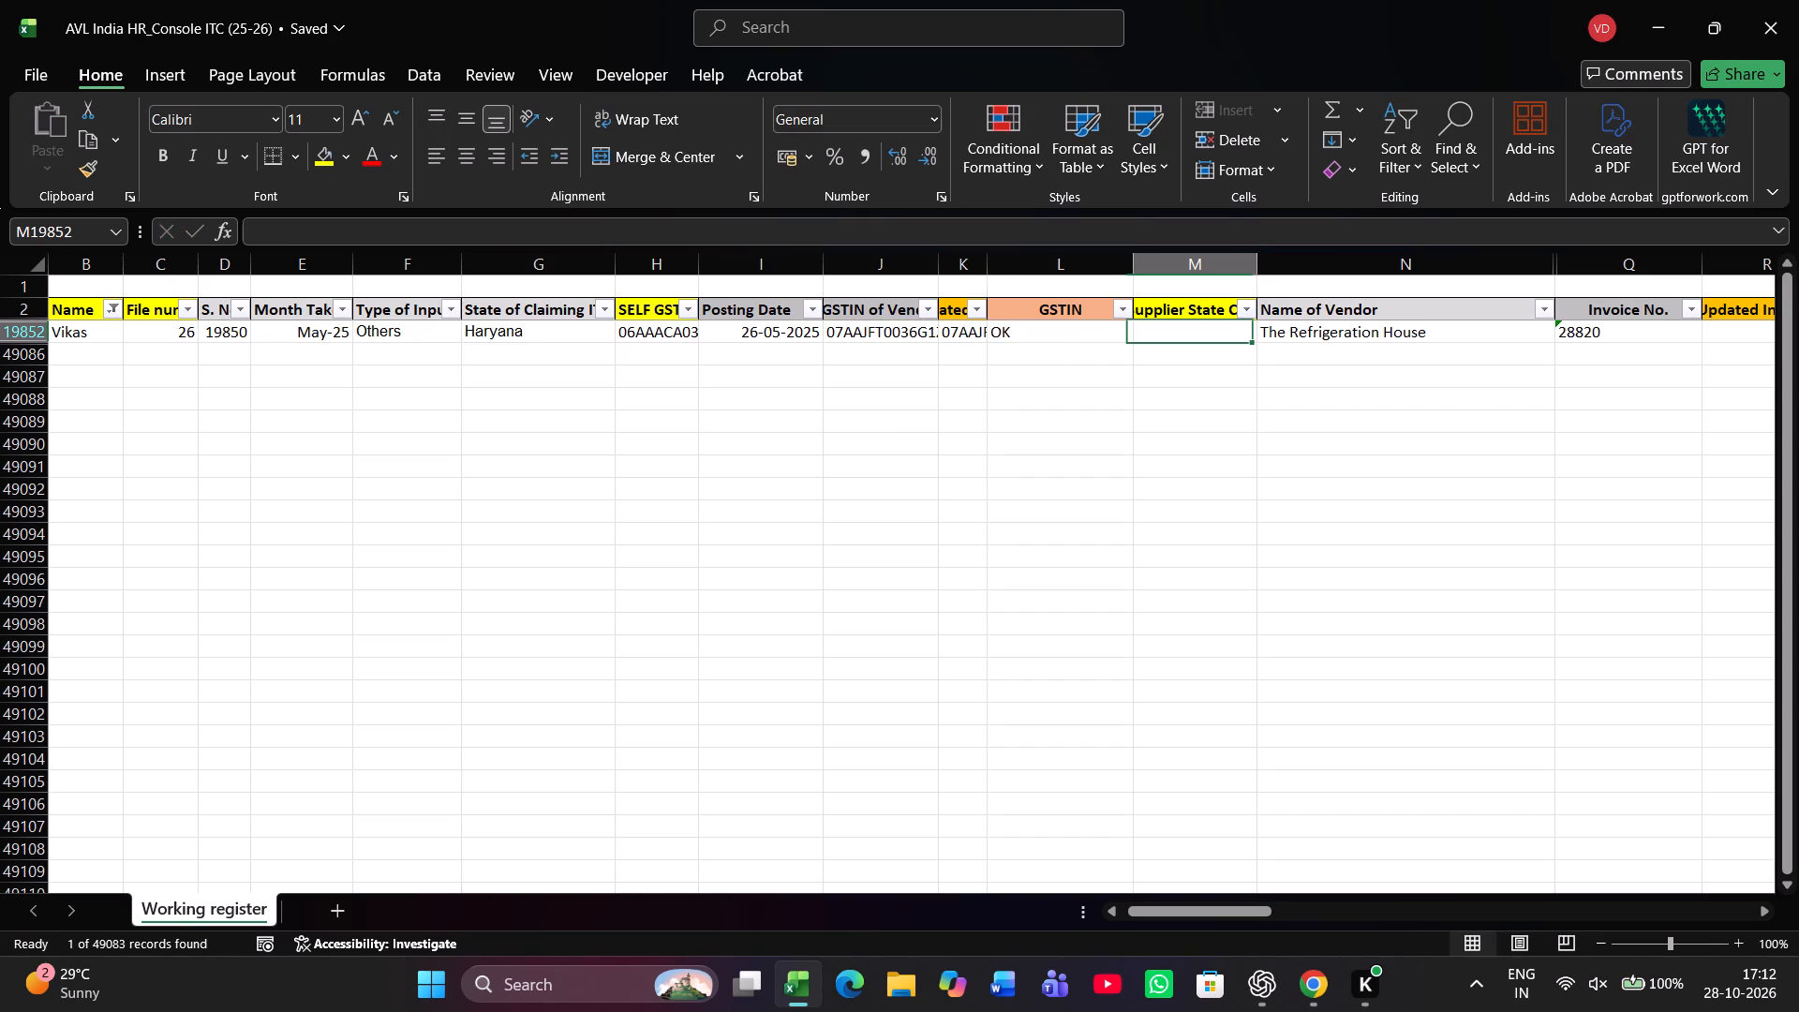
Enter 07 as the supplier state code for The Refrigeration House.
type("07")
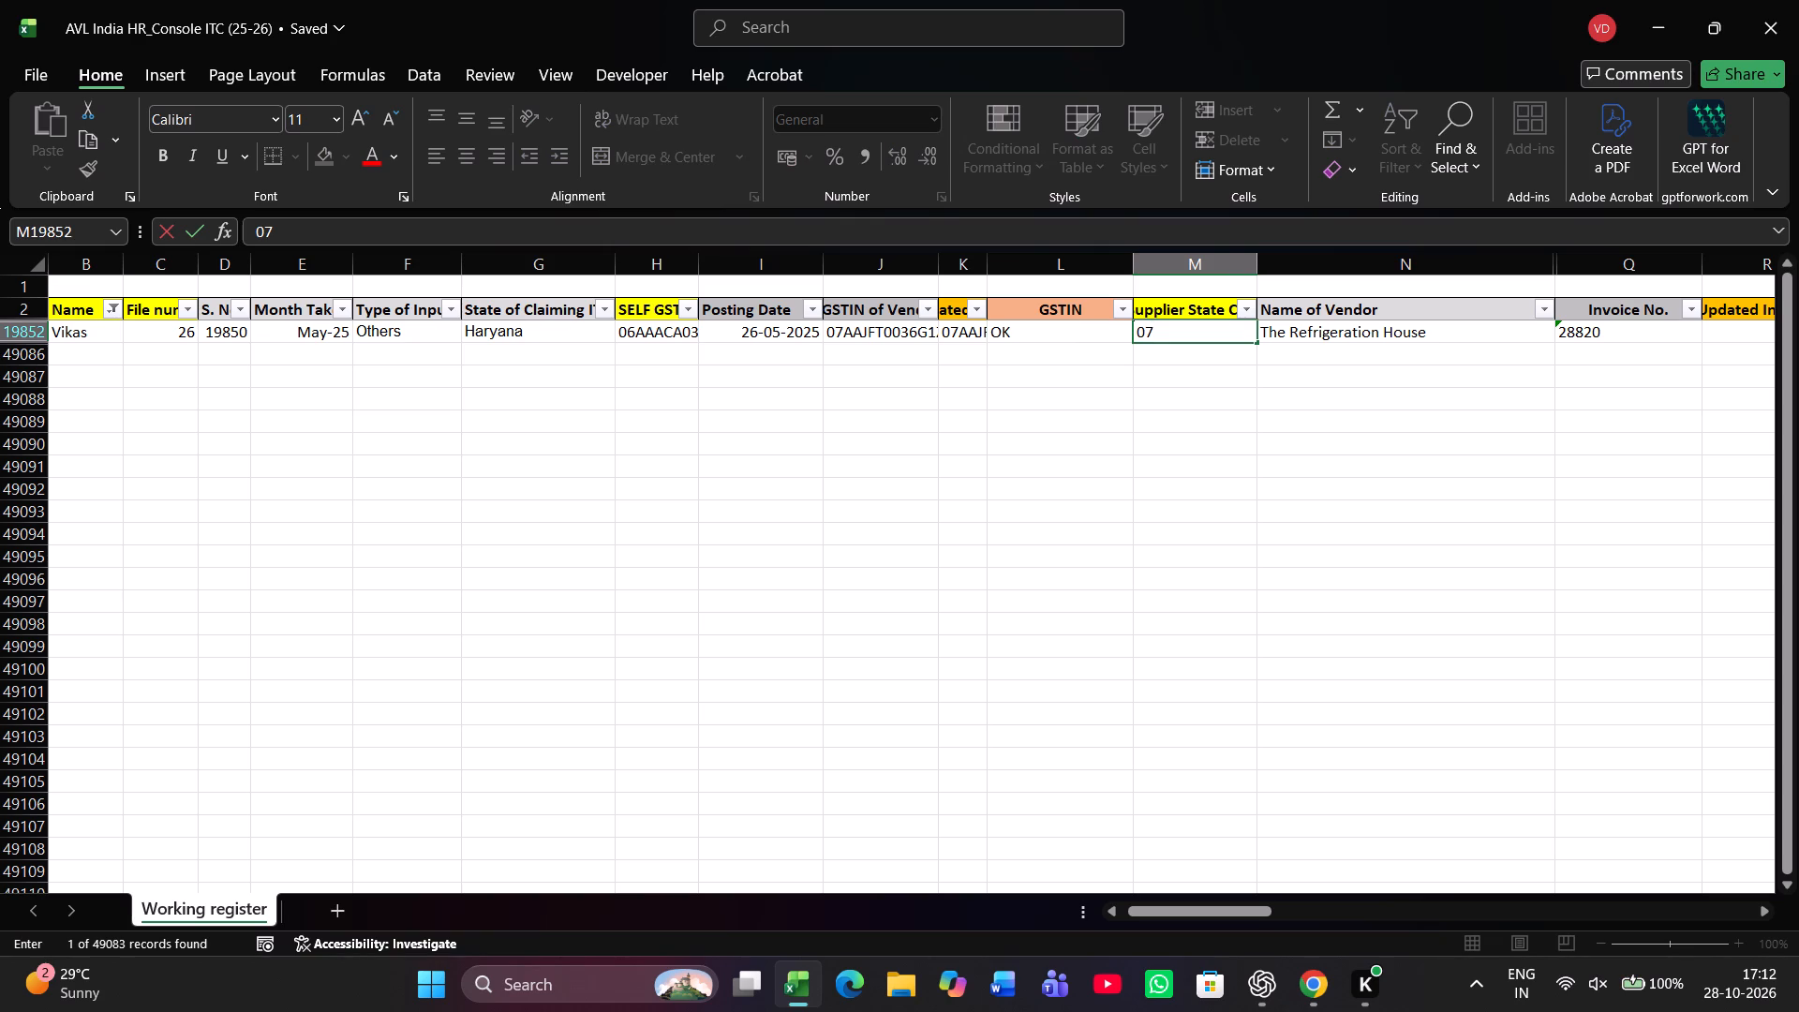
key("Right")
Enter 28820 as the updated invoice number and mark the invoice number check as OK.
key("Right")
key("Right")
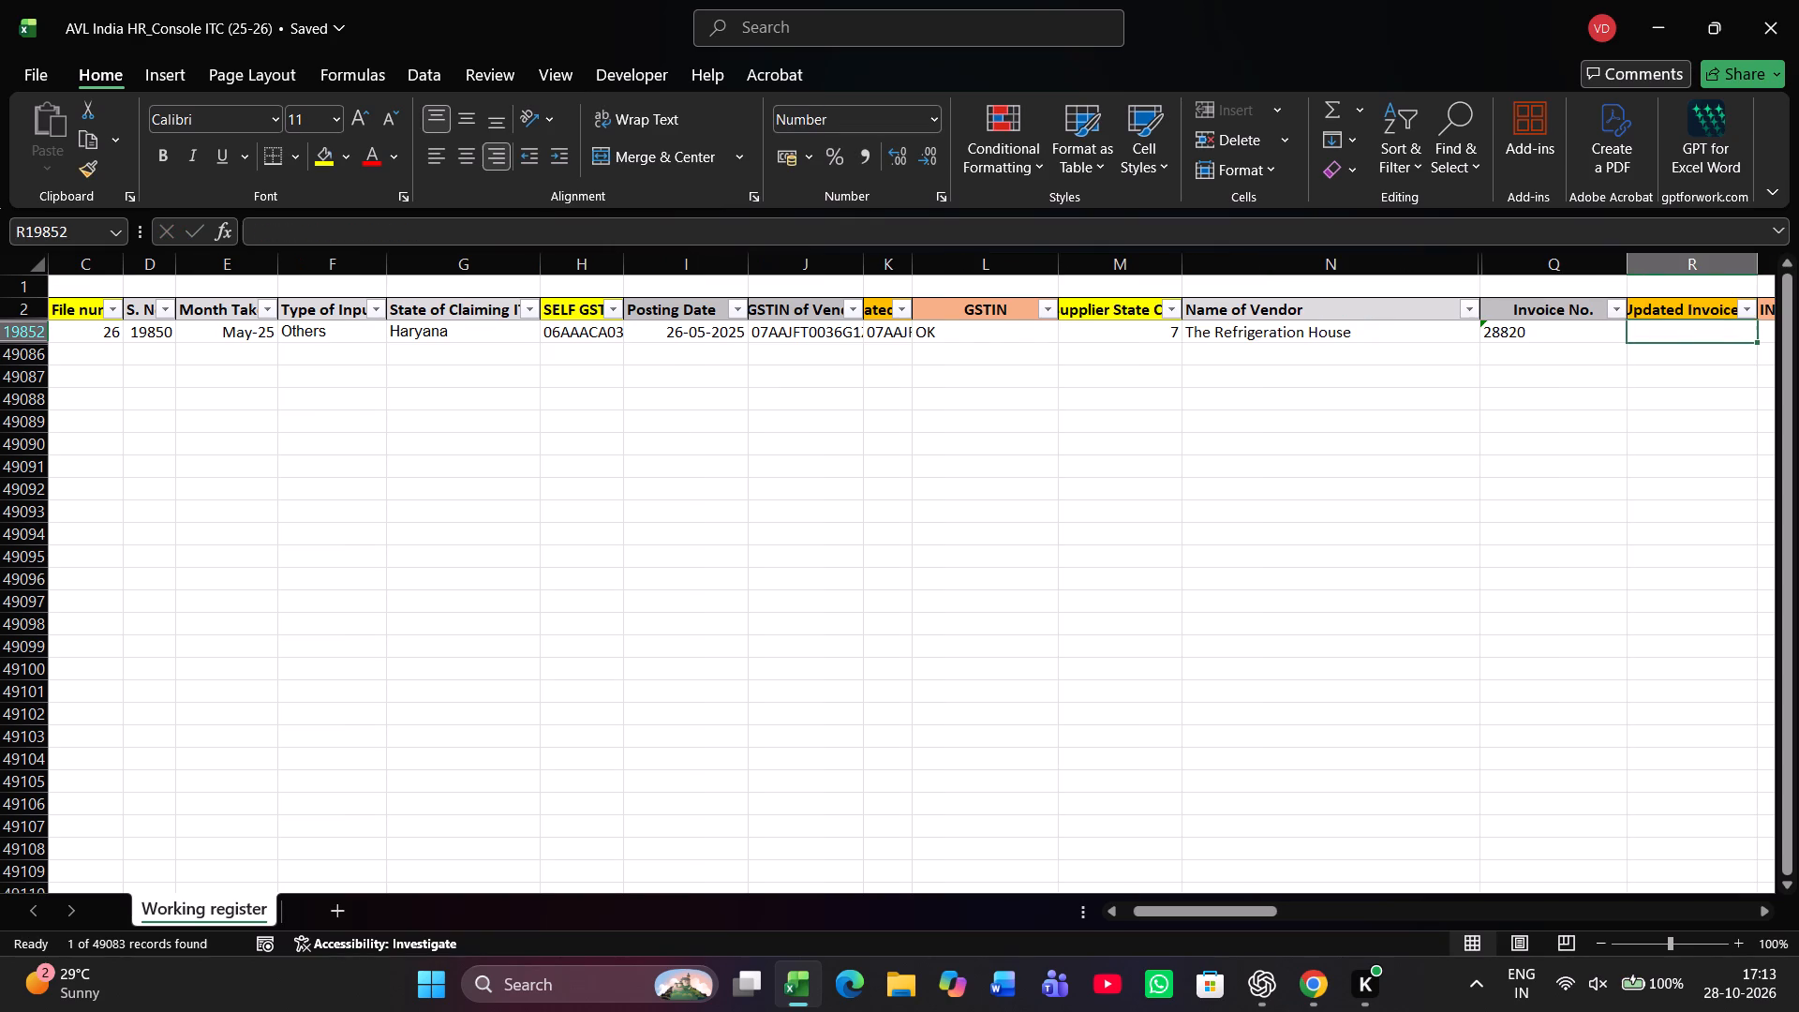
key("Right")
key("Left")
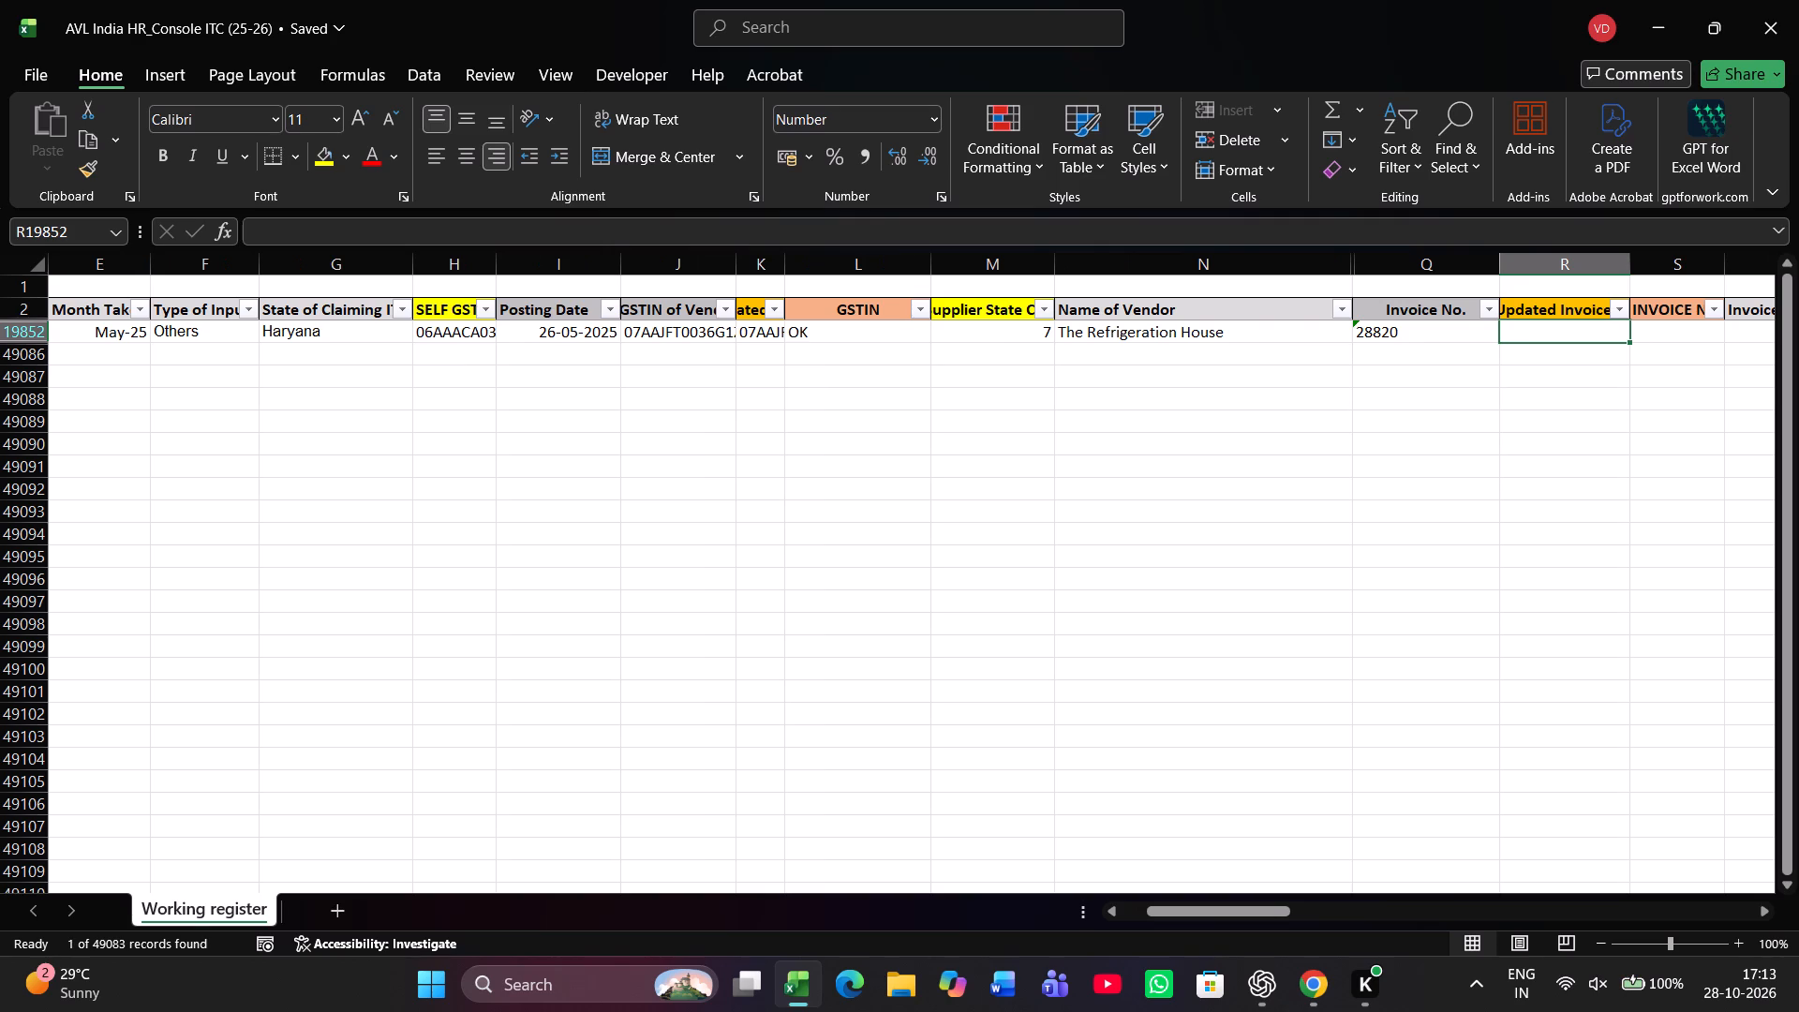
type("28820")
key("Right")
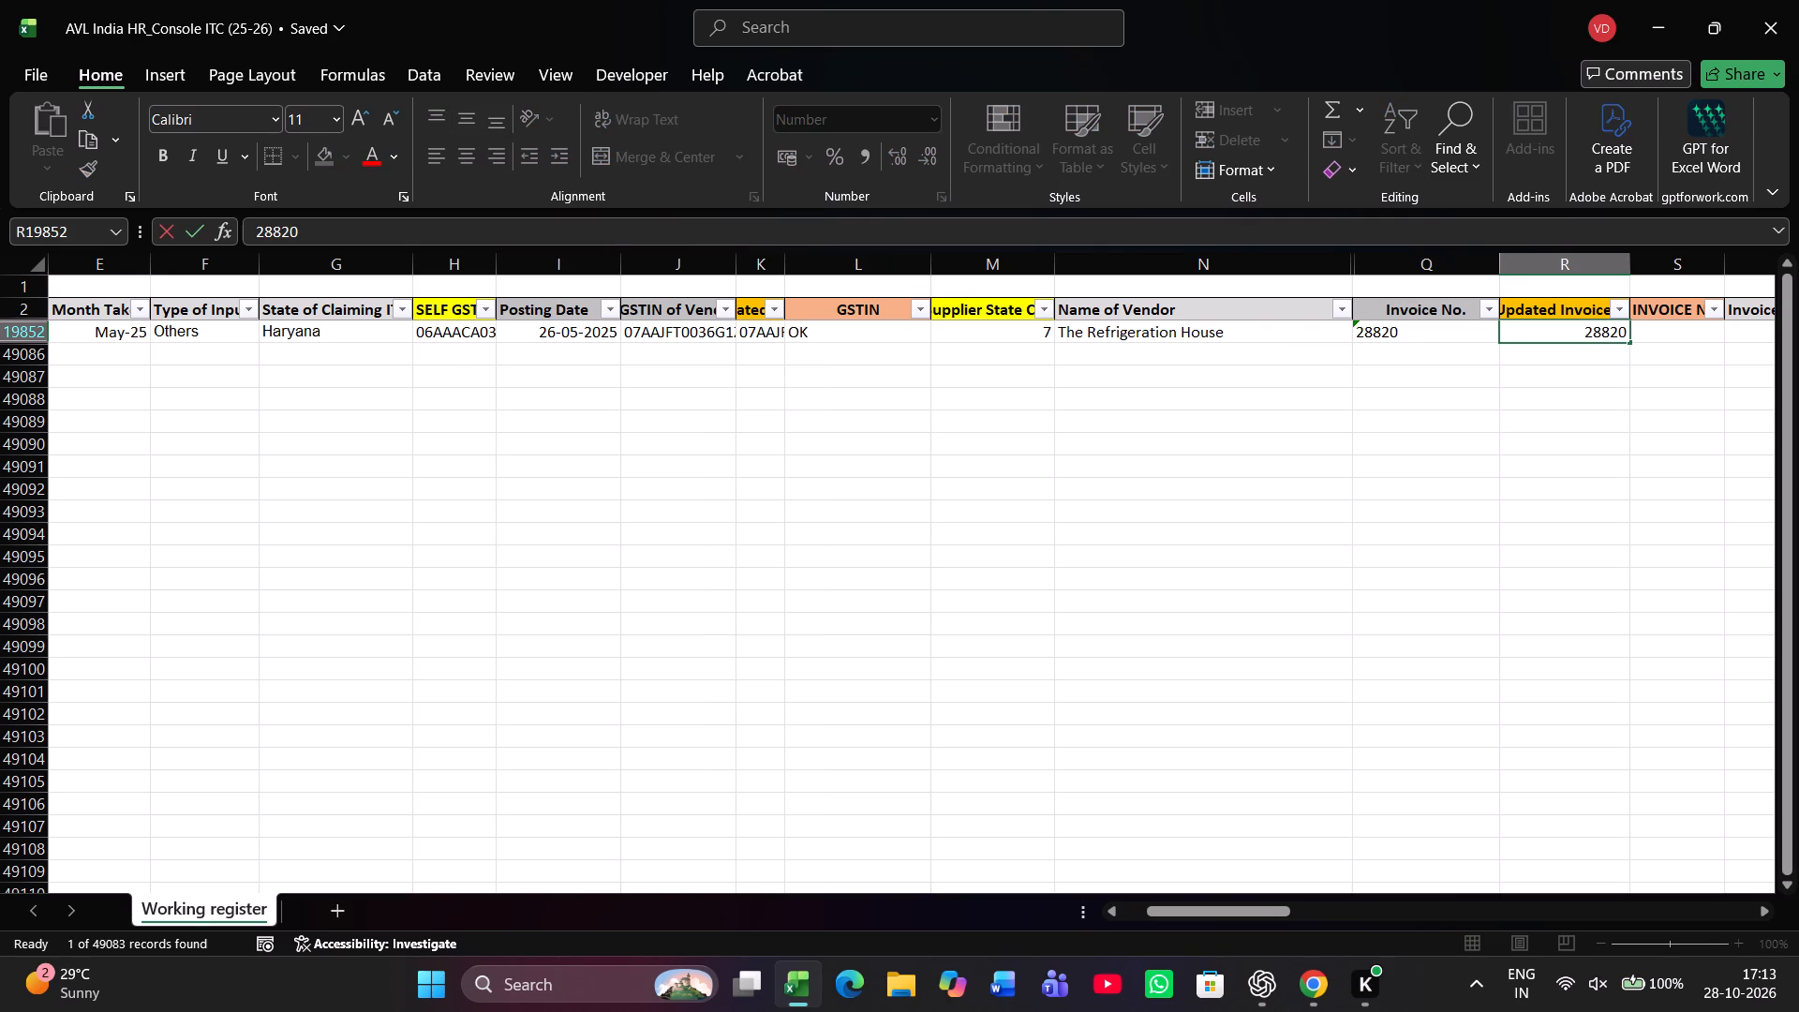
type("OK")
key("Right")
Copy the invoice date 02-04-2025 into the updated invoice date column and mark the INVOICE DATE check as OK.
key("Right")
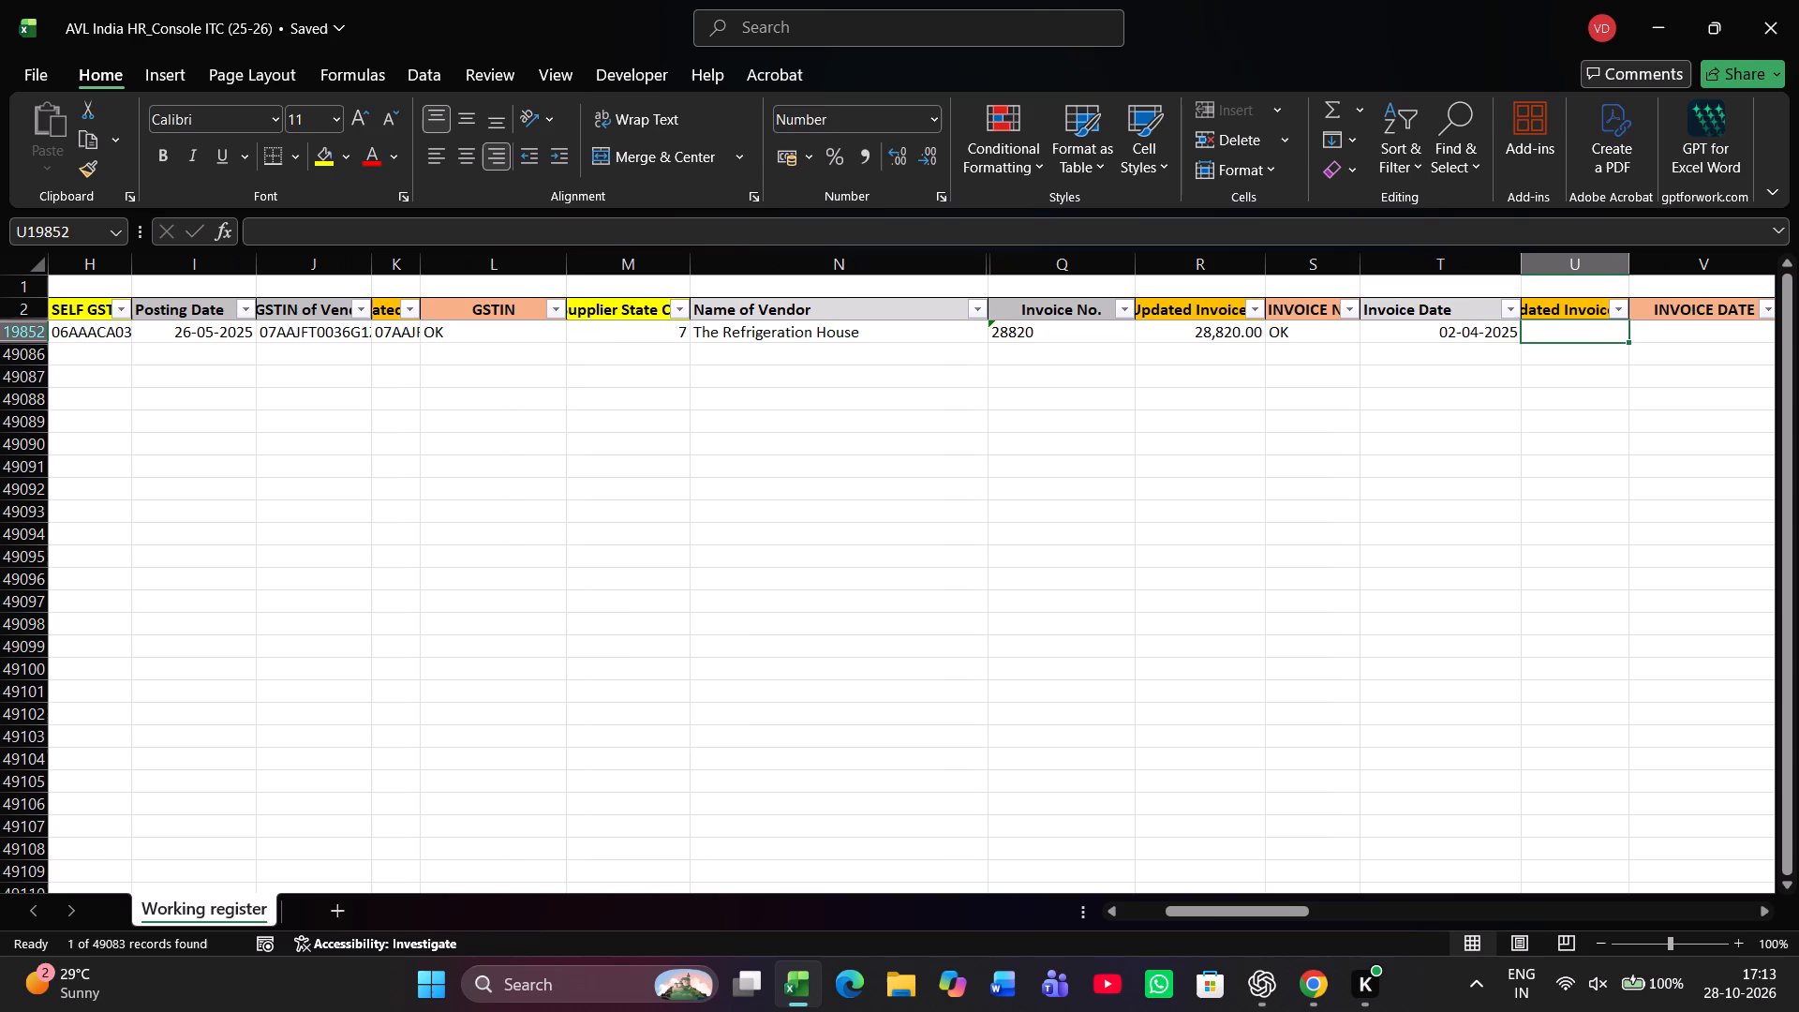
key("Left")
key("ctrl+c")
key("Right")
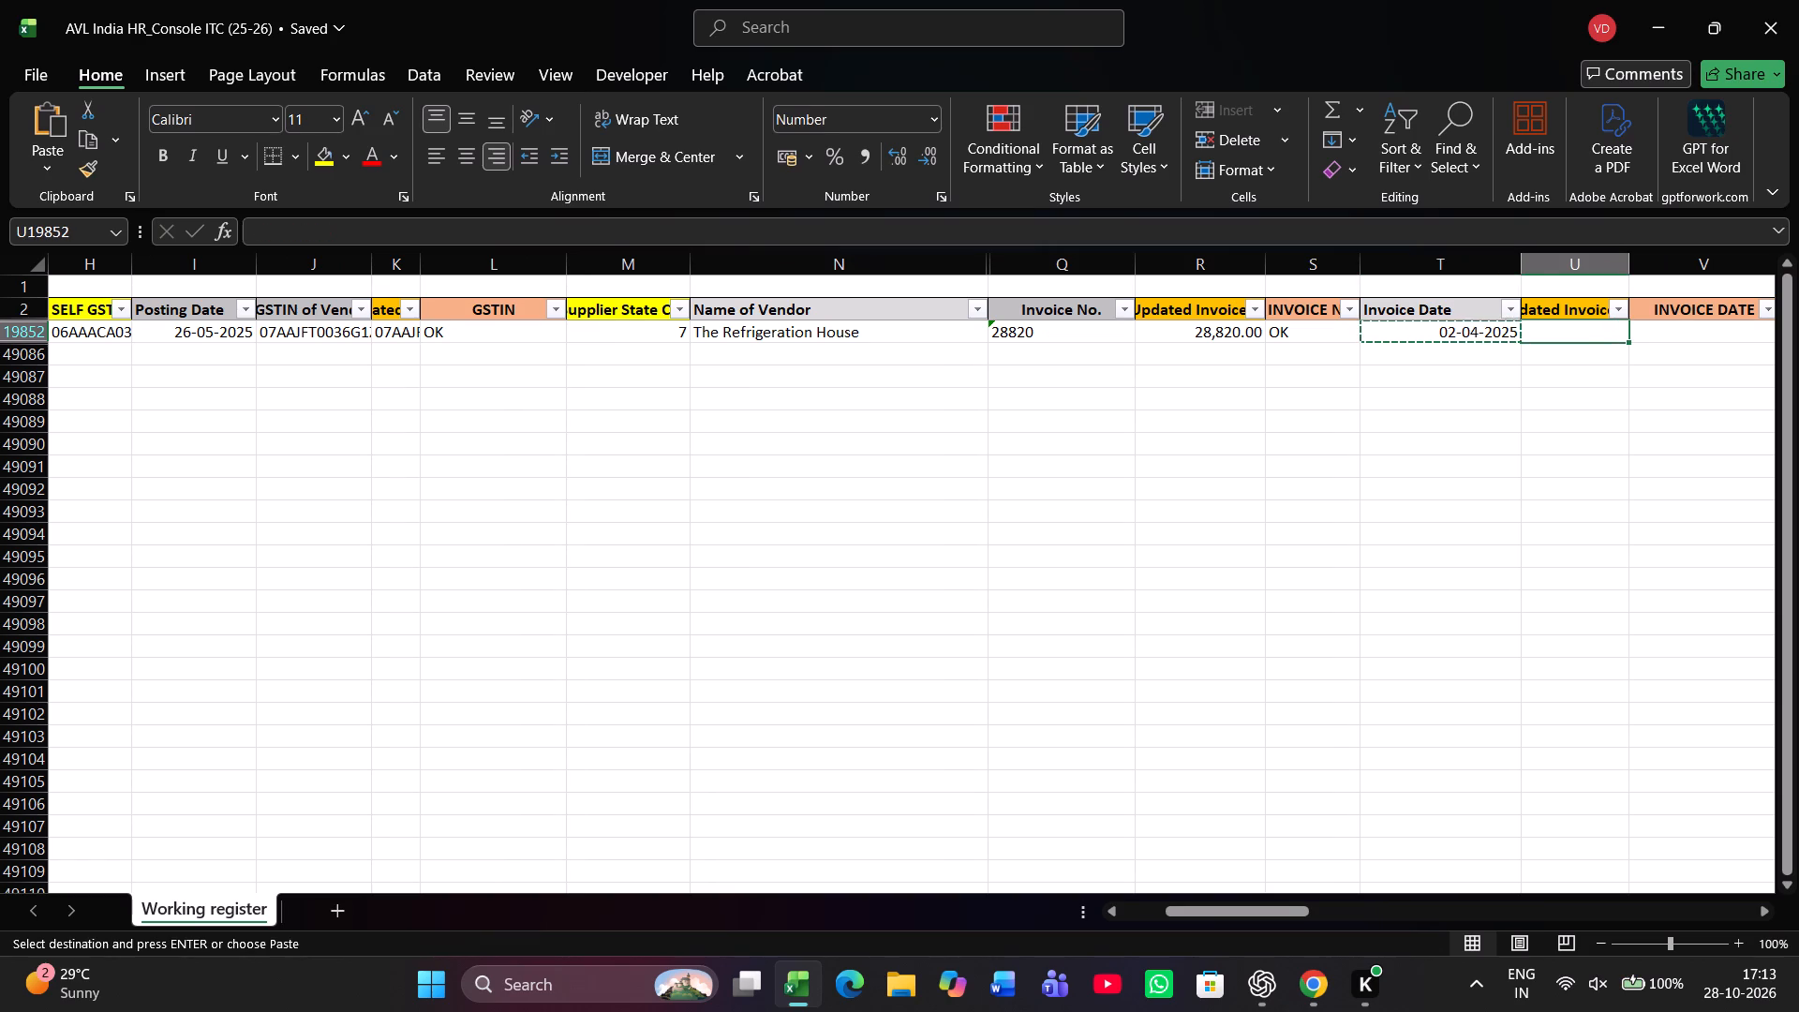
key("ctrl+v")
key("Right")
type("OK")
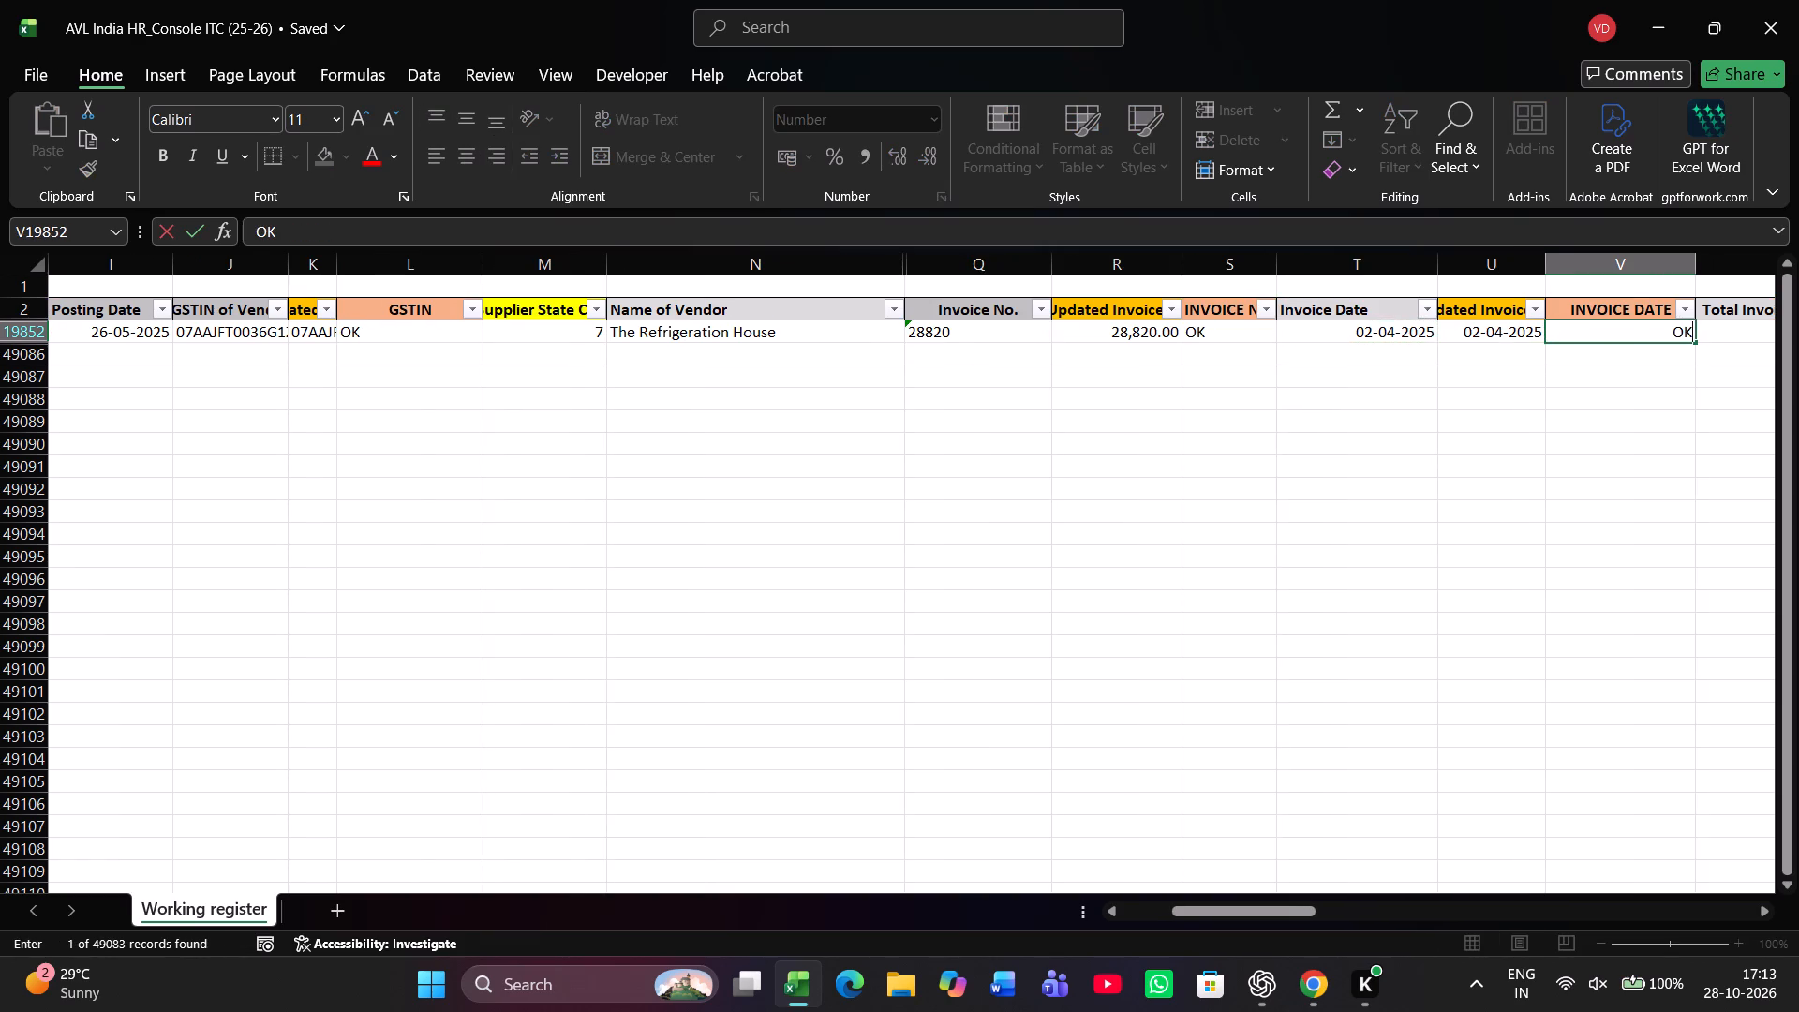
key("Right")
Copy the total invoice value 33,748.00 into the updated total invoice value column and mark the invoice value check as OK.
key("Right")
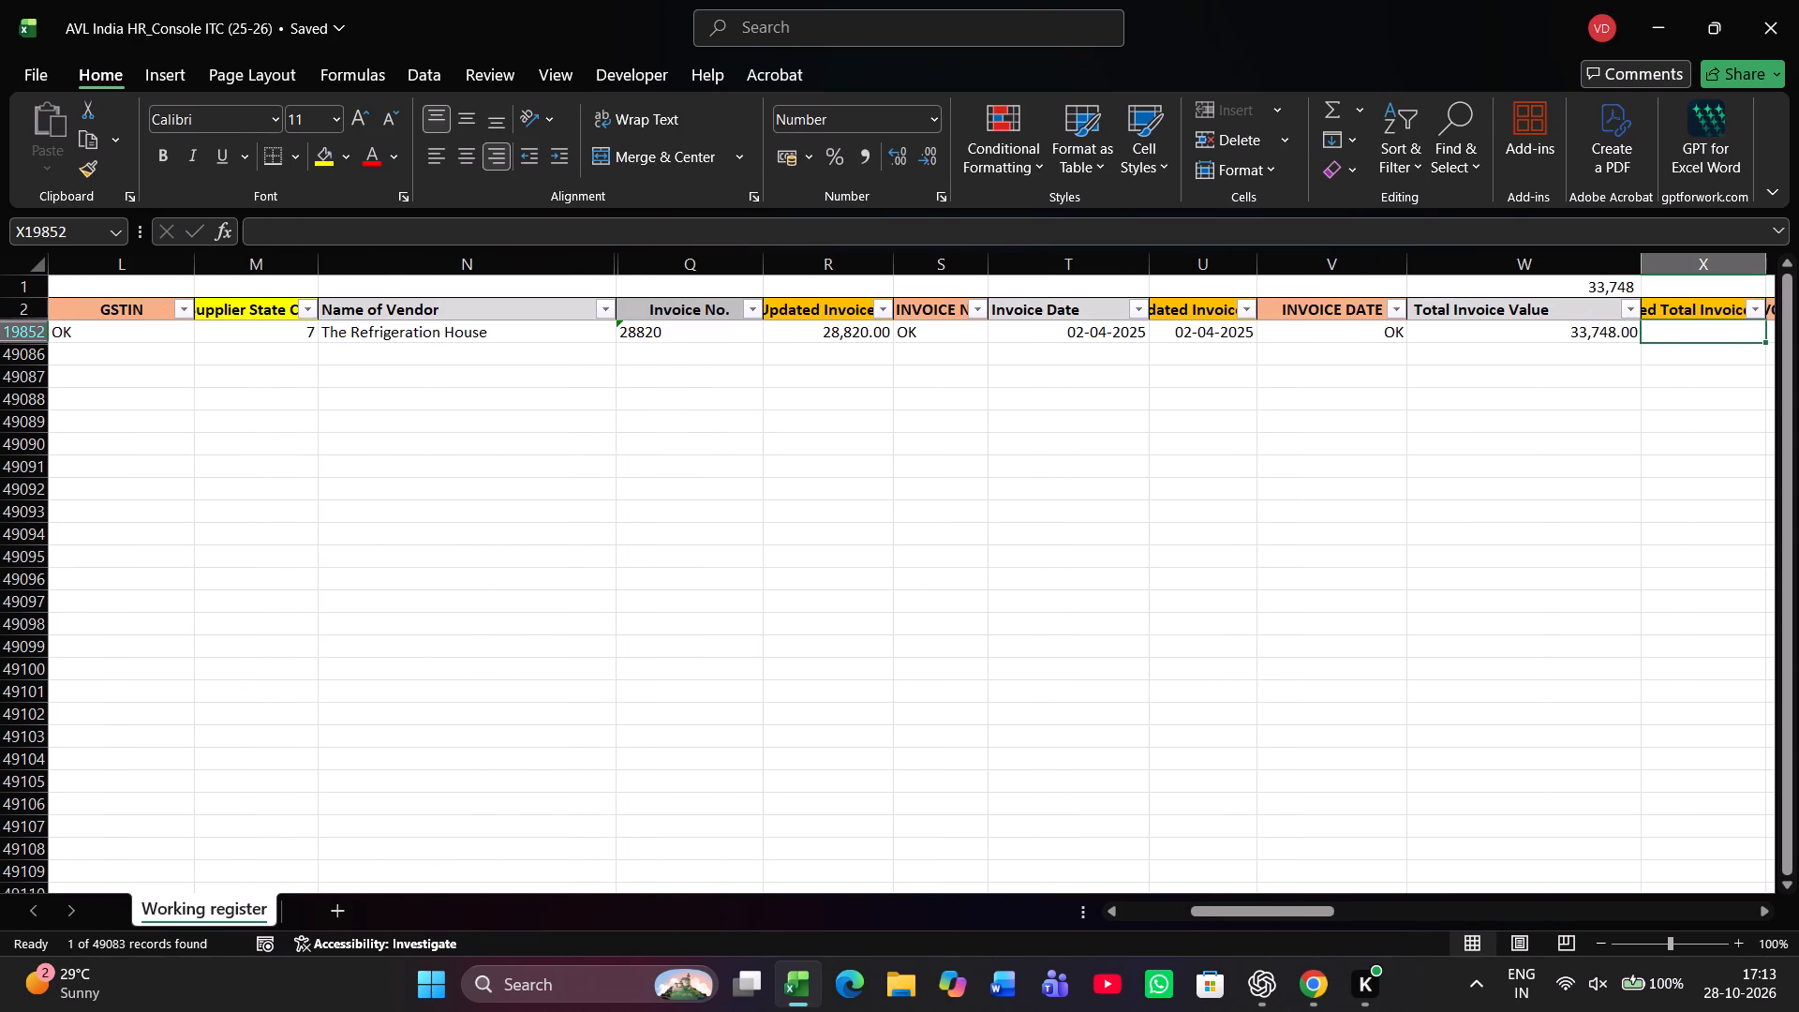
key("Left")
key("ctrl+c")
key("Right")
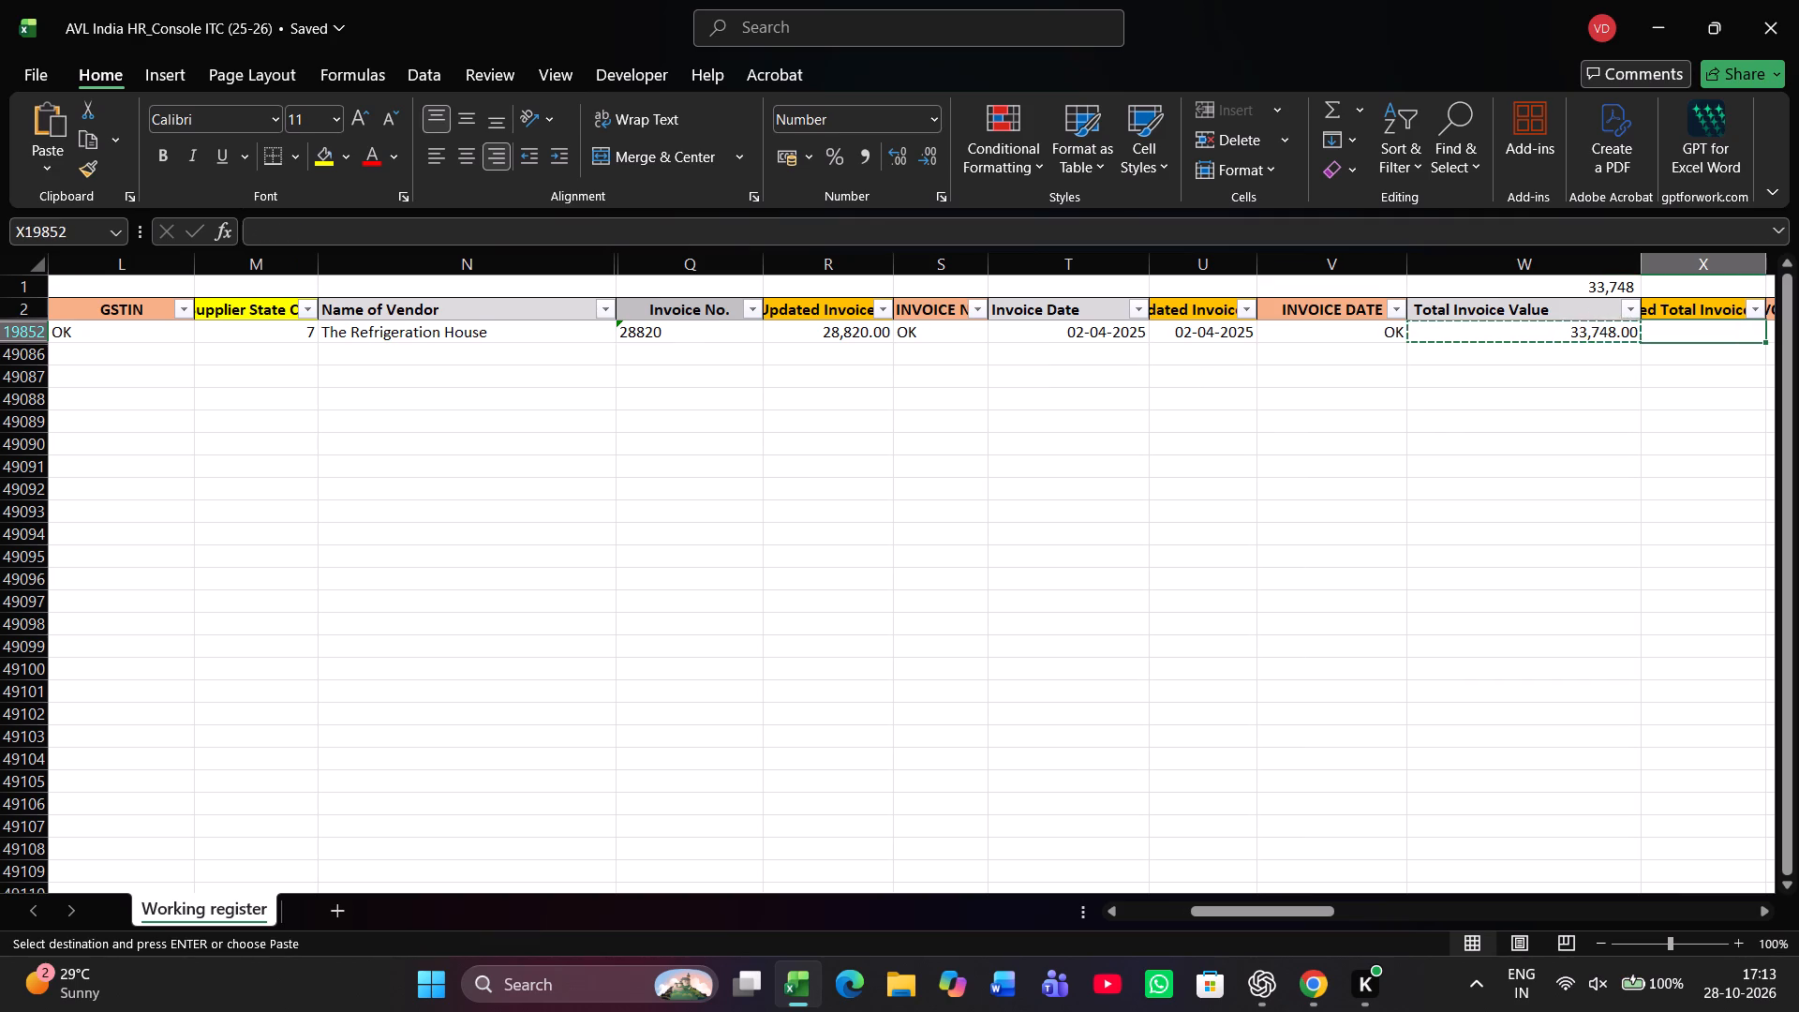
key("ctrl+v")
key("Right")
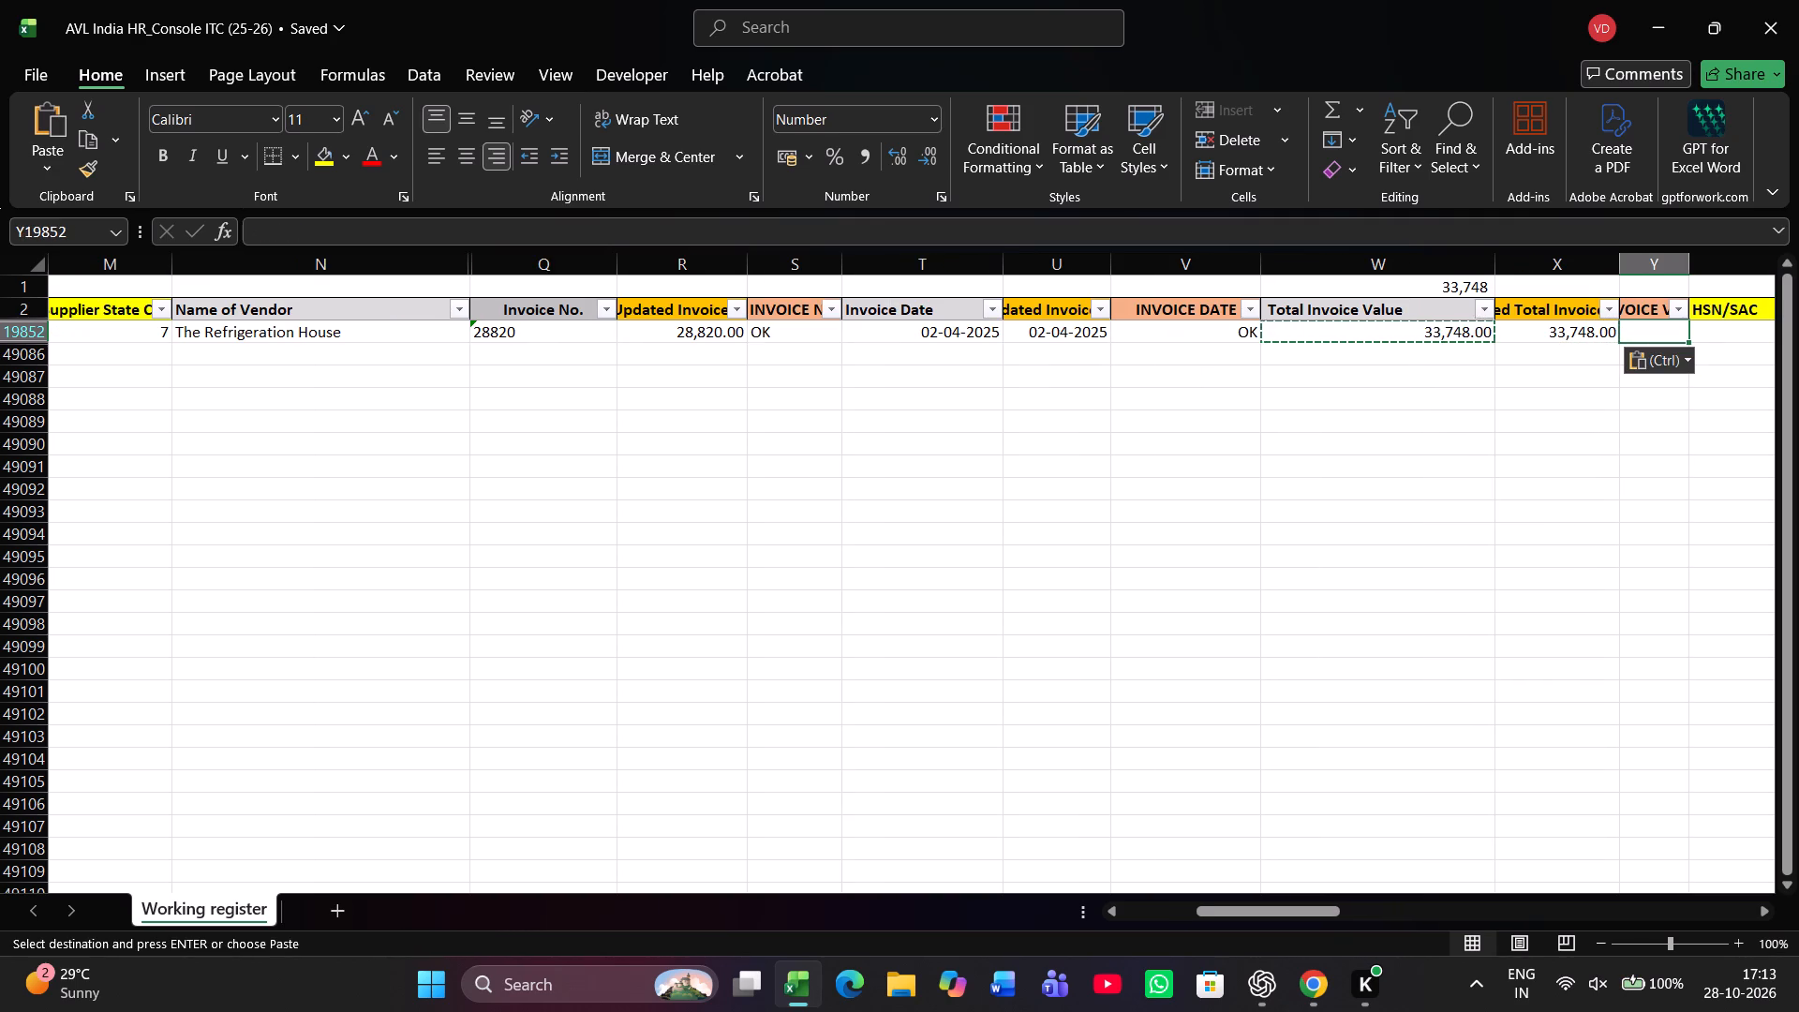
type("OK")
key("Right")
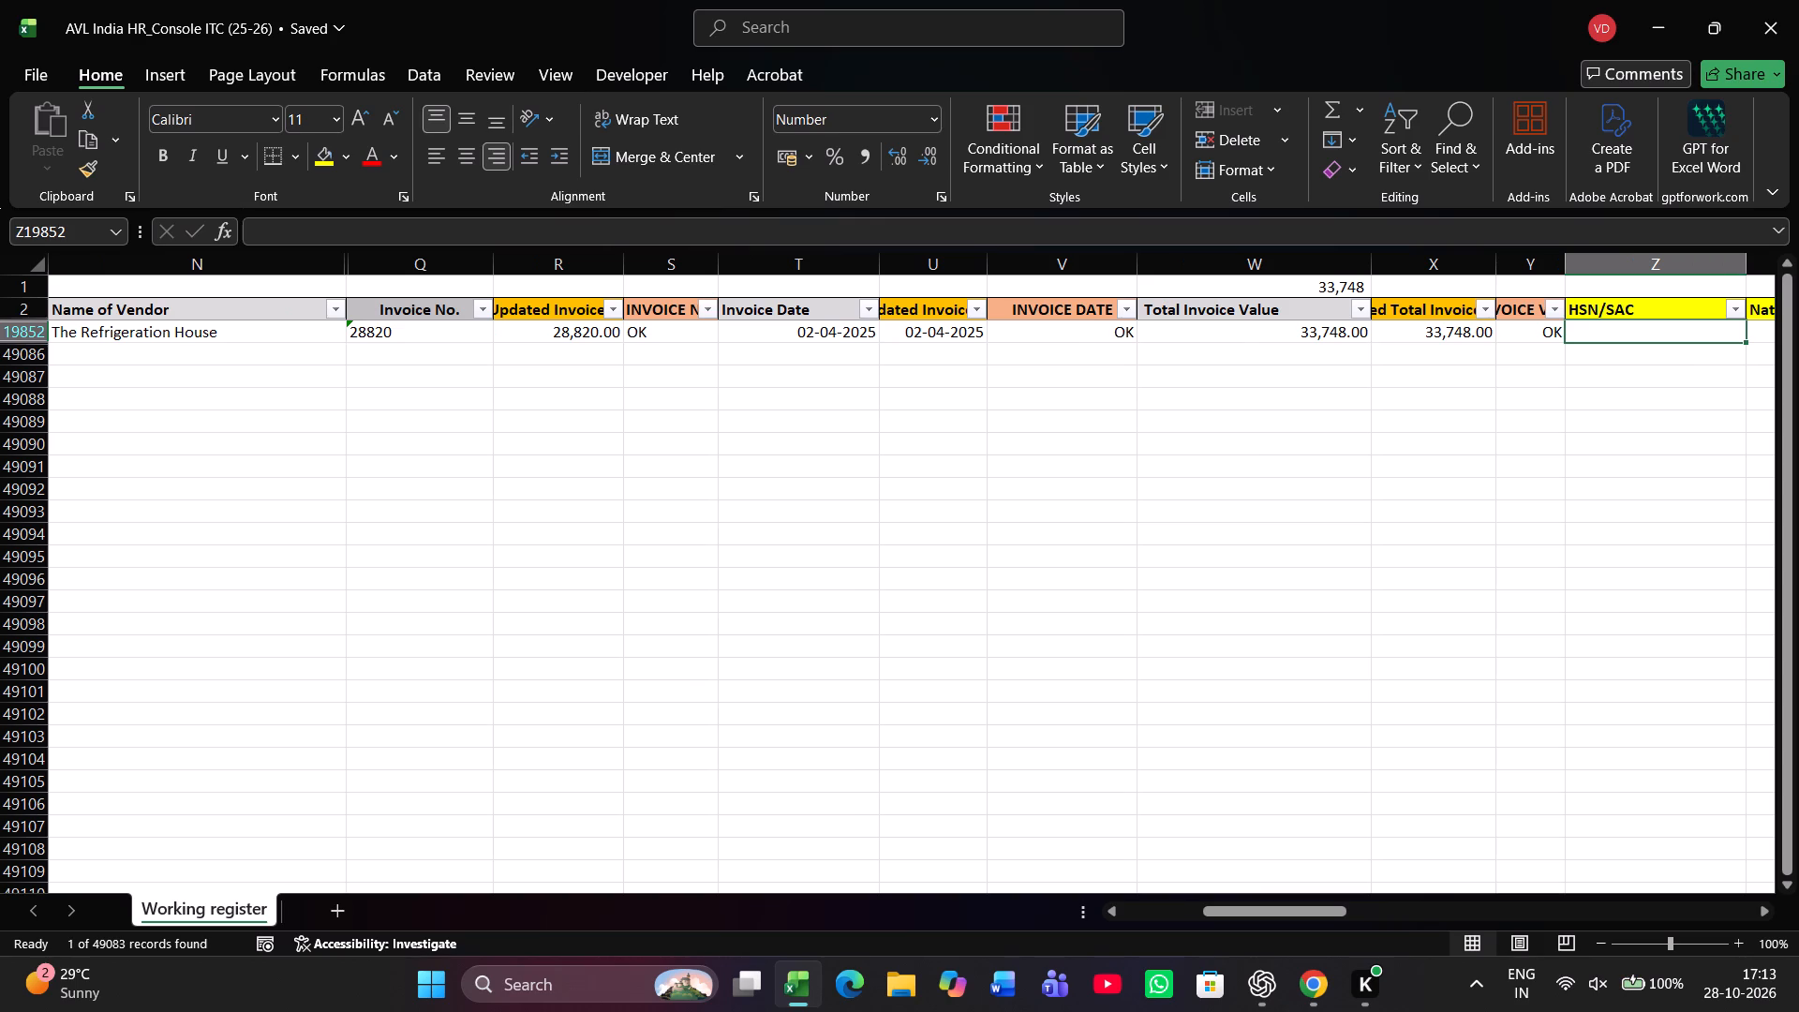
Enter HSN/SAC code 84818030 and set the nature of the supply to GOODS.
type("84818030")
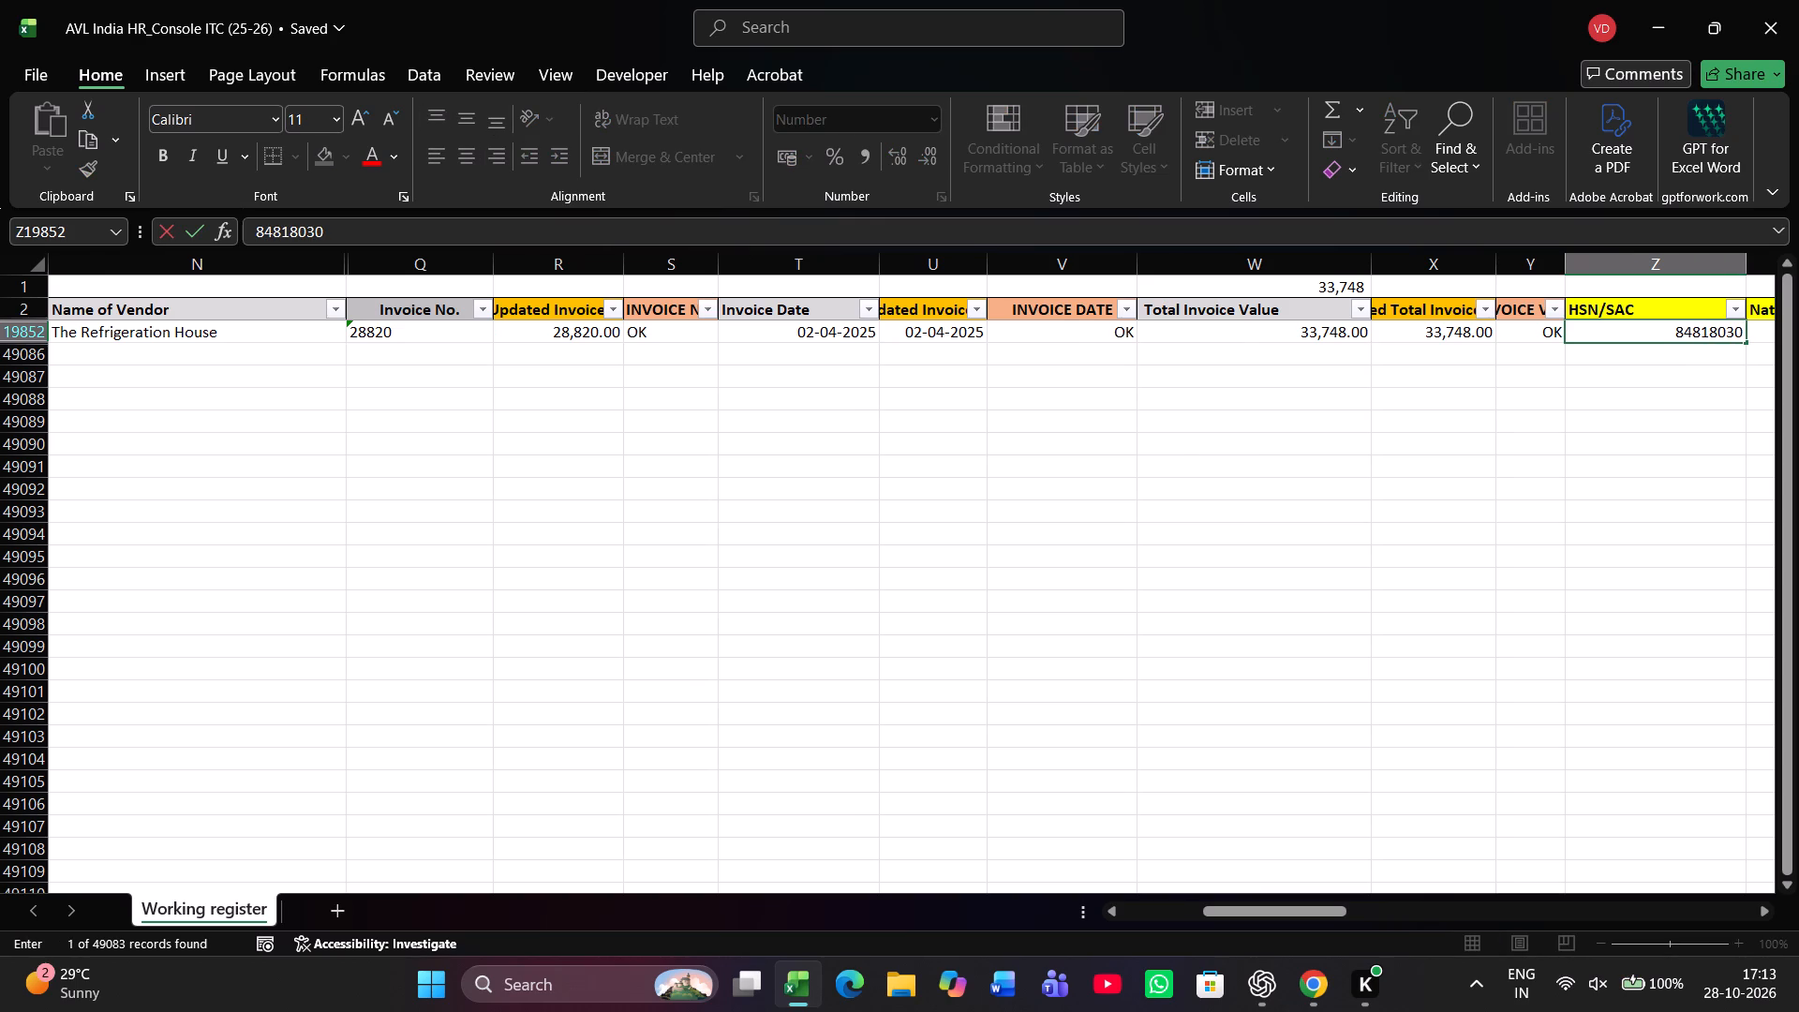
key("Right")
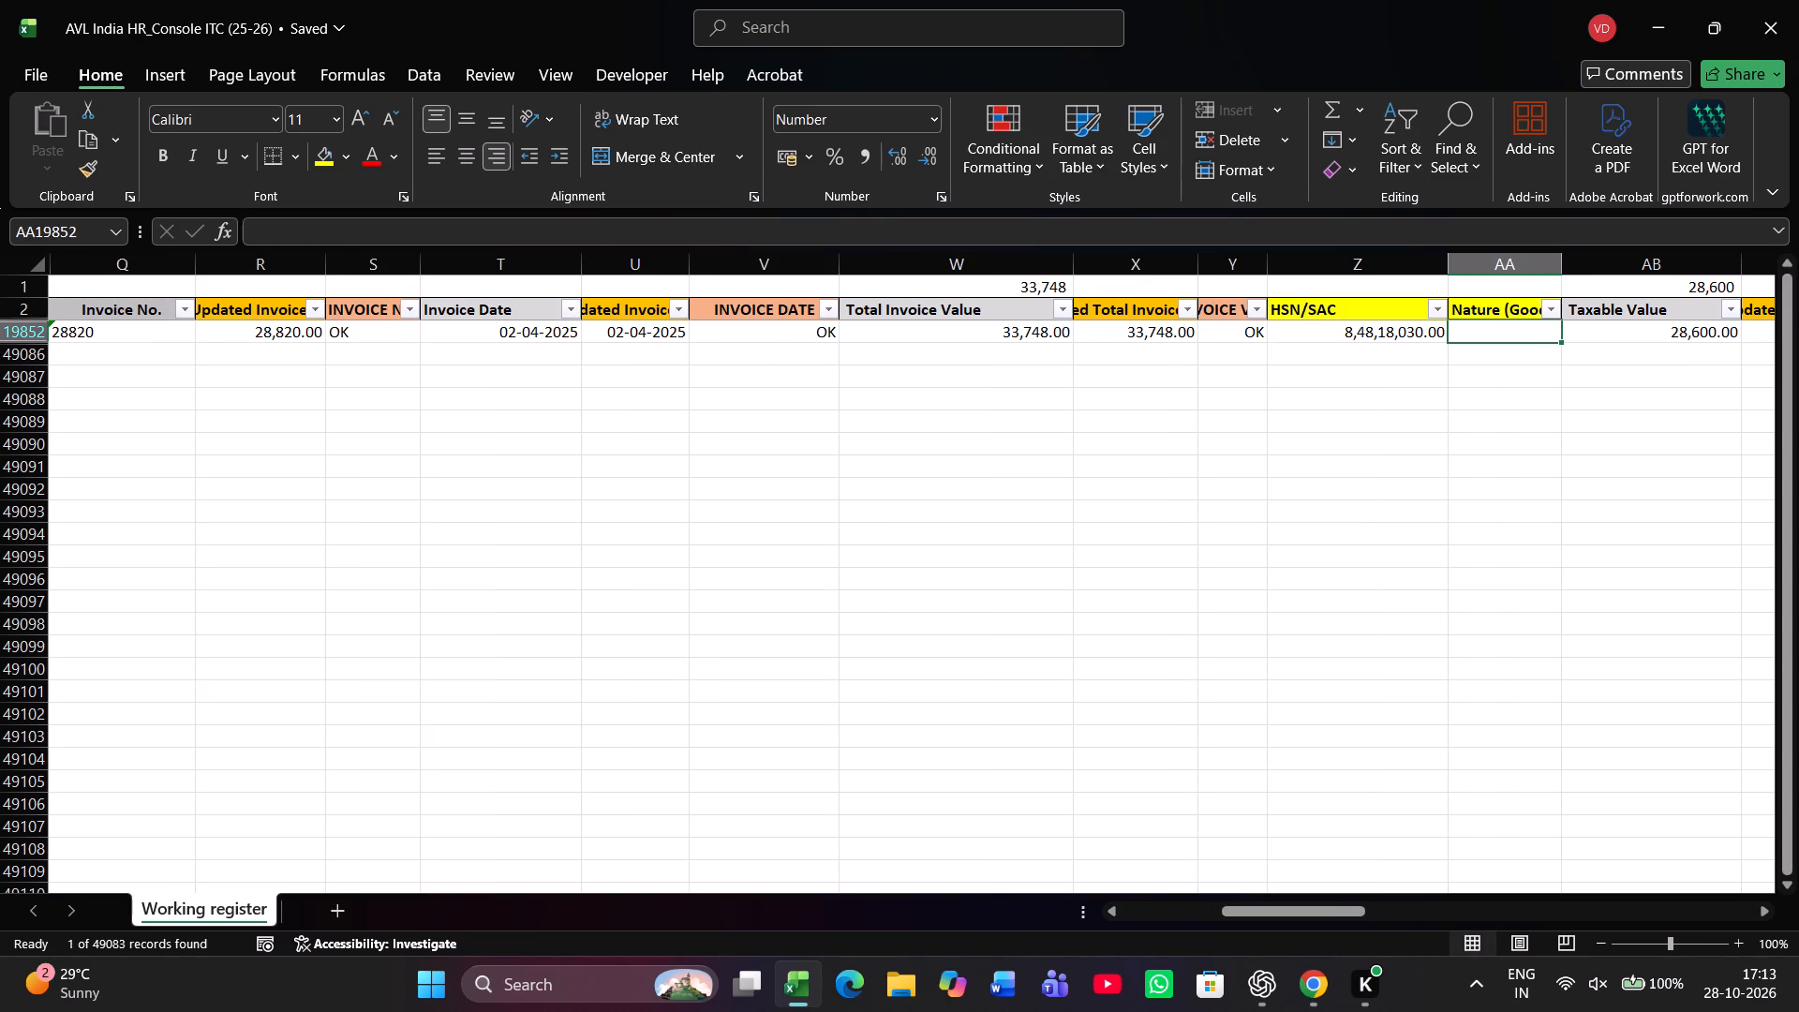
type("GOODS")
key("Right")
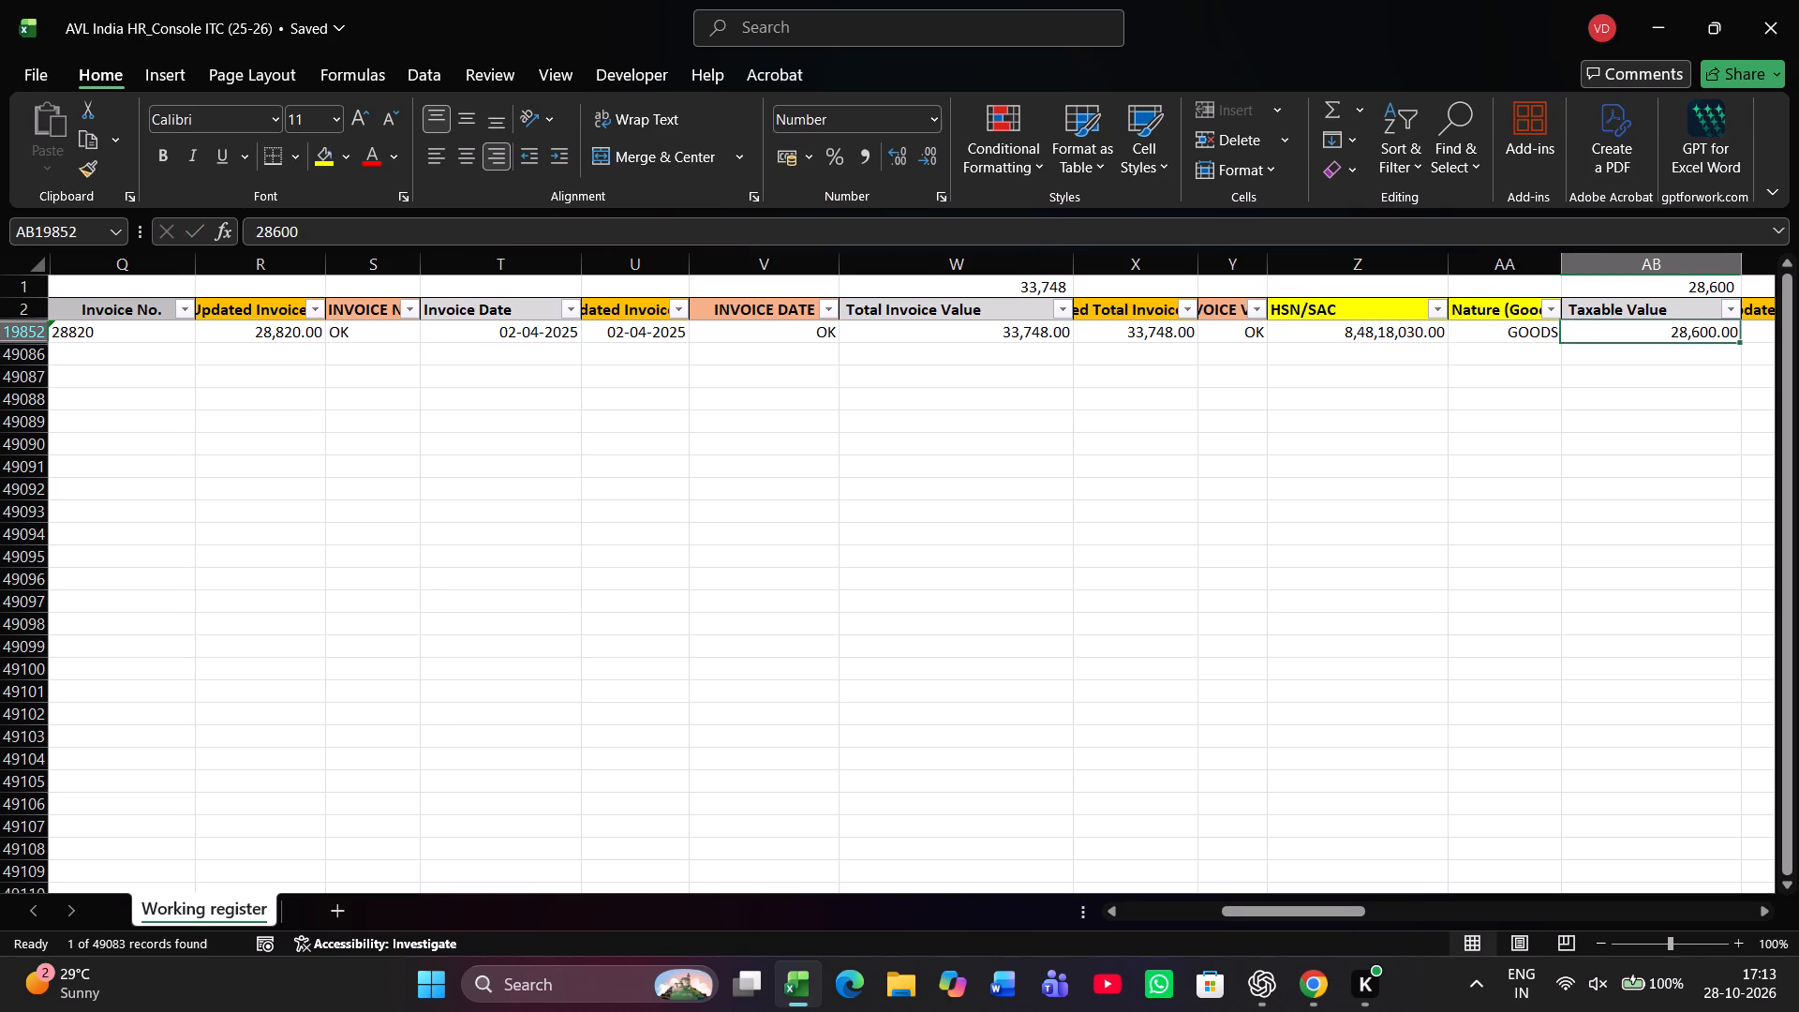
Copy the taxable value 28,600.00 into the updated taxable value column and mark the taxable value check as OK.
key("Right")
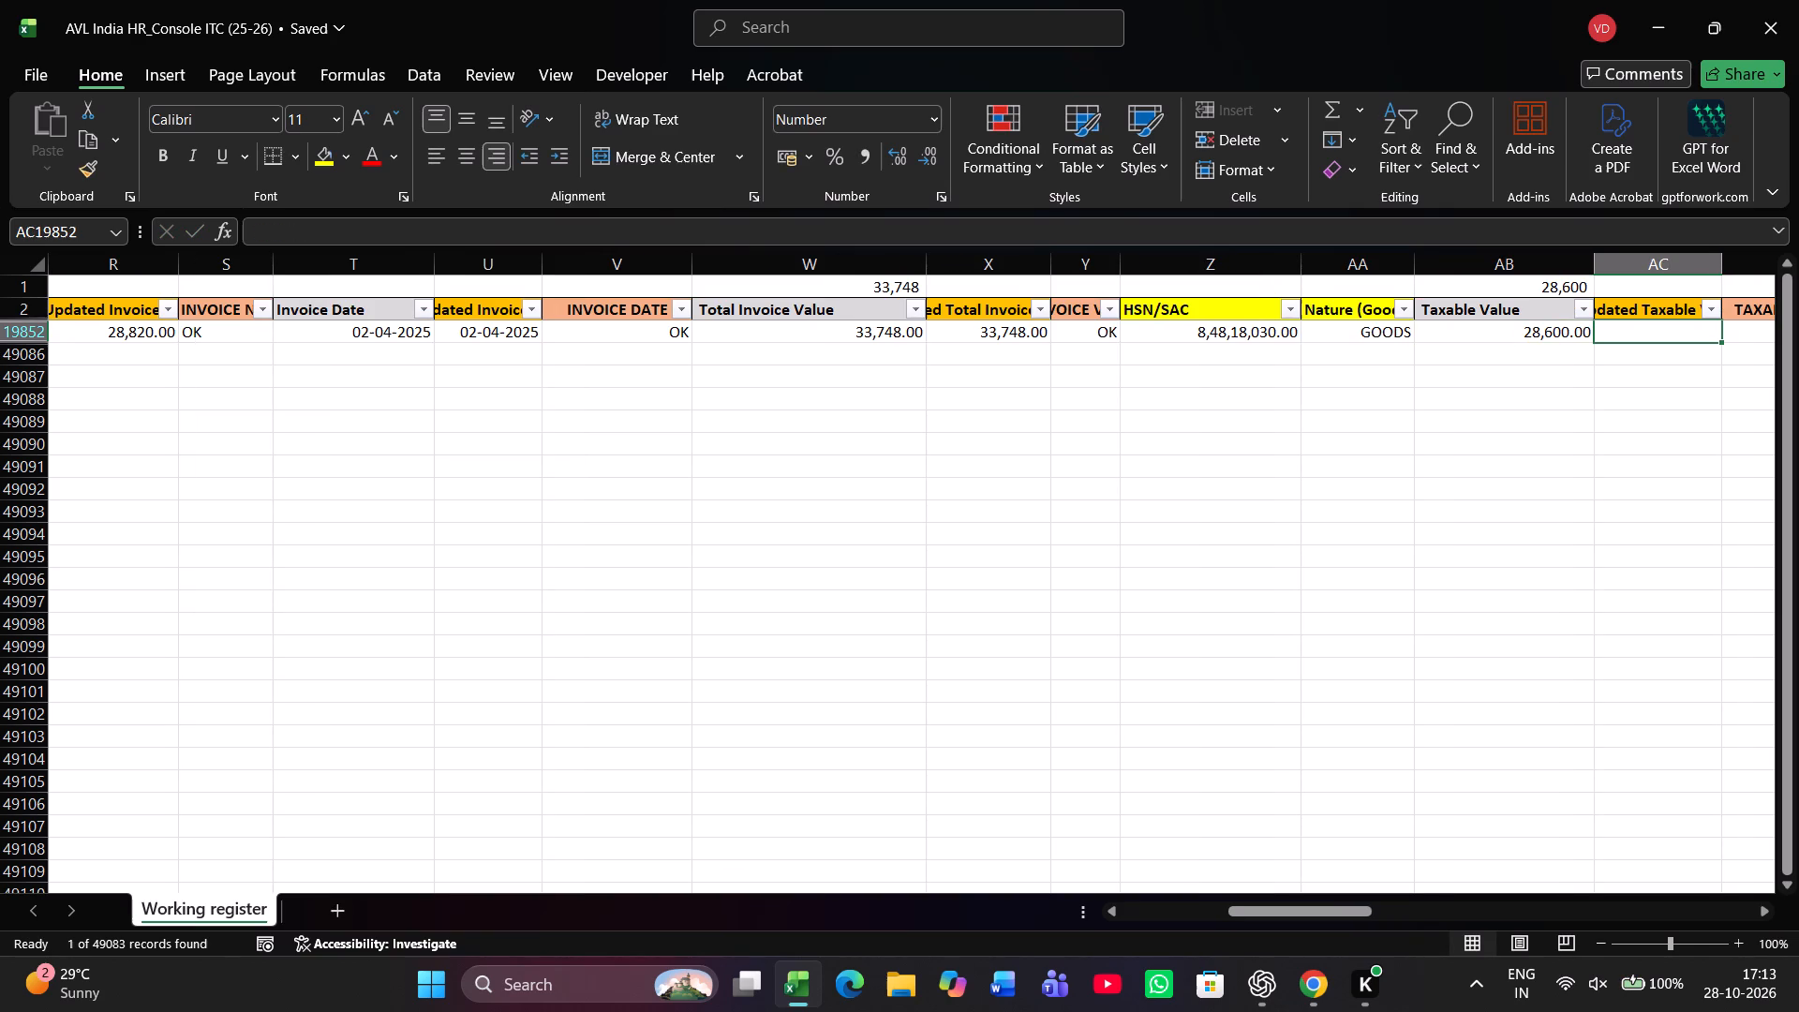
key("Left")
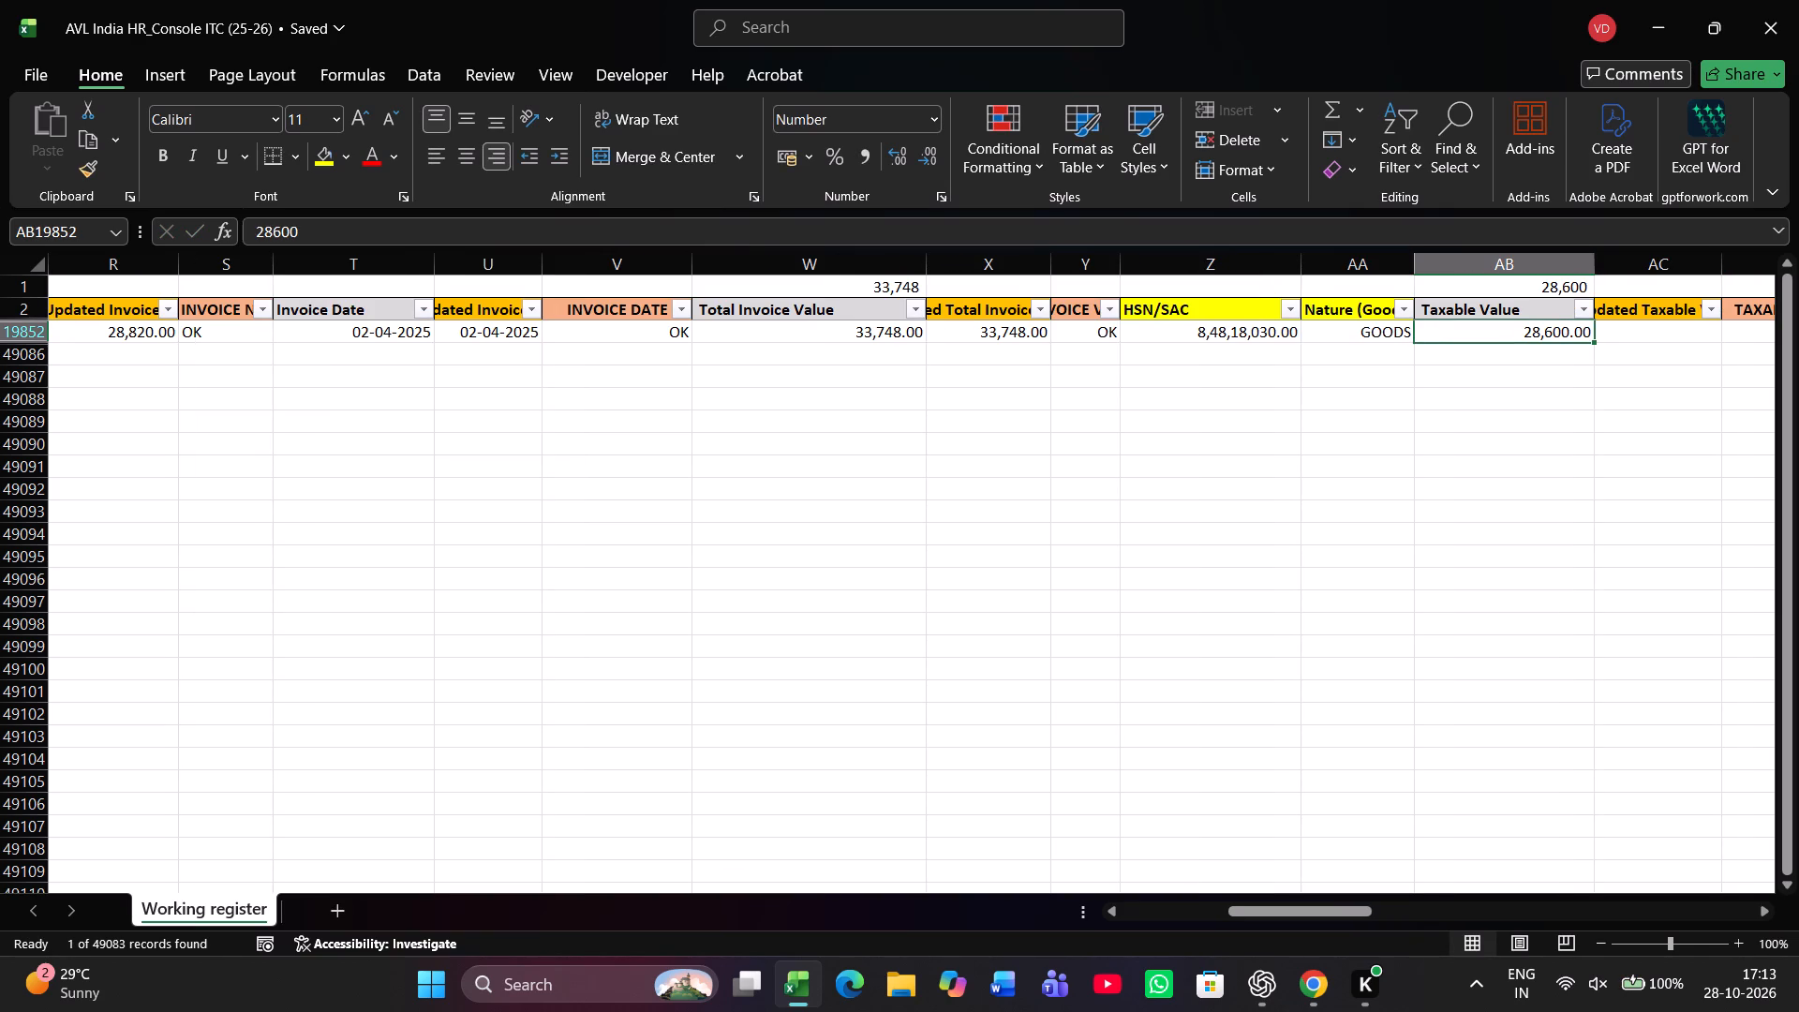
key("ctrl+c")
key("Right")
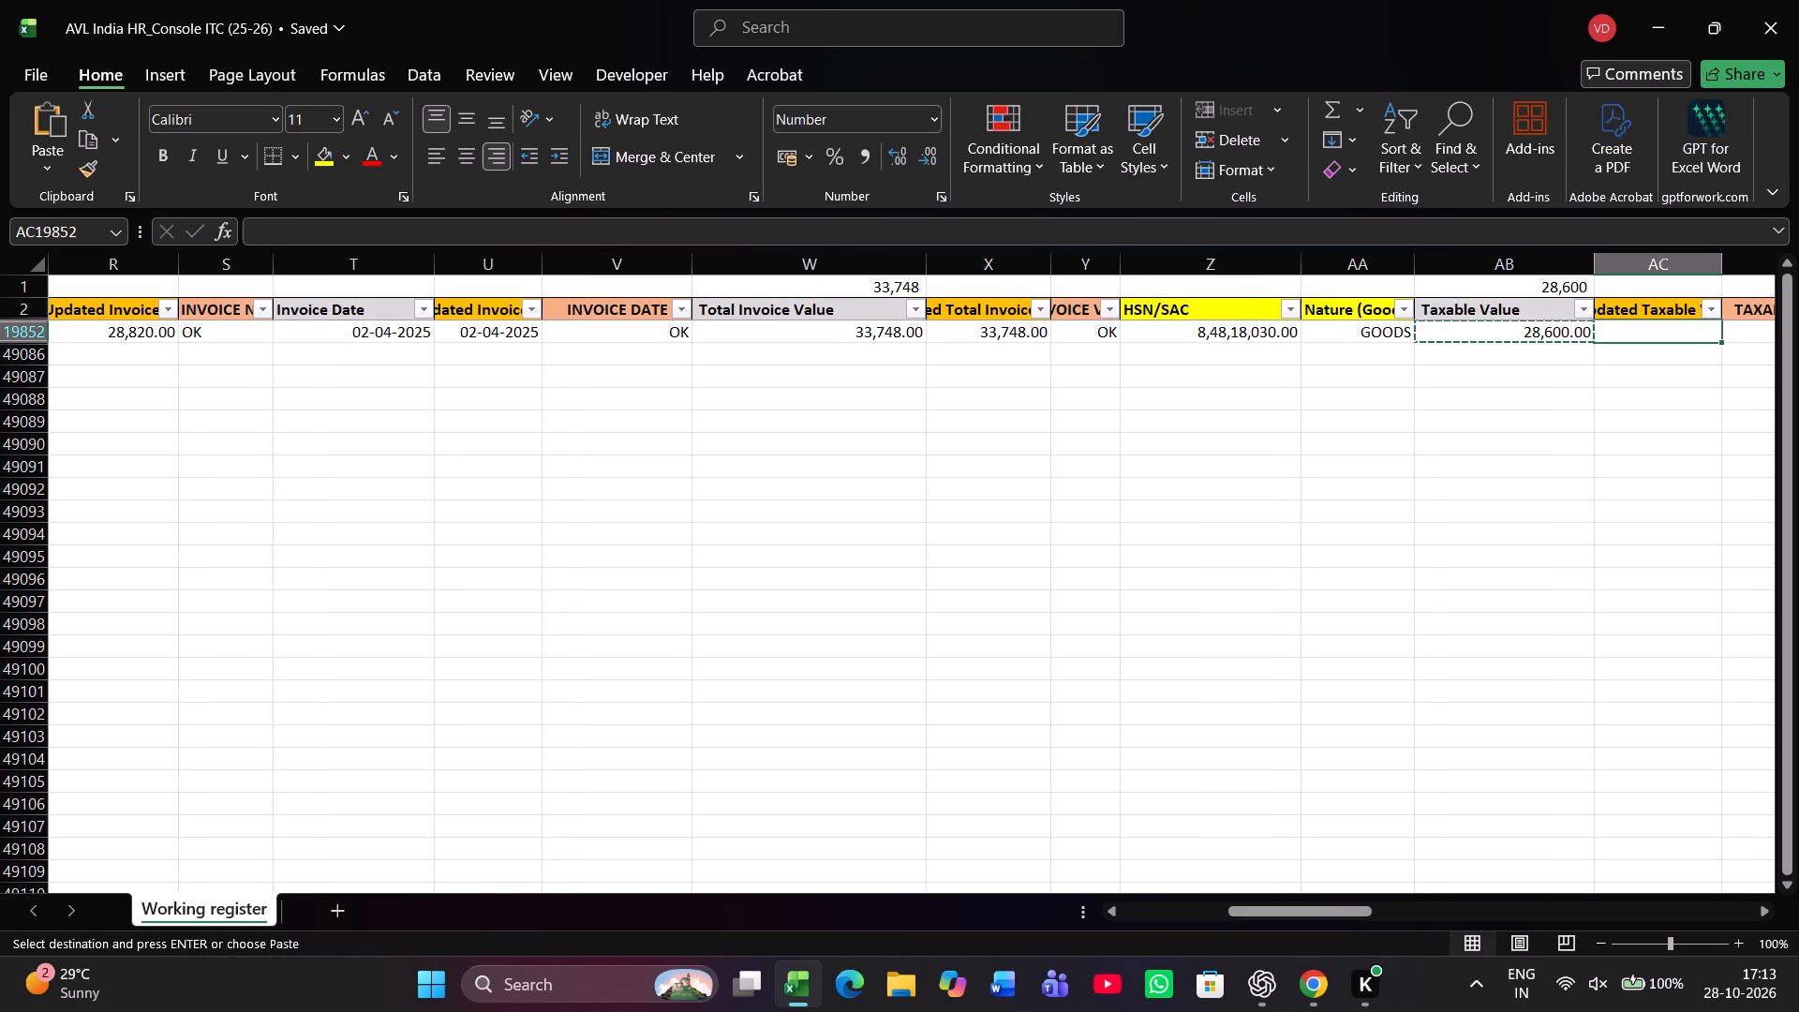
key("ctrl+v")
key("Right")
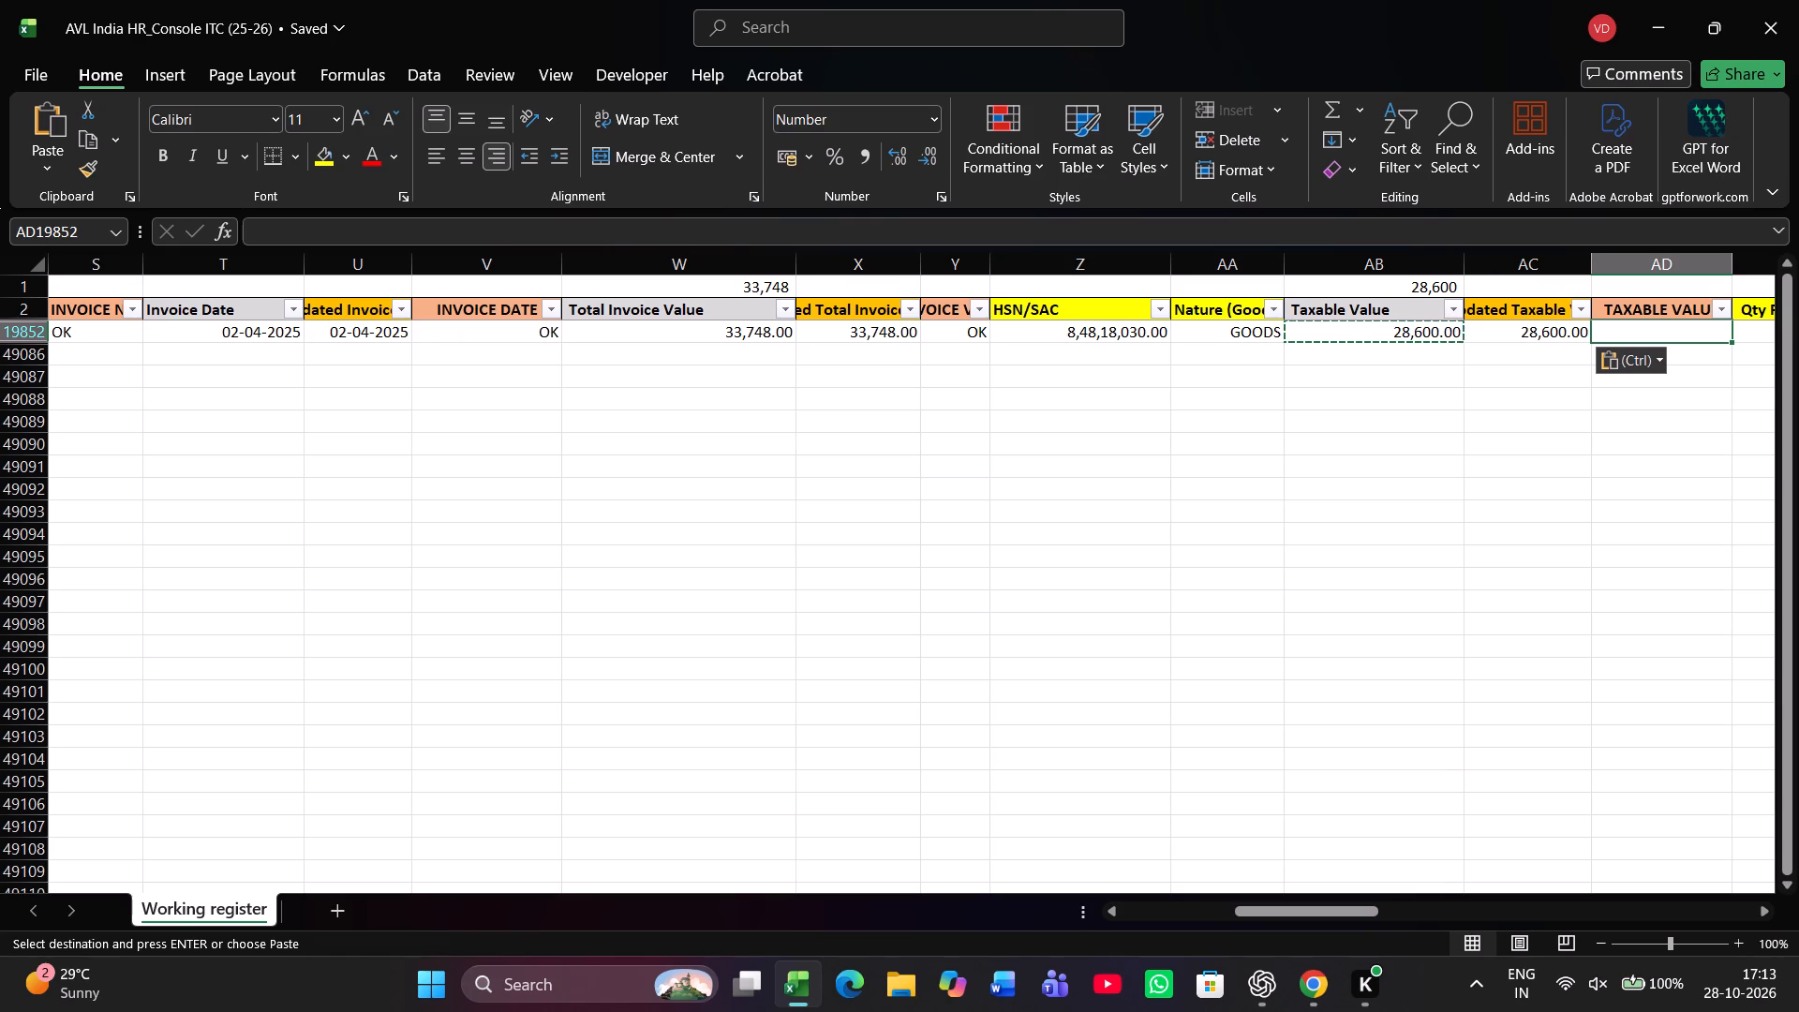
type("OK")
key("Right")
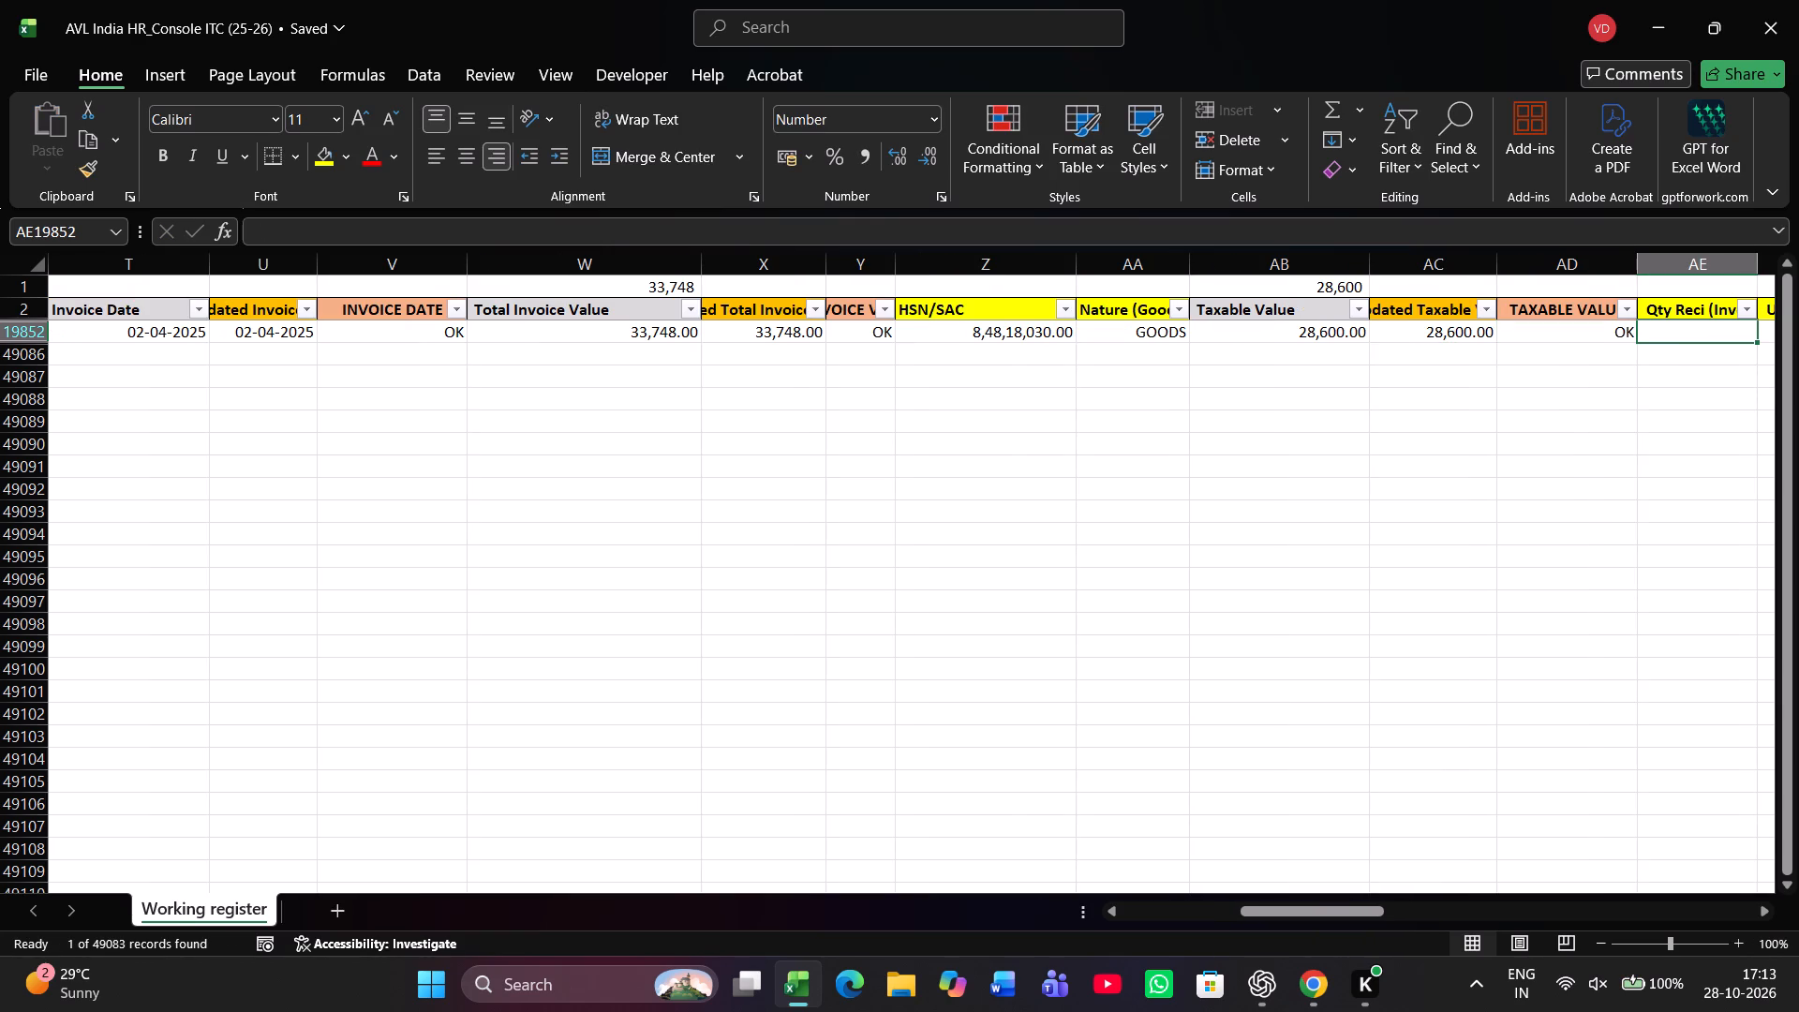
Enter a received invoice quantity of 2 with PCS as its unit of measure.
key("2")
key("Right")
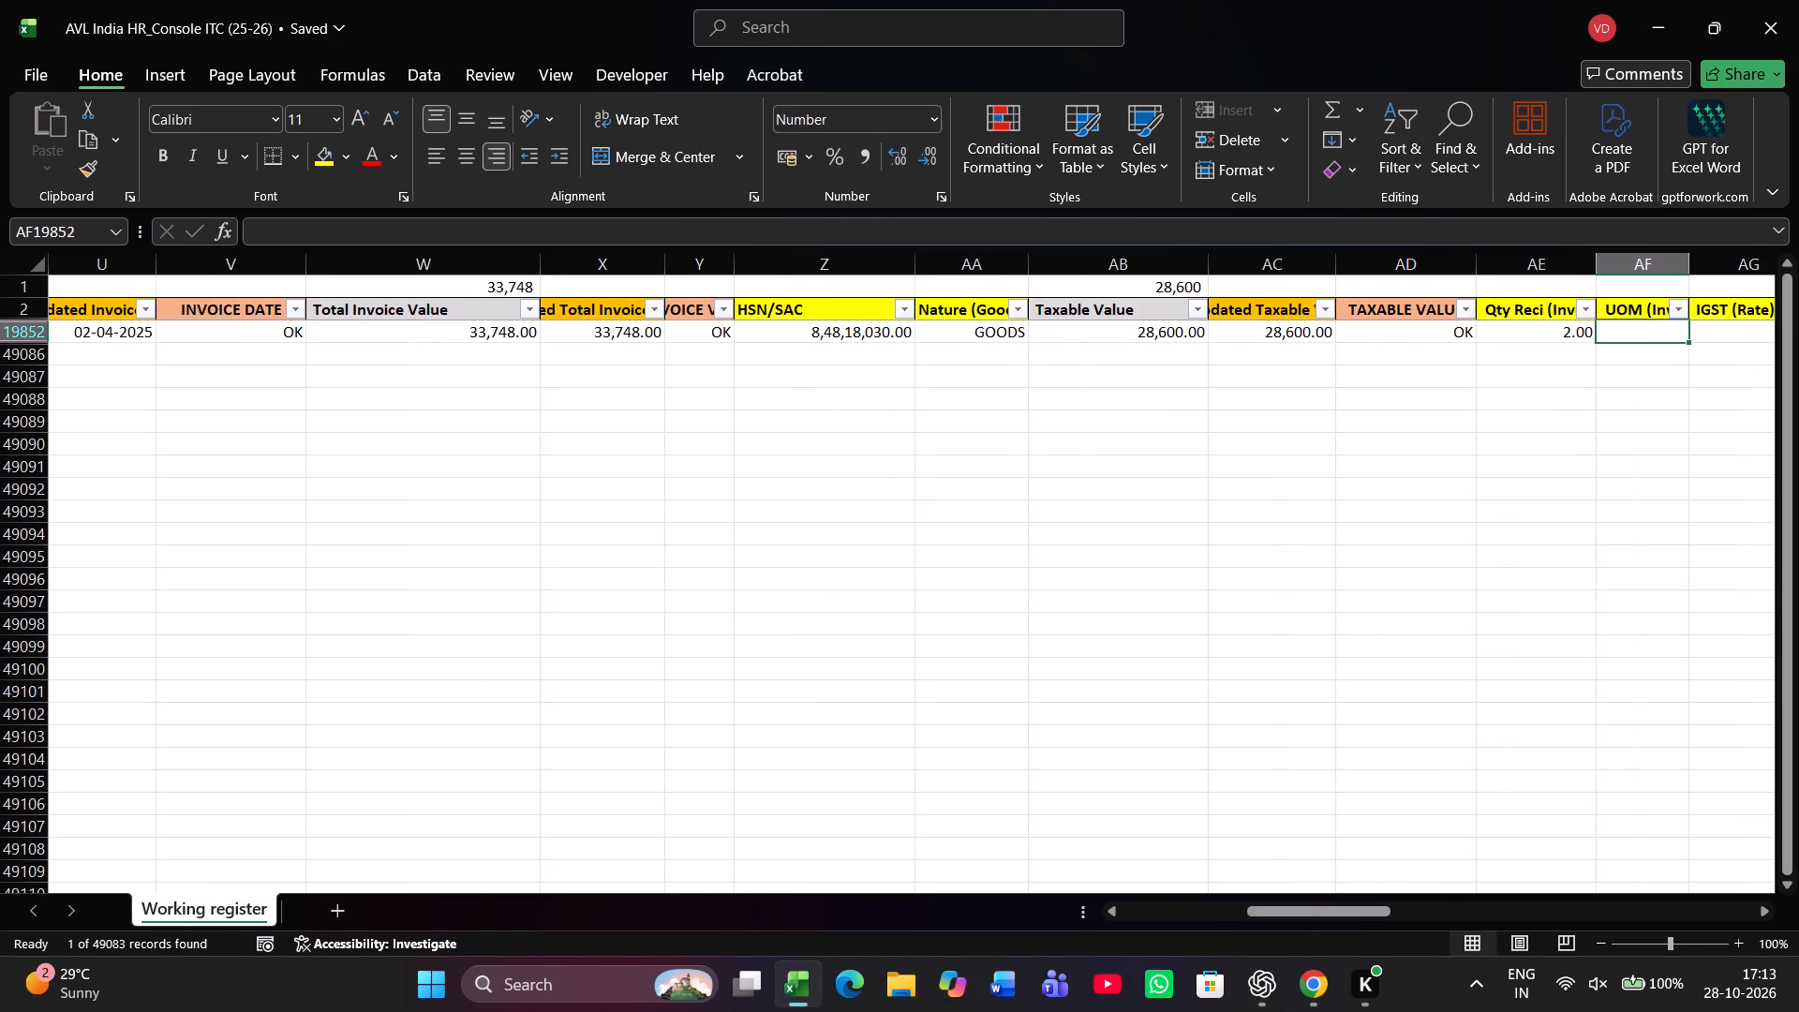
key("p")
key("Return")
Set the record's IGST rate to 18.
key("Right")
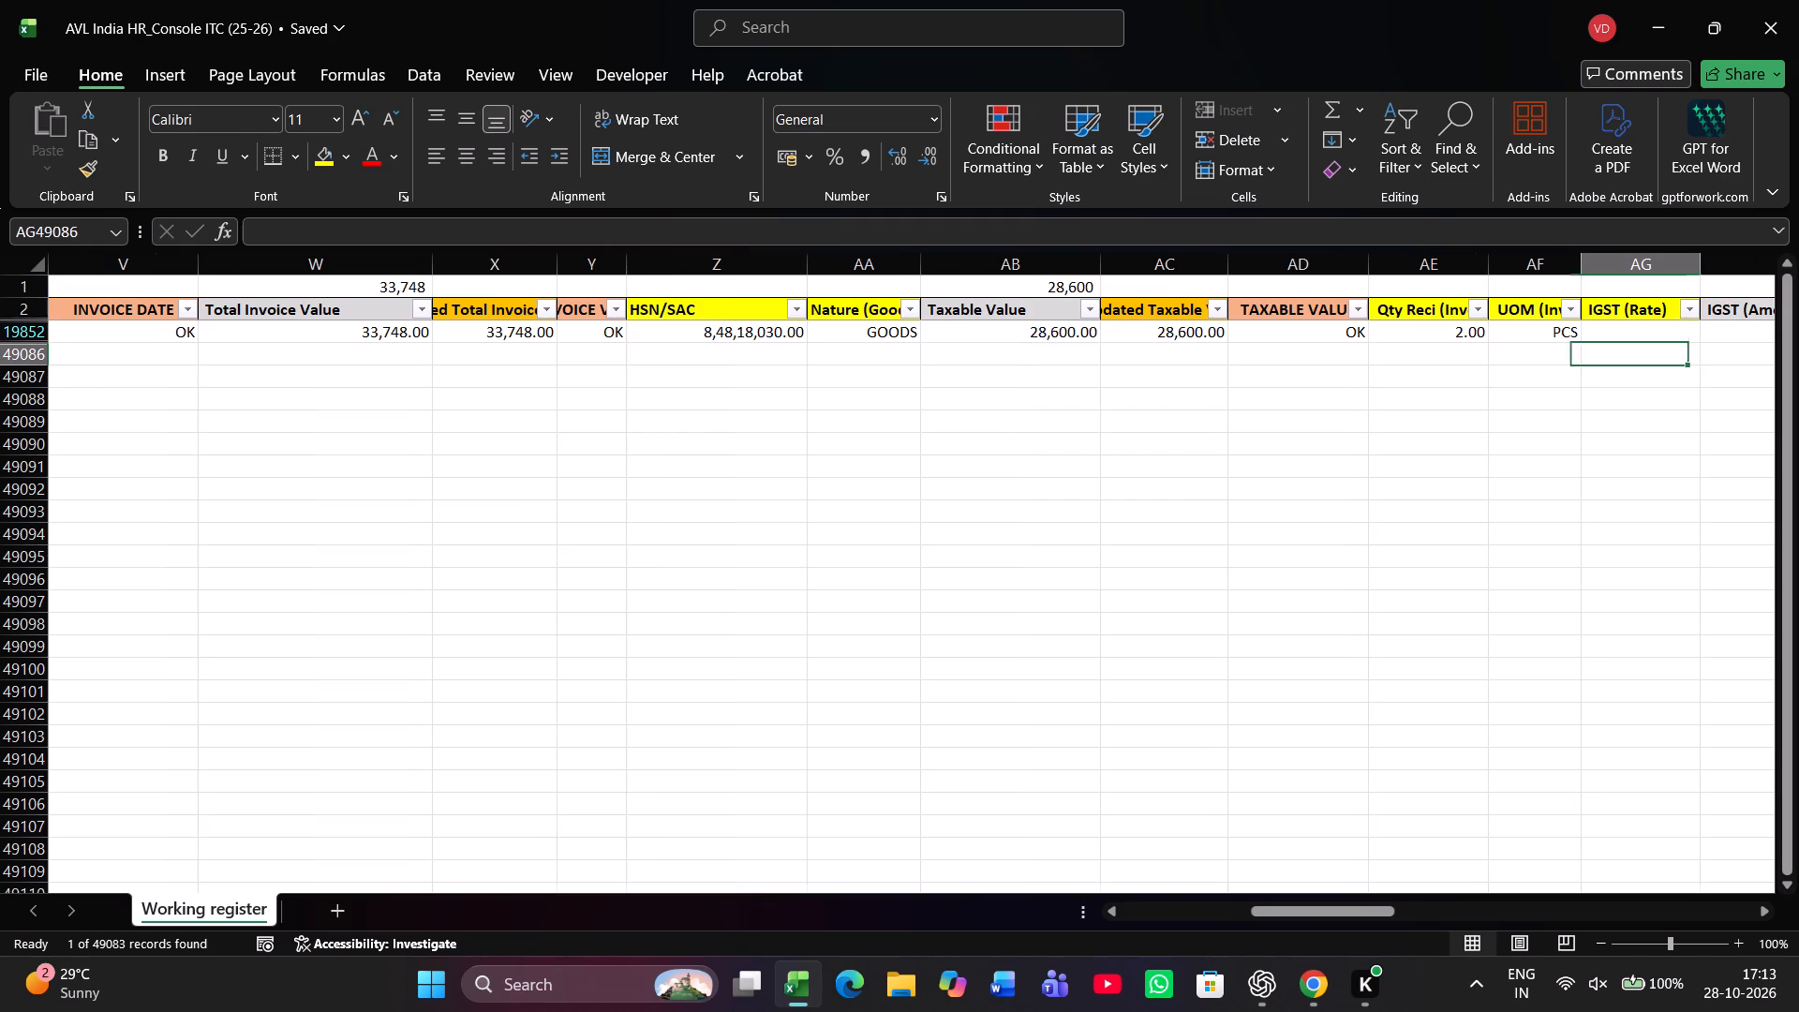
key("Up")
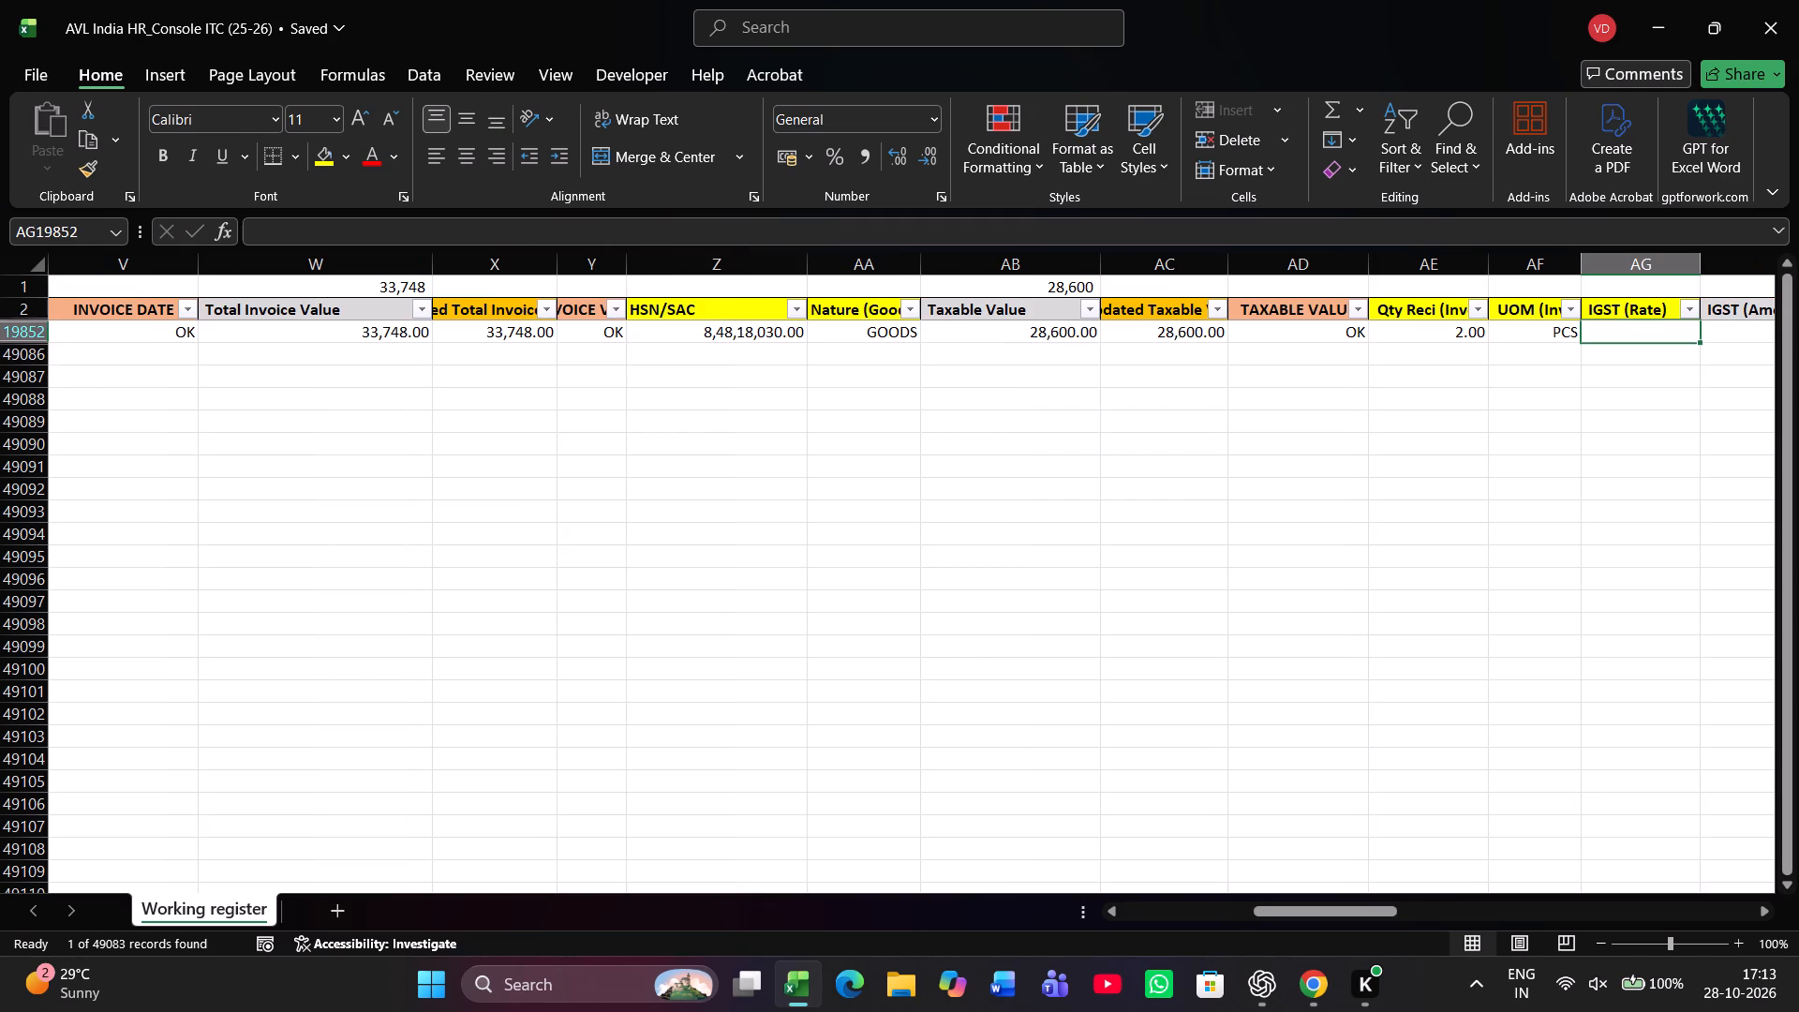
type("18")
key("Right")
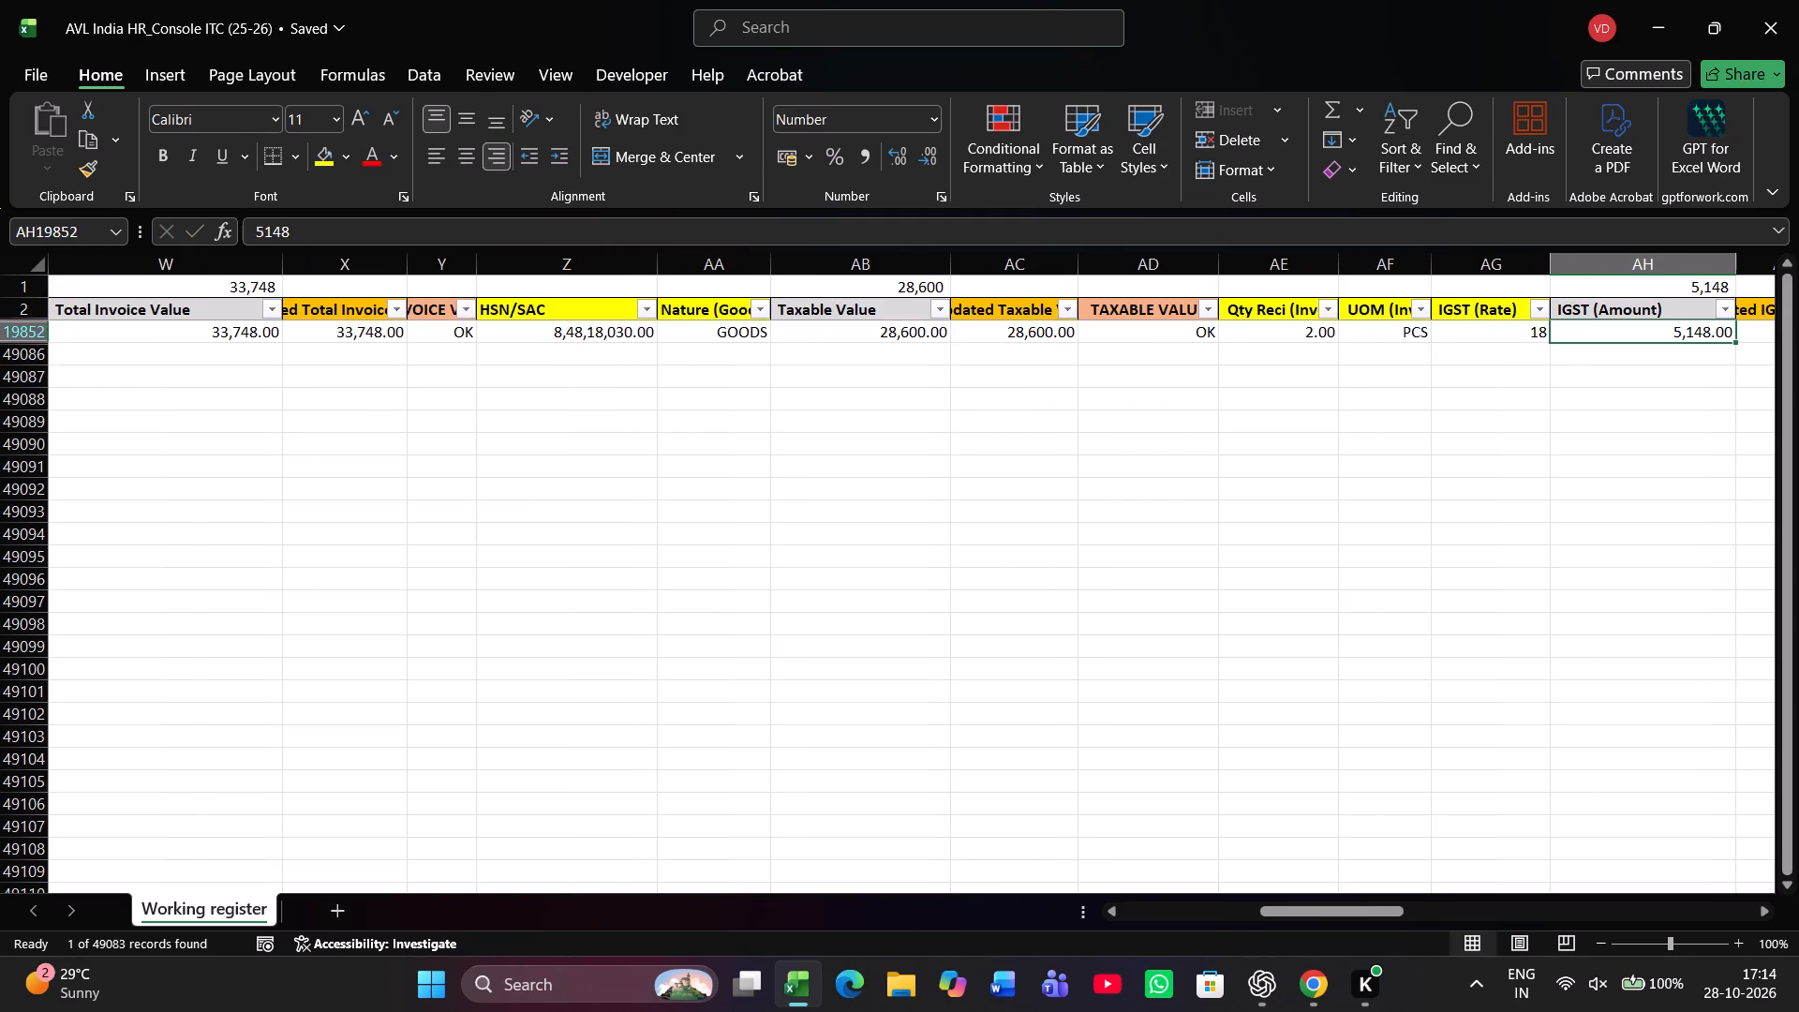
Enter 5148 as the updated IGST amount and mark the IGST check as OK.
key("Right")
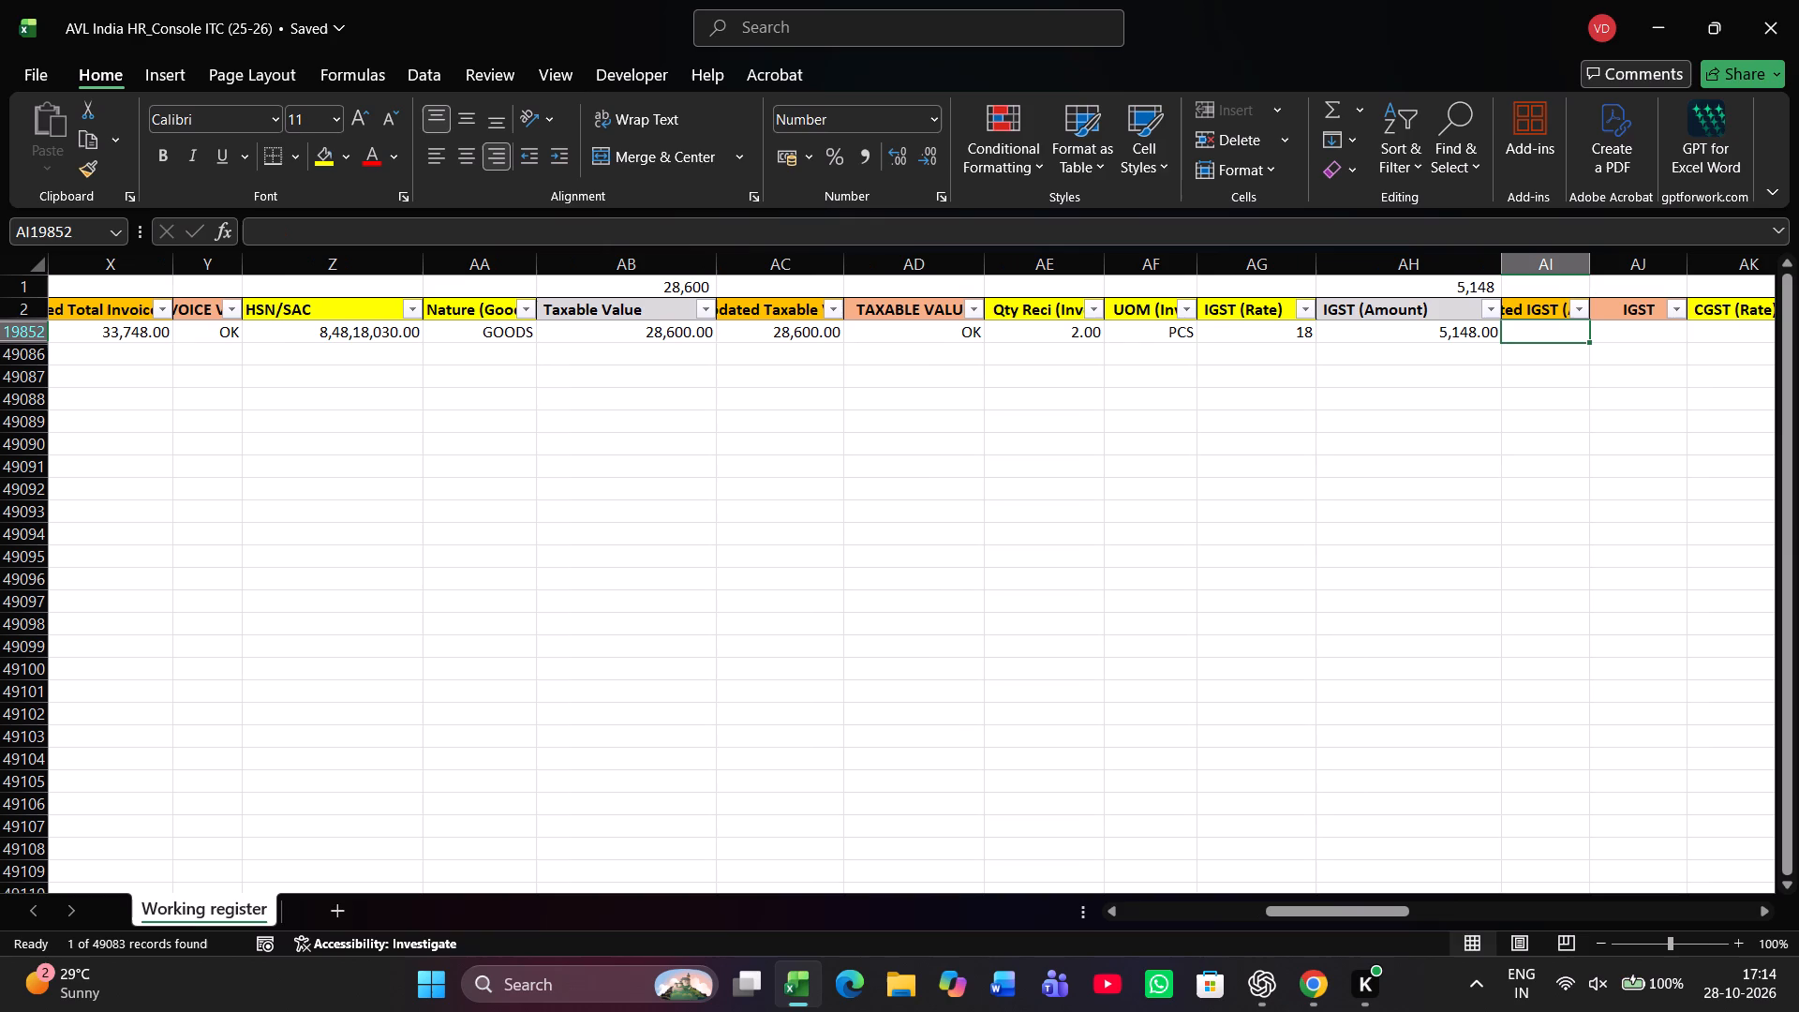
type("5148")
key("Right")
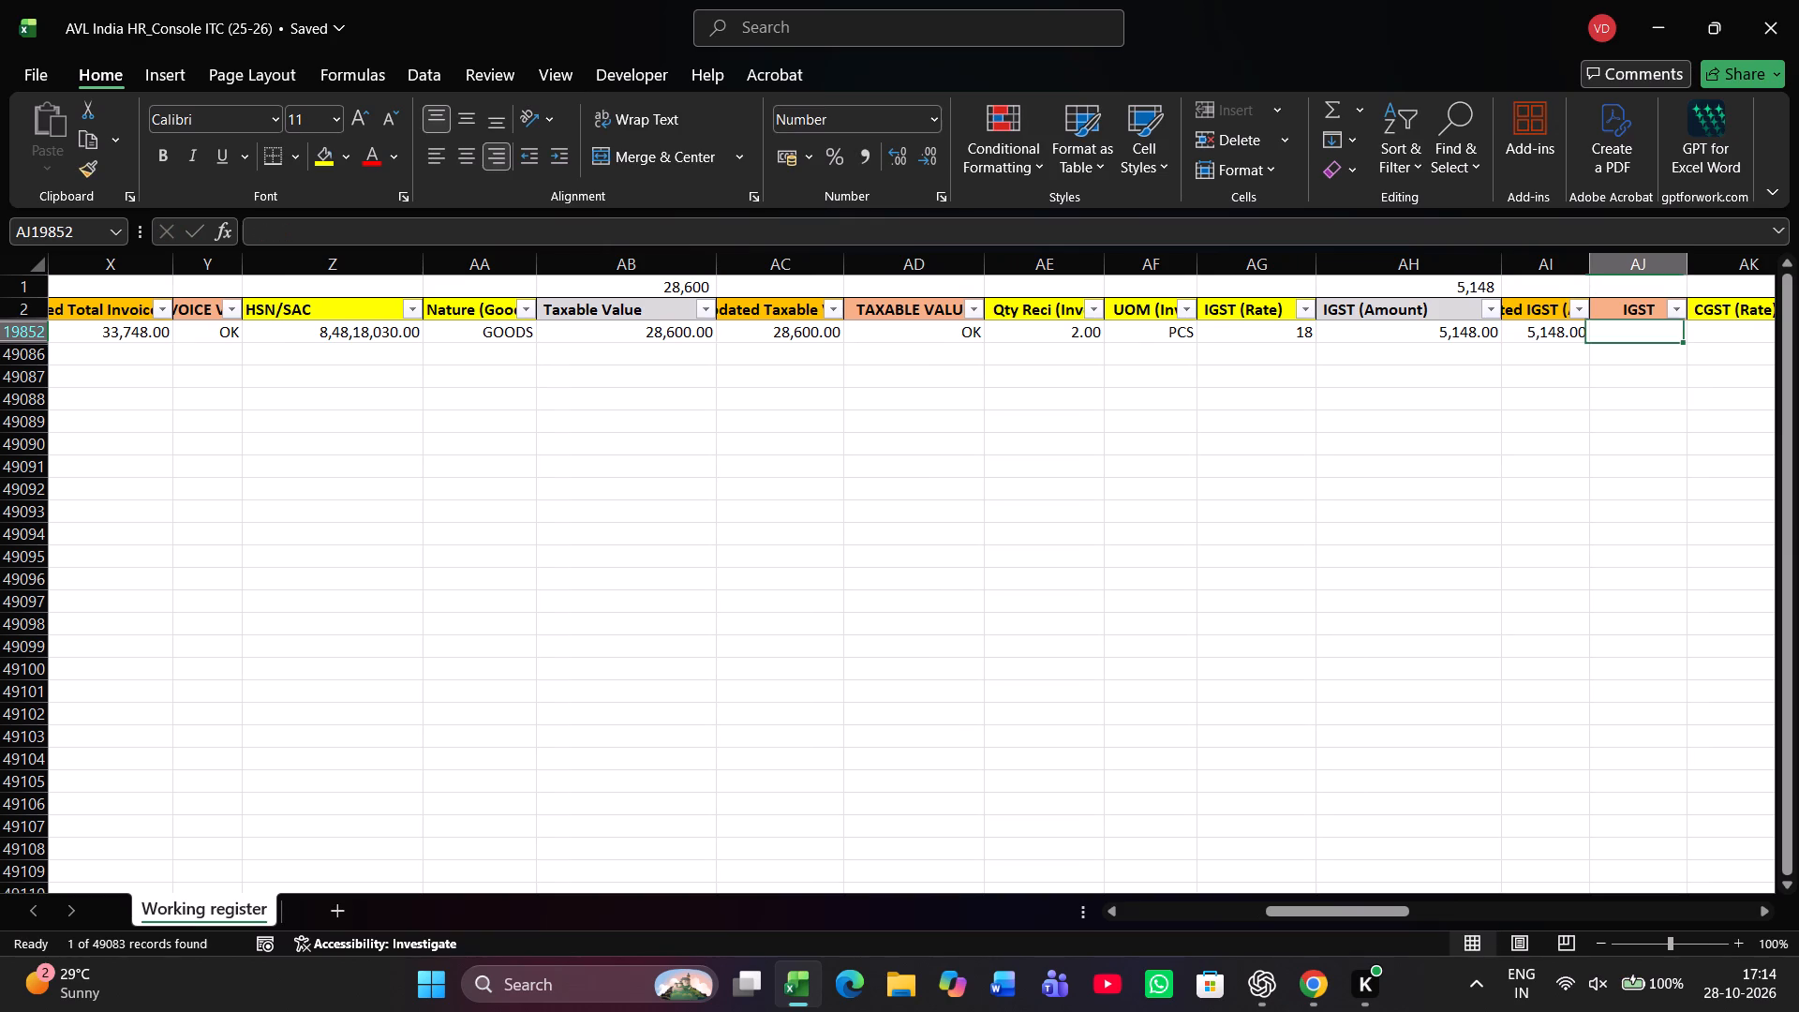
type("OK")
key("Right")
Set the record's eligibility of ITC to INPUT.
key("Right")
key("Right")
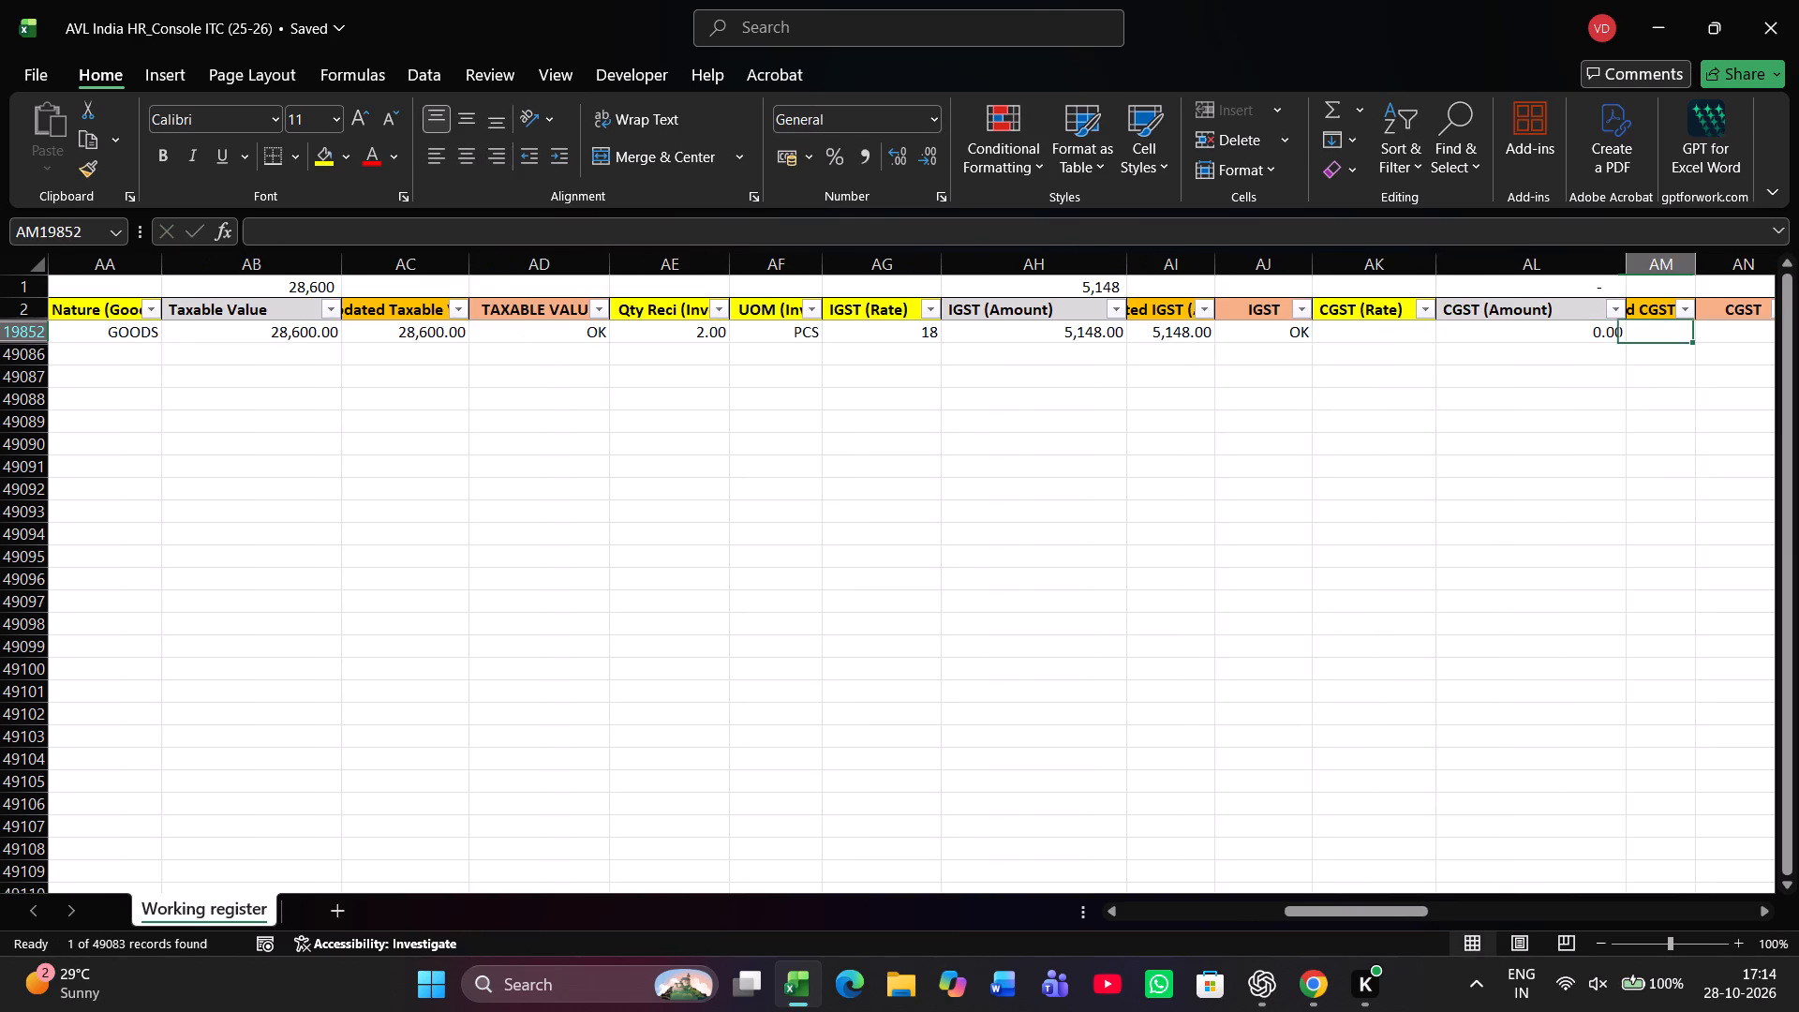
key("Right")
key("Right")
key("Right")
key("Right")
key("Right")
key("Right")
key("Right")
key("Right")
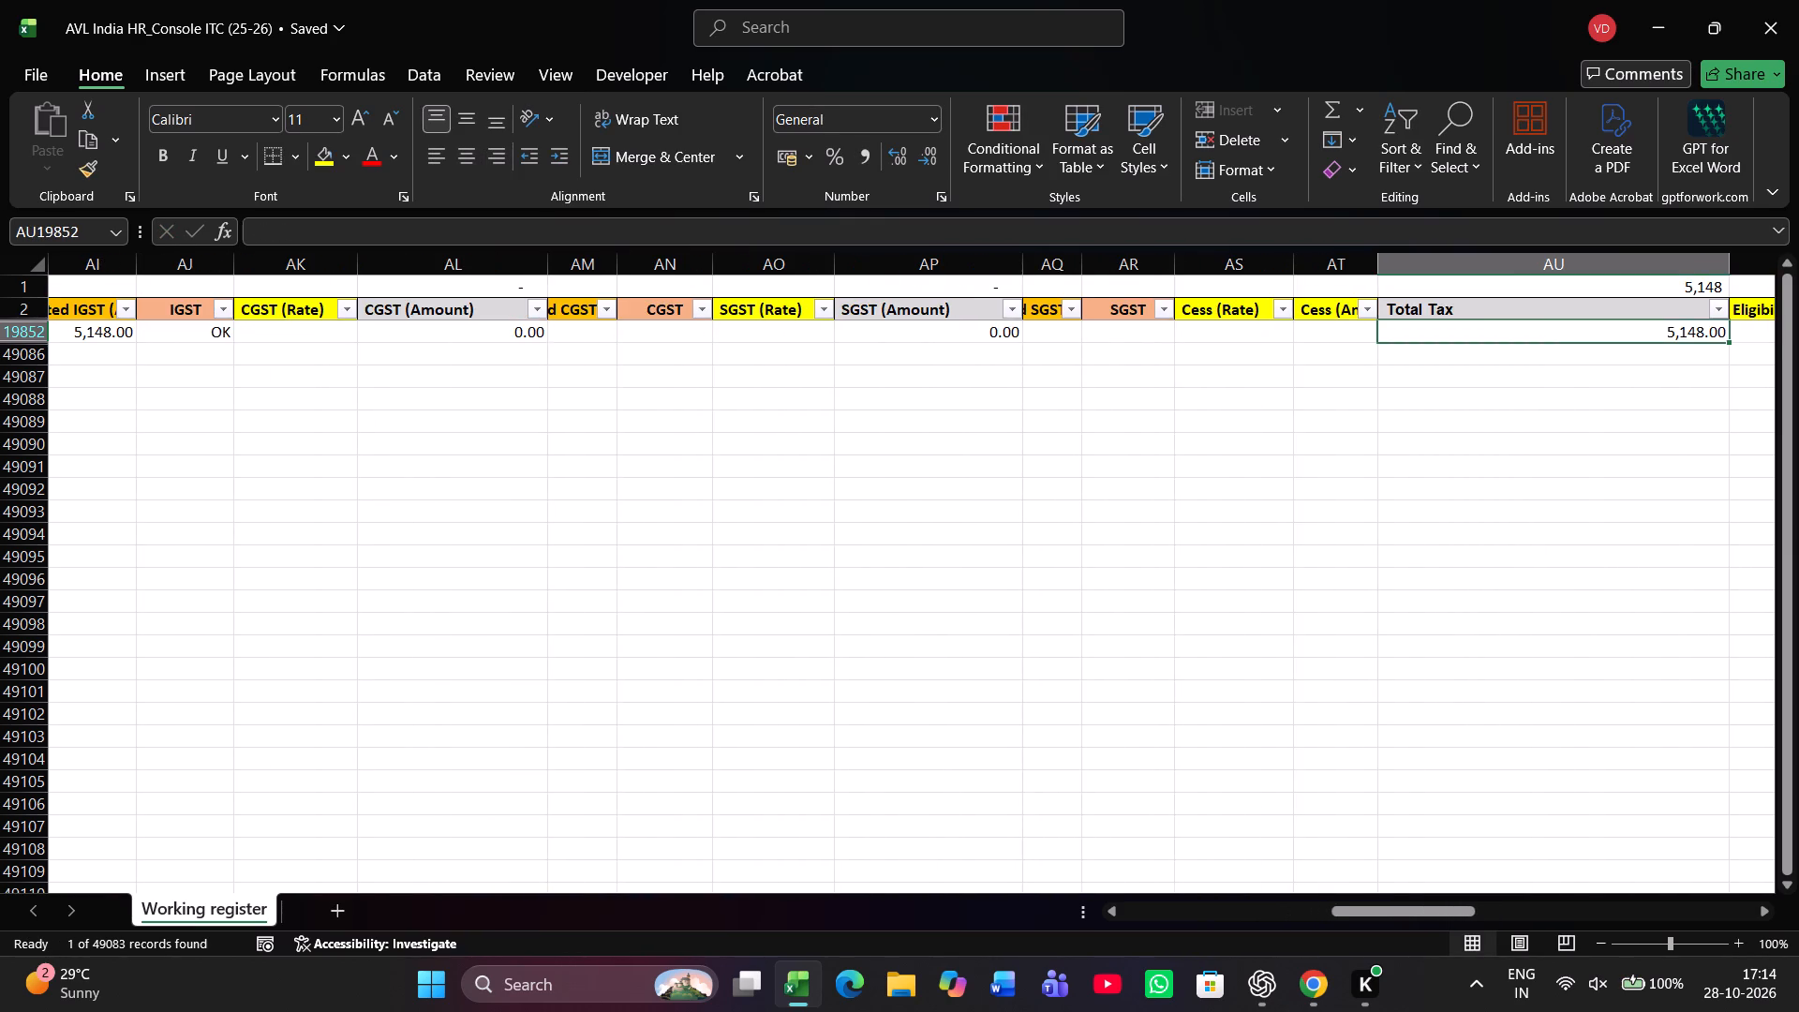
key("Right")
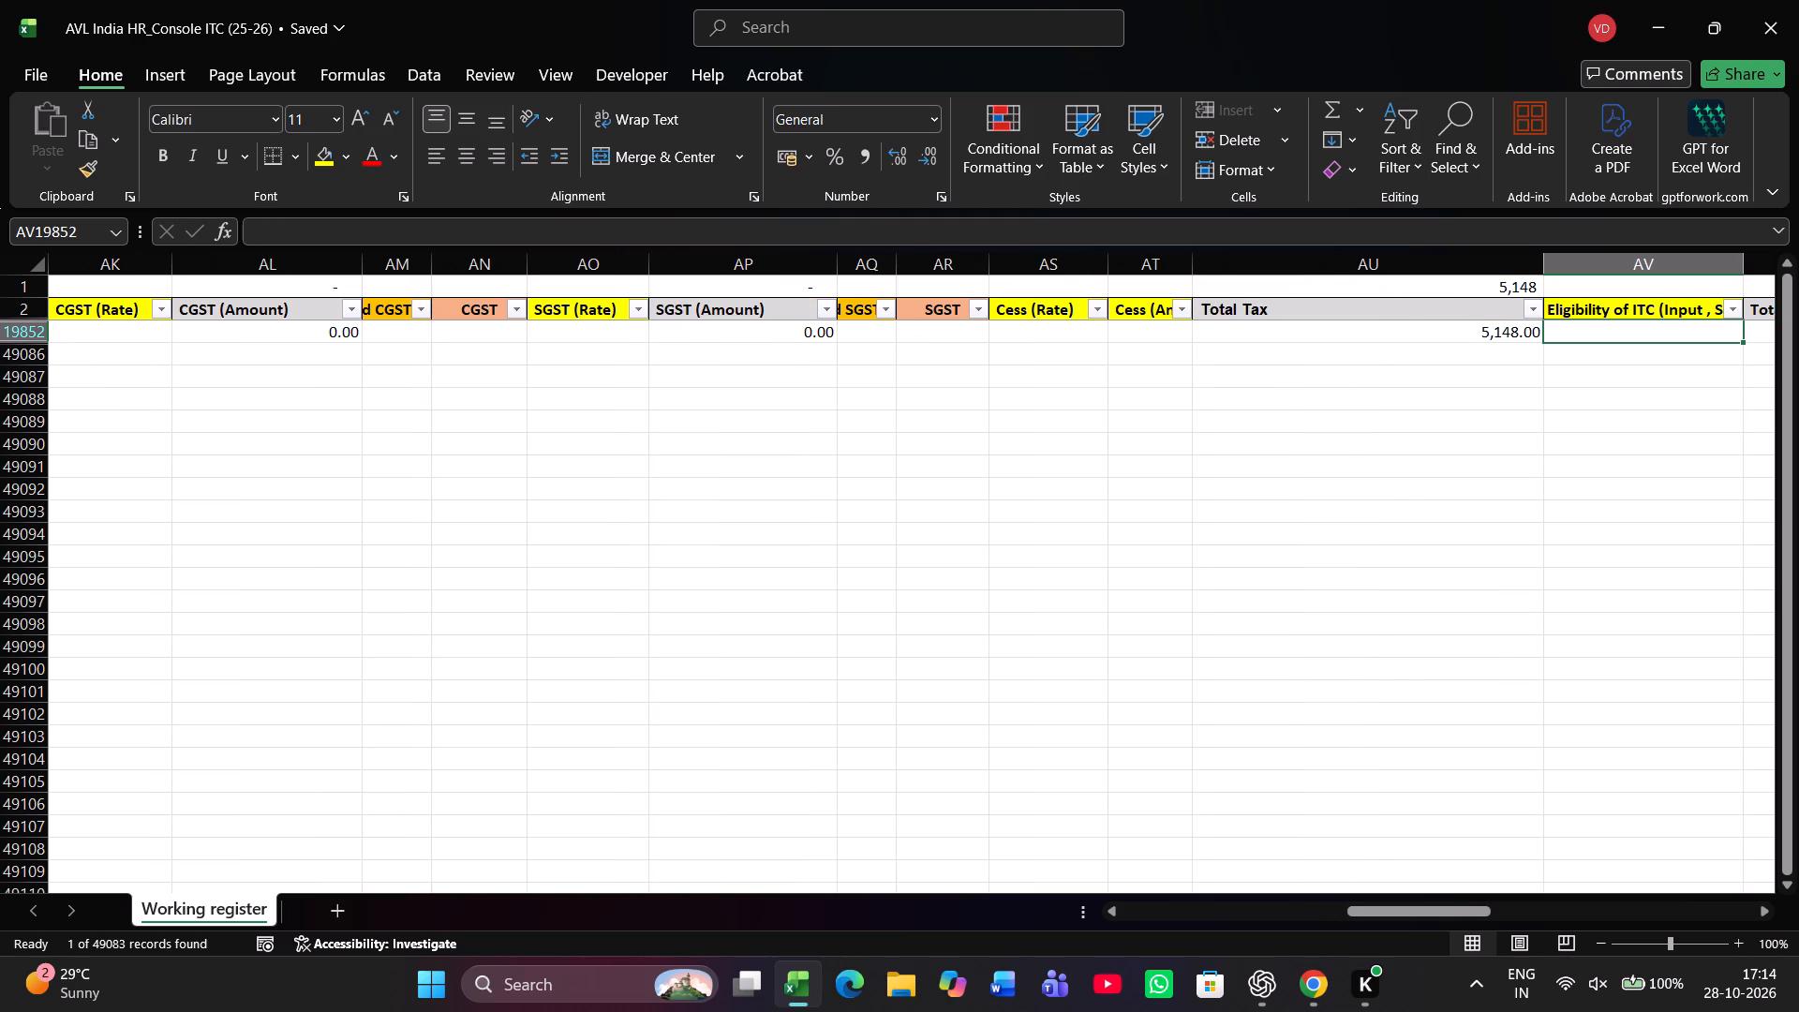
type("INP")
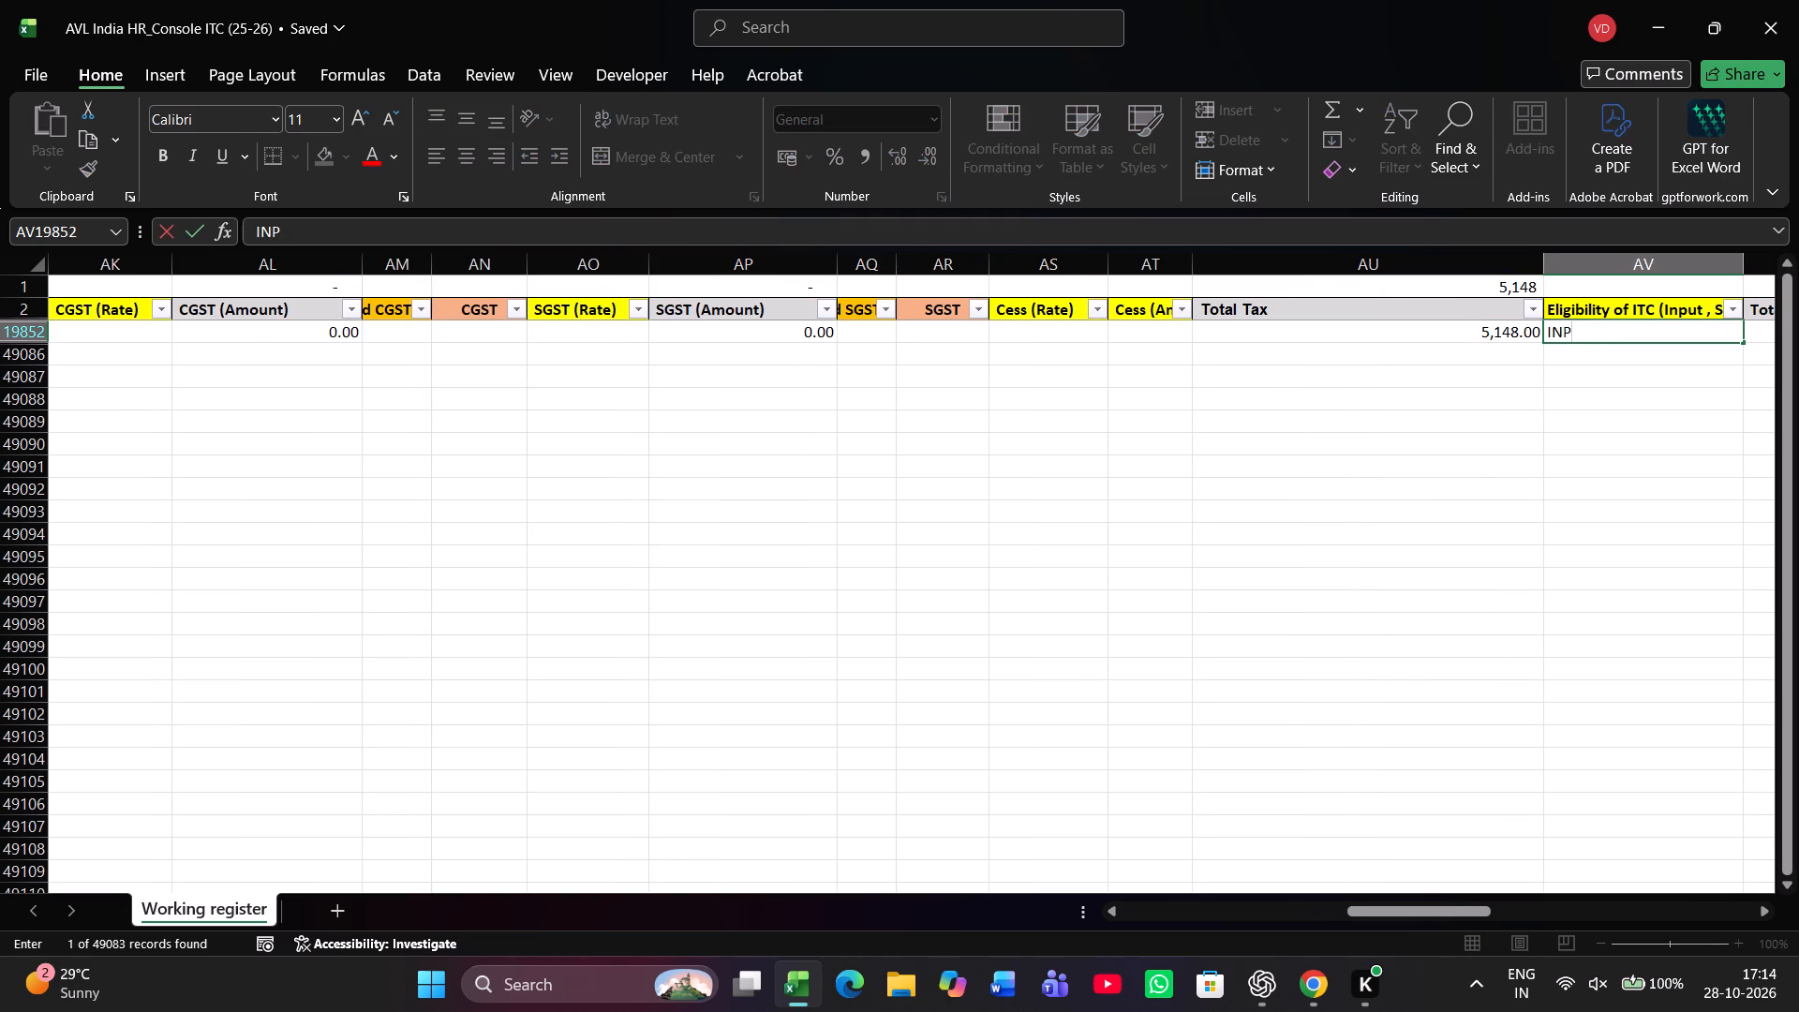
key("BackSpace")
type("PUT")
key("Right")
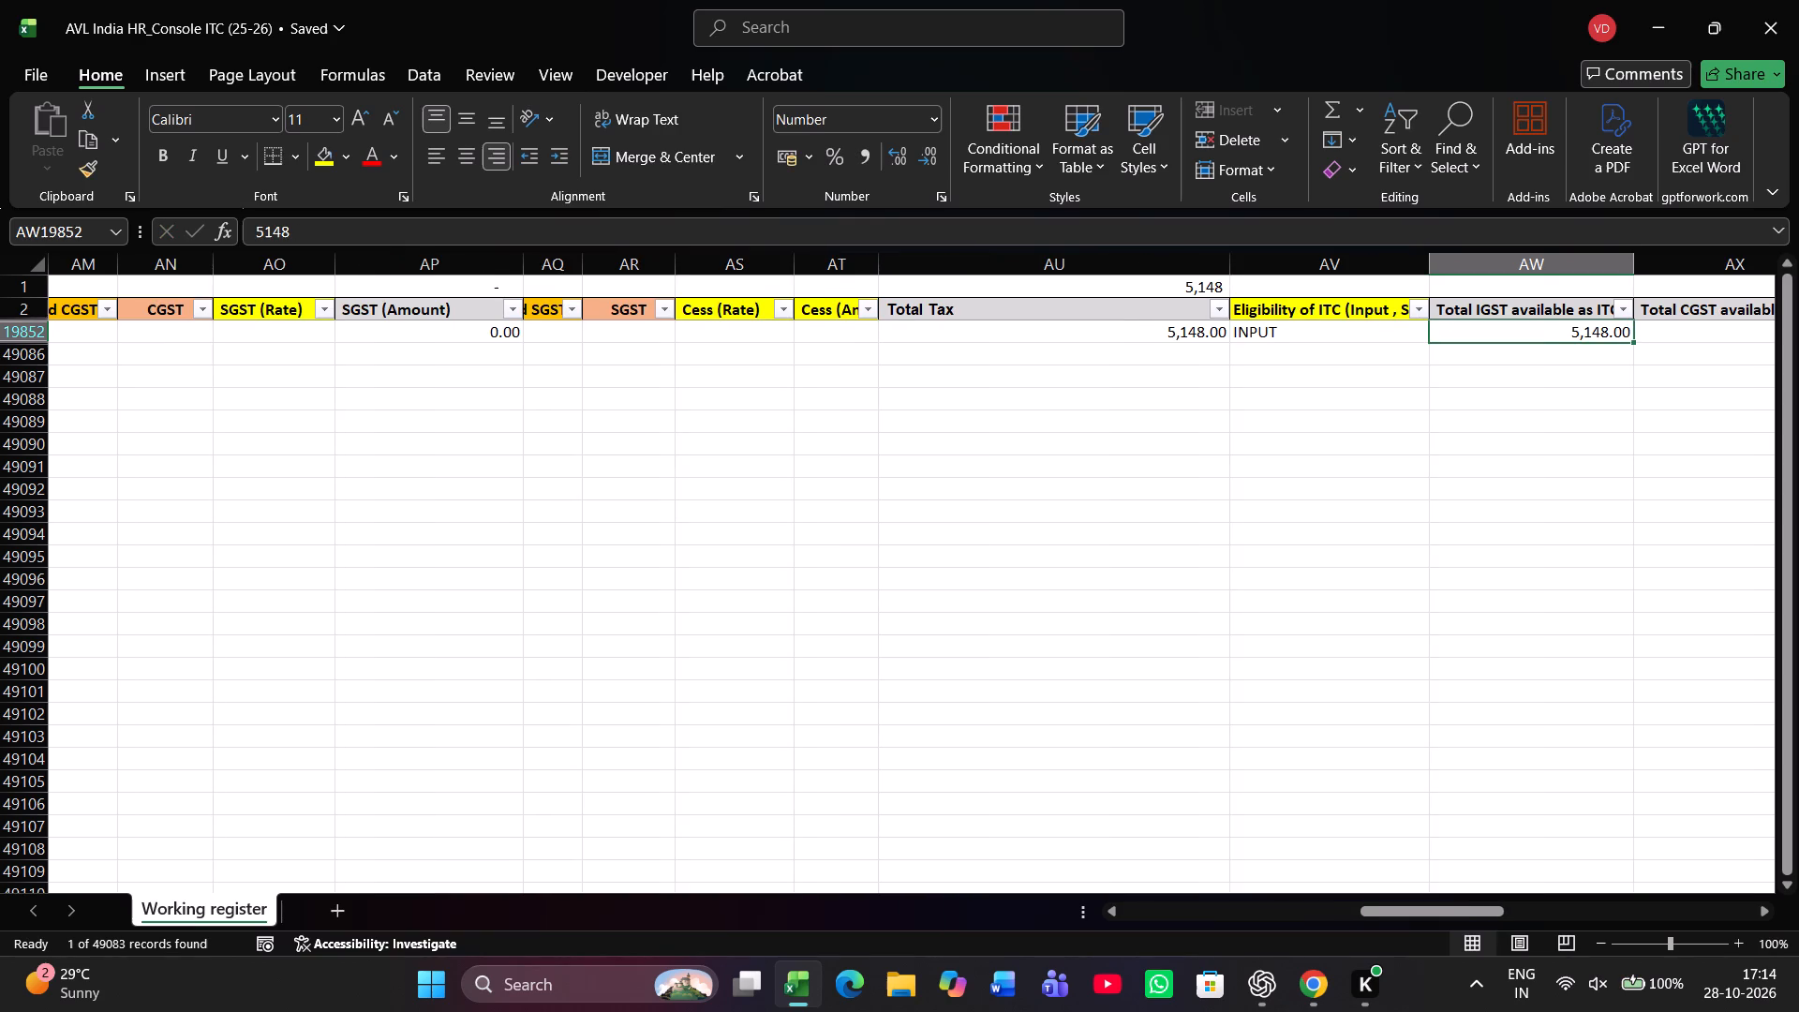
Enter "BUTTERFLY VALVE 200 MM PN-16 ()" as the record's updated description of goods.
key("Right")
key("Right")
key("Right")
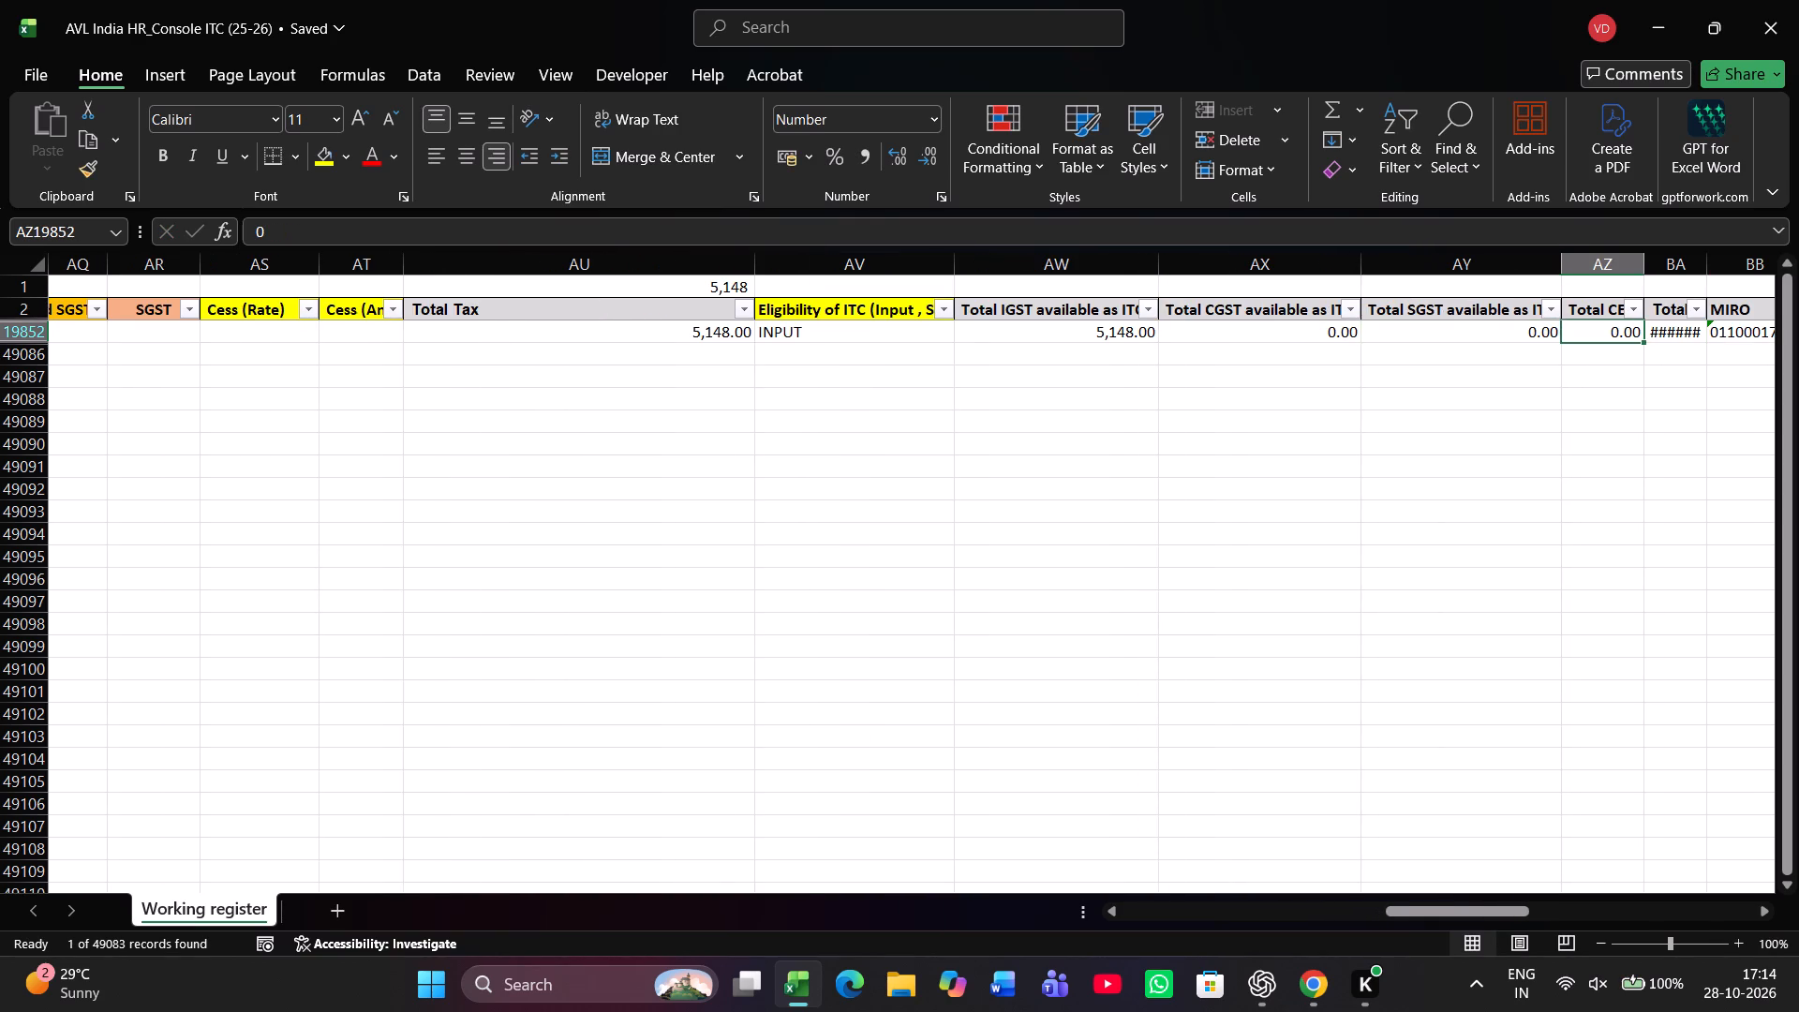
key("Right")
key("Right")
key("Right")
key("Right")
key("Right")
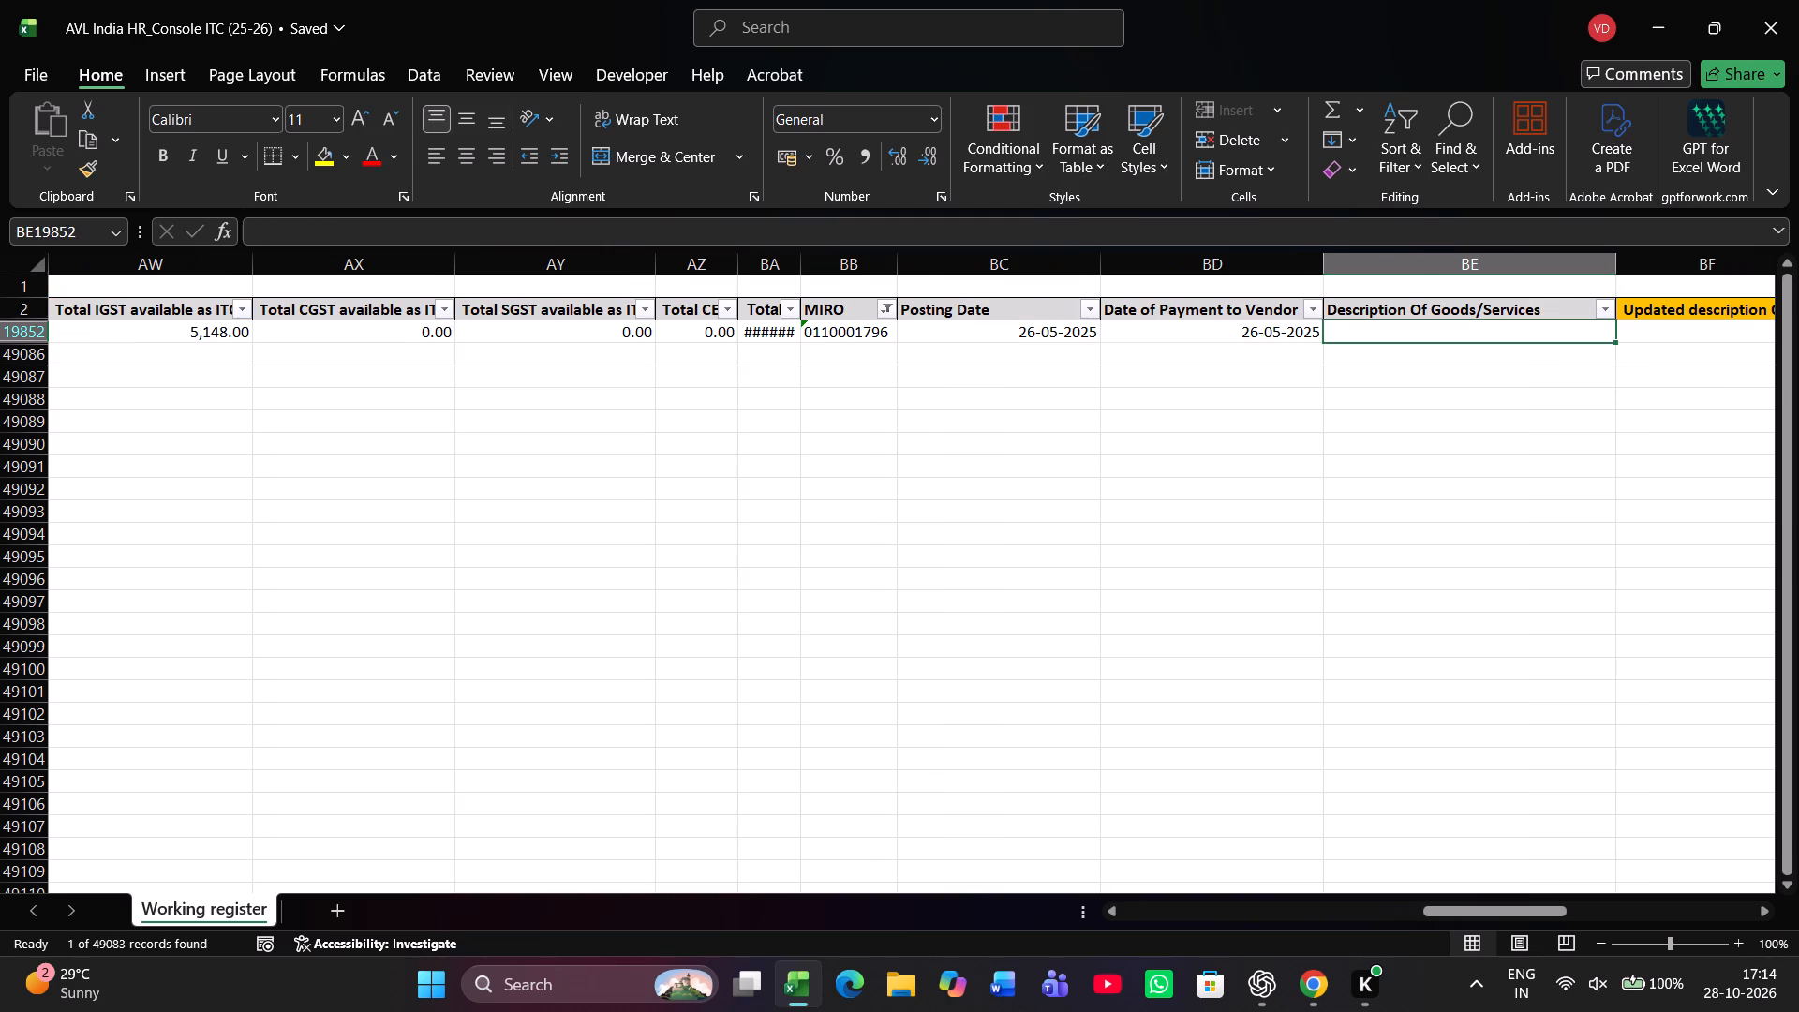
key("Right")
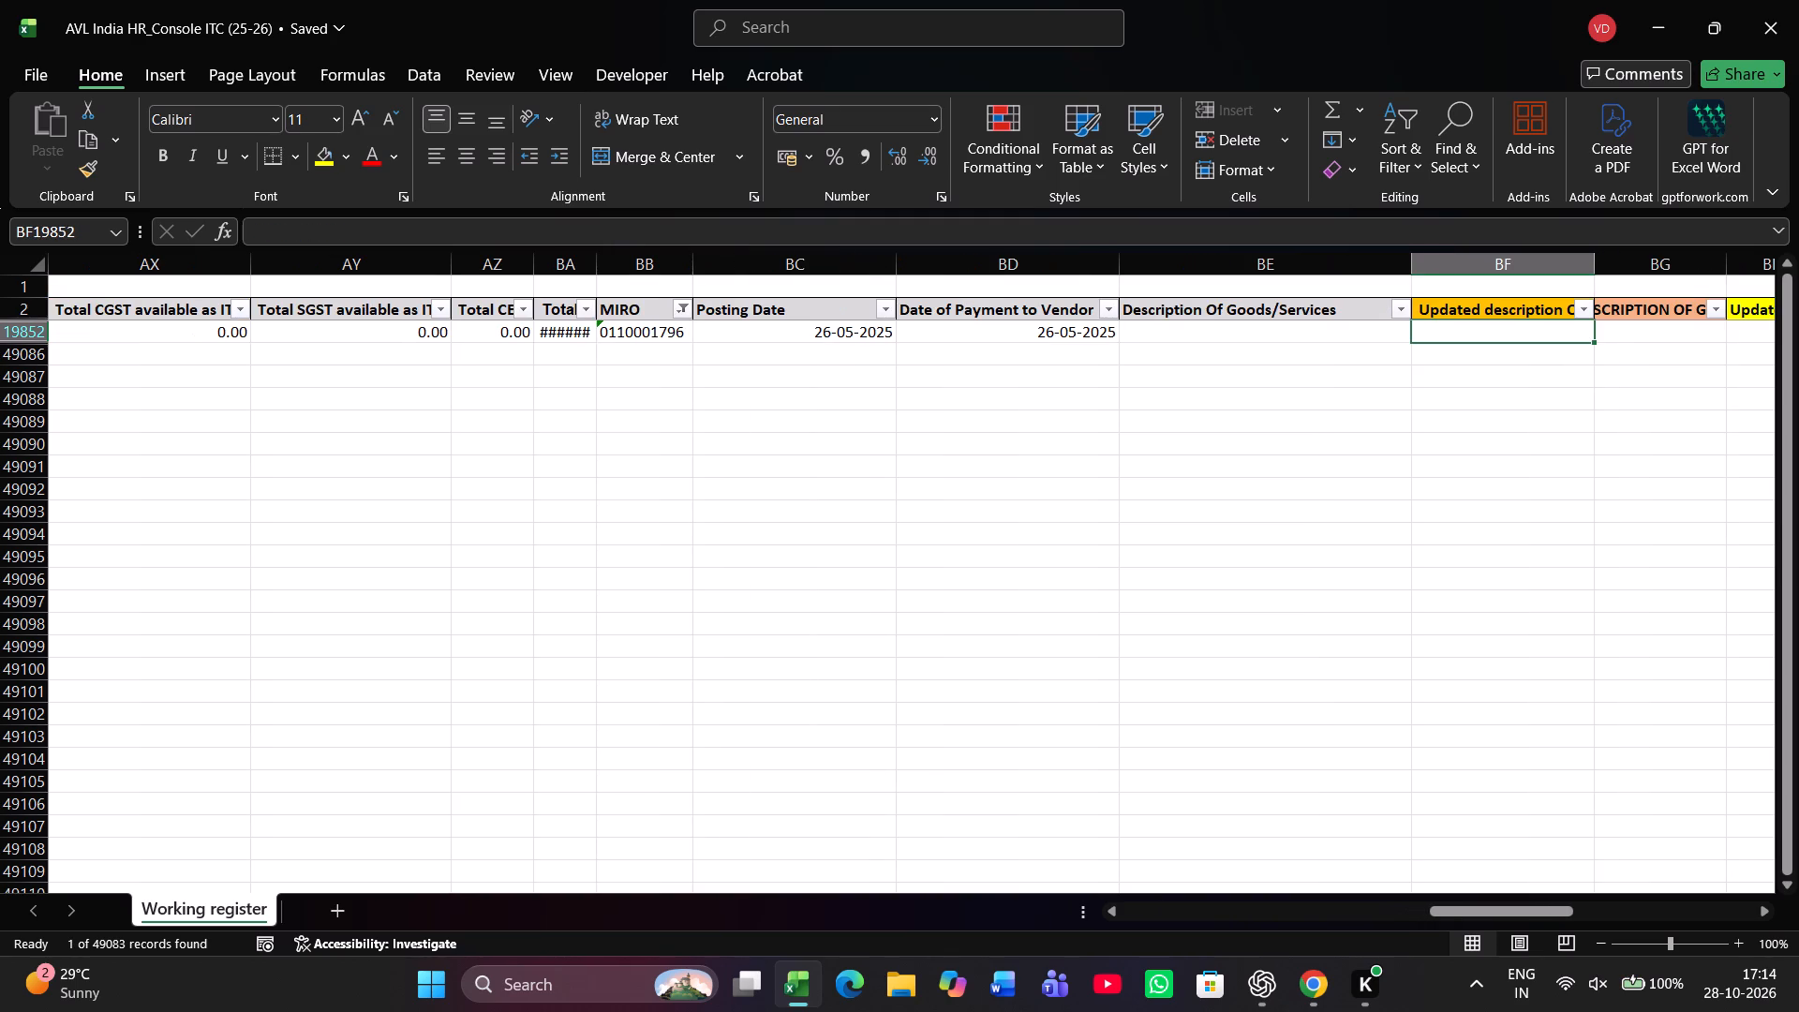
key("Up")
key("Down")
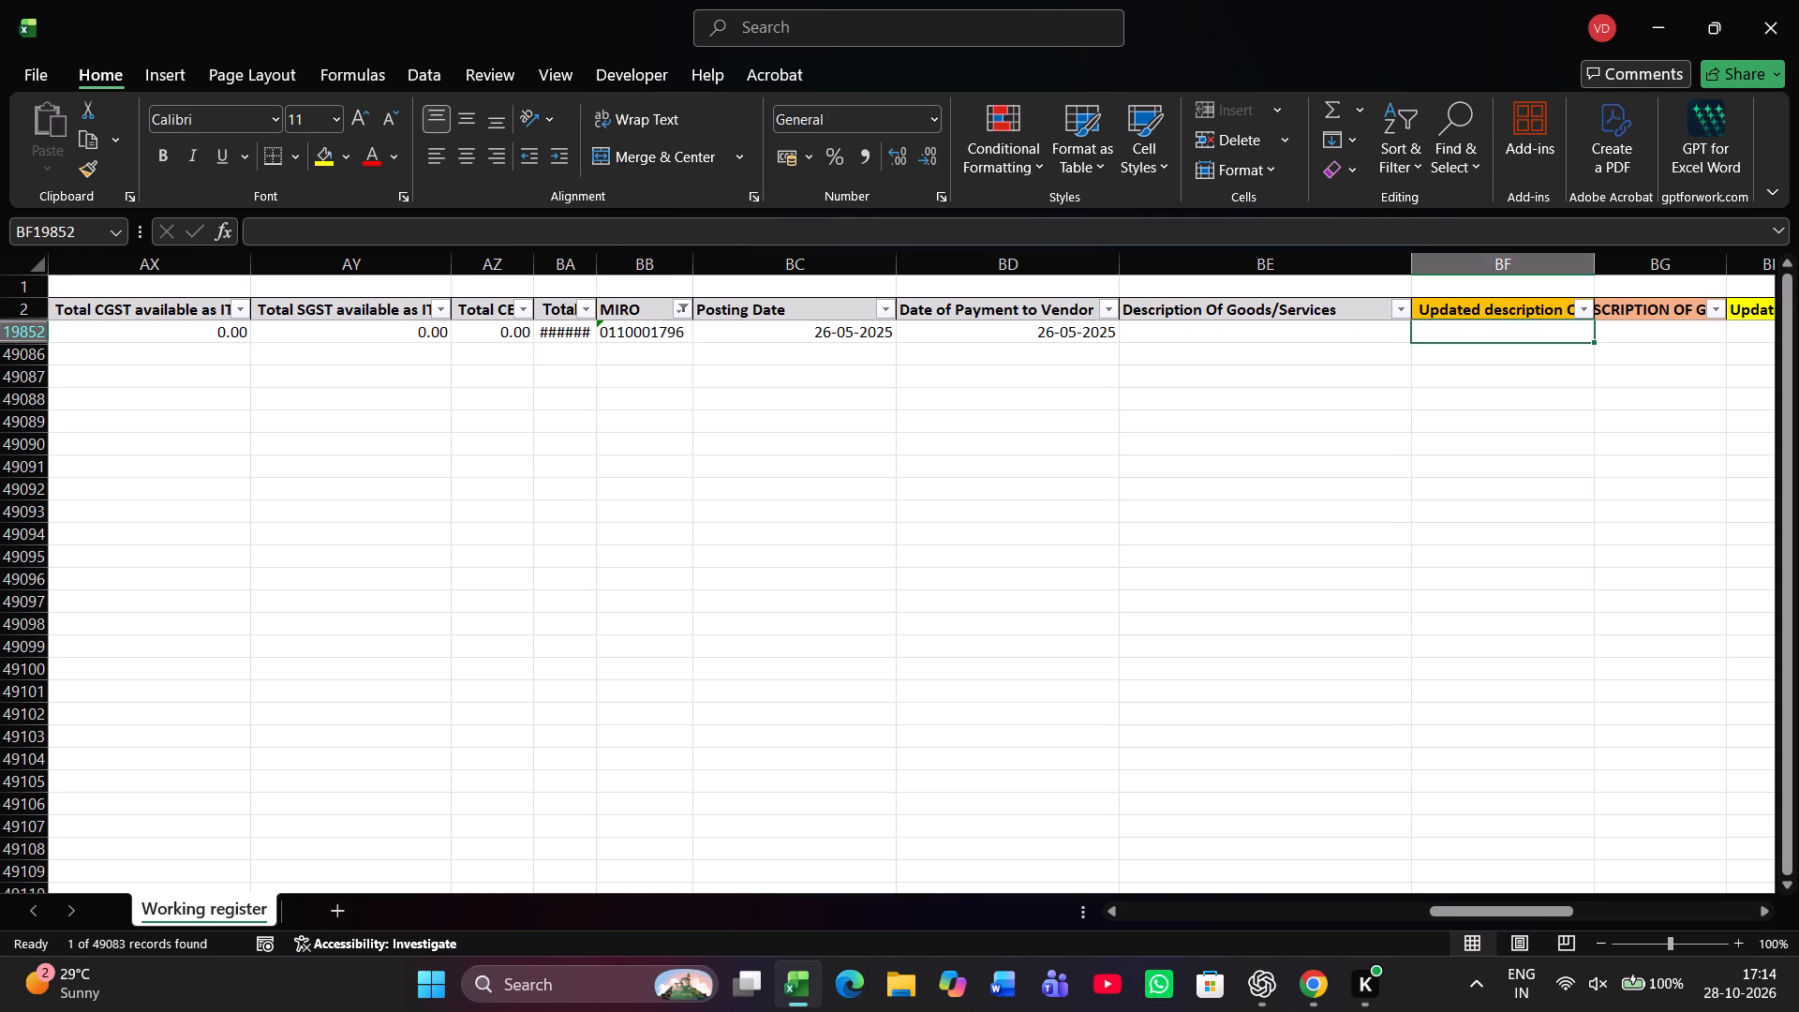
type("BUTTERFL")
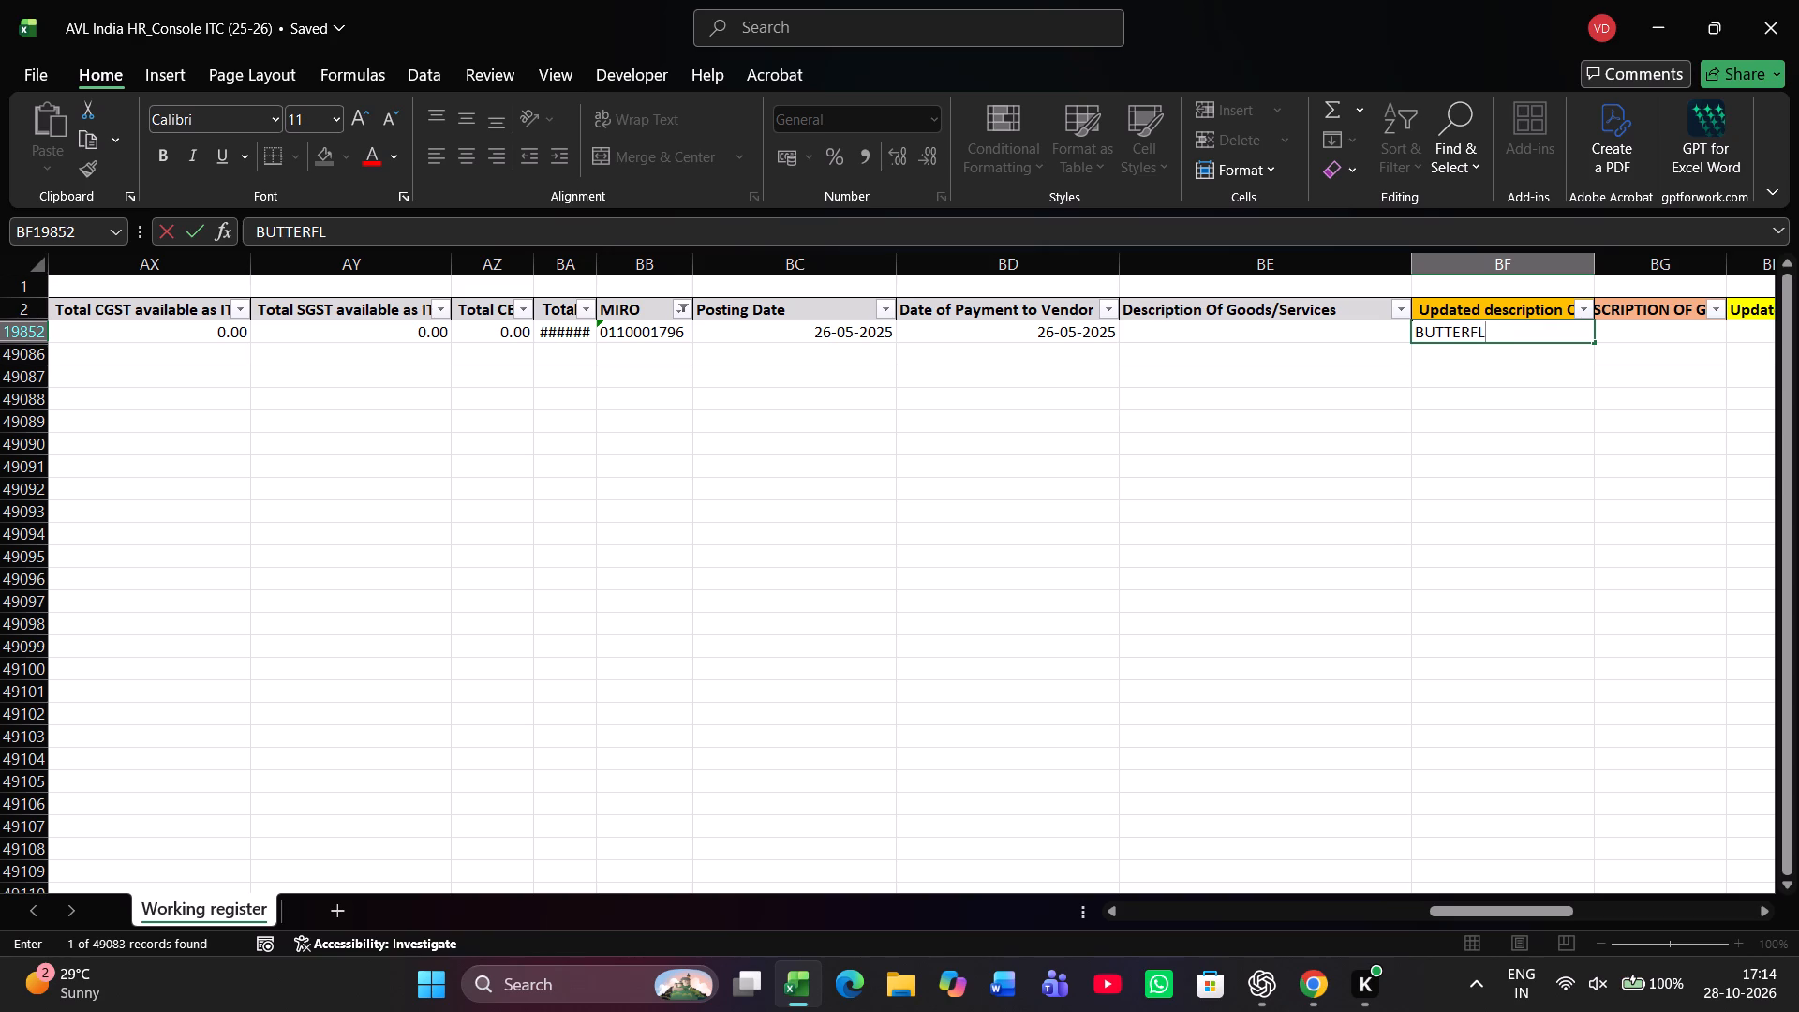
type("Y")
key("space")
type("VALVE")
key("space")
type("200 MM")
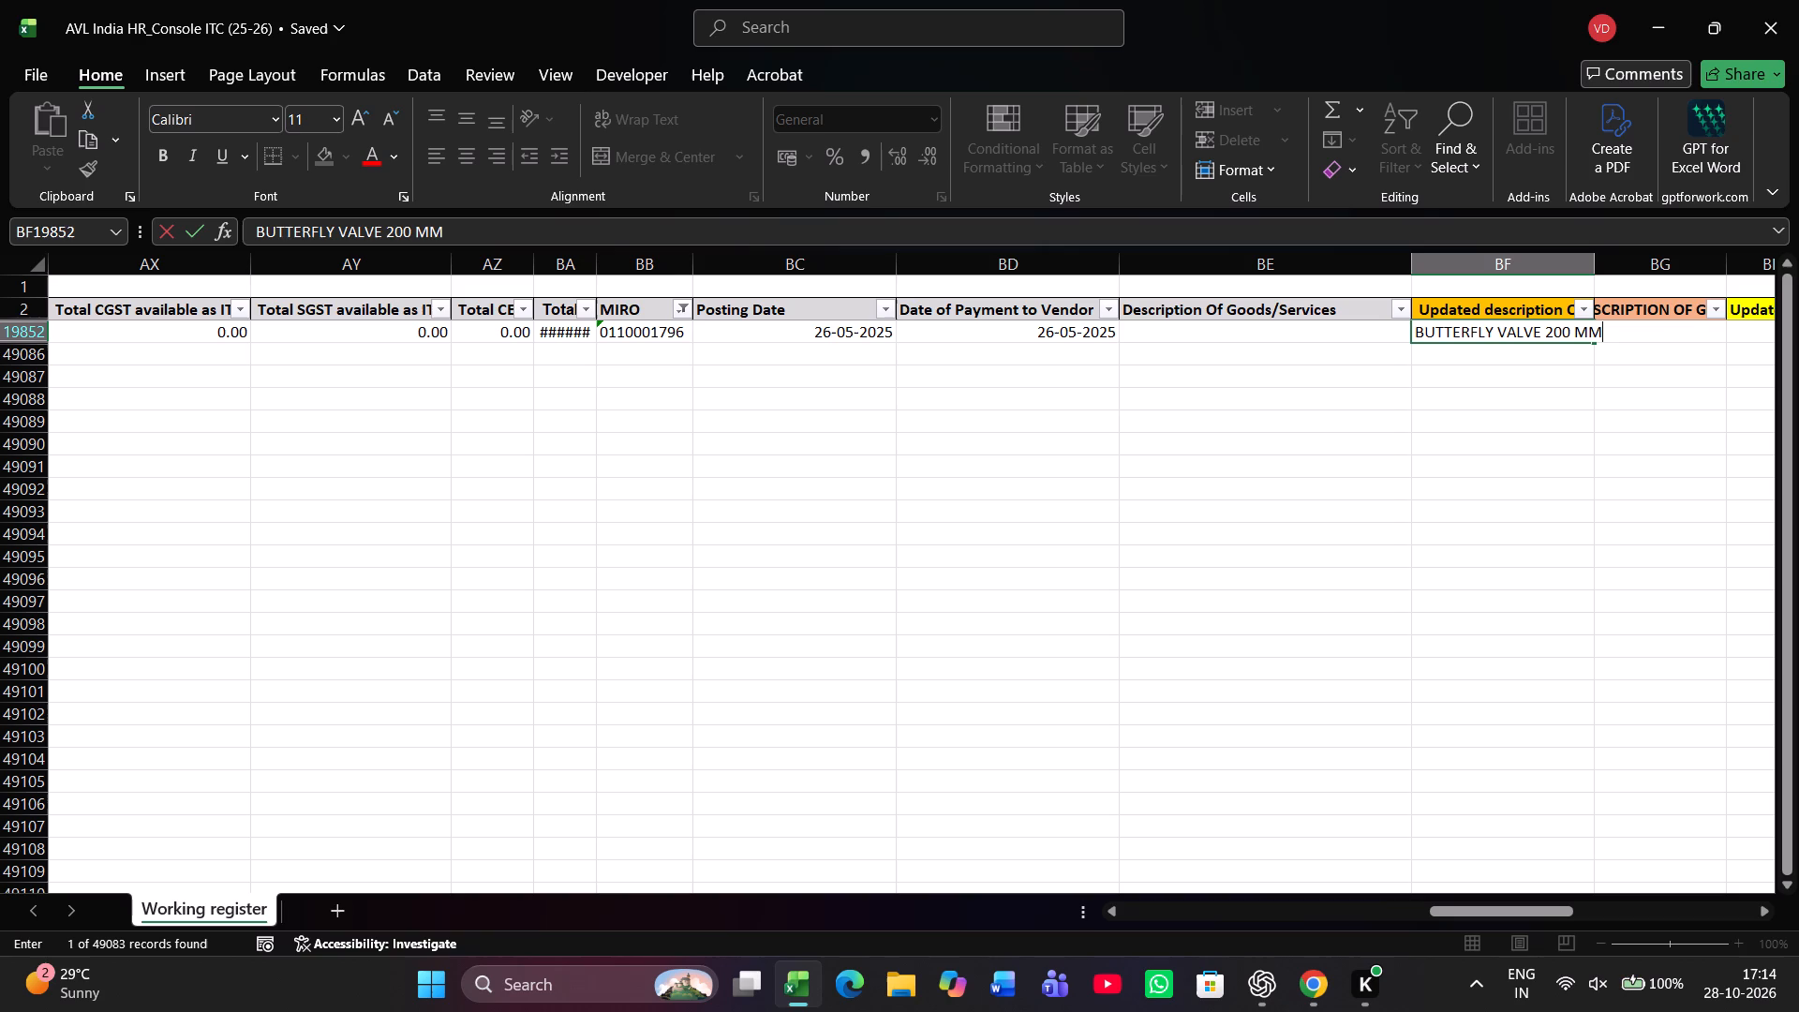
key("space")
type("PM")
key("BackSpace")
type("N-")
type("16")
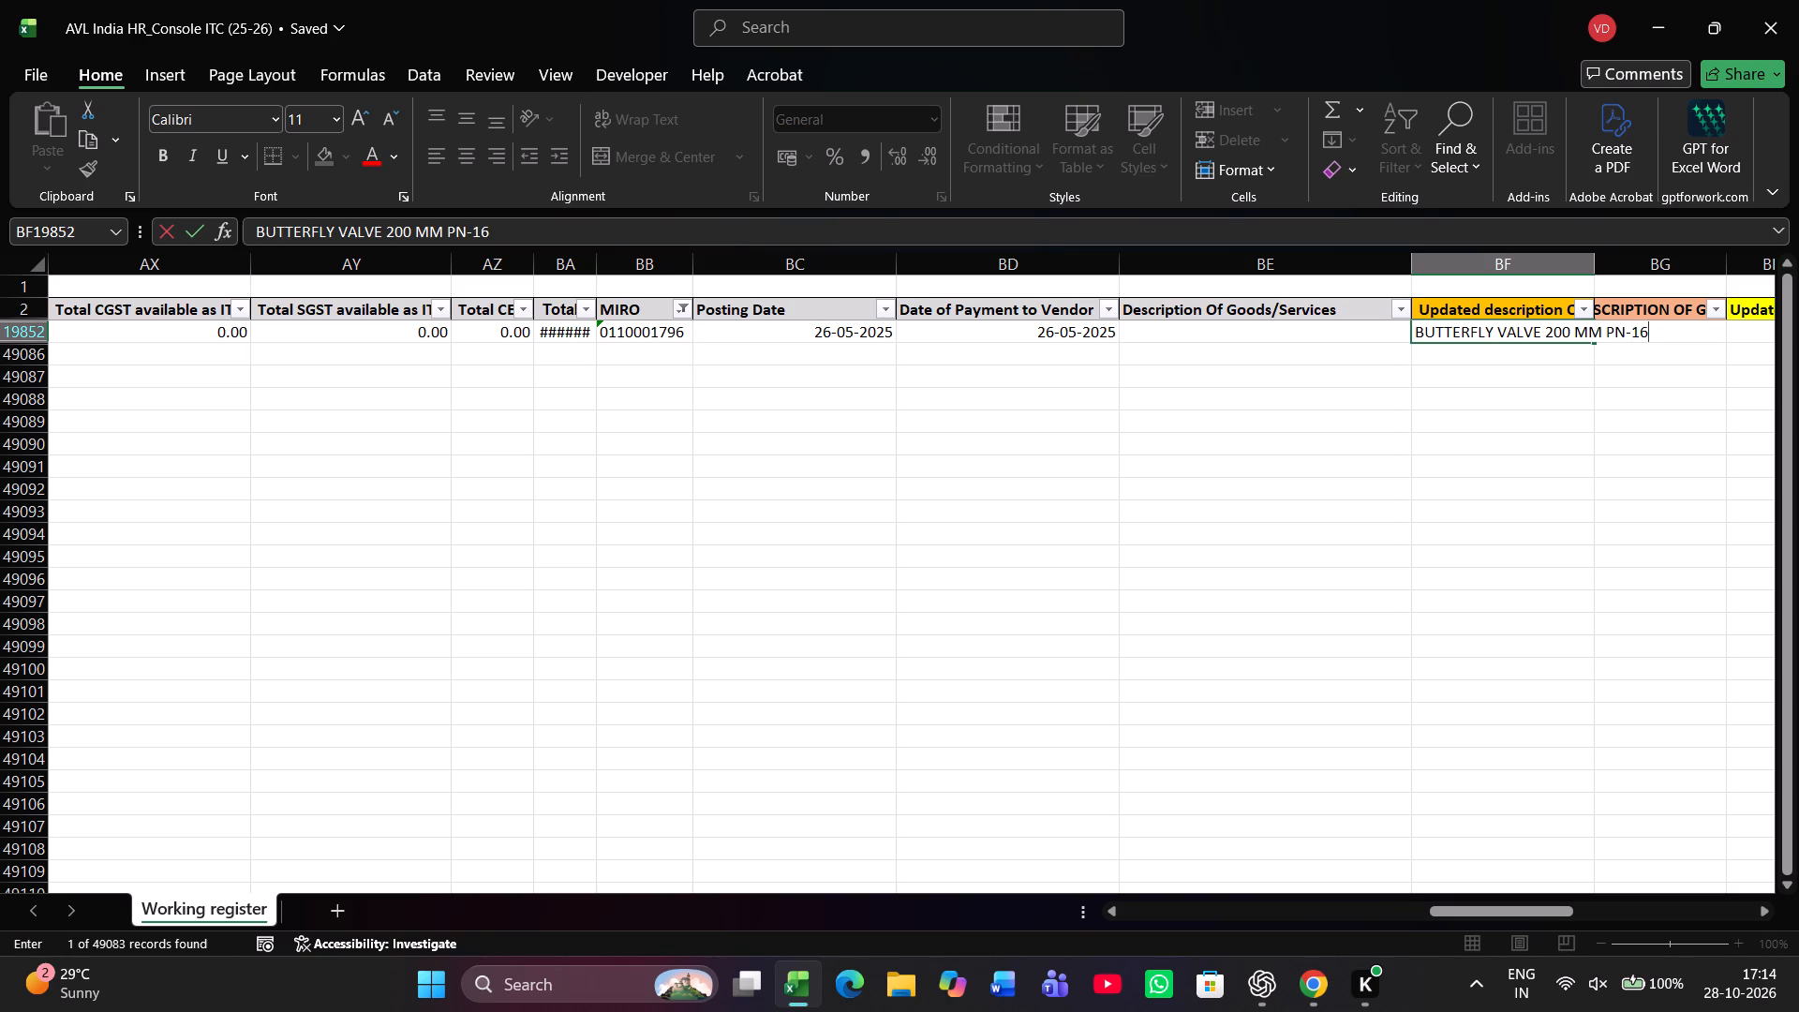
key("space")
type("()")
key("Left")
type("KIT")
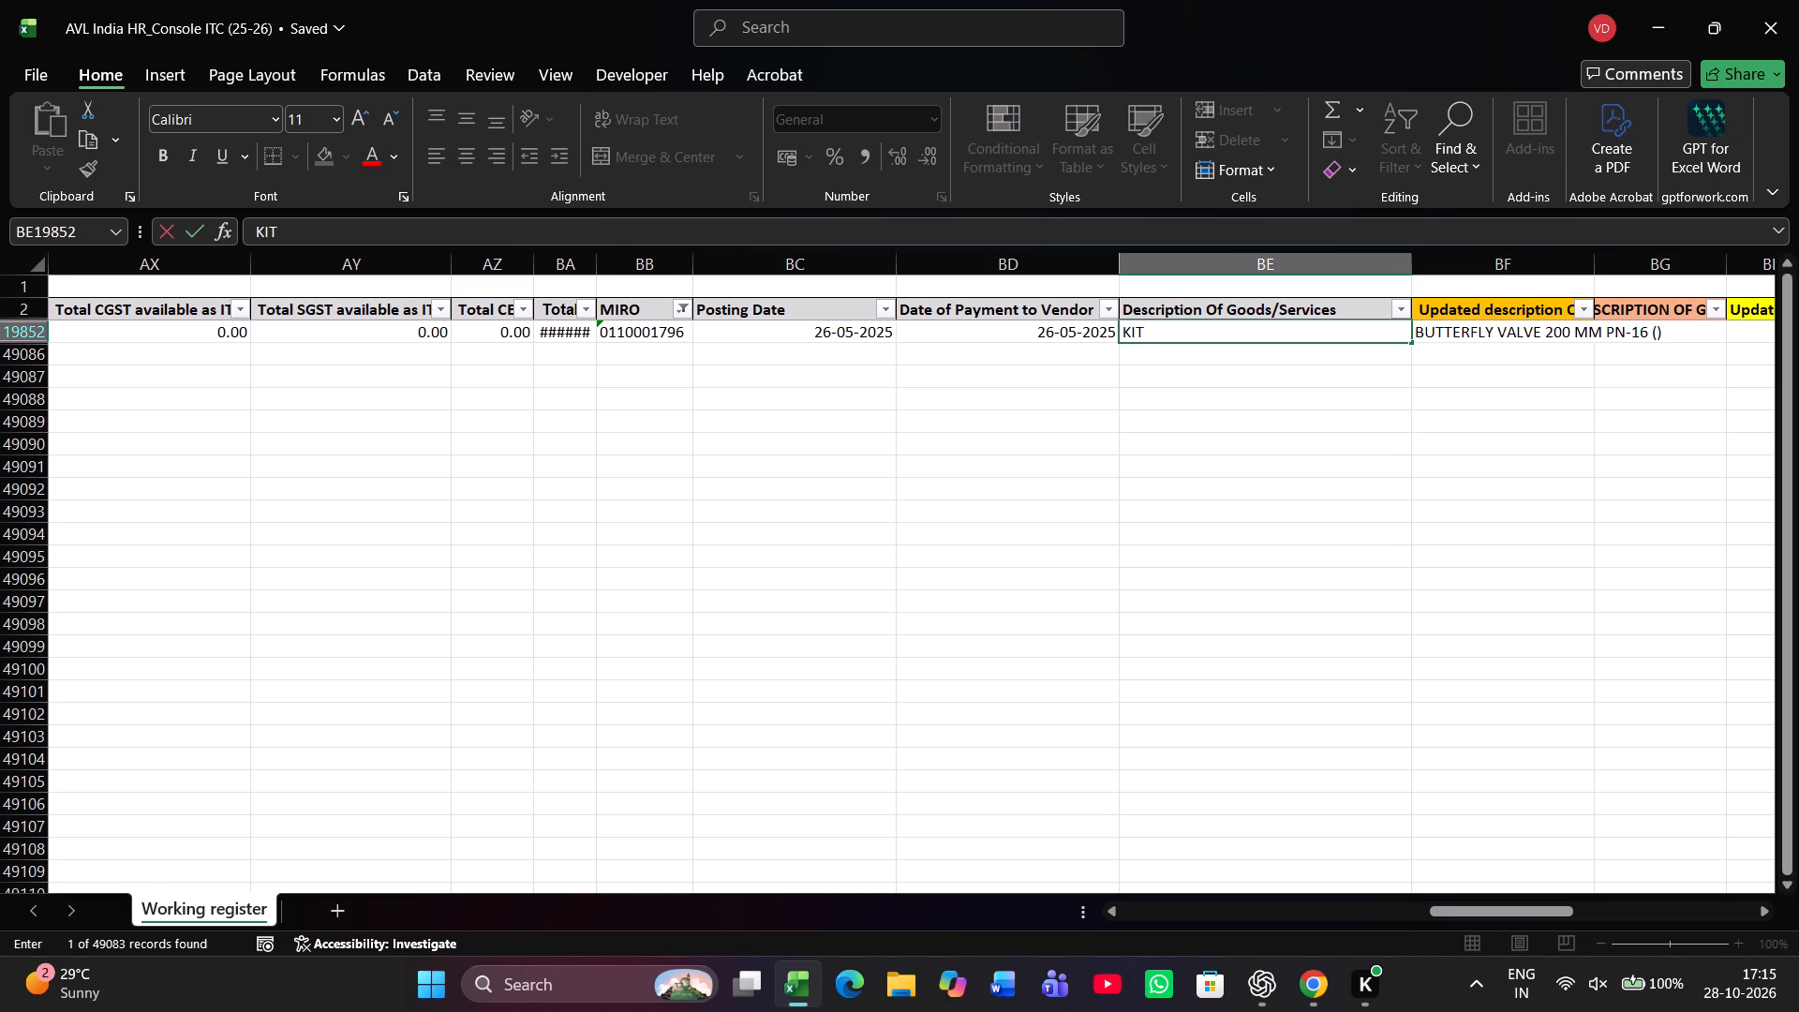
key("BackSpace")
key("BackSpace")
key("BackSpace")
Insert KITZ between the parentheses at the end of the updated description.
key("Right")
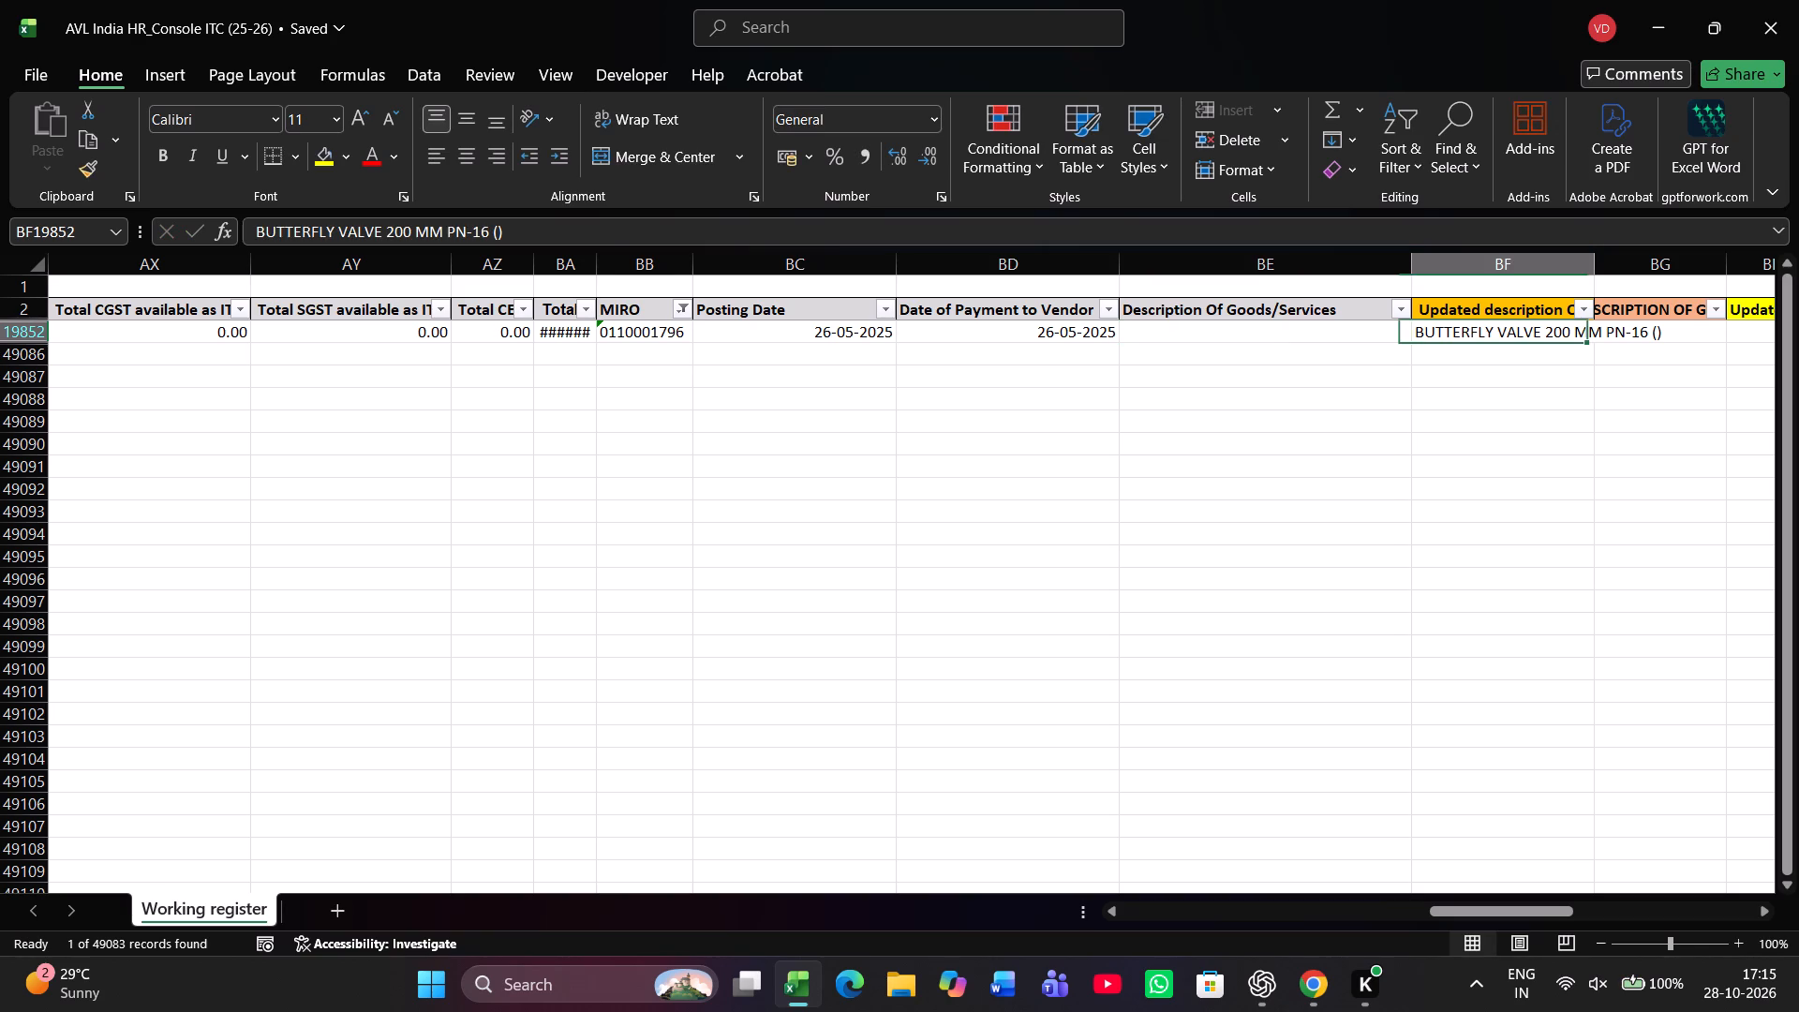
key("F2")
key("Left")
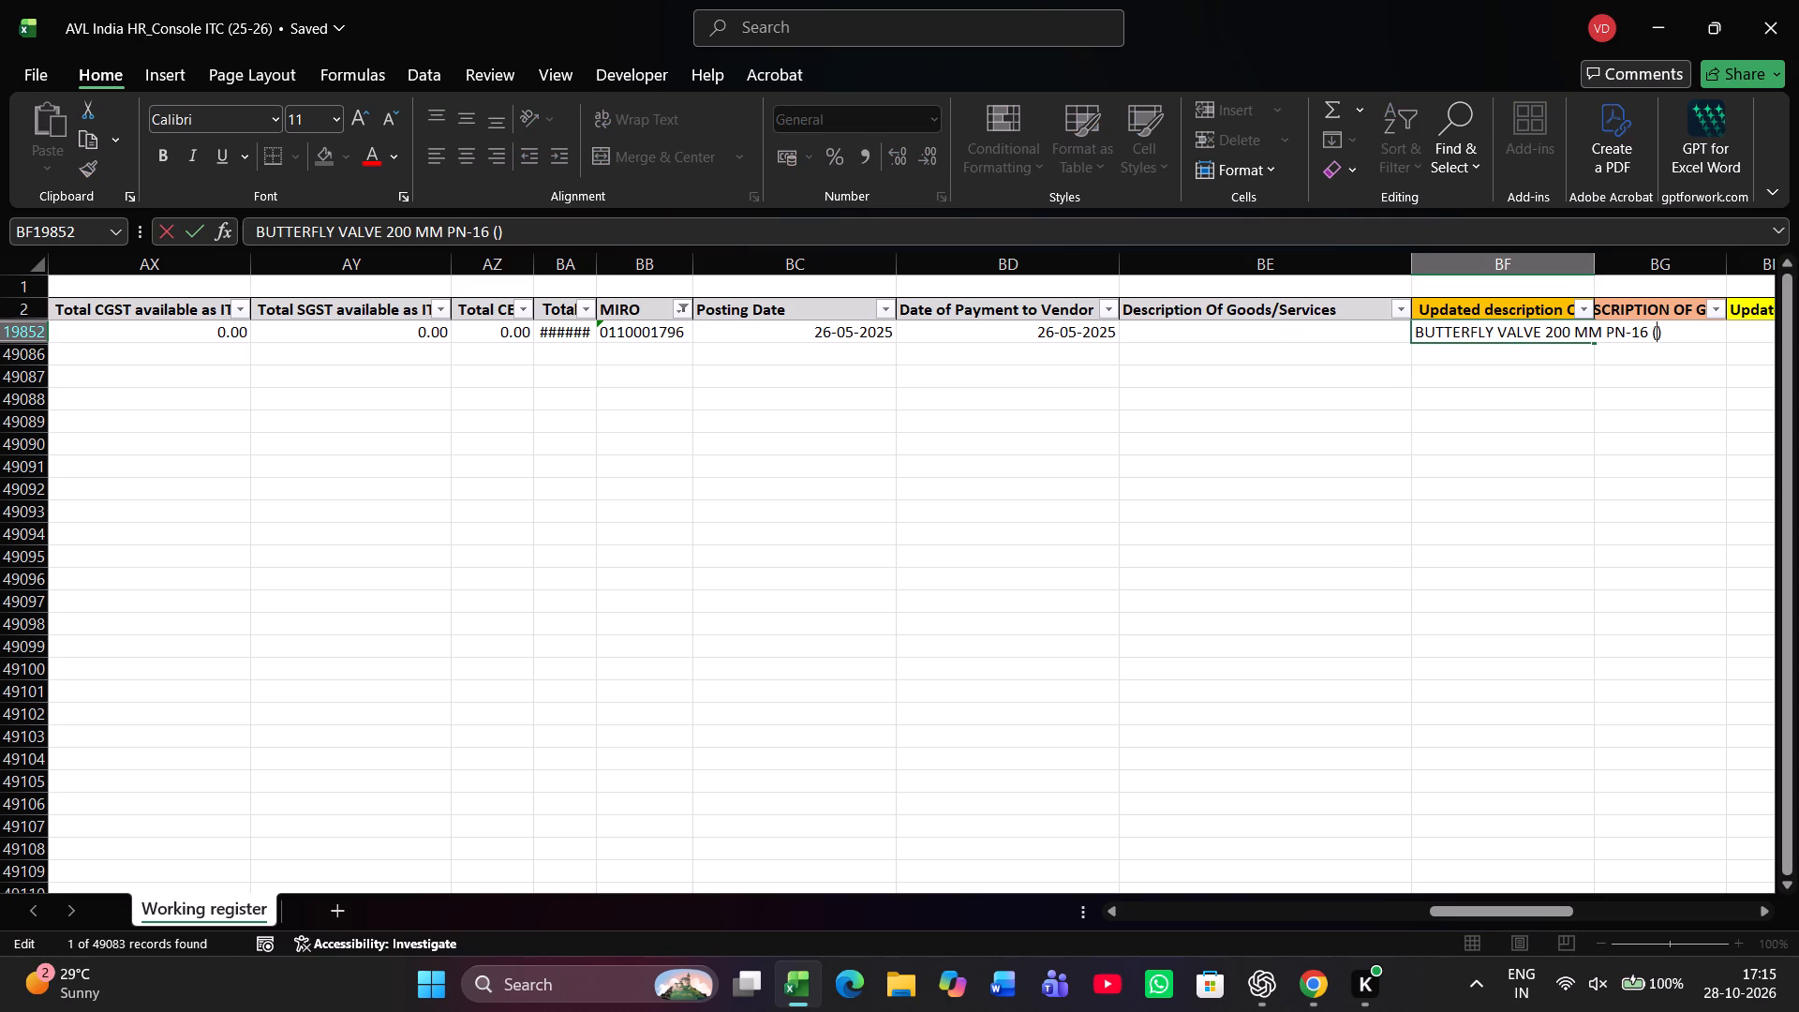
type("KIT")
key("z")
key("Return")
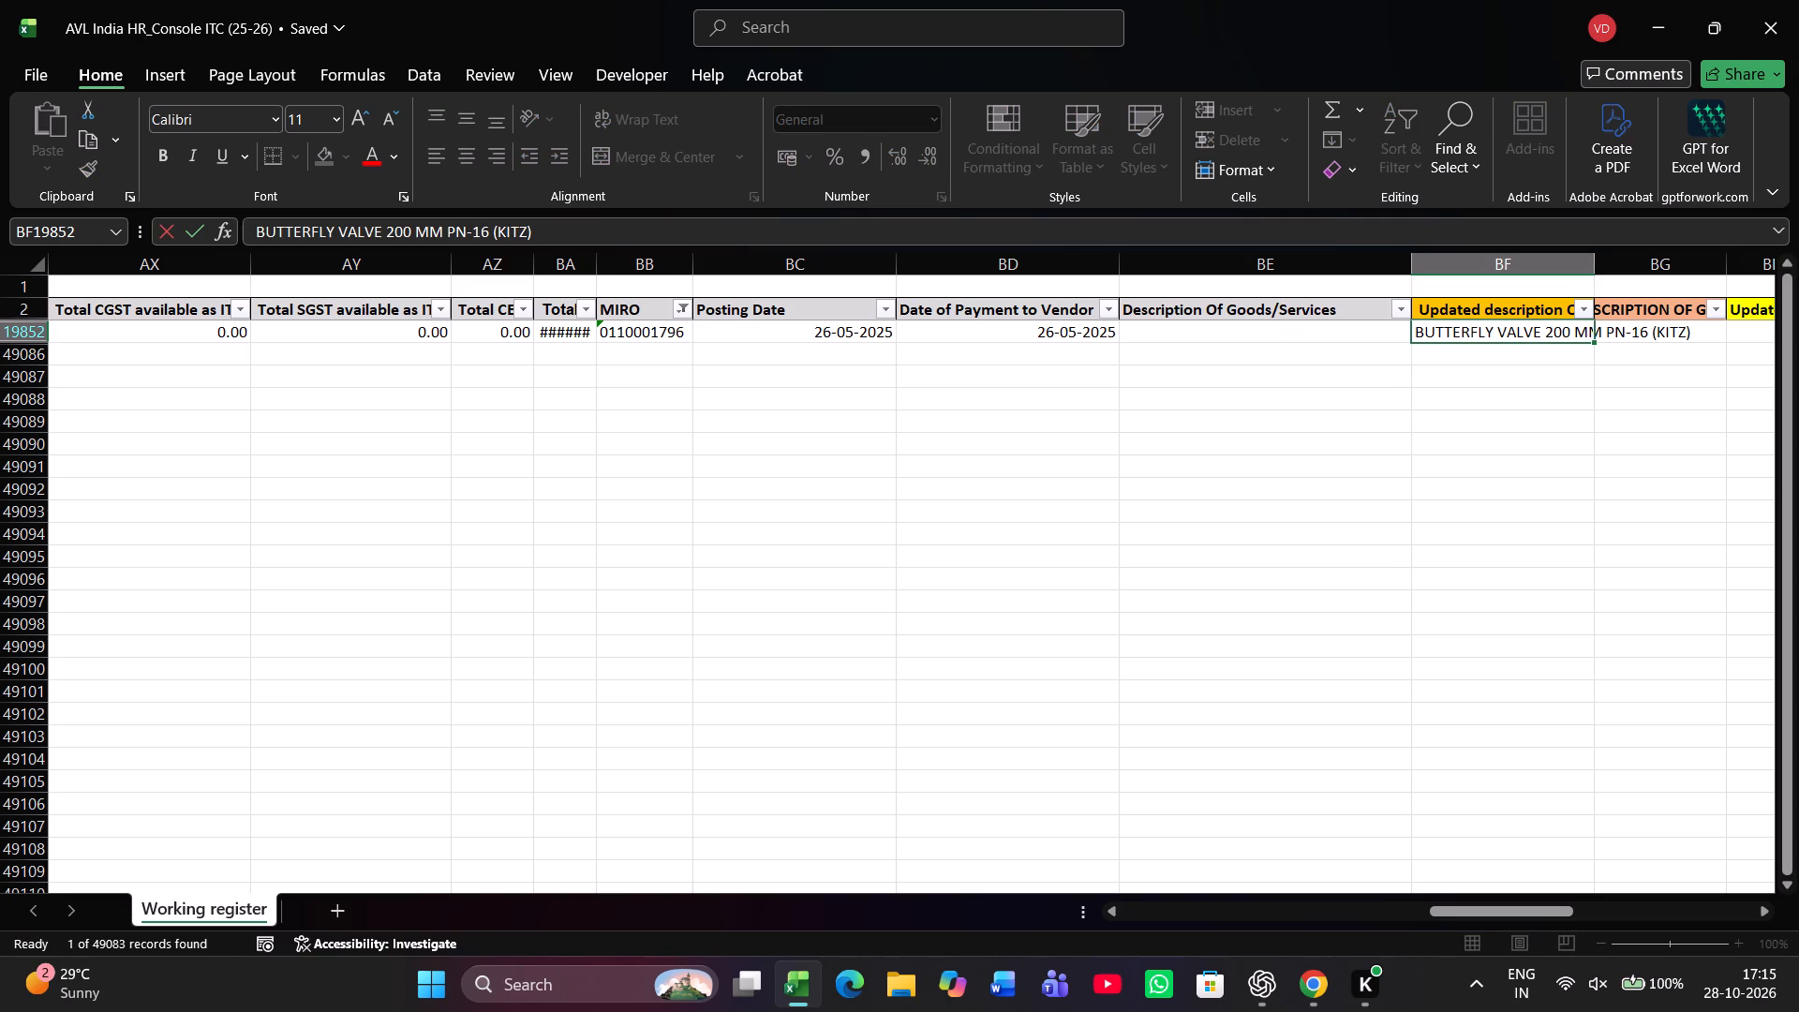
Mark the description of goods check for the record as NOT IN PR.
key("Up")
key("Right")
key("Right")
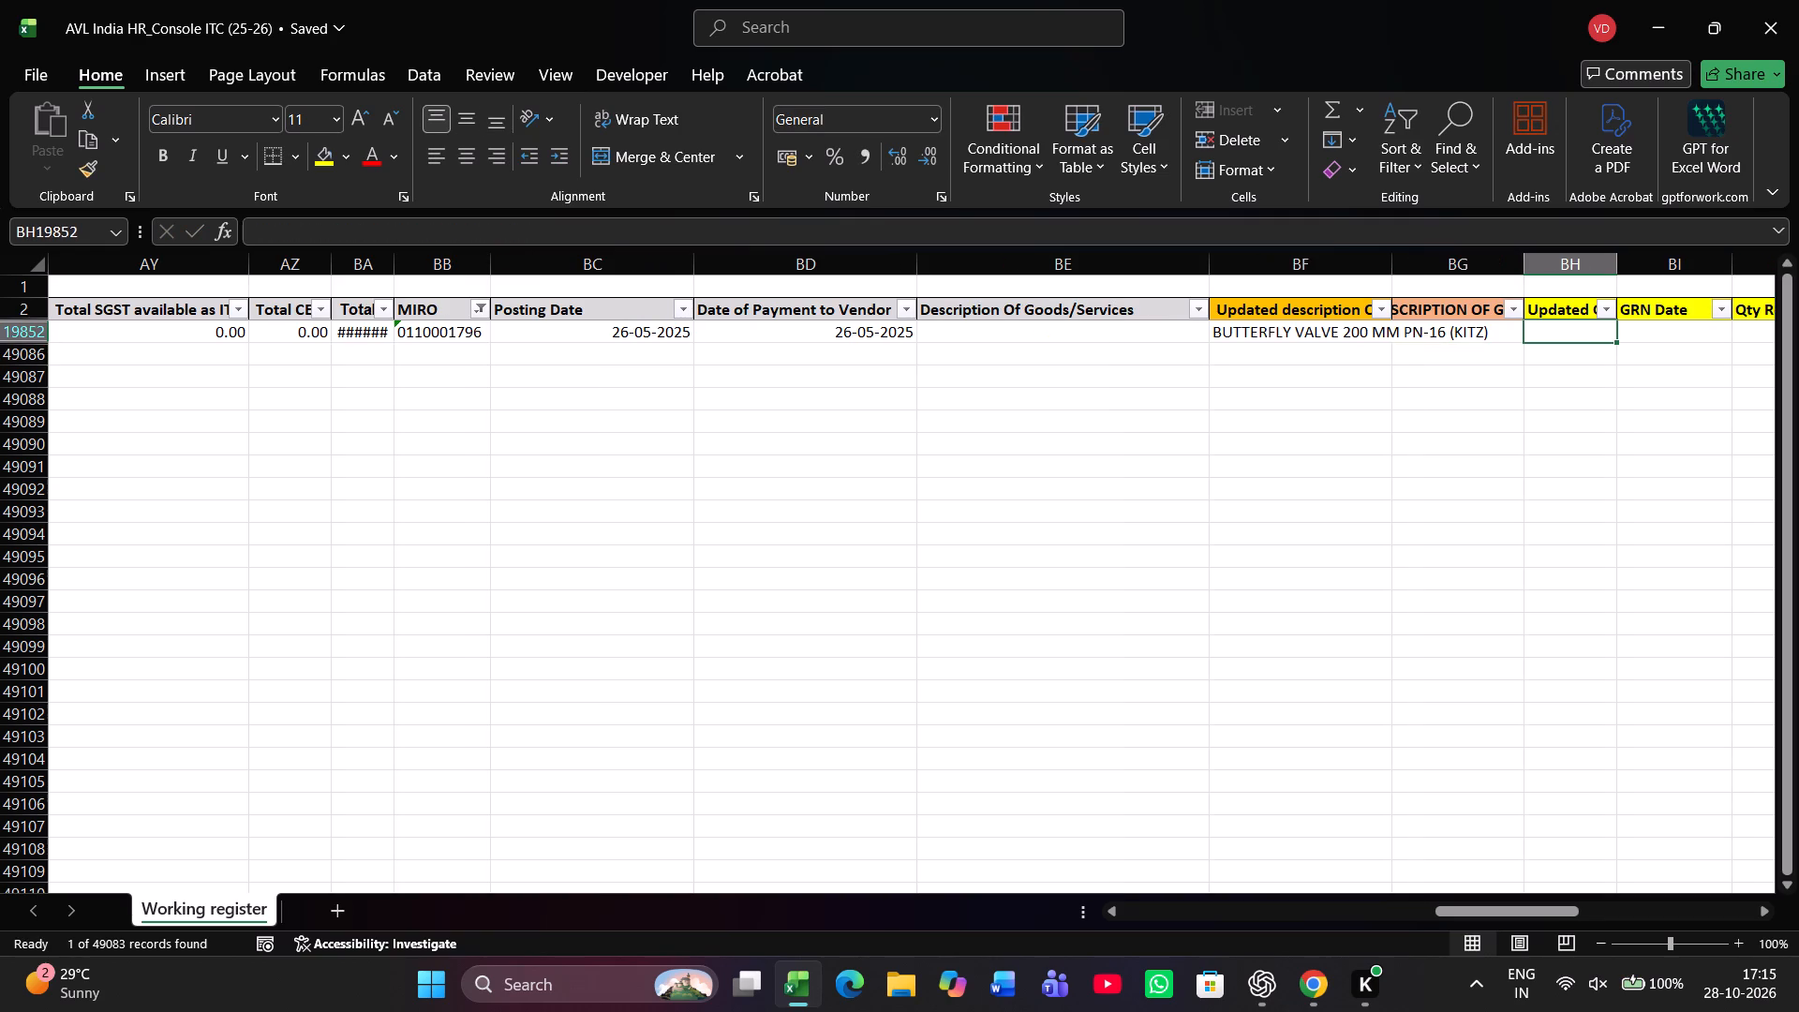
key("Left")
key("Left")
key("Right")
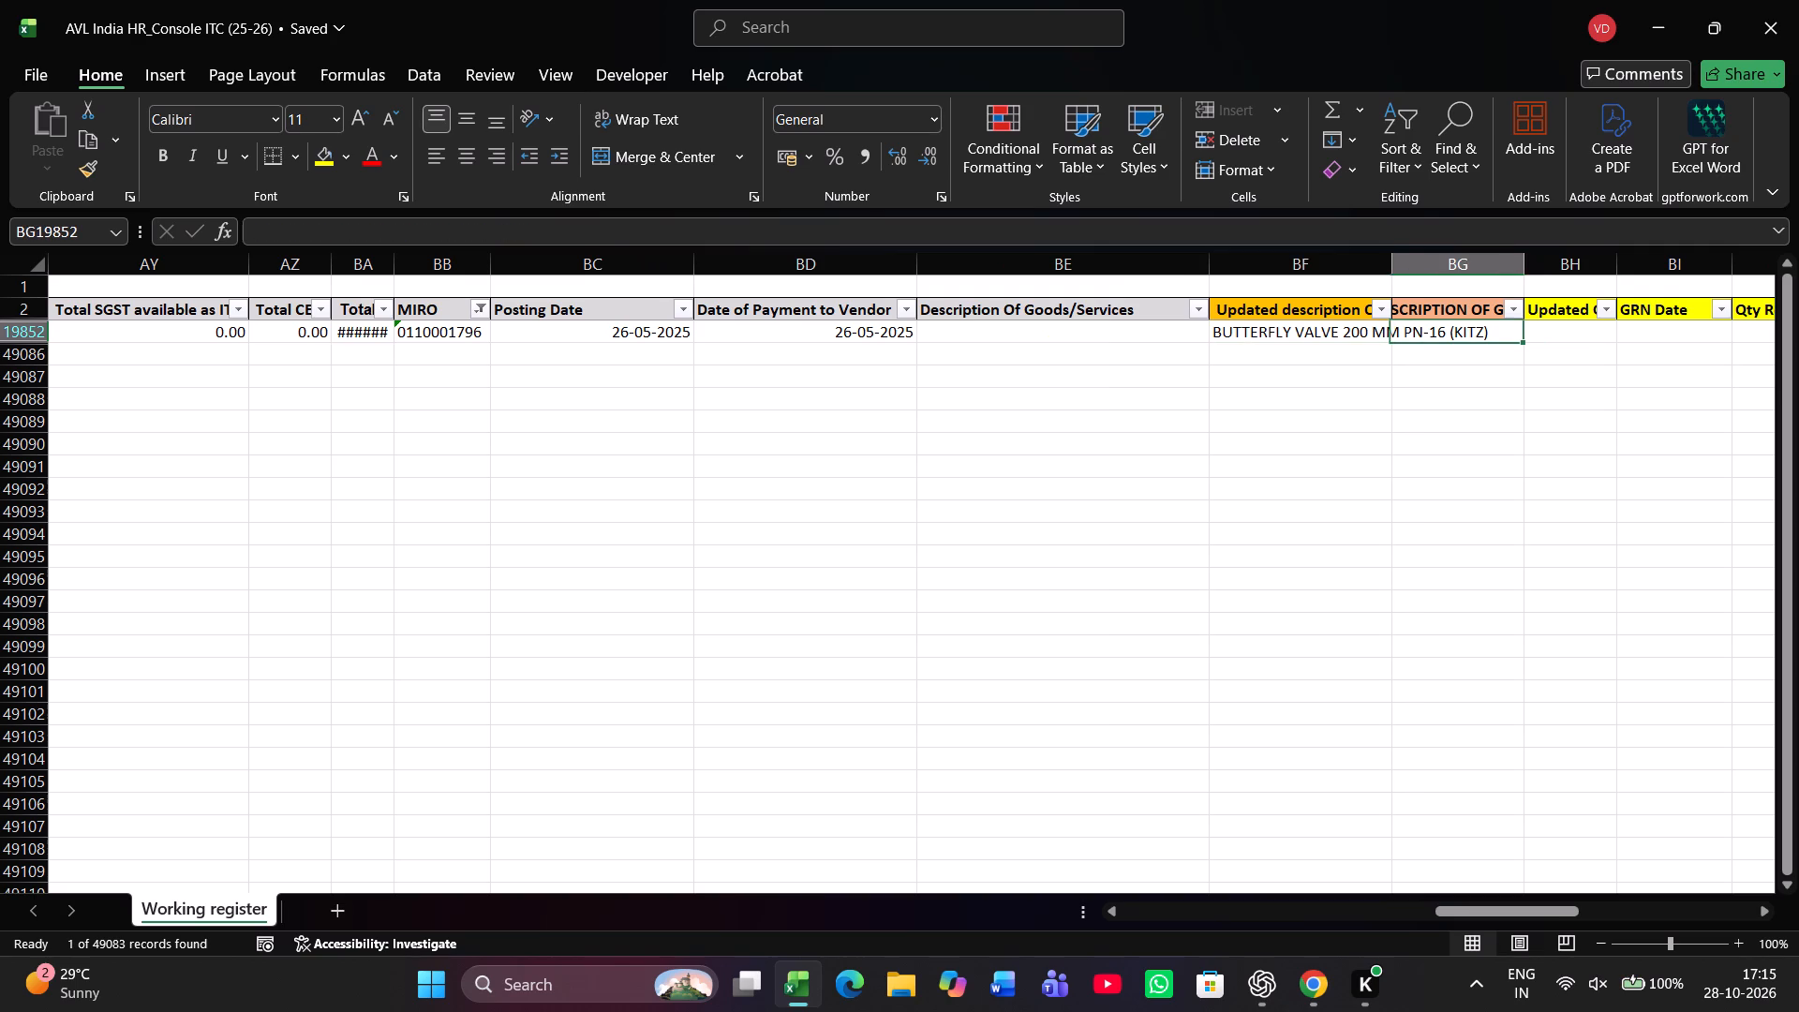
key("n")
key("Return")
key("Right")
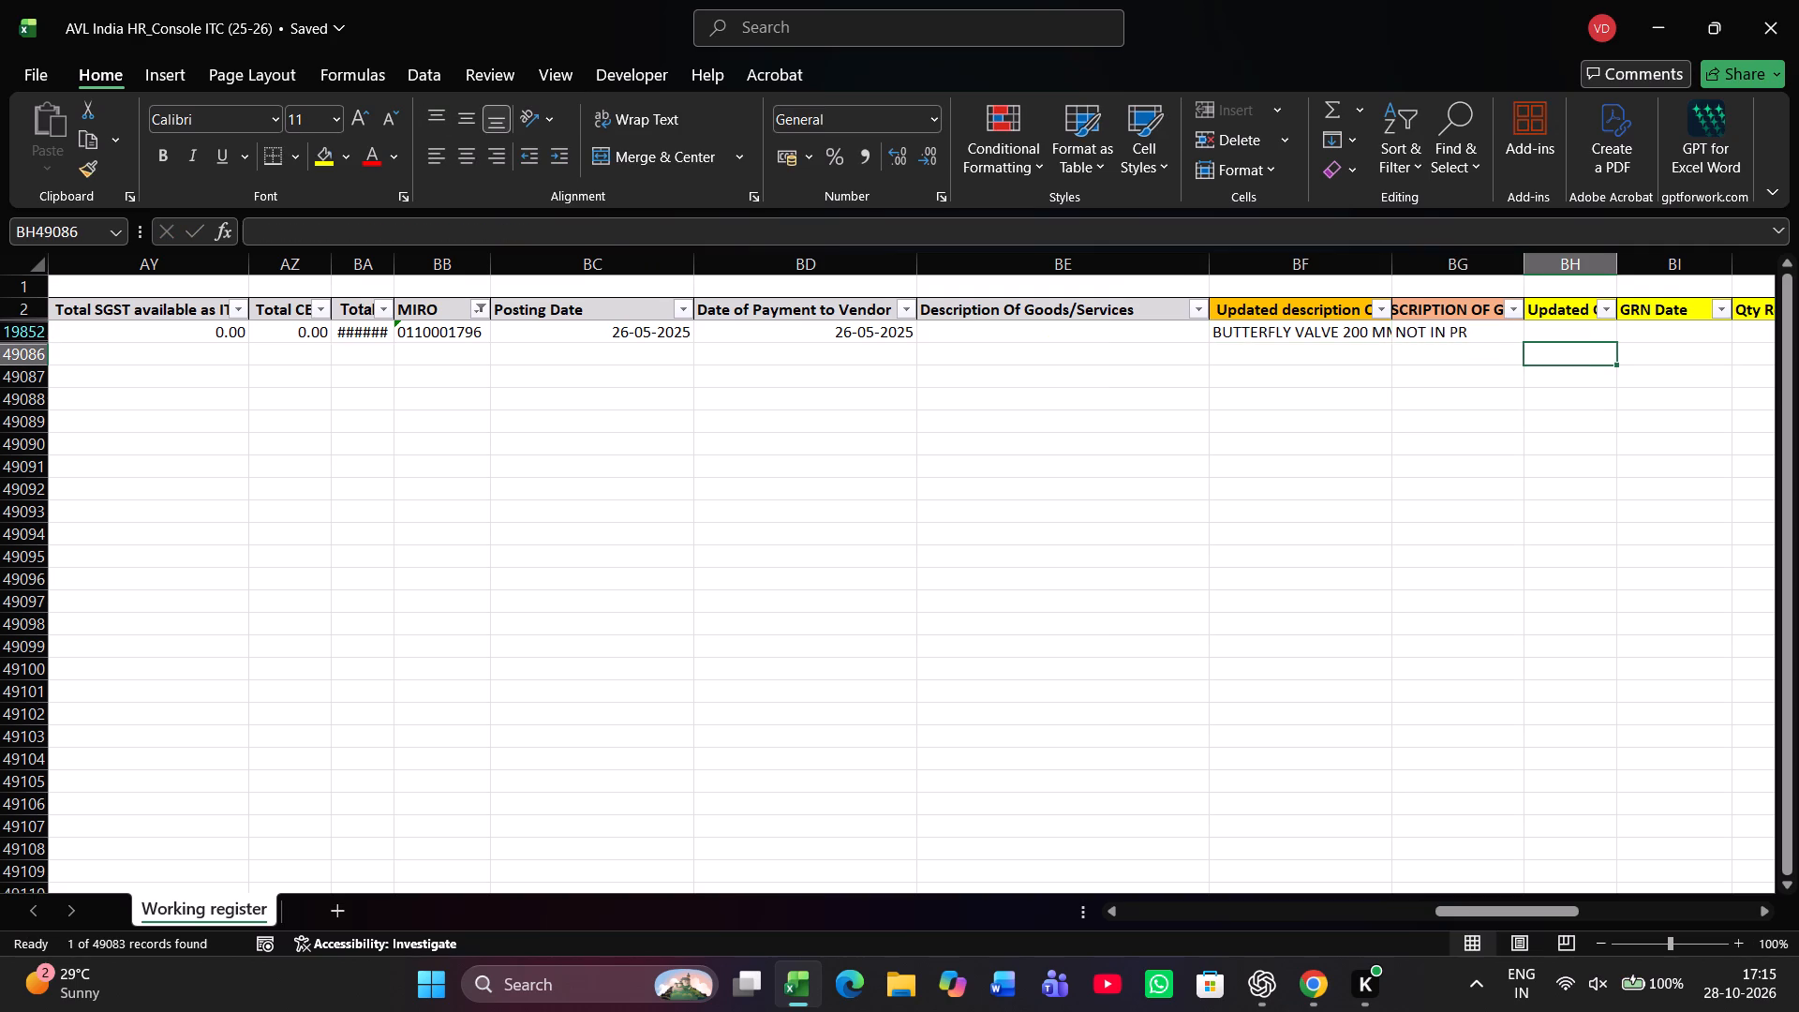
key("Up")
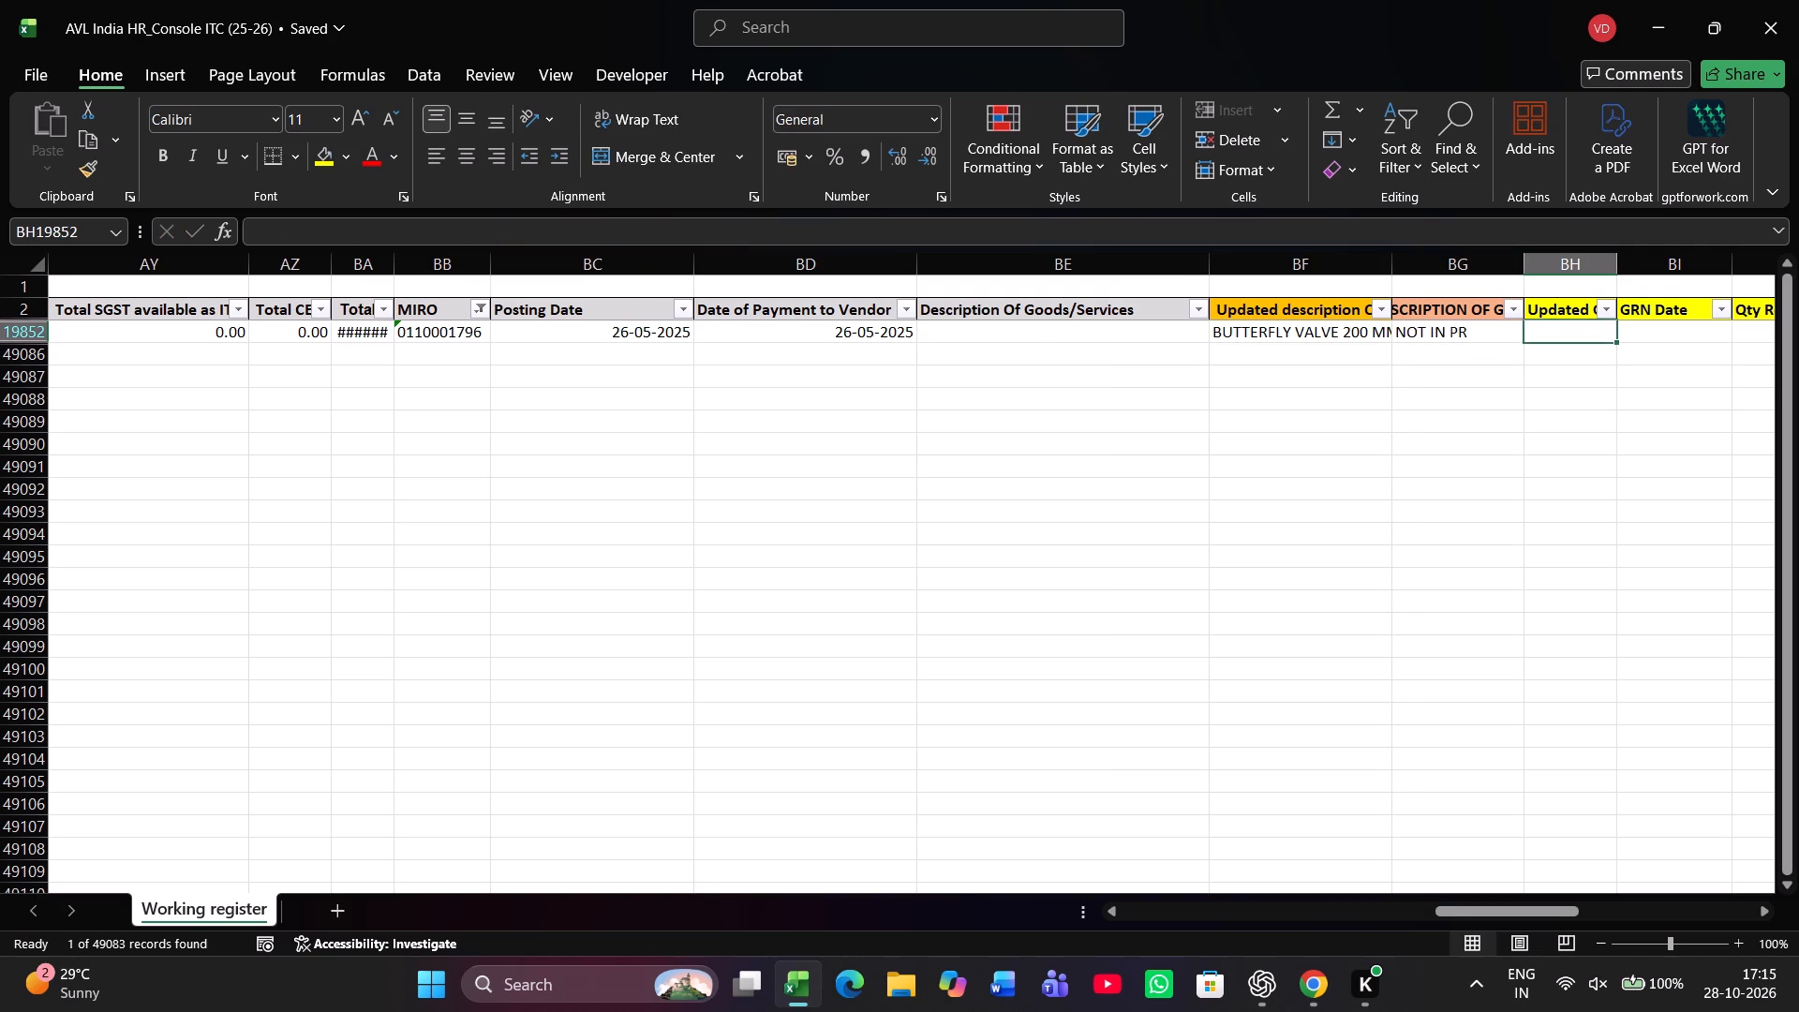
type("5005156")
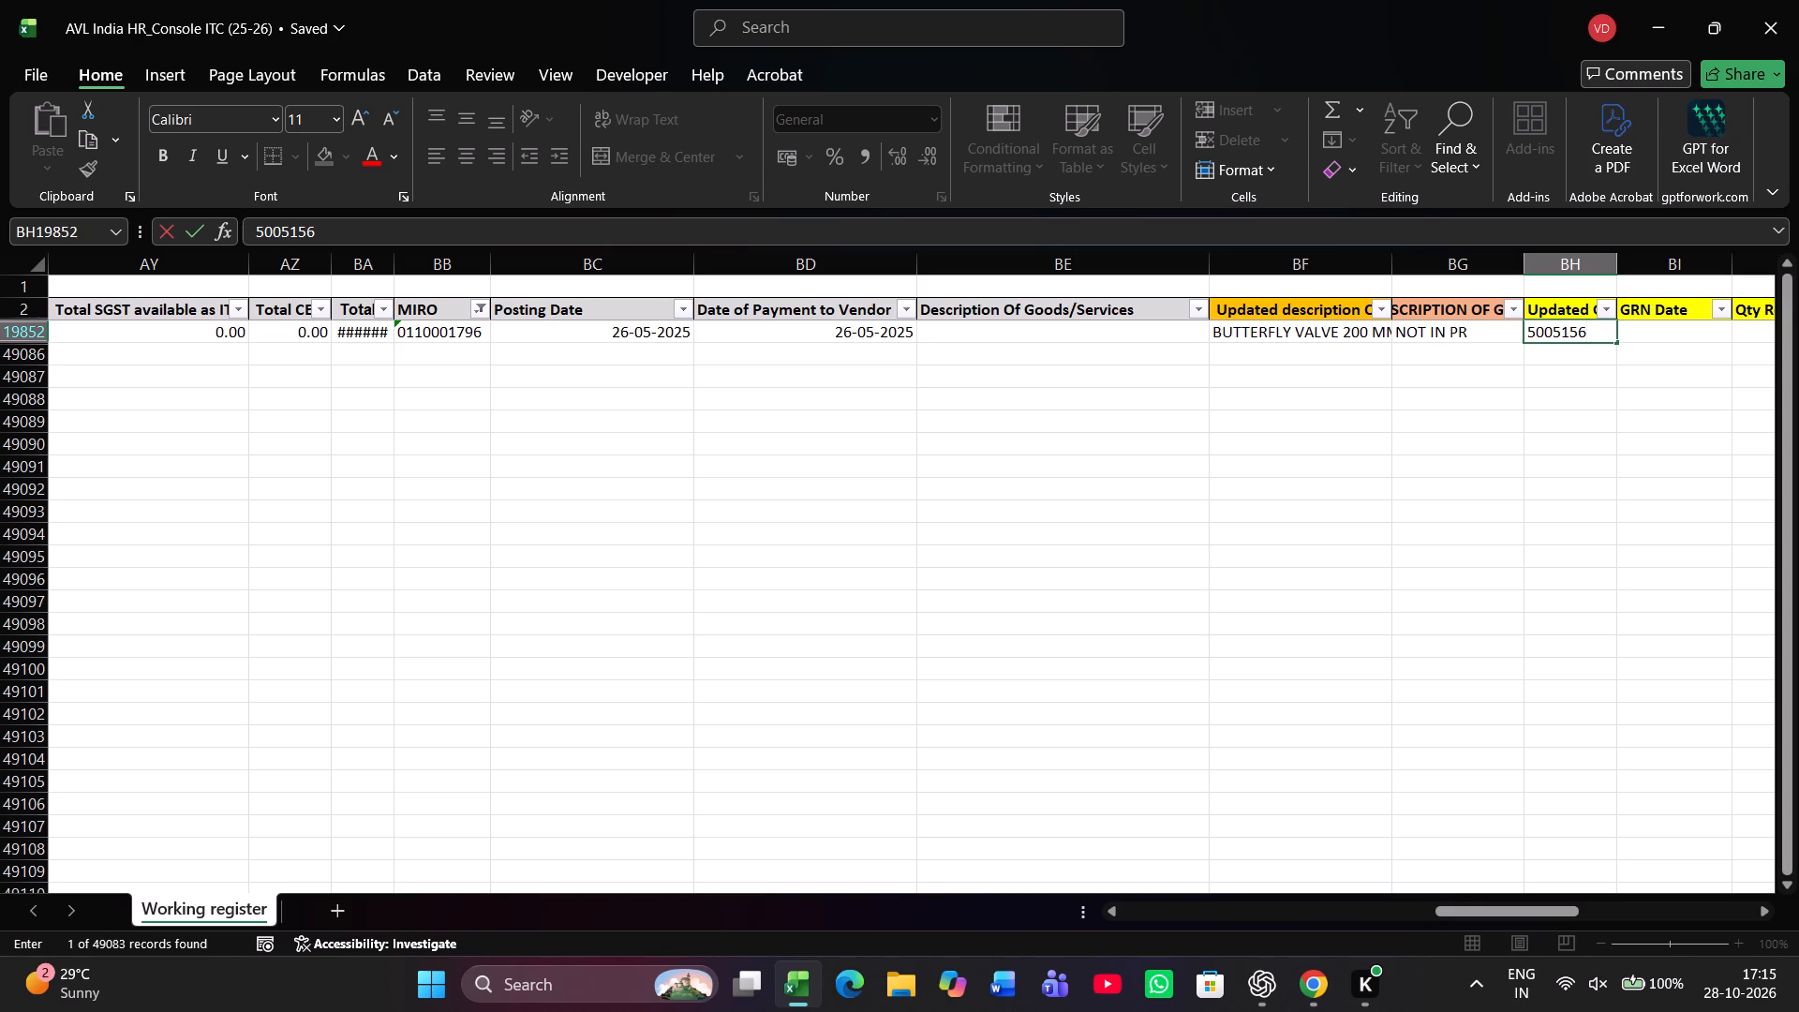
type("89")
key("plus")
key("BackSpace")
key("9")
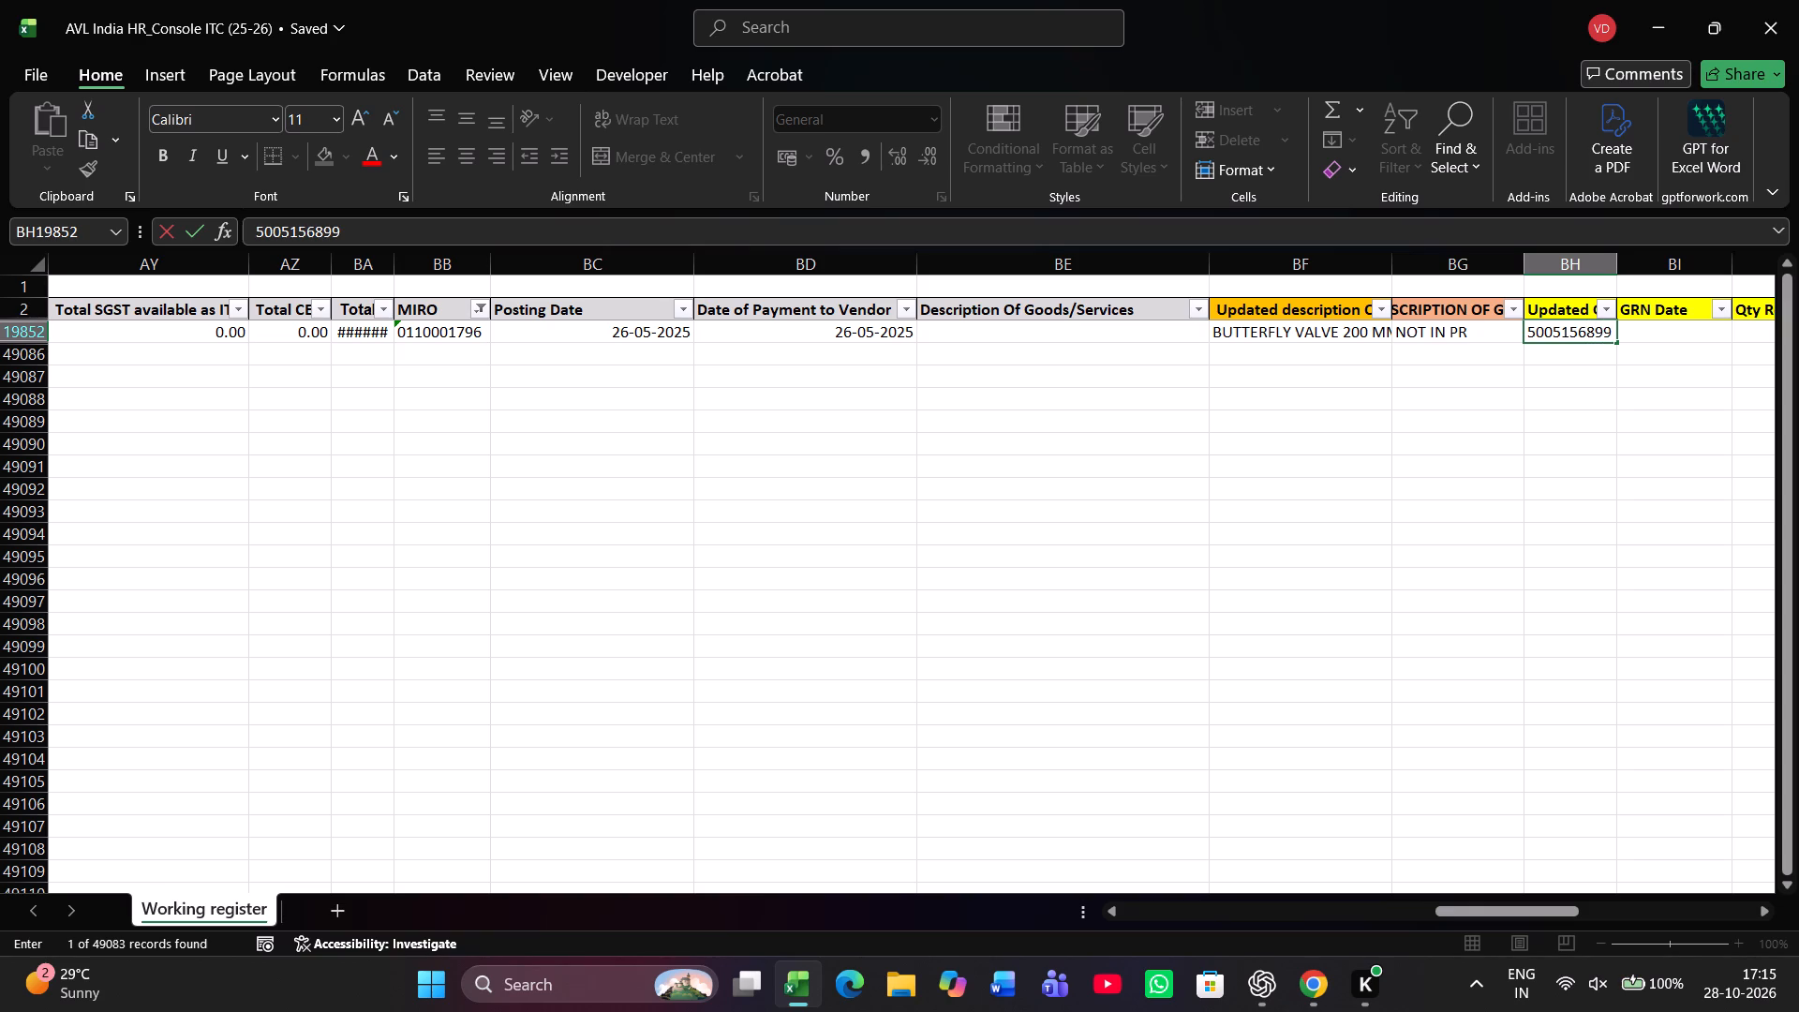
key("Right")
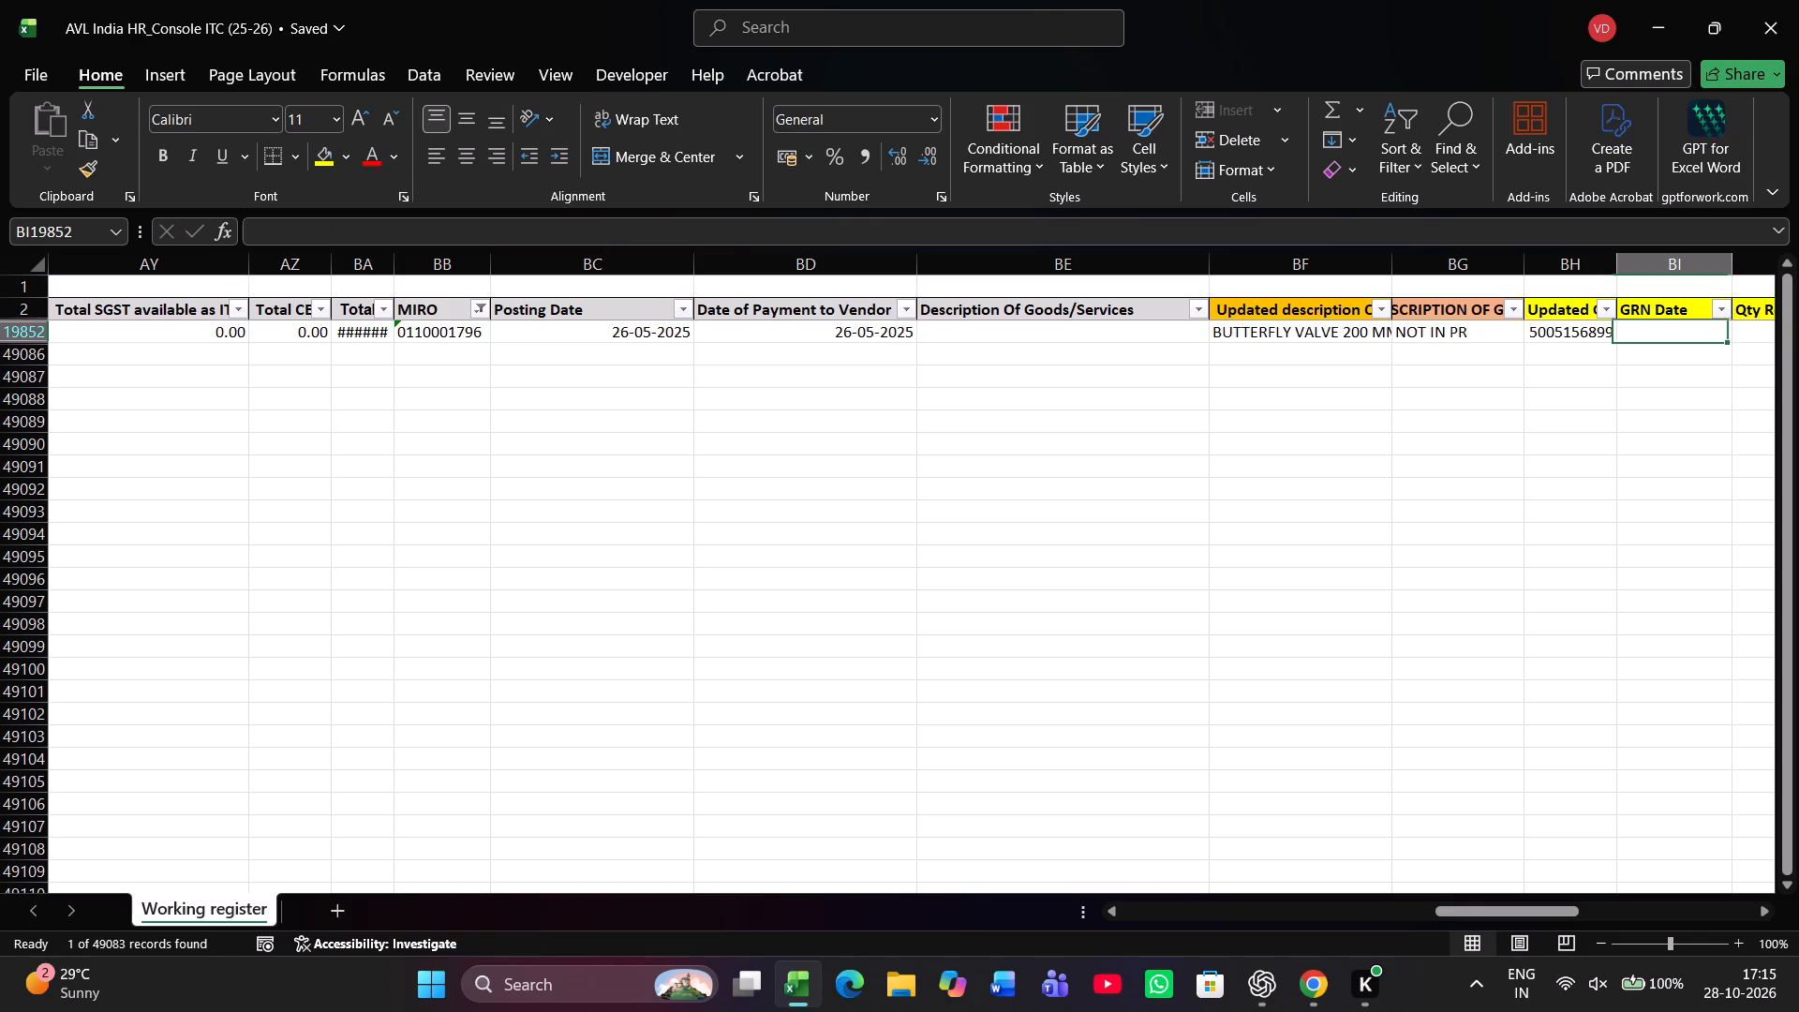
Enter 16-05-2025 as the record's GRN date.
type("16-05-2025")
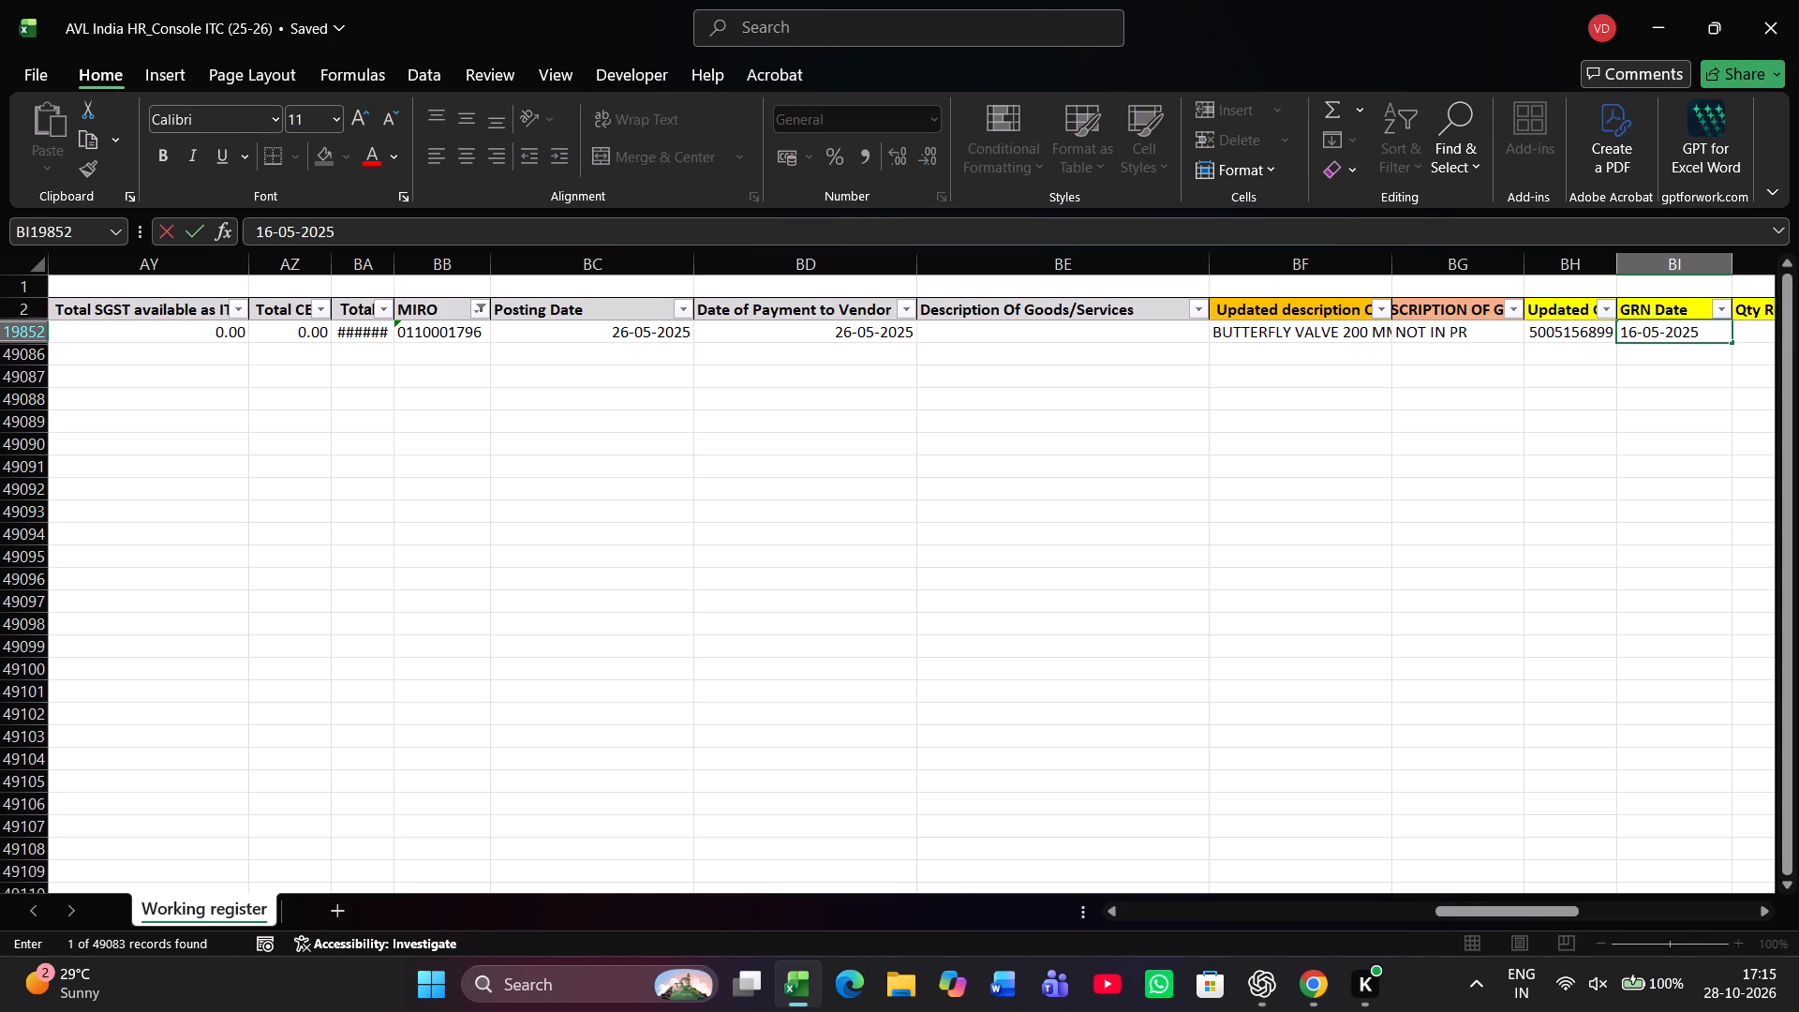
right_click(1687, 335)
left_click_drag(1757, 429, 1695, 314)
left_click_drag(1695, 314, 1696, 323)
Apply the *14-03-2012 date format to the GRN Date header cell.
right_click(1691, 318)
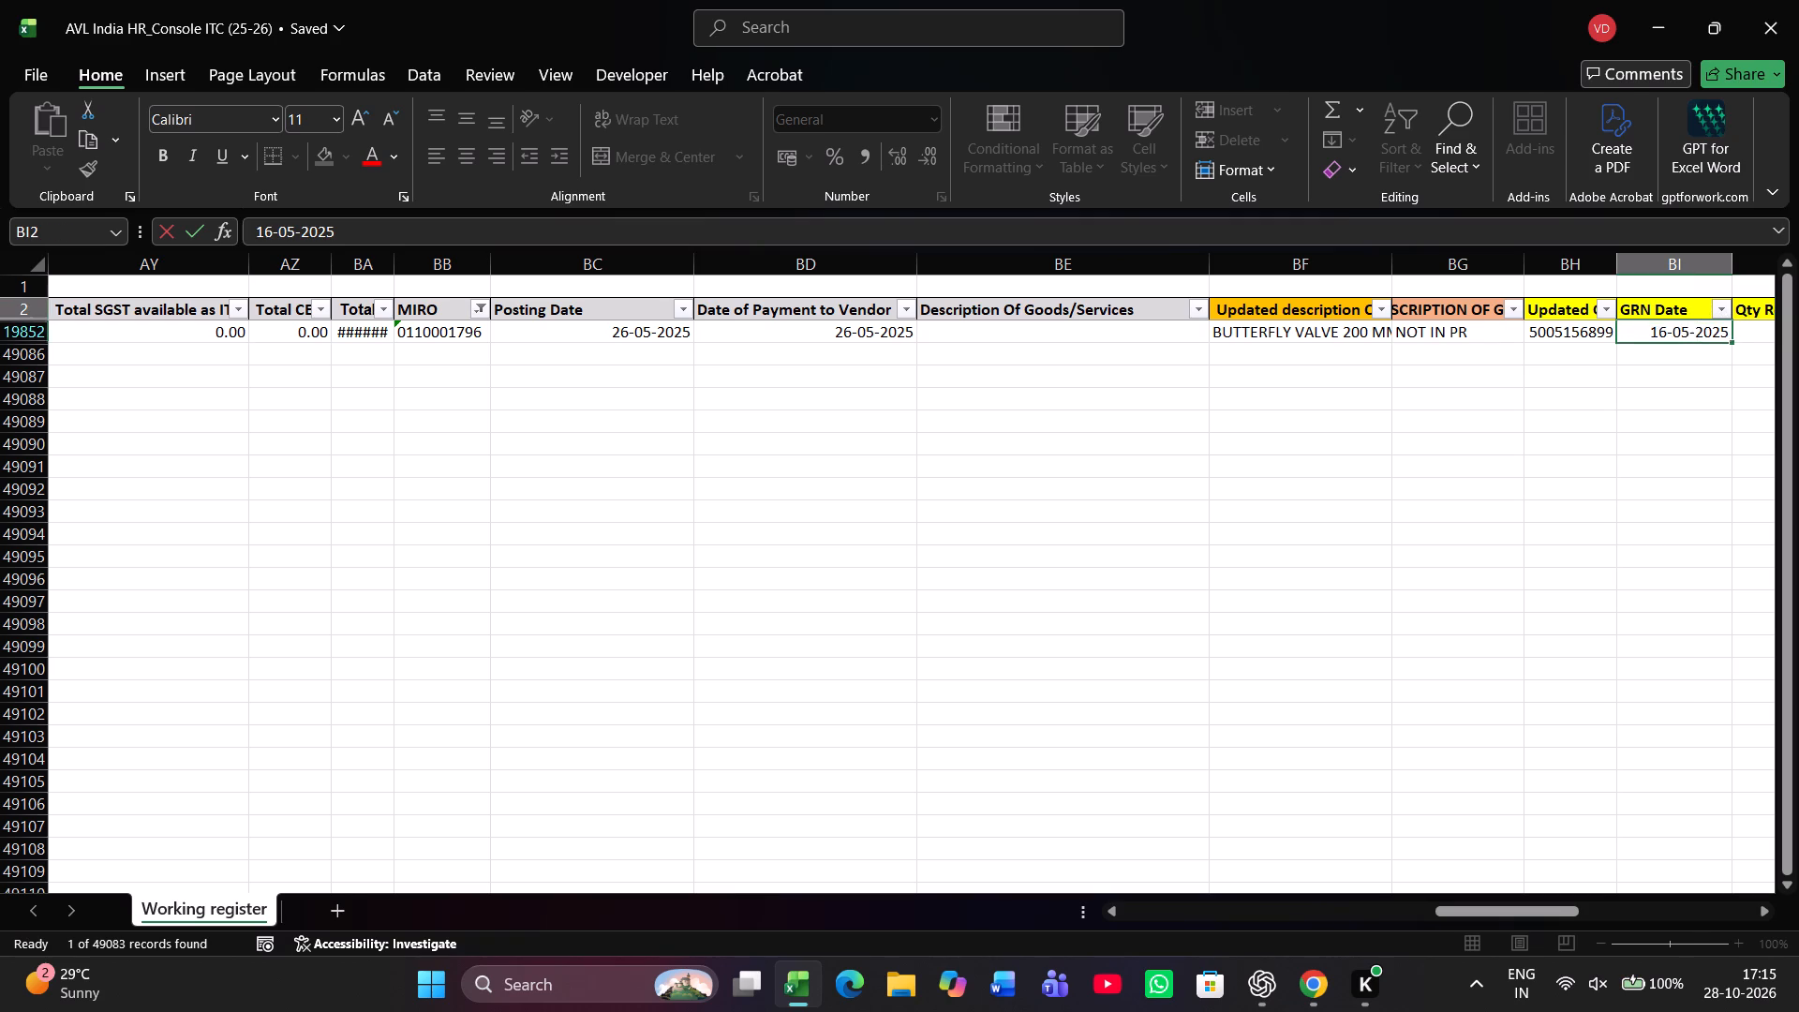
left_click(1537, 751)
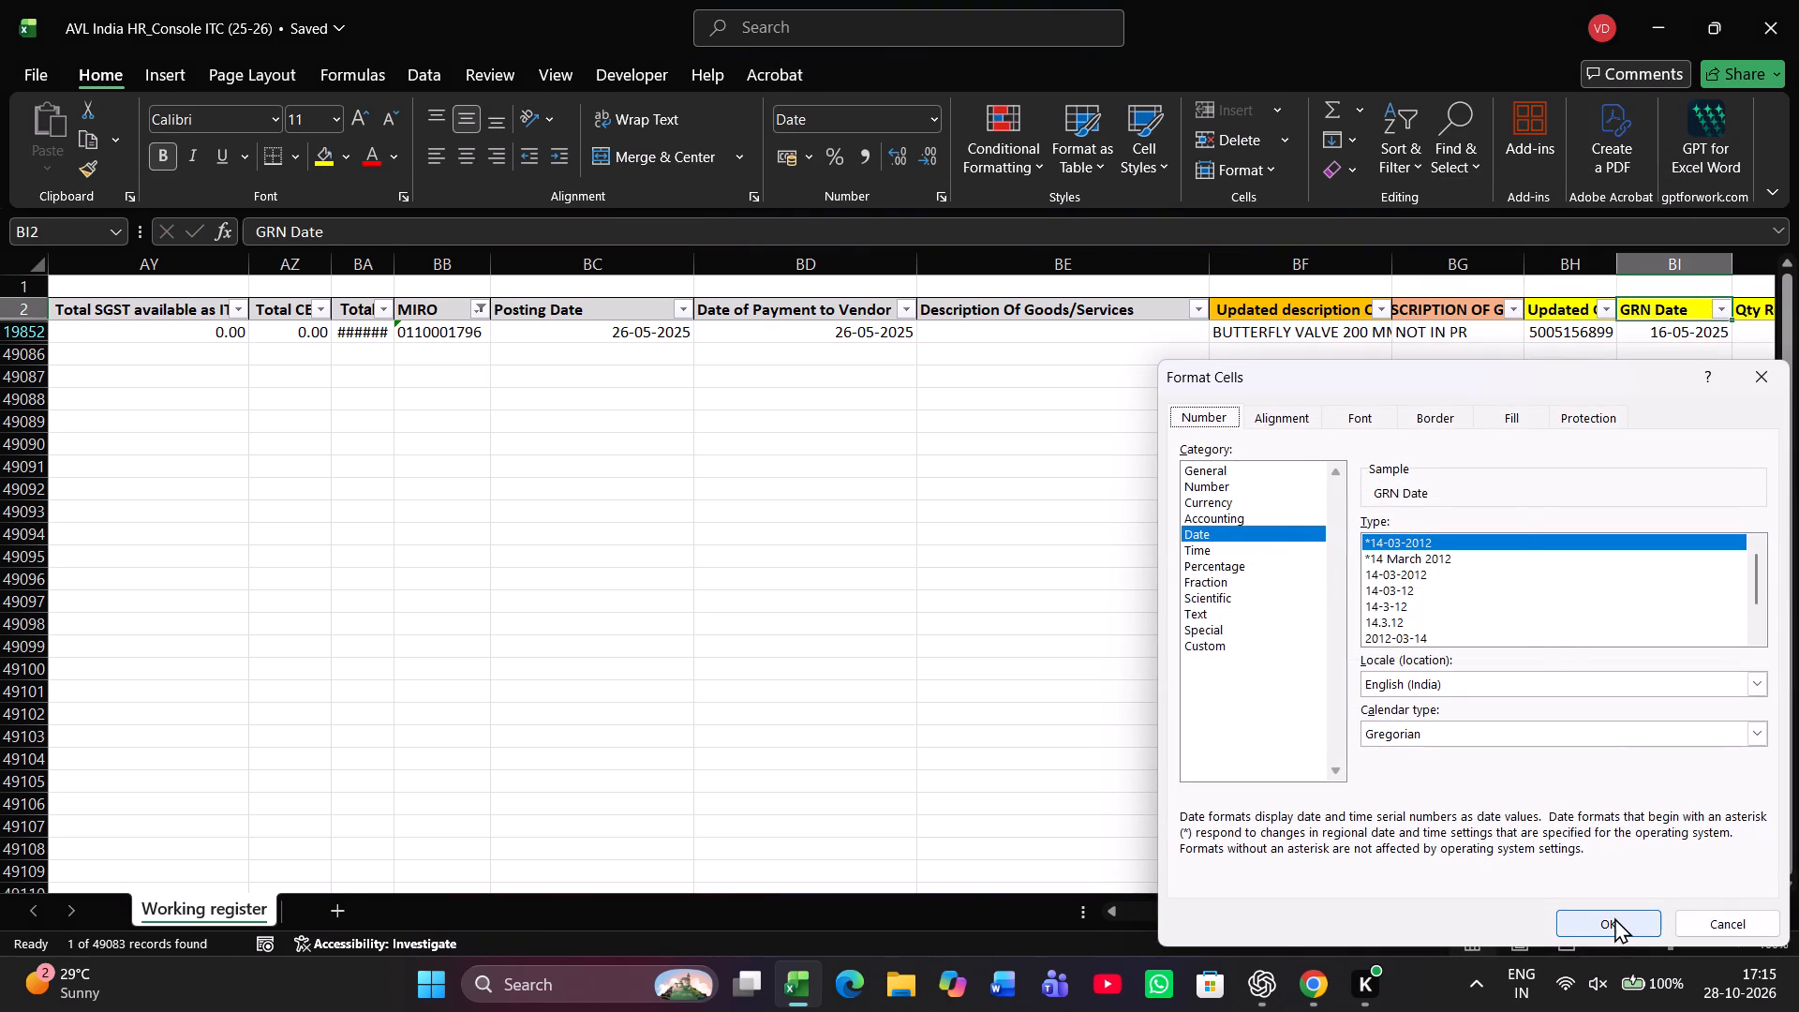
left_click(1613, 917)
Enter 2 as the record's quantity received per GRN.
scroll(1715, 686, "left", 2)
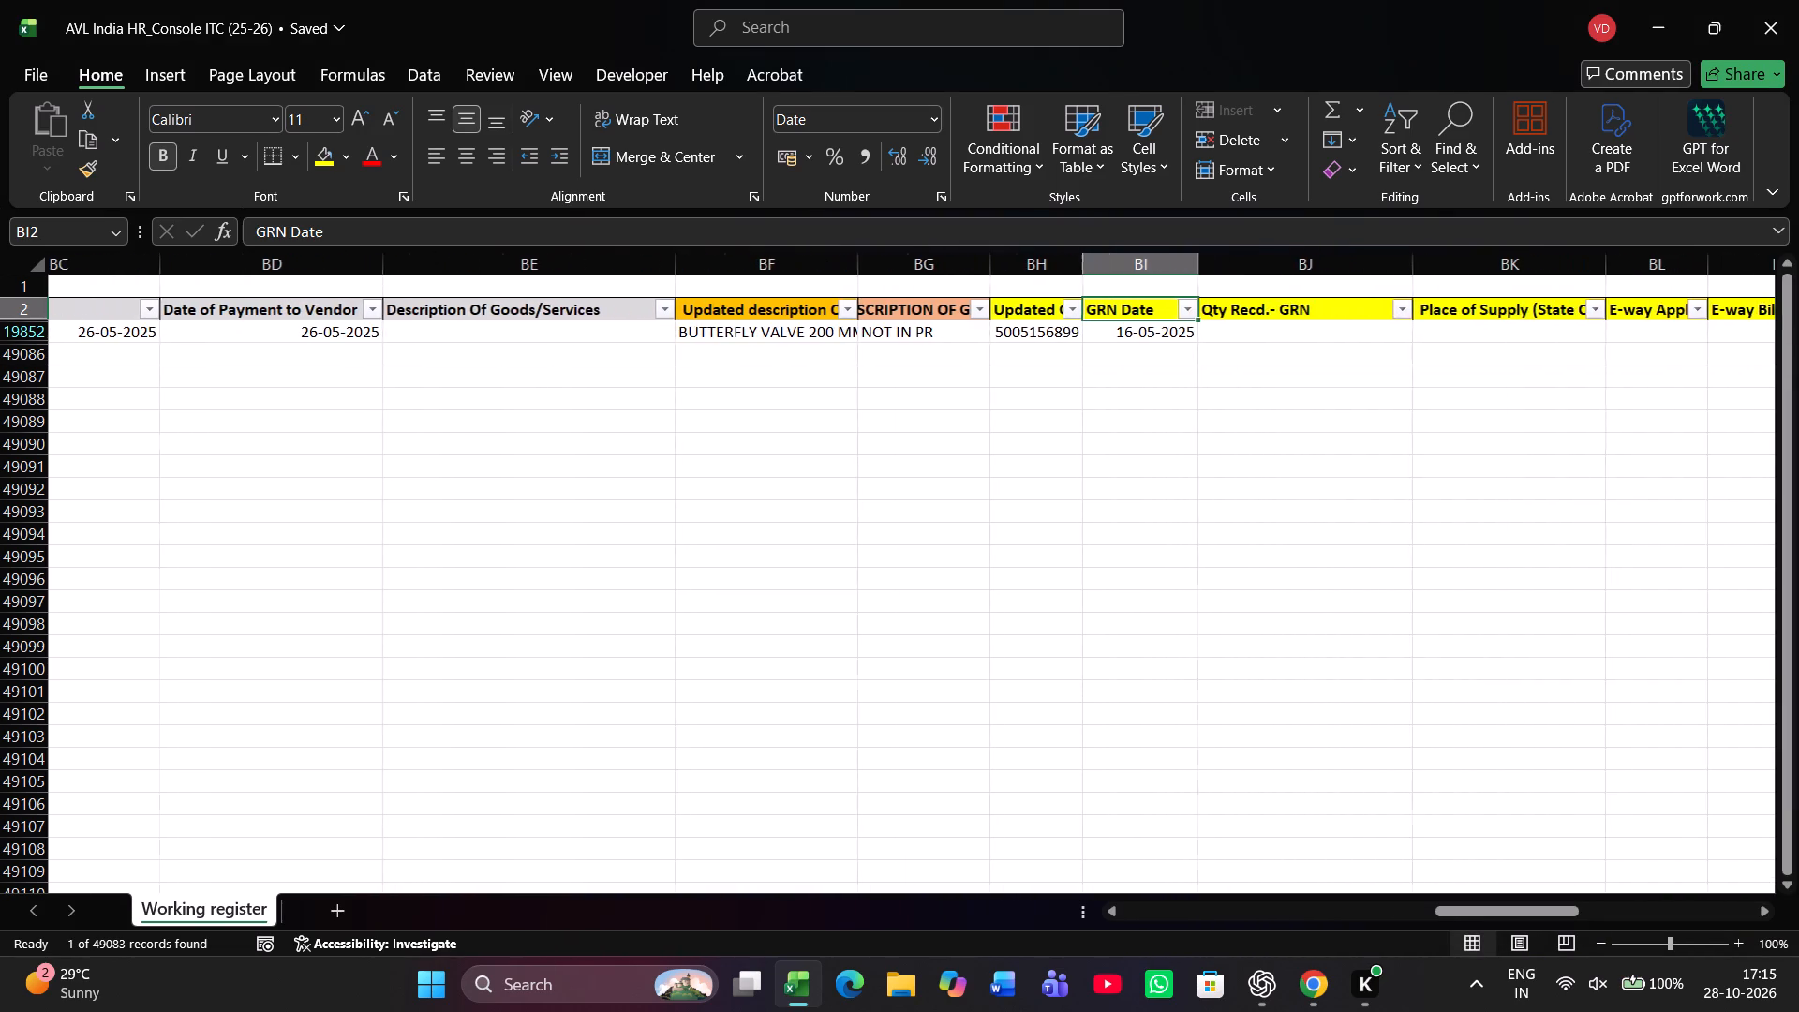
left_click(1419, 325)
scroll(1419, 325, "left", 1)
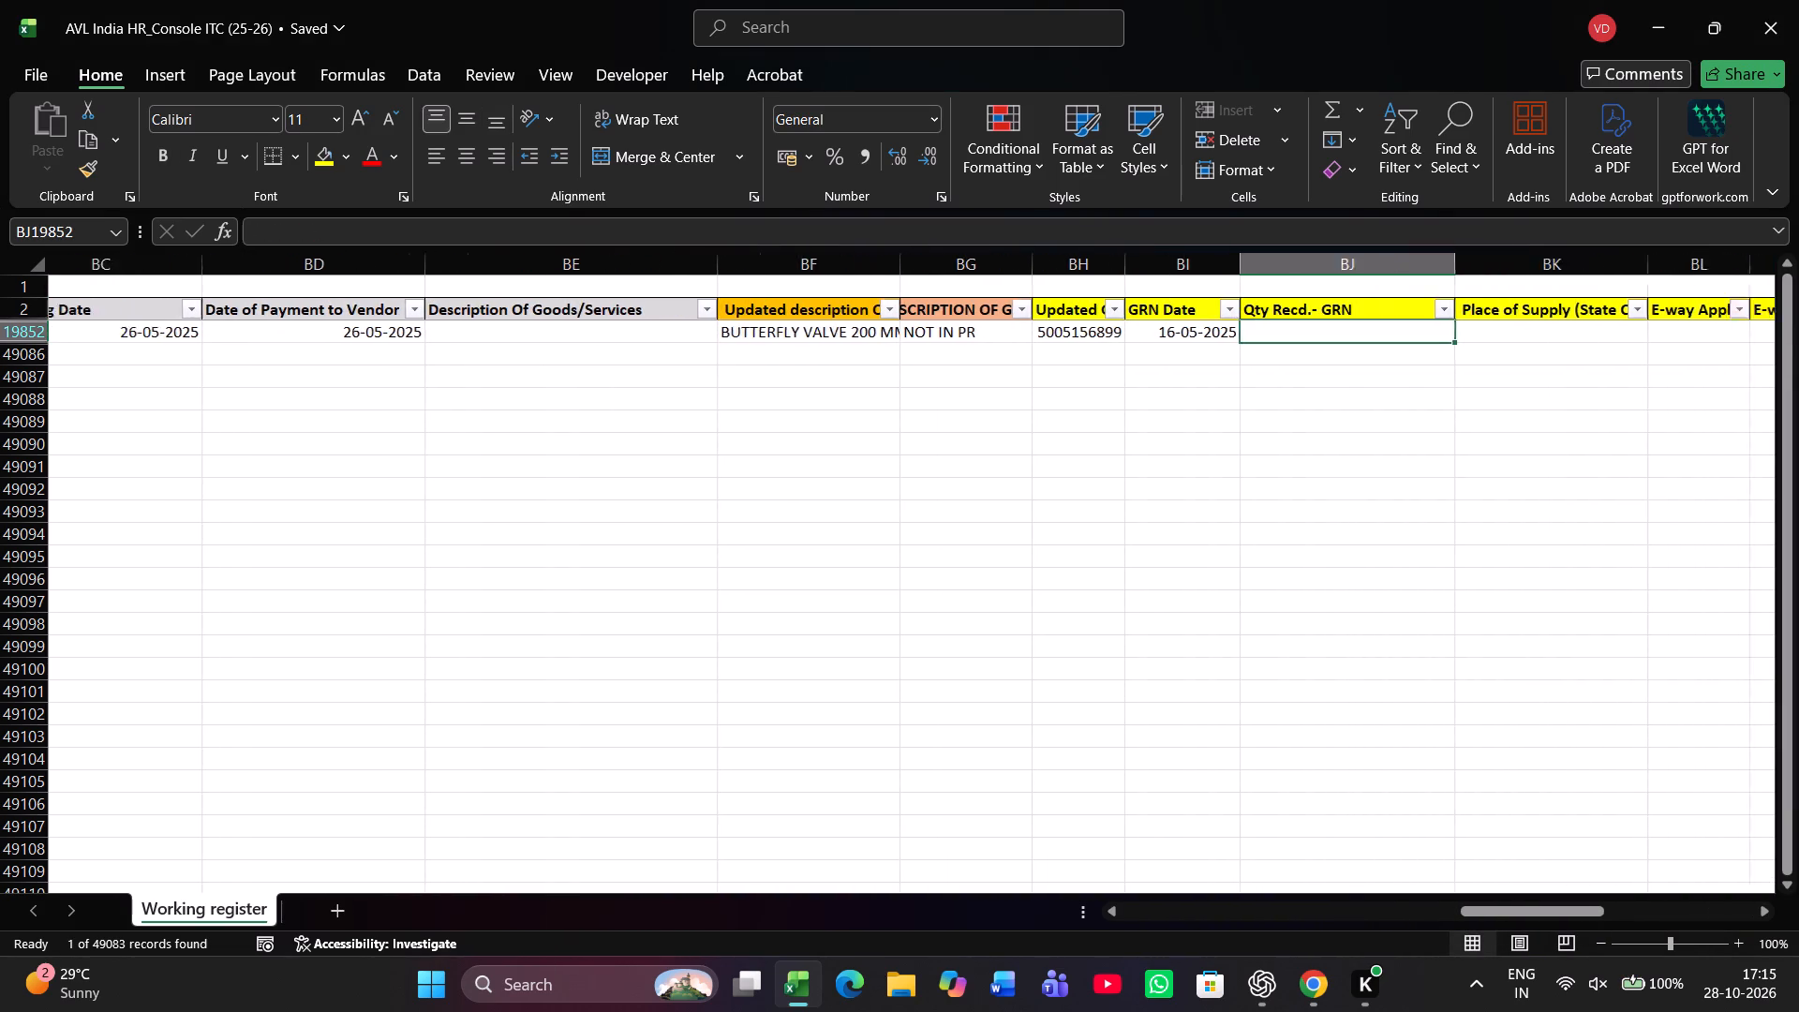
scroll(1419, 325, "left", 1)
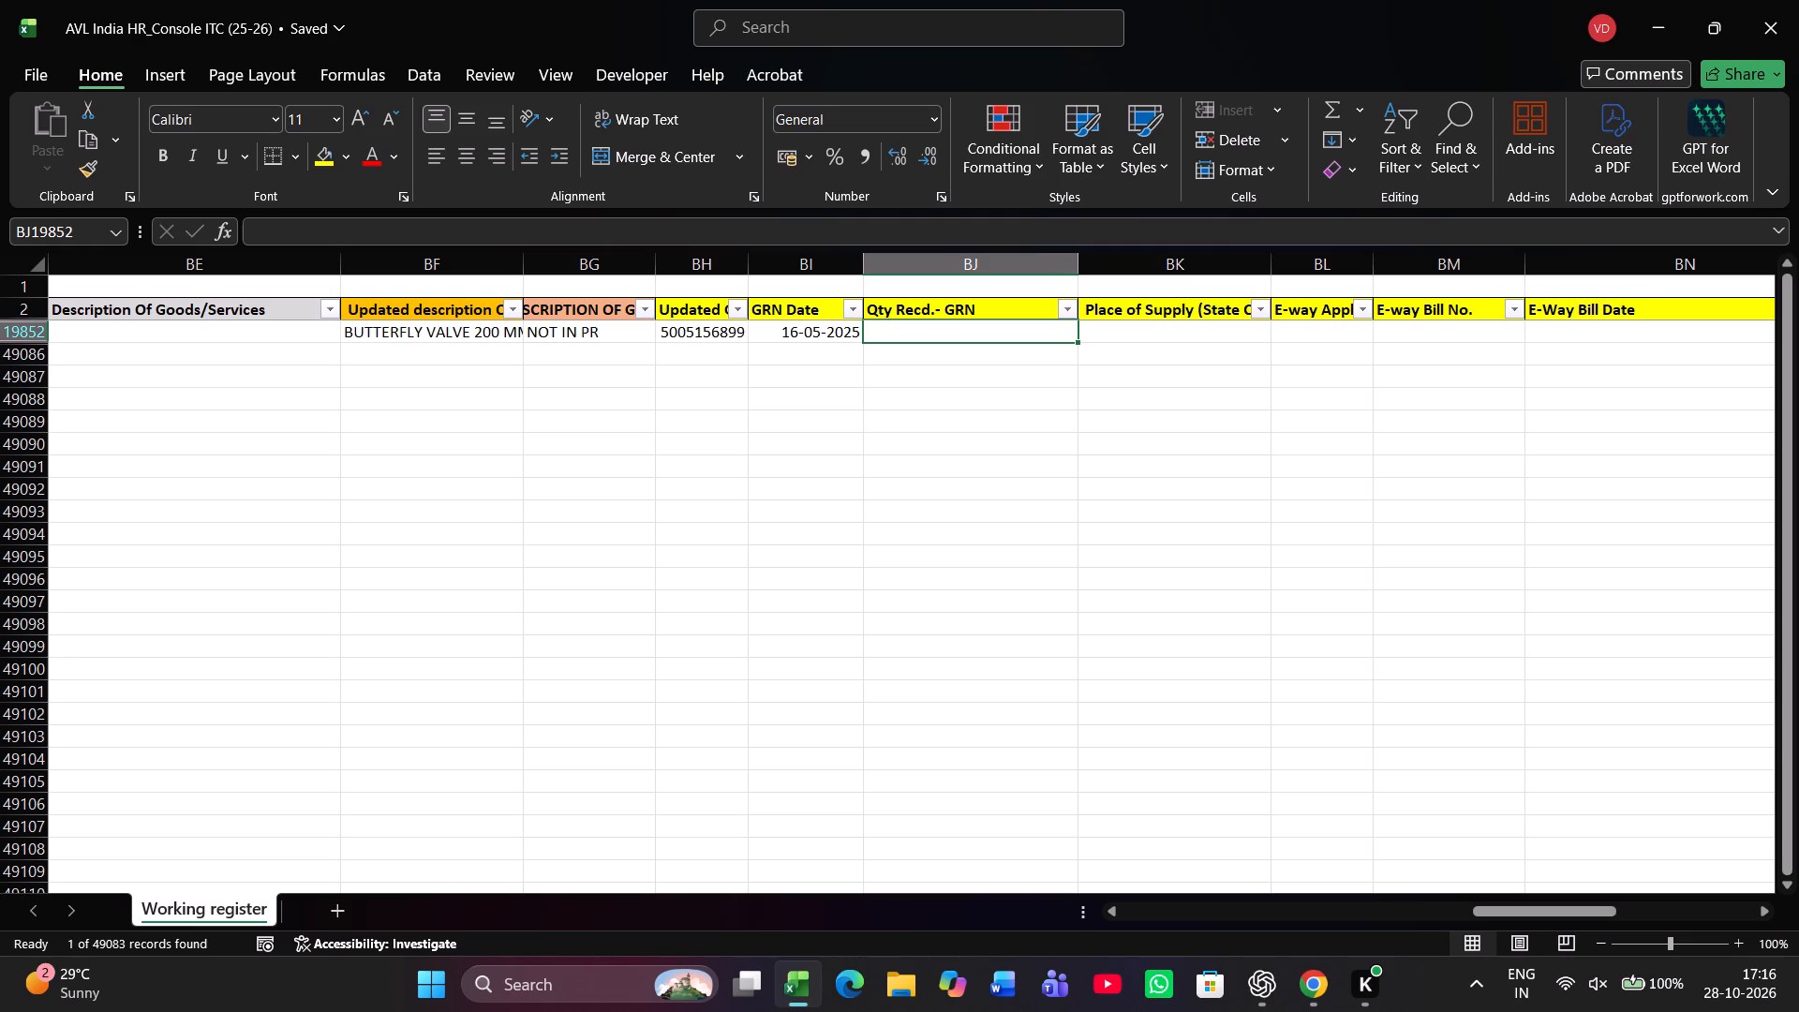
key("2")
key("Right")
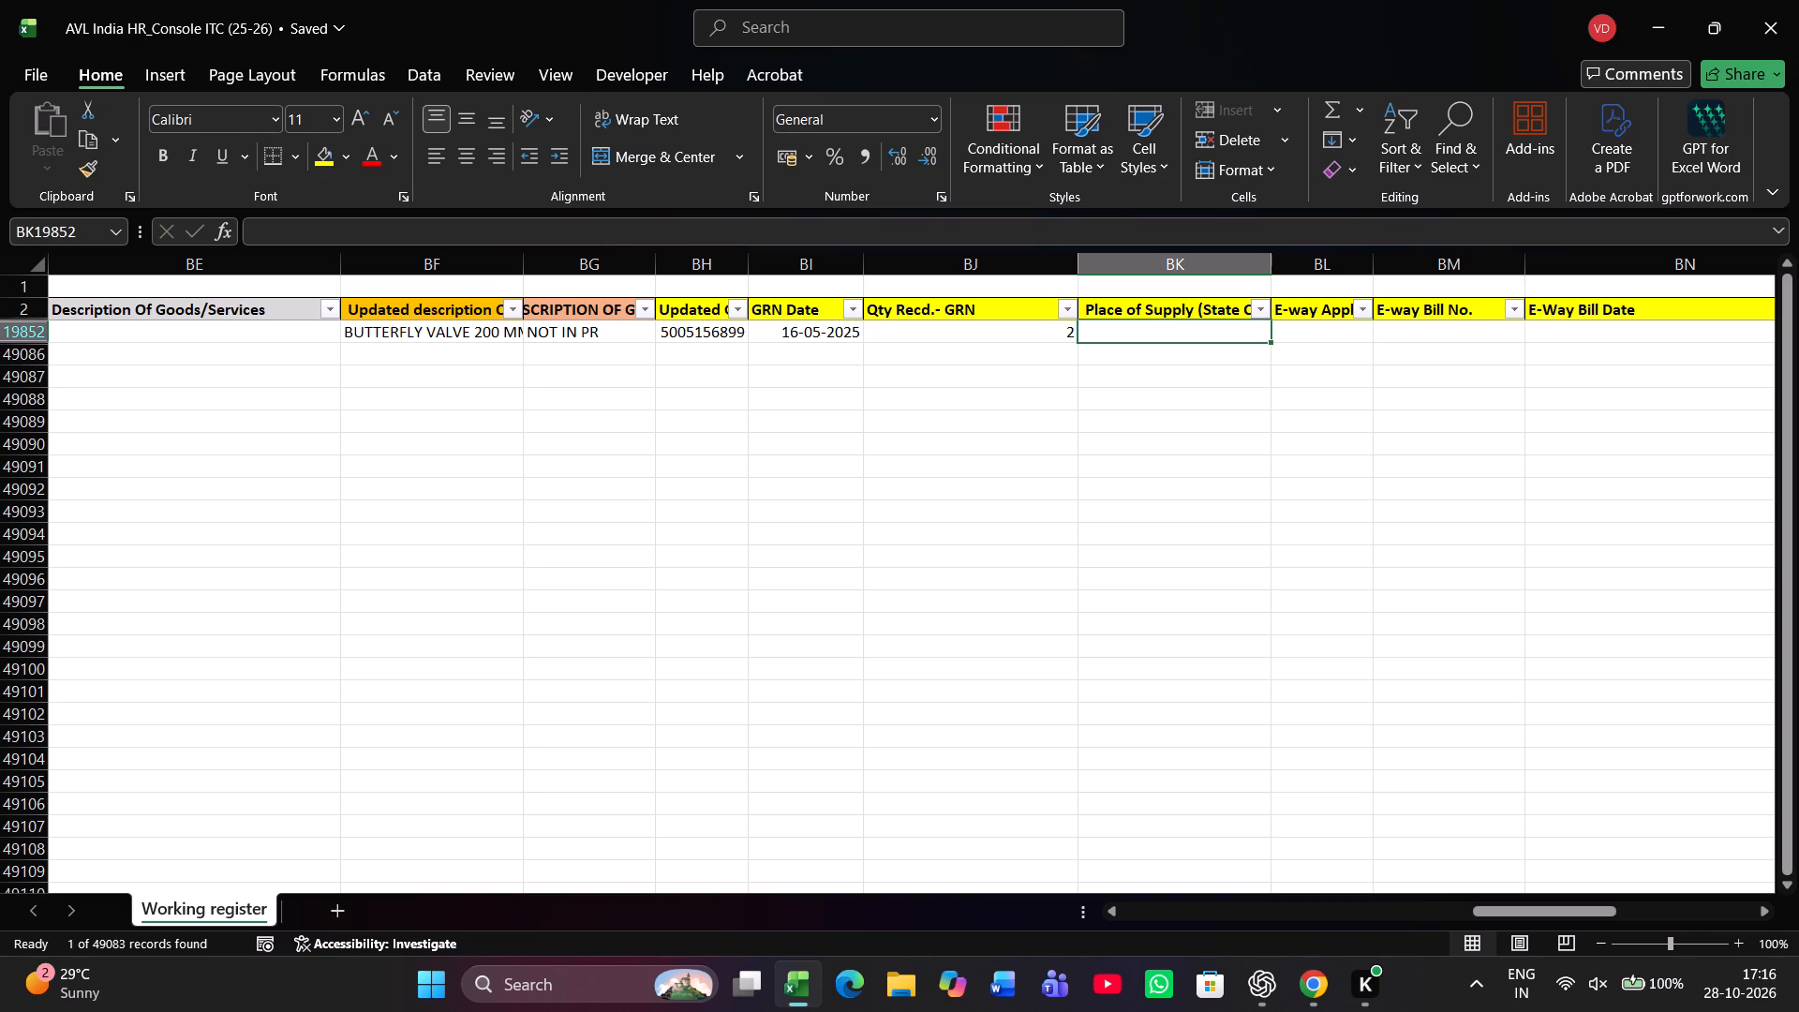
Enter NOT MENTIONED IN INVOICE as the record's place of supply.
key("n")
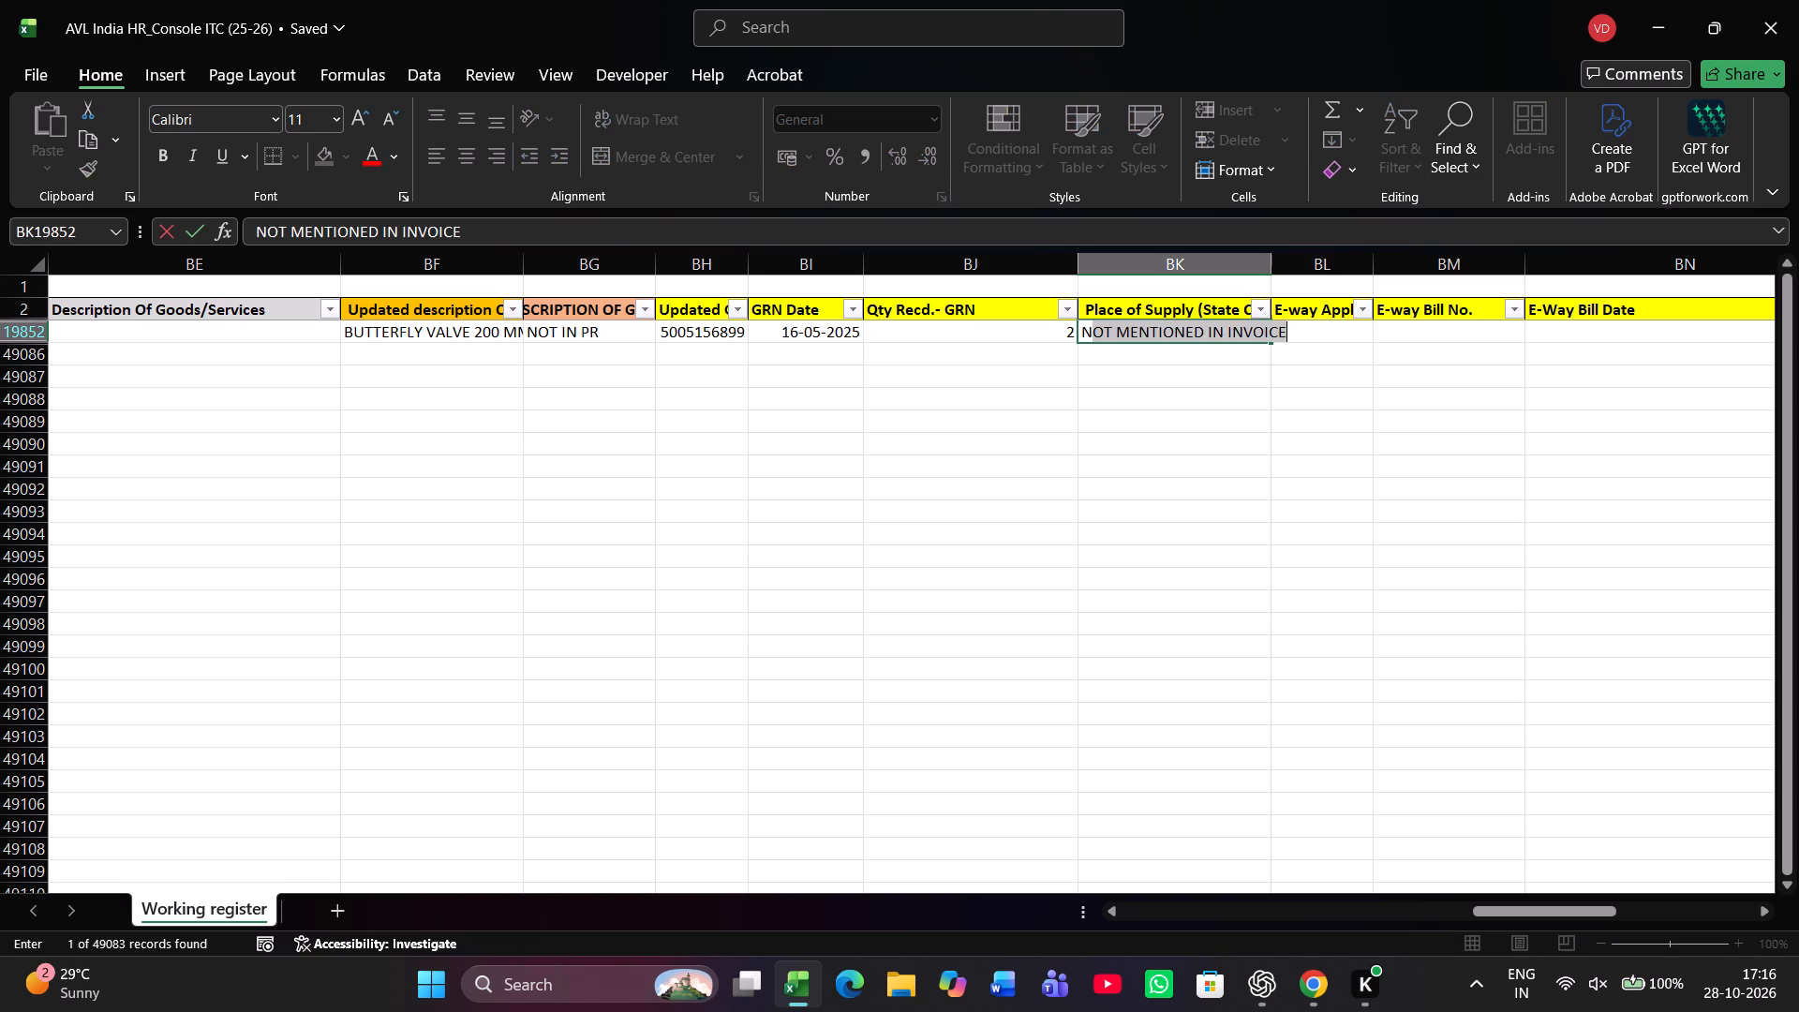
key("Return")
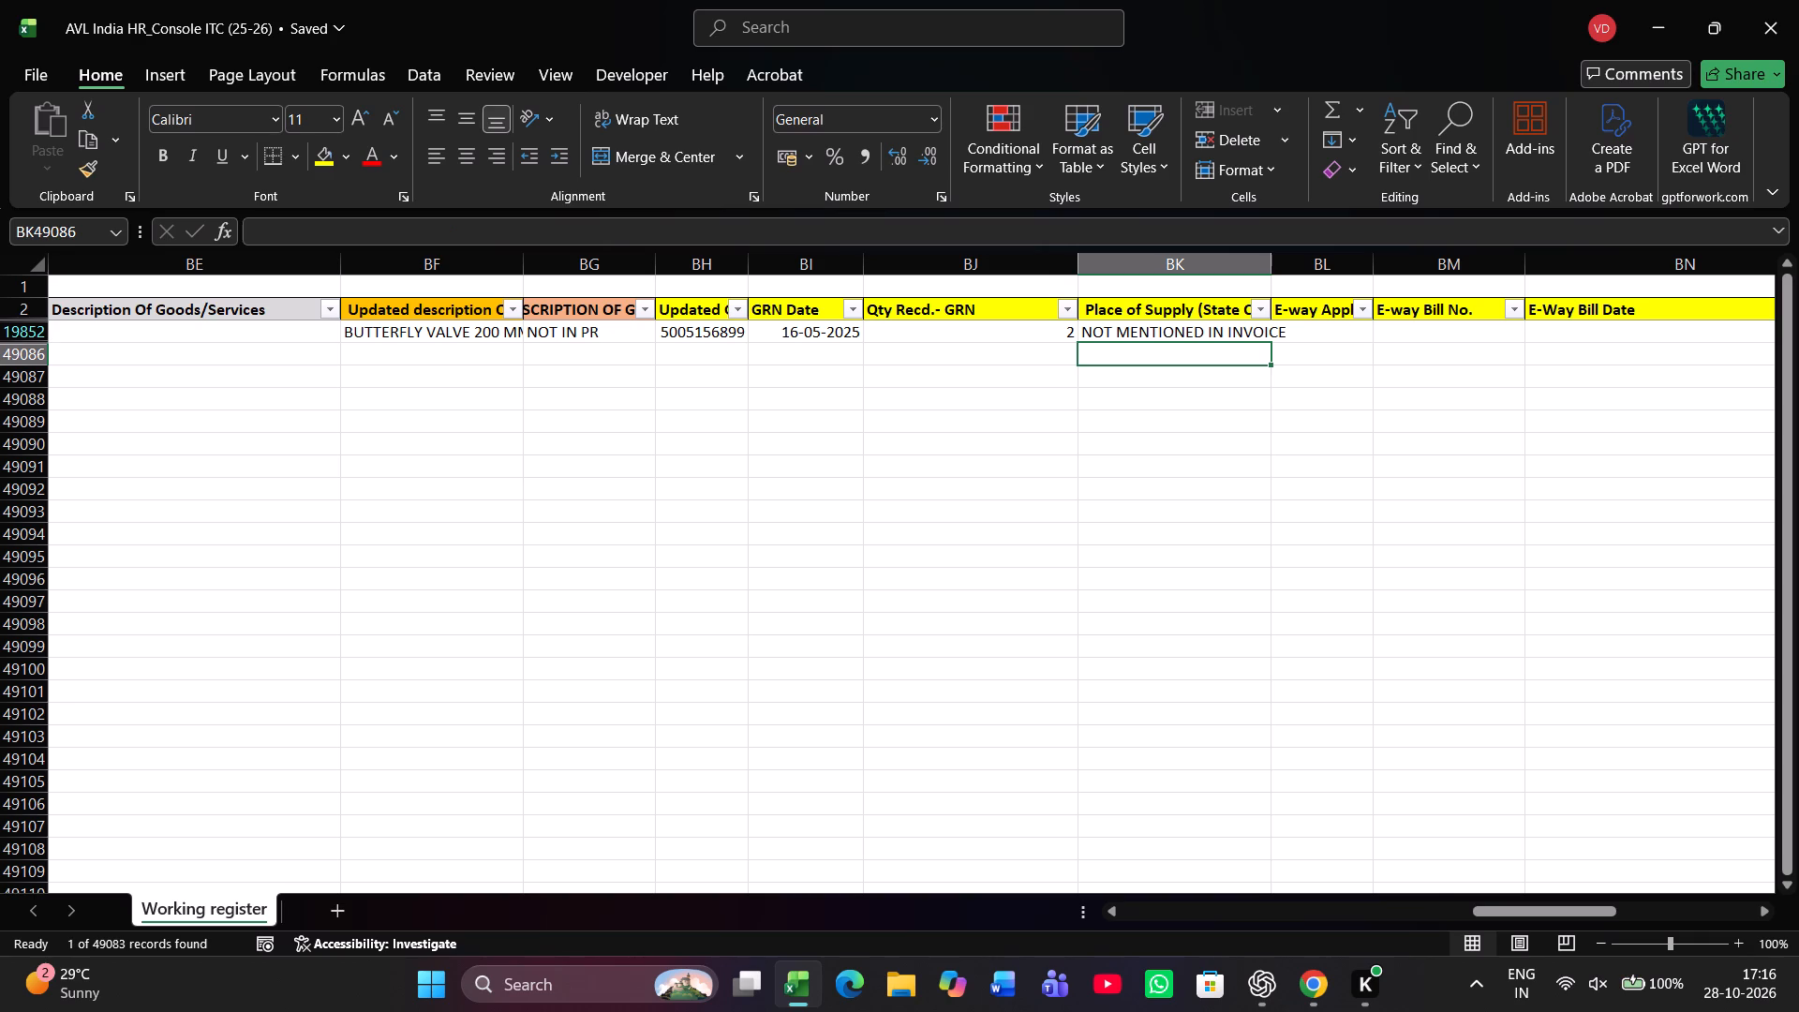
Mark the record's E-way Applicable field as NO.
key("Right")
key("Up")
key("Up")
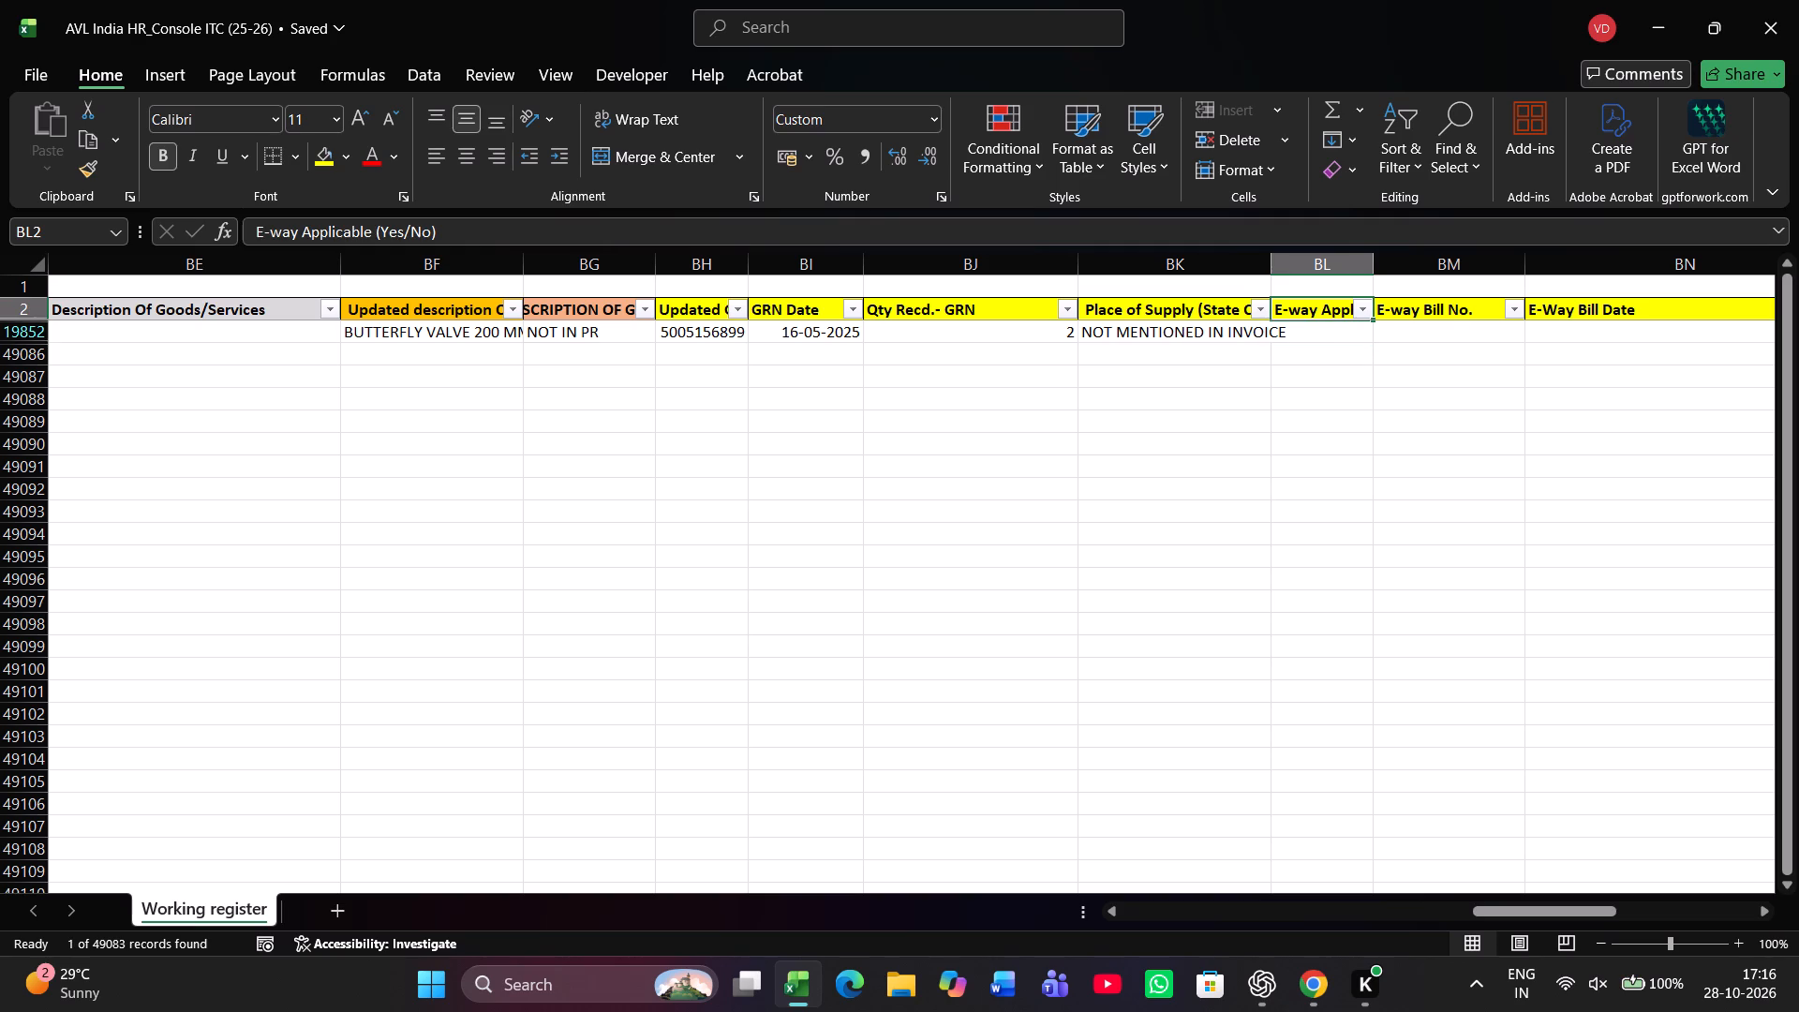
key("Down")
type("NO")
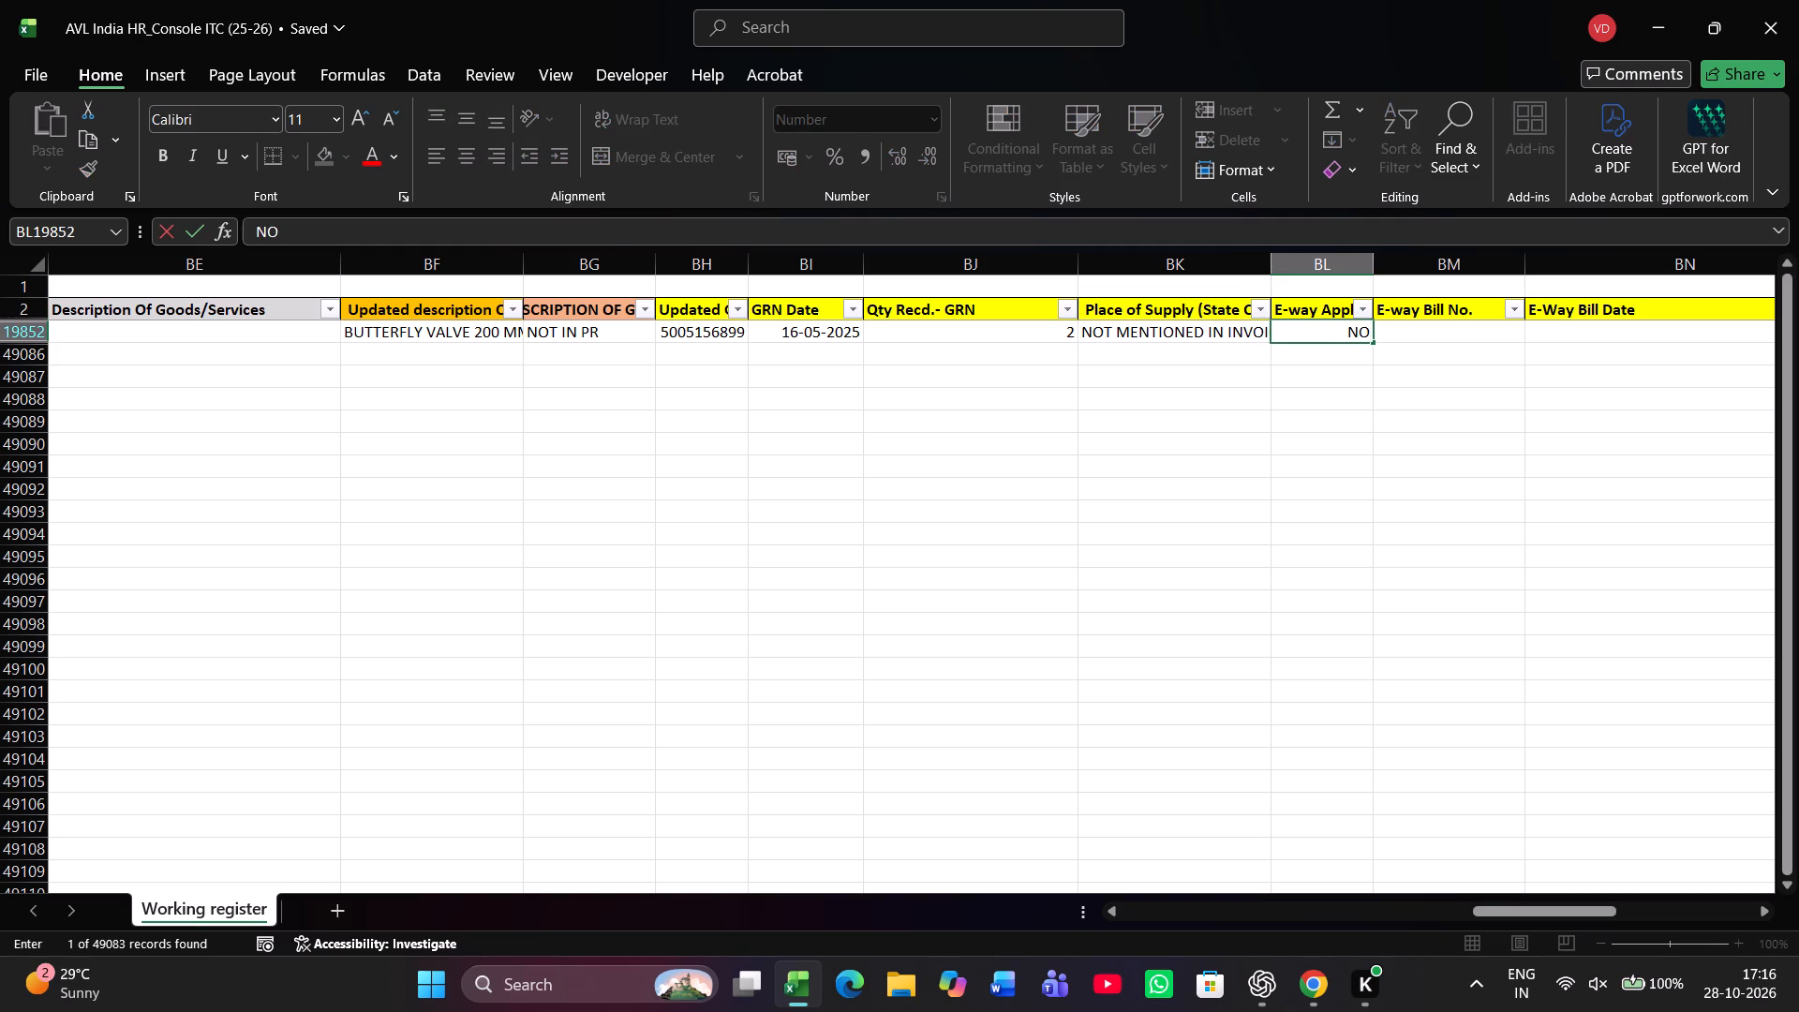
Enter YES for the record in the IRN (E-INV) attached column and in the Whether column directly after it.
key("Right")
key("Right")
key("Right")
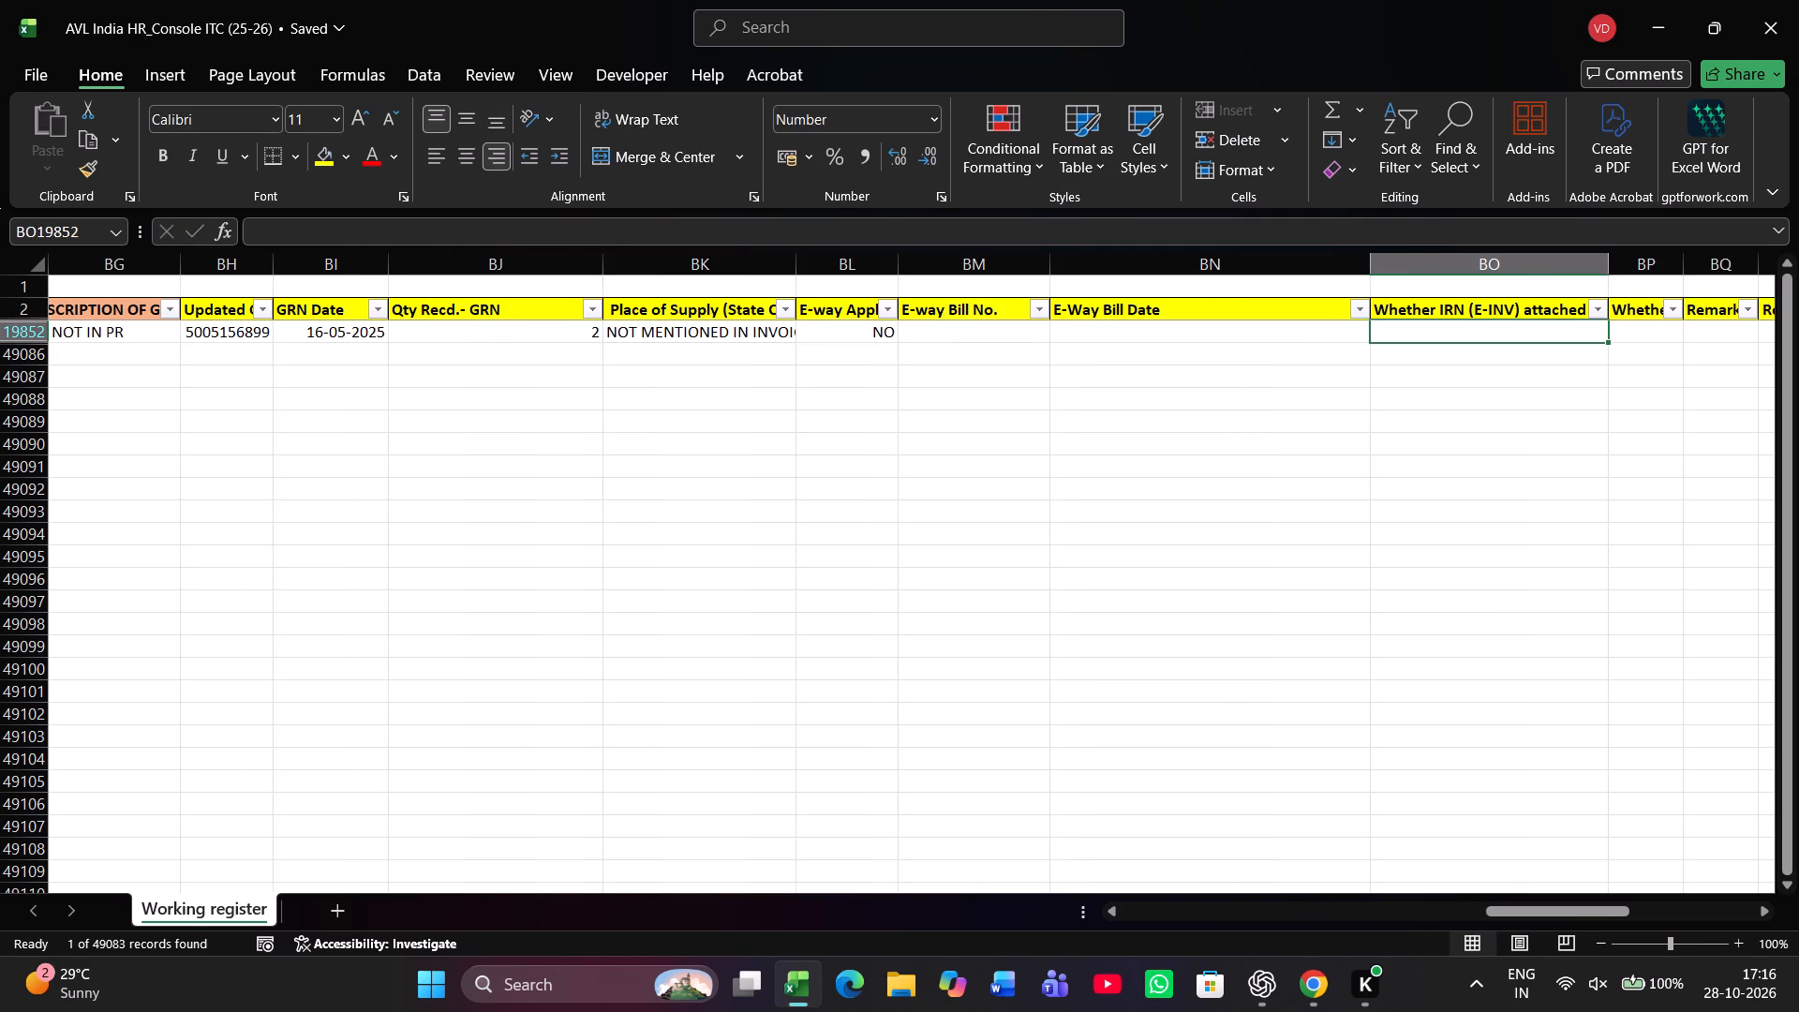
type("YES")
key("Right")
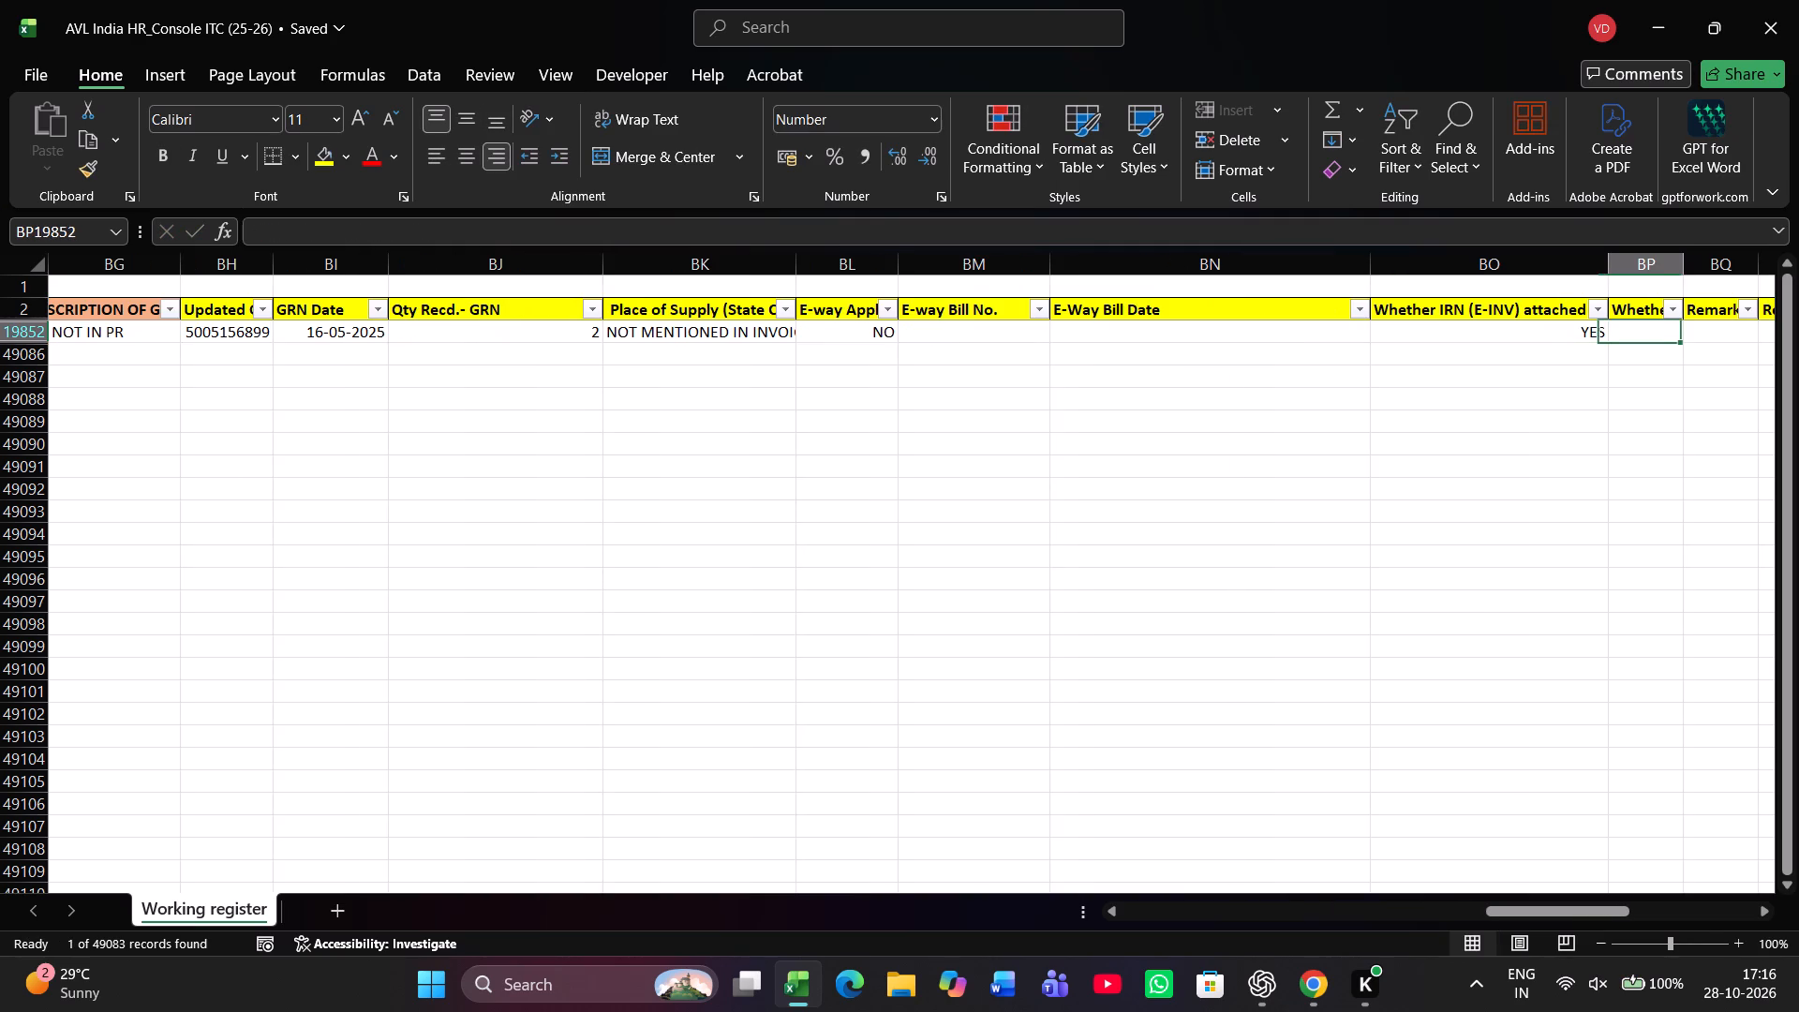
type("YES")
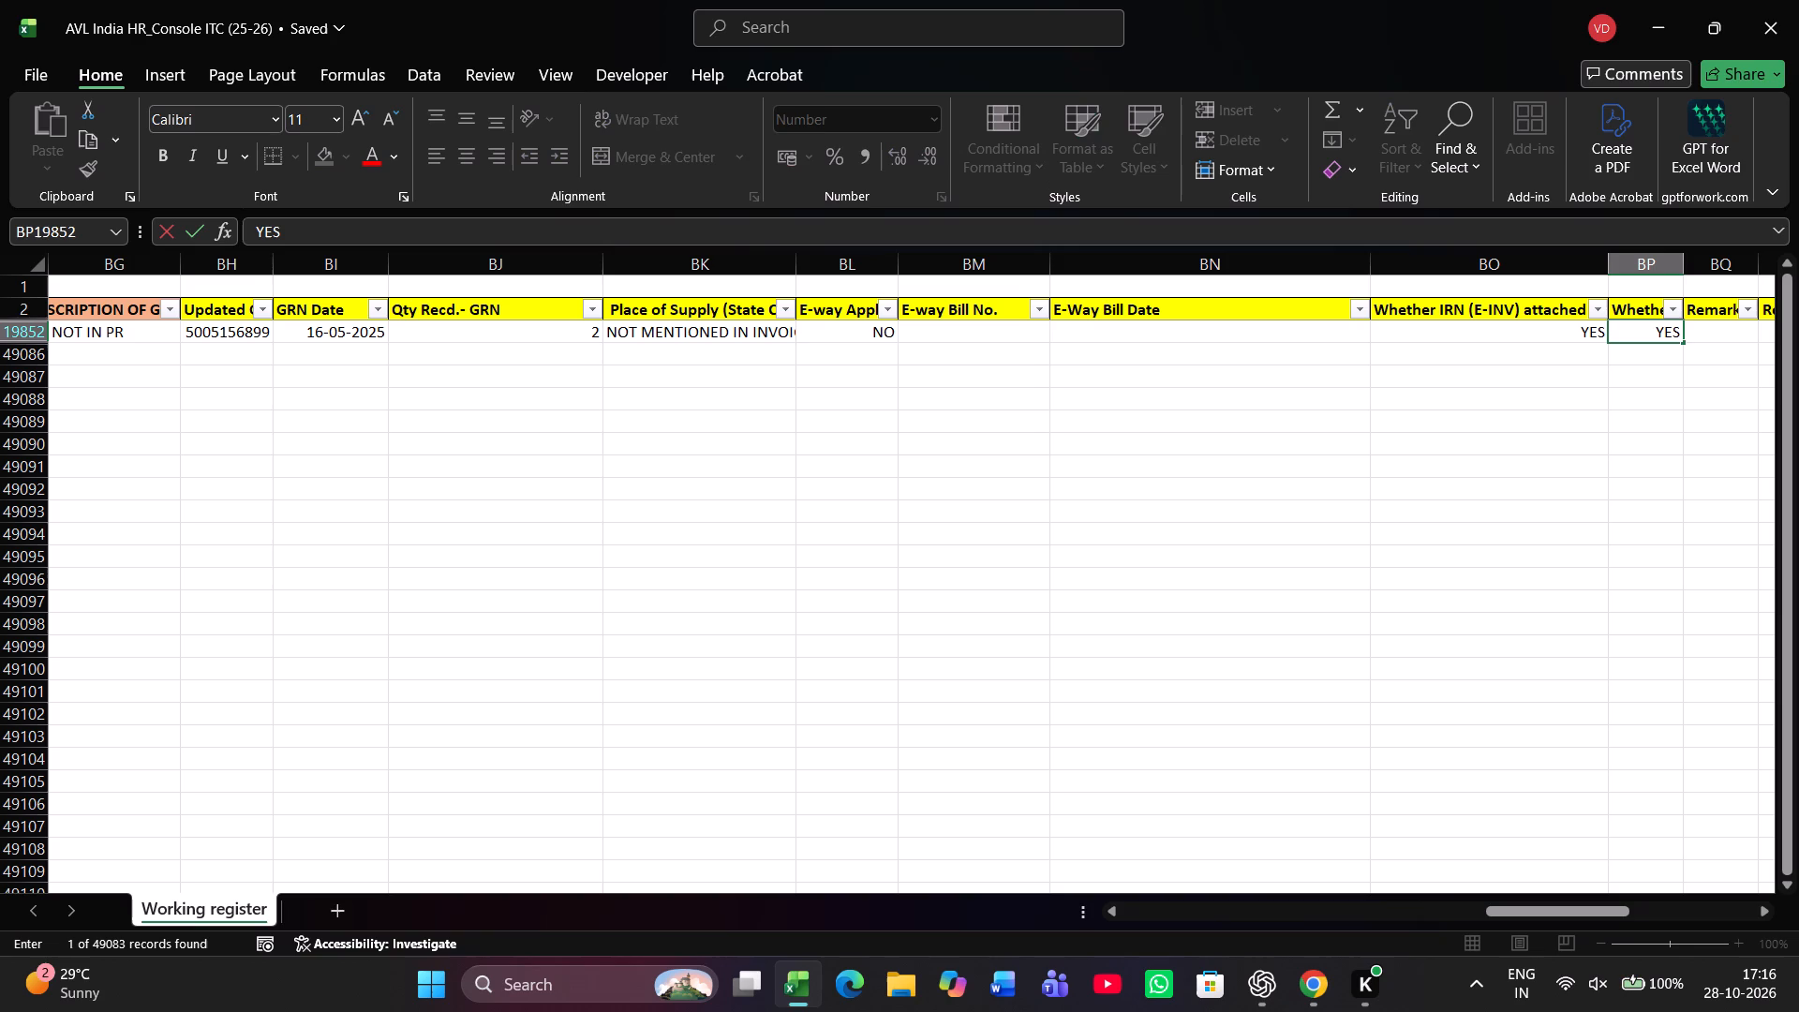
key("Right")
Review the record's filled-in fields back through its tax amounts, ITC eligibility and total IGST available as ITC.
key("Left")
key("Left")
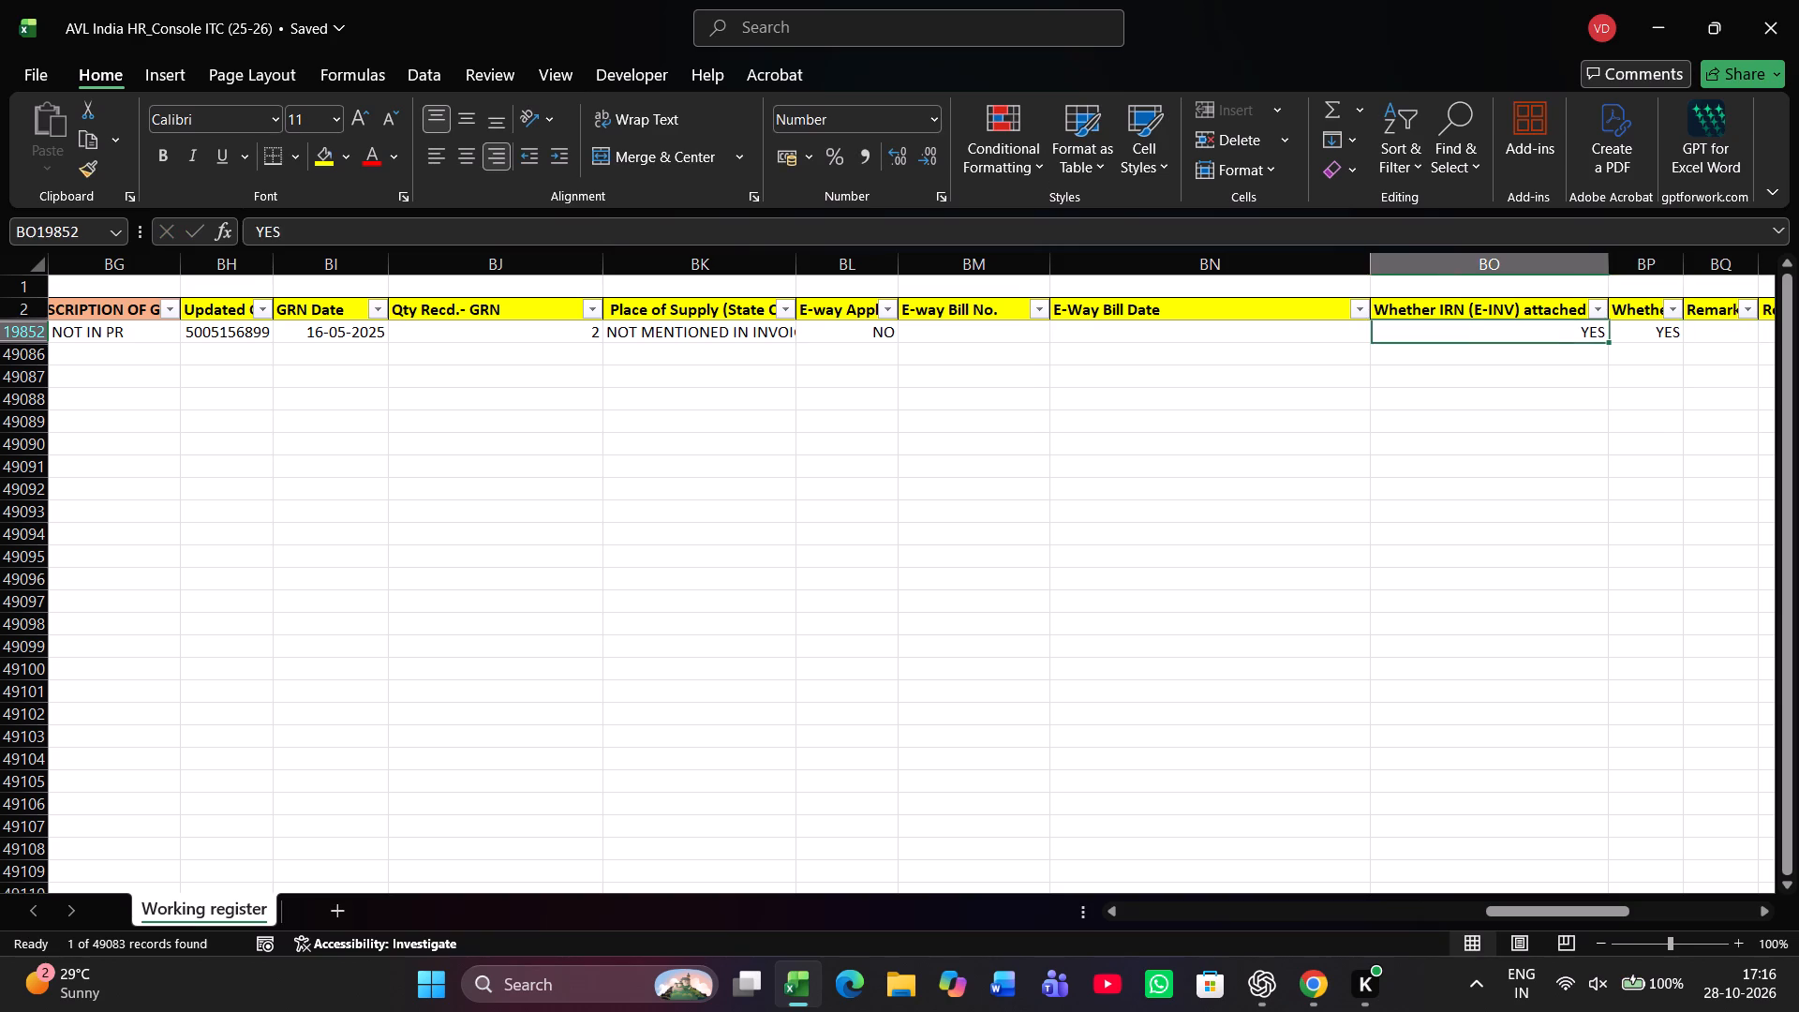
key("Left")
key("Left")
key("Left")
key("Left")
key("Left")
key("Left")
key("Left")
key("Left")
key("Left")
key("Left")
key("Left")
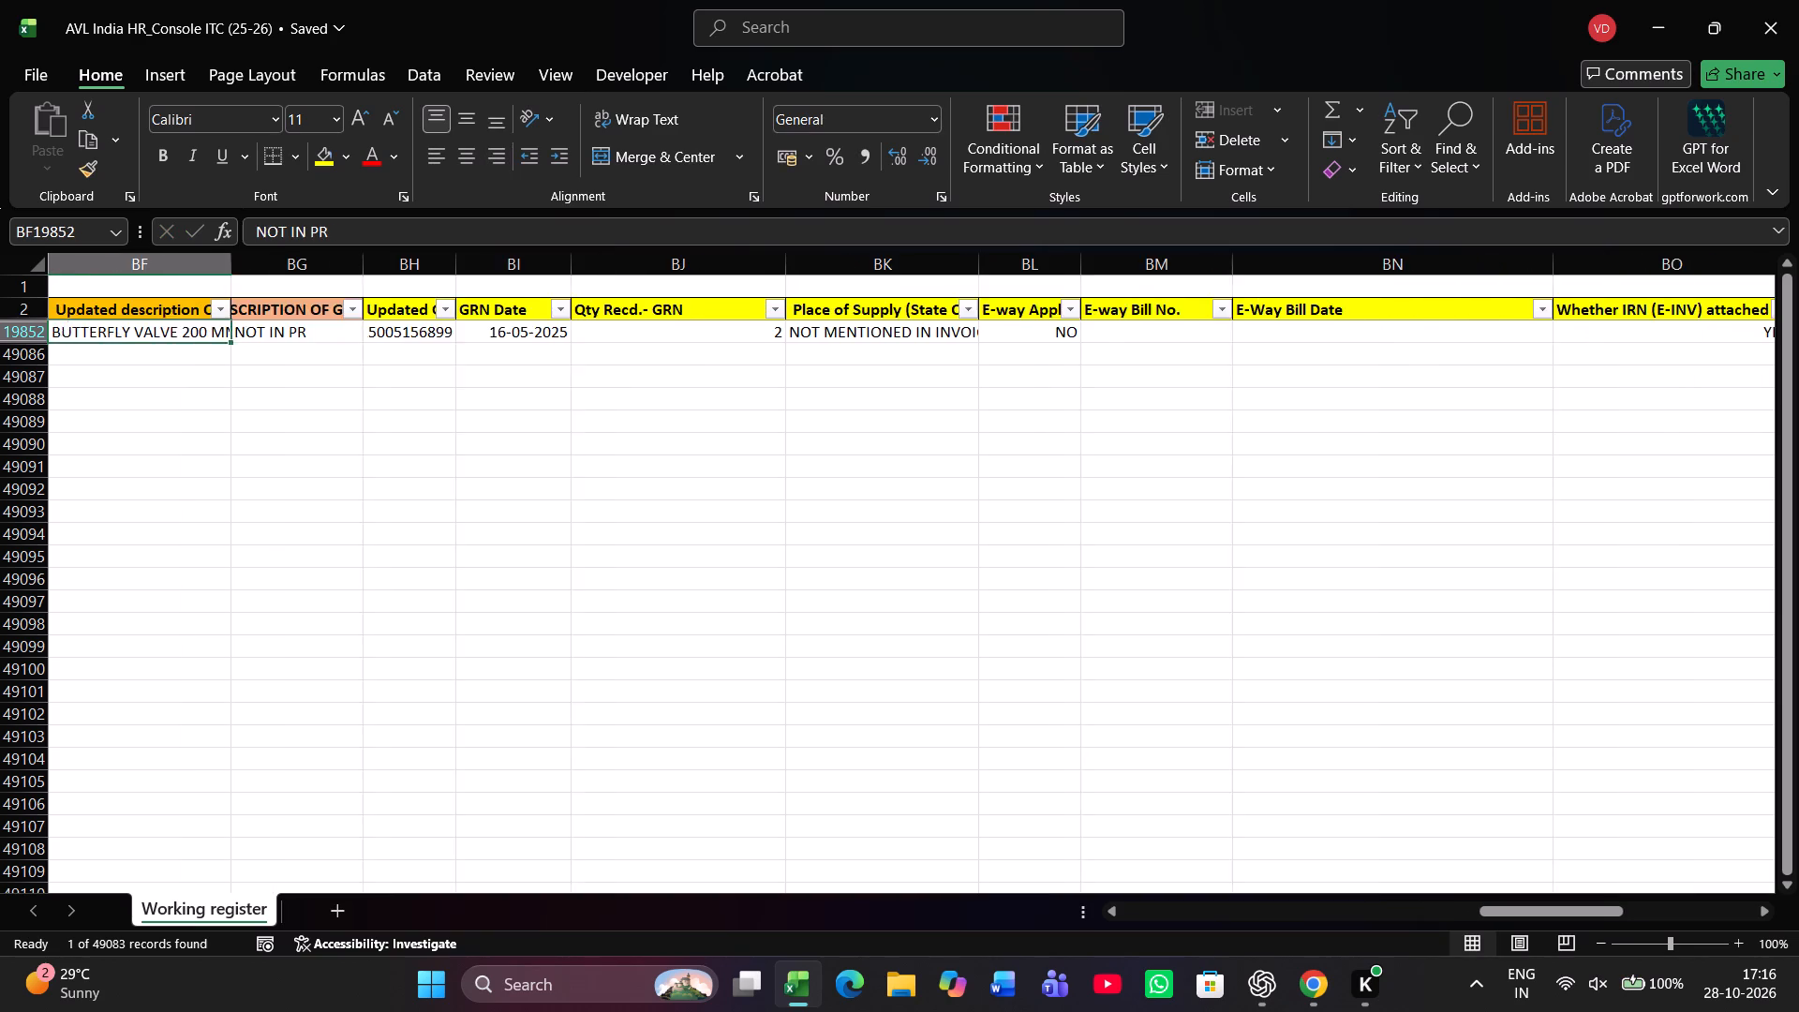
key("Left")
key("Left")
key("Left")
key("Left")
key("Left")
key("Left")
key("Left")
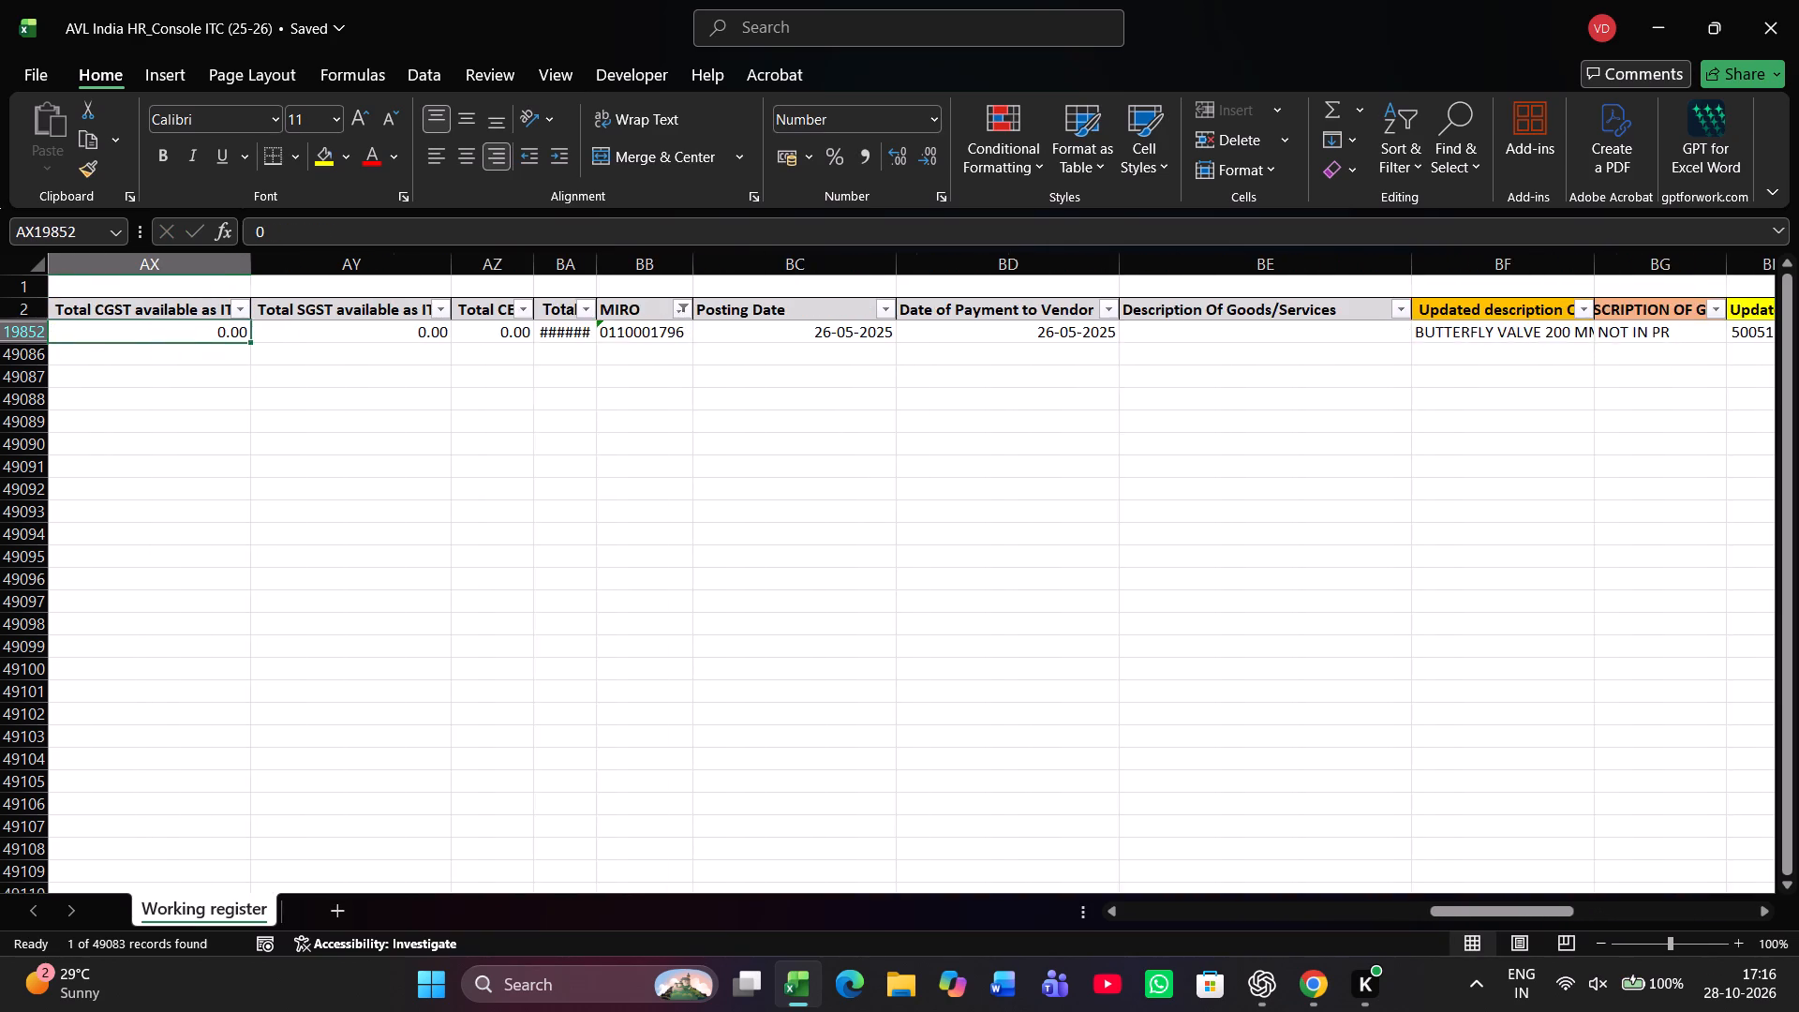
key("Left")
key("Left")
key("Left")
key("Left")
key("Left")
key("Left")
key("Left")
key("Left")
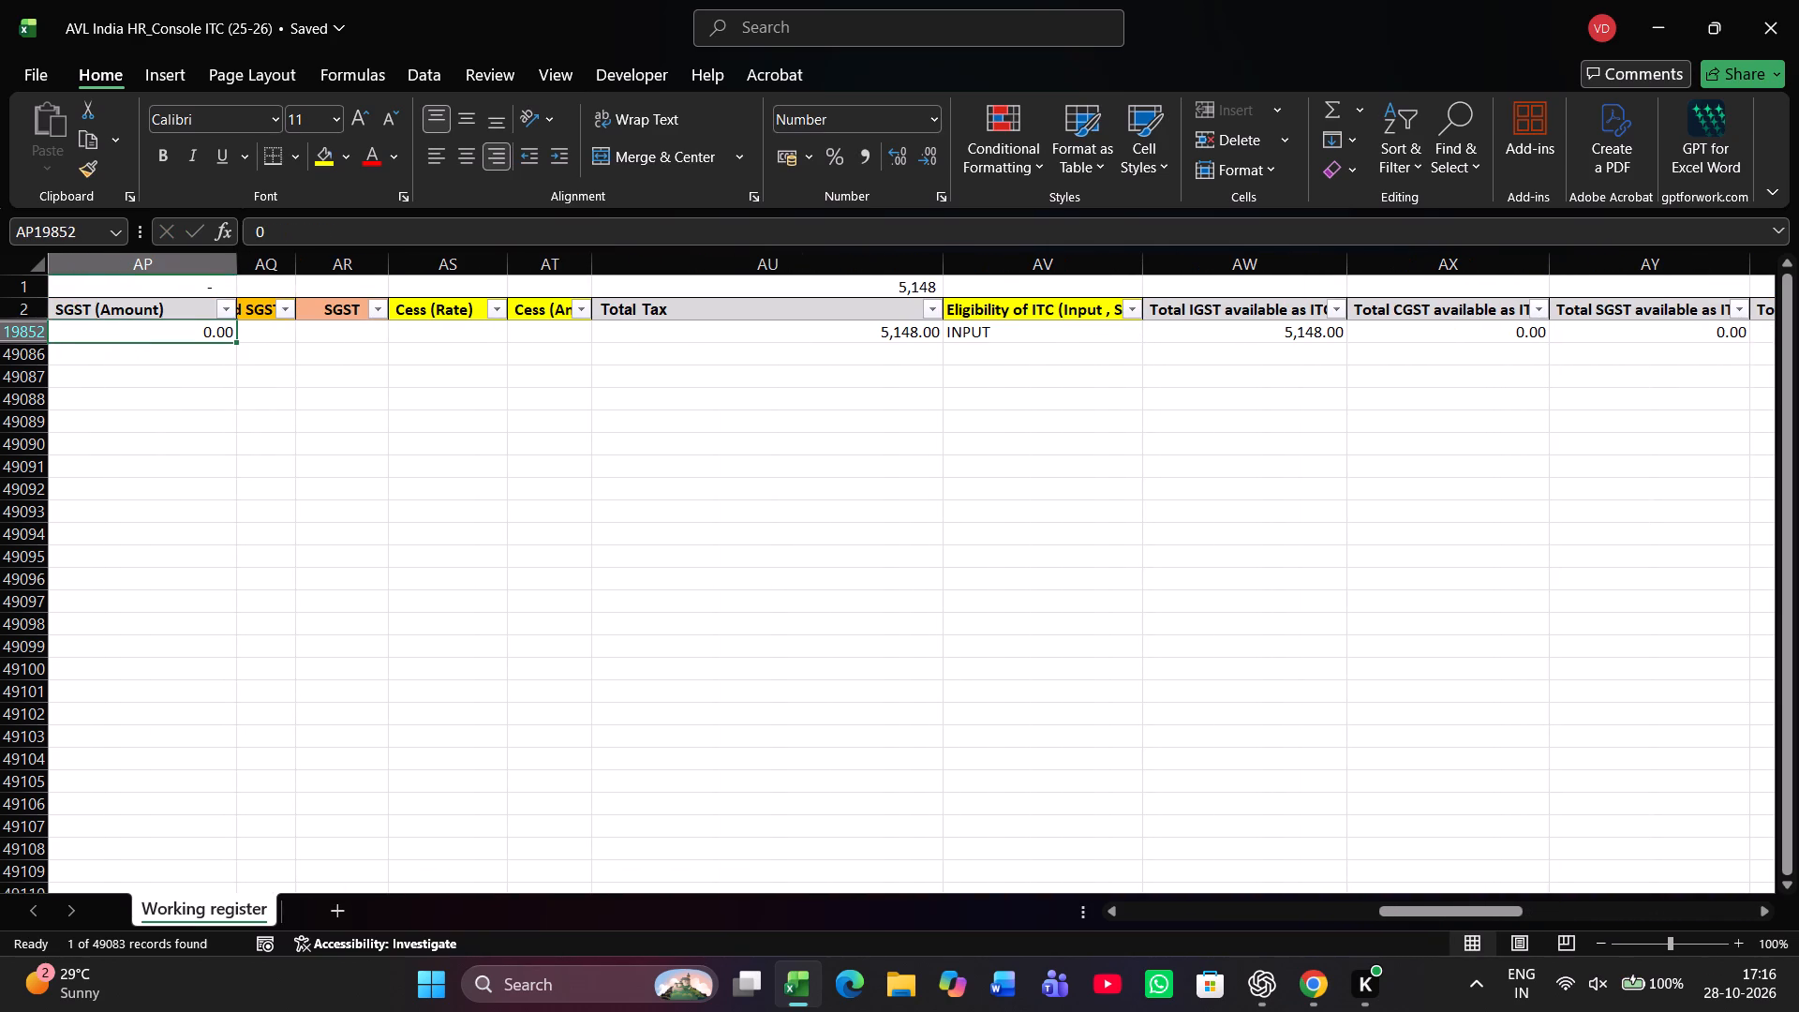
key("Right")
key("Right")
key("Right")
key("Right")
key("Right")
key("Right")
key("Right")
key("Right")
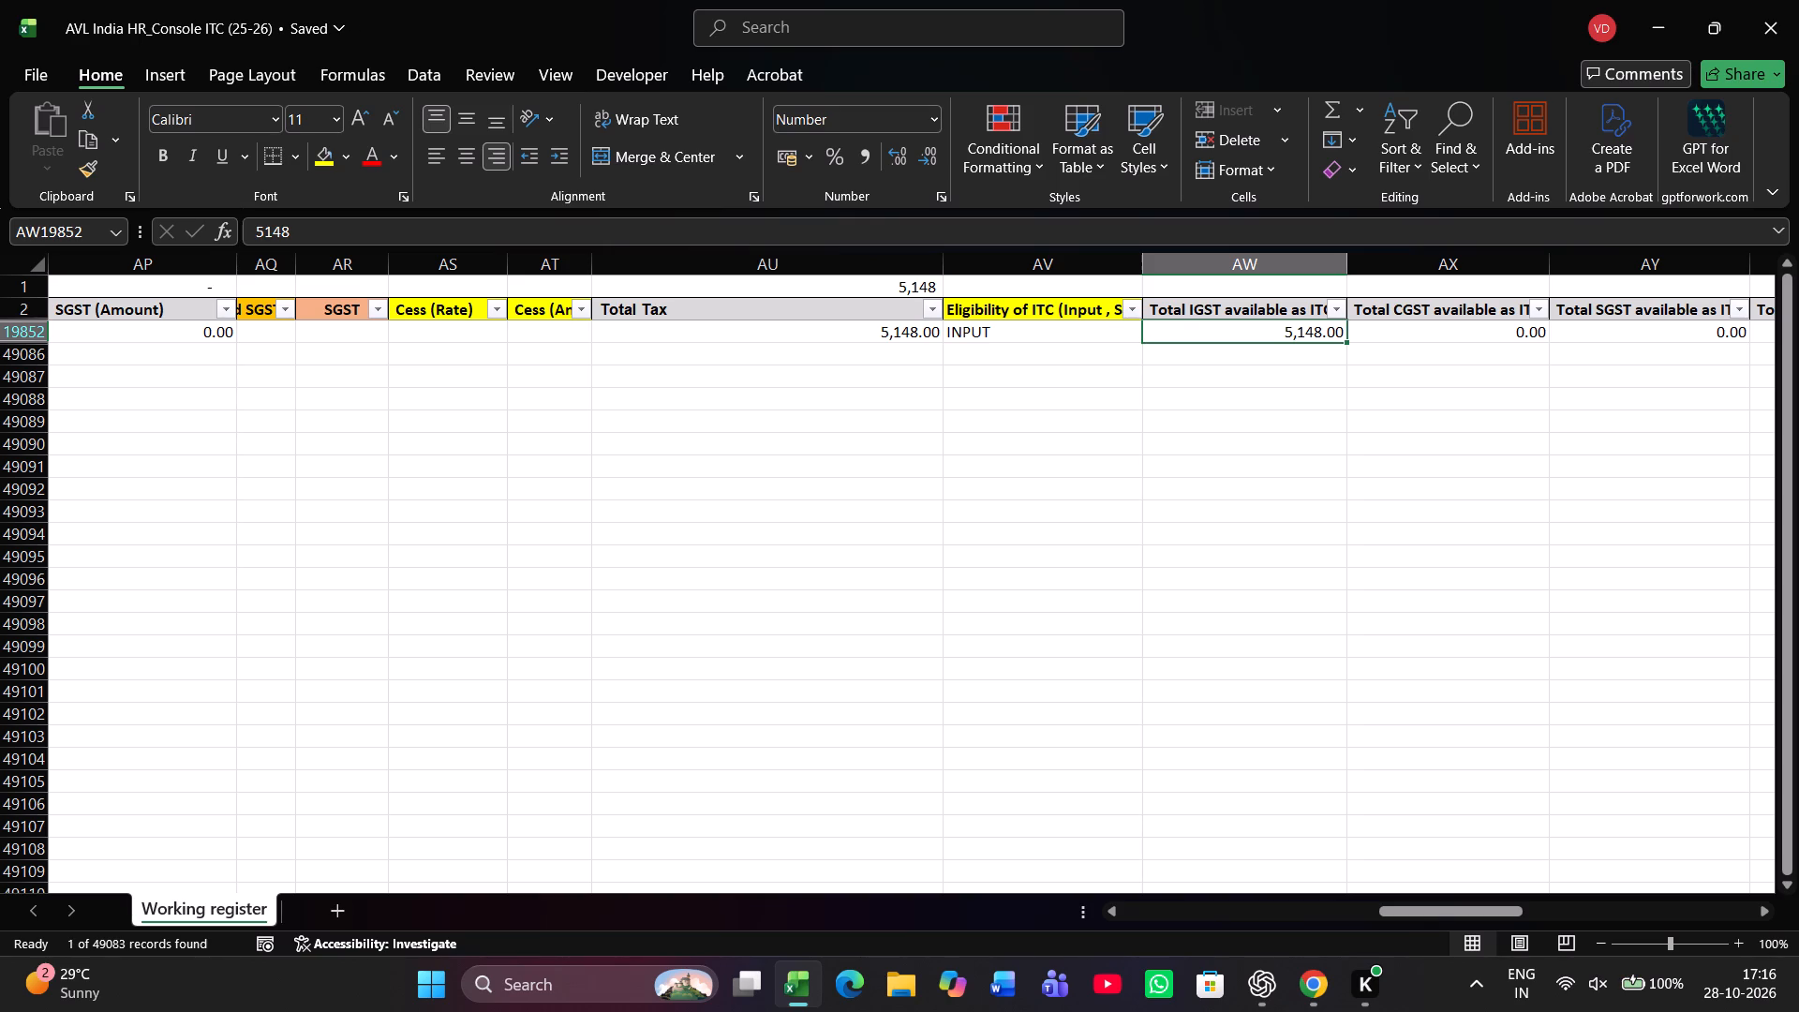
key("Right")
key("Right")
key("Right")
key("Right")
key("Right")
key("Up")
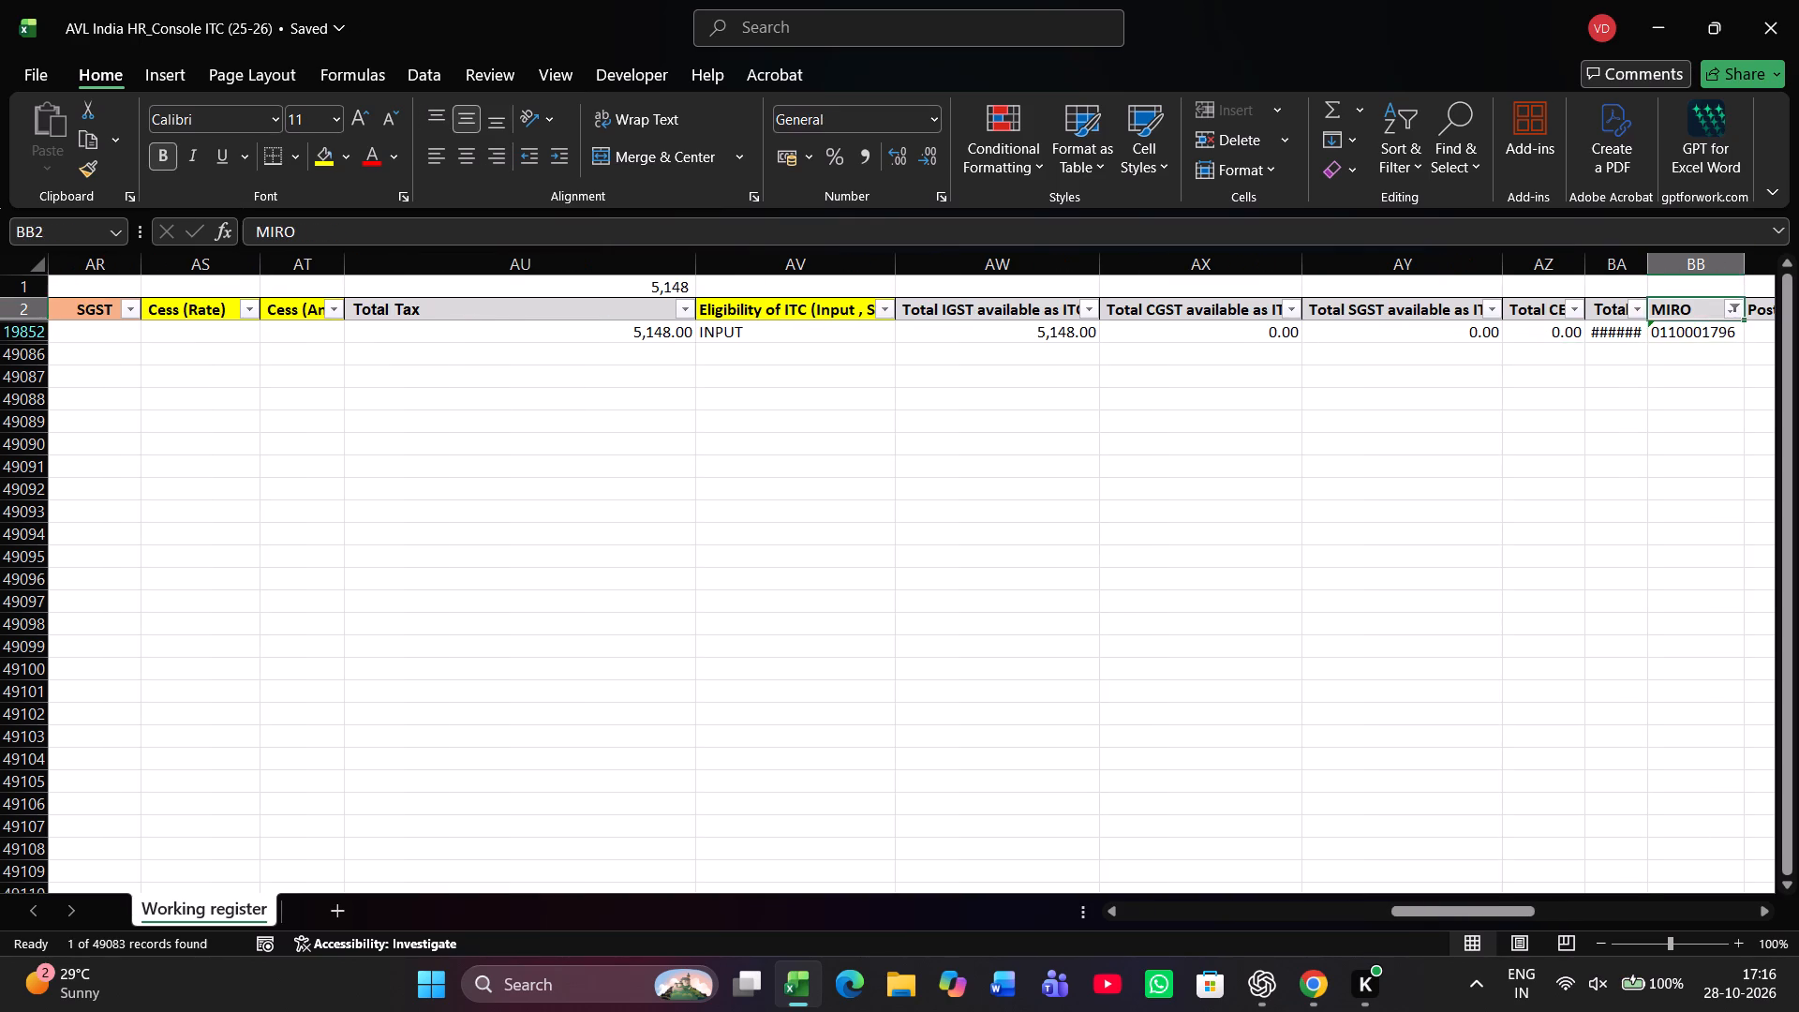
key("Right")
key("Left")
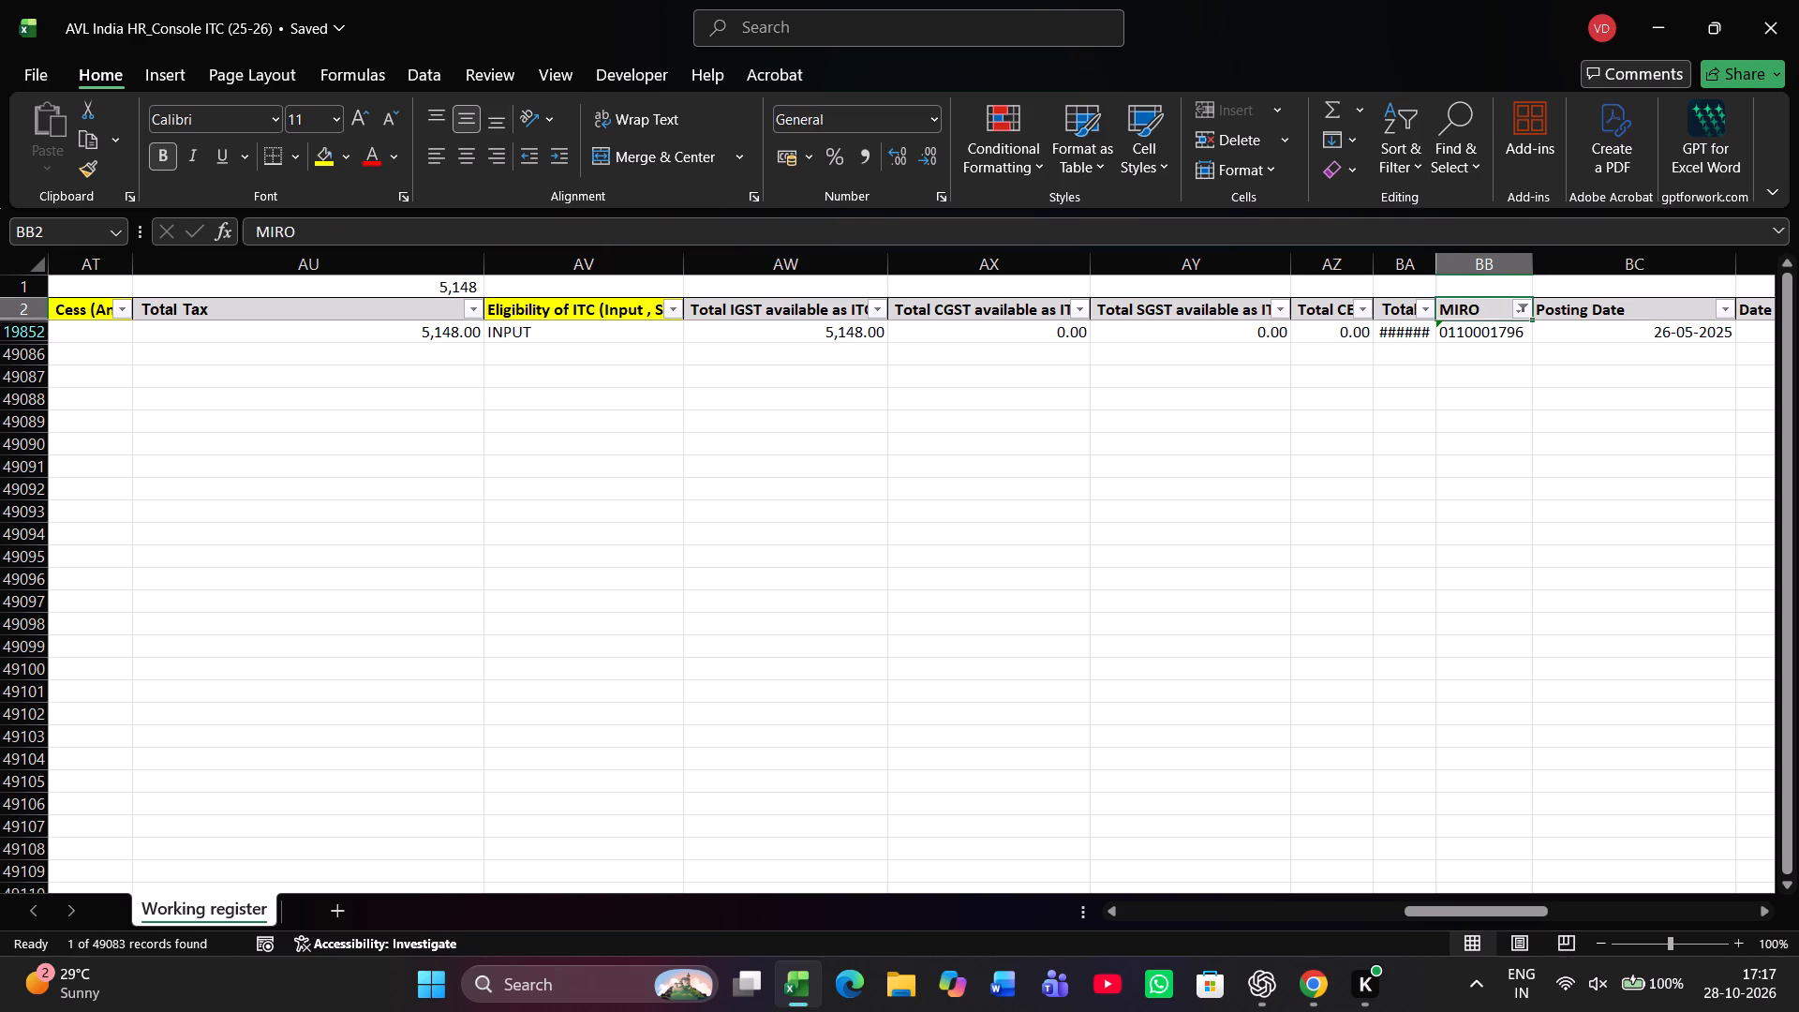
key("alt+Down")
key("Down")
key("Down")
key("Down")
key("Down")
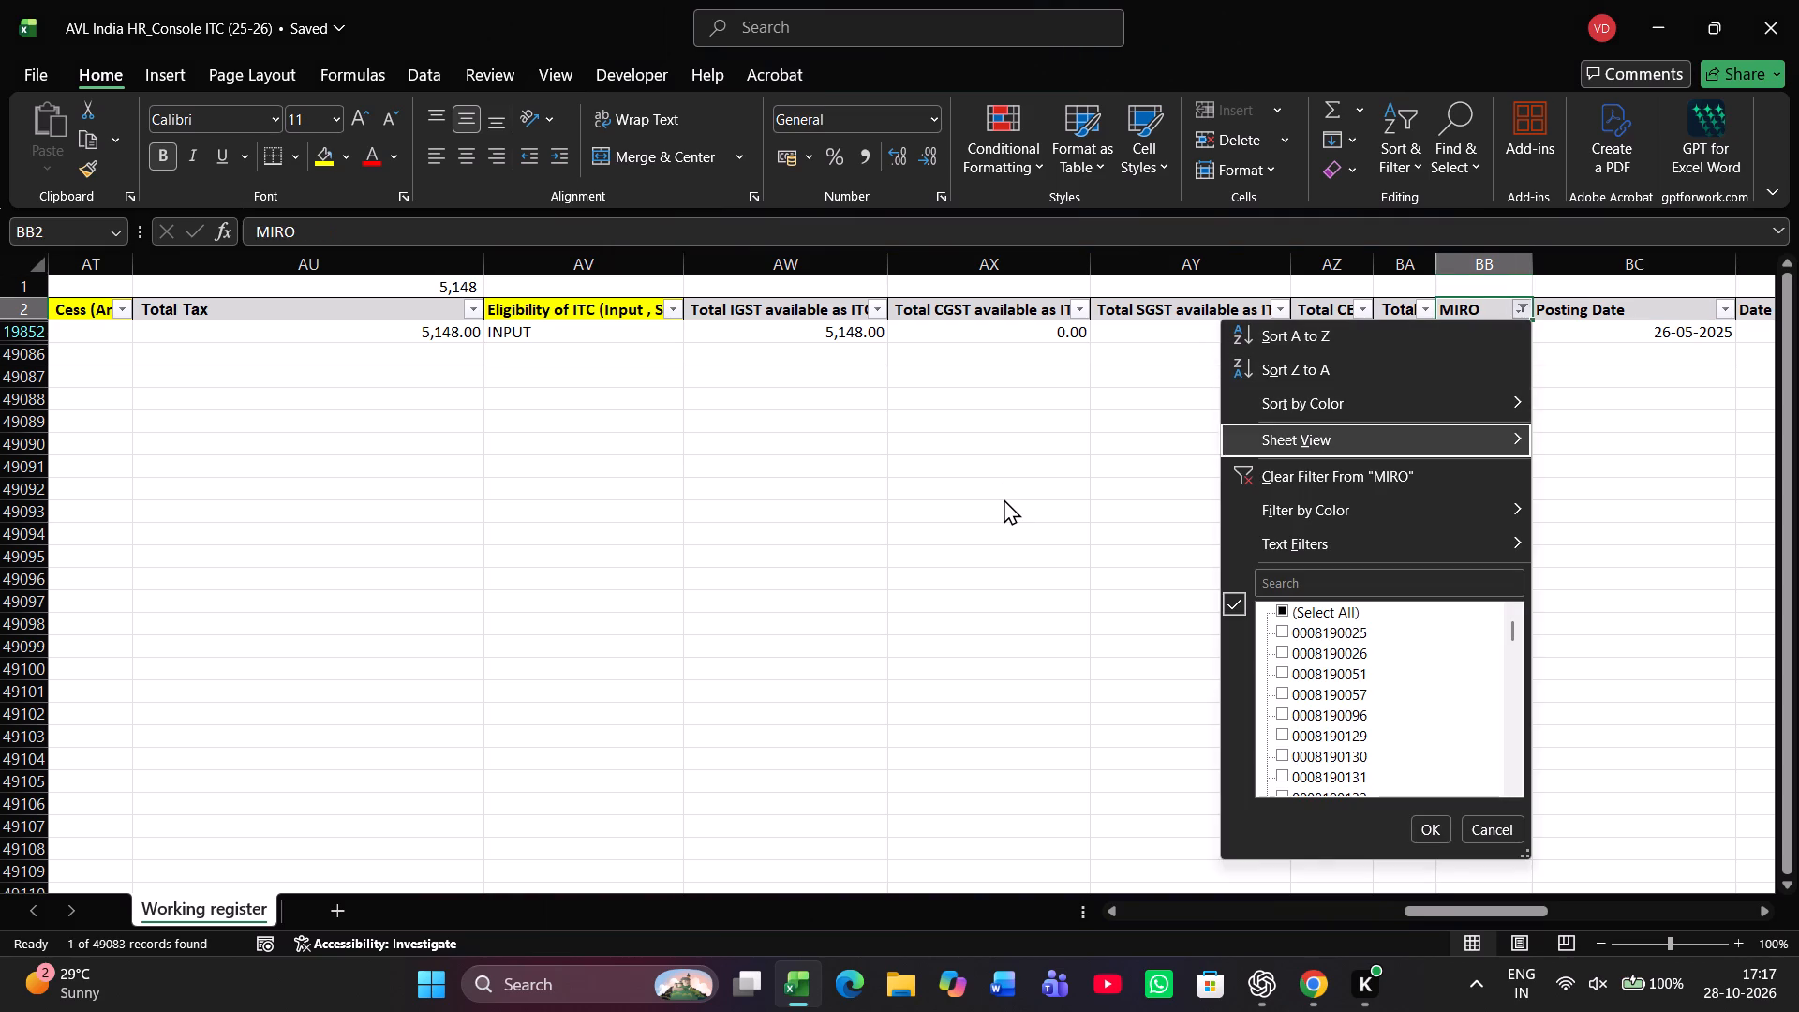
key("Down")
key("Down")
key("Down")
key("Down")
type("1795")
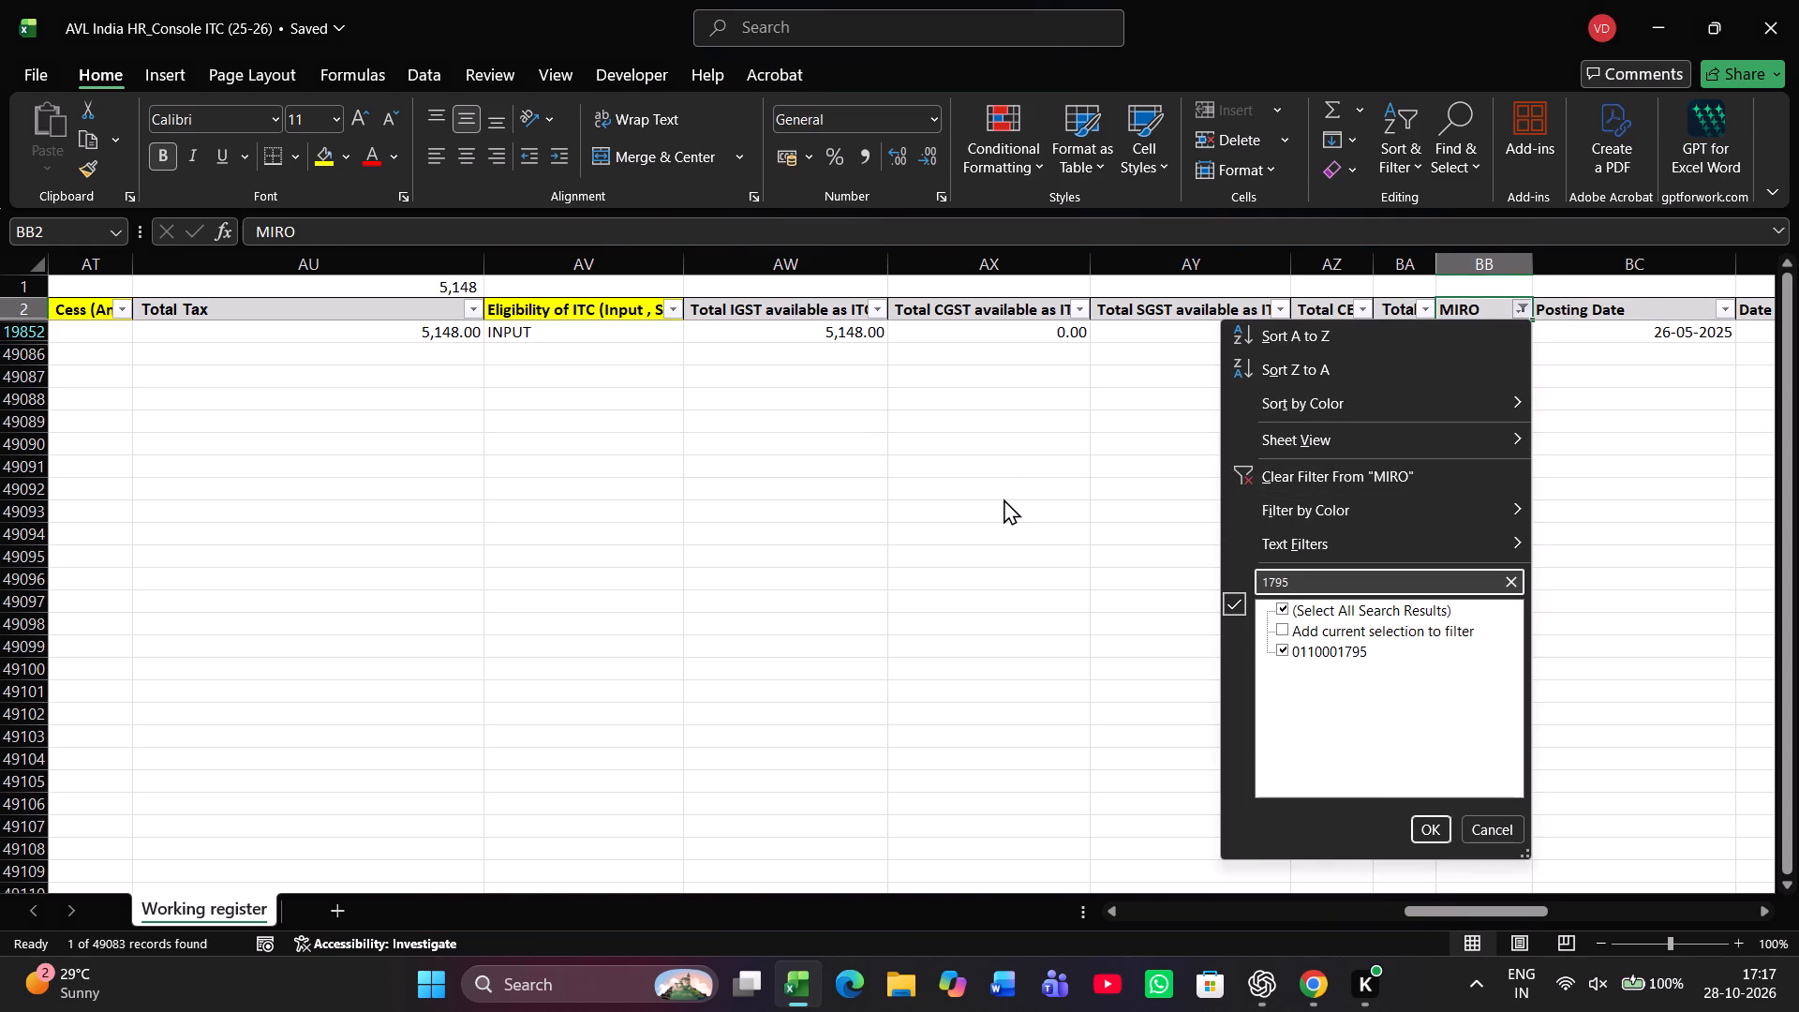
key("Return")
Enter "TAX AMOUNT IS LESS THAN Rs. 5000" in row 19847's Whether column just before the remarks columns.
scroll(1004, 499, "left", 1)
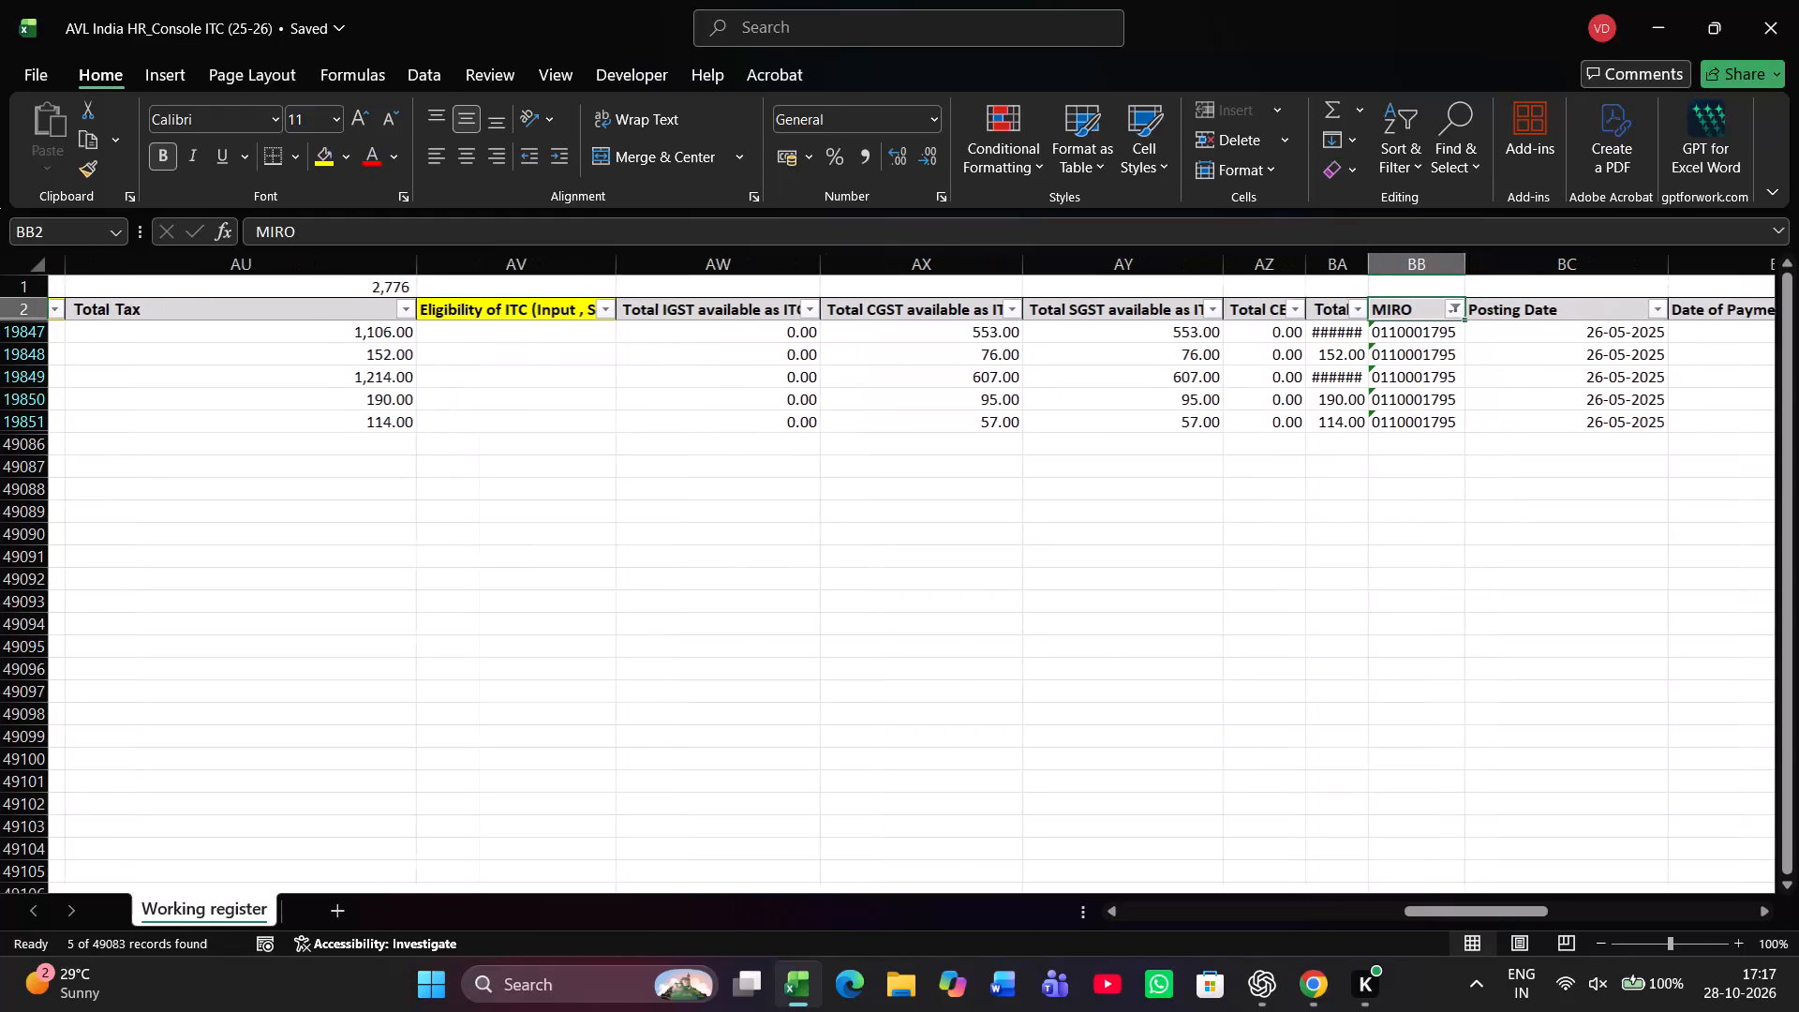
scroll(1004, 499, "left", 1)
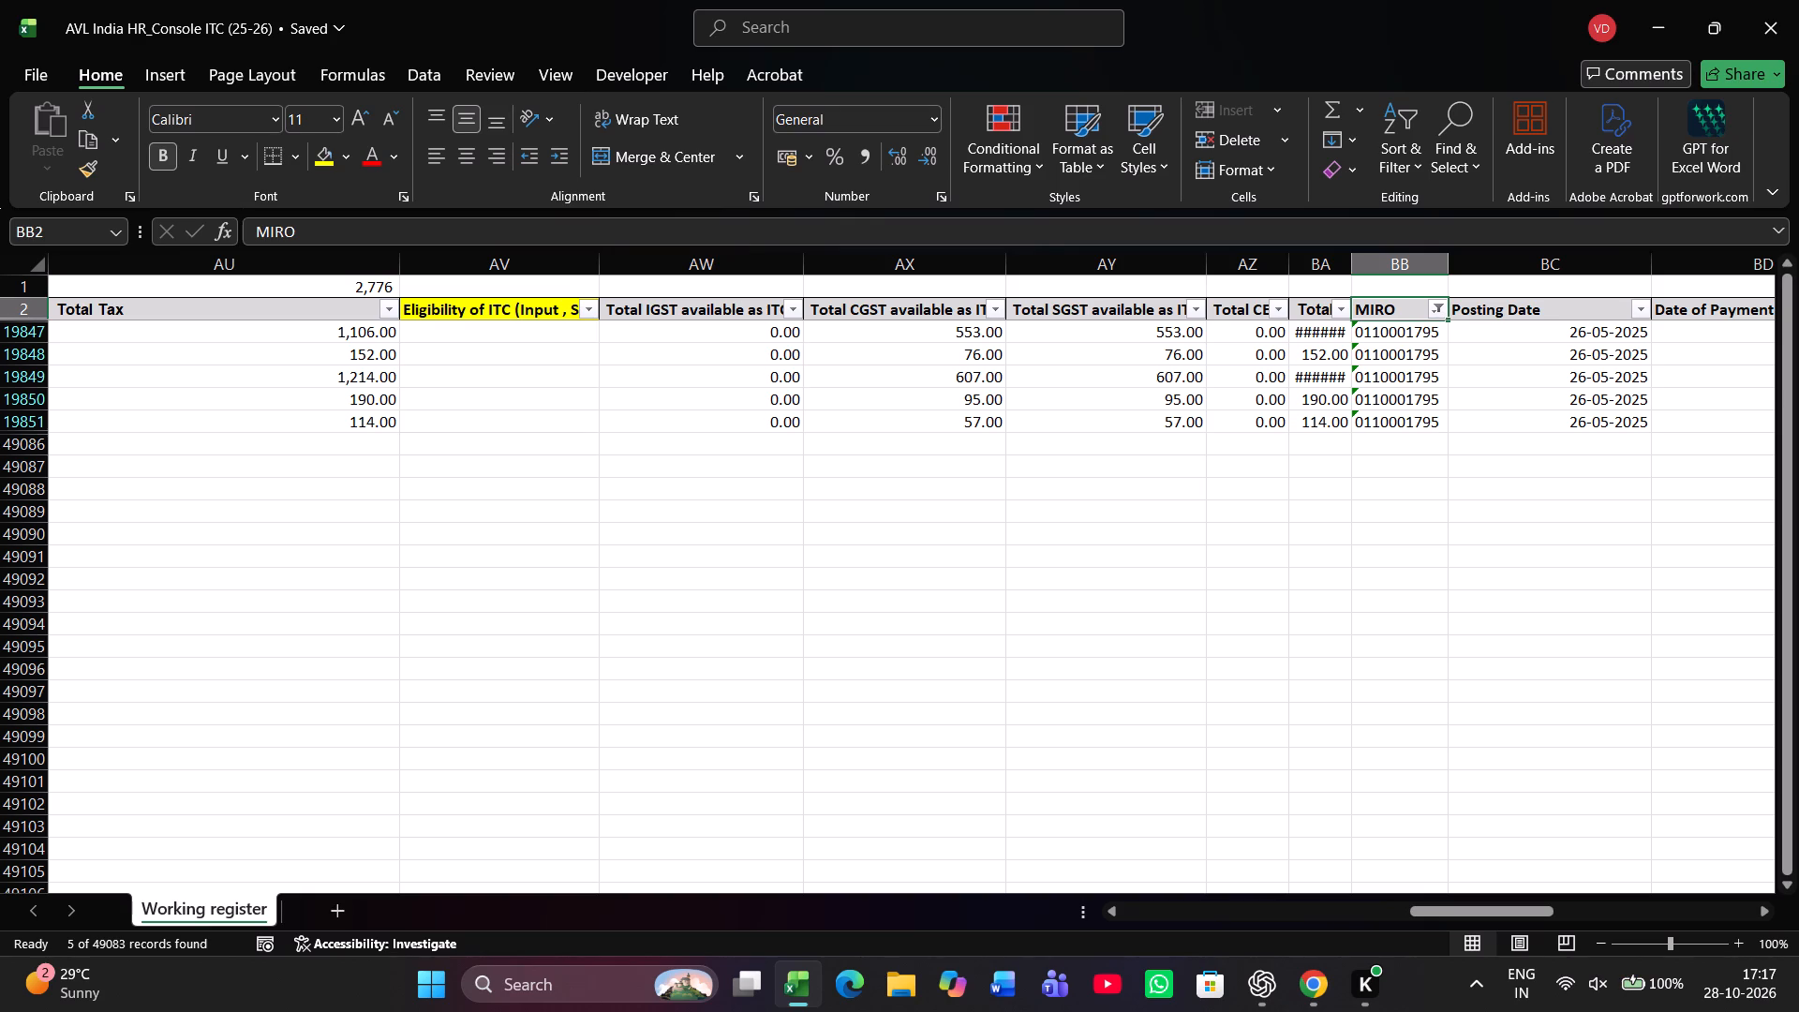
scroll(1004, 499, "left", 3)
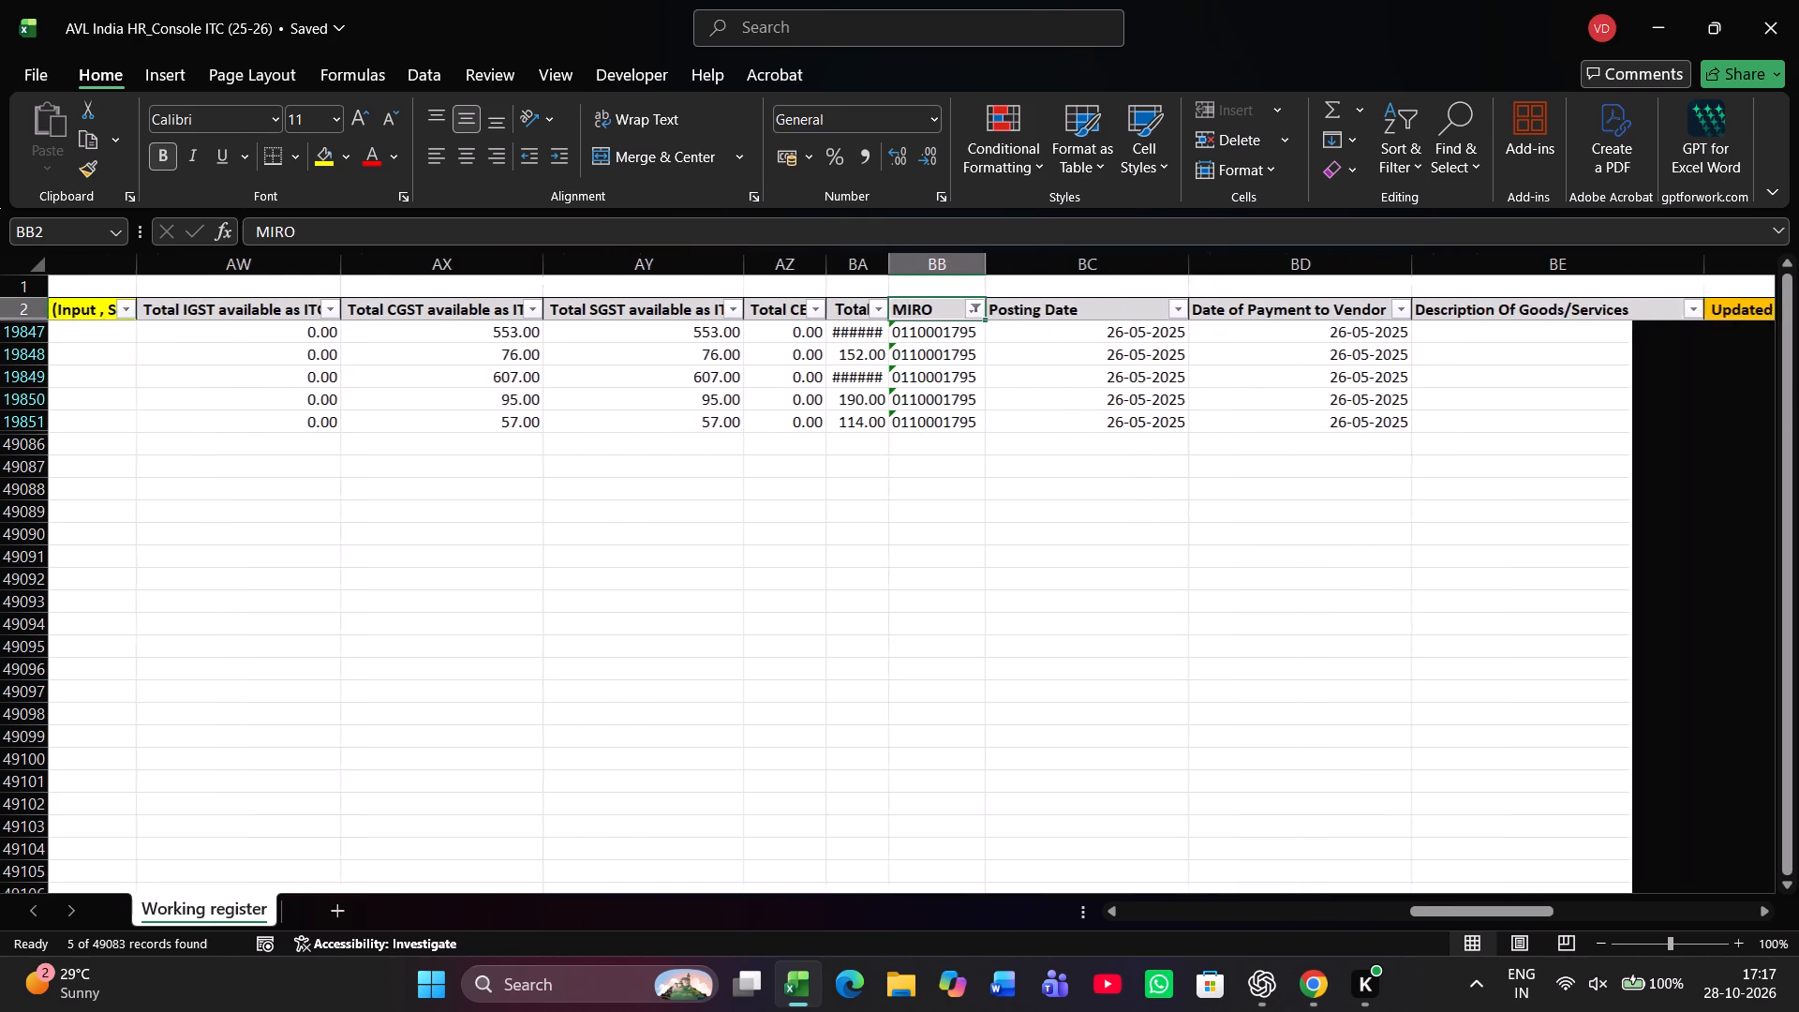
scroll(1004, 499, "left", 8)
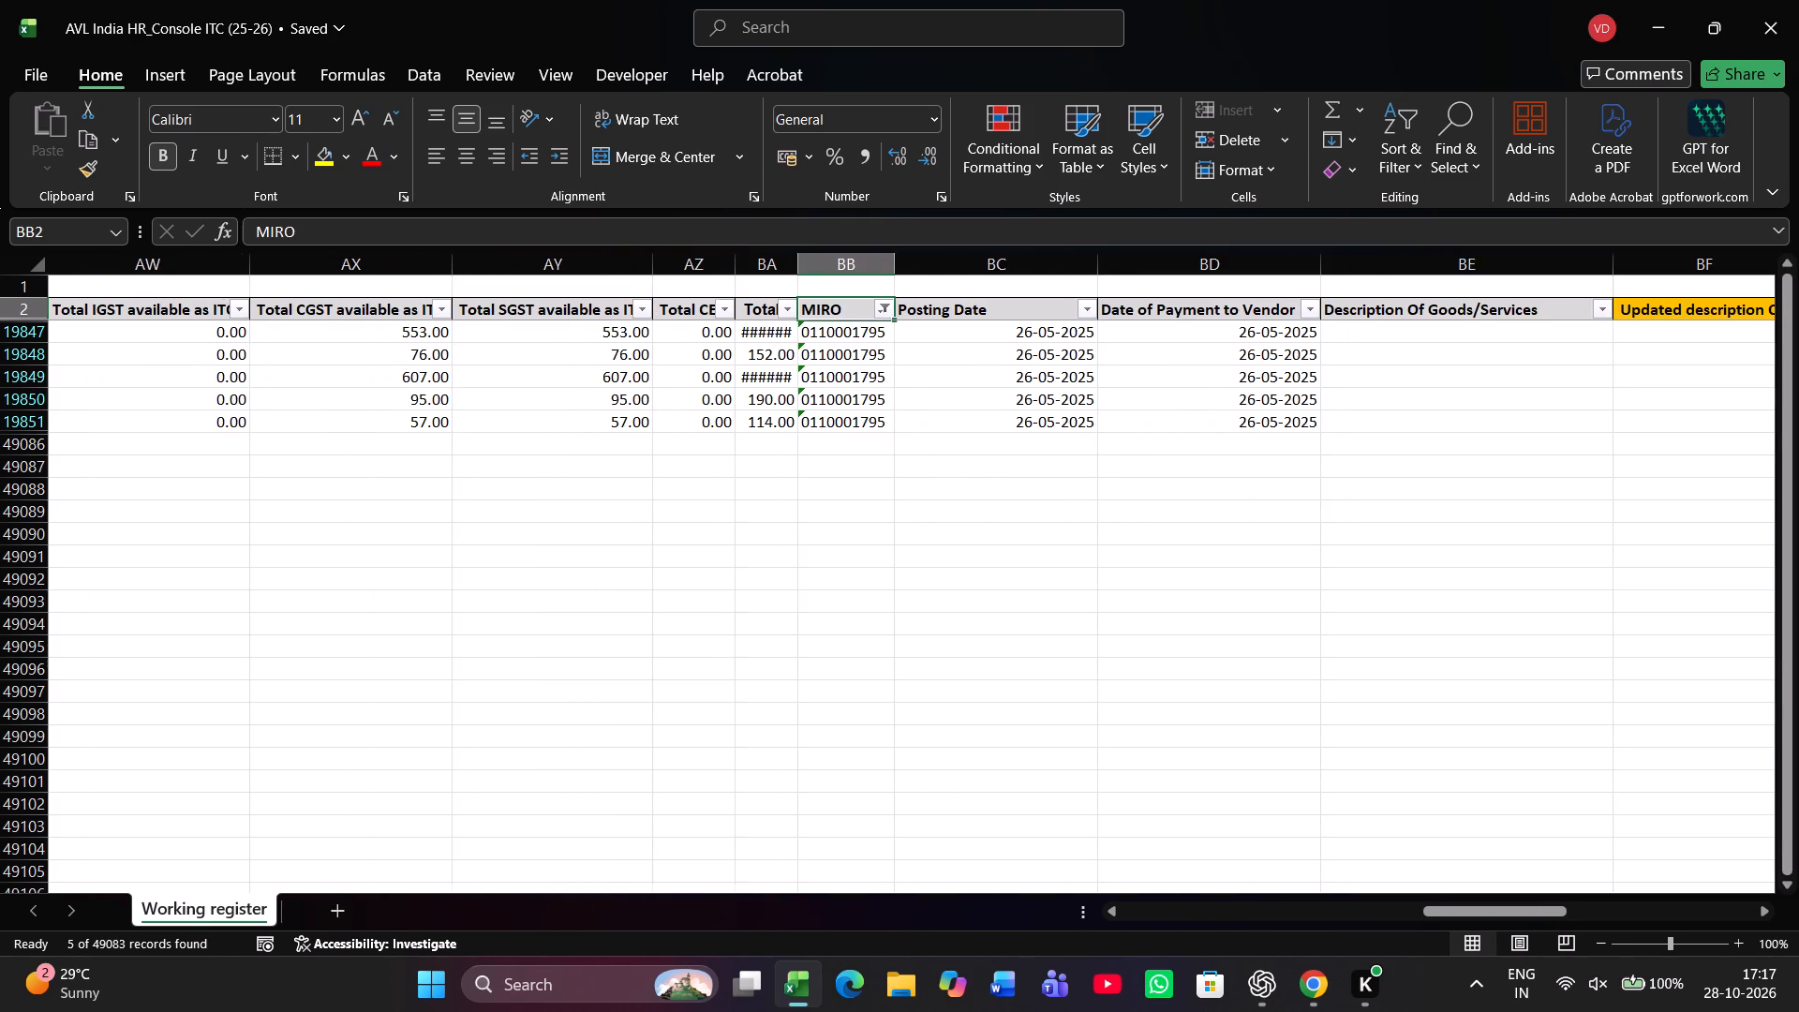
scroll(1004, 499, "left", 1)
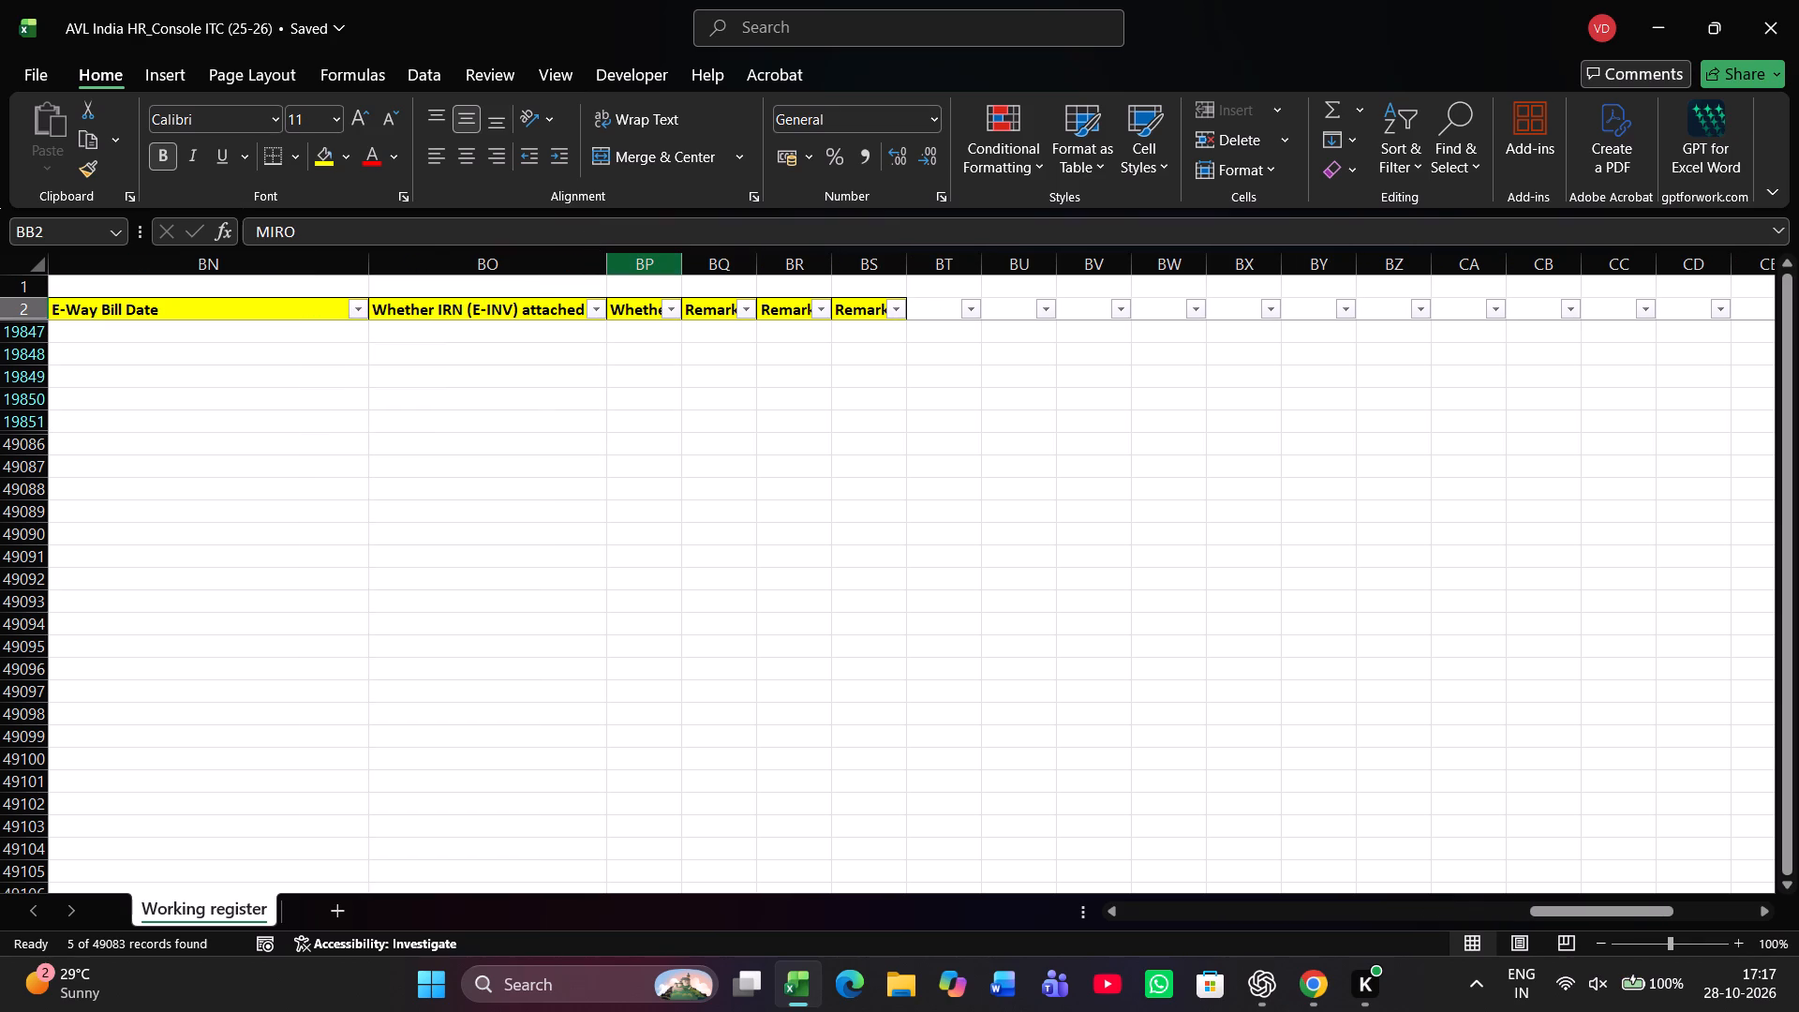
left_click(644, 335)
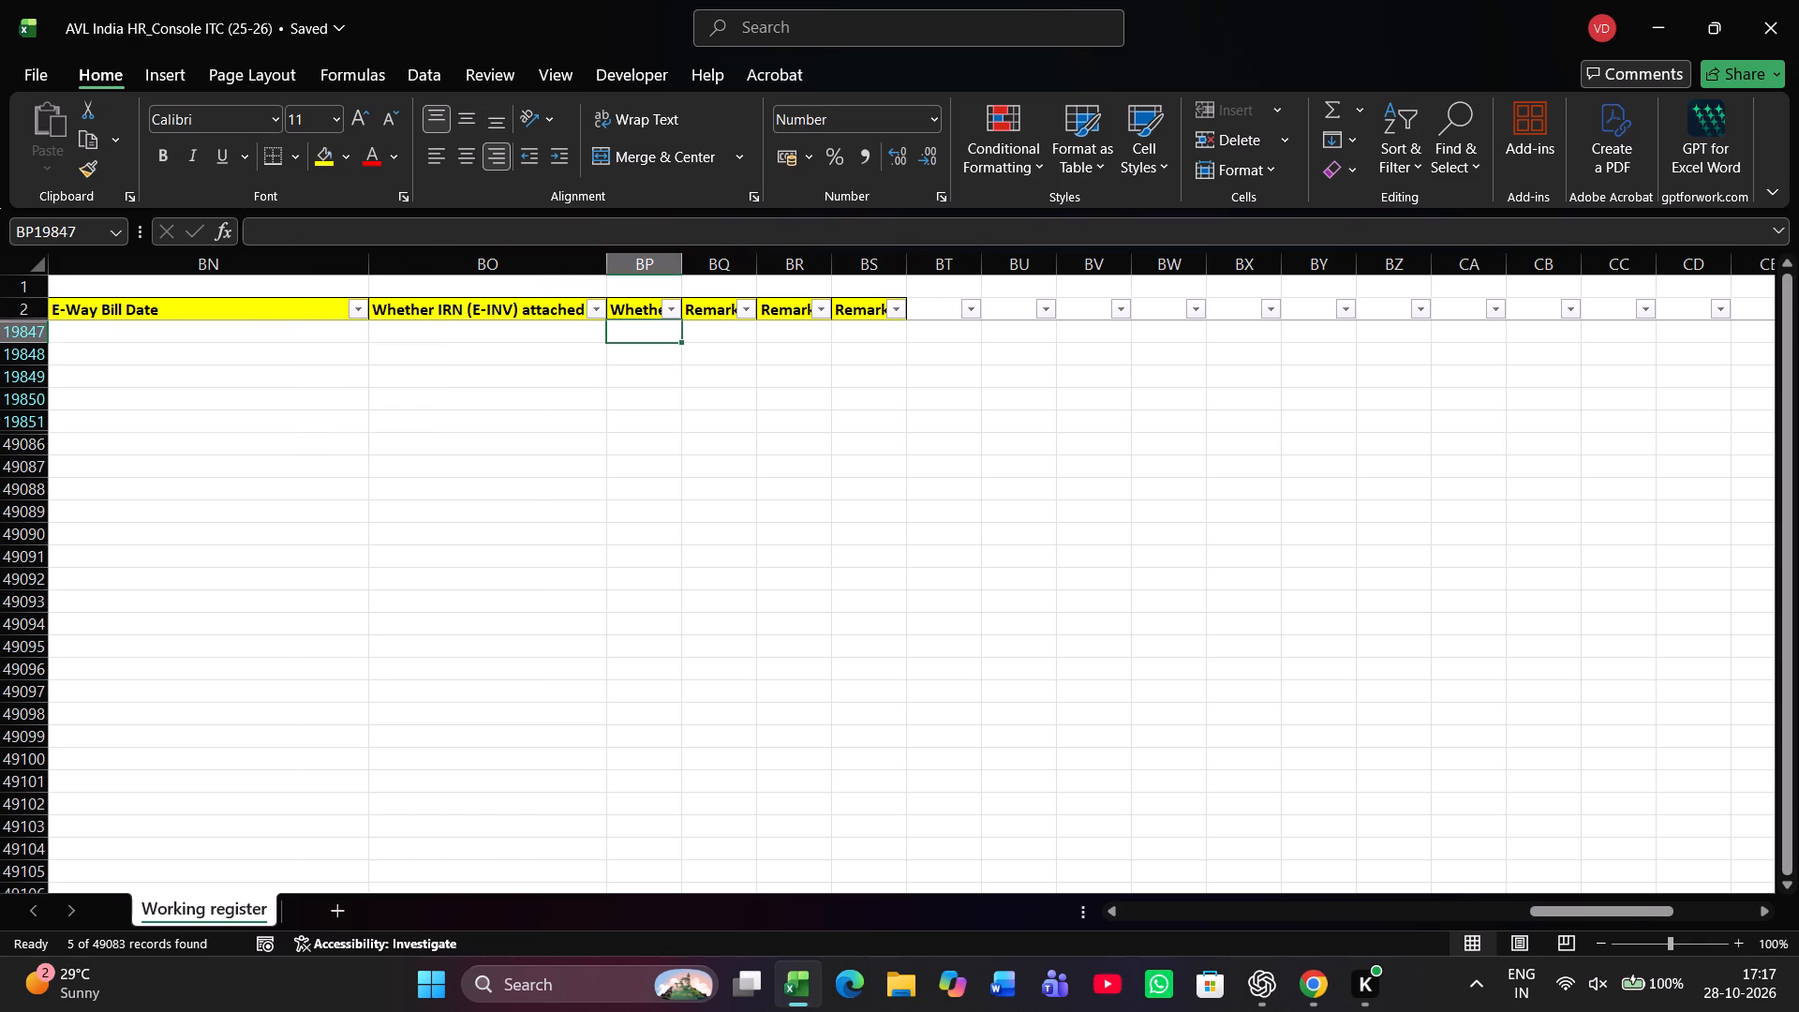
type("TAX")
key("space")
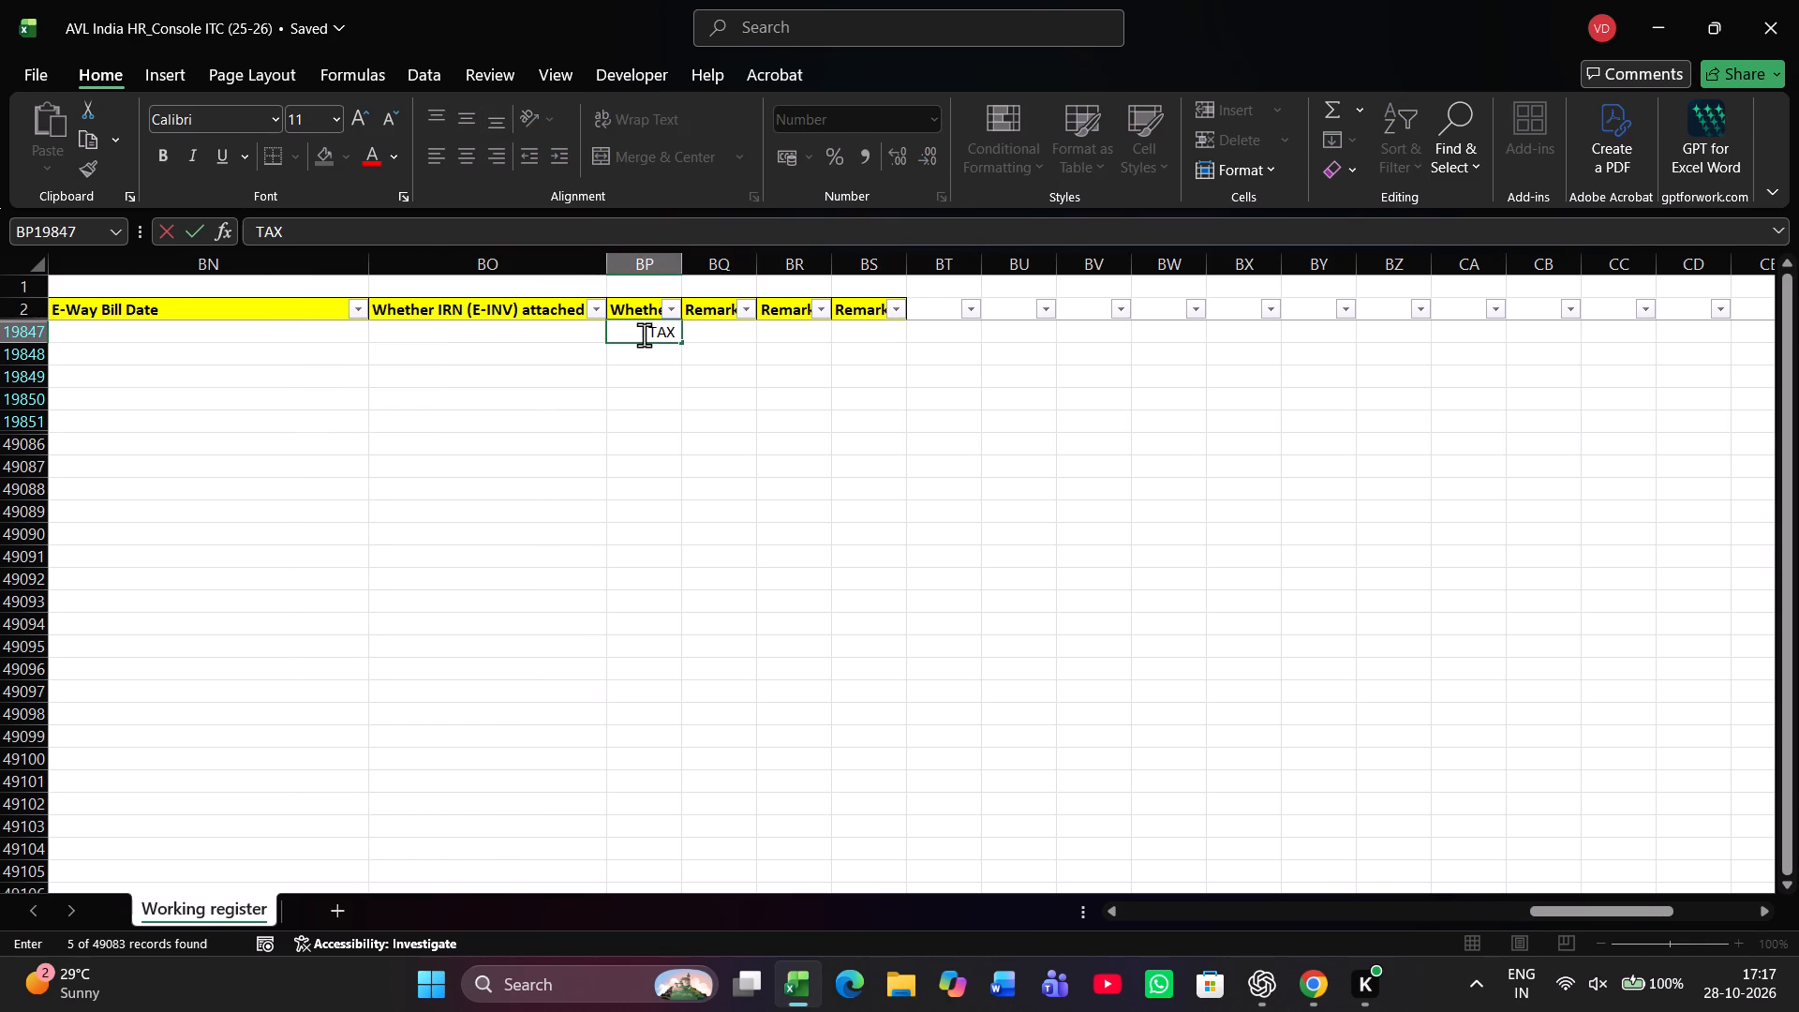
type("AMOUNT IS LESS THAN R")
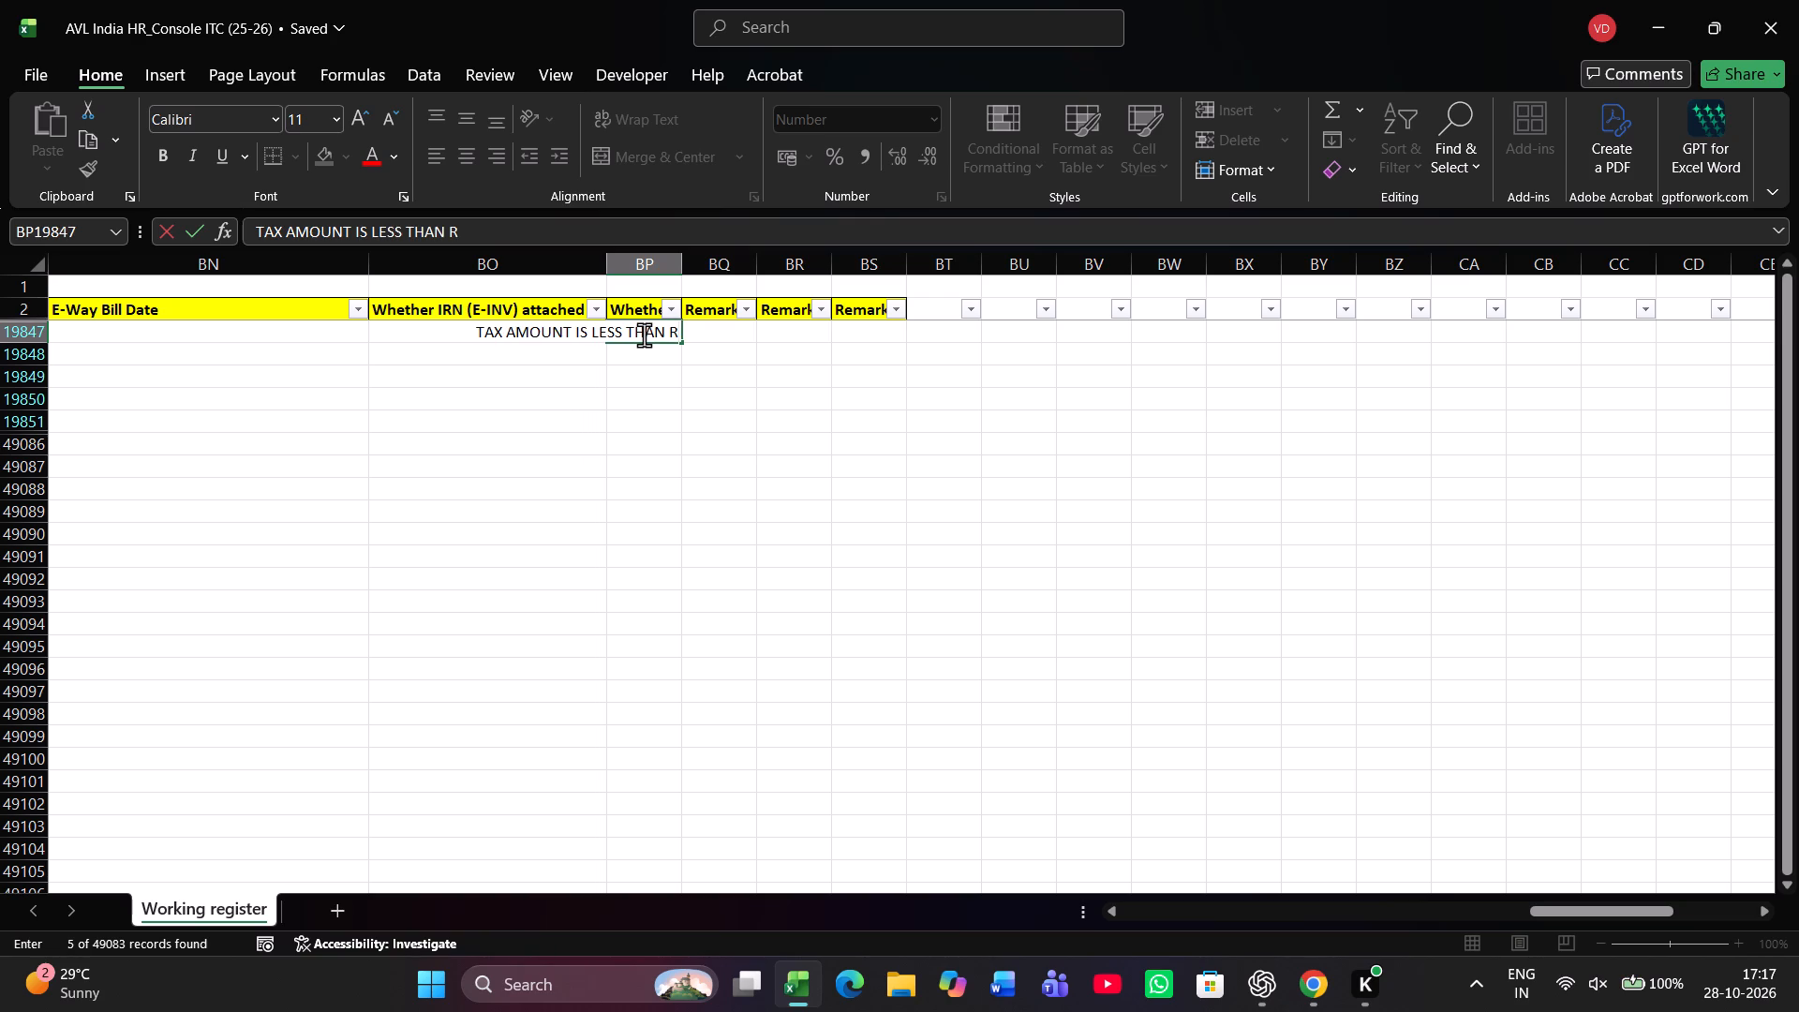
type("s. 500")
key("0")
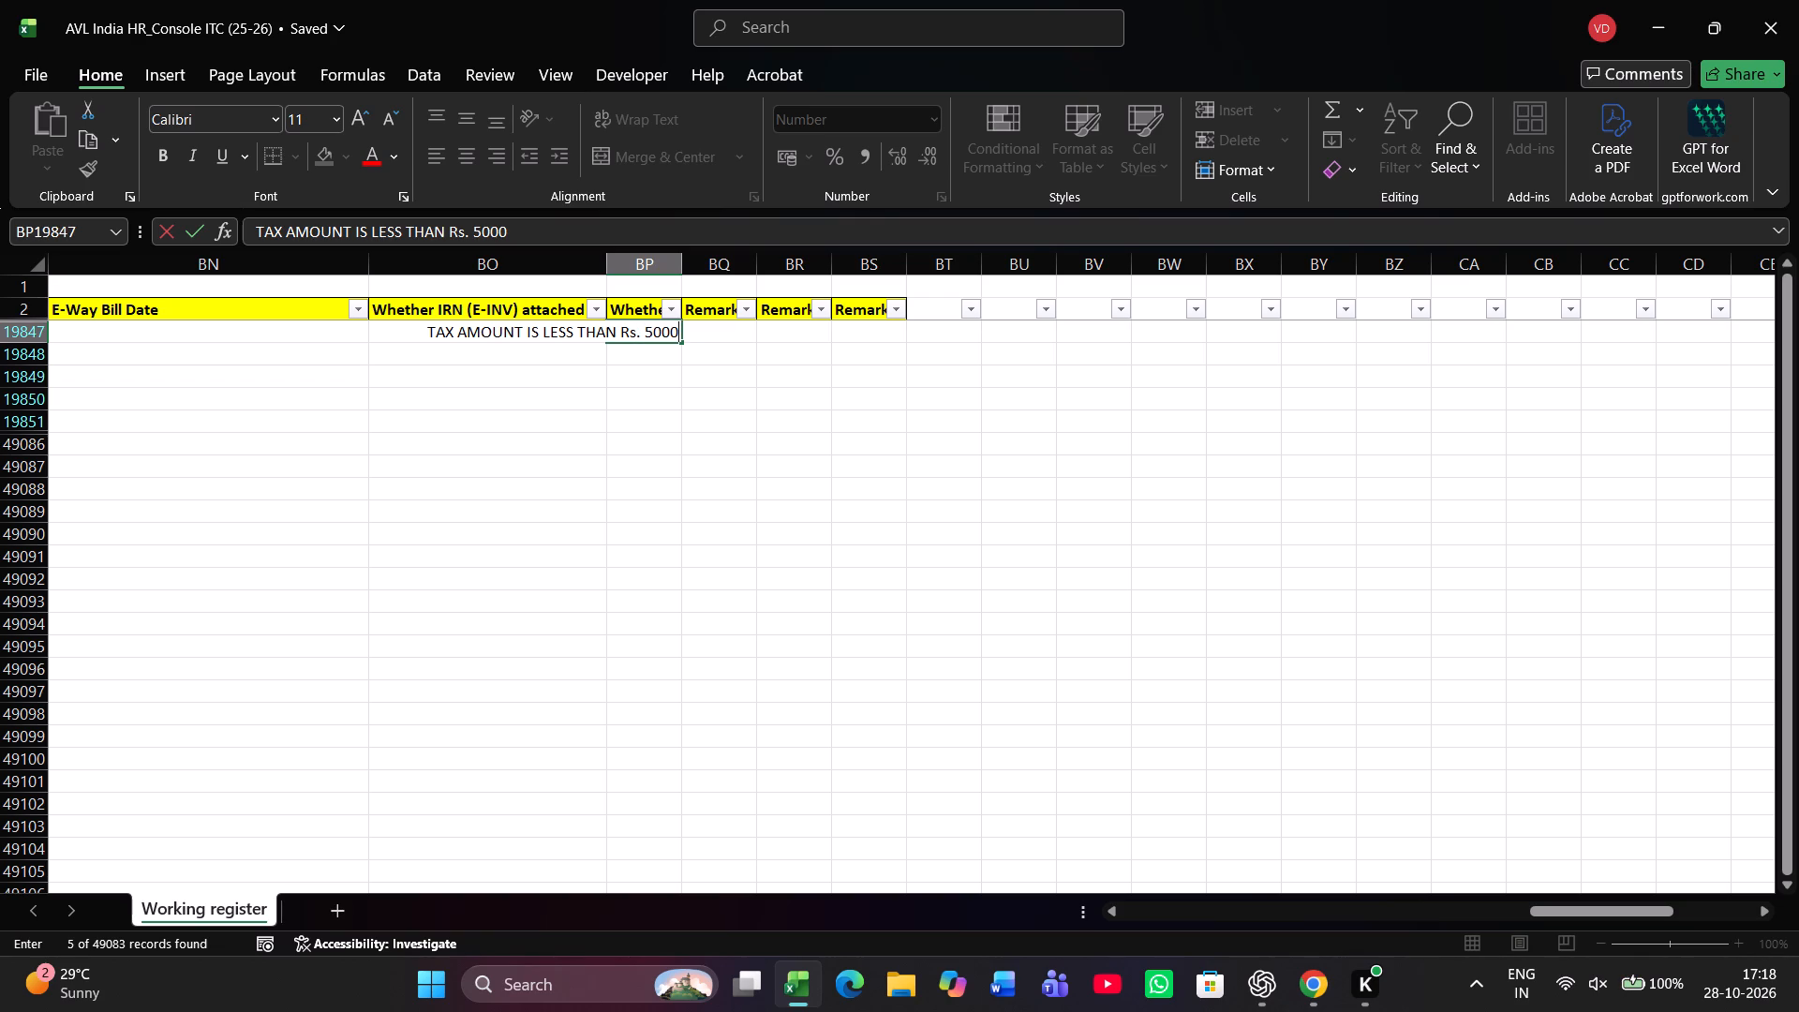
key("Down")
key("Down")
key("Down")
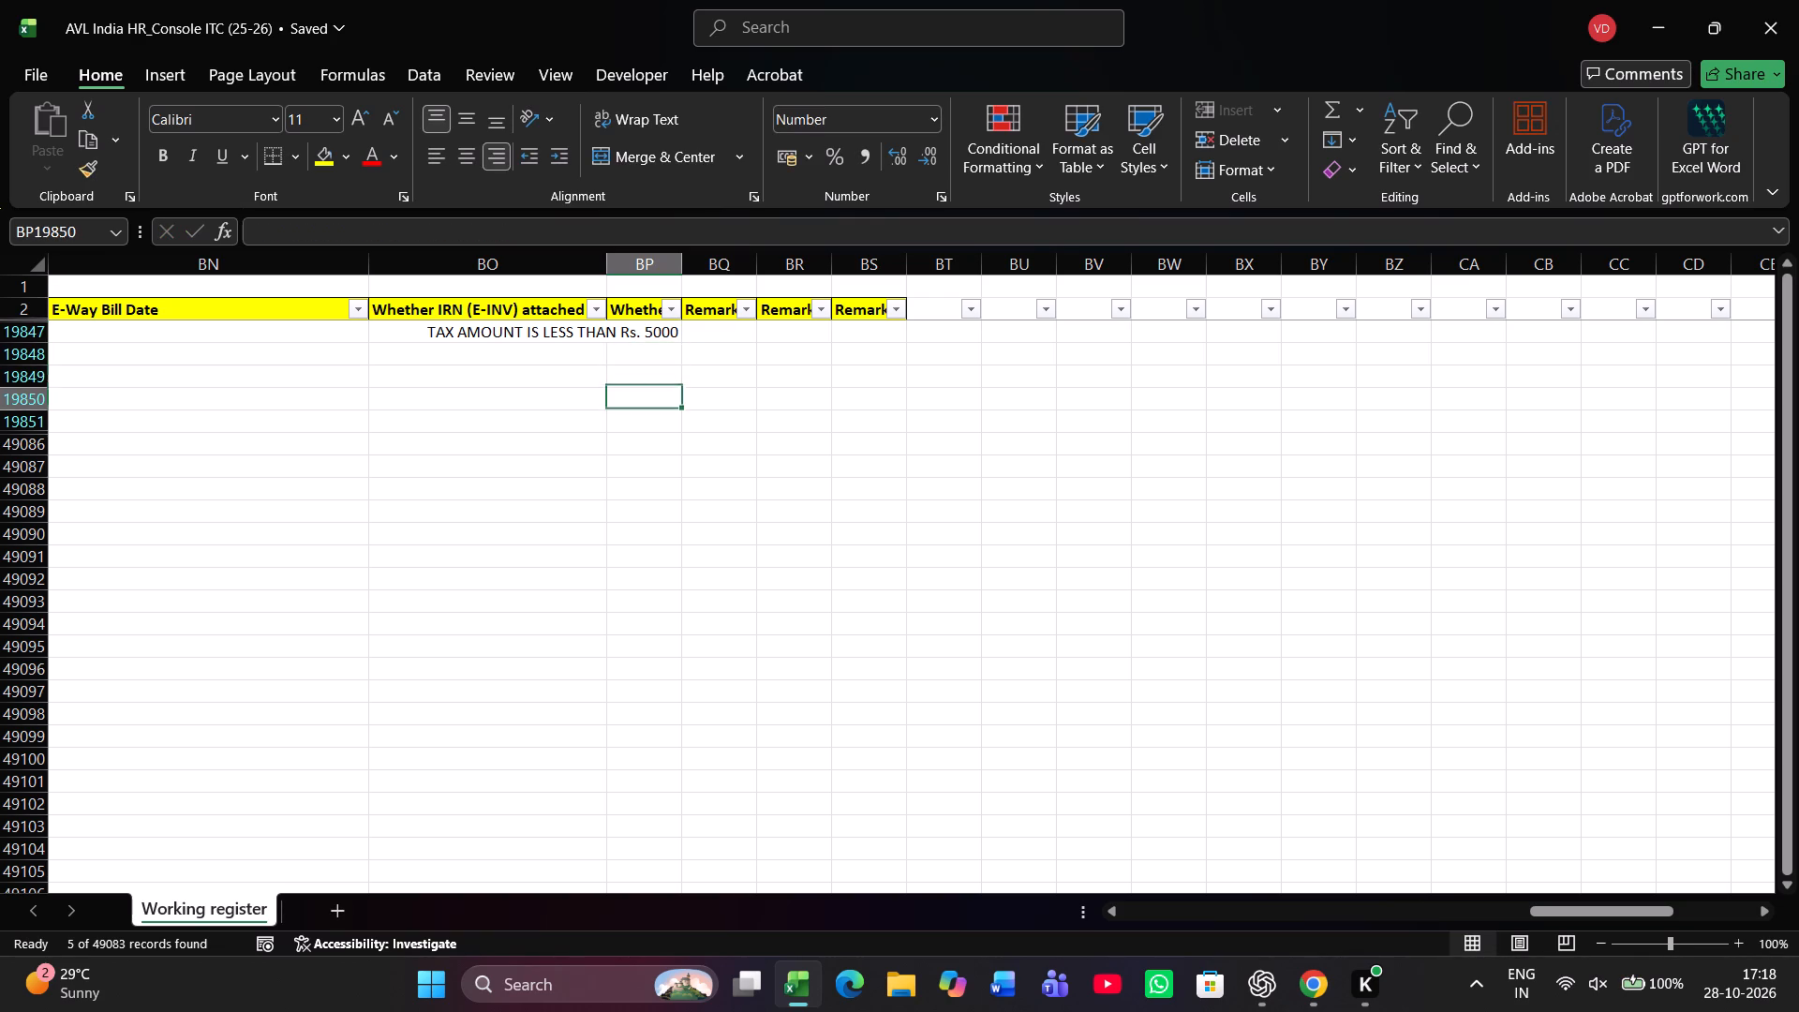
Fill the "TAX AMOUNT IS LESS THAN Rs. 5000" entry down the Whether column through row 19851.
key("Down")
key("ctrl+shift+Up")
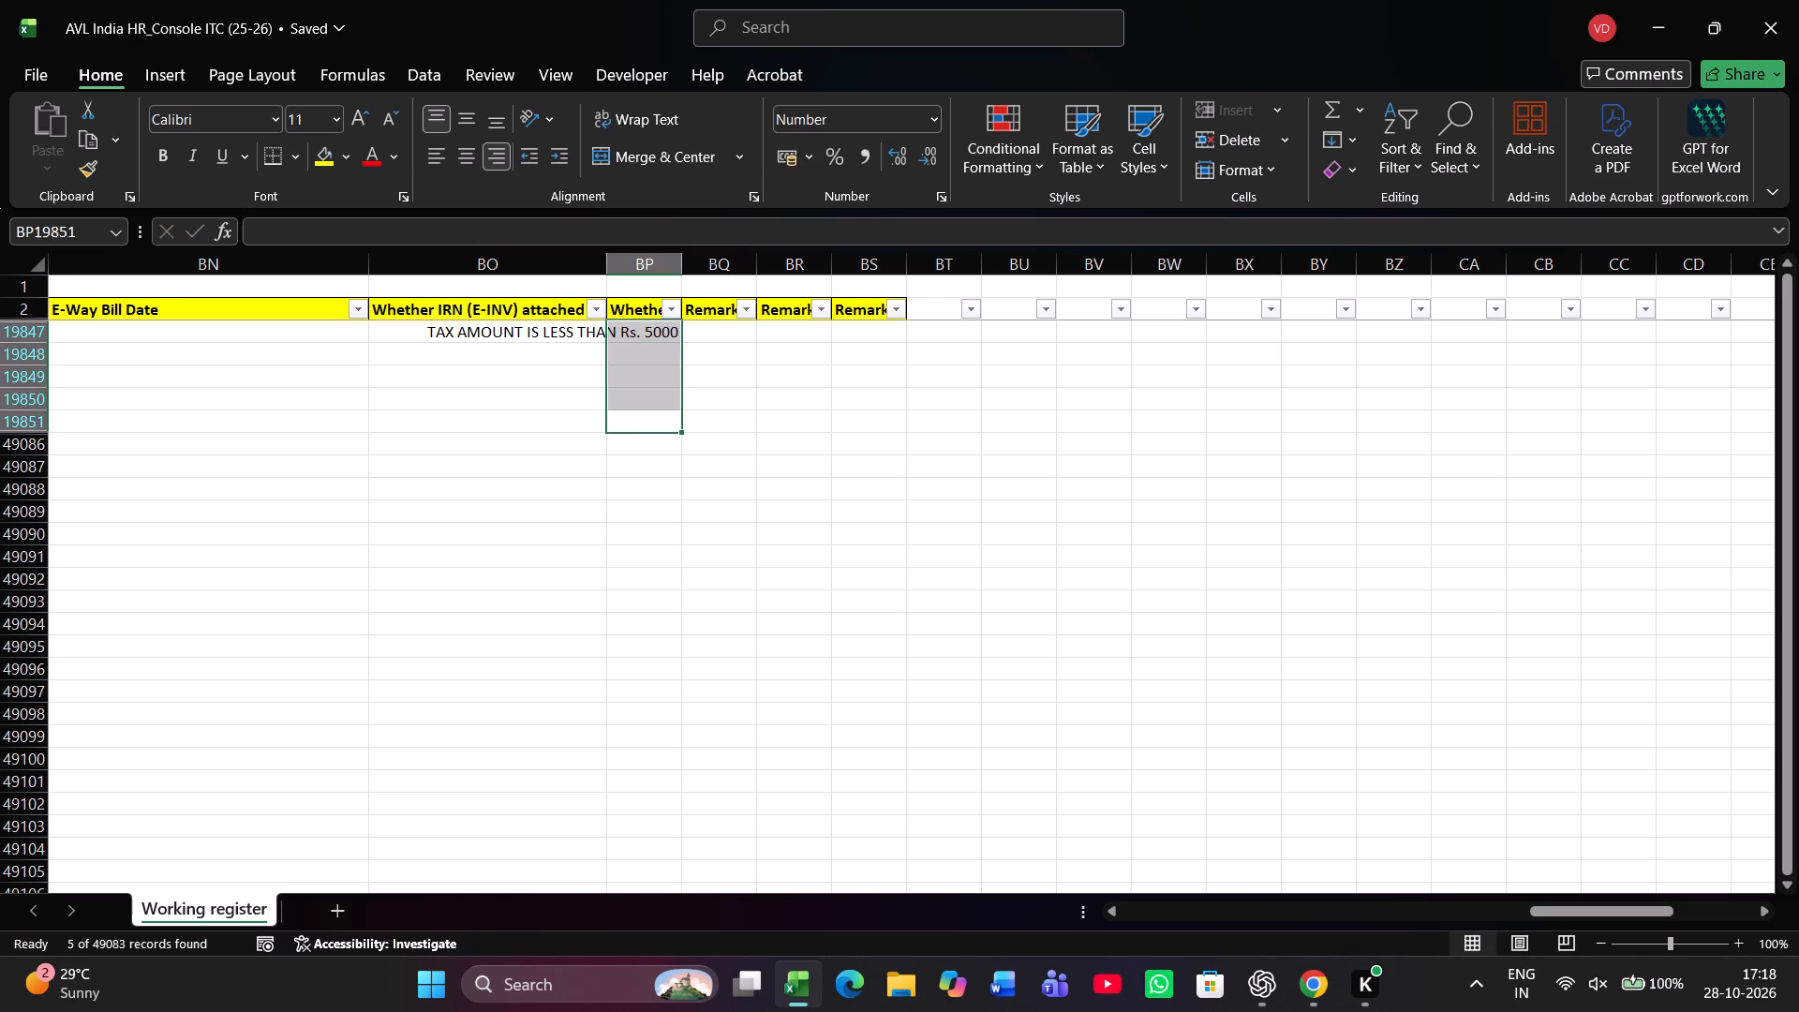
key("ctrl+d")
Look over the five rows' columns from ITC eligibility and tax amounts through GRN, place of supply and e-way bill details.
scroll(646, 395, "right", 3)
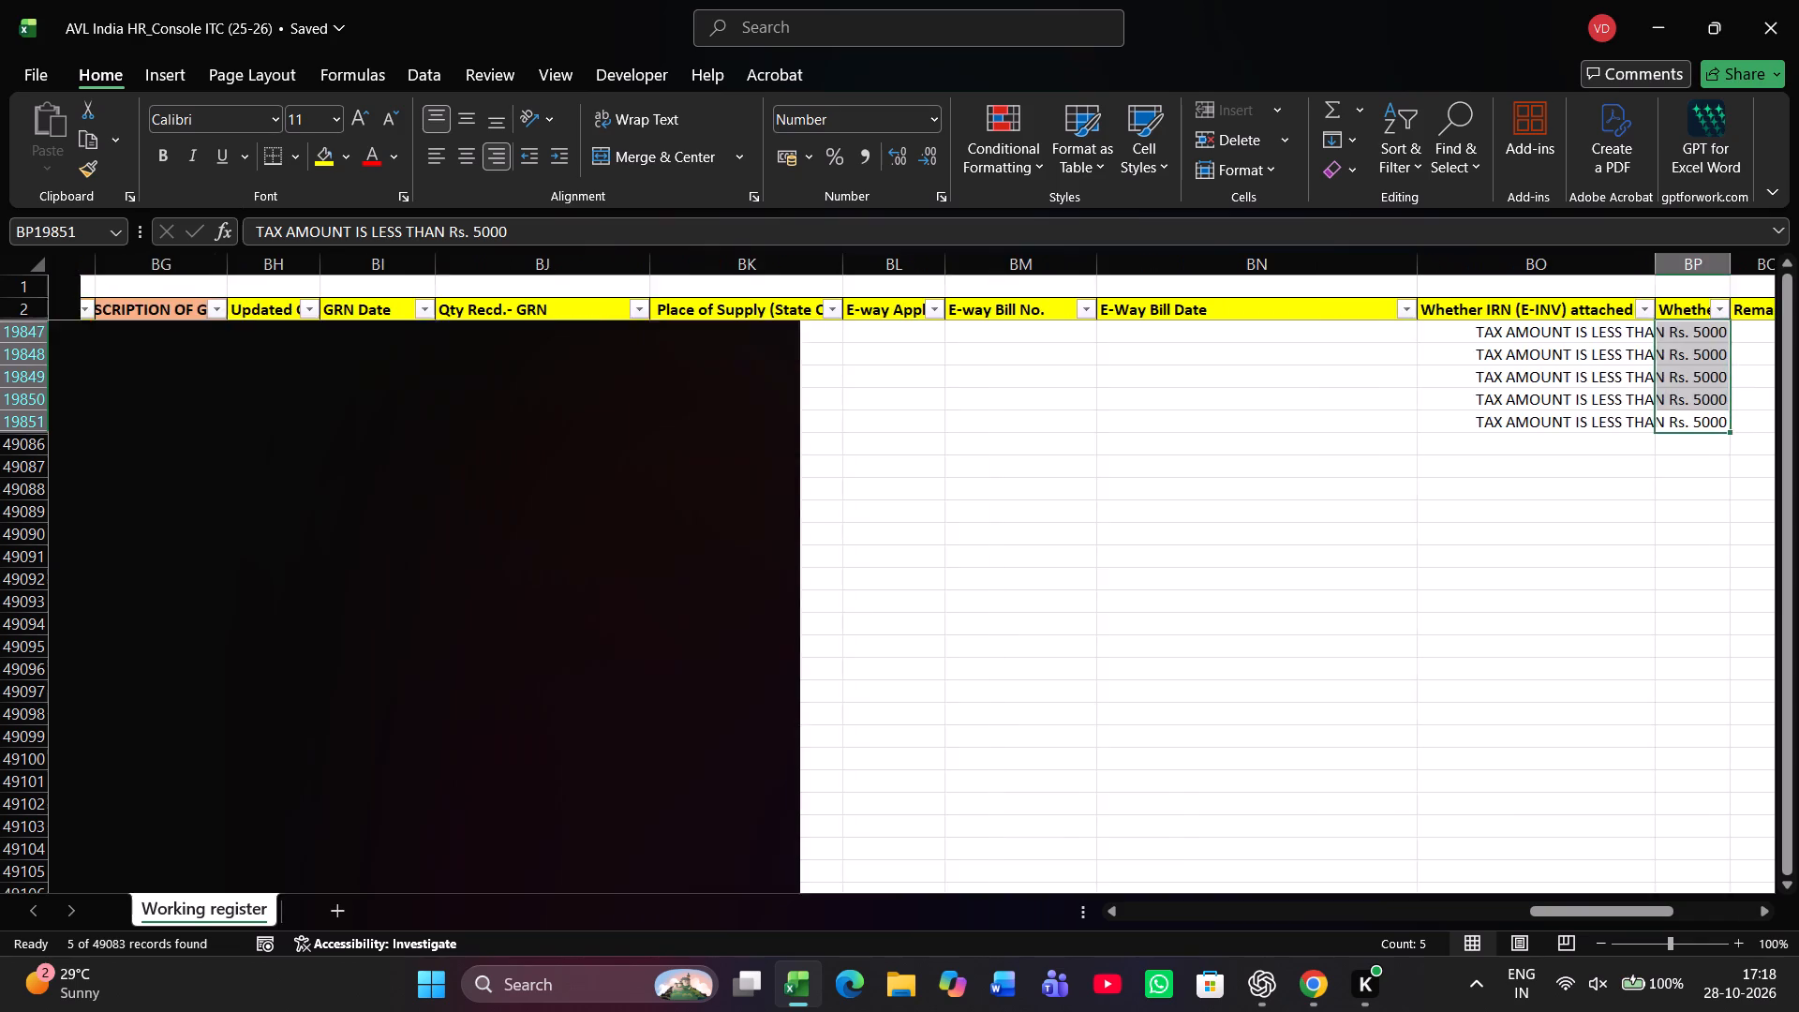
scroll(646, 395, "right", 2)
scroll(646, 395, "left", 1)
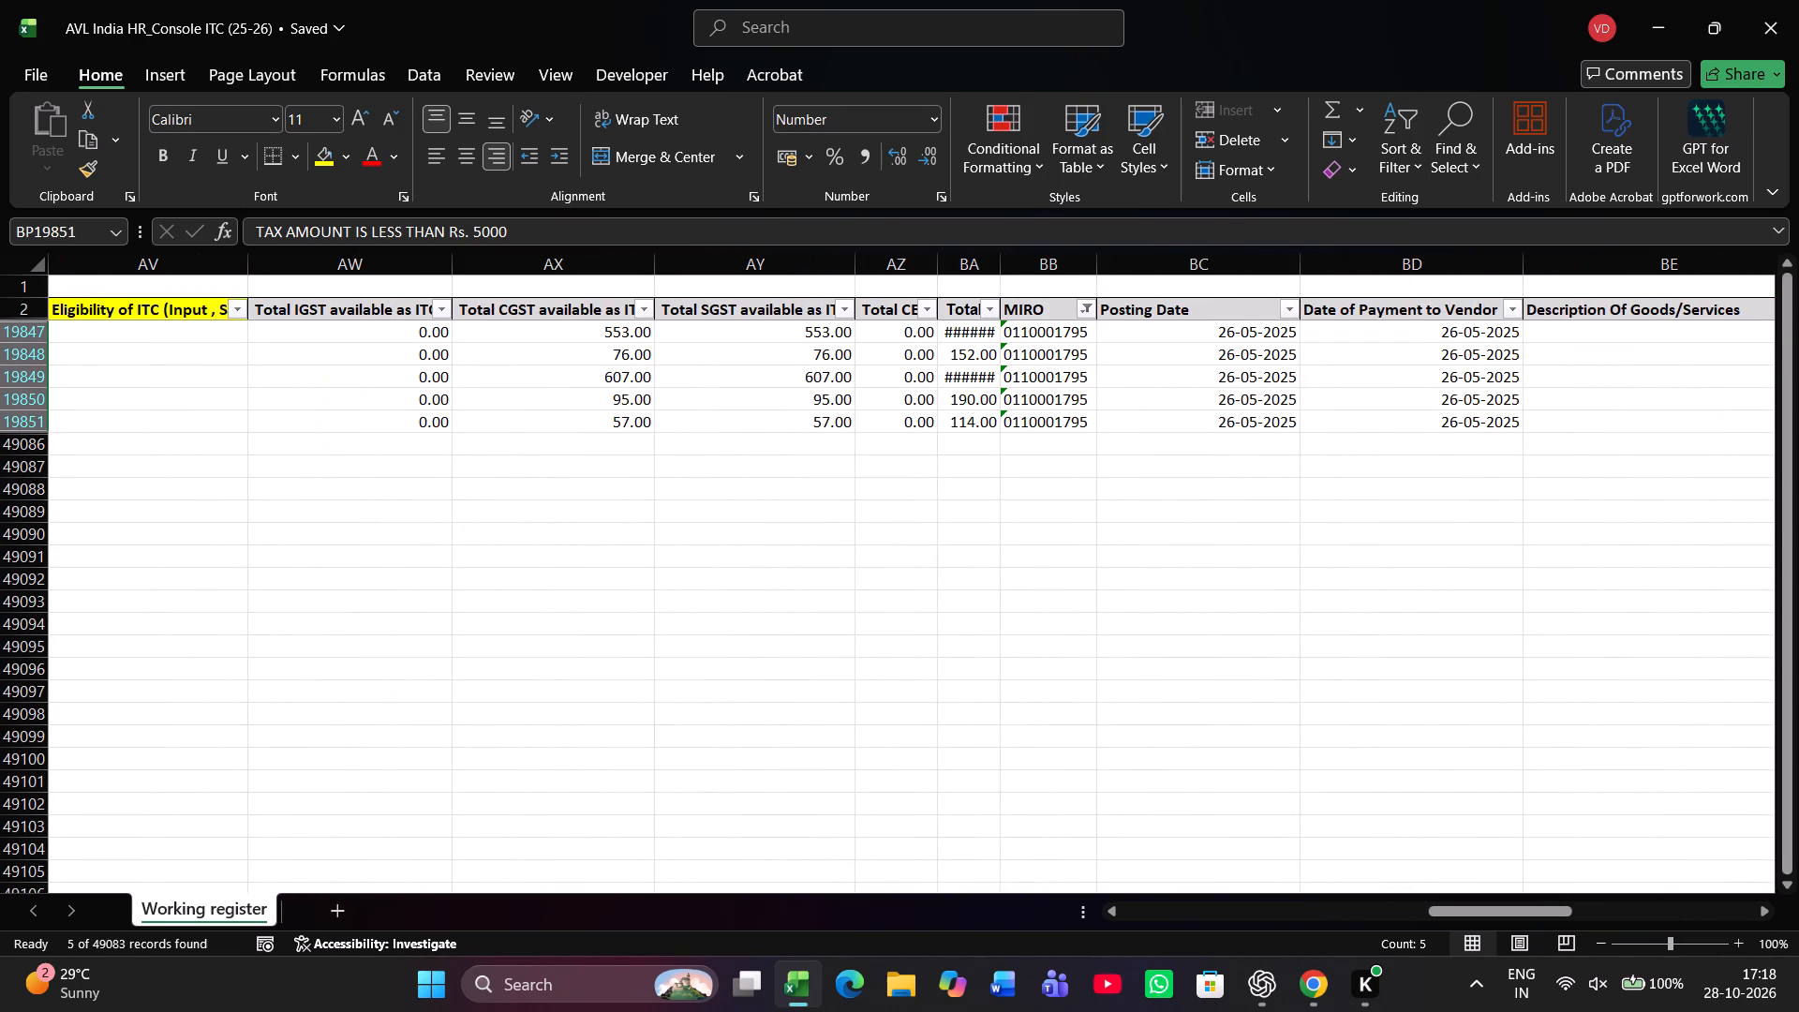
scroll(646, 395, "left", 4)
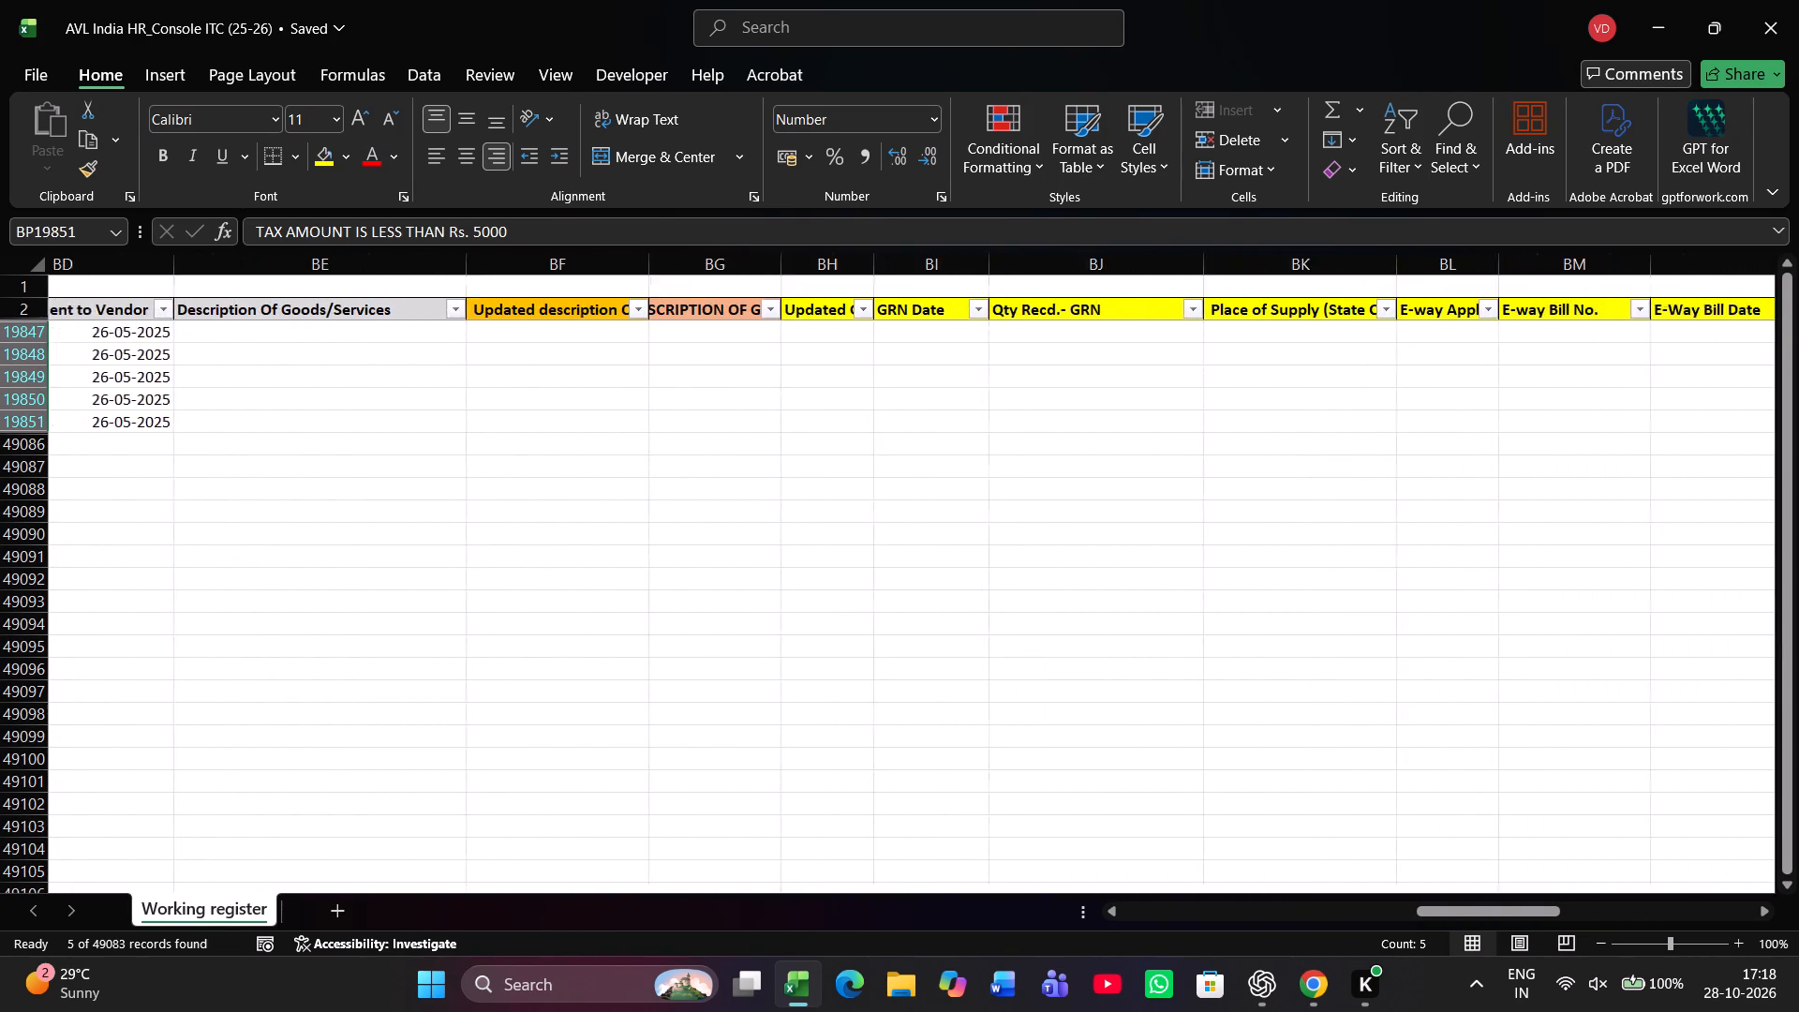
scroll(646, 395, "right", 3)
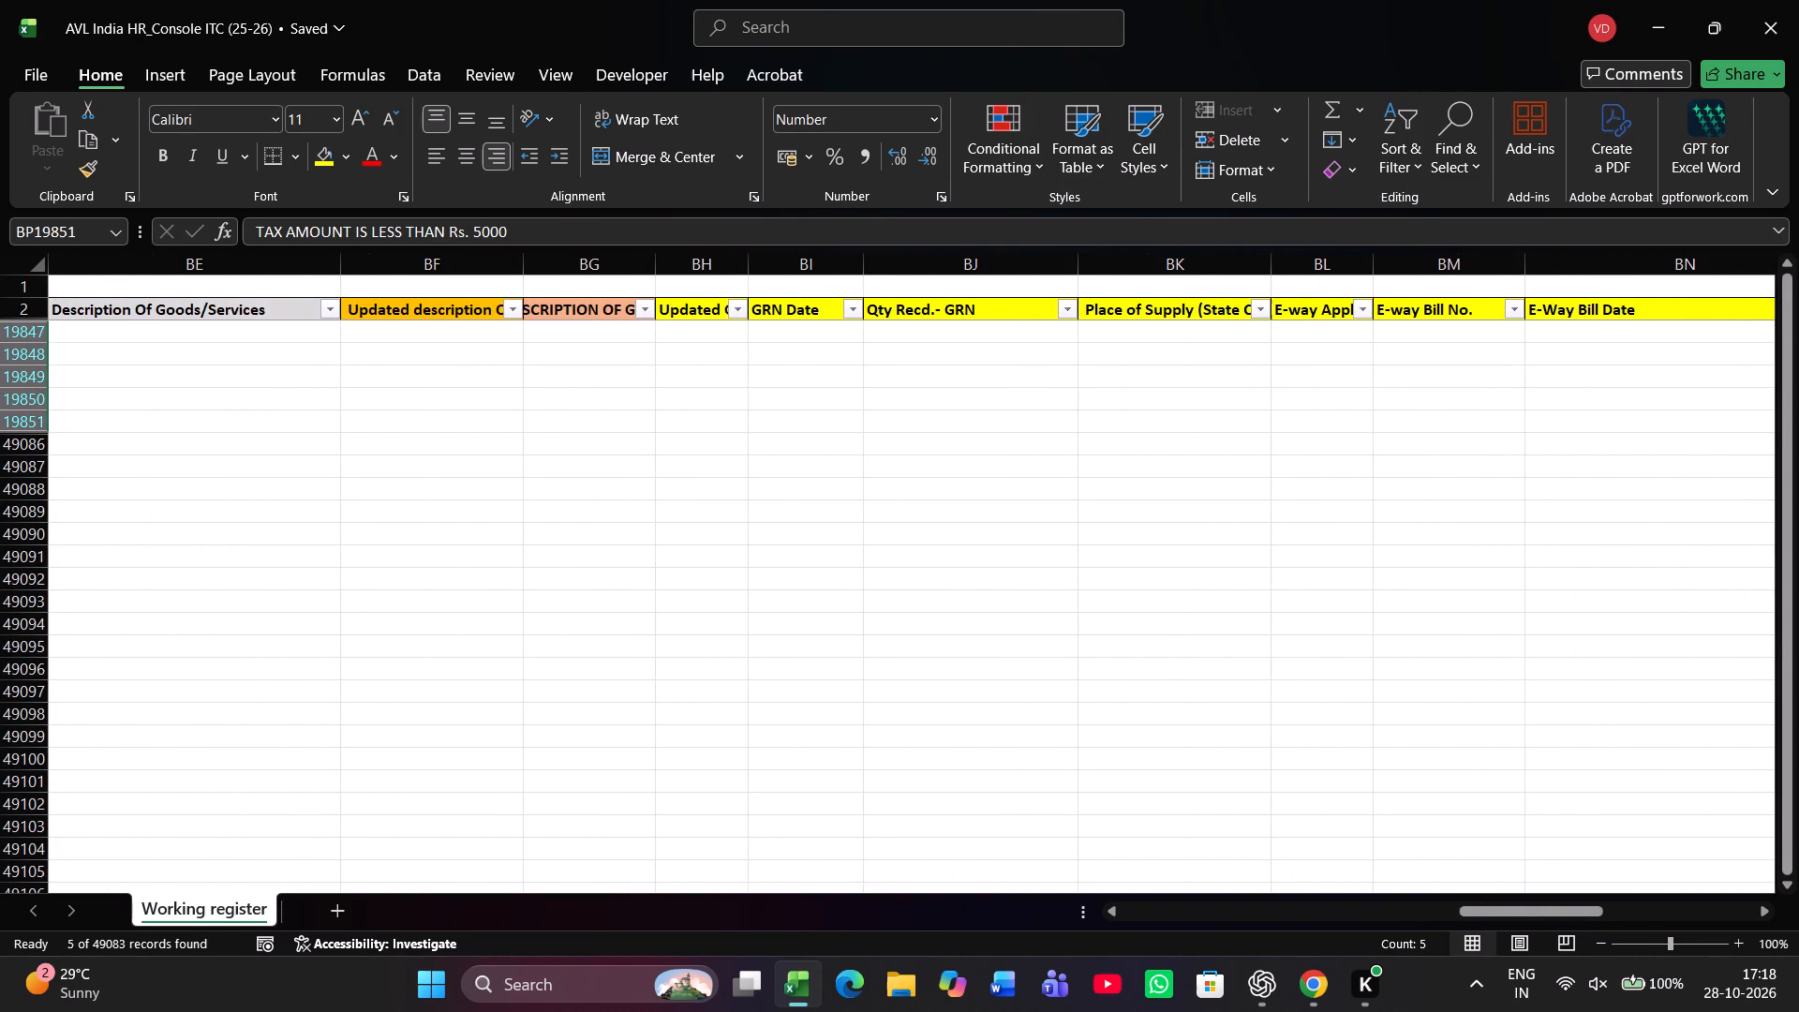
scroll(642, 396, "right", 2)
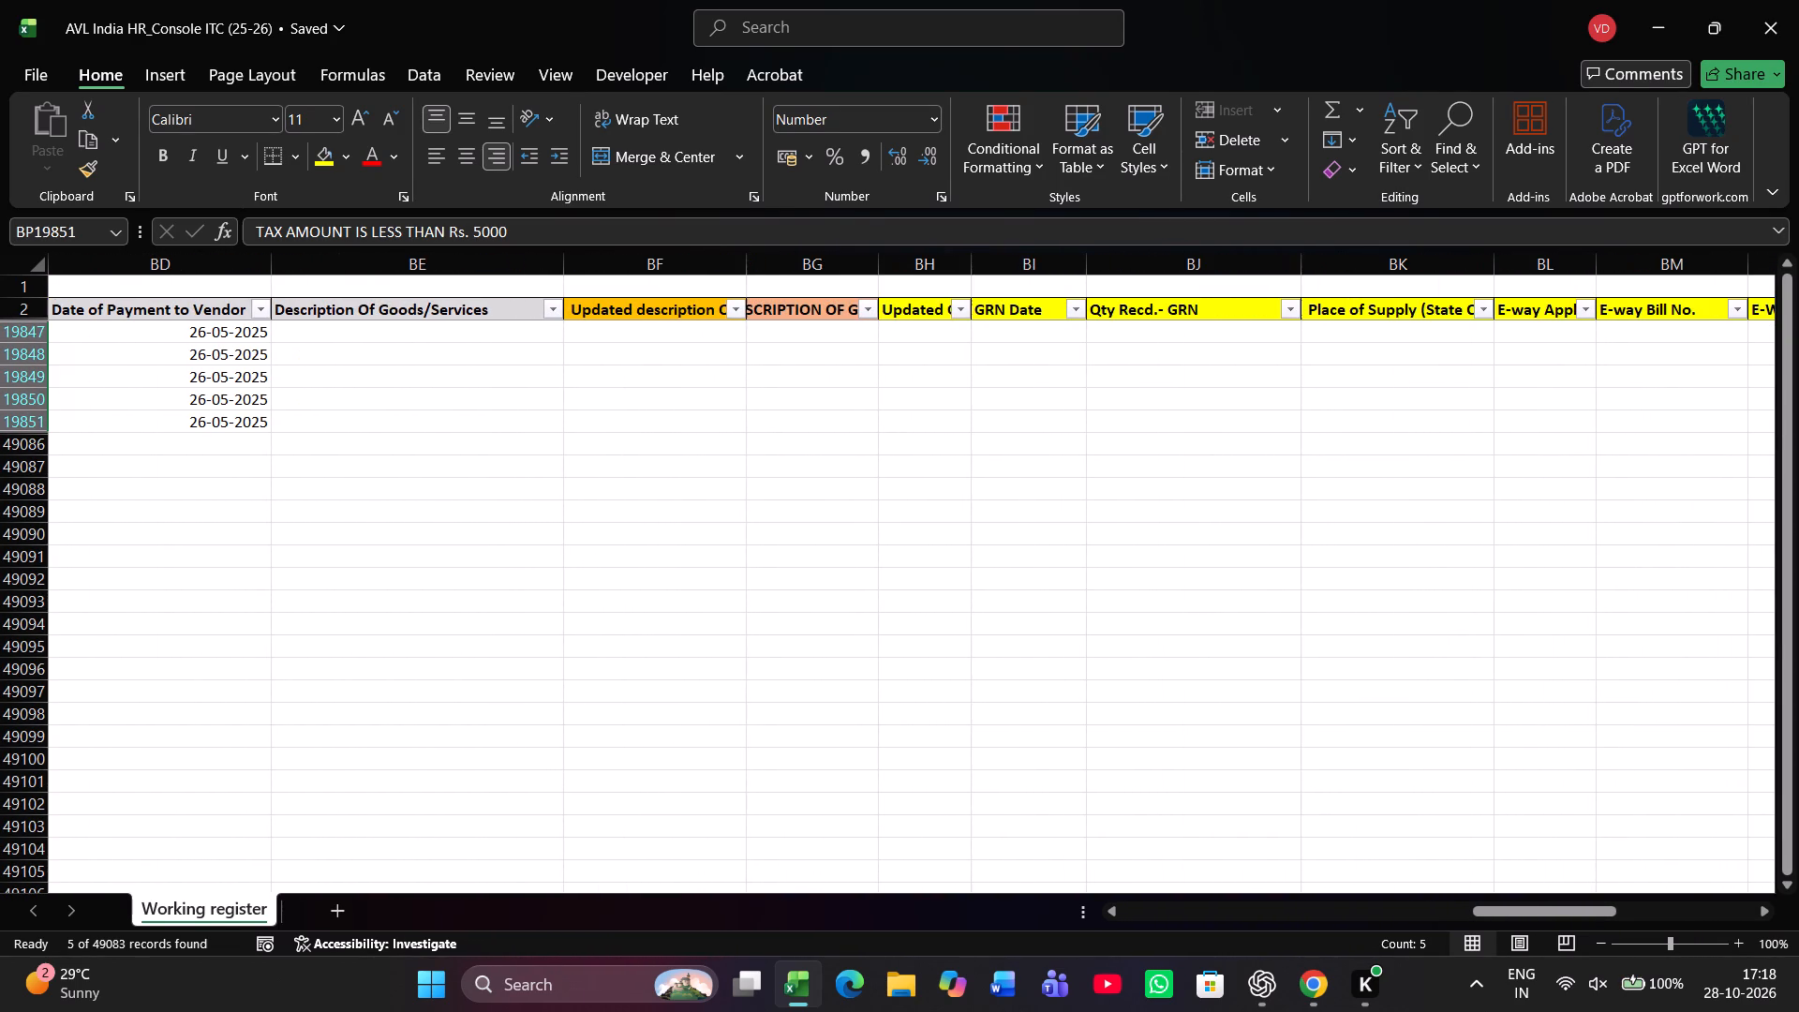
left_click(230, 421)
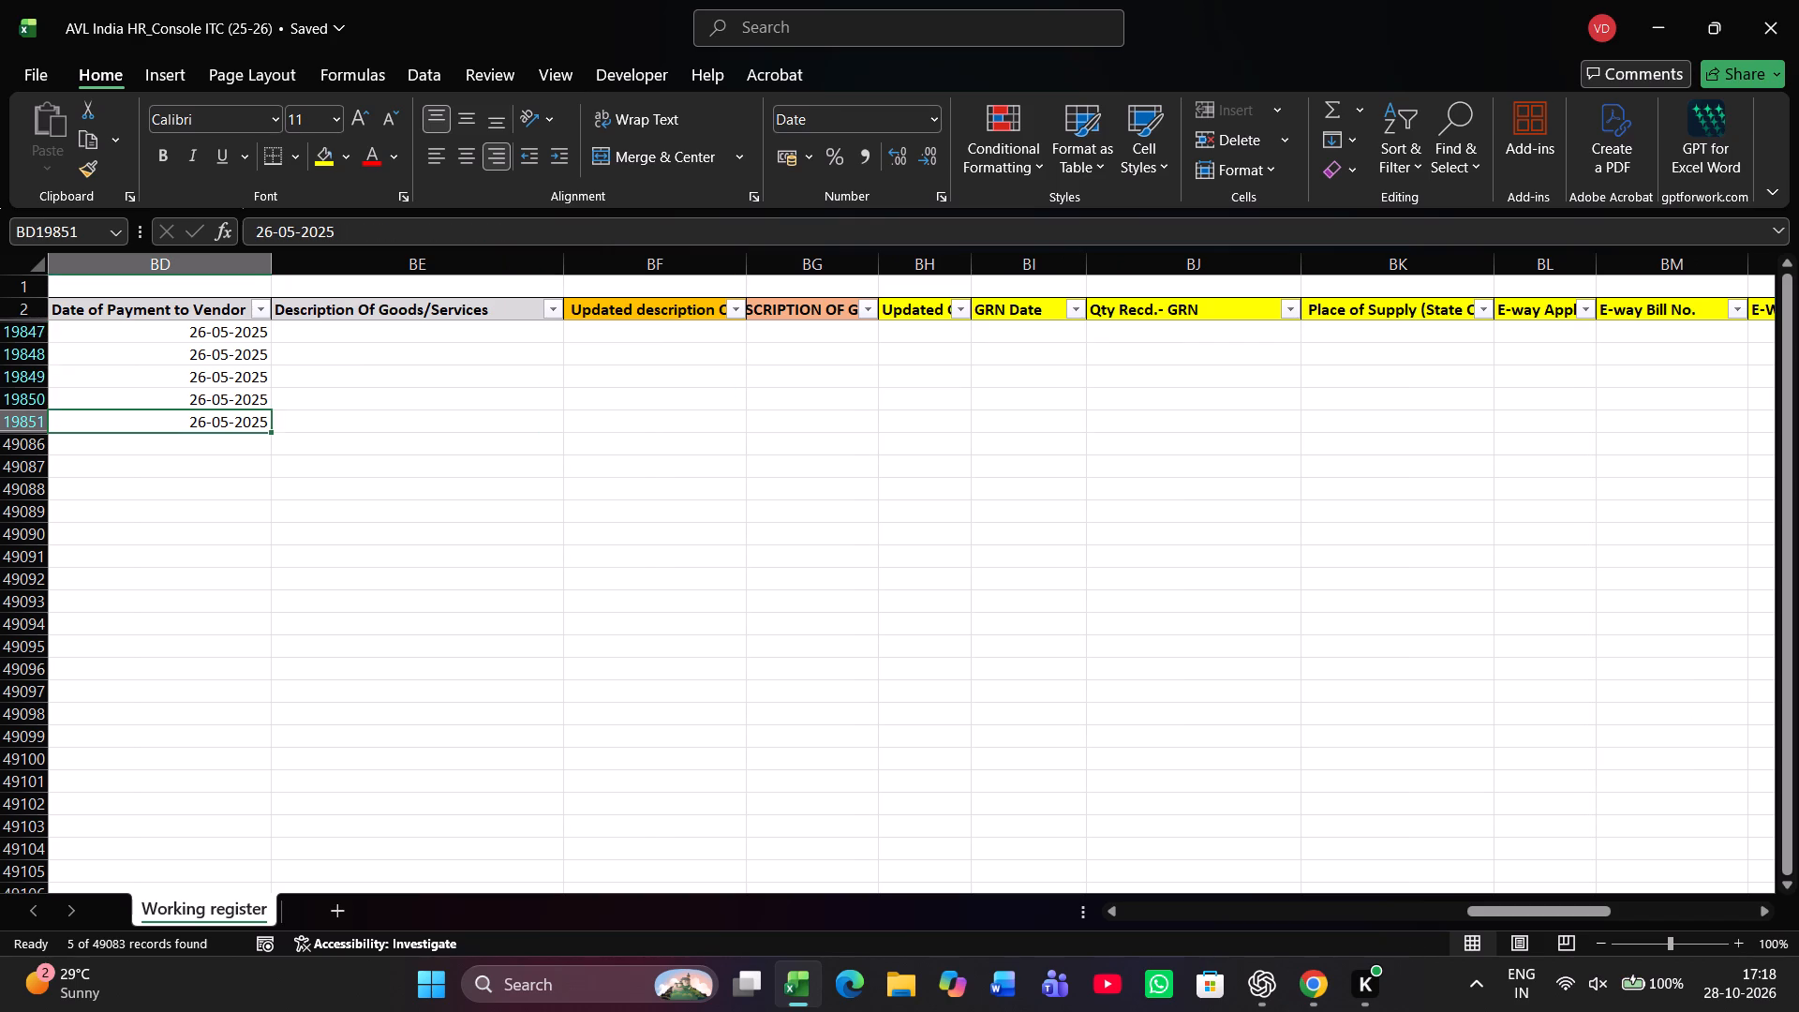
Check the five rows from the payment date through GRN and e-way bill columns to the invoice-check entry.
key("Right")
key("Right")
key("Right")
key("Right")
key("Right")
key("Right")
key("Right")
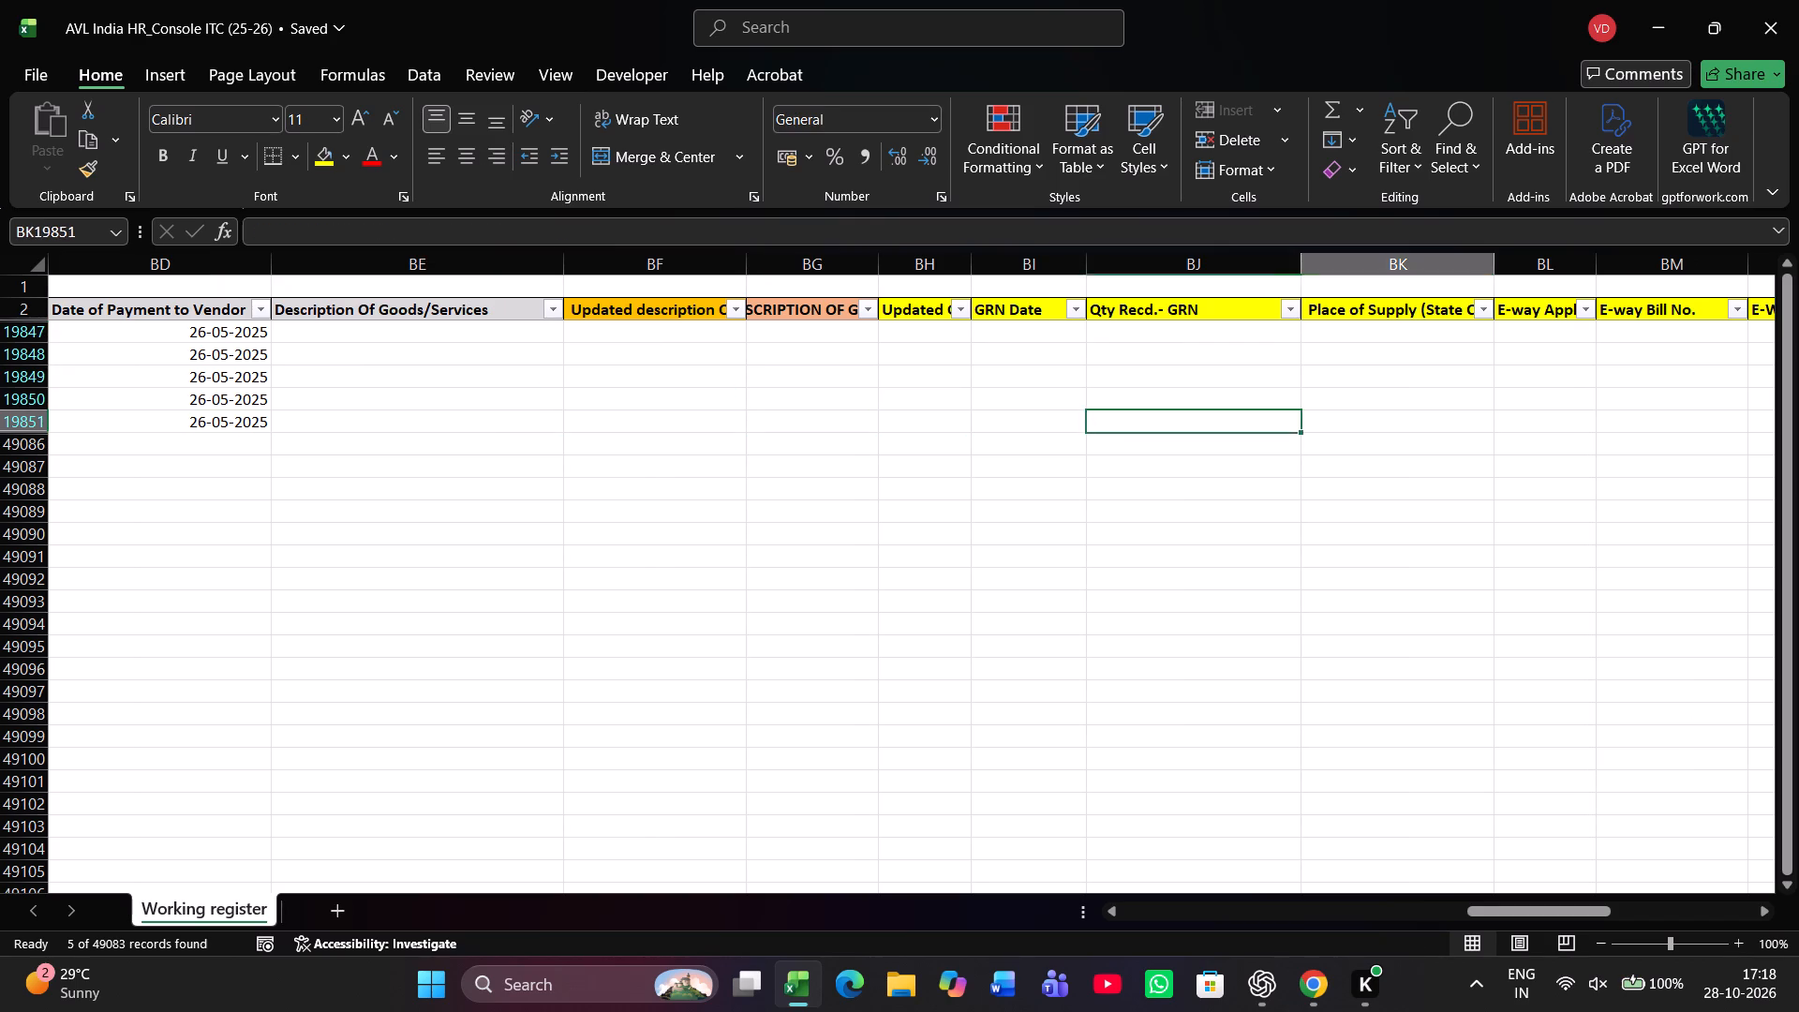
key("Right")
key("Right")
key("Right")
key("Right")
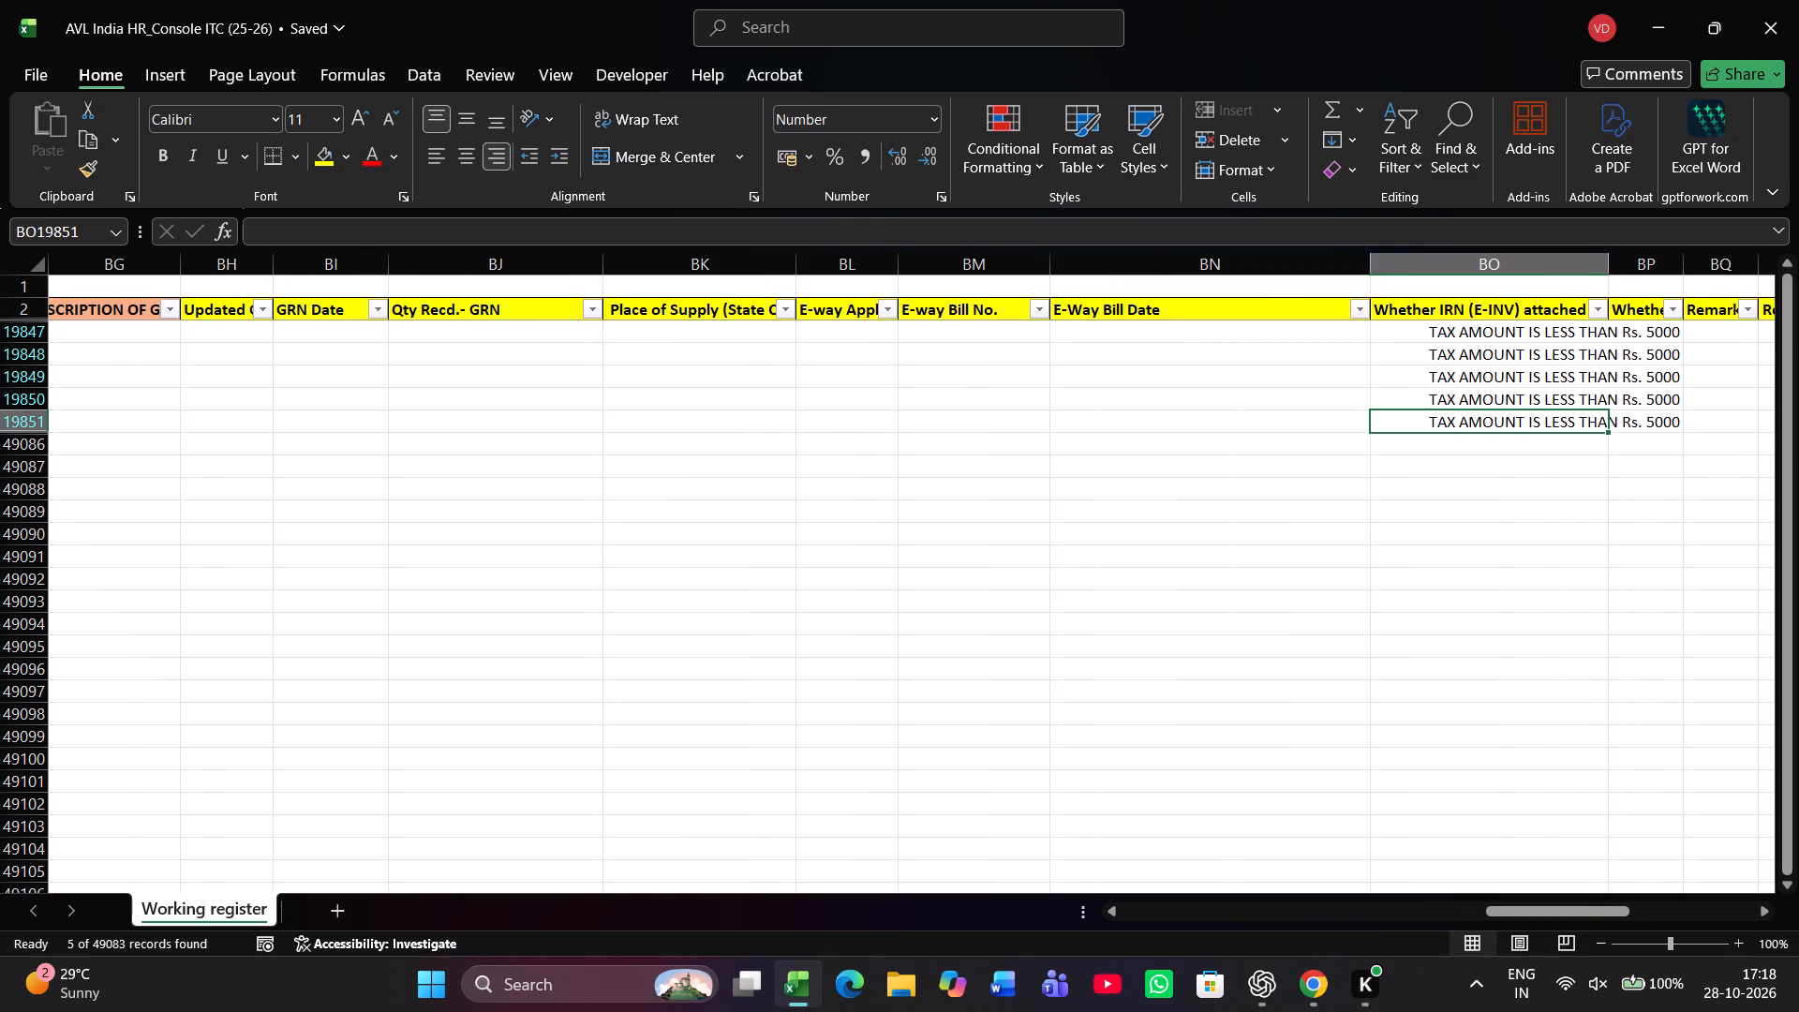
key("Right")
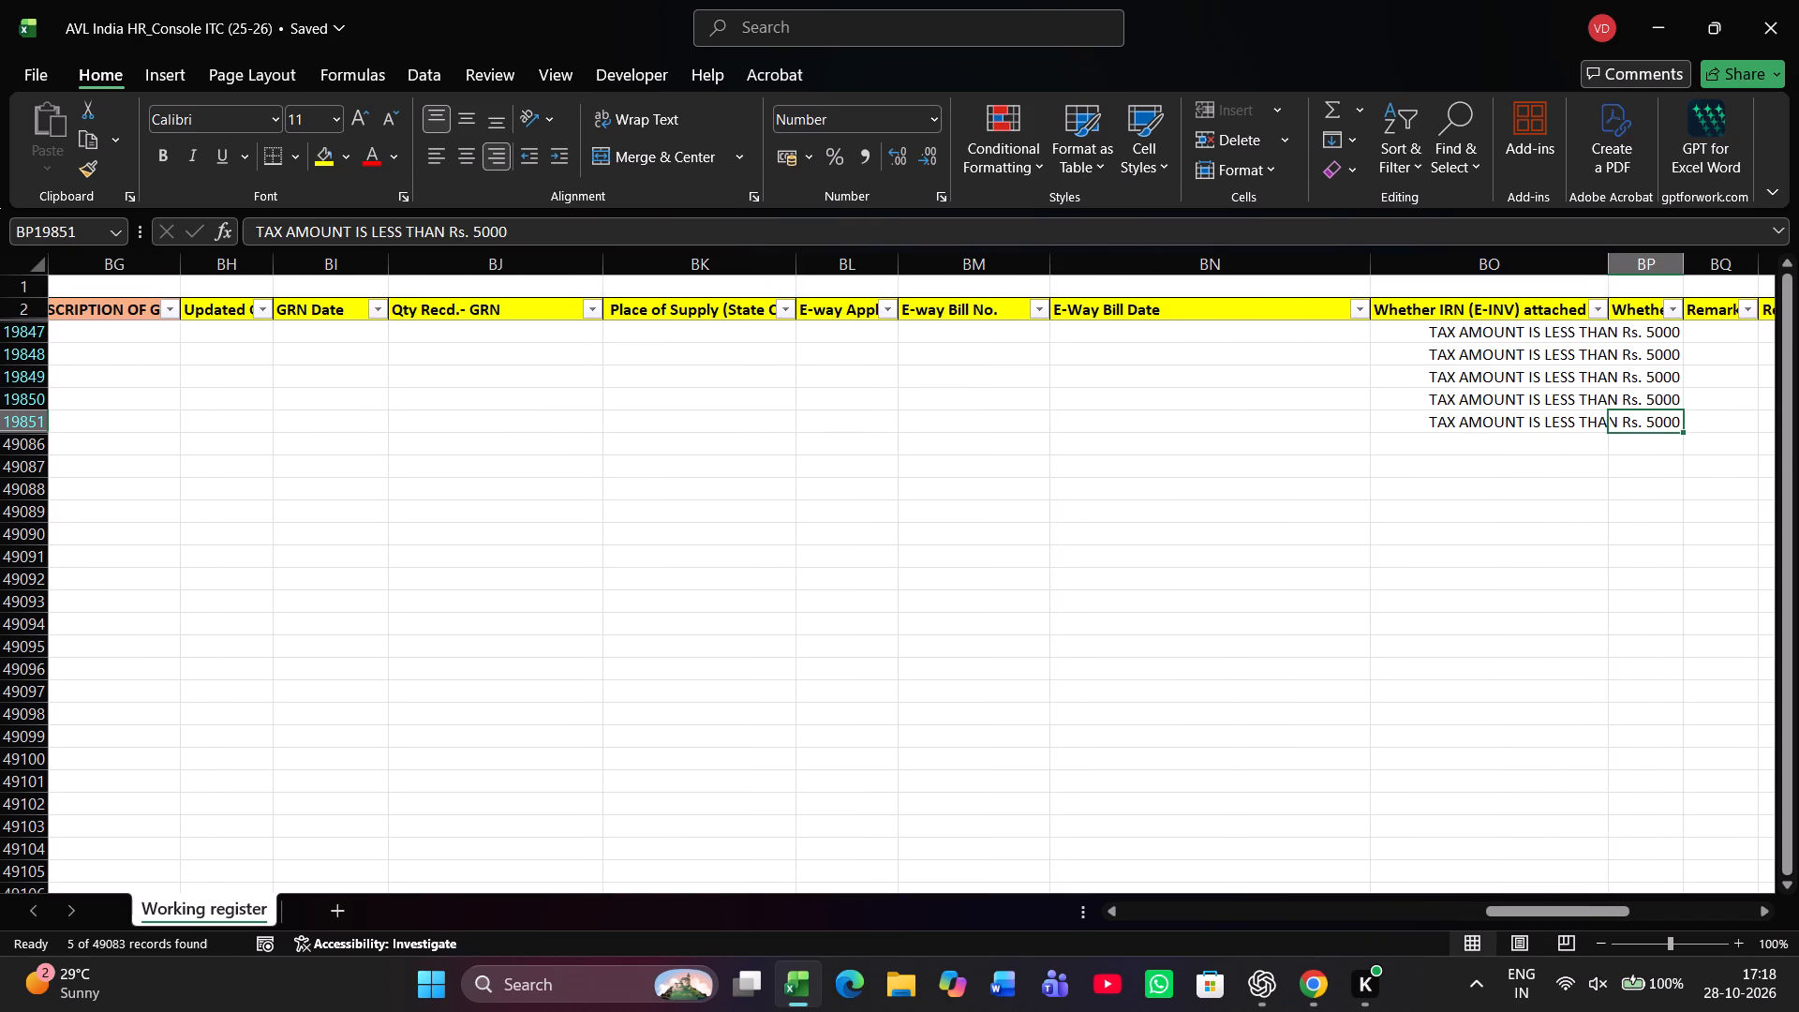
Reset the MIRO column's filter so that all MIRO numbers are selected.
key("Up")
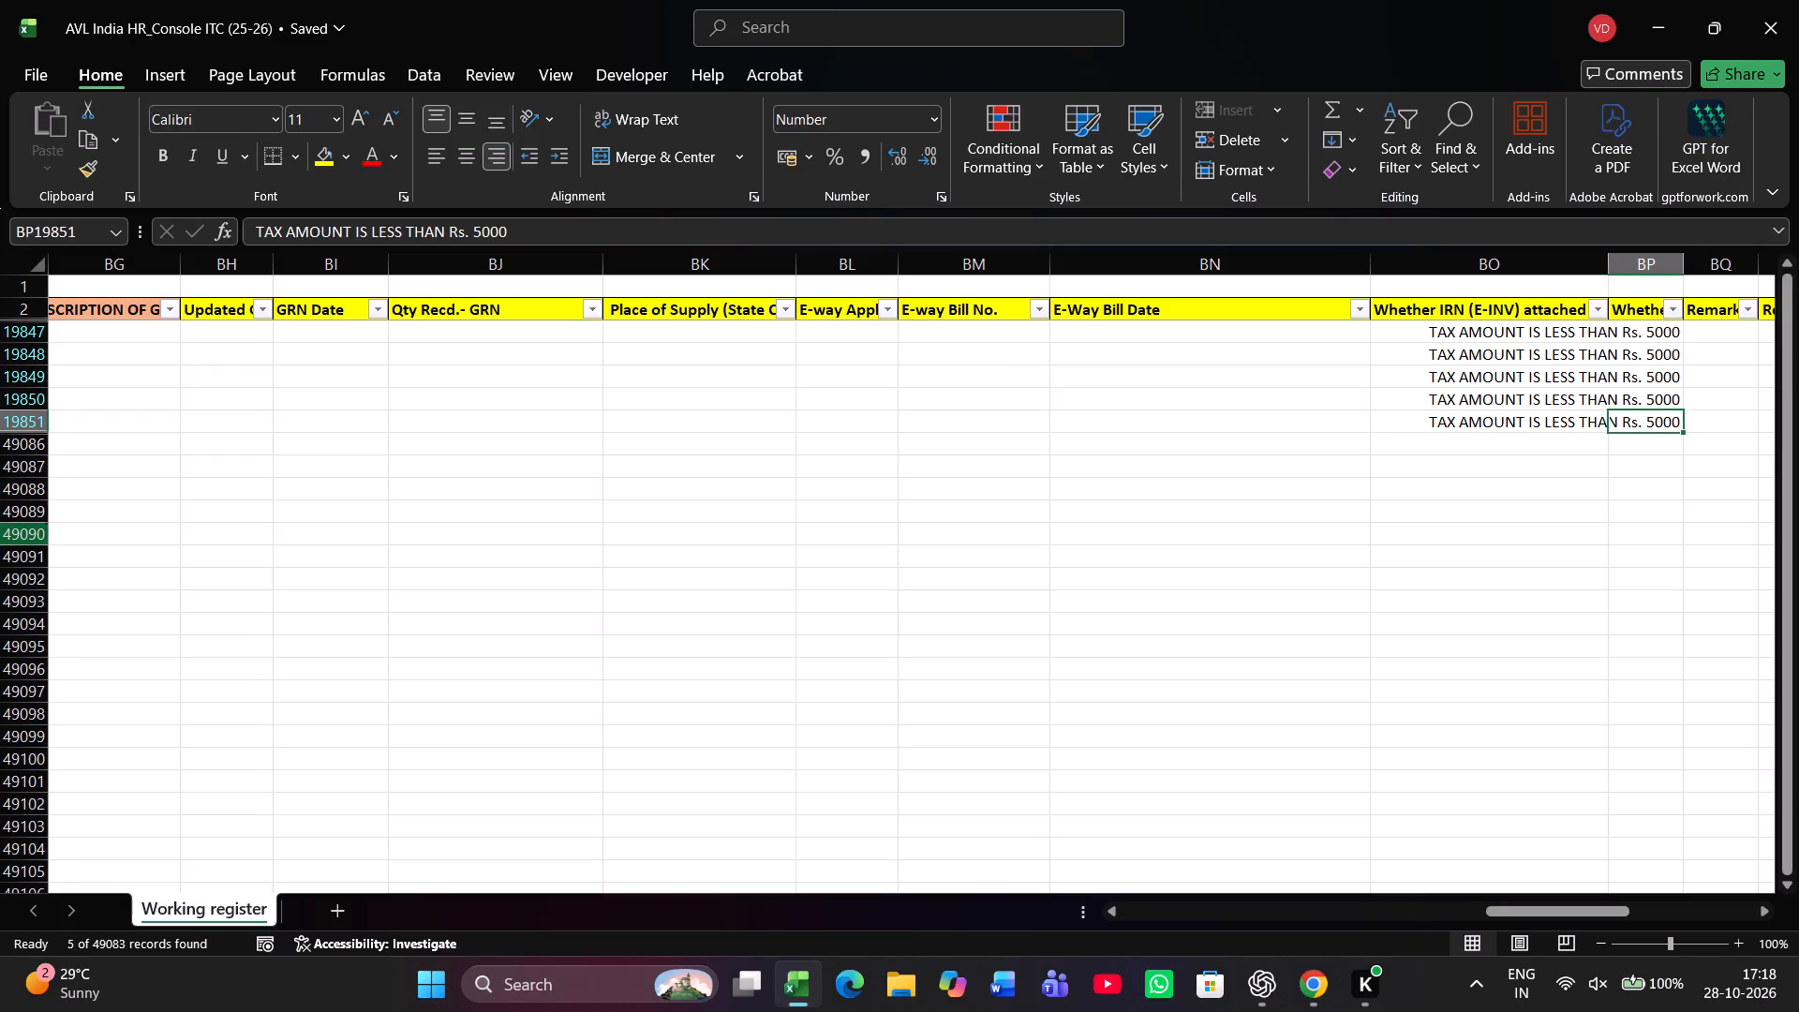
key("Up")
key("Up")
key("Up")
key("Up")
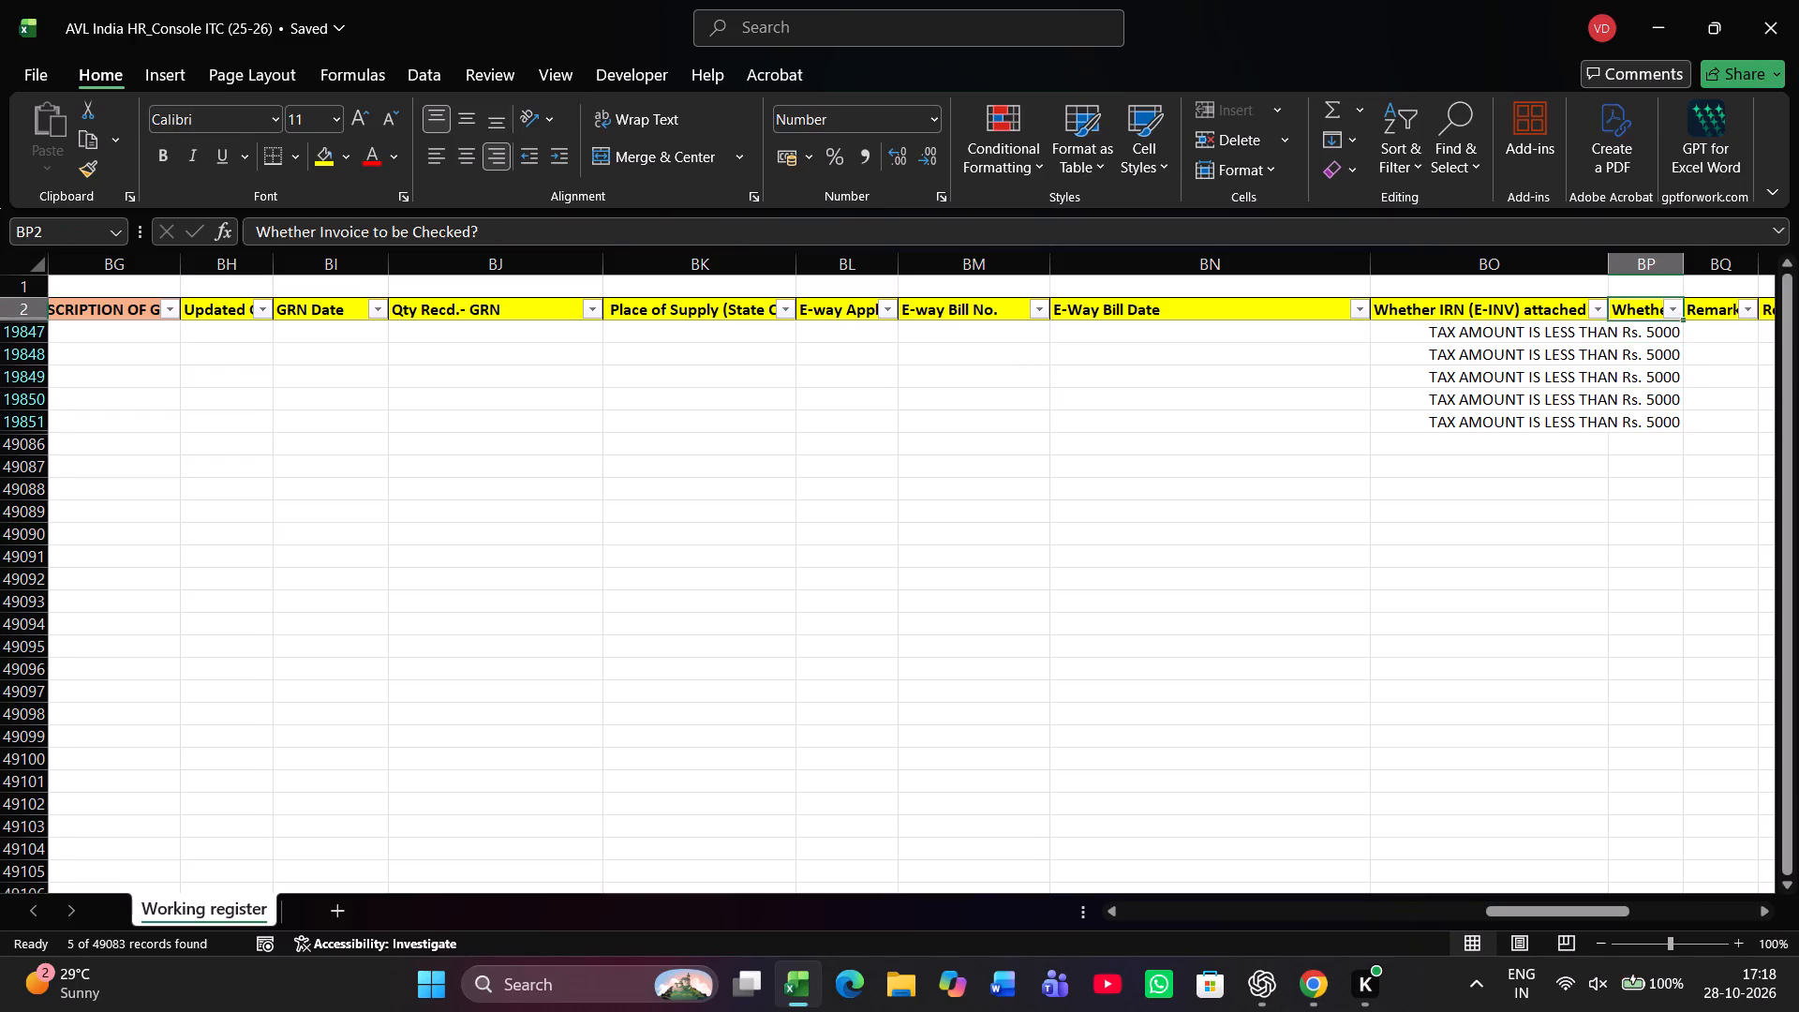
key("Left")
key("Left")
key("Left")
key("Left")
key("Left")
key("Left")
key("Left")
key("Left")
key("Left")
key("Left")
key("Left")
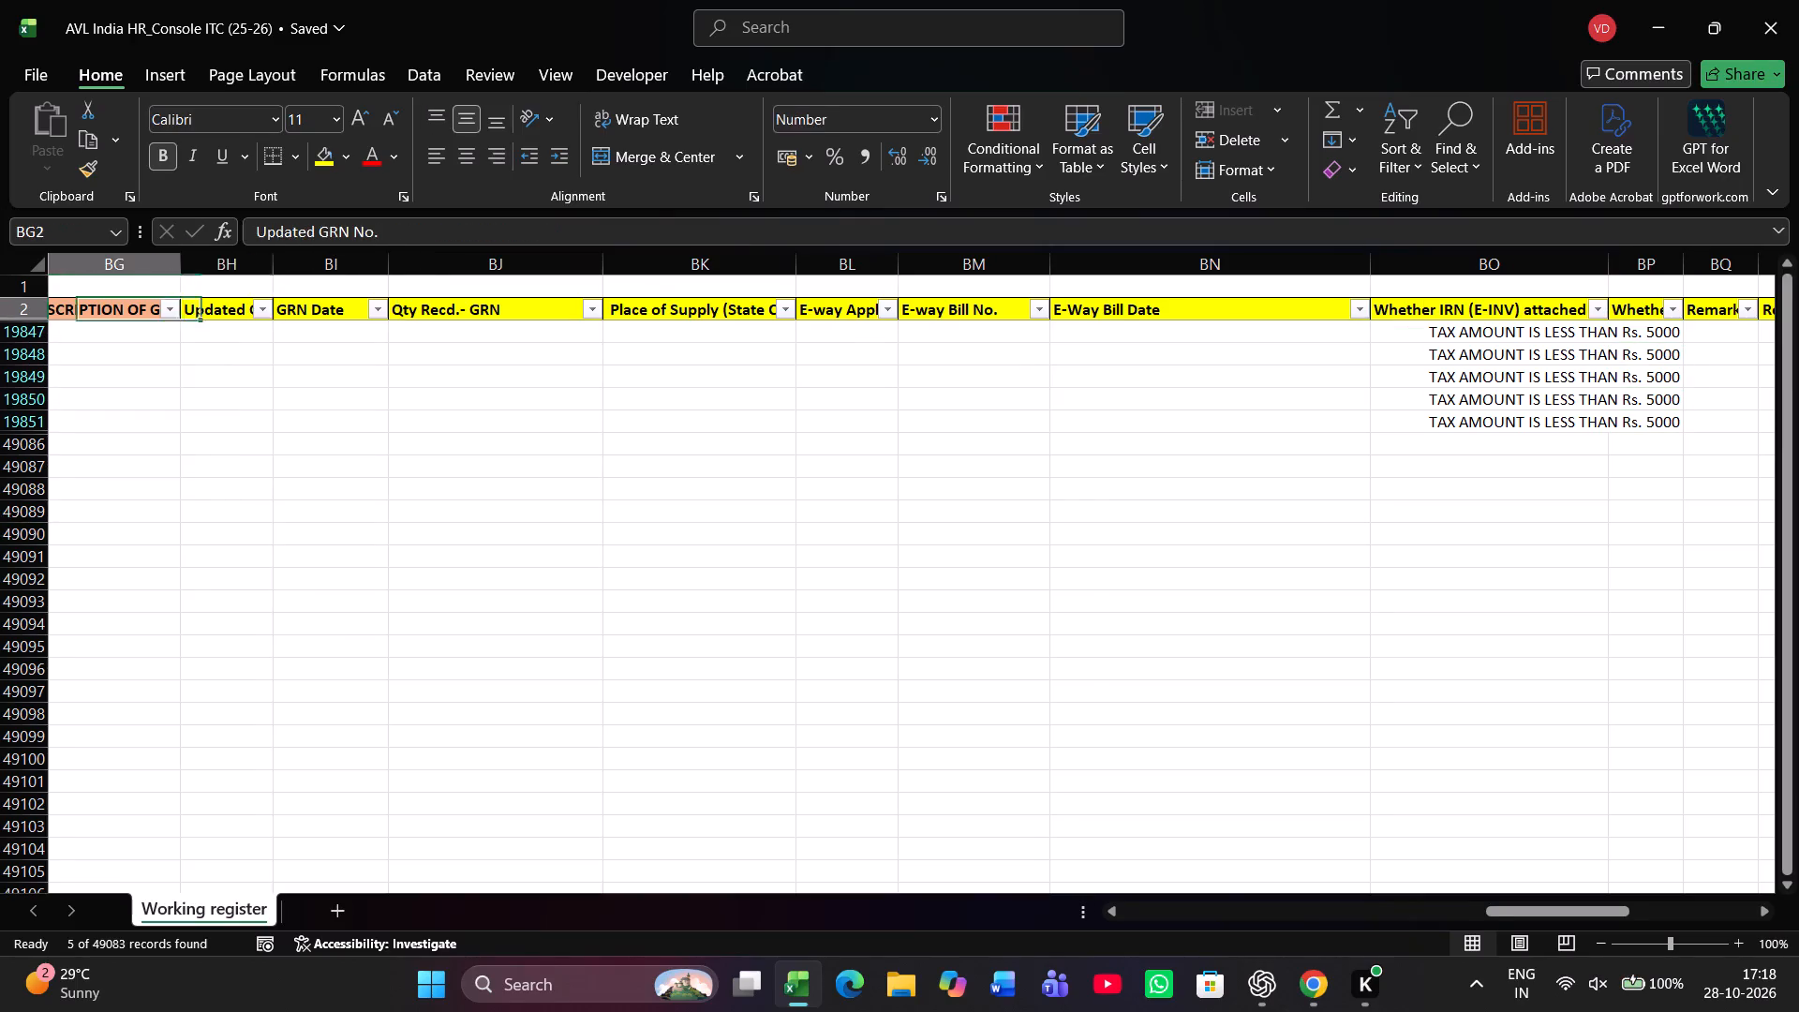
key("Left")
key("Left")
key("Left")
key("Left")
key("Left")
key("Left")
key("Left")
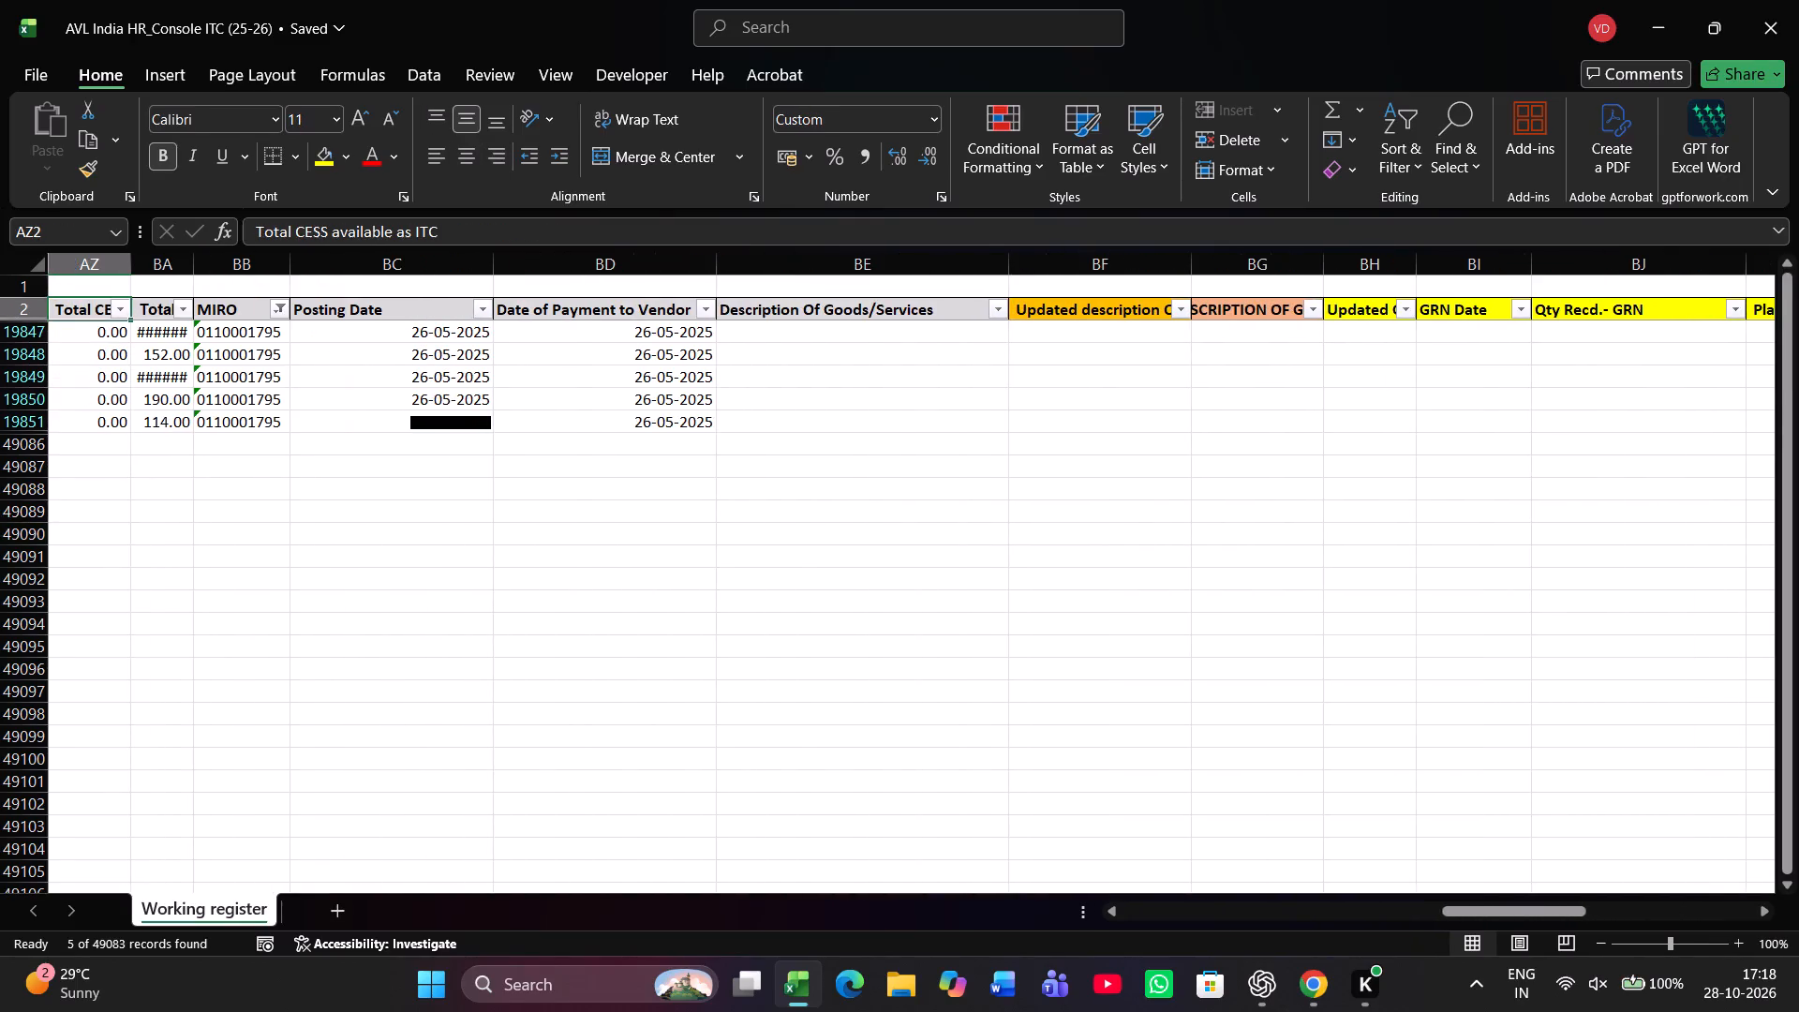
key("Right")
key("Right")
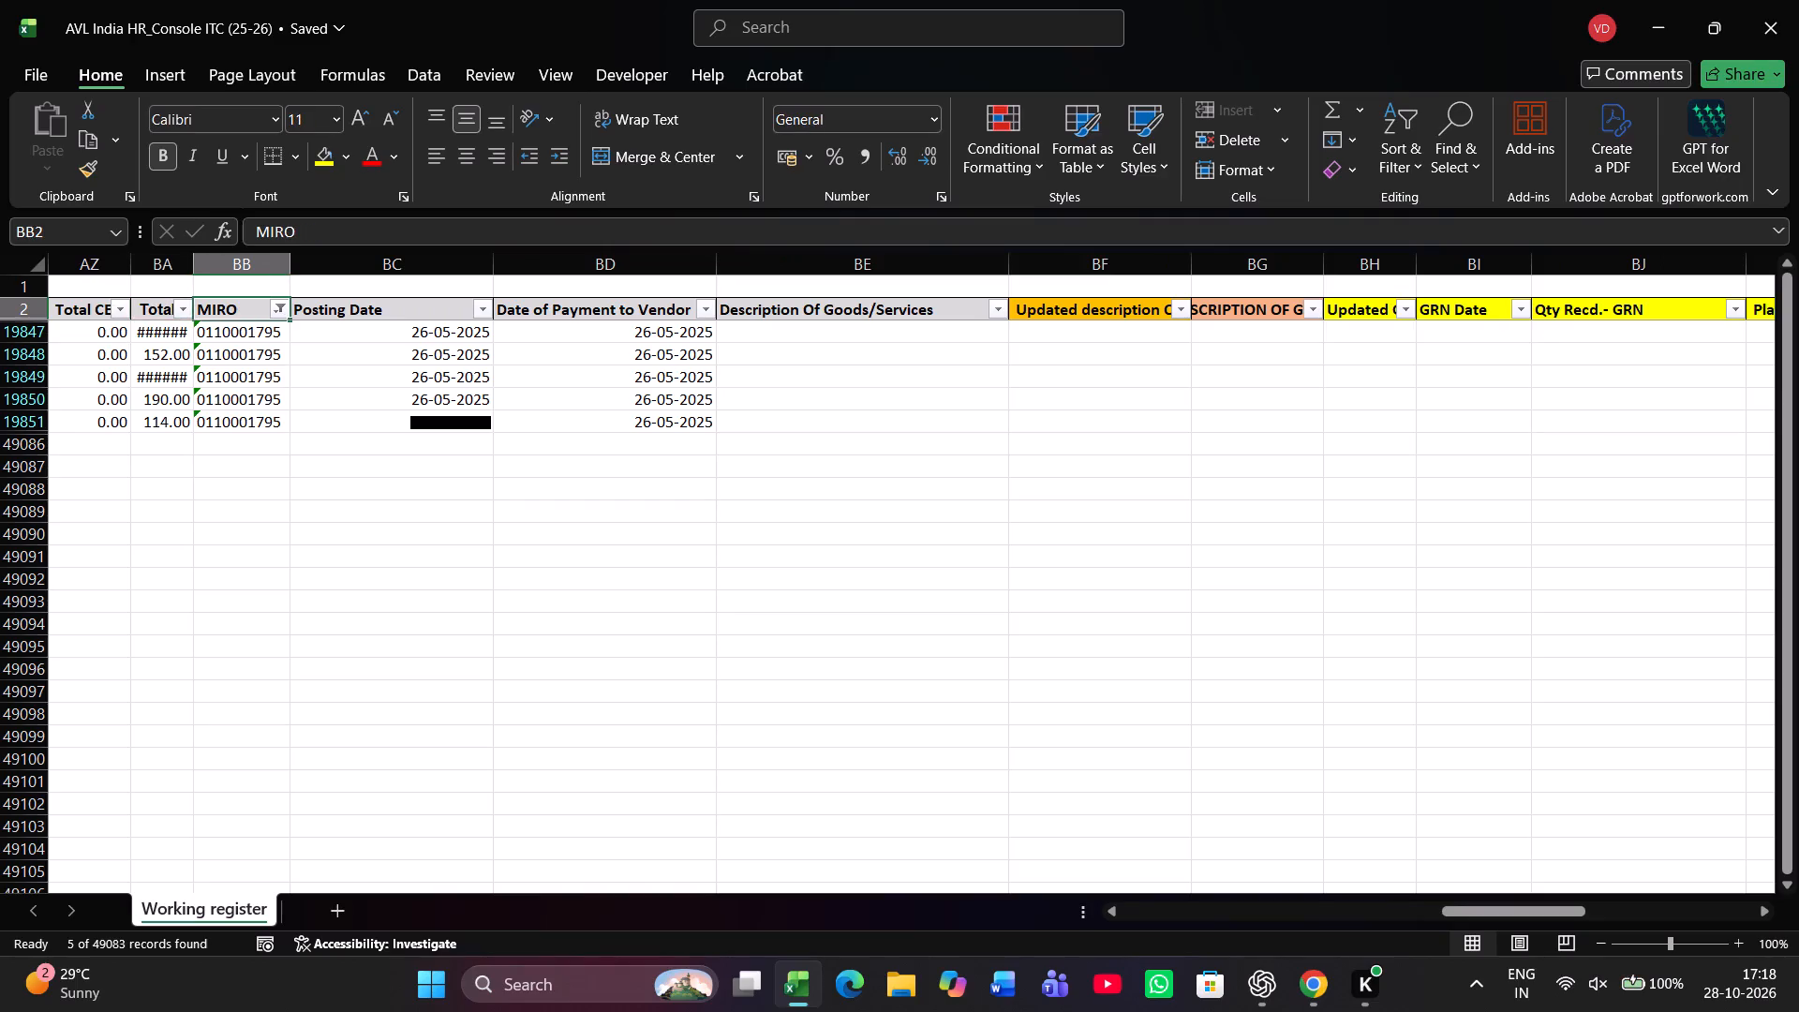
key("alt+Down")
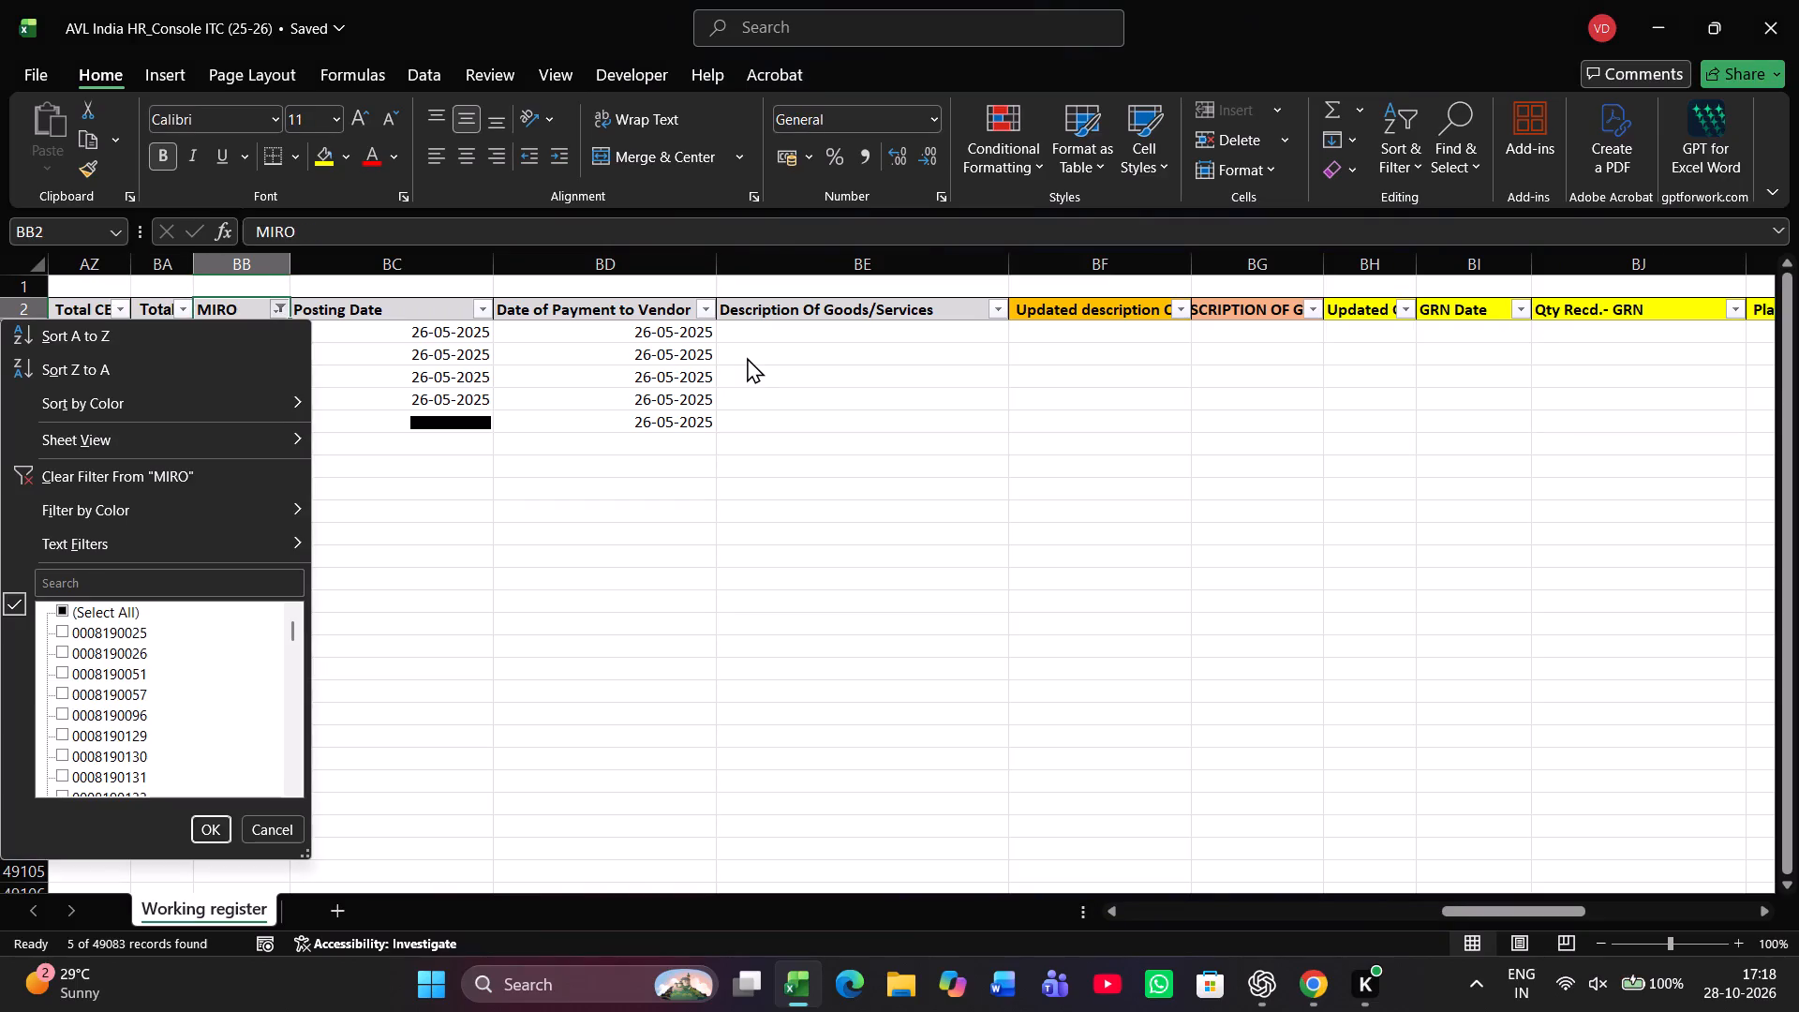
key("Down")
key("Down")
key("Down")
key("Down")
key("Down")
key("Down")
key("Down")
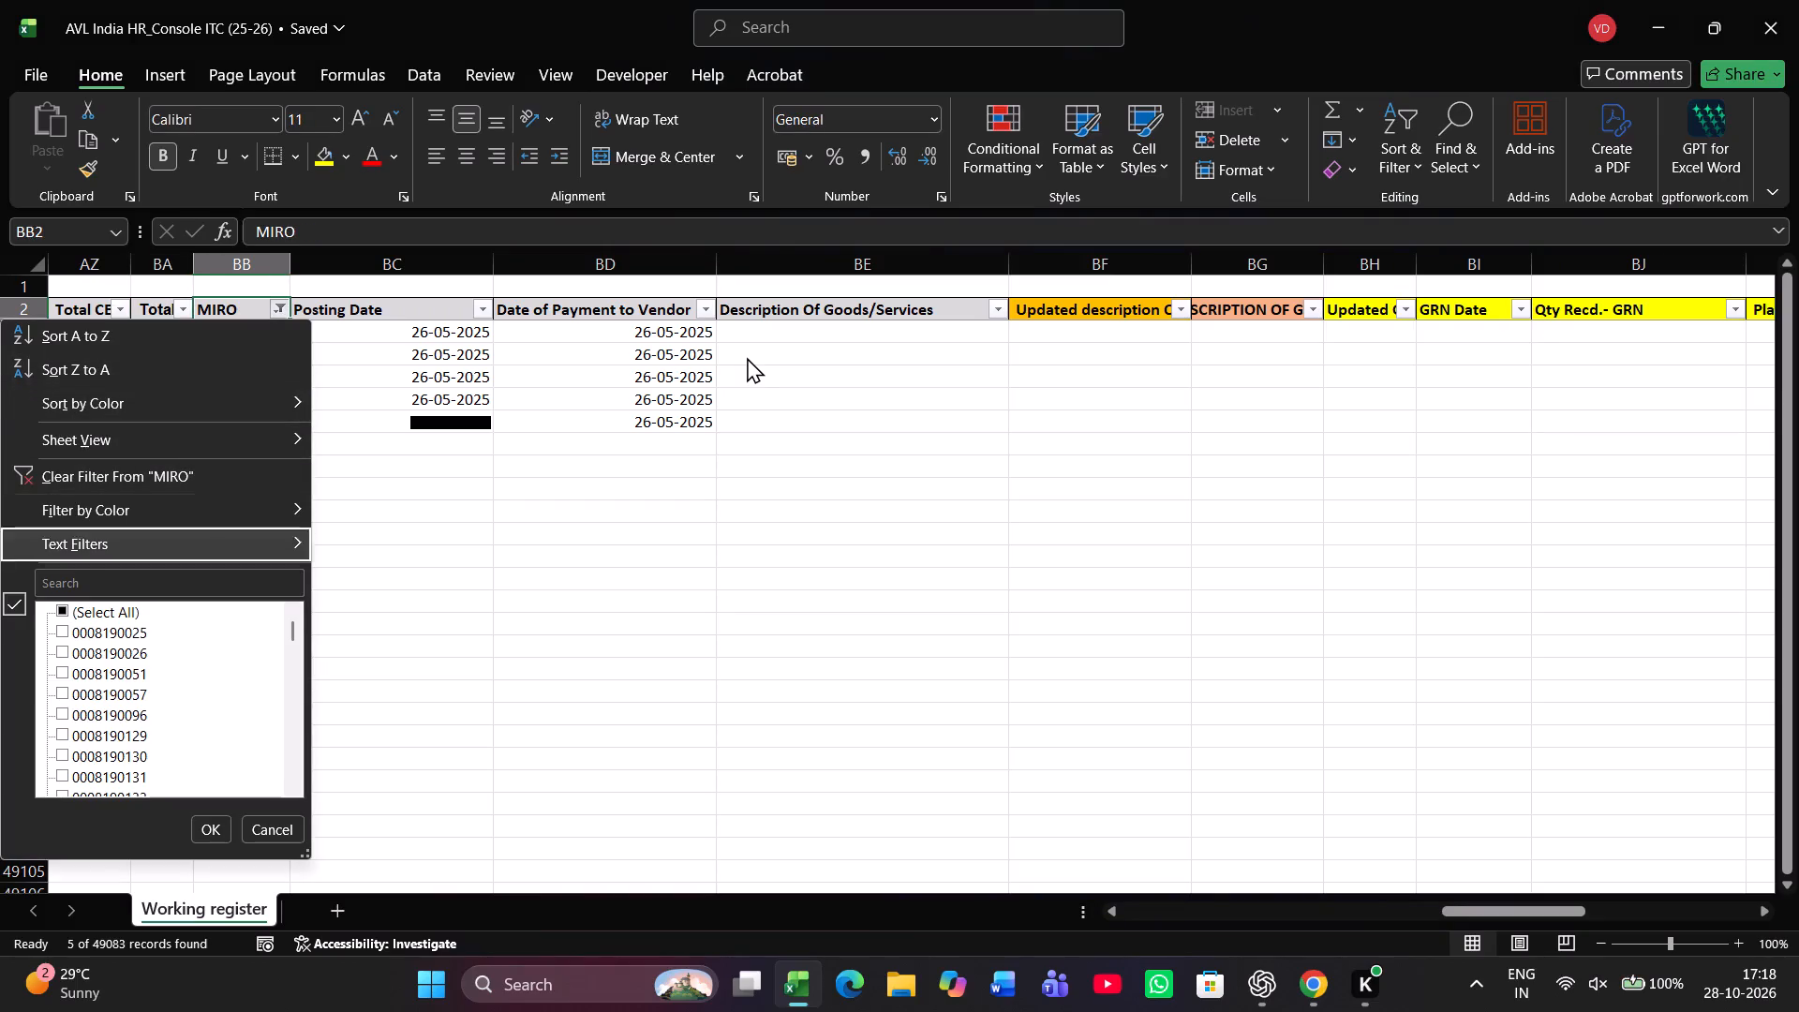
key("Down")
key("Down")
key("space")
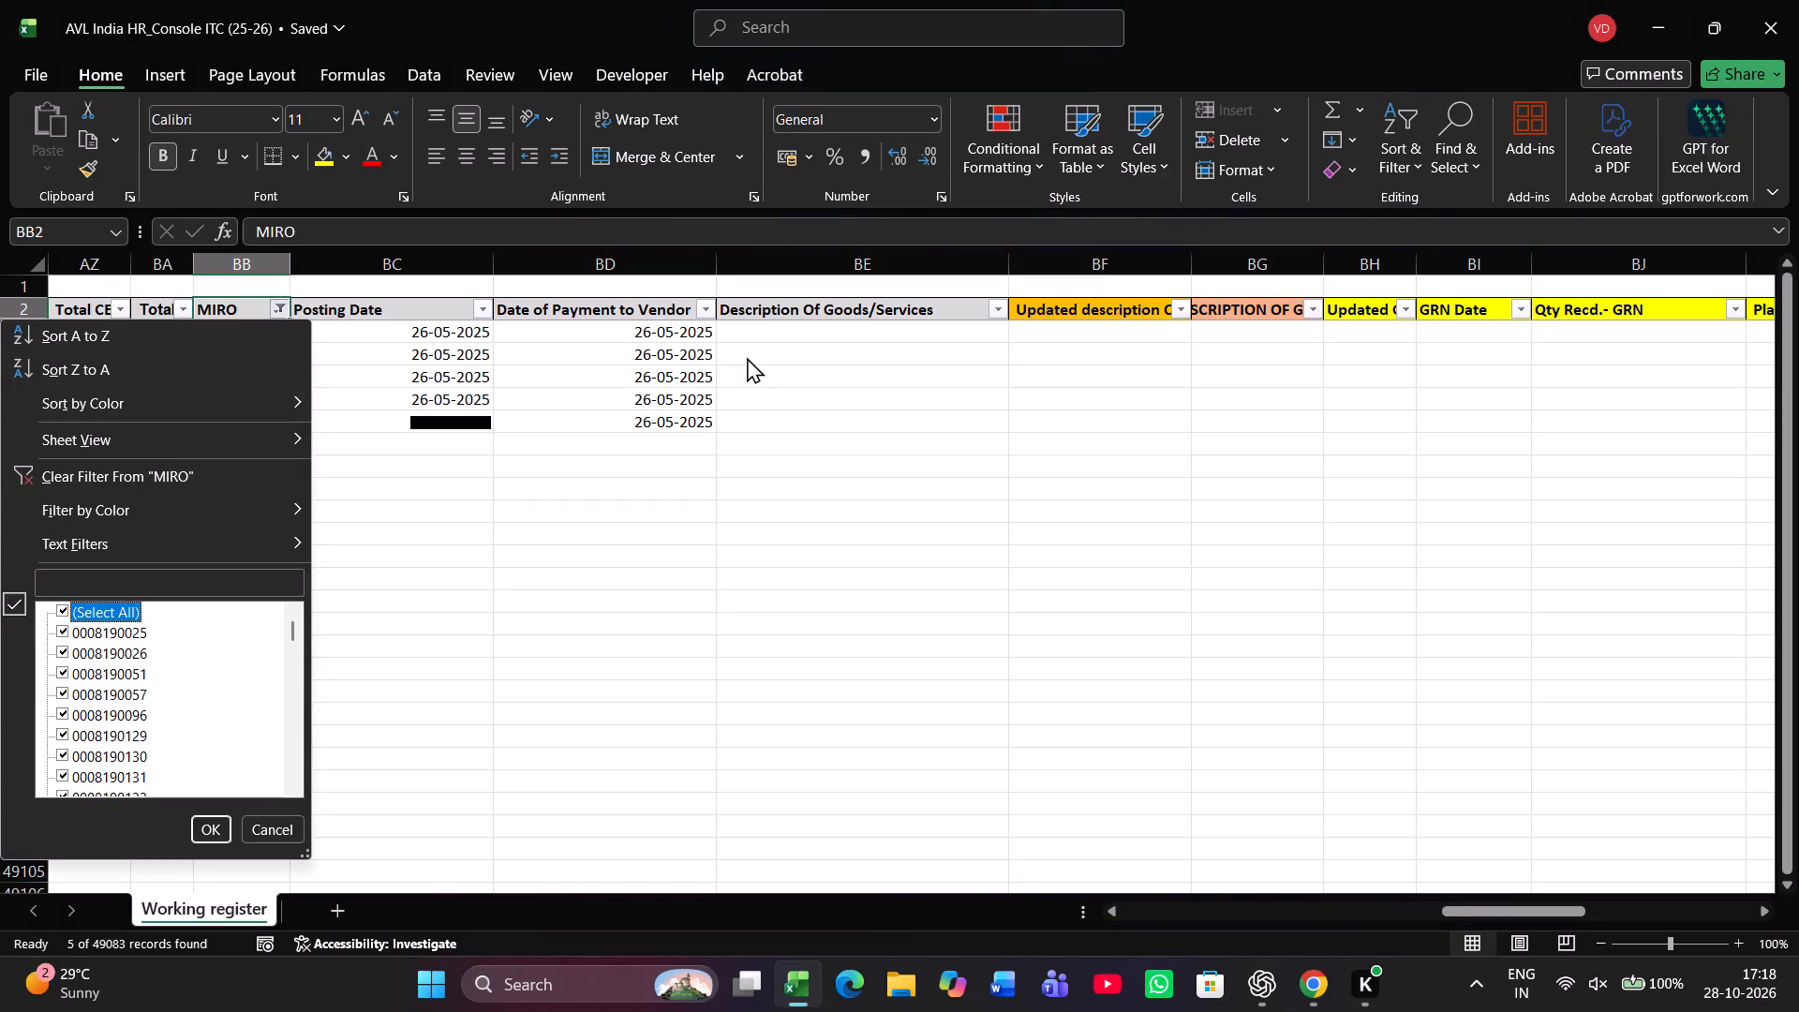
key("Return")
Return to the Name header at the start of the register's header row.
scroll(747, 357, "right", 5)
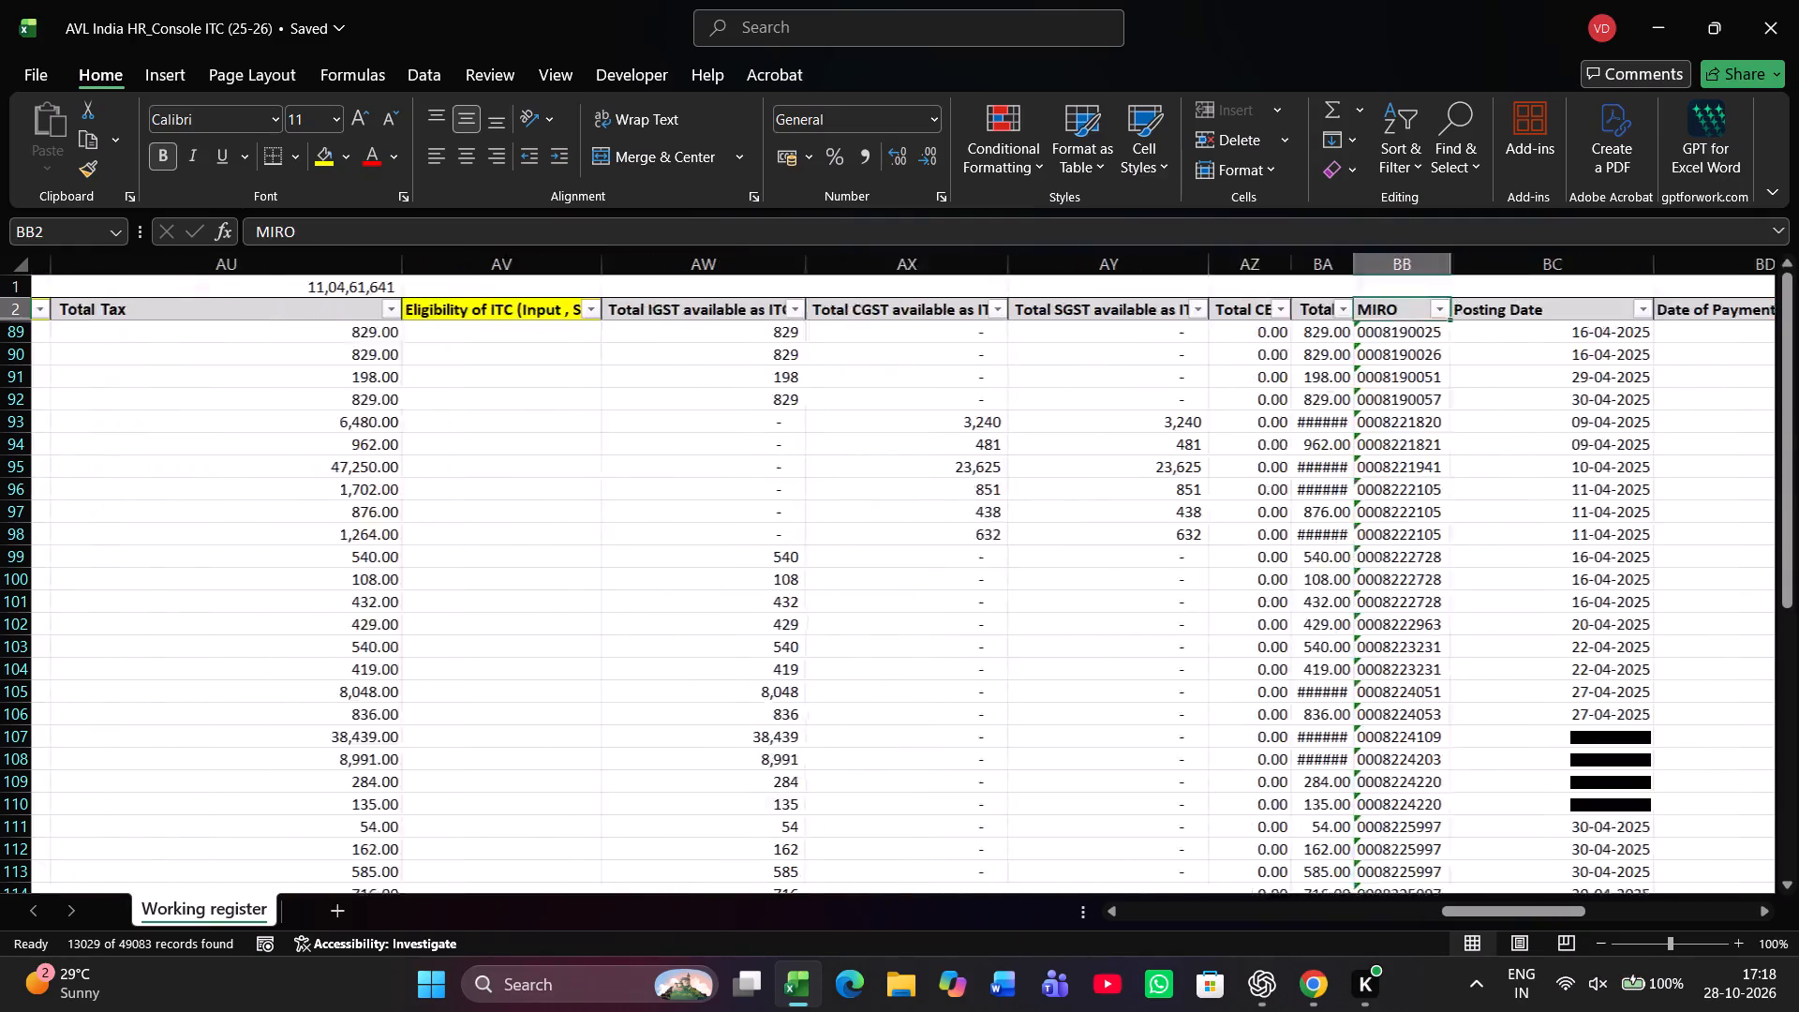
key("Up")
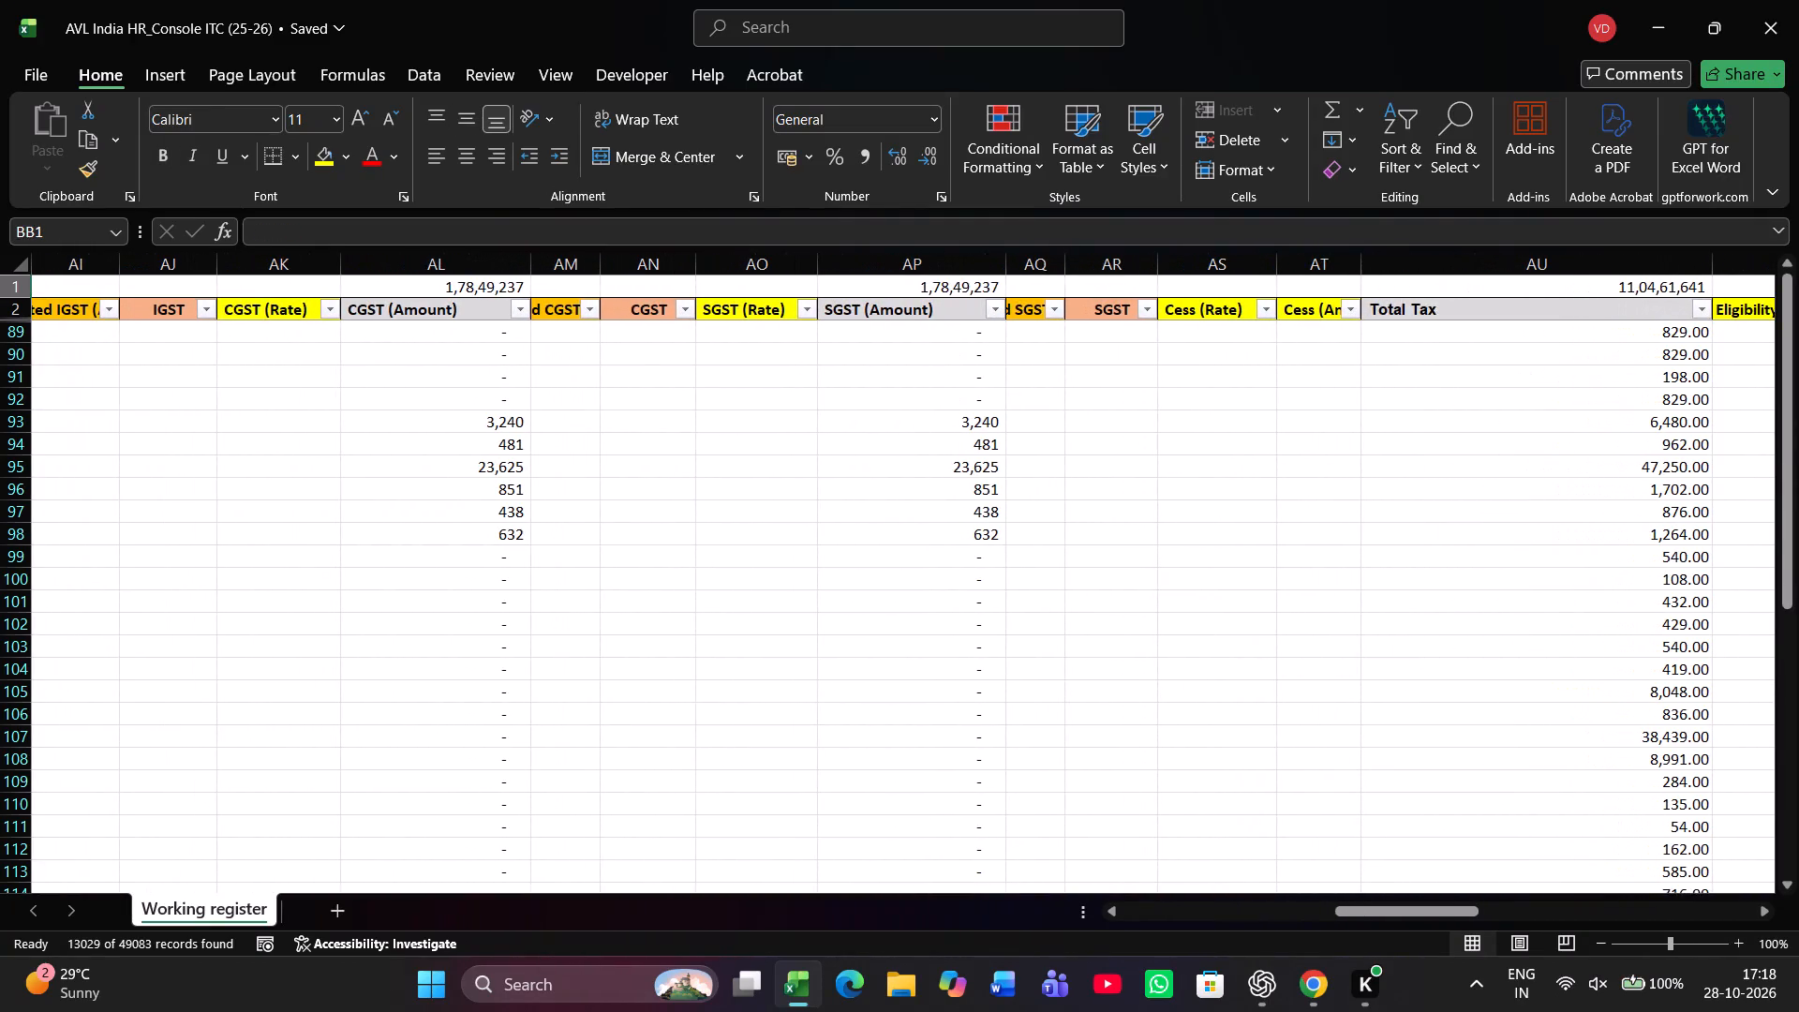
key("Left")
key("Left")
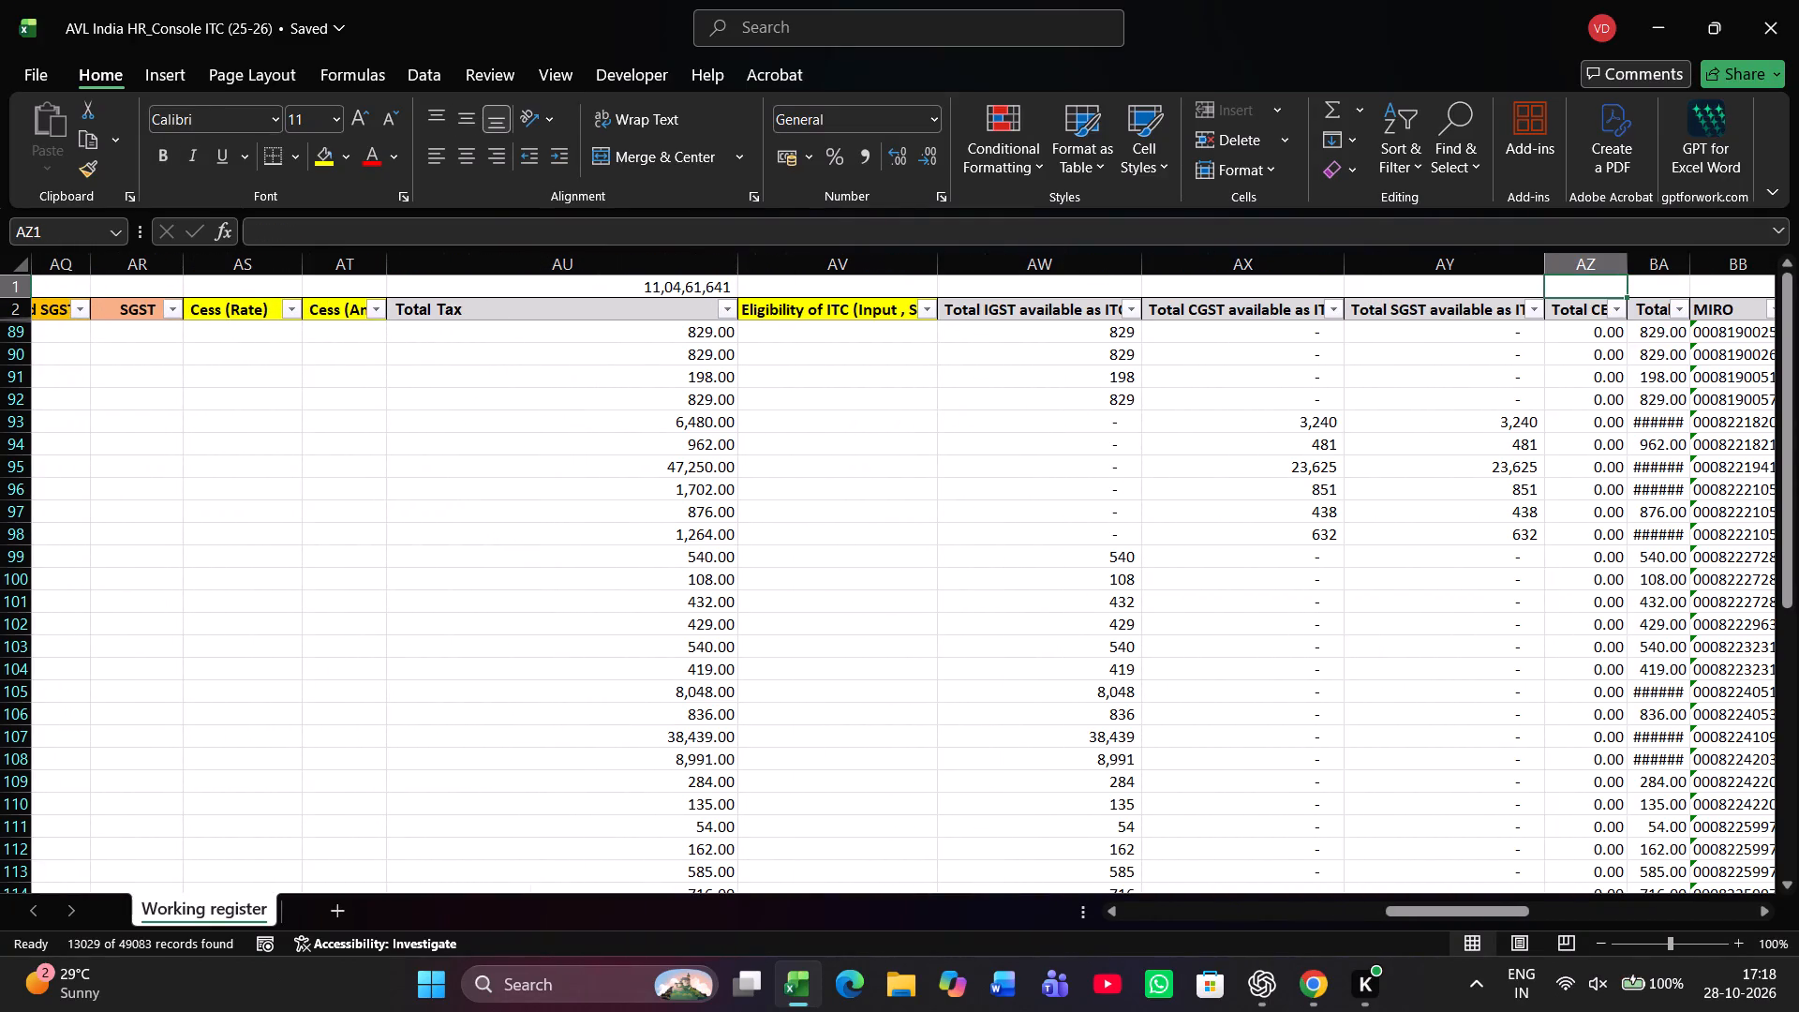
key("Down")
key("ctrl+Left")
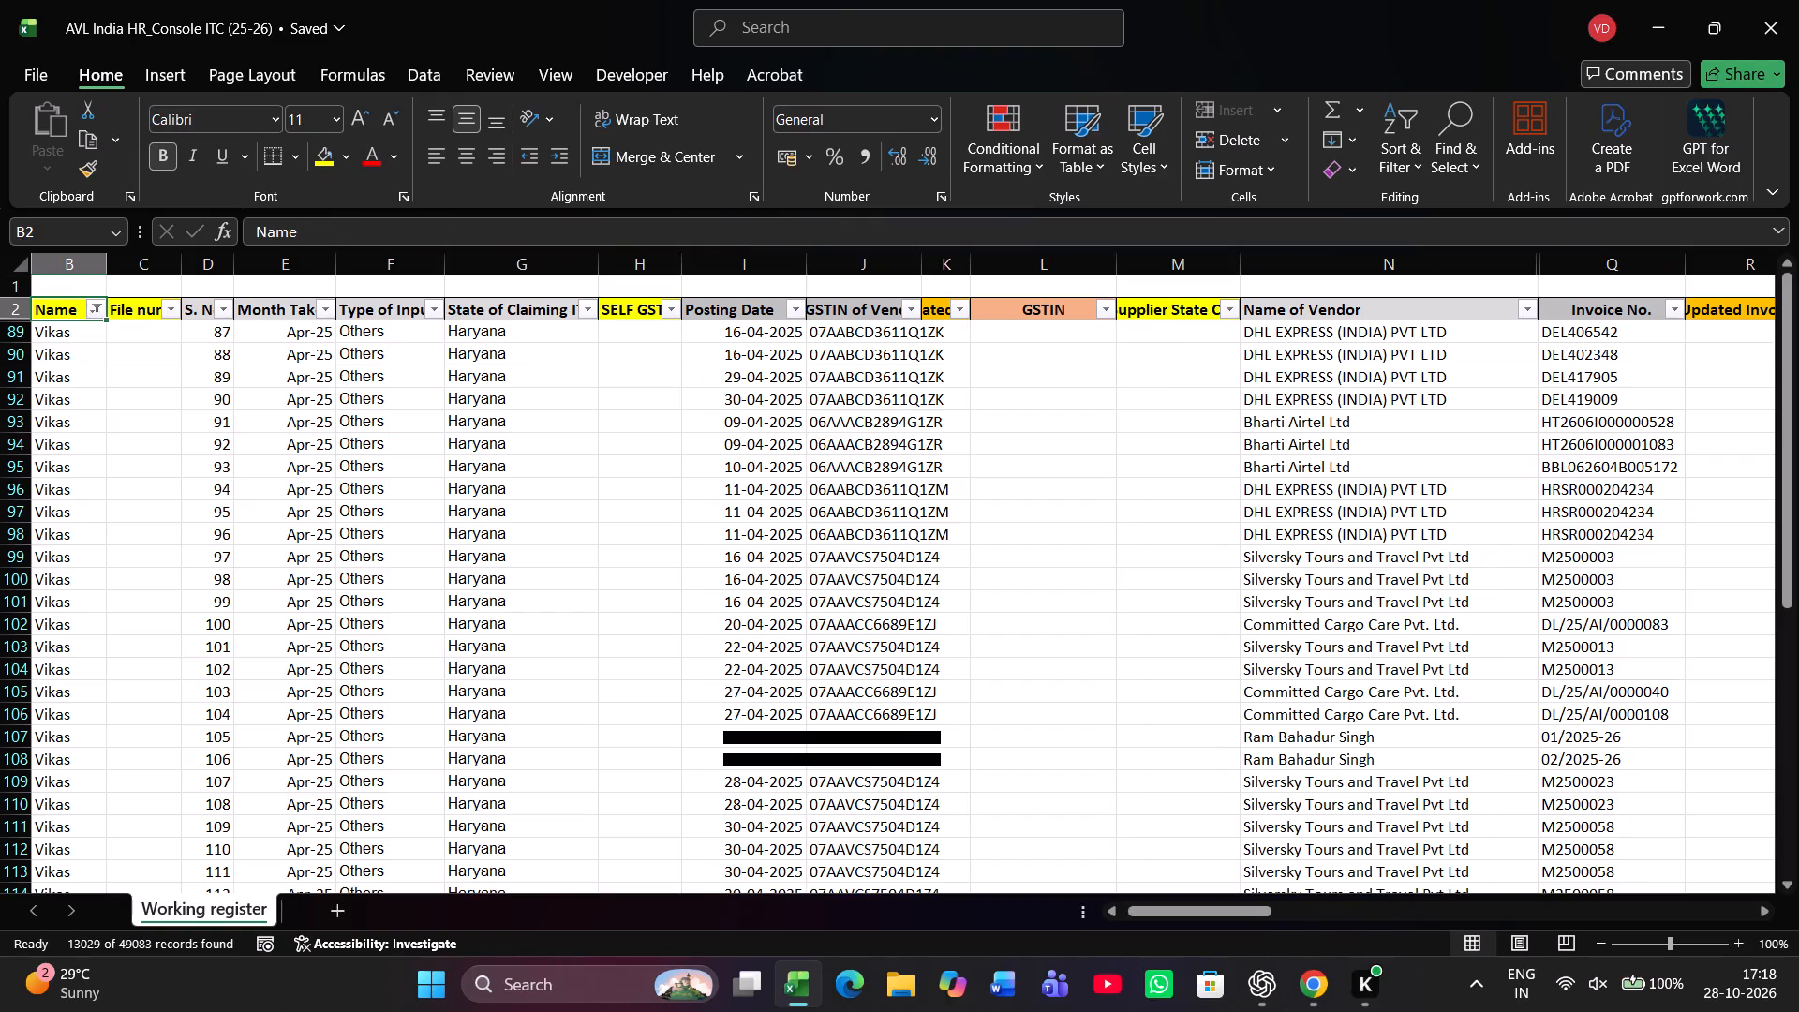
key("ctrl+s")
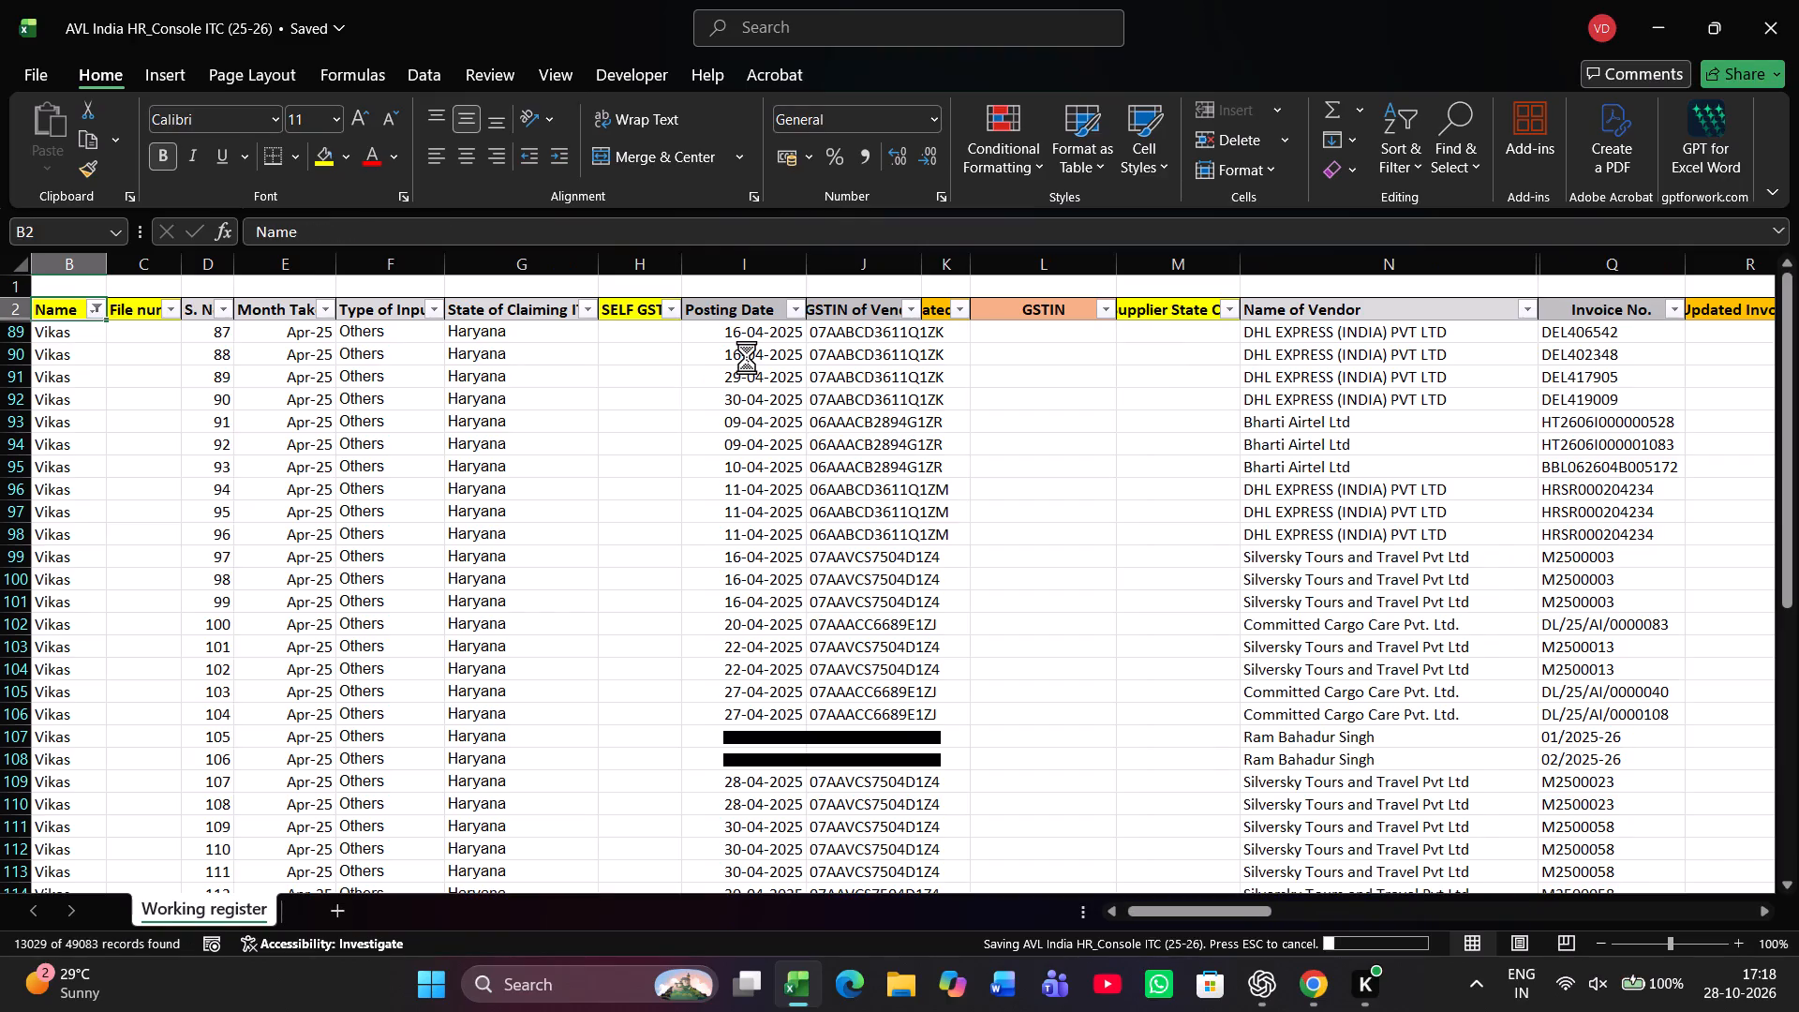
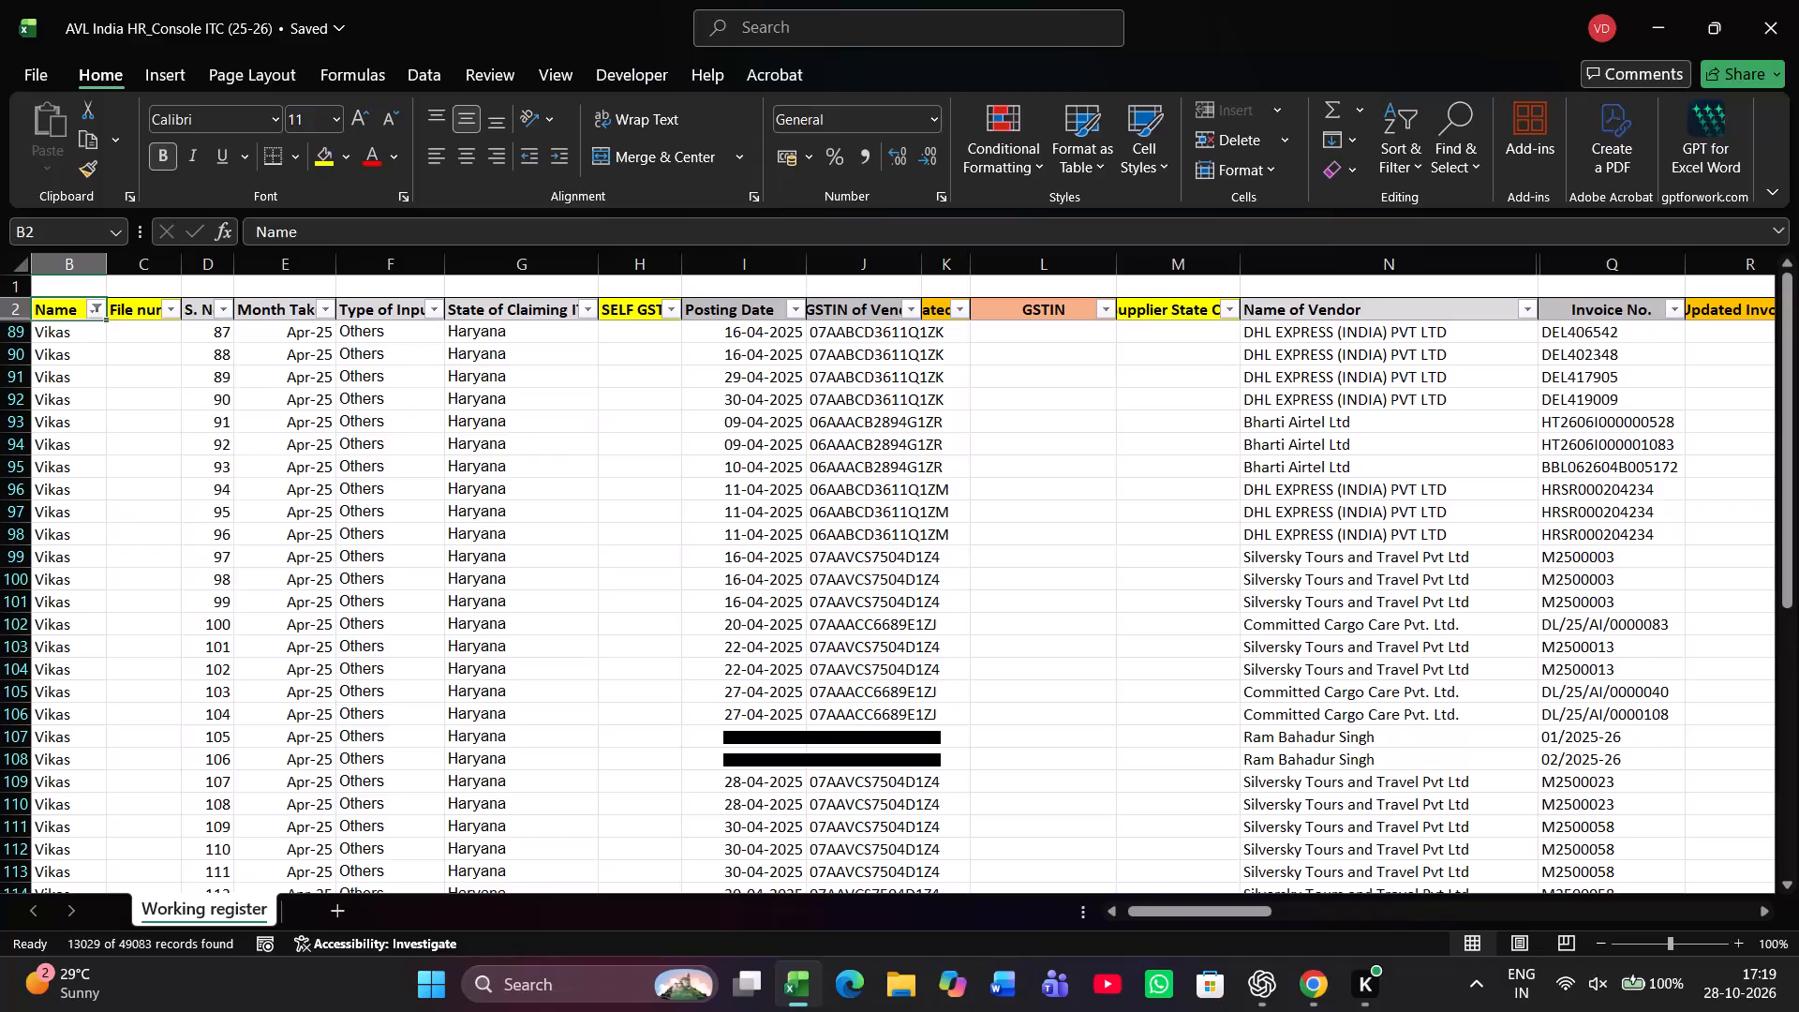
Save the AVL India HR_Console ITC (25-26) workbook and close it.
left_click(1186, 629)
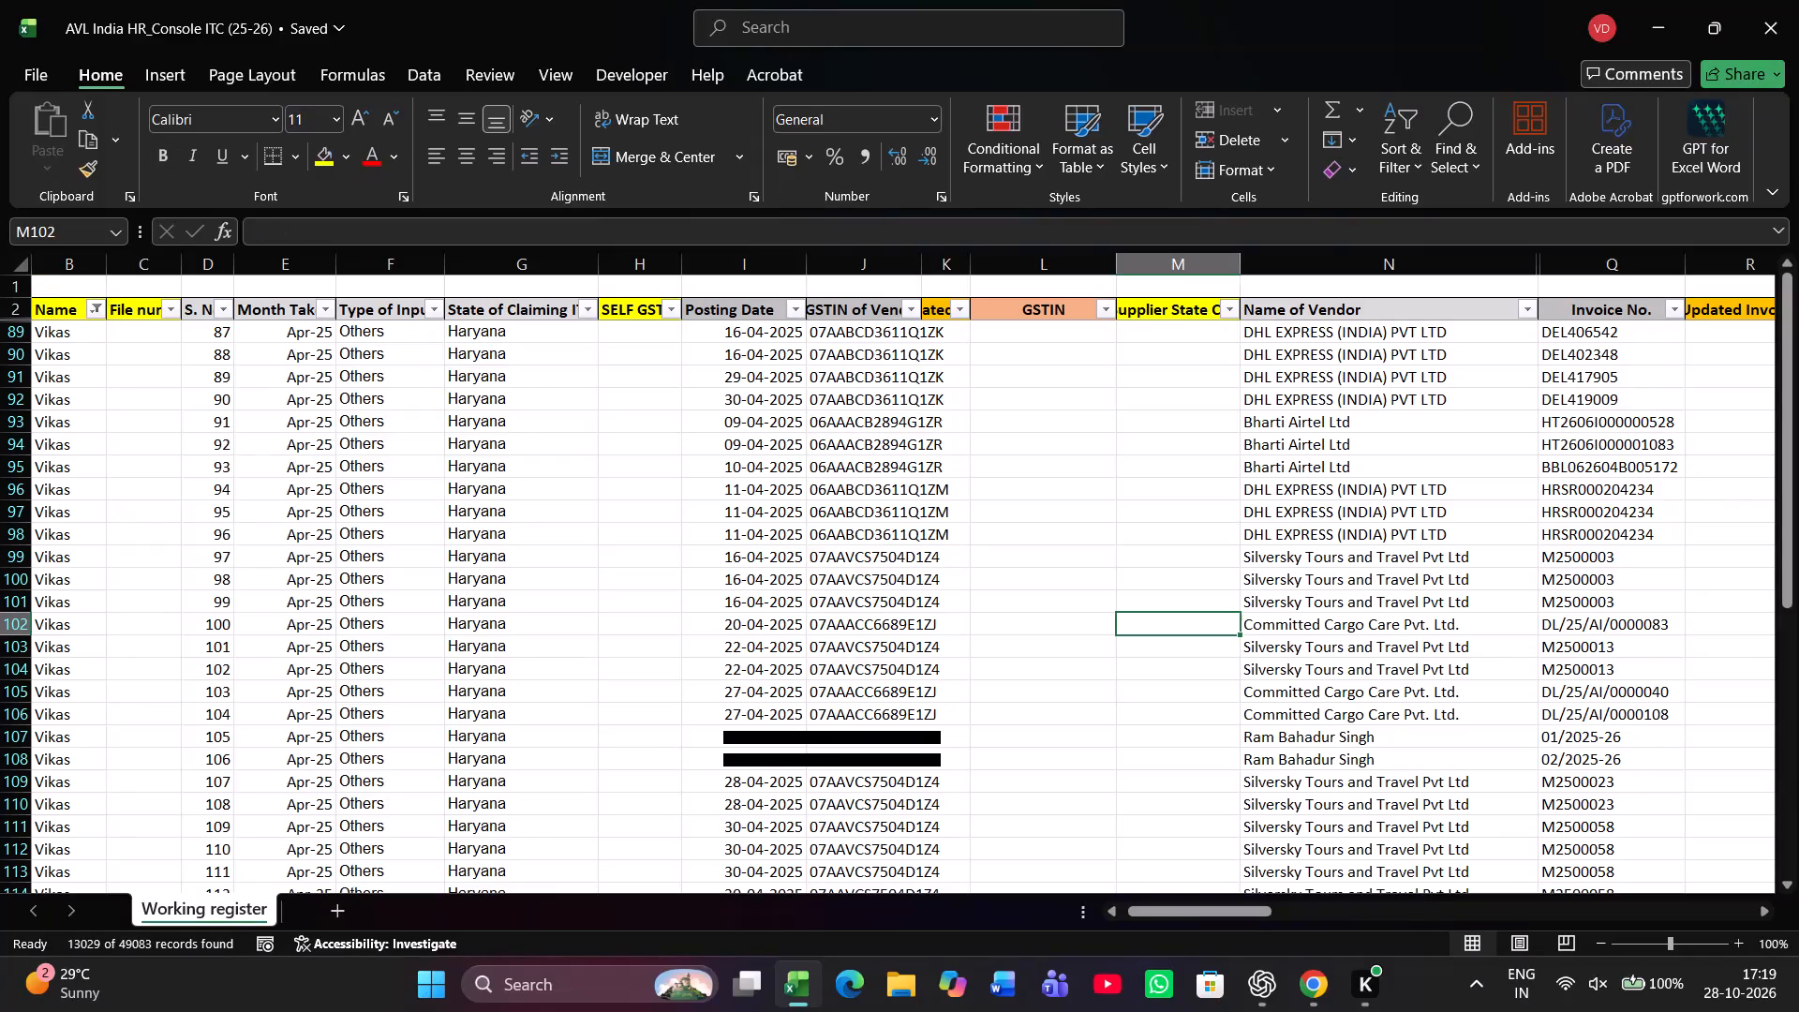
key("ctrl+s")
left_click(1186, 629)
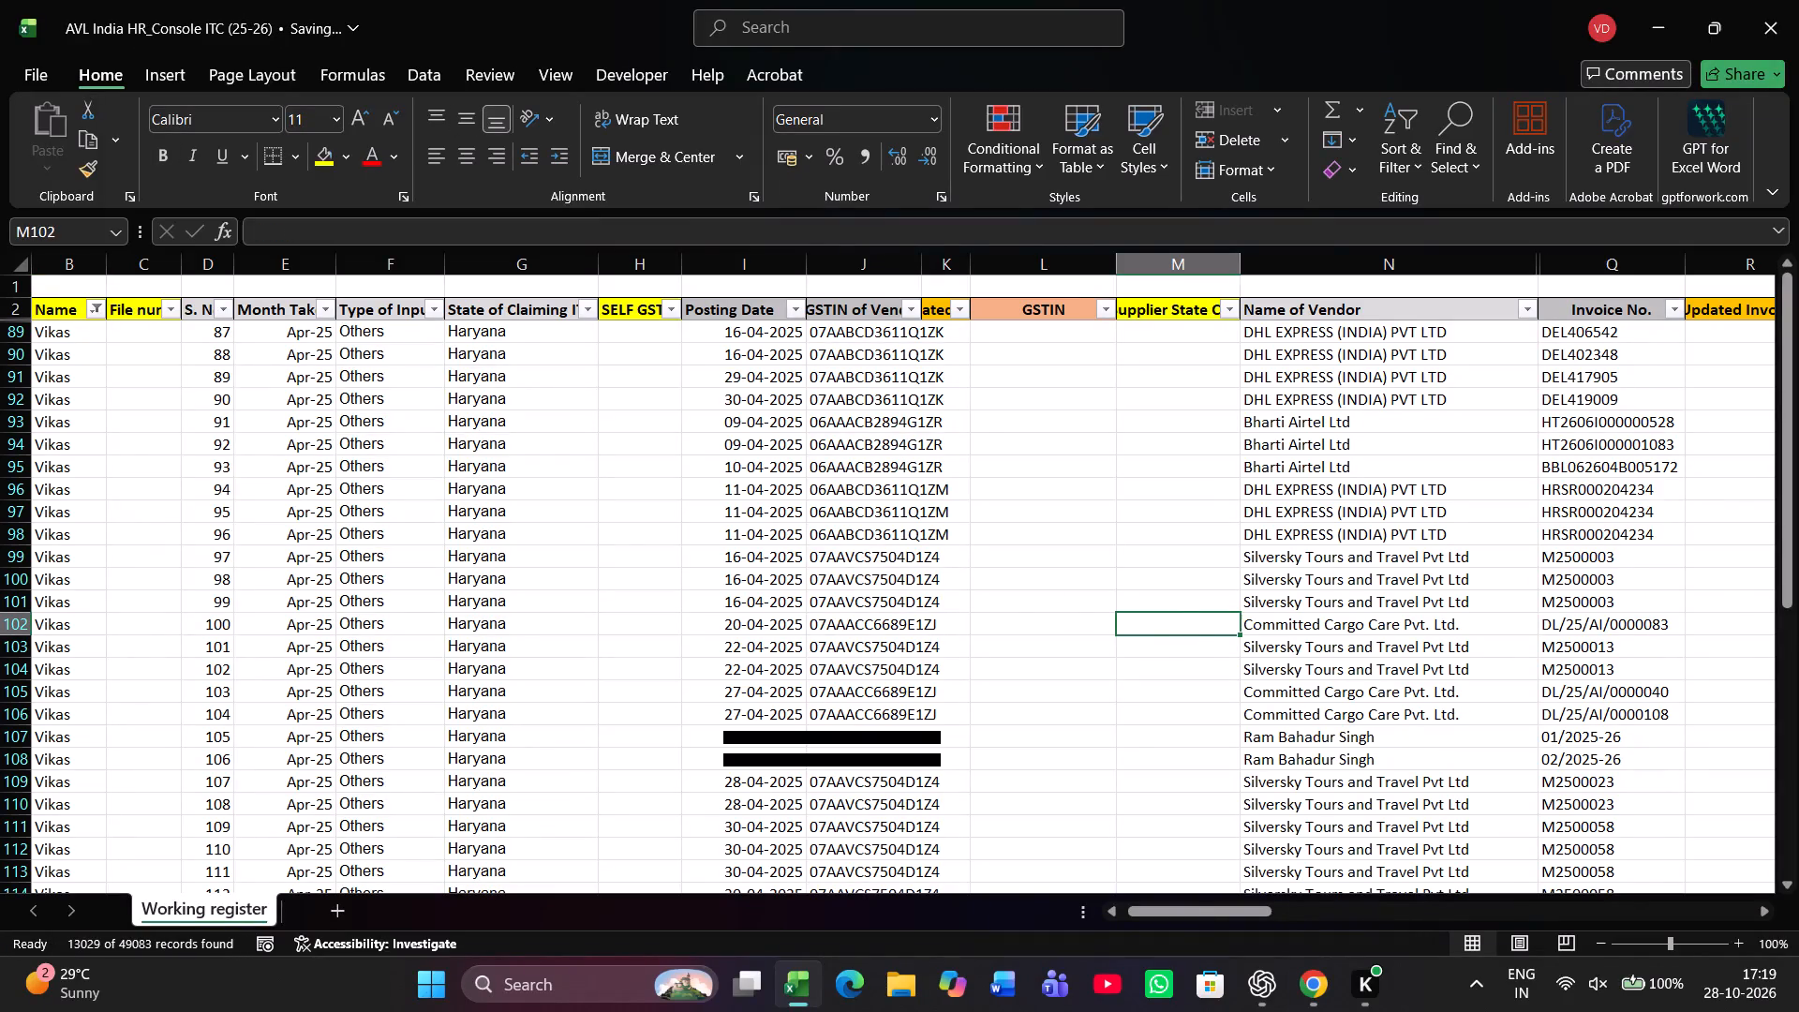
left_click(1782, 26)
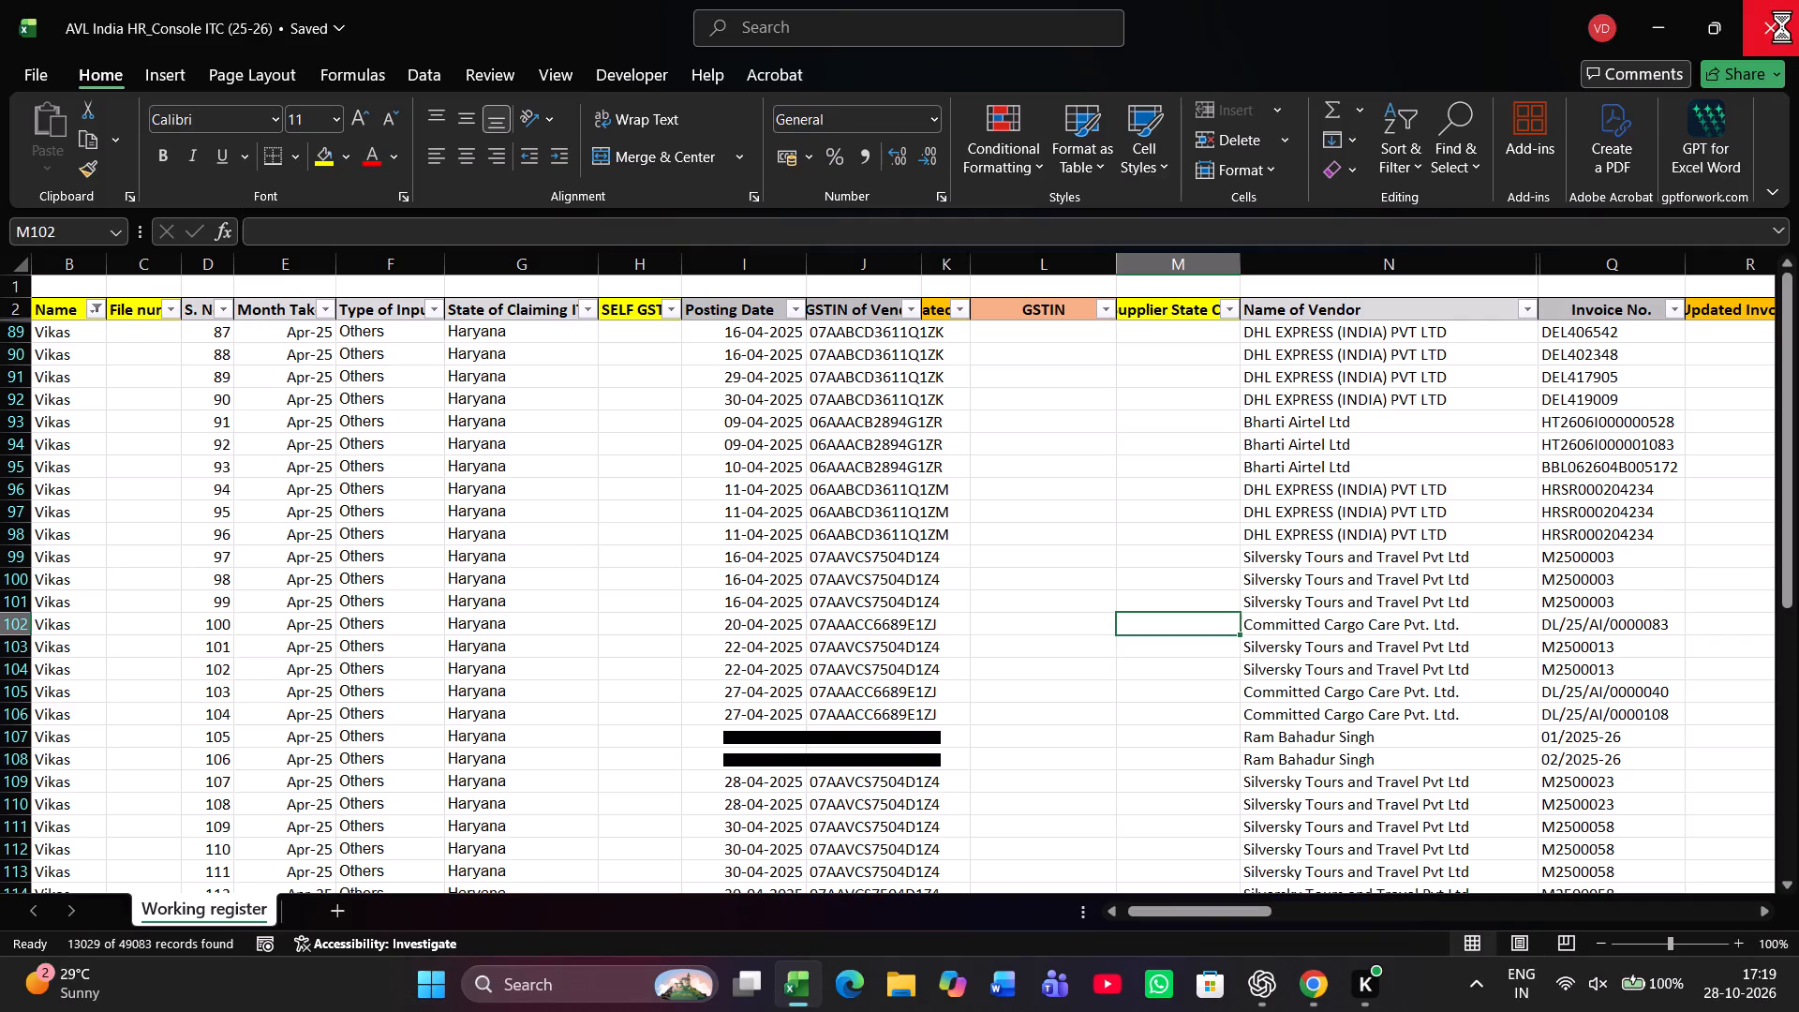